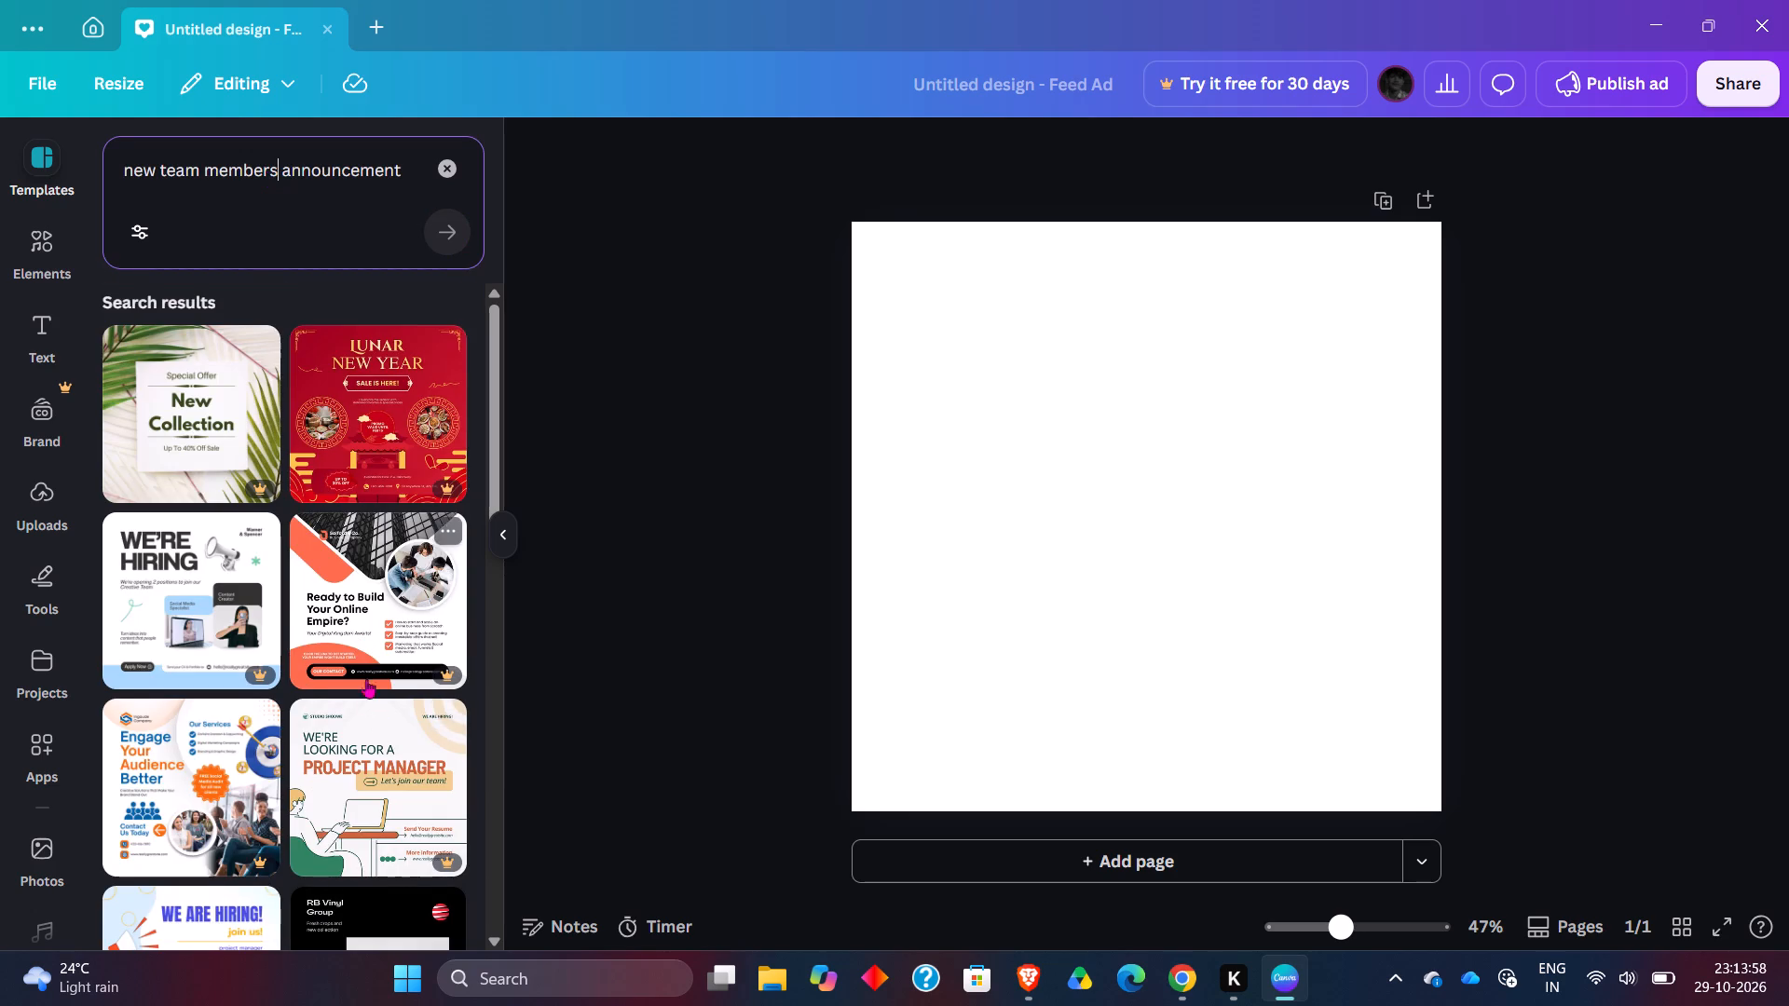
# Examine the template results for "new team members announcement" for a layout suited to introducing new club members.
pyautogui.scroll(-3, 331, 734)
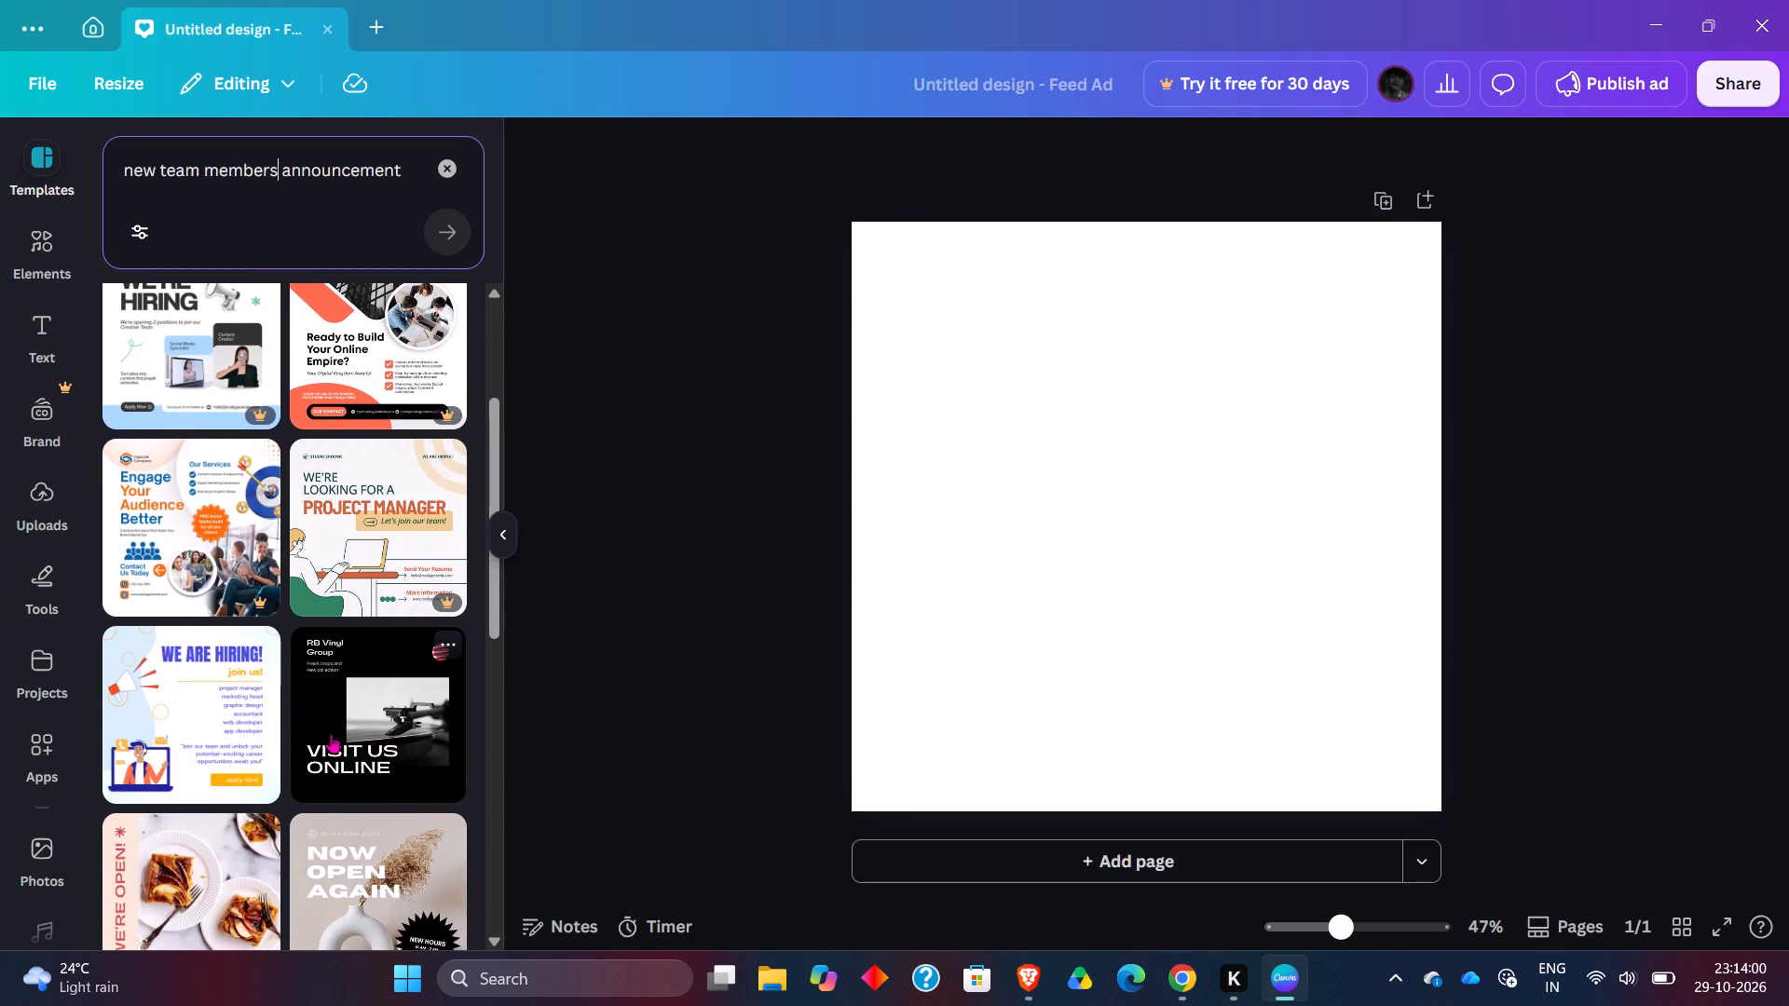
pyautogui.scroll(-3, 335, 734)
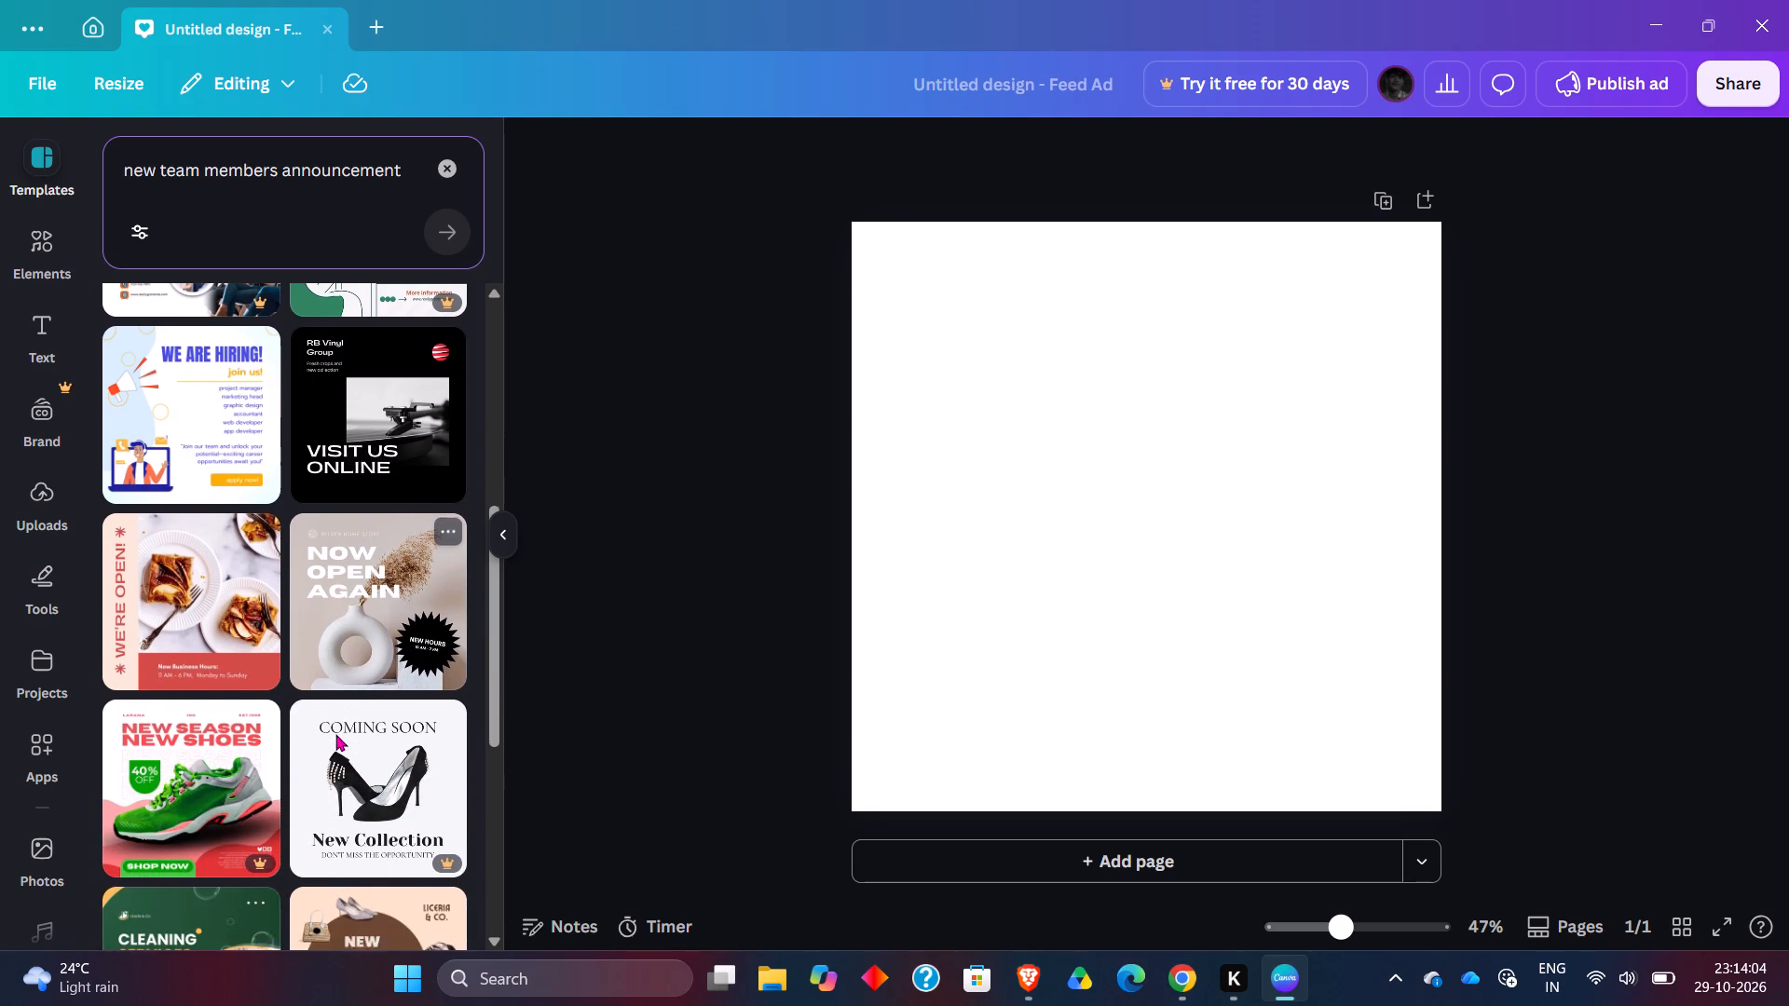
pyautogui.scroll(-4, 335, 734)
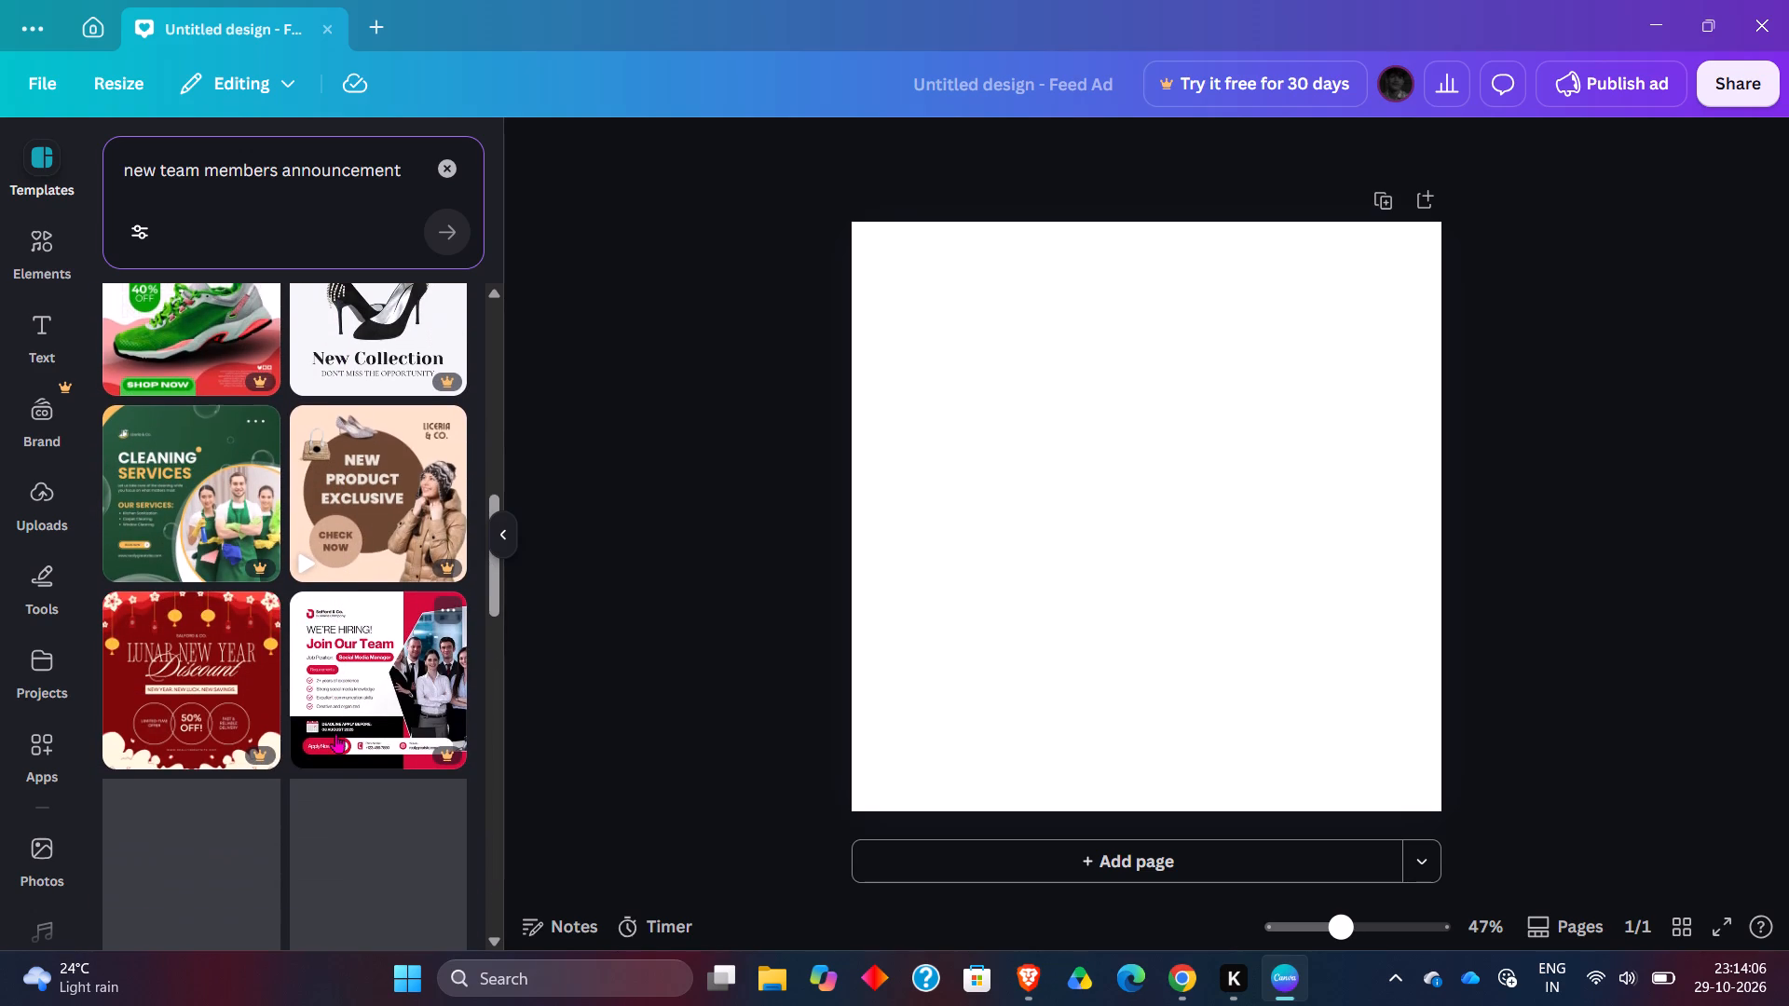
pyautogui.scroll(-4, 335, 734)
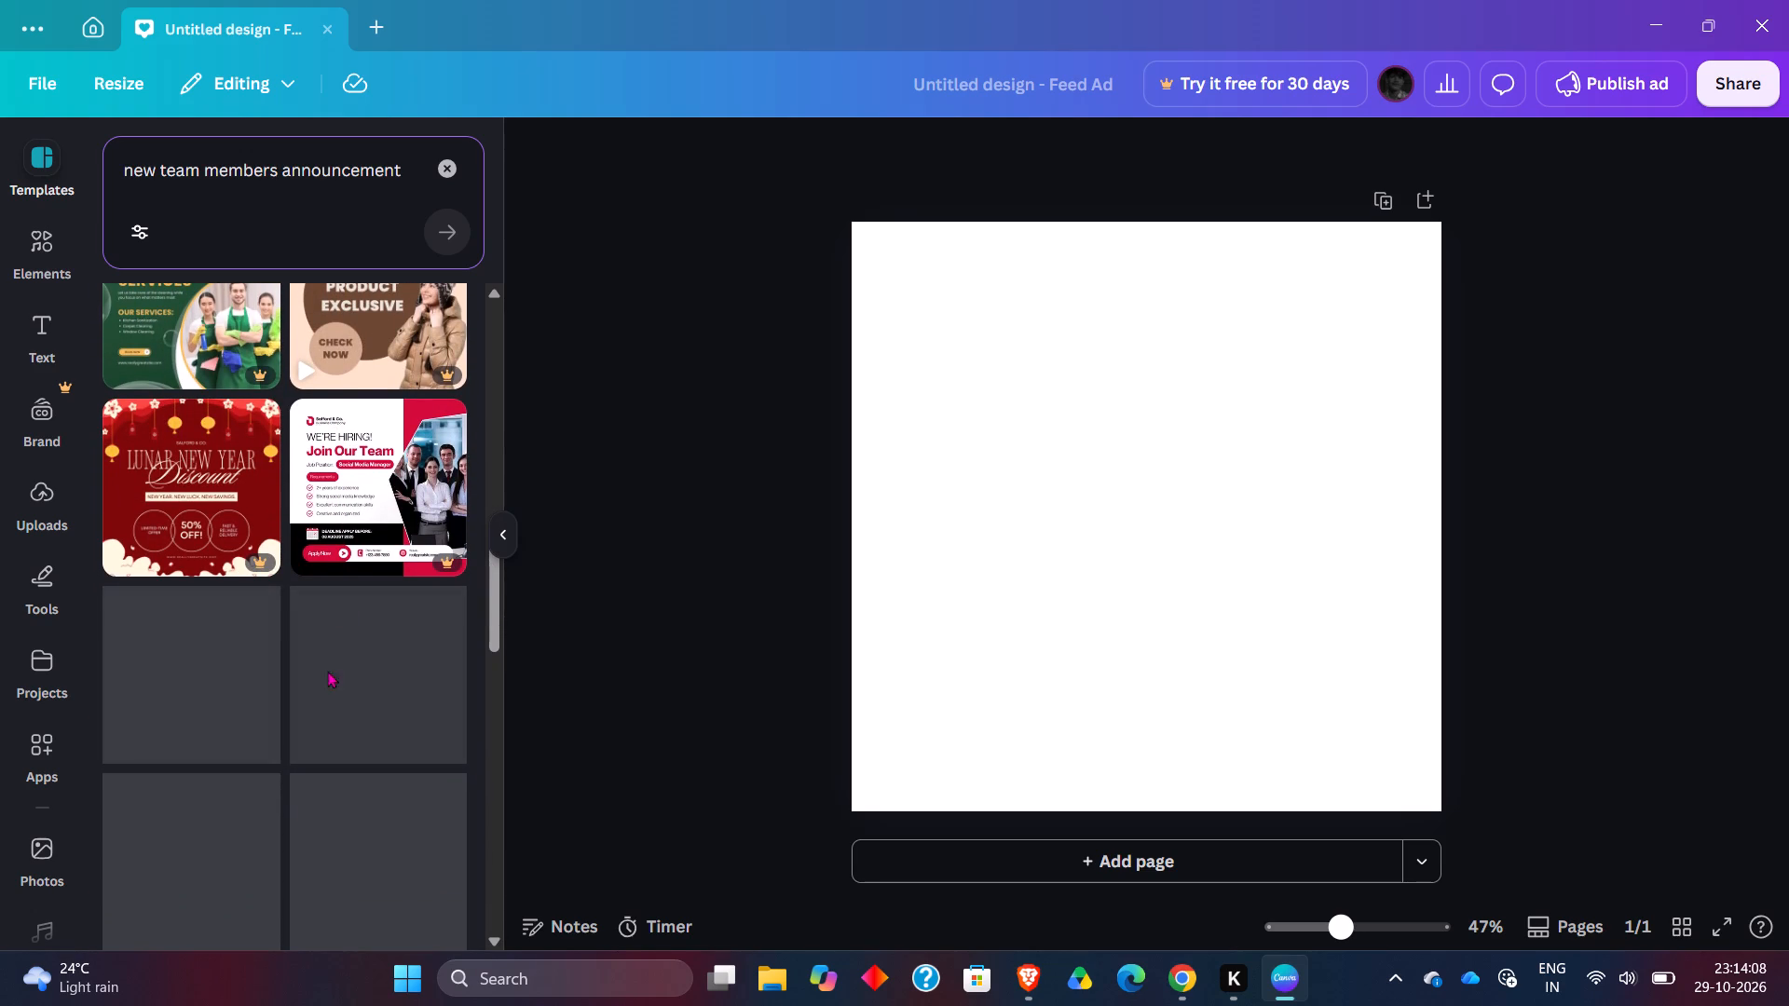
pyautogui.scroll(-1, 353, 740)
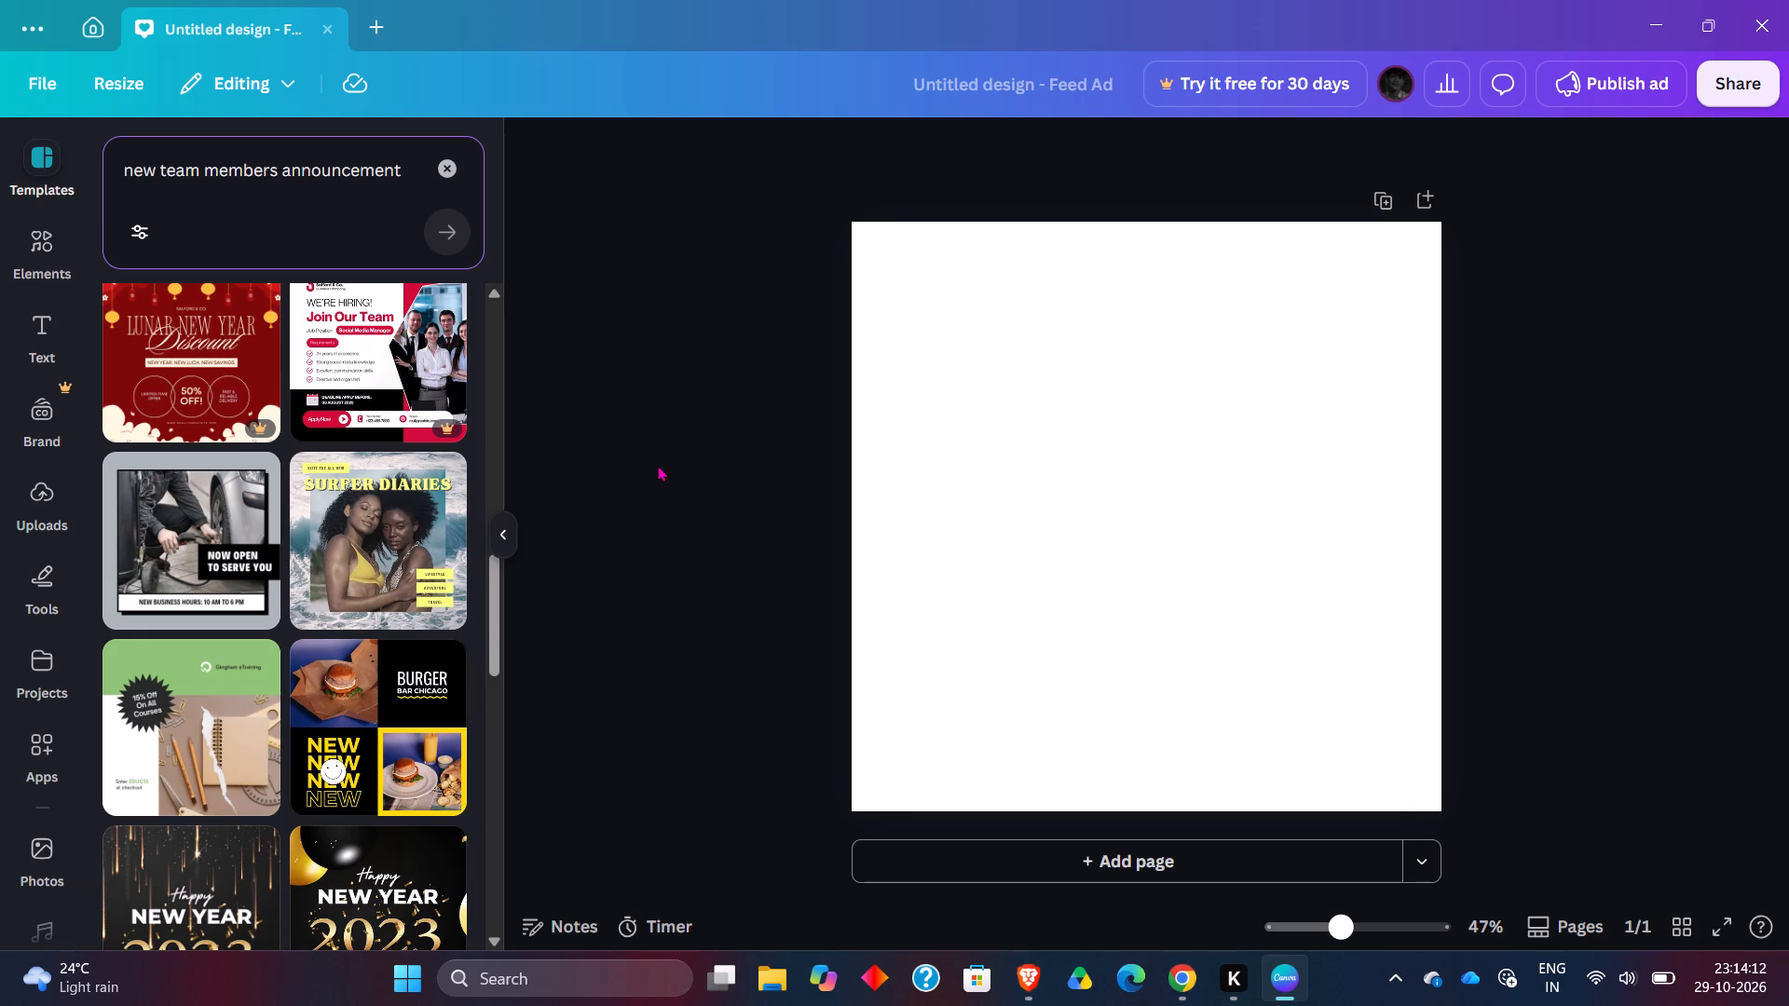
pyautogui.scroll(-3, 36, 715)
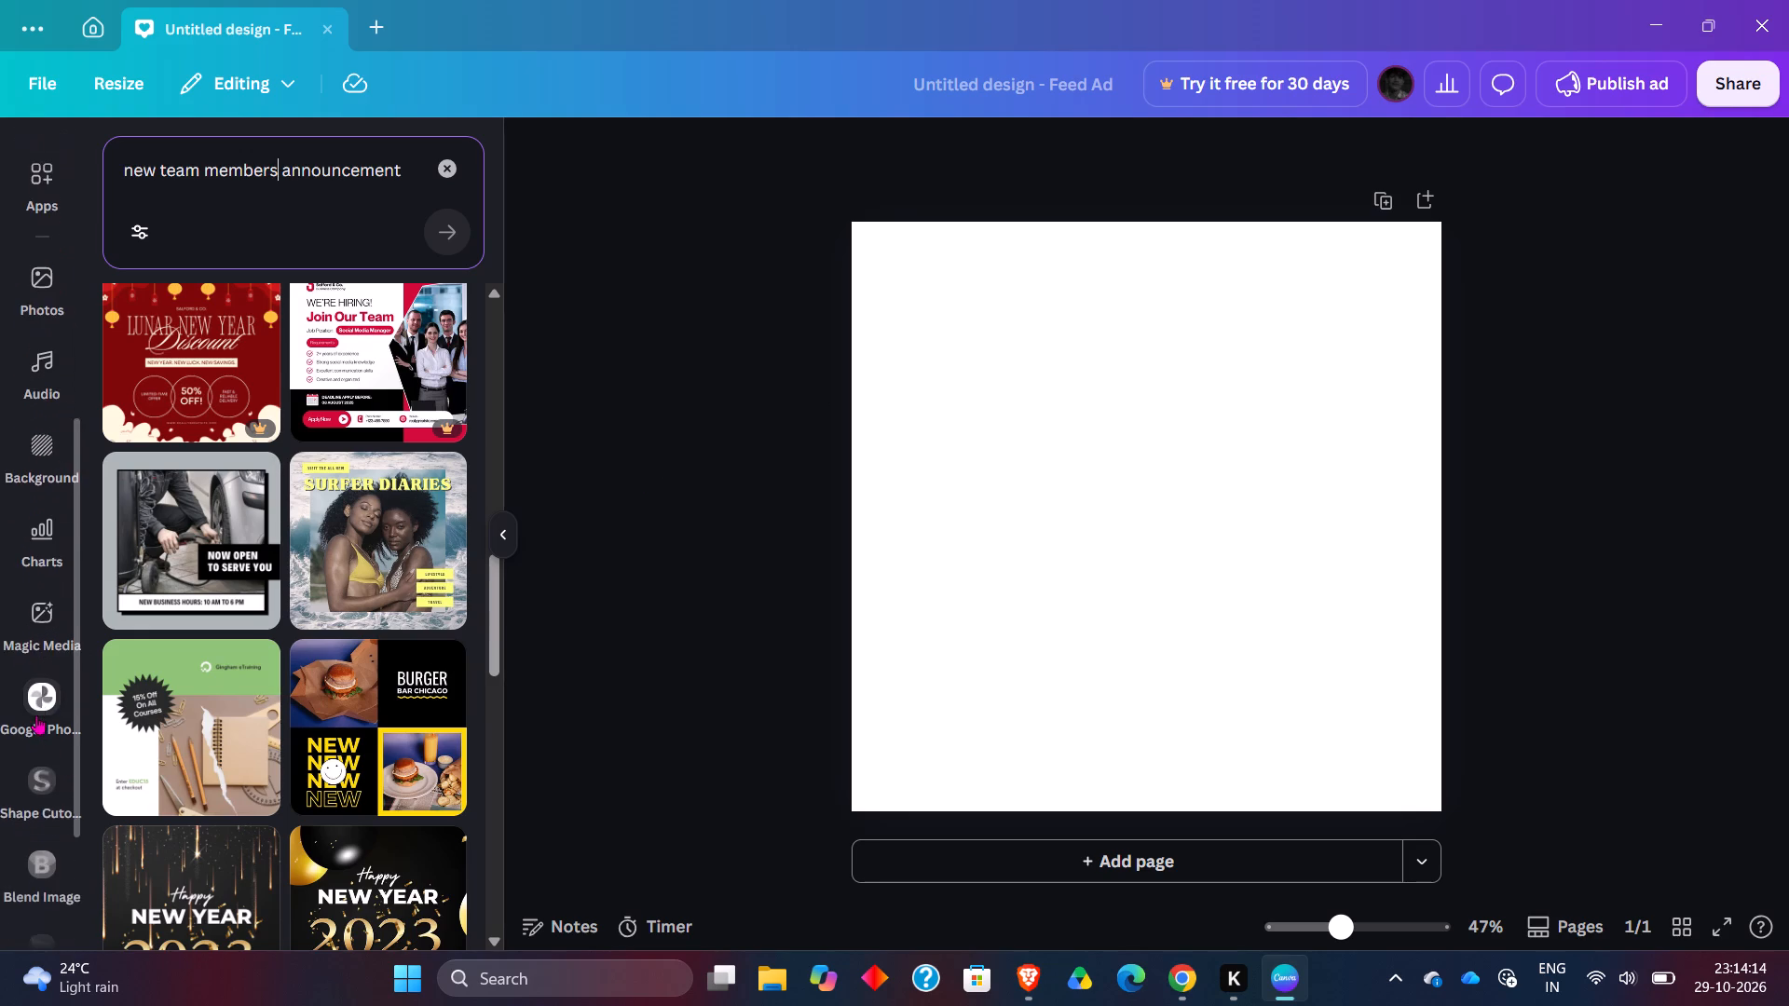
pyautogui.scroll(-5, 36, 715)
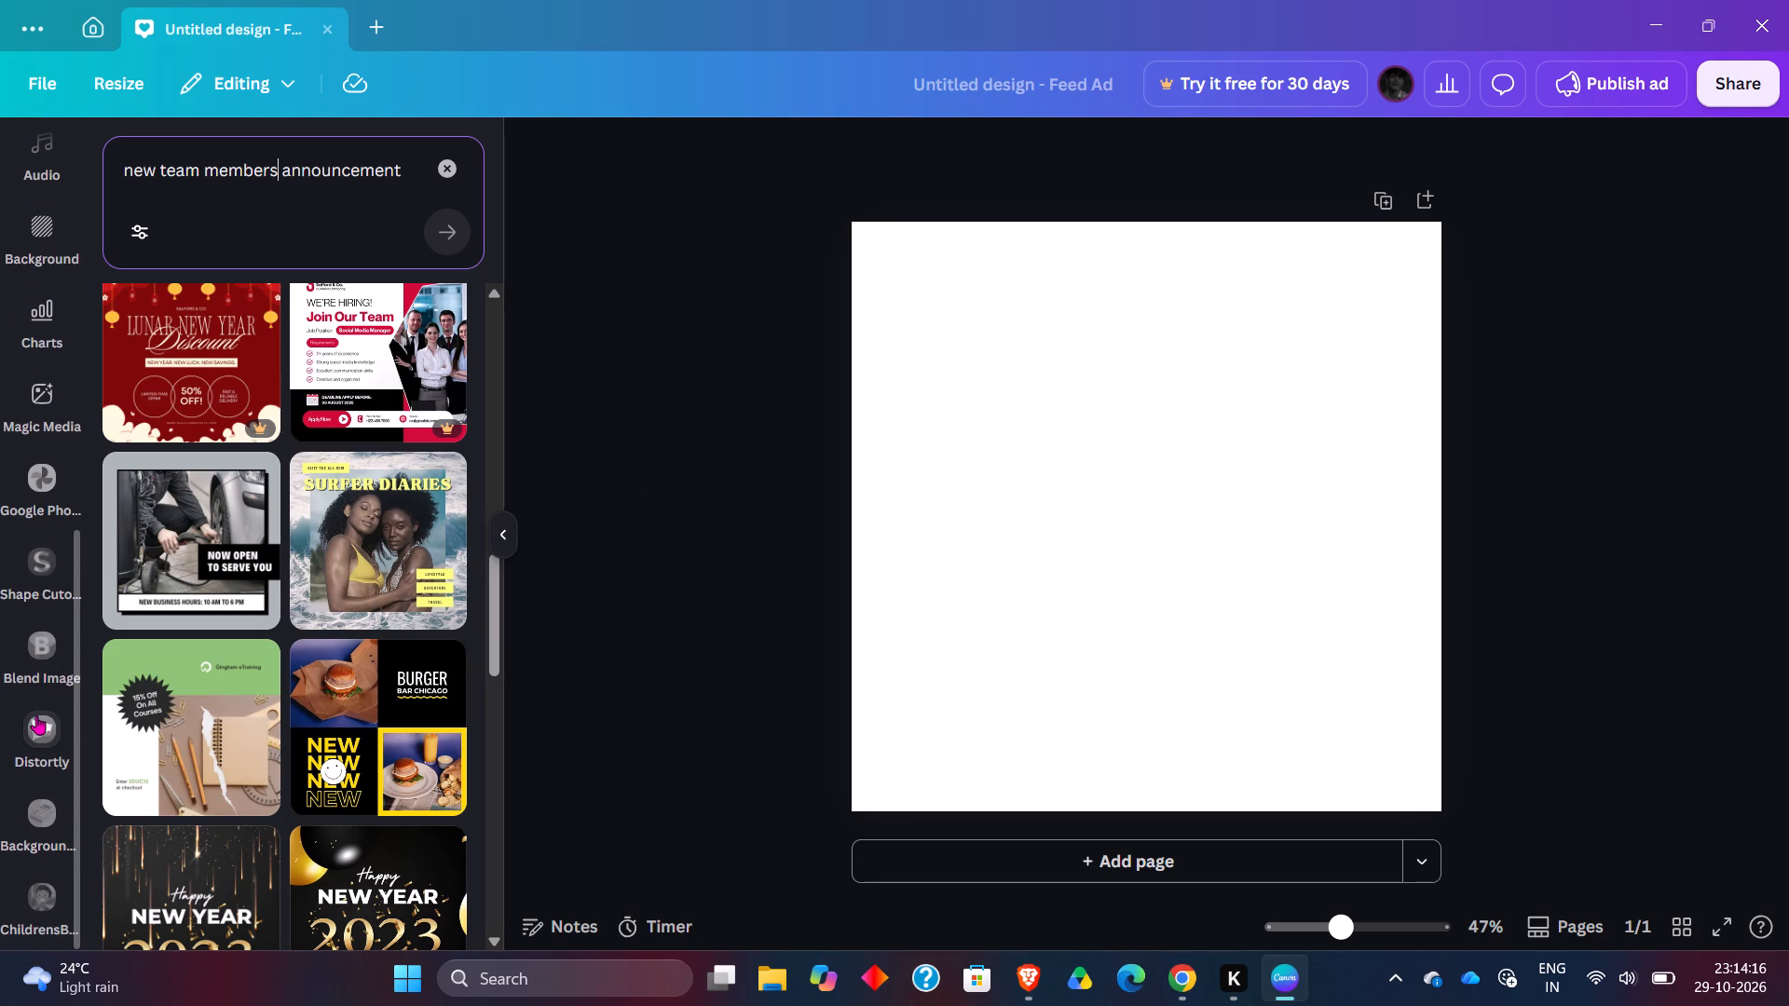
pyautogui.scroll(-1, 36, 715)
pyautogui.scroll(-4, 293, 834)
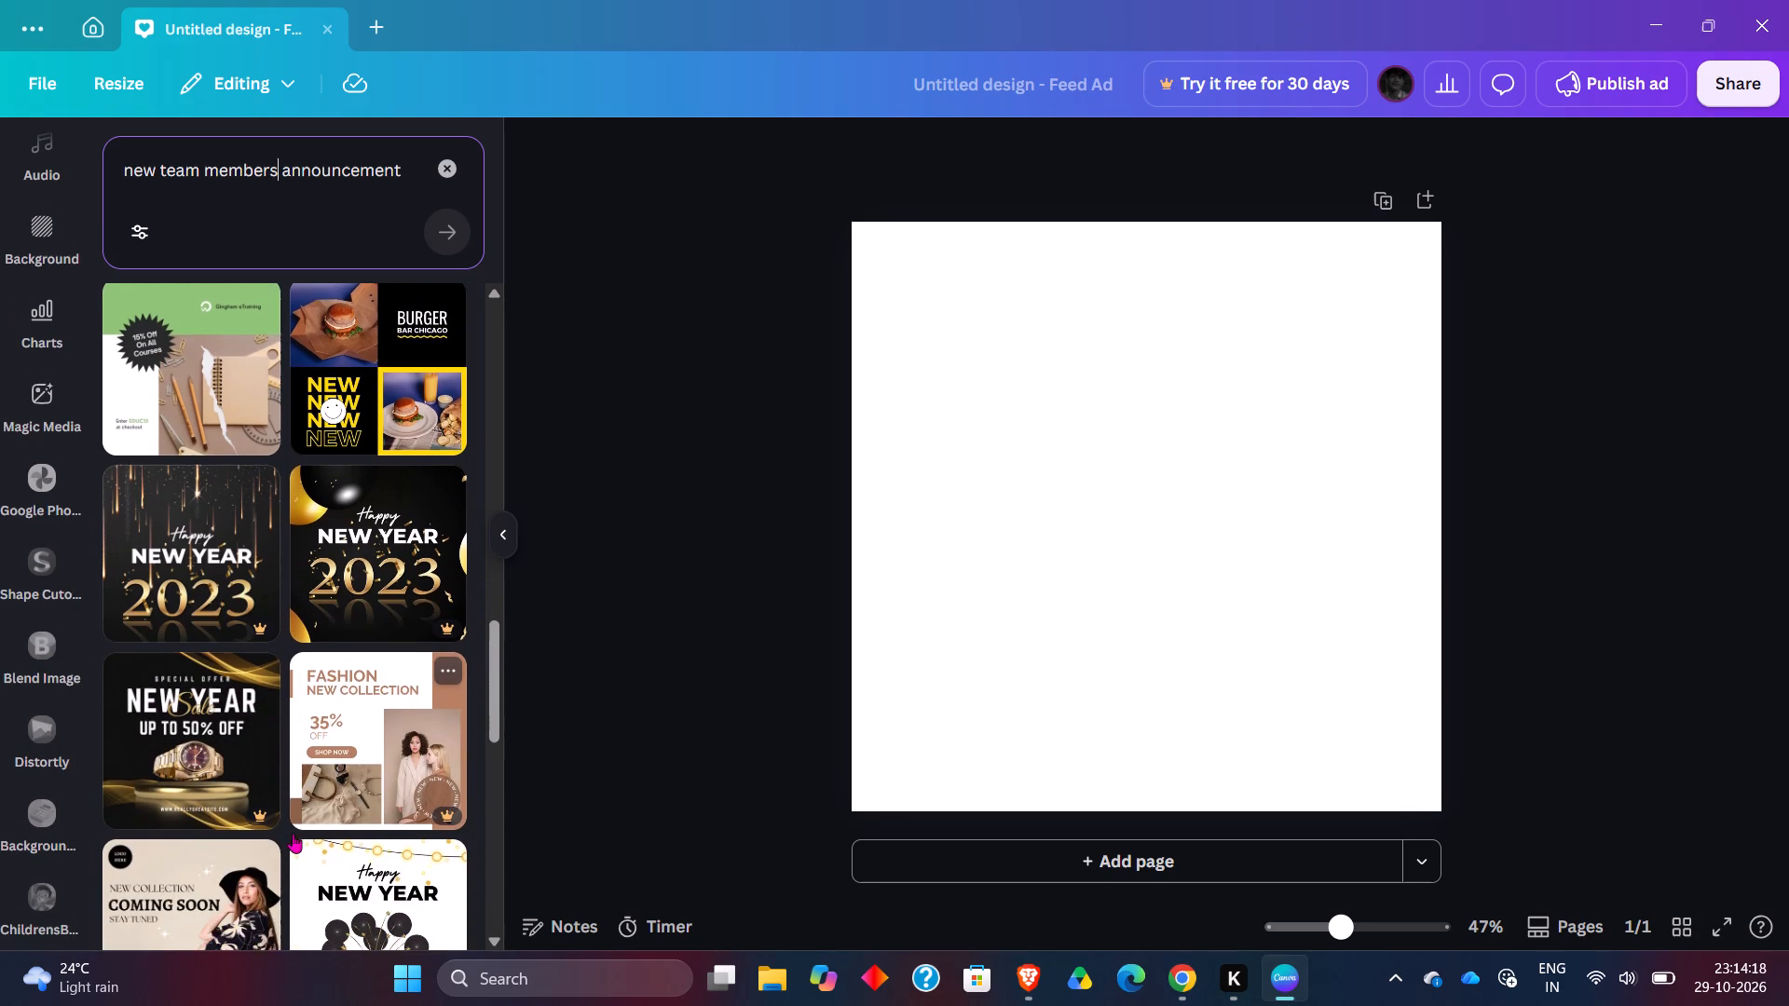
pyautogui.scroll(-3, 293, 834)
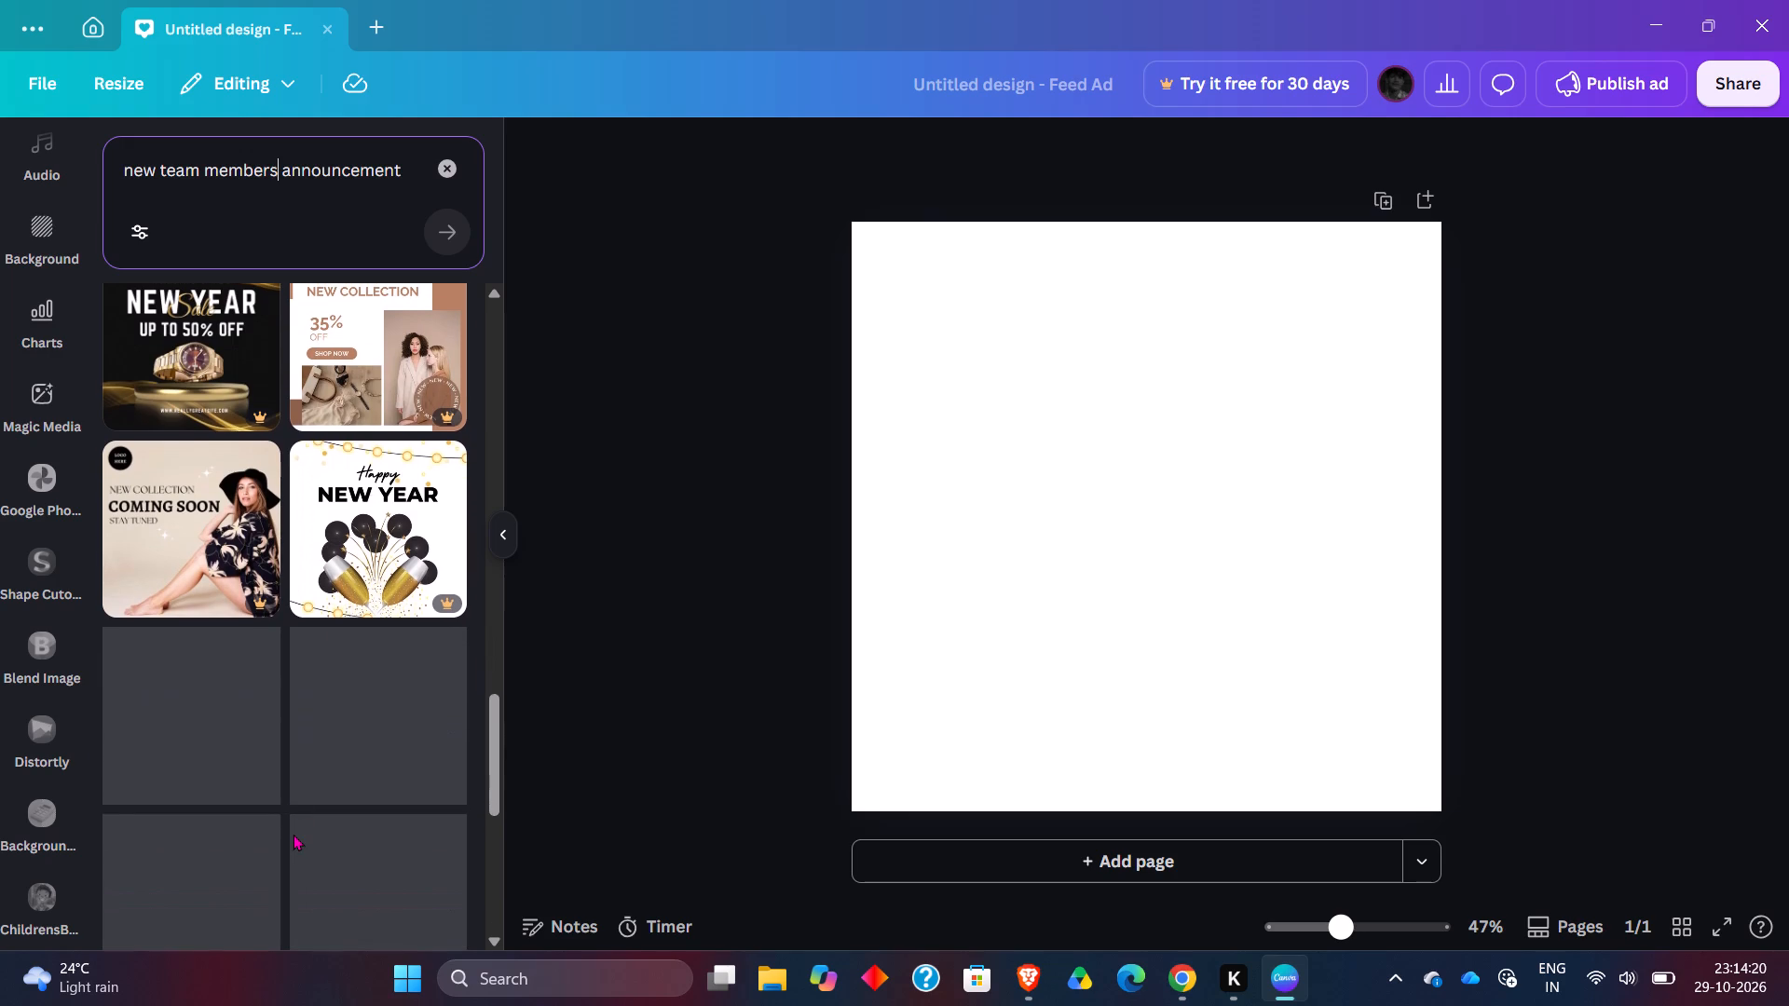
pyautogui.scroll(-4, 293, 834)
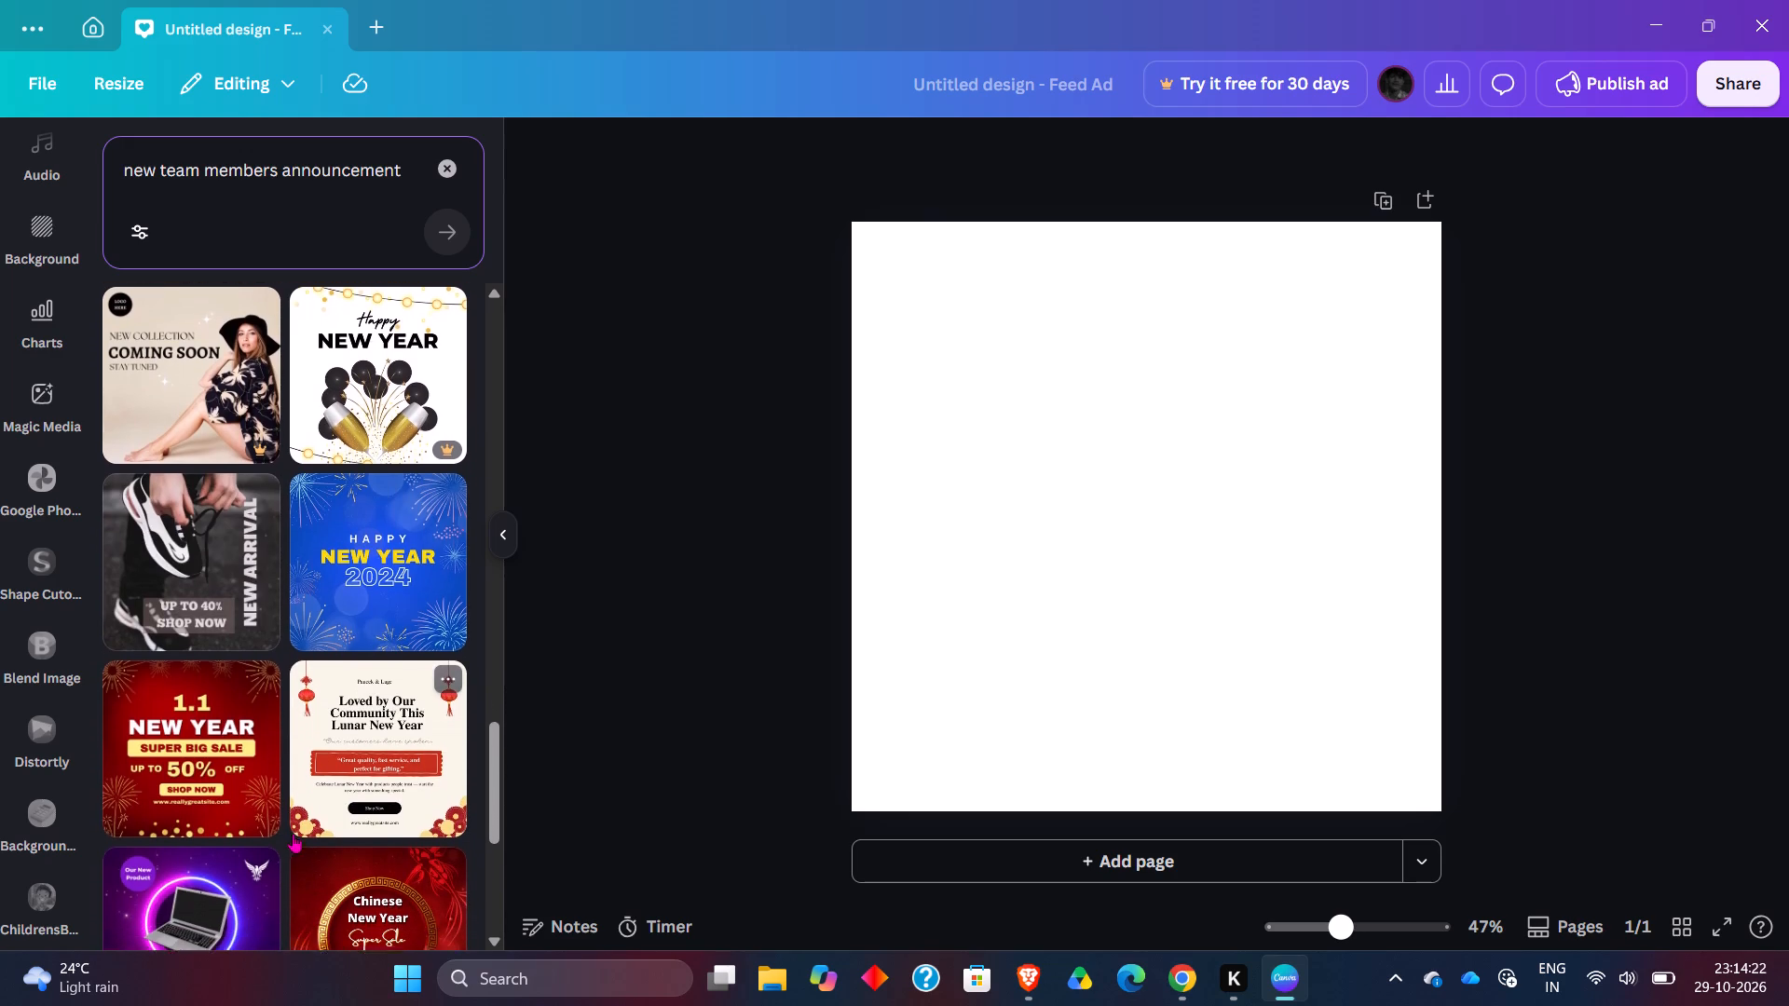
pyautogui.scroll(-5, 293, 834)
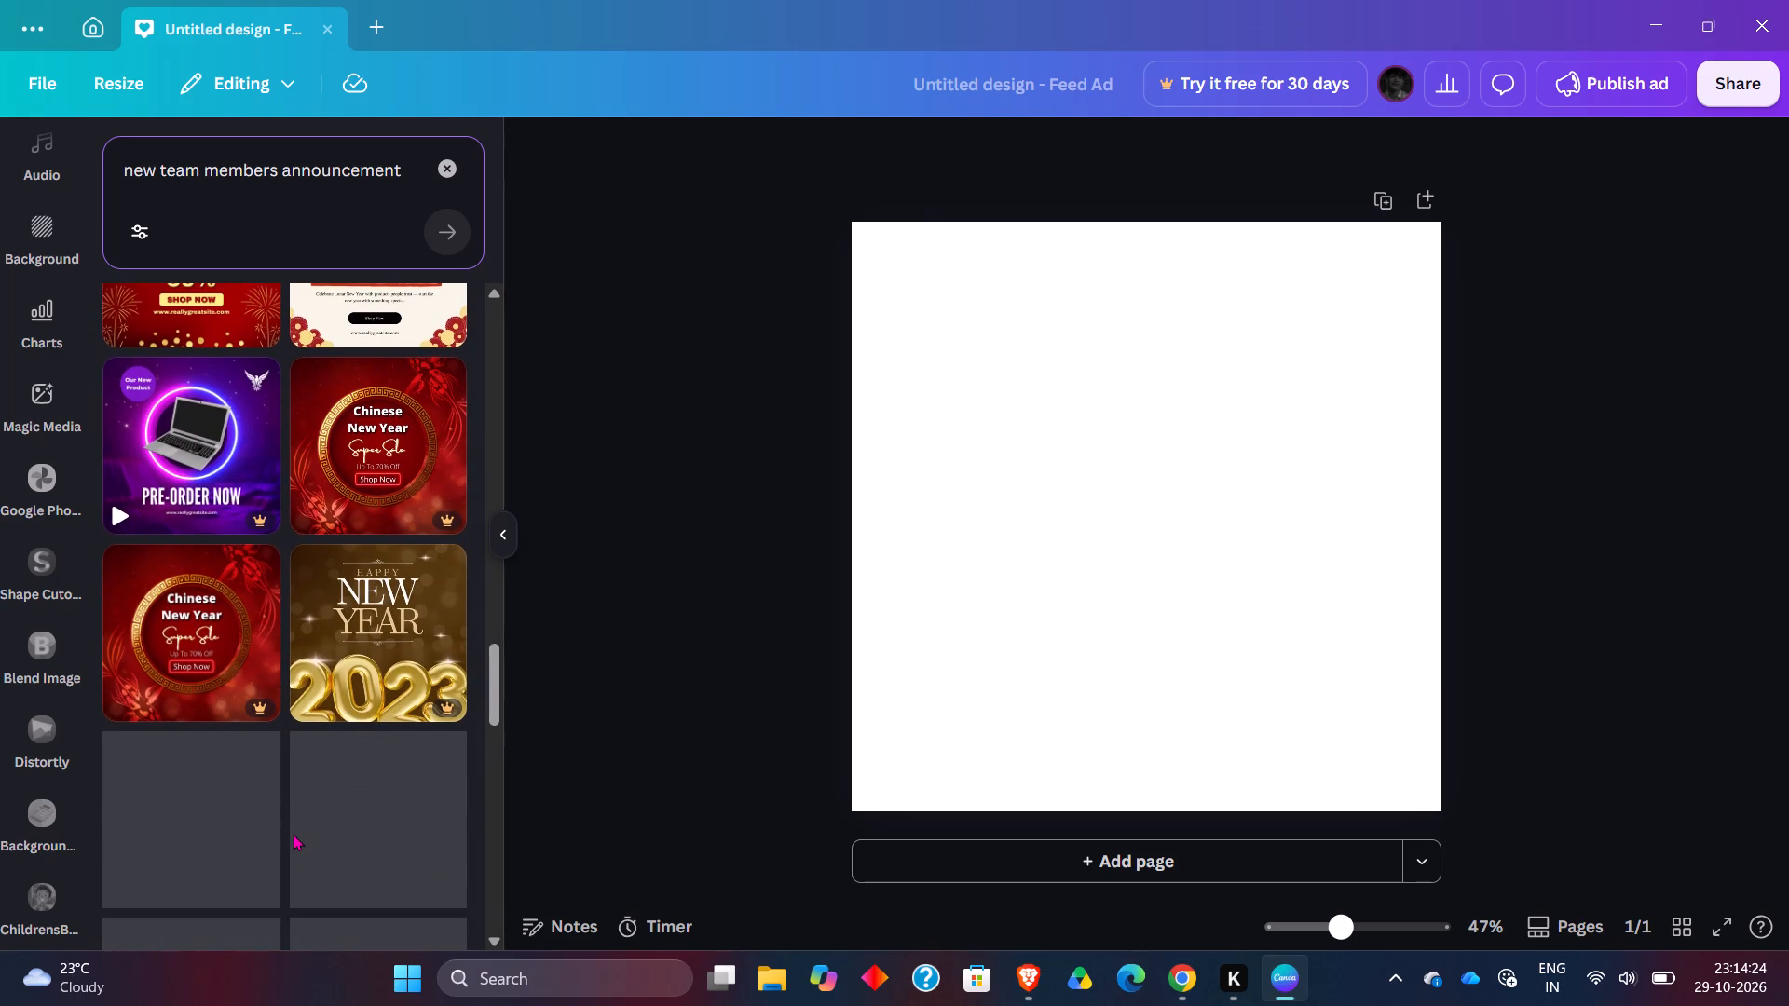
pyautogui.scroll(-1, 293, 834)
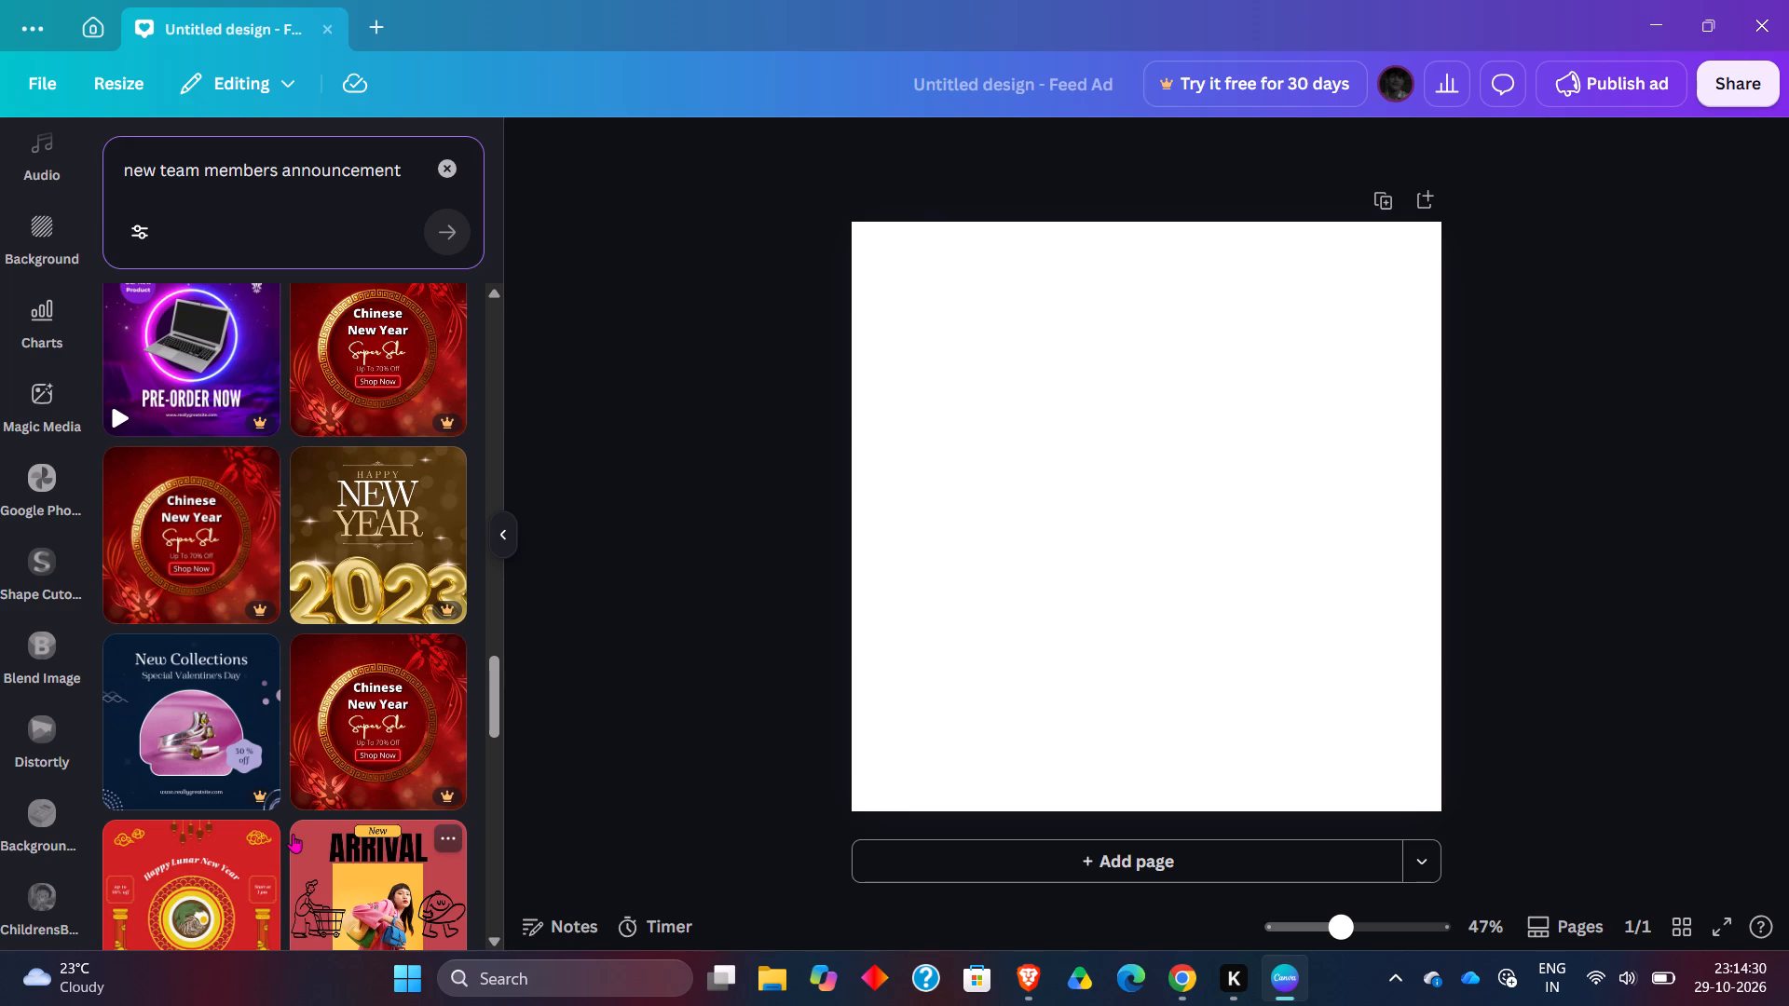
pyautogui.scroll(-3, 356, 818)
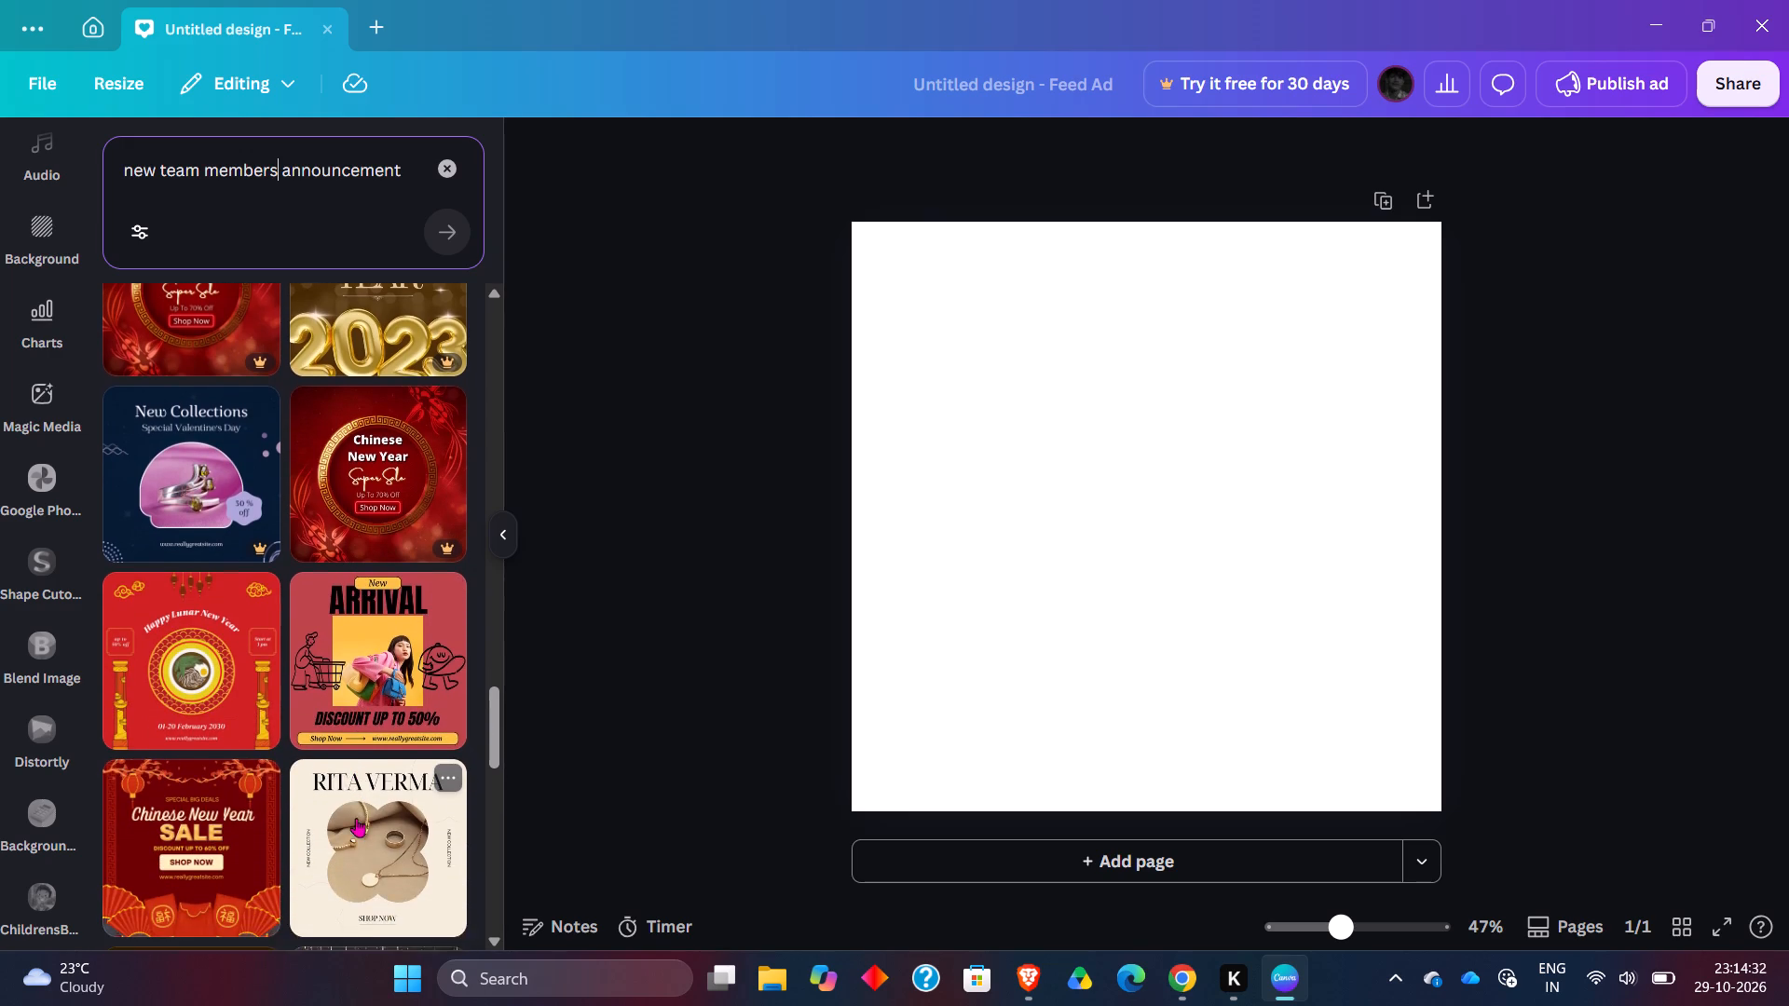
pyautogui.scroll(-4, 356, 818)
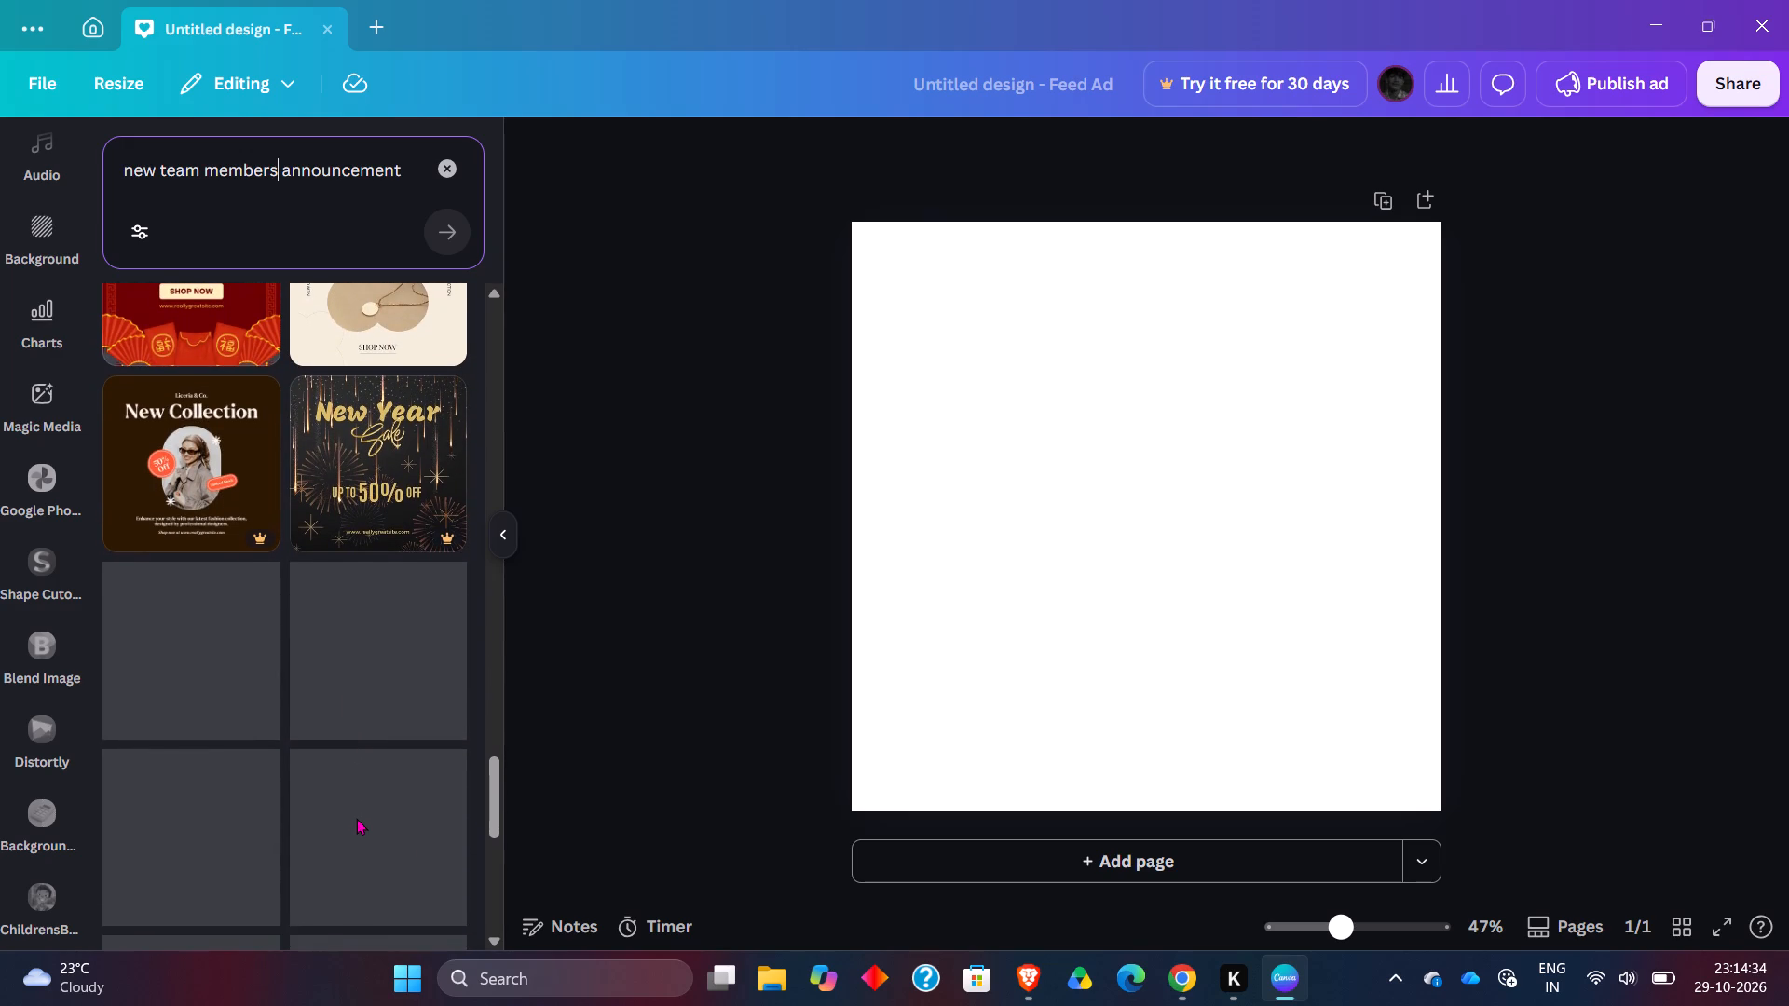
pyautogui.scroll(-4, 358, 797)
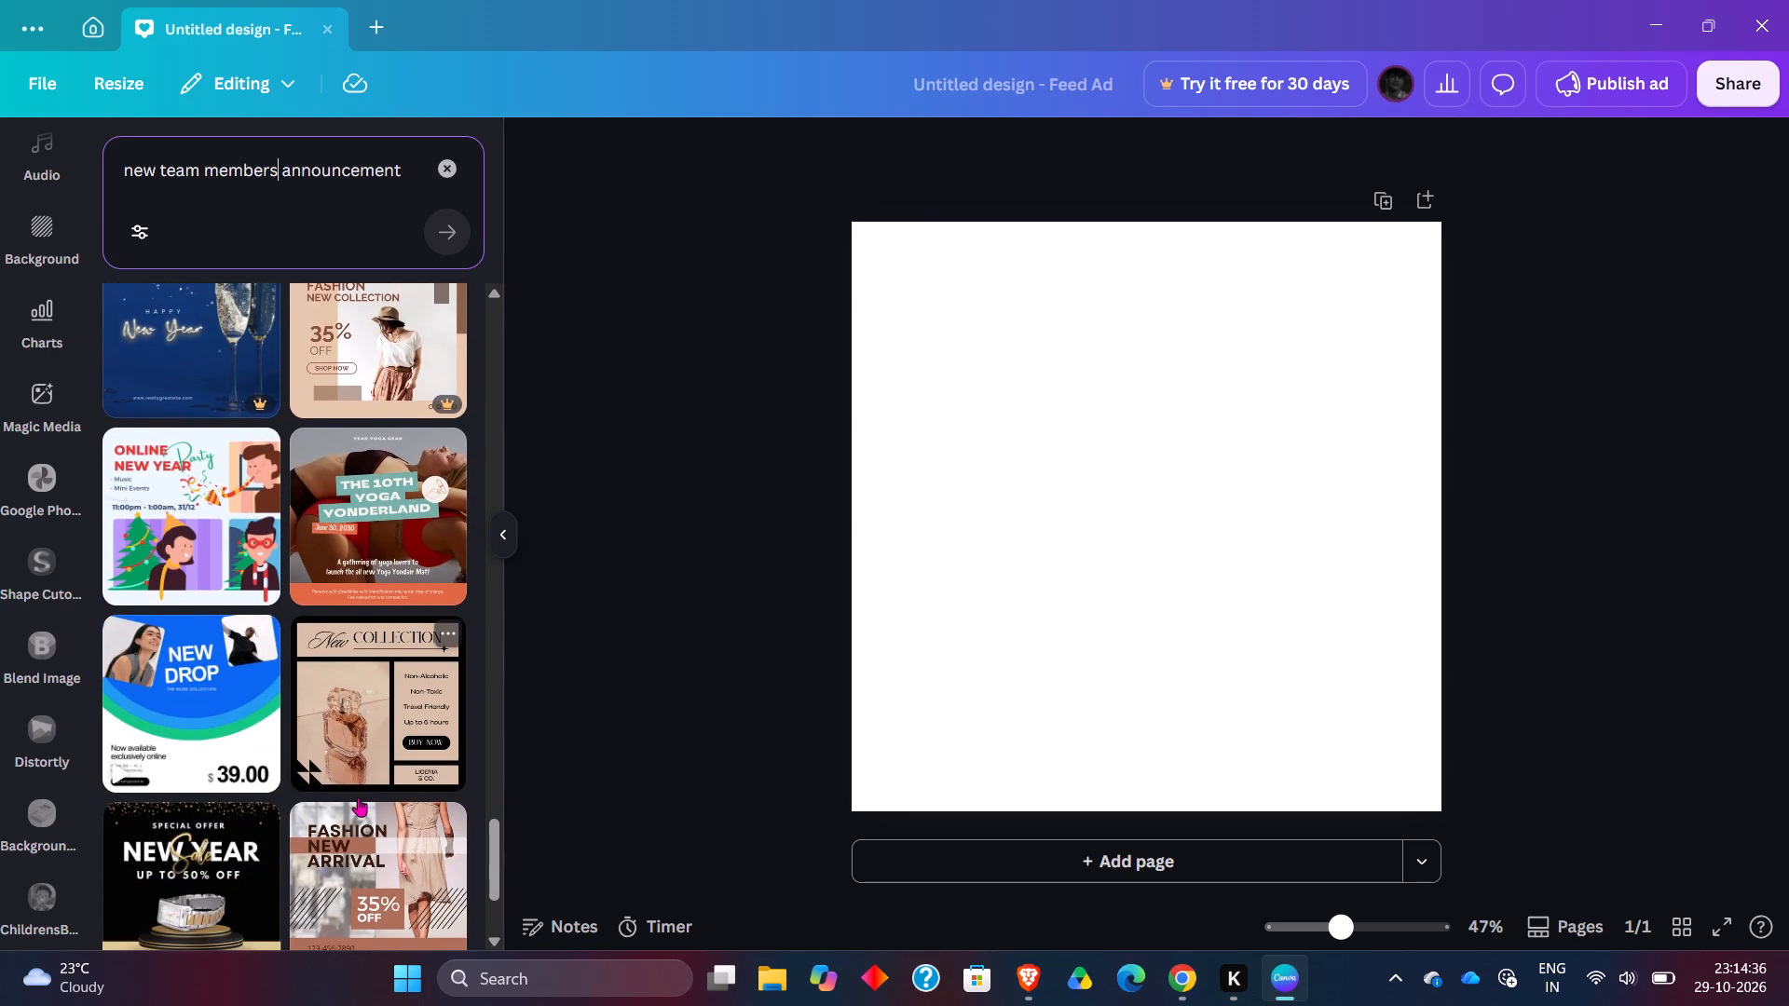
pyautogui.scroll(-2, 358, 797)
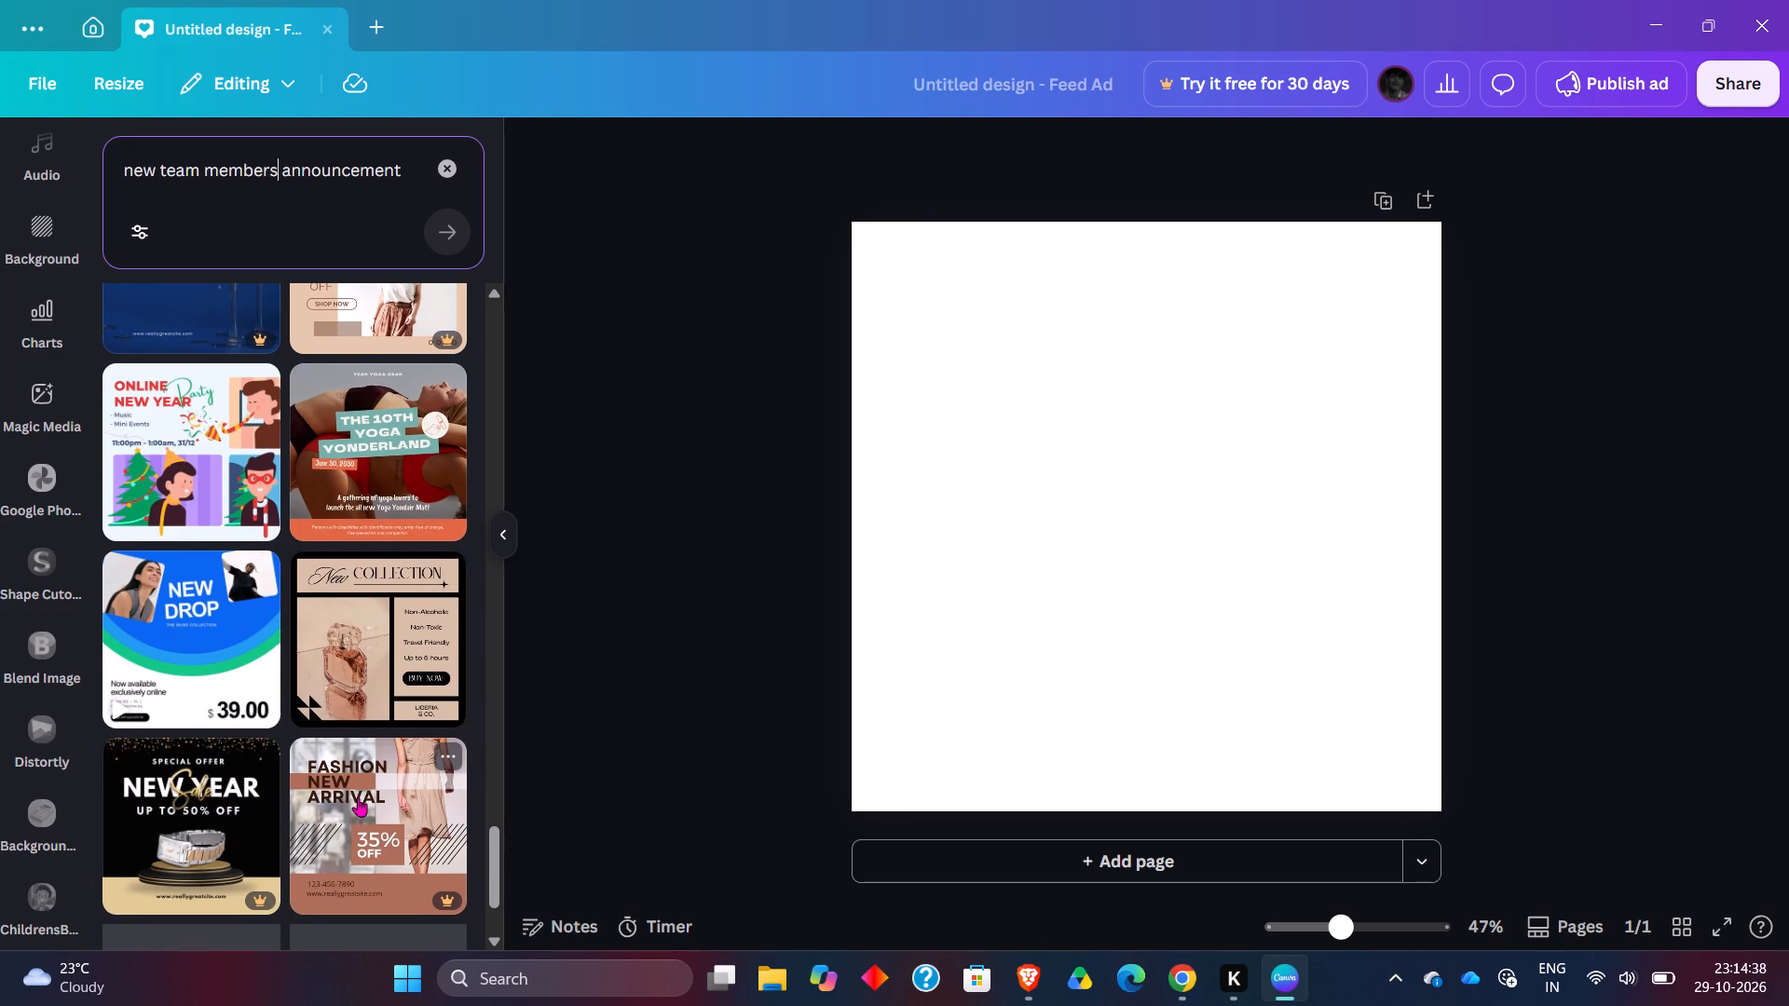
pyautogui.scroll(-4, 358, 797)
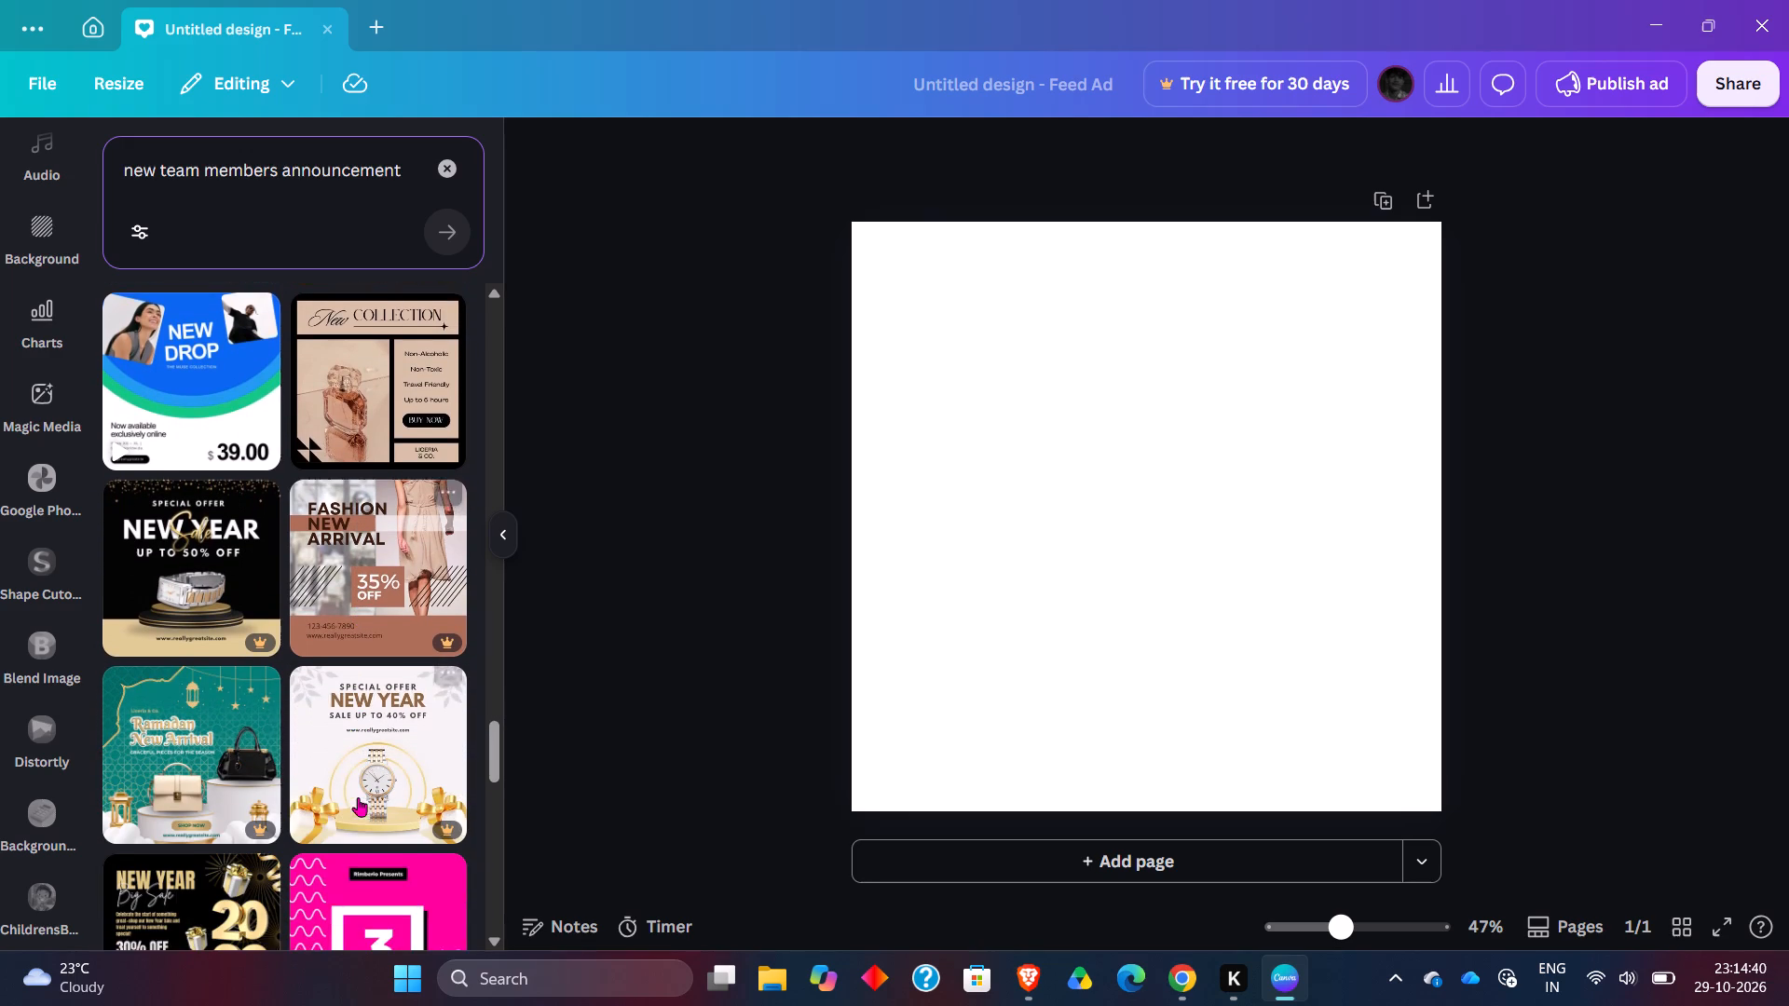
pyautogui.scroll(-5, 358, 797)
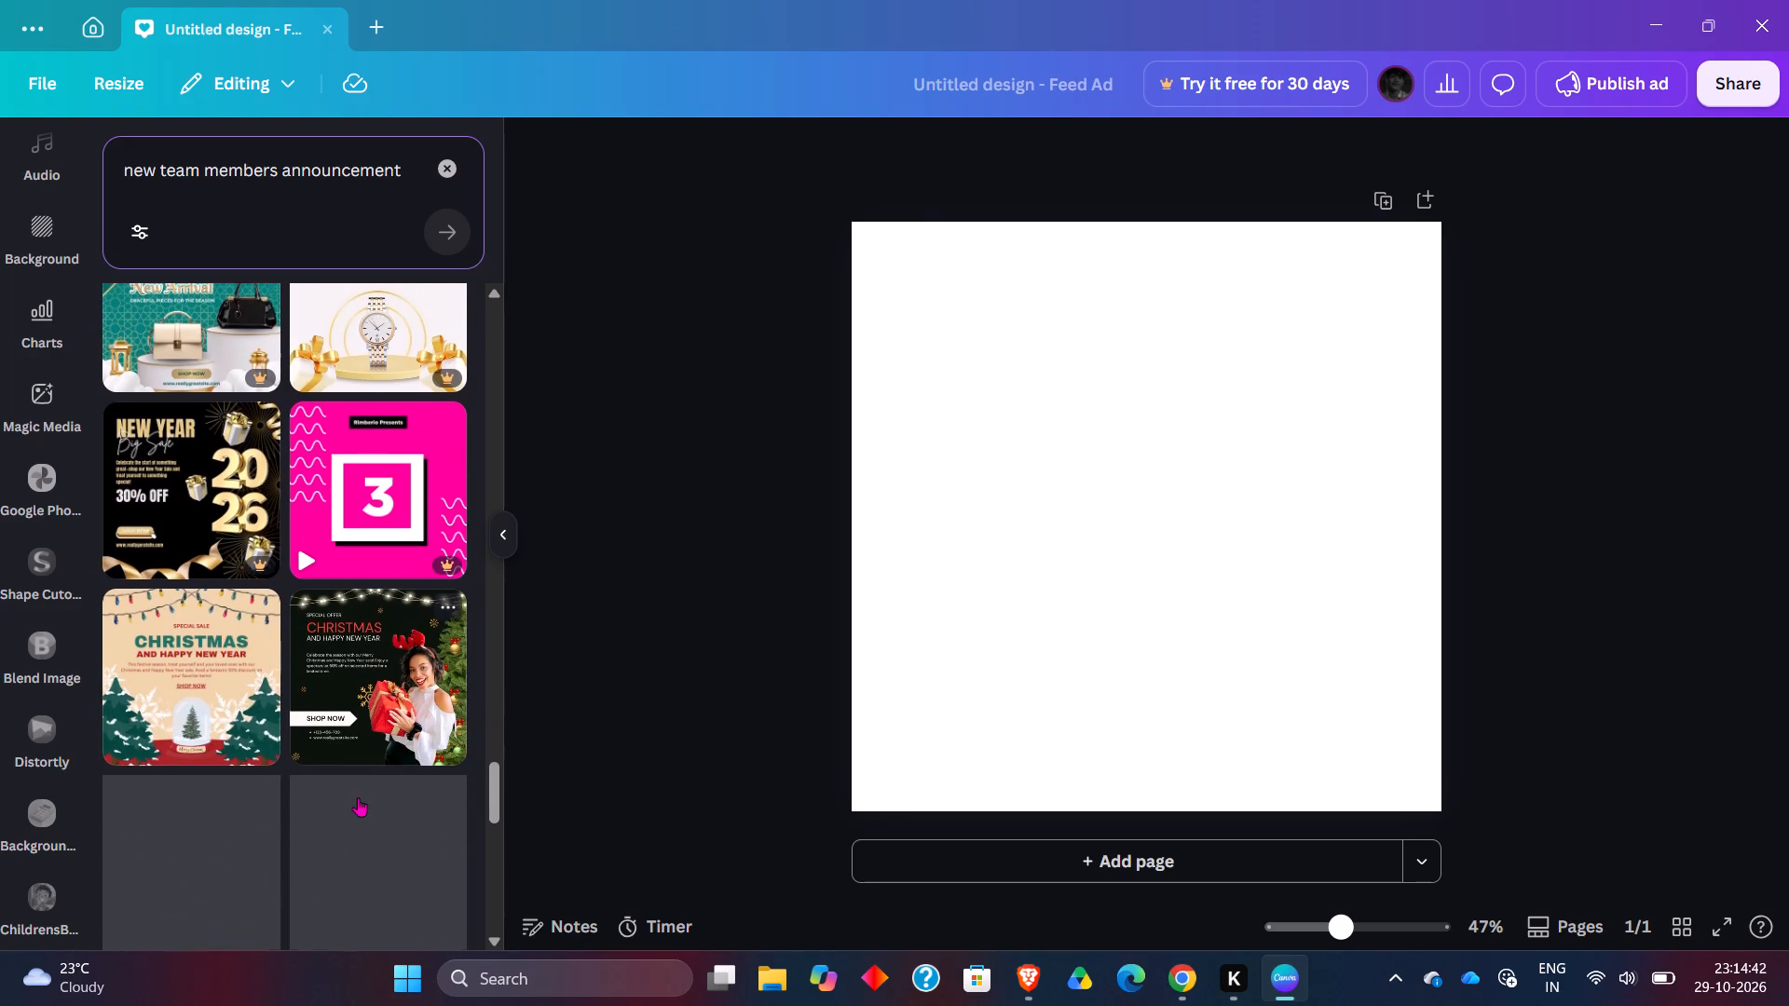
pyautogui.scroll(-1, 358, 797)
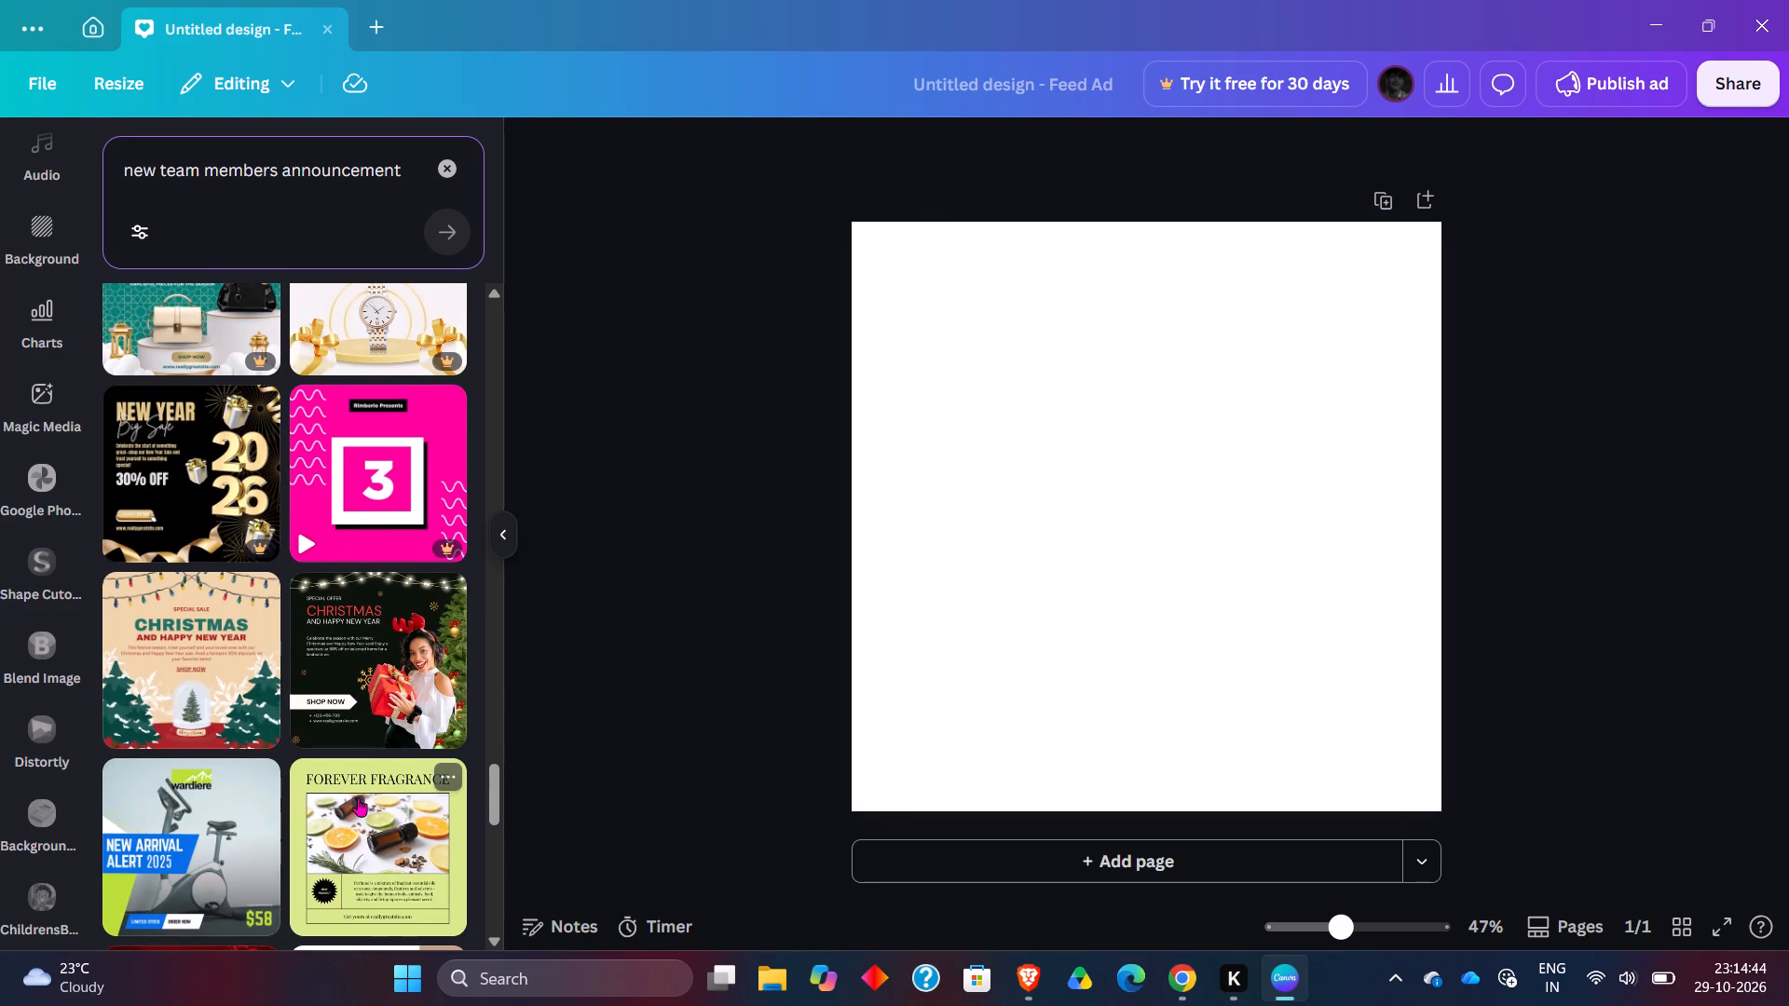
pyautogui.scroll(-4, 358, 797)
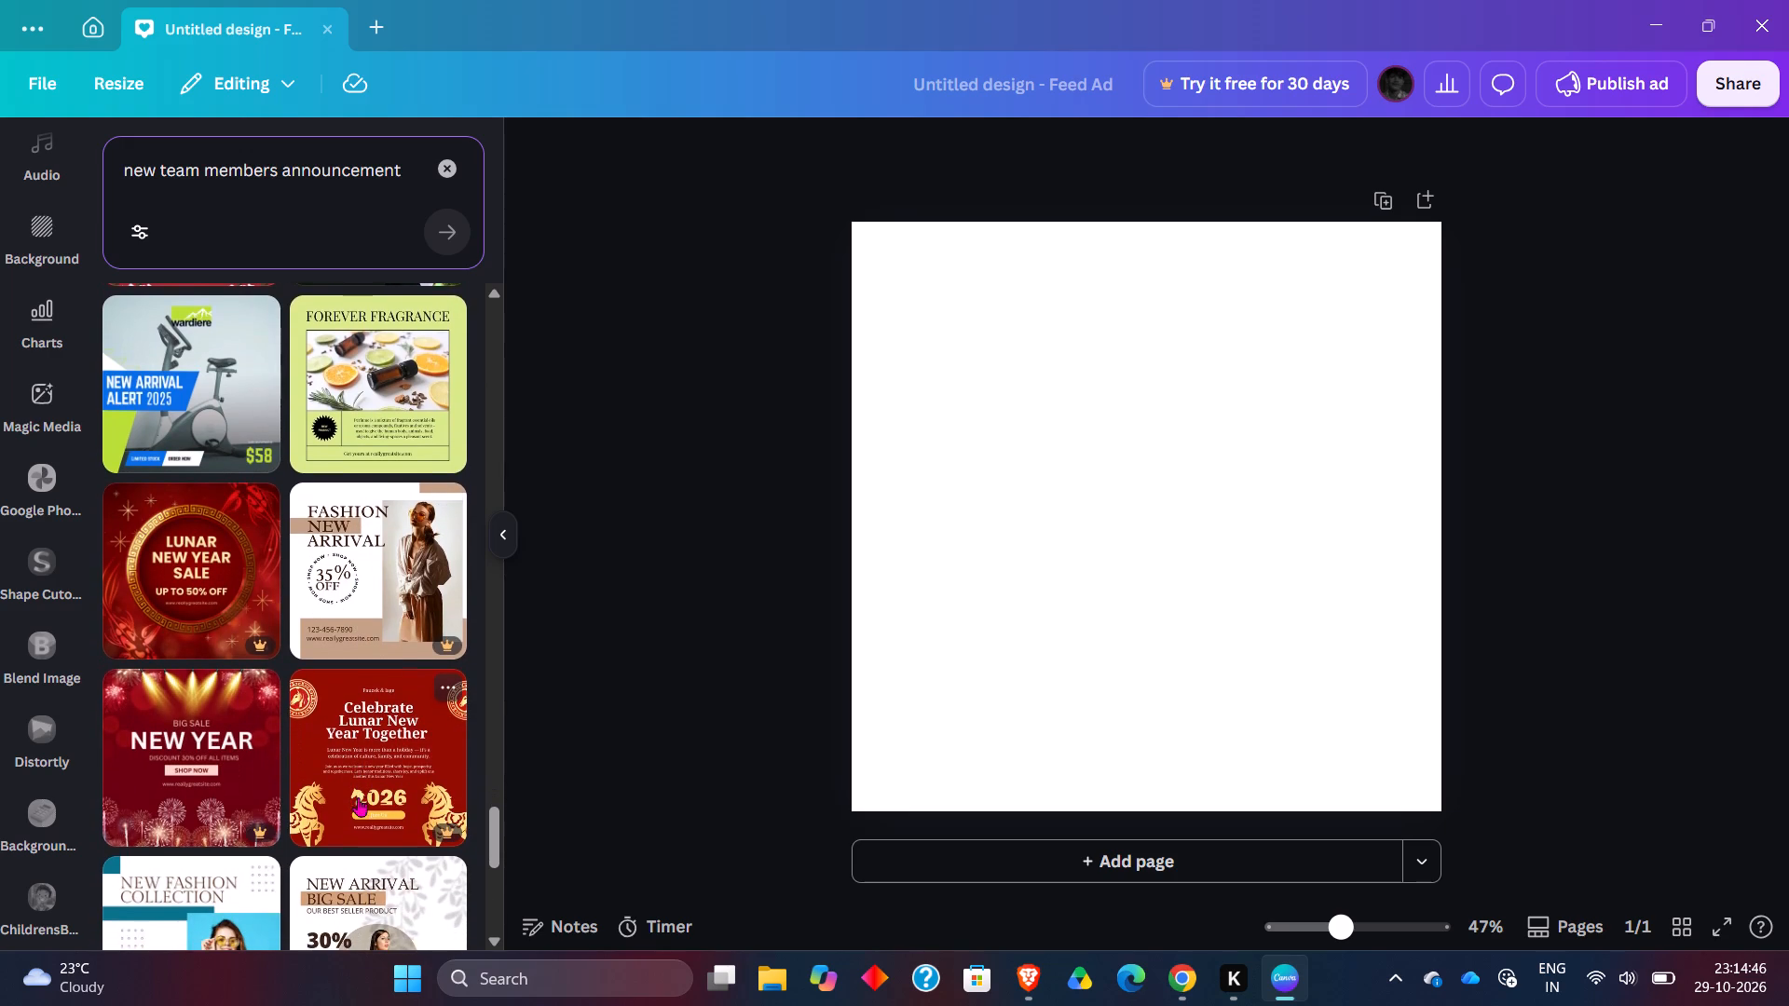
pyautogui.scroll(-4, 358, 797)
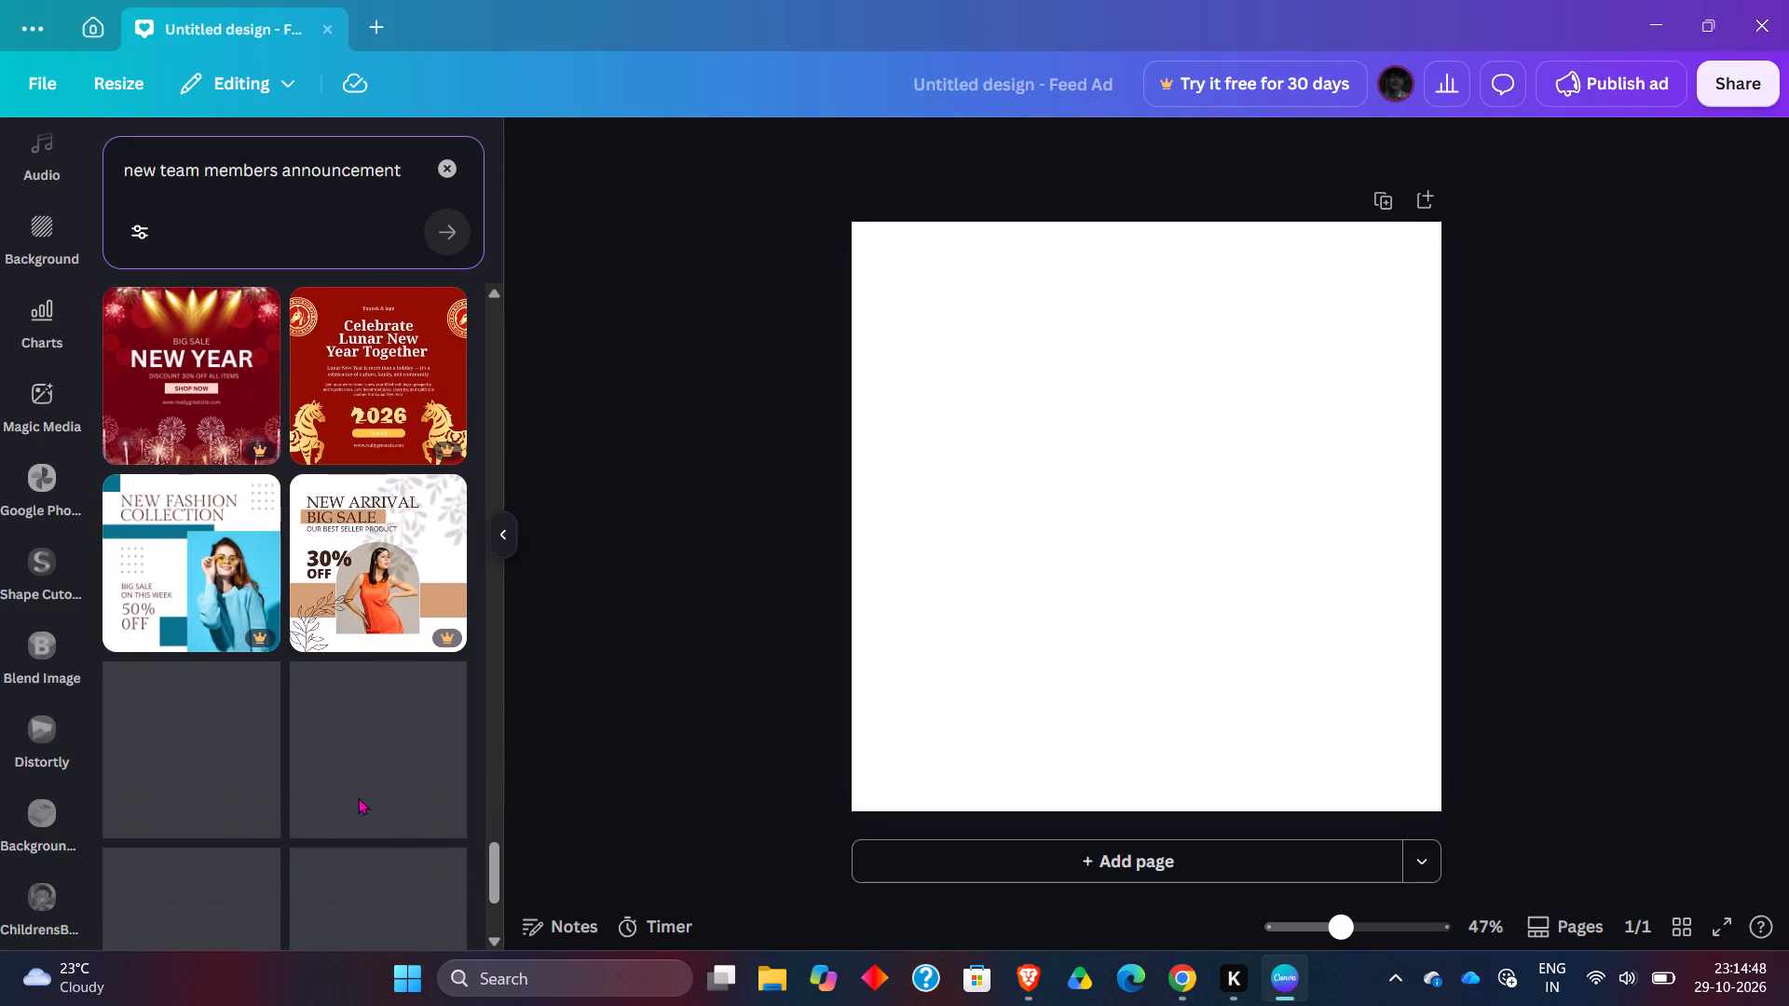
pyautogui.scroll(-2, 358, 797)
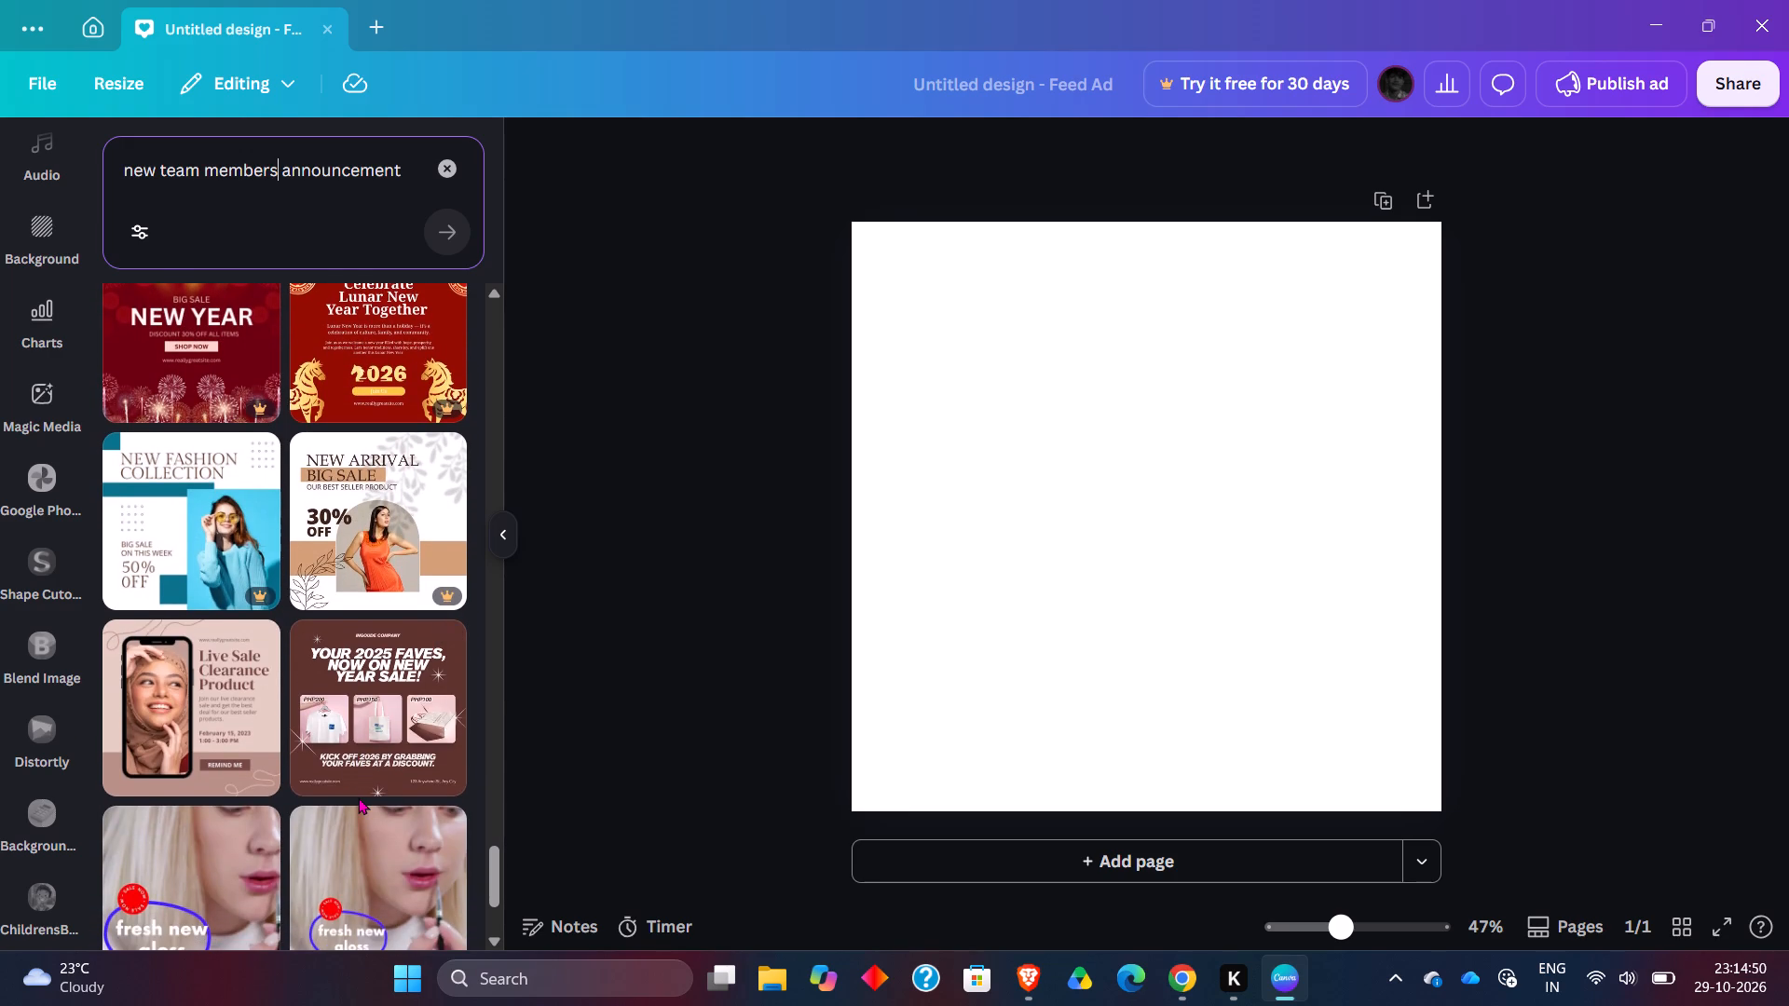
pyautogui.scroll(-2, 358, 797)
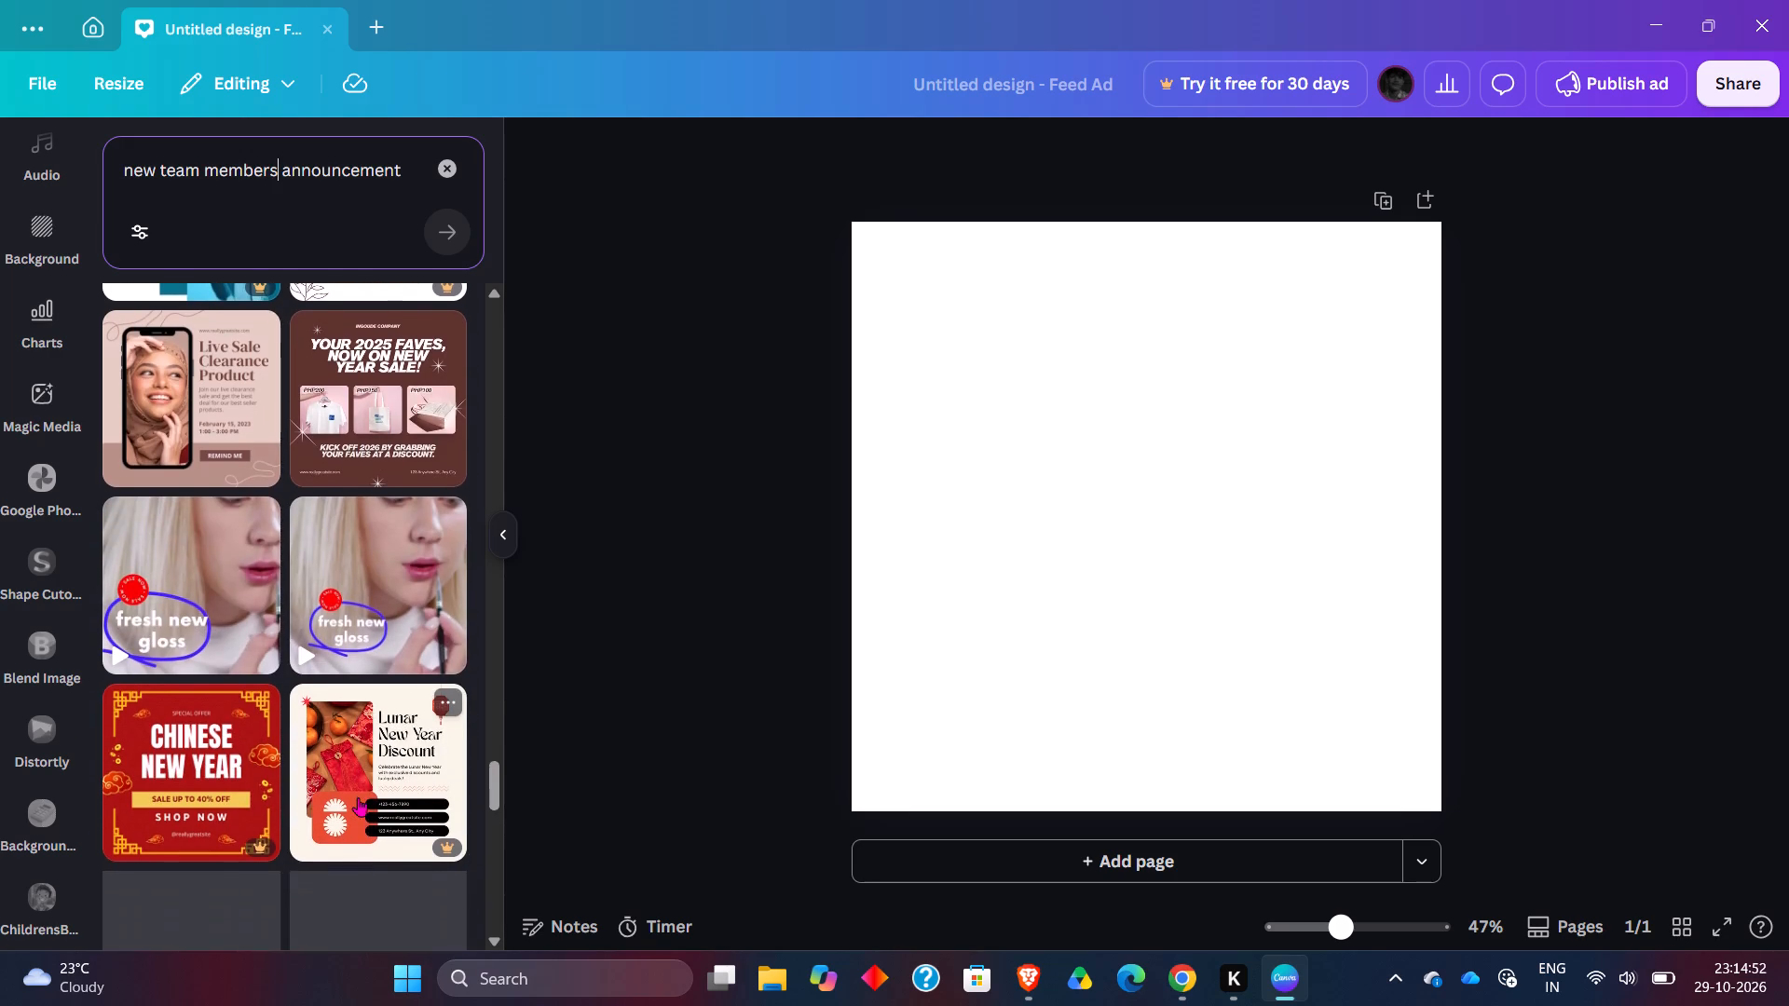
pyautogui.scroll(-4, 358, 797)
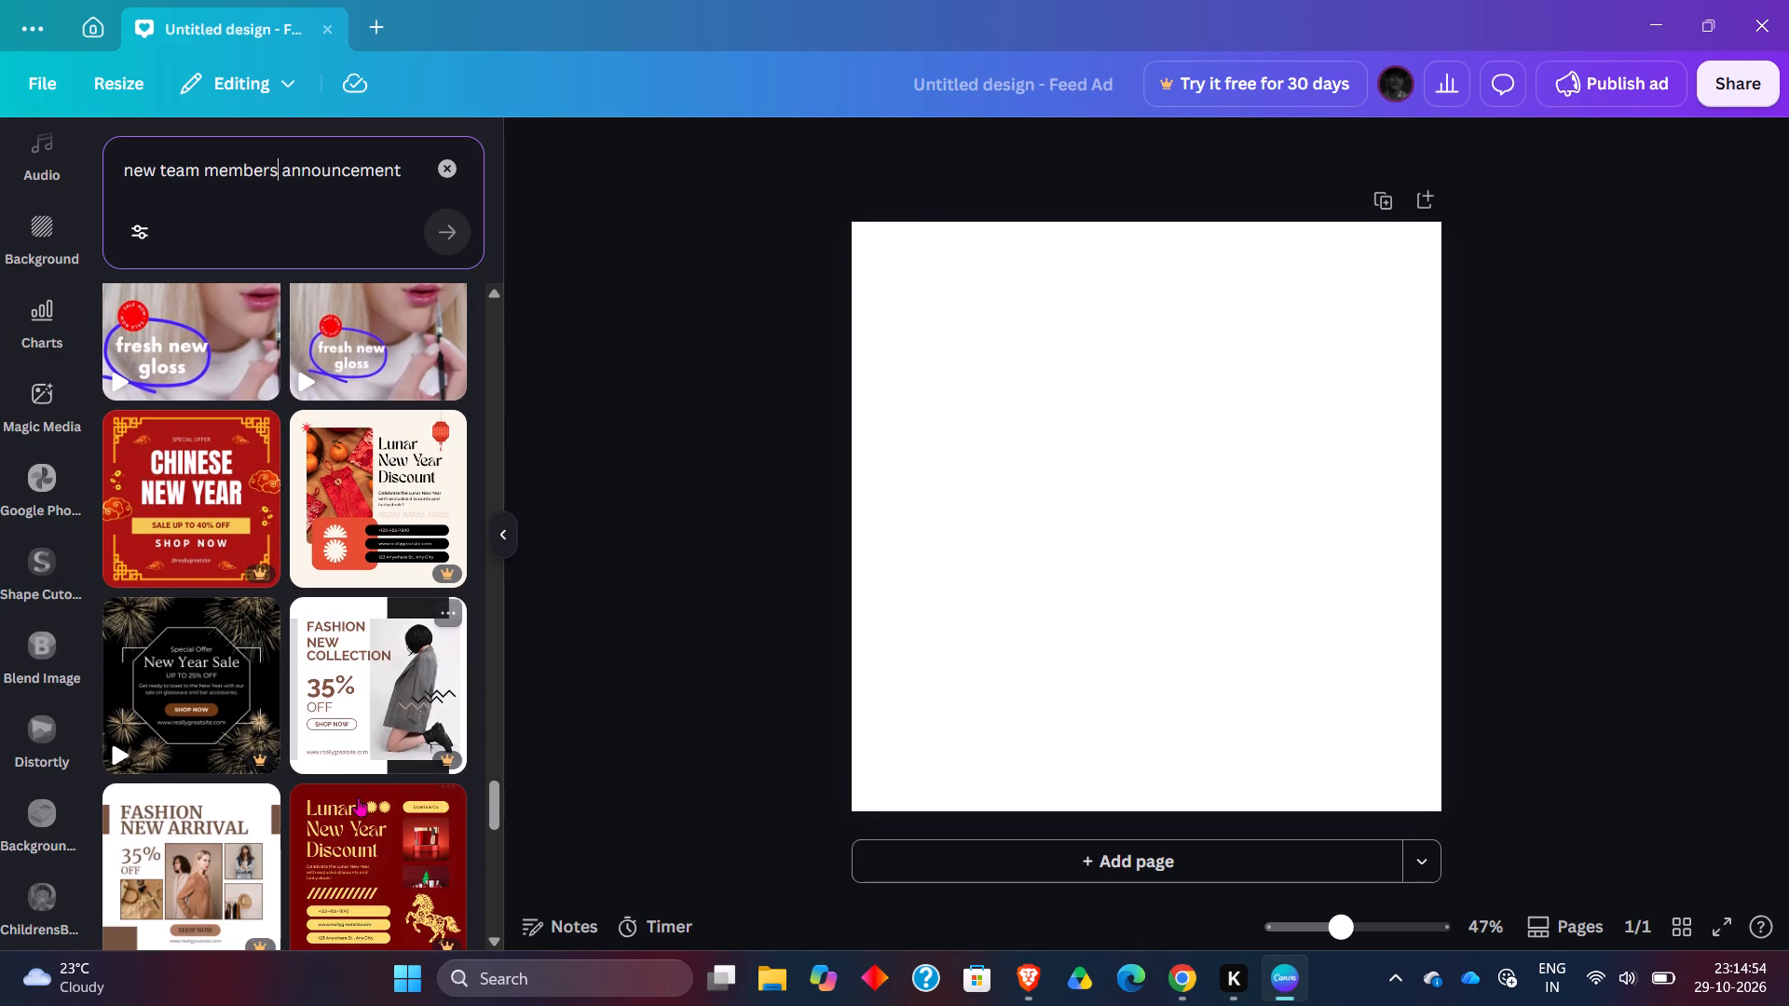
pyautogui.scroll(-2, 358, 797)
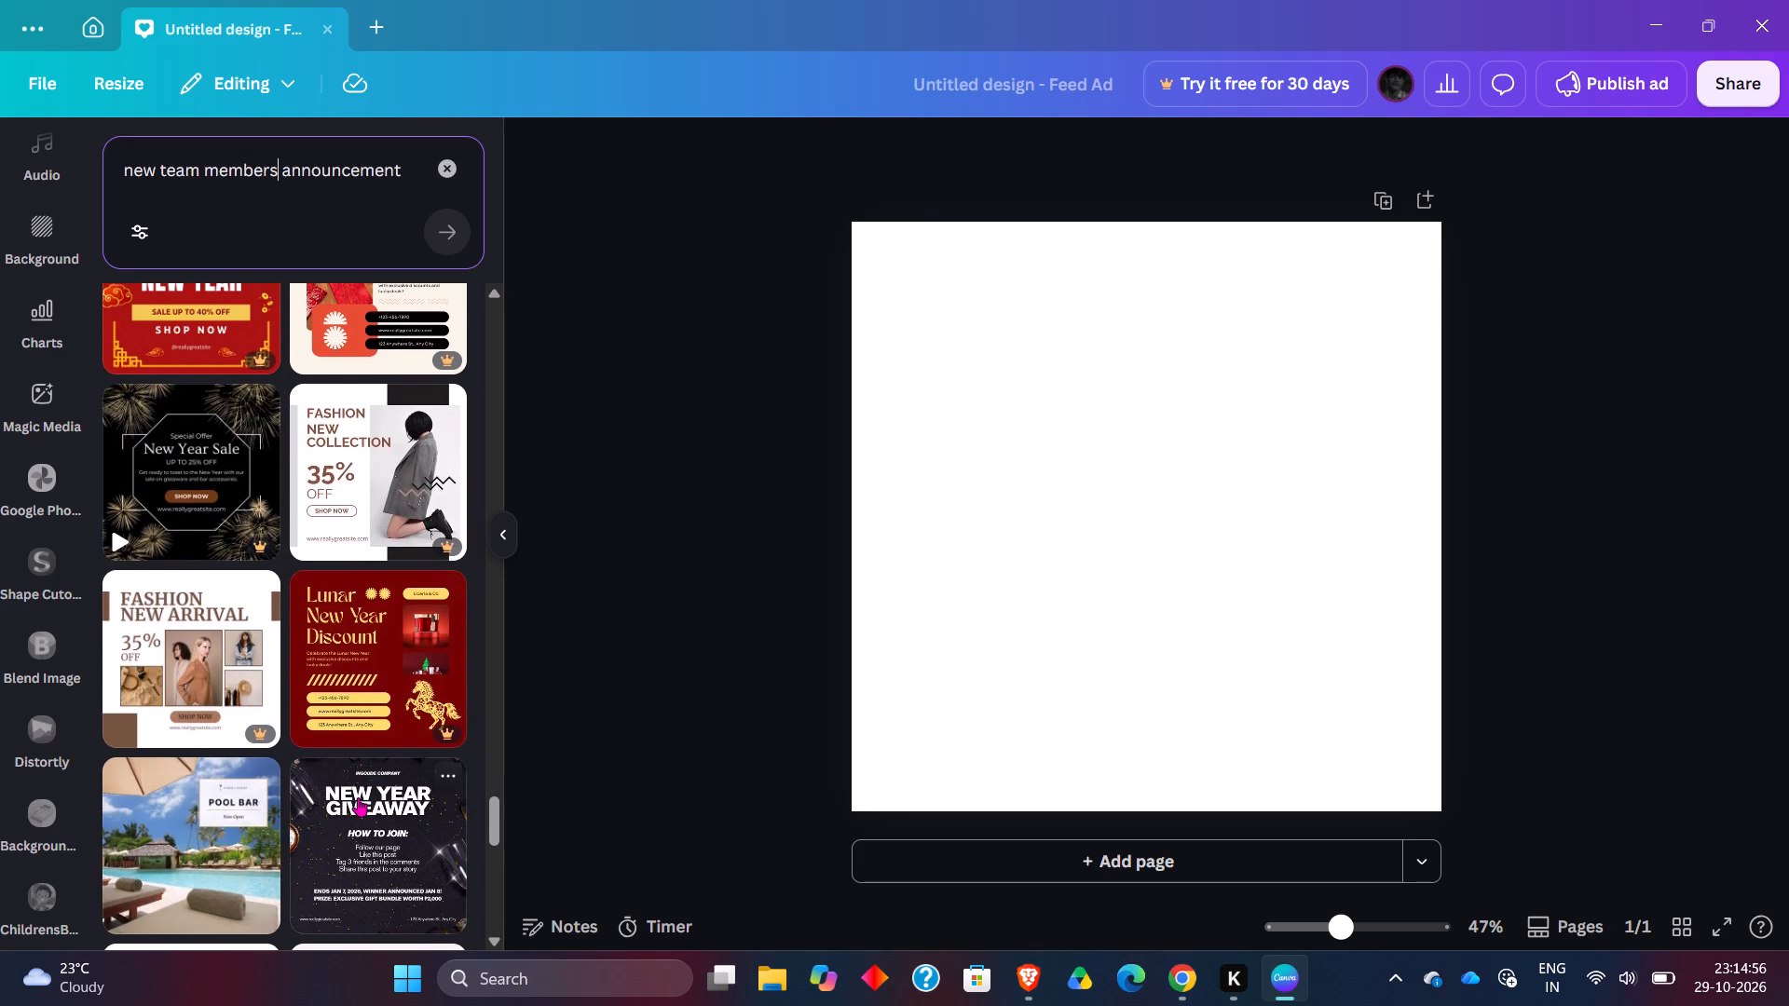
pyautogui.scroll(-2, 358, 797)
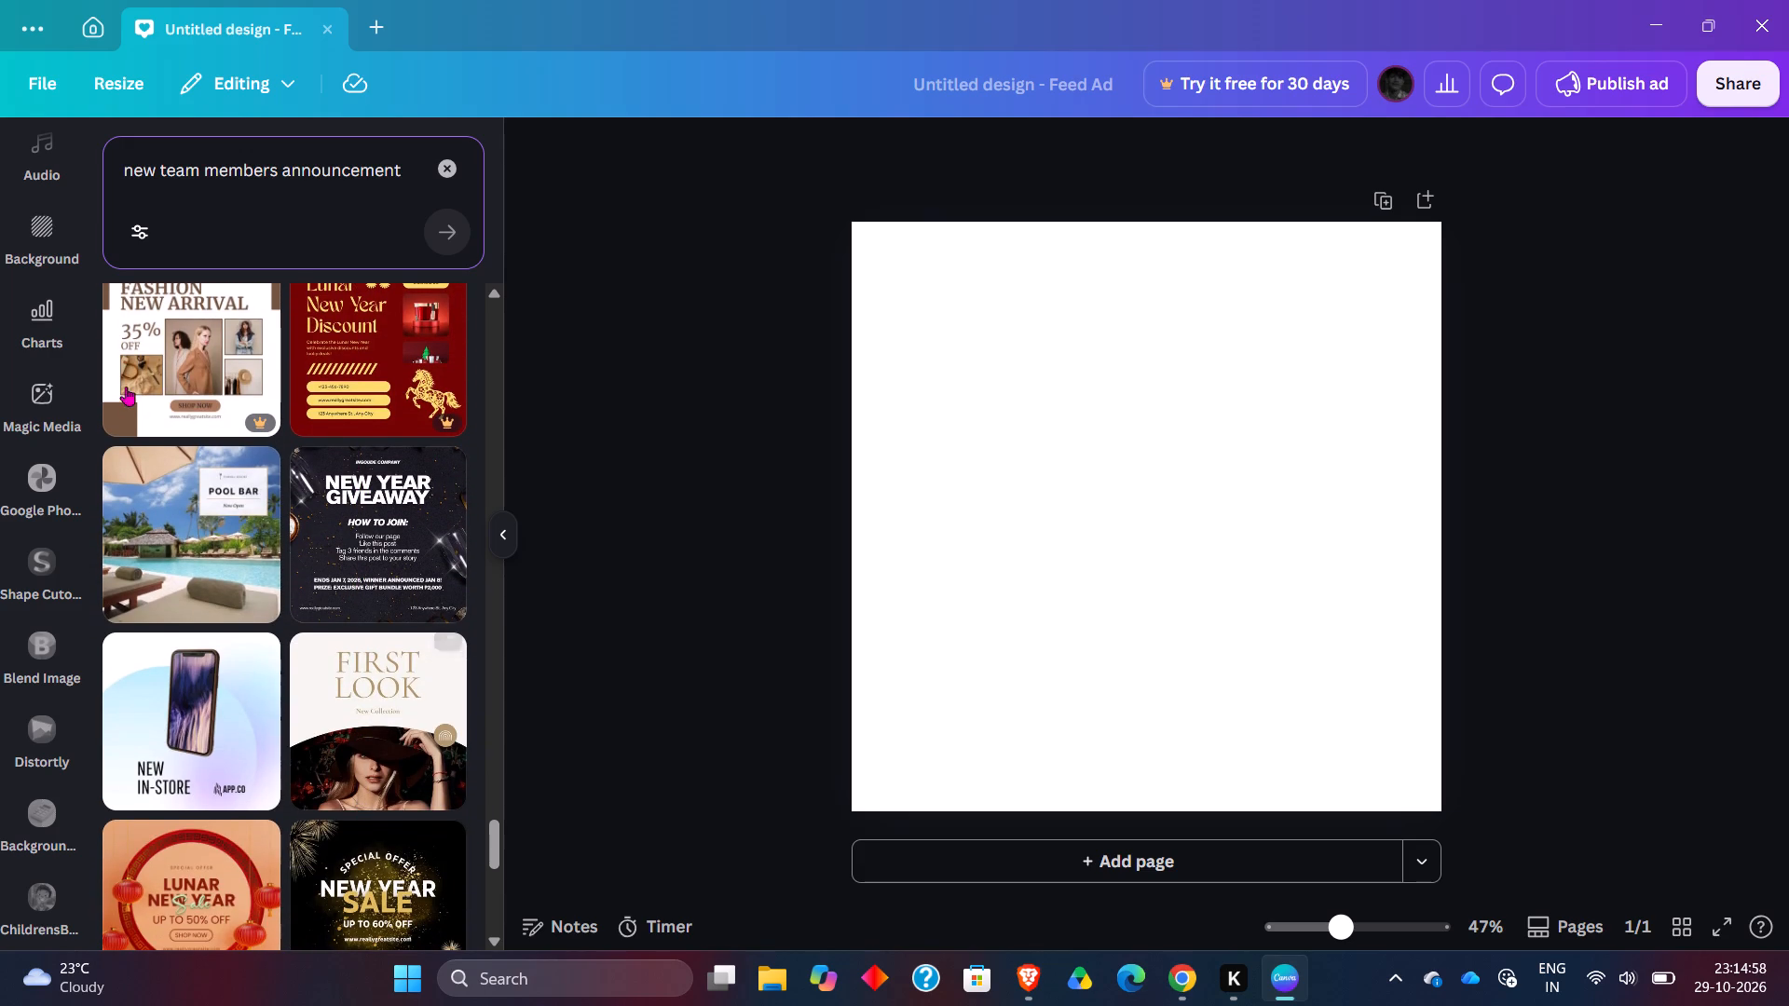
# Shorten the template search to "announcement" and run it.
pyautogui.press('BackSpace')
pyautogui.press('BackSpace')
pyautogui.press('BackSpace')
pyautogui.press('BackSpace')
pyautogui.press('BackSpace')
pyautogui.press('BackSpace')
pyautogui.press('BackSpace')
pyautogui.press('BackSpace')
pyautogui.press('BackSpace')
pyautogui.press('BackSpace')
pyautogui.press('BackSpace')
pyautogui.press('BackSpace')
pyautogui.press('BackSpace')
pyautogui.press('BackSpace')
pyautogui.press('BackSpace')
pyautogui.press('BackSpace')
pyautogui.press('BackSpace')
pyautogui.press('BackSpace')
pyautogui.press('BackSpace')
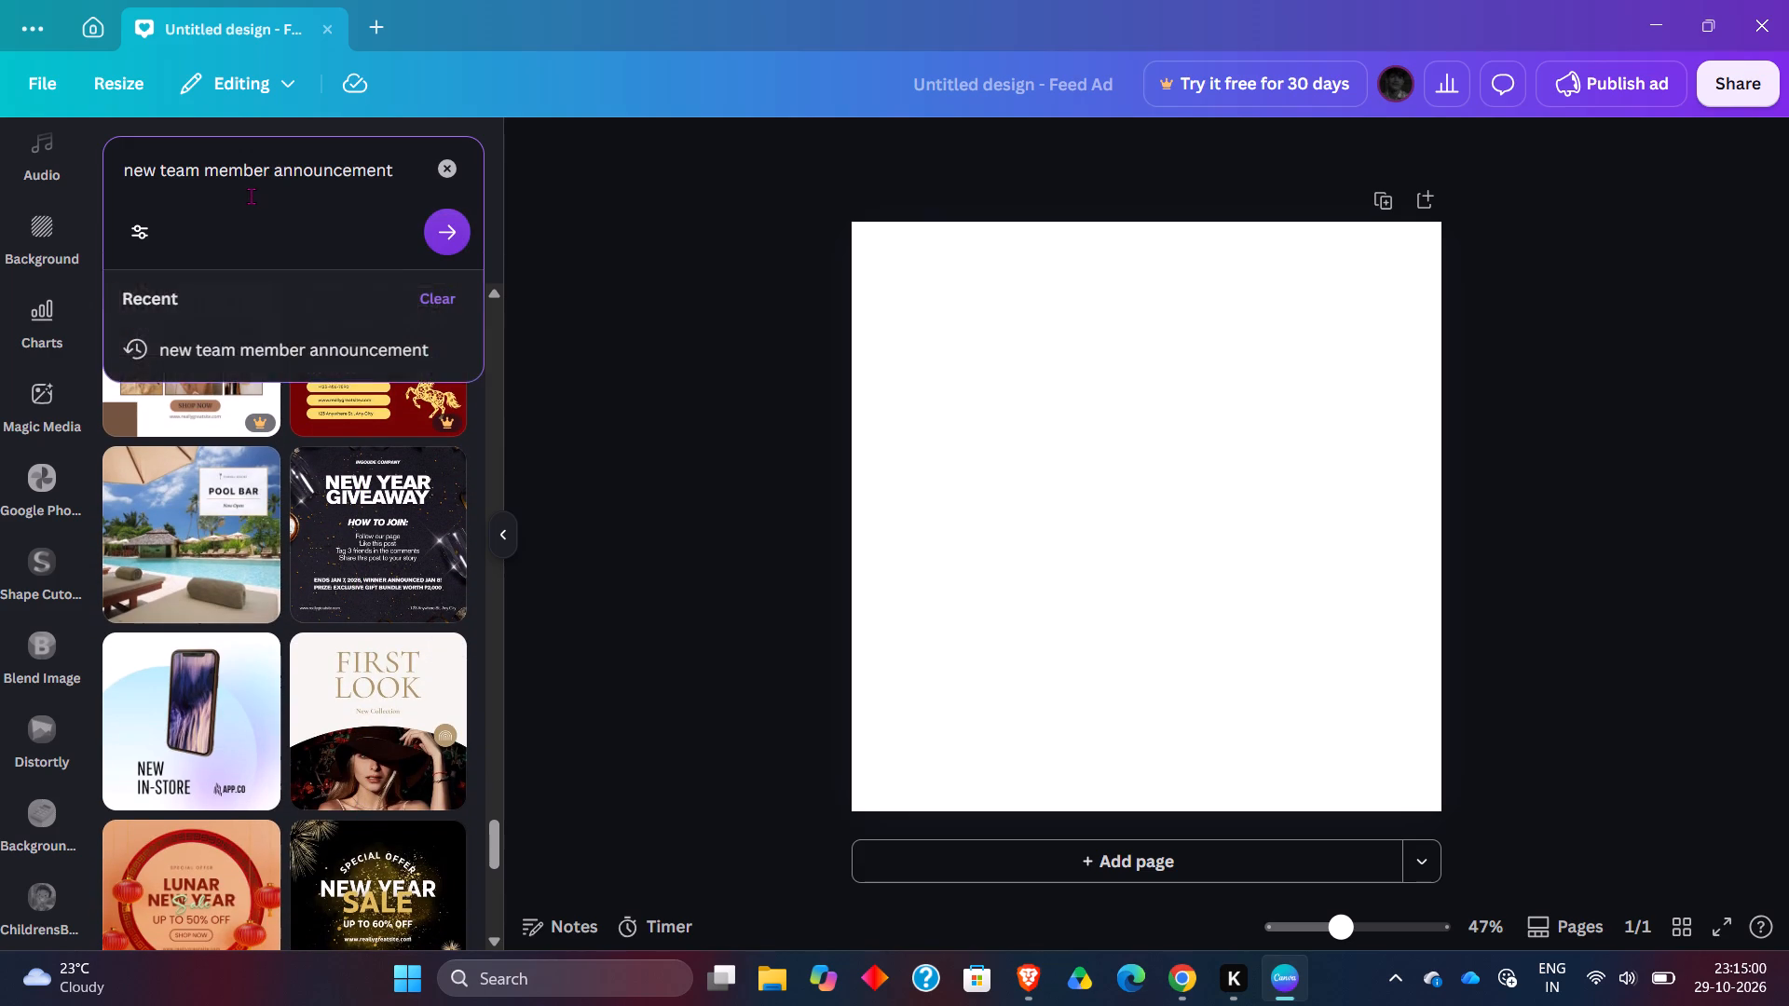
pyautogui.press('Return')
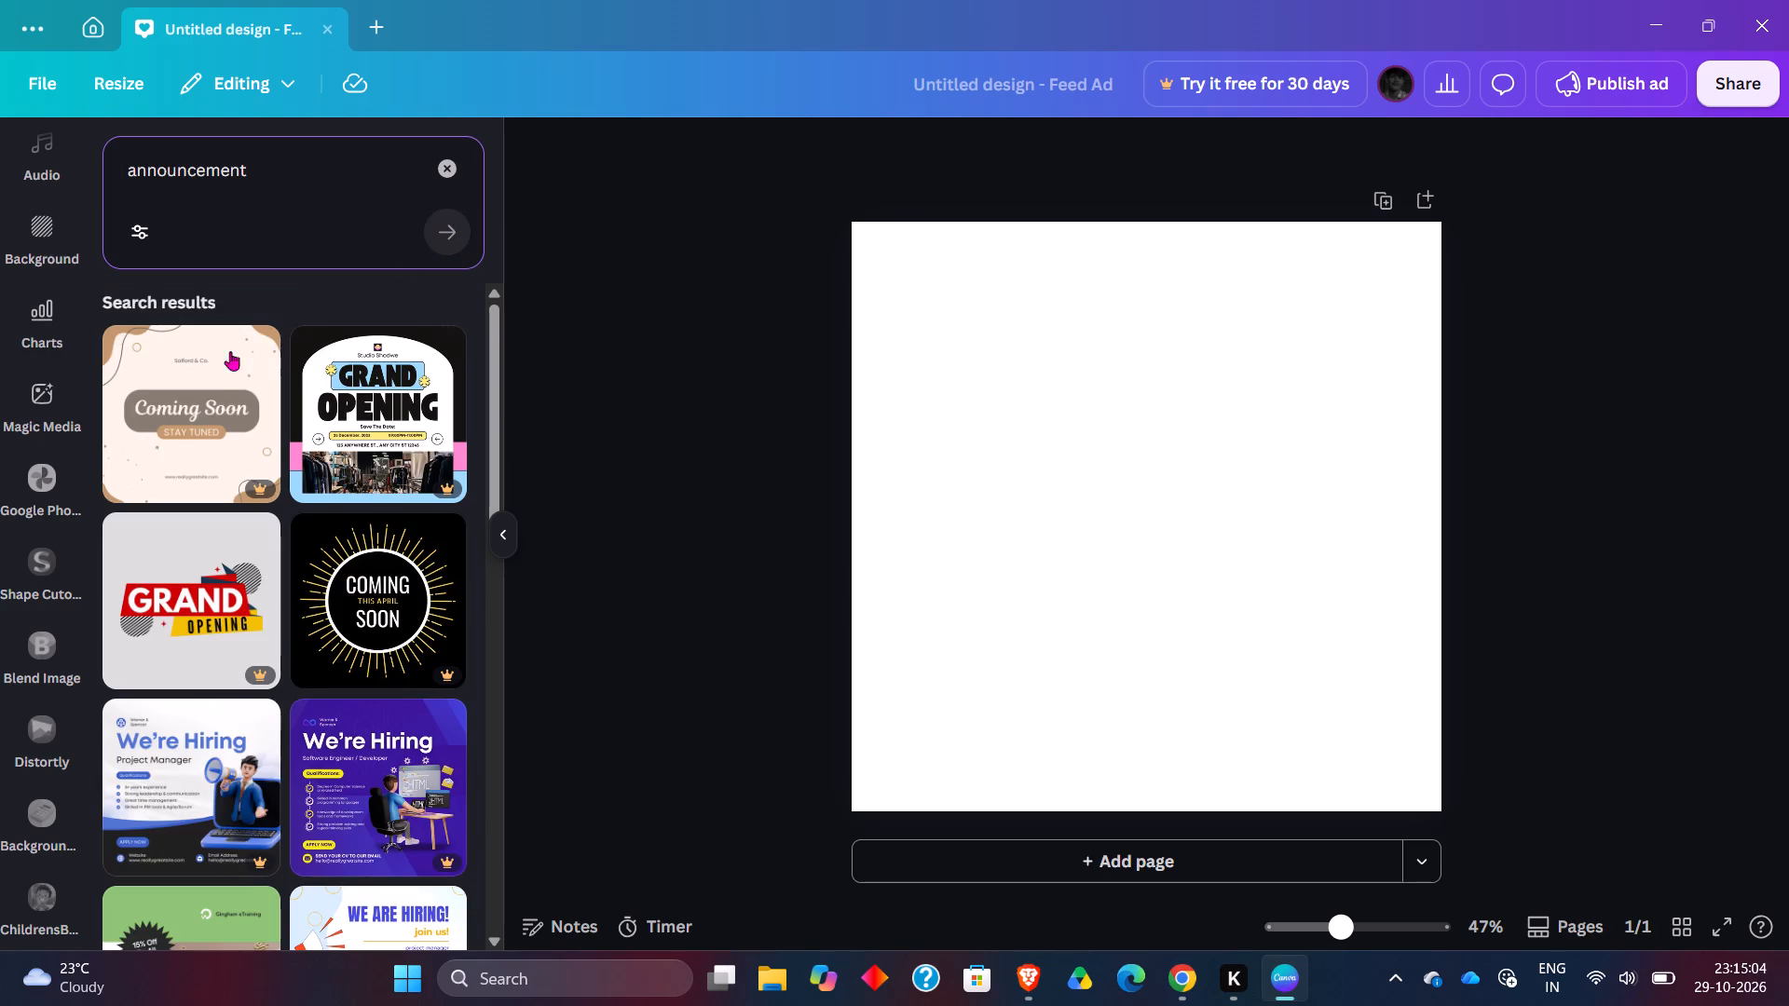
# Examine the template results for "announcement" for a layout that could suit the new club members poster.
pyautogui.scroll(-3, 413, 662)
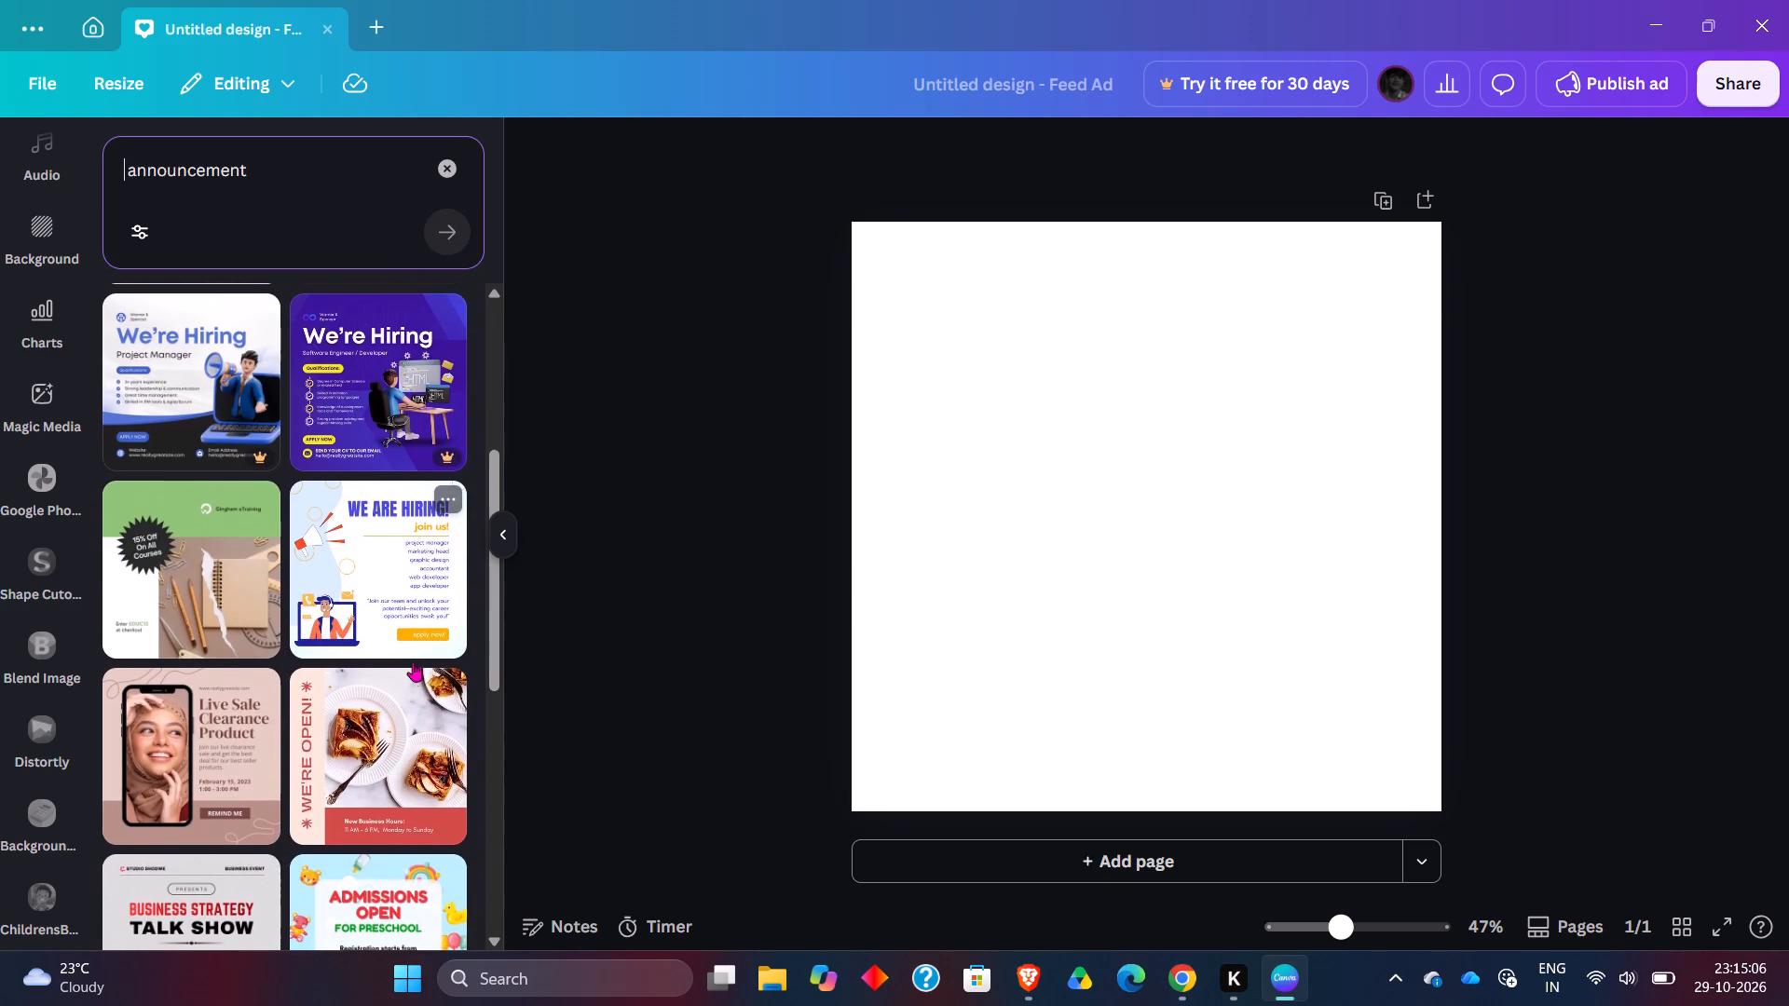
pyautogui.scroll(-4, 413, 662)
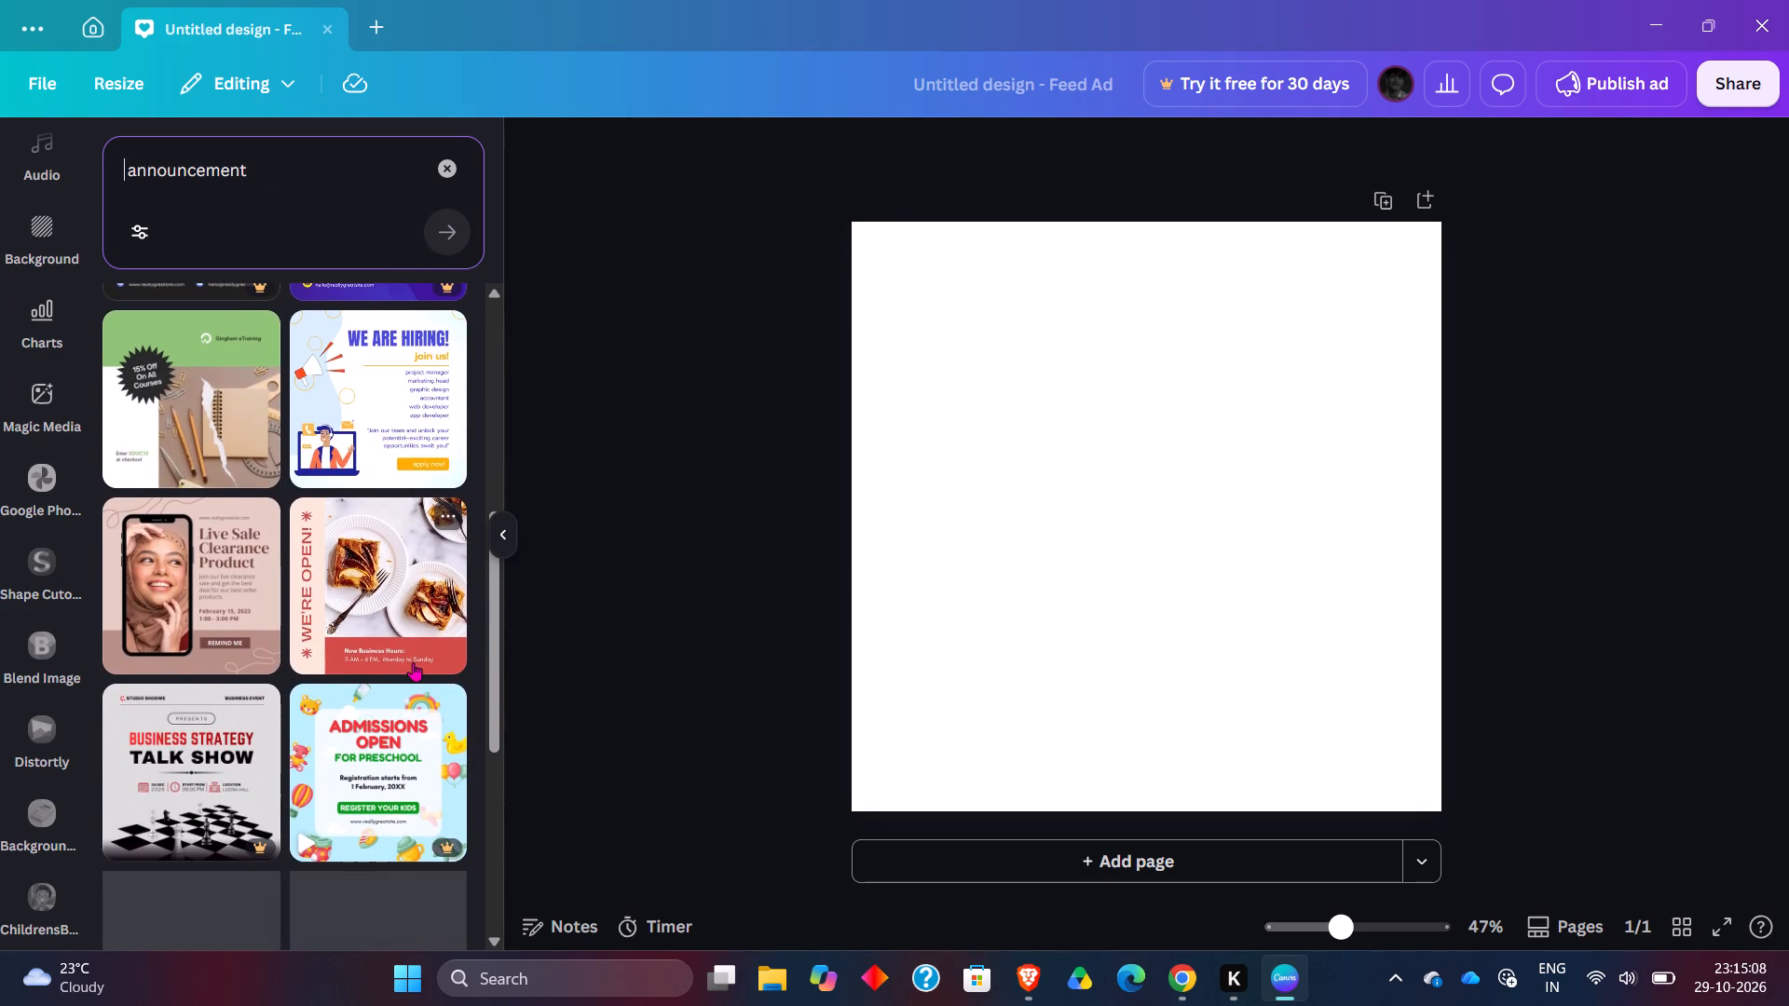
pyautogui.scroll(-2, 413, 662)
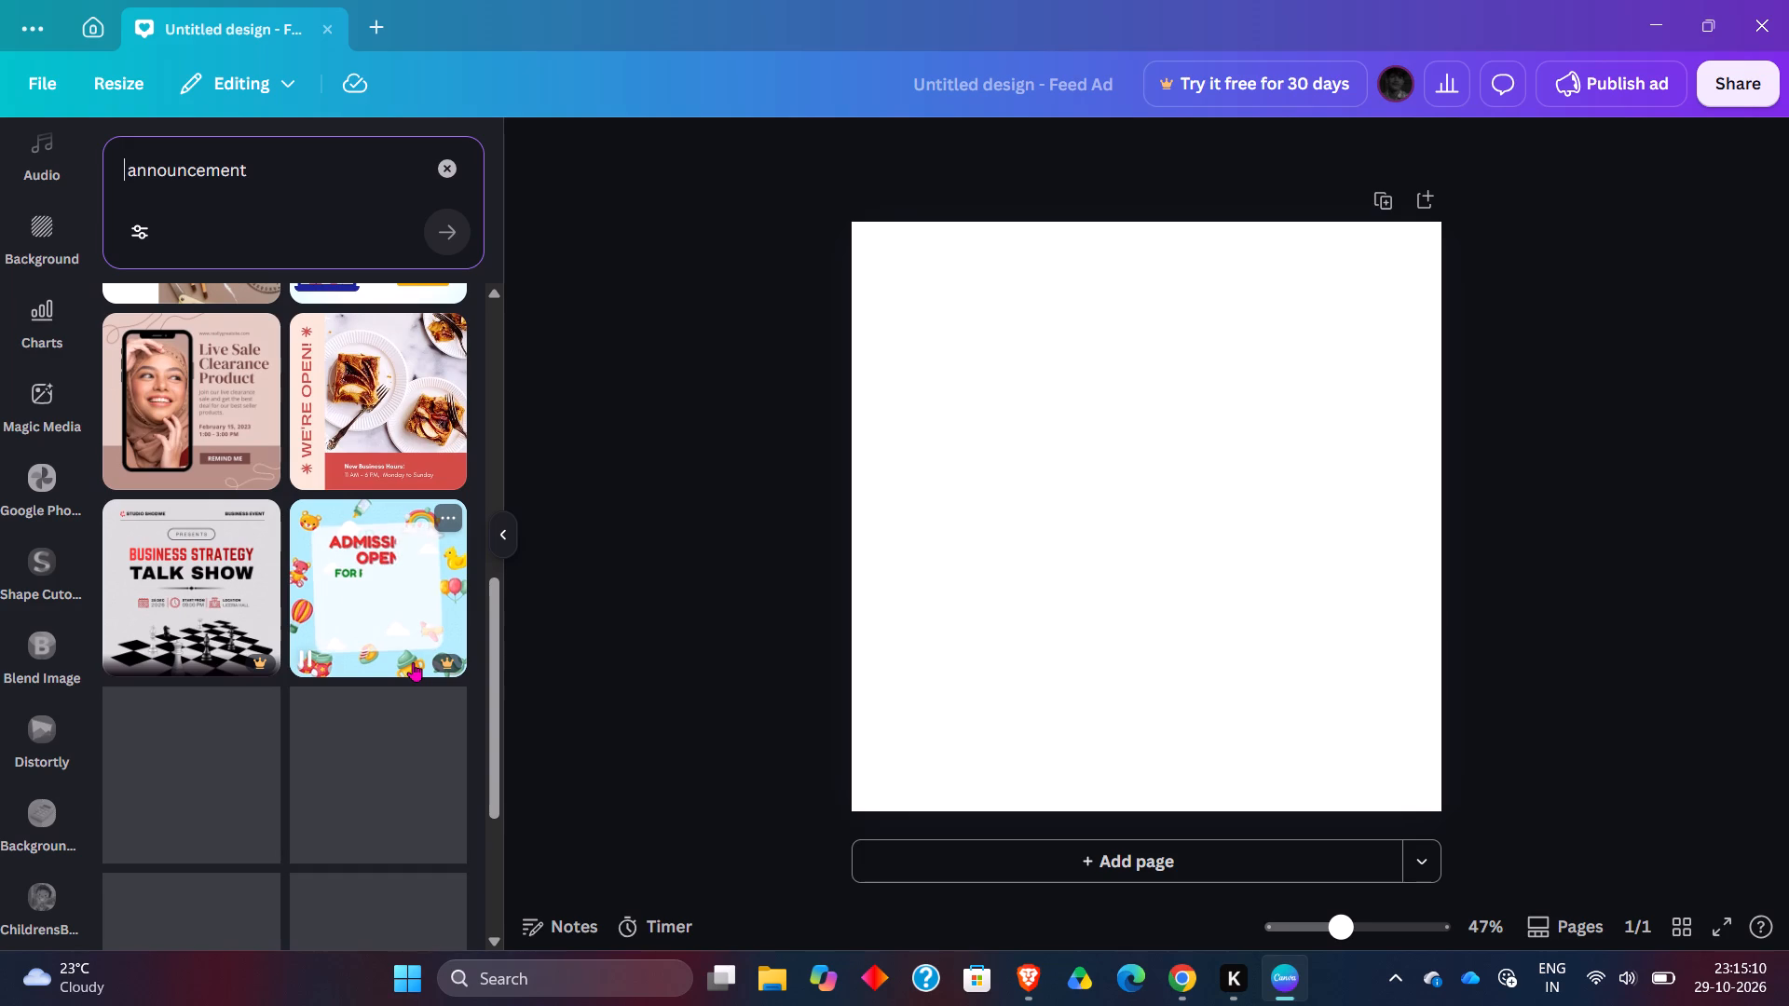
pyautogui.scroll(-3, 413, 662)
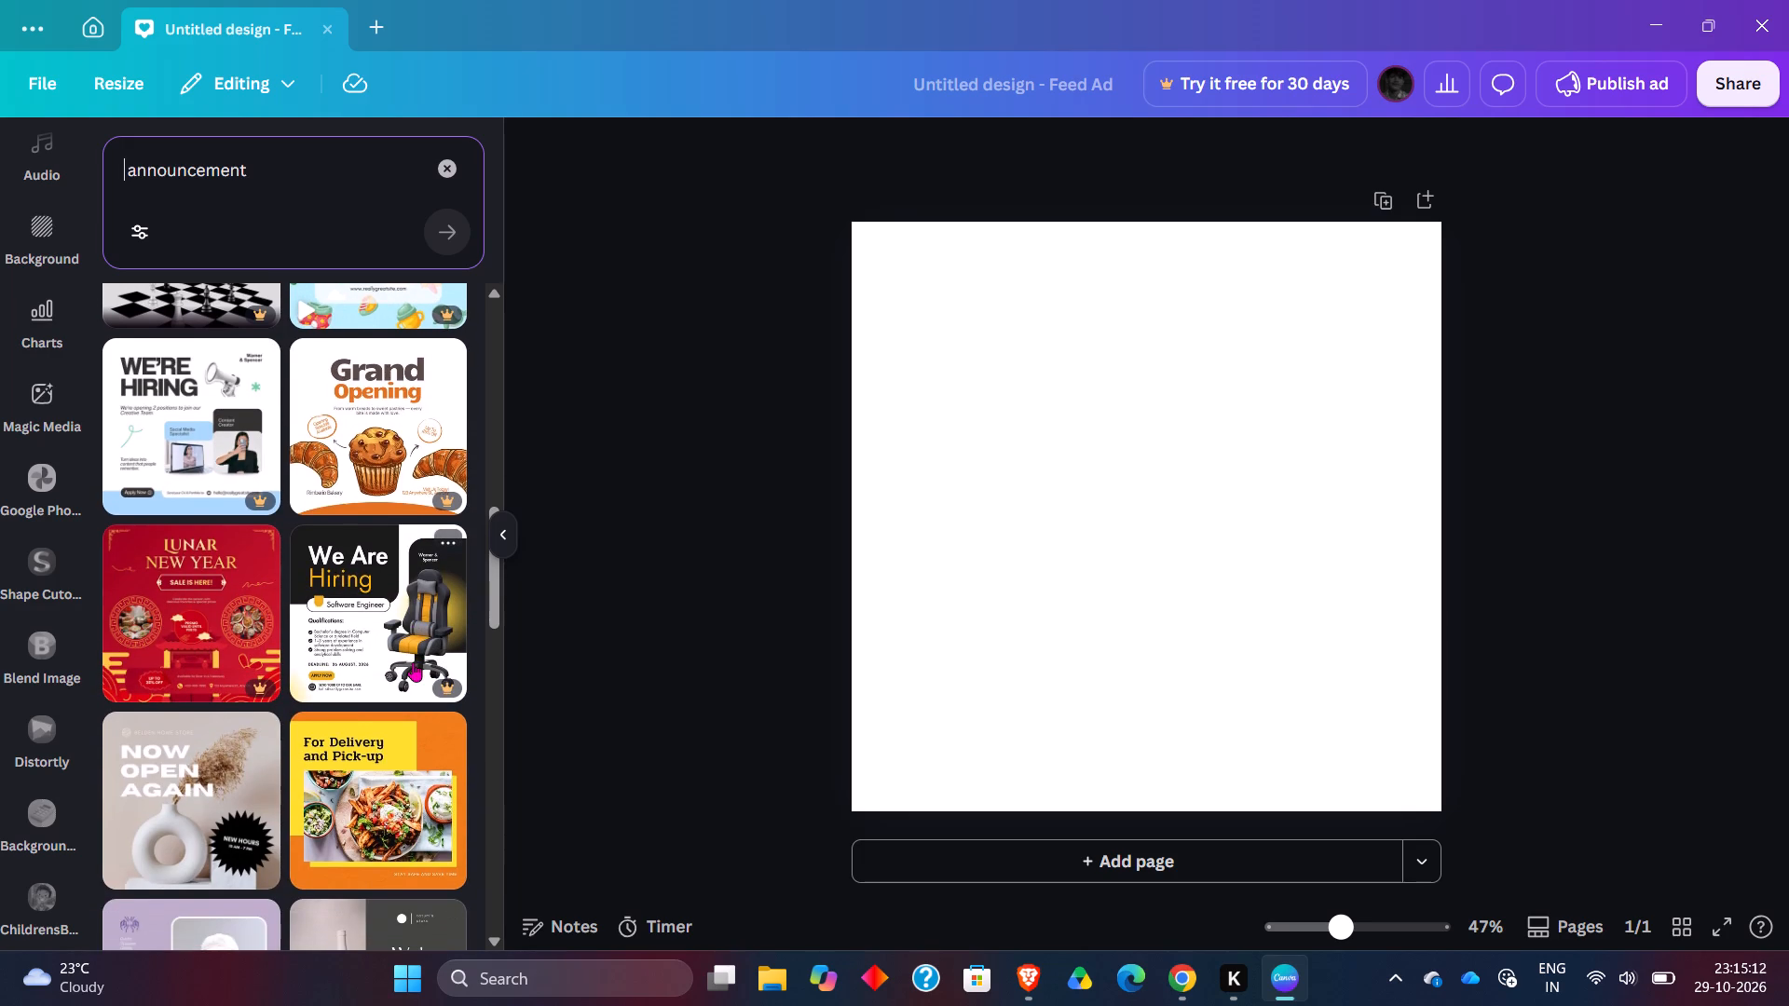
pyautogui.scroll(-3, 413, 662)
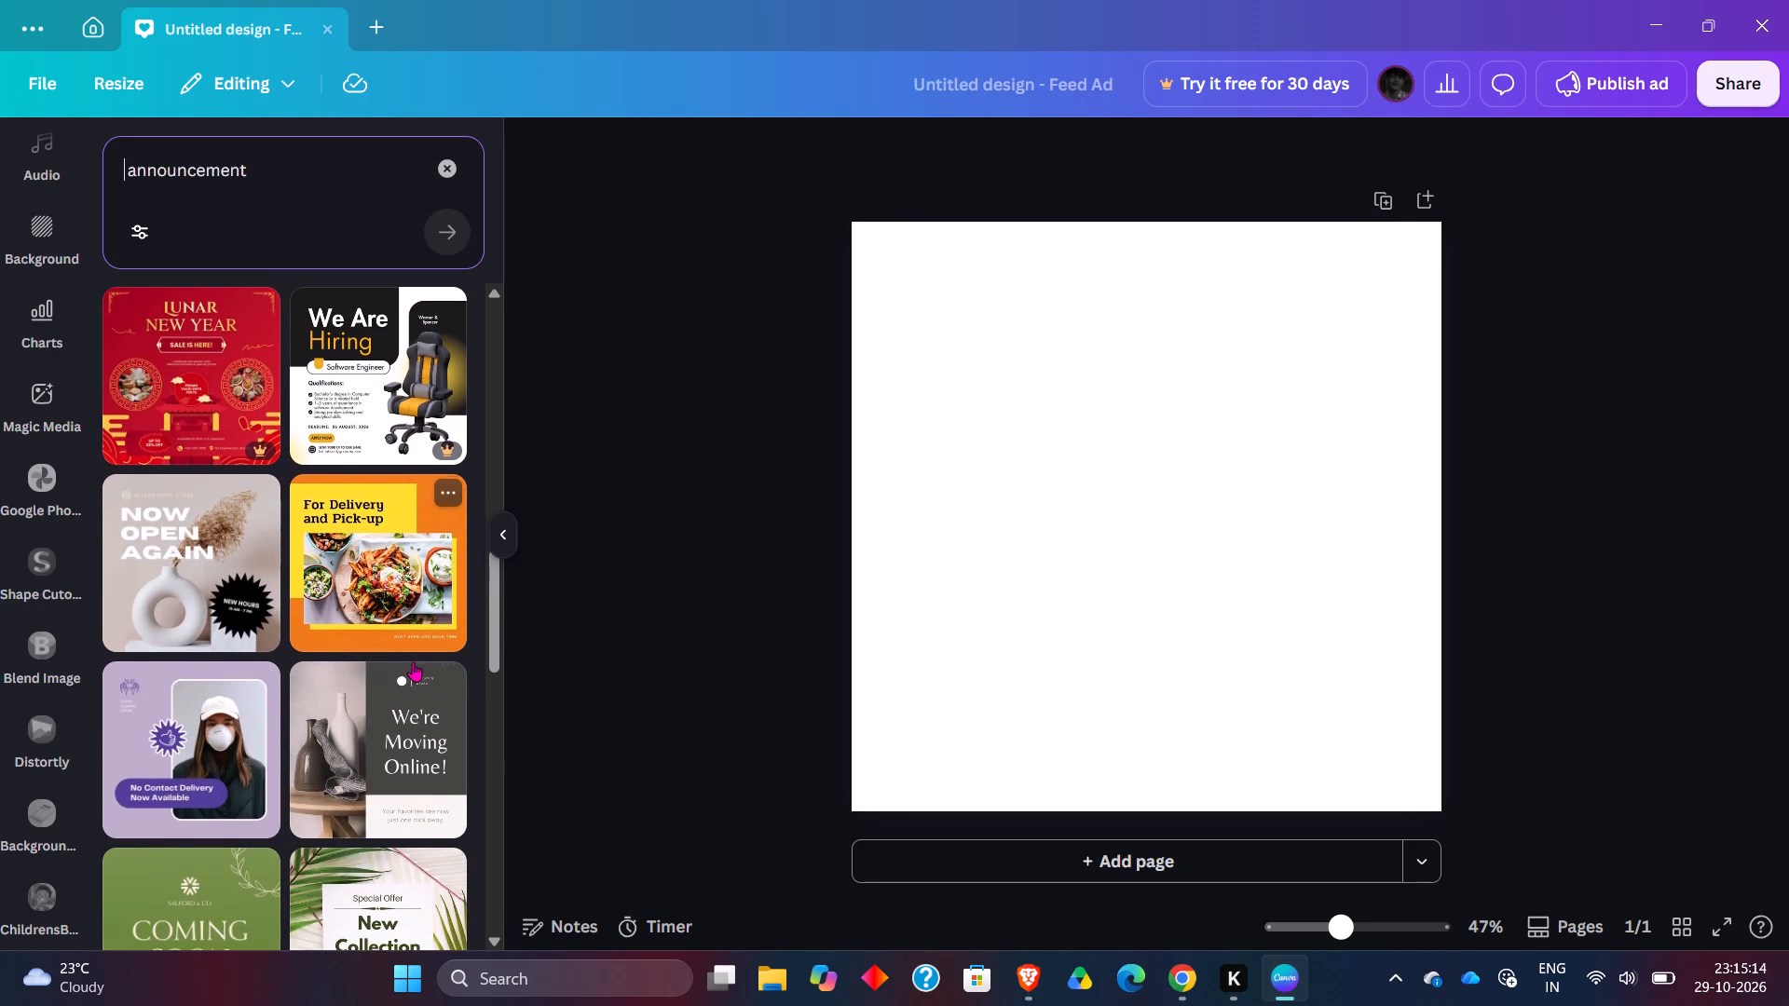
pyautogui.scroll(-4, 414, 645)
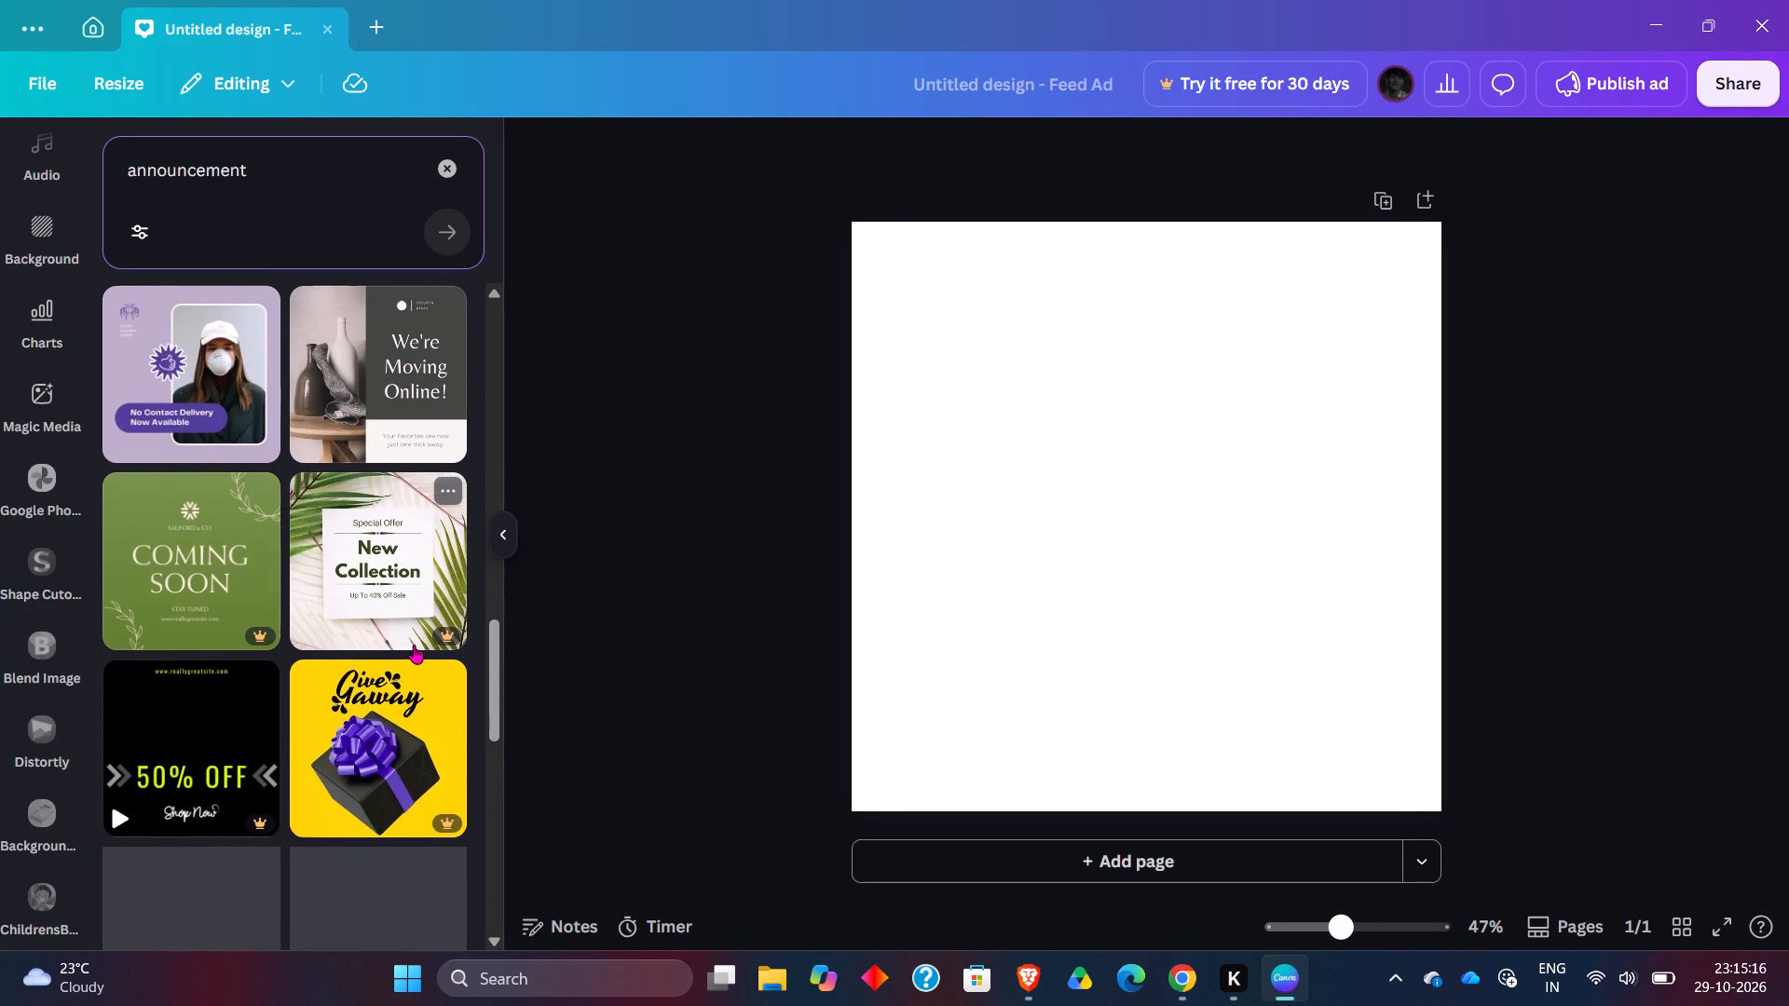
pyautogui.scroll(-2, 414, 645)
pyautogui.scroll(-2, 324, 801)
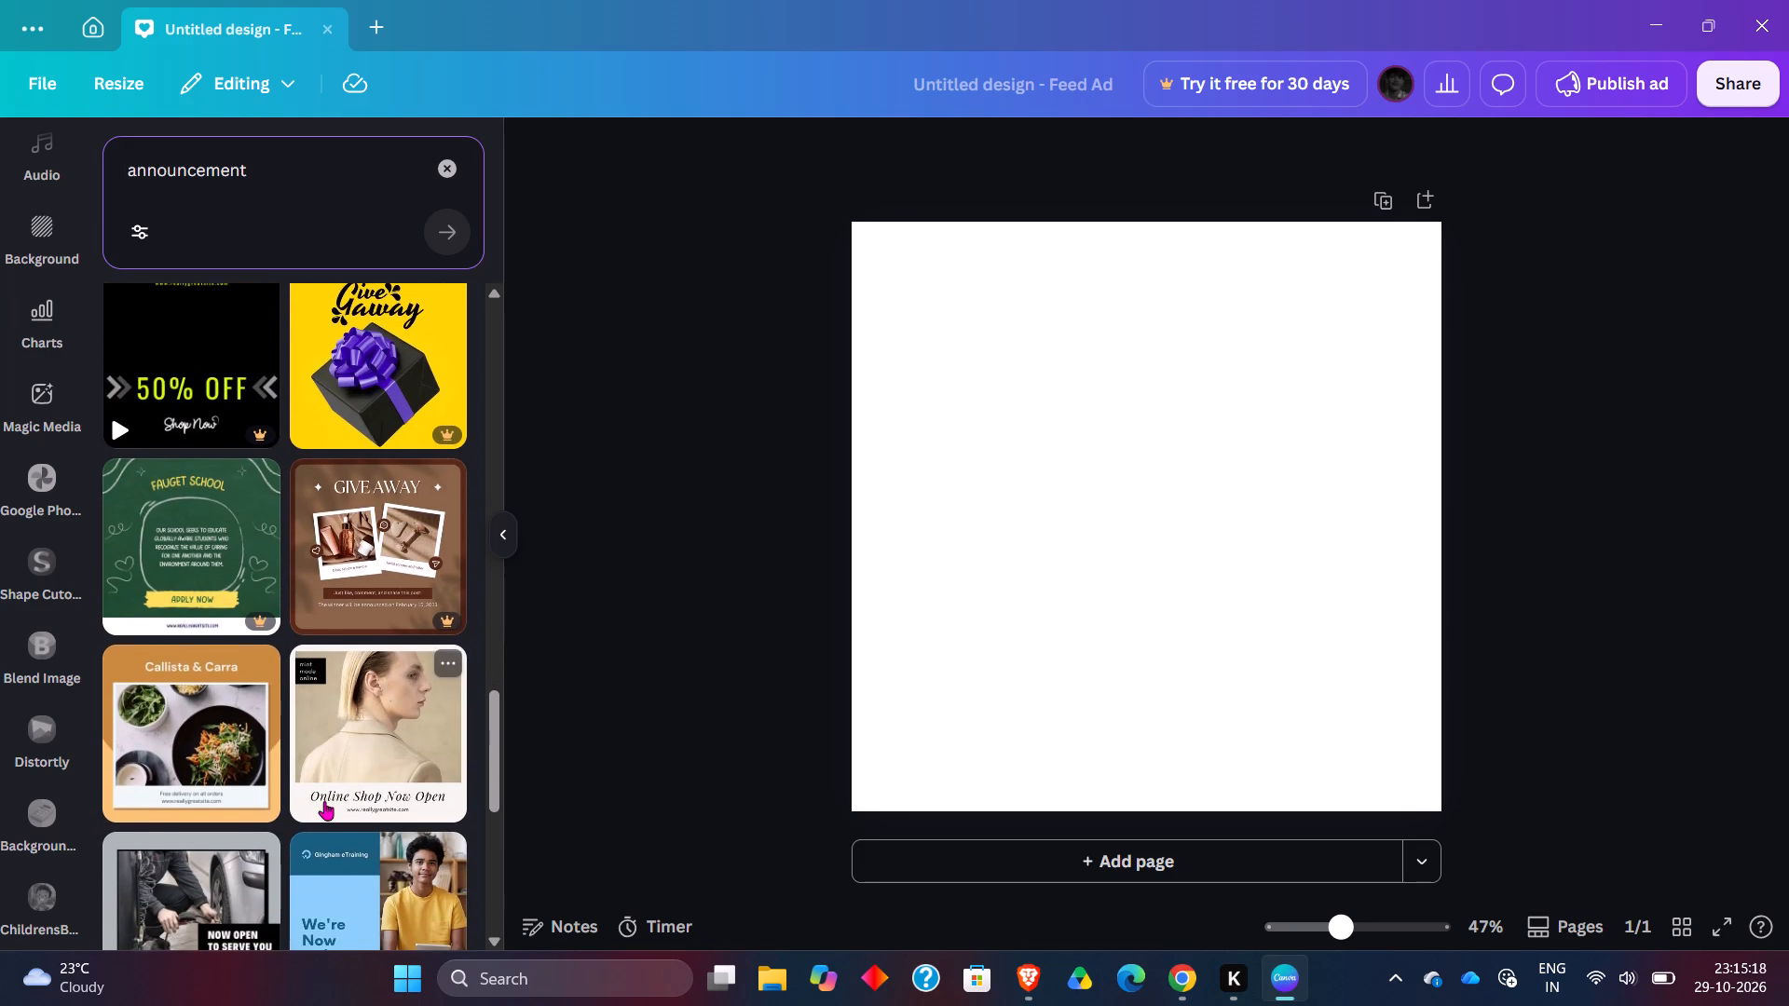
pyautogui.scroll(-3, 324, 801)
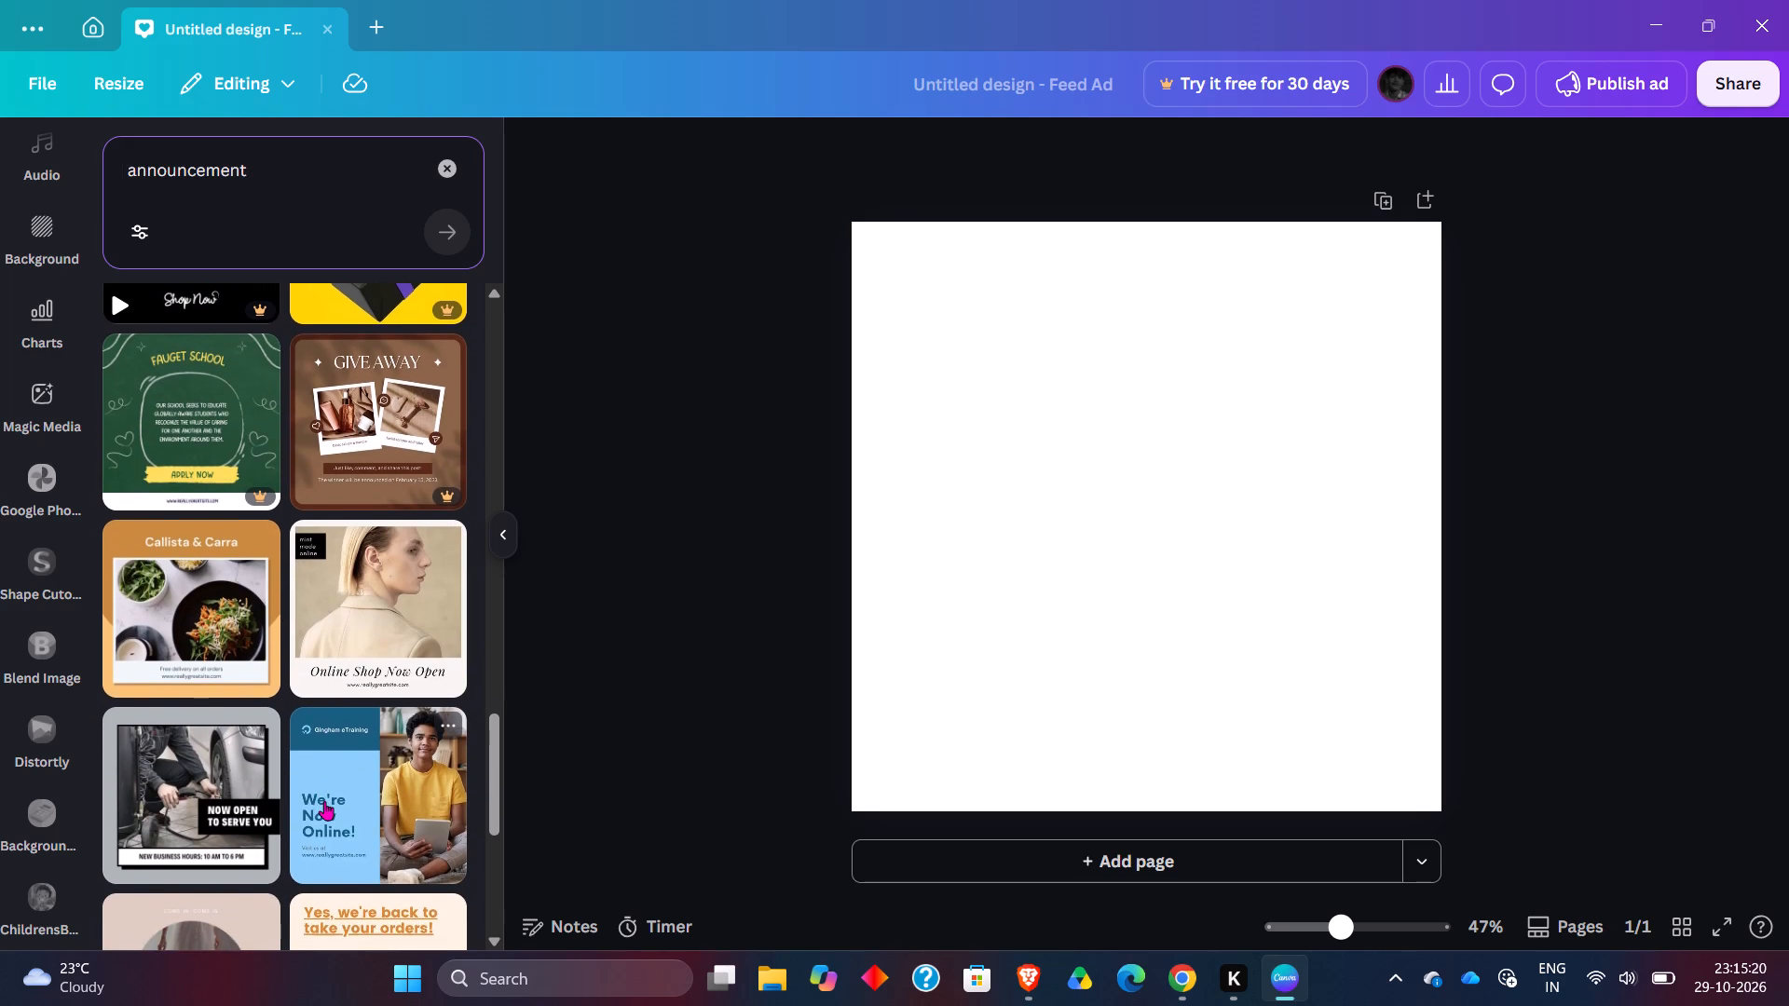
pyautogui.scroll(-4, 324, 801)
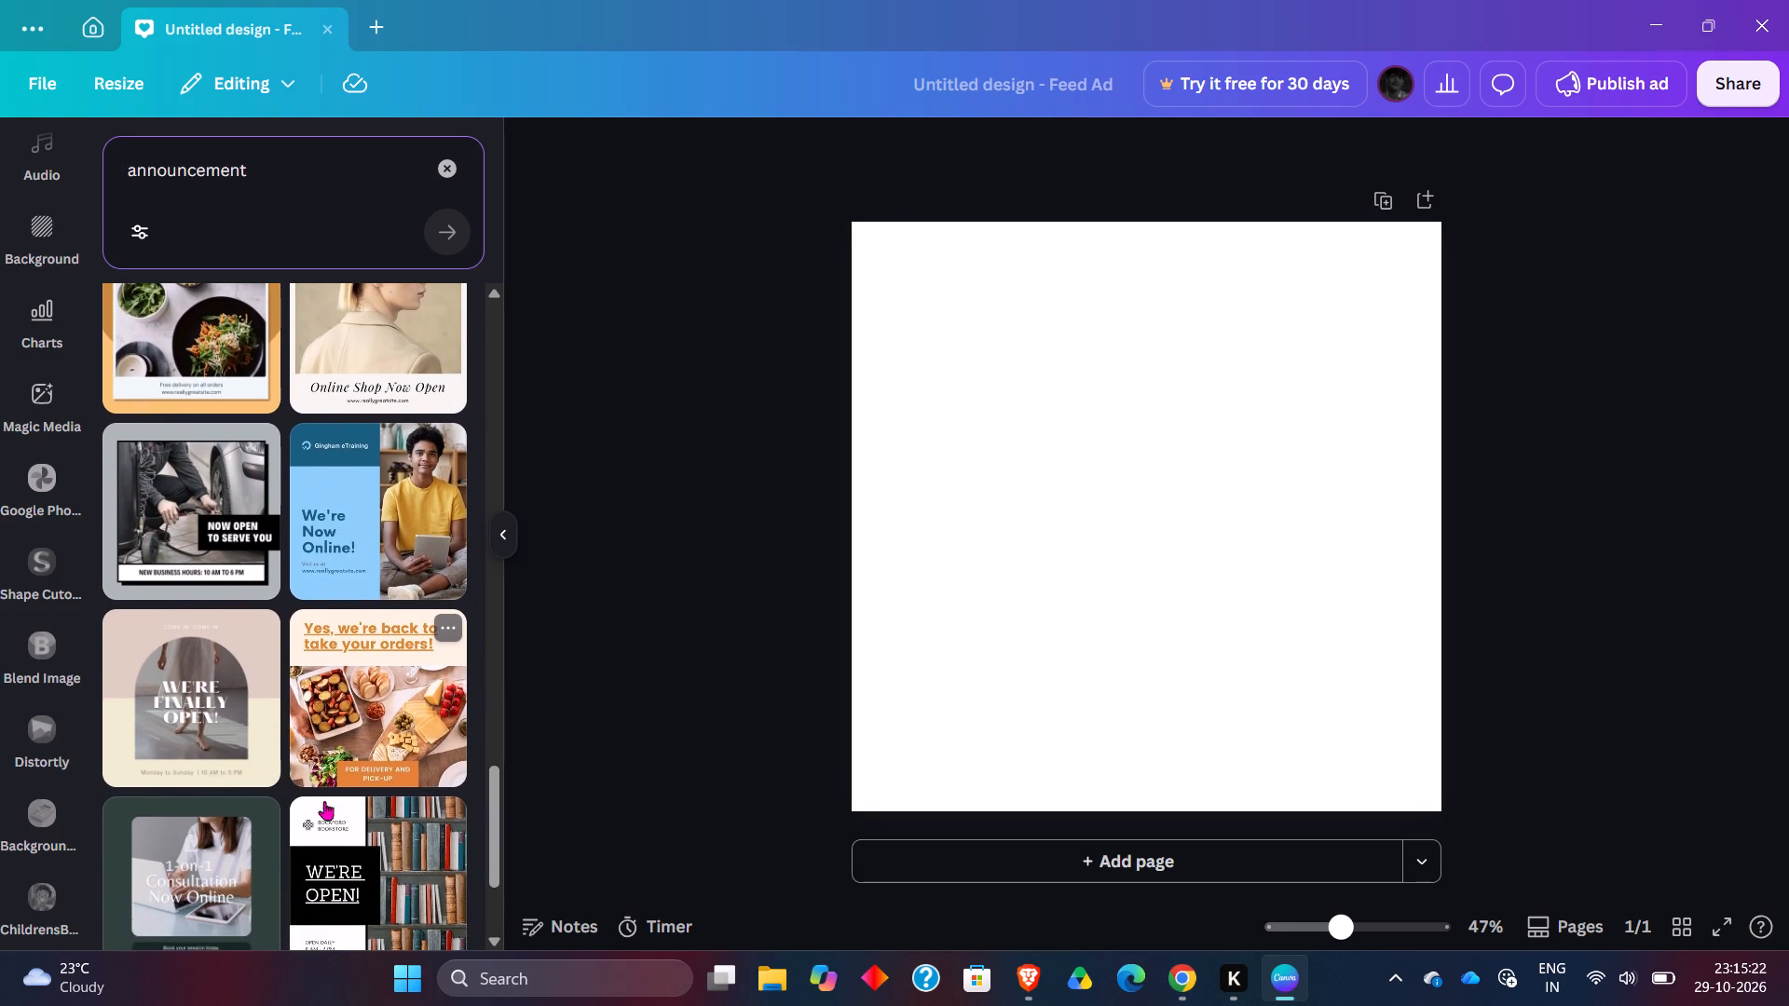
pyautogui.scroll(-2, 324, 801)
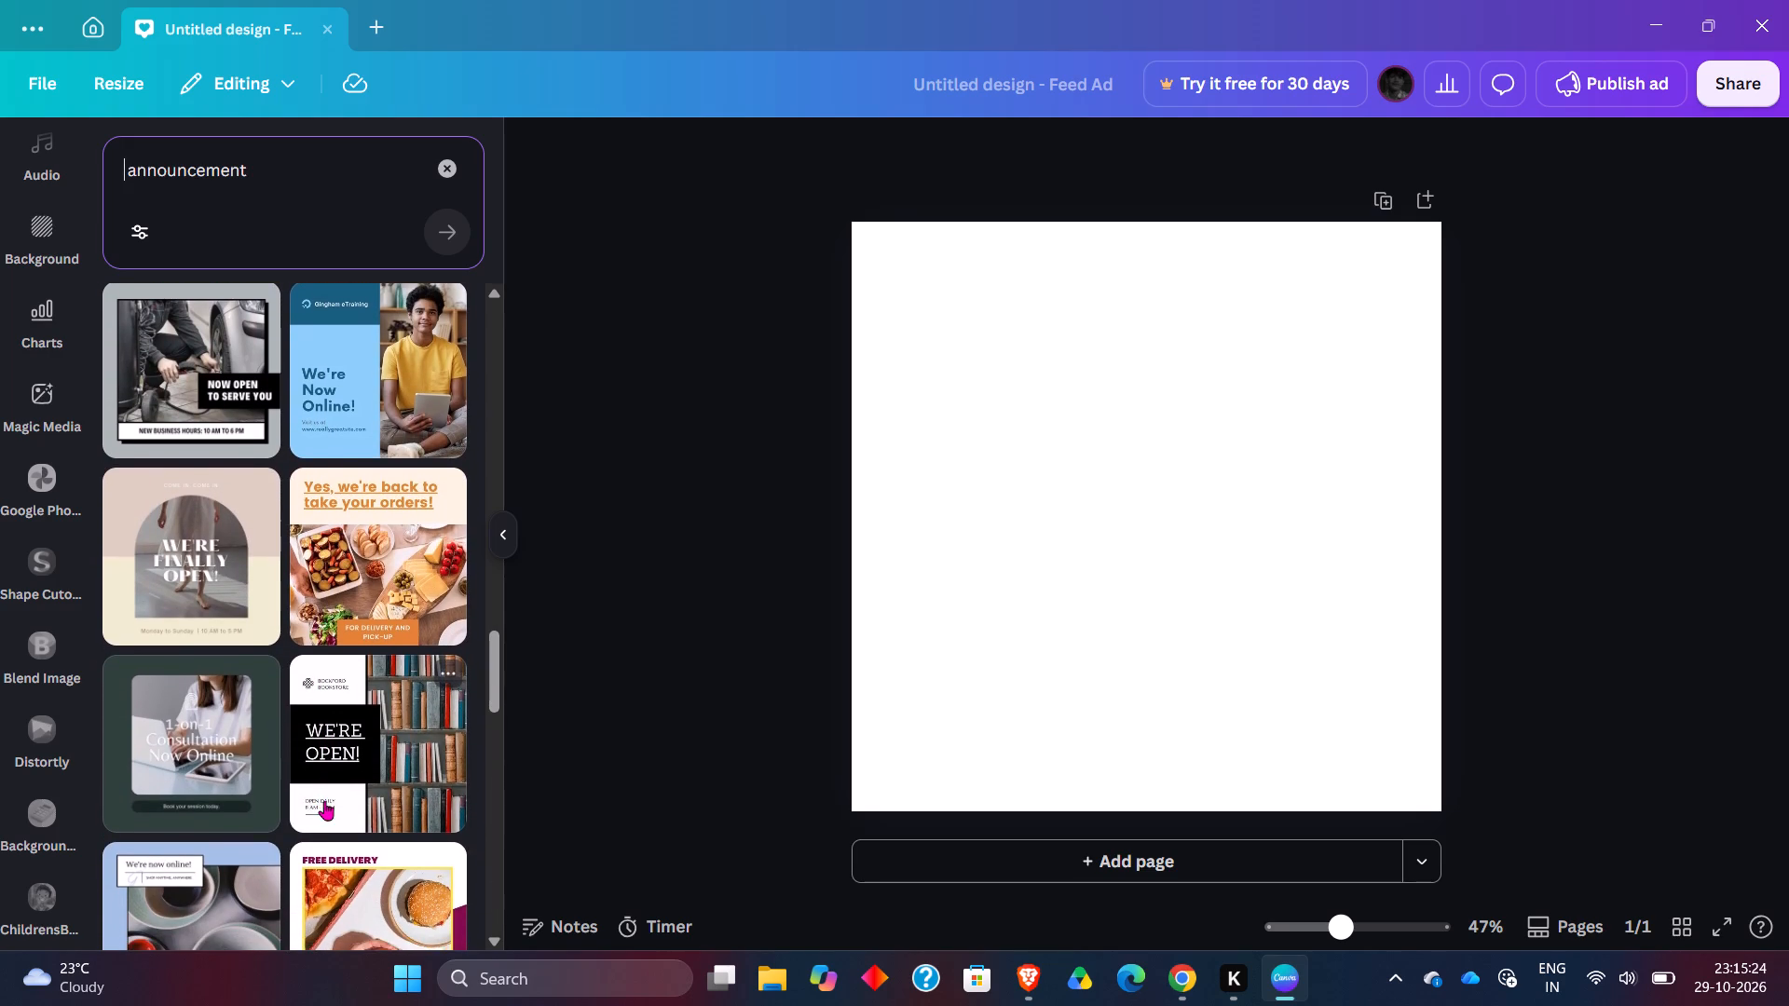
pyautogui.scroll(-3, 324, 801)
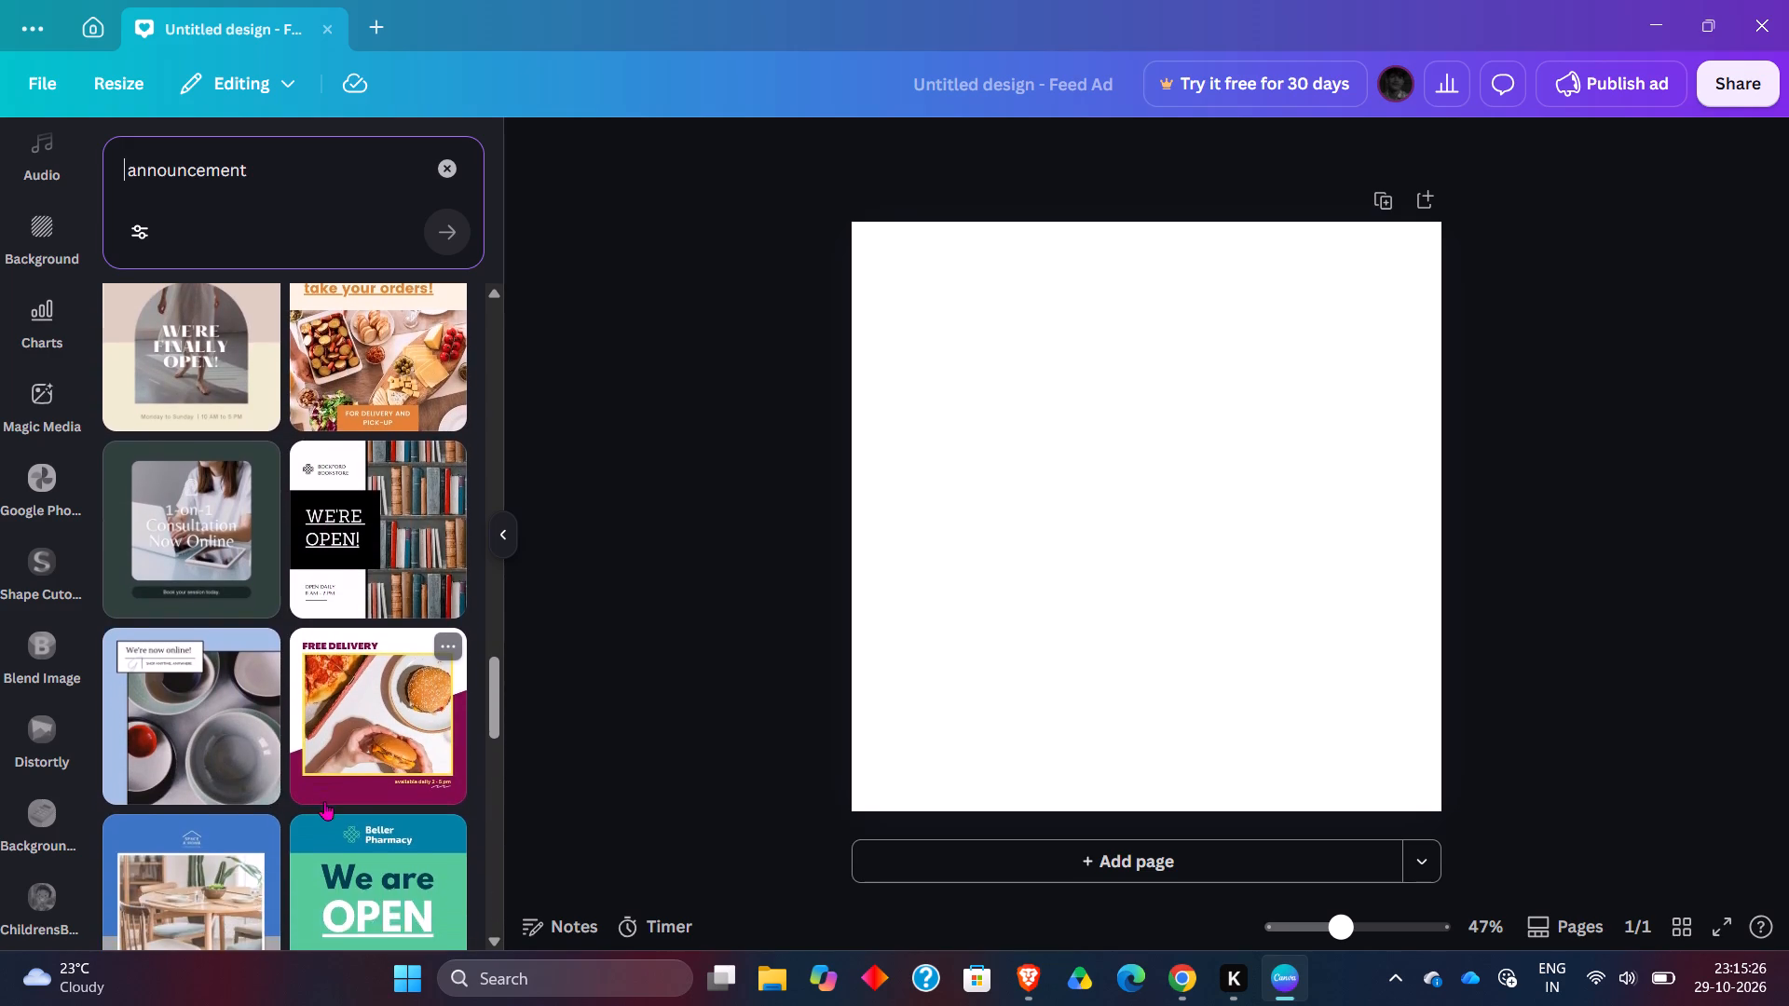
pyautogui.scroll(-4, 324, 801)
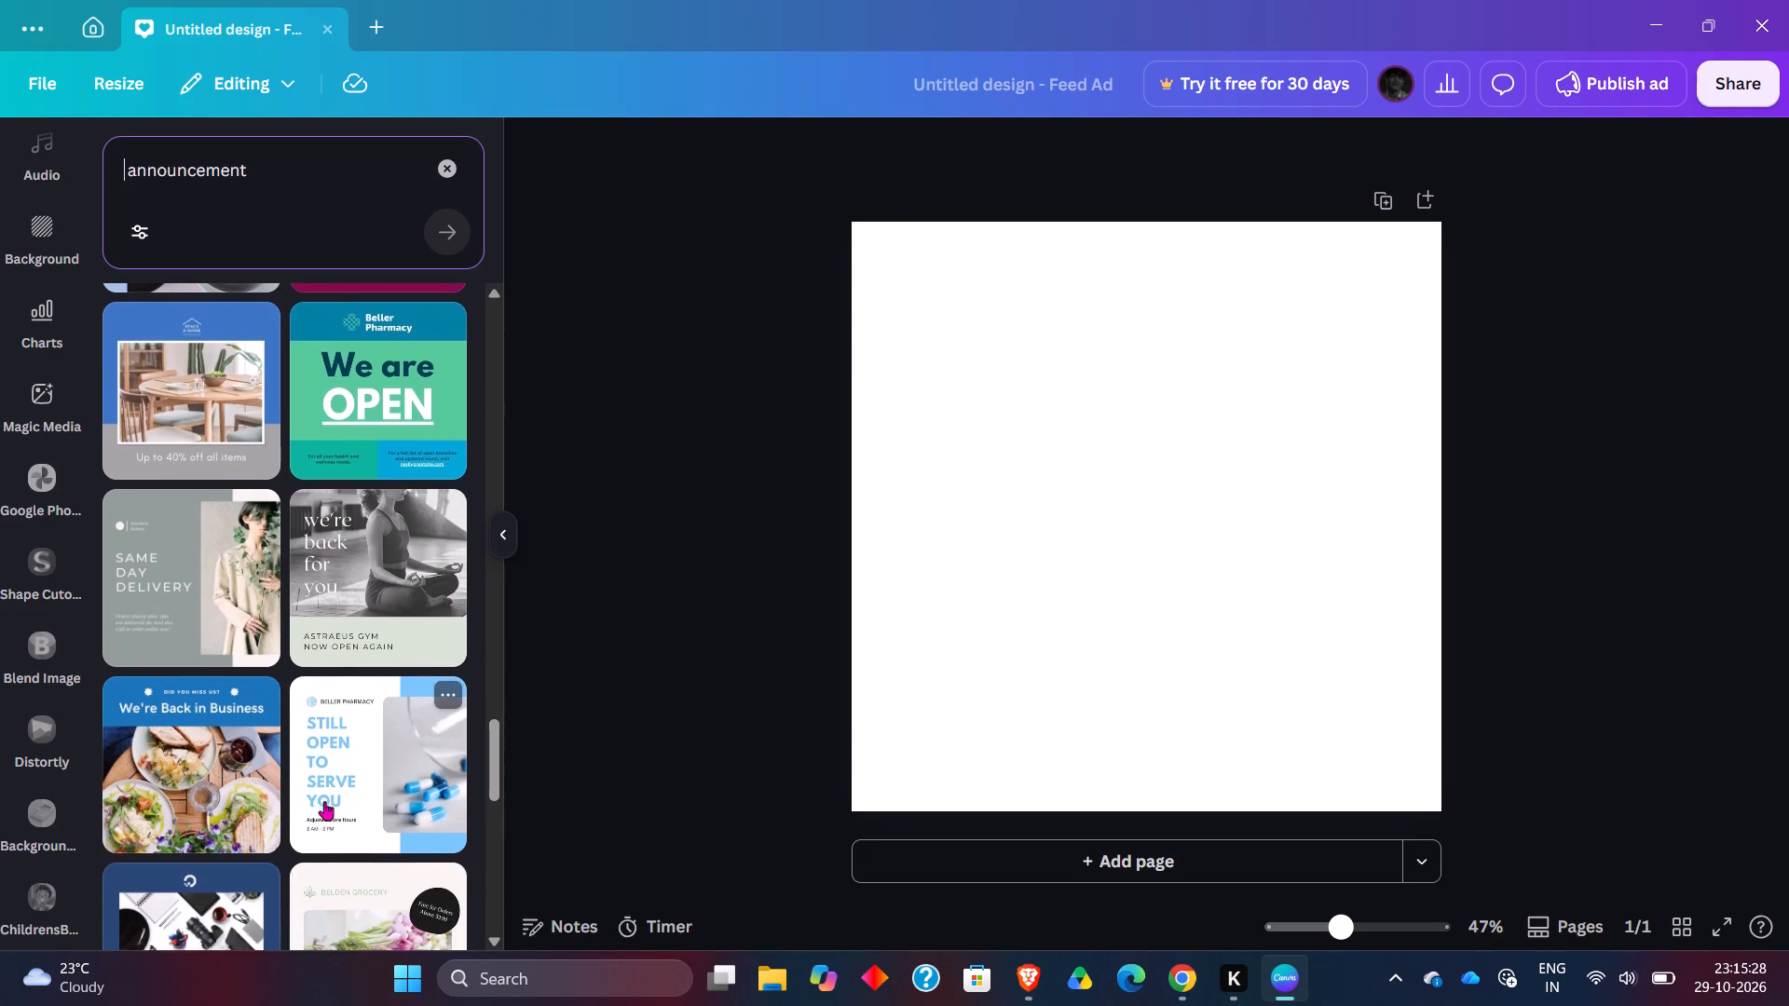
pyautogui.scroll(-5, 324, 801)
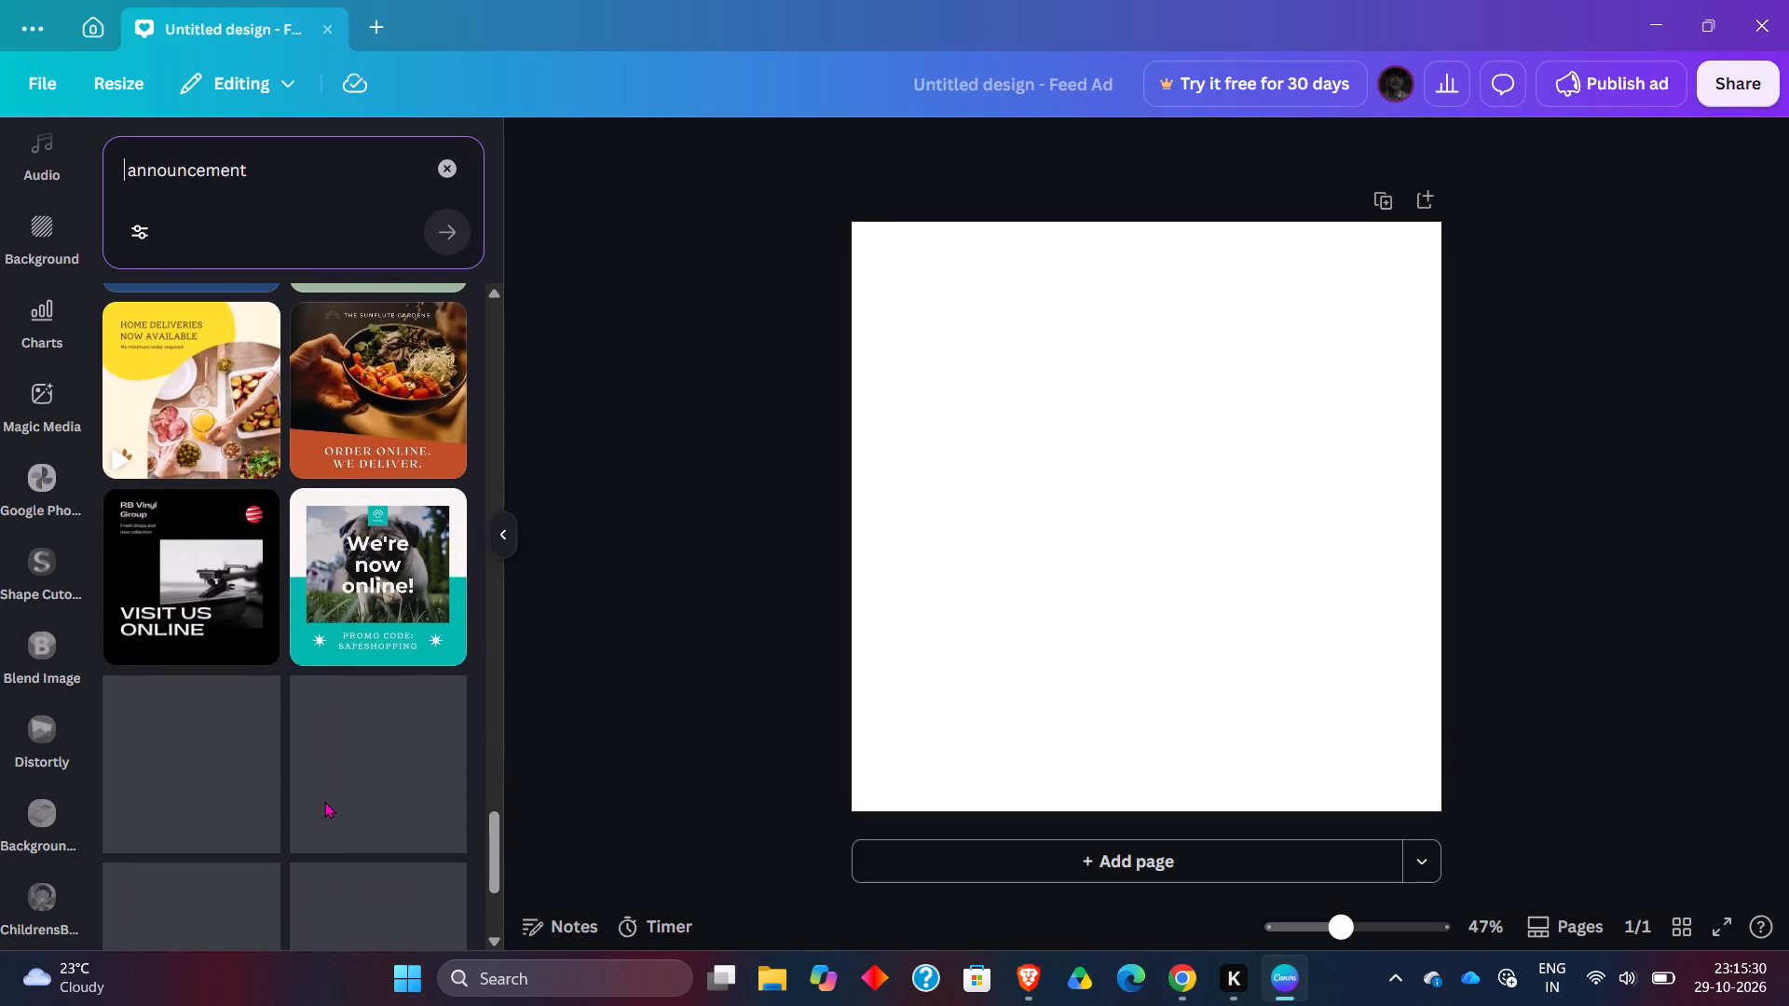
pyautogui.scroll(-2, 324, 801)
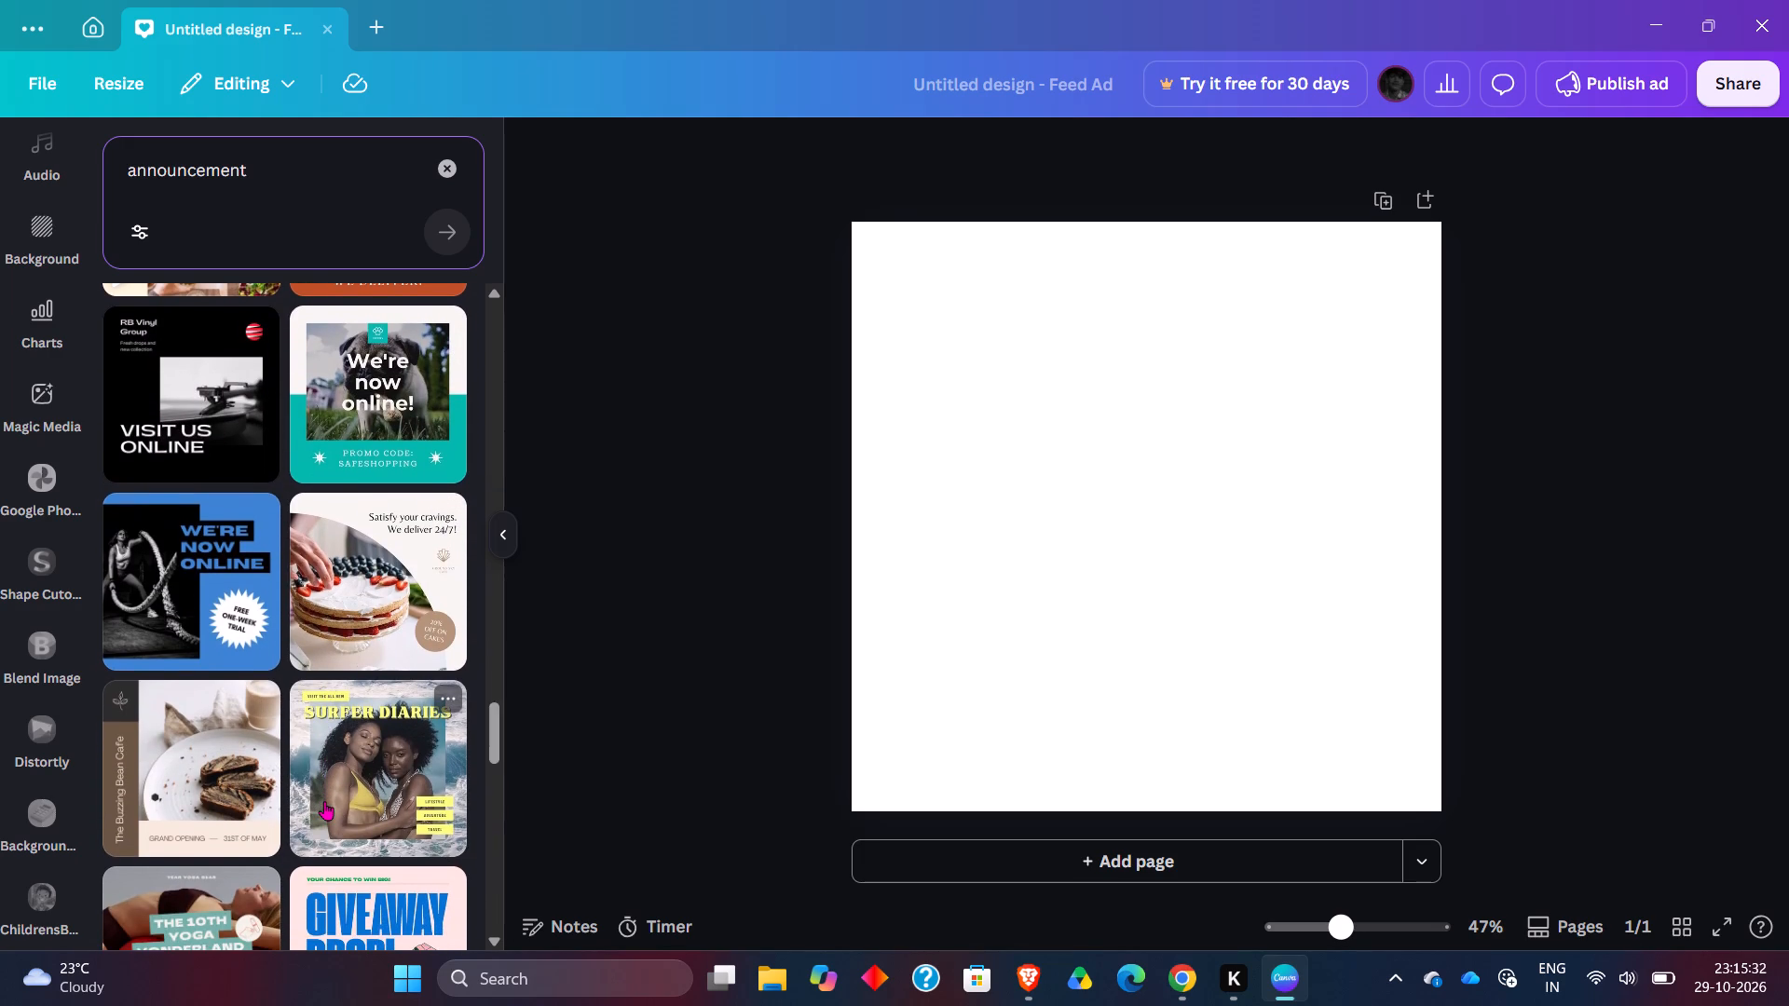
pyautogui.scroll(-3, 324, 801)
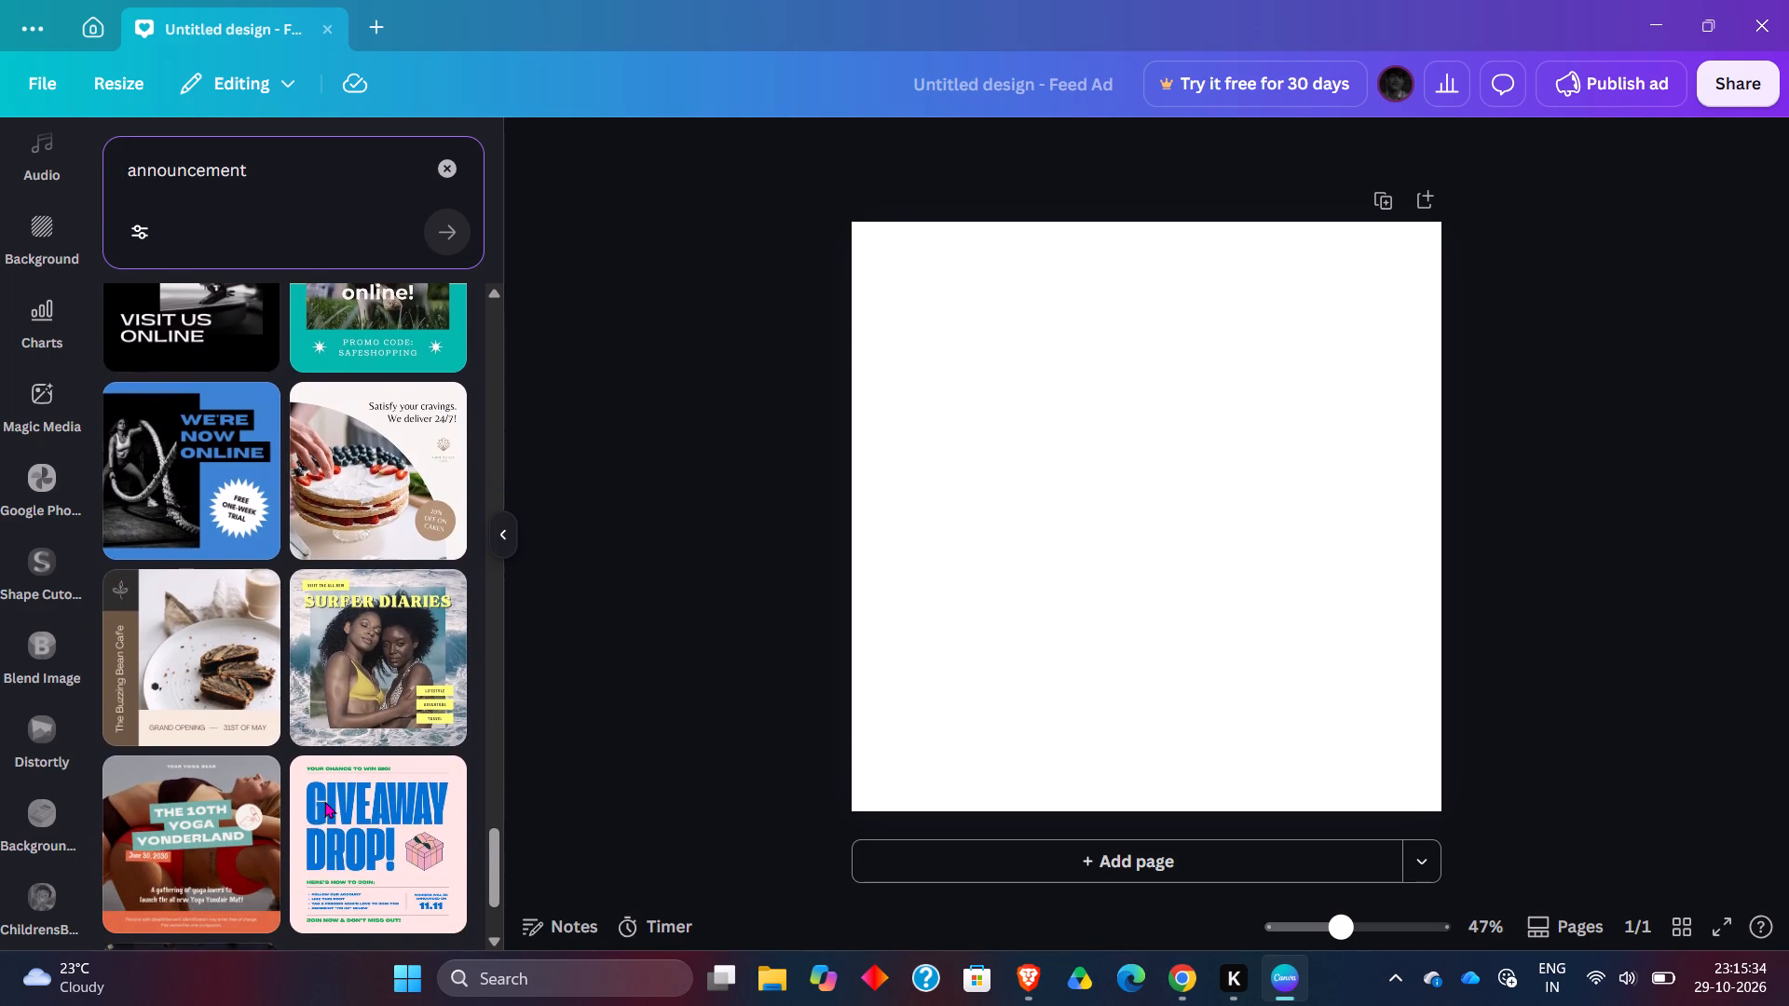
pyautogui.scroll(-4, 324, 801)
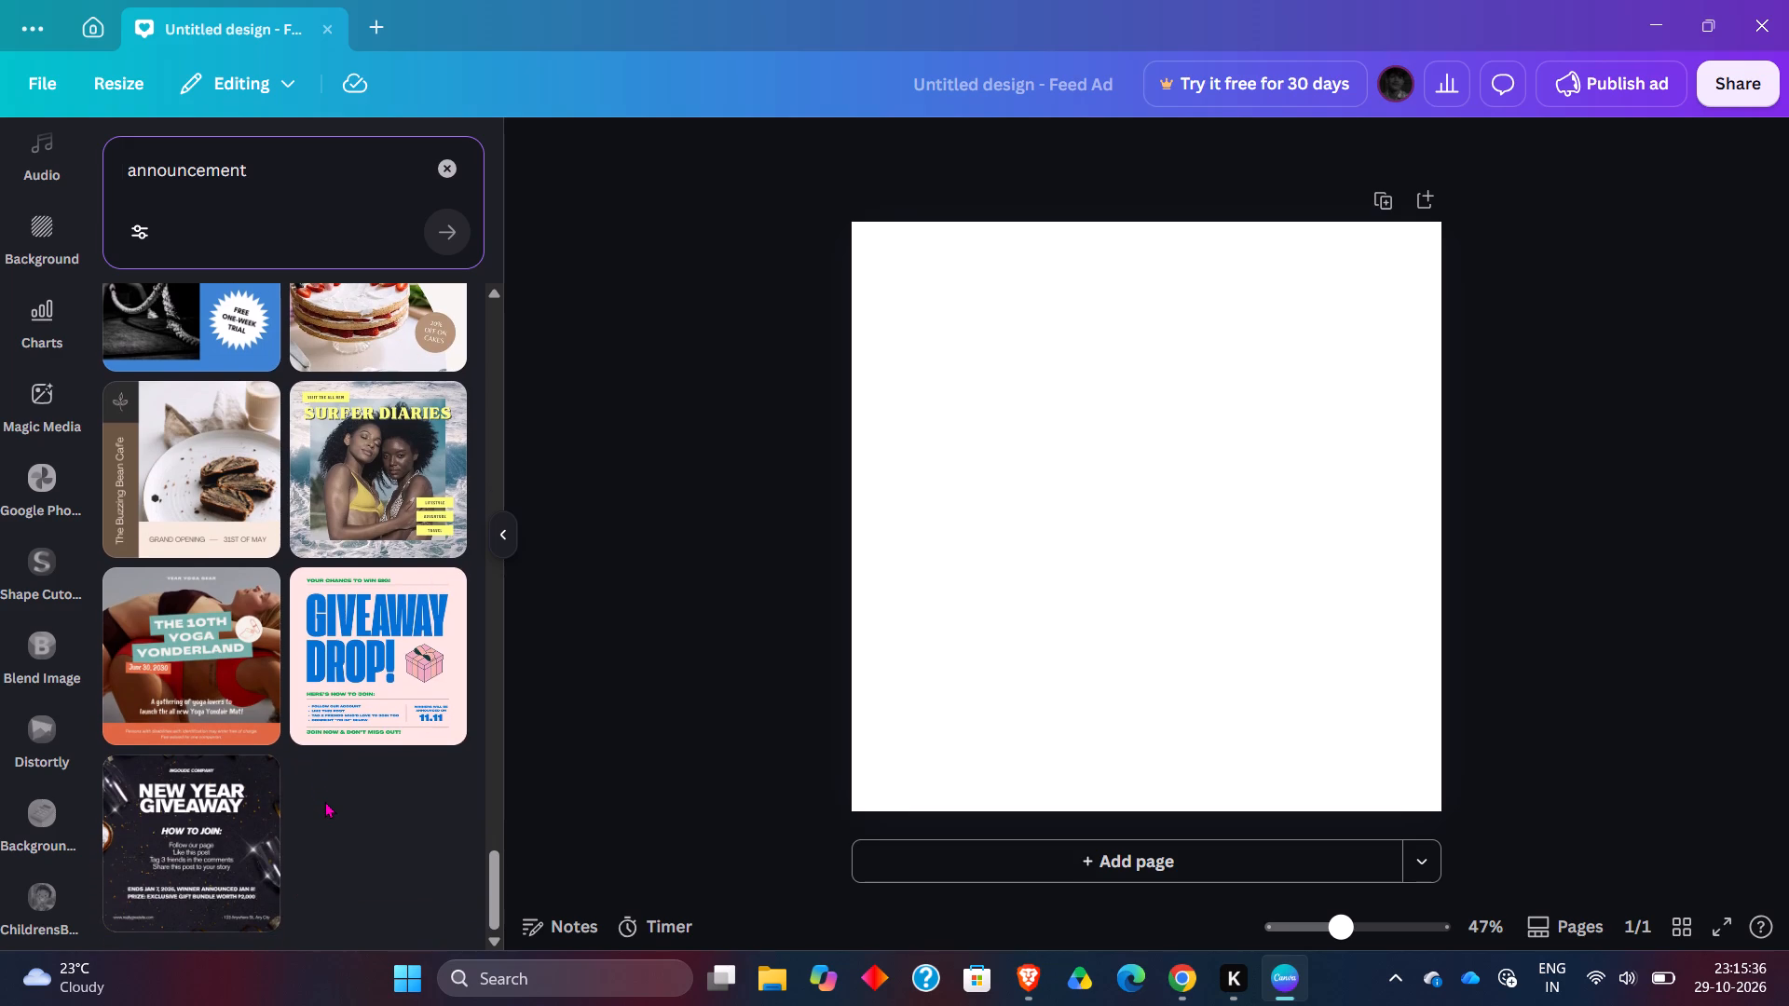
pyautogui.scroll(-2, 258, 854)
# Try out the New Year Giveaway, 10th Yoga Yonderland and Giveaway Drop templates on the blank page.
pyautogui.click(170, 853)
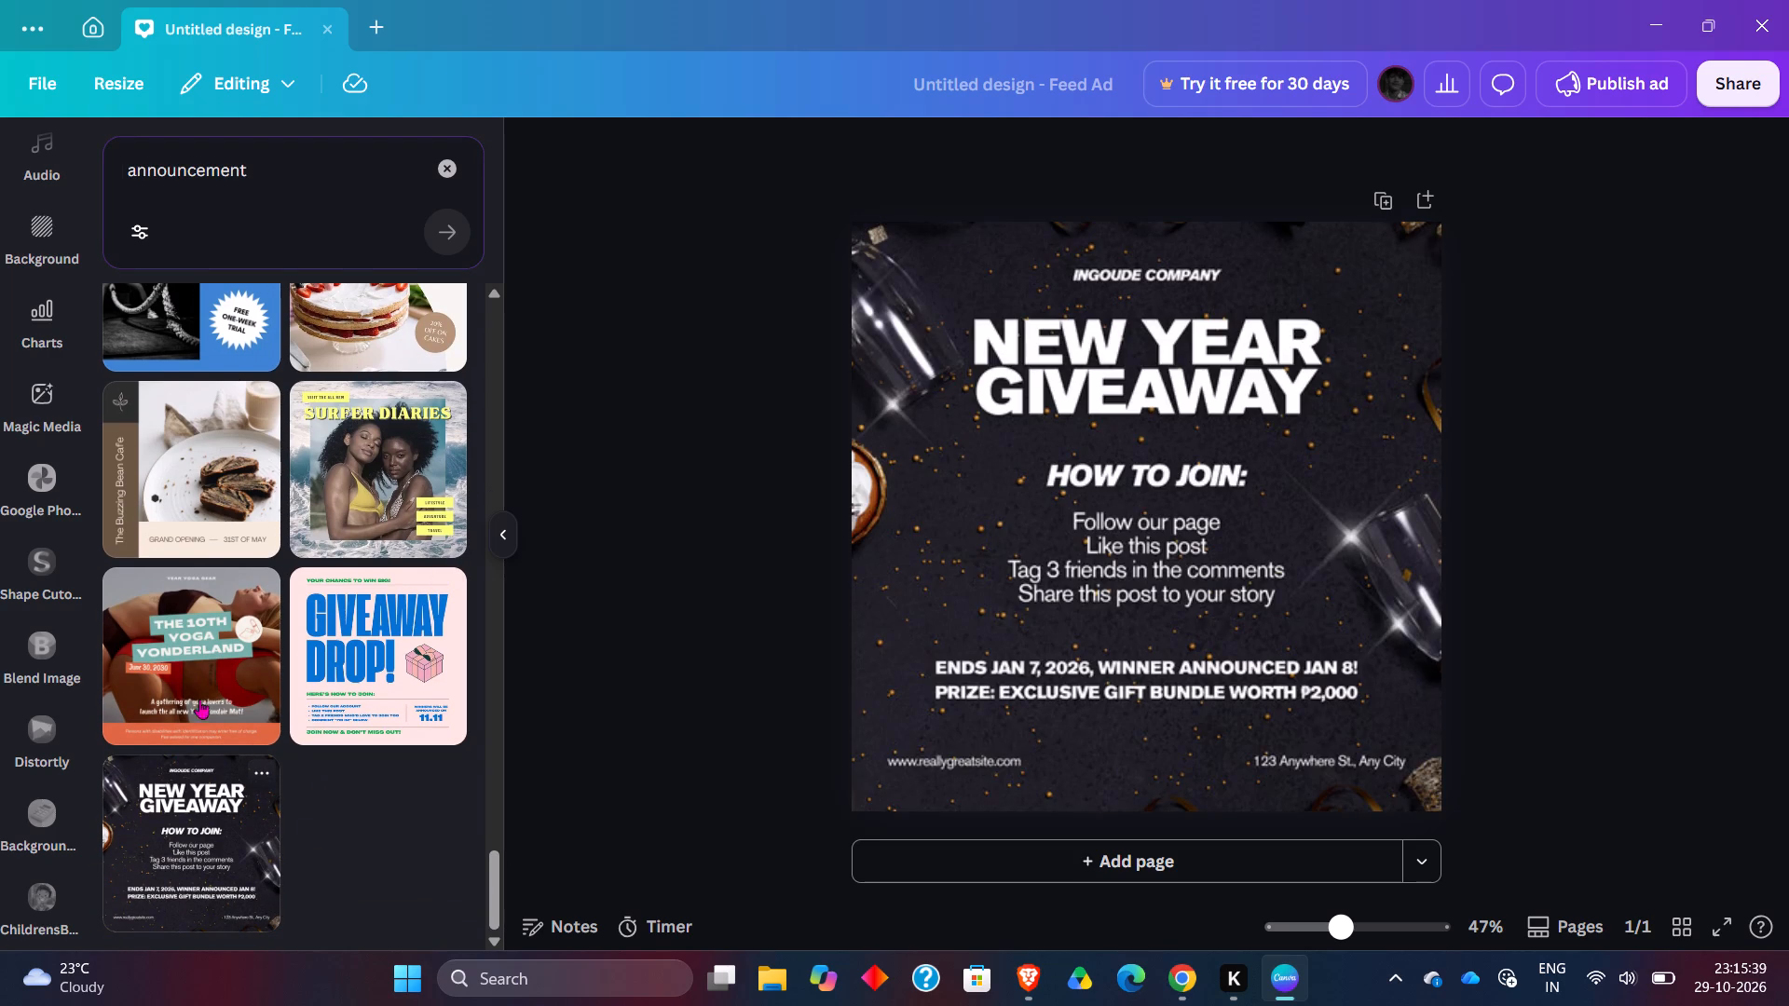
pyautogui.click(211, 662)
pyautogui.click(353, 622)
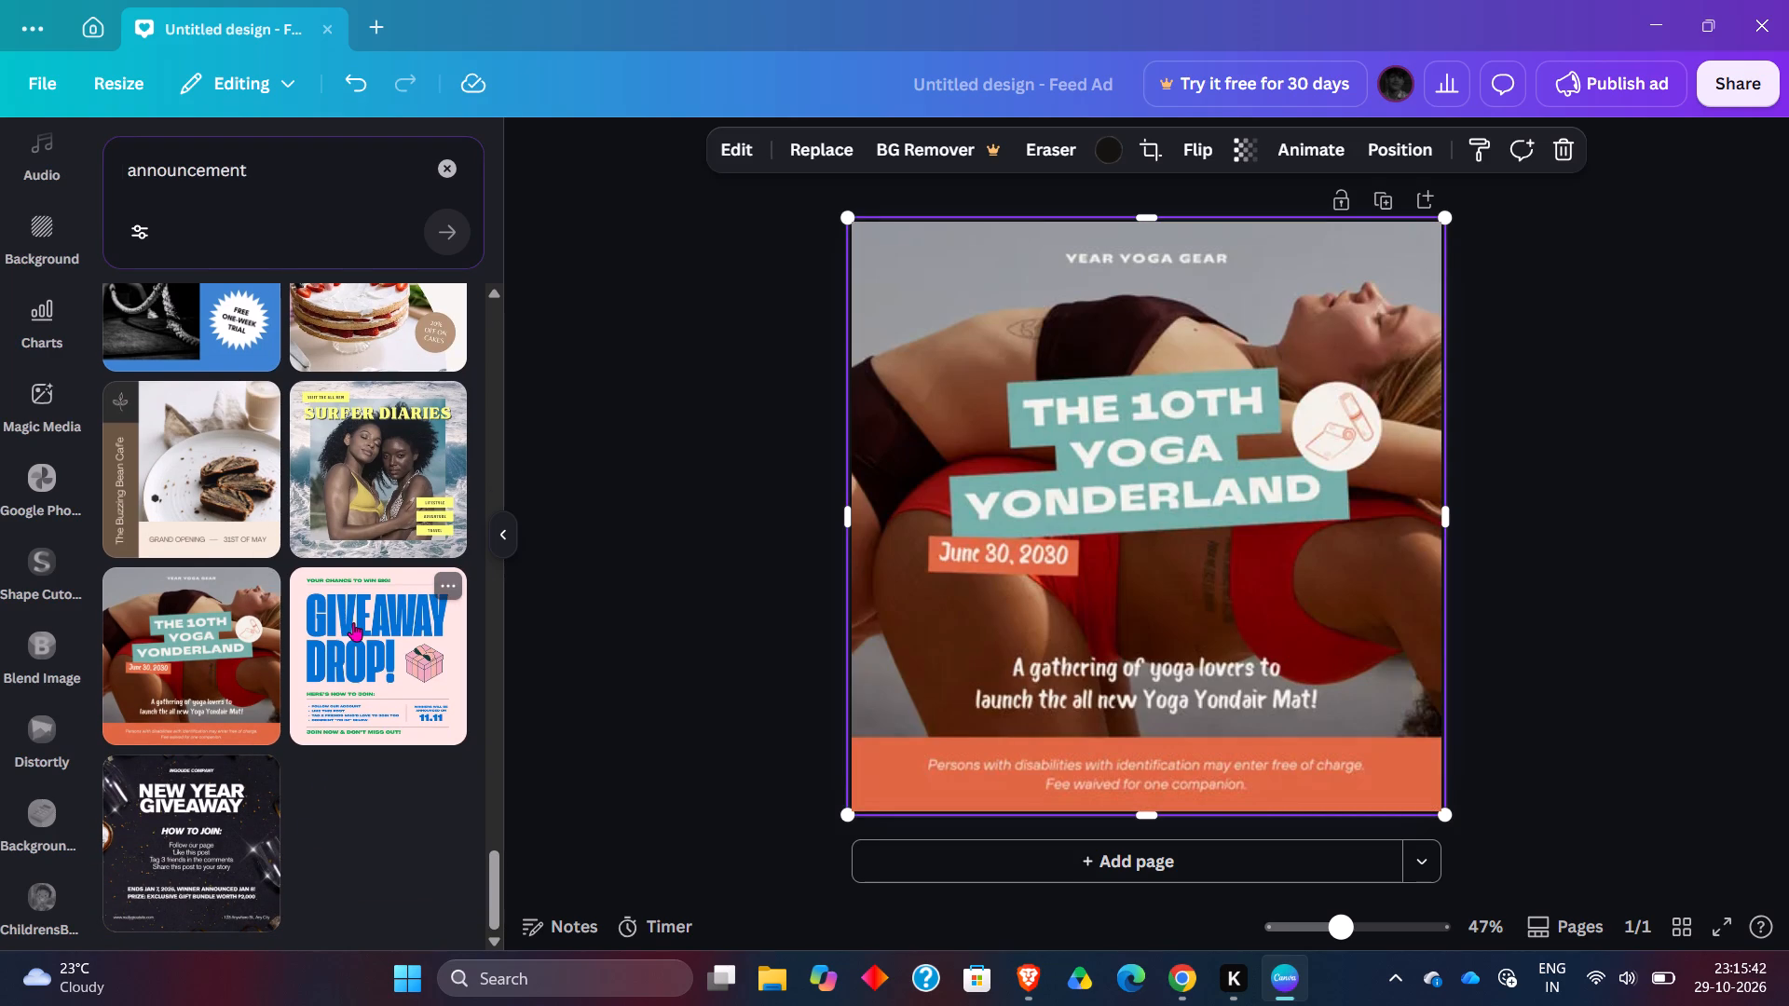
# Apply the black RB Vinyl Group "Visit Us Online" template to the page.
pyautogui.scroll(4, 353, 622)
pyautogui.click(228, 673)
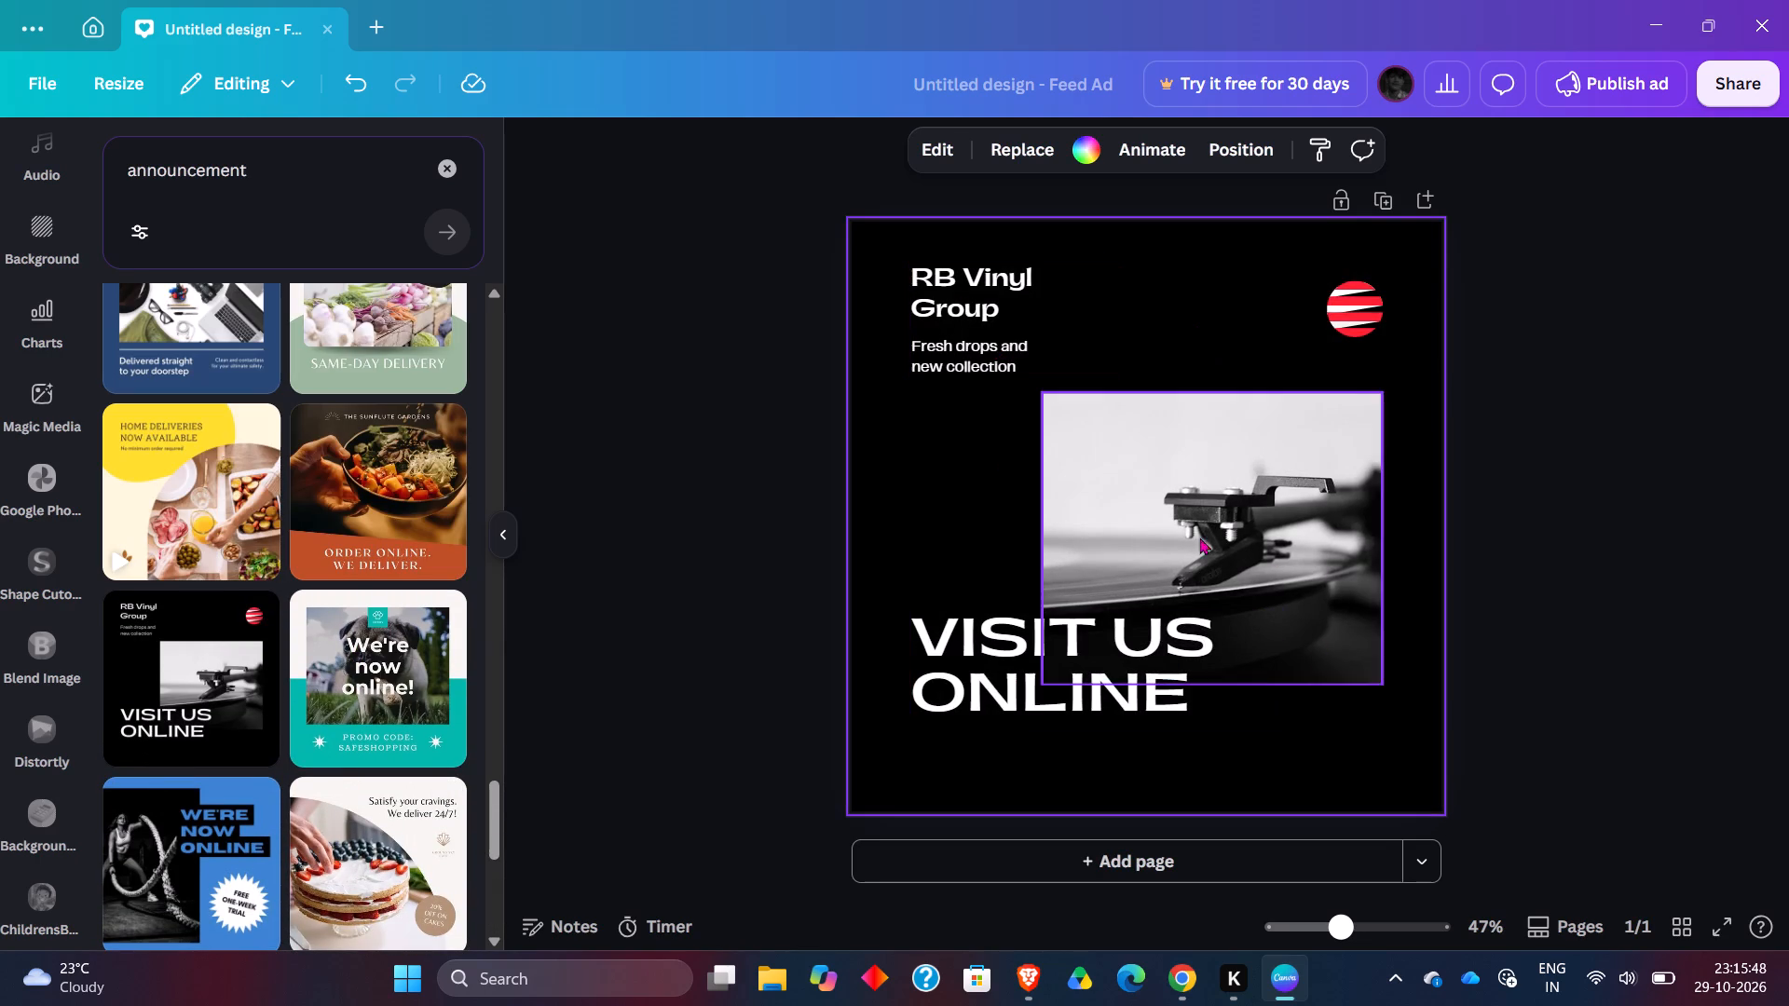
# Move the round red-and-white logo closer to the poster's top-right corner.
pyautogui.moveTo(1367, 322); pyautogui.dragTo(1397, 296)
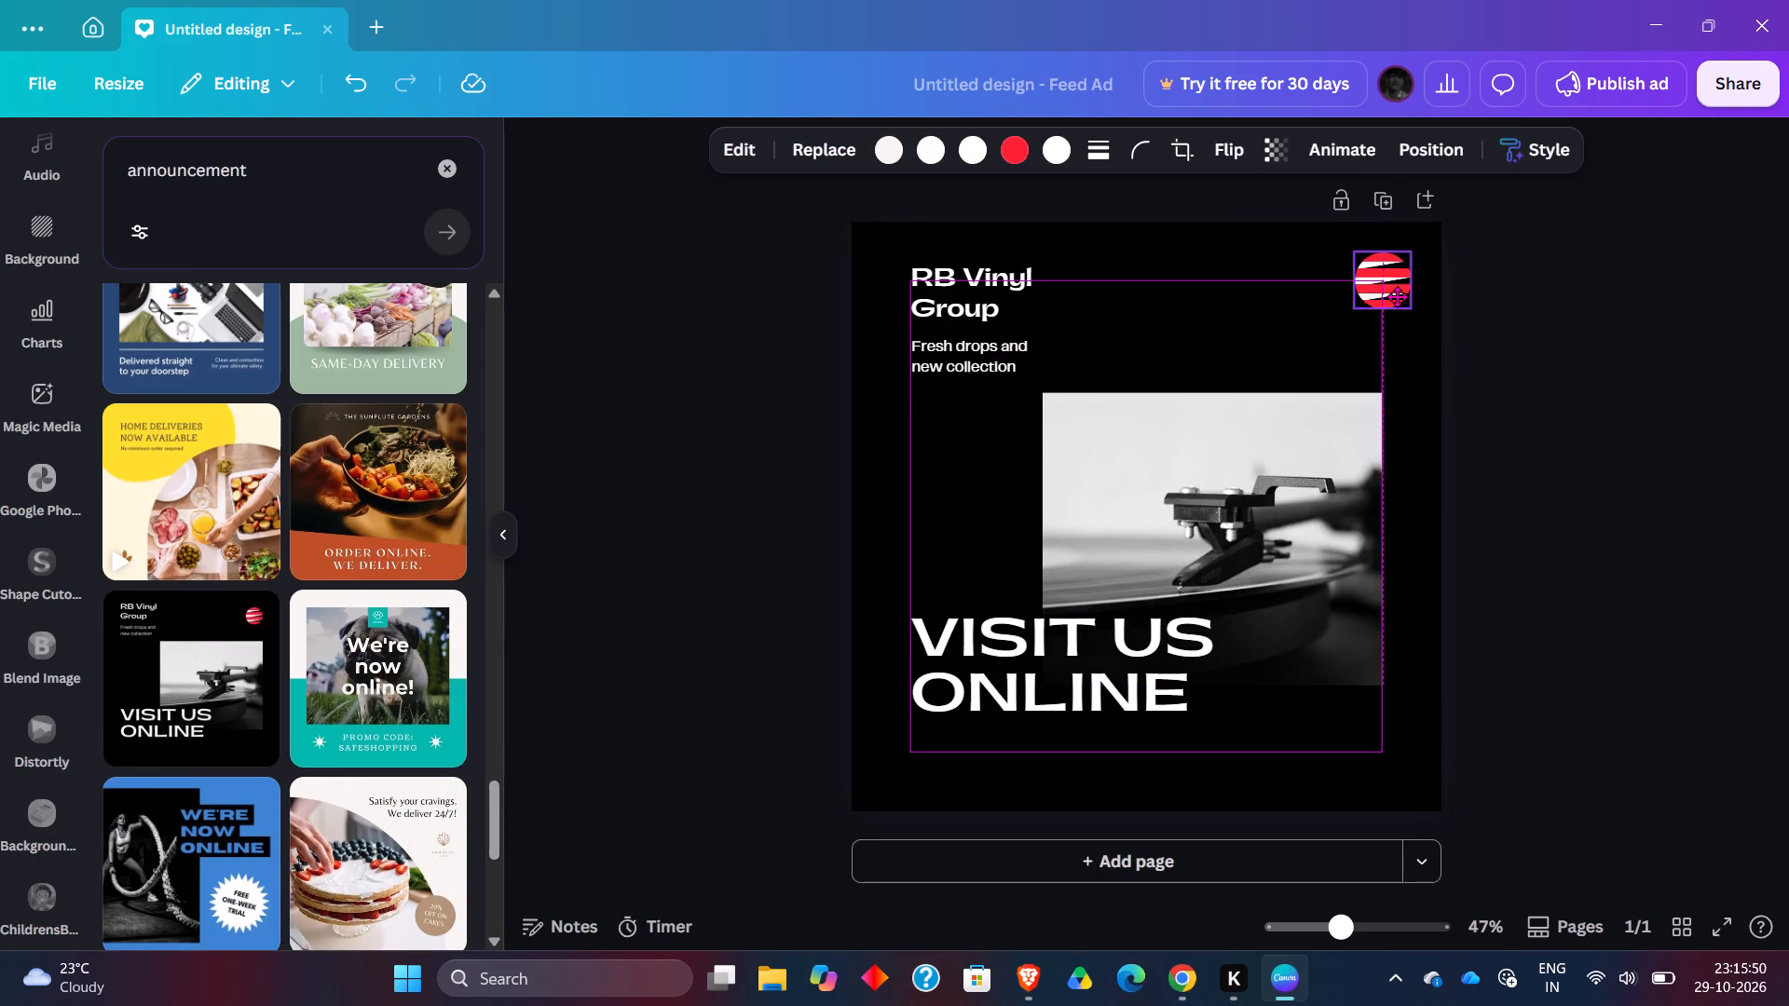
pyautogui.moveTo(1397, 296); pyautogui.dragTo(1399, 296)
pyautogui.click(1567, 473)
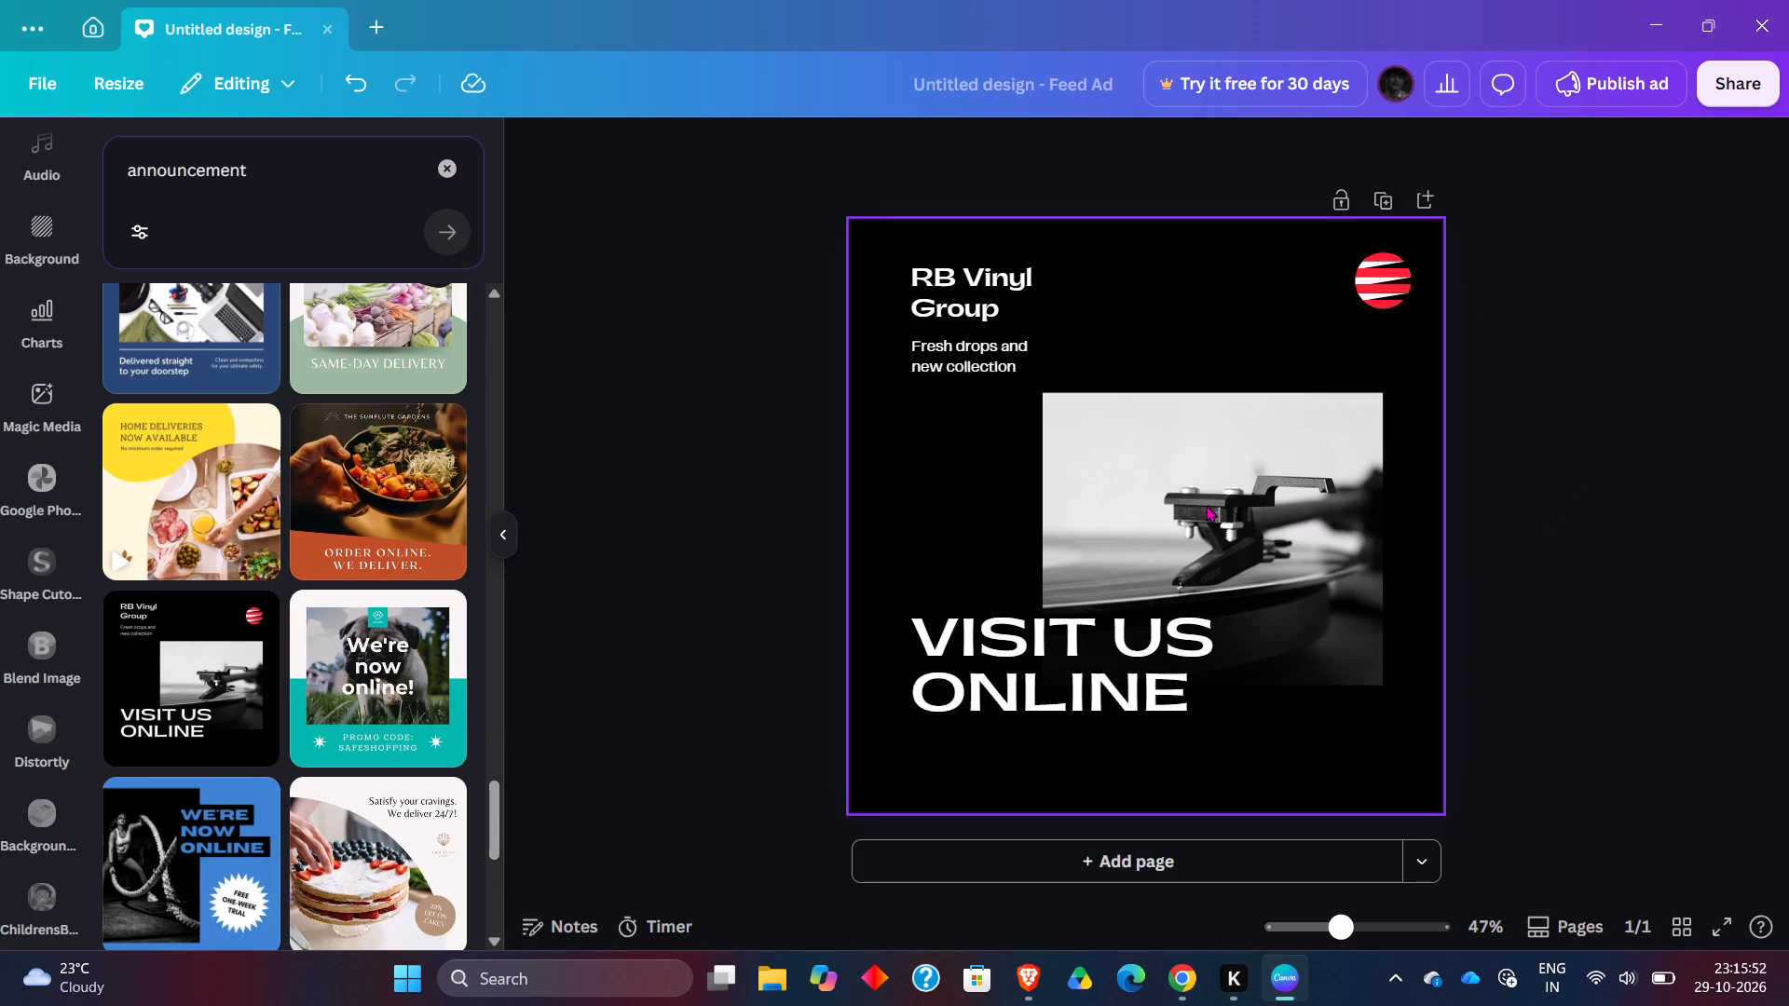
# Delete the turntable photo from the poster.
pyautogui.click(1205, 500)
pyautogui.click(1247, 349)
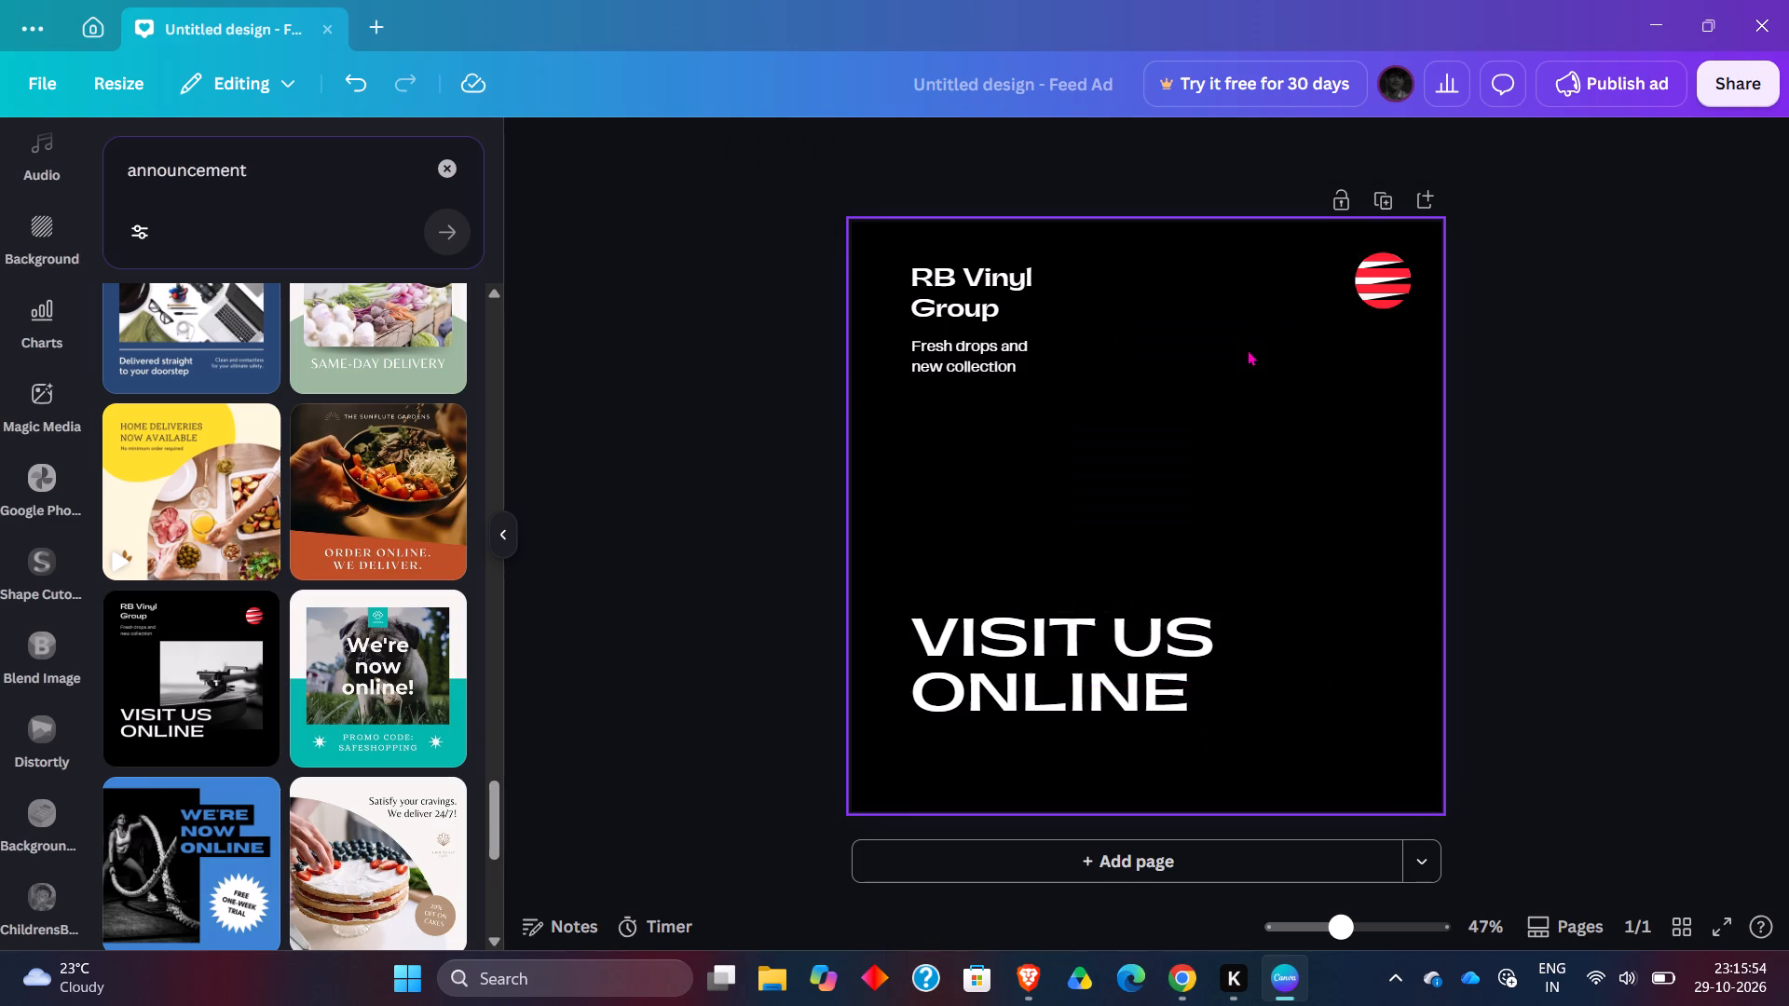
# Move the "VISIT US ONLINE" heading towards the poster's middle and replace its text with "UDAAN".
pyautogui.moveTo(1056, 678); pyautogui.dragTo(1123, 603)
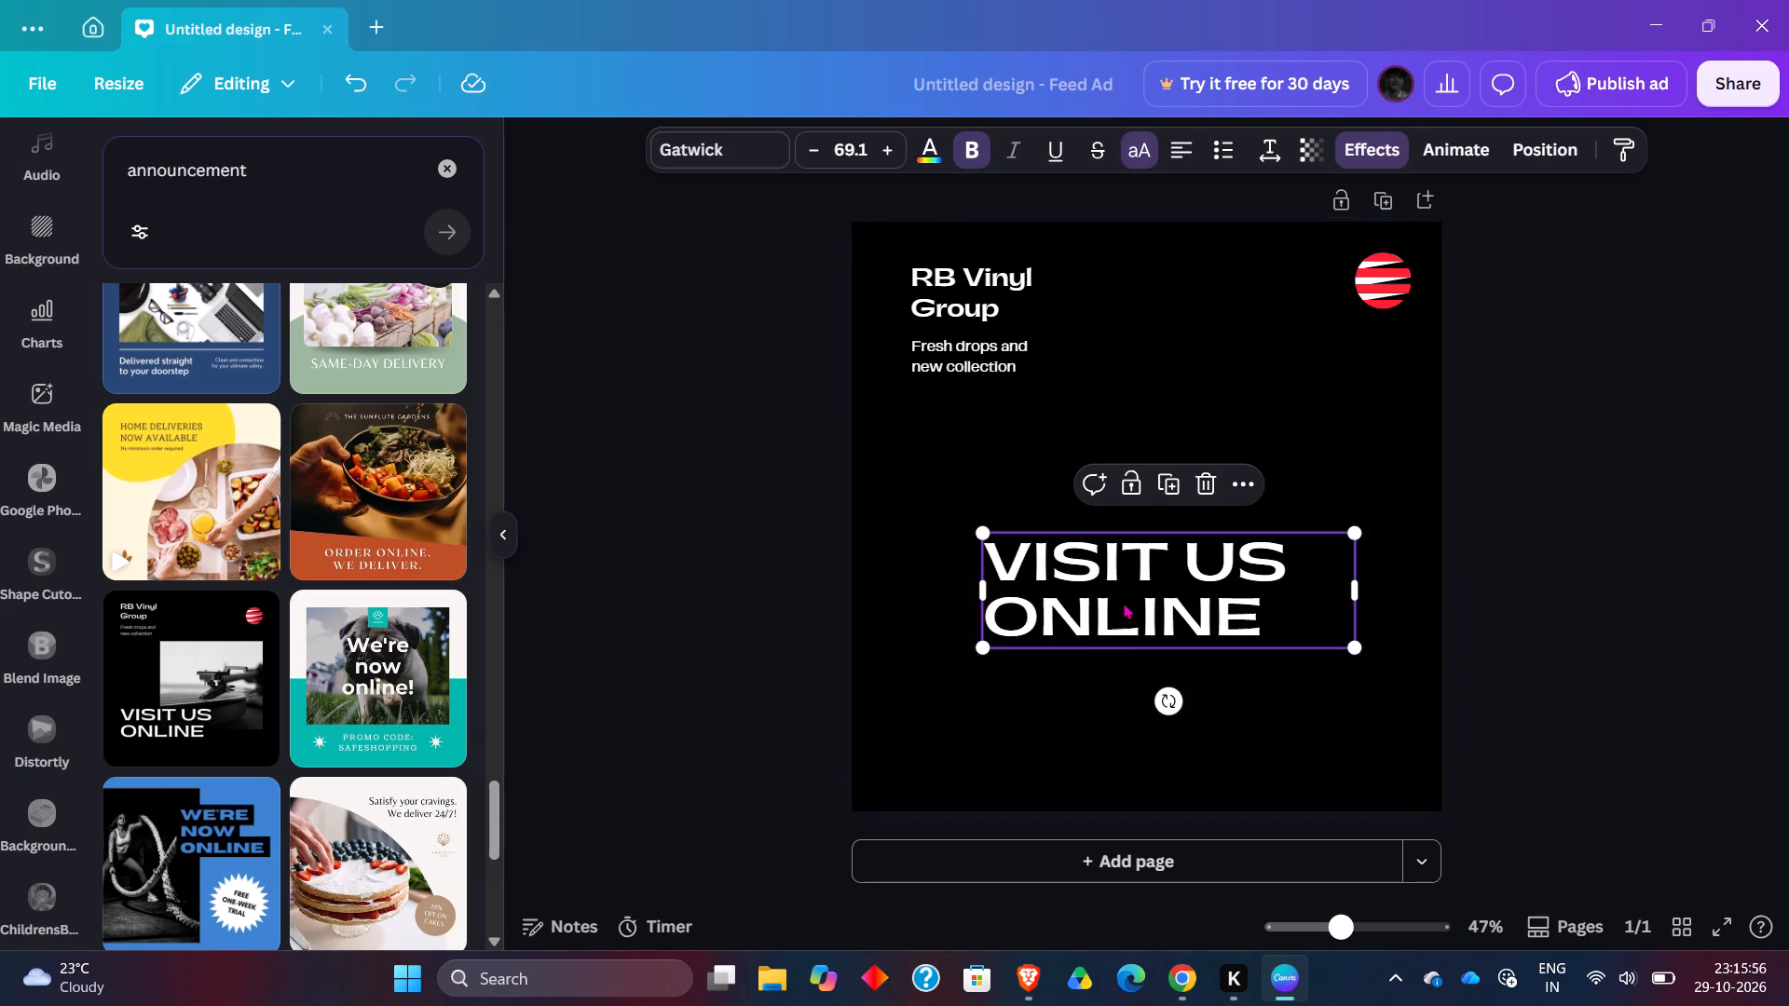
pyautogui.doubleClick(1123, 603)
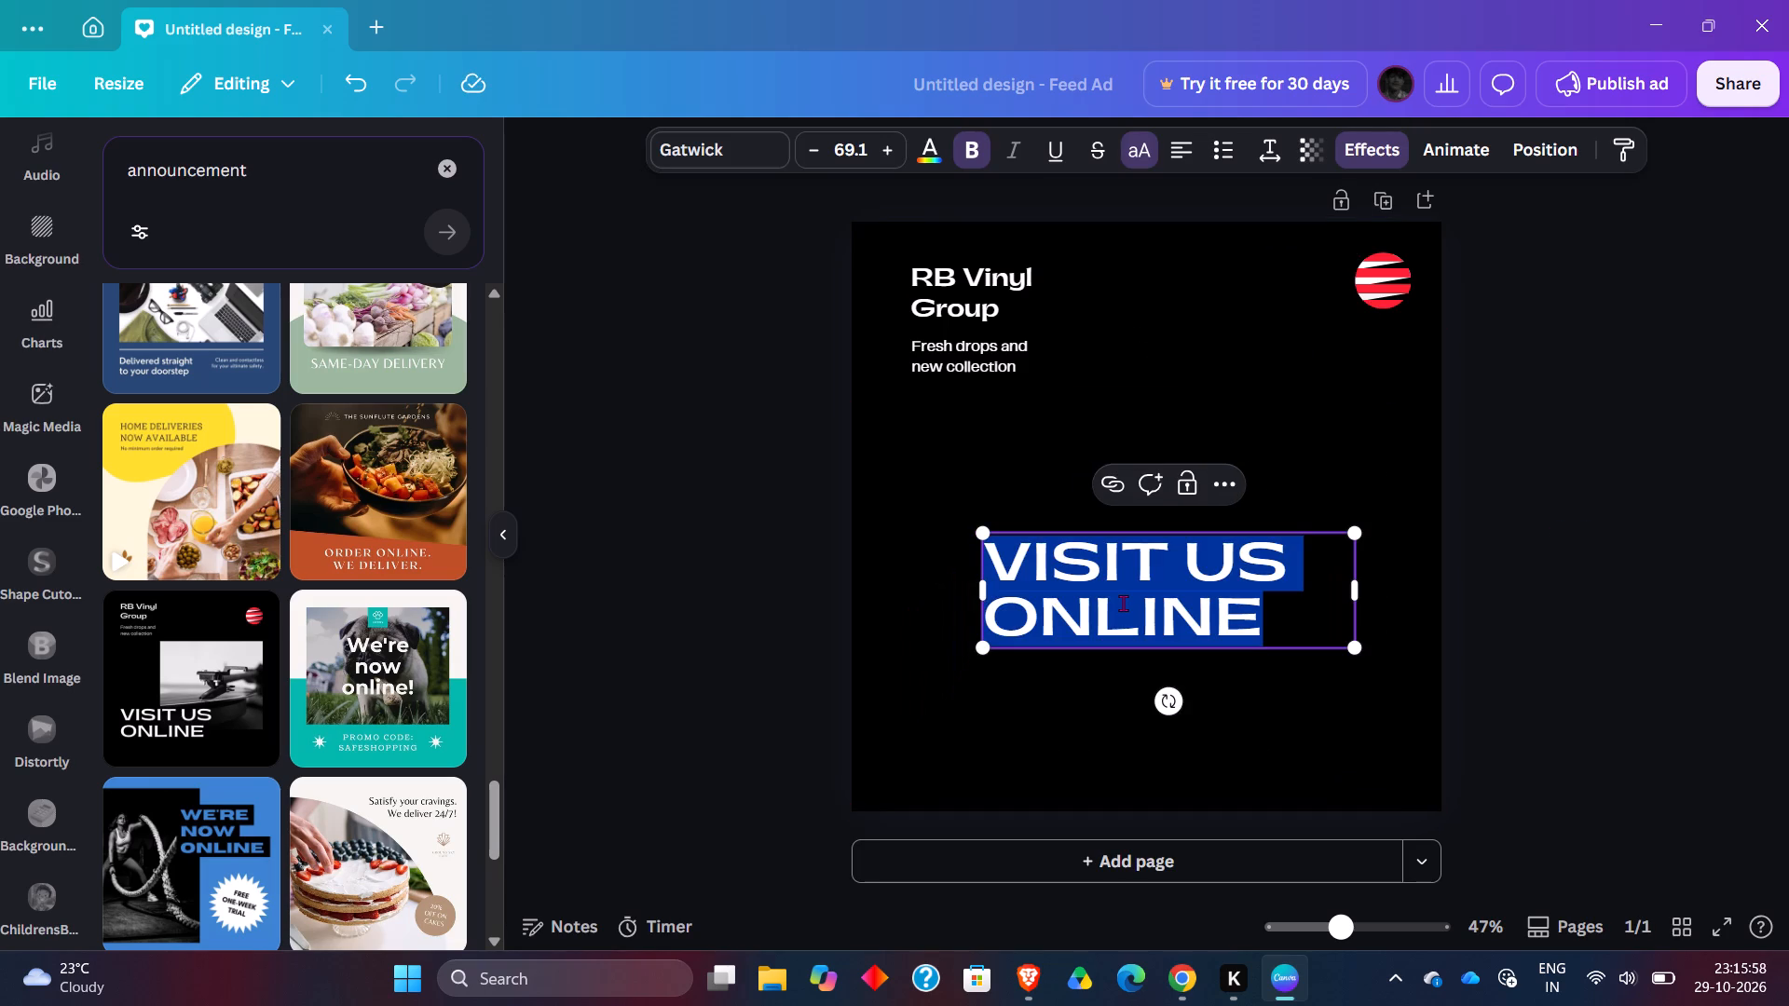
pyautogui.press('u')
pyautogui.press('BackSpace')
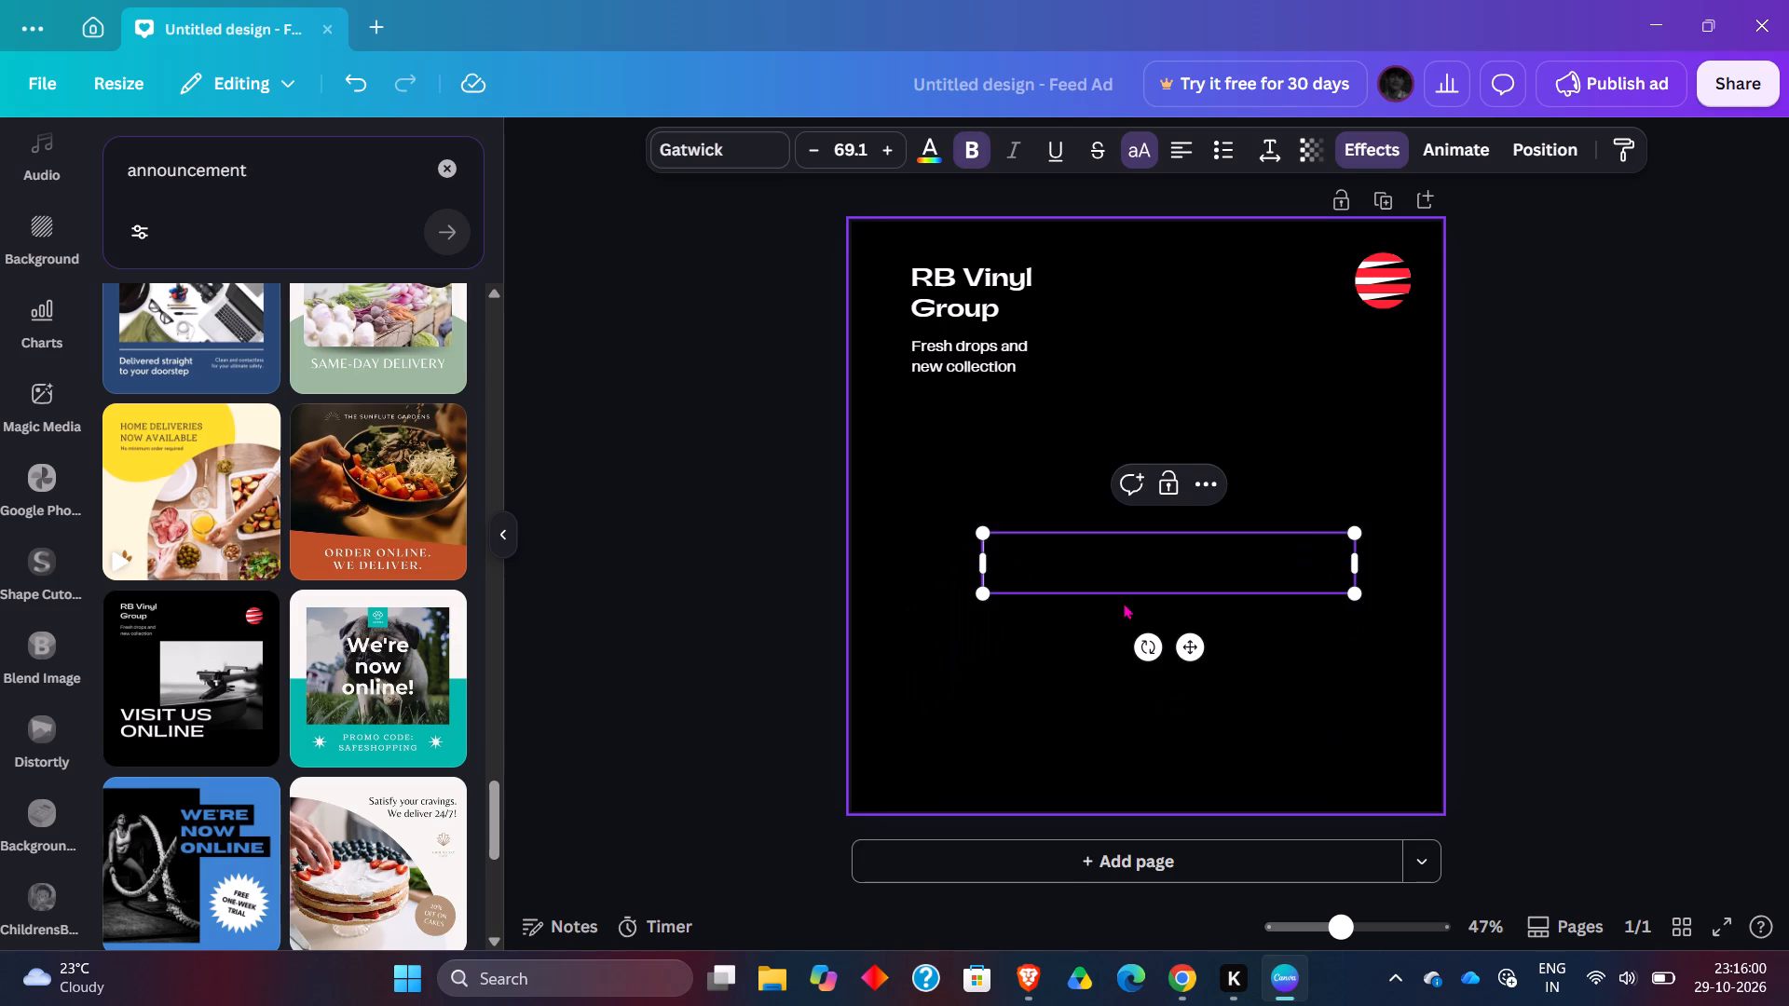
pyautogui.press('u')
pyautogui.write('DAAN')
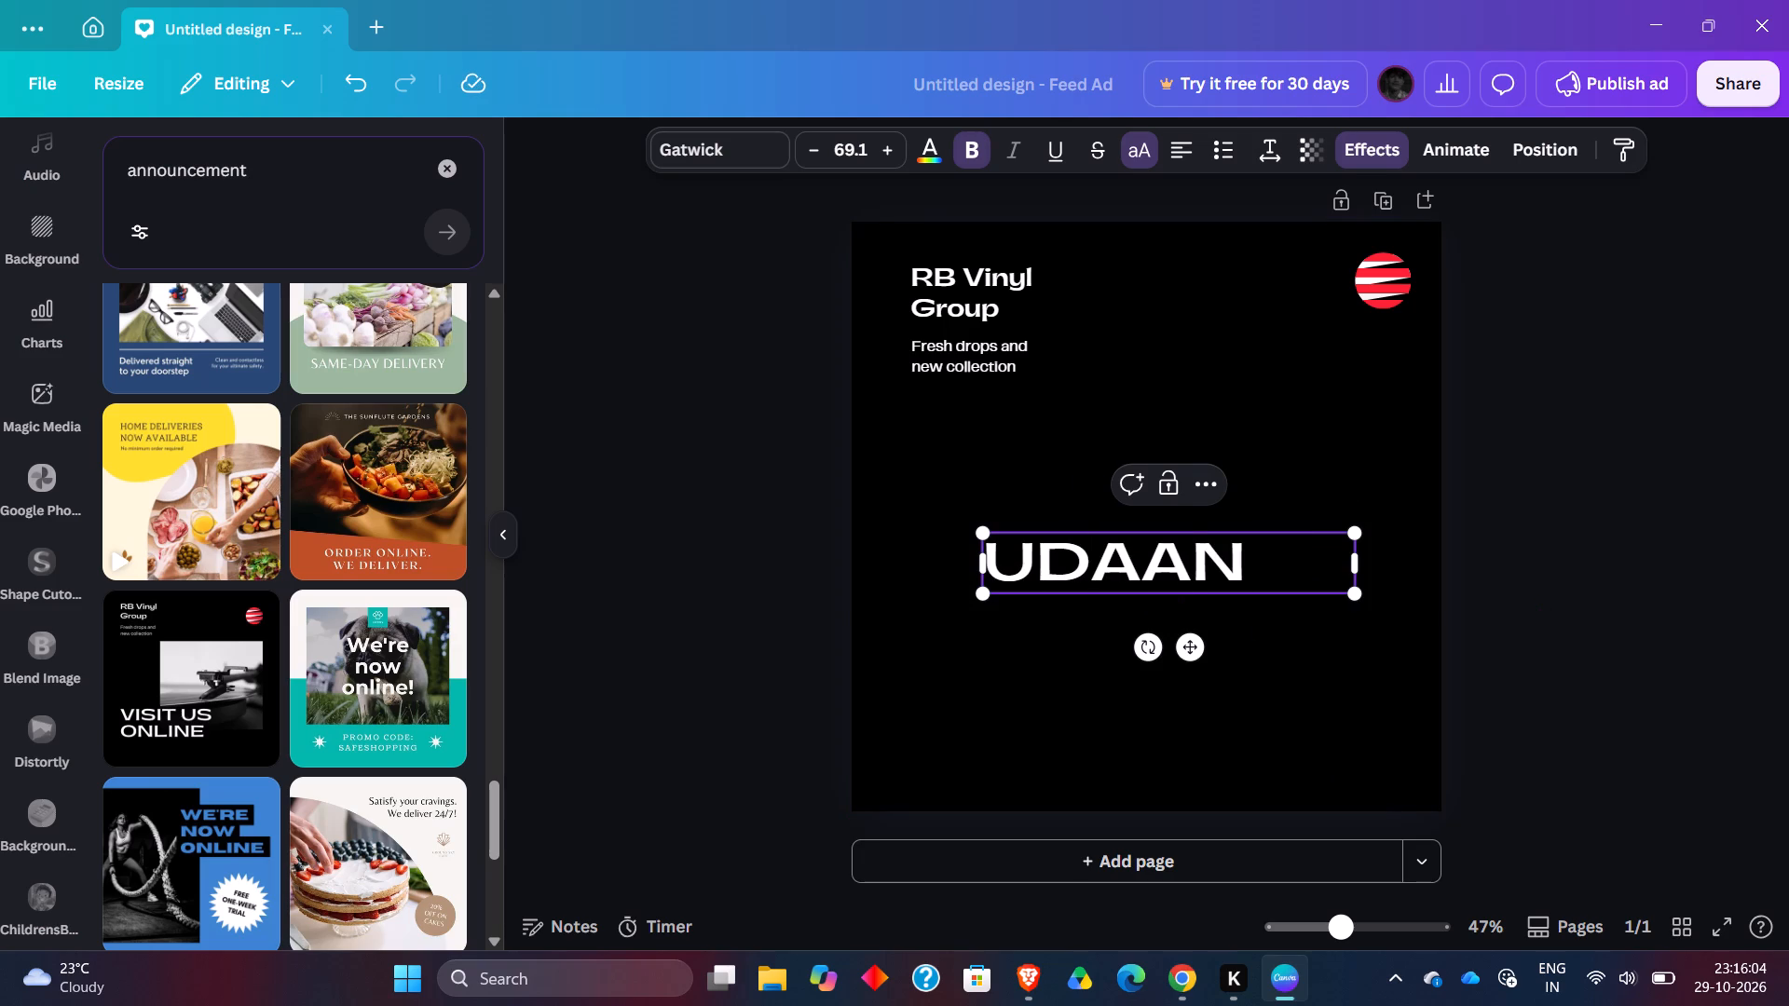
pyautogui.click(1565, 627)
# Narrow the UDAAN text box to about 510 wide so that it fits closely around the word.
pyautogui.click(1132, 551)
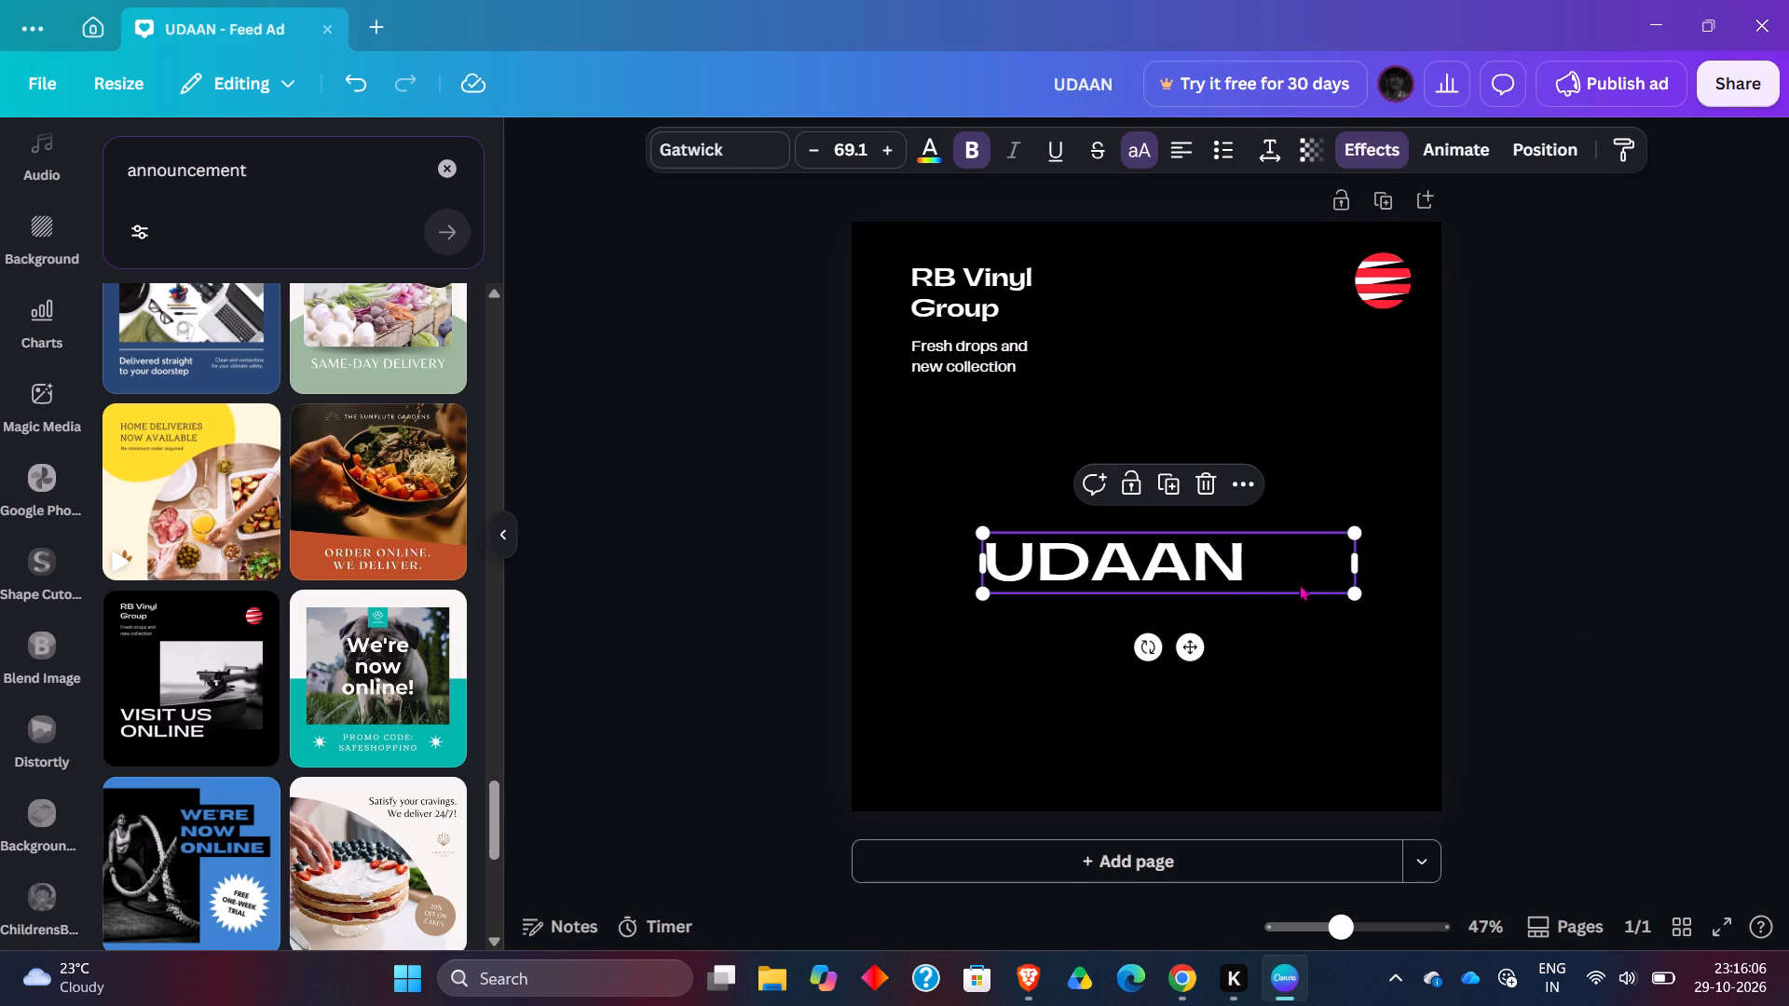
pyautogui.moveTo(1359, 560); pyautogui.dragTo(1268, 559)
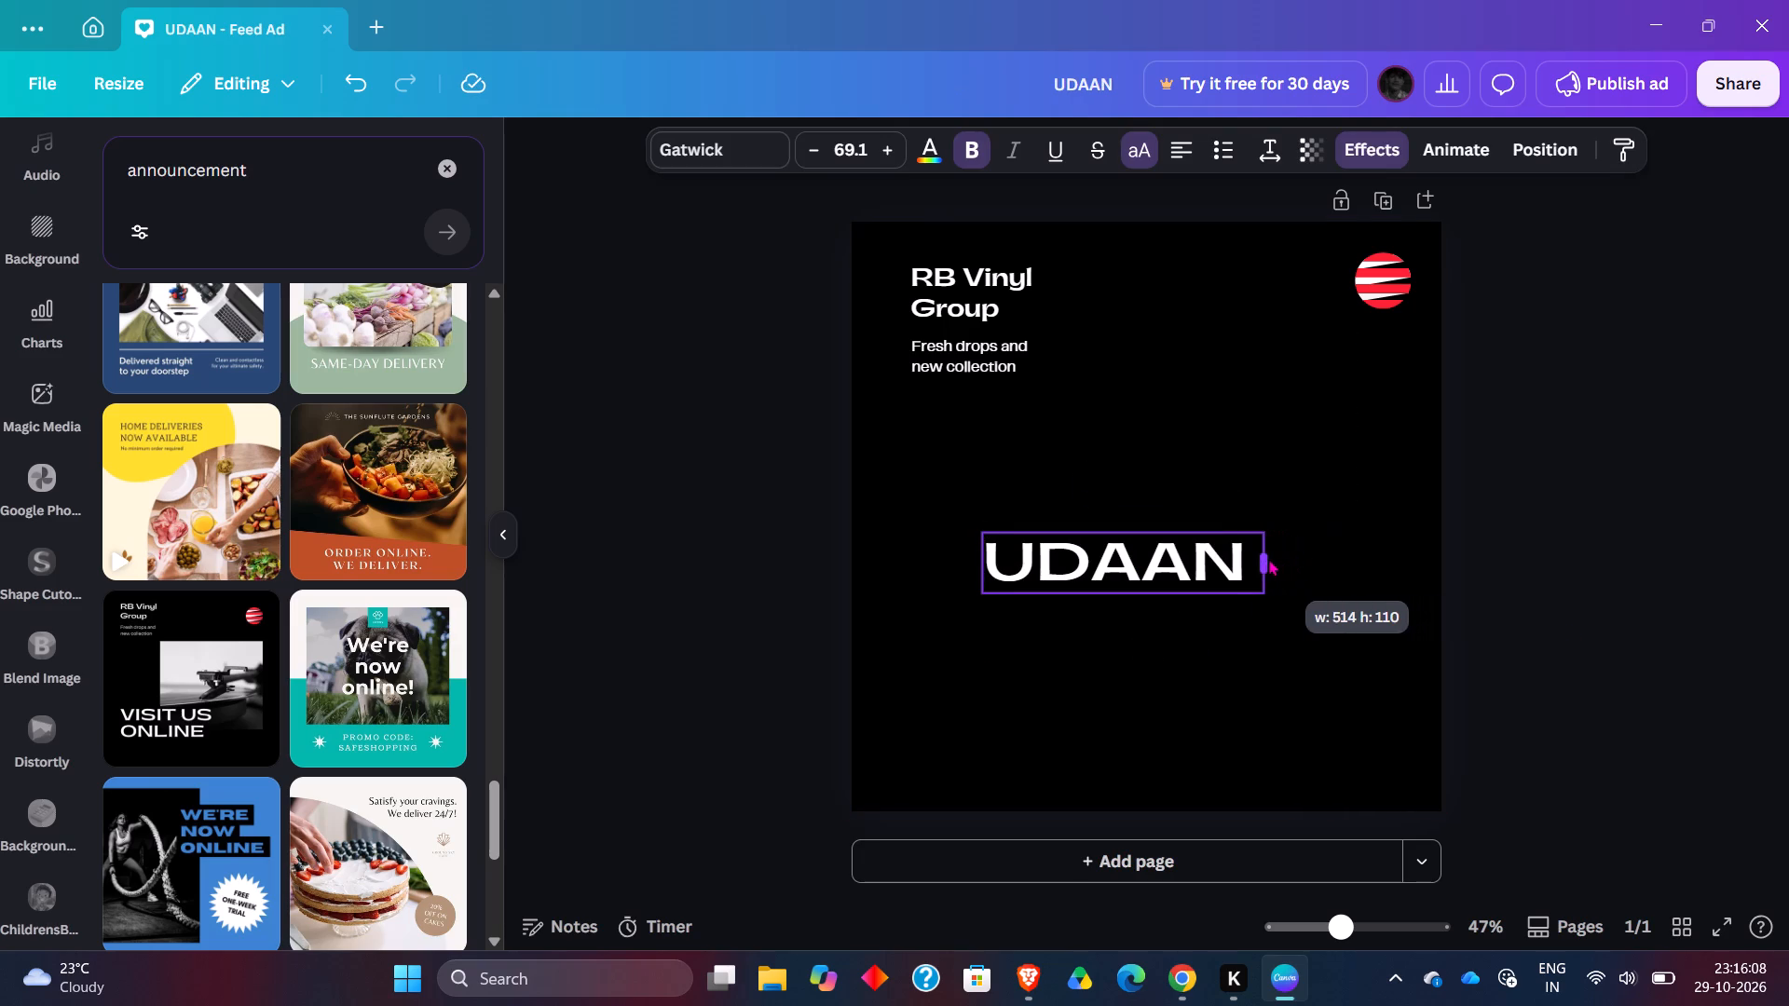
pyautogui.moveTo(1268, 559); pyautogui.dragTo(1264, 559)
pyautogui.click(1585, 576)
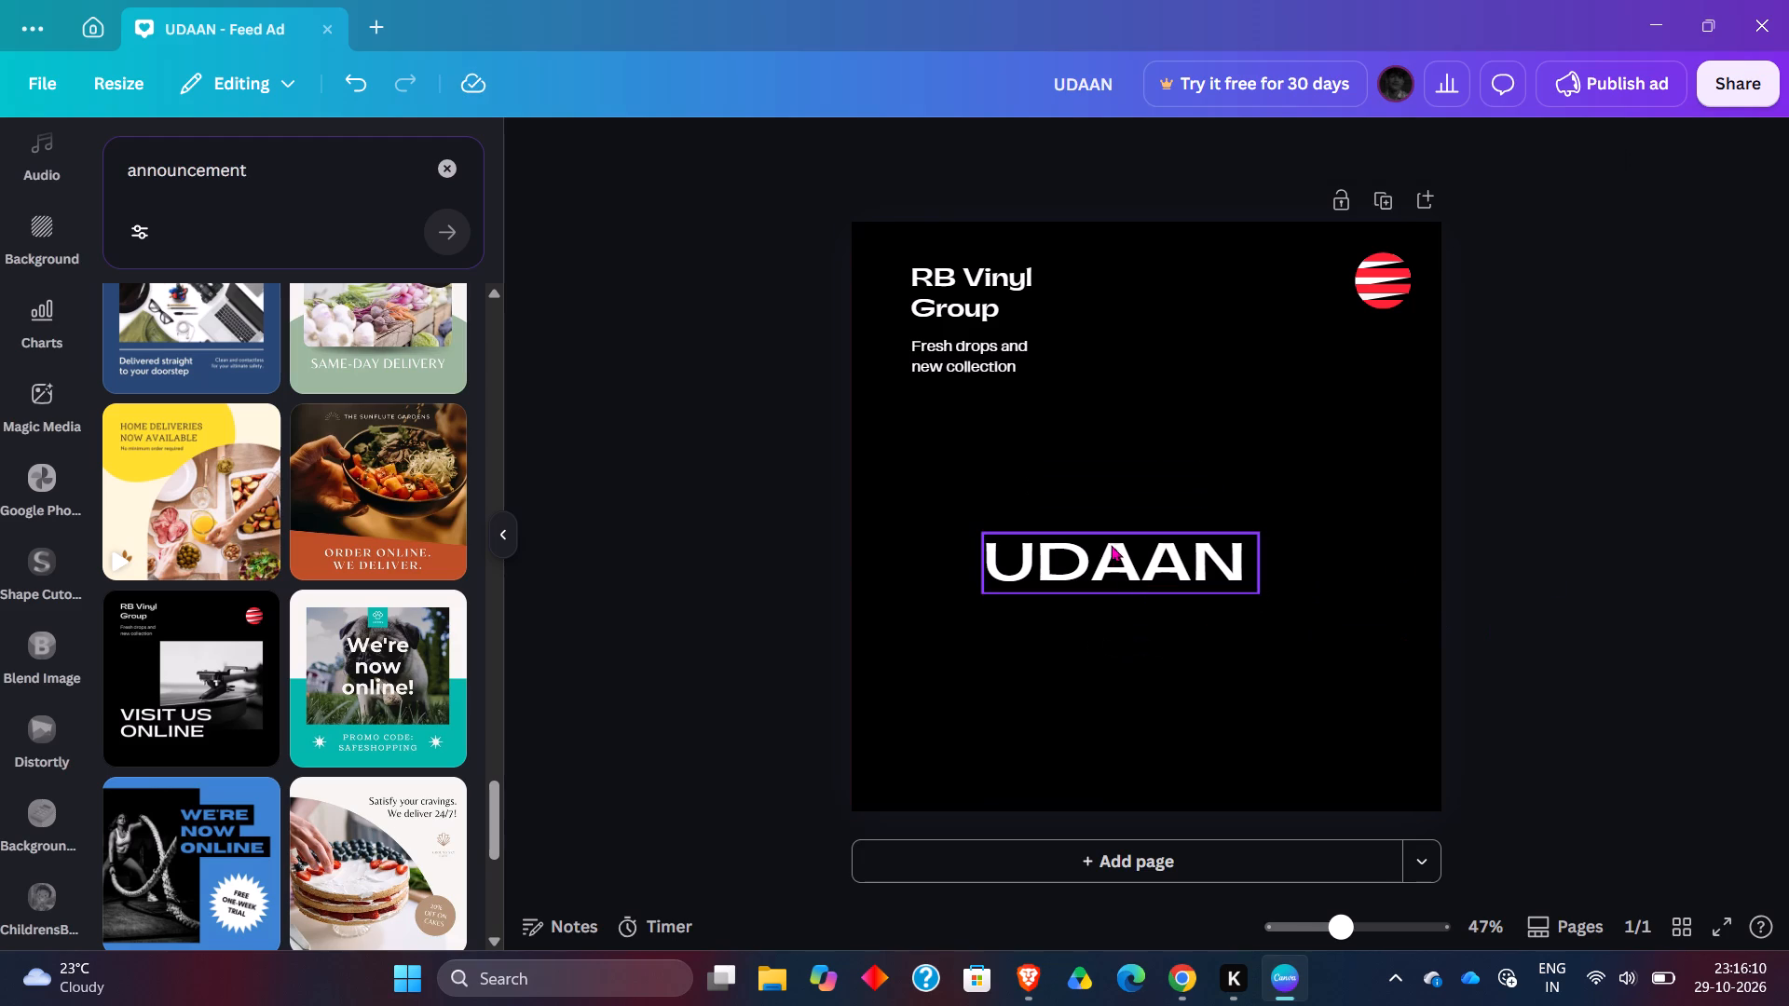
# Move the UDAAN heading to the top of the poster, centred horizontally and just below the upper edge.
pyautogui.moveTo(1115, 550); pyautogui.dragTo(1138, 359)
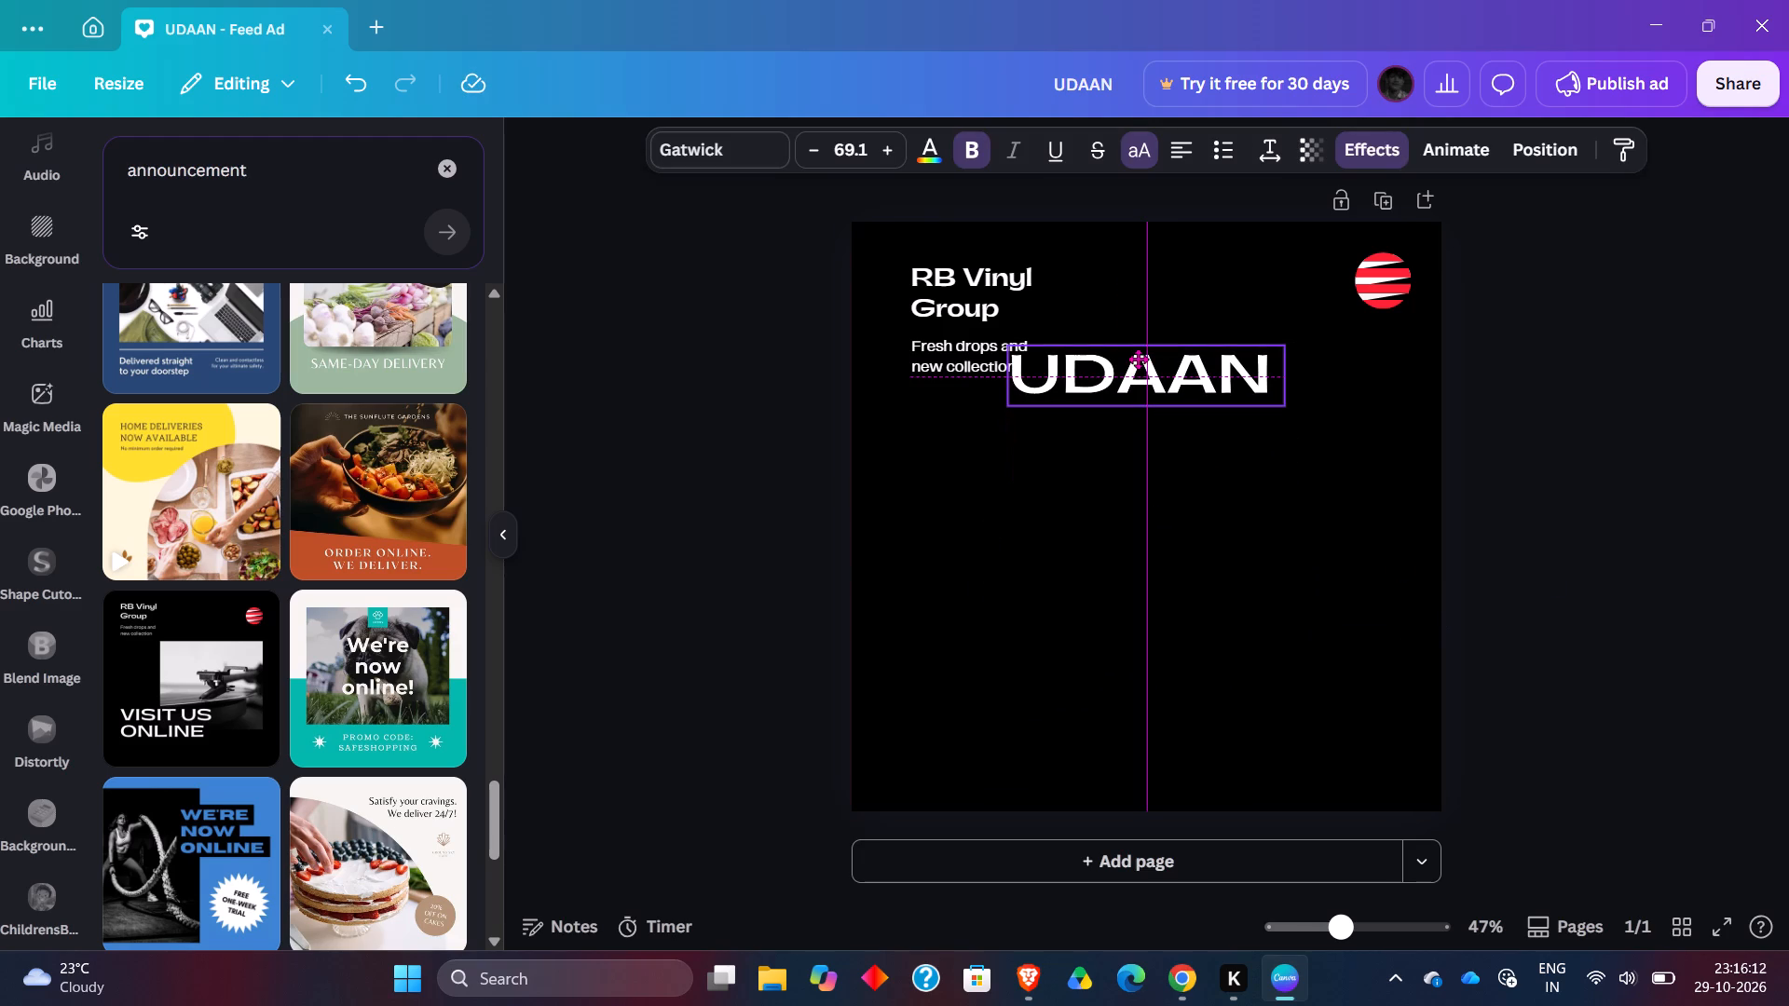
pyautogui.moveTo(1138, 359); pyautogui.dragTo(1139, 243)
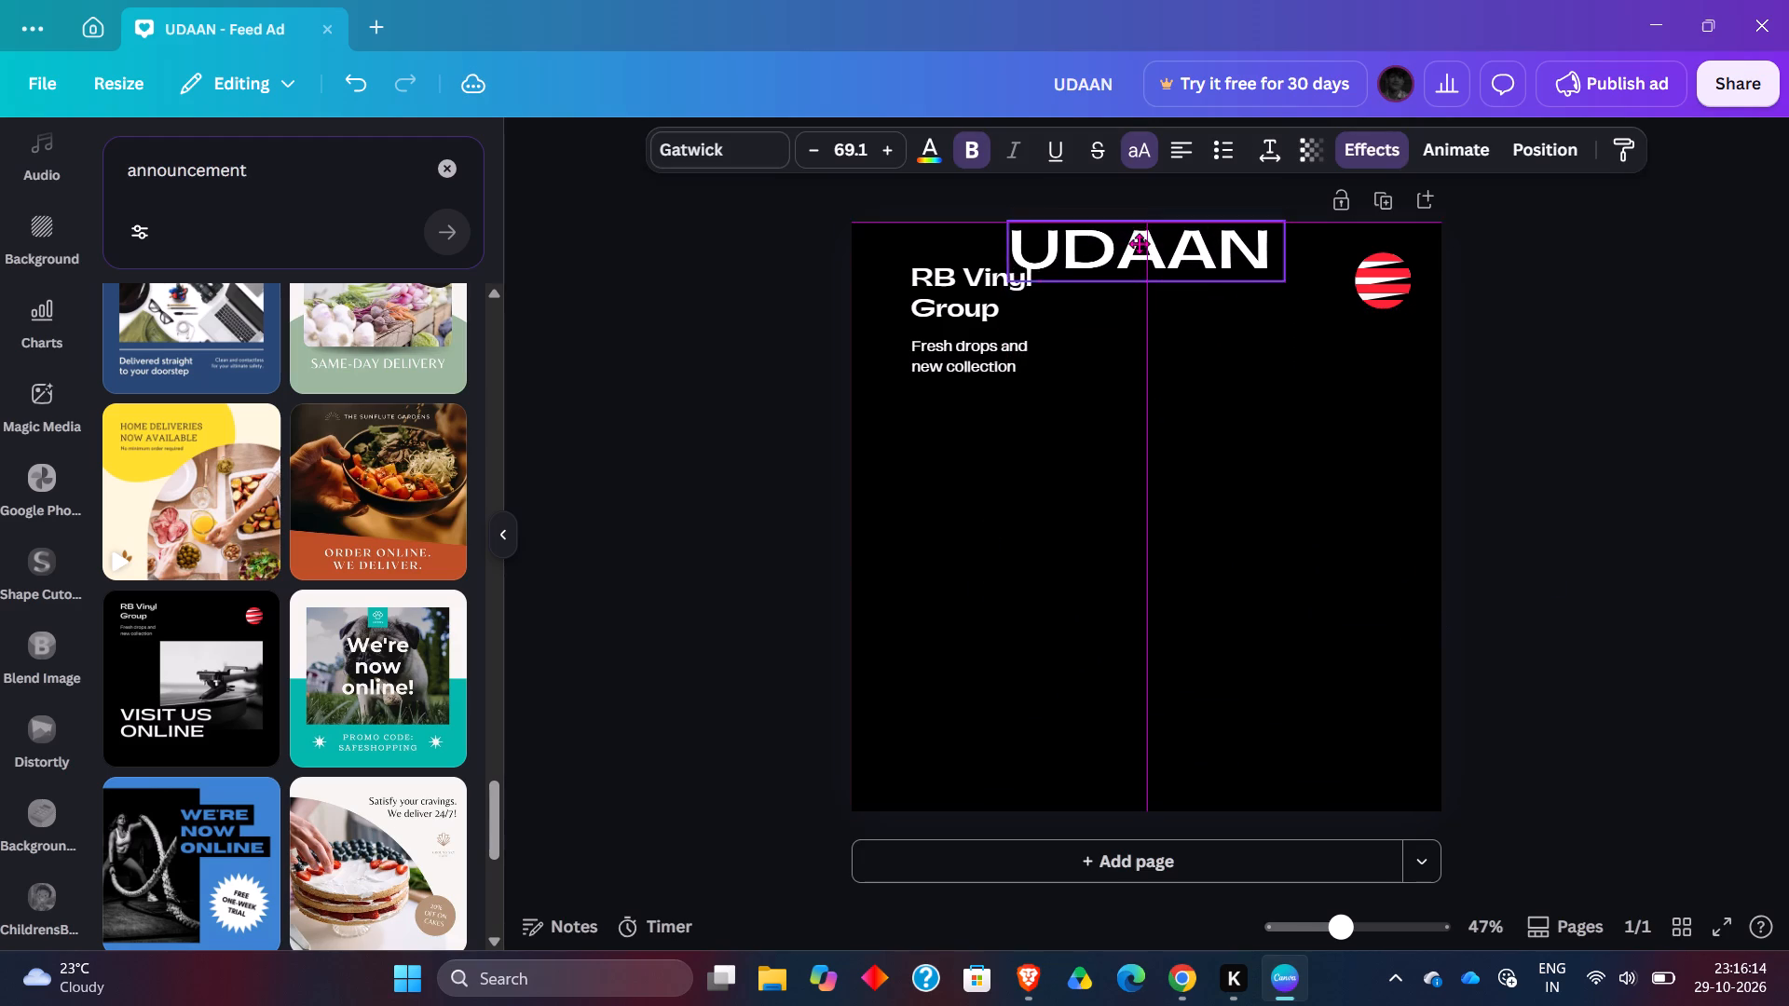
pyautogui.moveTo(1139, 243); pyautogui.dragTo(1138, 297)
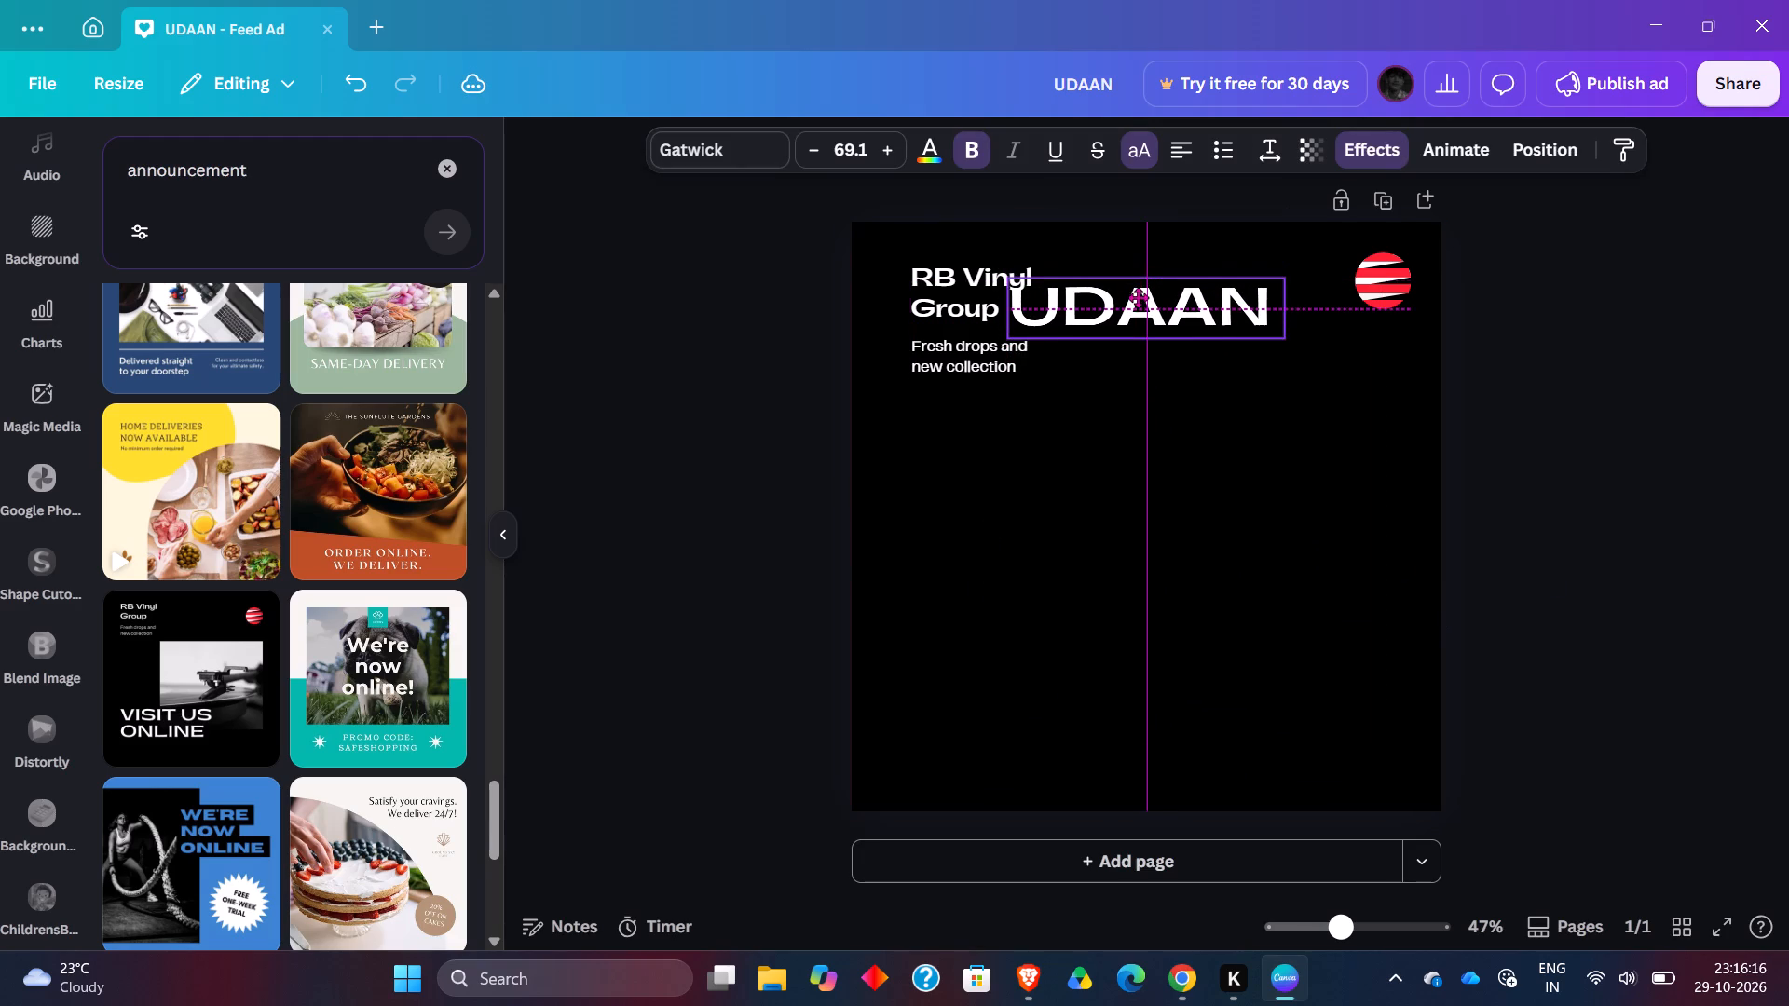
pyautogui.moveTo(1138, 297); pyautogui.dragTo(1137, 298)
pyautogui.click(1619, 577)
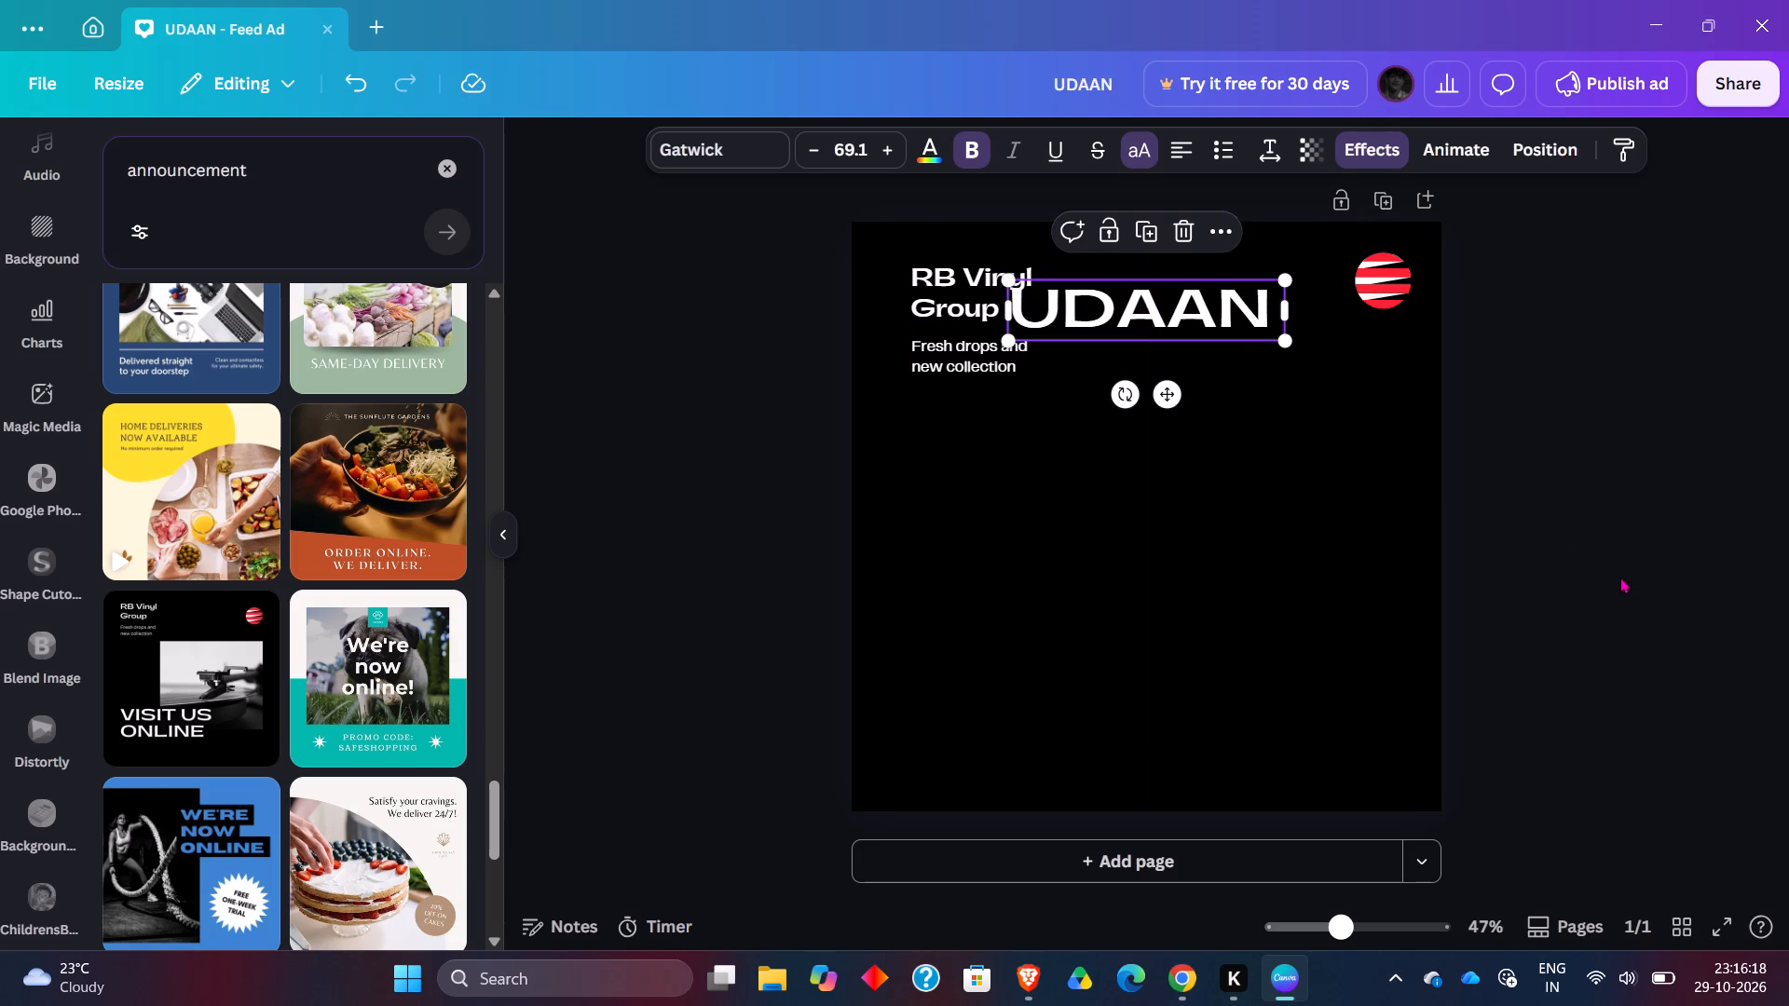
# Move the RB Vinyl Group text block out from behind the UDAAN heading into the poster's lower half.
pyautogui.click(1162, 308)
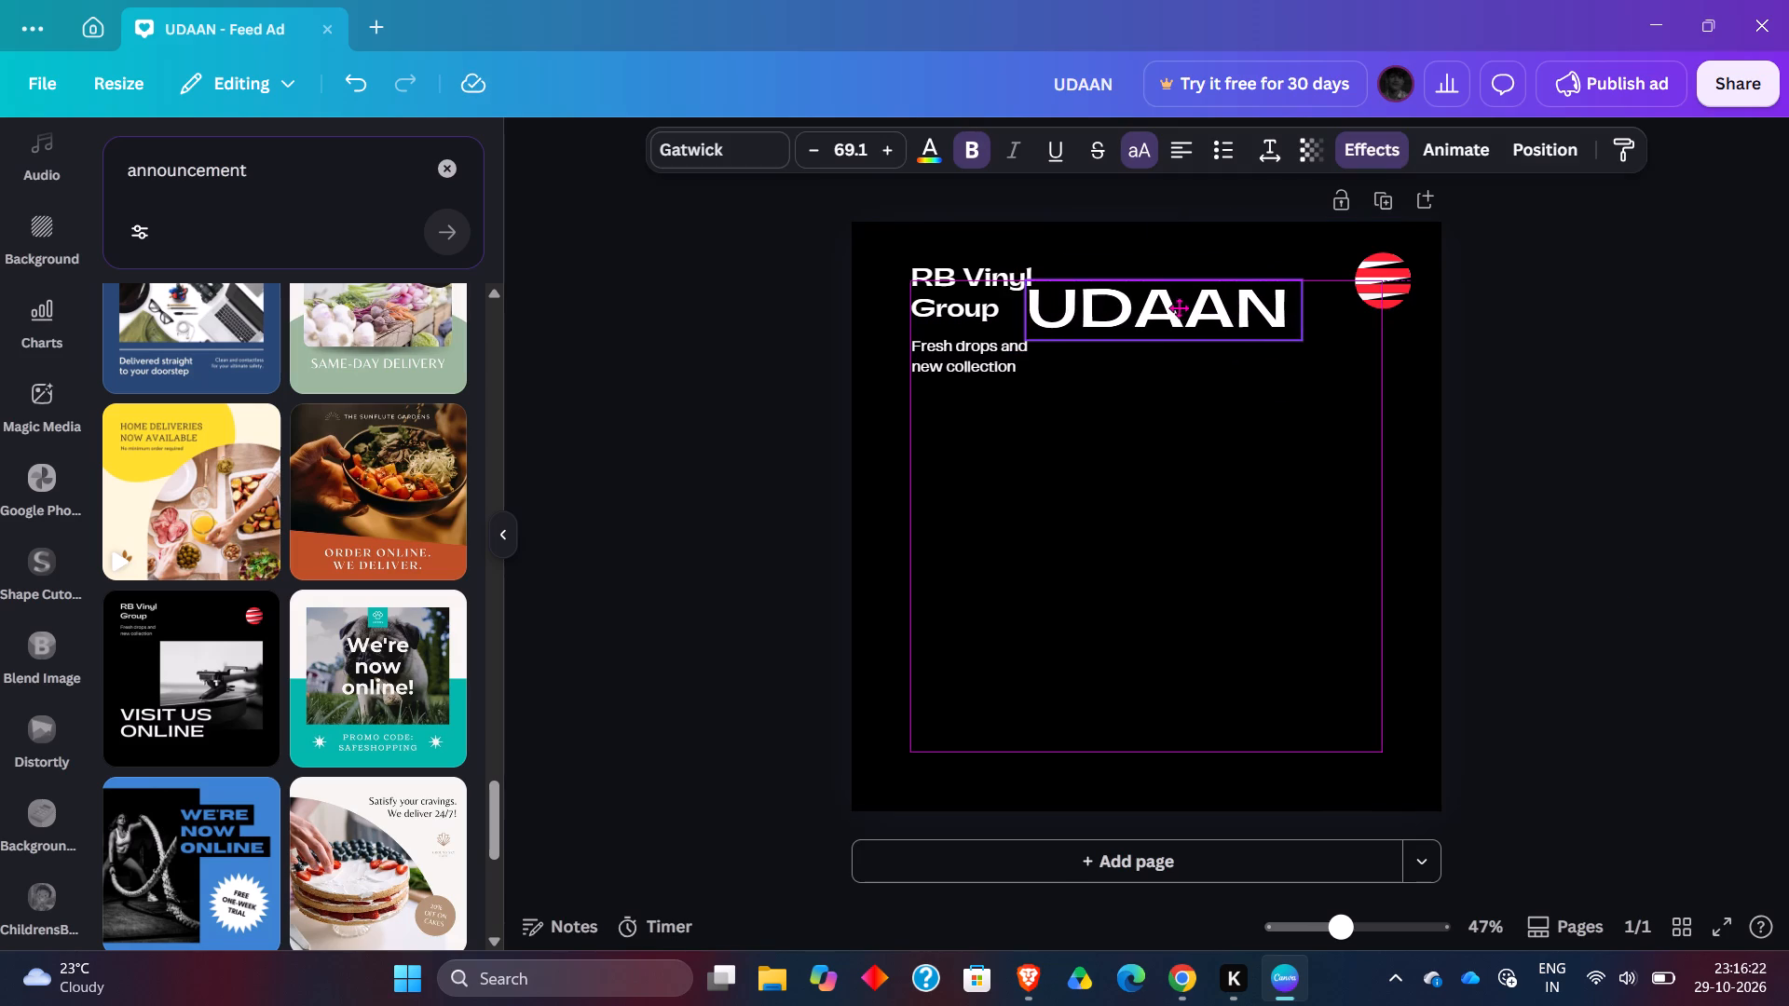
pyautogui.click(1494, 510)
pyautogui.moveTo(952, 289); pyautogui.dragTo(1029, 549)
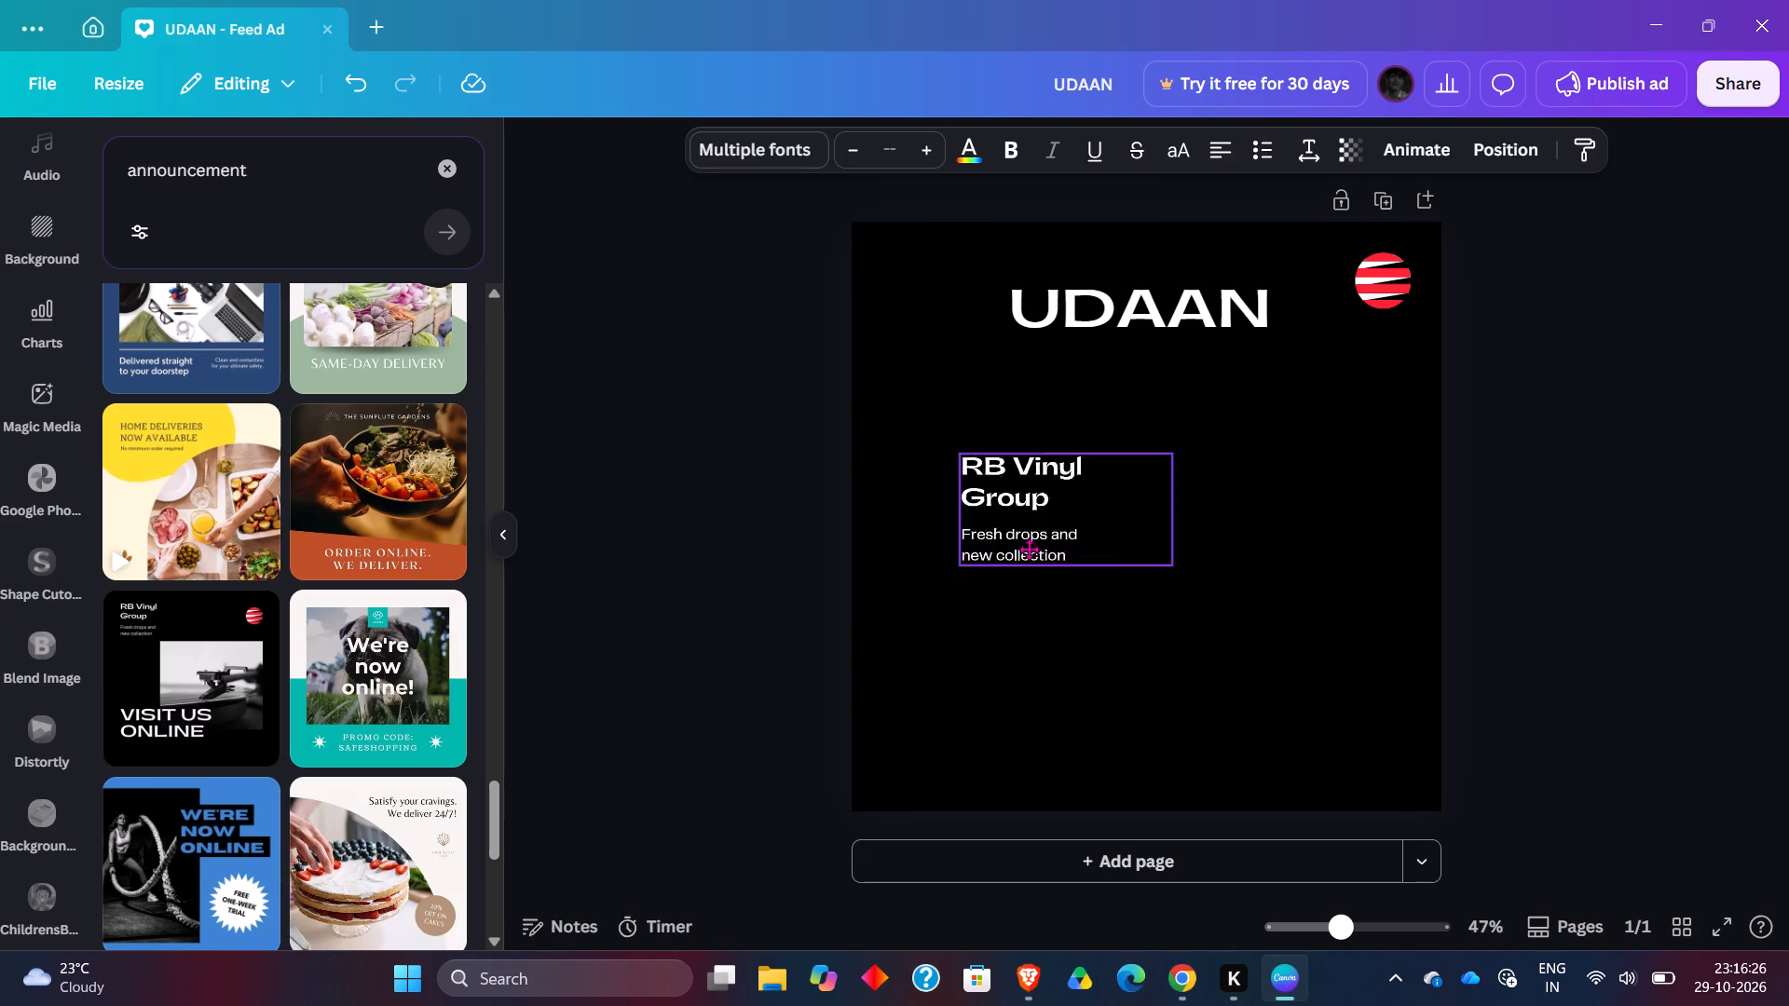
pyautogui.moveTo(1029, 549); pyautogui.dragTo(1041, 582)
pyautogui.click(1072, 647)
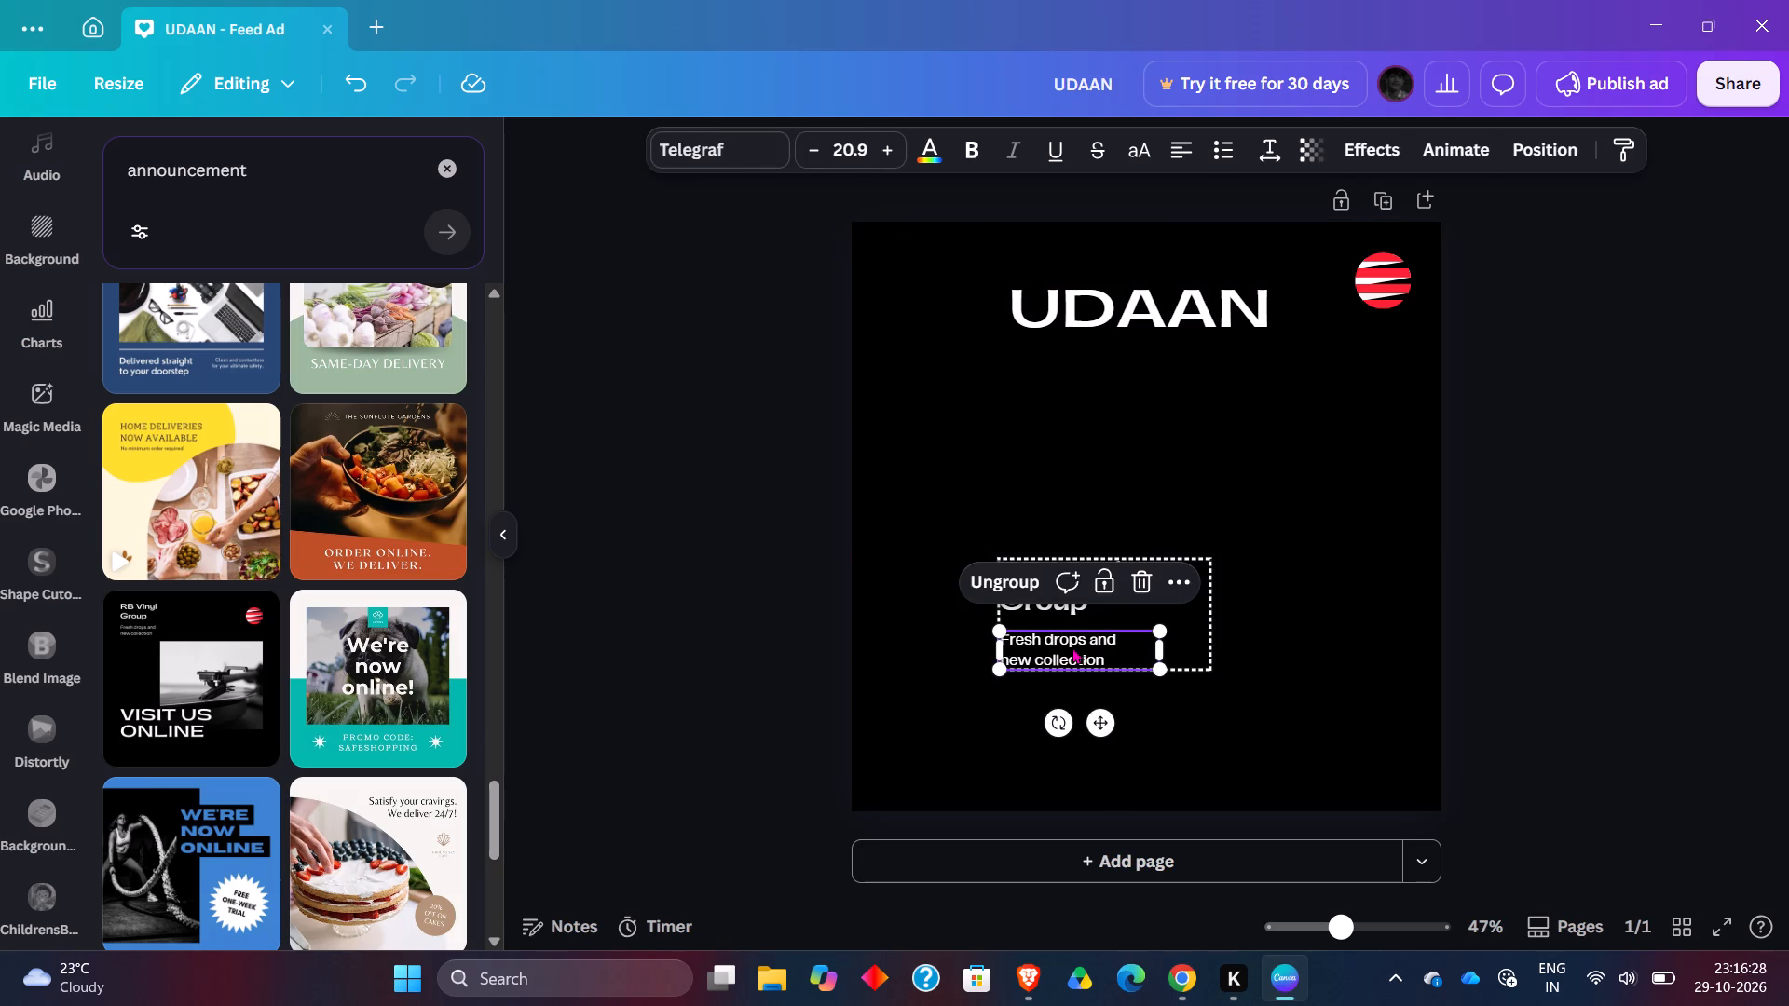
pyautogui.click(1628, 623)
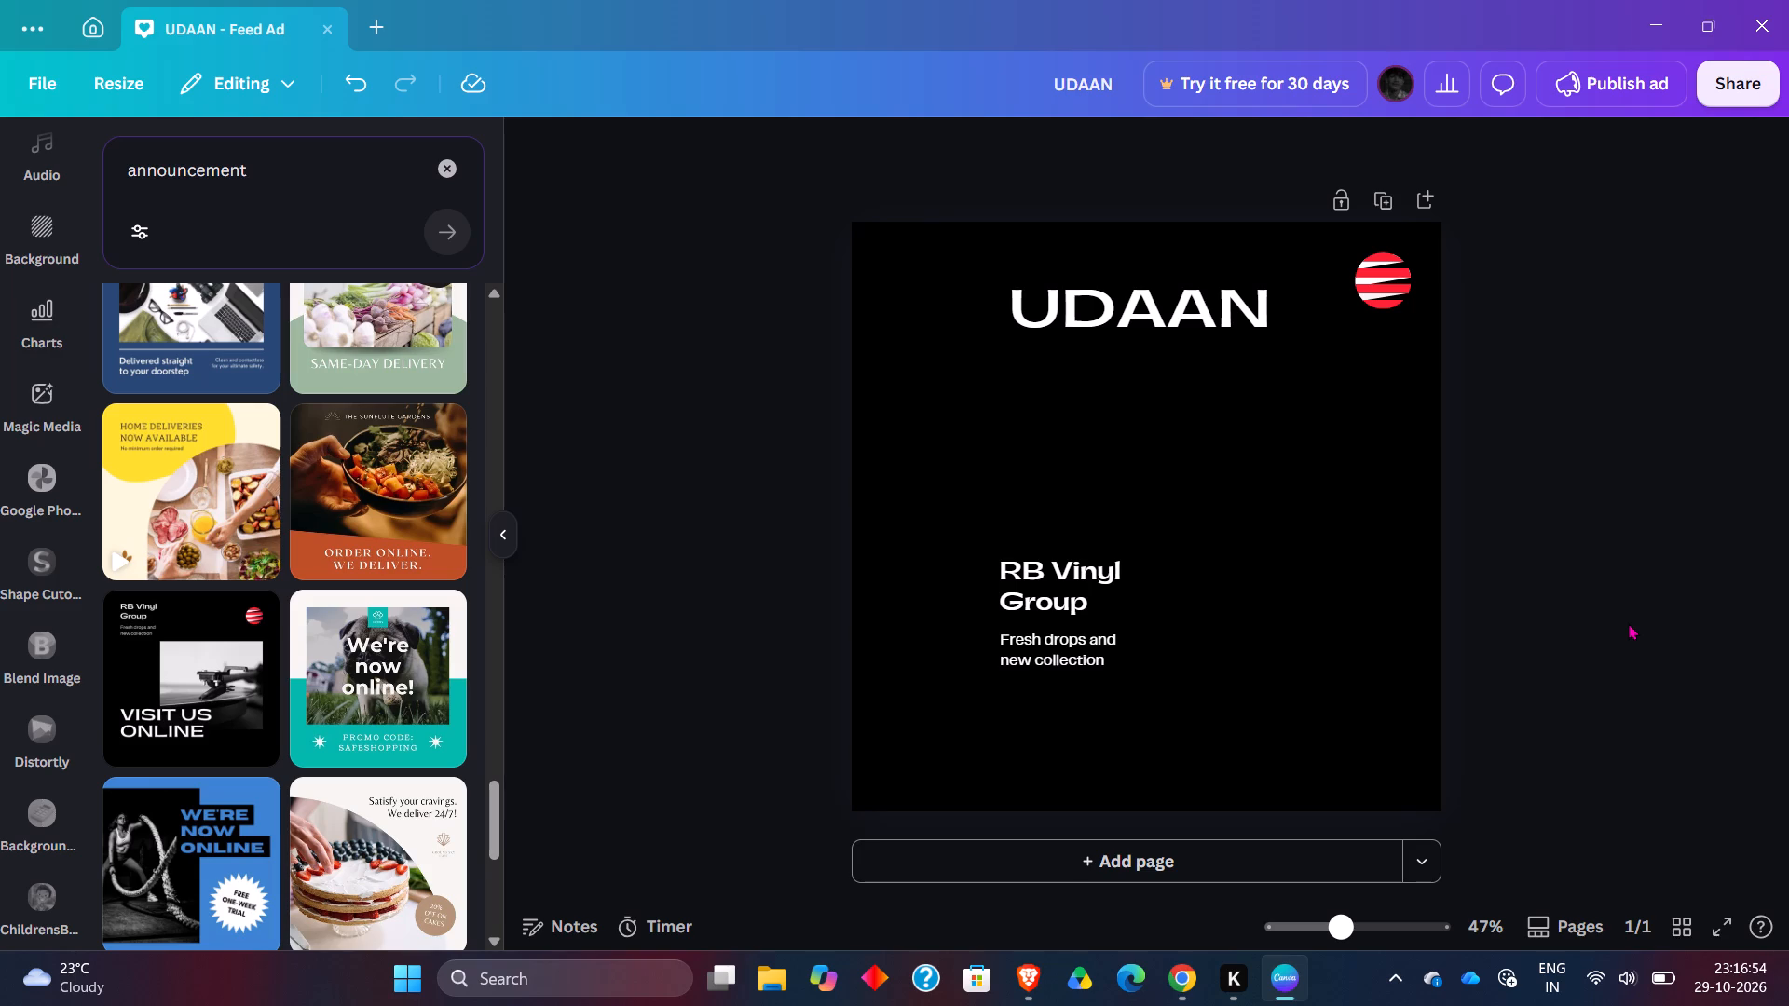
# Move the UDAAN heading down to about a third of the poster's height, keeping it centred horizontally.
pyautogui.moveTo(1195, 306); pyautogui.dragTo(1194, 350)
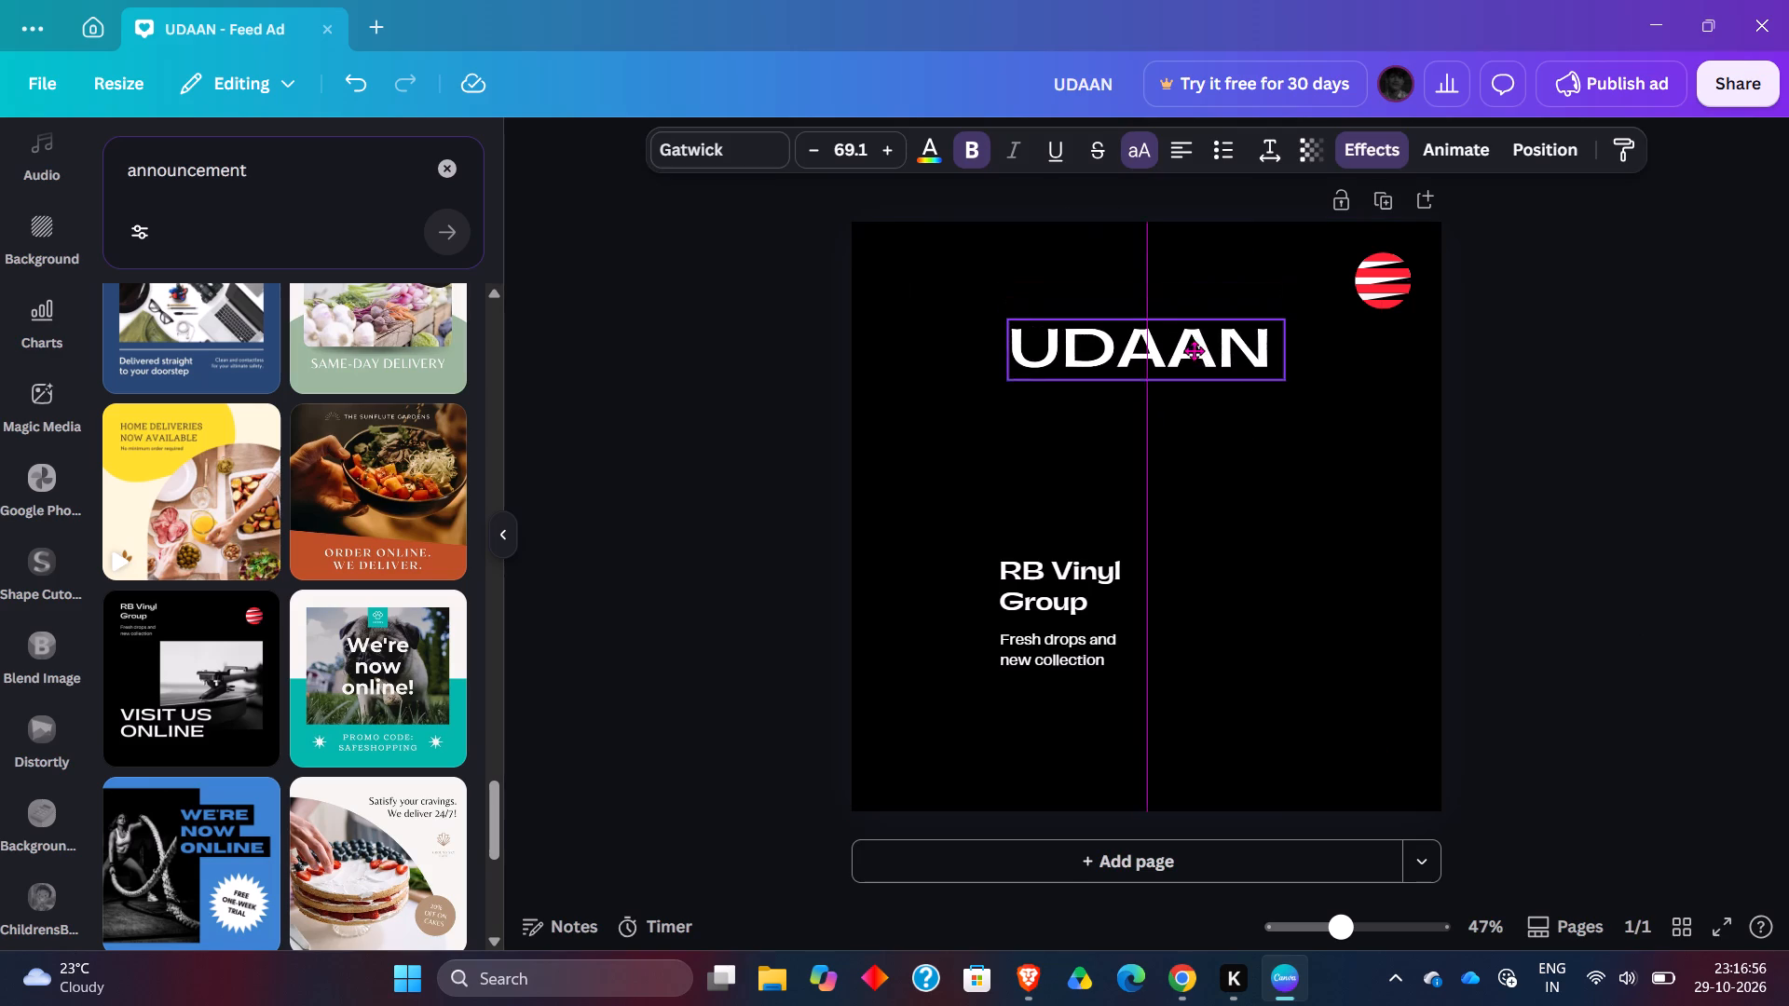
pyautogui.moveTo(1194, 350); pyautogui.dragTo(1195, 397)
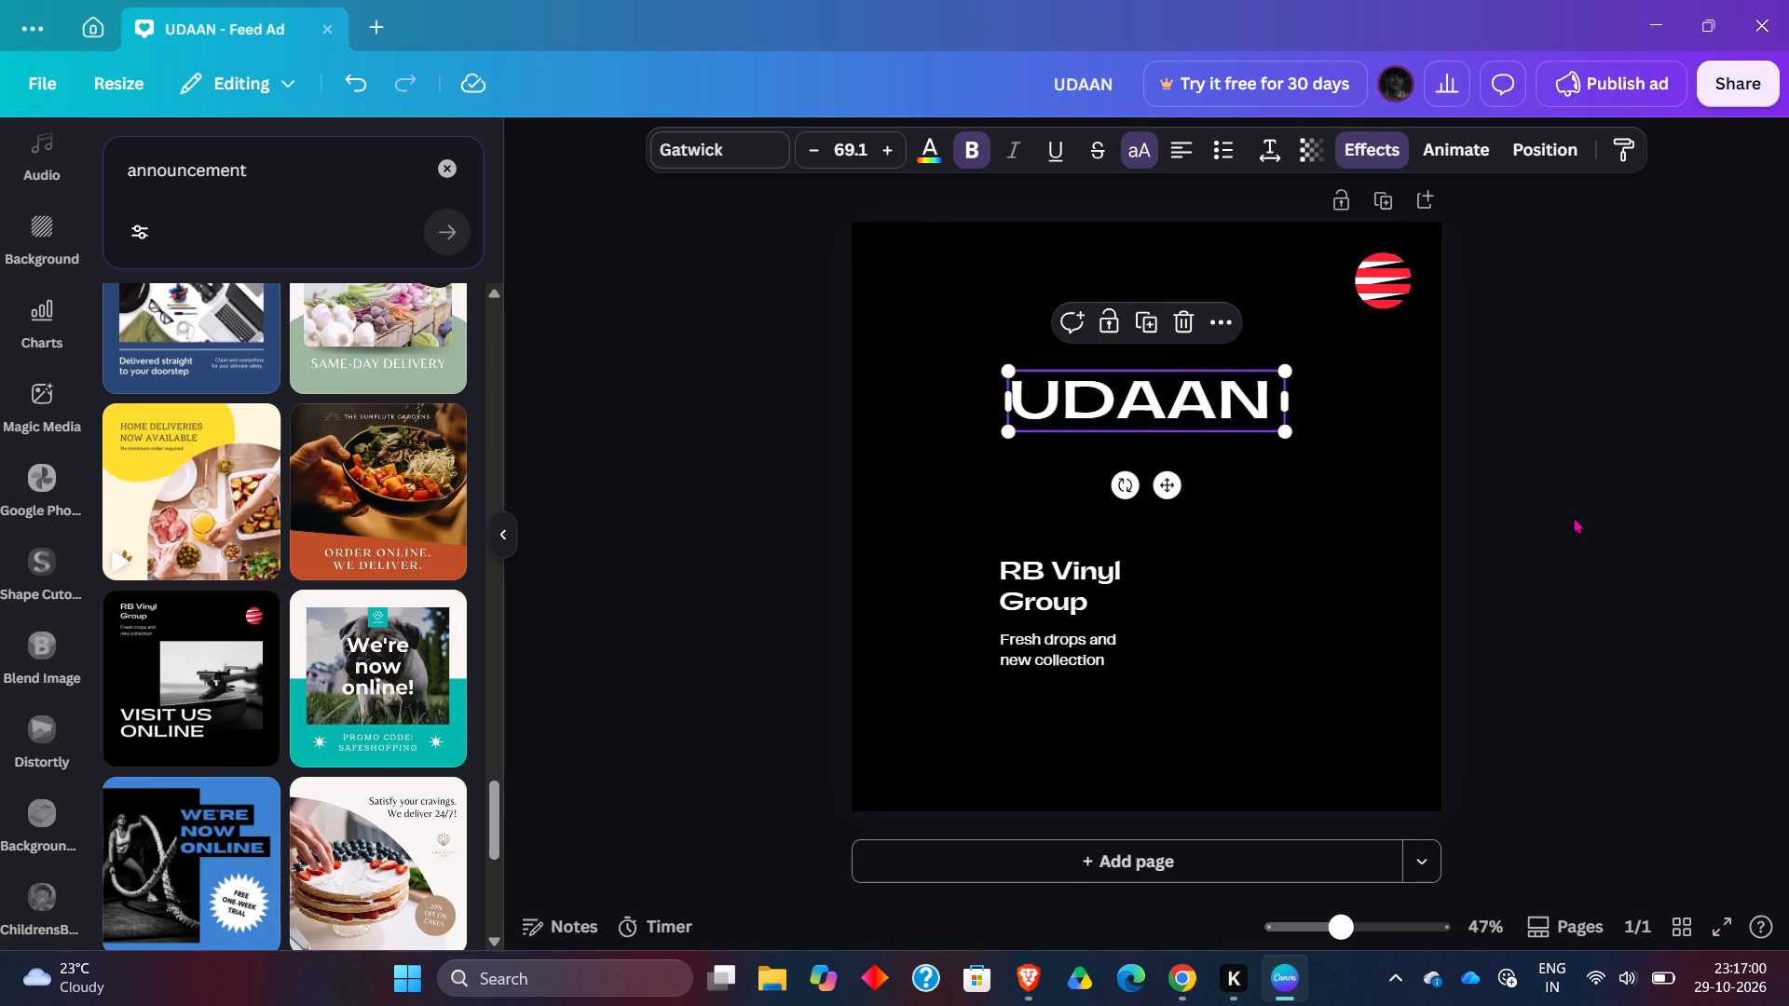
pyautogui.click(1573, 517)
# Delete the RB Vinyl Group text block and the red striped circle logo from the poster.
pyautogui.click(1023, 584)
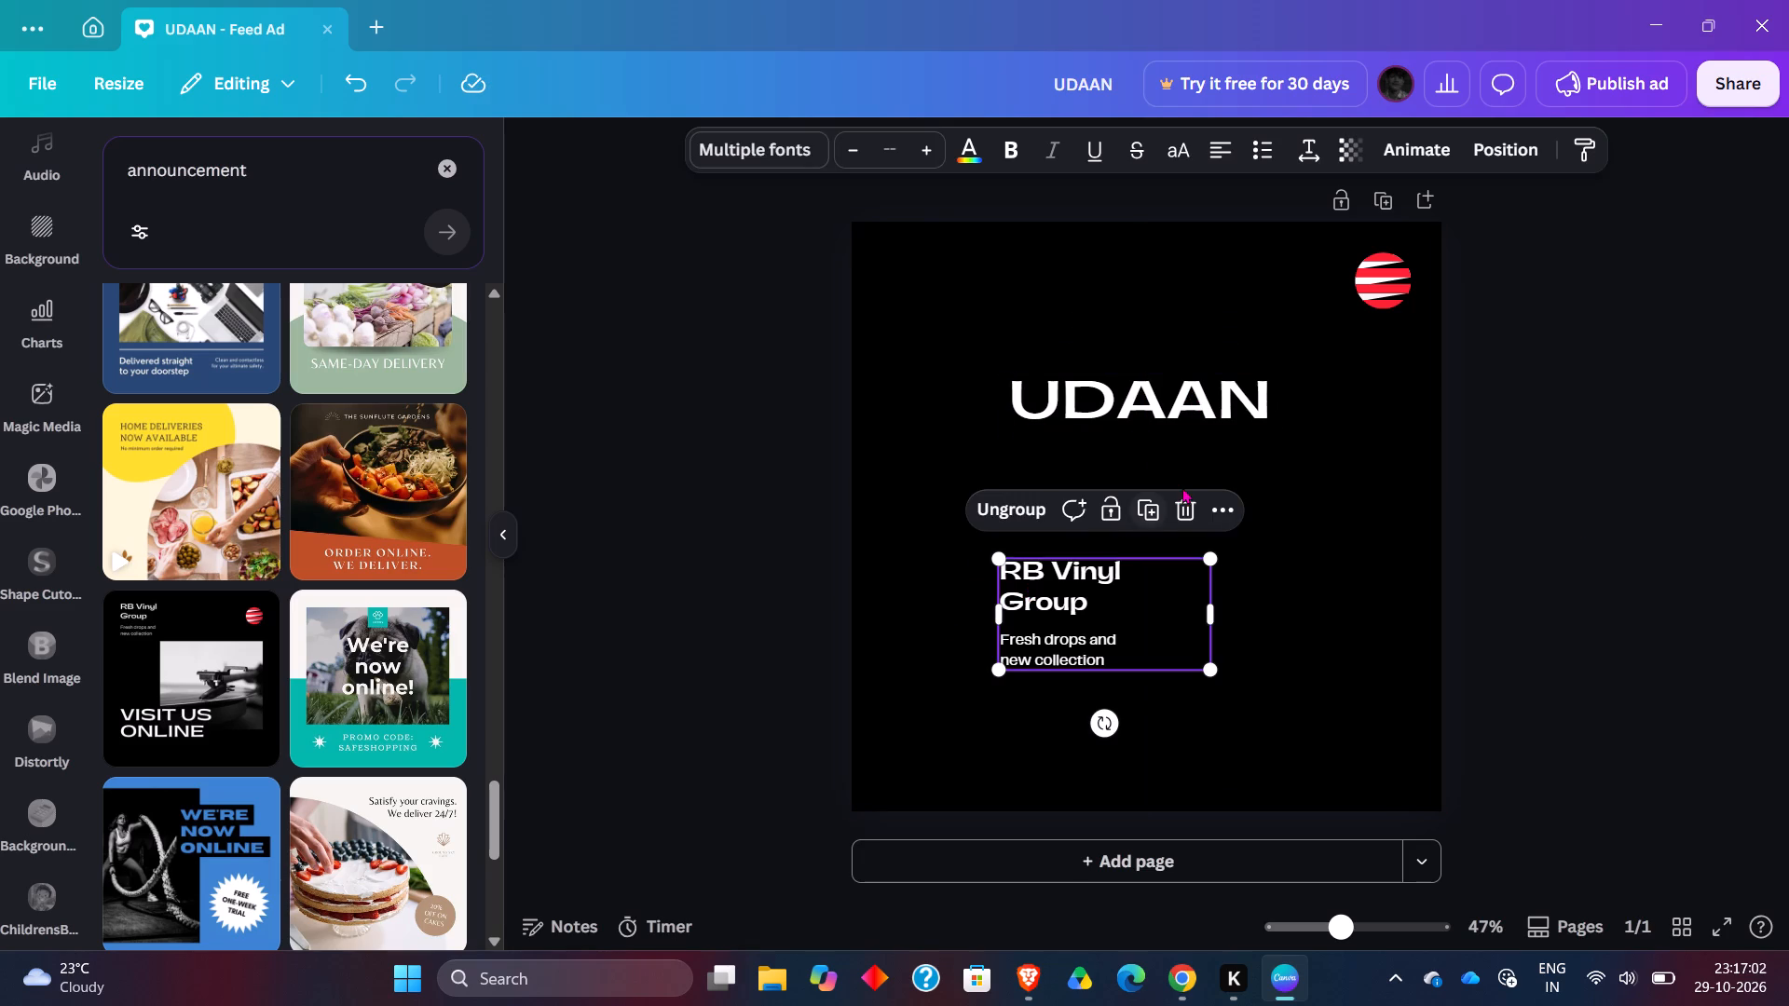
pyautogui.click(1187, 505)
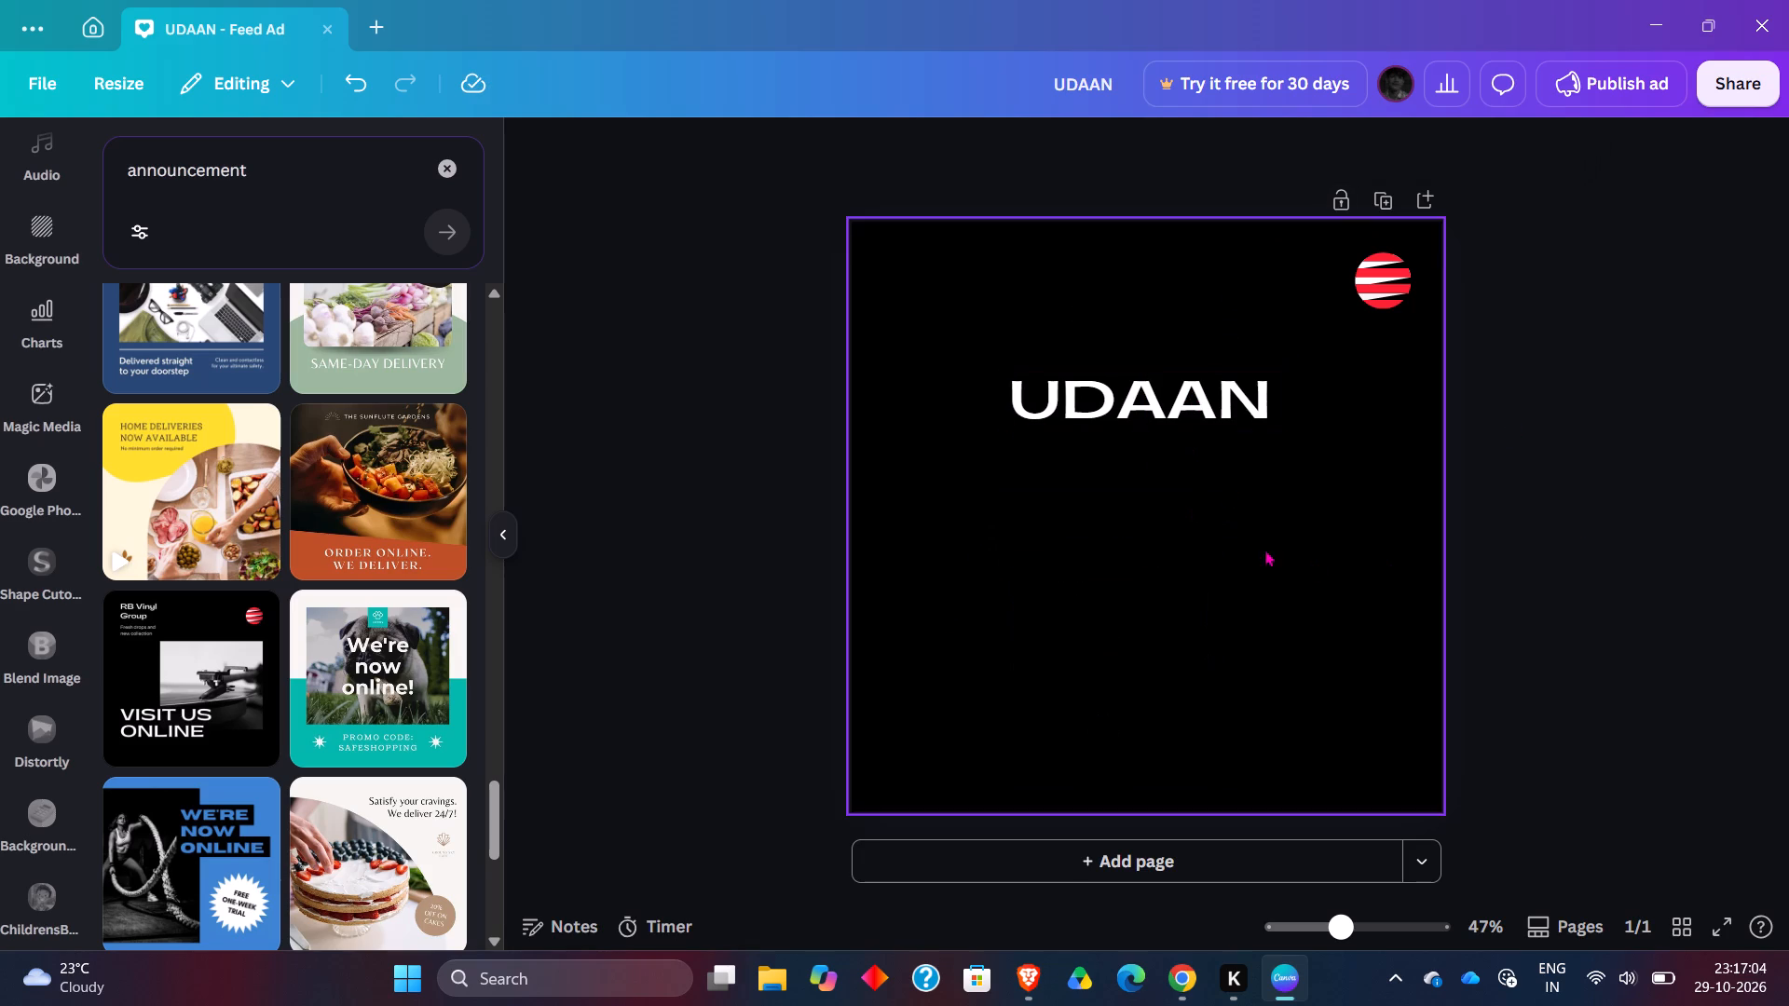
pyautogui.click(1361, 492)
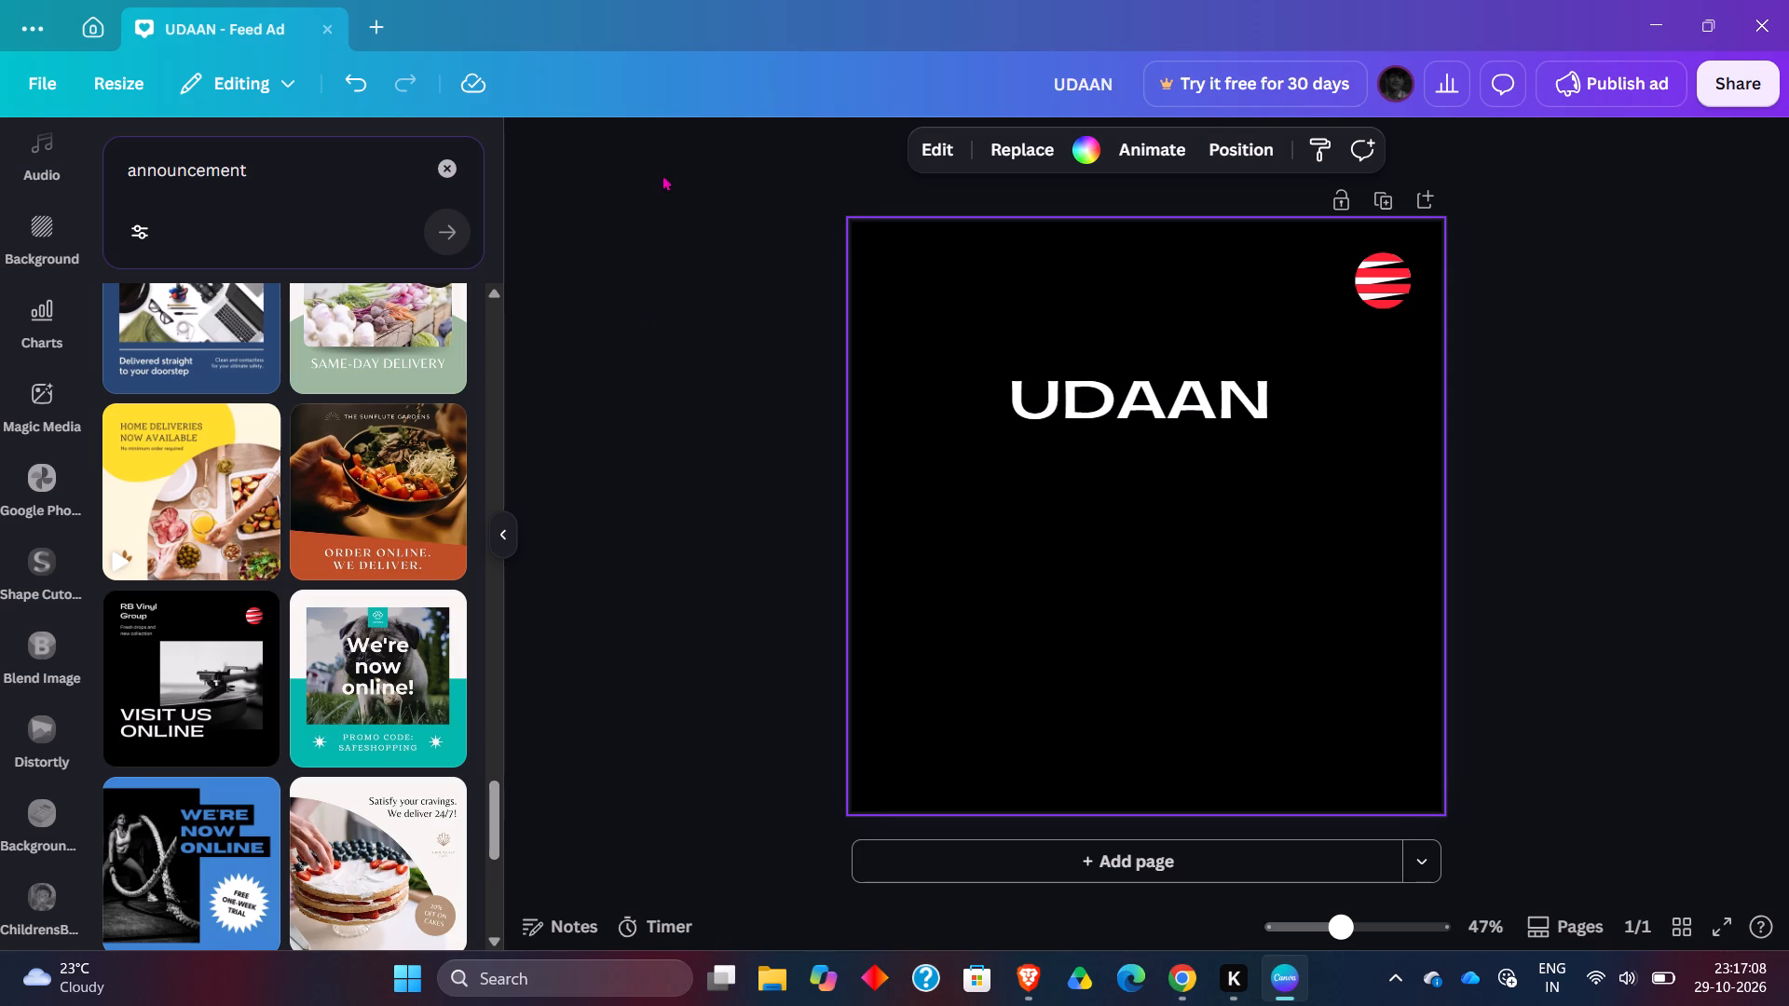
pyautogui.click(1406, 272)
pyautogui.click(1414, 358)
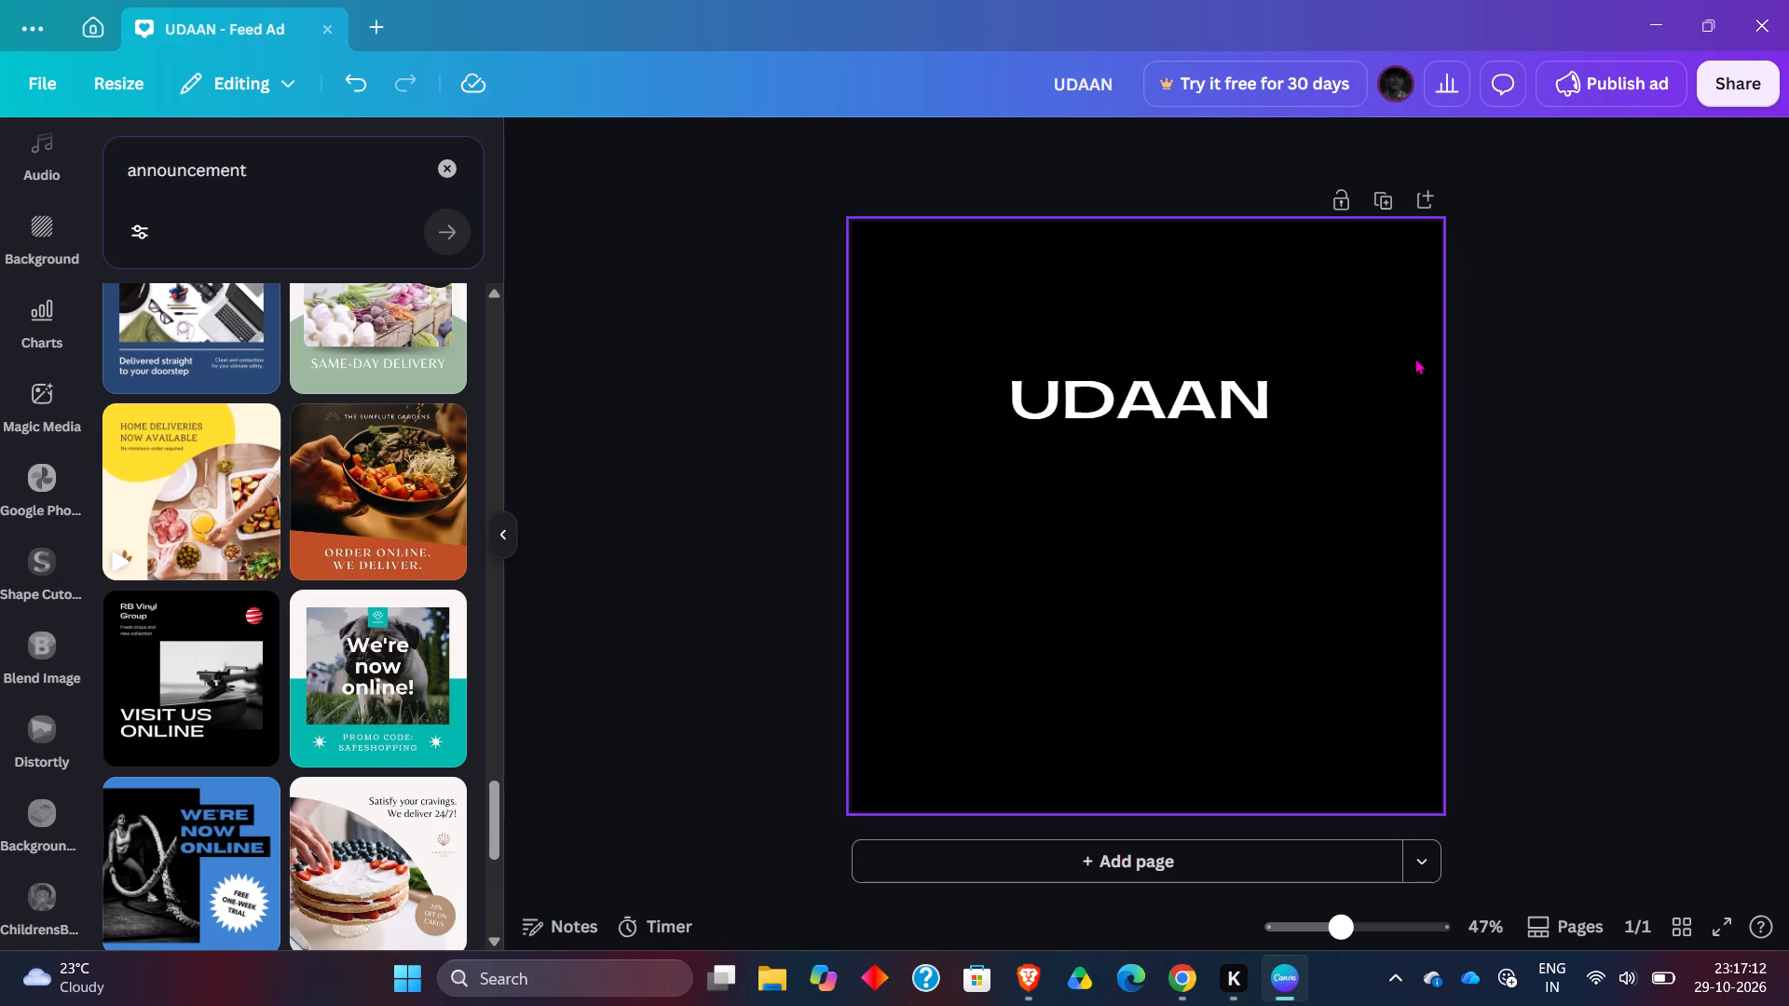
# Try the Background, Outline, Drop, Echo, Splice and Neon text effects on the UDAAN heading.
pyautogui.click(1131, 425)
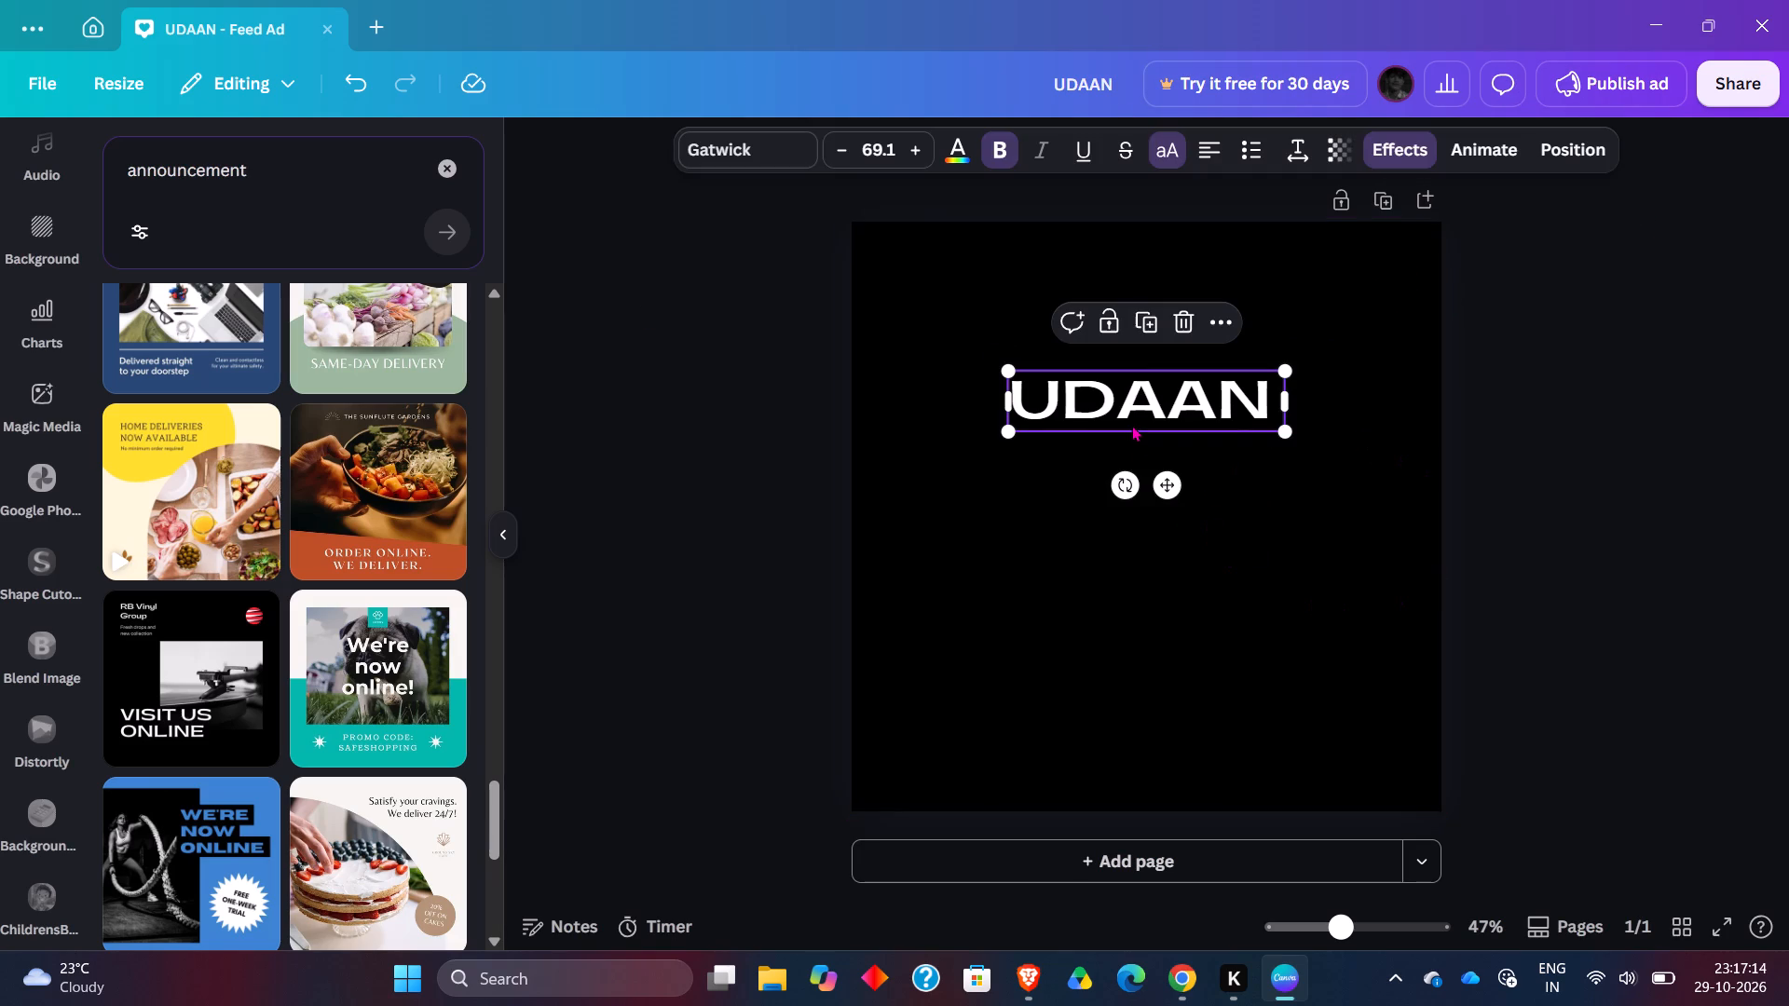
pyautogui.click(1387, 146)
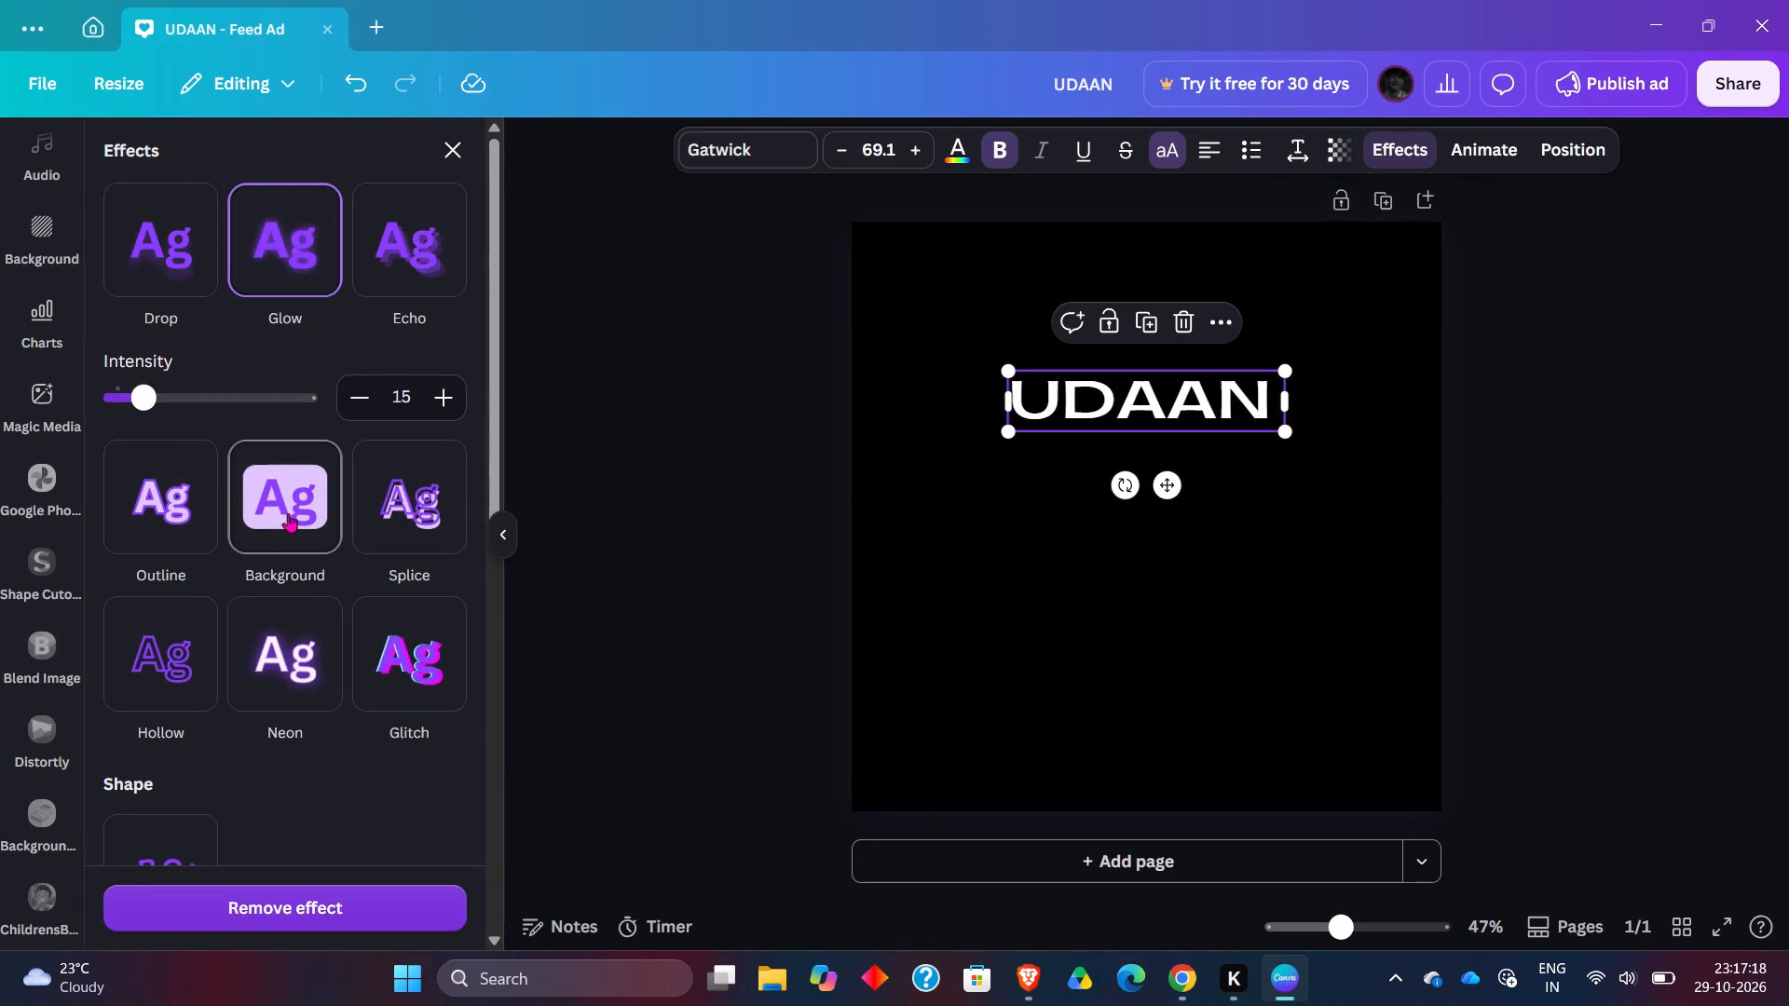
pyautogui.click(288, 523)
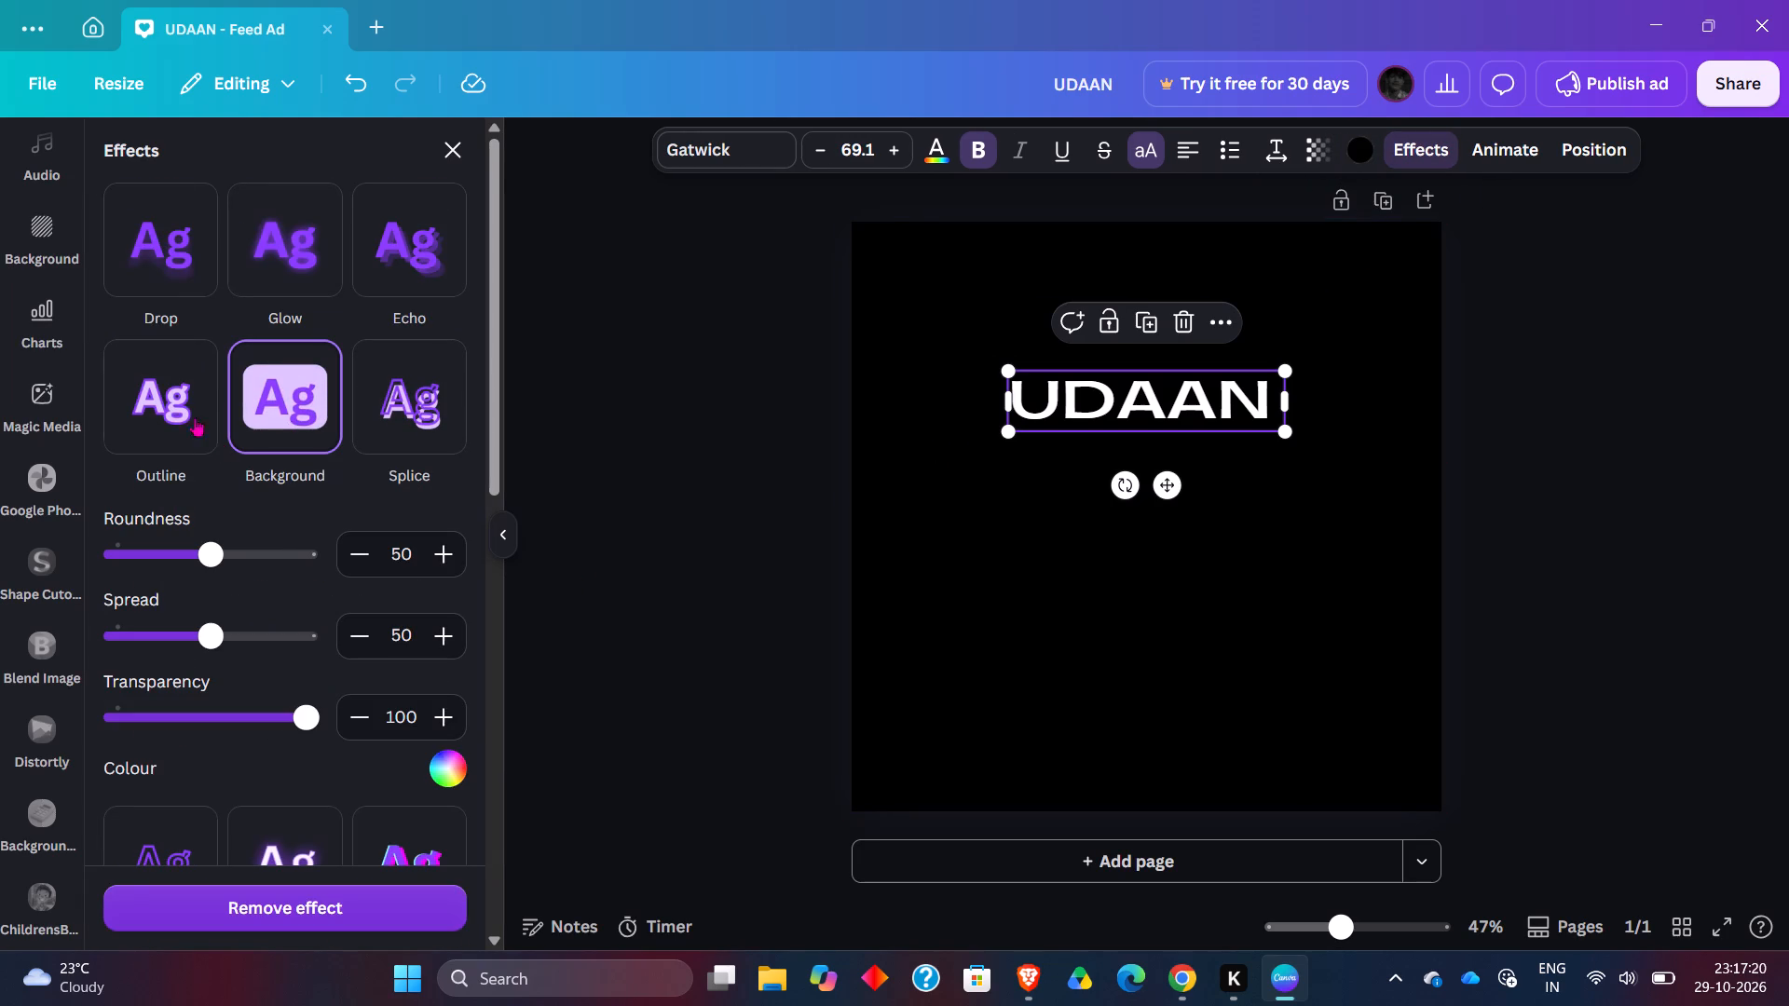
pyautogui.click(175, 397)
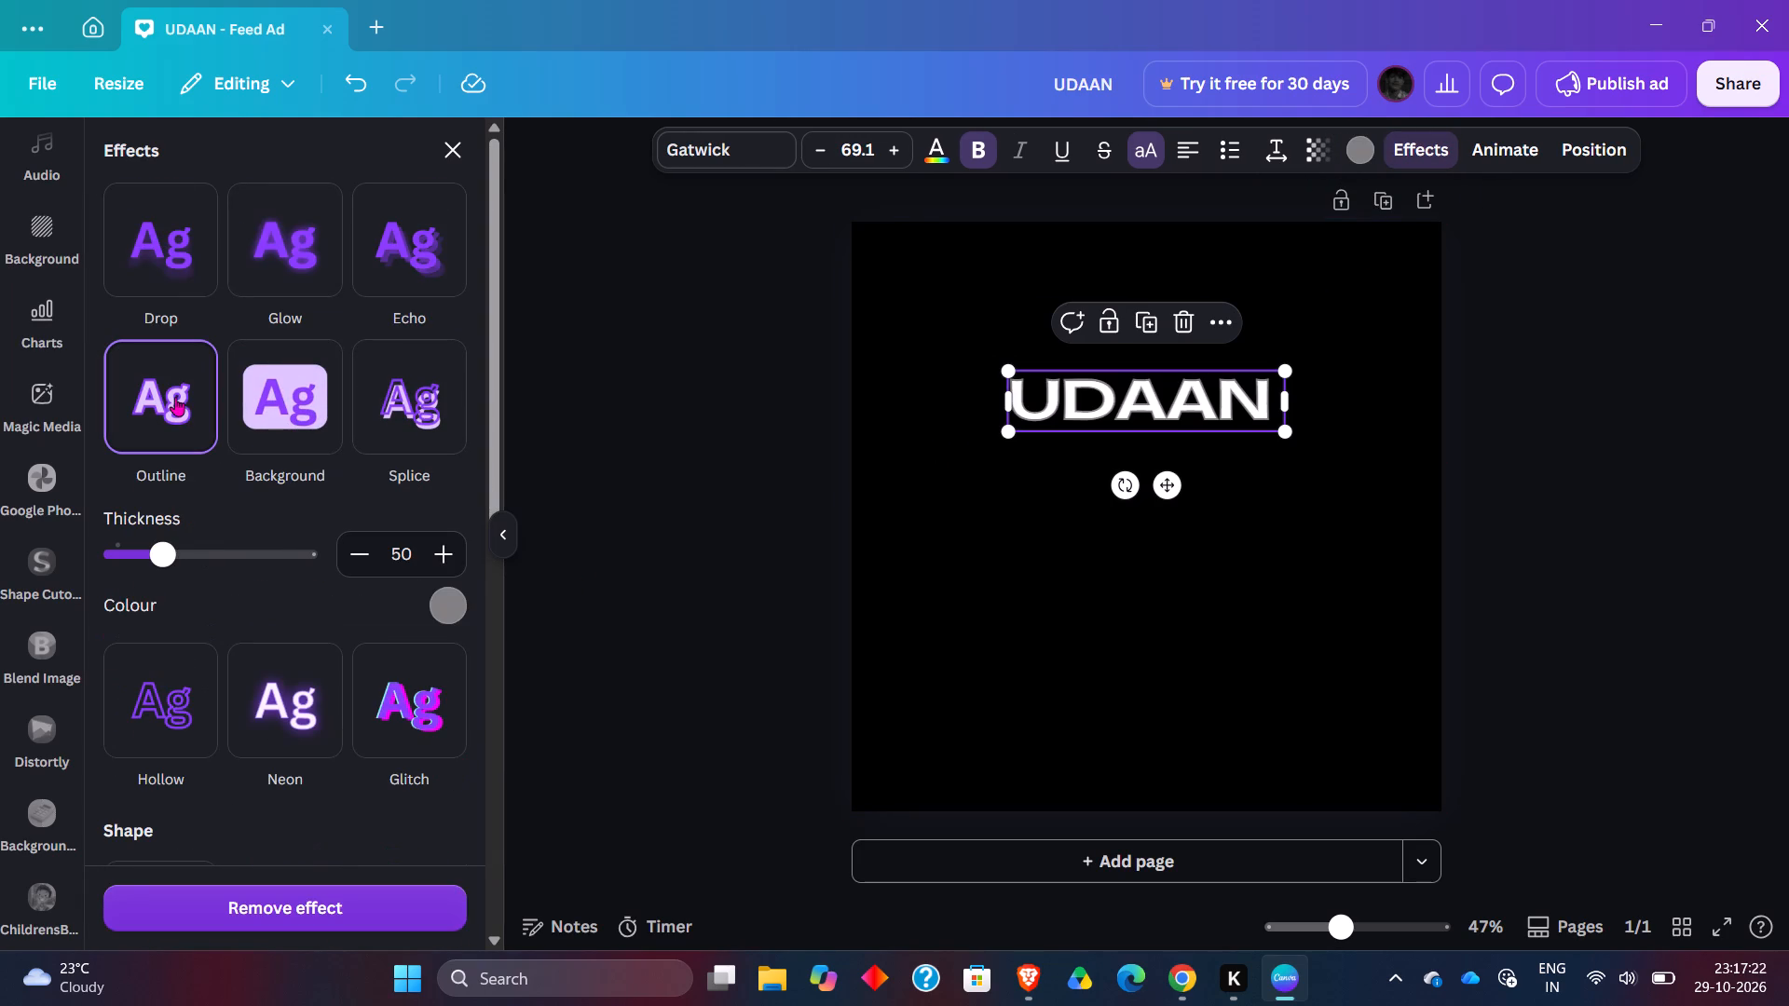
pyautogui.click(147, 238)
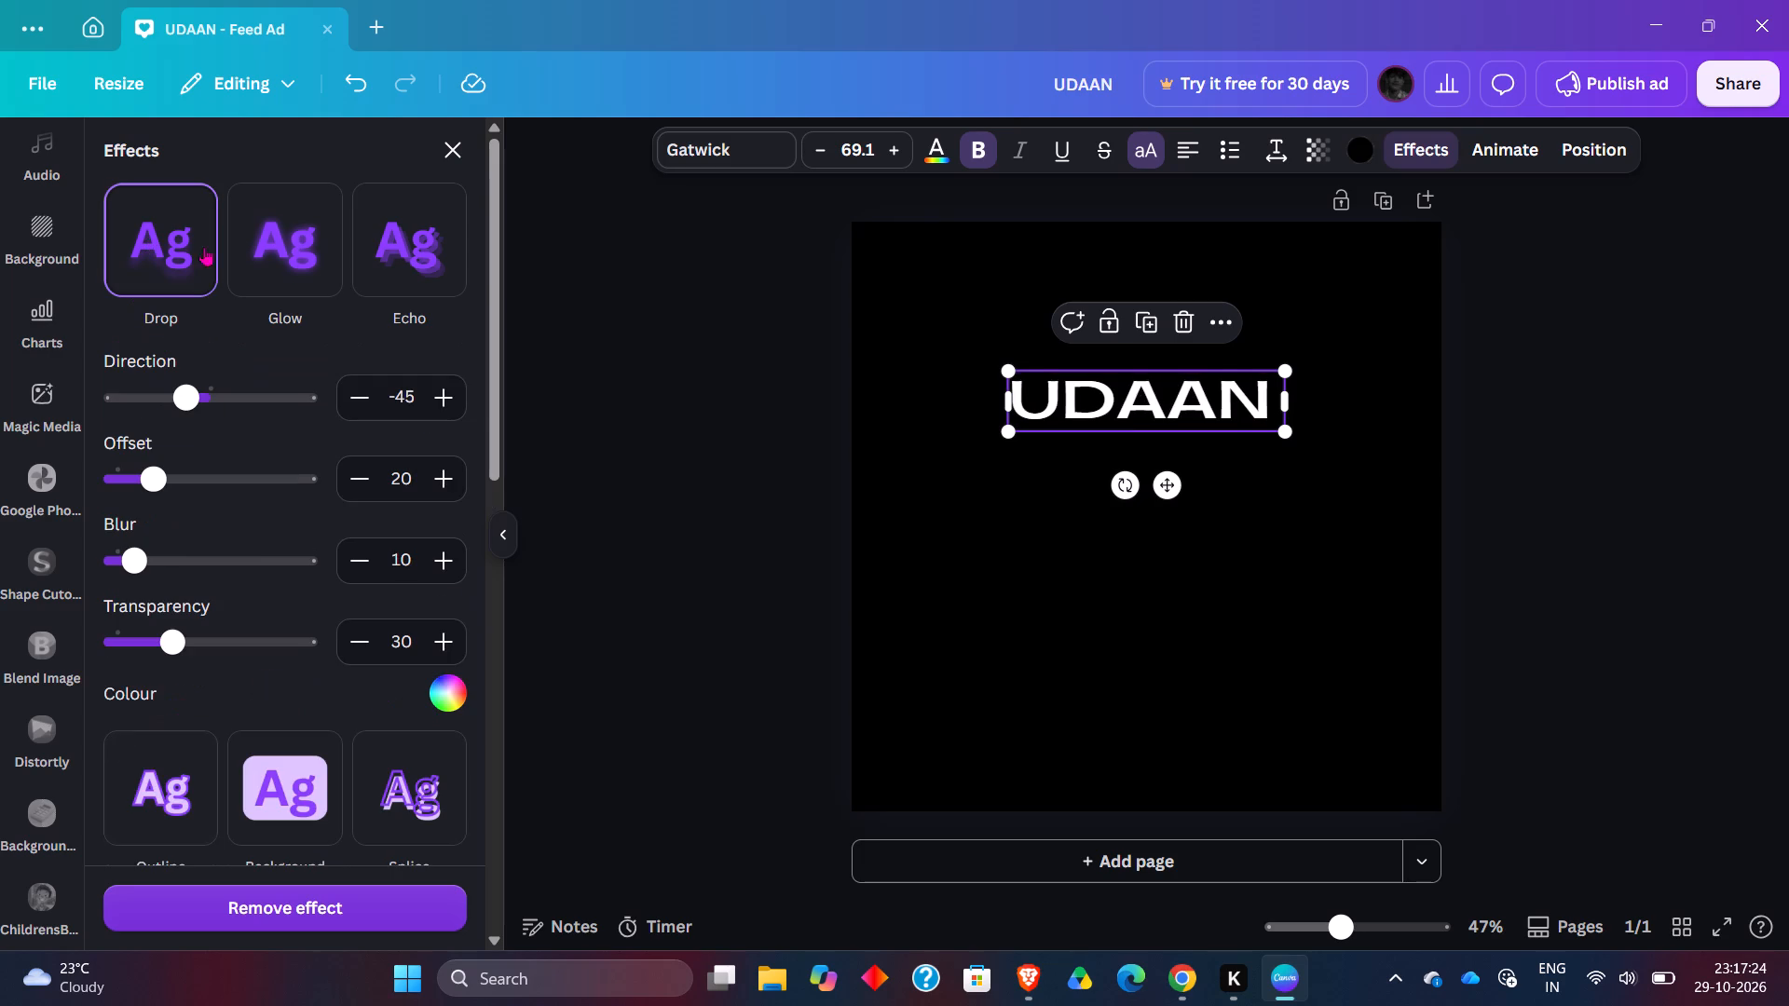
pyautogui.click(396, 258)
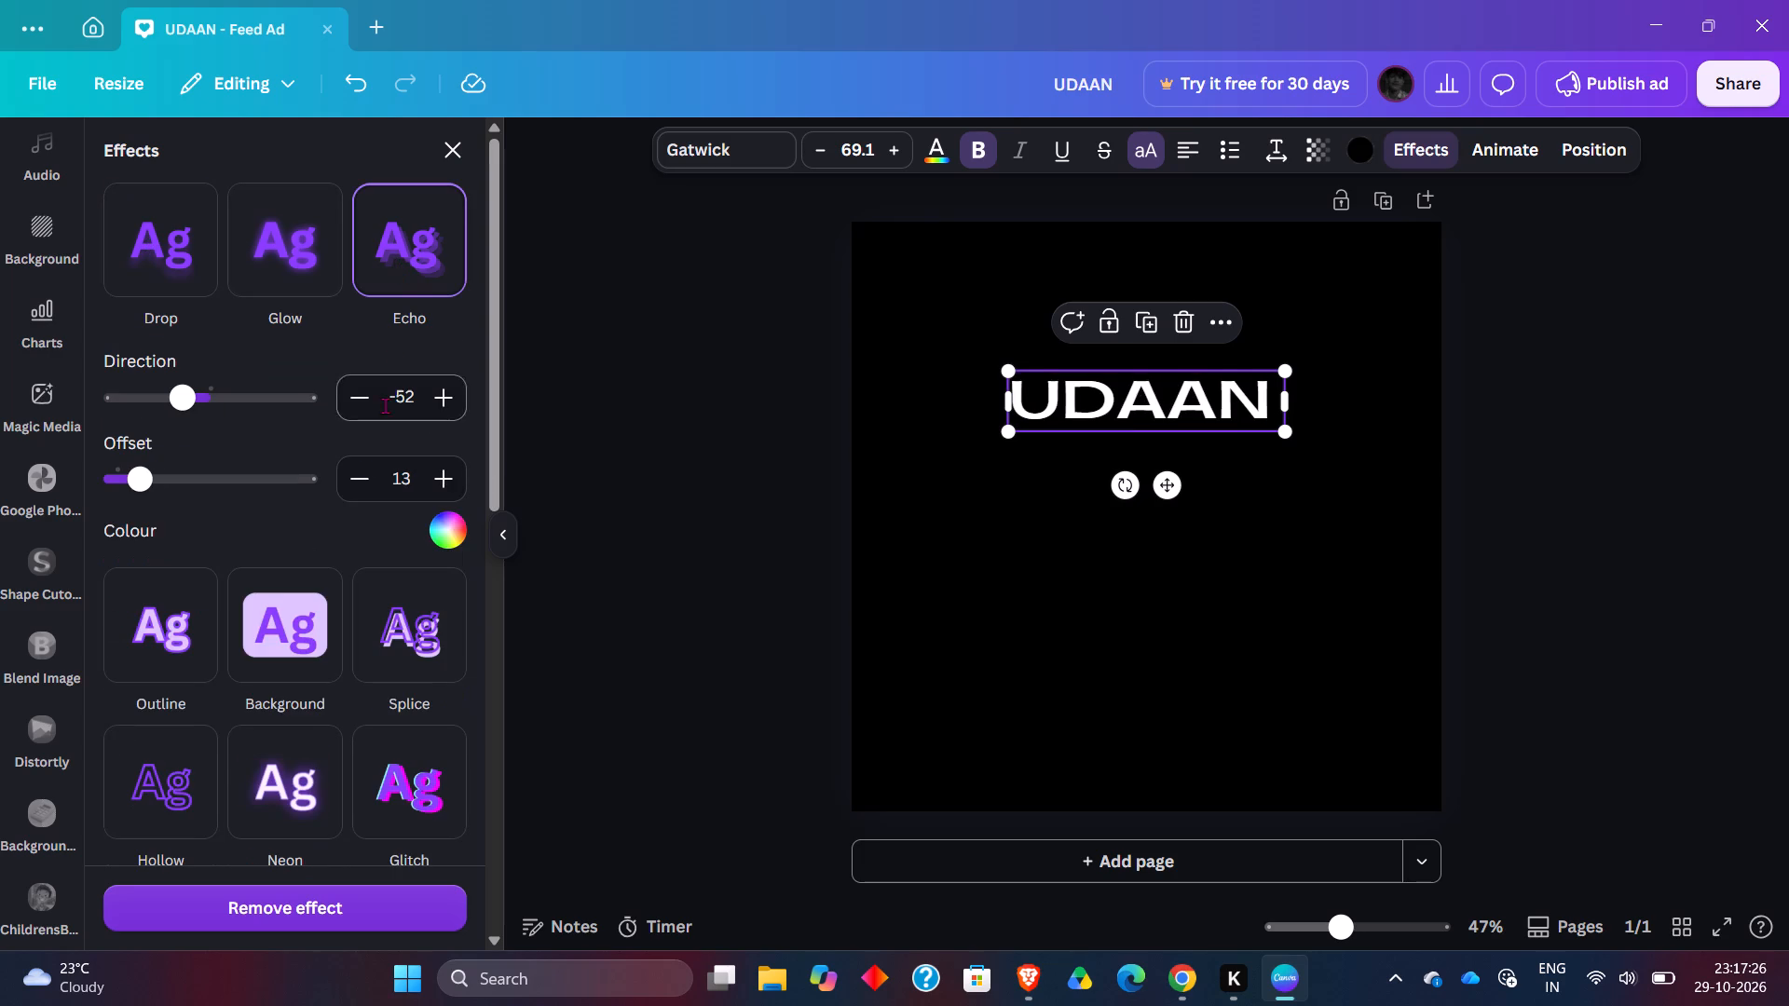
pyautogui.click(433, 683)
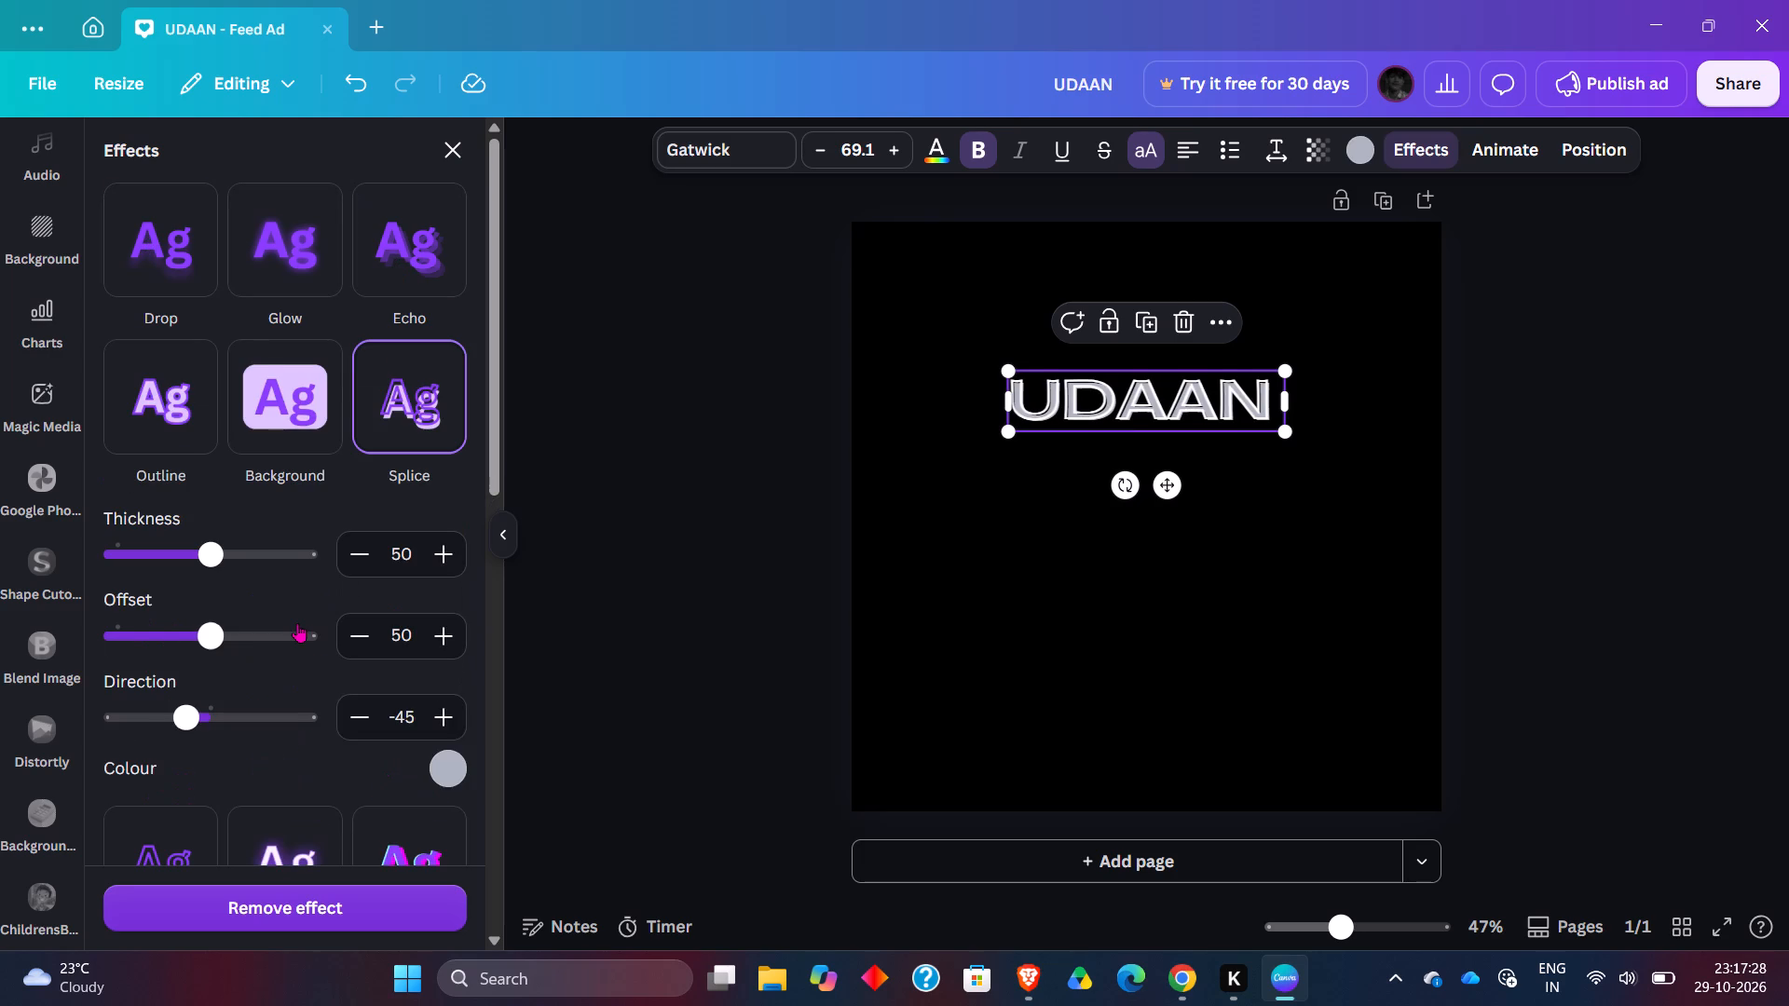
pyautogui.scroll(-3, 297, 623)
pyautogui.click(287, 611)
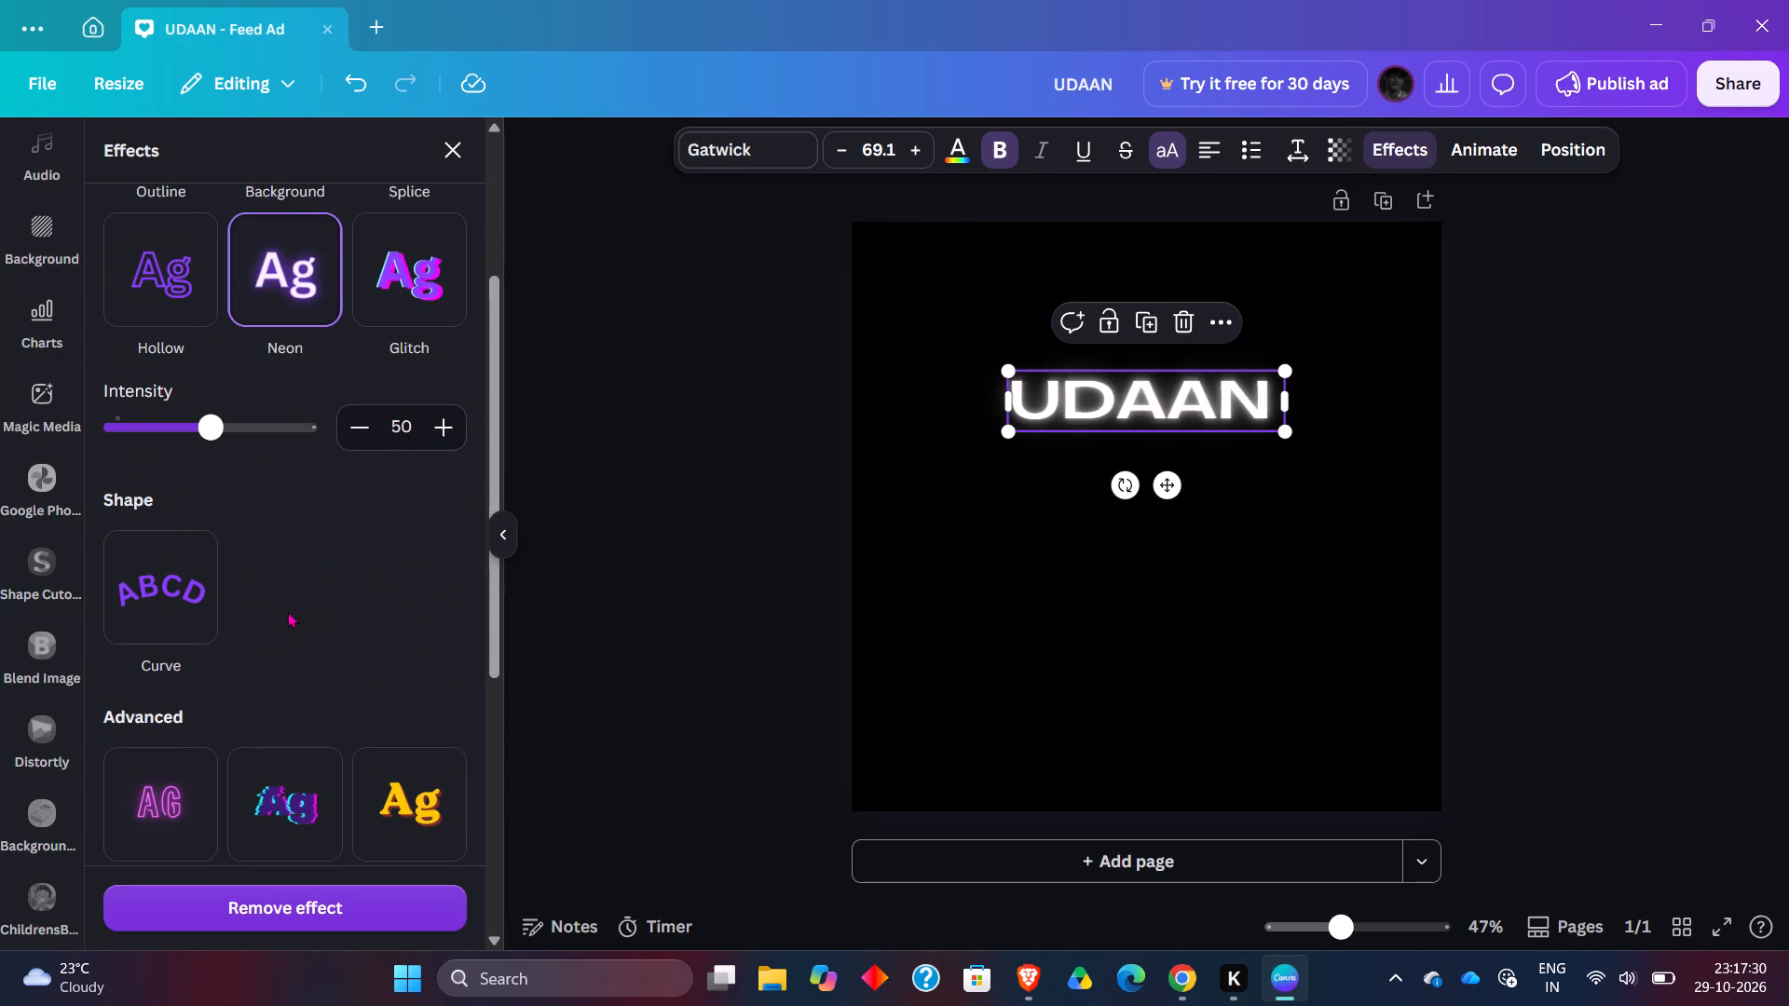
# Apply the 70s text effect to the UDAAN heading and narrow its text box to about 370 wide around the word.
pyautogui.click(362, 816)
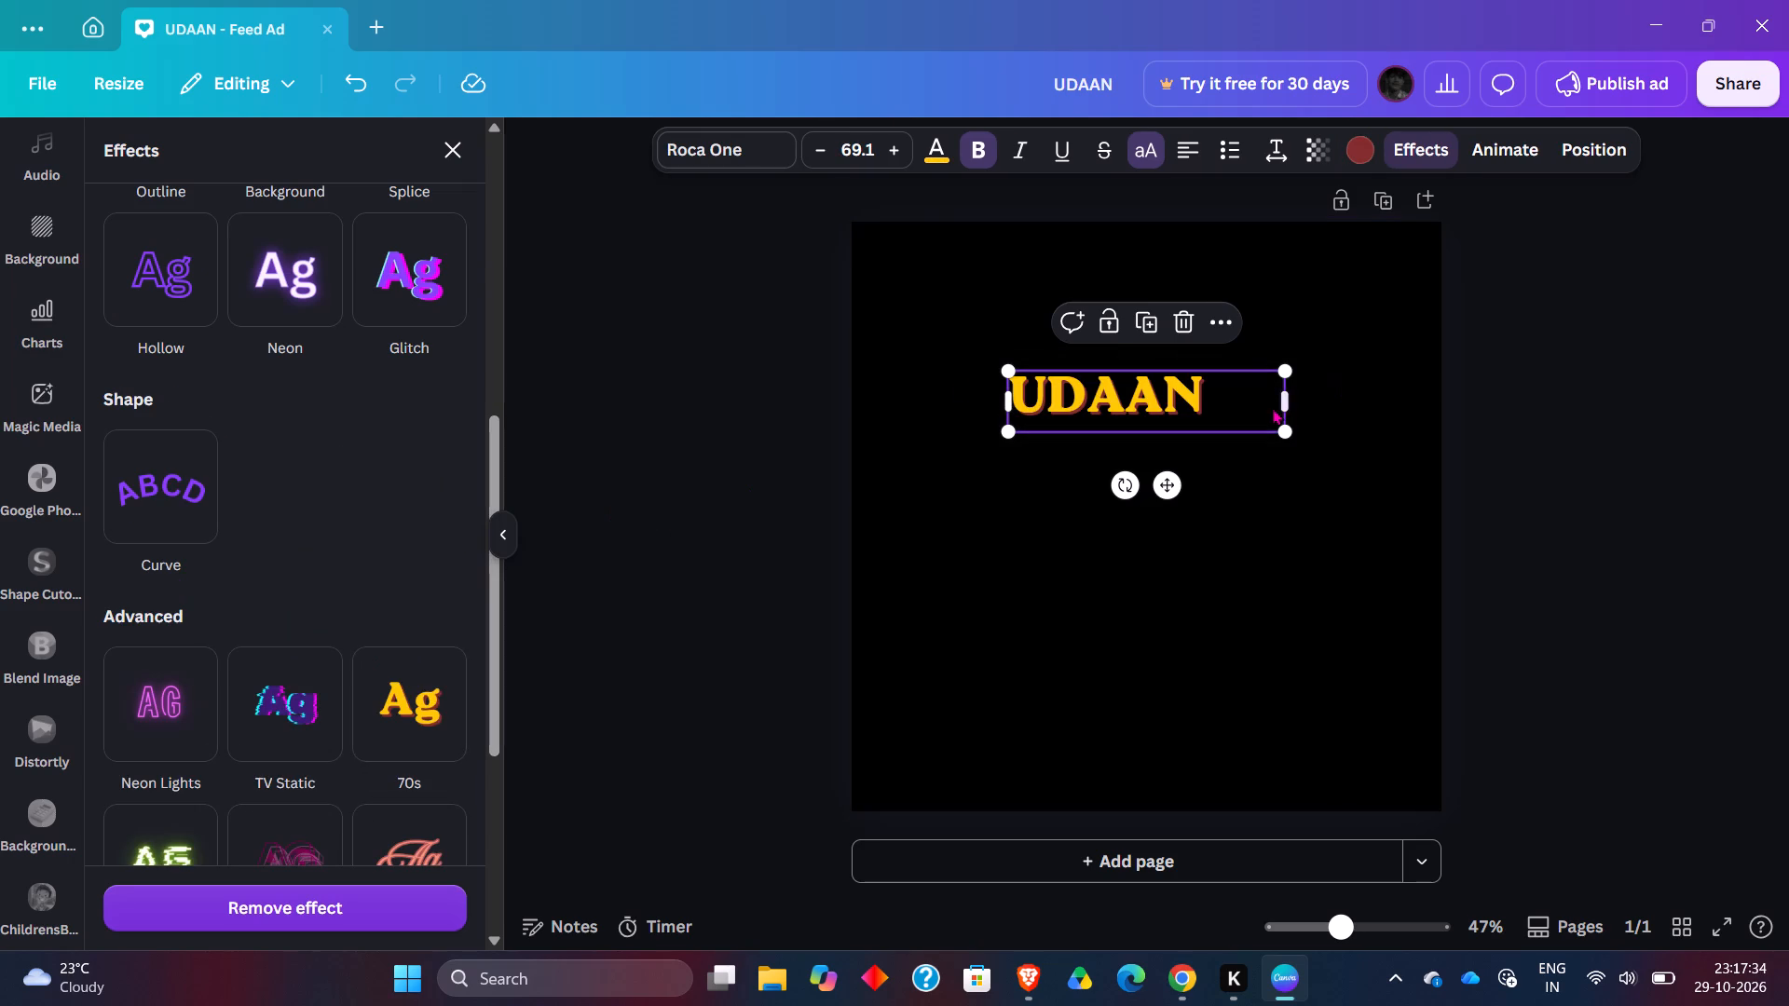
pyautogui.moveTo(1291, 398); pyautogui.dragTo(1218, 397)
pyautogui.scroll(-2, 318, 700)
pyautogui.click(424, 487)
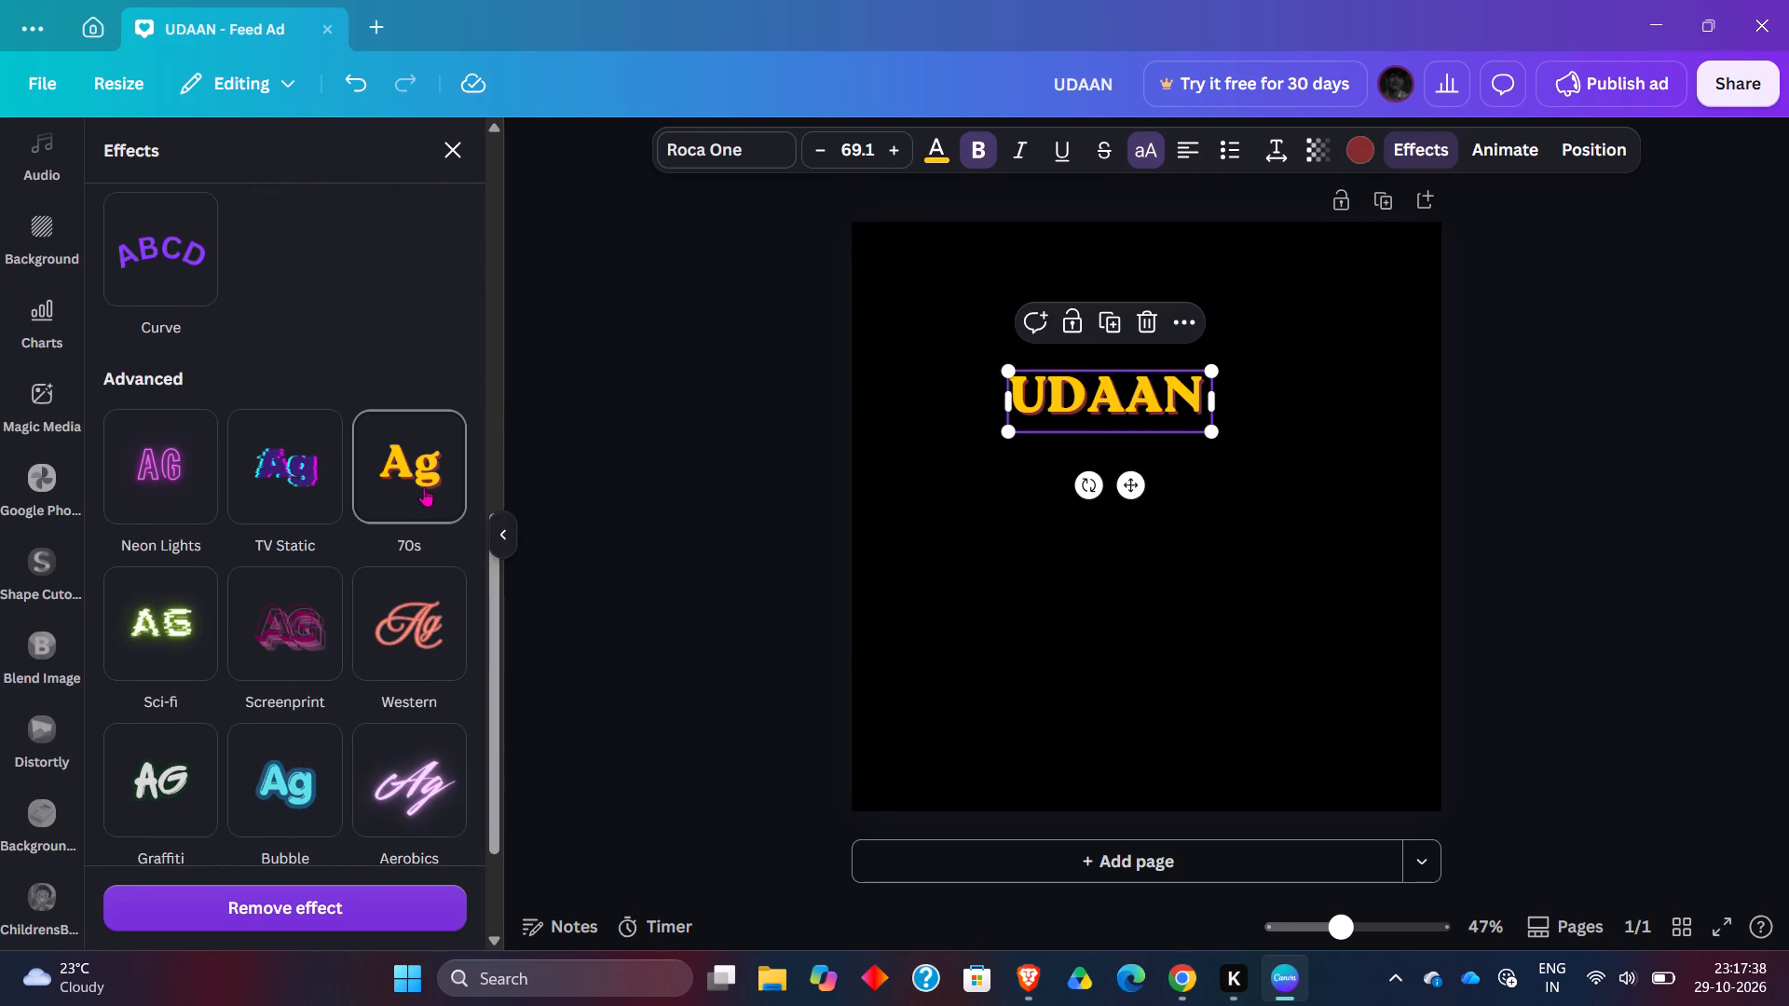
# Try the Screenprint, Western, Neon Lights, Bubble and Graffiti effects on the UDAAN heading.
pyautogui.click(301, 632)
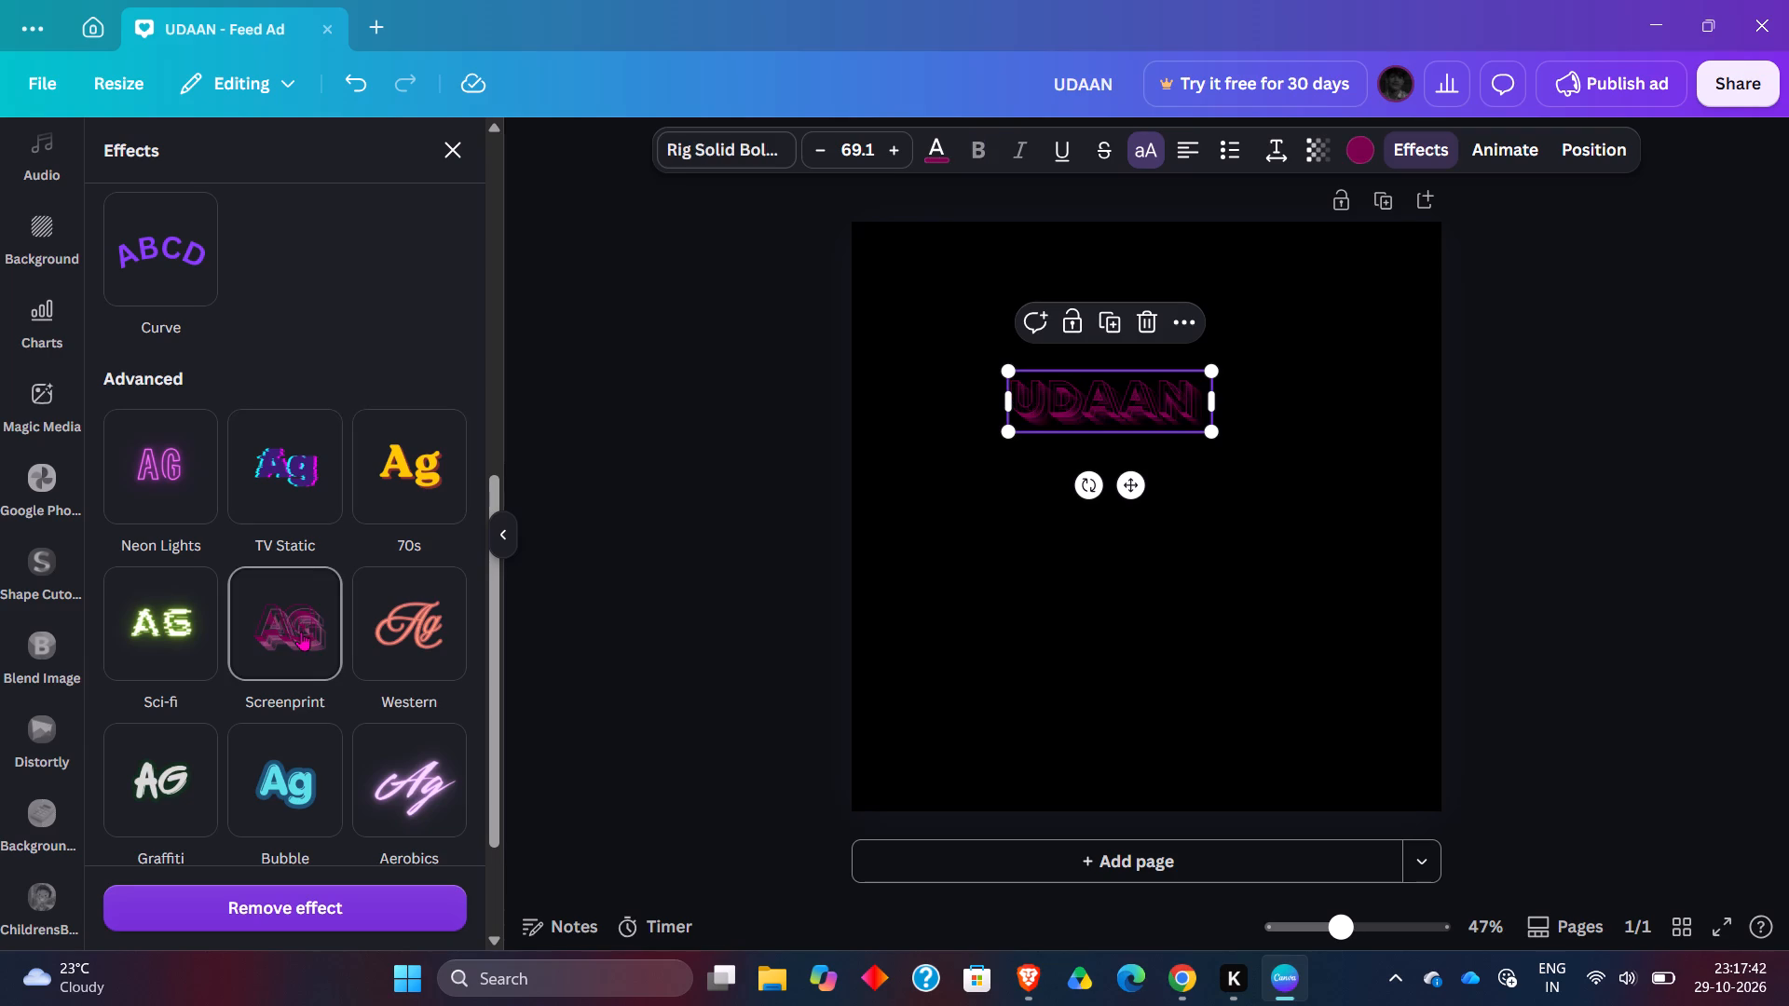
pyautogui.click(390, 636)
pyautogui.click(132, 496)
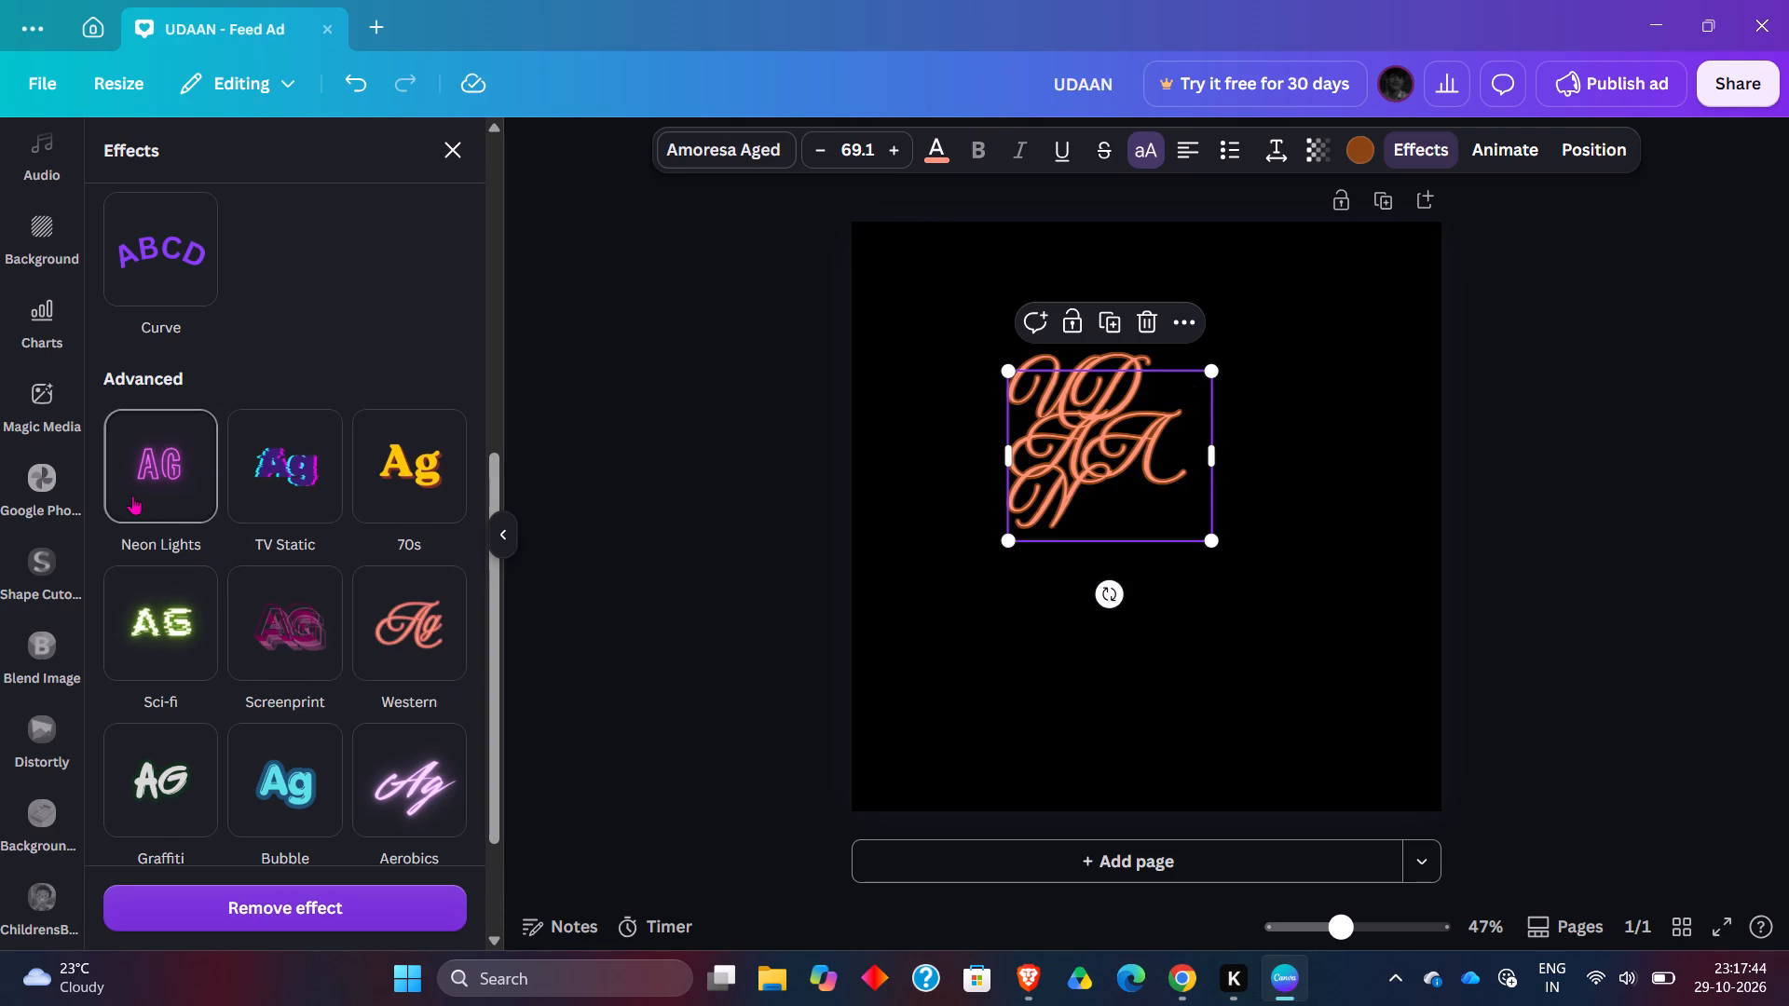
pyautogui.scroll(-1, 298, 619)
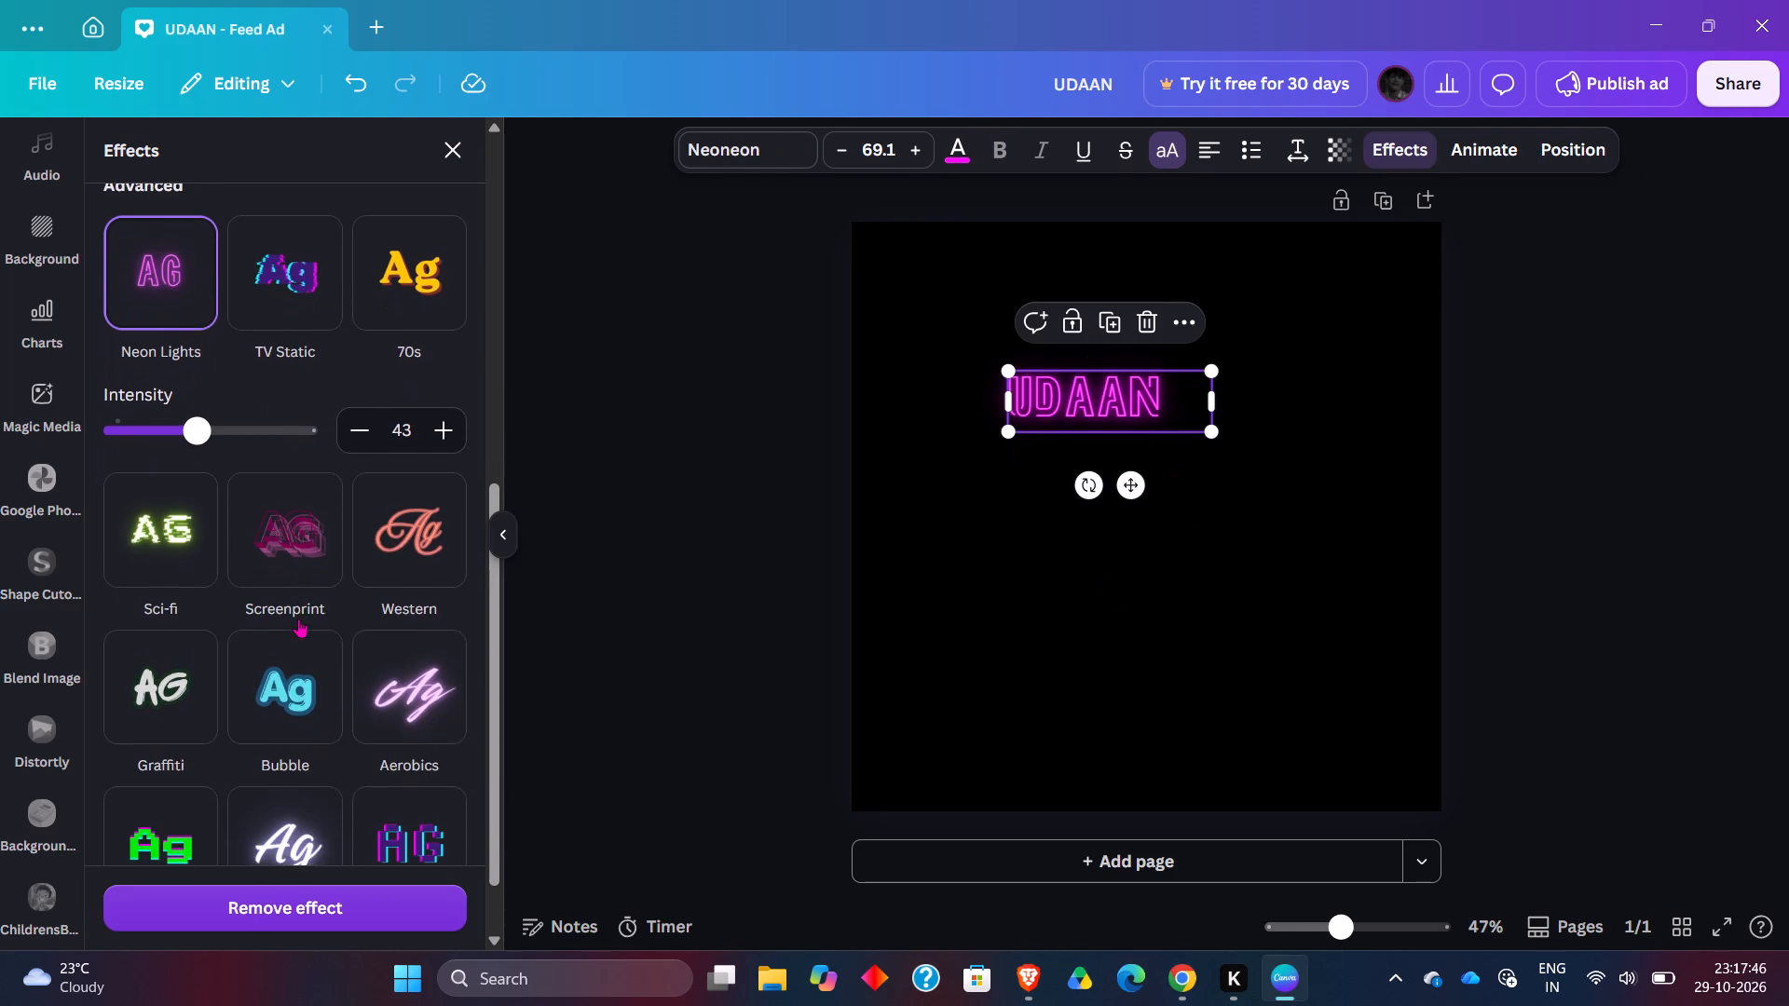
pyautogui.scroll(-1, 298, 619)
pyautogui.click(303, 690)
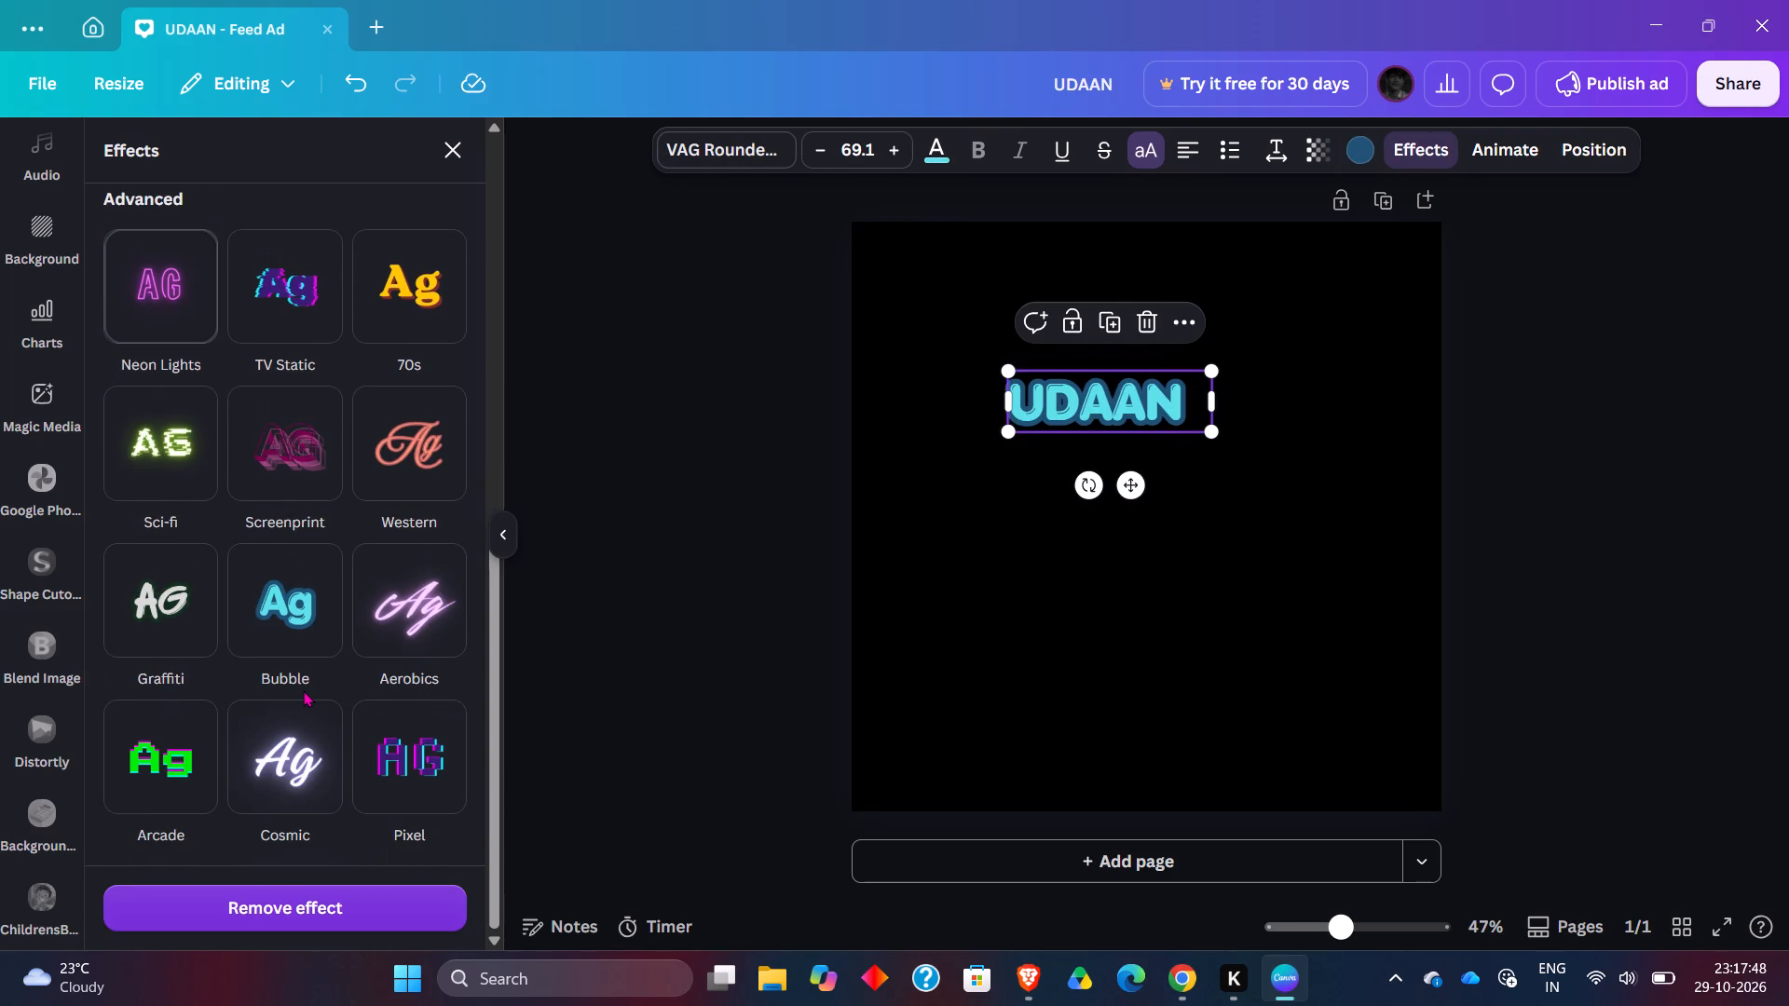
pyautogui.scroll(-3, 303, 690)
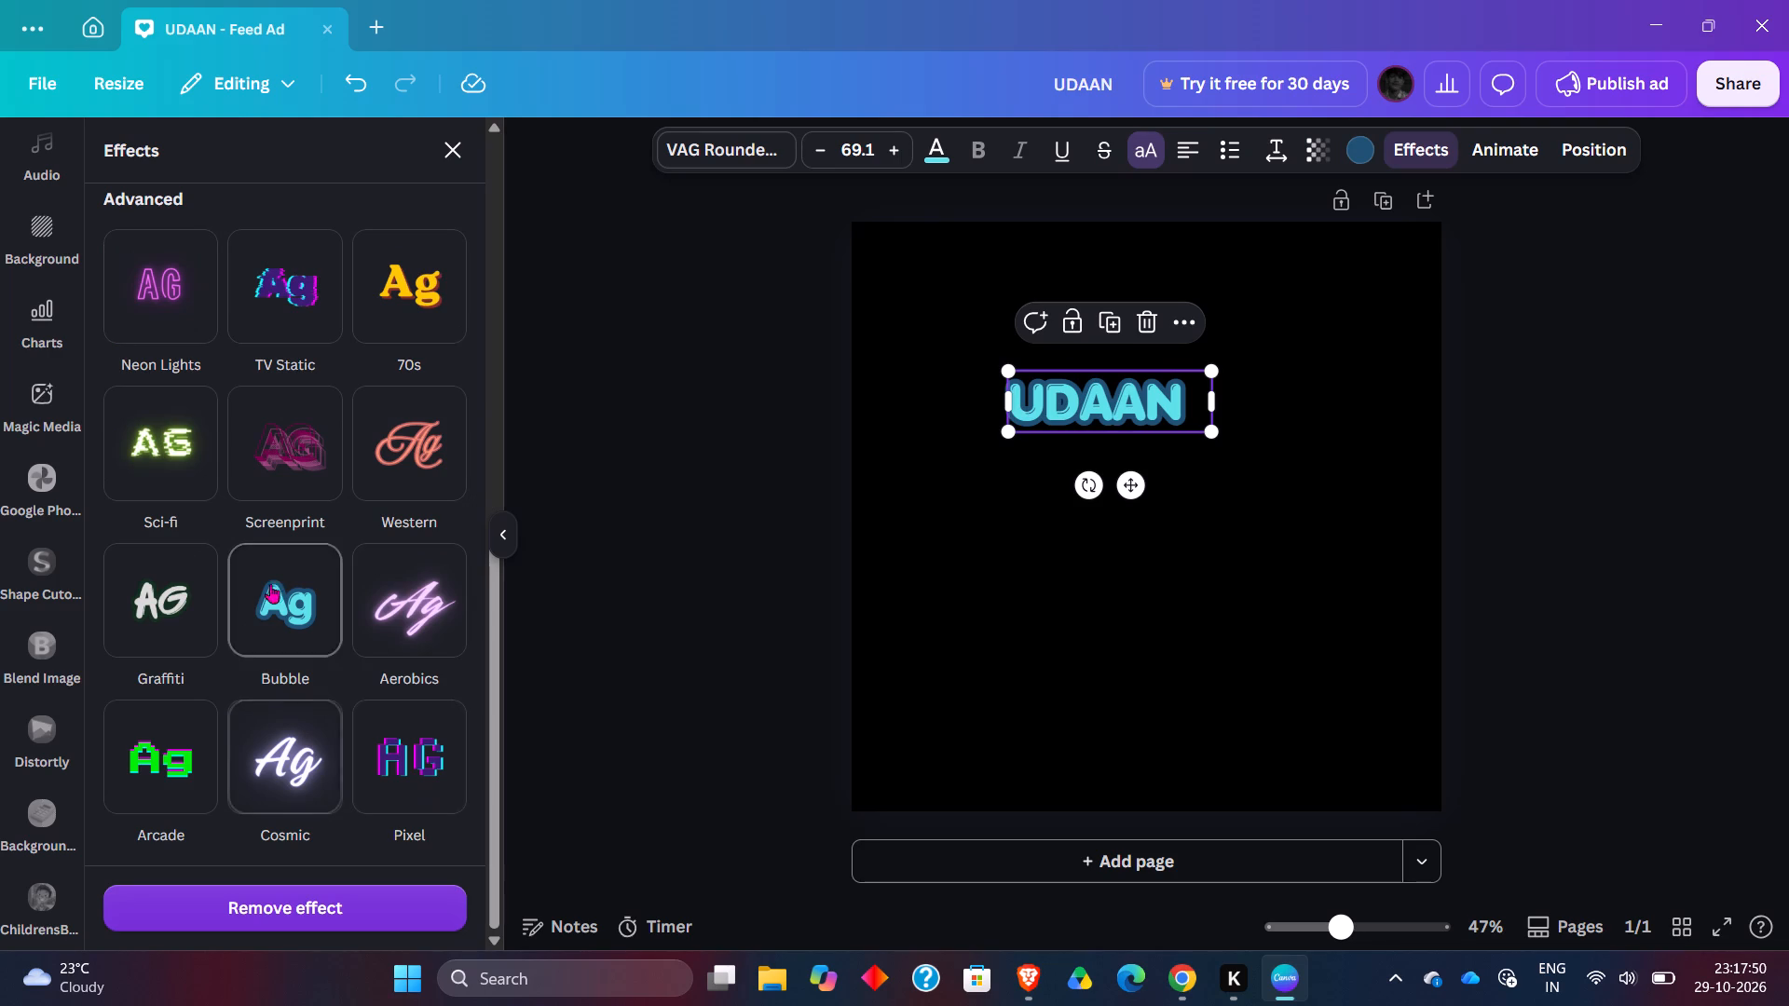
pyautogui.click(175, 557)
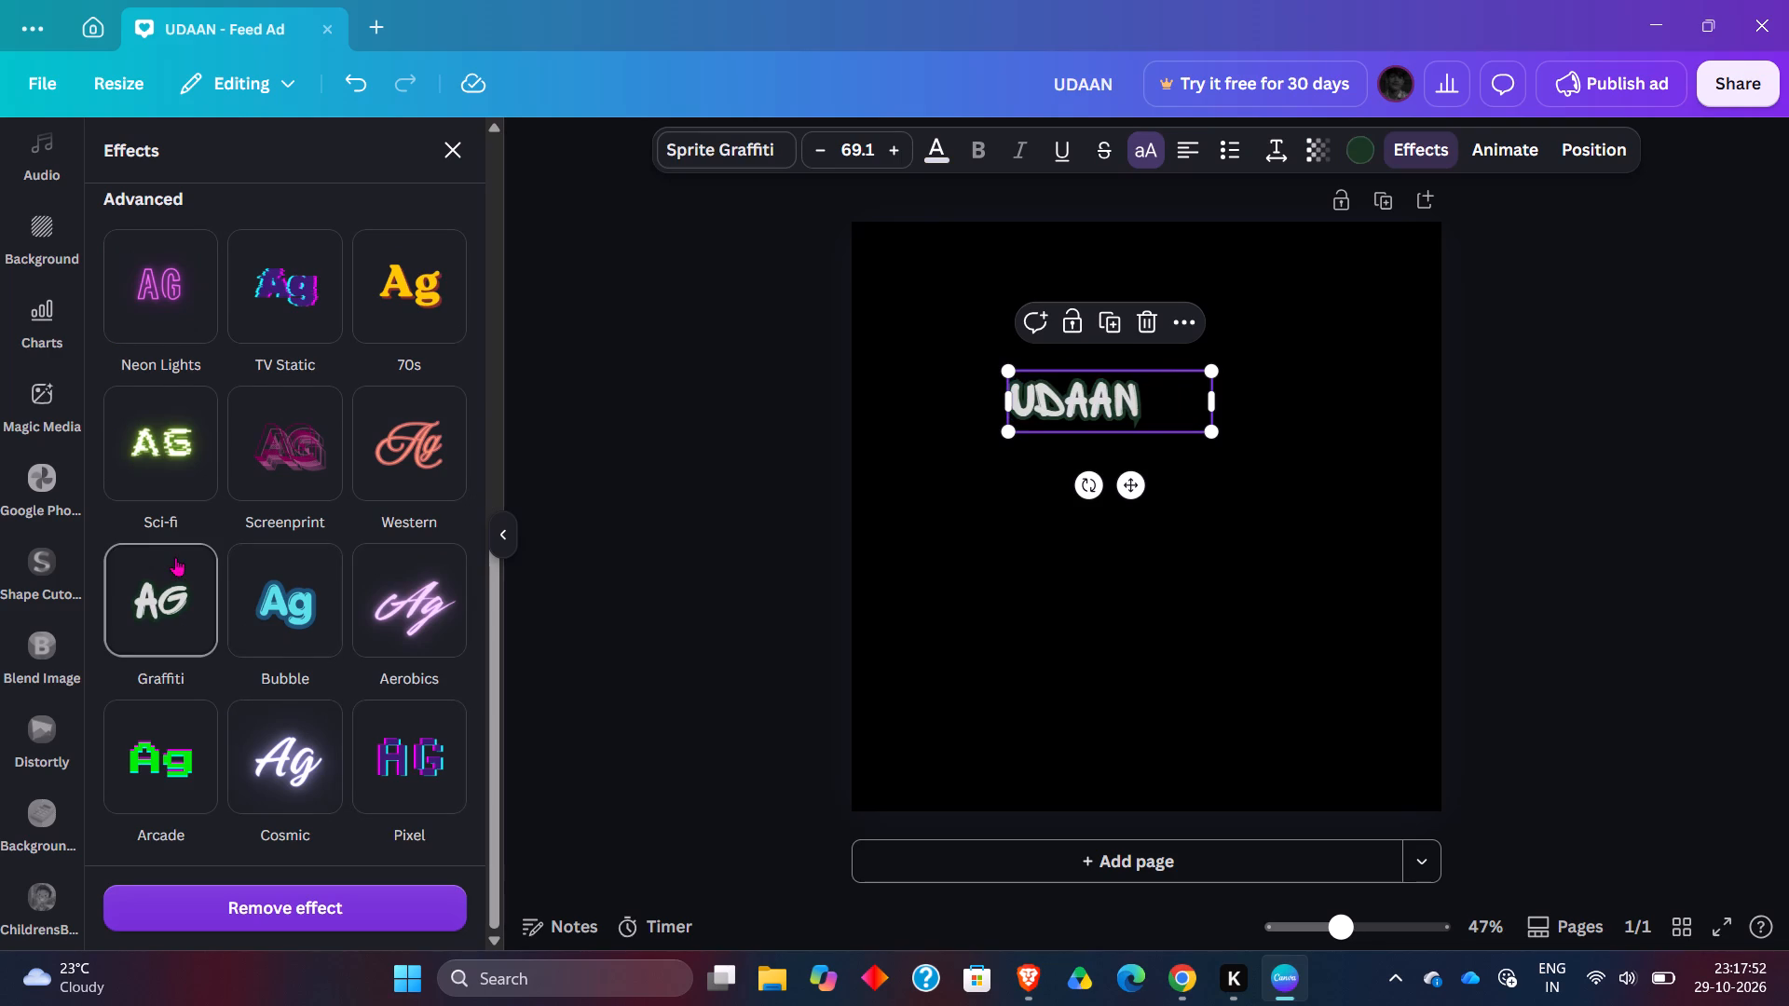
# Set the UDAAN heading's text effect back to 70s and trim its text box to about 367 wide.
pyautogui.scroll(2, 454, 578)
pyautogui.click(408, 492)
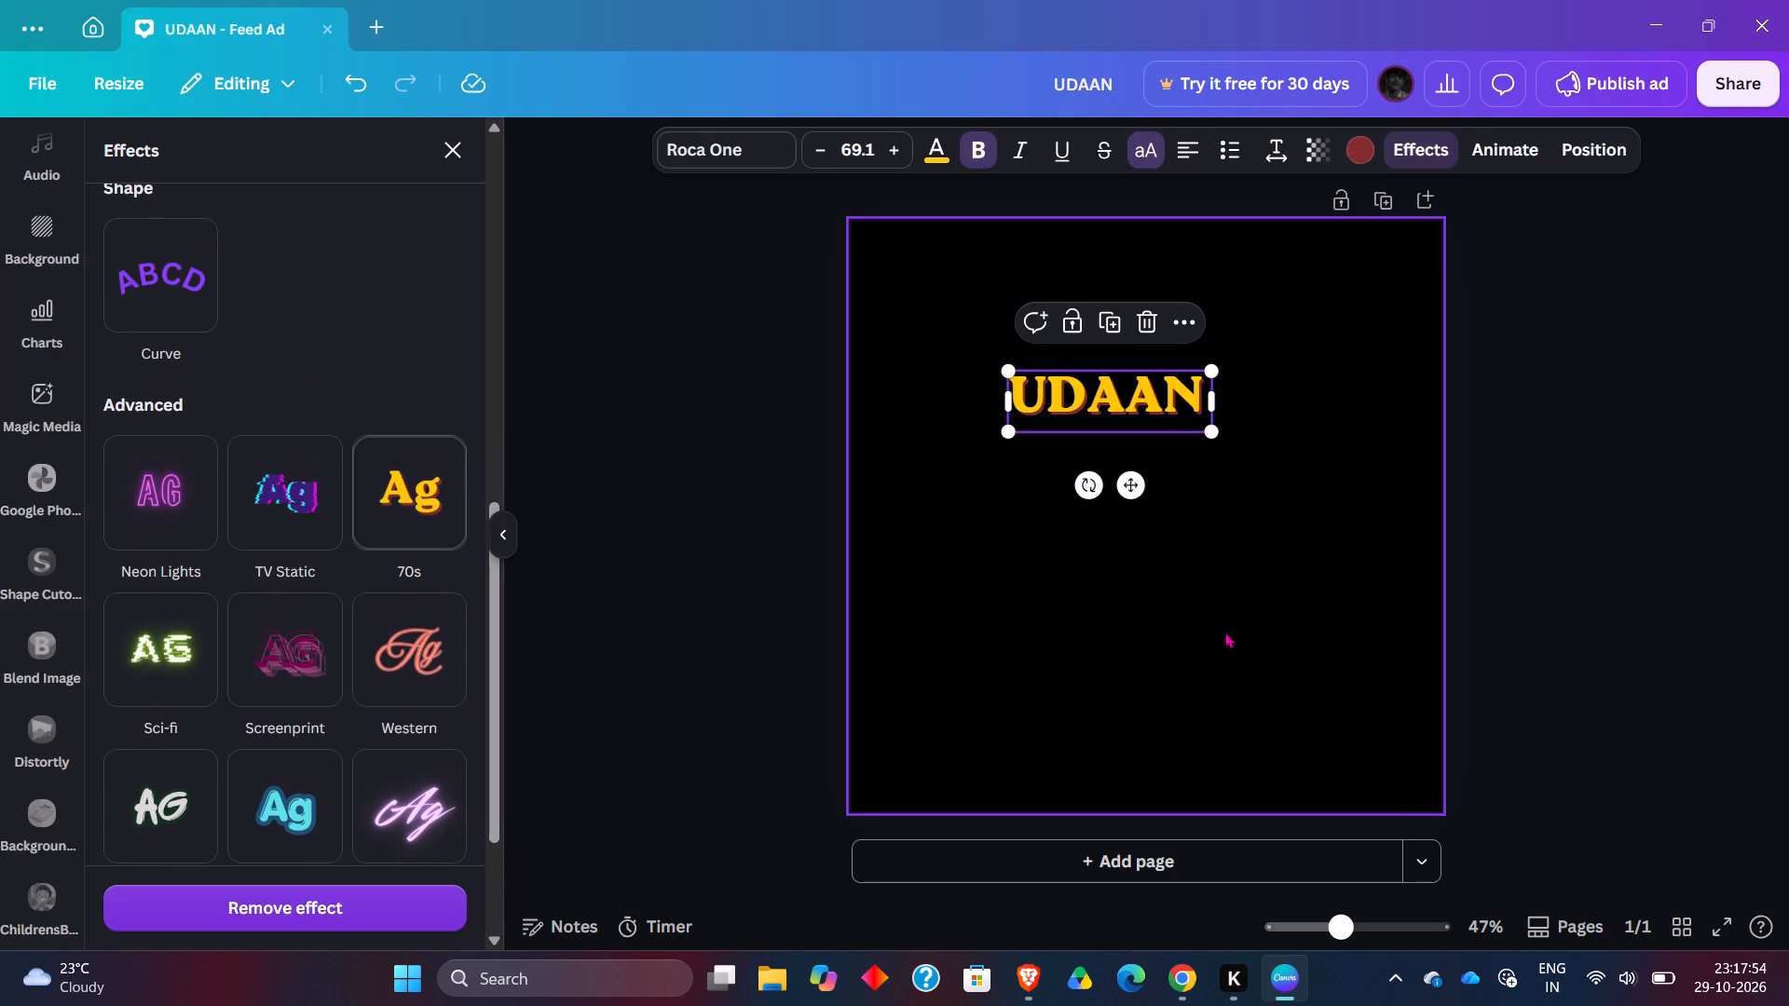
pyautogui.click(1211, 398)
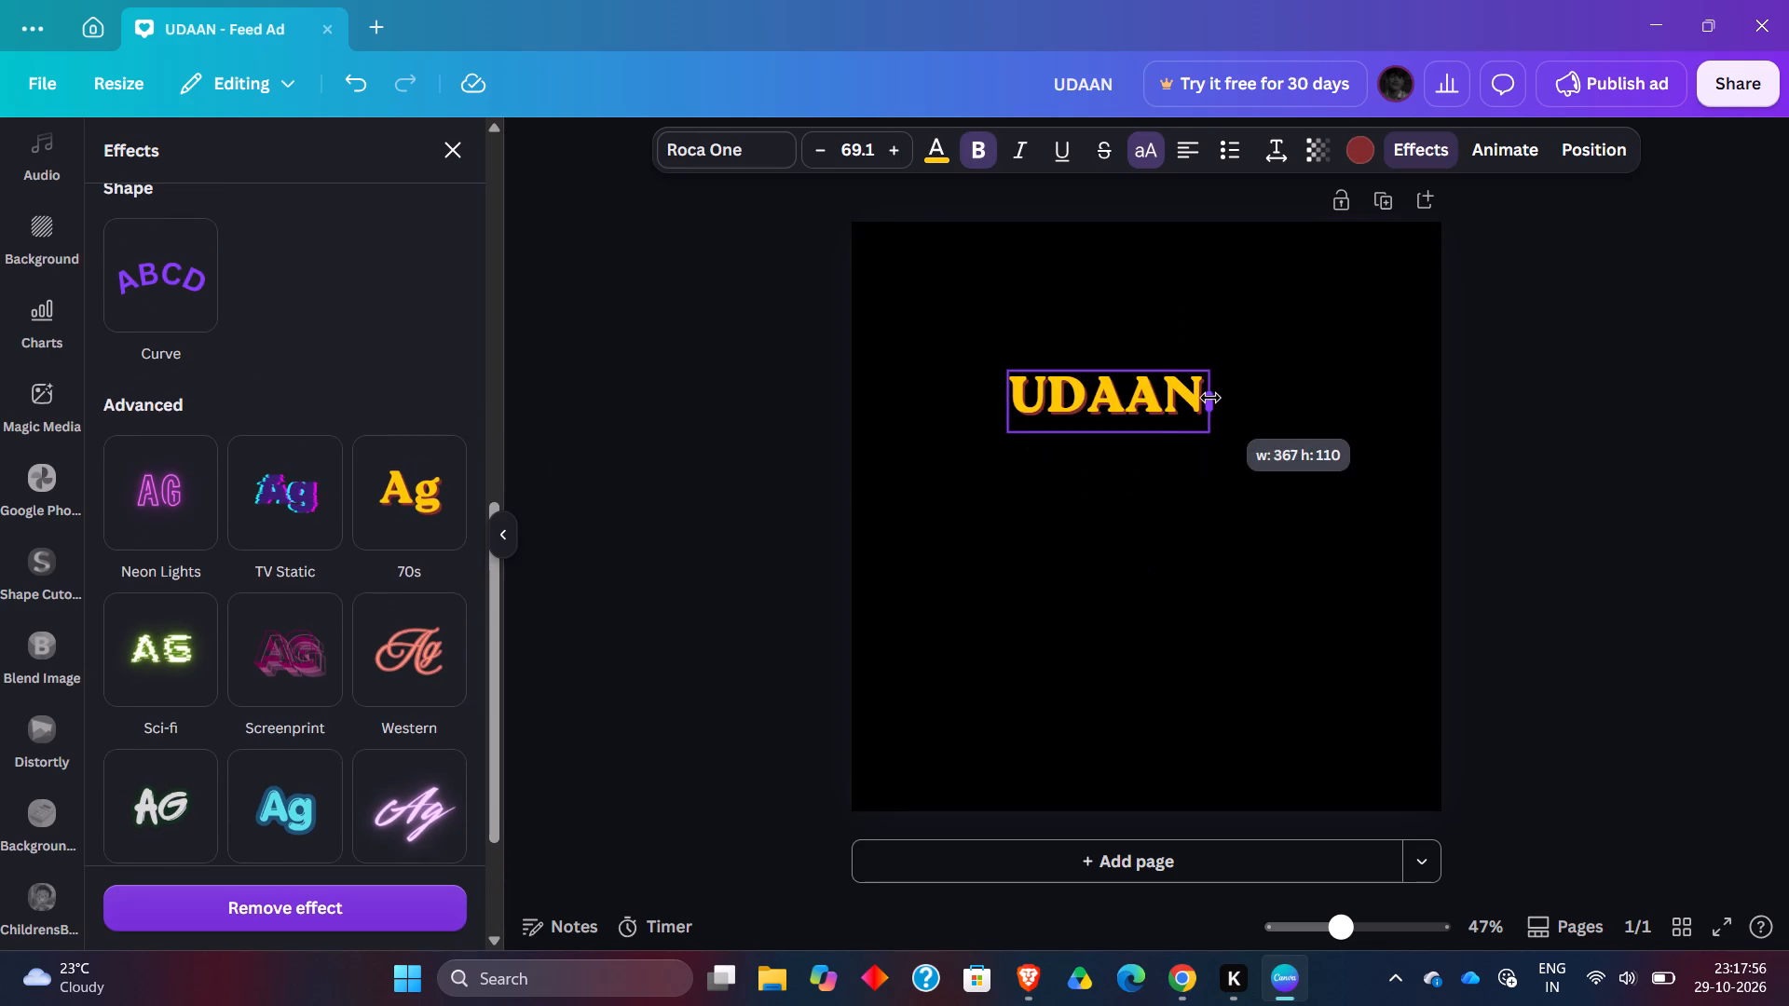
pyautogui.click(1699, 520)
pyautogui.click(1644, 476)
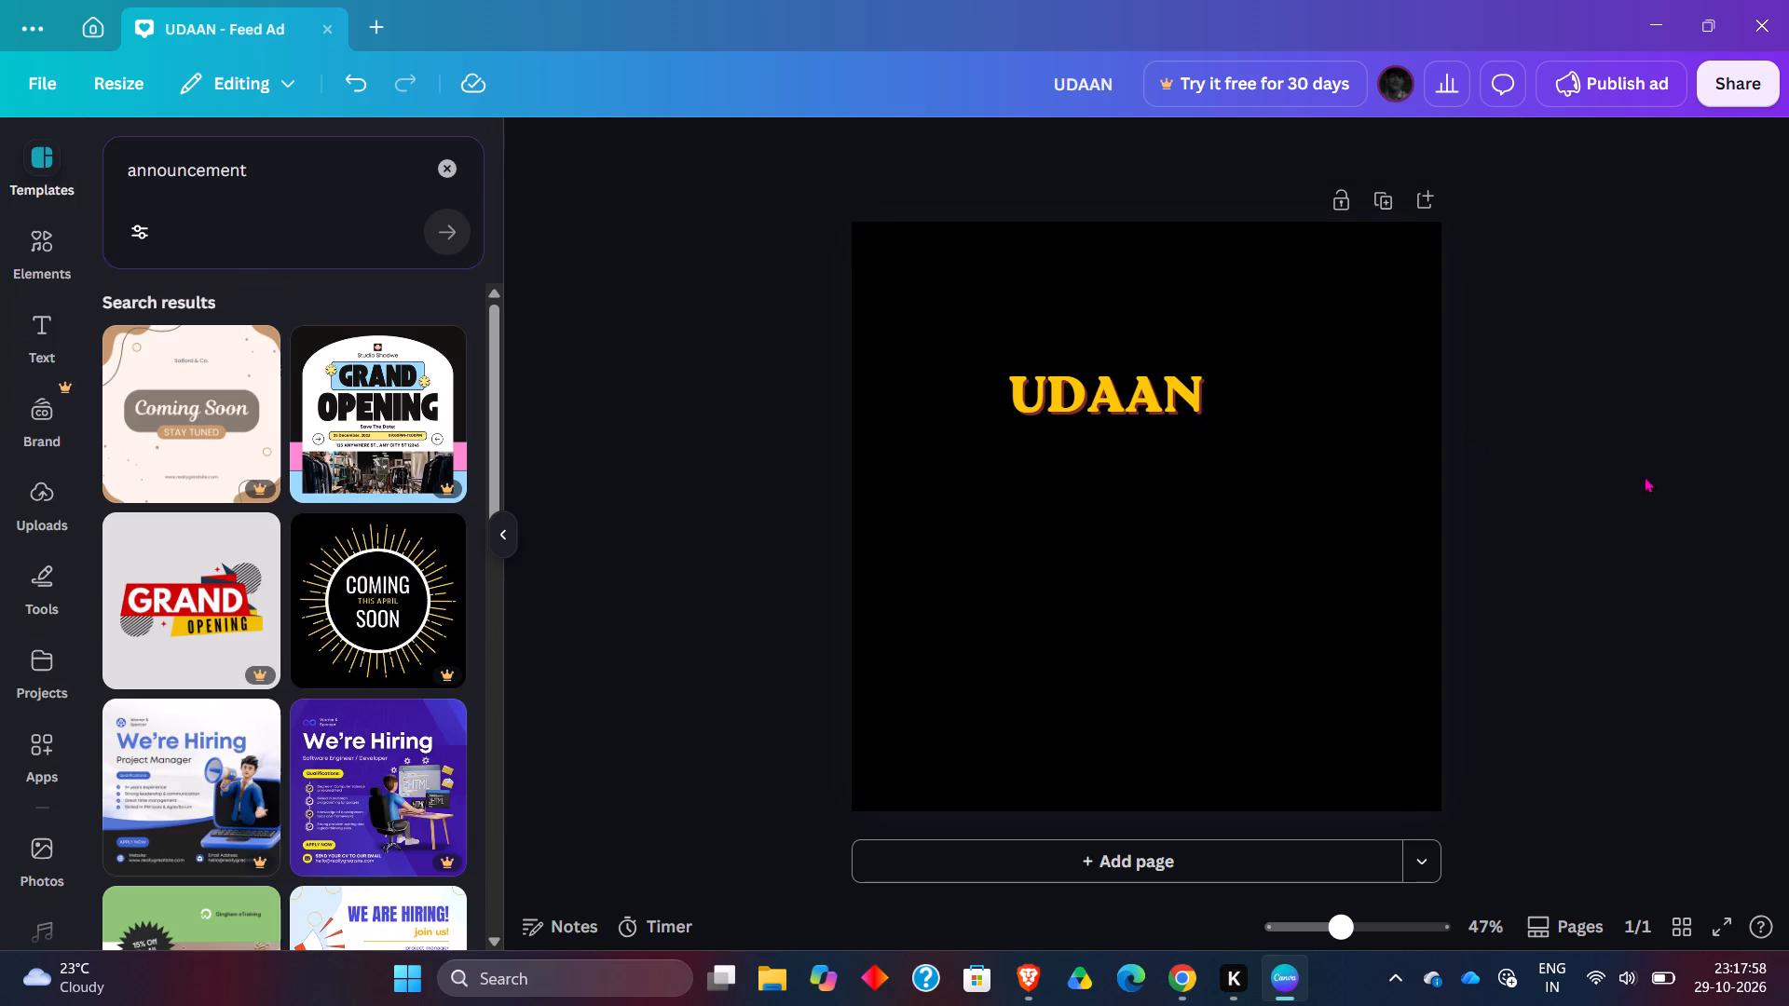
# Enlarge the UDAAN heading to font size 110 and centre it horizontally about a third of the way down the poster.
pyautogui.moveTo(1132, 399); pyautogui.dragTo(1174, 402)
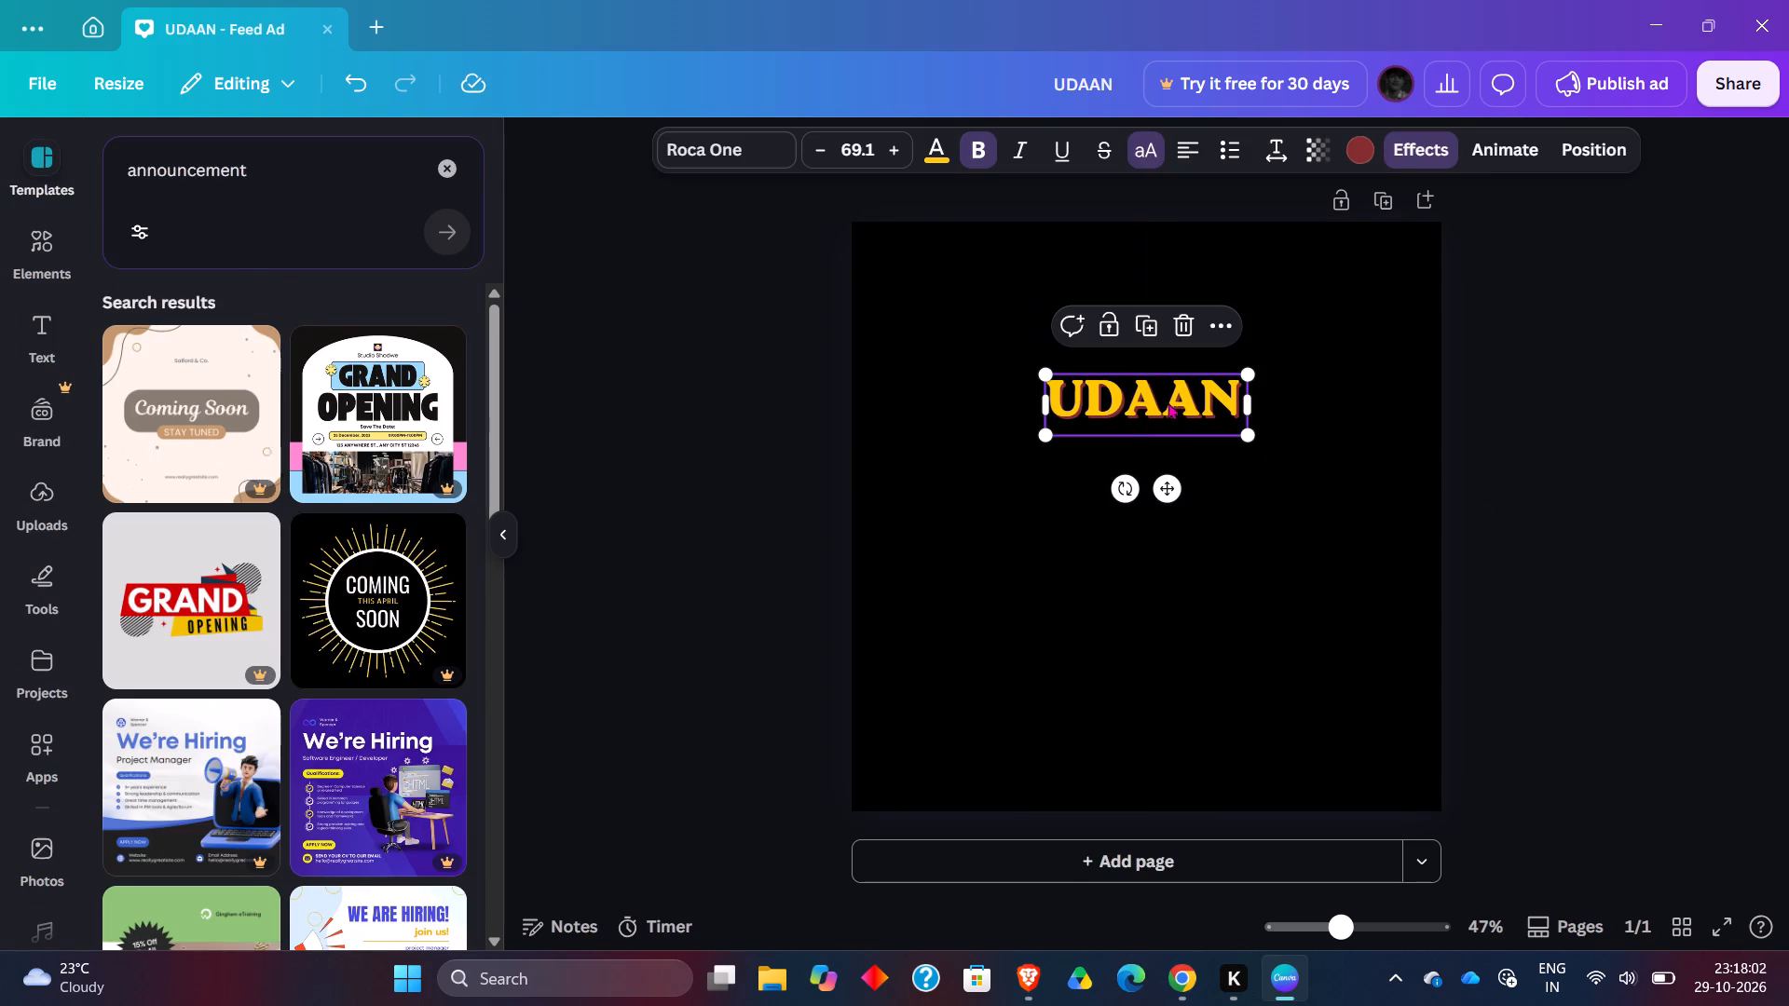
pyautogui.moveTo(1050, 374); pyautogui.dragTo(935, 324)
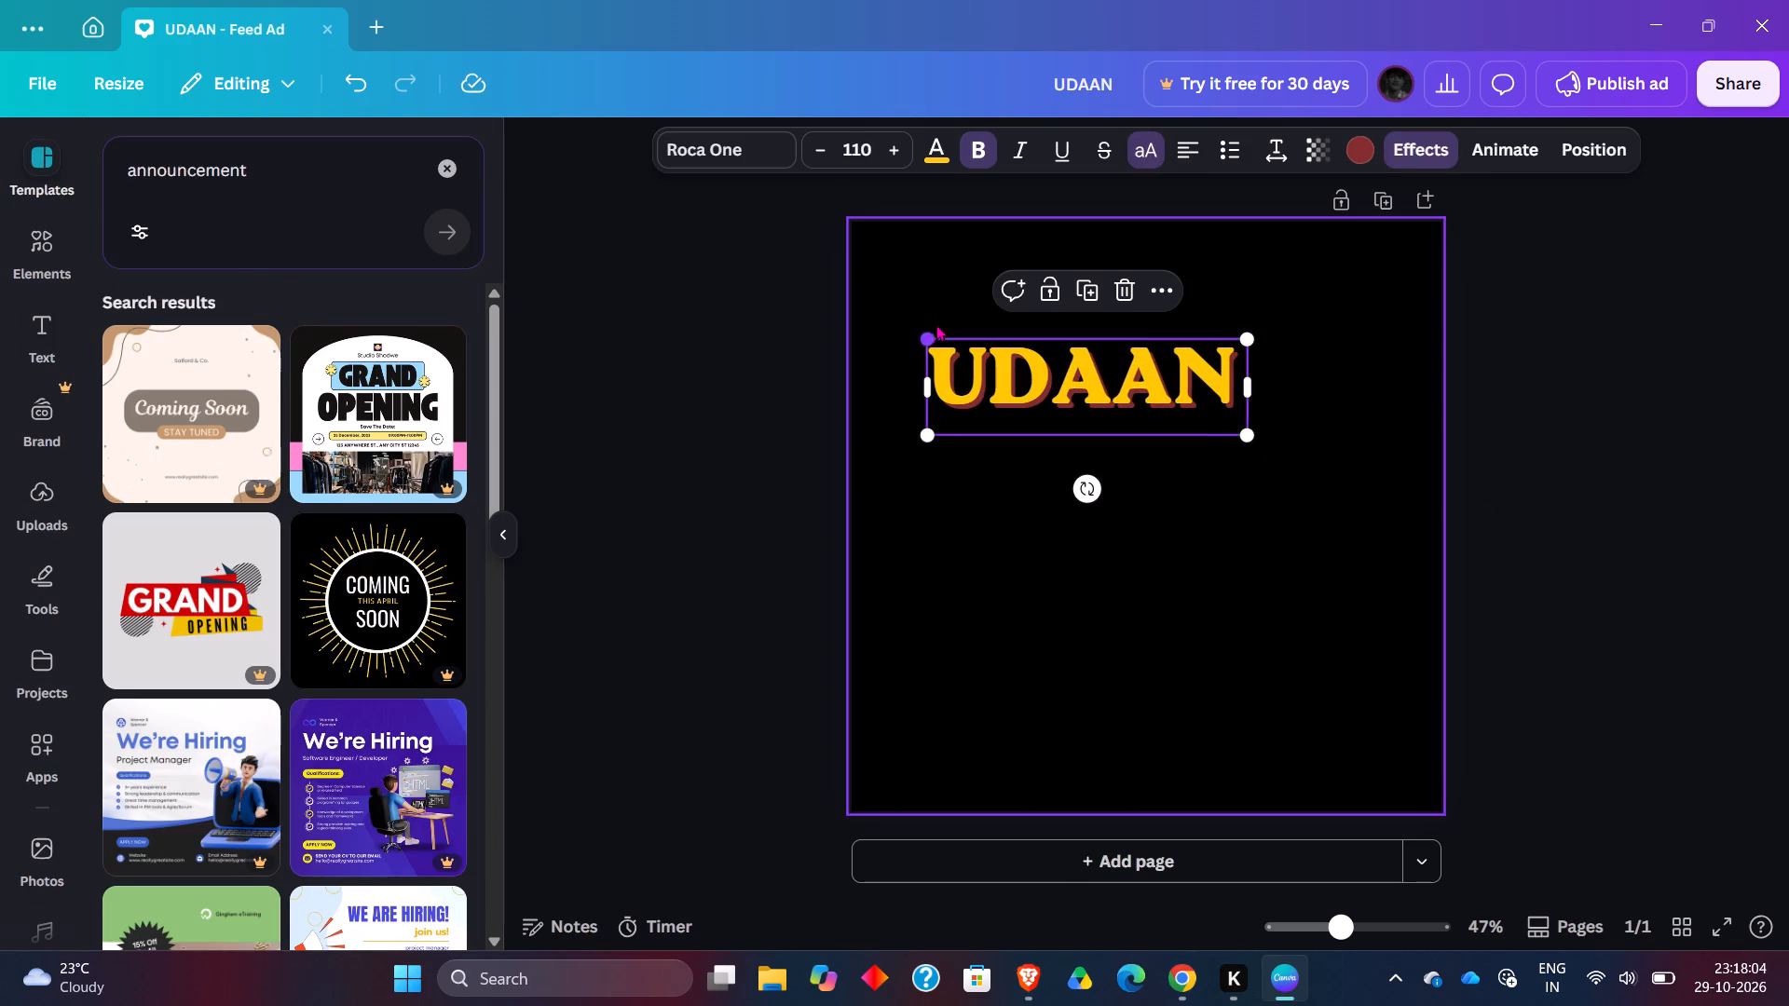
pyautogui.click(1543, 517)
pyautogui.moveTo(1072, 403); pyautogui.dragTo(1128, 414)
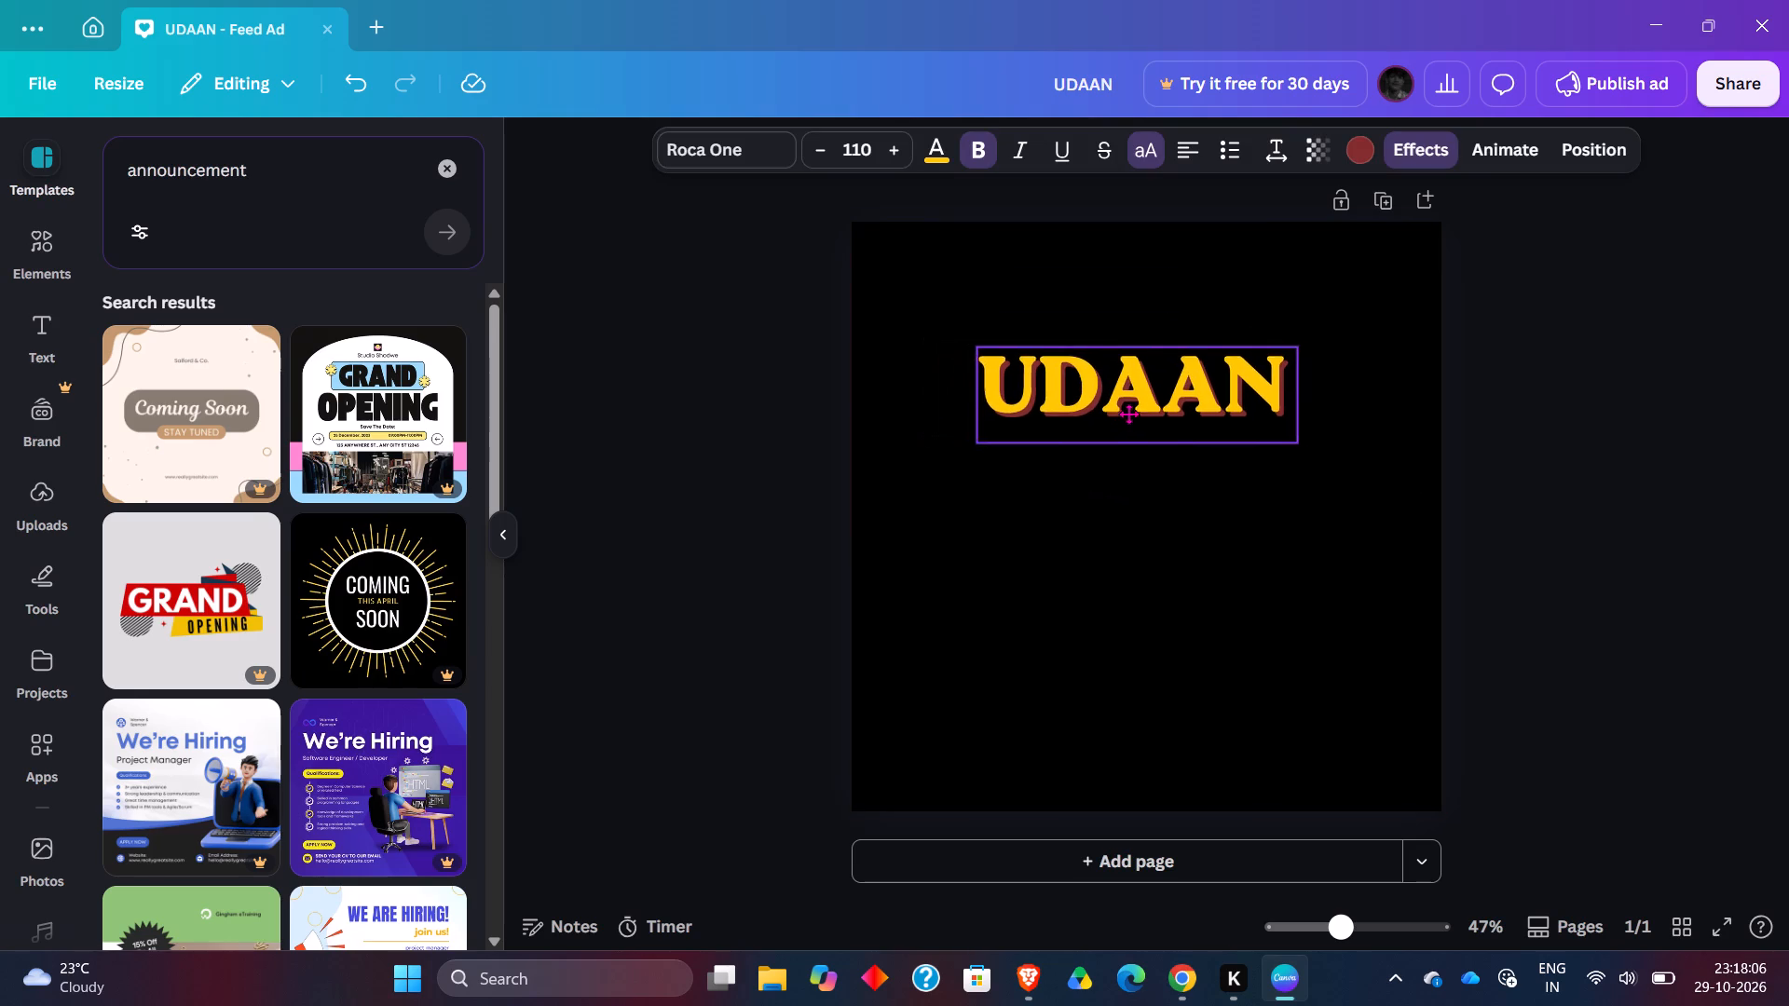
pyautogui.moveTo(1128, 414); pyautogui.dragTo(1120, 450)
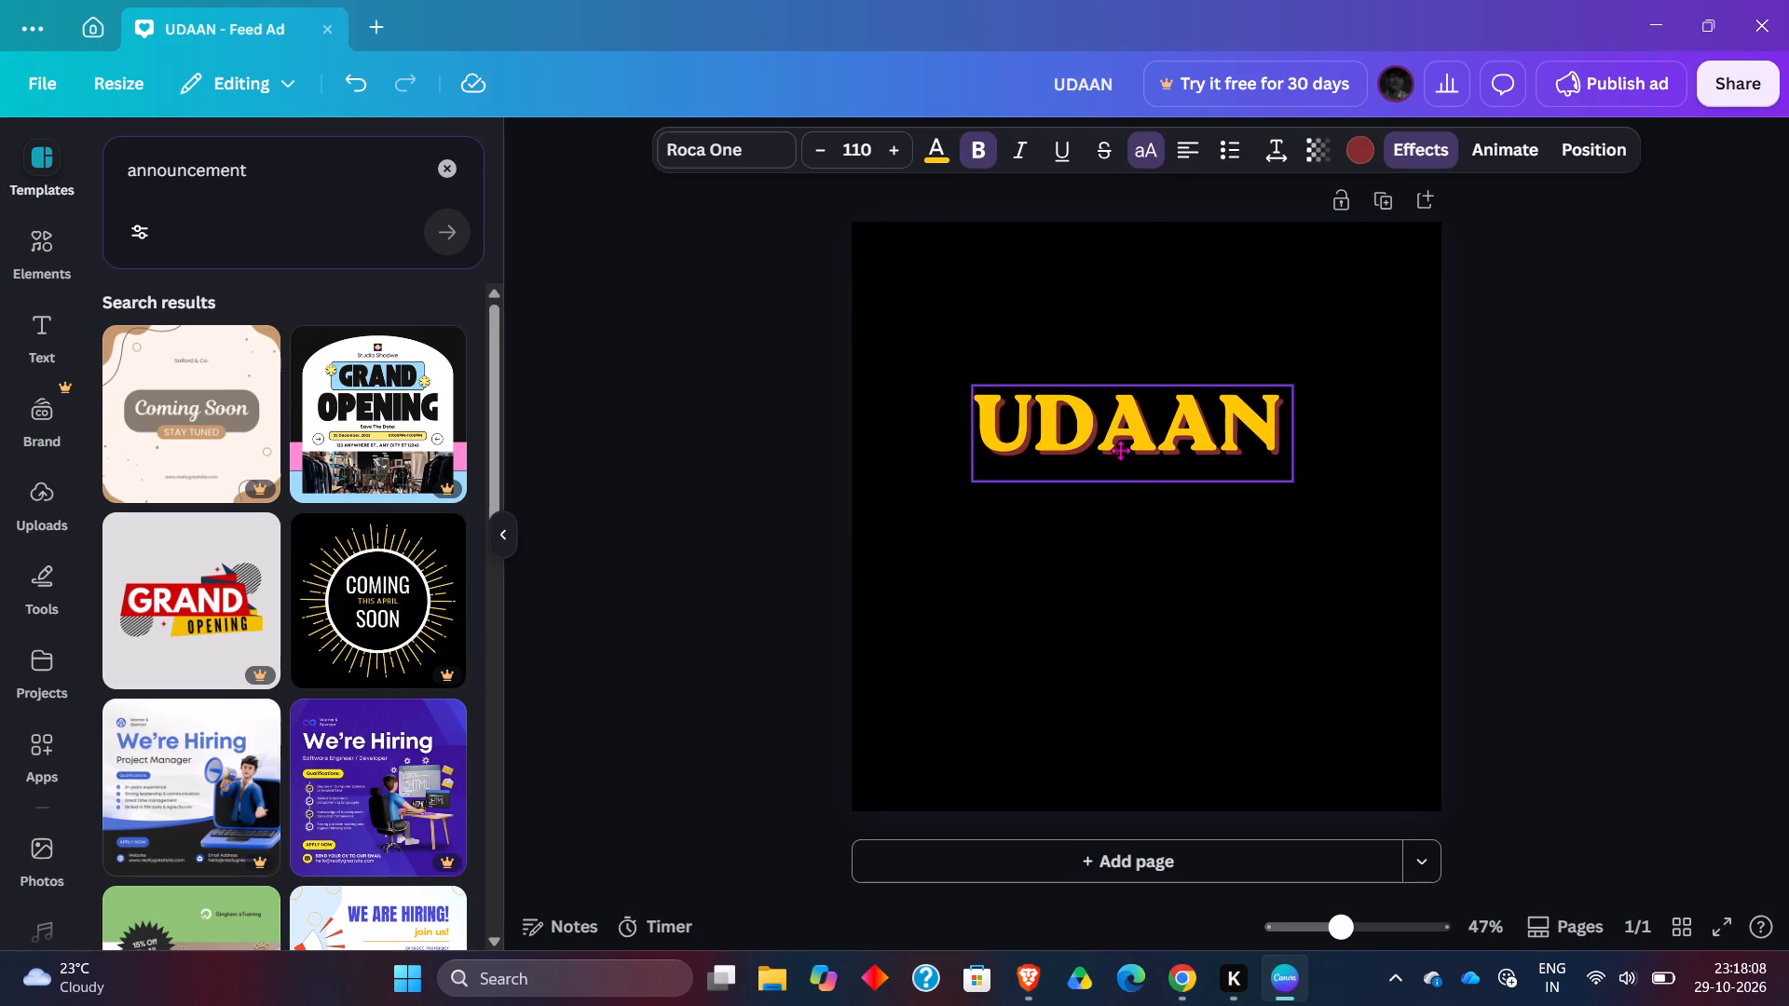
pyautogui.moveTo(1120, 450); pyautogui.dragTo(1129, 438)
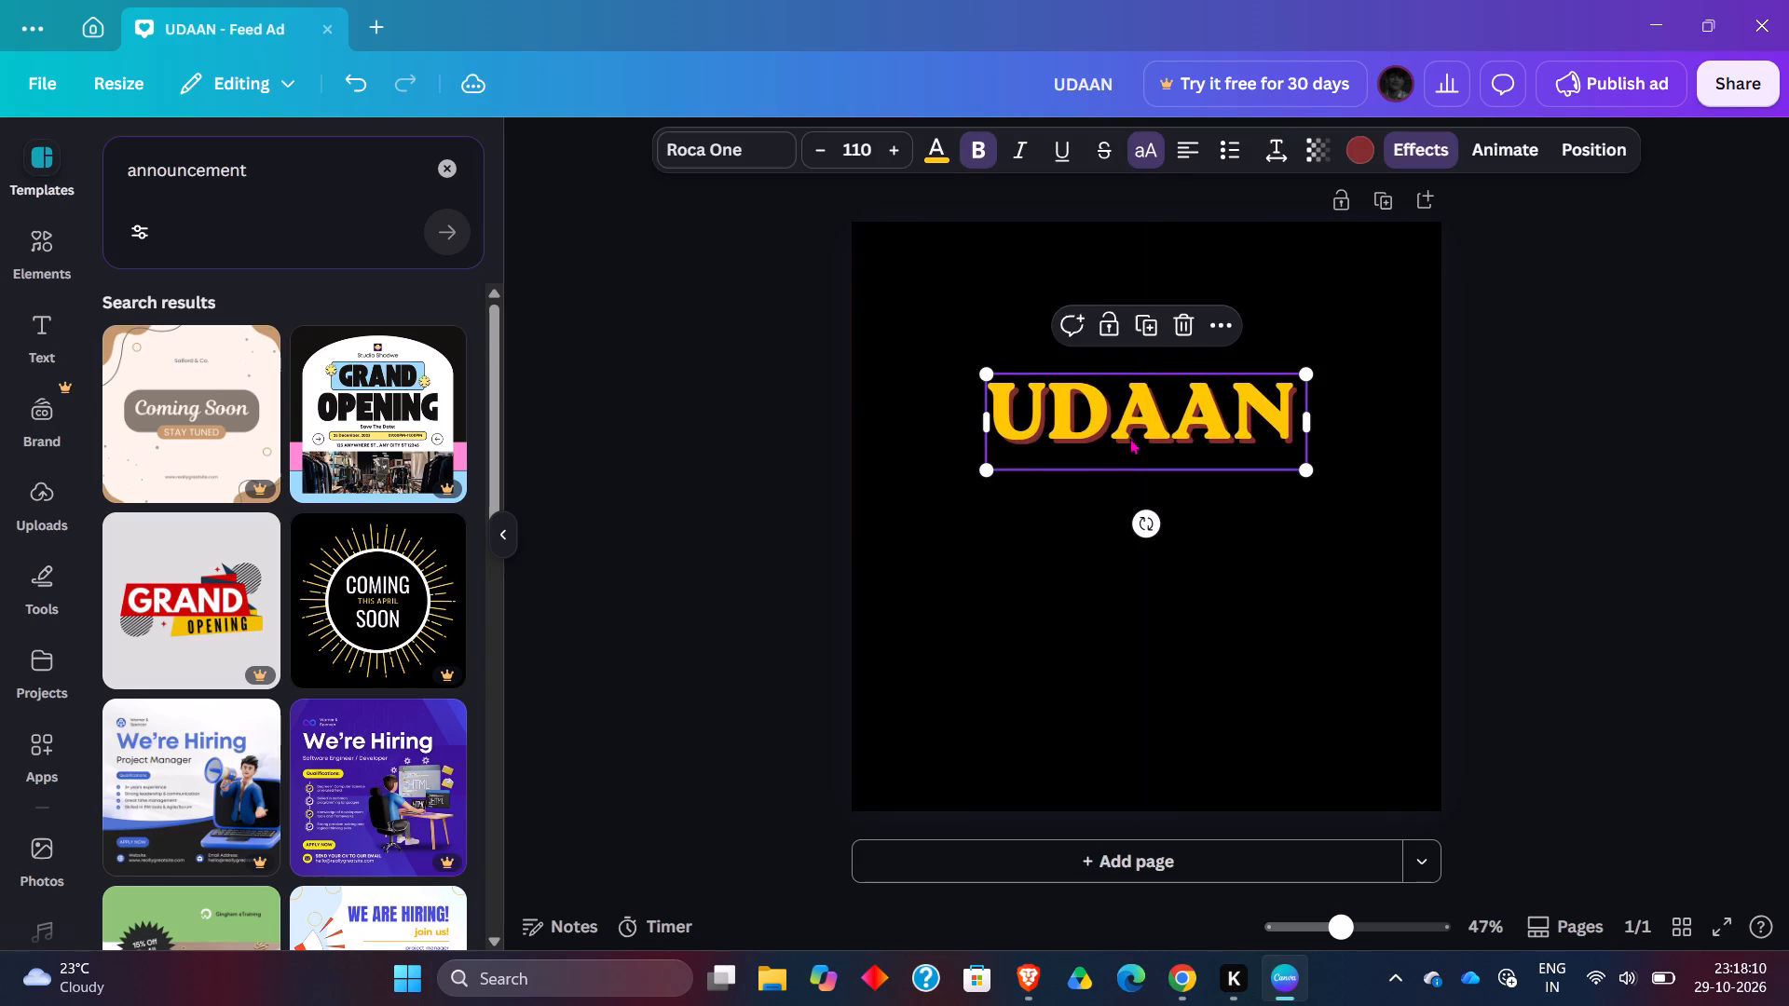
pyautogui.click(1662, 546)
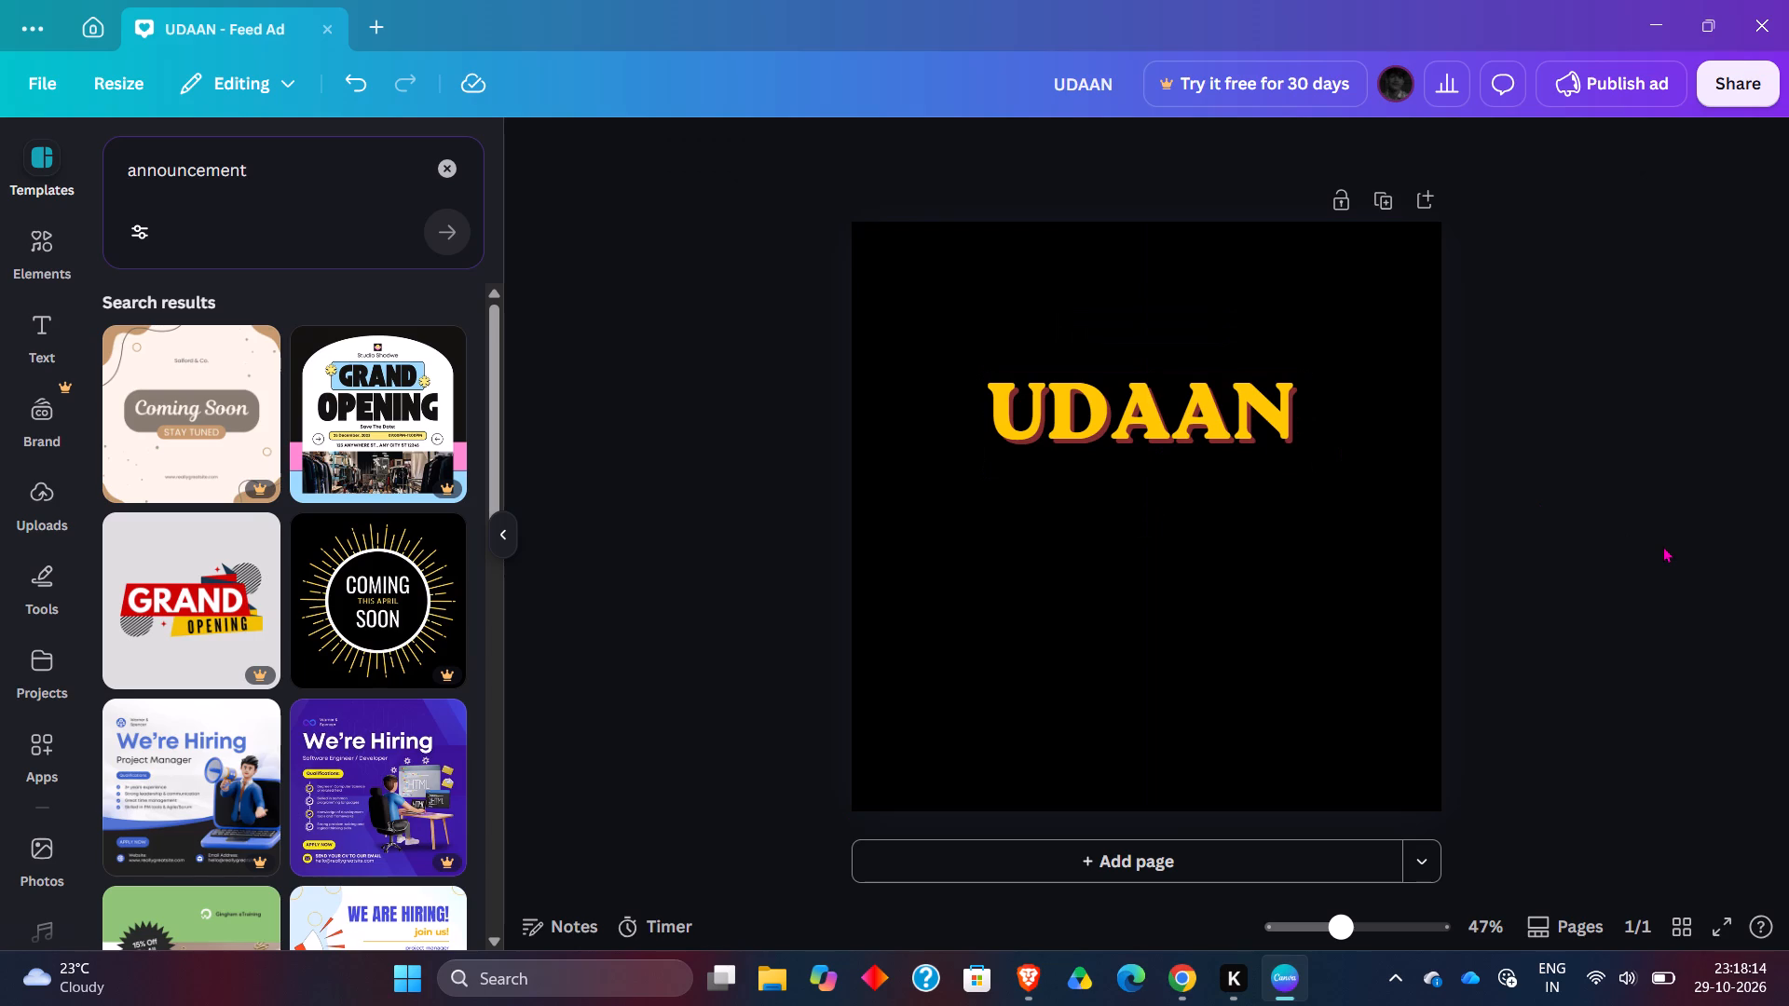
# Enlarge the UDAAN heading to font size 136 and centre it horizontally in the upper part of the poster.
pyautogui.doubleClick(1203, 412)
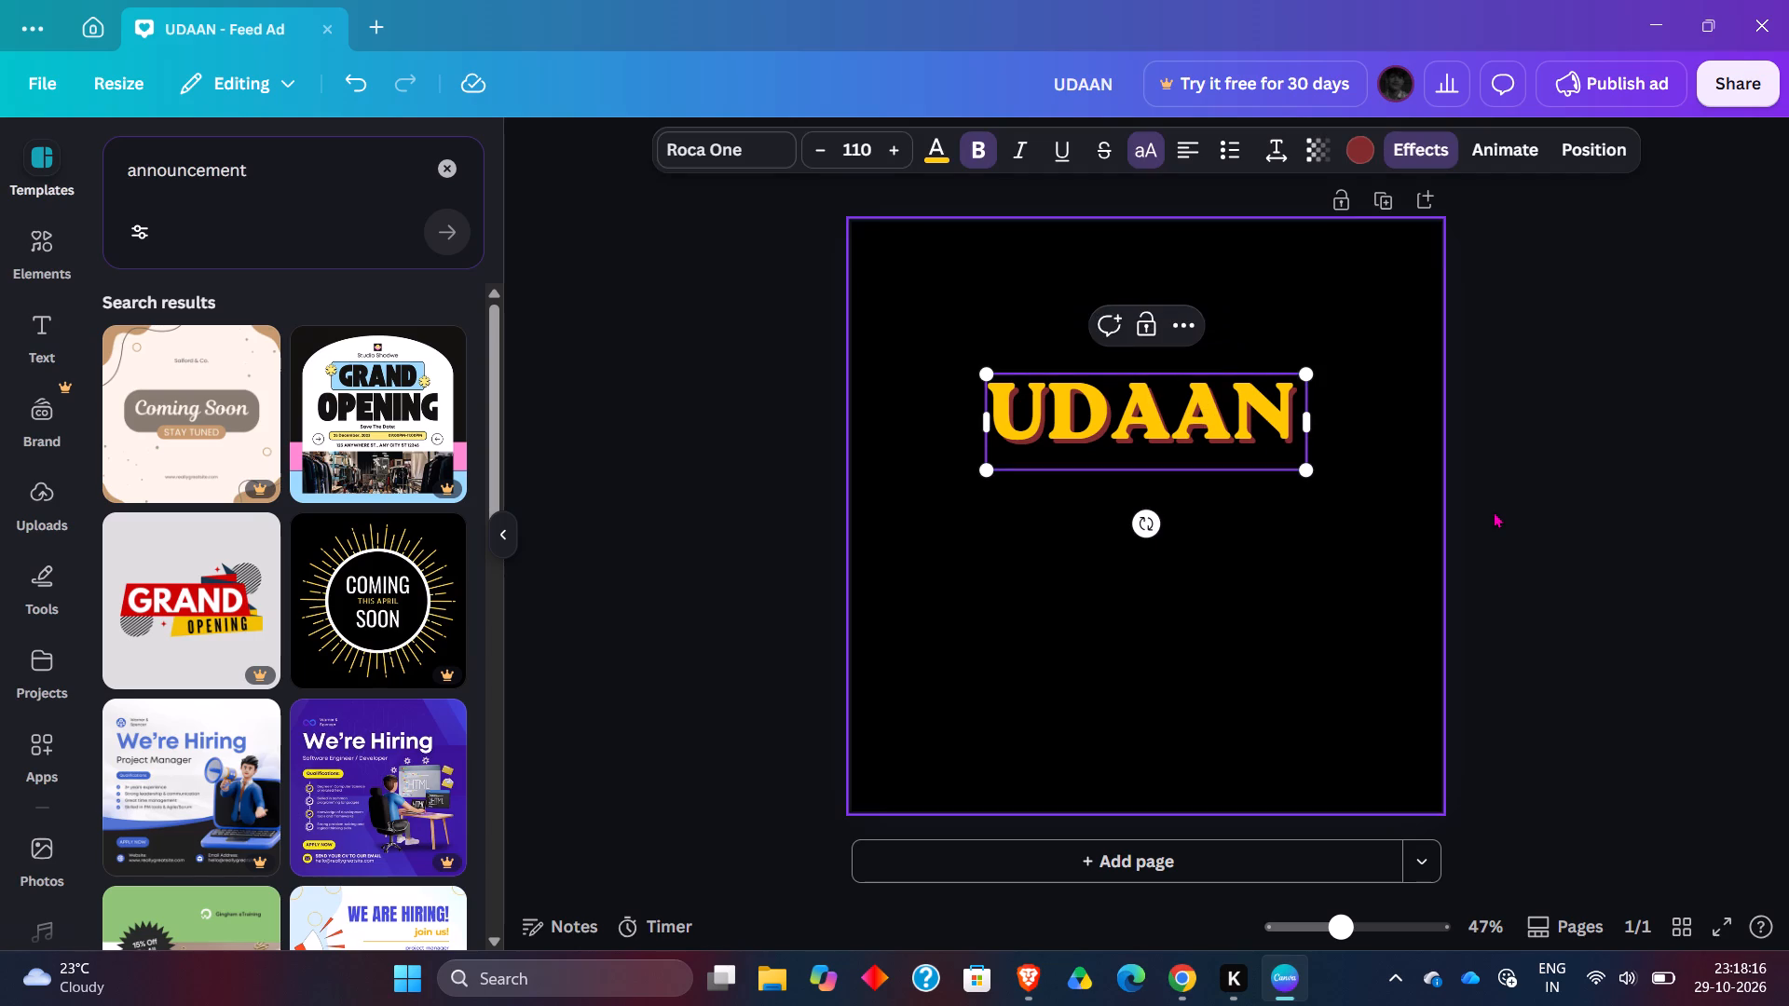
pyautogui.click(1493, 511)
pyautogui.click(1174, 427)
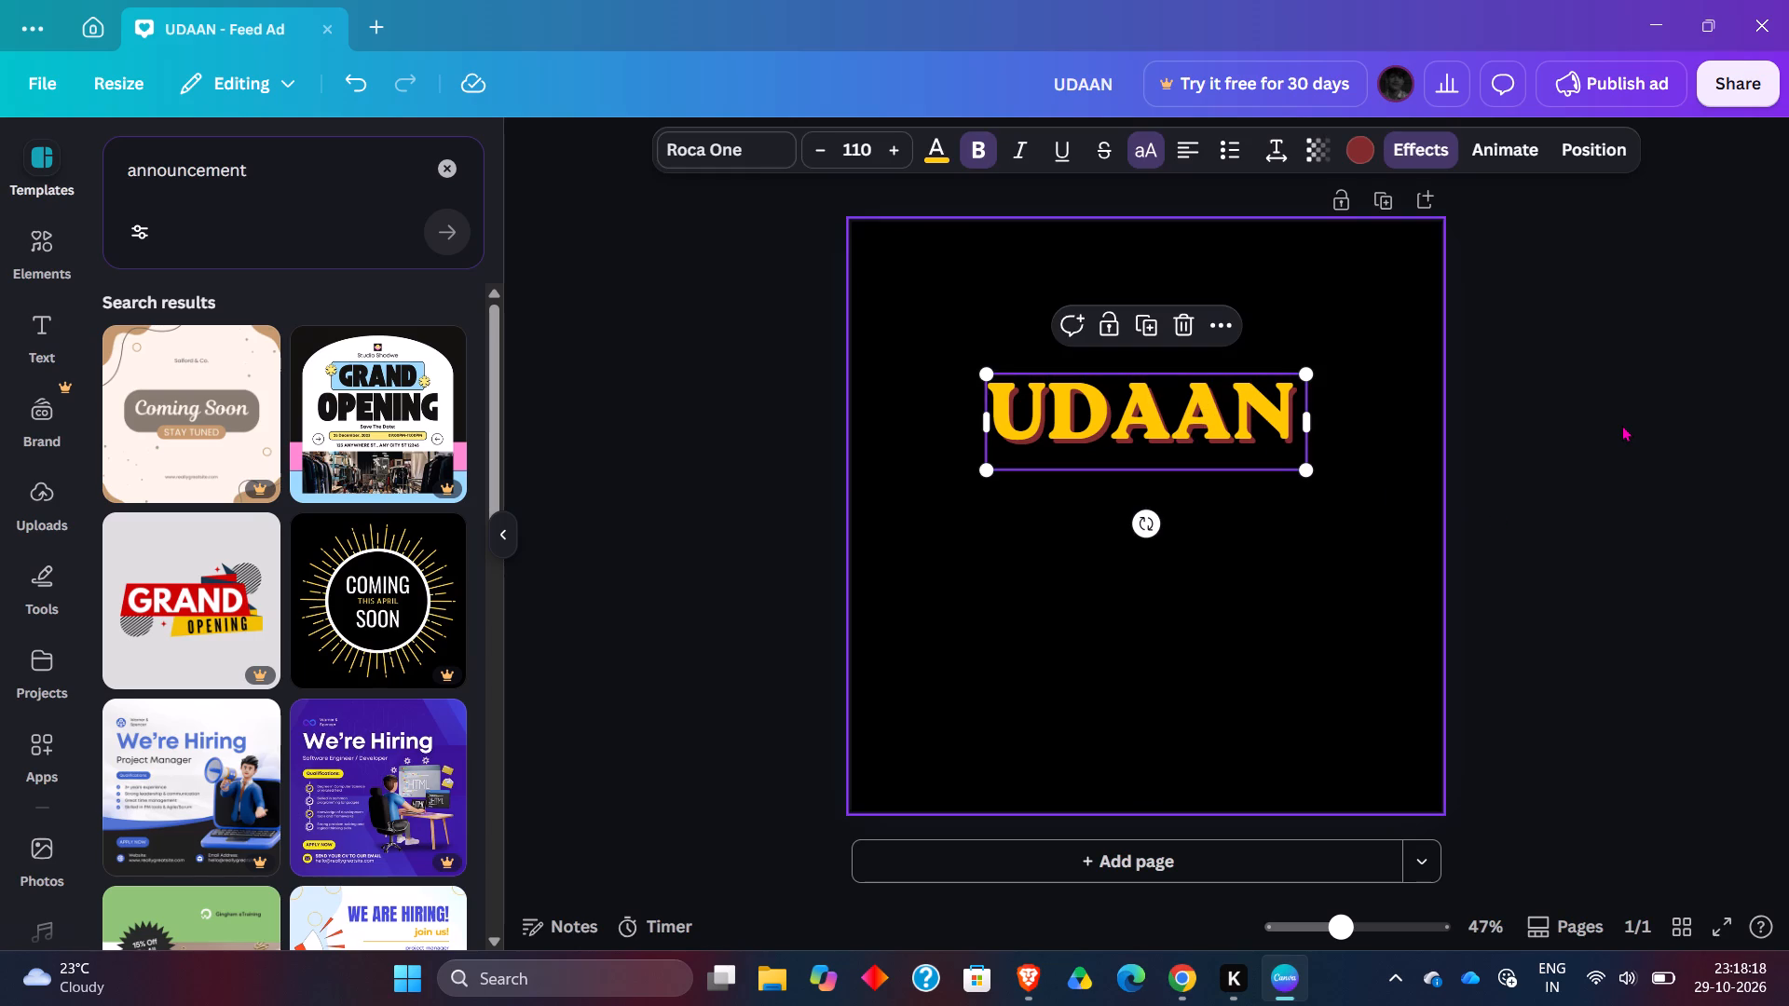
pyautogui.click(1621, 425)
pyautogui.click(1128, 388)
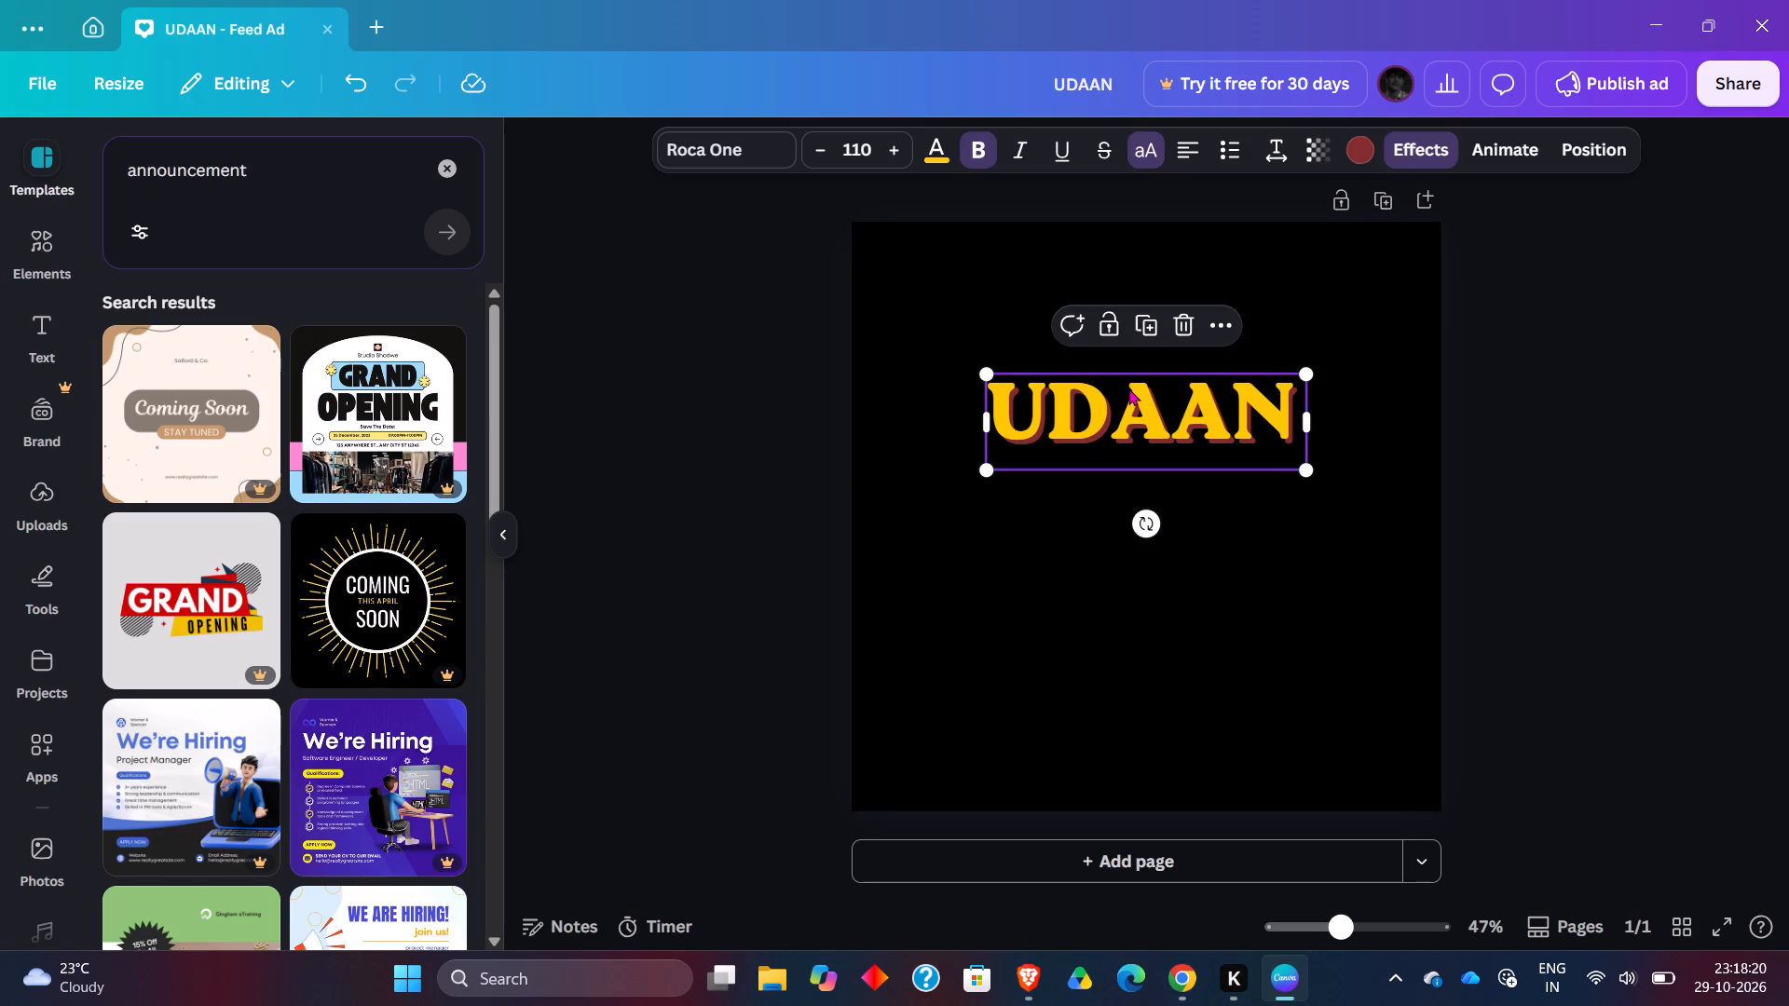
pyautogui.moveTo(982, 373); pyautogui.dragTo(907, 352)
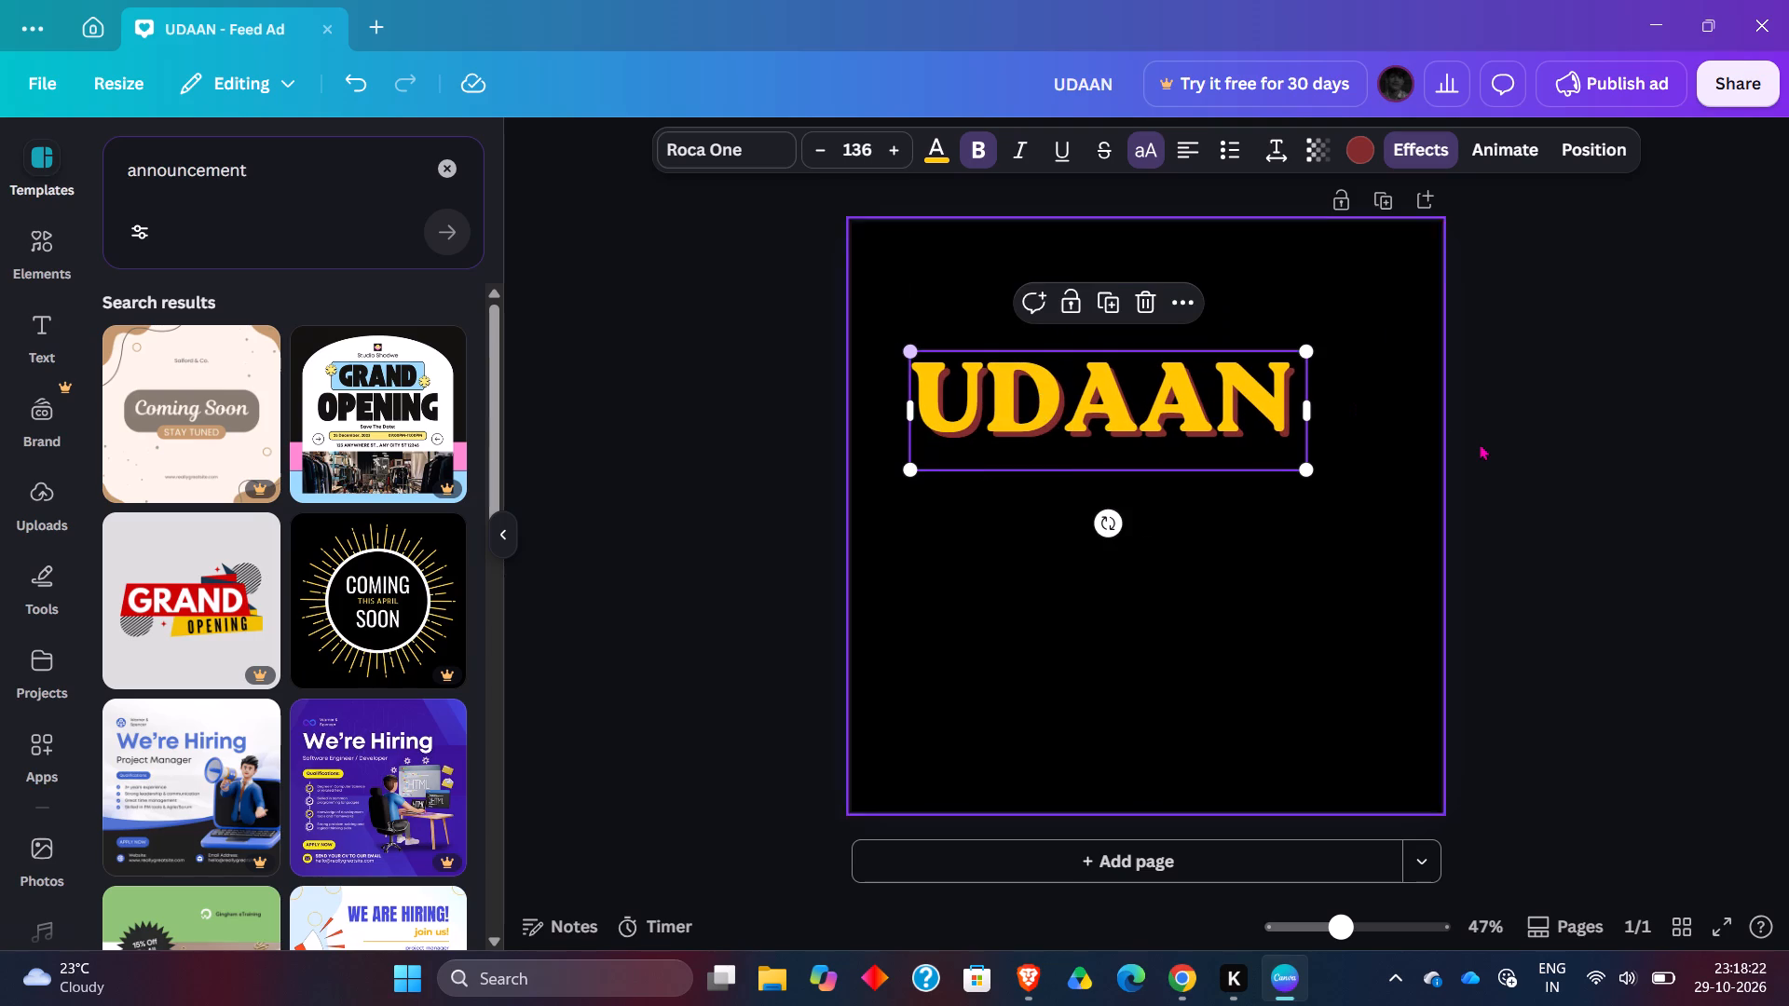
pyautogui.click(1479, 443)
pyautogui.moveTo(1152, 420); pyautogui.dragTo(1186, 423)
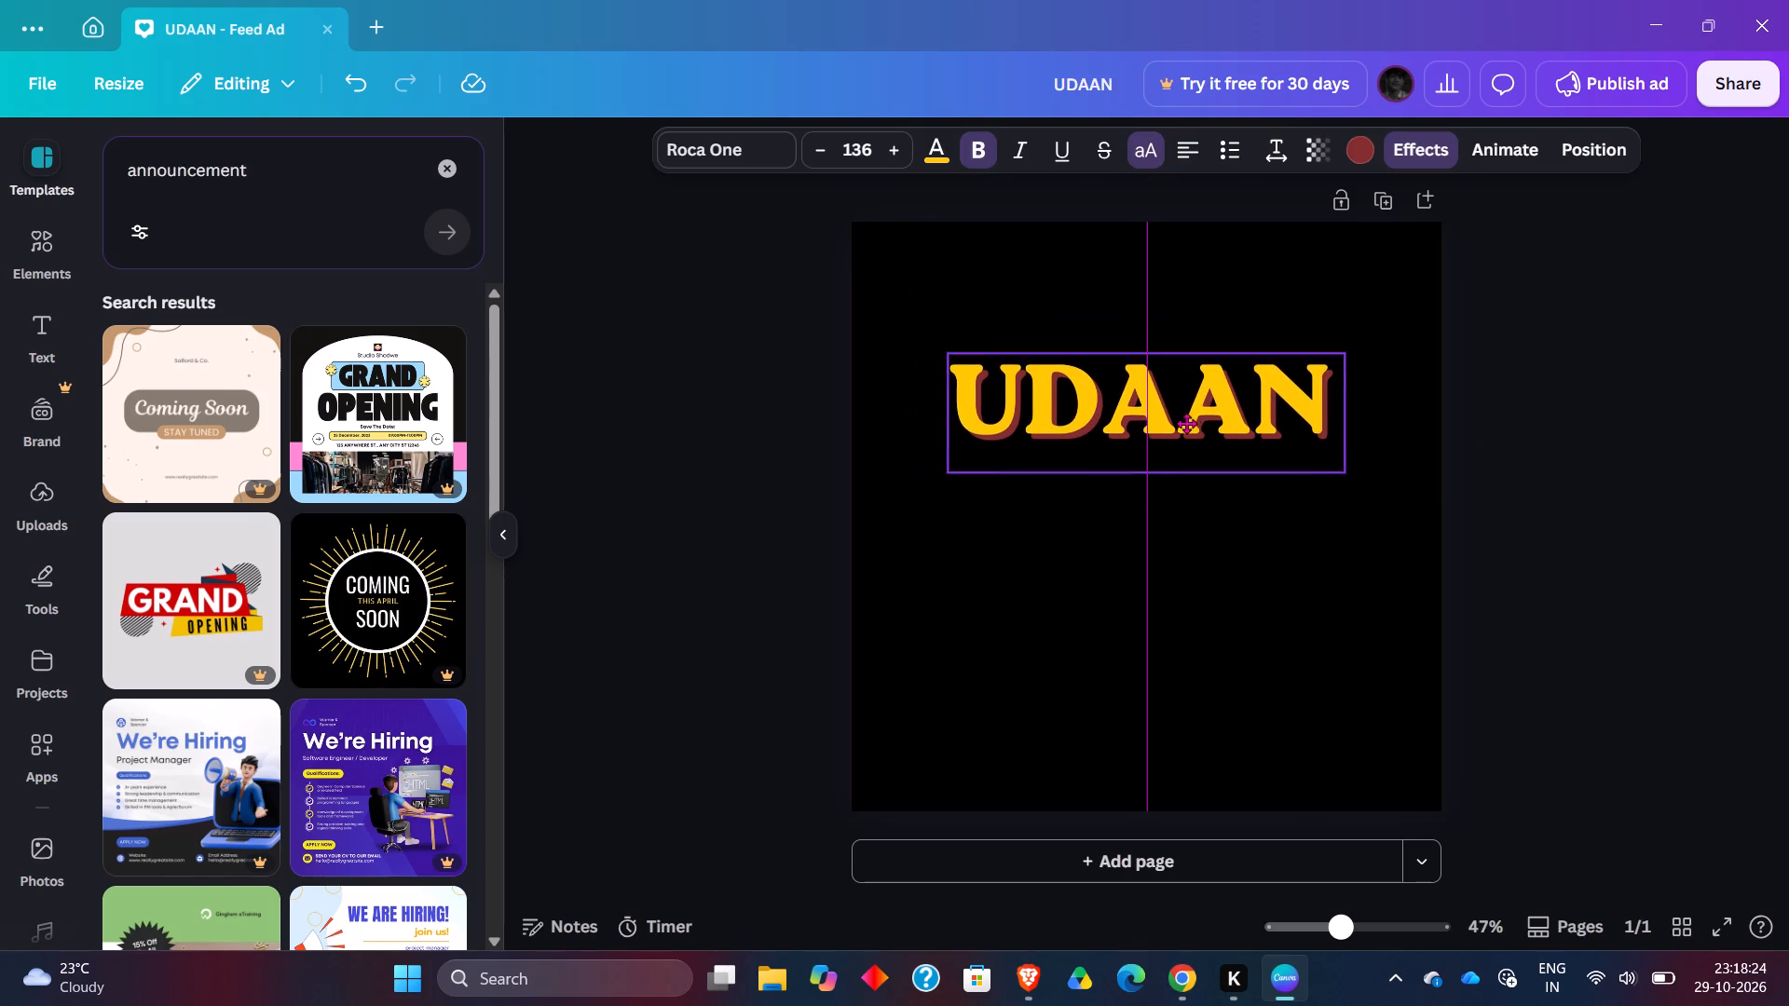
pyautogui.moveTo(1186, 423); pyautogui.dragTo(1195, 428)
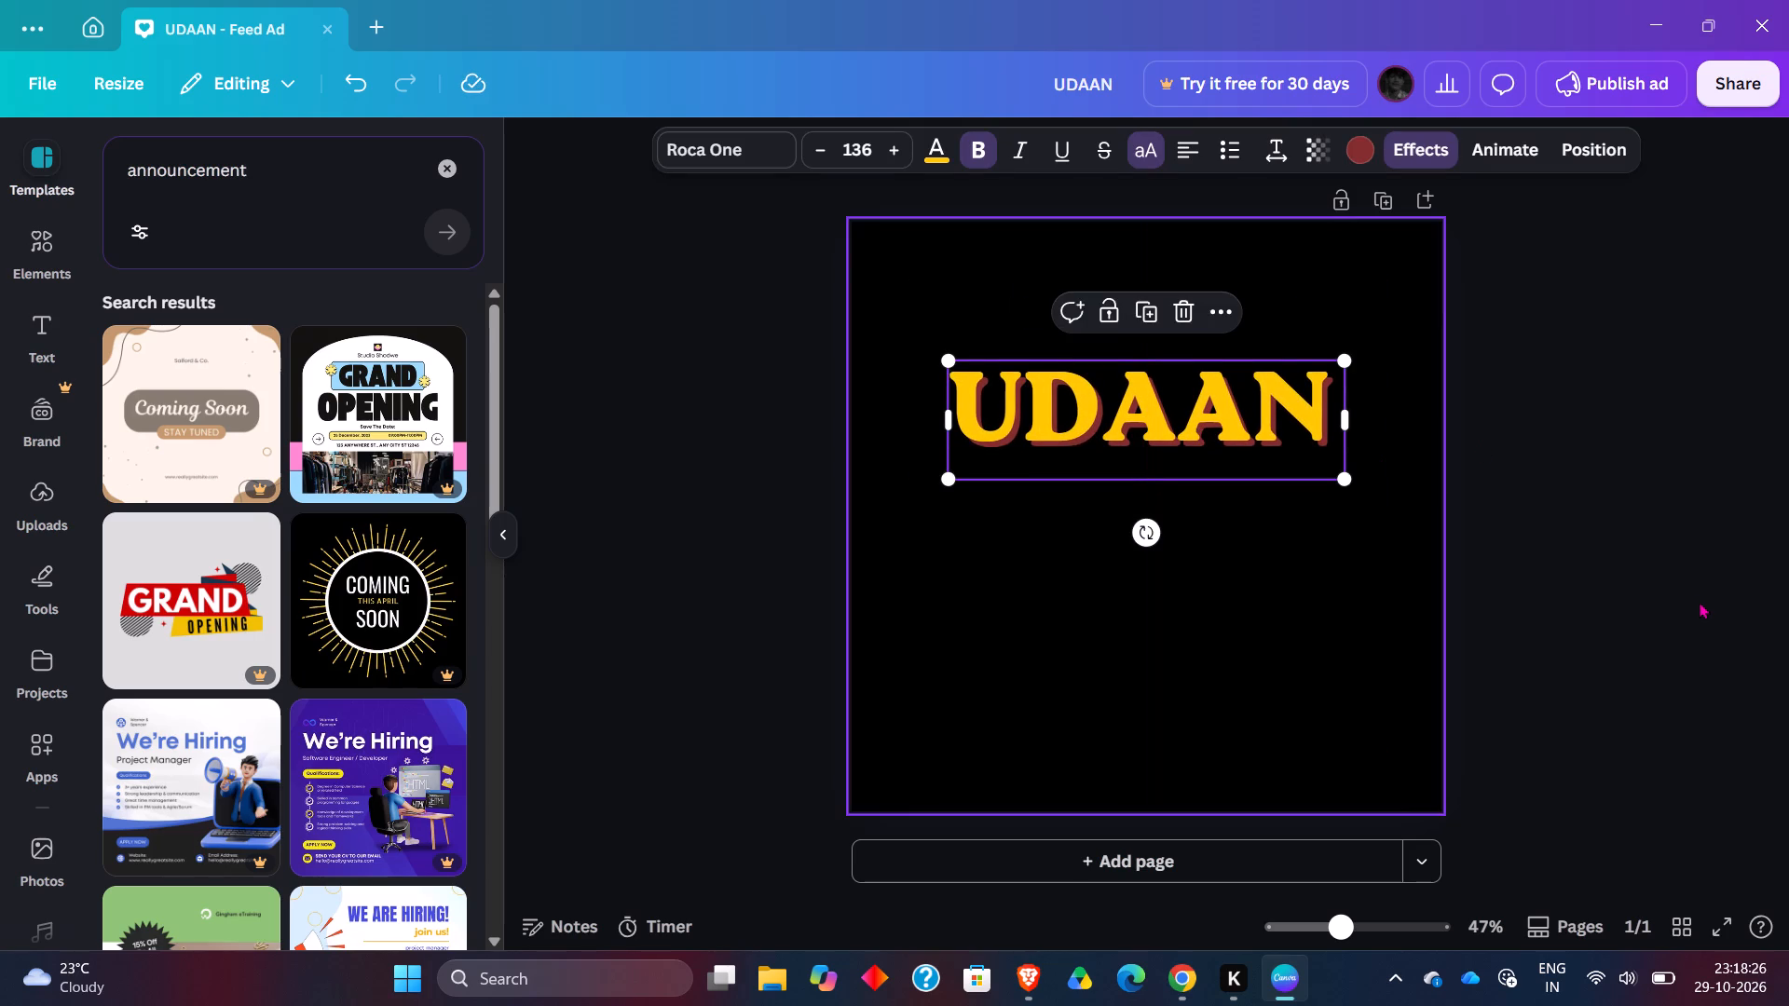
pyautogui.click(1699, 602)
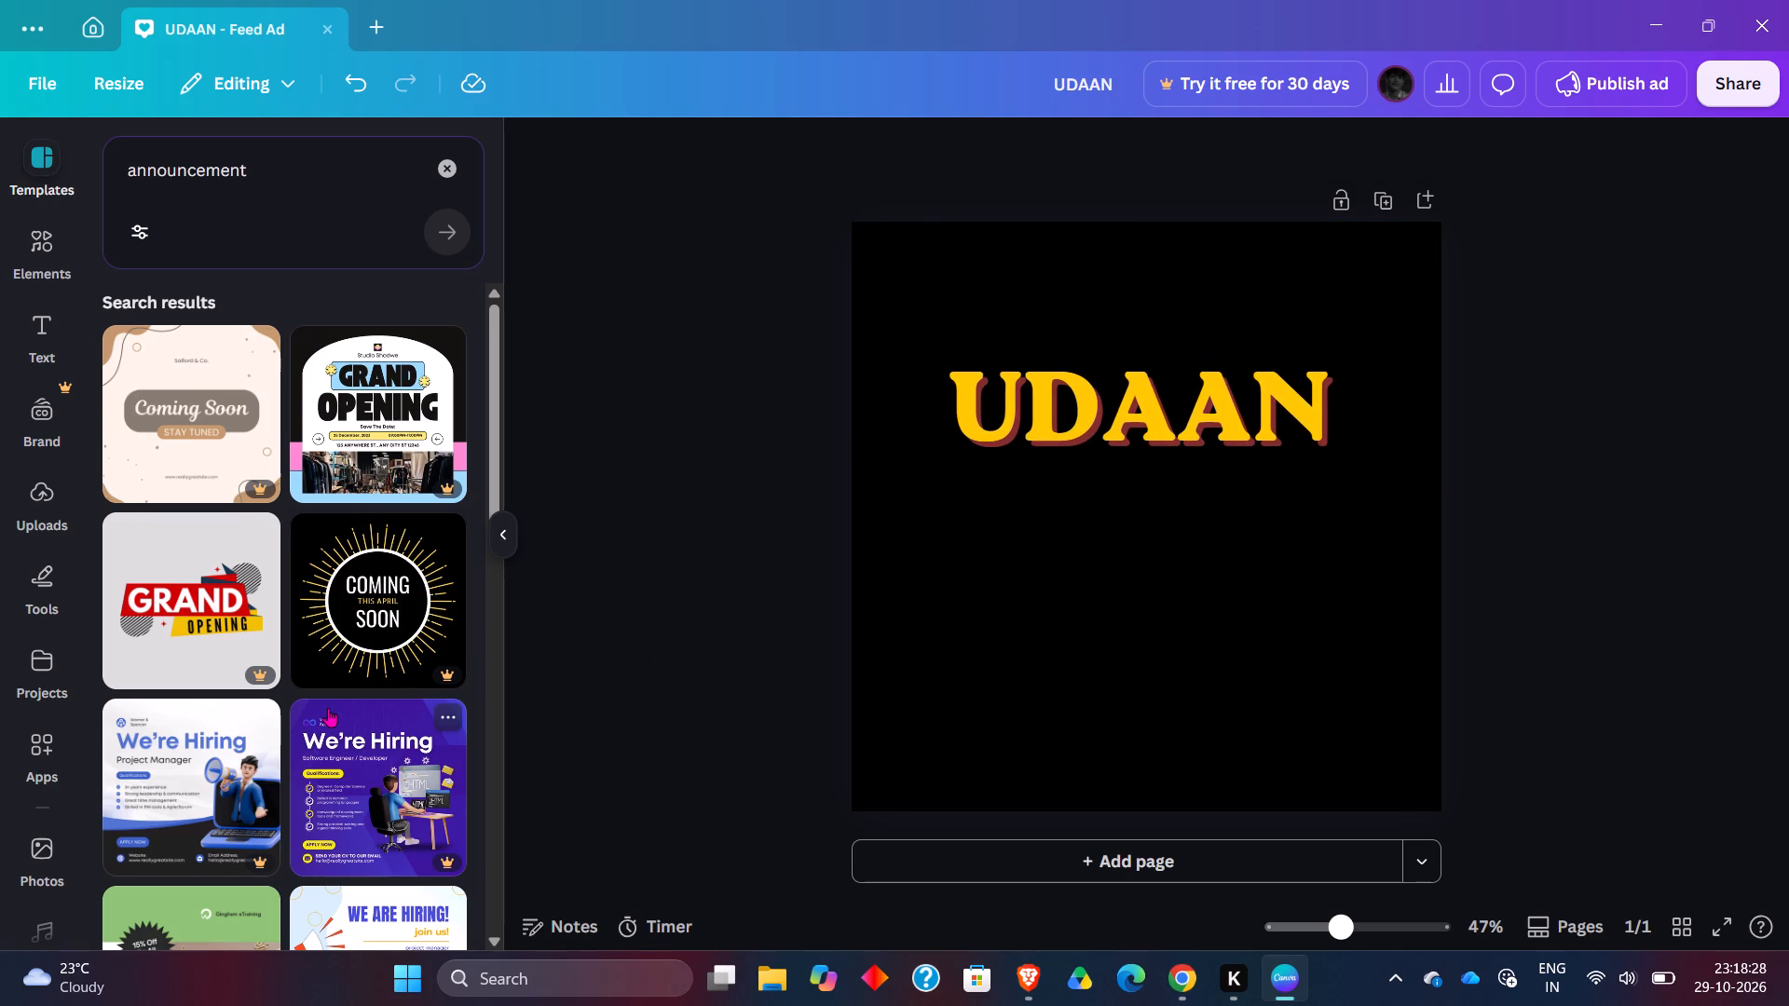
# Browse the announcement template results for design ideas.
pyautogui.scroll(-6, 328, 708)
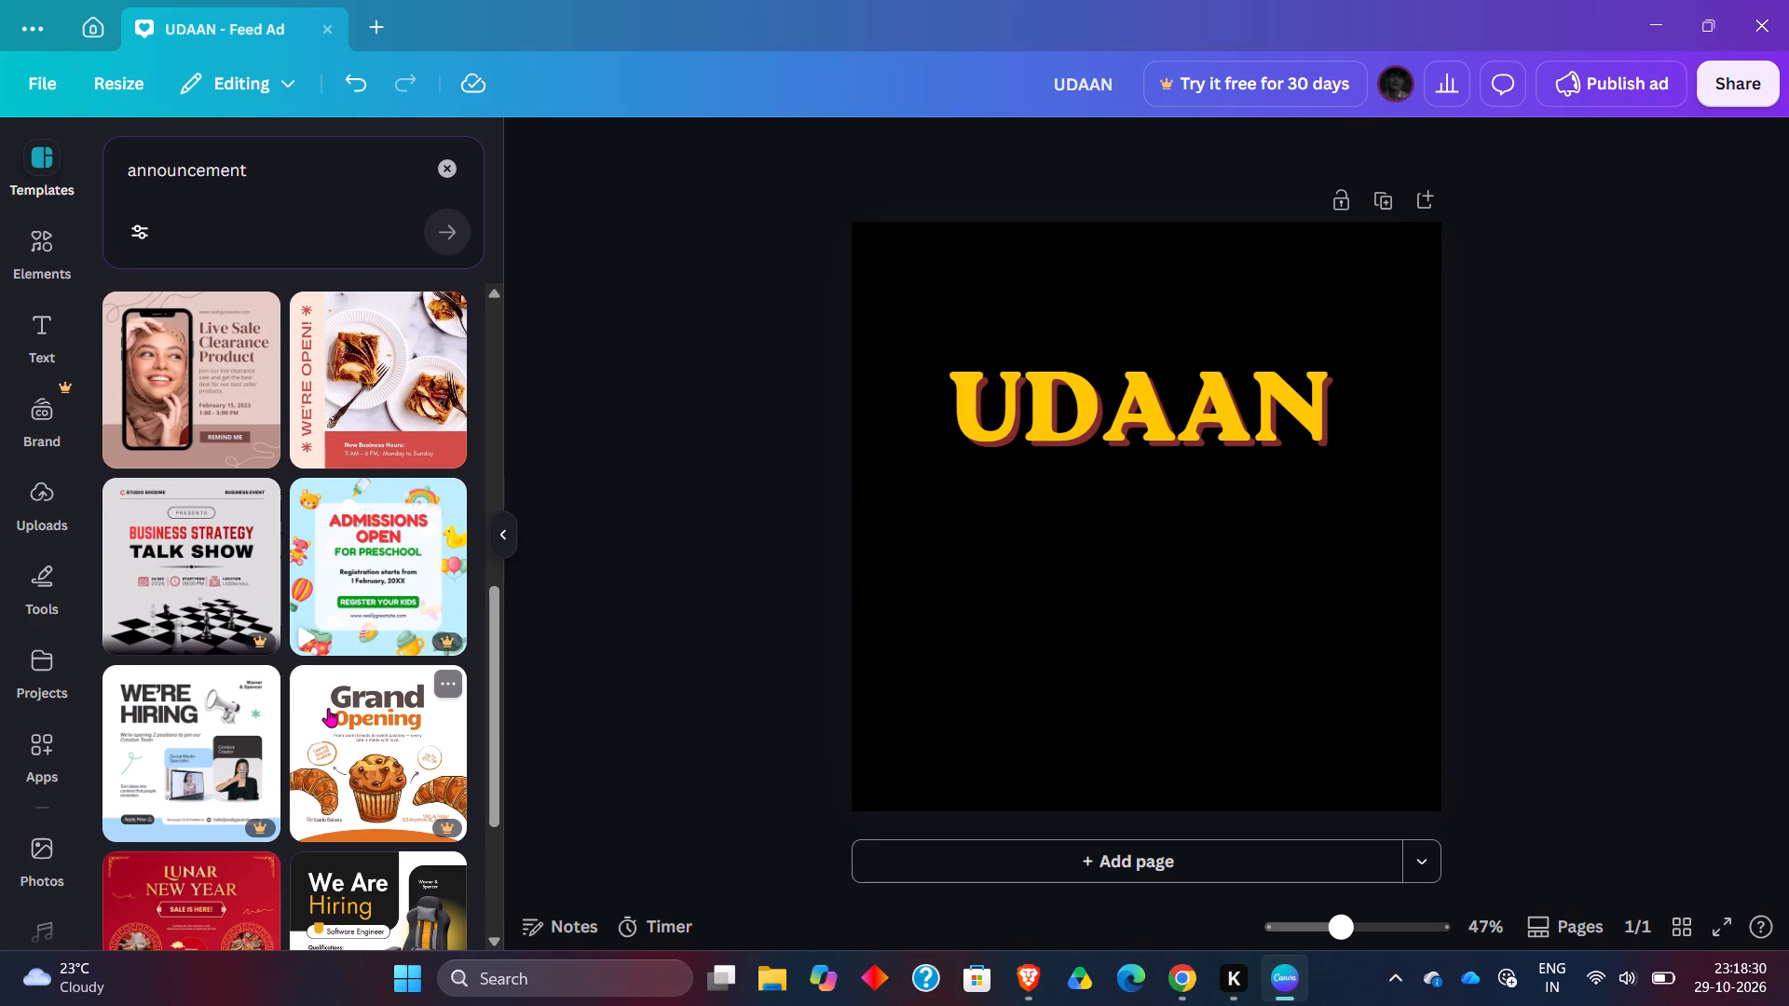
pyautogui.scroll(-4, 328, 708)
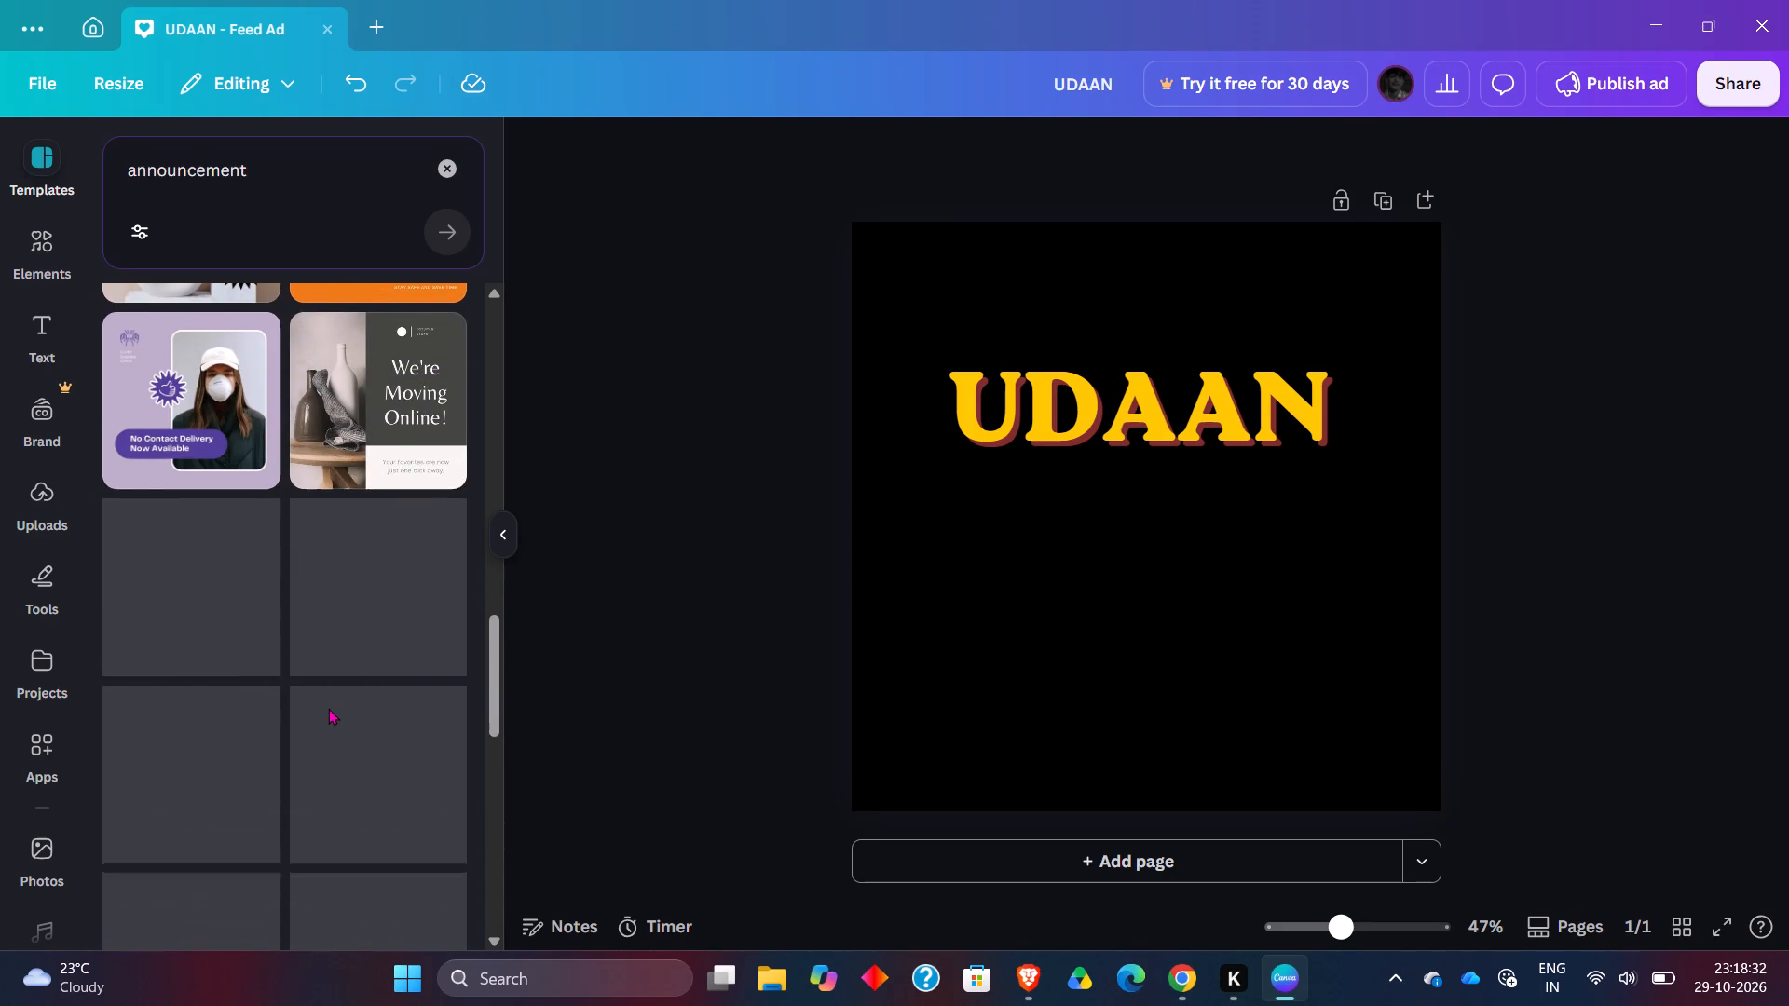
pyautogui.scroll(-1, 328, 708)
pyautogui.scroll(3, 328, 708)
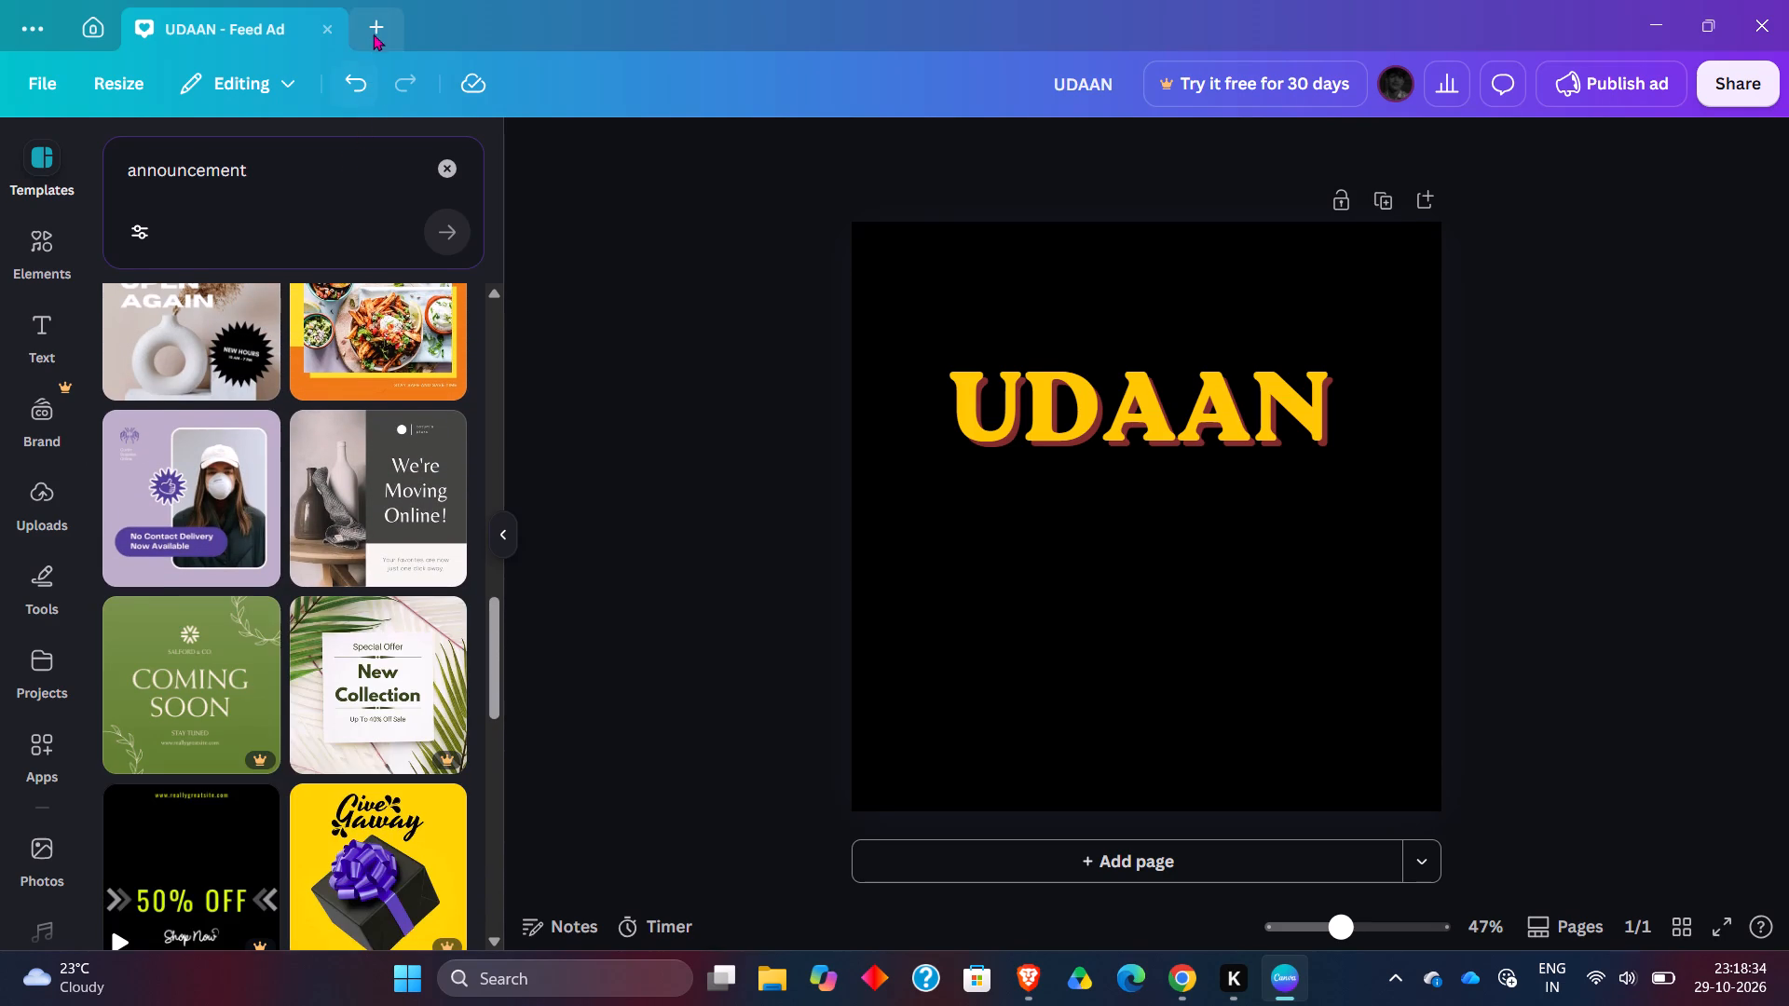
# Create a new Instagram Post (Square) design of 1080 × 1080 px, found by entering a custom width of 1080.
pyautogui.click(374, 24)
pyautogui.scroll(-1, 484, 460)
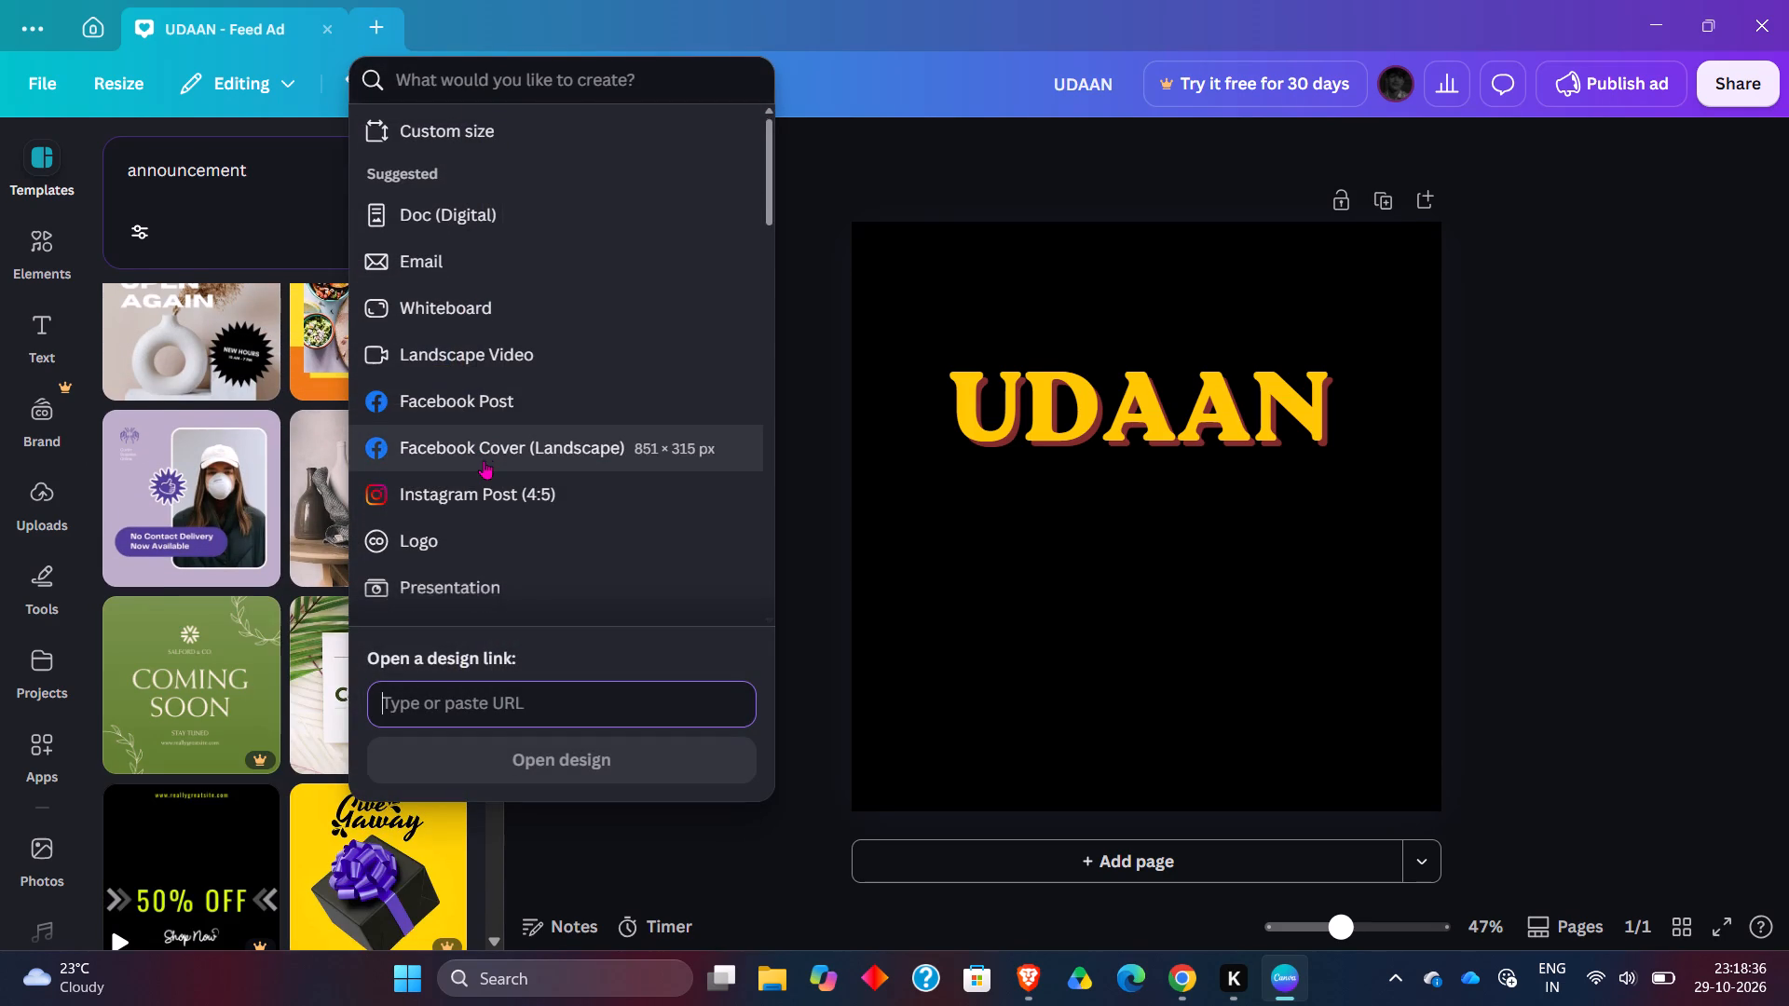
pyautogui.scroll(-5, 484, 460)
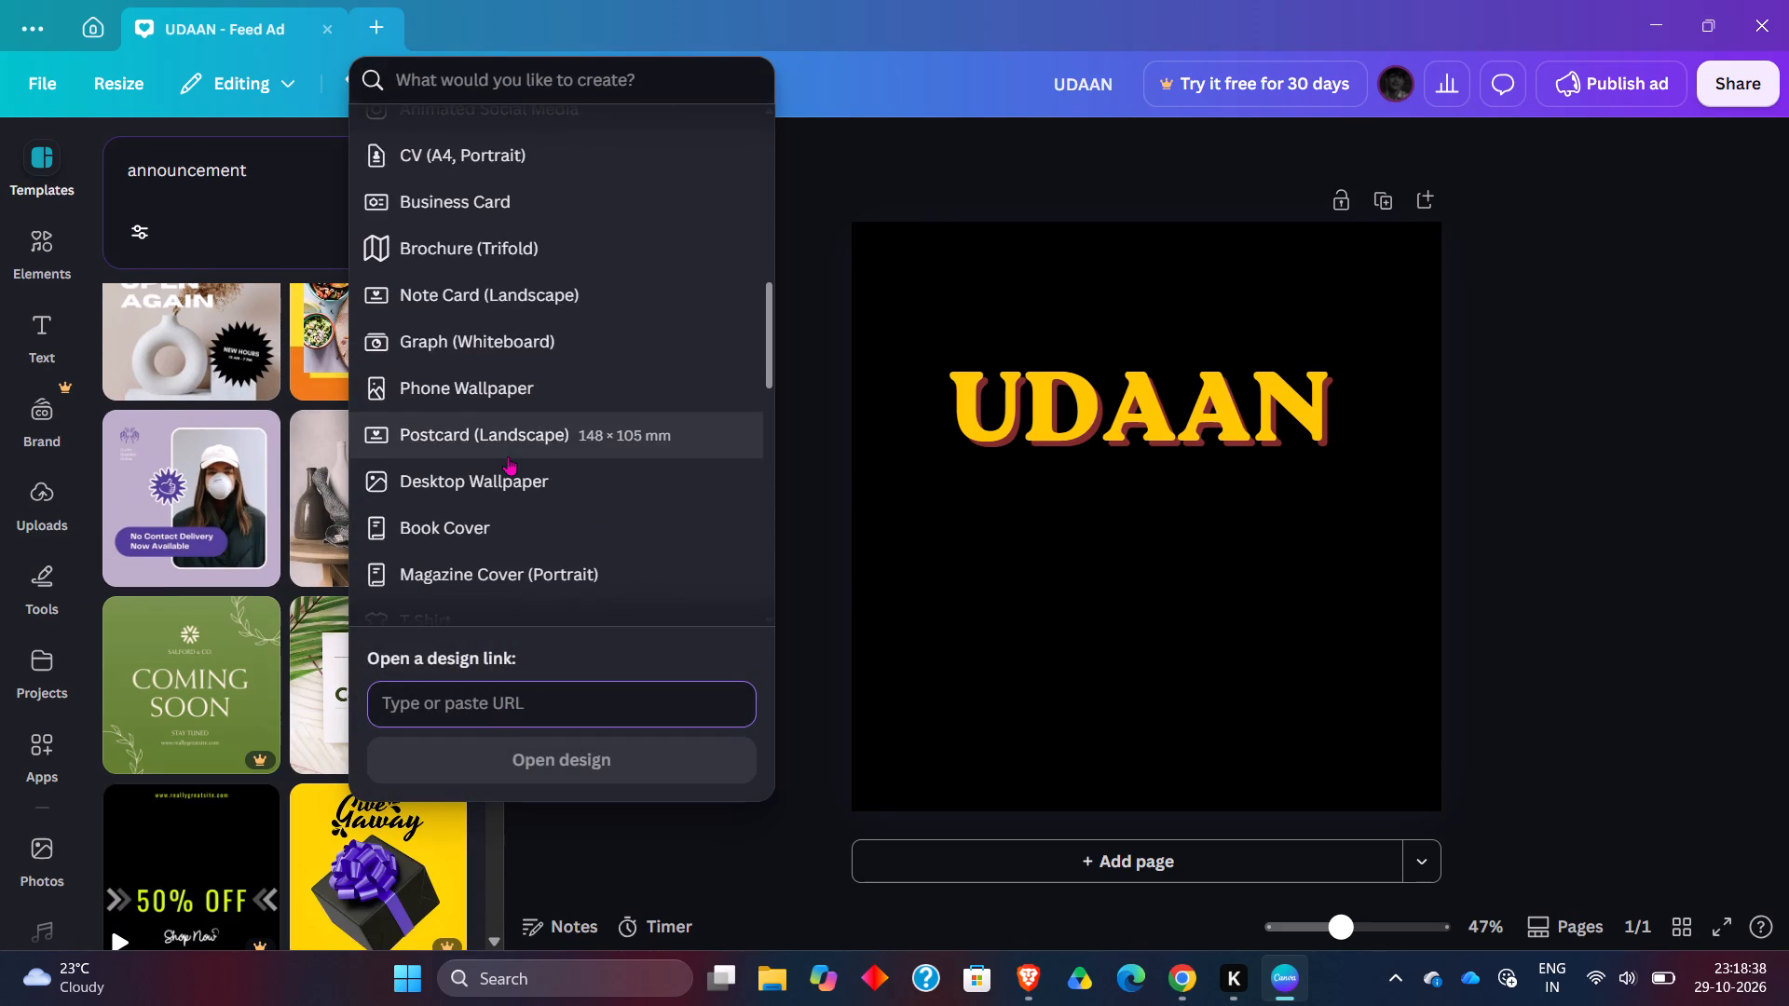
pyautogui.scroll(-11, 508, 456)
pyautogui.scroll(17, 508, 456)
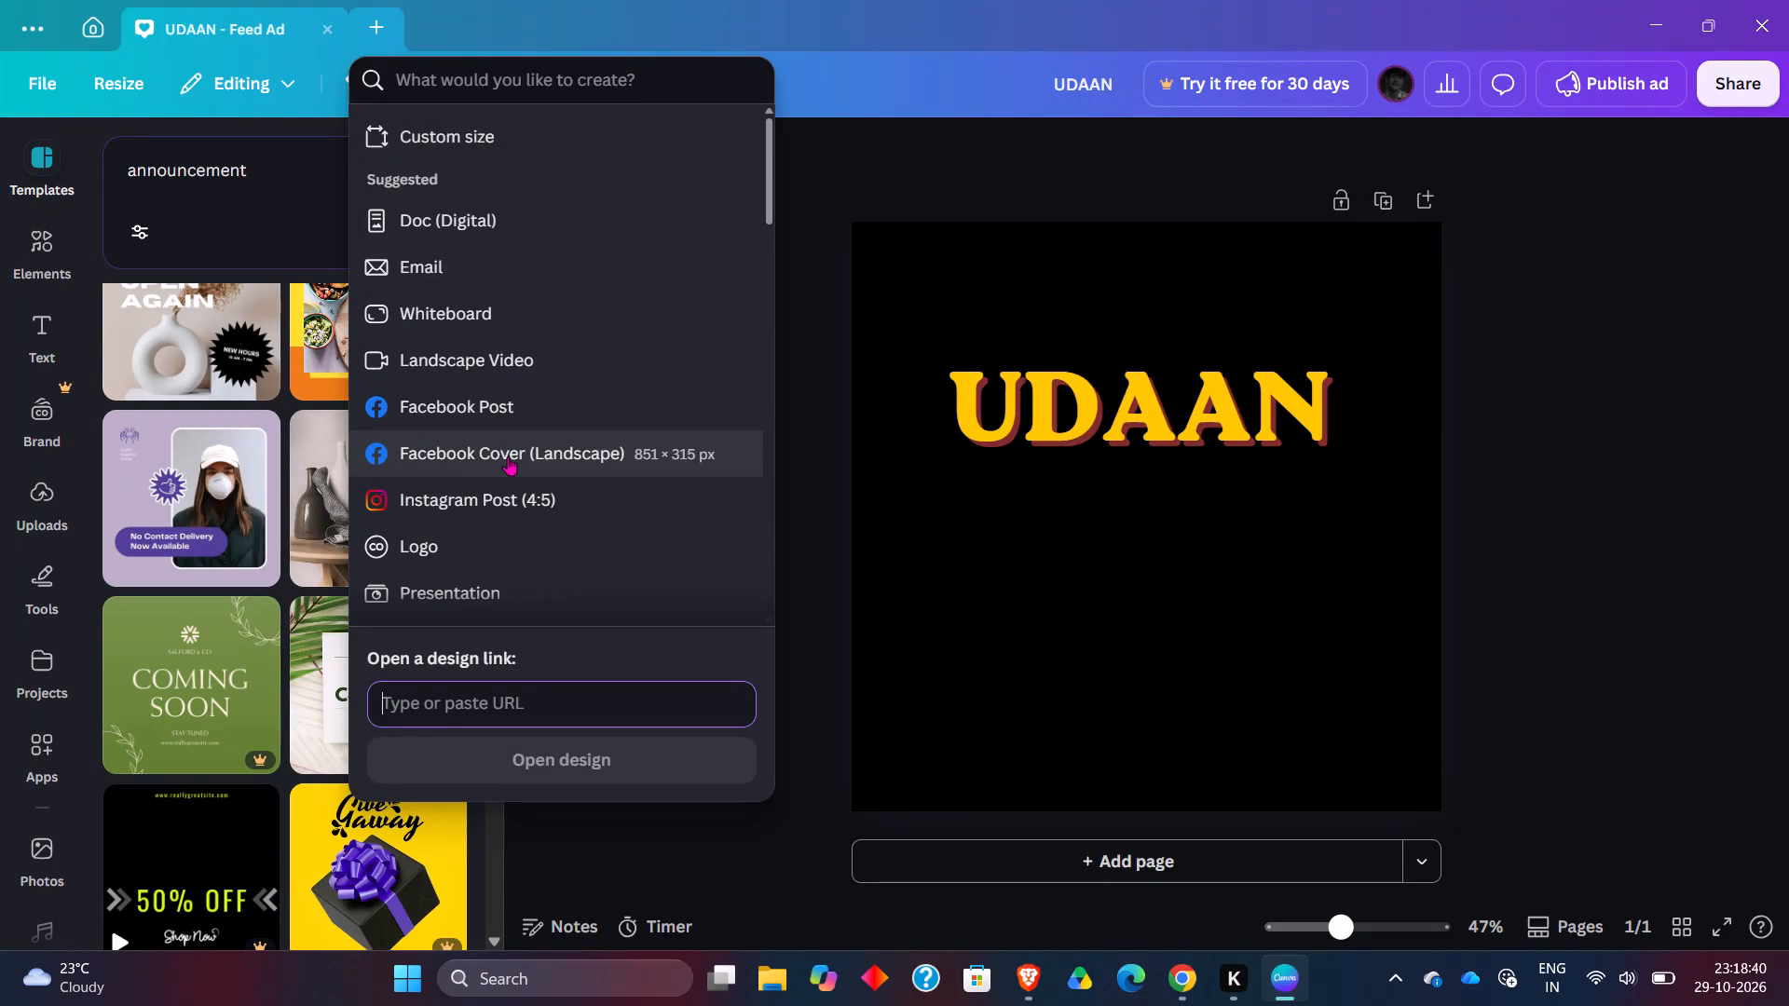
pyautogui.click(439, 144)
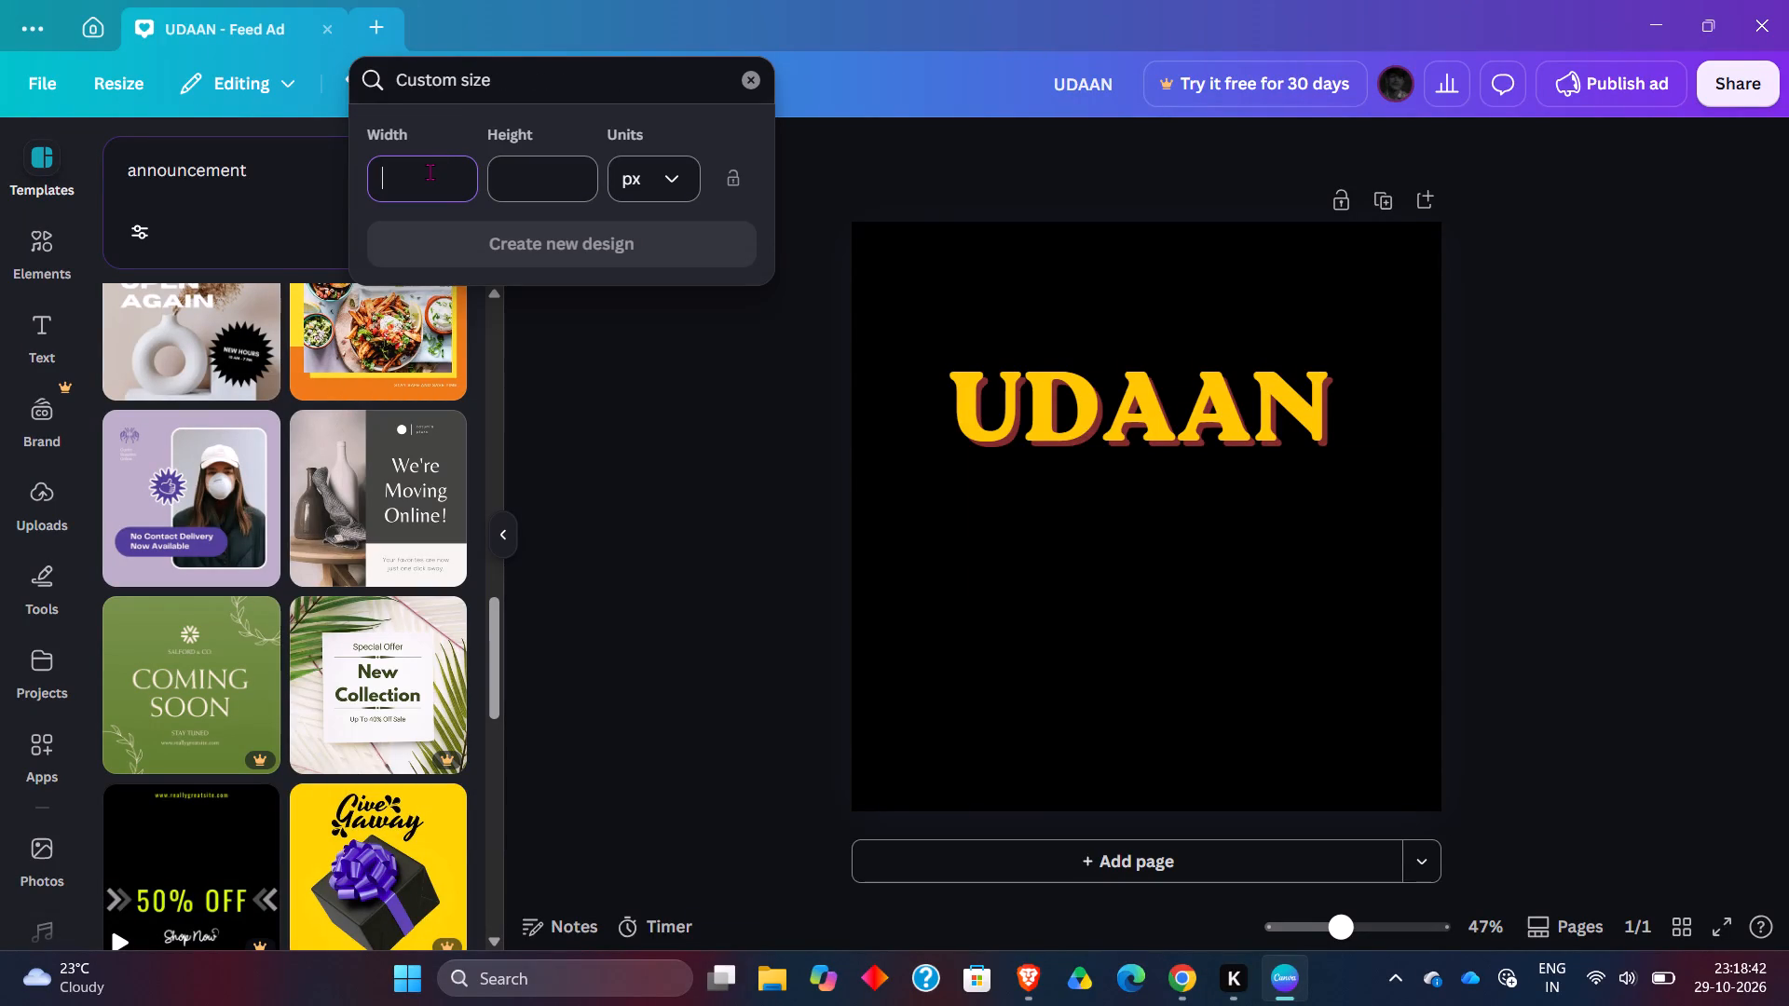
pyautogui.write('1080')
pyautogui.press('Right')
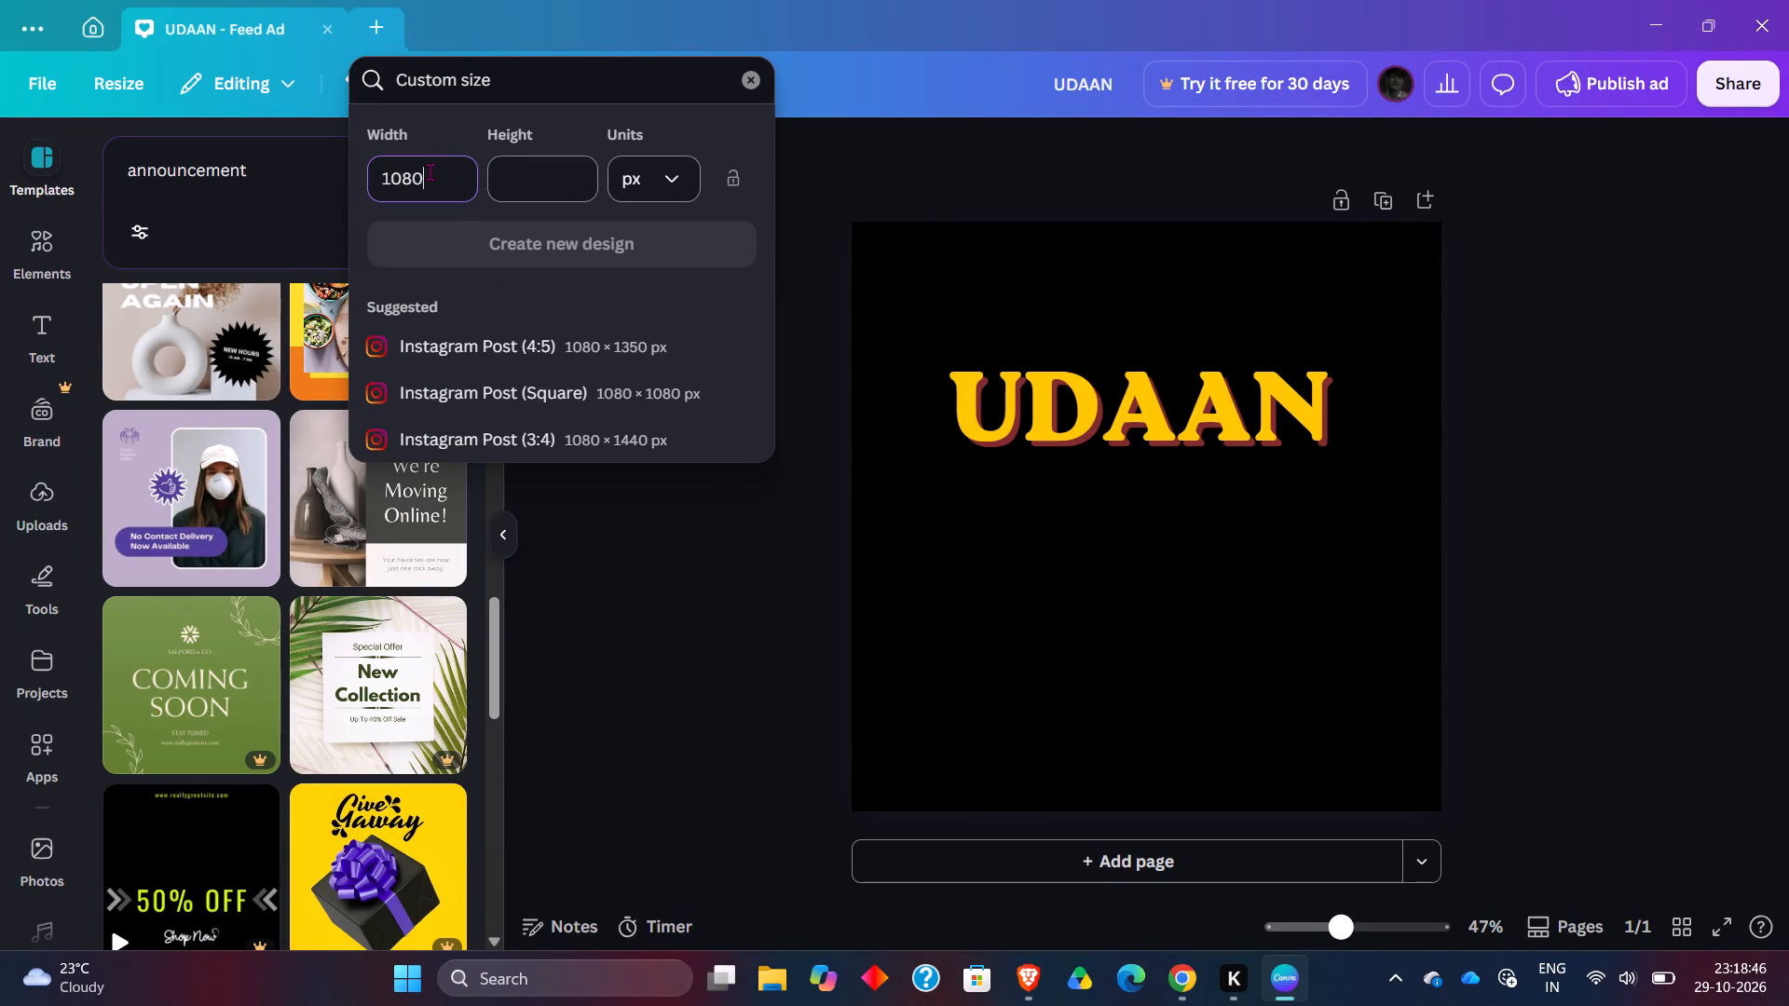
pyautogui.click(588, 412)
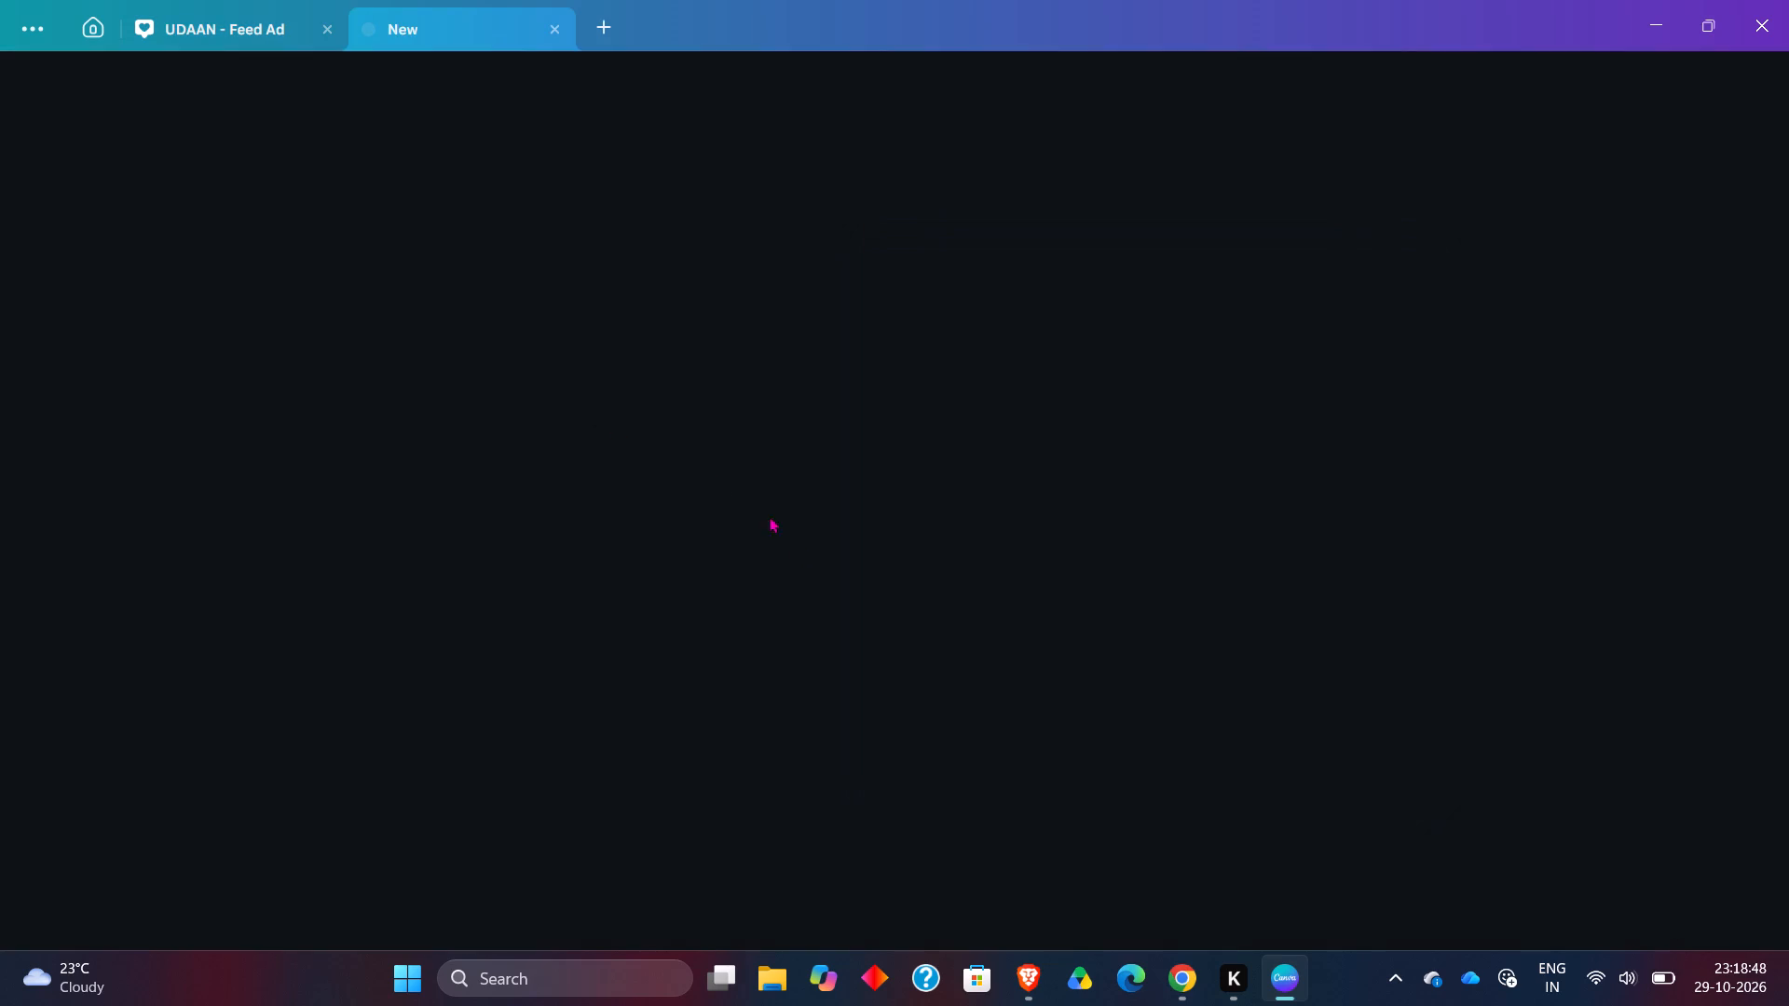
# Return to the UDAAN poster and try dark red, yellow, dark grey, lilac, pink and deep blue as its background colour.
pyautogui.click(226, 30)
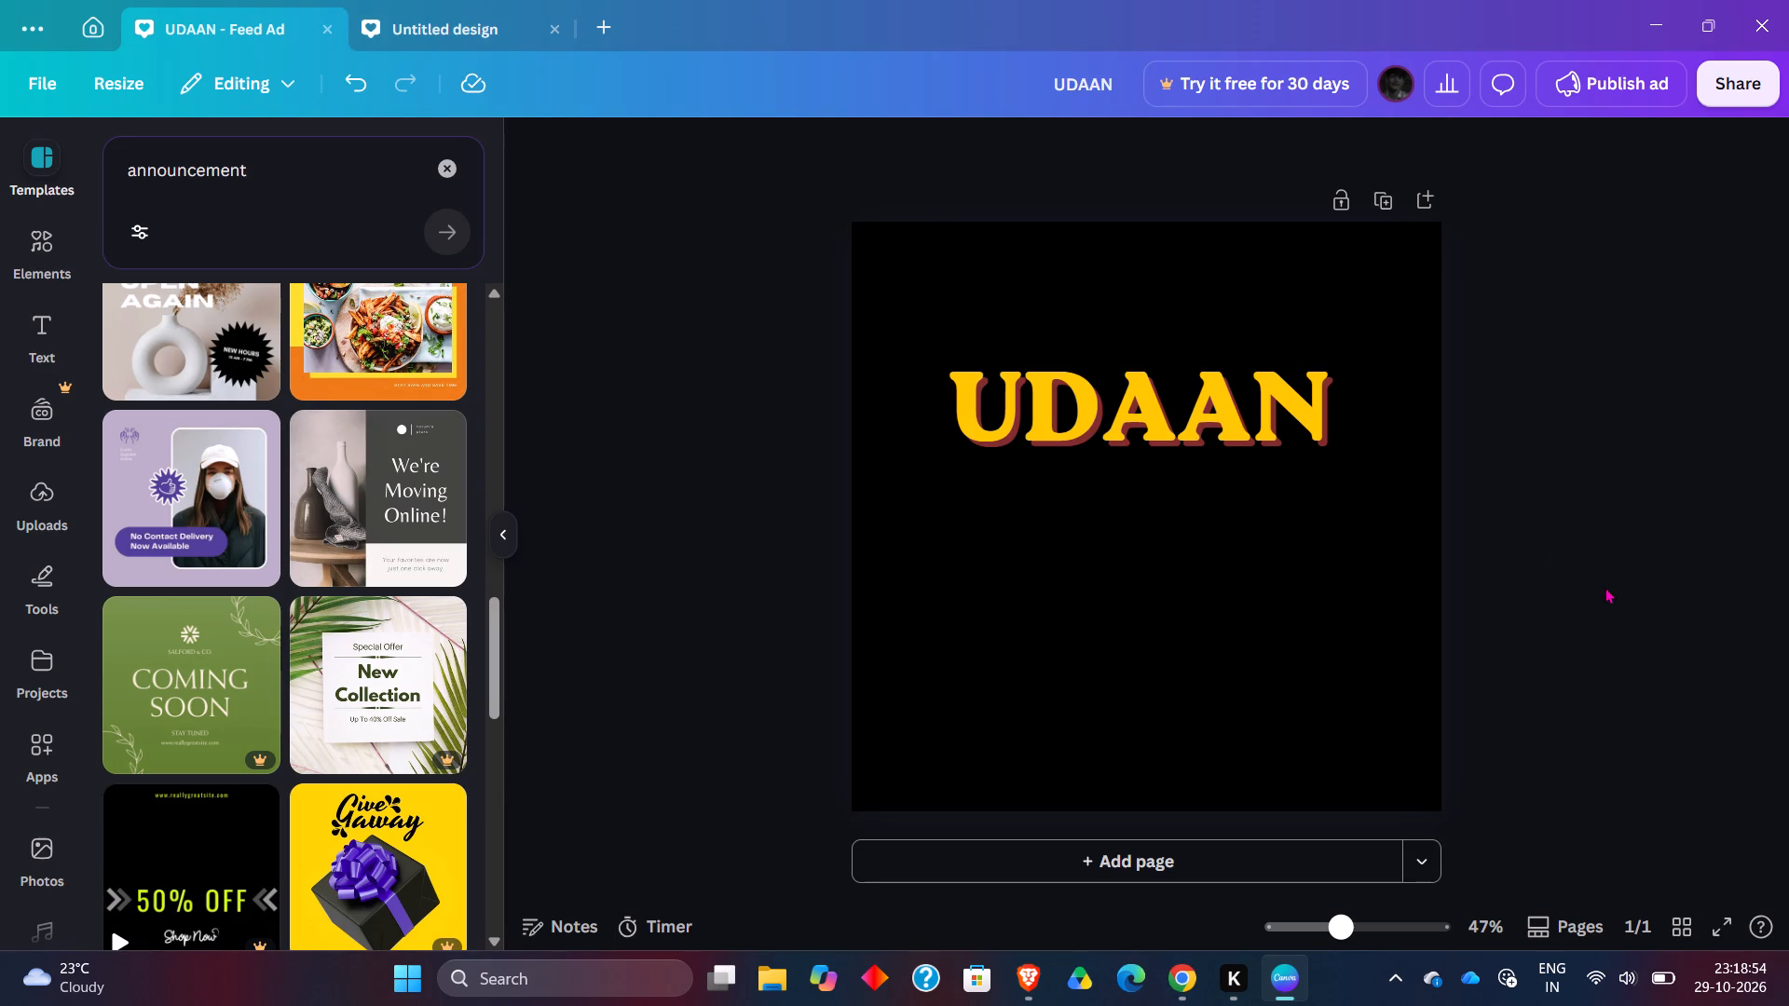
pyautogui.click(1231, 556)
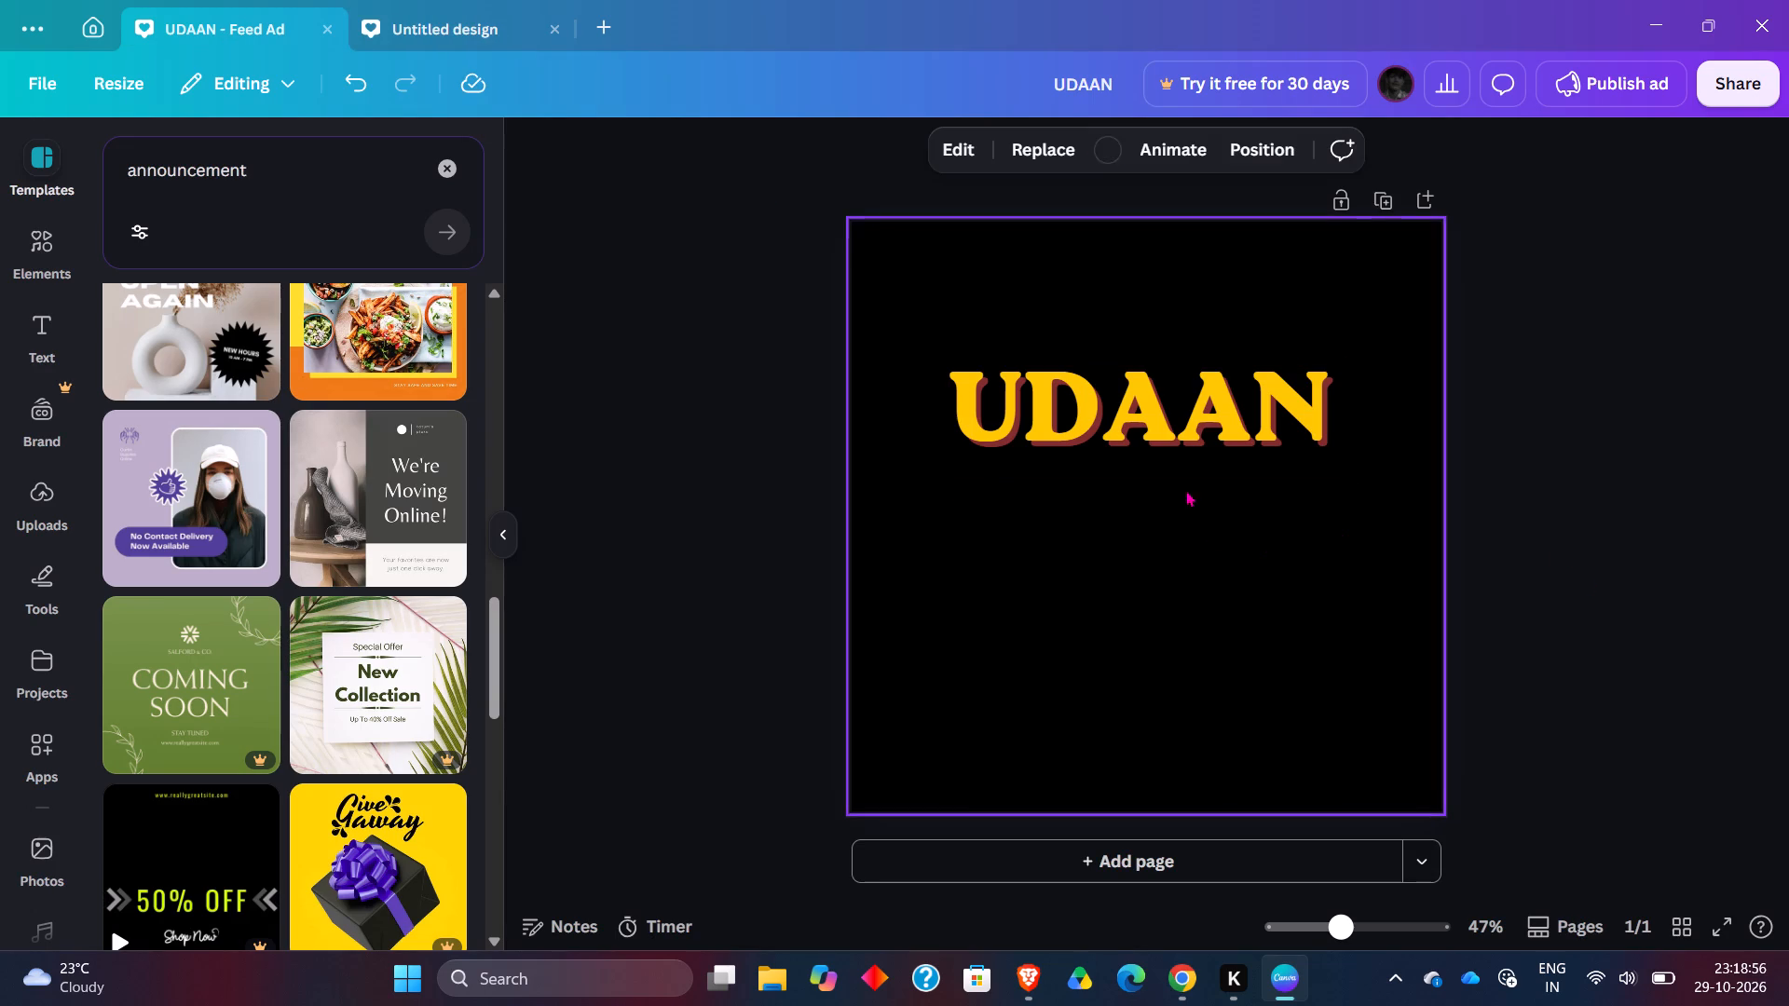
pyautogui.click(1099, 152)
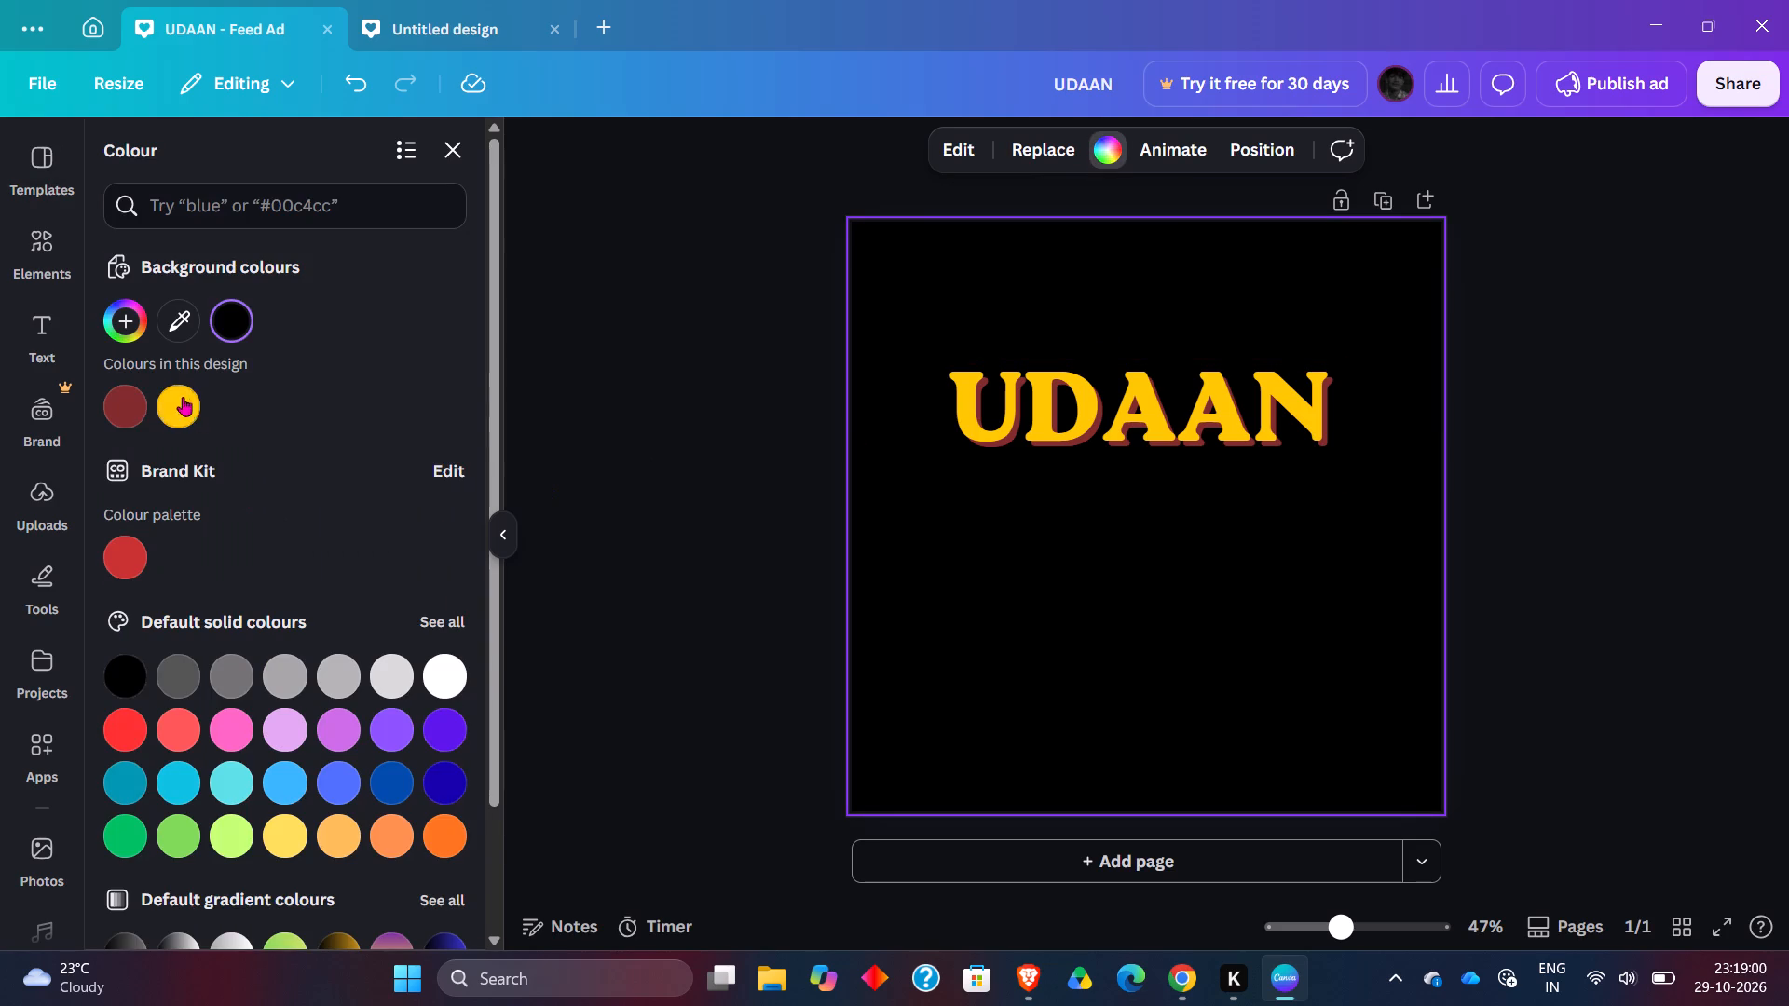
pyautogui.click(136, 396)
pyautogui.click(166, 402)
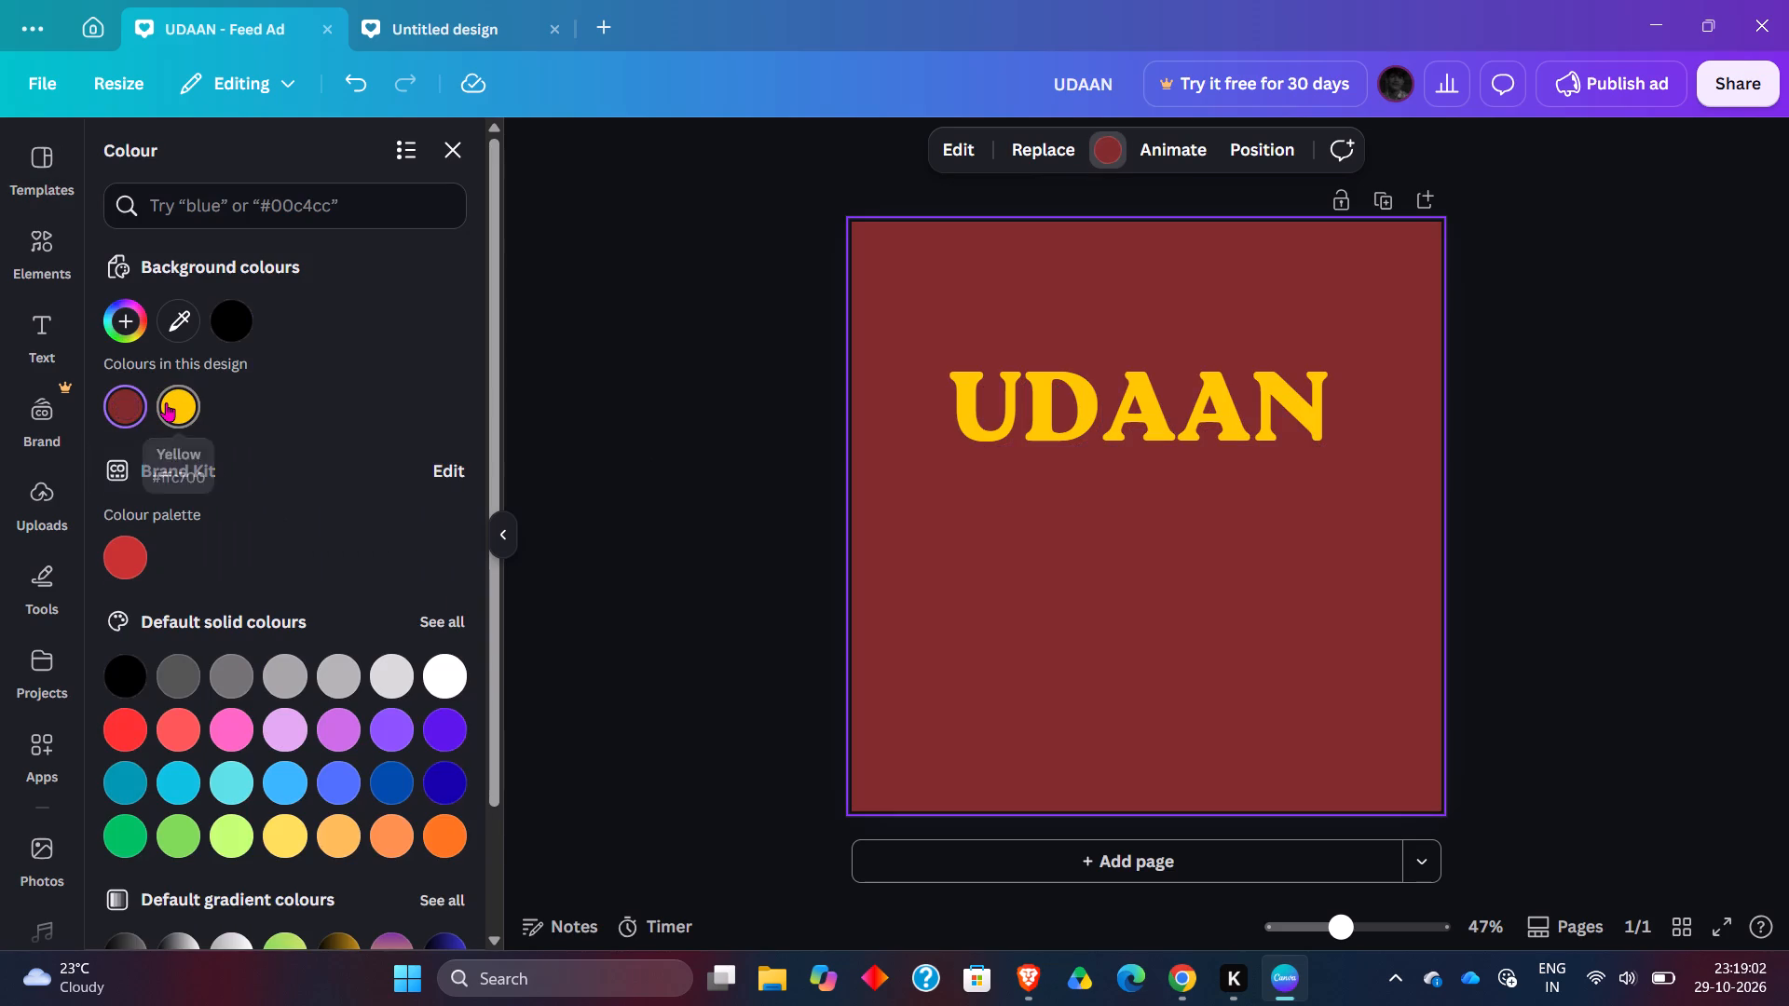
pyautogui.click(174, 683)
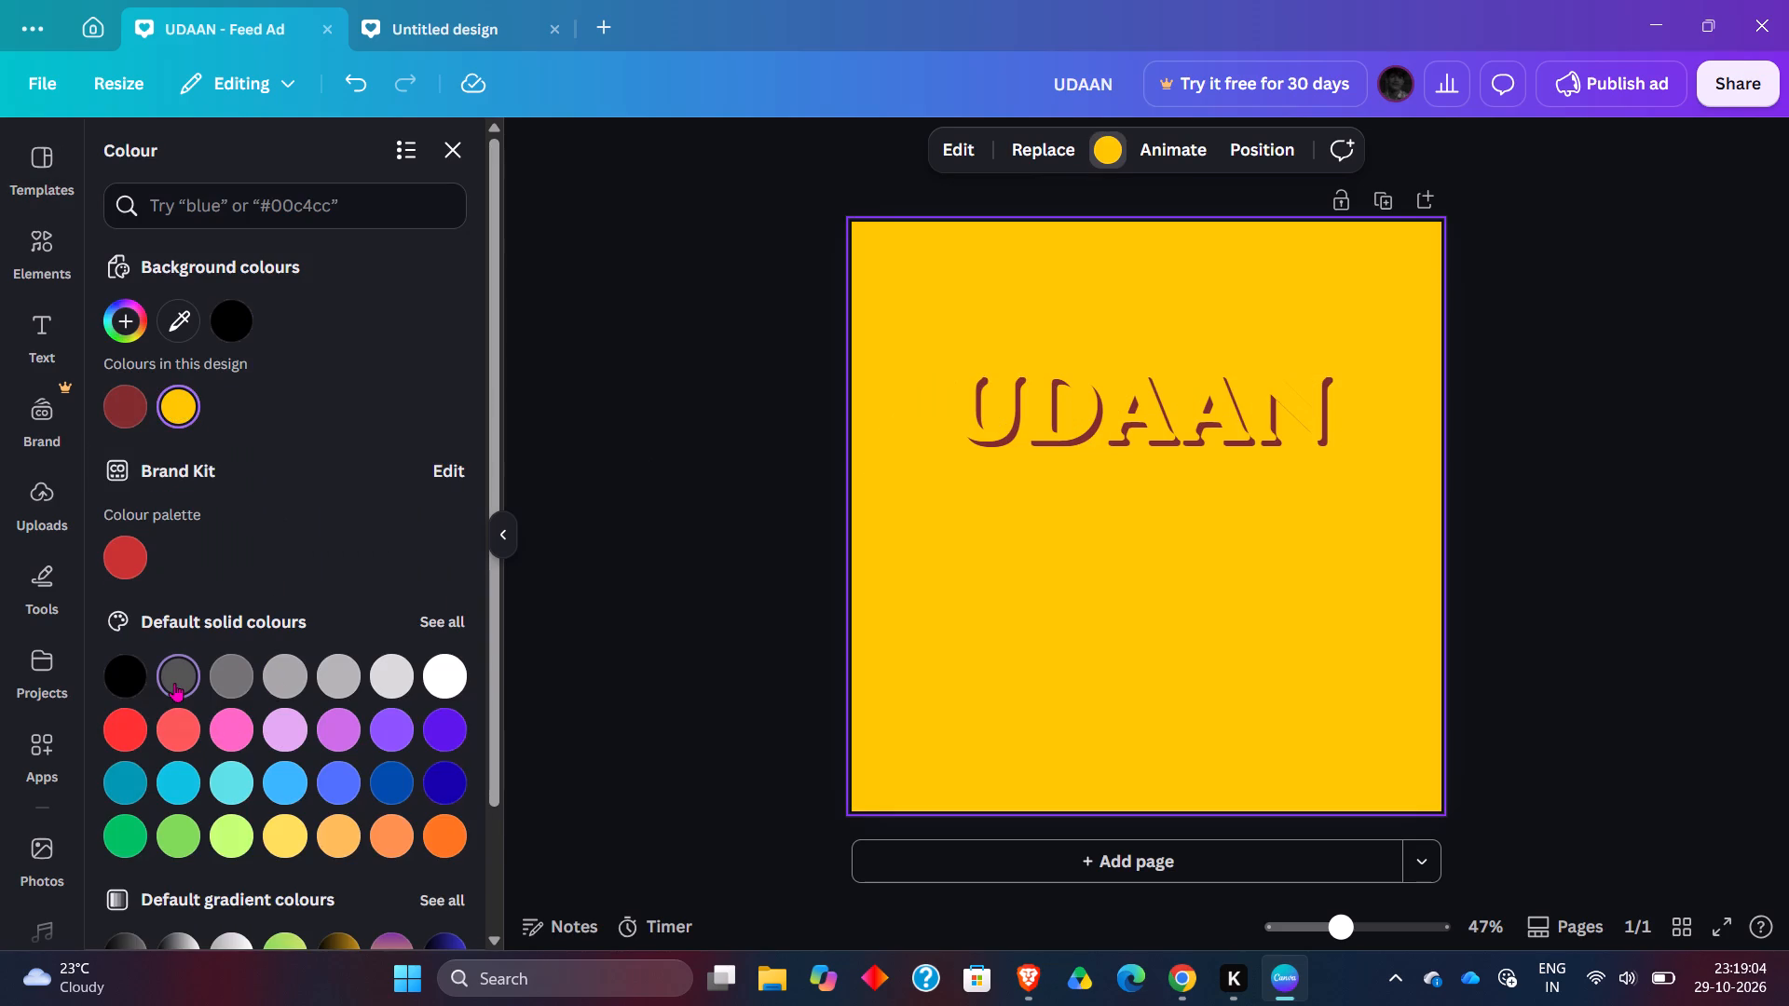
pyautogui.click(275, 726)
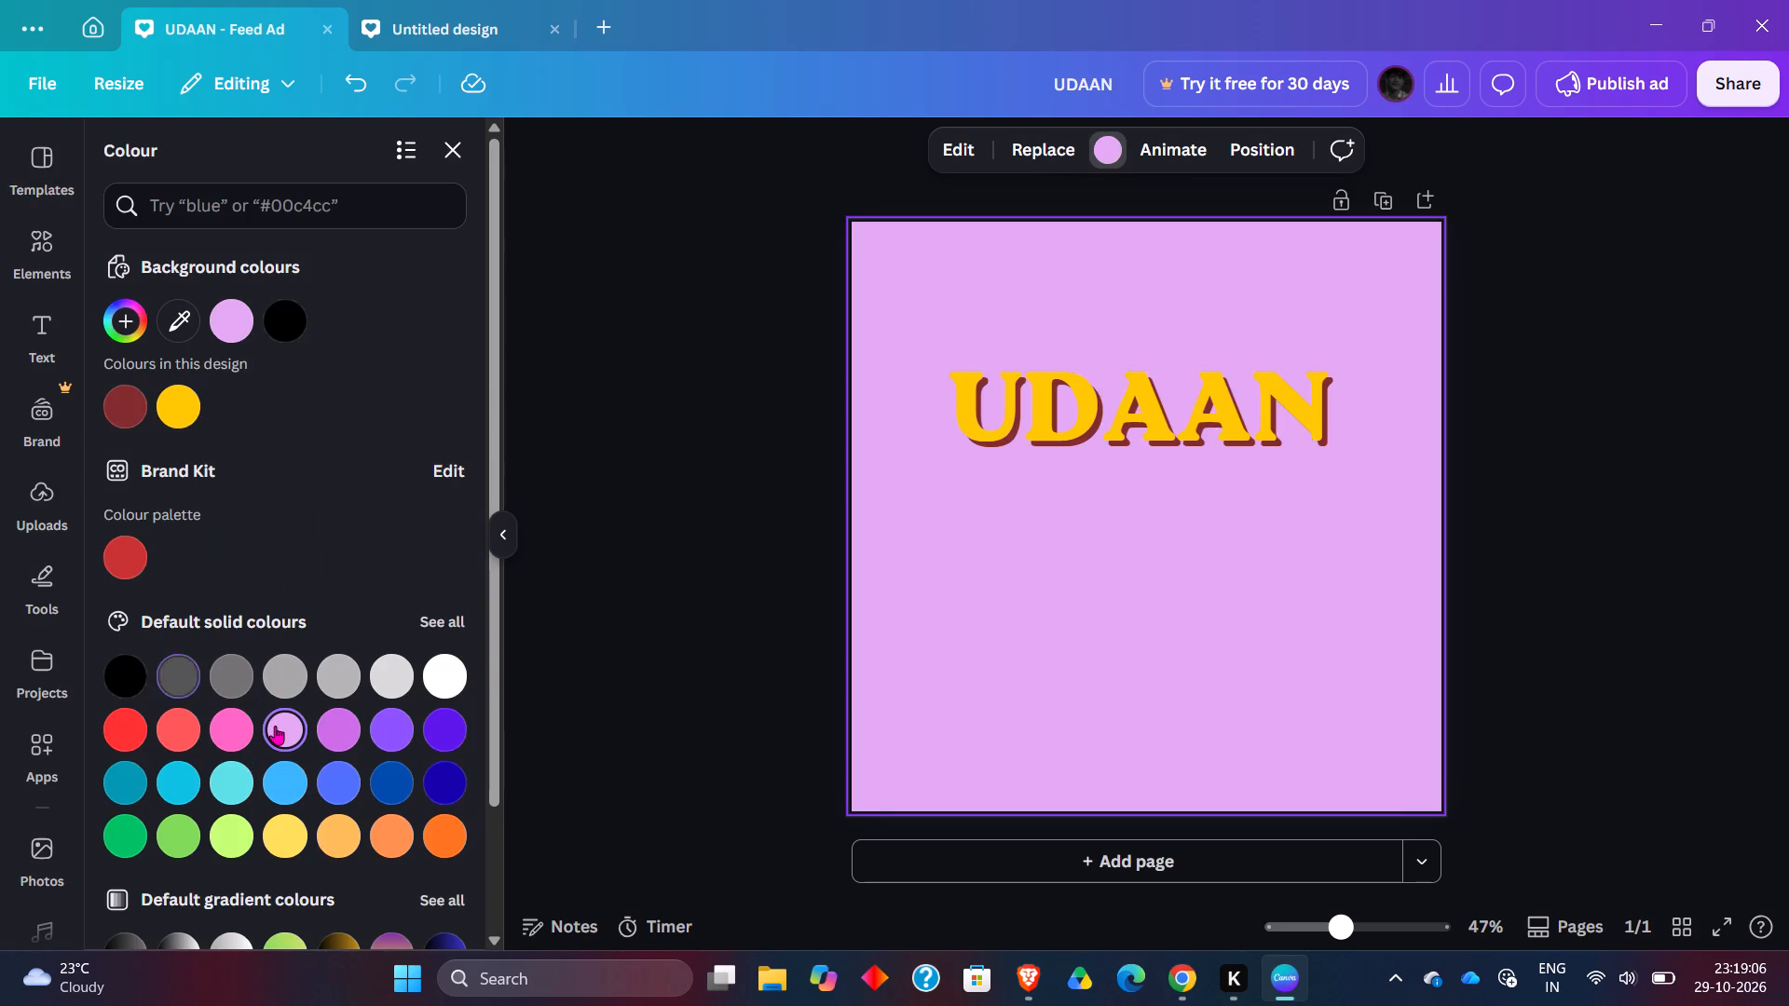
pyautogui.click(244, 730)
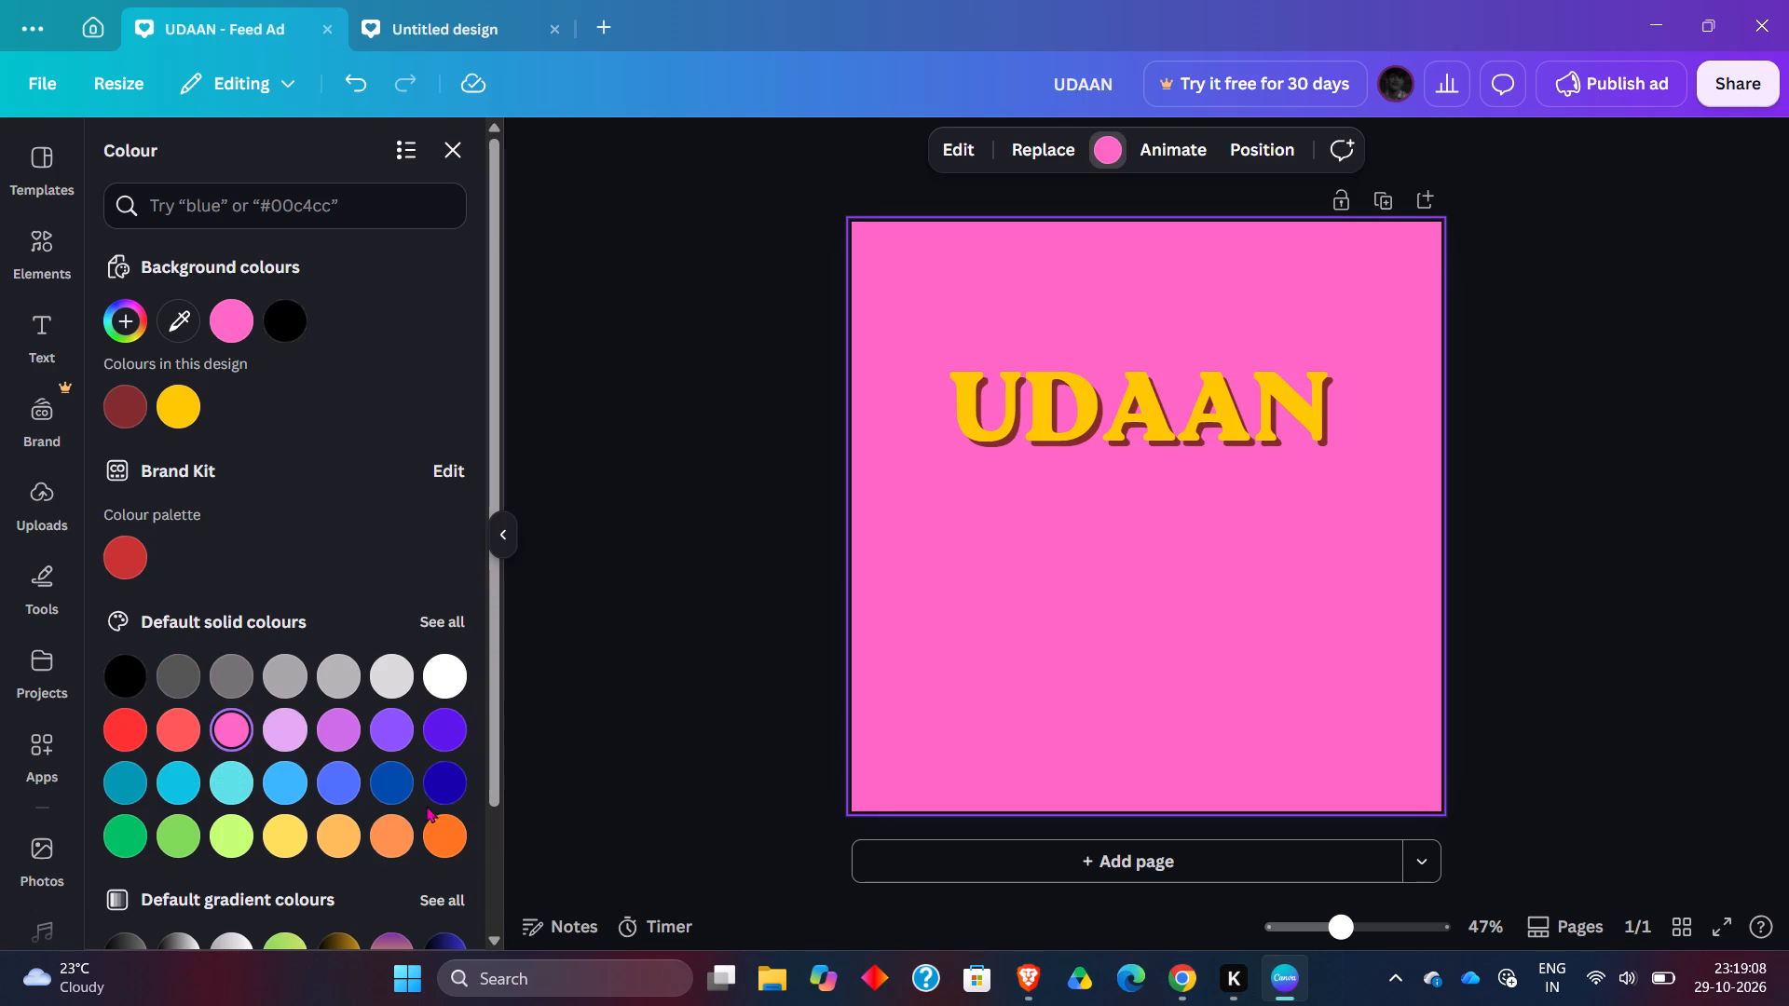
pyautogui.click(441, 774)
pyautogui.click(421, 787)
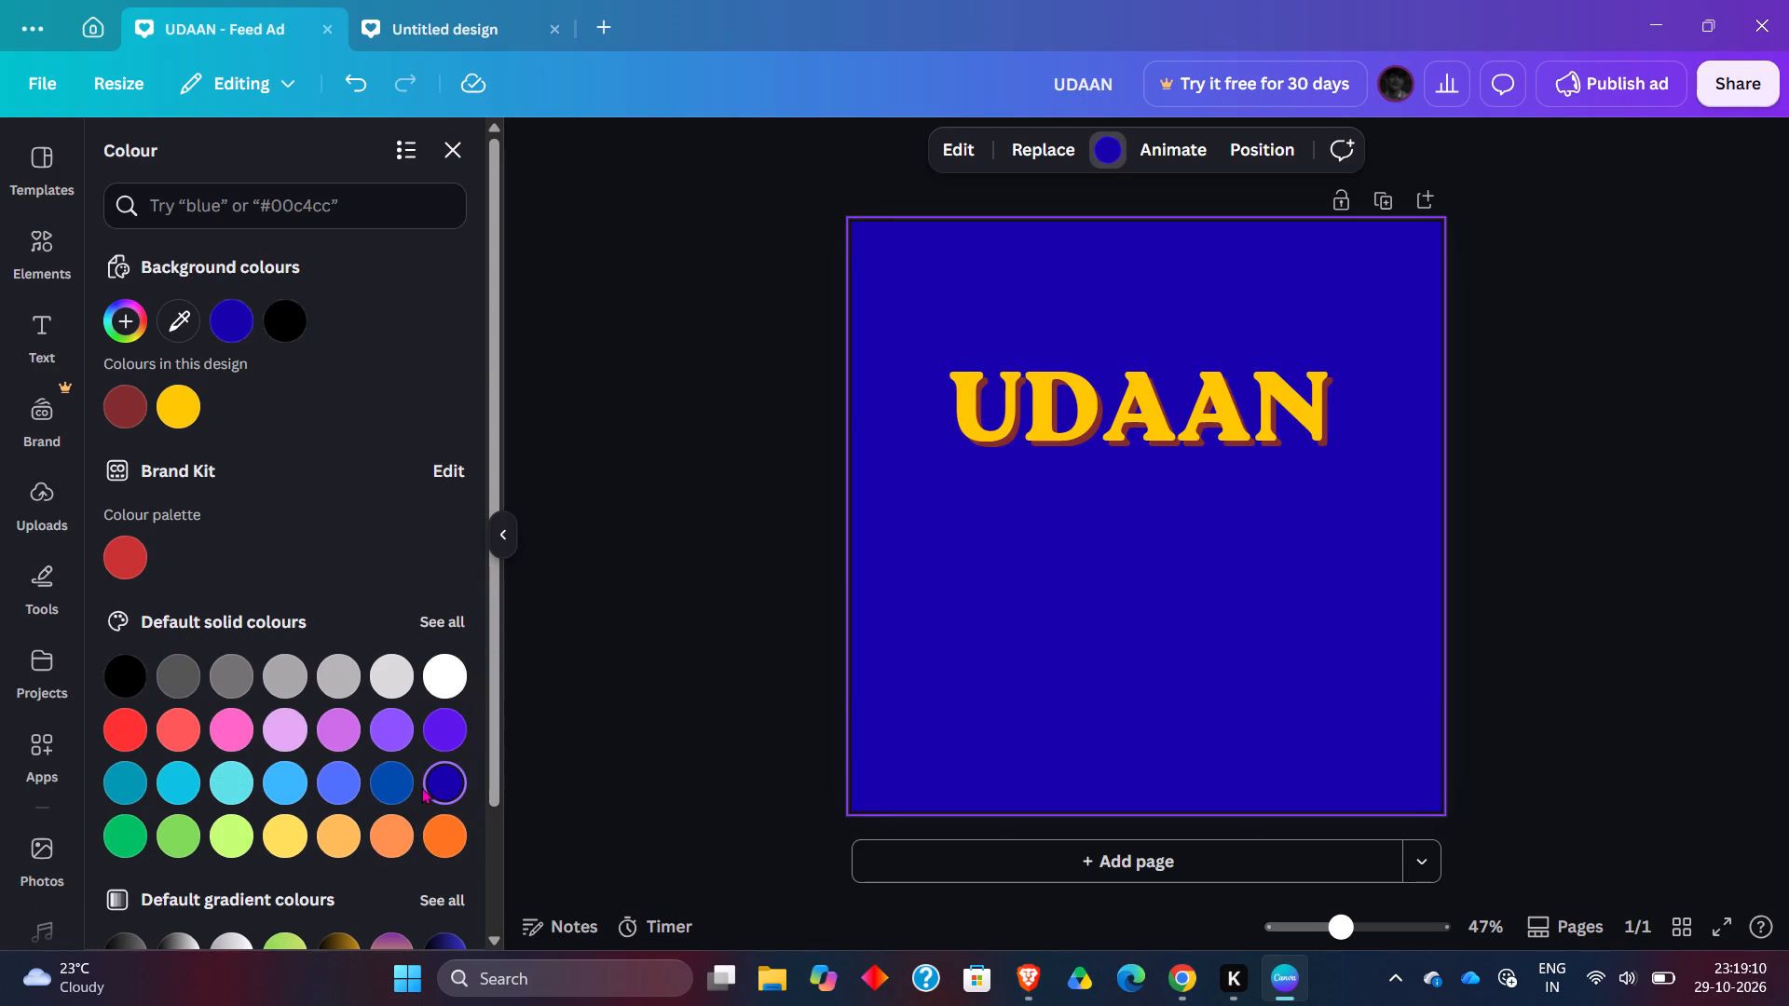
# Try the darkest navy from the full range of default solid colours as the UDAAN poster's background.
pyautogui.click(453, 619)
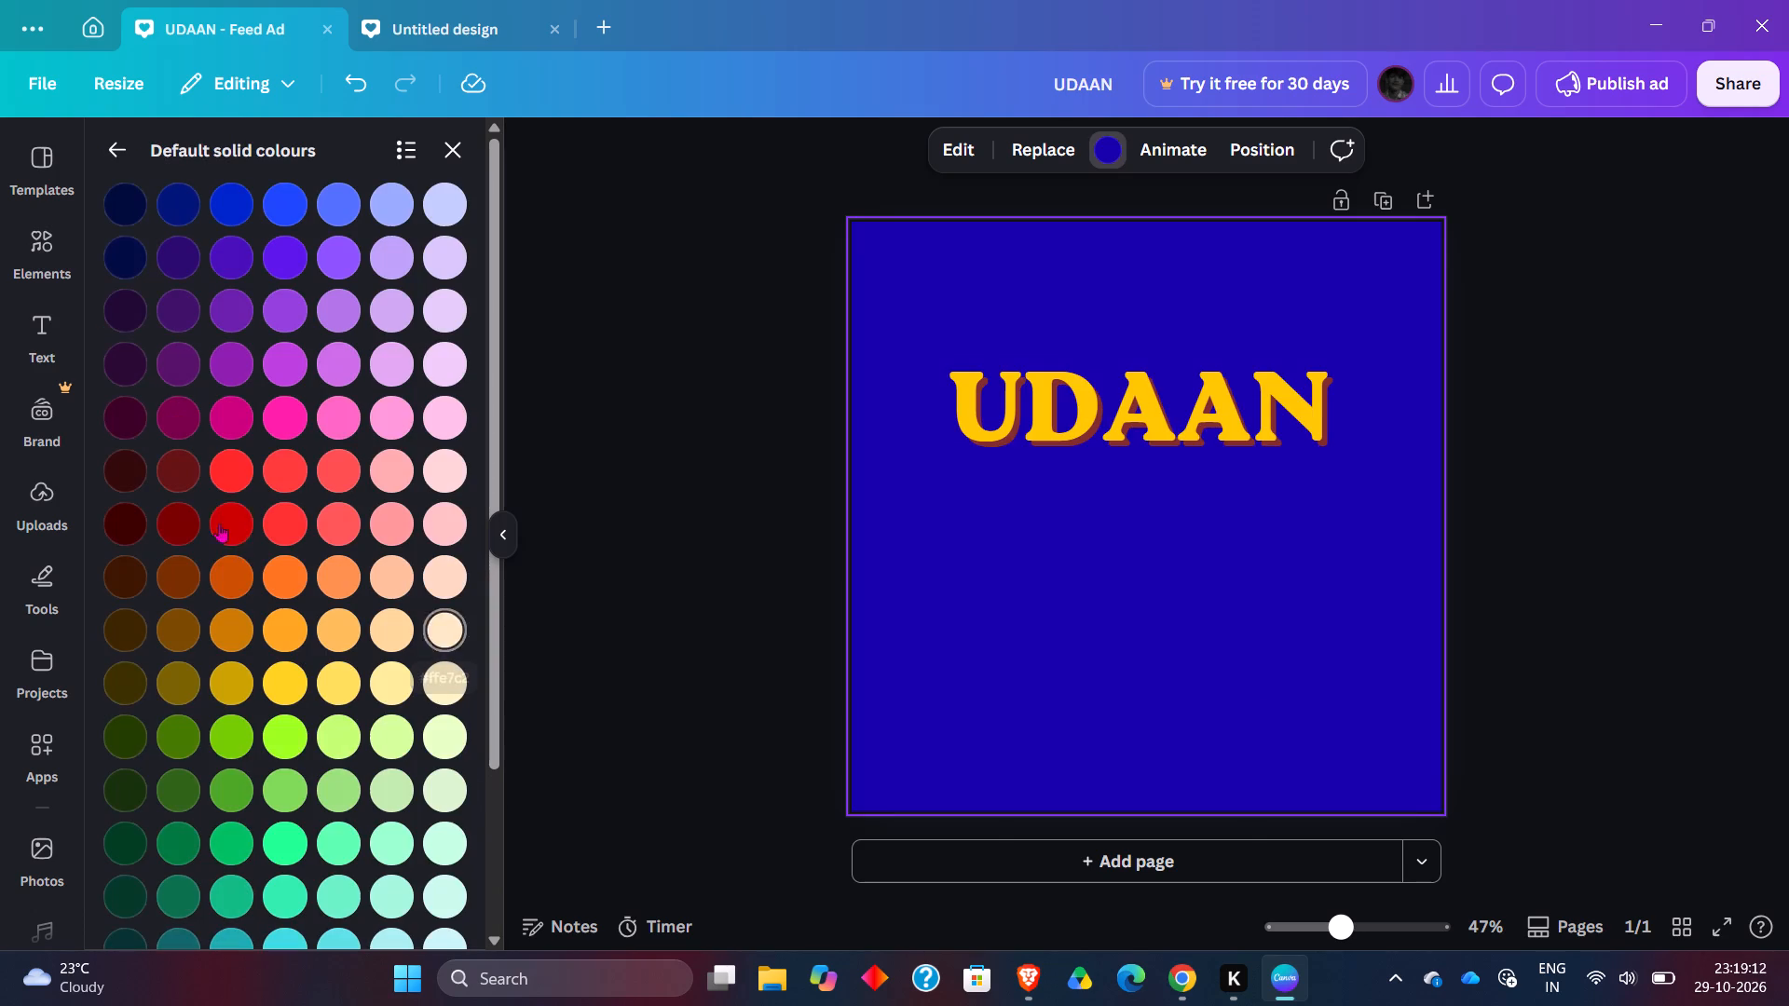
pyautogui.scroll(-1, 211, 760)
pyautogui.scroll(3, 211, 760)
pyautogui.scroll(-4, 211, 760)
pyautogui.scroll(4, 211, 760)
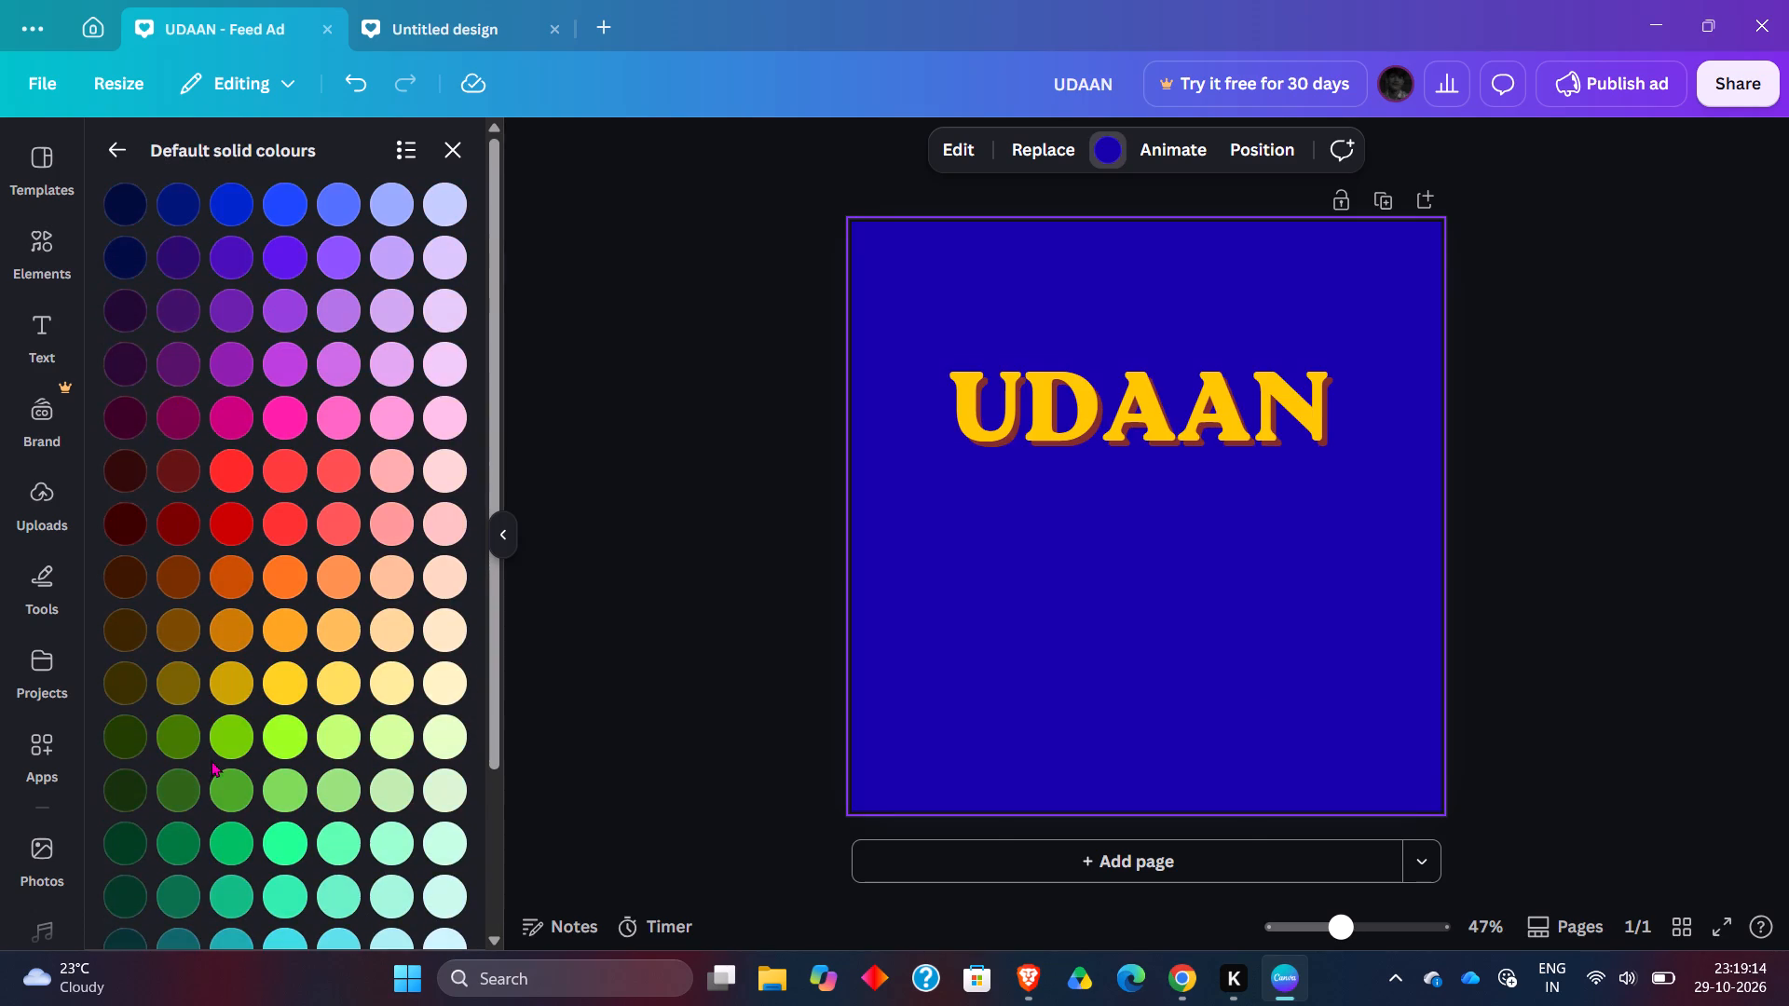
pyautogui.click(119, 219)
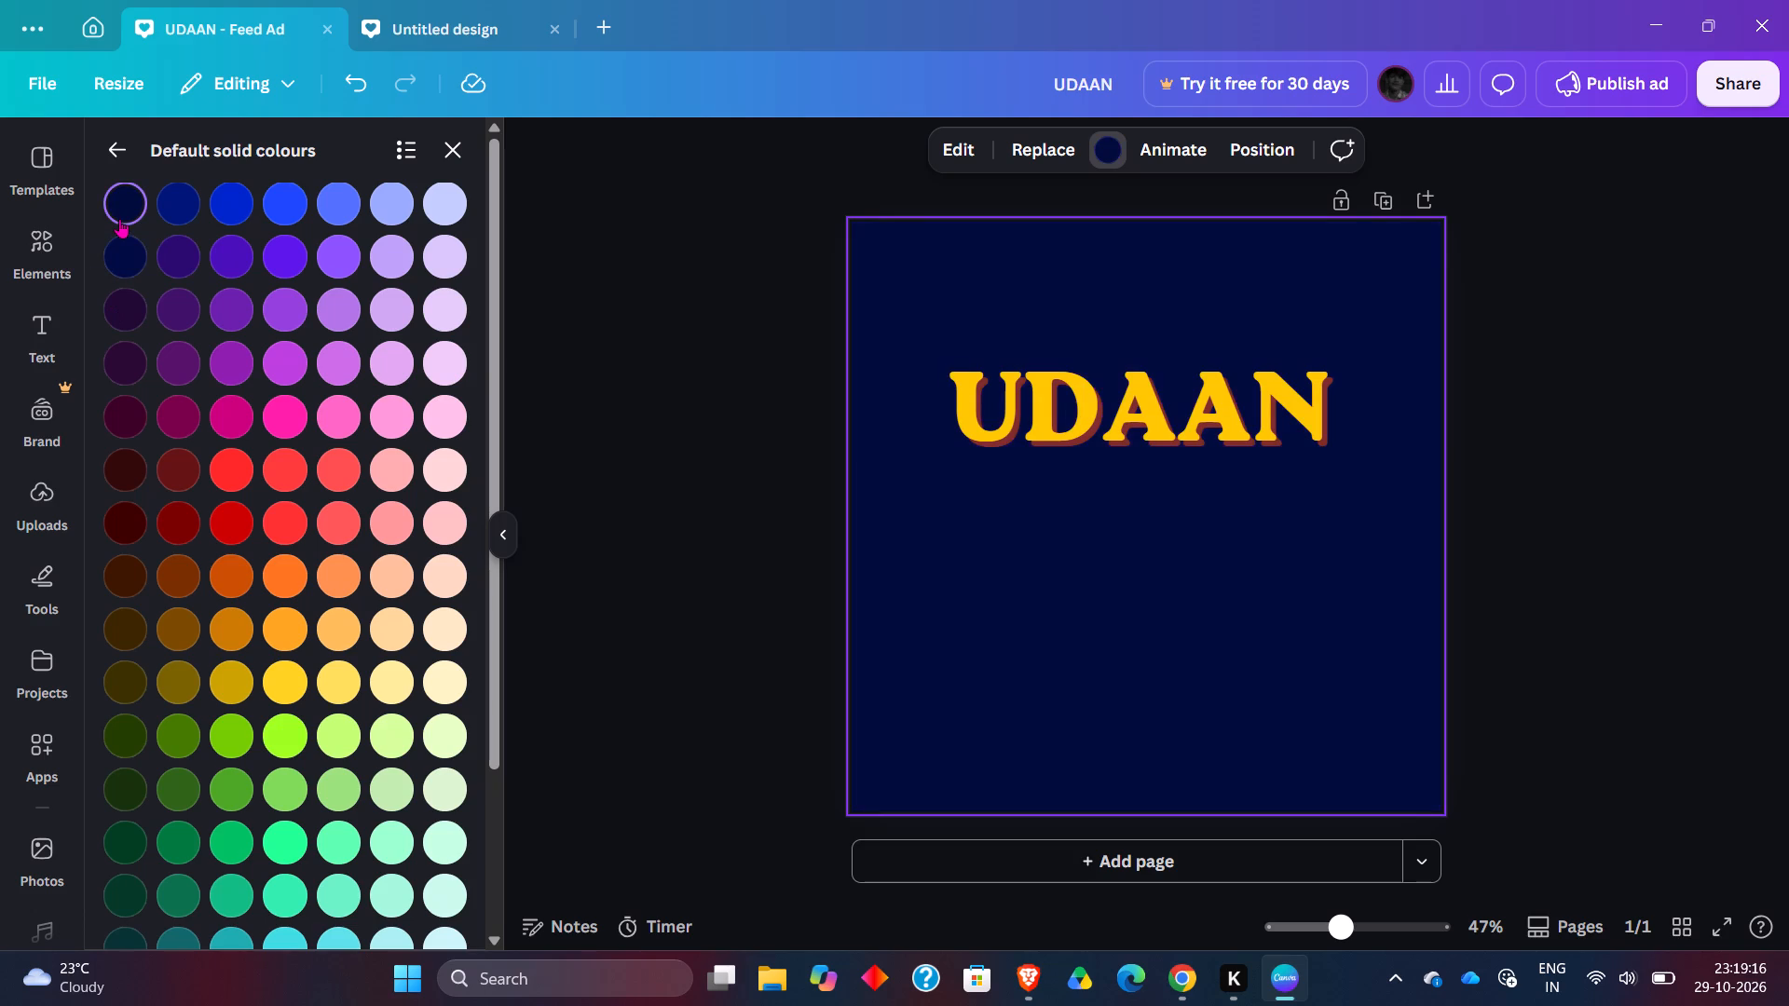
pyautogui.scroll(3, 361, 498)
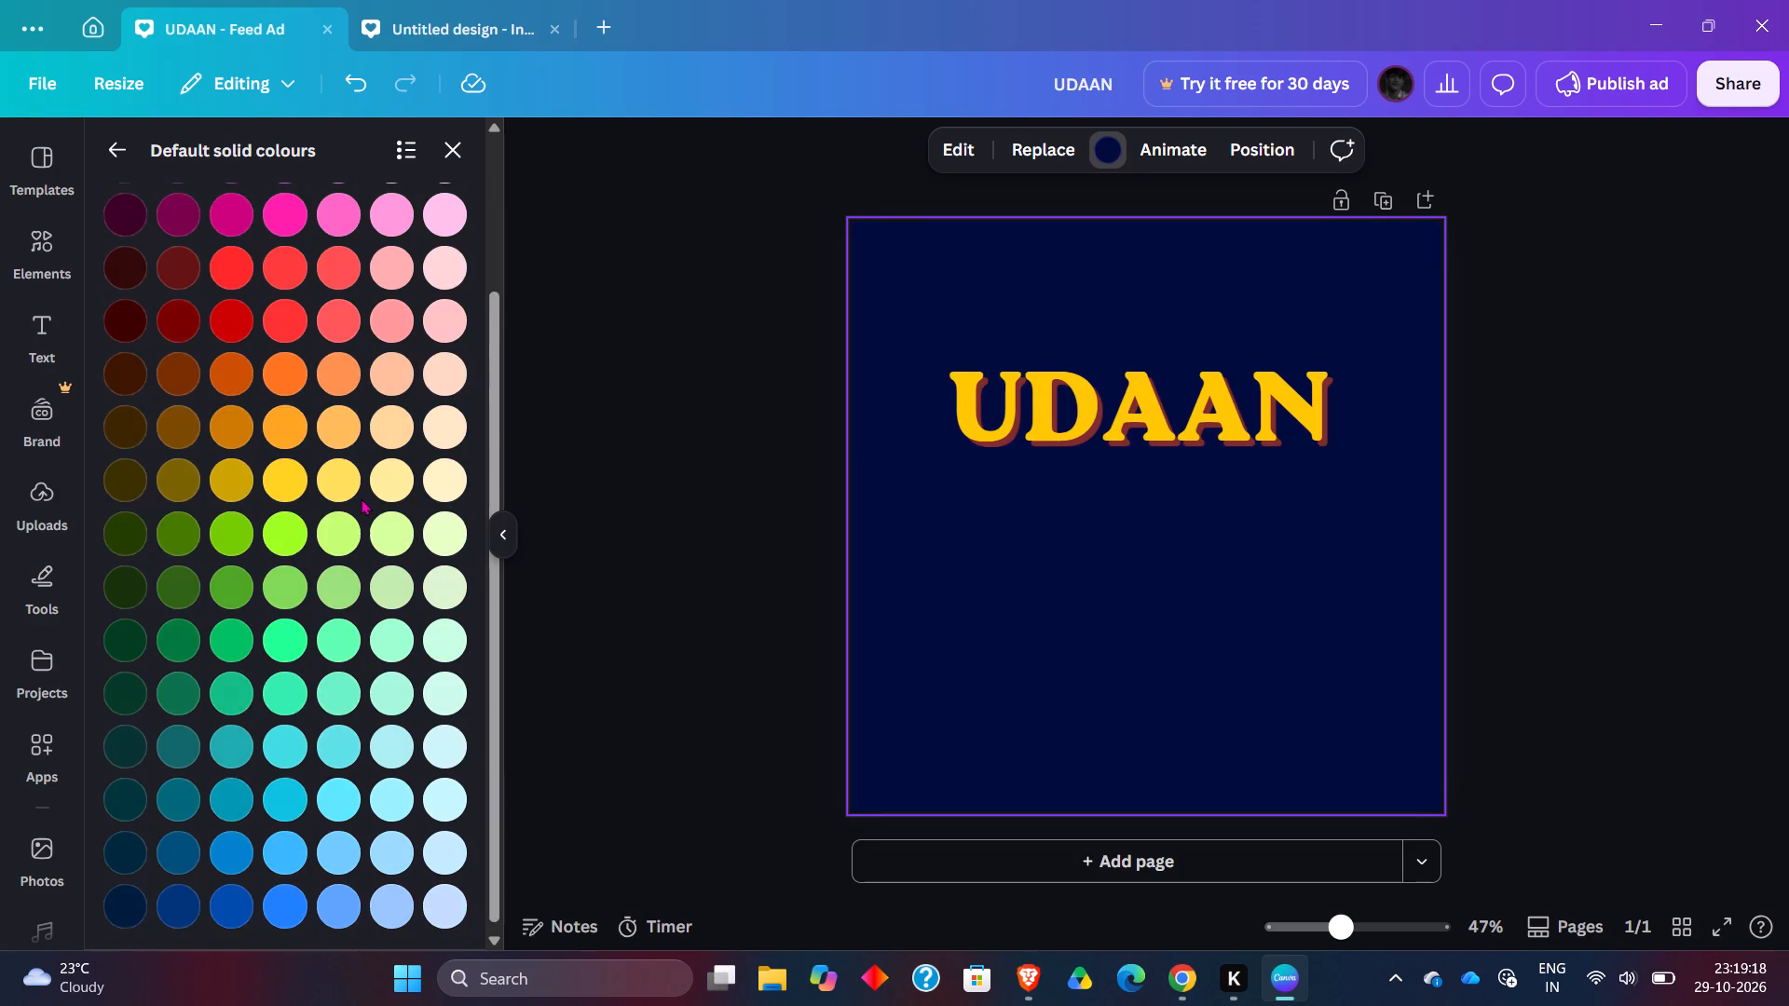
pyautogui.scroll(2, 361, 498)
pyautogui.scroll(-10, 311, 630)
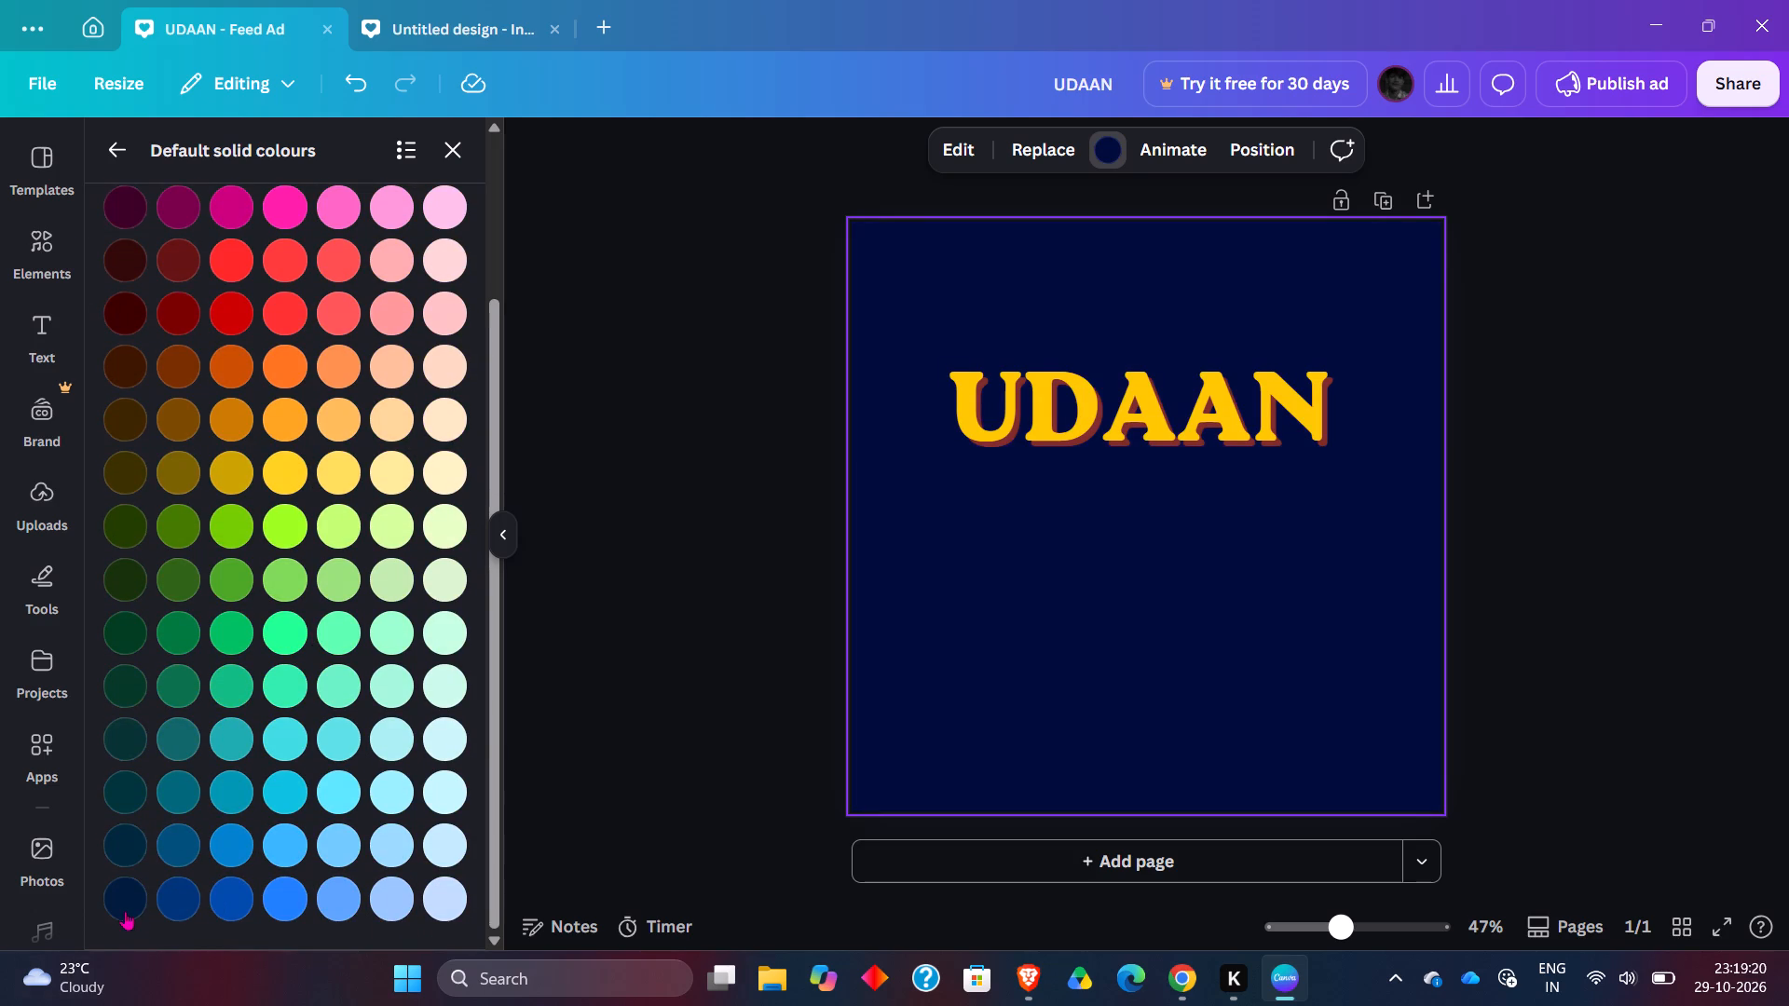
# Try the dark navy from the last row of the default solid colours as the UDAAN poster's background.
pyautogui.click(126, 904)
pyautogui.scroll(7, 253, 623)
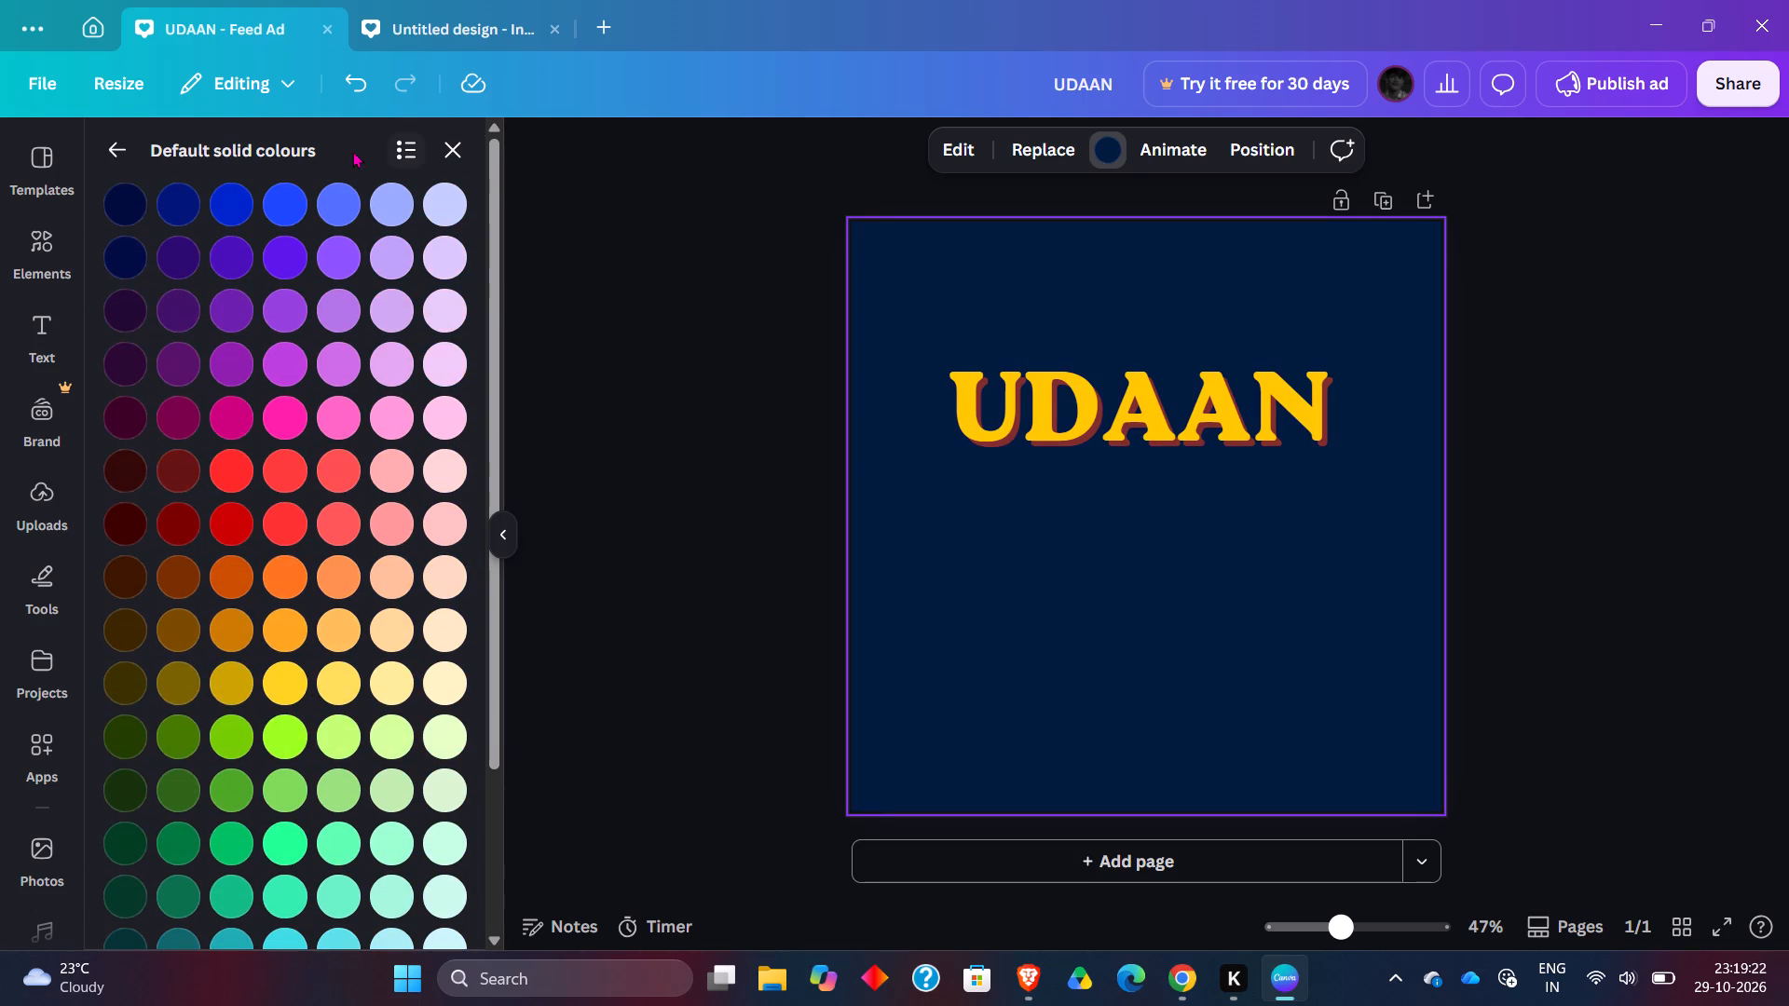
# Set the UDAAN poster's background to black, using the background colours already in the design.
pyautogui.click(120, 158)
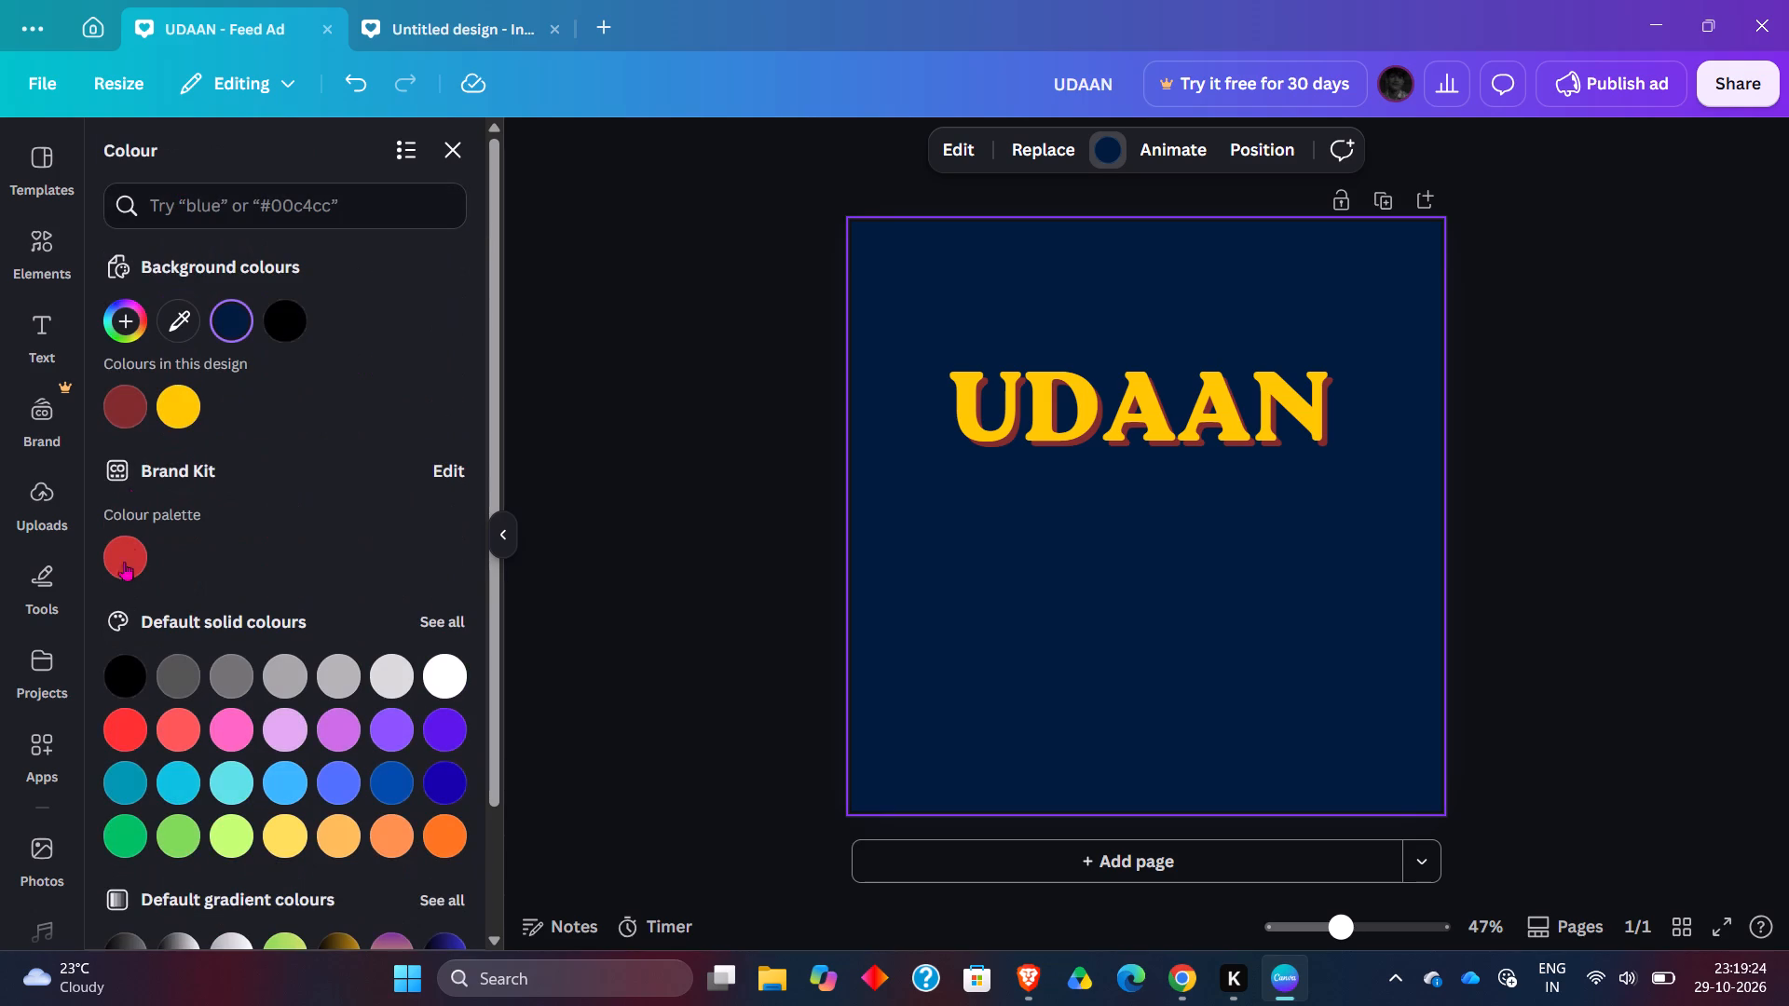
pyautogui.click(290, 316)
pyautogui.doubleClick(723, 471)
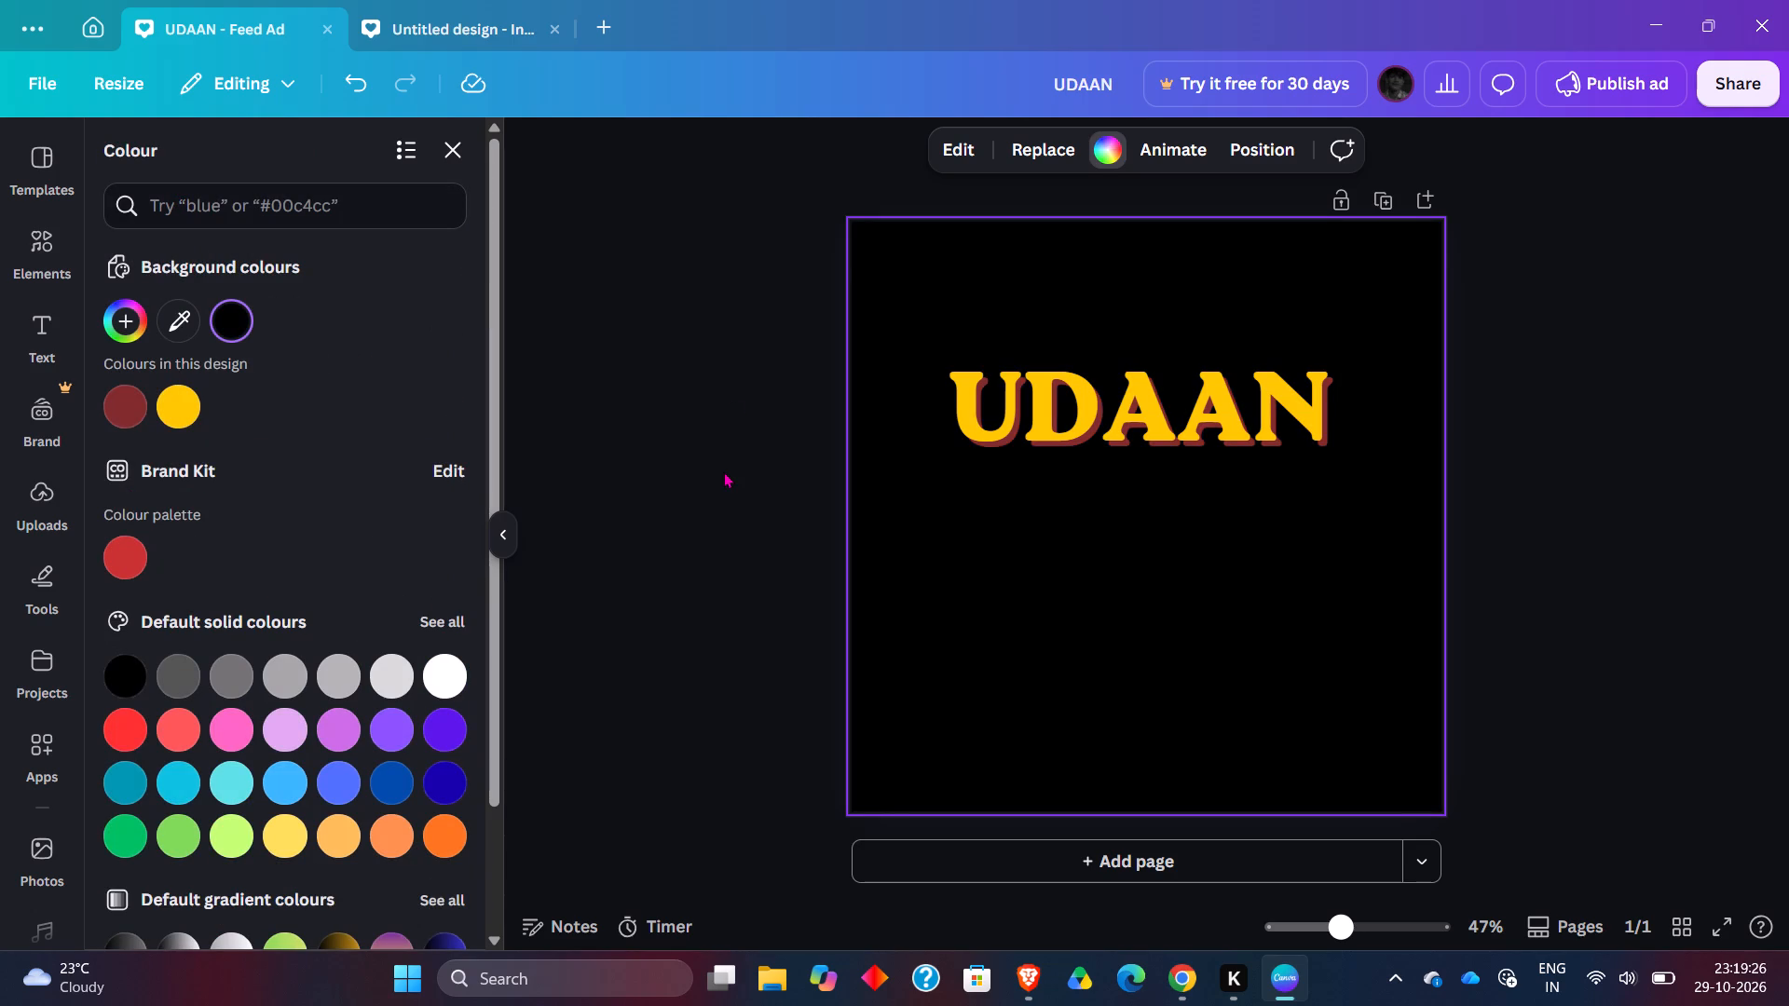
pyautogui.click(510, 535)
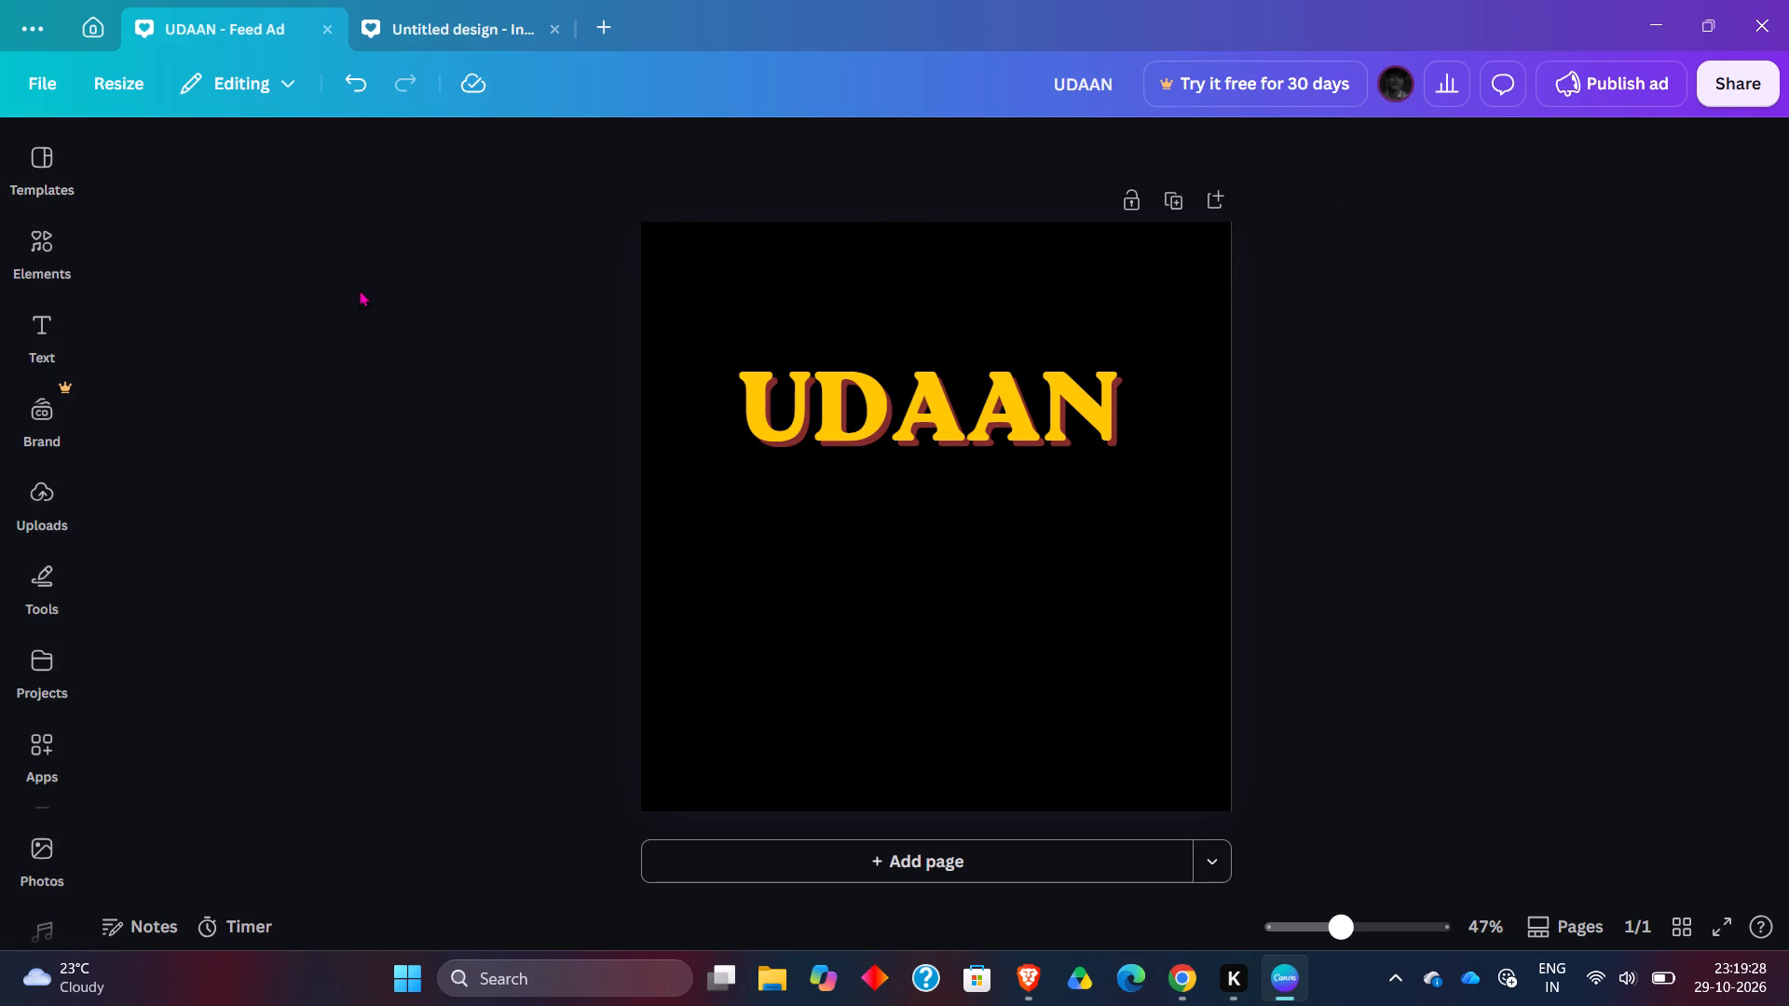
# In the untitled Instagram Post design, apply the recently used "Happy to meet you!" friendship template with the two stones.
pyautogui.click(497, 21)
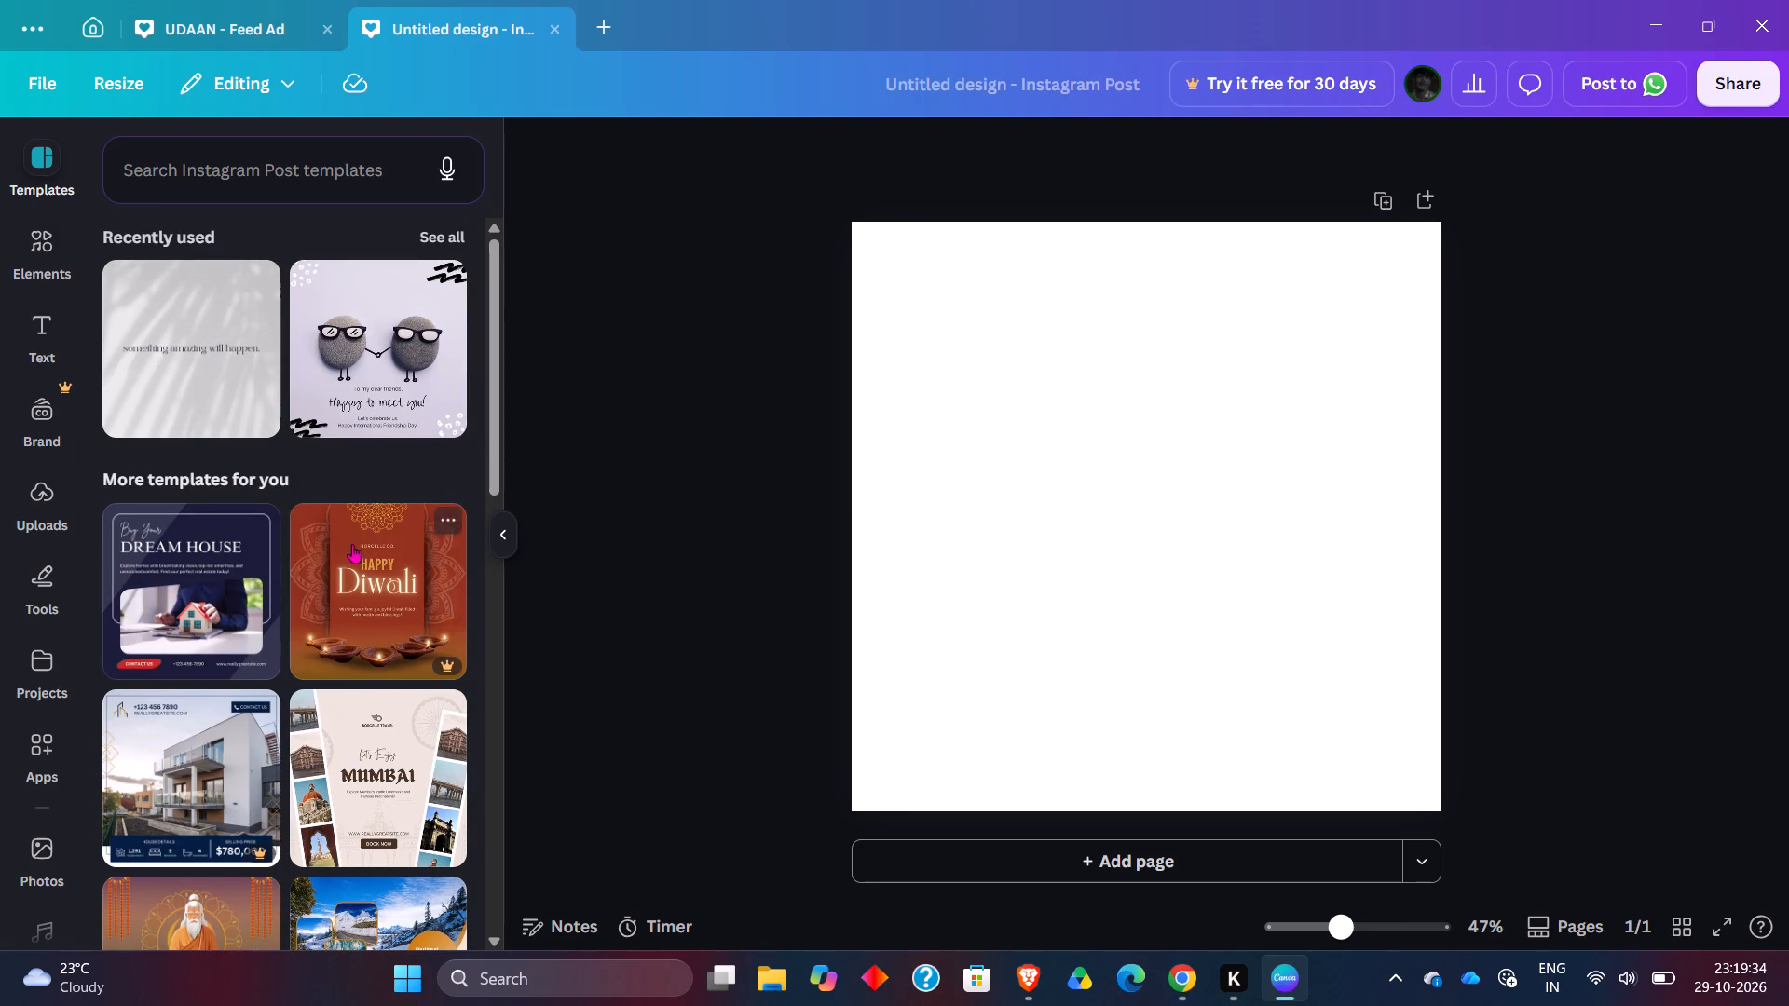
pyautogui.click(386, 361)
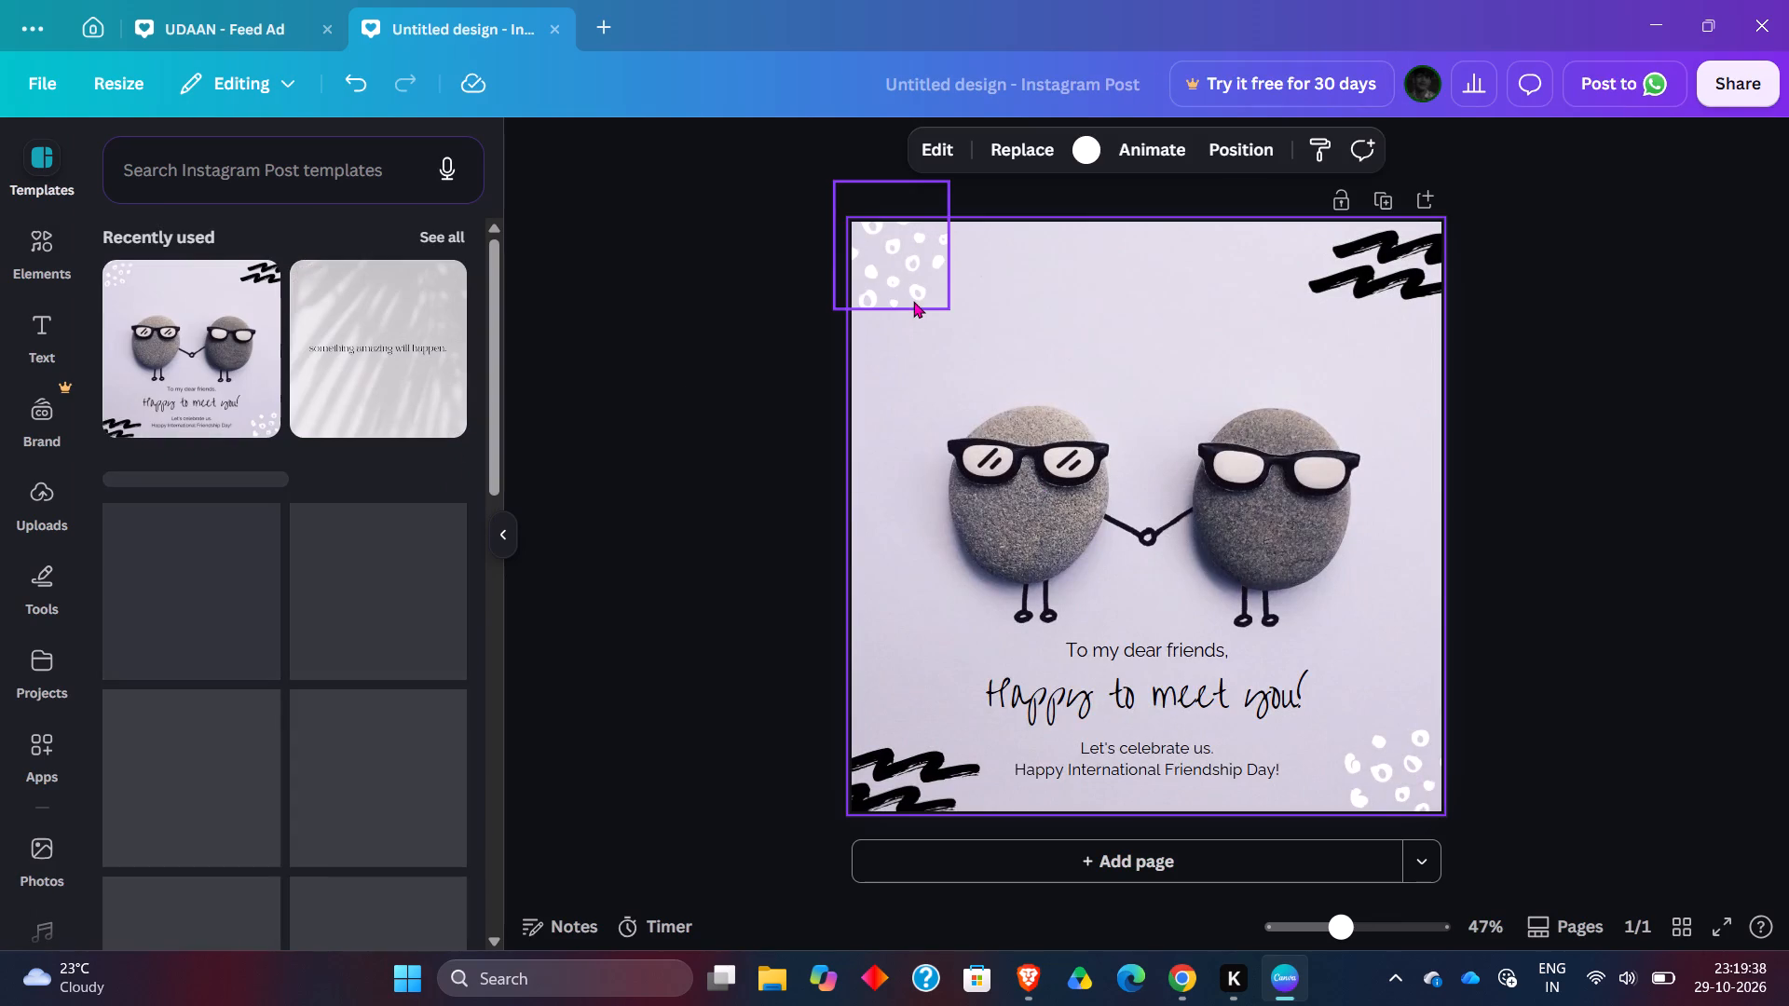
# Copy the white dotted graphic from the template's upper-left corner into the UDAAN poster.
pyautogui.click(913, 301)
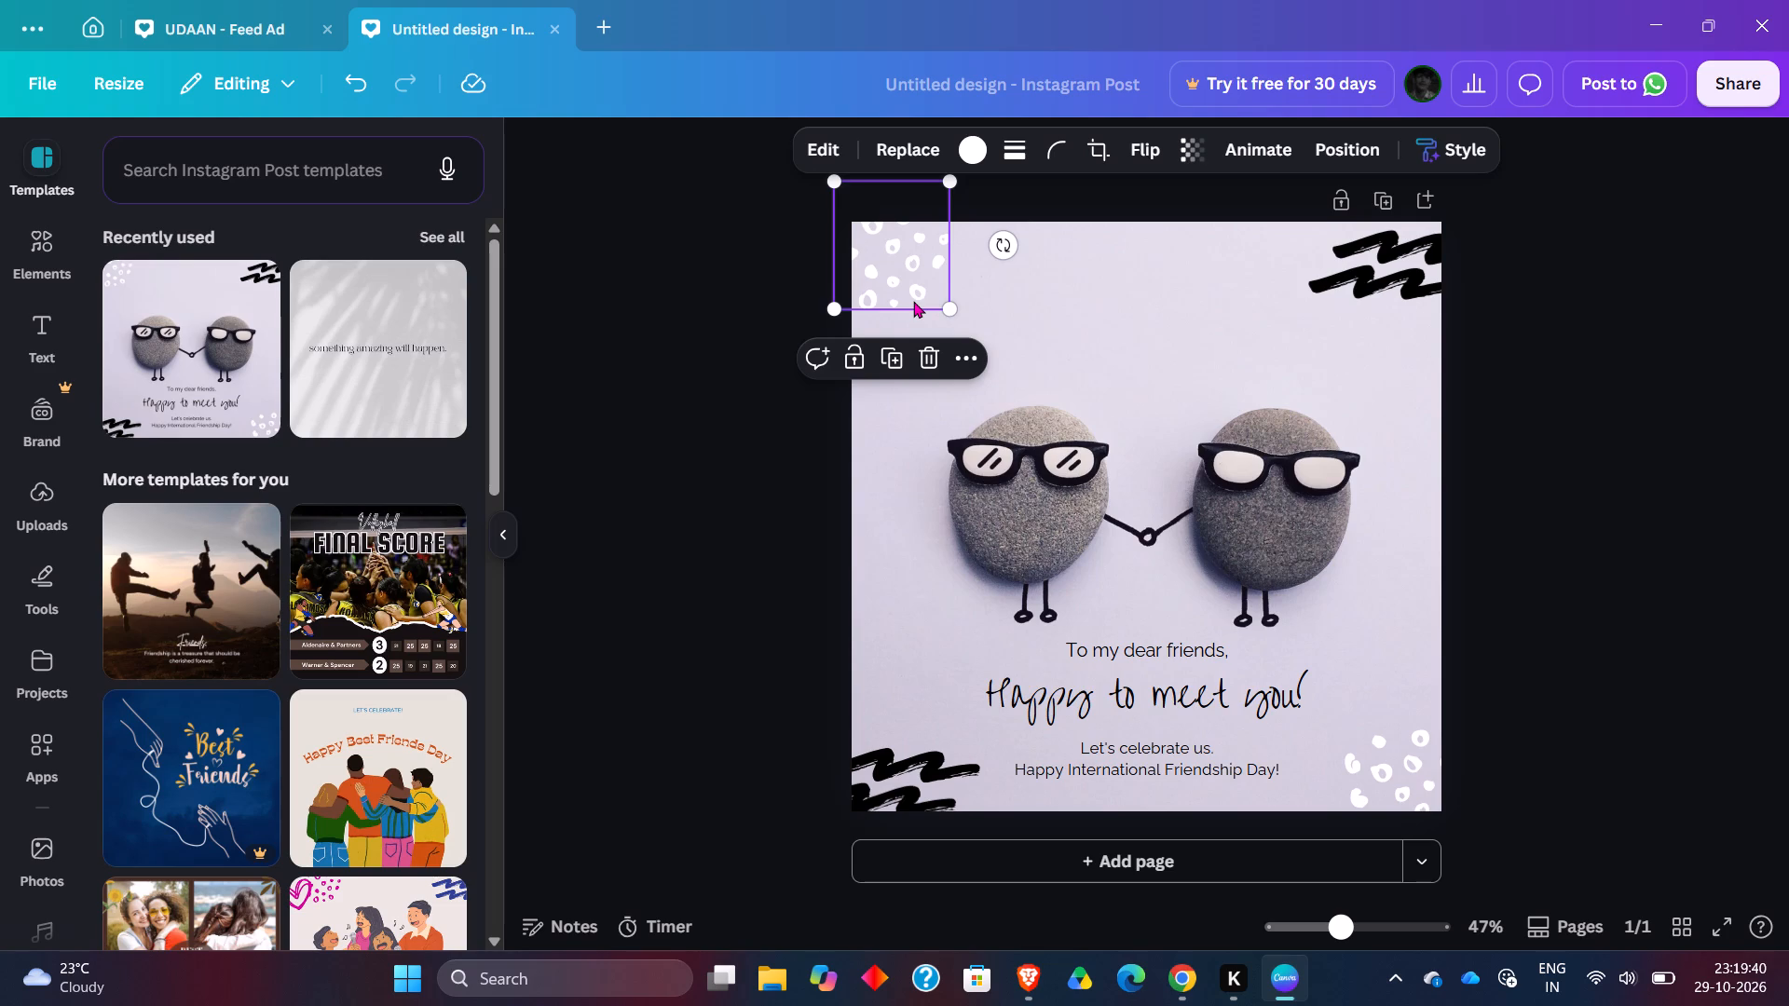
pyautogui.hotkey('ctrl', 'c')
pyautogui.click(219, 23)
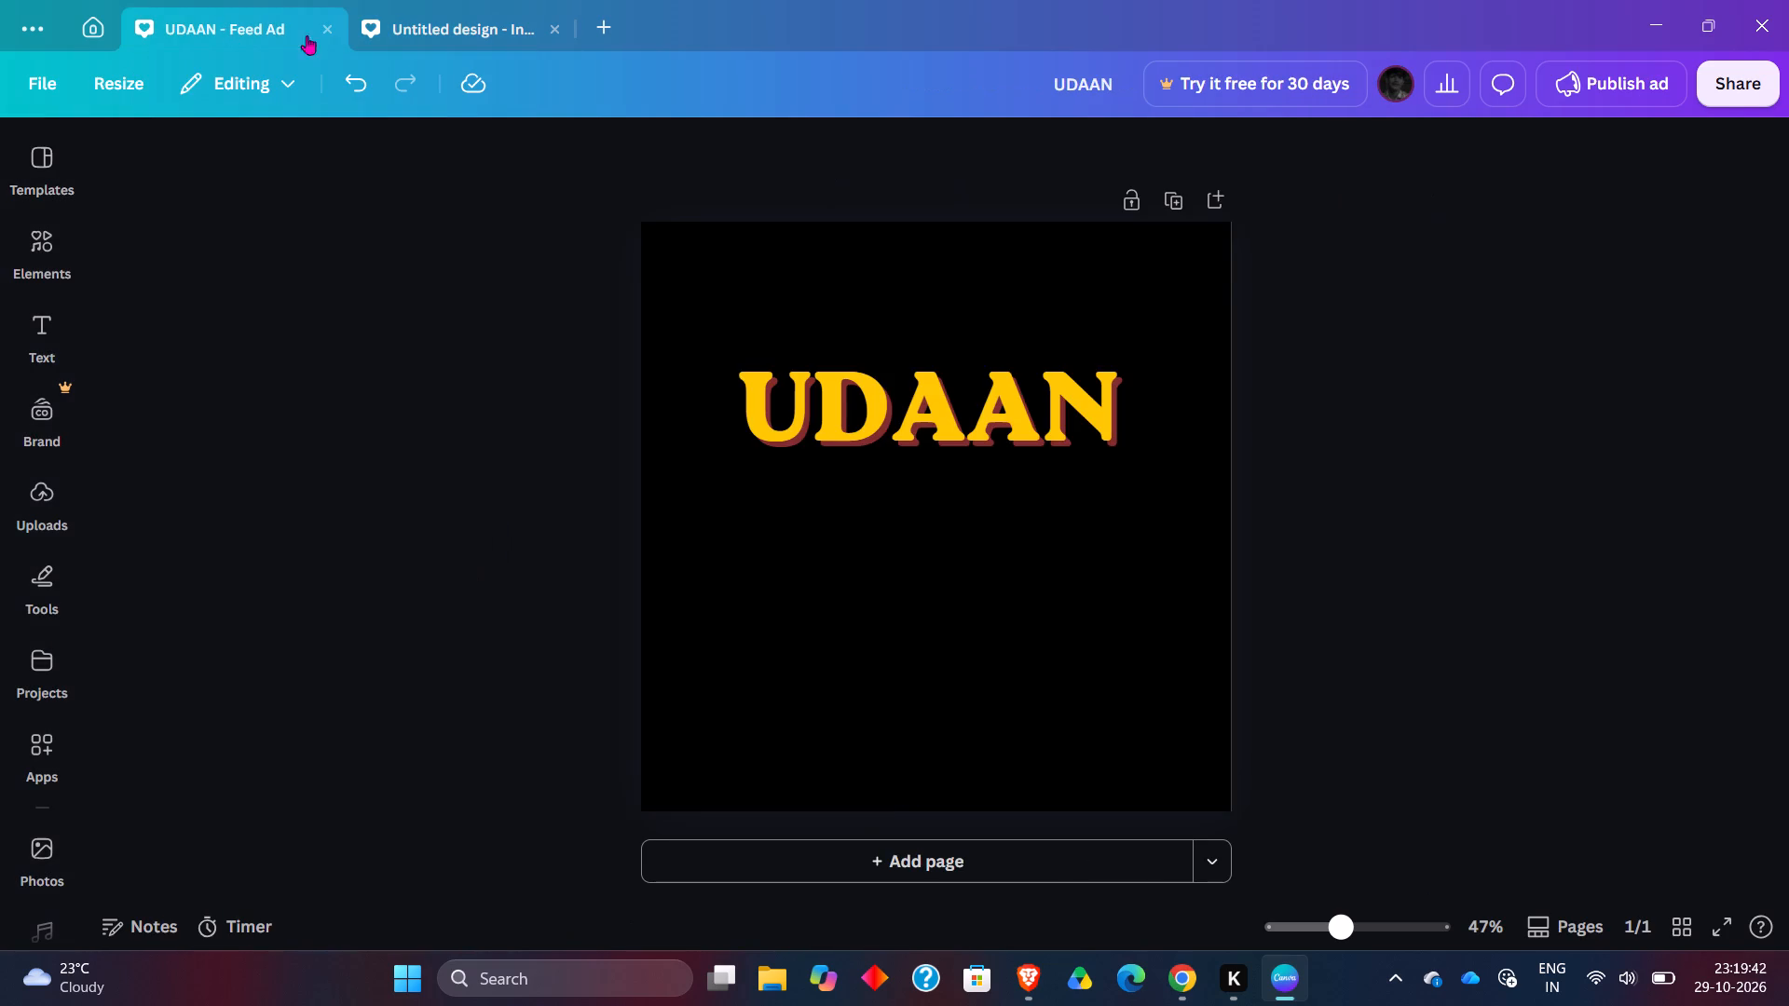
pyautogui.hotkey('ctrl', 'v')
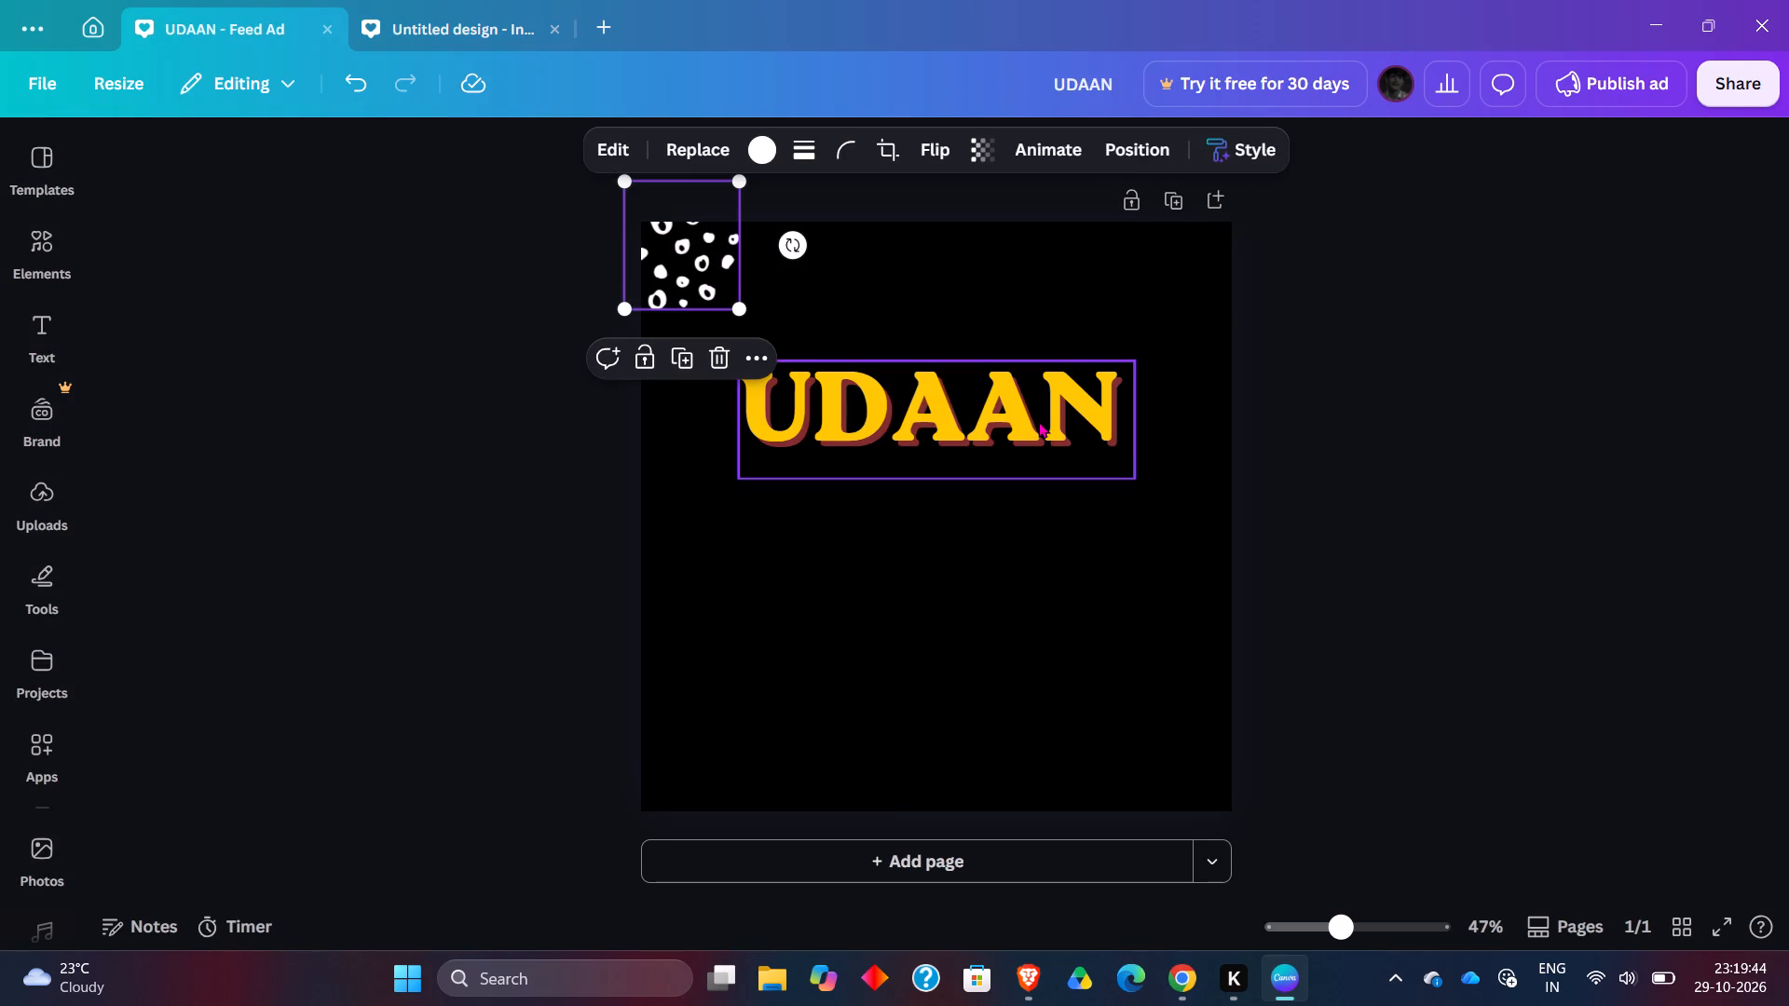
pyautogui.click(1563, 585)
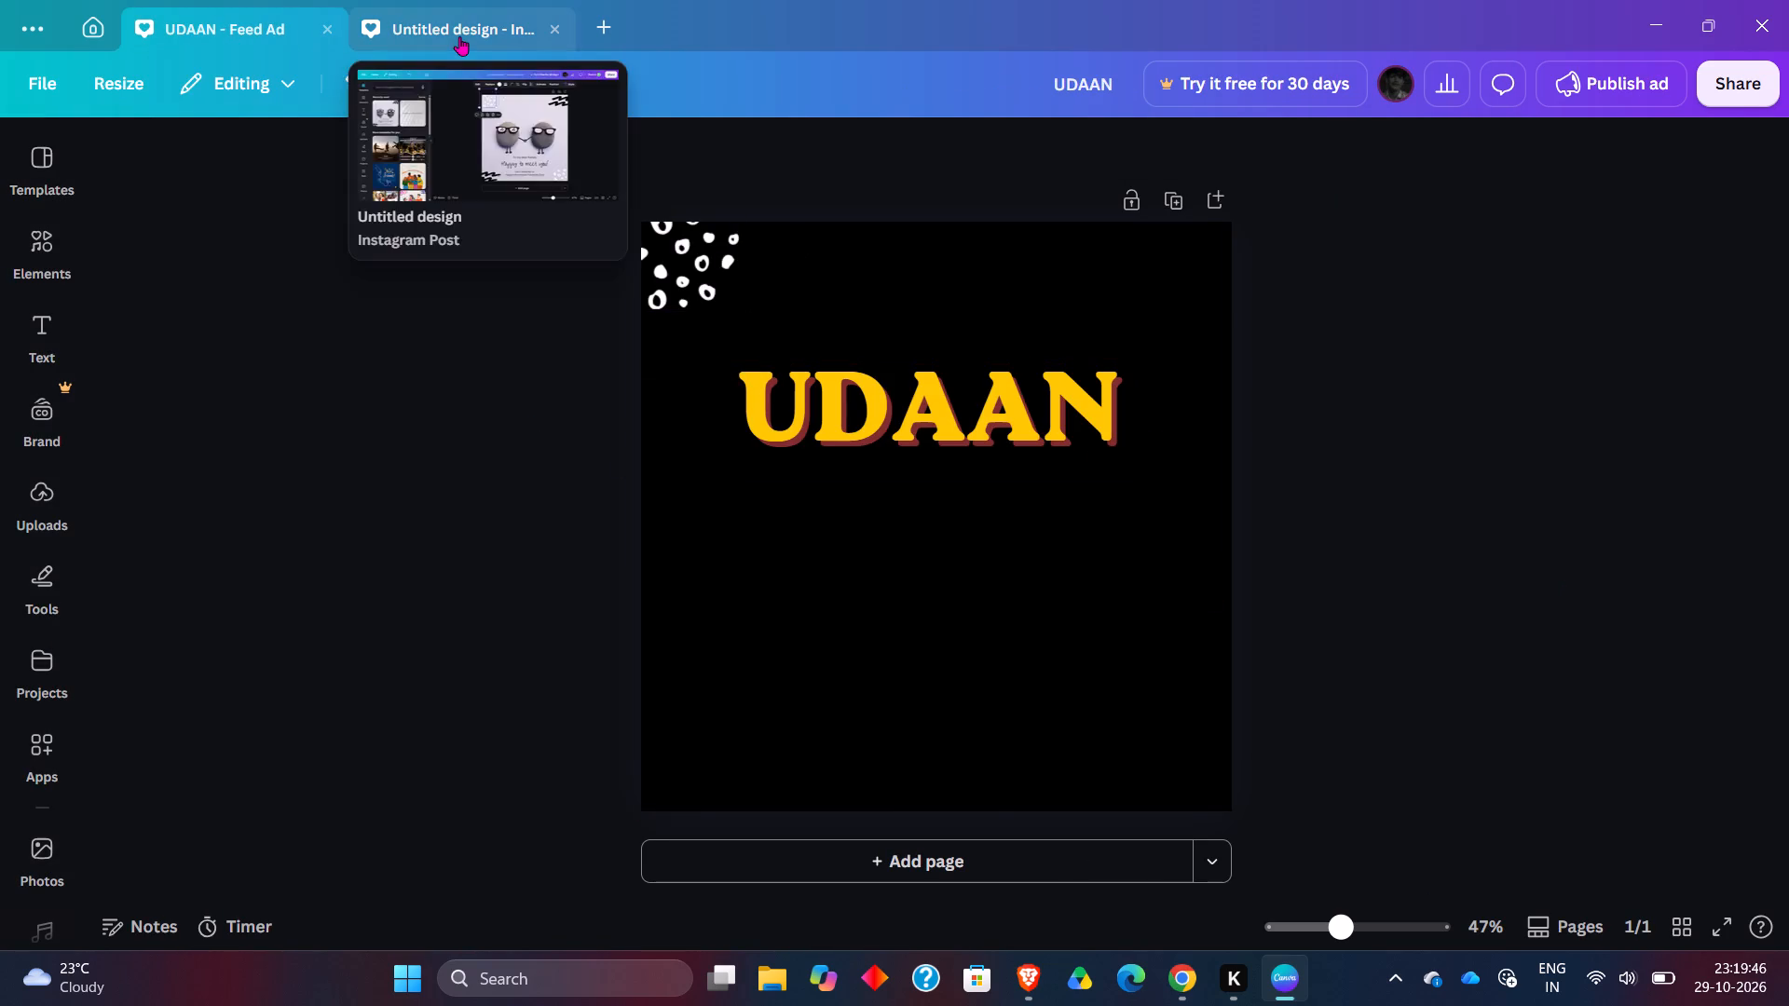
# Copy the white dotted graphic from the friendship template's lower-right corner for the UDAAN poster.
pyautogui.click(459, 36)
pyautogui.click(1392, 771)
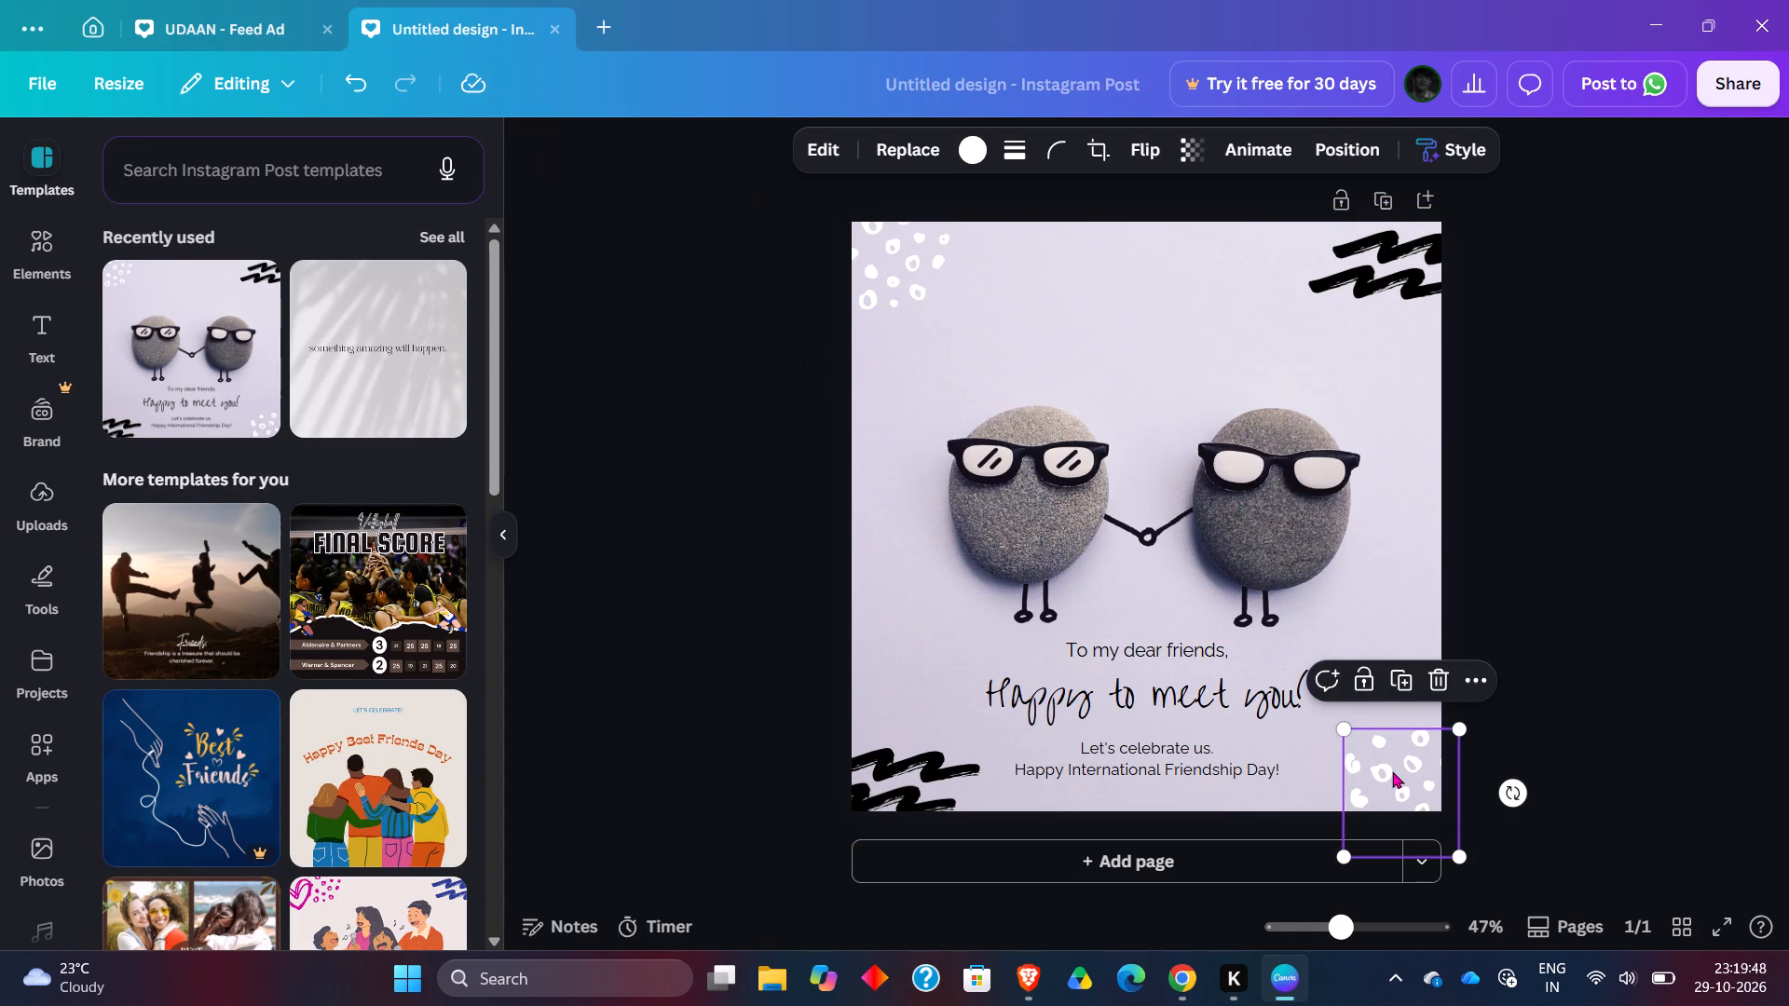
pyautogui.hotkey('ctrl', 'c')
pyautogui.click(251, 0)
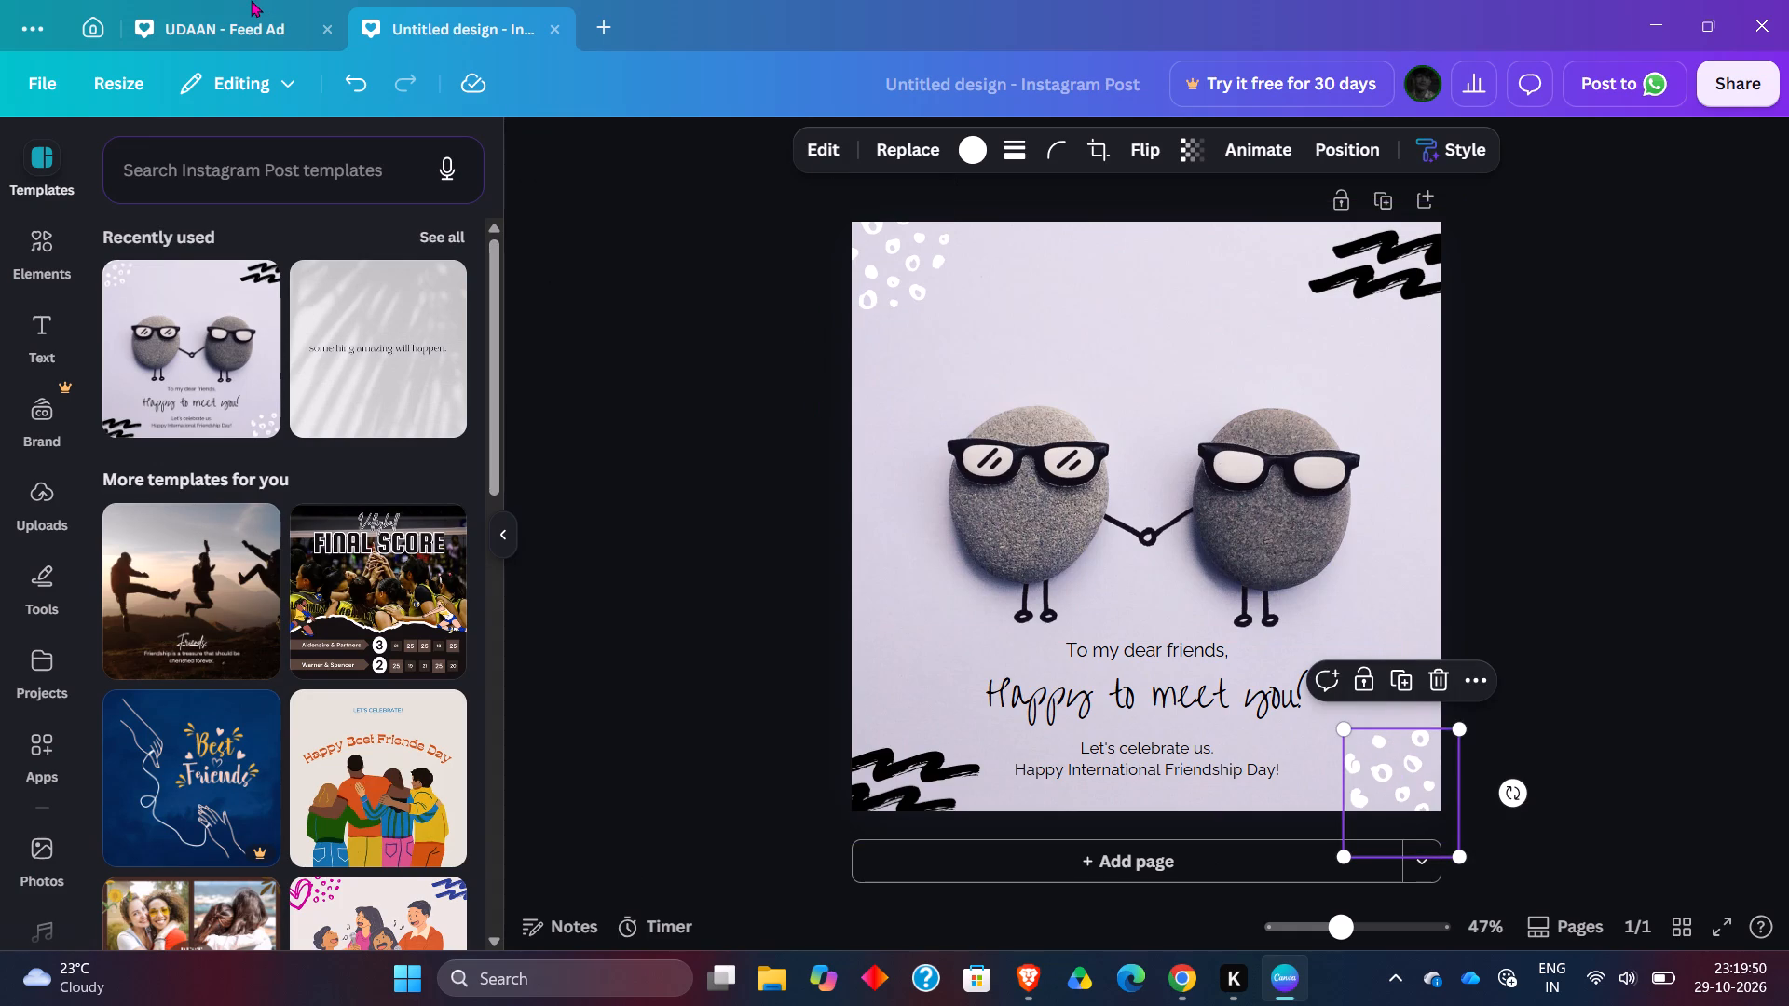
# Paste the copied white dot pattern into the bottom-right corner of the UDAAN poster.
pyautogui.click(245, 21)
pyautogui.hotkey('ctrl', 'v')
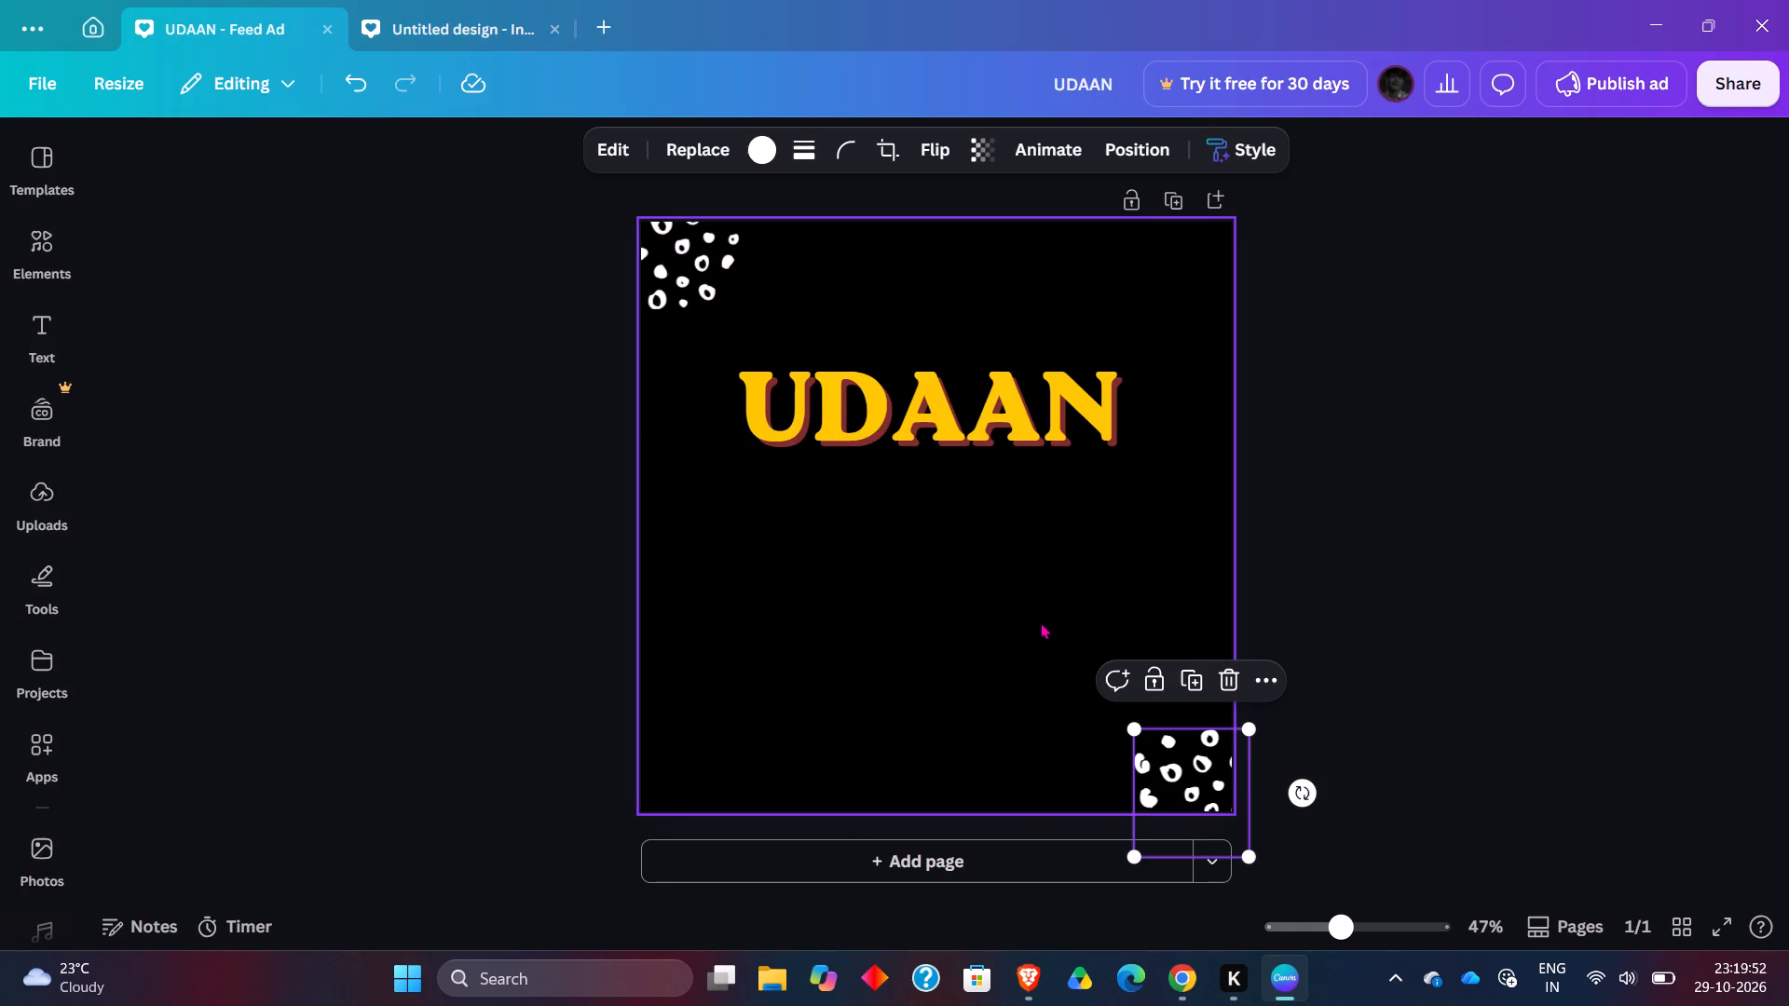
pyautogui.click(1670, 759)
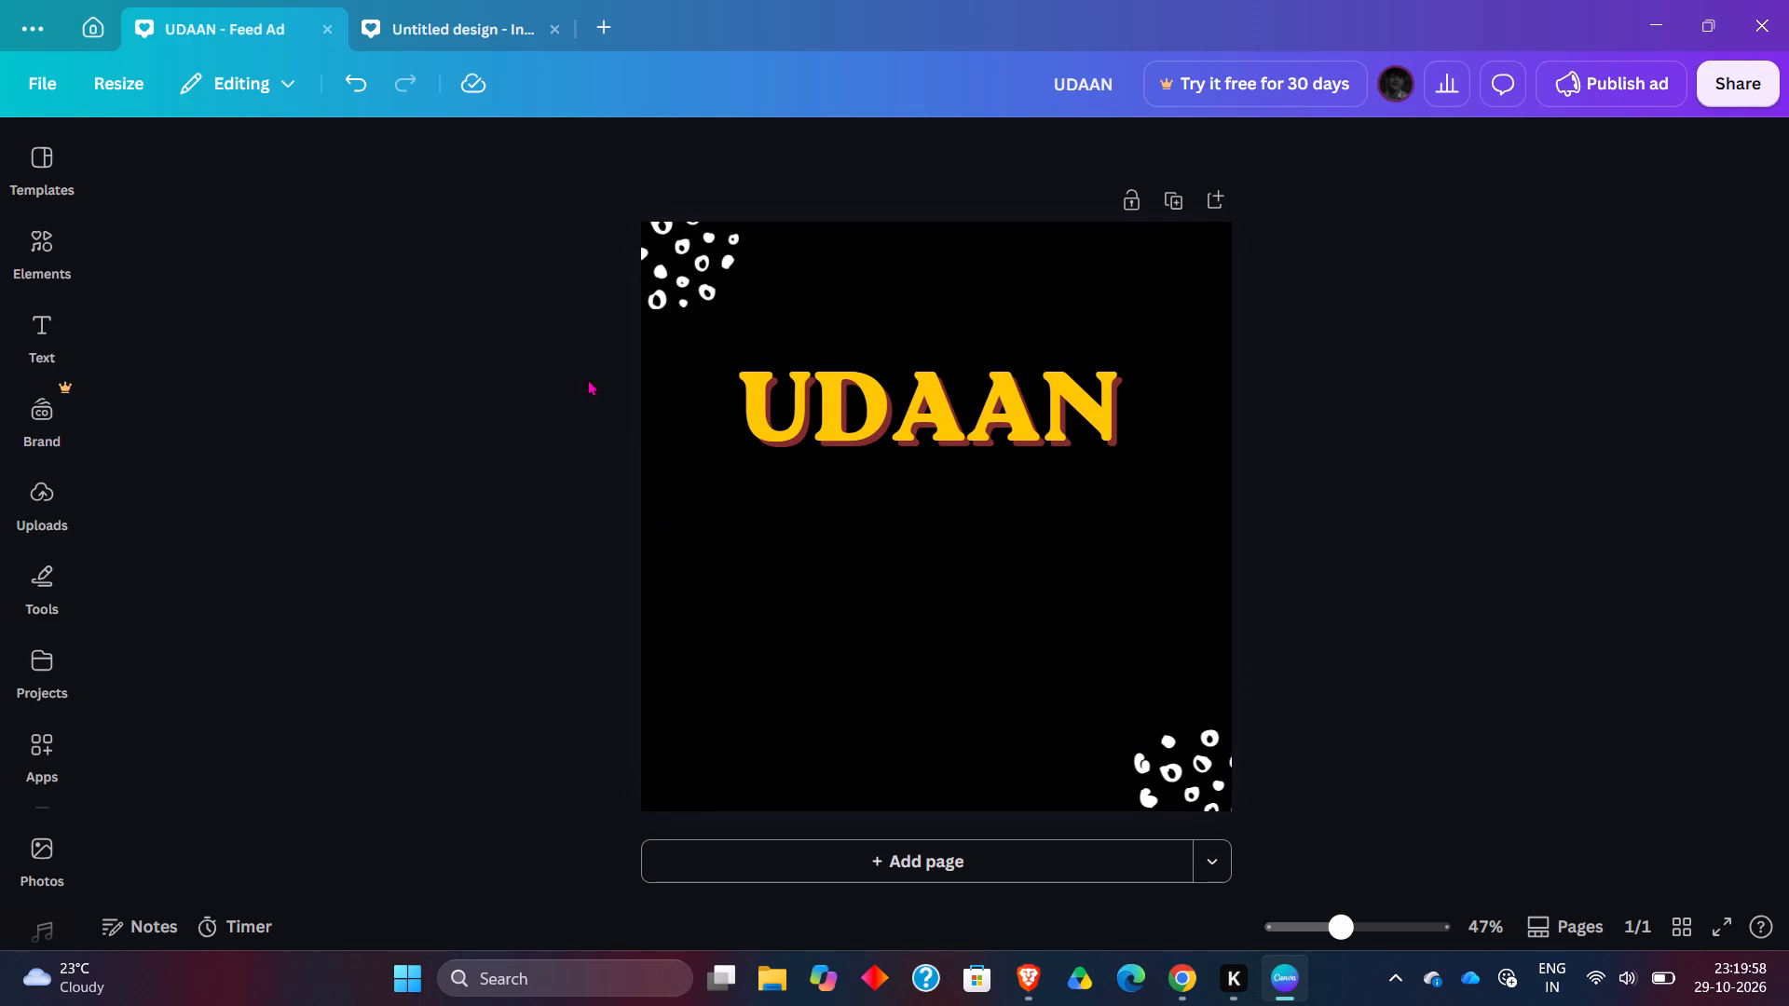
# Switch to the untitled Instagram post design and apply the blank cream template with watercolour flowers and peach washes in its corners.
pyautogui.click(477, 9)
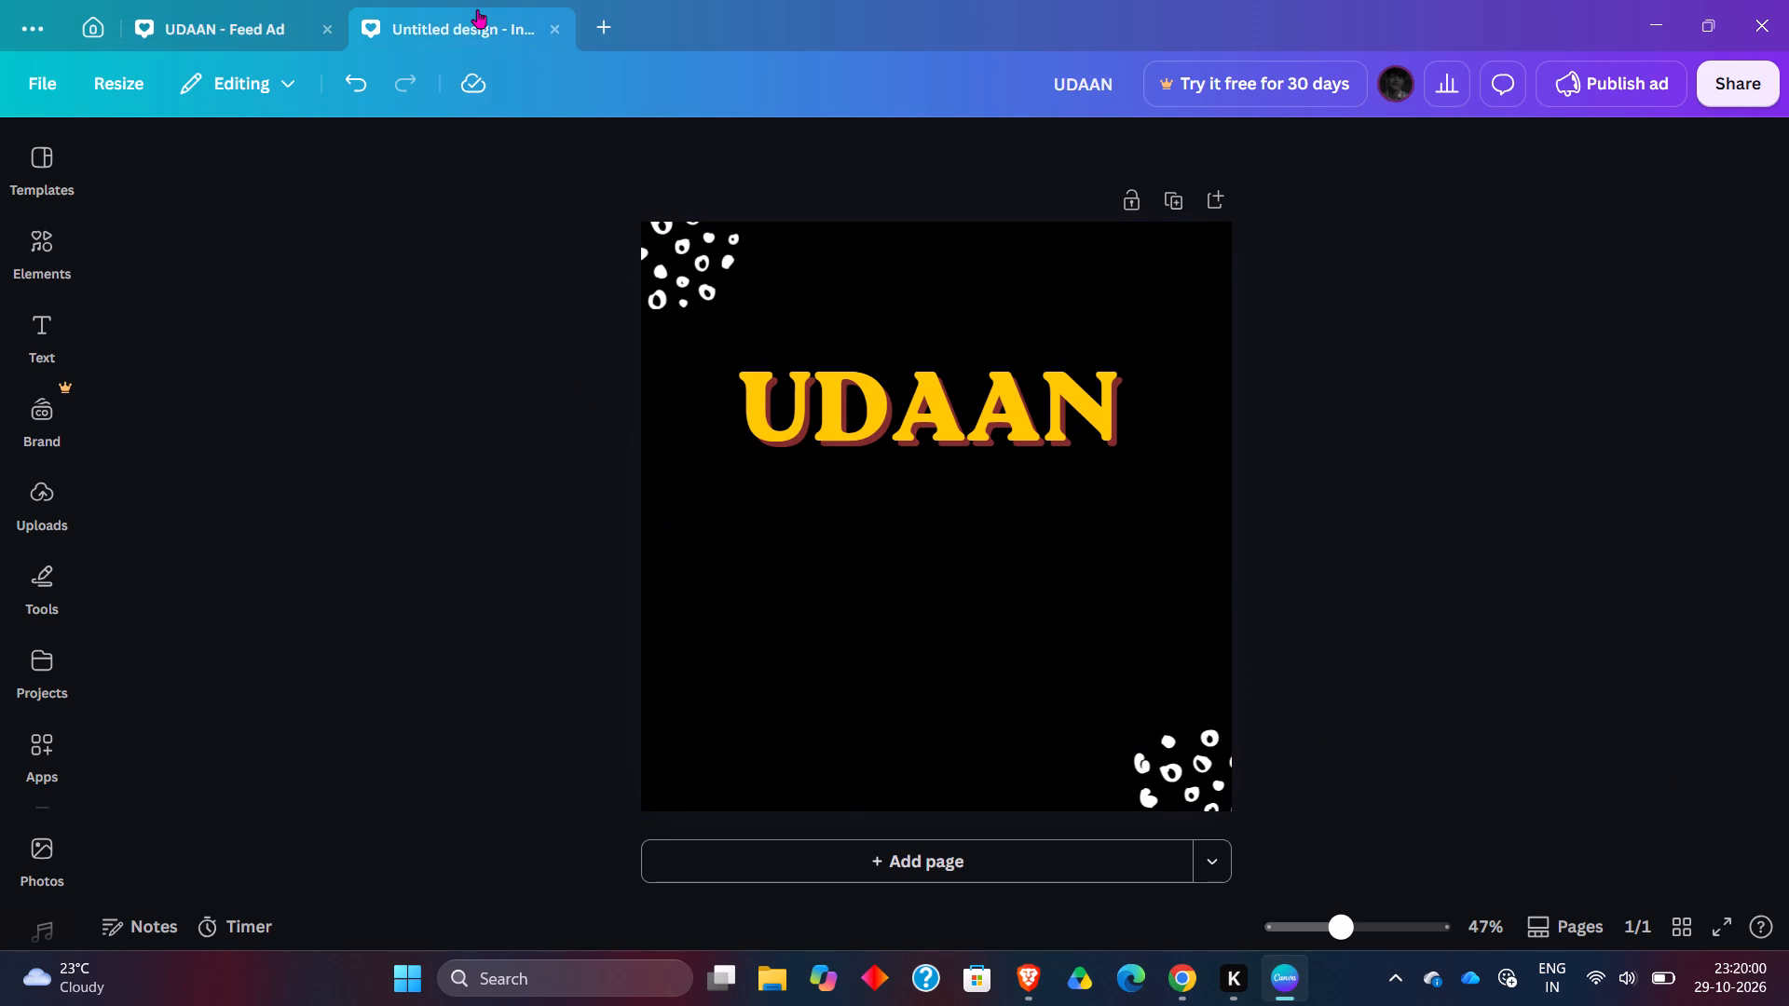
pyautogui.click(1690, 492)
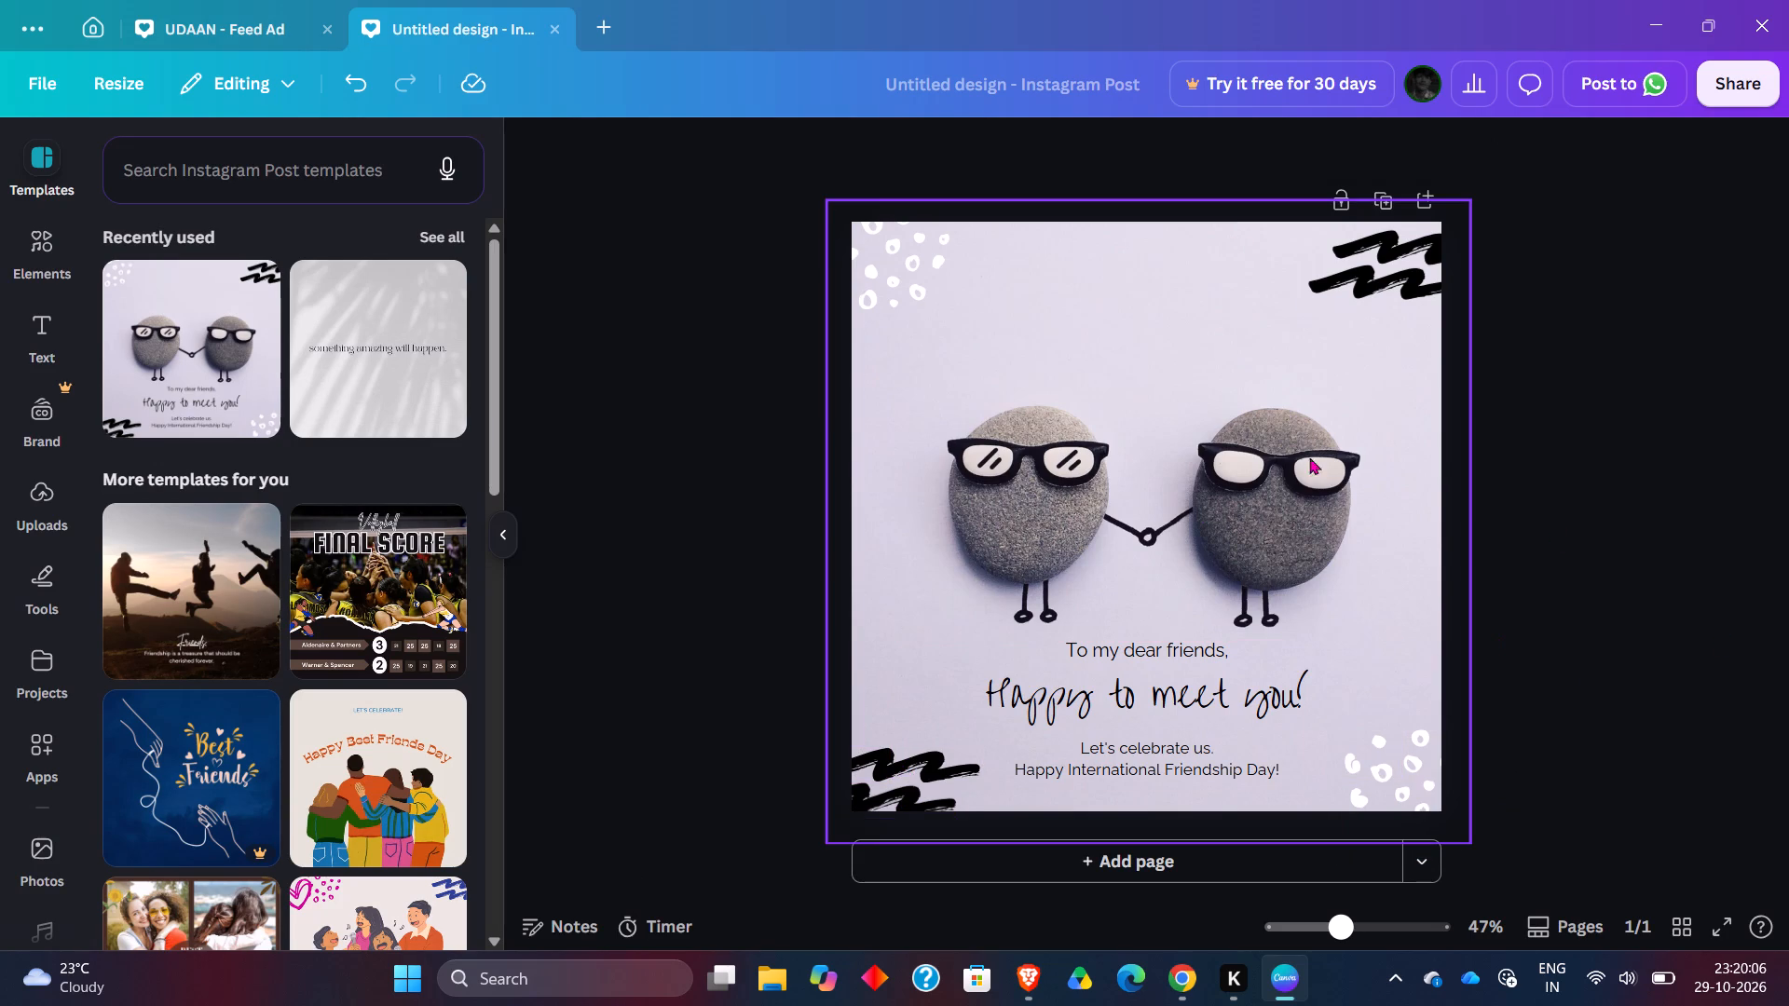
pyautogui.scroll(-1, 324, 789)
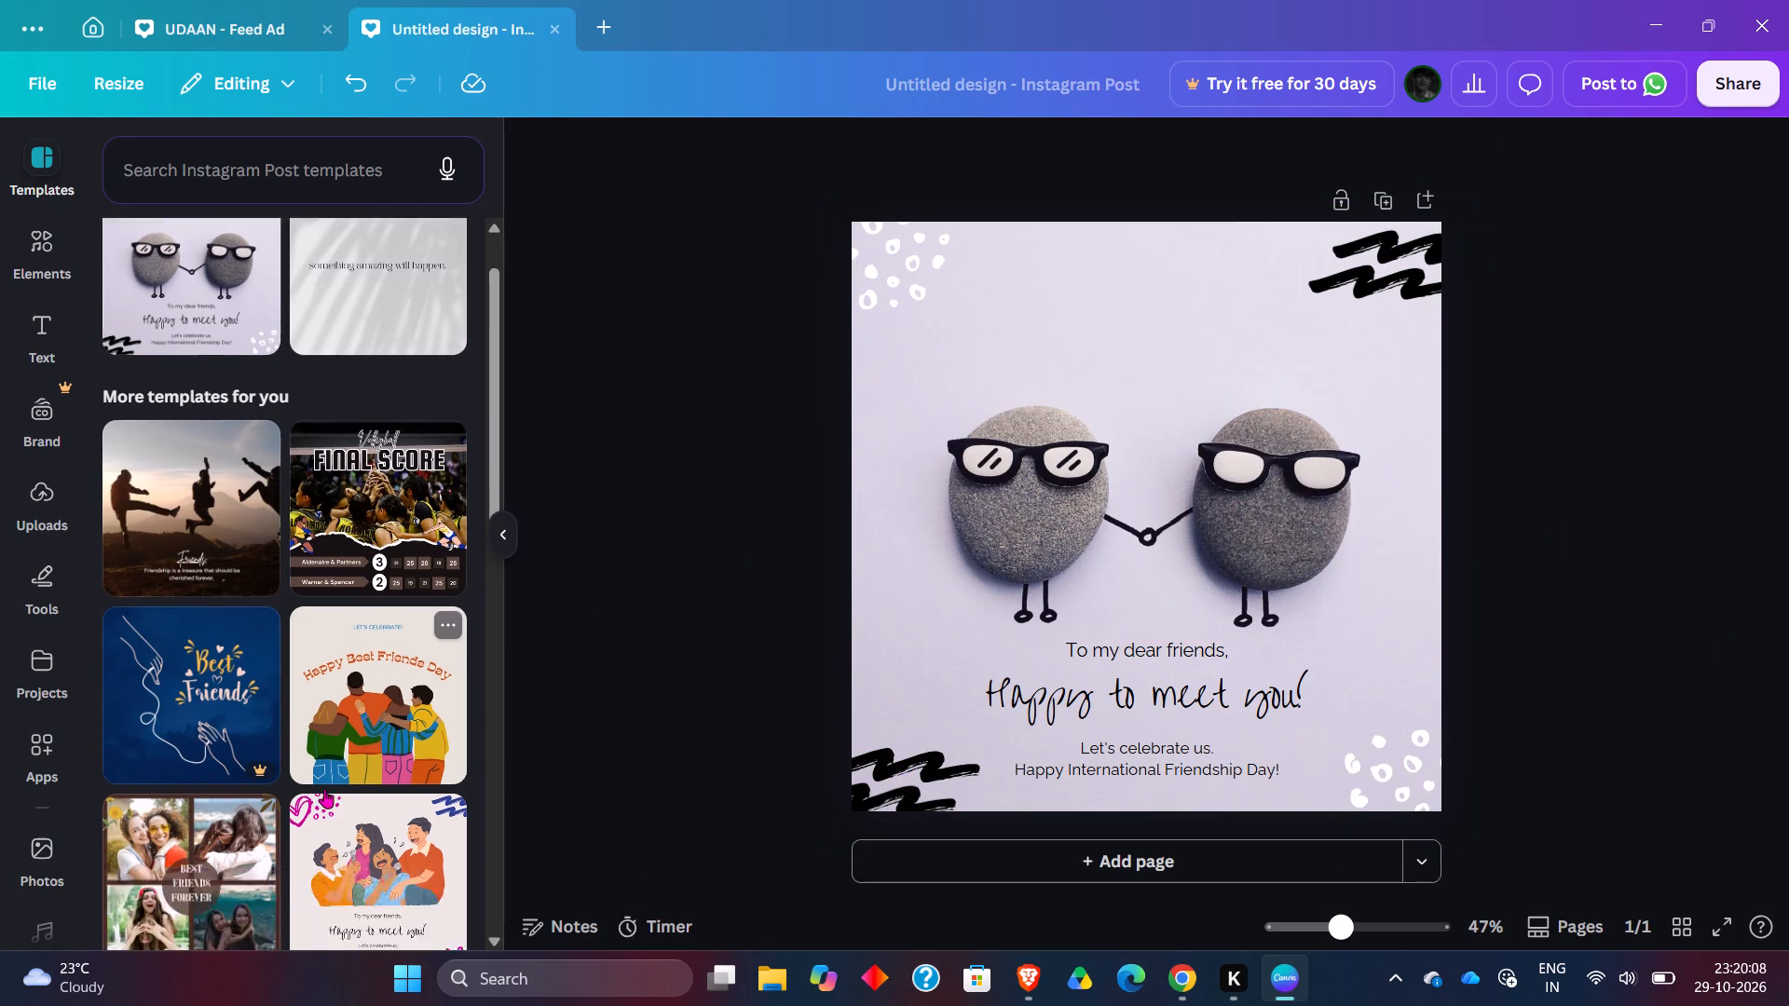
pyautogui.scroll(-6, 324, 789)
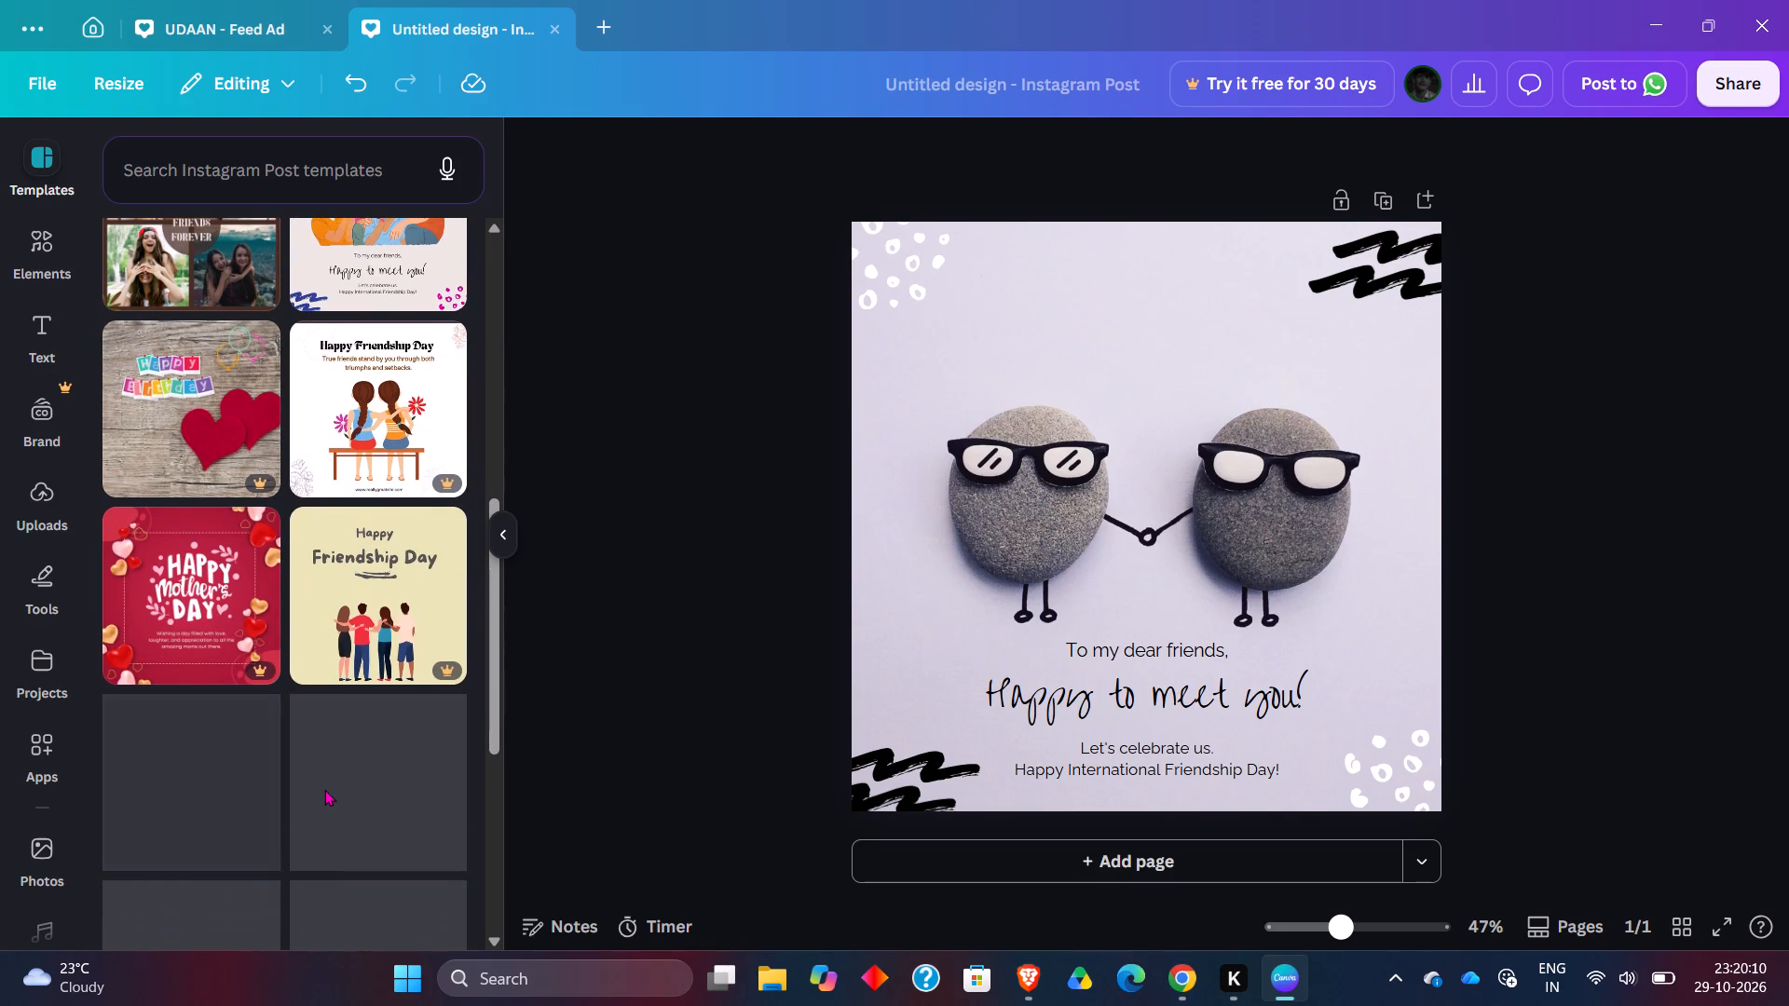
pyautogui.scroll(-5, 324, 789)
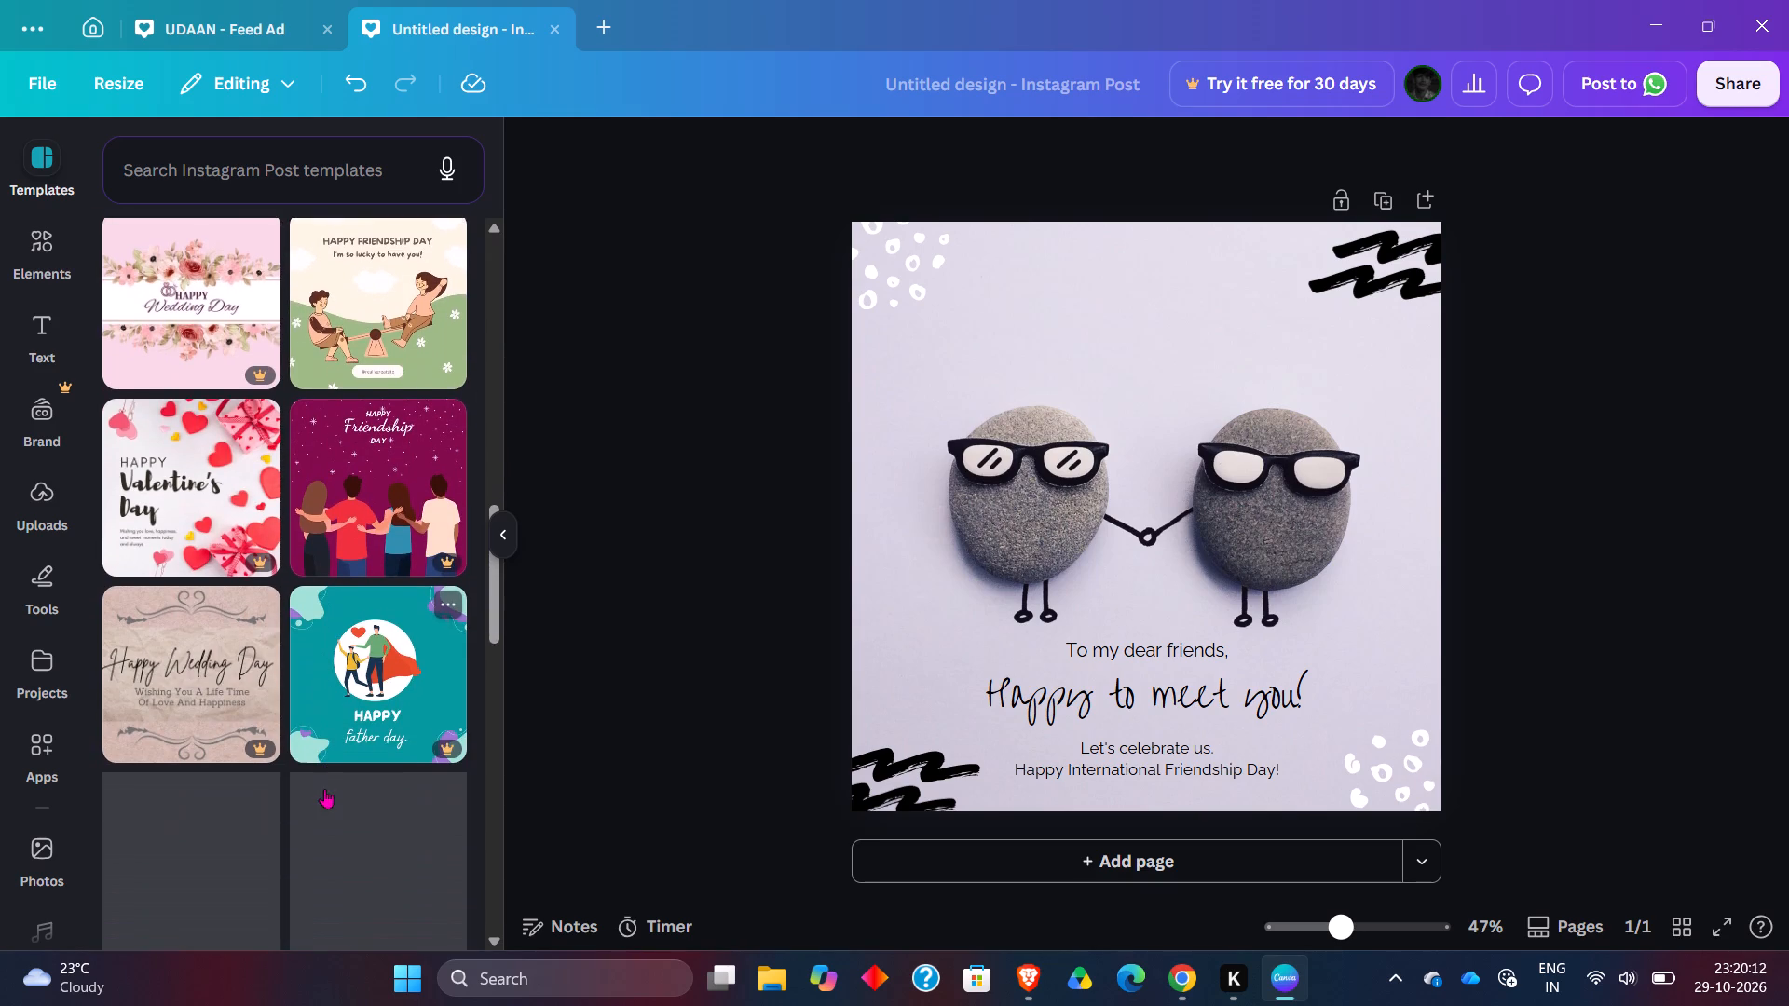
pyautogui.scroll(-1, 324, 789)
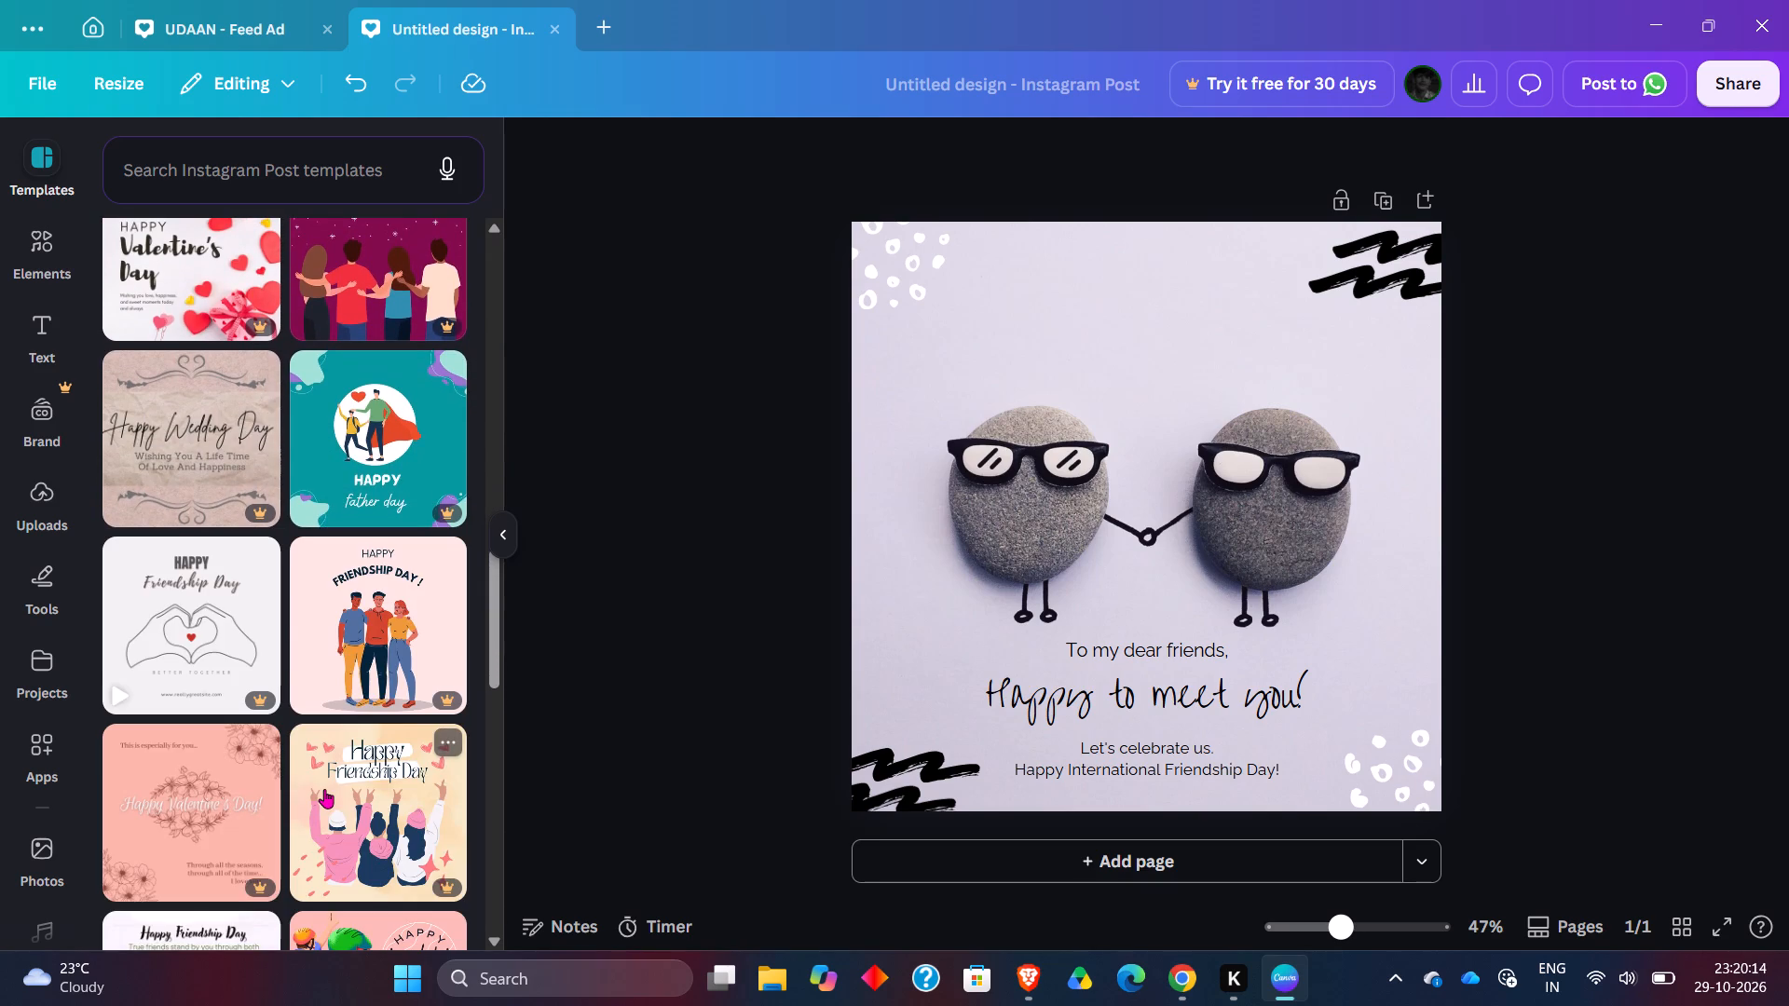
pyautogui.scroll(-4, 324, 789)
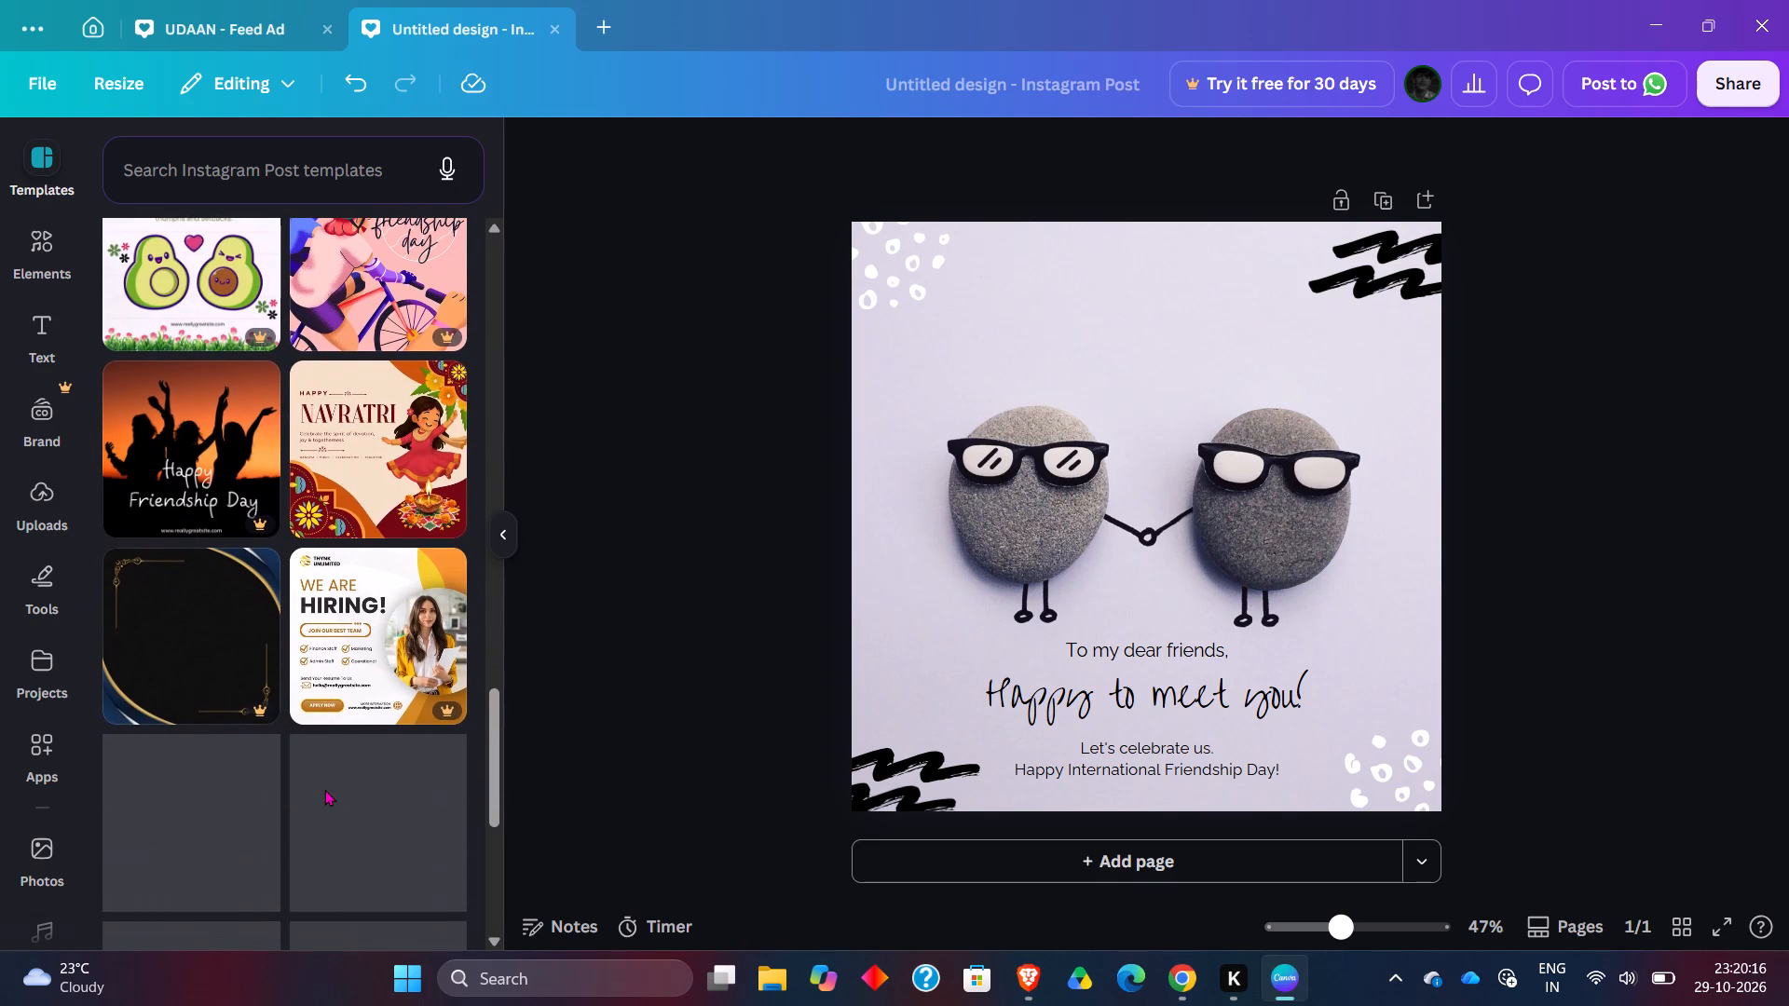
pyautogui.scroll(-4, 324, 789)
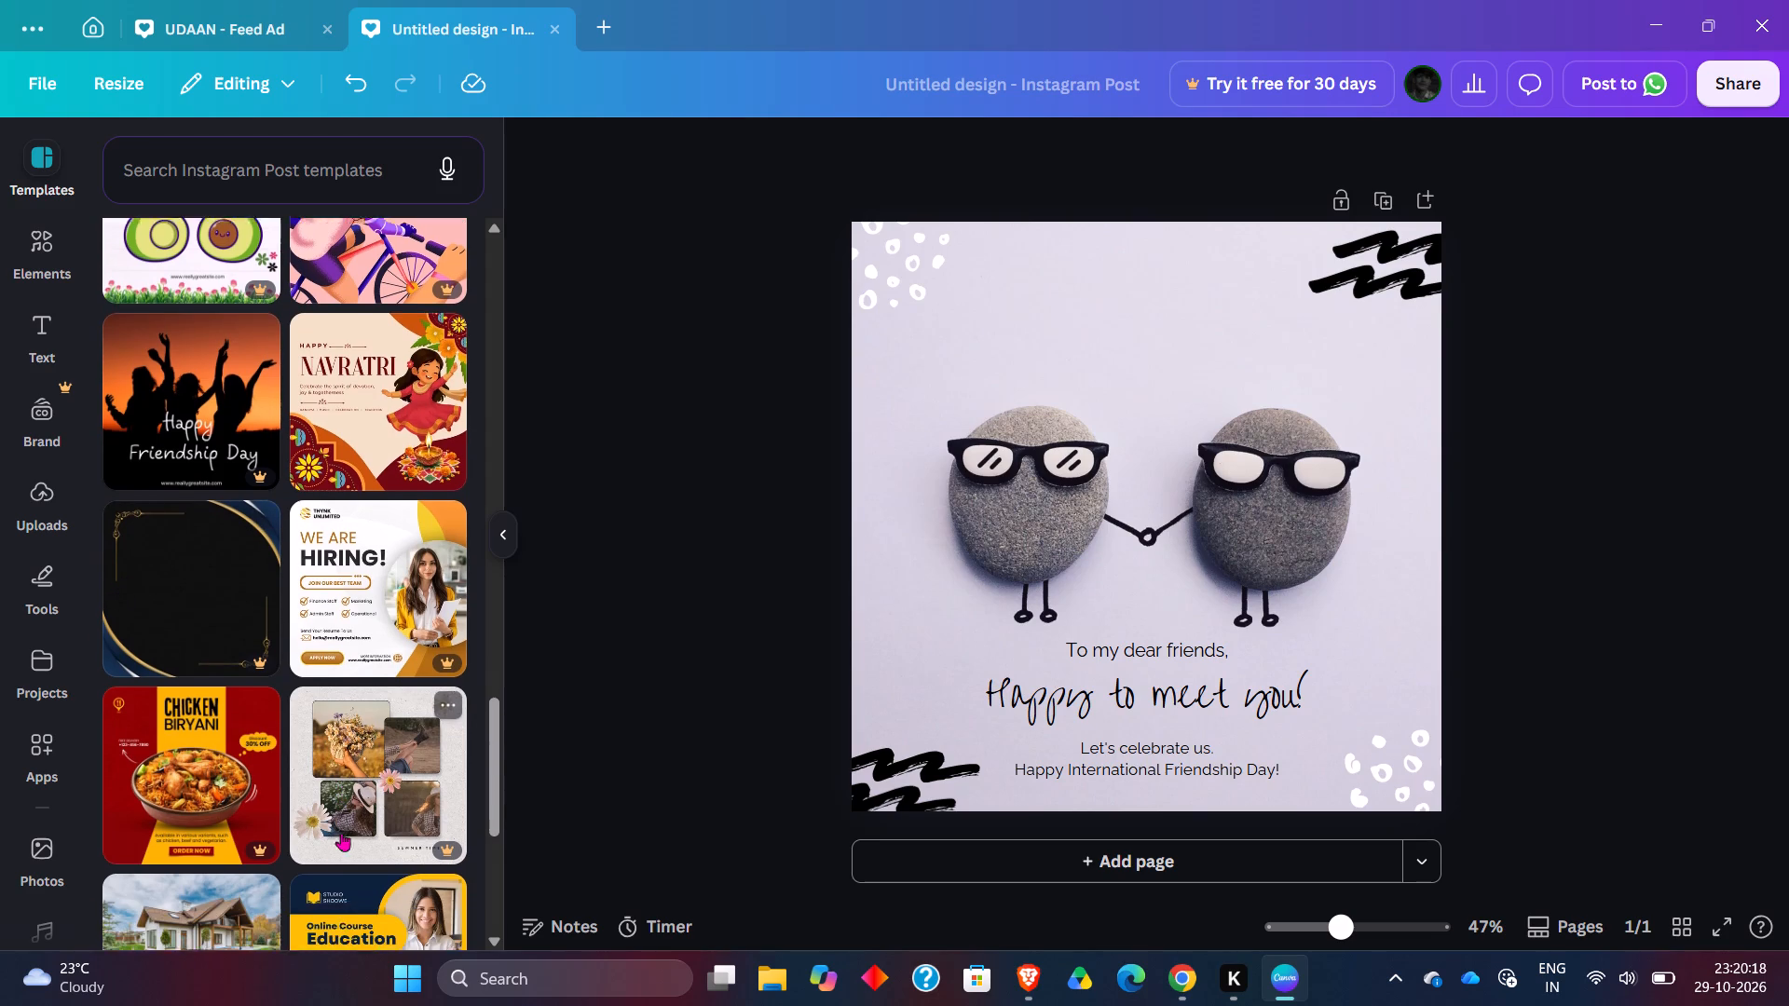
pyautogui.scroll(-4, 341, 832)
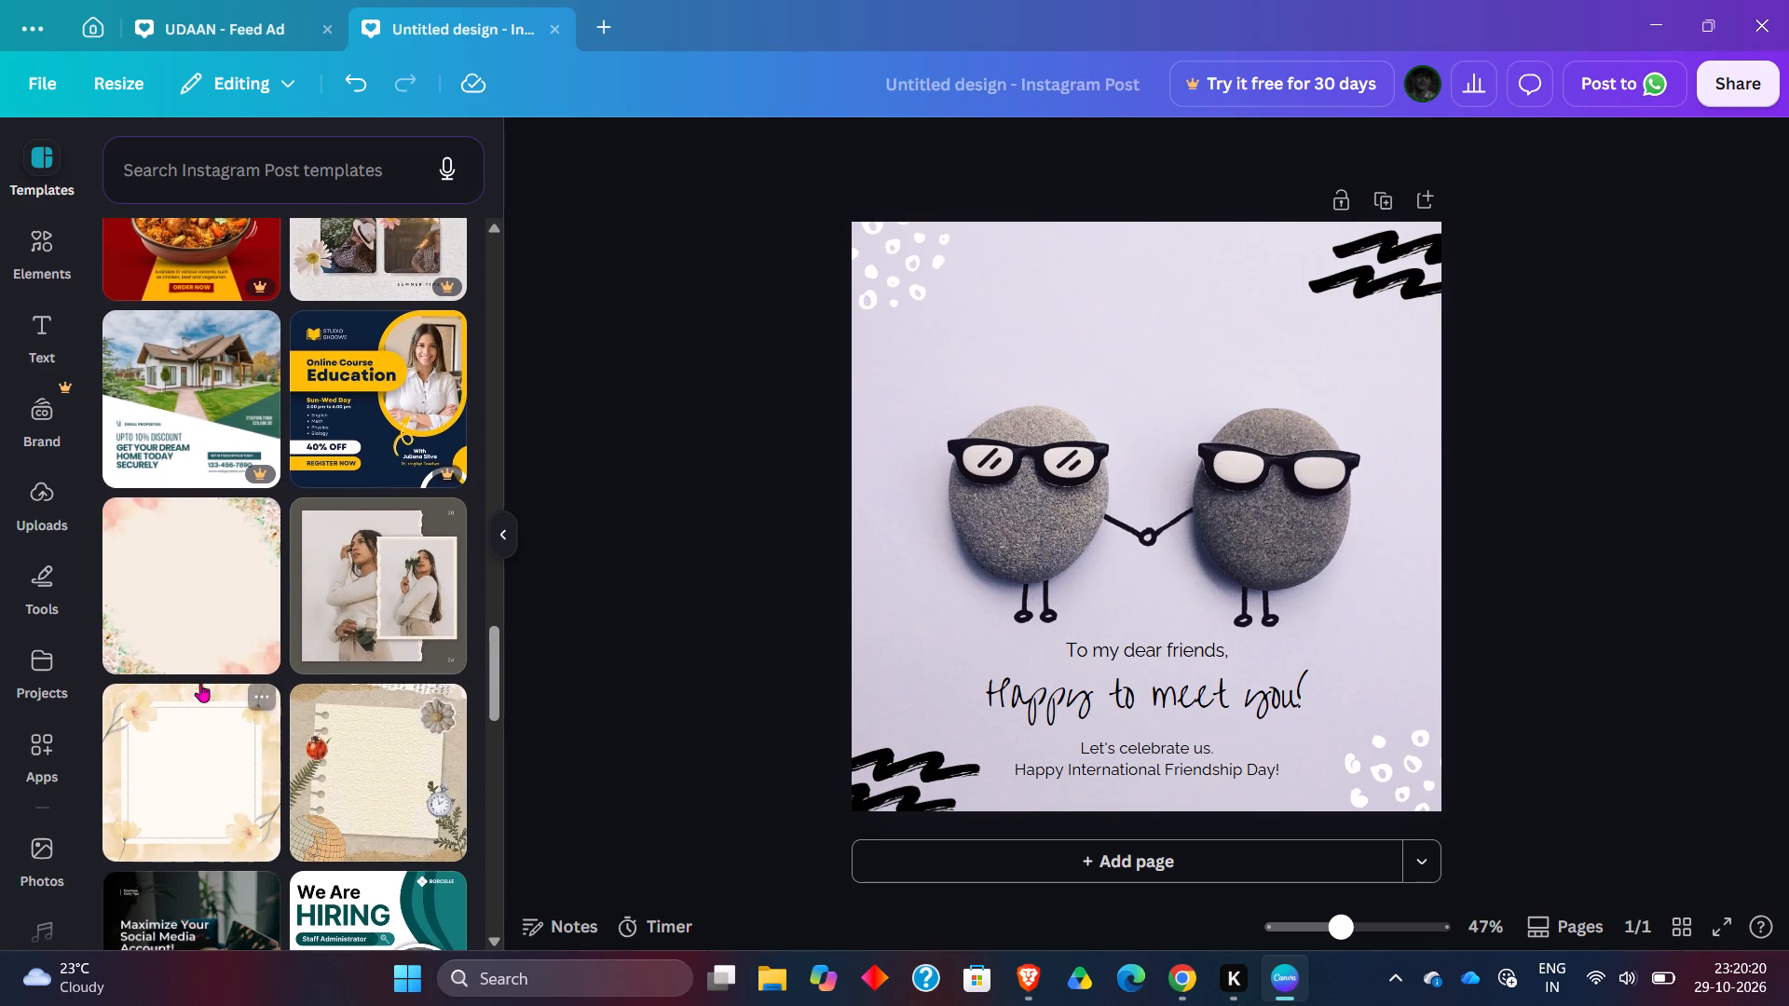
pyautogui.click(187, 615)
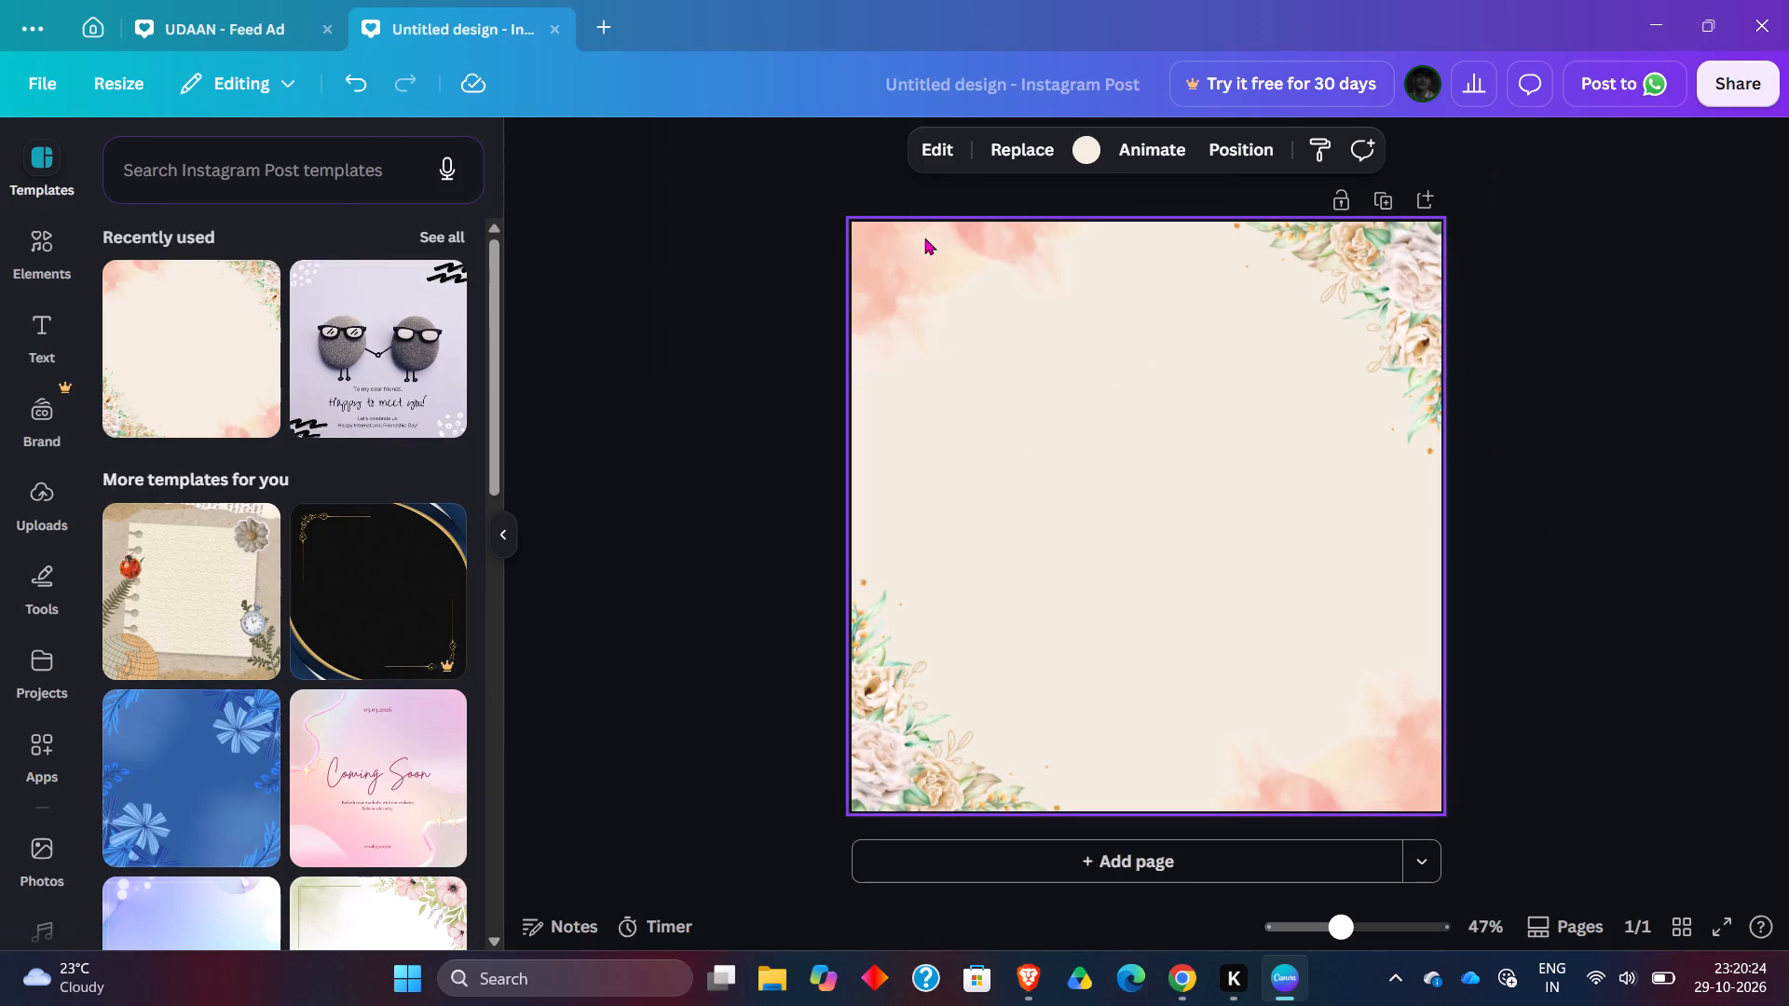
# Copy the floral cluster from the template's top-right corner into the same corner of the UDAAN poster.
pyautogui.click(1348, 321)
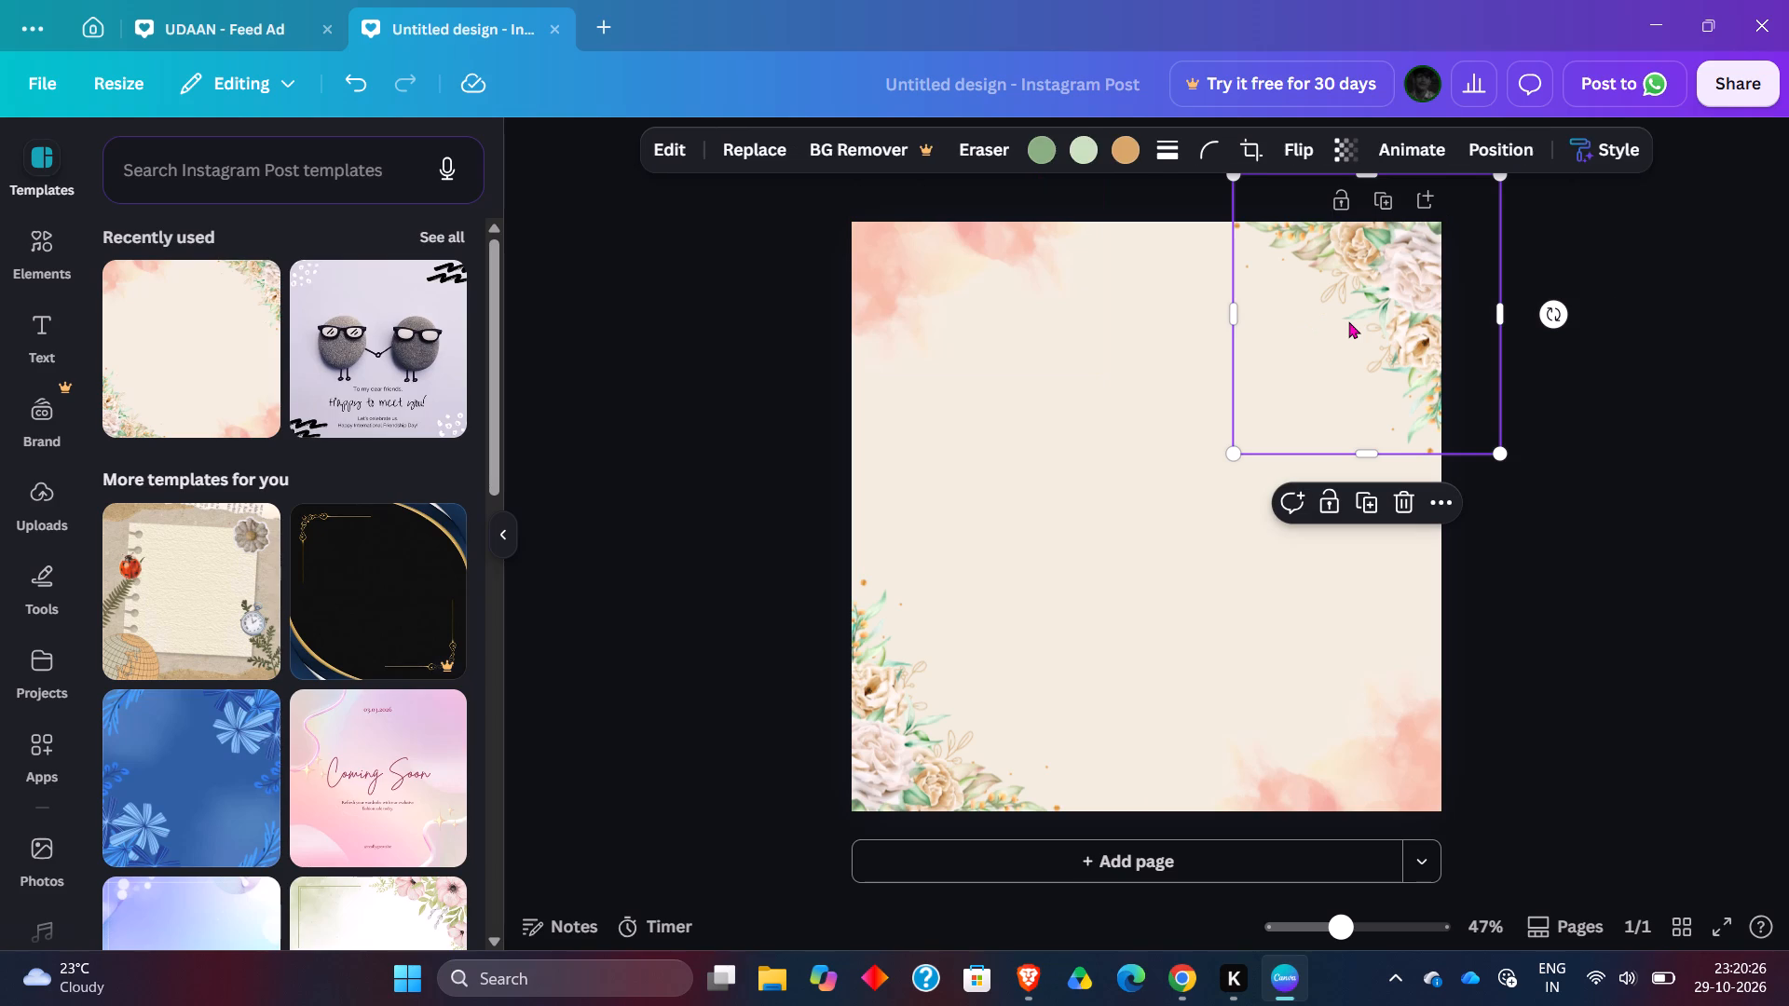
pyautogui.hotkey('ctrl', 'c')
pyautogui.click(232, 11)
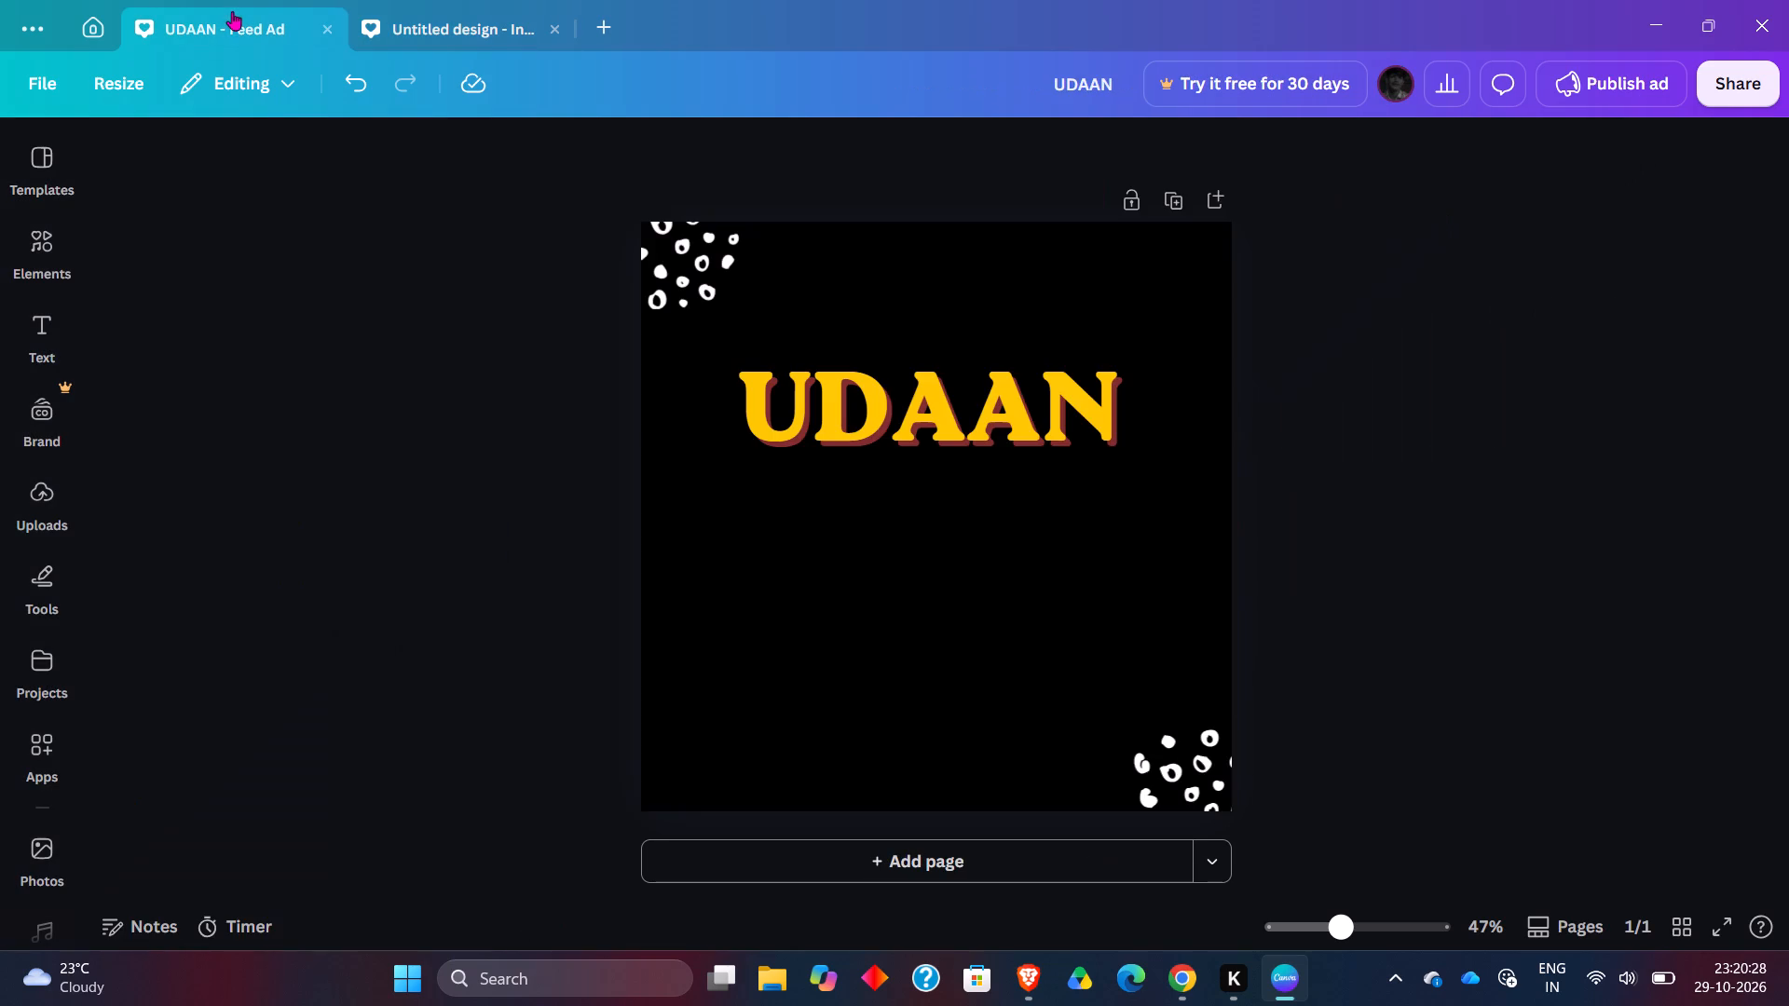
pyautogui.hotkey('ctrl', 'v')
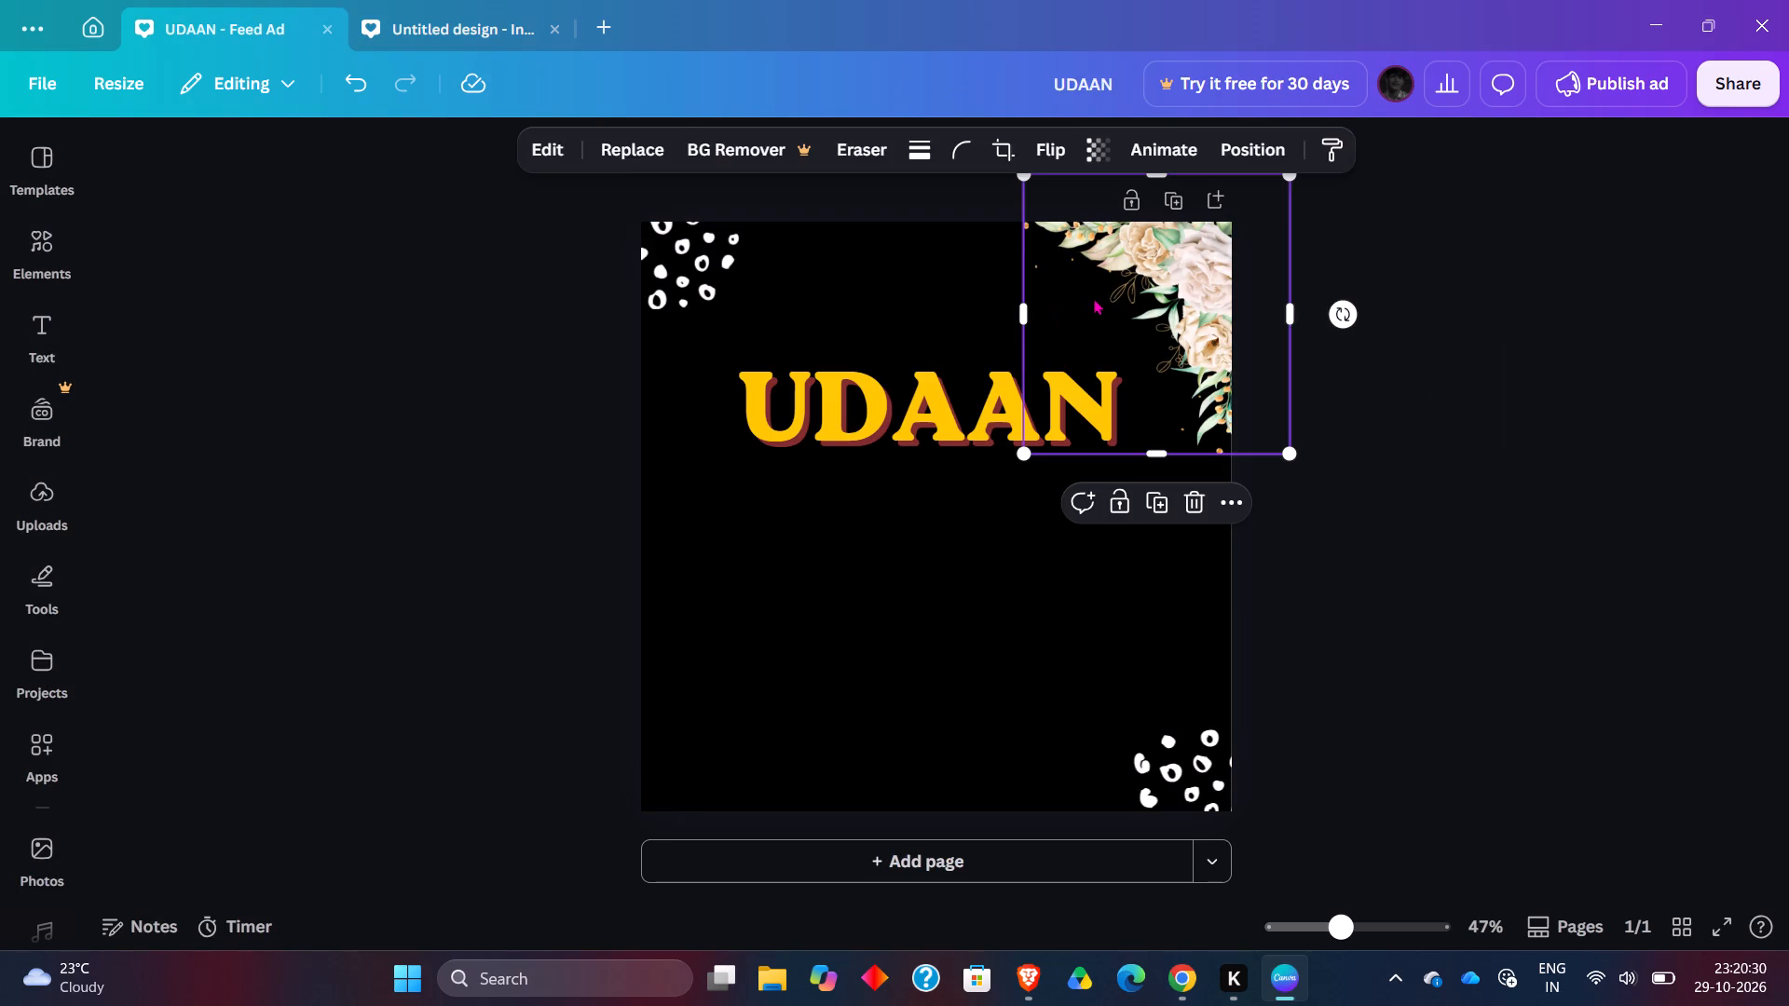
pyautogui.click(1638, 588)
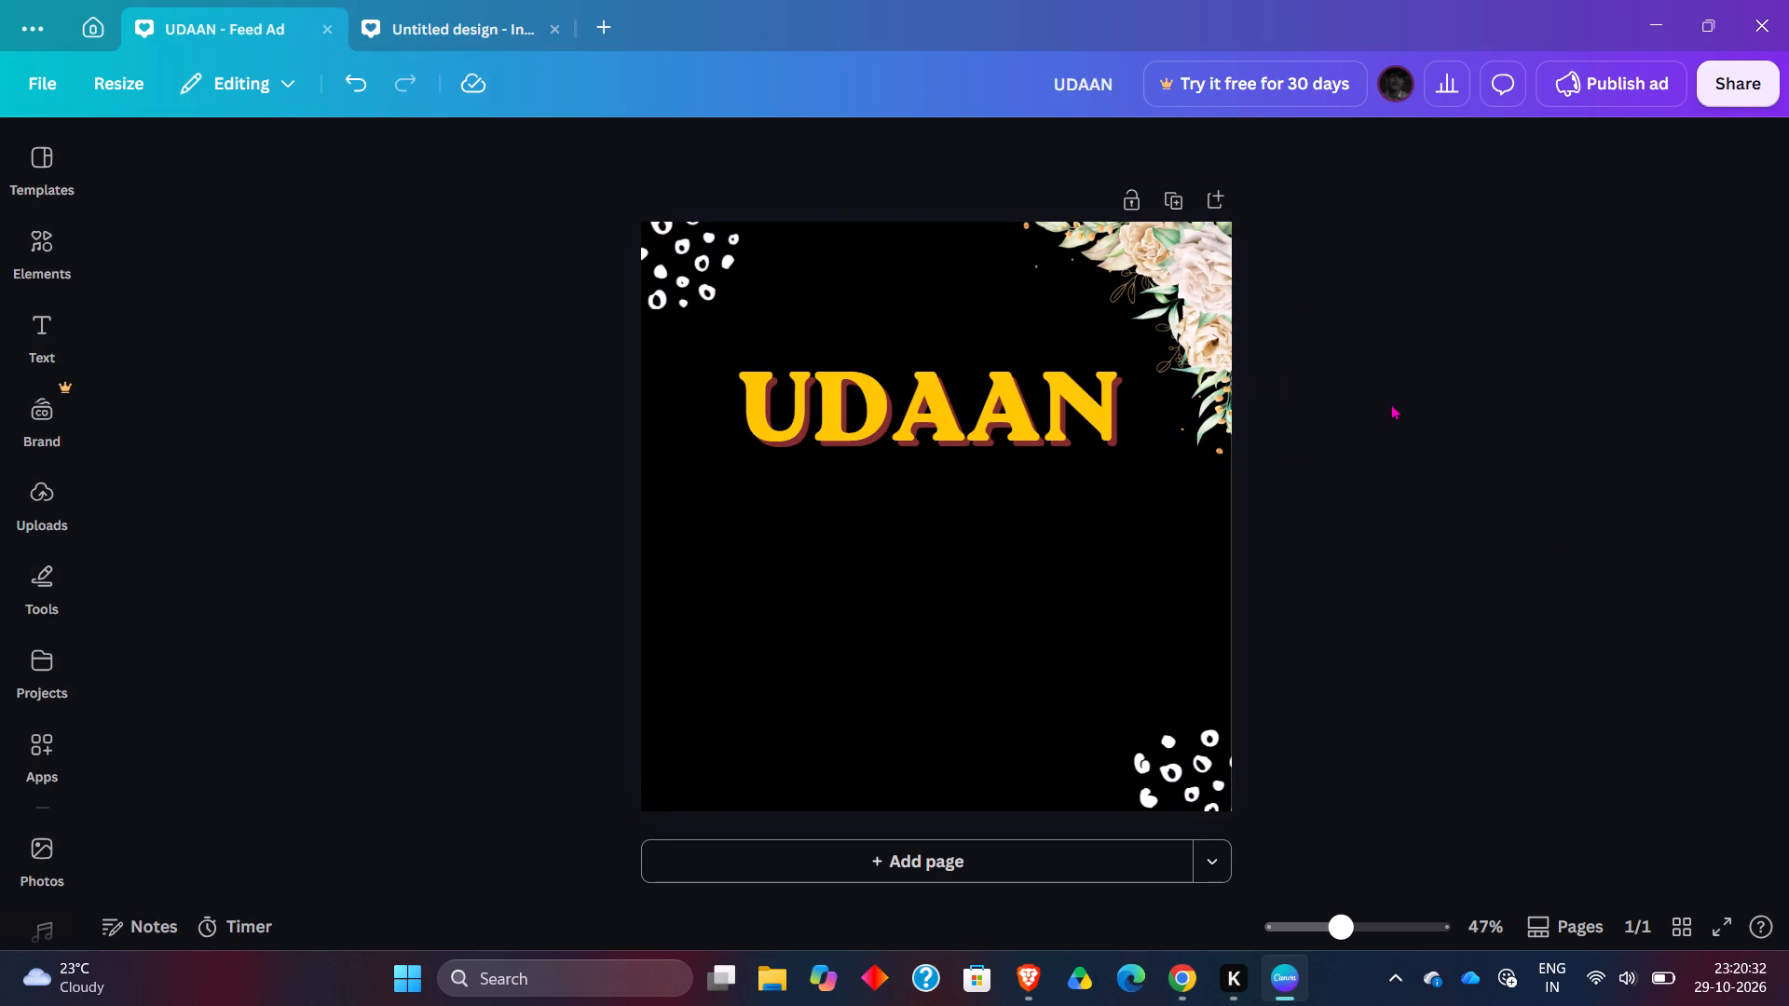
# Copy the floral cluster from the template's bottom-left corner into the same corner of the UDAAN poster.
pyautogui.click(442, 30)
pyautogui.click(956, 741)
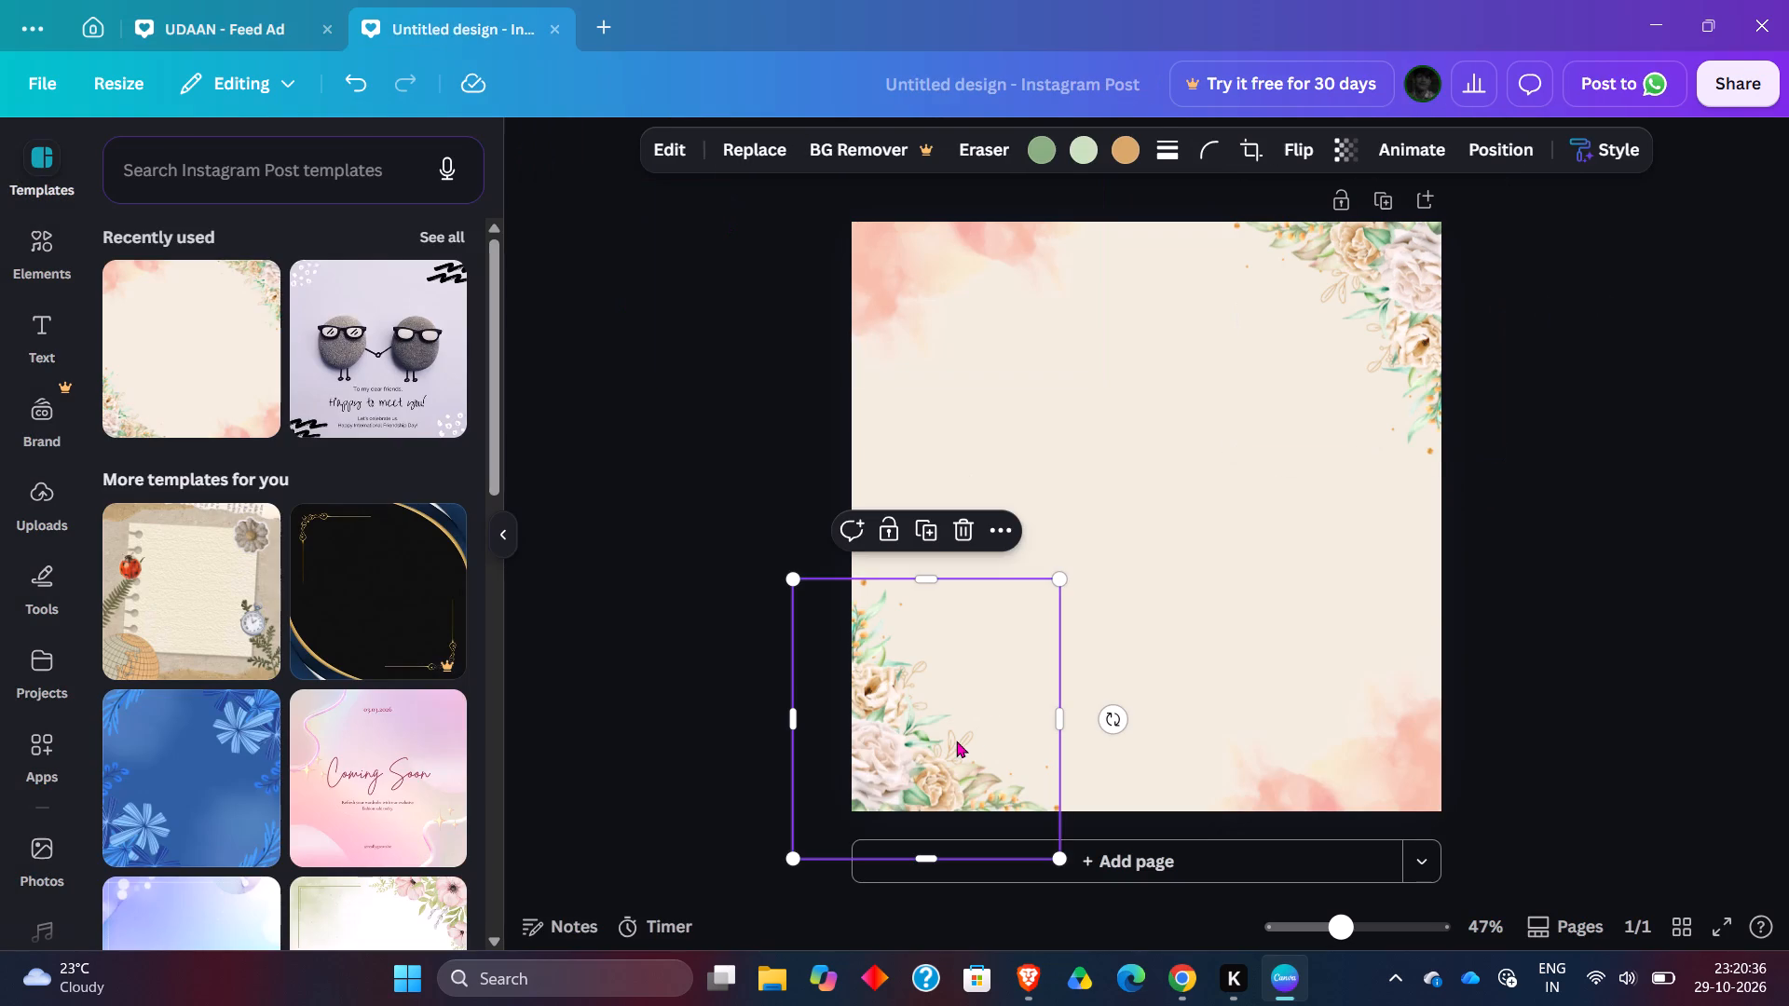
pyautogui.hotkey('ctrl', 'c')
pyautogui.click(266, 16)
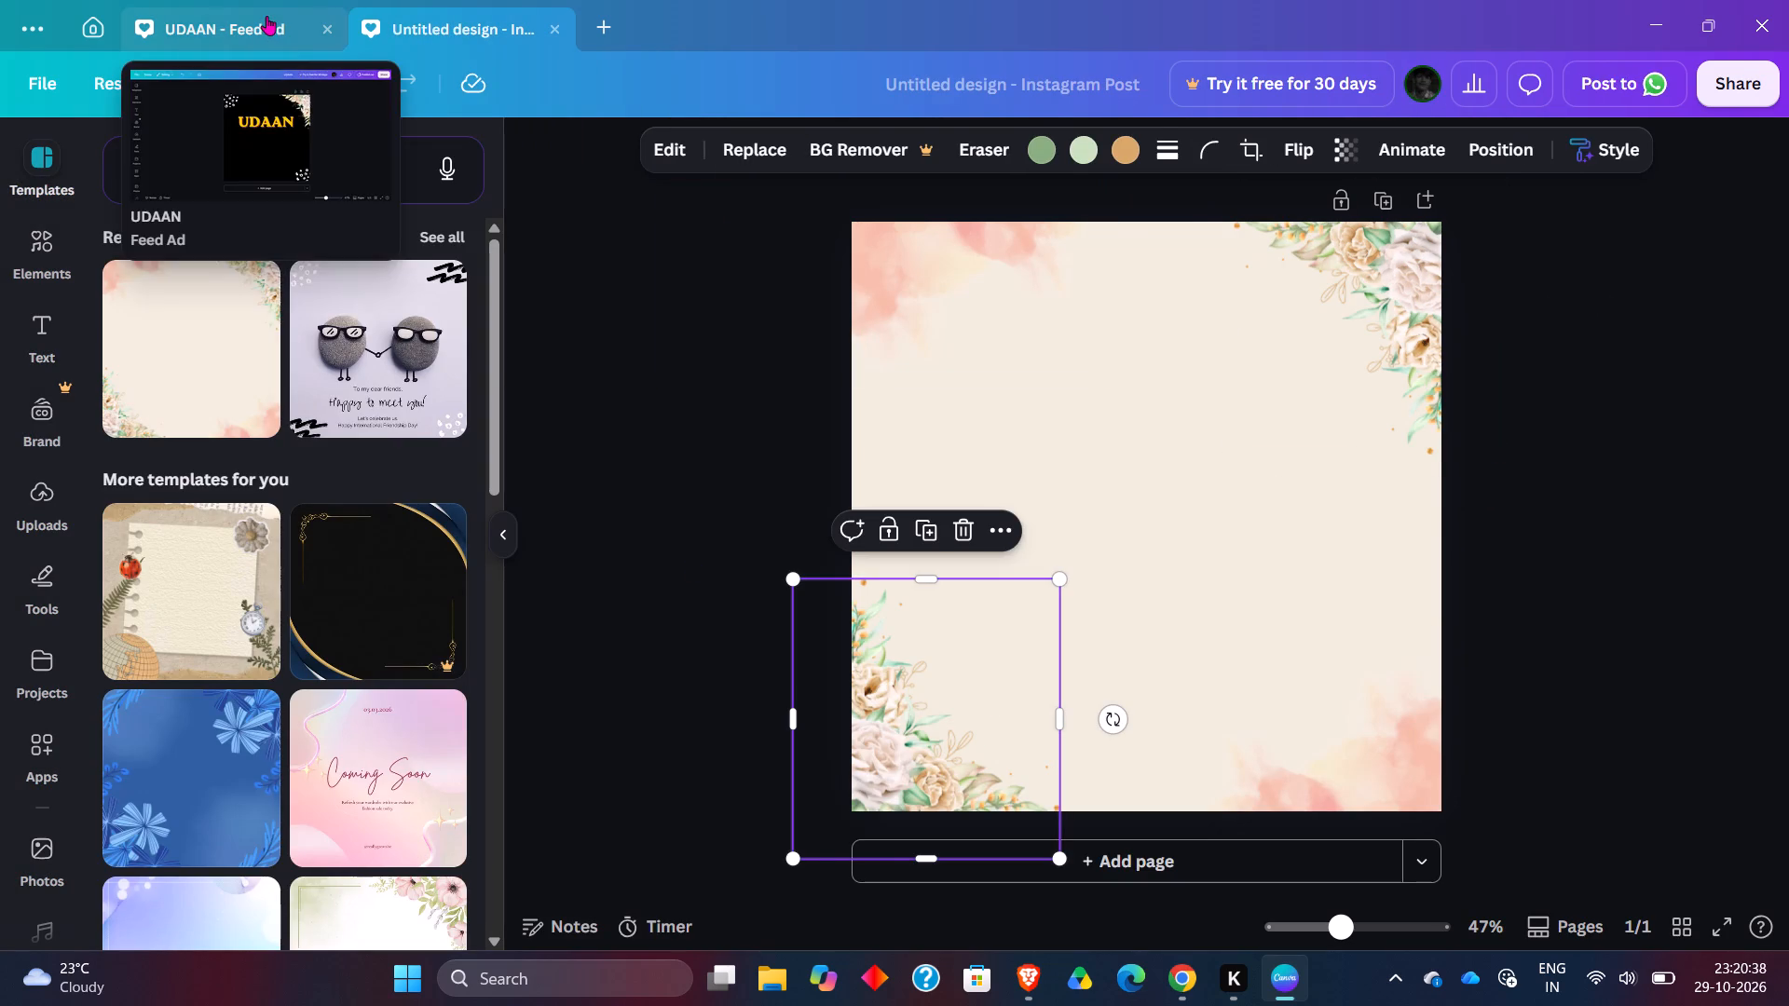
pyautogui.hotkey('ctrl', 'v')
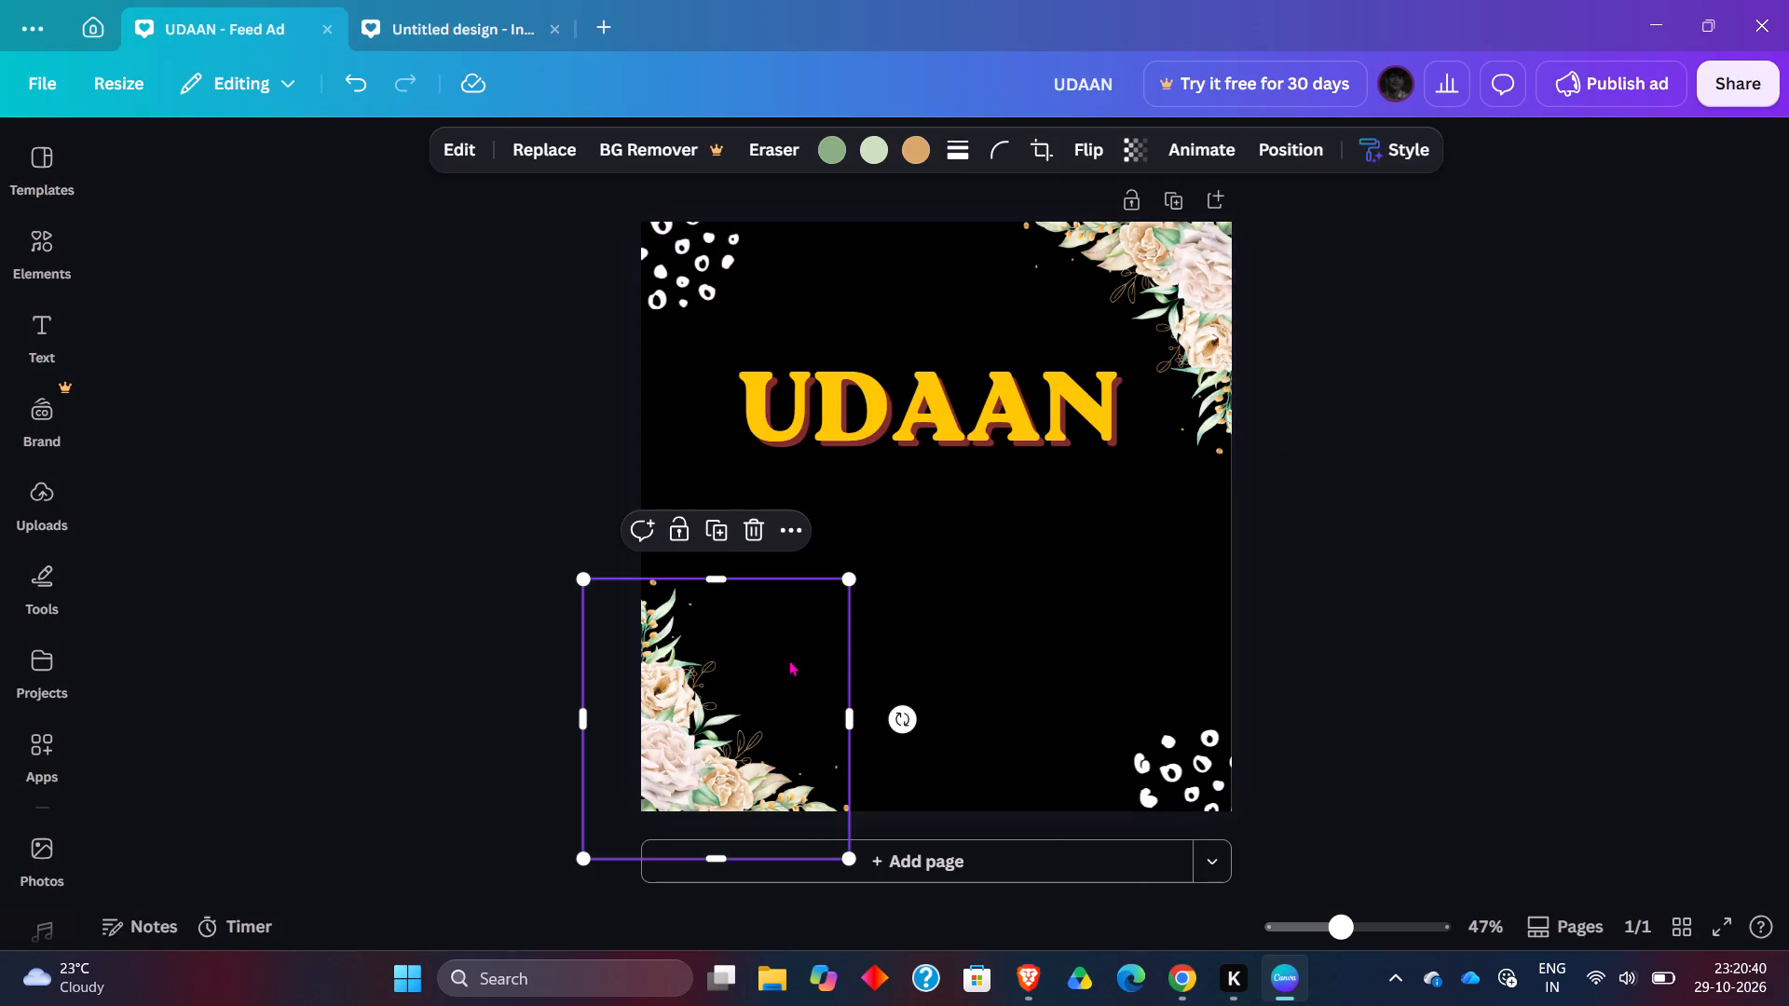
pyautogui.click(1504, 750)
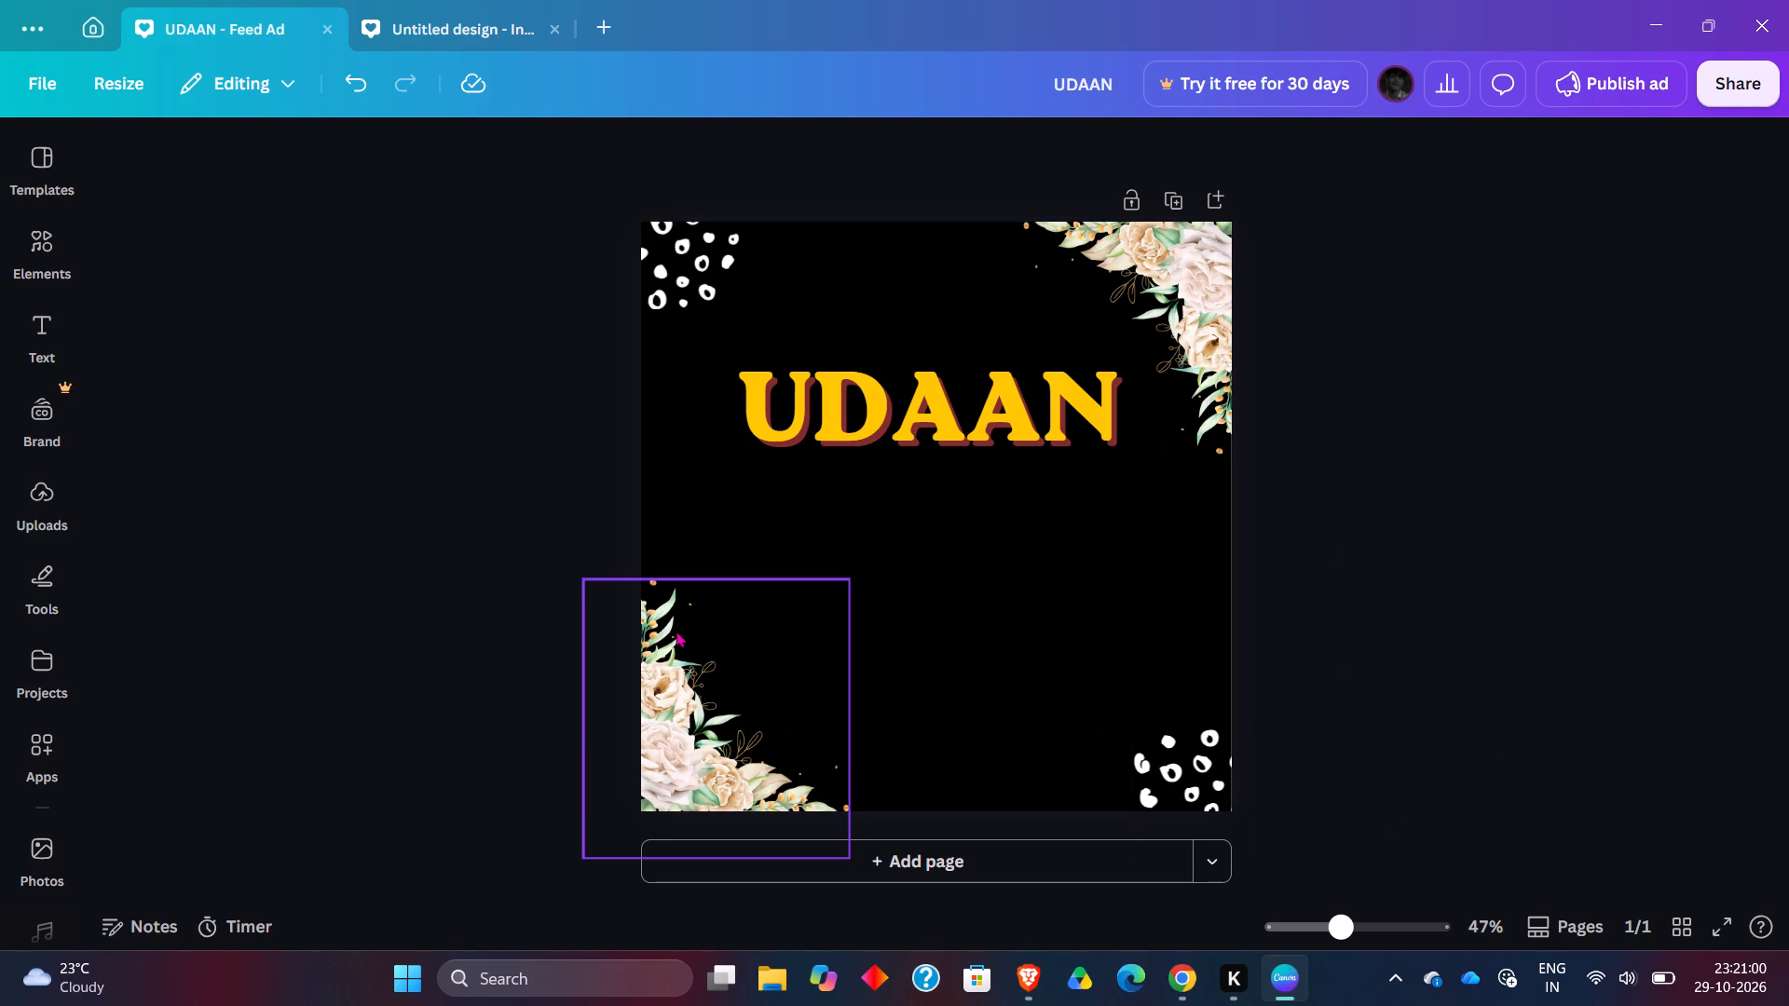
# Switch to the untitled Instagram post design and apply the beige leaf-shadow template reading "A beautiful day begins with a beautiful mindset".
pyautogui.click(1536, 579)
pyautogui.click(505, 0)
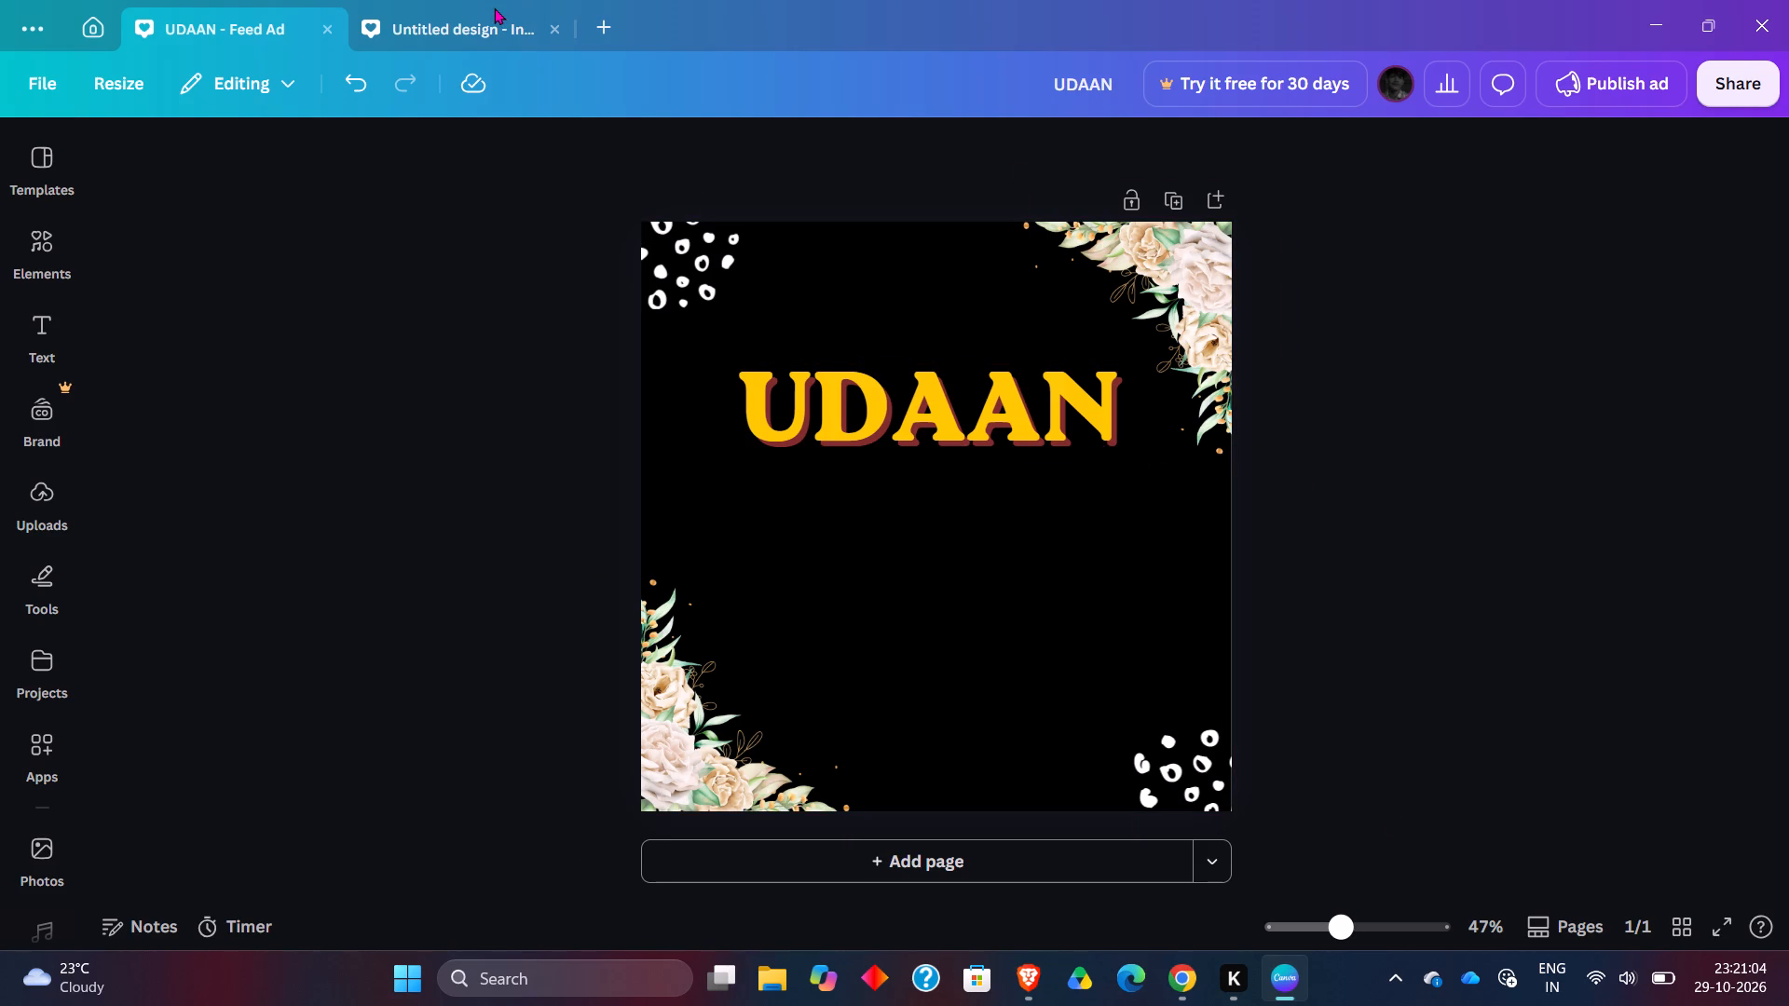
pyautogui.click(494, 7)
pyautogui.click(485, 20)
pyautogui.scroll(-1, 396, 715)
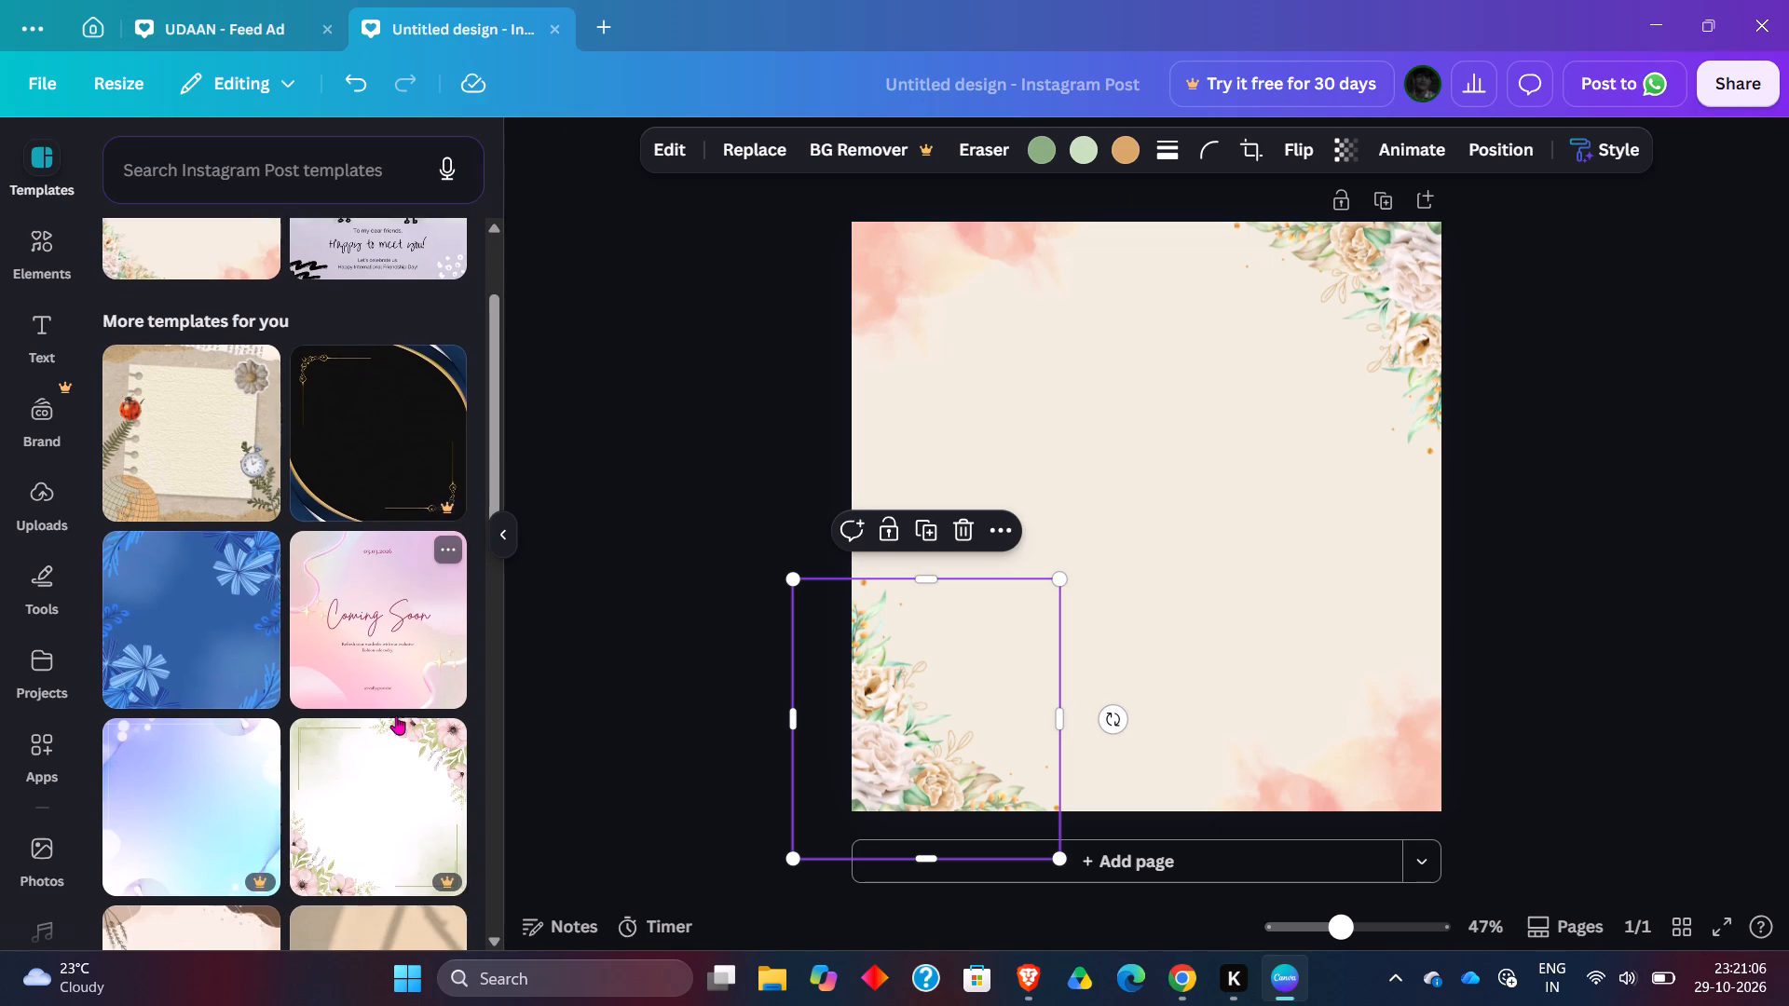
pyautogui.scroll(-2, 396, 715)
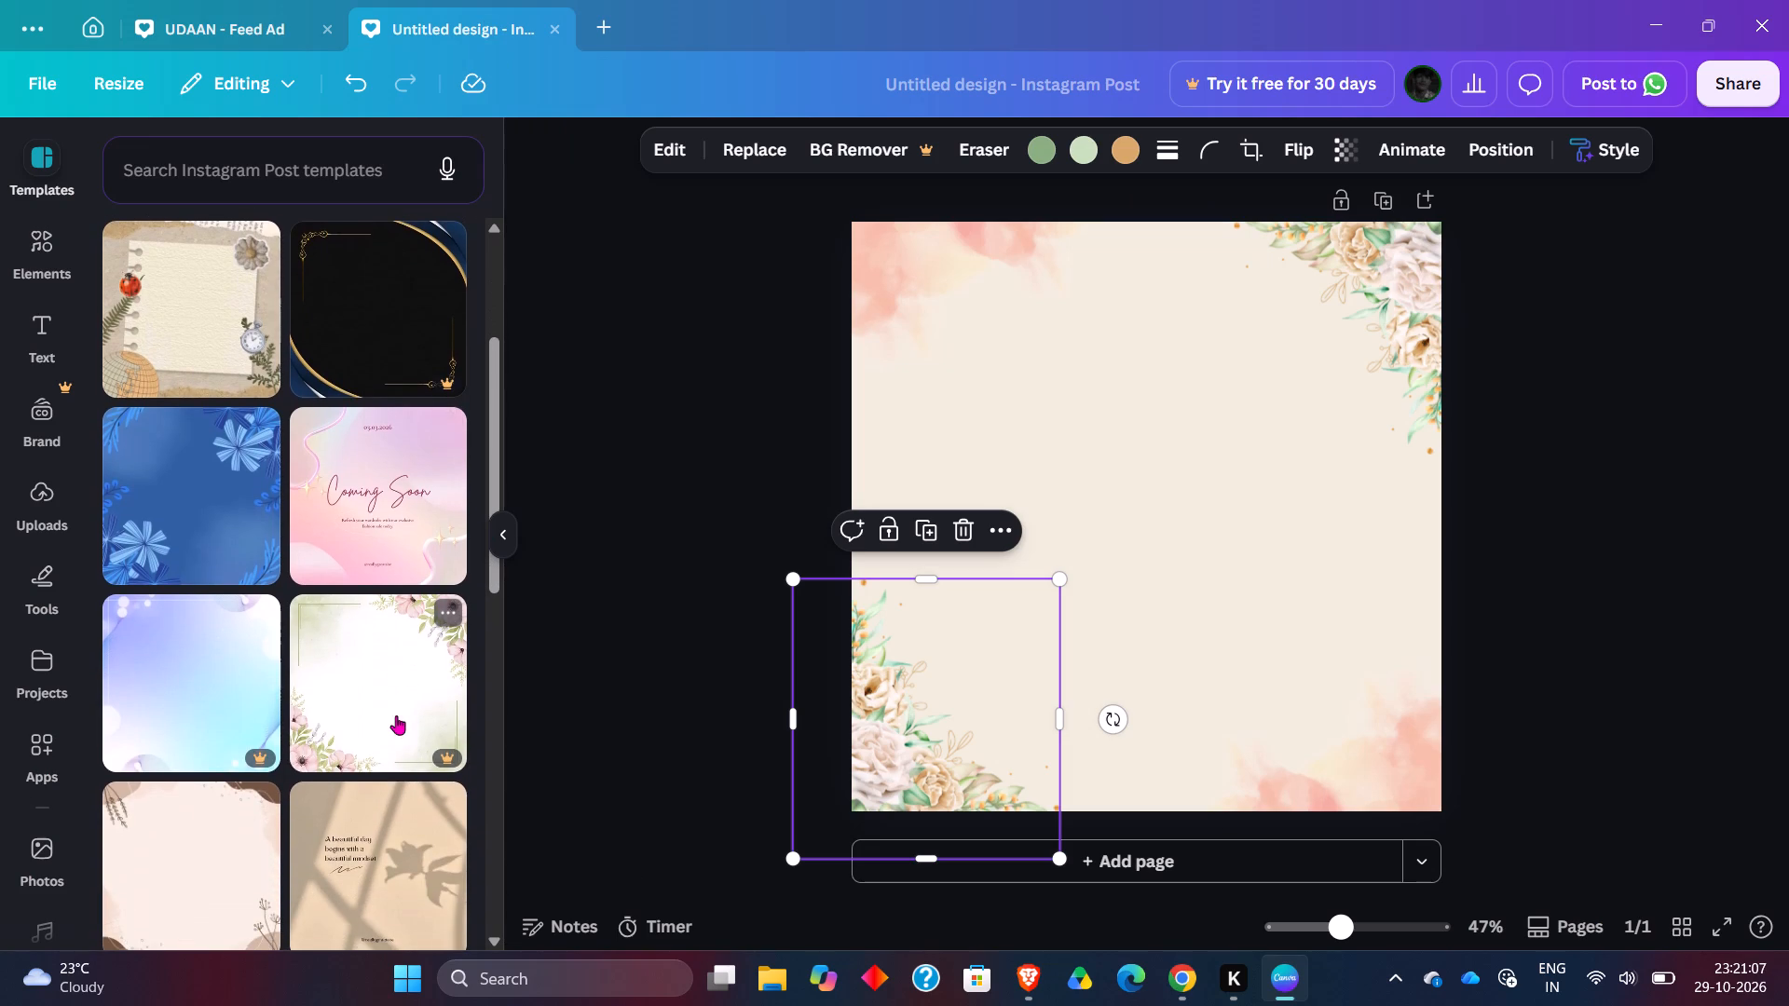
pyautogui.scroll(-1, 396, 715)
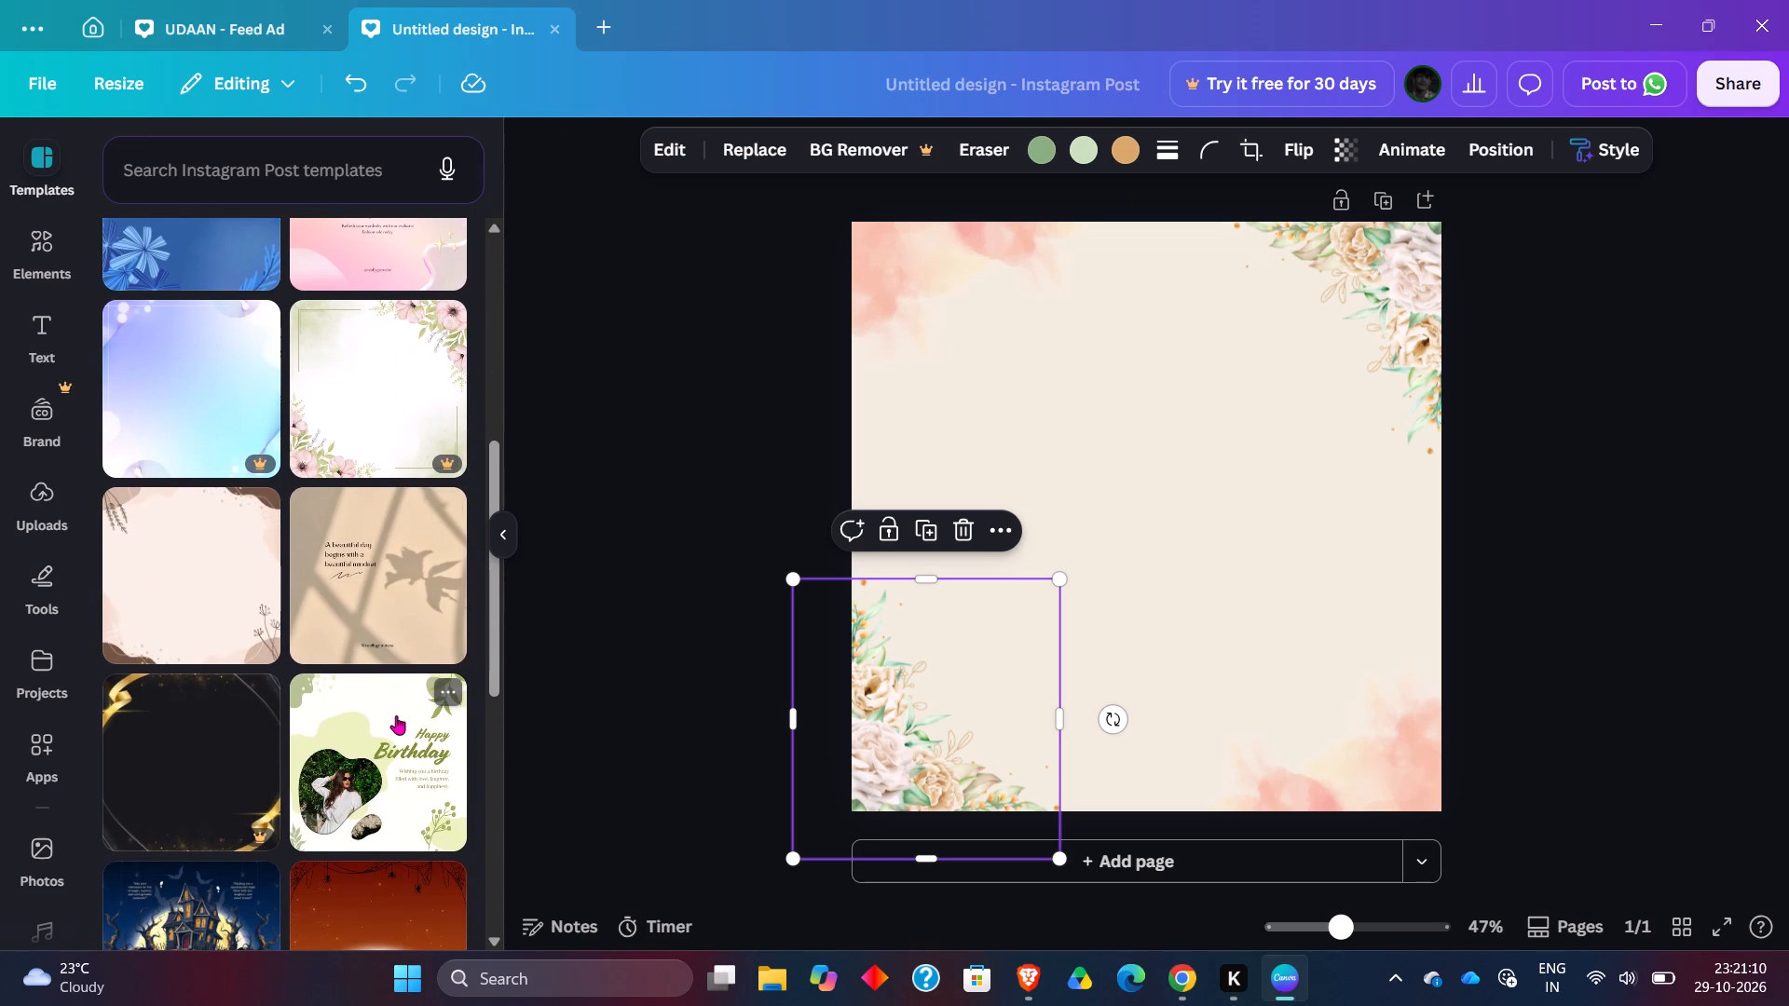
pyautogui.scroll(-3, 396, 715)
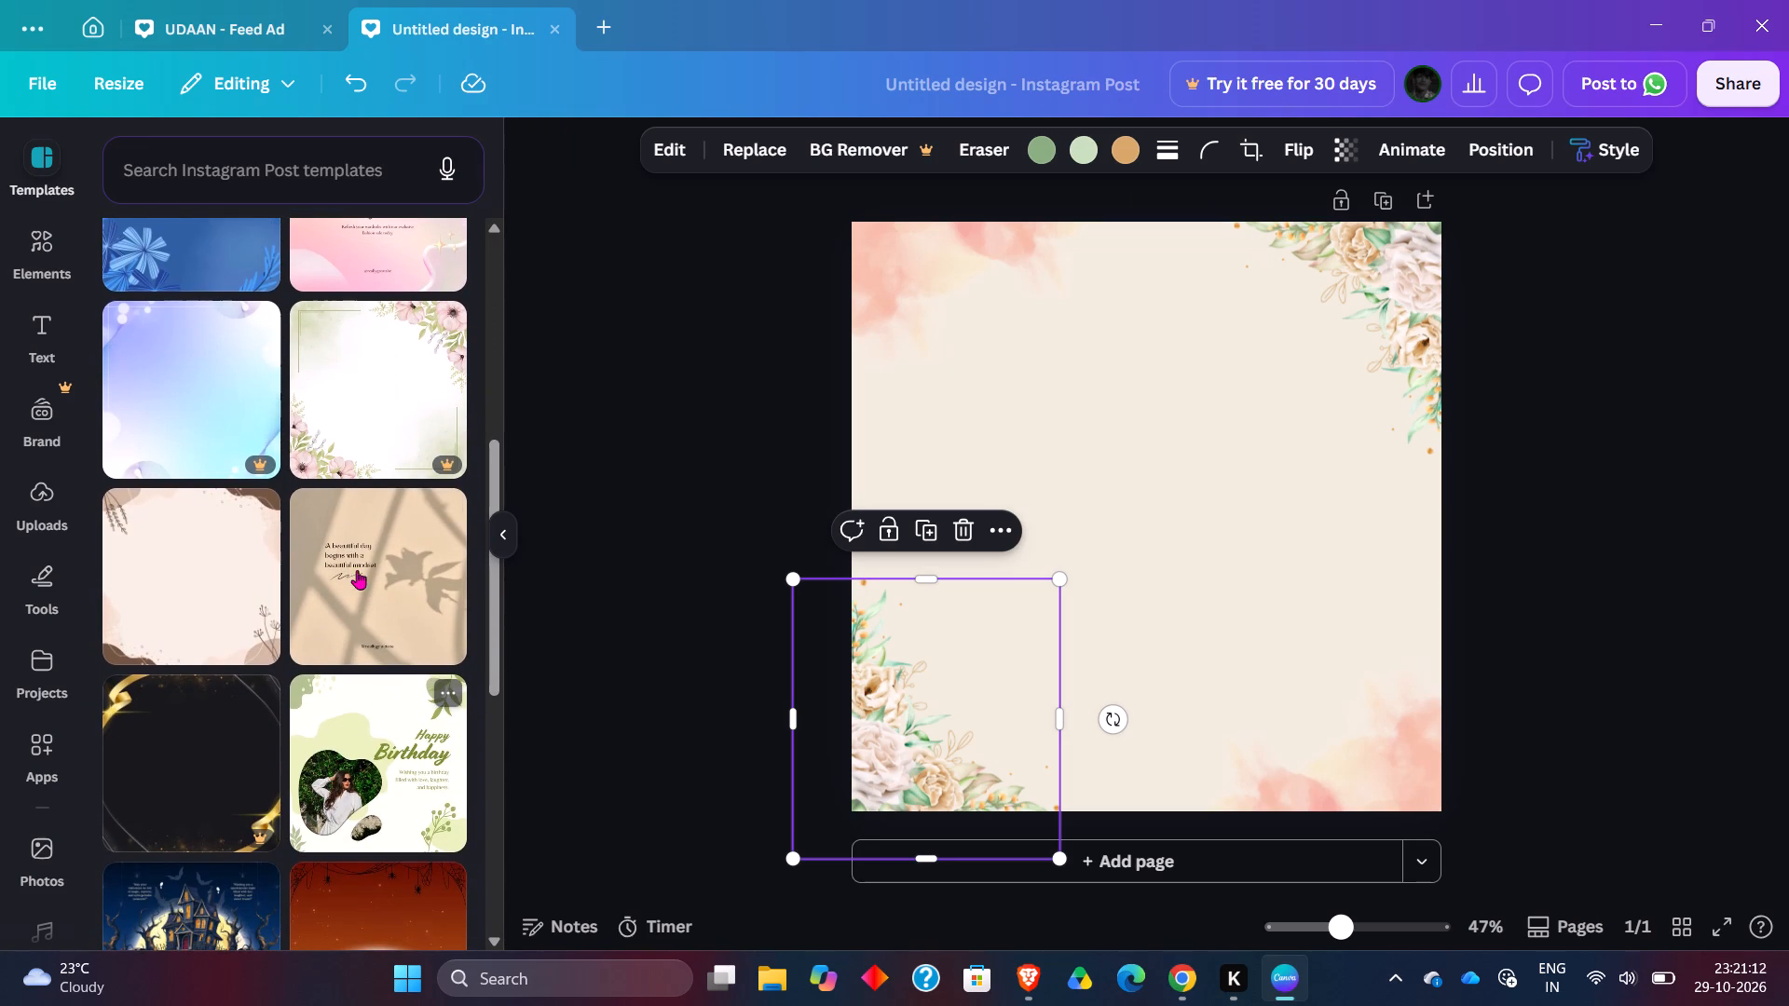
pyautogui.click(355, 556)
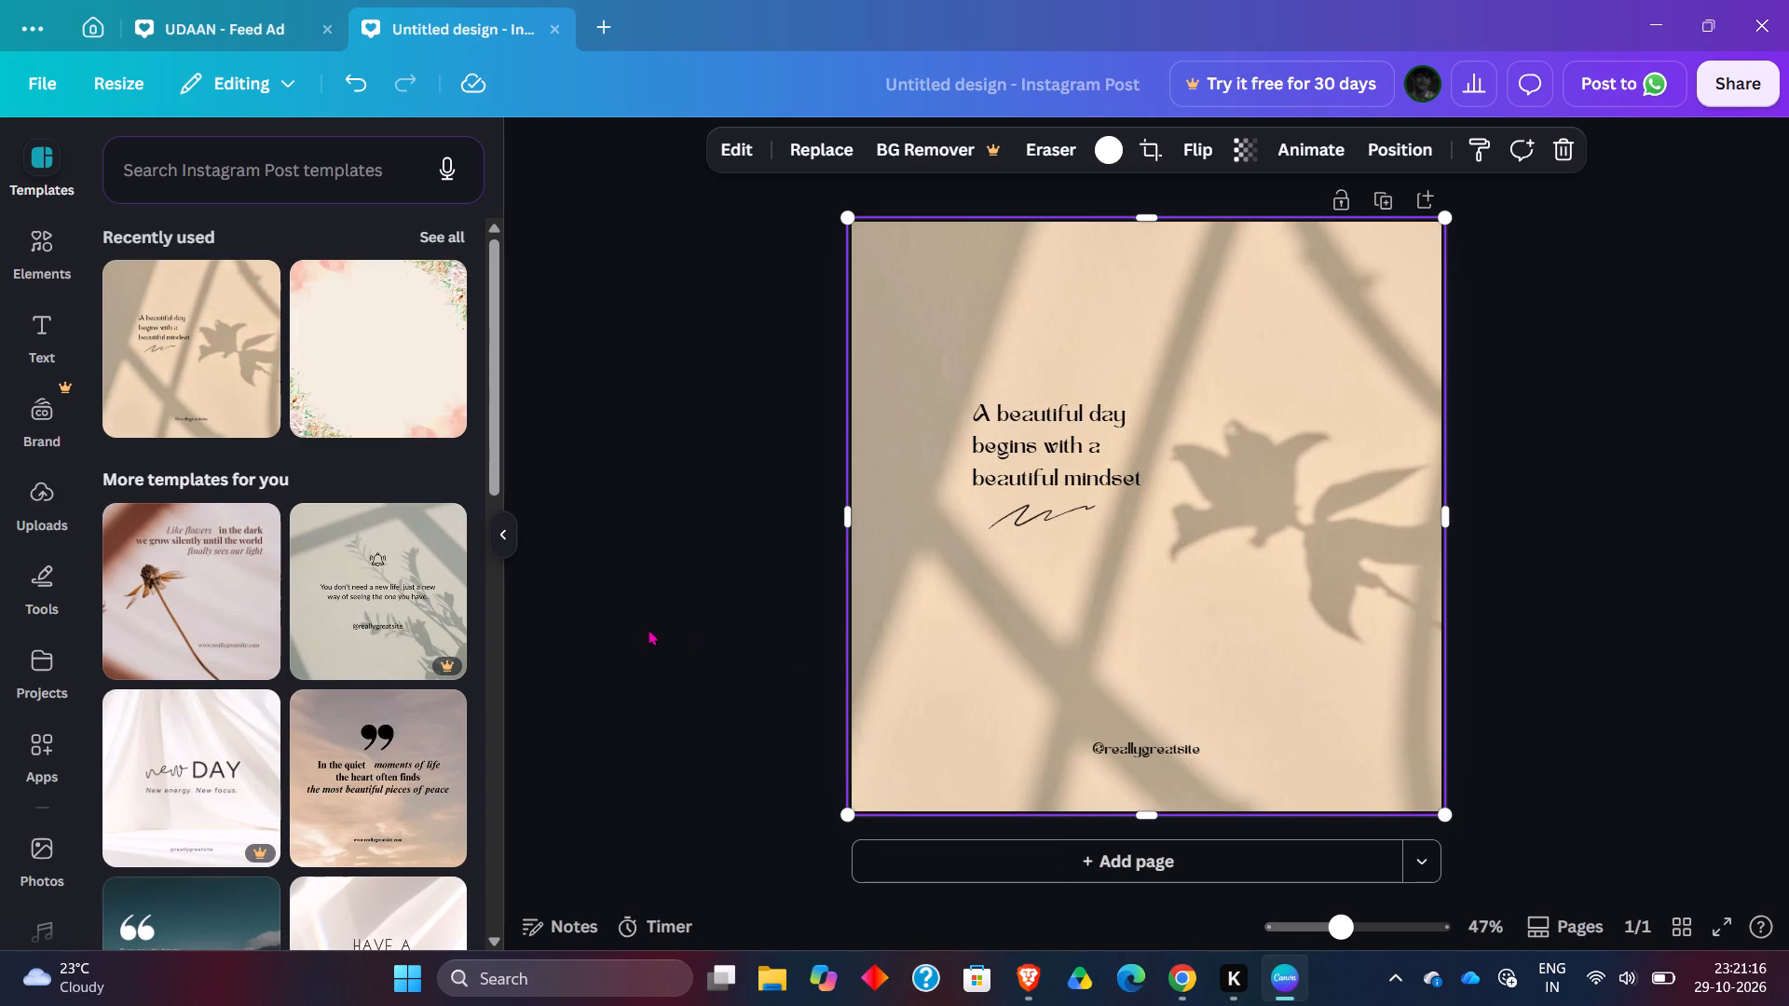
# Browse the suggested Instagram Post templates for another design with graphics suitable for the UDAAN poster.
pyautogui.scroll(-1, 292, 792)
pyautogui.scroll(3, 204, 315)
pyautogui.scroll(-6, 204, 315)
pyautogui.scroll(-2, 245, 566)
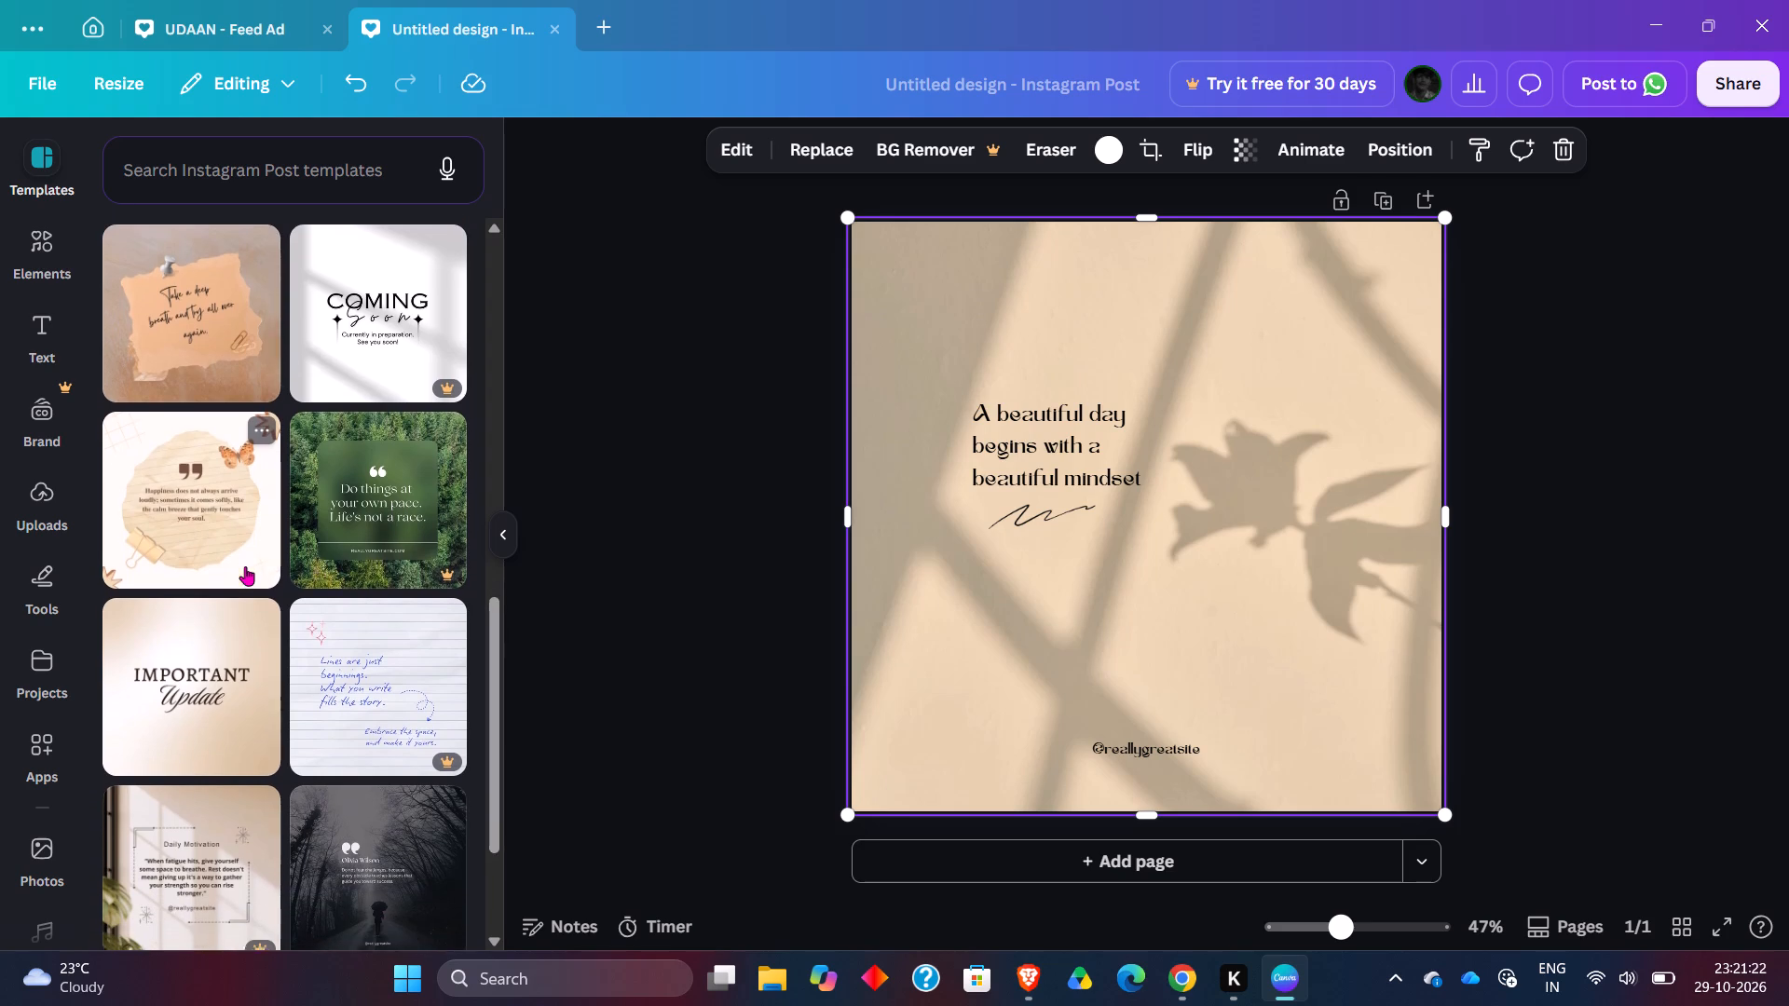
pyautogui.scroll(-3, 245, 566)
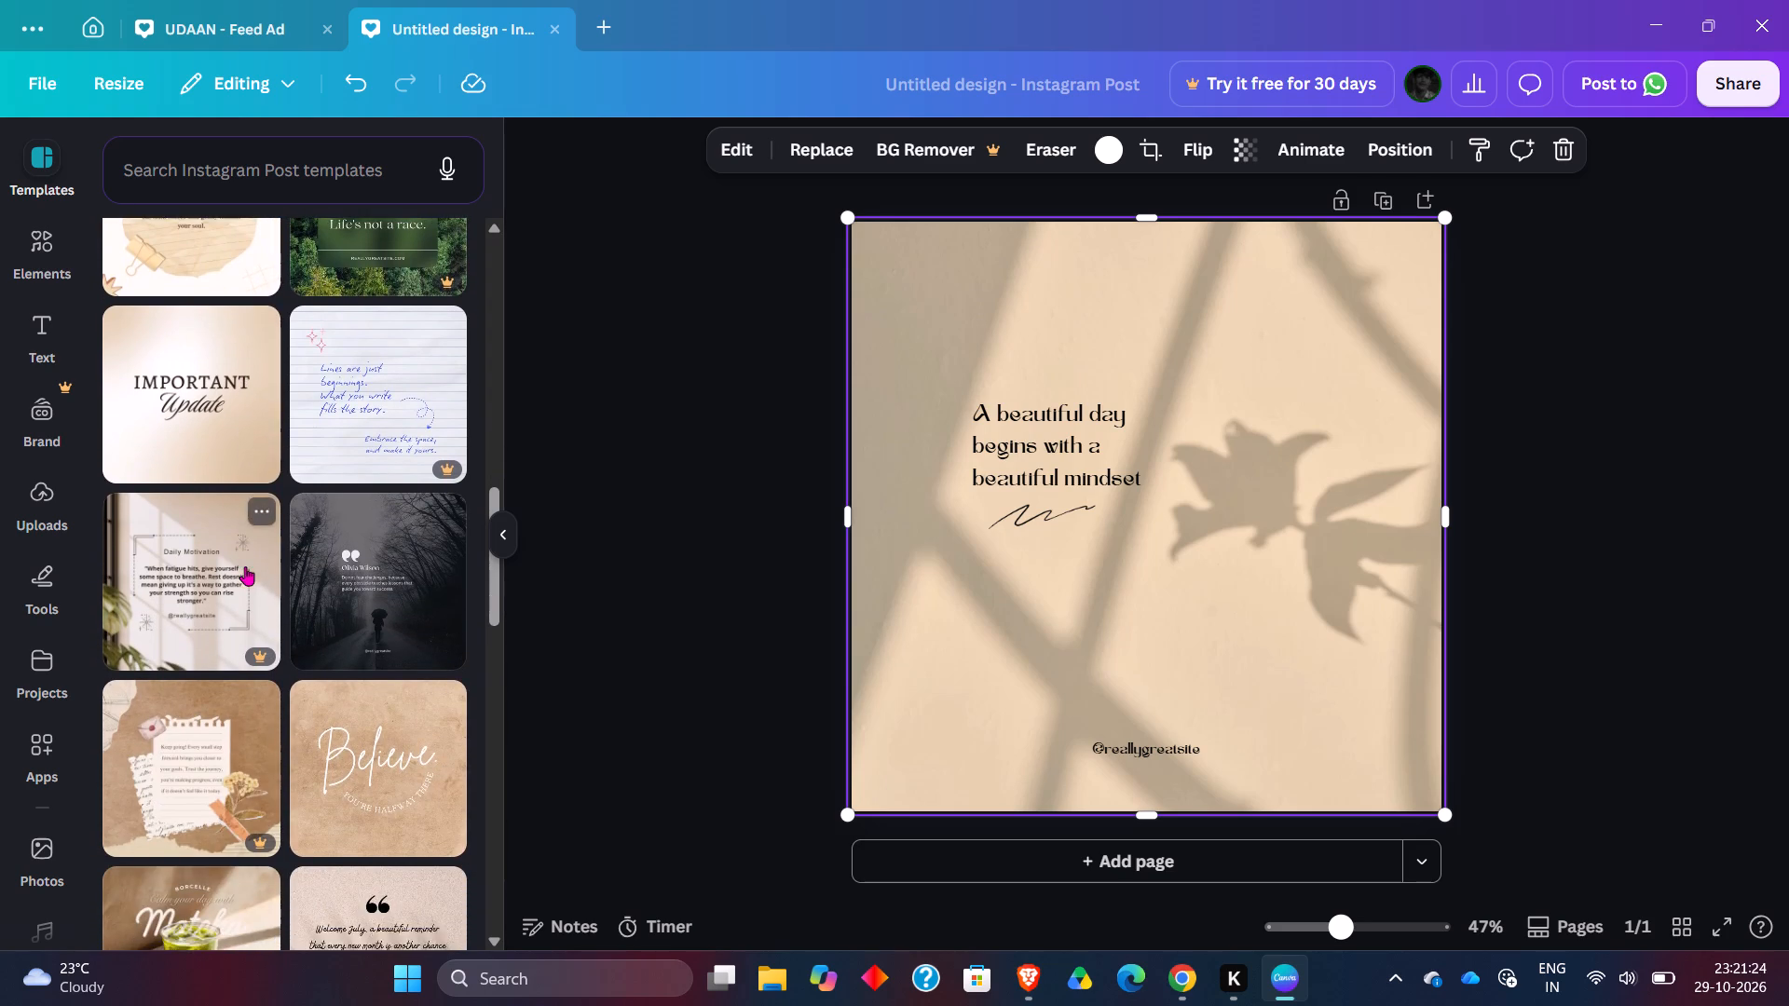
pyautogui.scroll(-3, 245, 566)
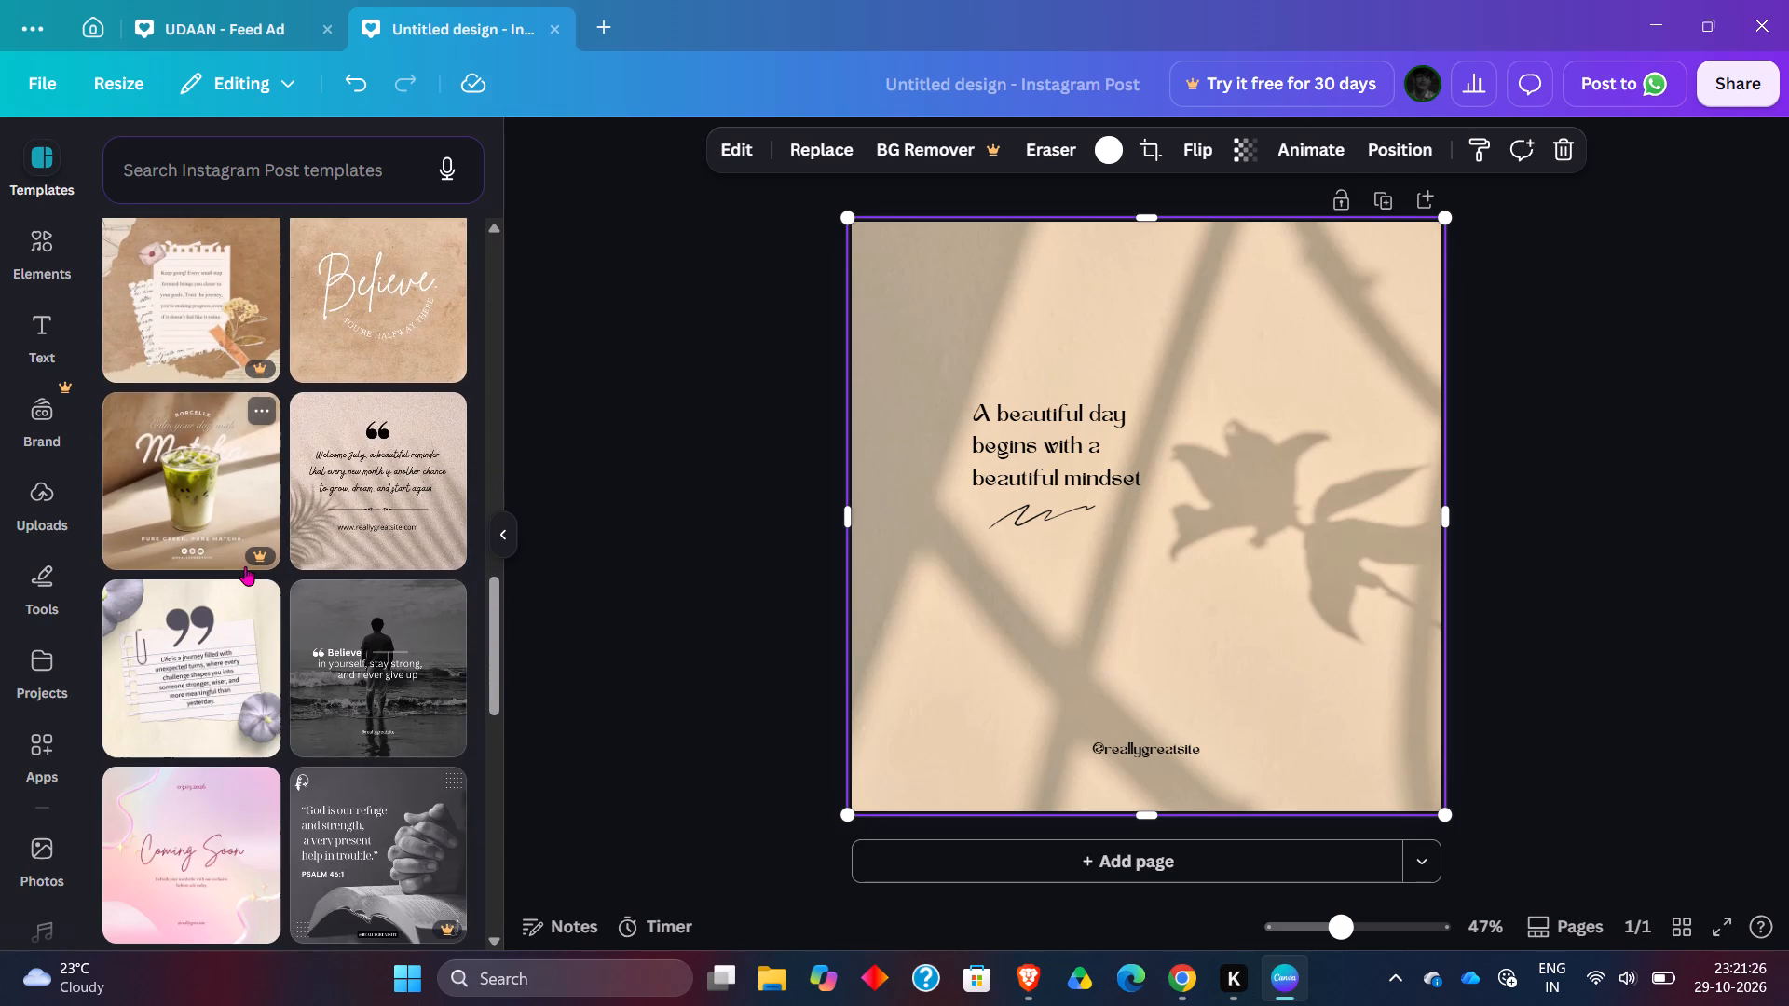
# Browse the suggested templates and apply the cream one with yellow flowers around a dotted square frame to the Instagram post.
pyautogui.scroll(-3, 245, 566)
pyautogui.scroll(13, 245, 566)
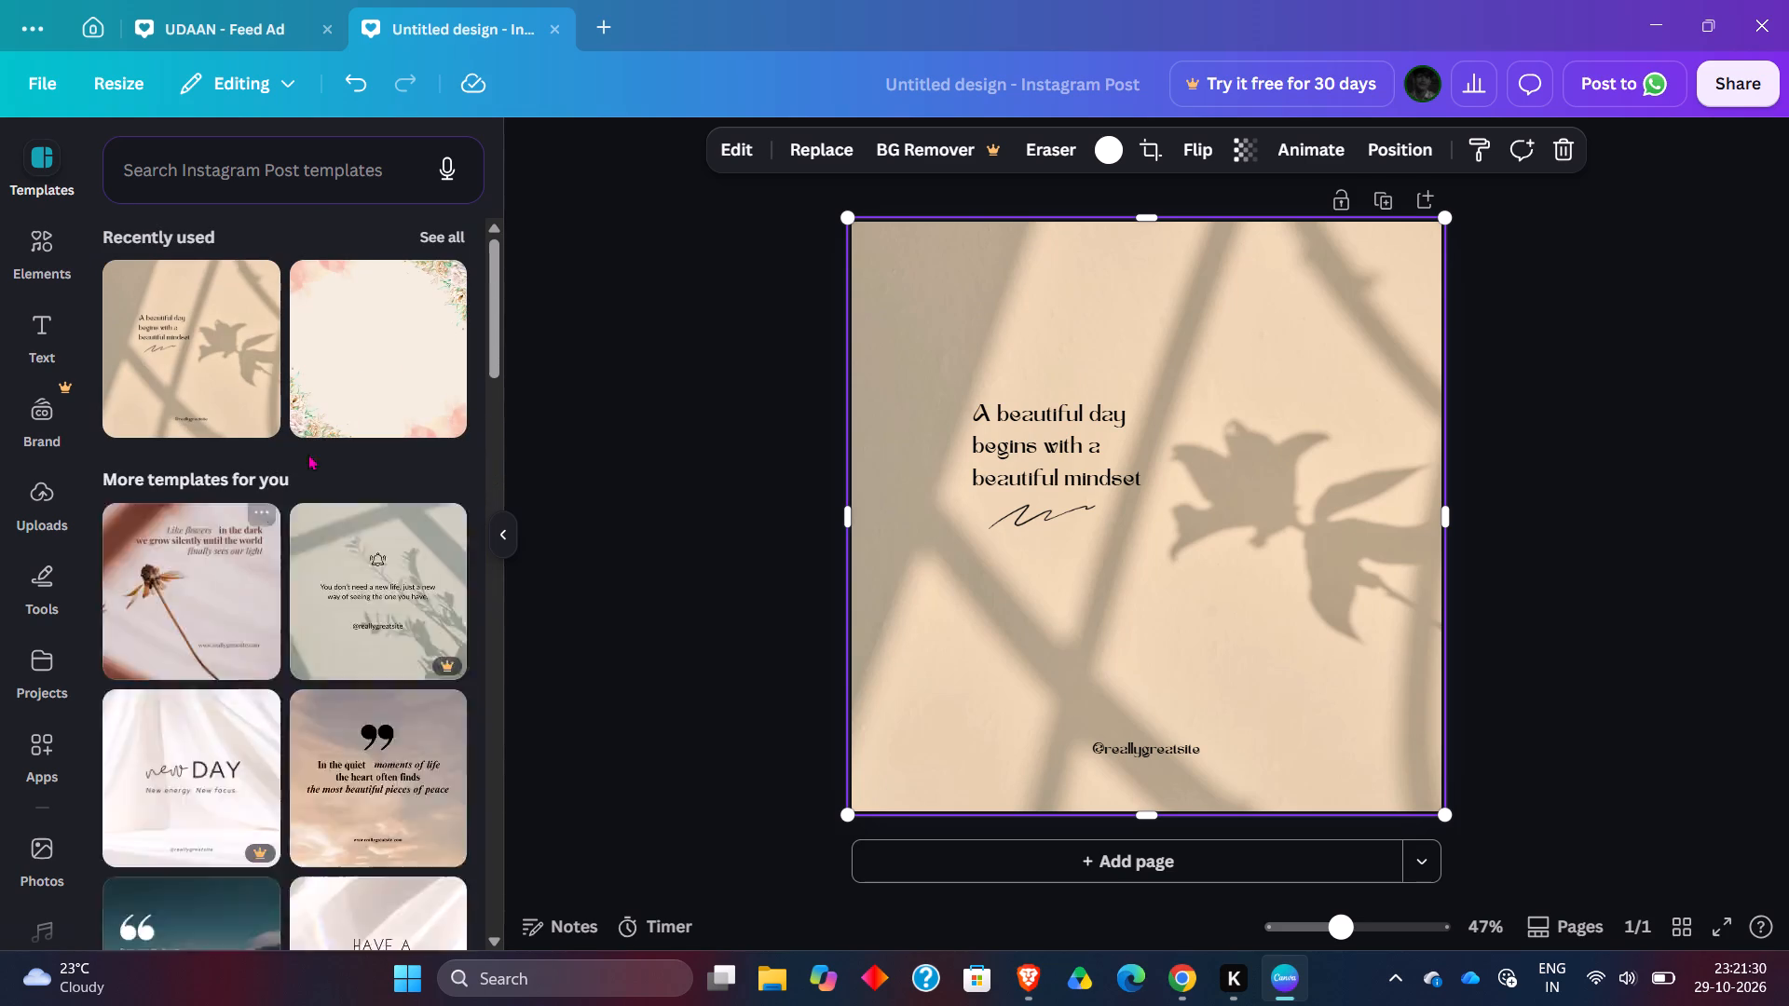
pyautogui.scroll(-5, 383, 667)
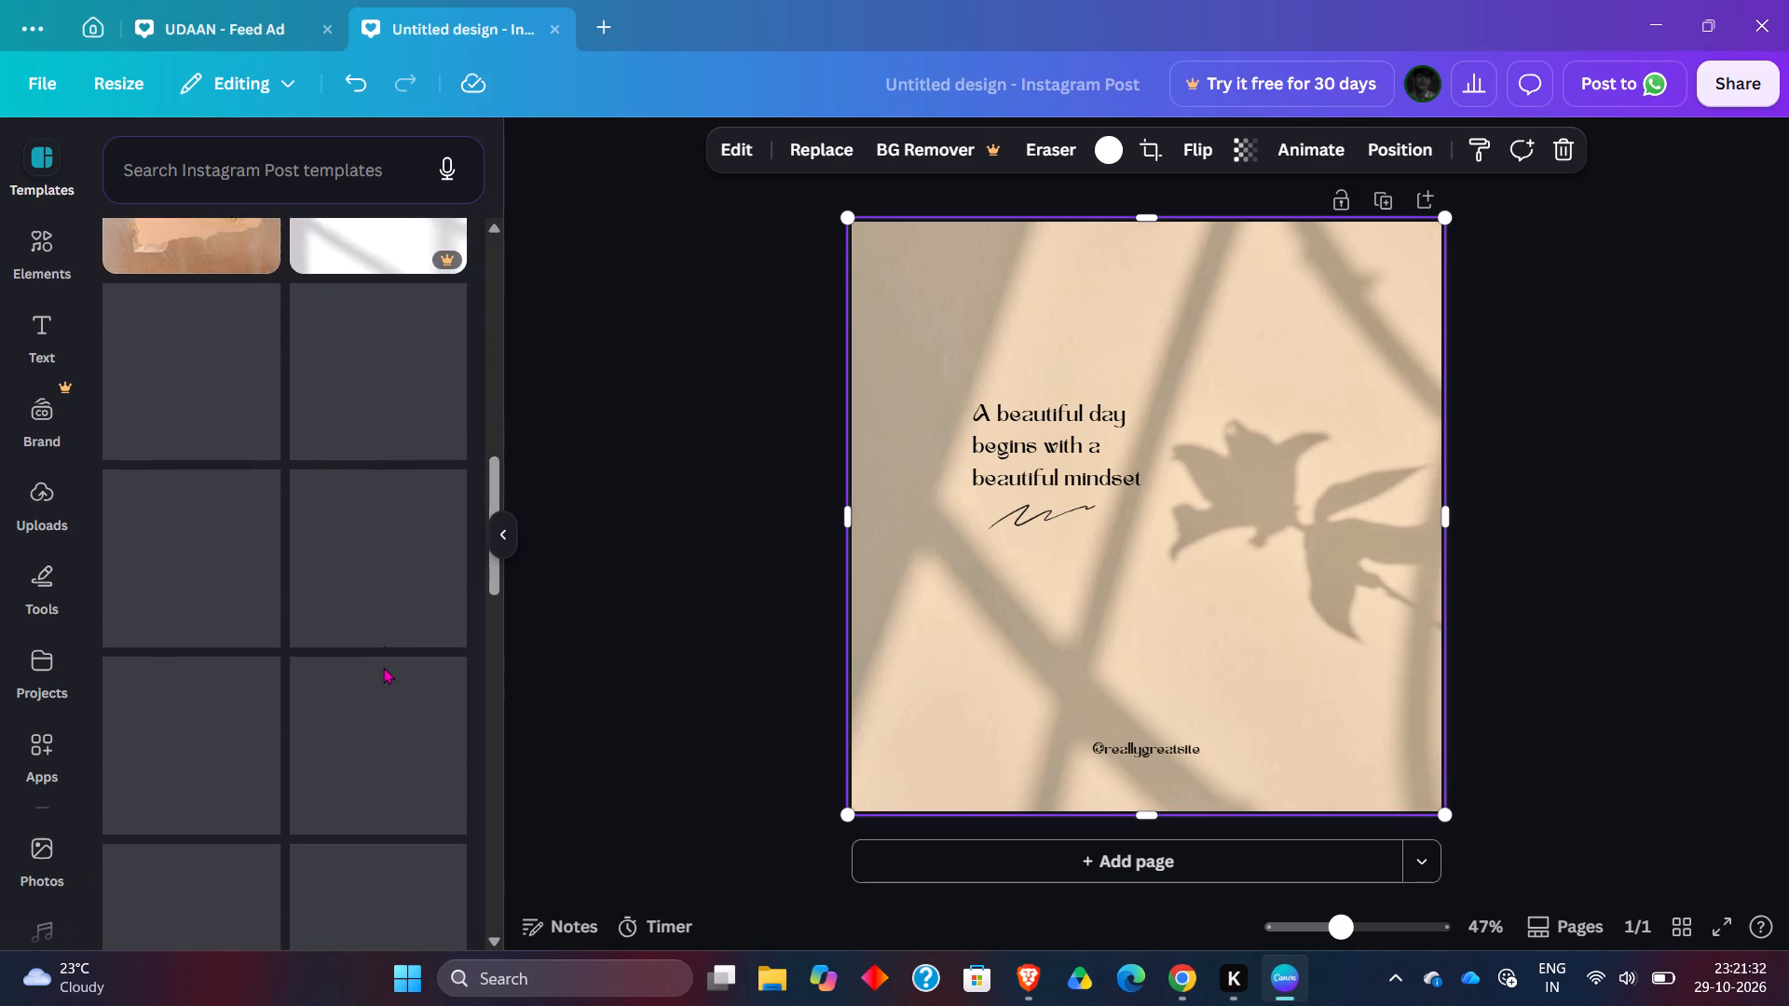
pyautogui.scroll(-4, 383, 667)
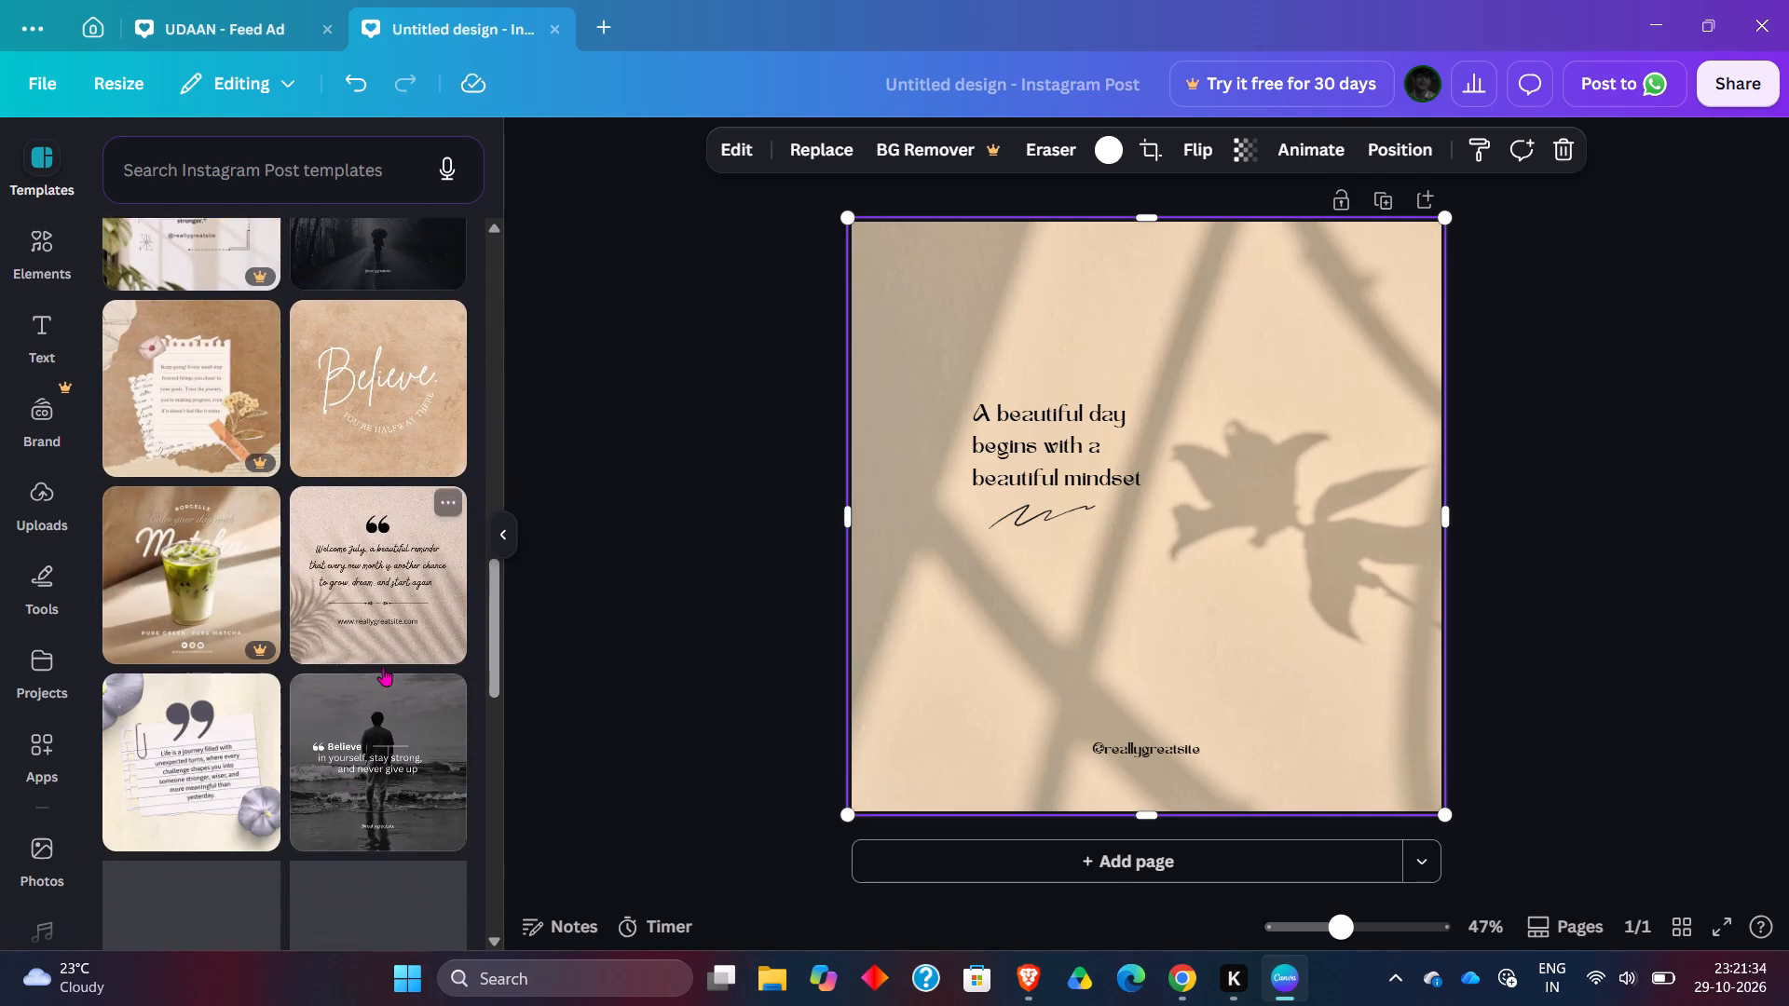
pyautogui.scroll(-1, 383, 667)
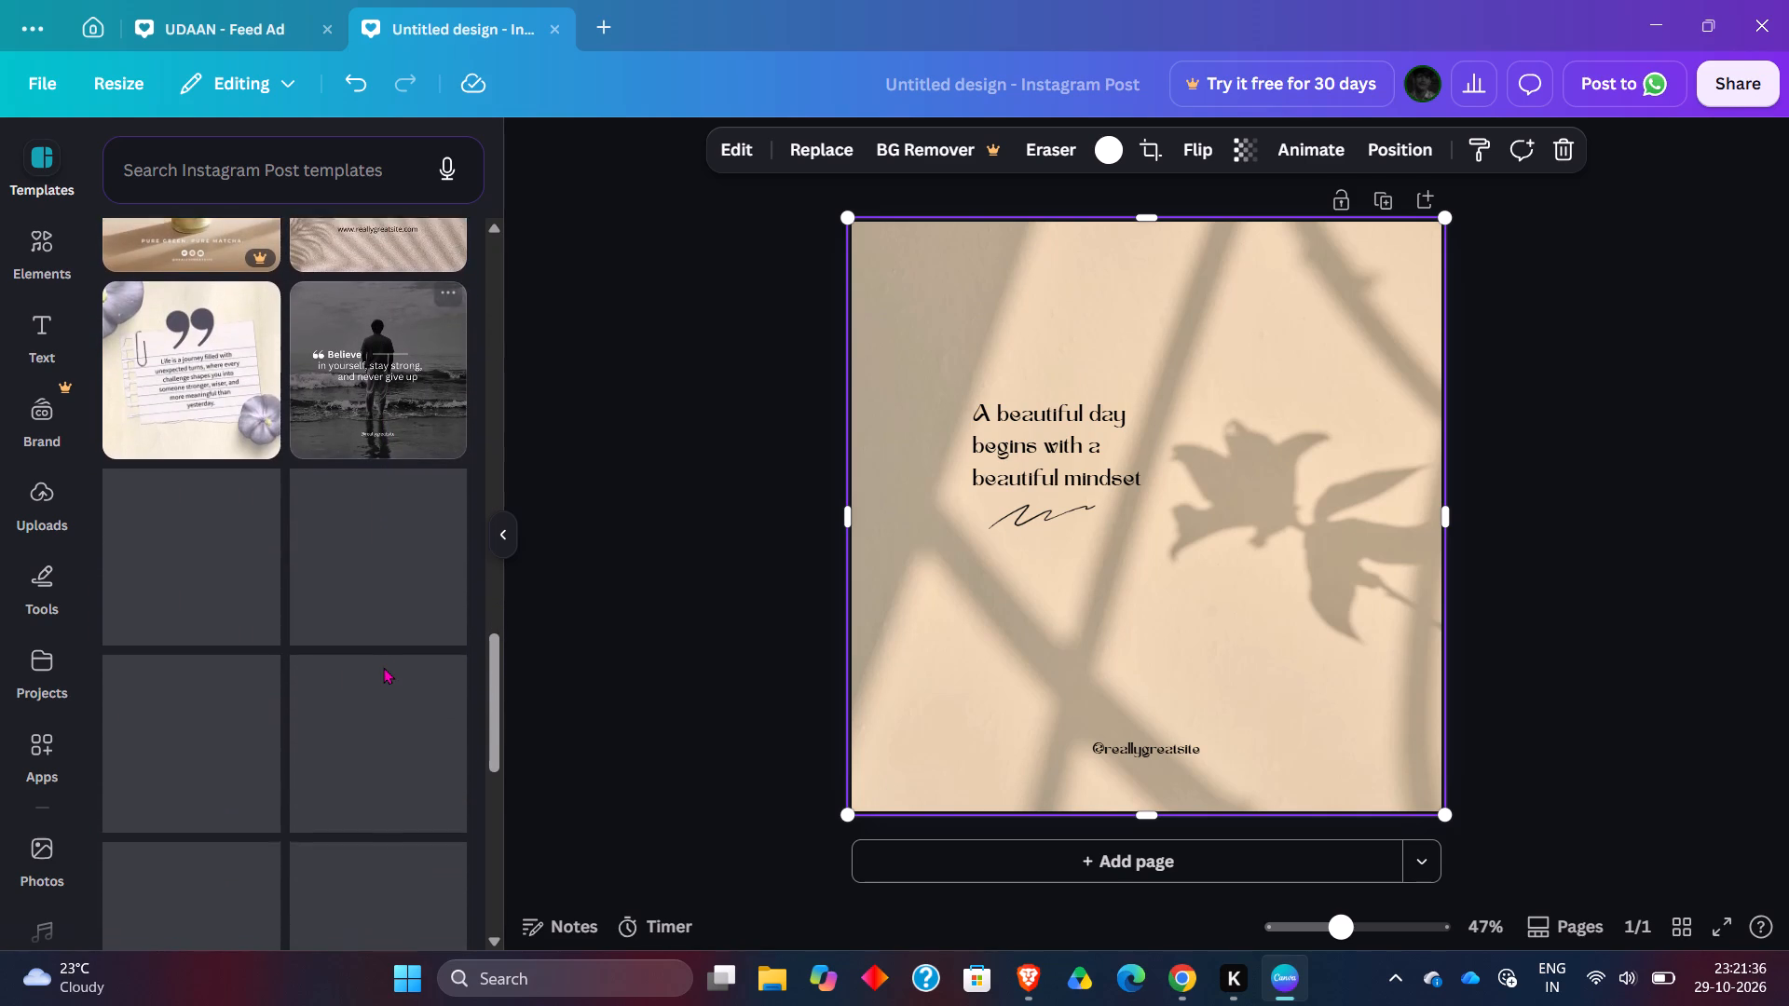
pyautogui.scroll(-2, 383, 667)
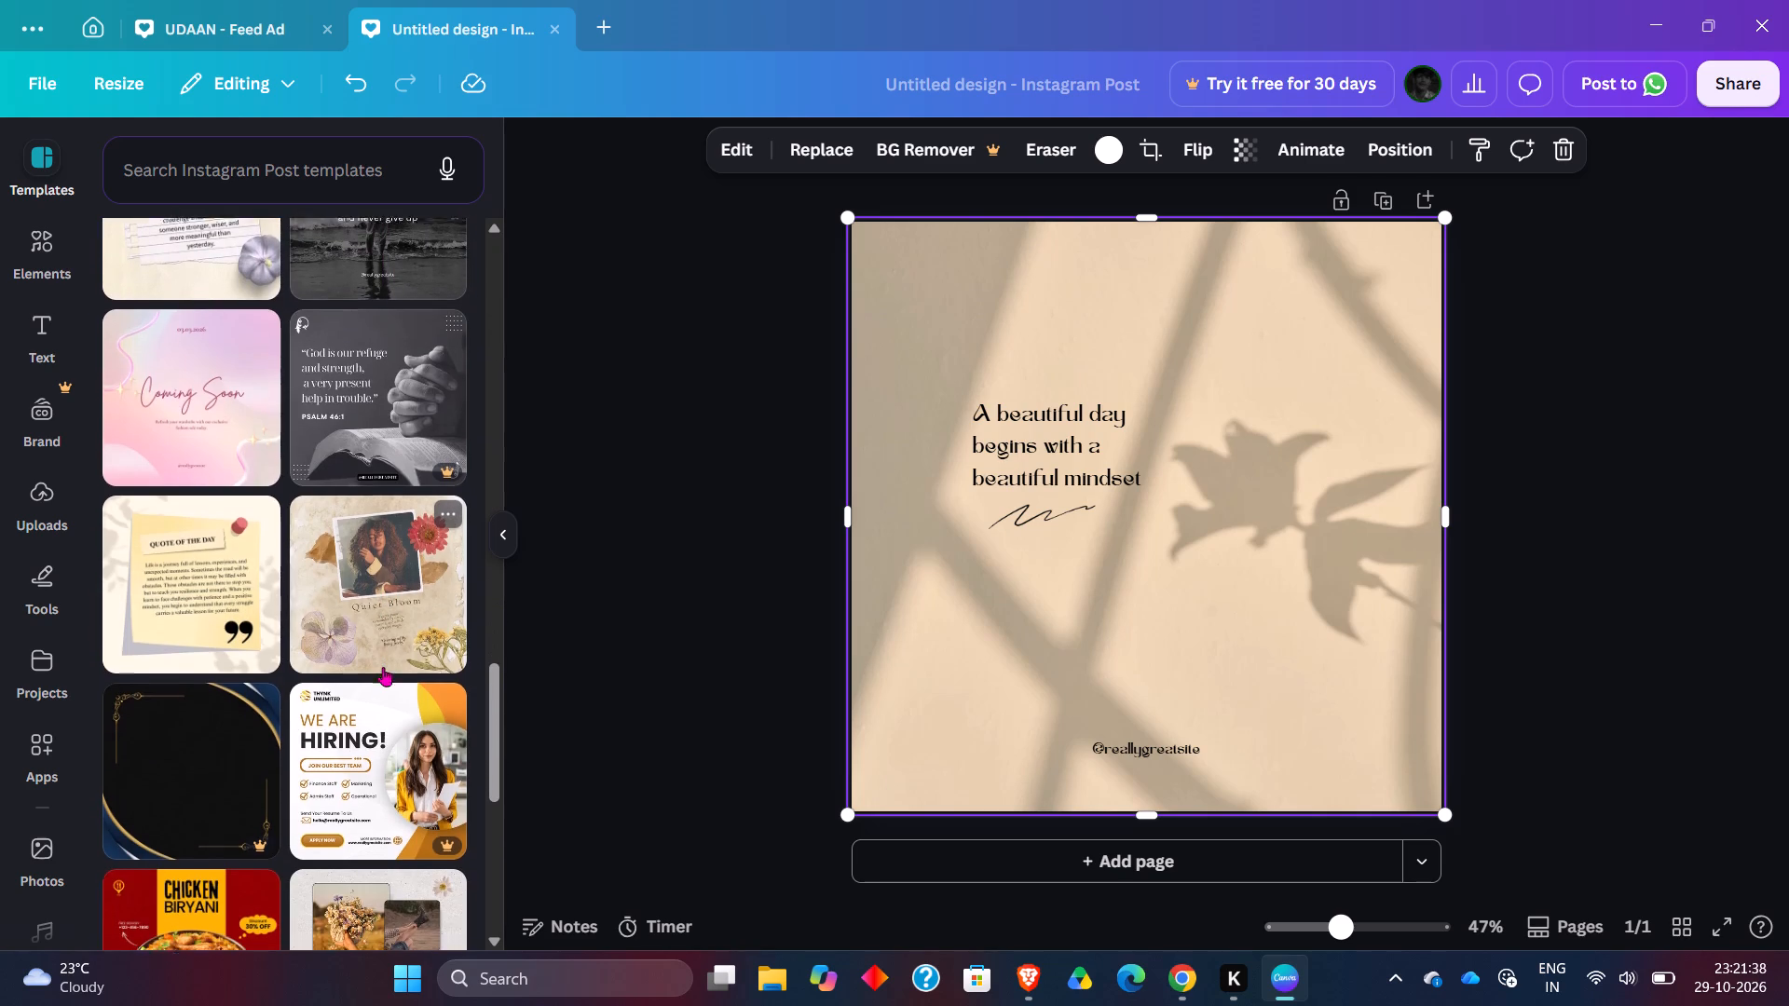
pyautogui.scroll(-4, 383, 667)
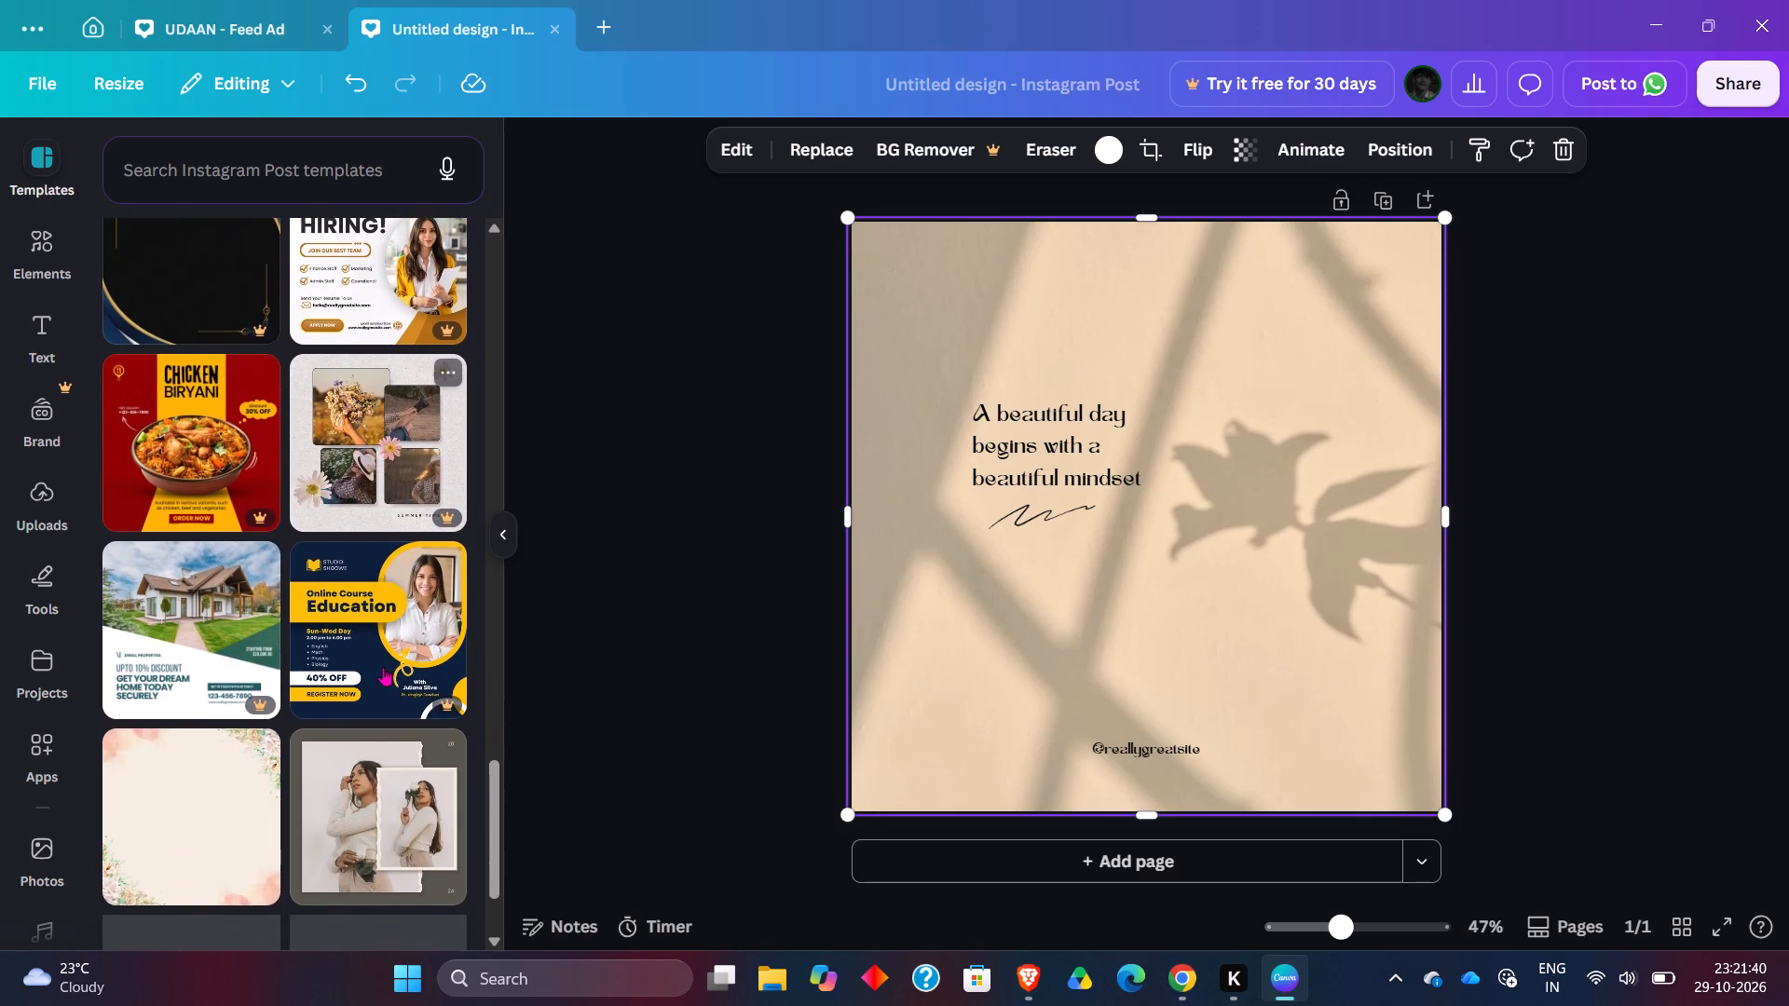
pyautogui.scroll(-3, 383, 667)
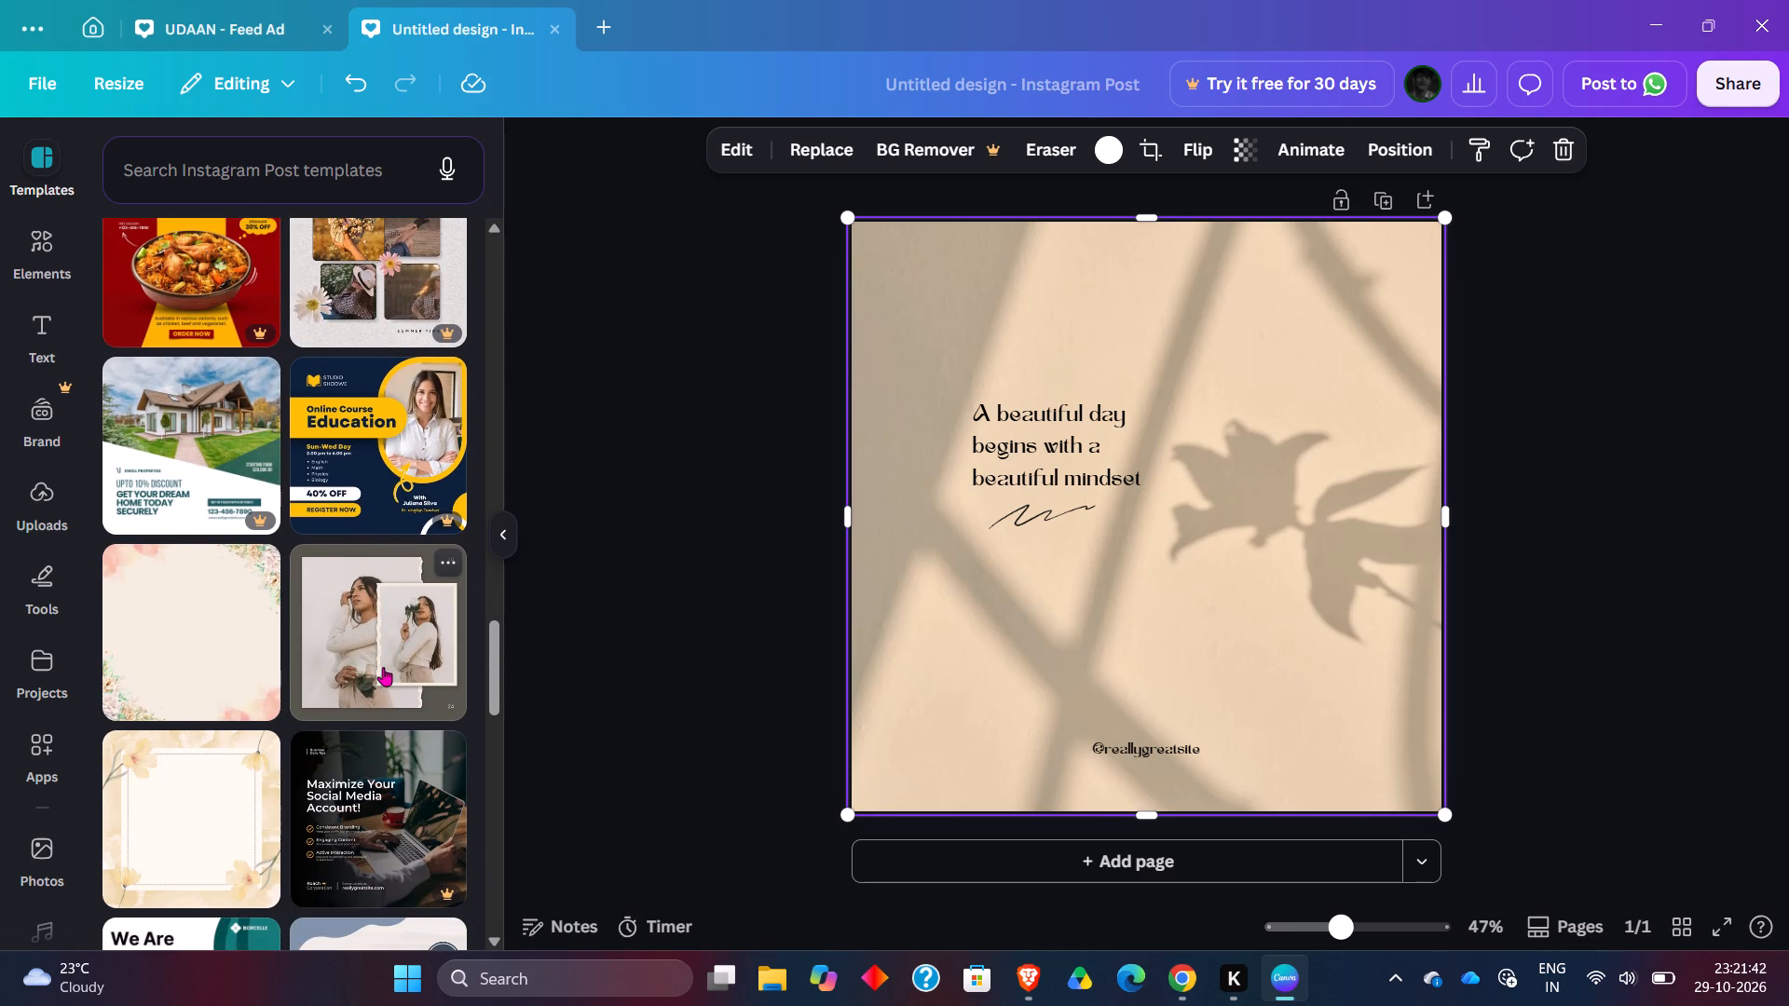
pyautogui.scroll(-2, 383, 667)
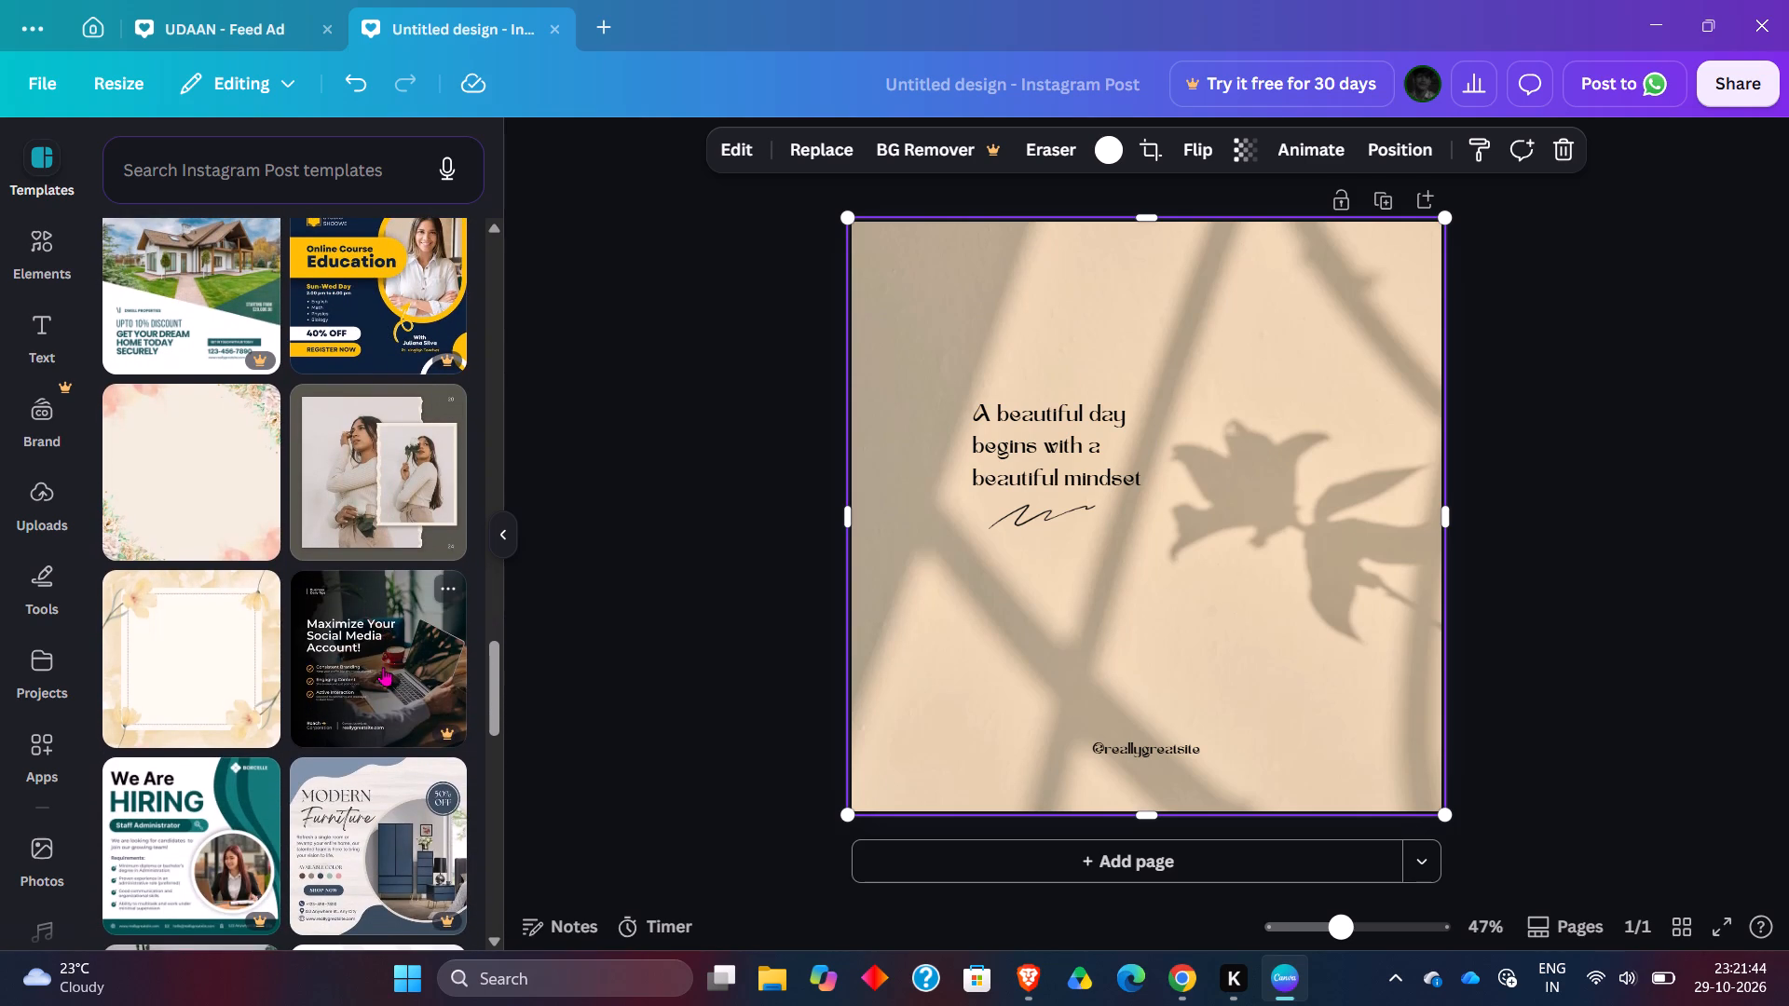
pyautogui.click(175, 607)
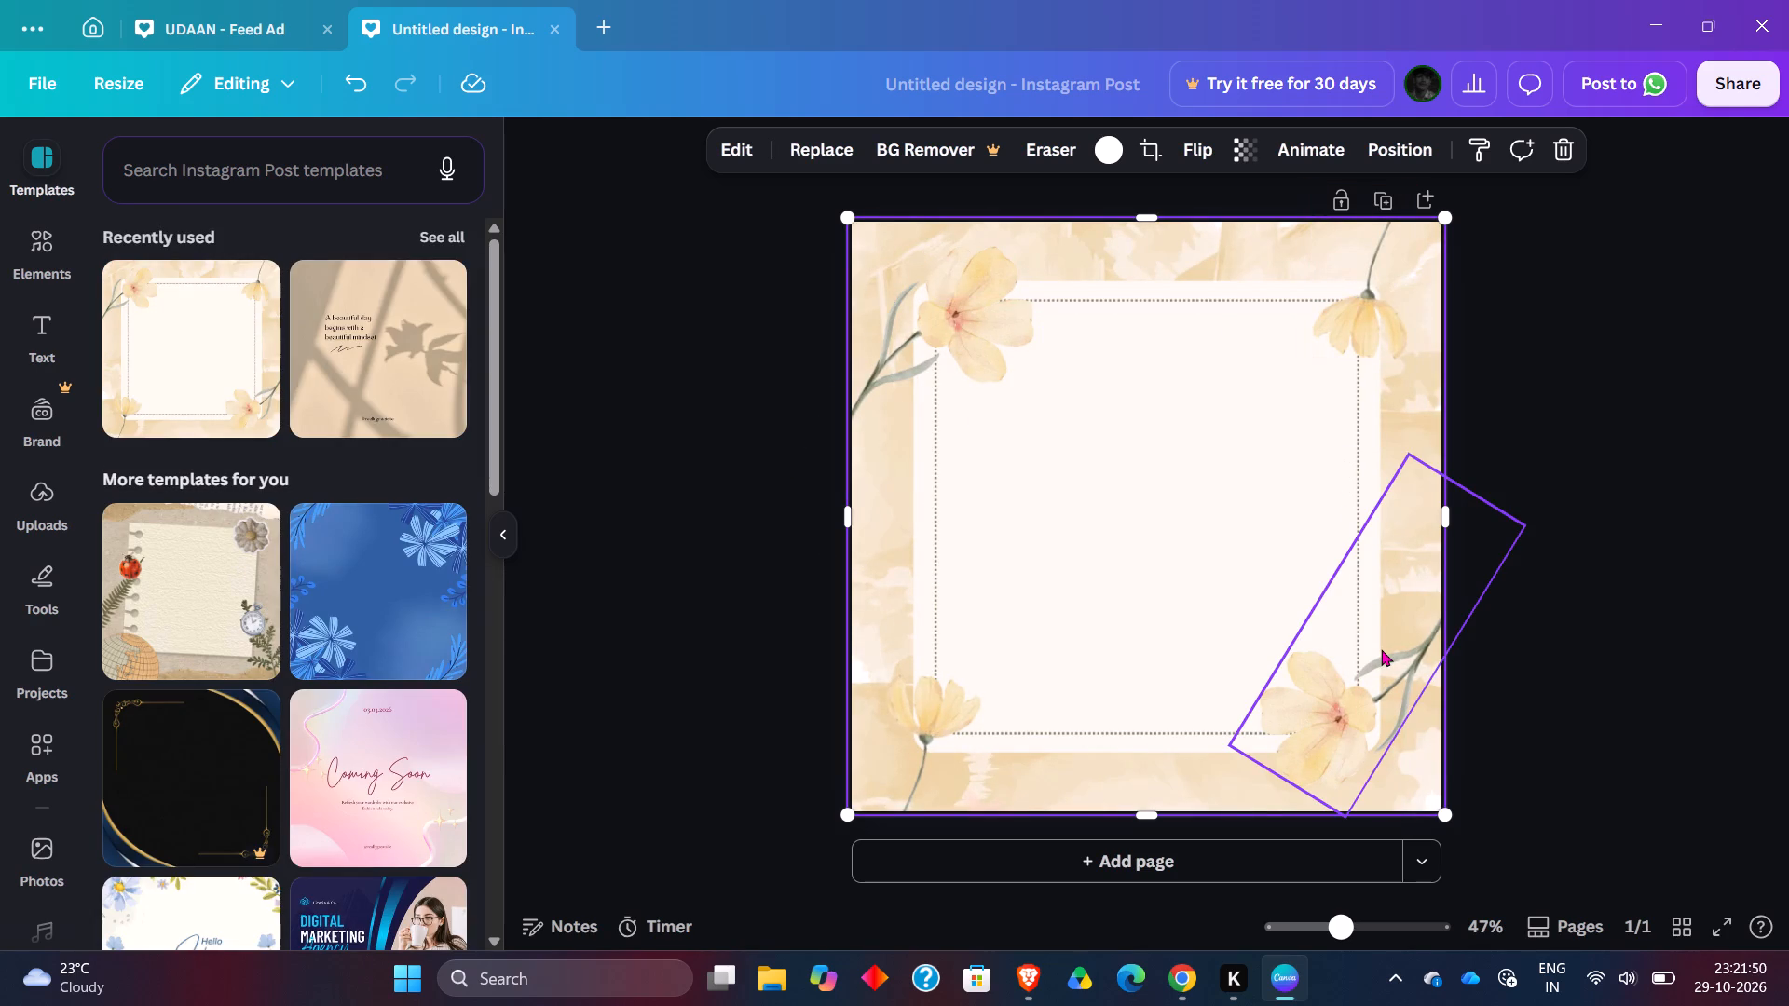
# Copy the dotted frame from the yellow-flower template and paste it around the heading area of the UDAAN poster.
pyautogui.click(1381, 649)
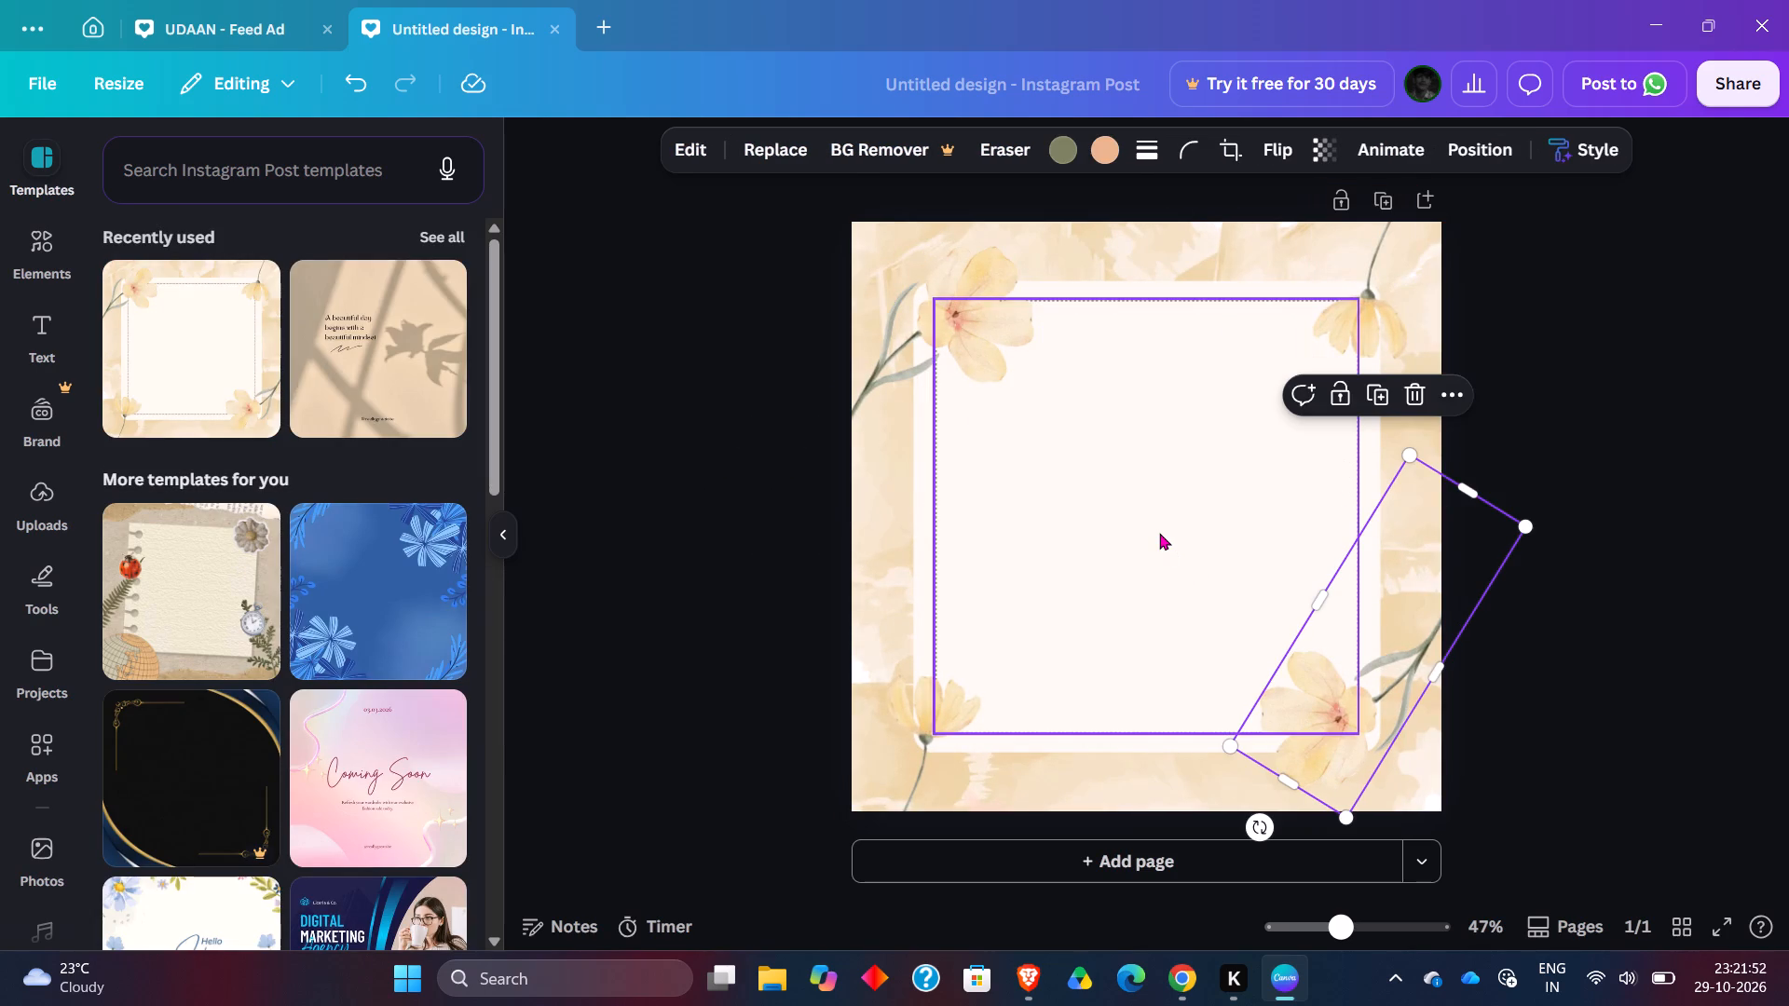
pyautogui.click(1159, 533)
pyautogui.hotkey('ctrl', 'c')
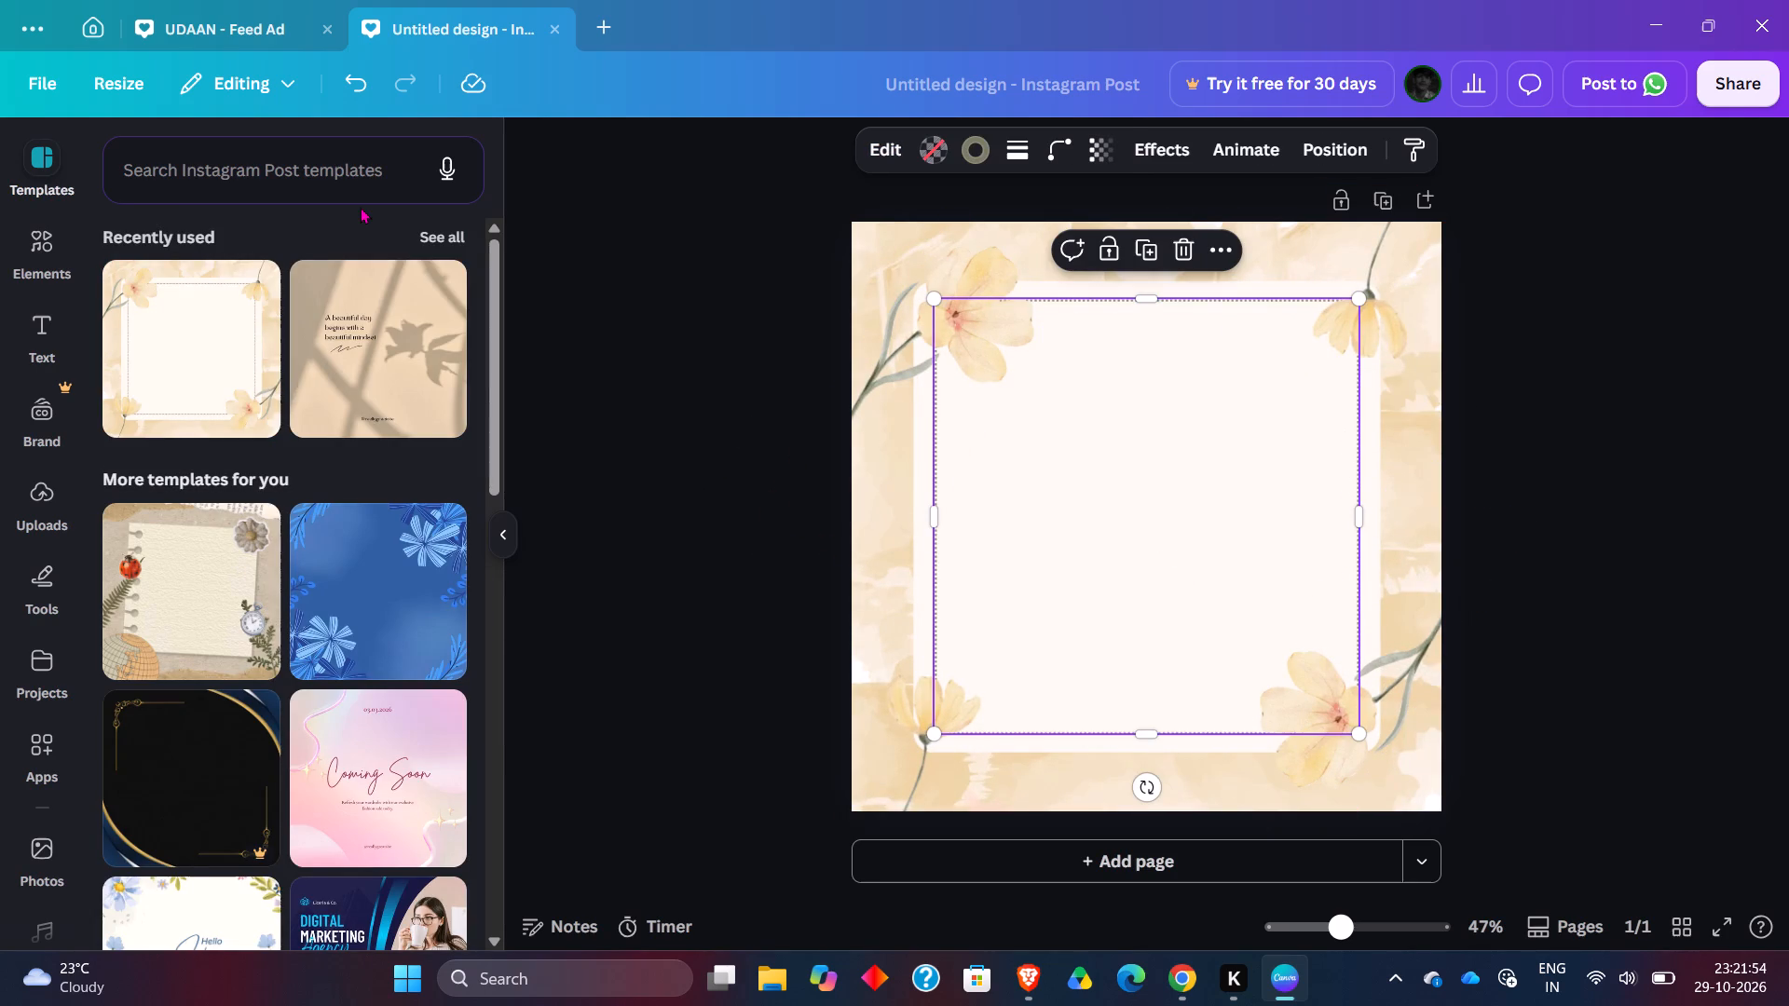
pyautogui.click(245, 30)
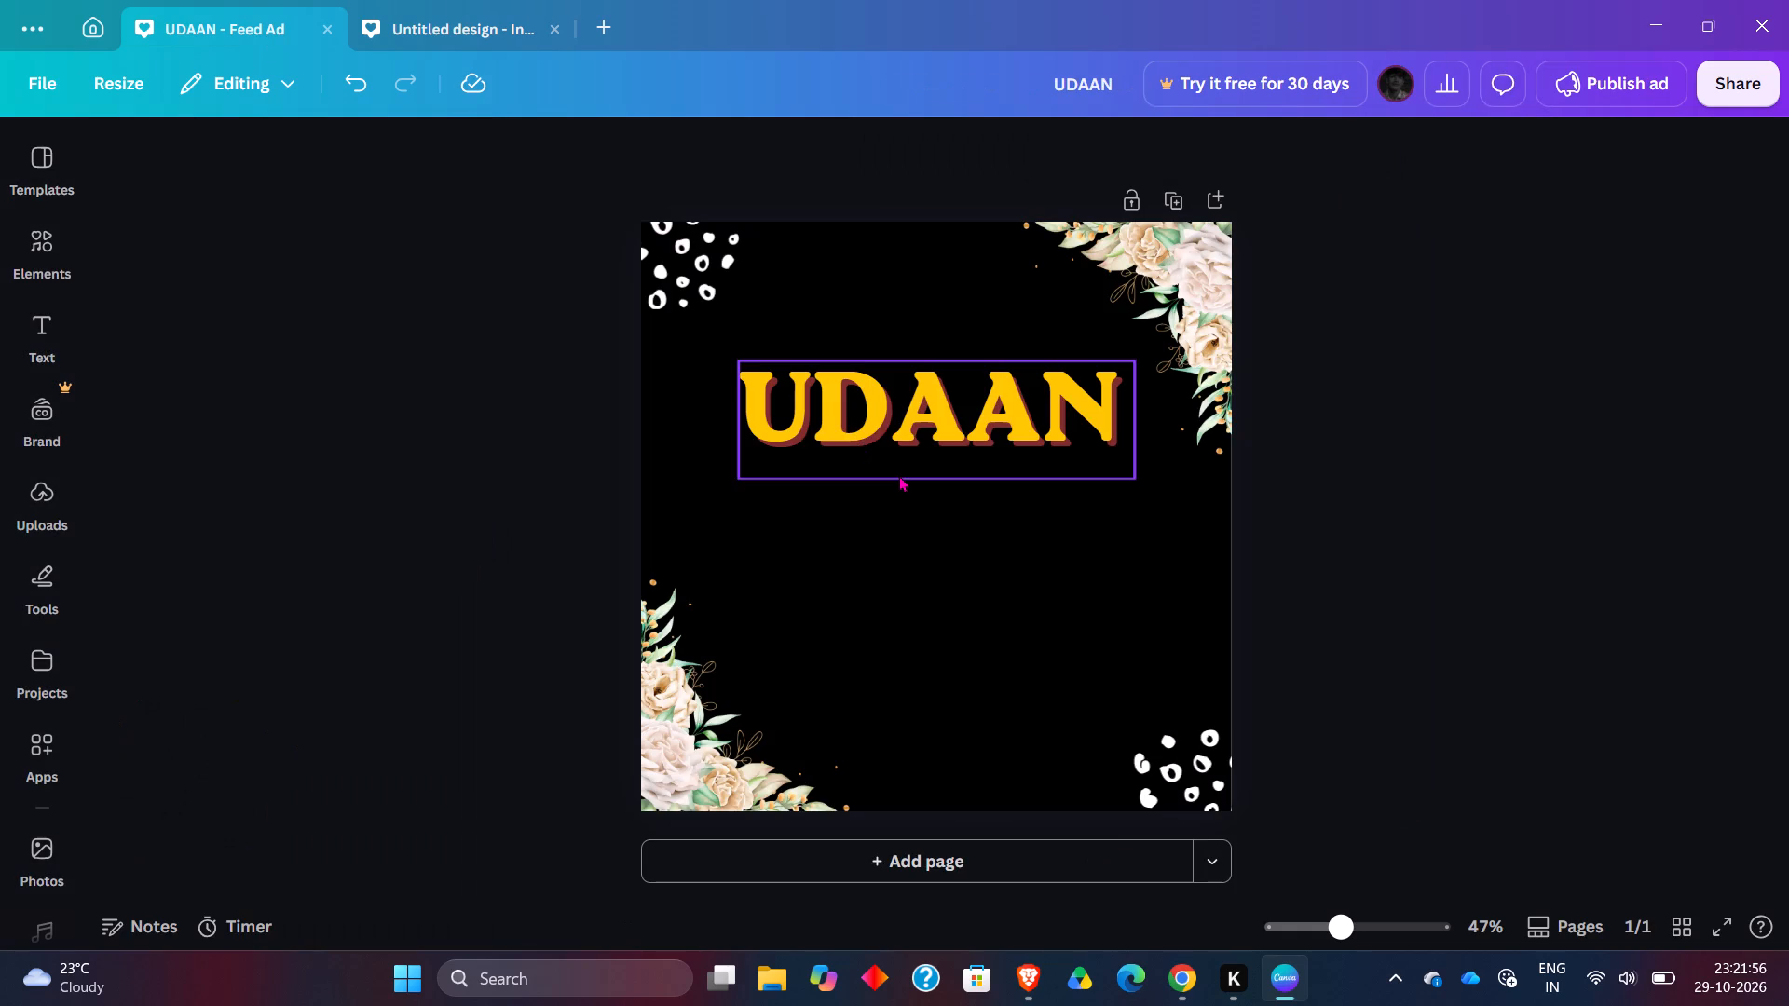
pyautogui.hotkey('ctrl', 'v')
pyautogui.click(1536, 587)
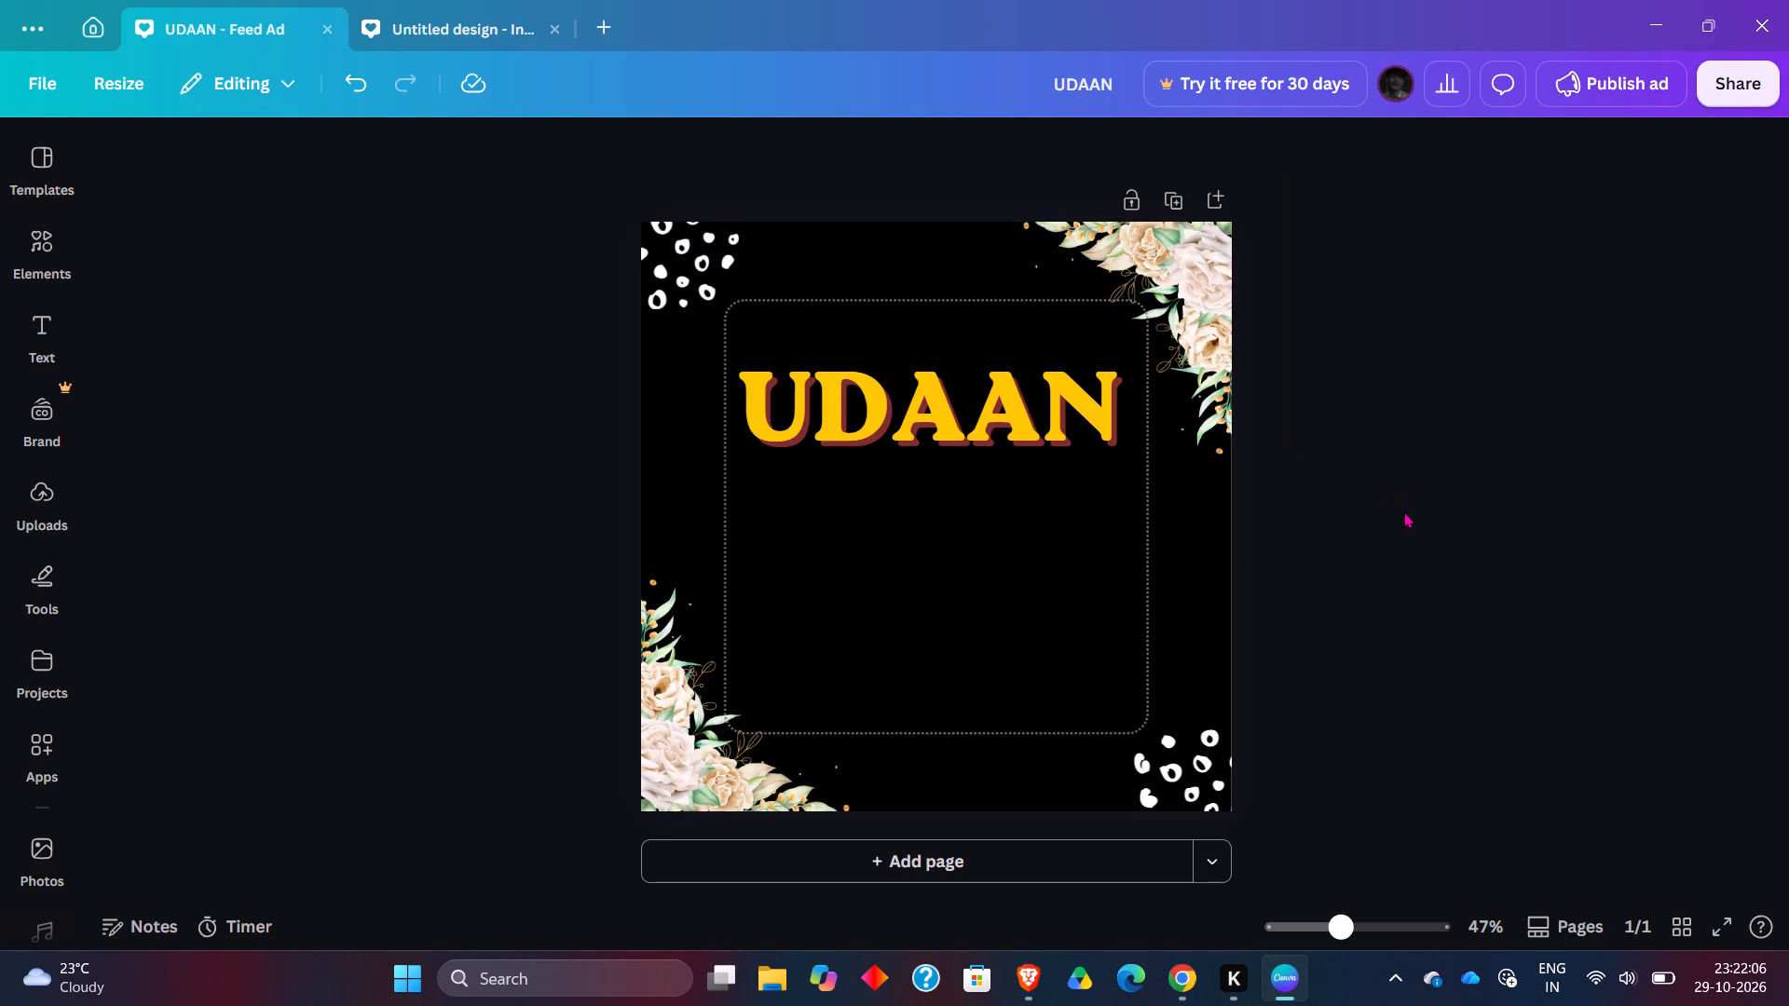
# Copy the yellow flower from the template's top-left corner and paste it into the UDAAN poster.
pyautogui.click(432, 39)
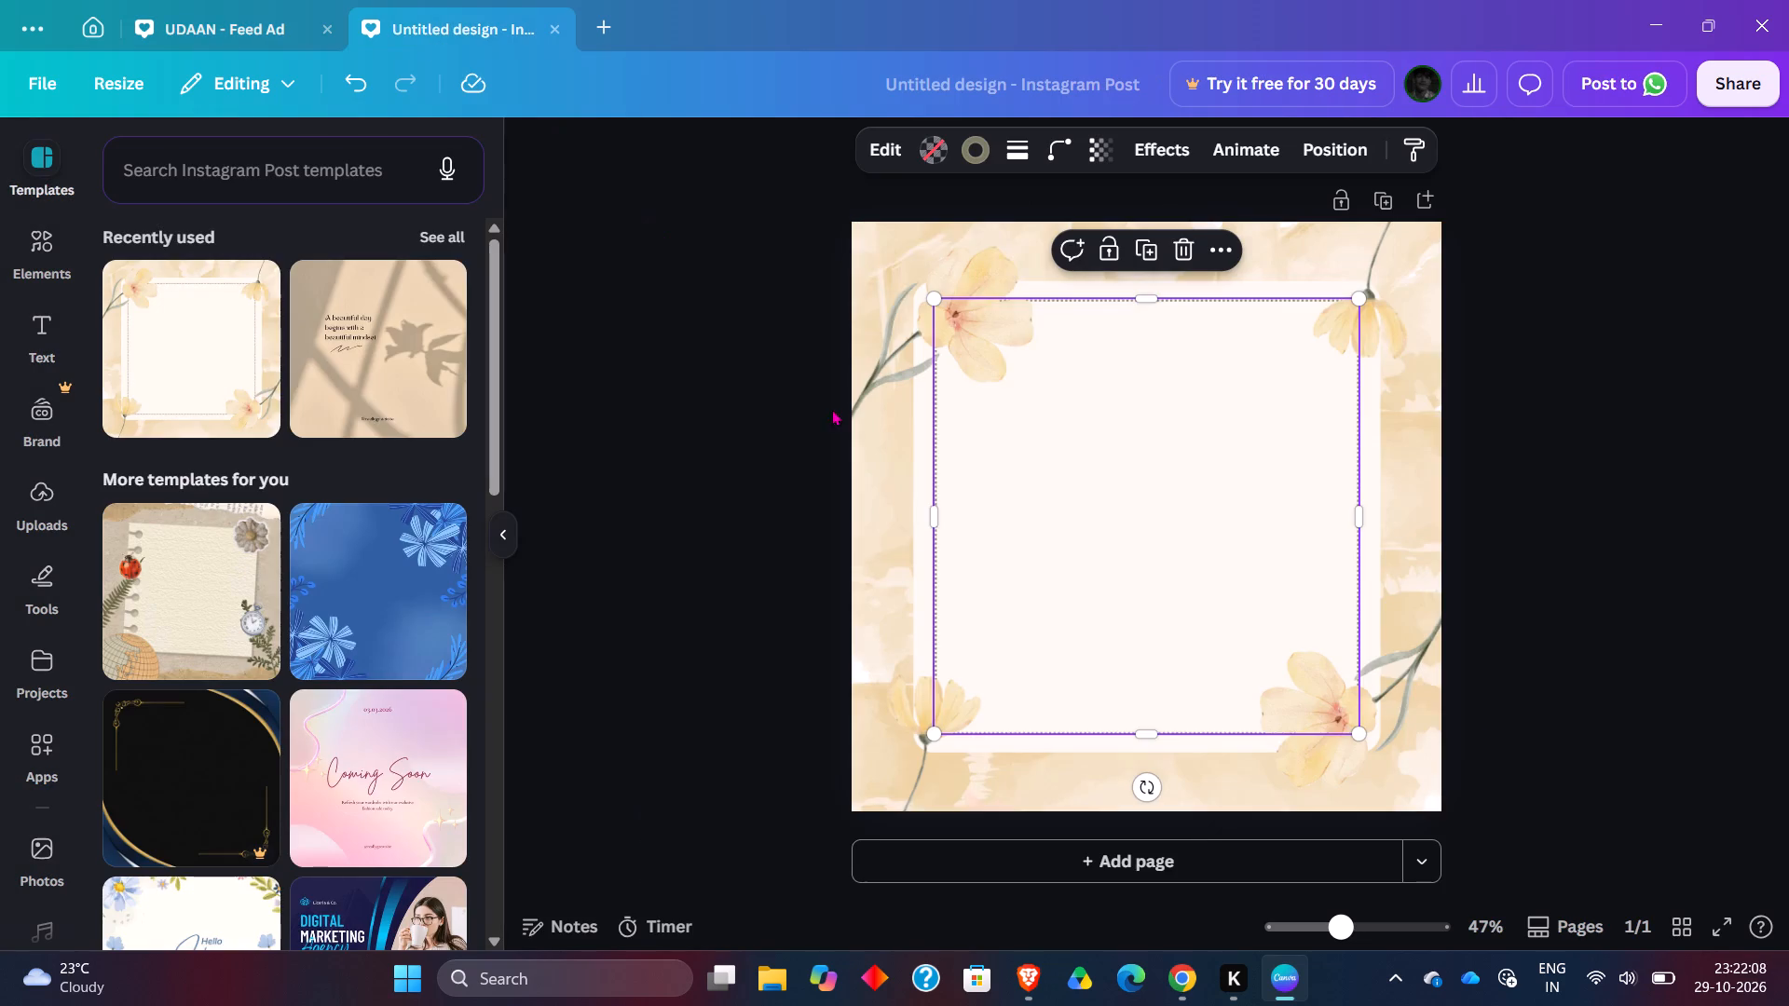
pyautogui.click(920, 384)
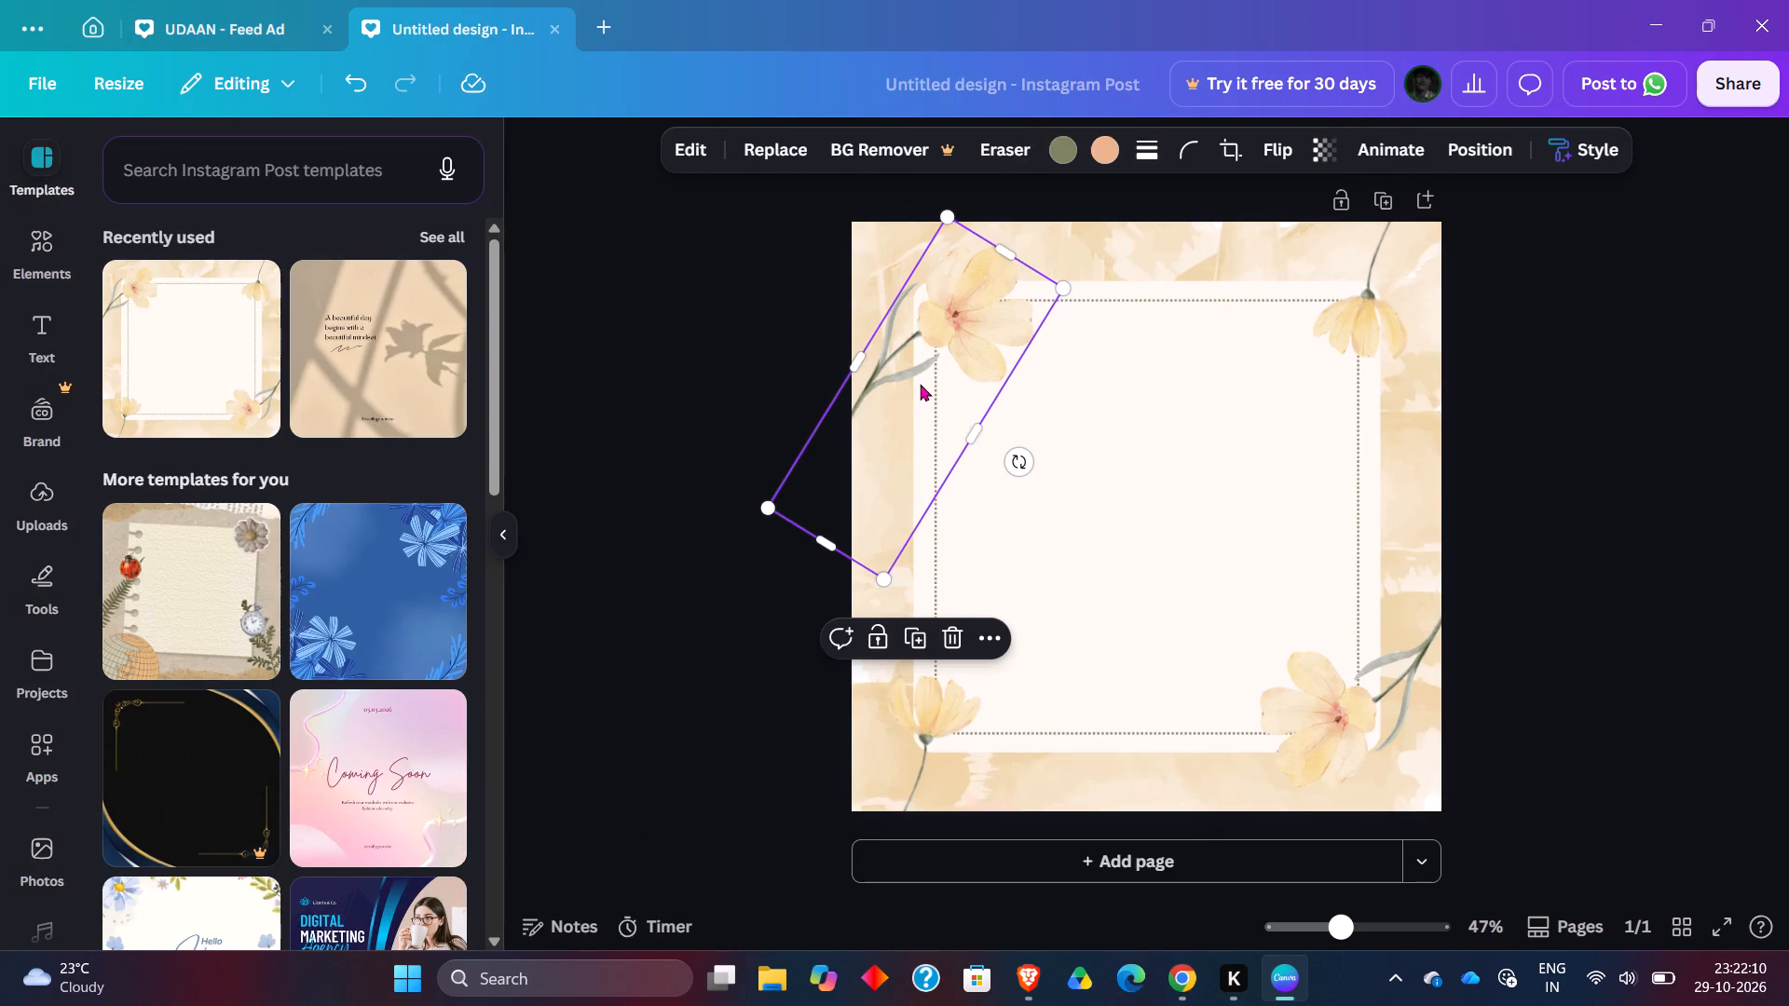
pyautogui.hotkey('ctrl', 'c')
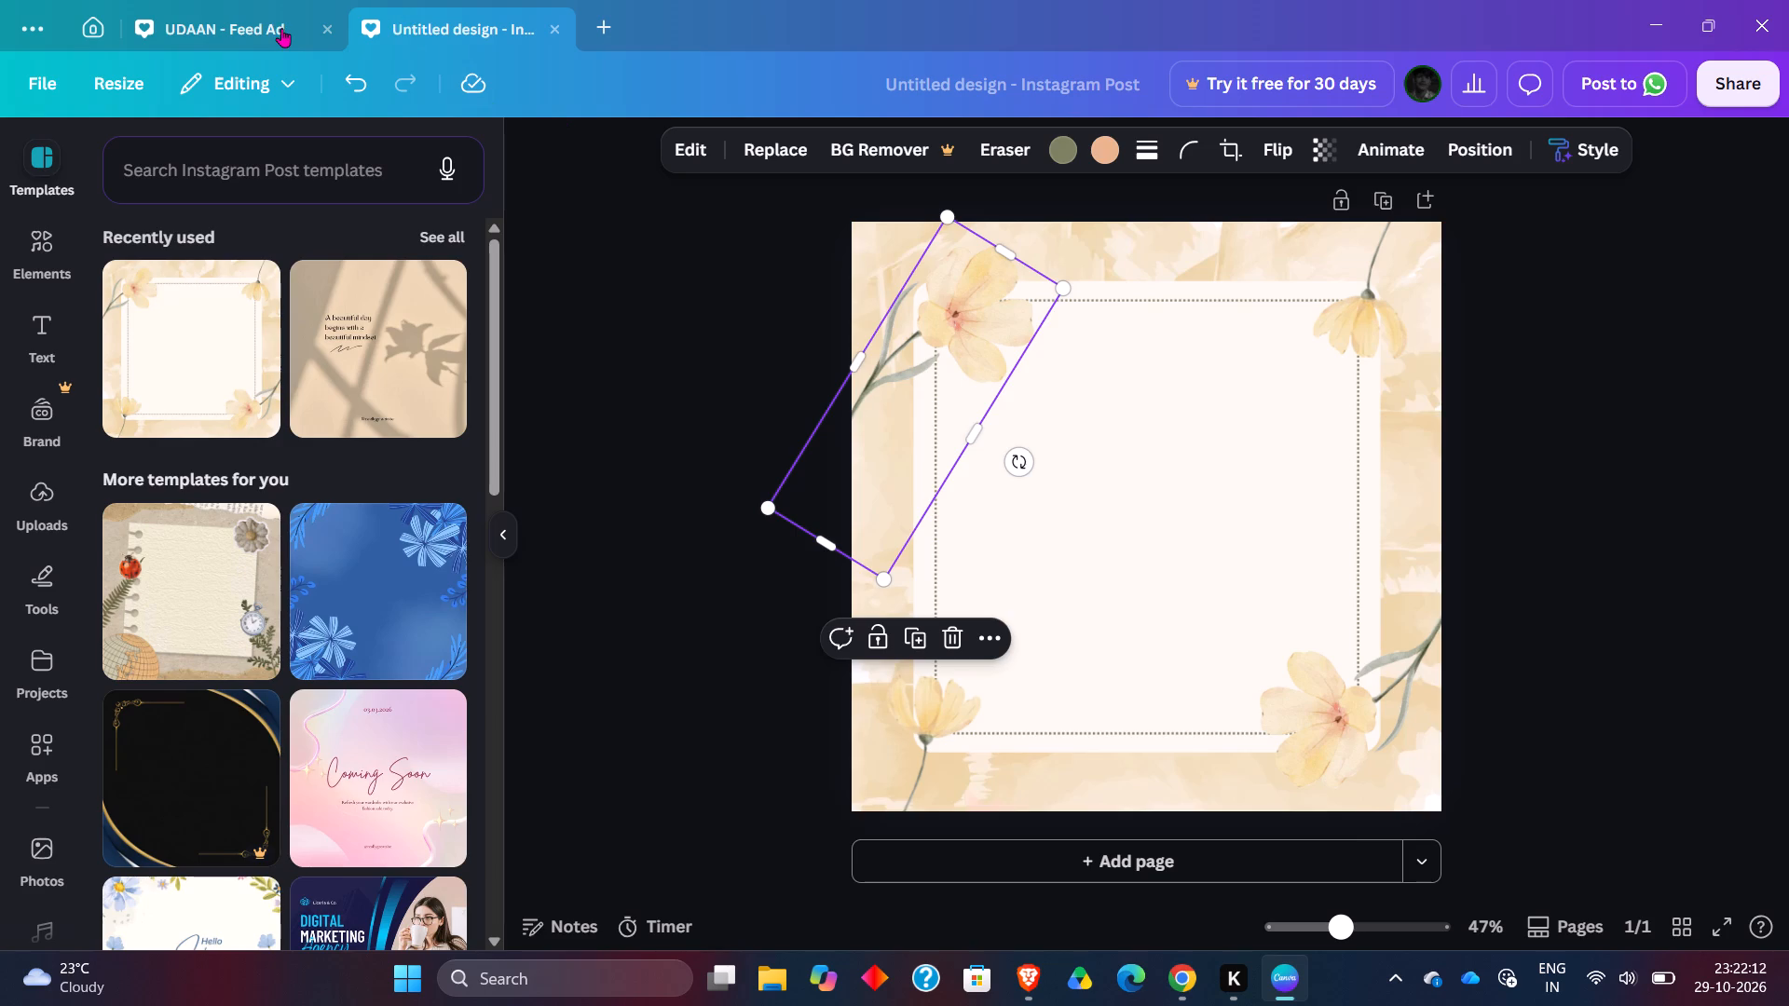
pyautogui.click(273, 28)
pyautogui.hotkey('ctrl', 'v')
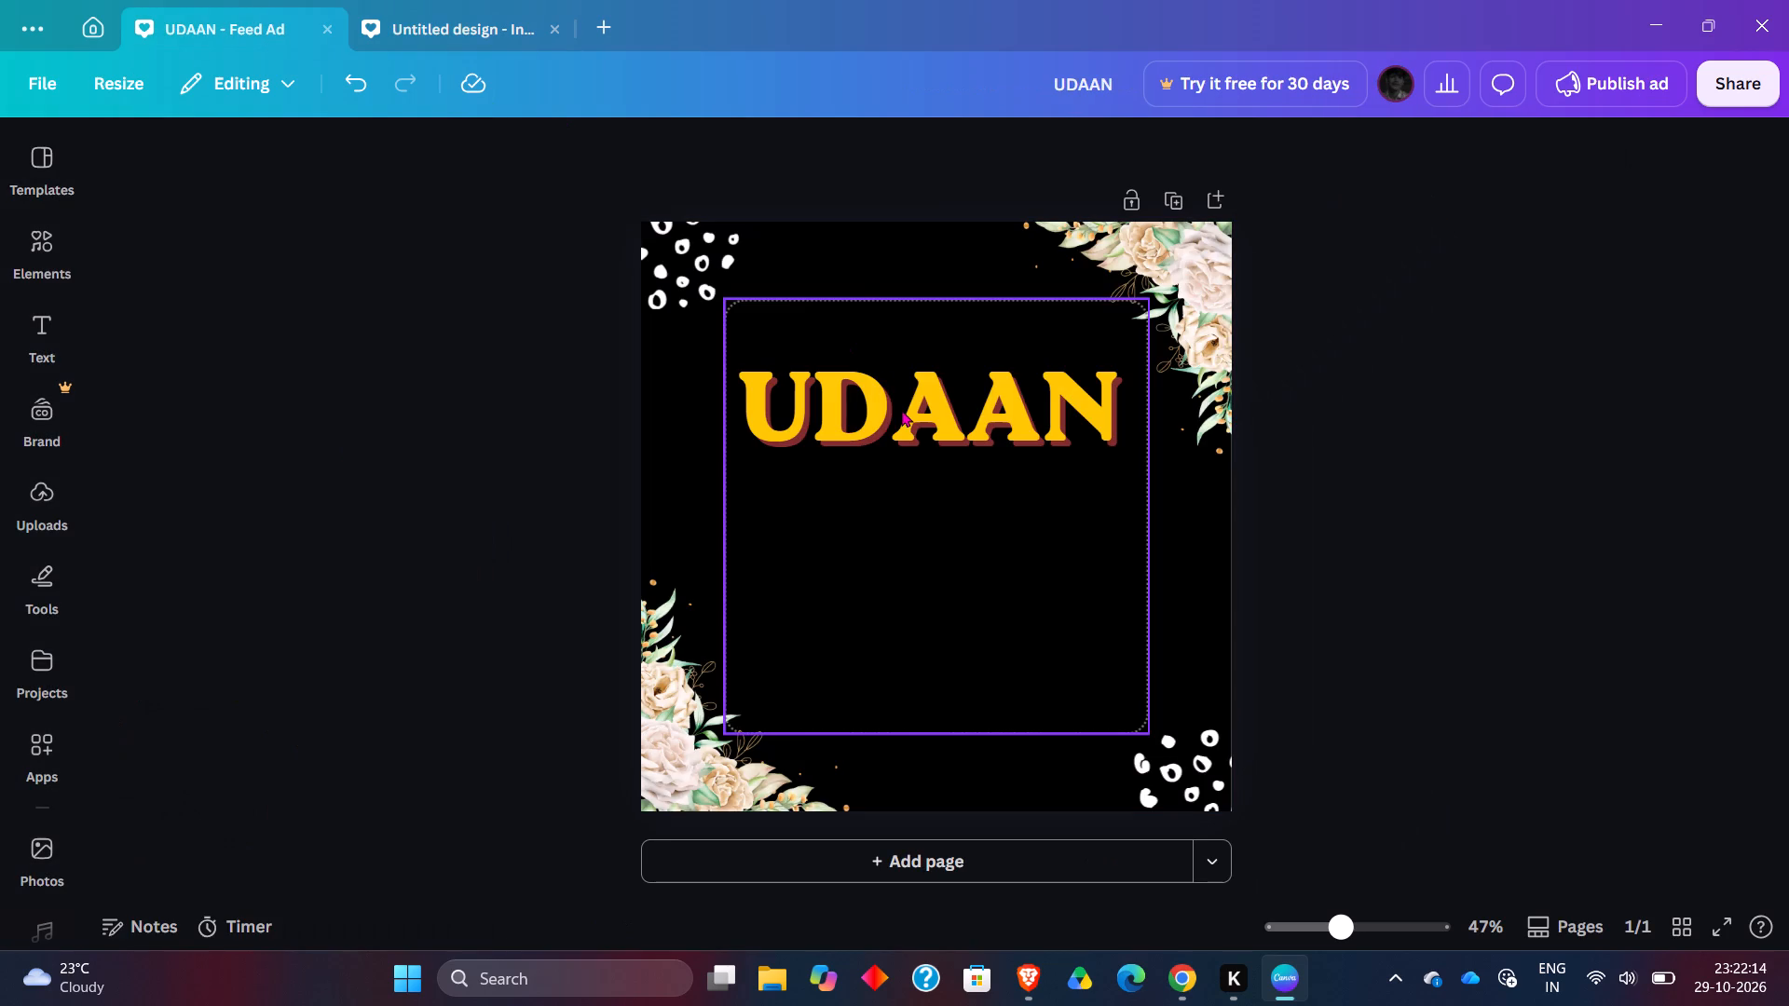
# Delete the pasted yellow flower from the UDAAN poster.
pyautogui.click(1555, 569)
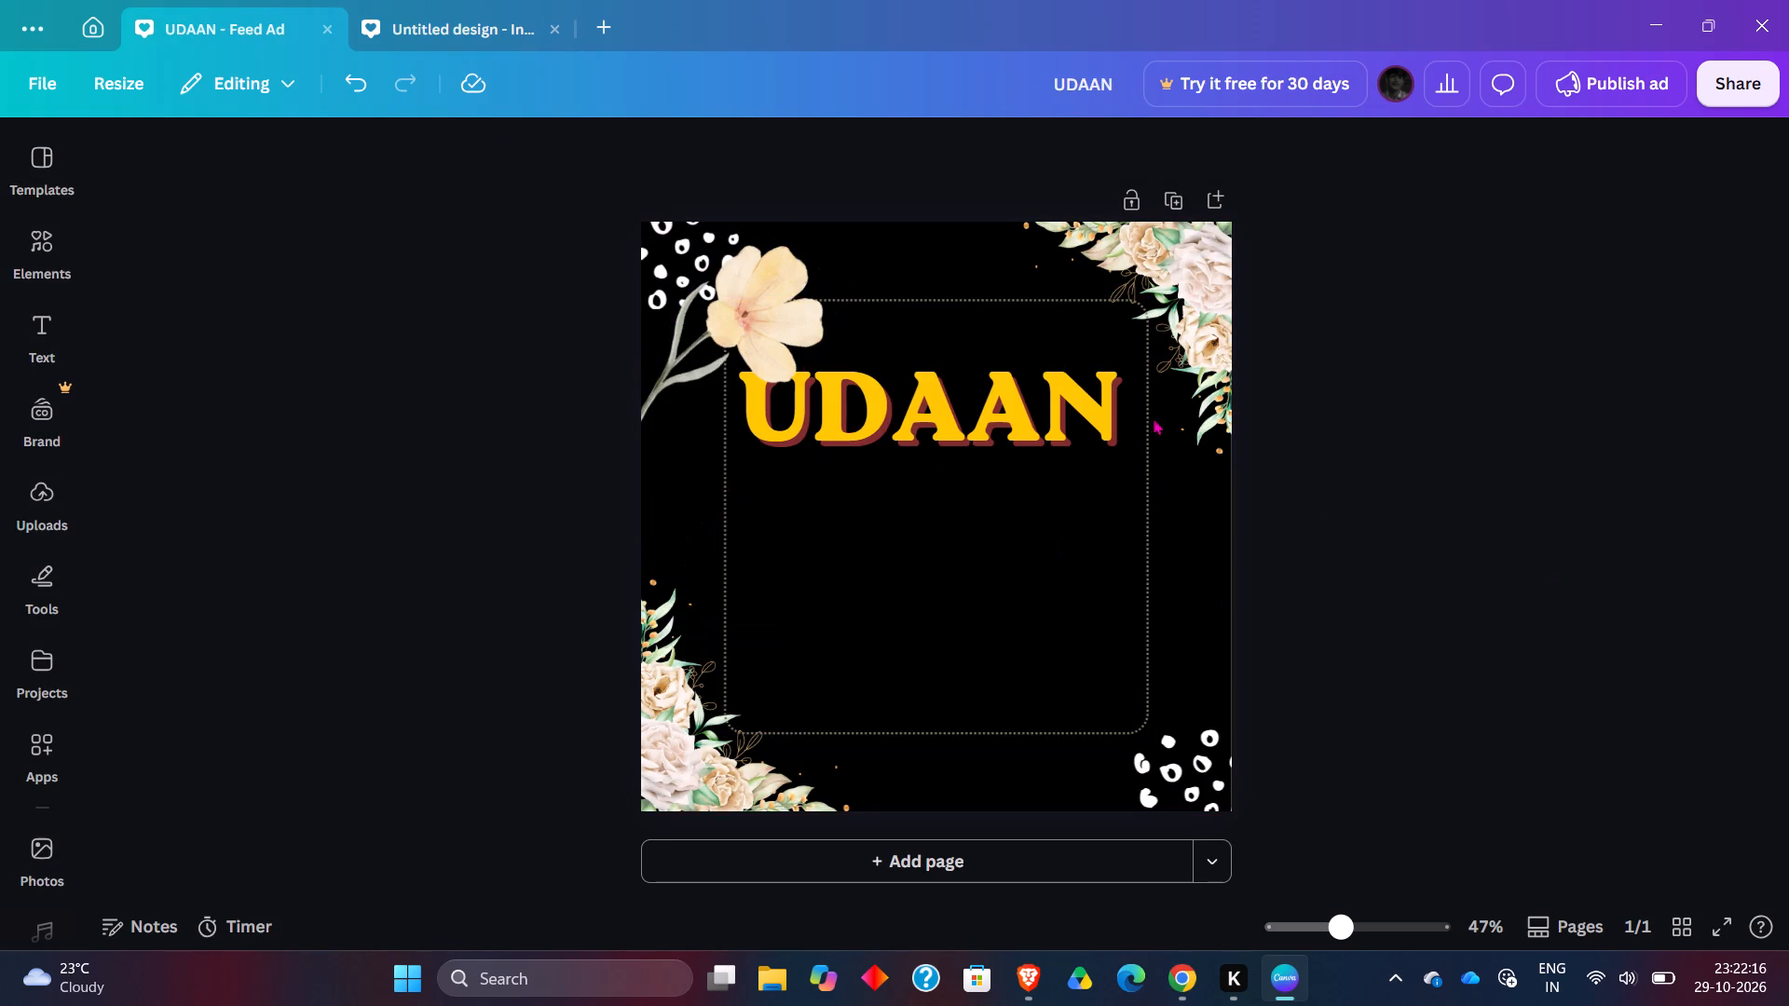
pyautogui.click(776, 267)
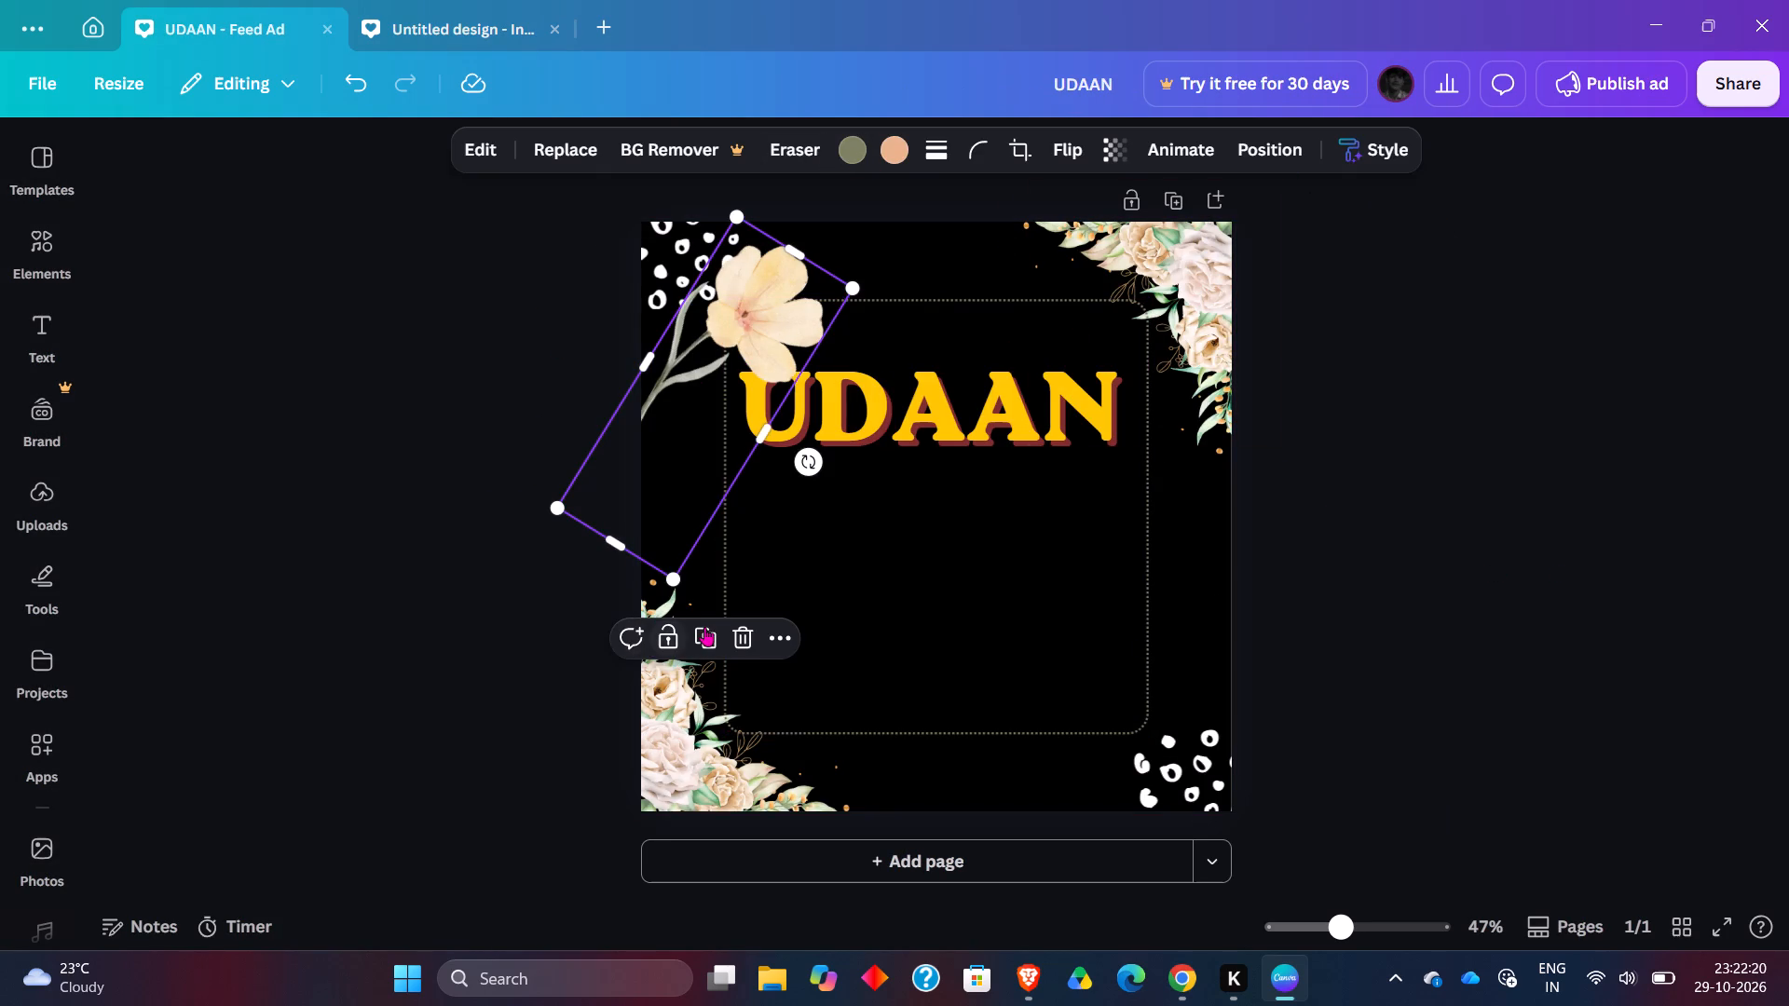
pyautogui.click(742, 636)
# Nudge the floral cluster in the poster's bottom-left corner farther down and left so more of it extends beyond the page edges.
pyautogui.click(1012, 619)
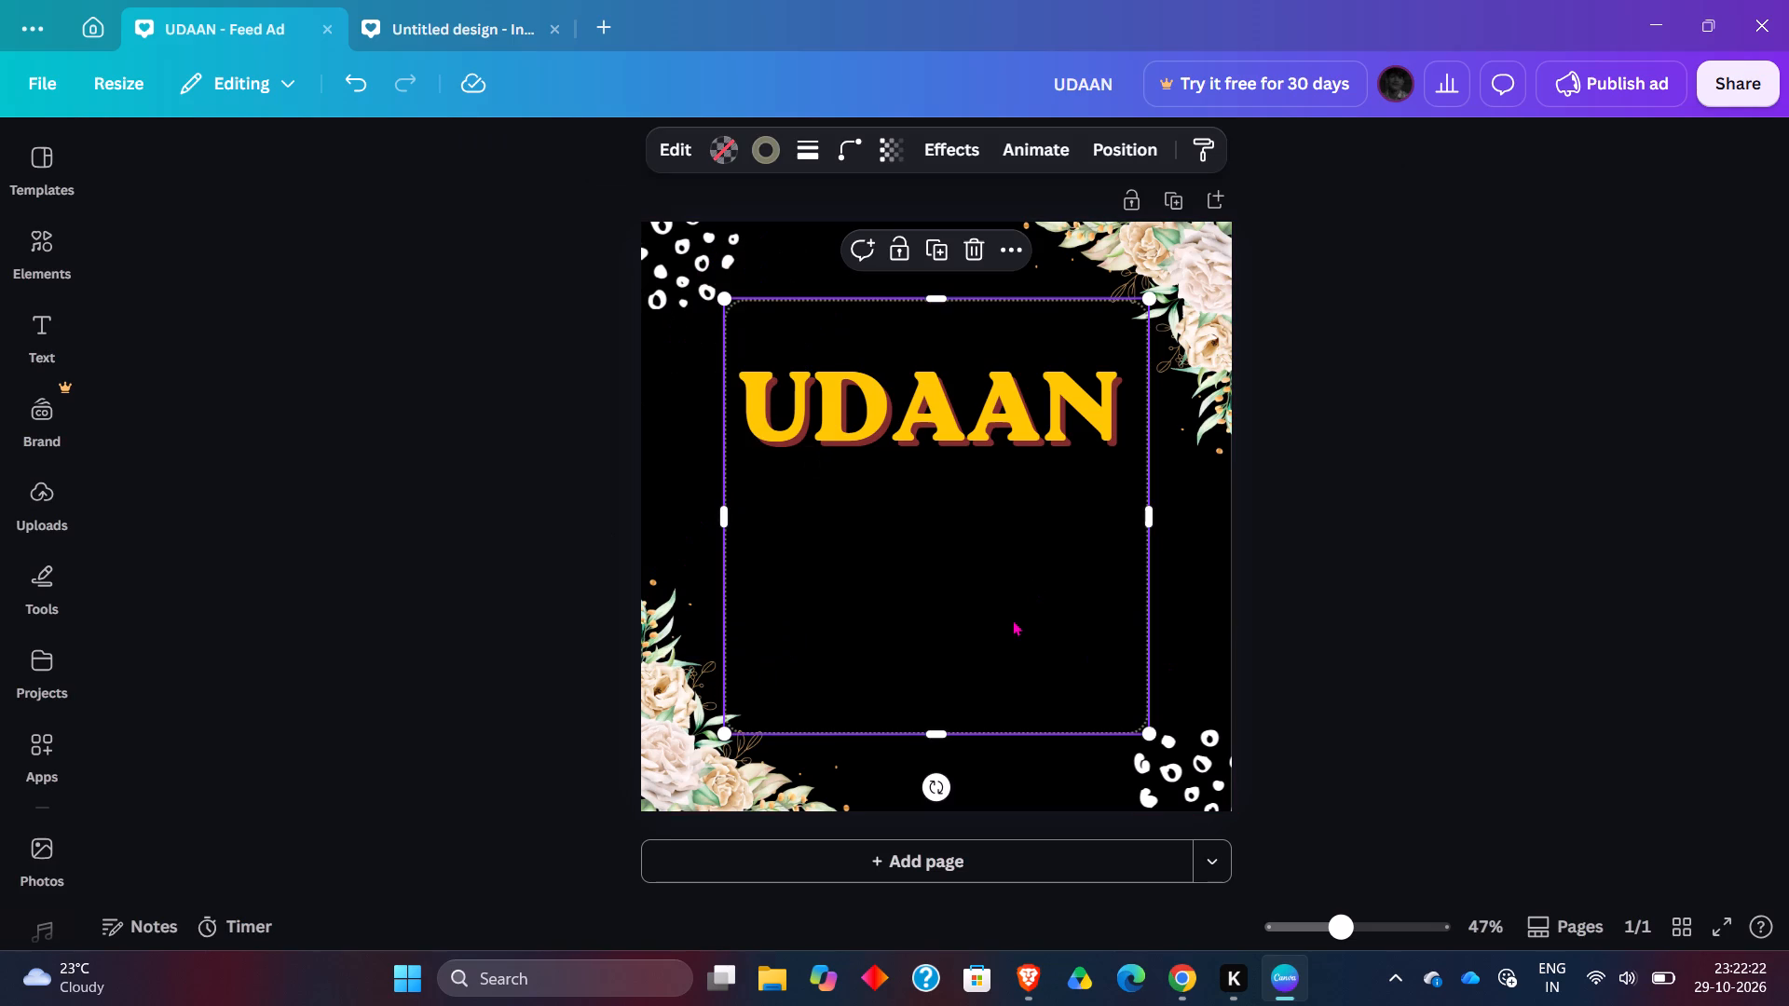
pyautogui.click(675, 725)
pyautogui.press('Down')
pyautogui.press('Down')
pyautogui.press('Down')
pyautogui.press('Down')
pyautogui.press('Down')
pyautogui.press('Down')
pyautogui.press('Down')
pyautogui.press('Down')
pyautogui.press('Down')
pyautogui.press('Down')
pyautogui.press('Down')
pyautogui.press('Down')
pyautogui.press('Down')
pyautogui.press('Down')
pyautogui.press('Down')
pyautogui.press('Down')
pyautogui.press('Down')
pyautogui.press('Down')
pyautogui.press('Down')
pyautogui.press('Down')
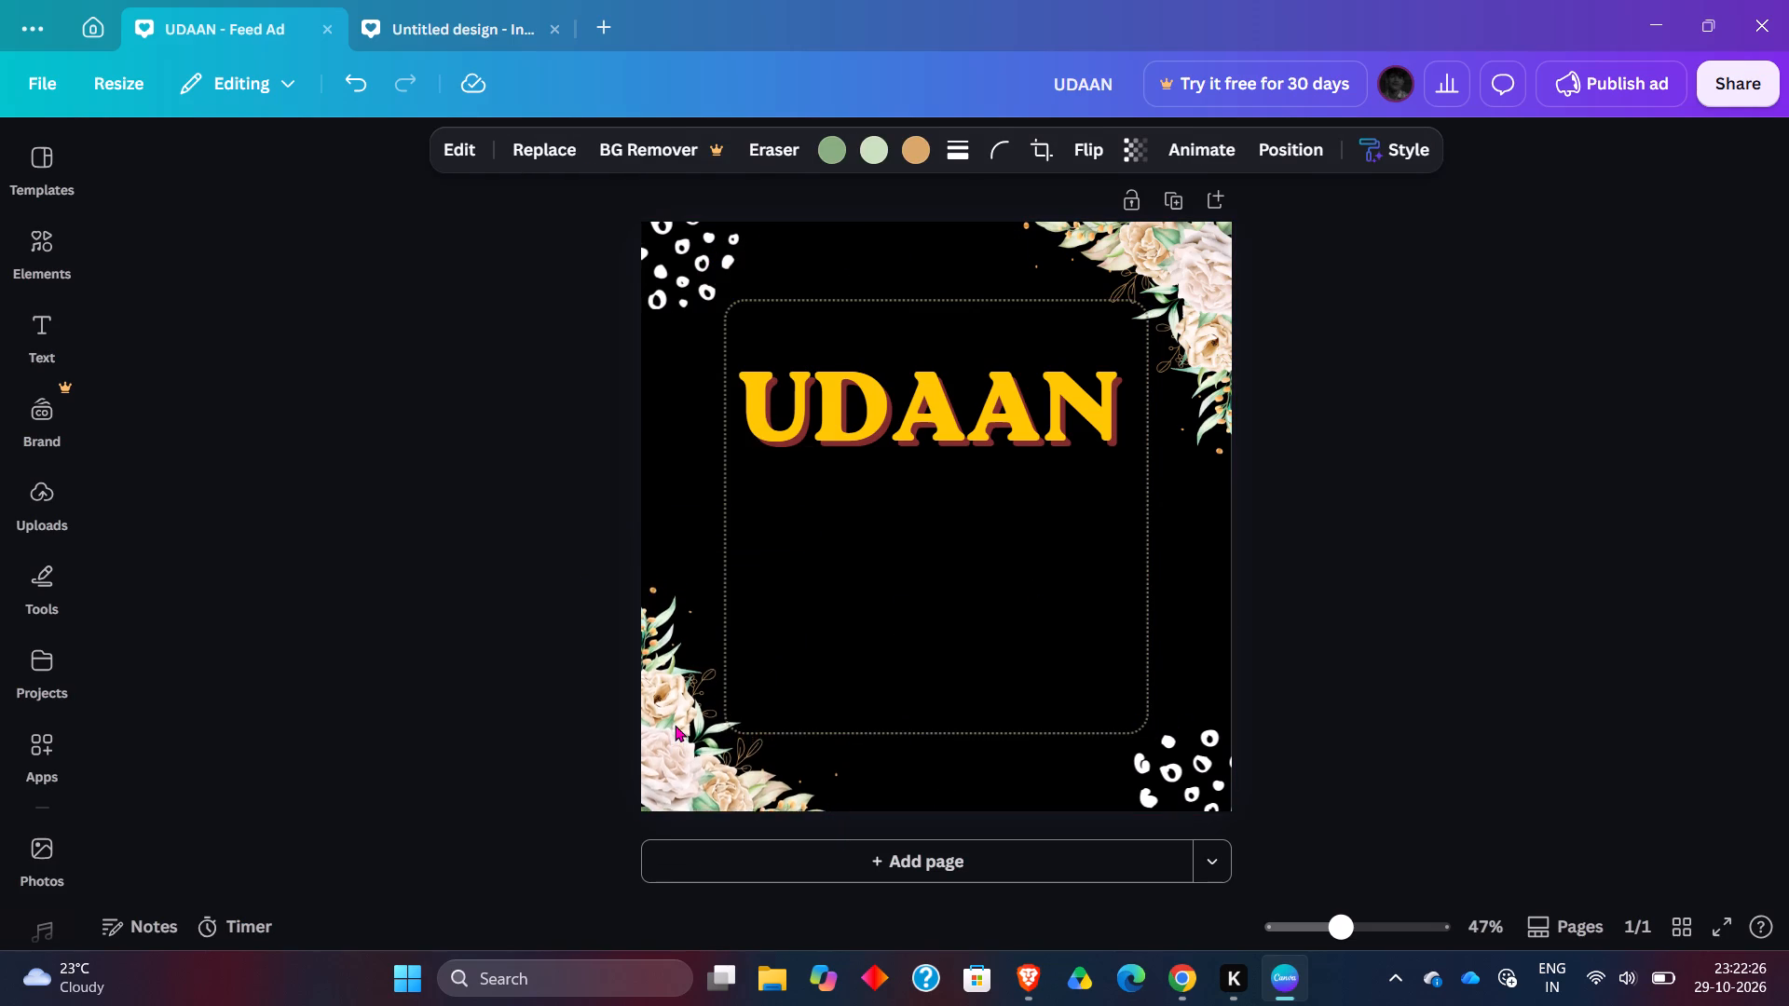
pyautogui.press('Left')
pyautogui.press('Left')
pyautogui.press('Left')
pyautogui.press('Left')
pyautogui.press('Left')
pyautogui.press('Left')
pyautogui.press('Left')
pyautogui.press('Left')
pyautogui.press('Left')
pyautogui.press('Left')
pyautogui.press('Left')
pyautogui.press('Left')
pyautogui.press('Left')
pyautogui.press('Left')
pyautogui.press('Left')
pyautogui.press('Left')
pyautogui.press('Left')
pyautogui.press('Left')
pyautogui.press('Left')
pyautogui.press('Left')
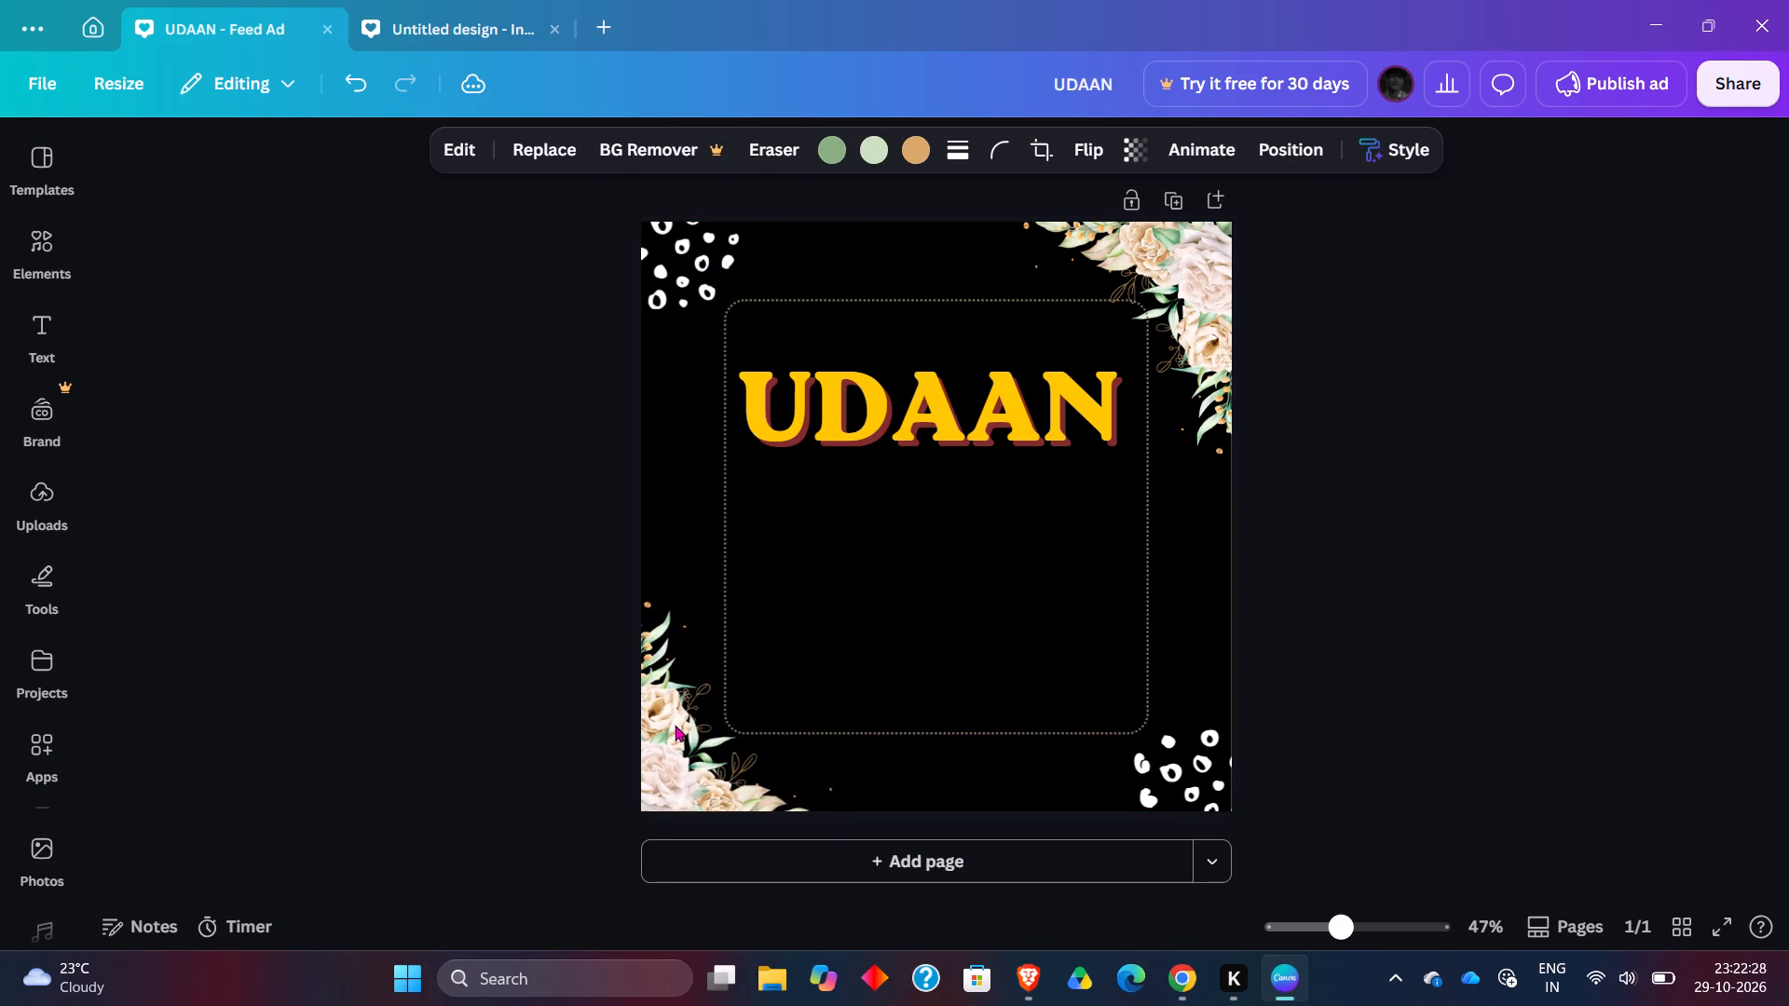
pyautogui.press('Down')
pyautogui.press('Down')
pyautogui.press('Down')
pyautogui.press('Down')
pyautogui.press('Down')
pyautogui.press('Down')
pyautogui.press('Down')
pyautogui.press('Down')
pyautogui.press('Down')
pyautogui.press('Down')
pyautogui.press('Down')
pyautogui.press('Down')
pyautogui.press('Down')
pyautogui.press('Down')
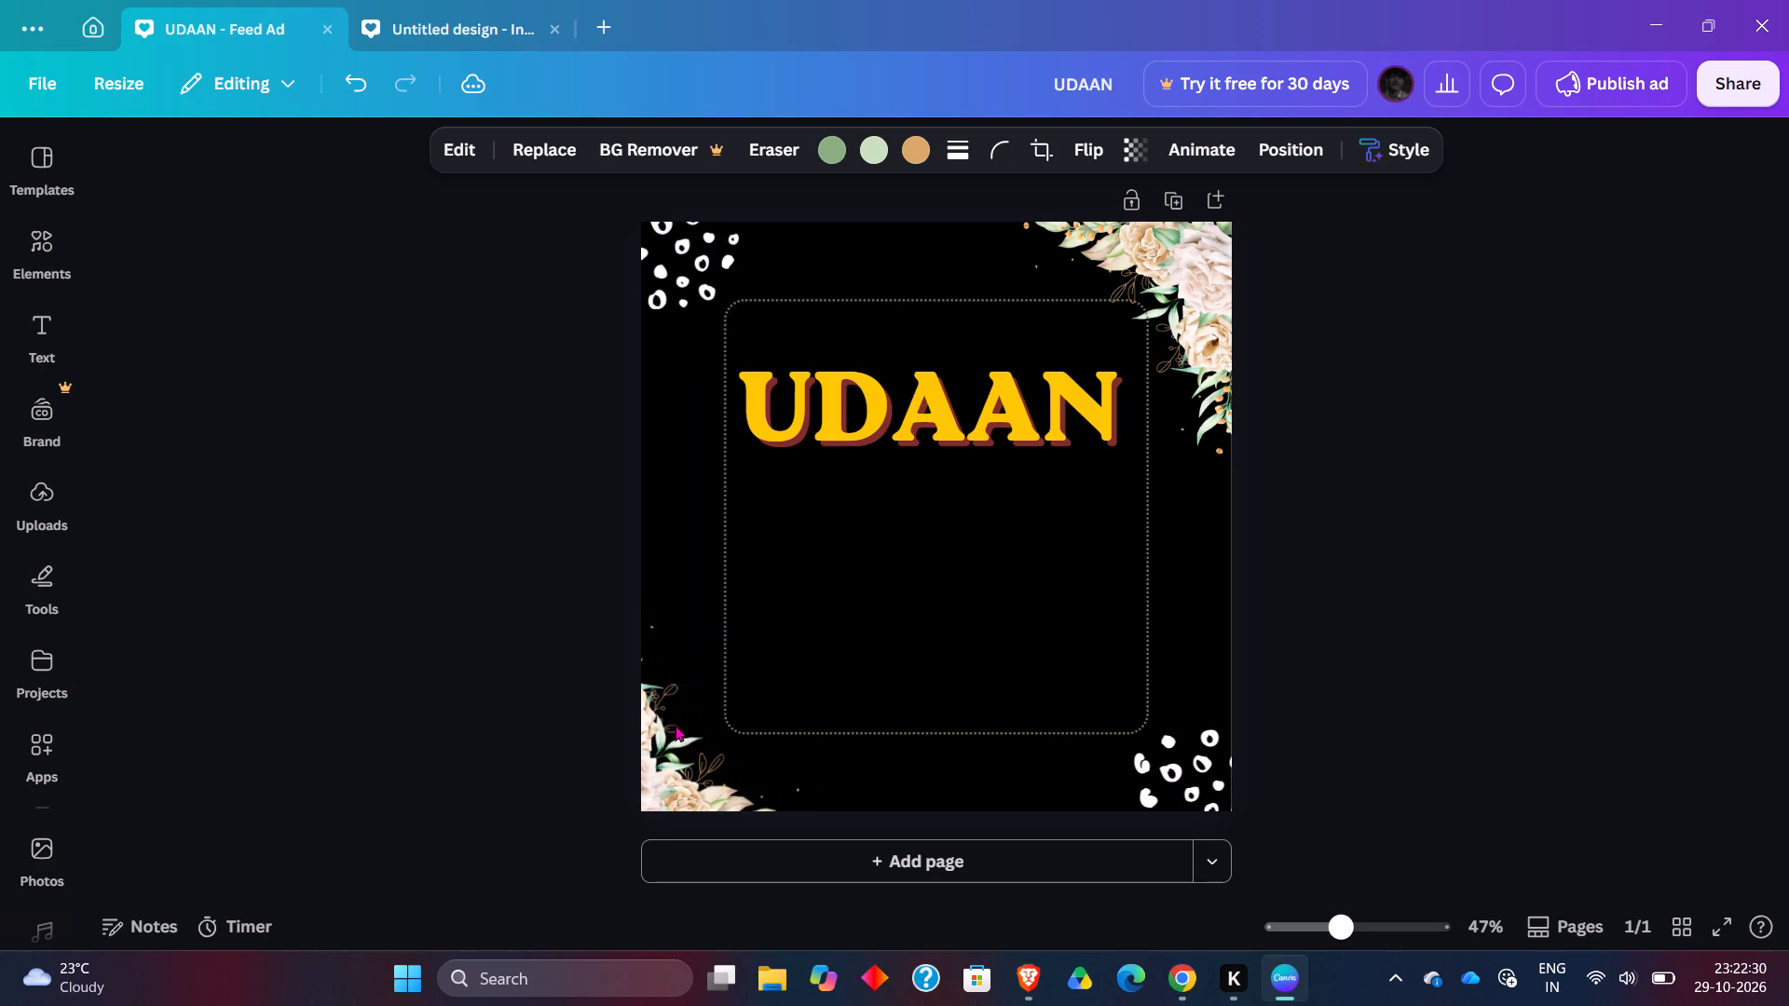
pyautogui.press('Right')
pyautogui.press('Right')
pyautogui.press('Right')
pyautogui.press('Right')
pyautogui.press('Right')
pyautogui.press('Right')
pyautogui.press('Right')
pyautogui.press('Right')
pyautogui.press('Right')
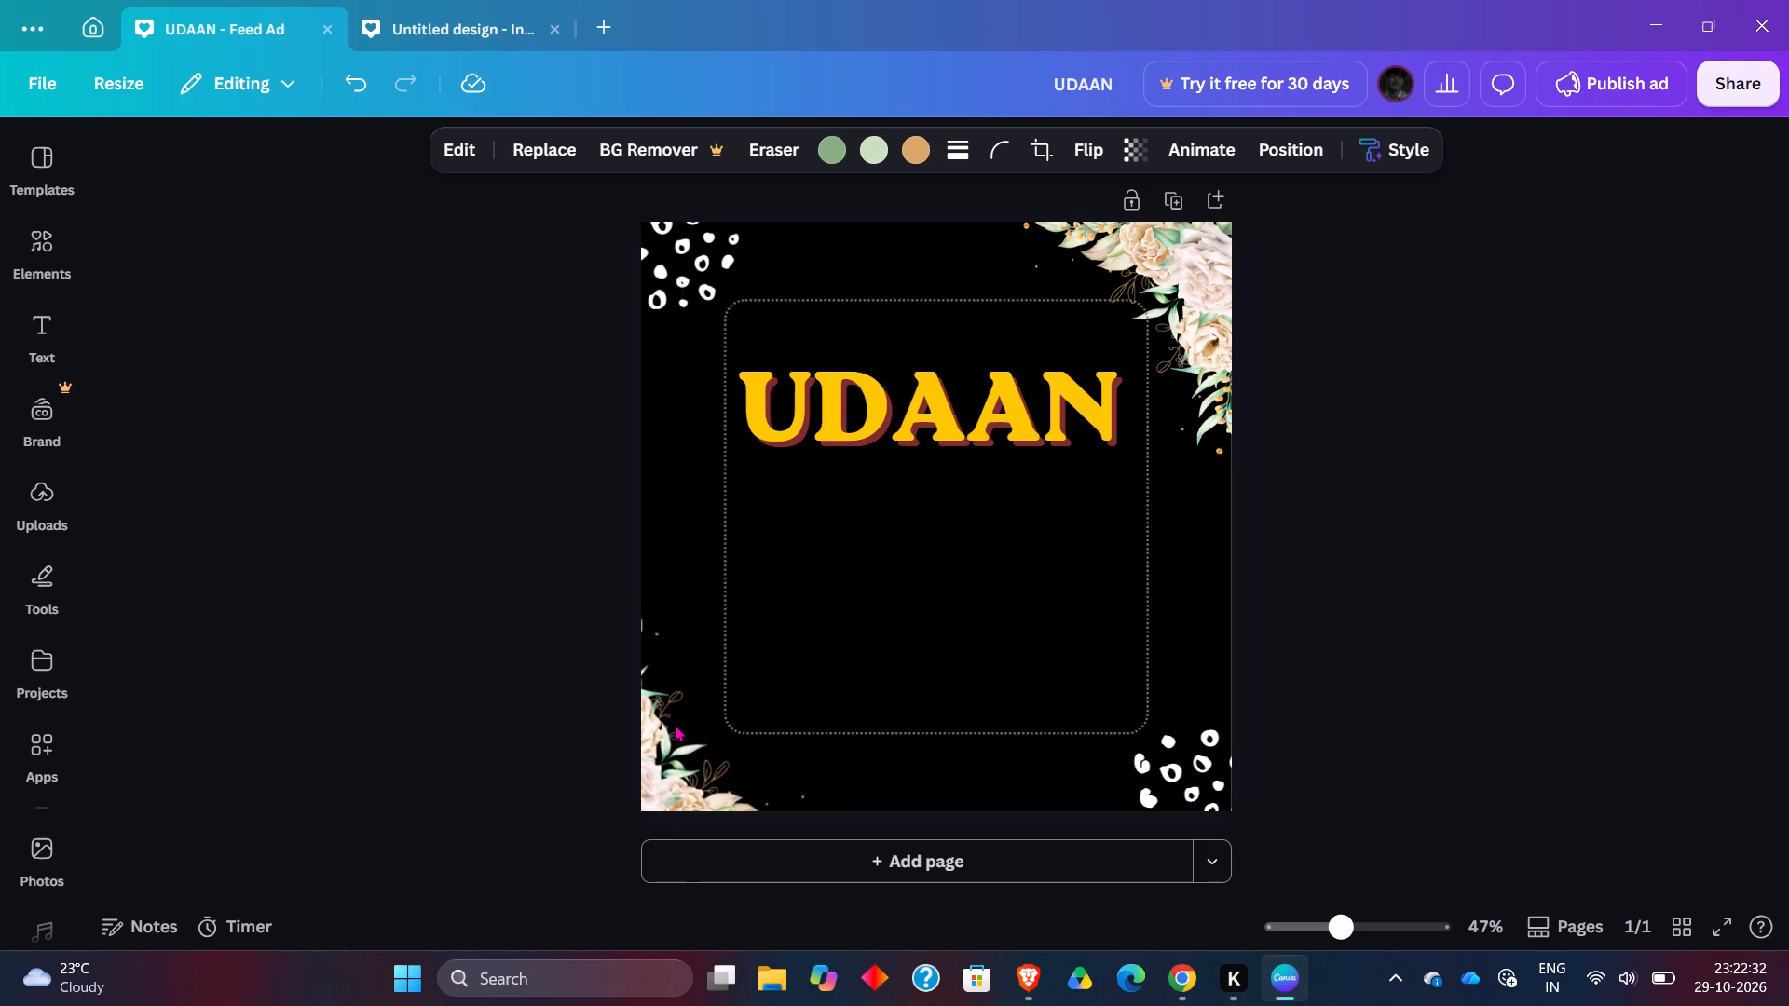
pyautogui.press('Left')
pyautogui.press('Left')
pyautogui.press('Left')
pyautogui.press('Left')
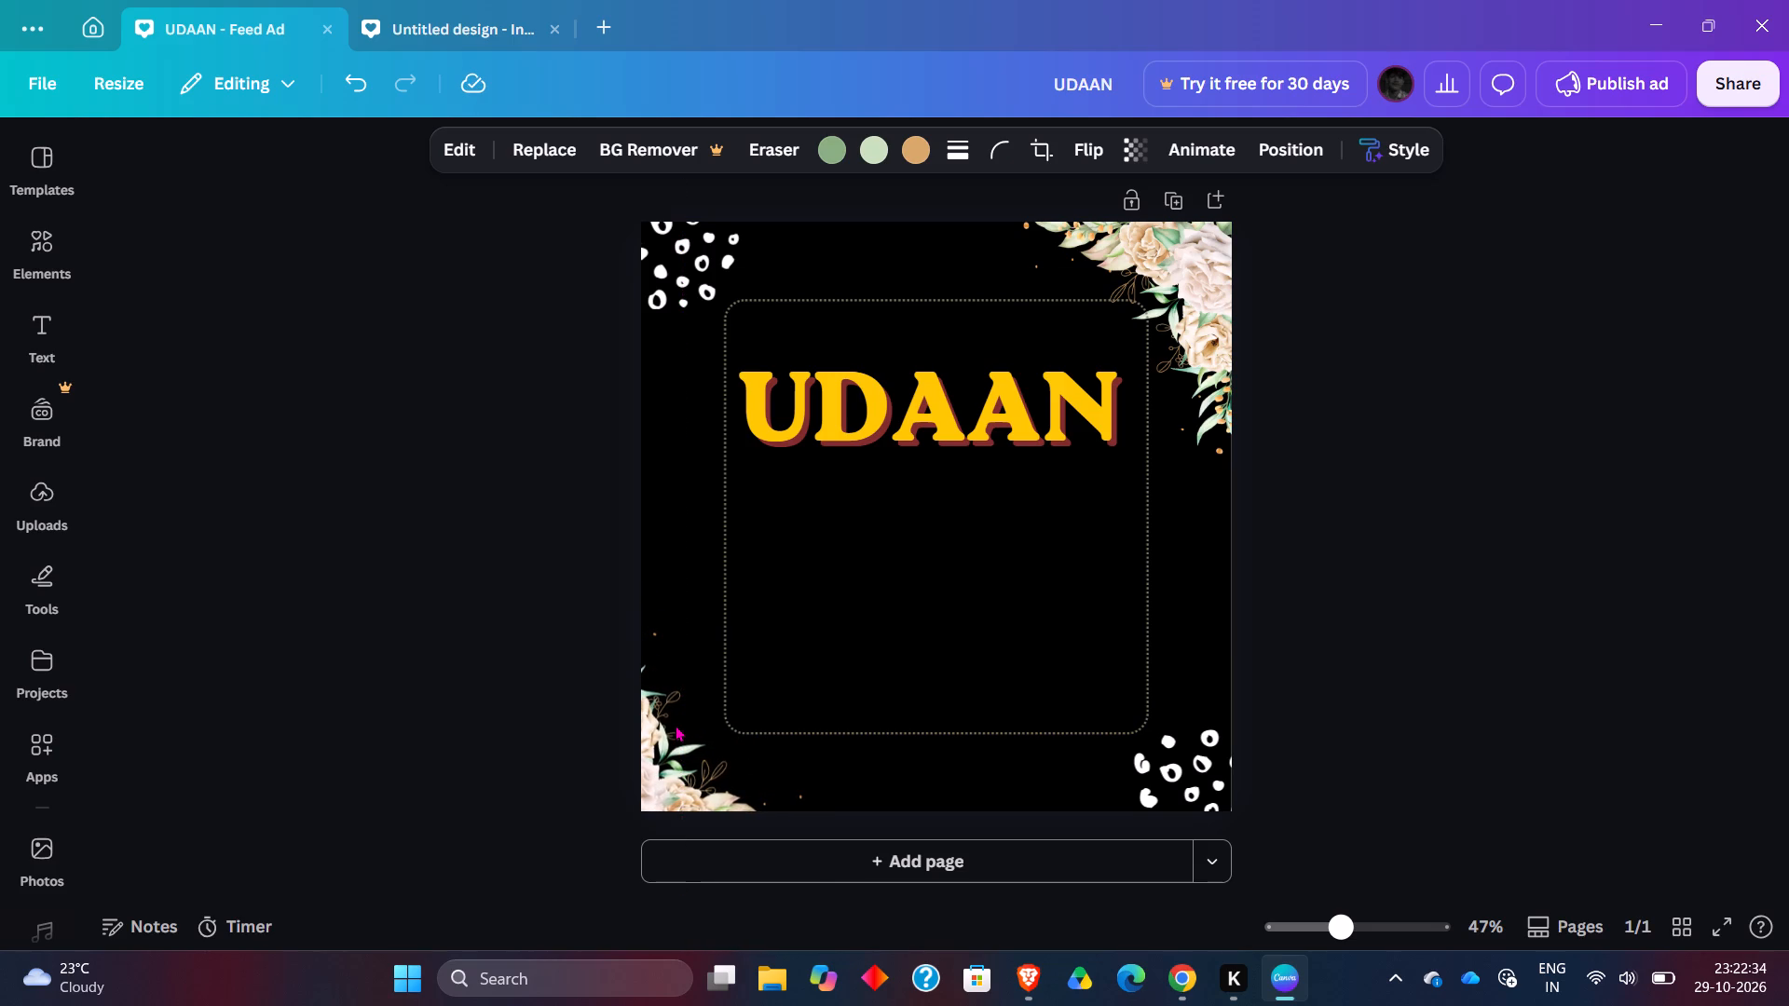
# Nudge the floral cluster in the poster's top-right corner farther up and right so more of it extends beyond the page edges.
pyautogui.click(1219, 317)
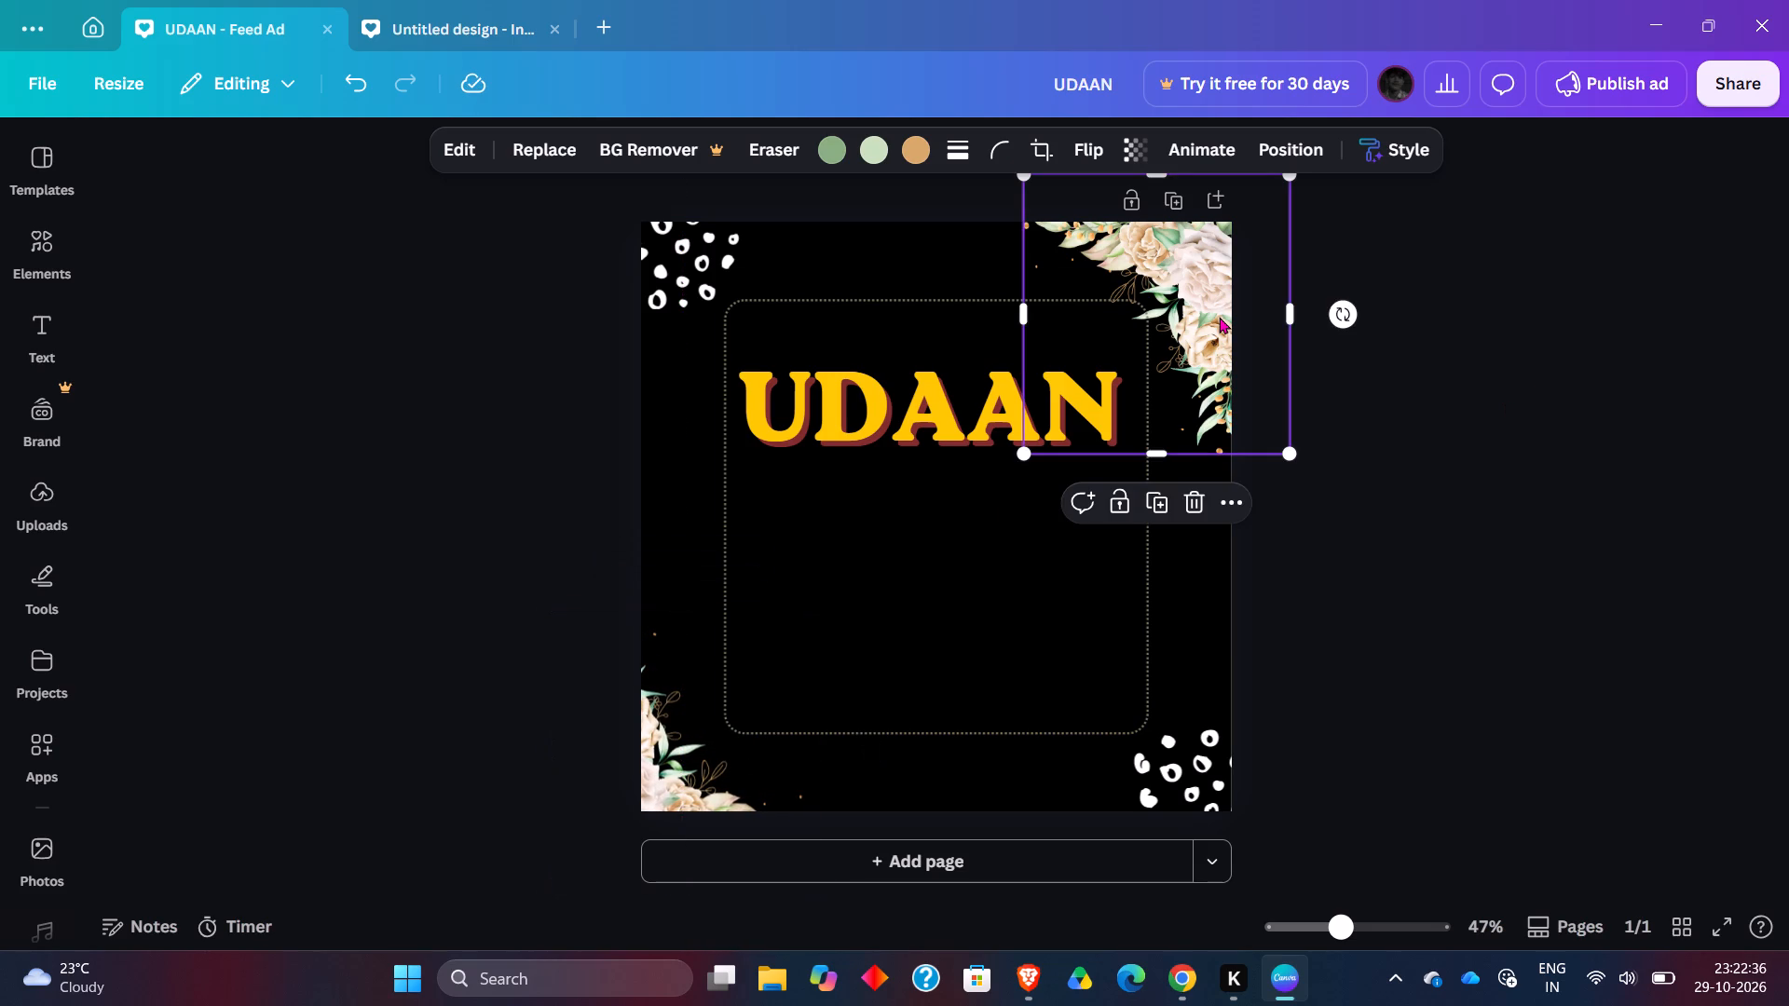
pyautogui.press('Up')
pyautogui.press('Right')
pyautogui.press('Right')
pyautogui.press('Right')
pyautogui.press('Right')
pyautogui.press('Right')
pyautogui.press('Right')
pyautogui.press('Right')
pyautogui.press('Right')
pyautogui.press('Up')
pyautogui.press('Up')
pyautogui.press('Up')
pyautogui.press('Up')
pyautogui.press('Up')
pyautogui.press('Up')
pyautogui.press('Up')
pyautogui.press('Up')
pyautogui.press('Up')
pyautogui.press('Up')
pyautogui.press('Up')
pyautogui.press('Up')
pyautogui.press('Up')
pyautogui.press('Up')
pyautogui.press('Up')
pyautogui.press('Up')
pyautogui.press('Up')
pyautogui.press('Up')
pyautogui.press('Up')
pyautogui.press('Up')
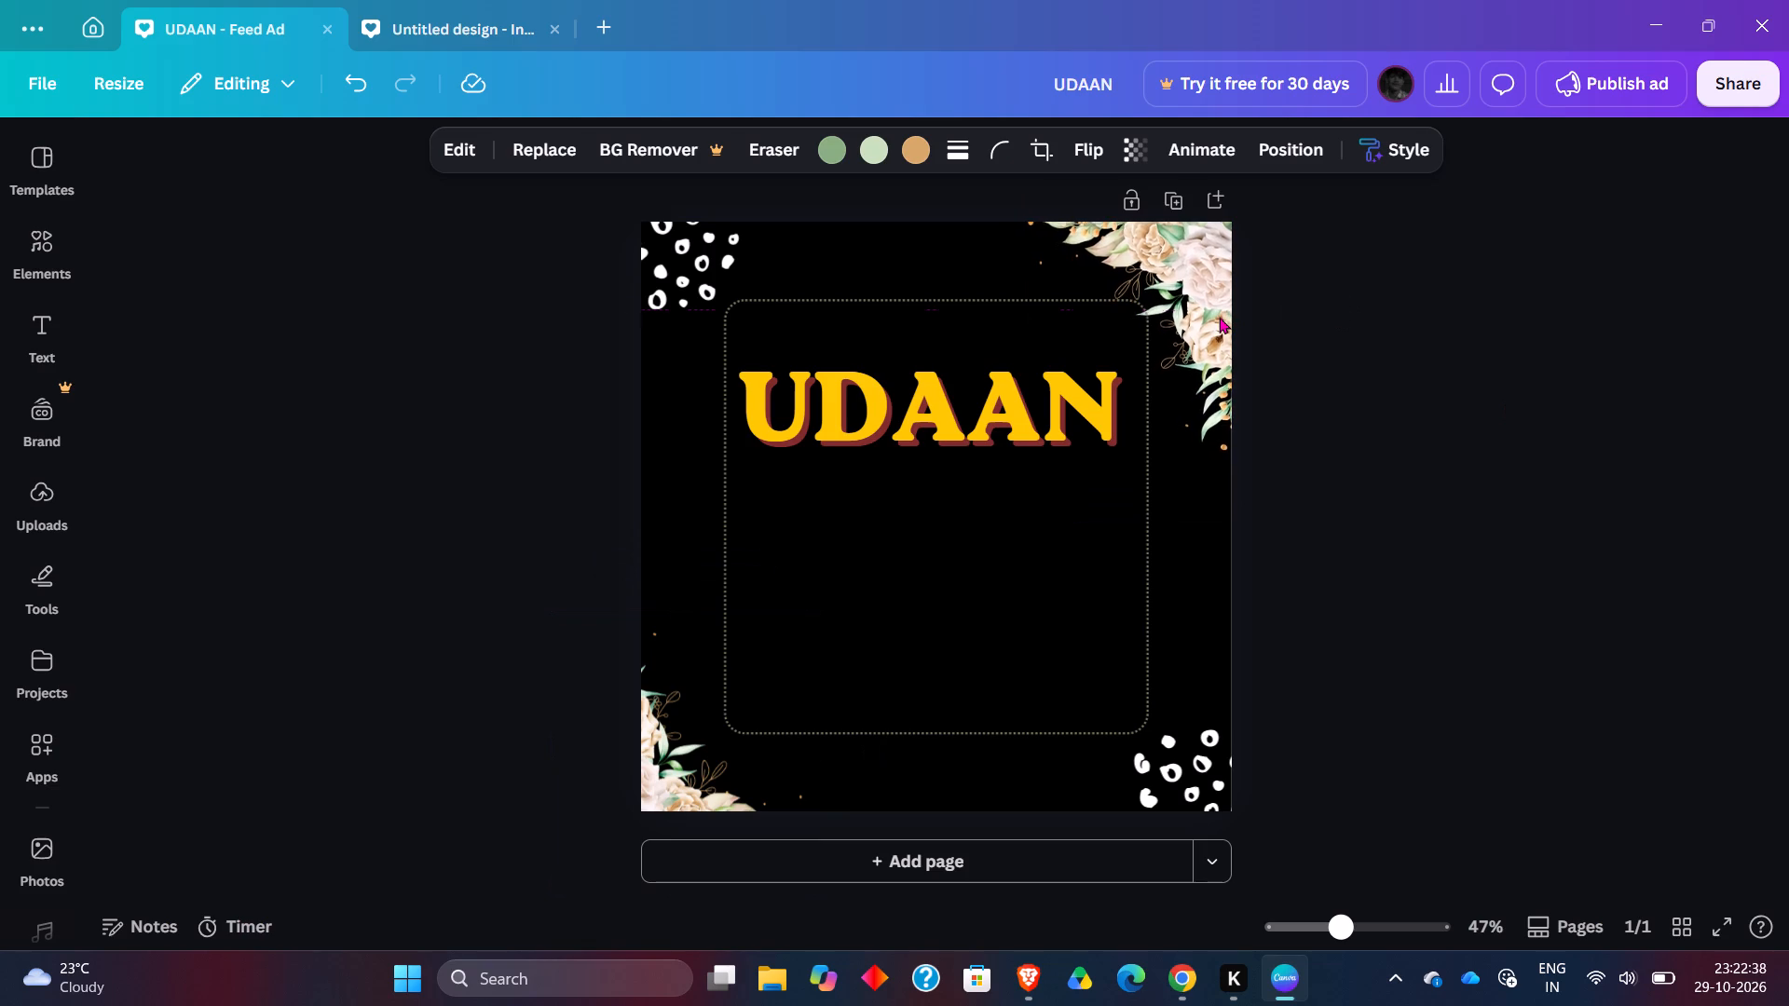
pyautogui.press('Right')
pyautogui.press('Right')
pyautogui.press('Right')
pyautogui.press('Right')
pyautogui.press('Right')
pyautogui.press('Right')
pyautogui.press('Right')
pyautogui.press('Right')
pyautogui.press('Right')
pyautogui.press('Right')
pyautogui.press('Right')
pyautogui.press('Right')
pyautogui.press('Right')
pyautogui.press('Right')
pyautogui.press('Right')
pyautogui.press('Right')
pyautogui.press('Right')
pyautogui.press('Right')
pyautogui.press('Up')
pyautogui.press('Up')
pyautogui.press('Up')
pyautogui.press('Up')
pyautogui.press('Up')
pyautogui.press('Up')
pyautogui.press('Up')
pyautogui.press('Up')
pyautogui.press('Up')
pyautogui.press('Up')
pyautogui.press('Up')
pyautogui.press('Up')
pyautogui.press('Up')
pyautogui.press('Up')
pyautogui.press('Up')
pyautogui.press('Up')
pyautogui.press('Up')
pyautogui.press('Up')
pyautogui.press('Up')
pyautogui.press('Up')
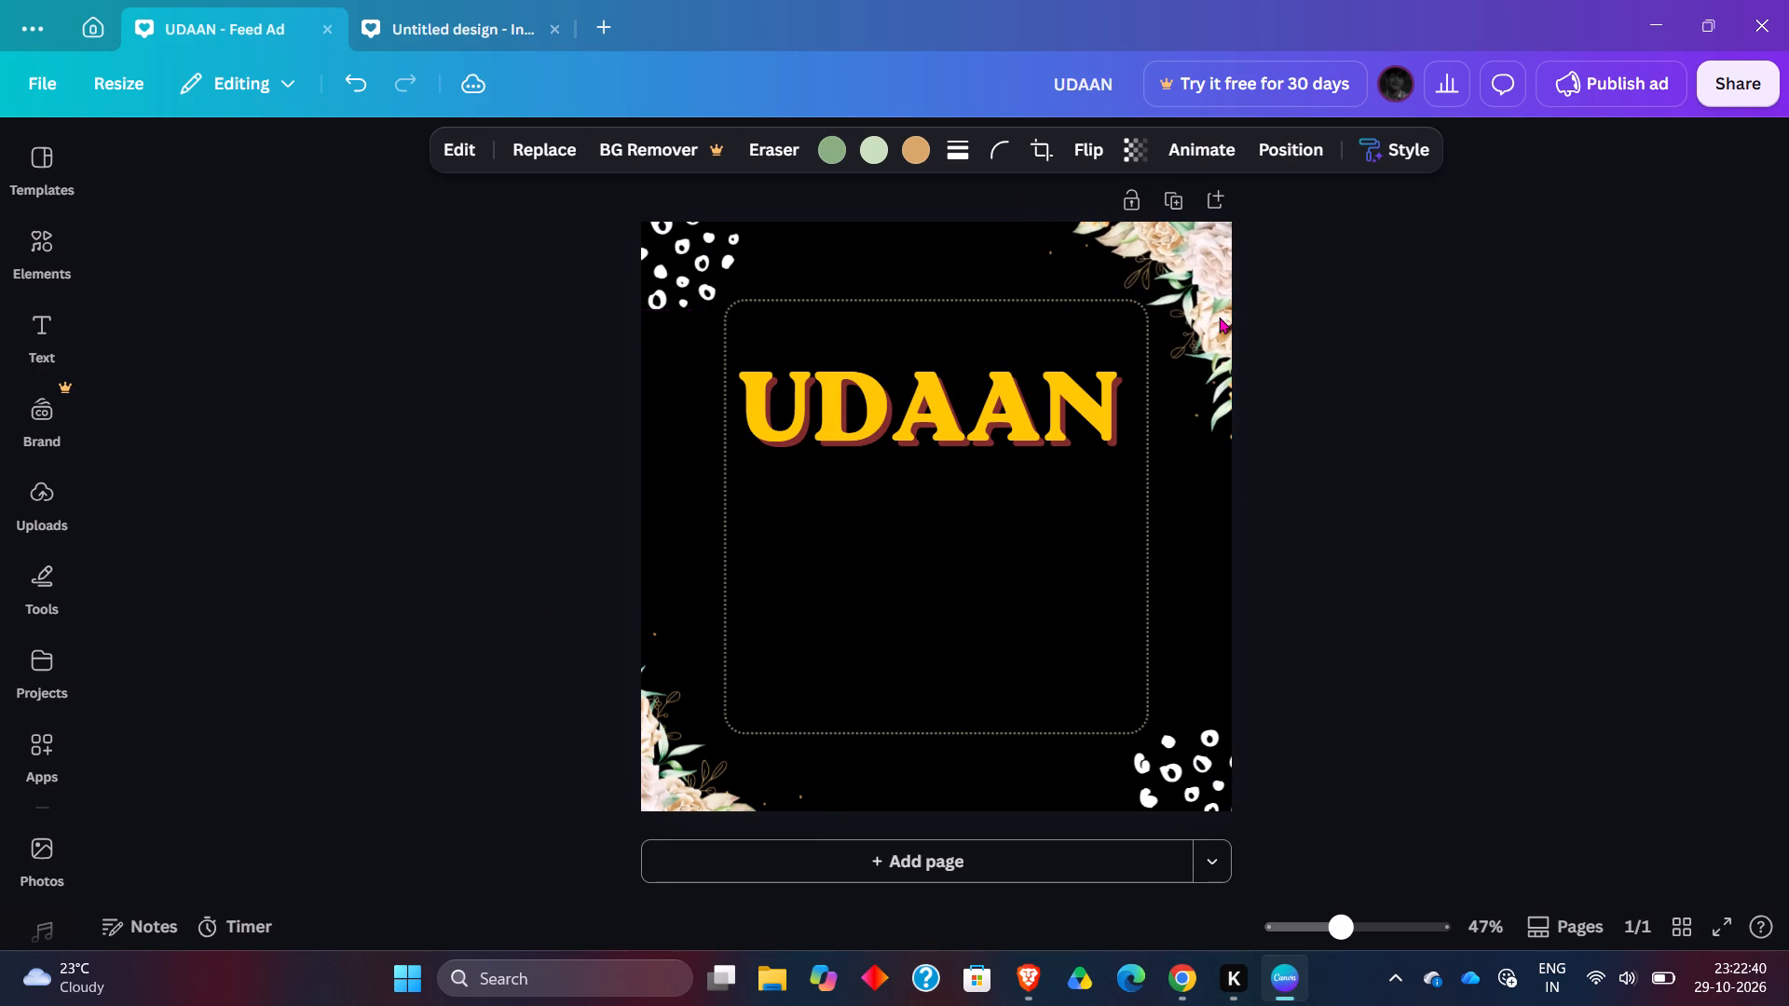
pyautogui.press('Right')
pyautogui.press('Right')
pyautogui.press('Right')
pyautogui.press('Right')
pyautogui.press('Right')
pyautogui.press('Right')
pyautogui.press('Right')
pyautogui.press('Right')
pyautogui.press('Right')
pyautogui.press('Right')
pyautogui.press('Right')
pyautogui.press('Right')
pyautogui.press('Right')
pyautogui.press('Right')
pyautogui.press('Right')
pyautogui.press('Right')
pyautogui.press('Right')
pyautogui.press('Right')
pyautogui.press('Right')
pyautogui.press('Right')
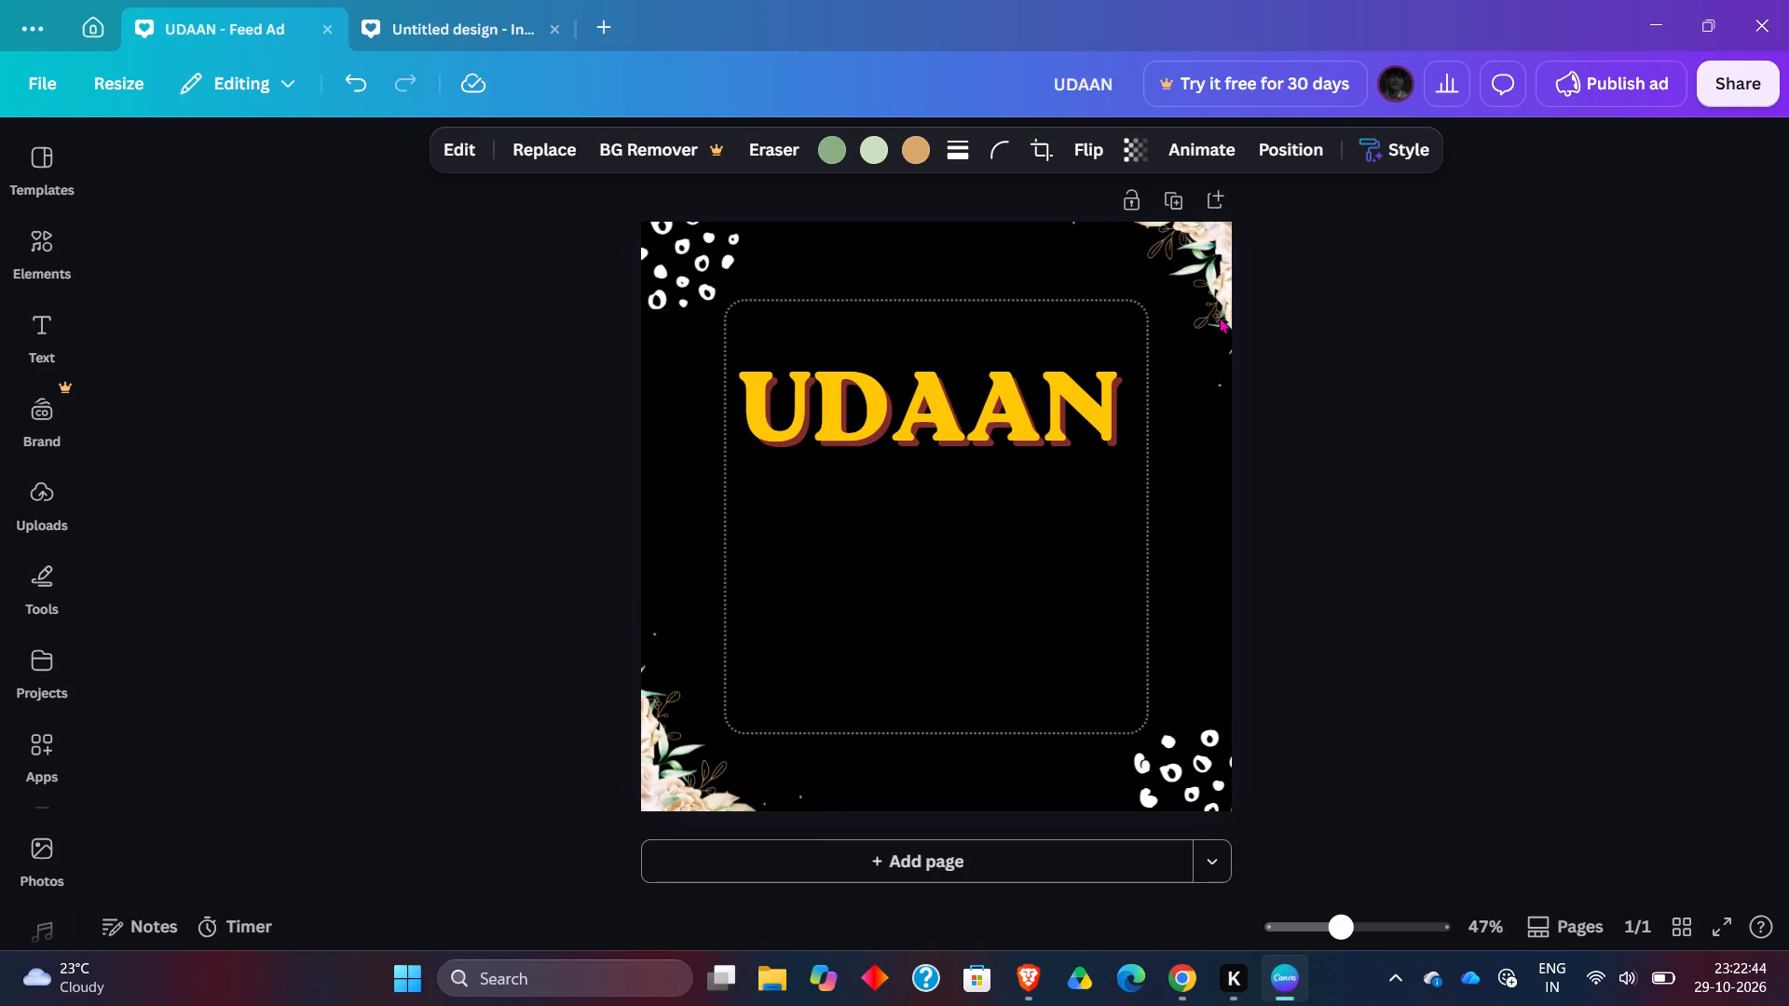
pyautogui.press('Down')
pyautogui.press('Down')
pyautogui.press('Down')
pyautogui.press('Down')
pyautogui.press('Down')
pyautogui.press('Down')
pyautogui.press('Down')
pyautogui.press('Down')
pyautogui.press('Down')
pyautogui.press('Down')
pyautogui.press('Down')
pyautogui.press('Down')
pyautogui.press('Down')
pyautogui.press('Down')
pyautogui.press('Down')
pyautogui.press('Down')
pyautogui.press('Down')
pyautogui.press('Down')
pyautogui.press('Down')
pyautogui.press('Down')
pyautogui.press('Down')
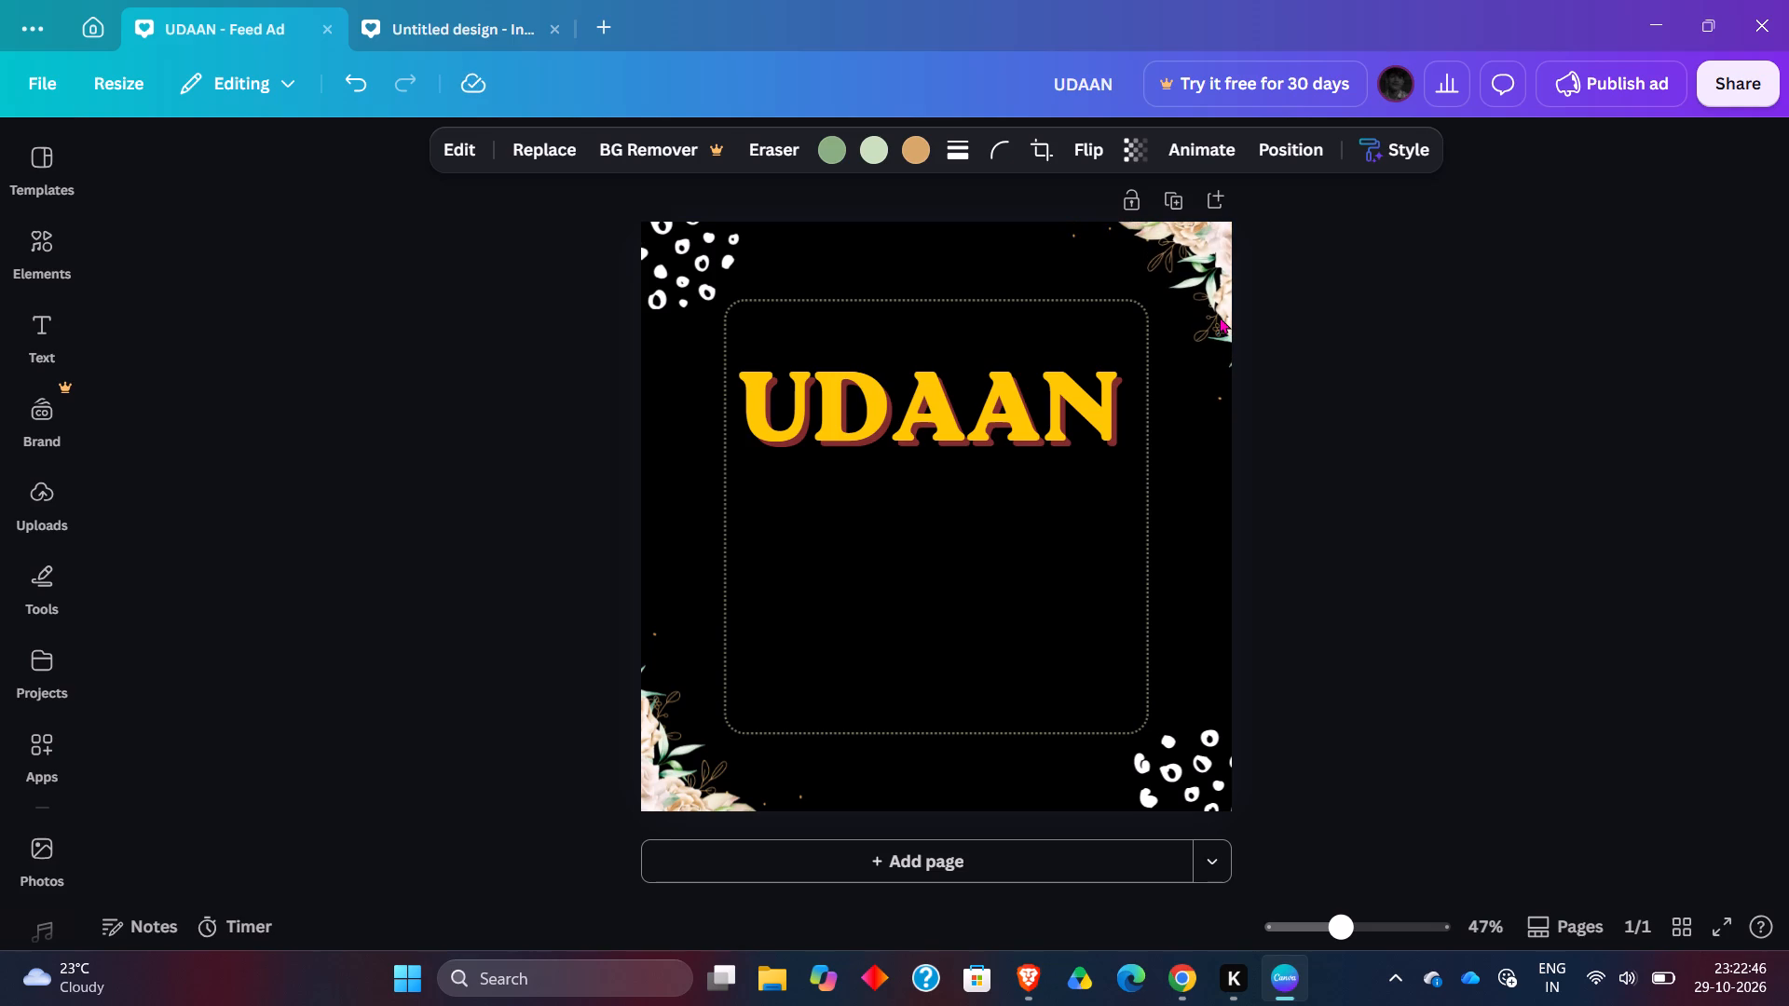
pyautogui.click(1491, 612)
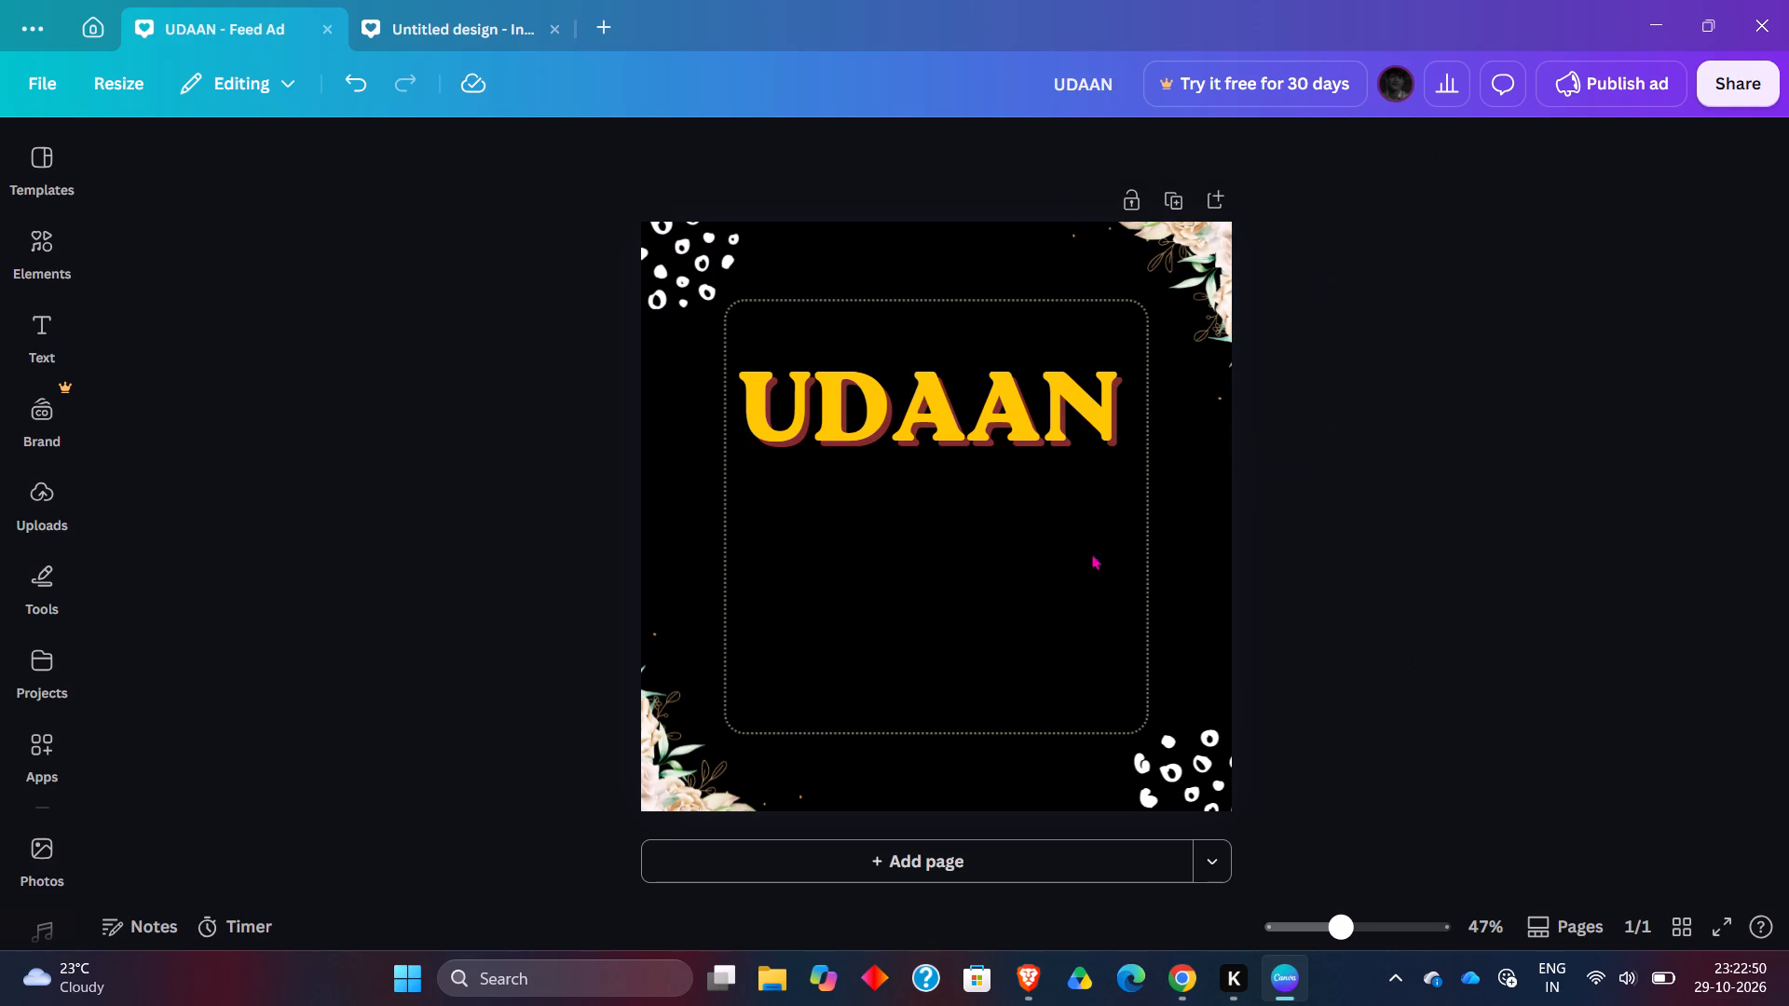
# Browse the Instagram Post templates in the untitled design for further graphics to borrow for the poster.
pyautogui.click(557, 292)
pyautogui.click(432, 43)
pyautogui.scroll(-1, 431, 756)
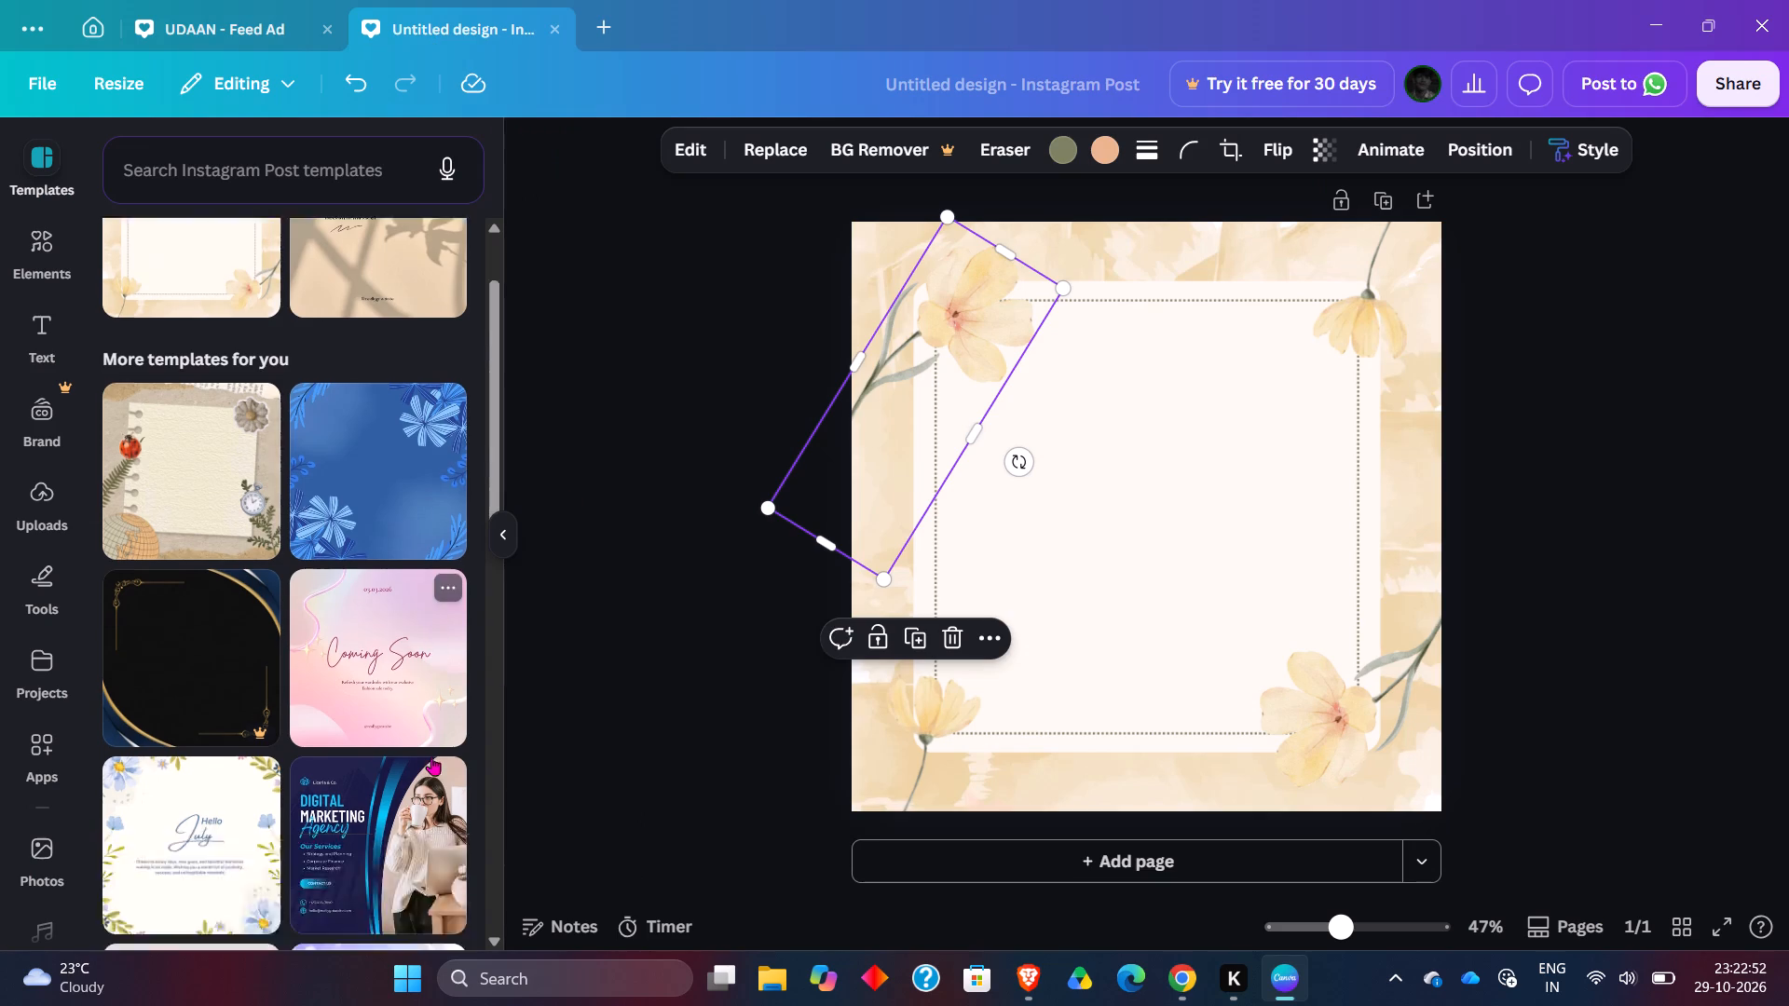
pyautogui.scroll(-4, 431, 756)
pyautogui.scroll(-3, 340, 877)
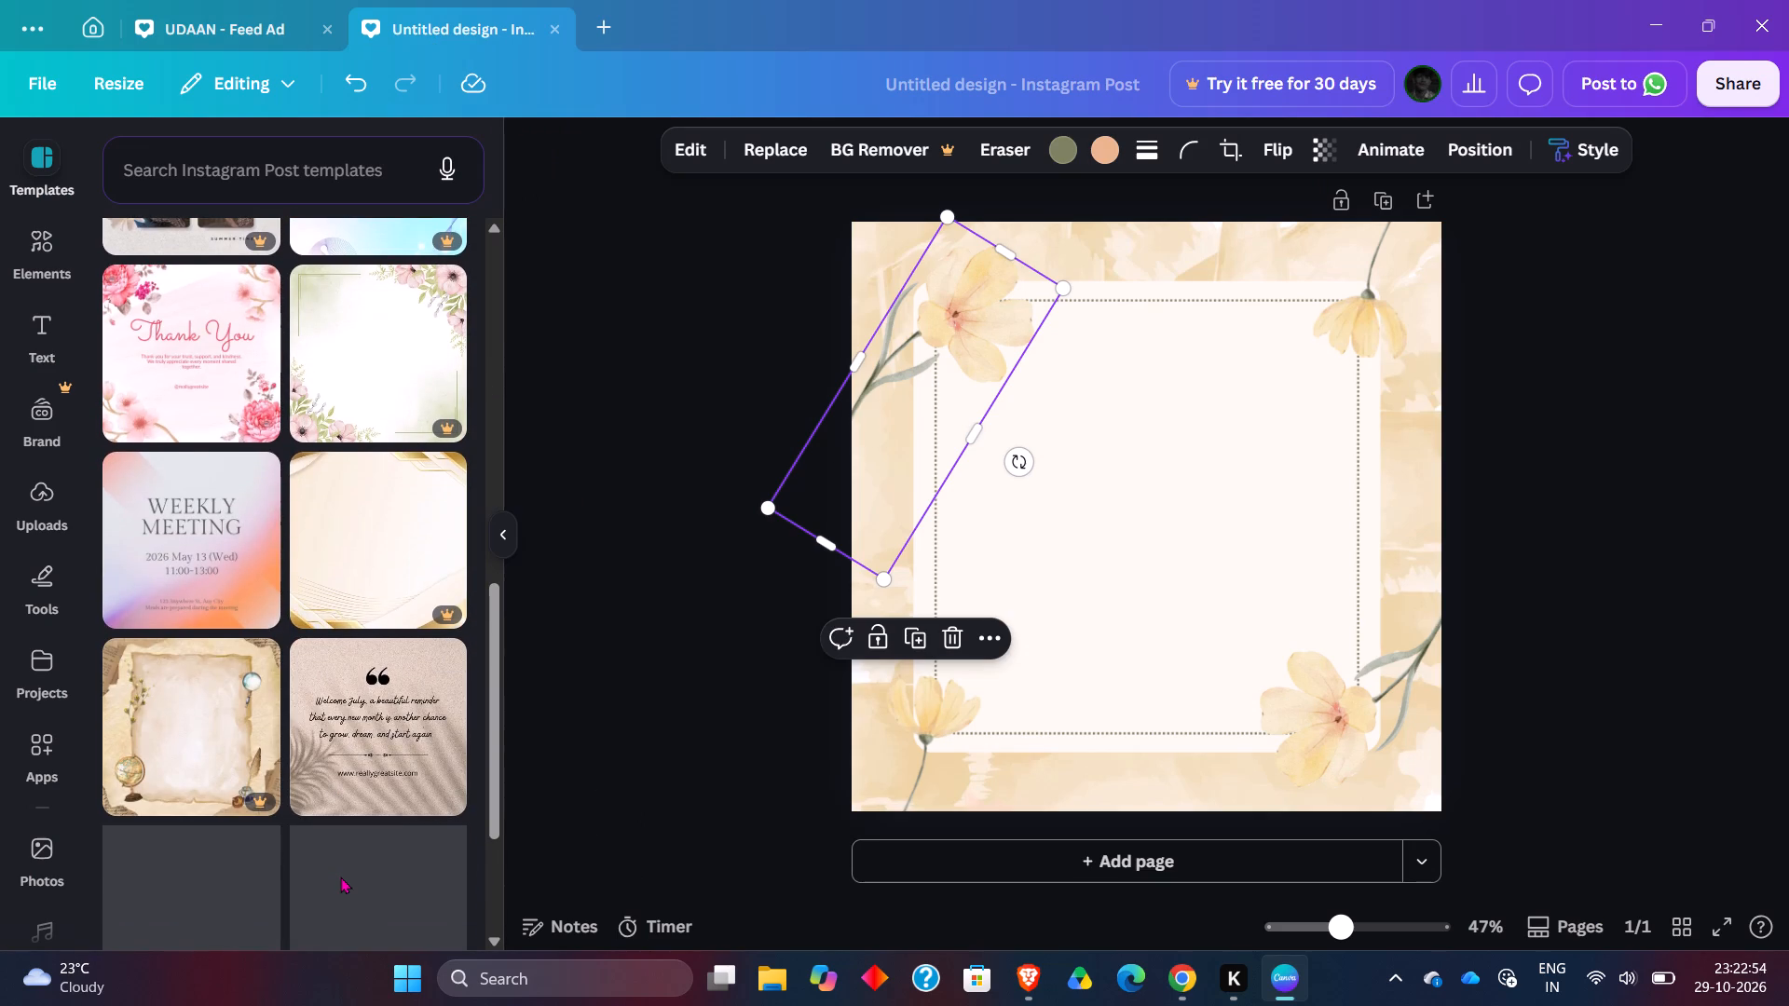
pyautogui.scroll(-5, 340, 877)
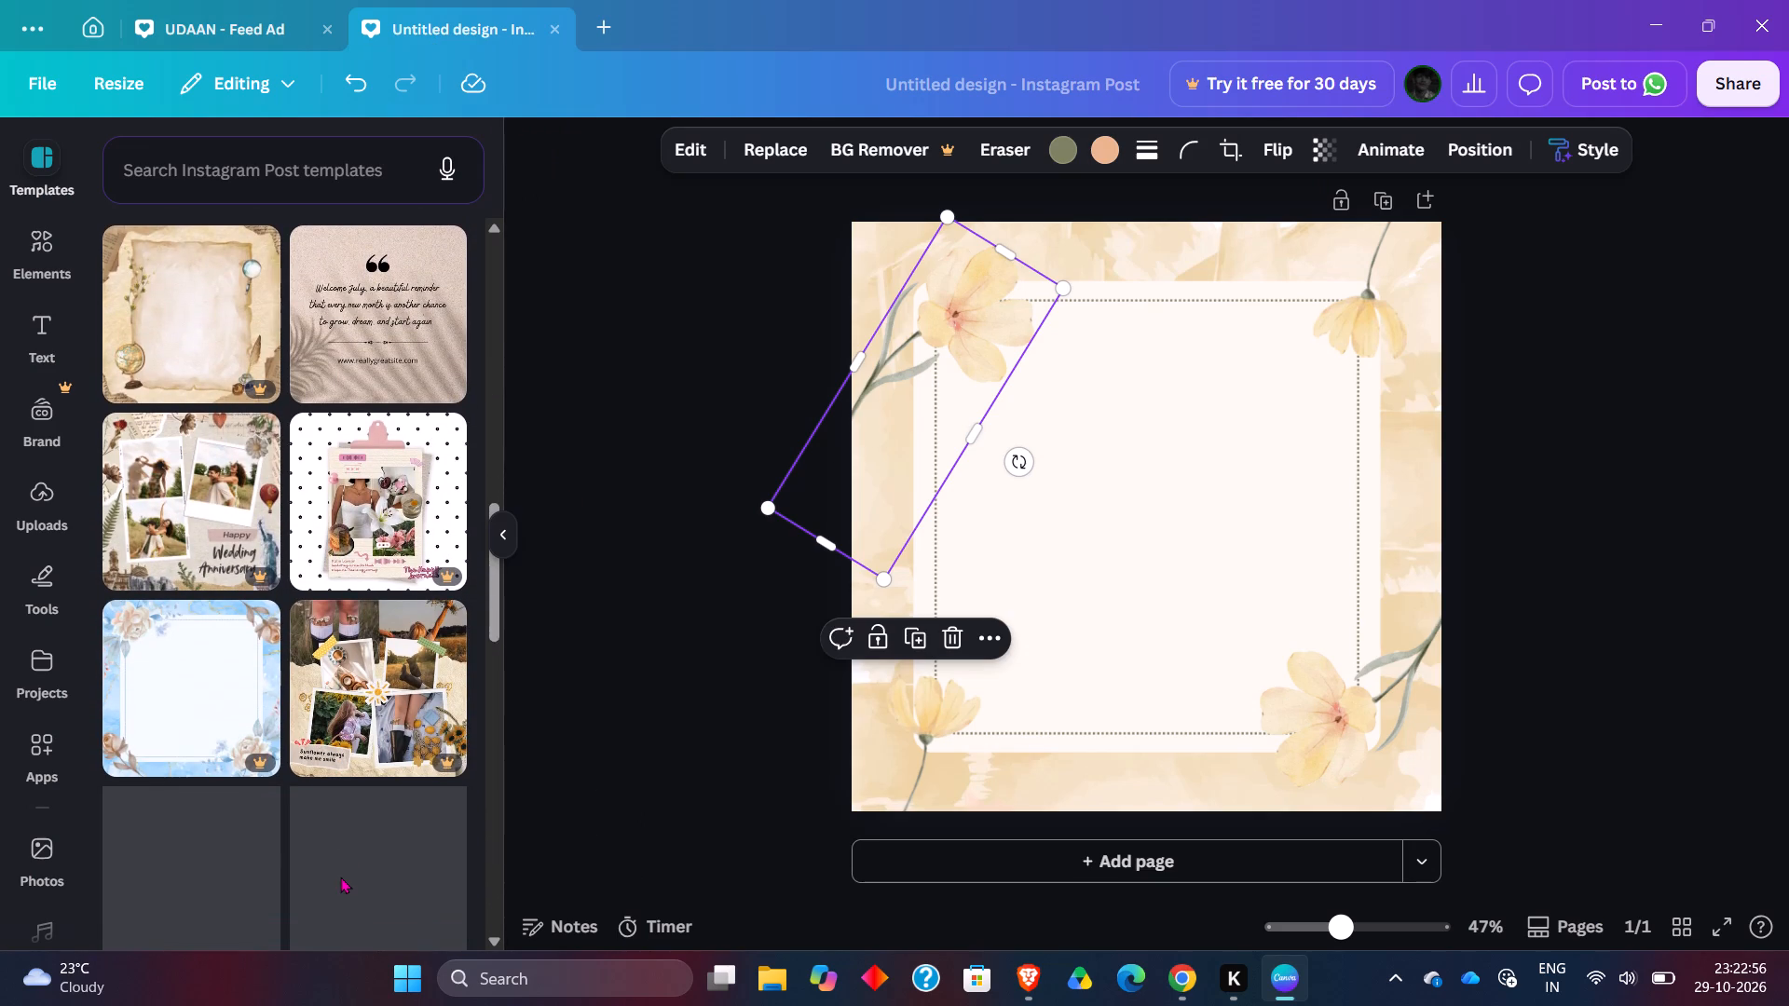
pyautogui.scroll(-4, 340, 877)
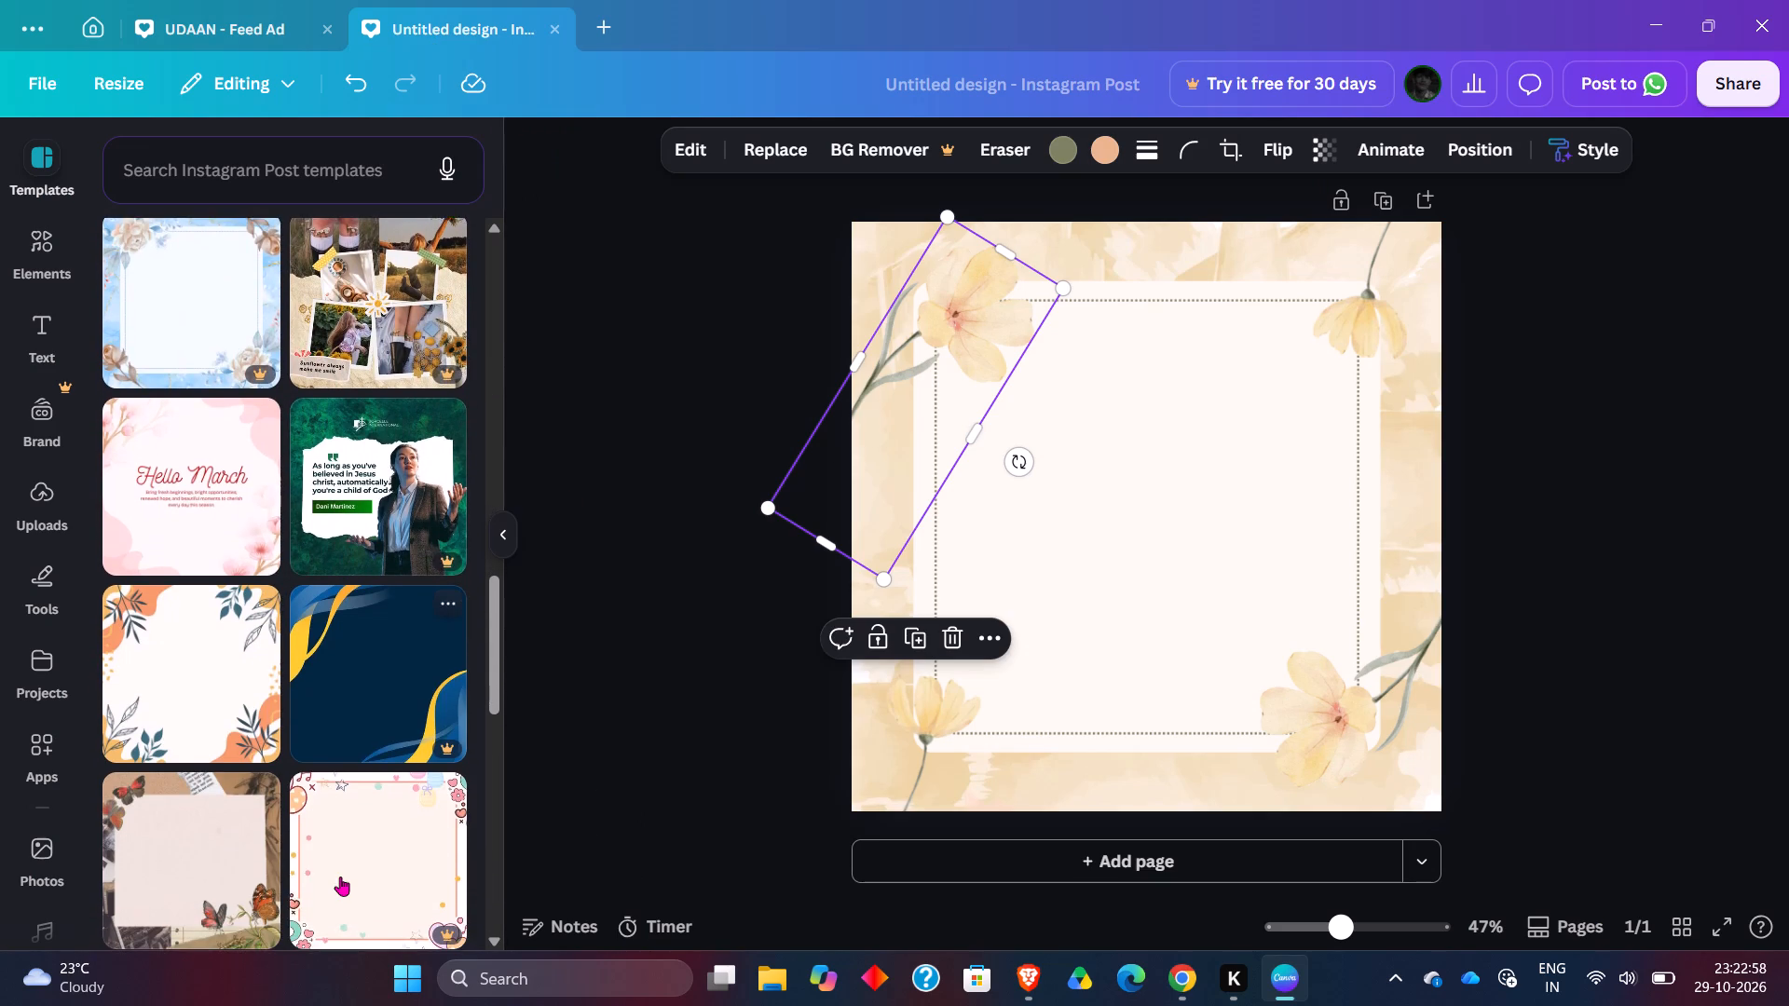
pyautogui.scroll(-3, 340, 877)
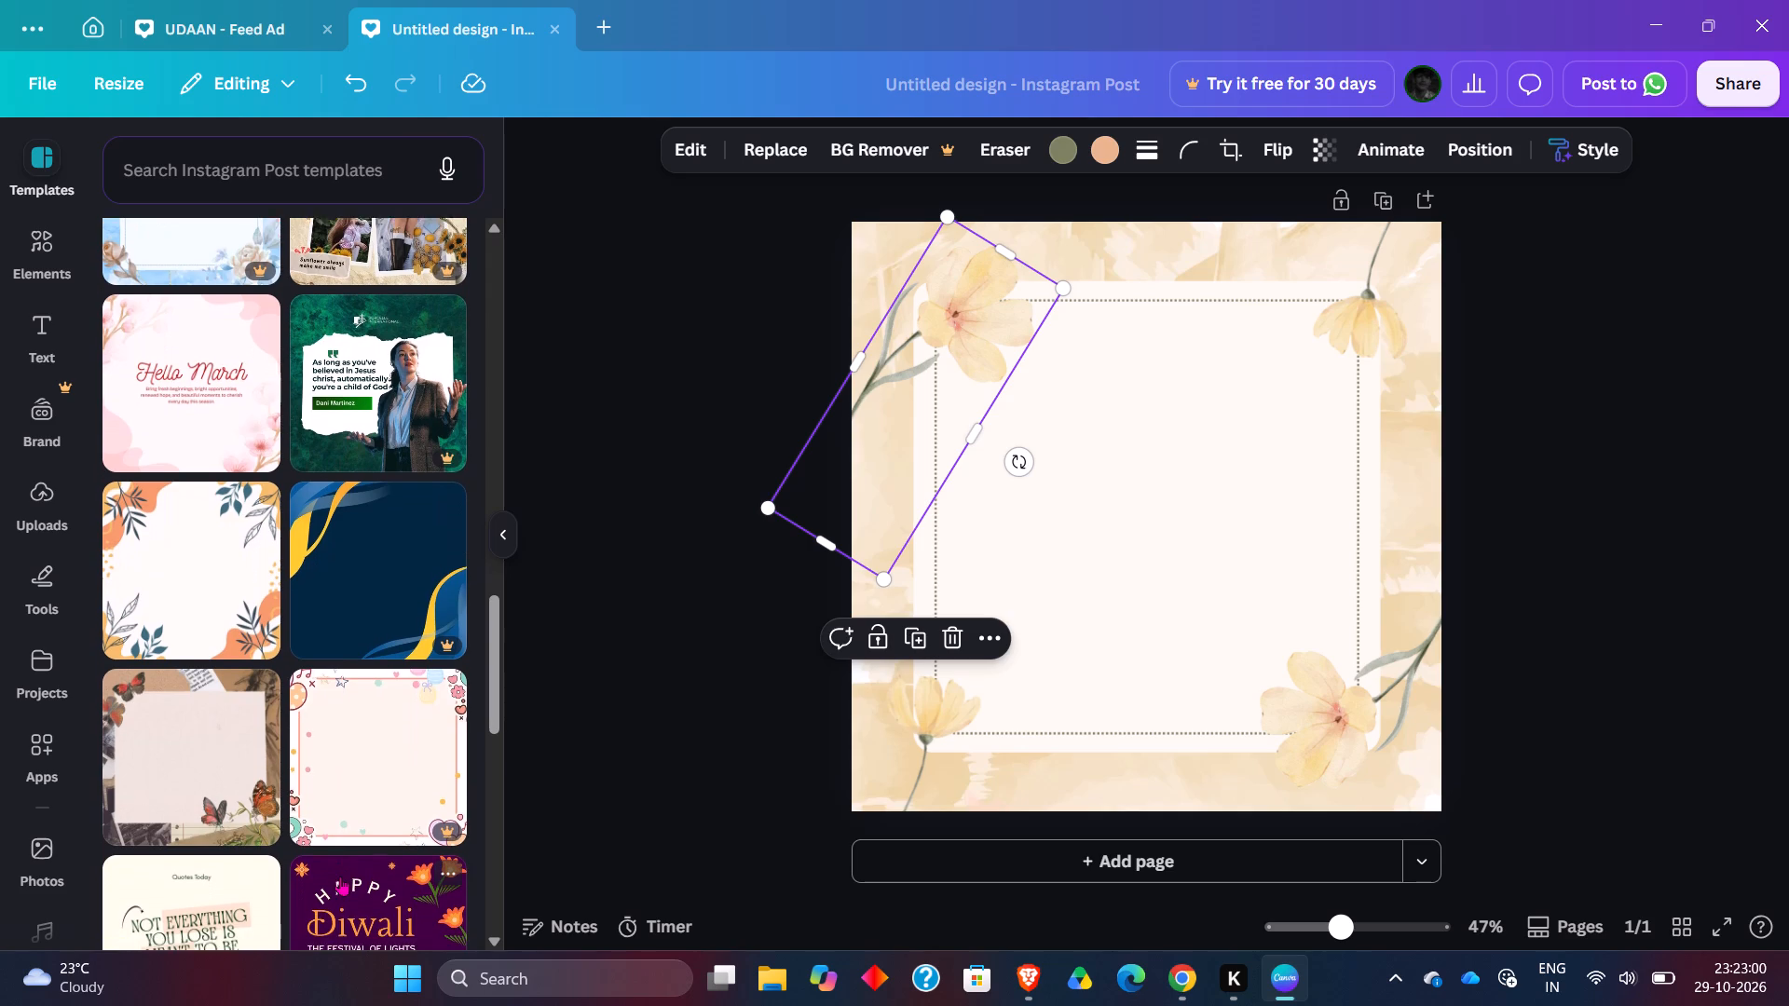
pyautogui.scroll(-3, 340, 877)
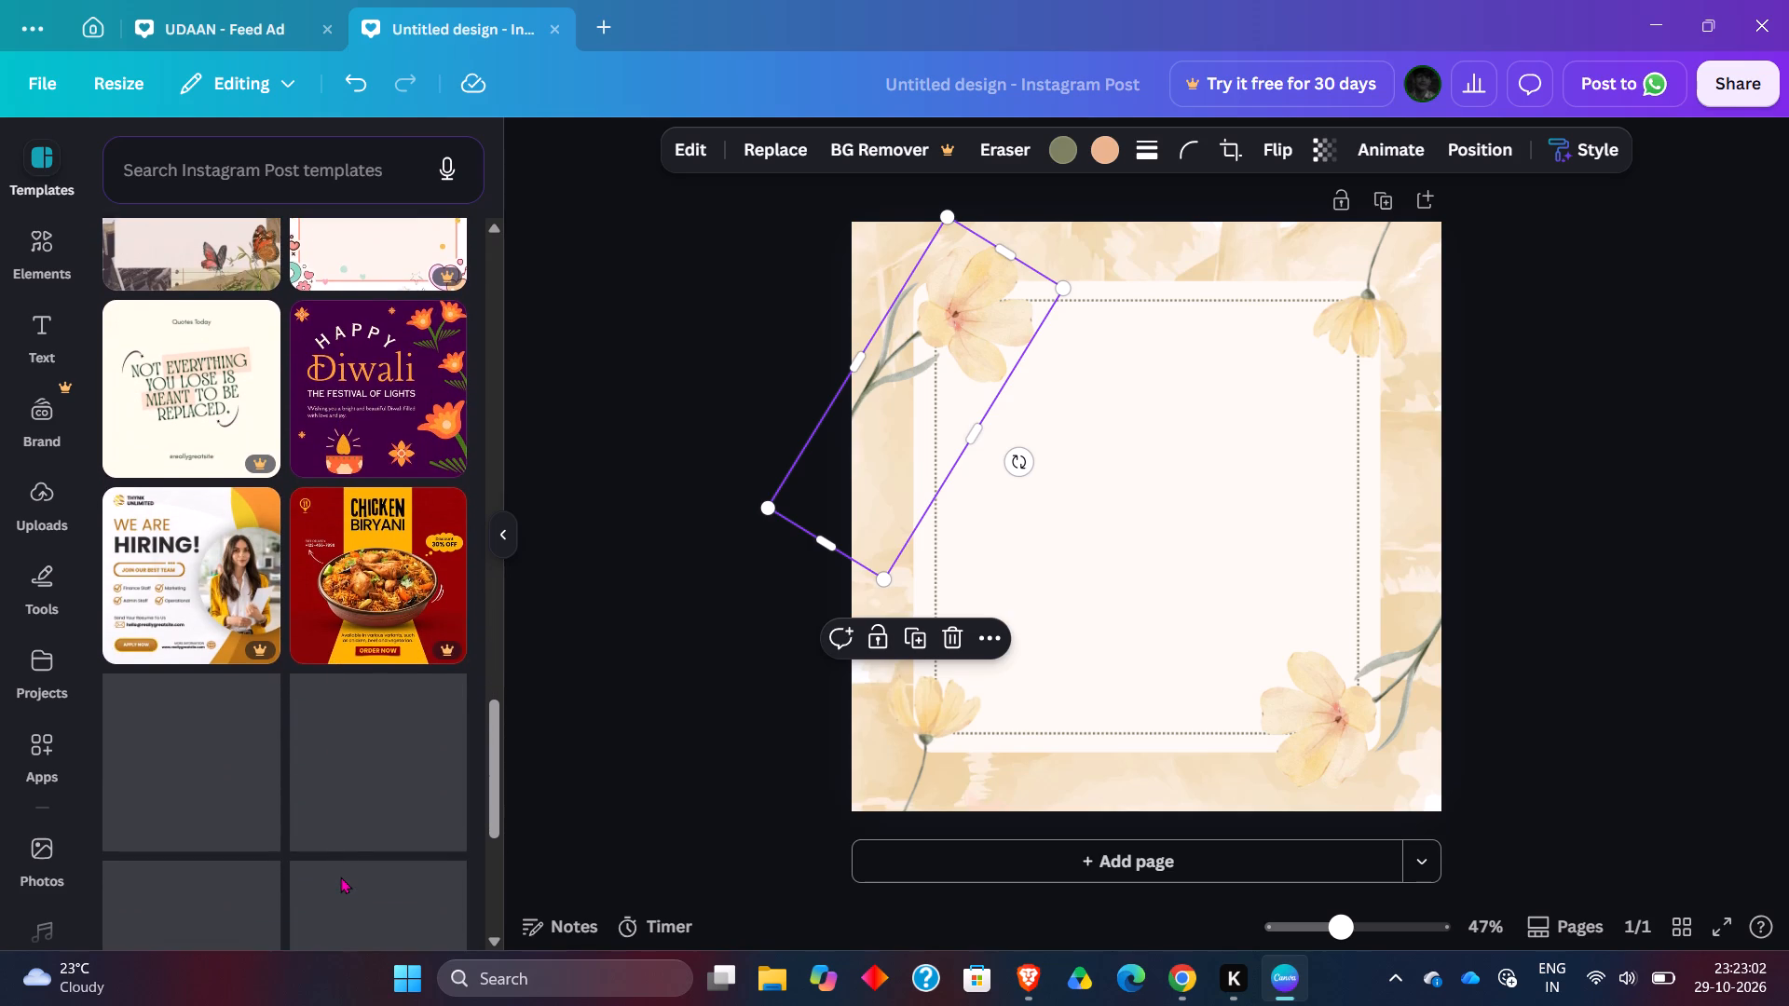
pyautogui.scroll(-3, 340, 877)
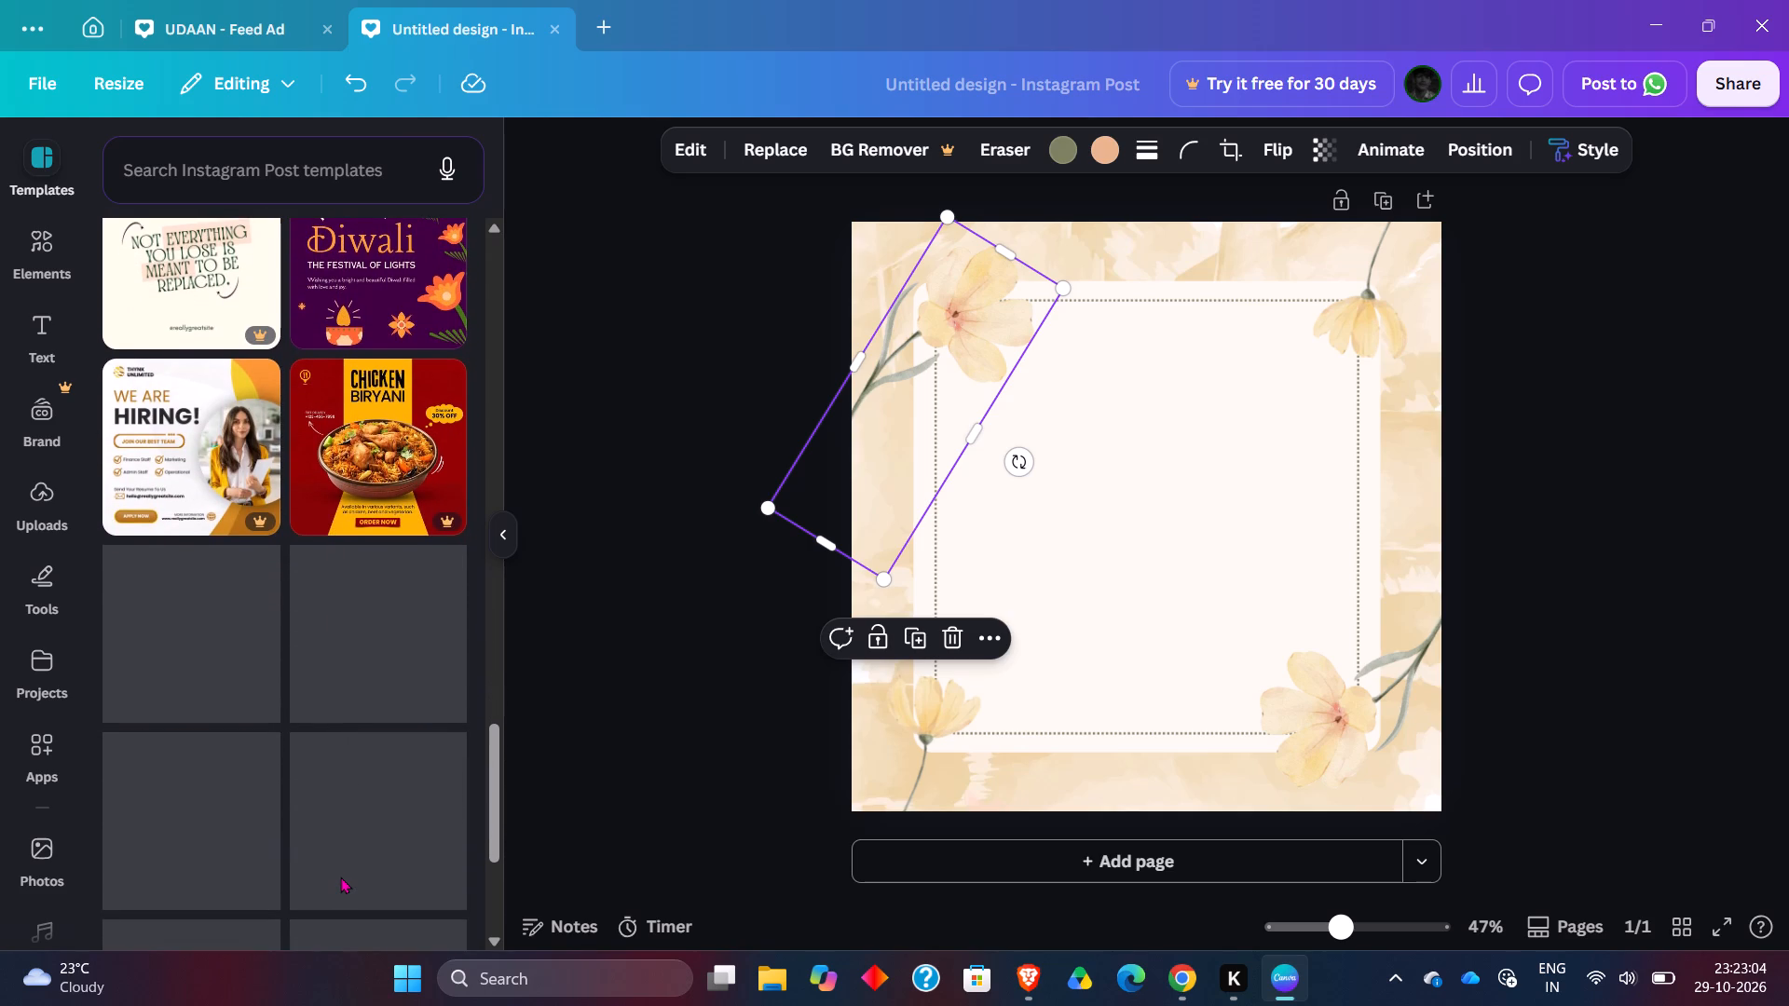
pyautogui.scroll(-4, 340, 877)
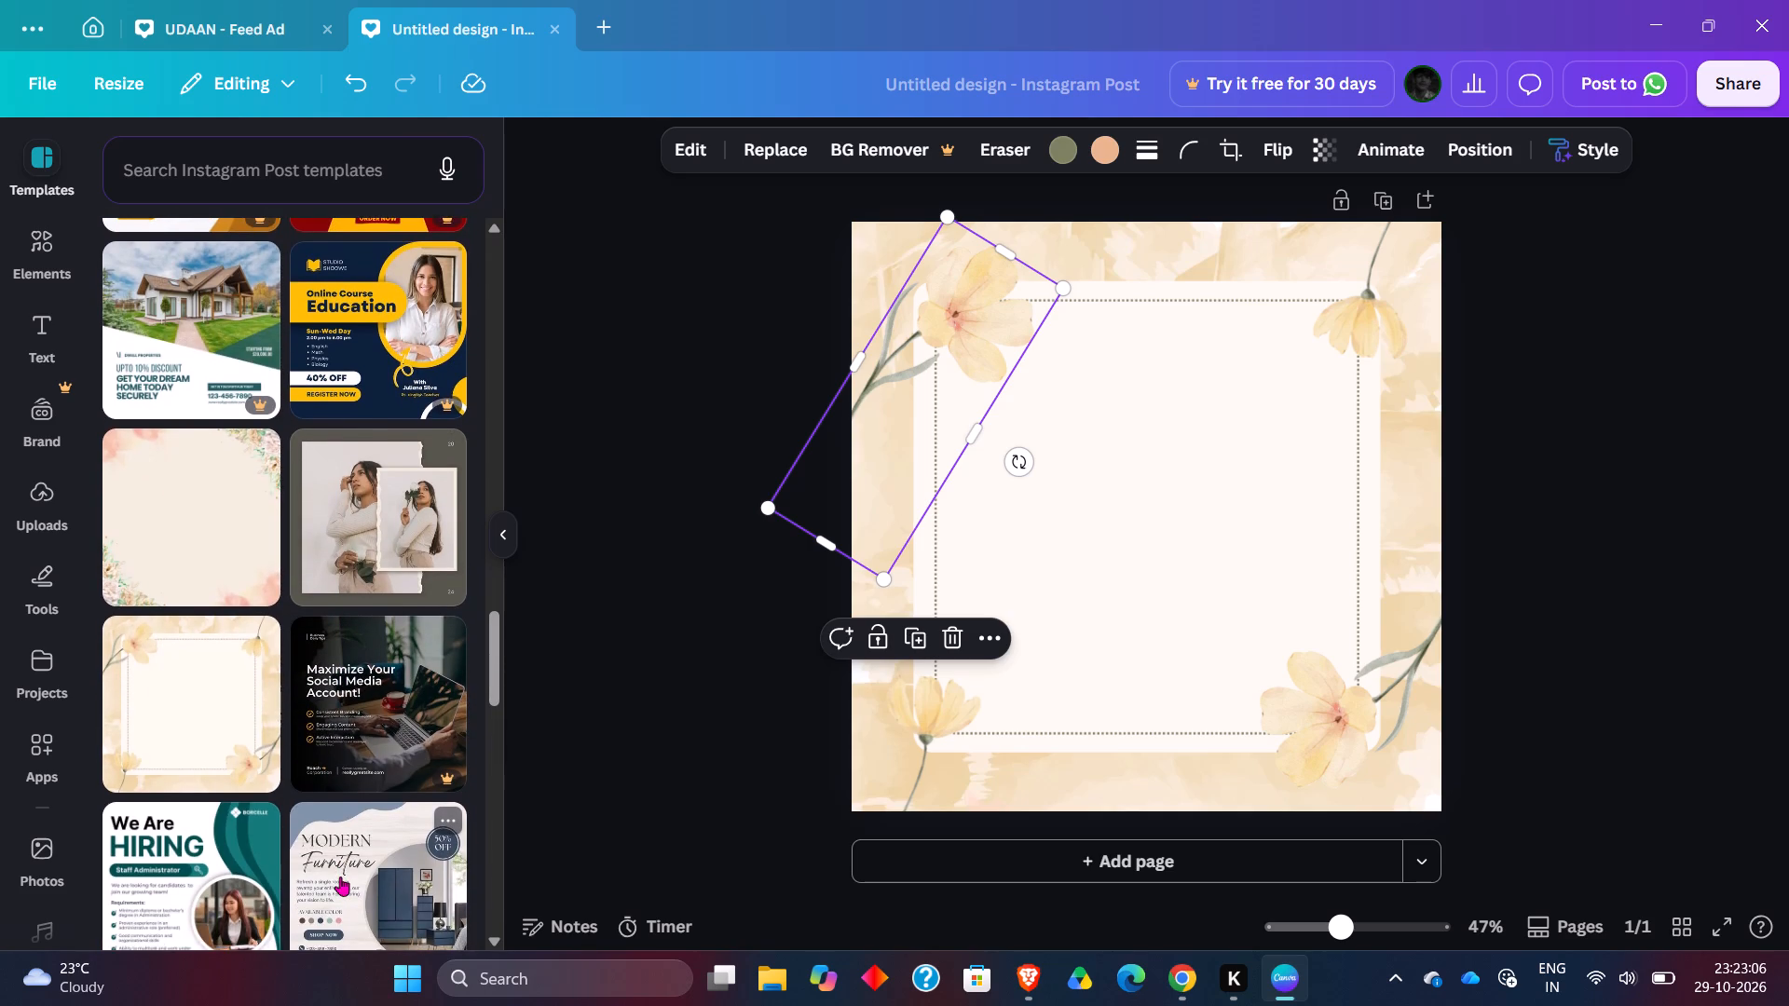
pyautogui.scroll(-4, 340, 877)
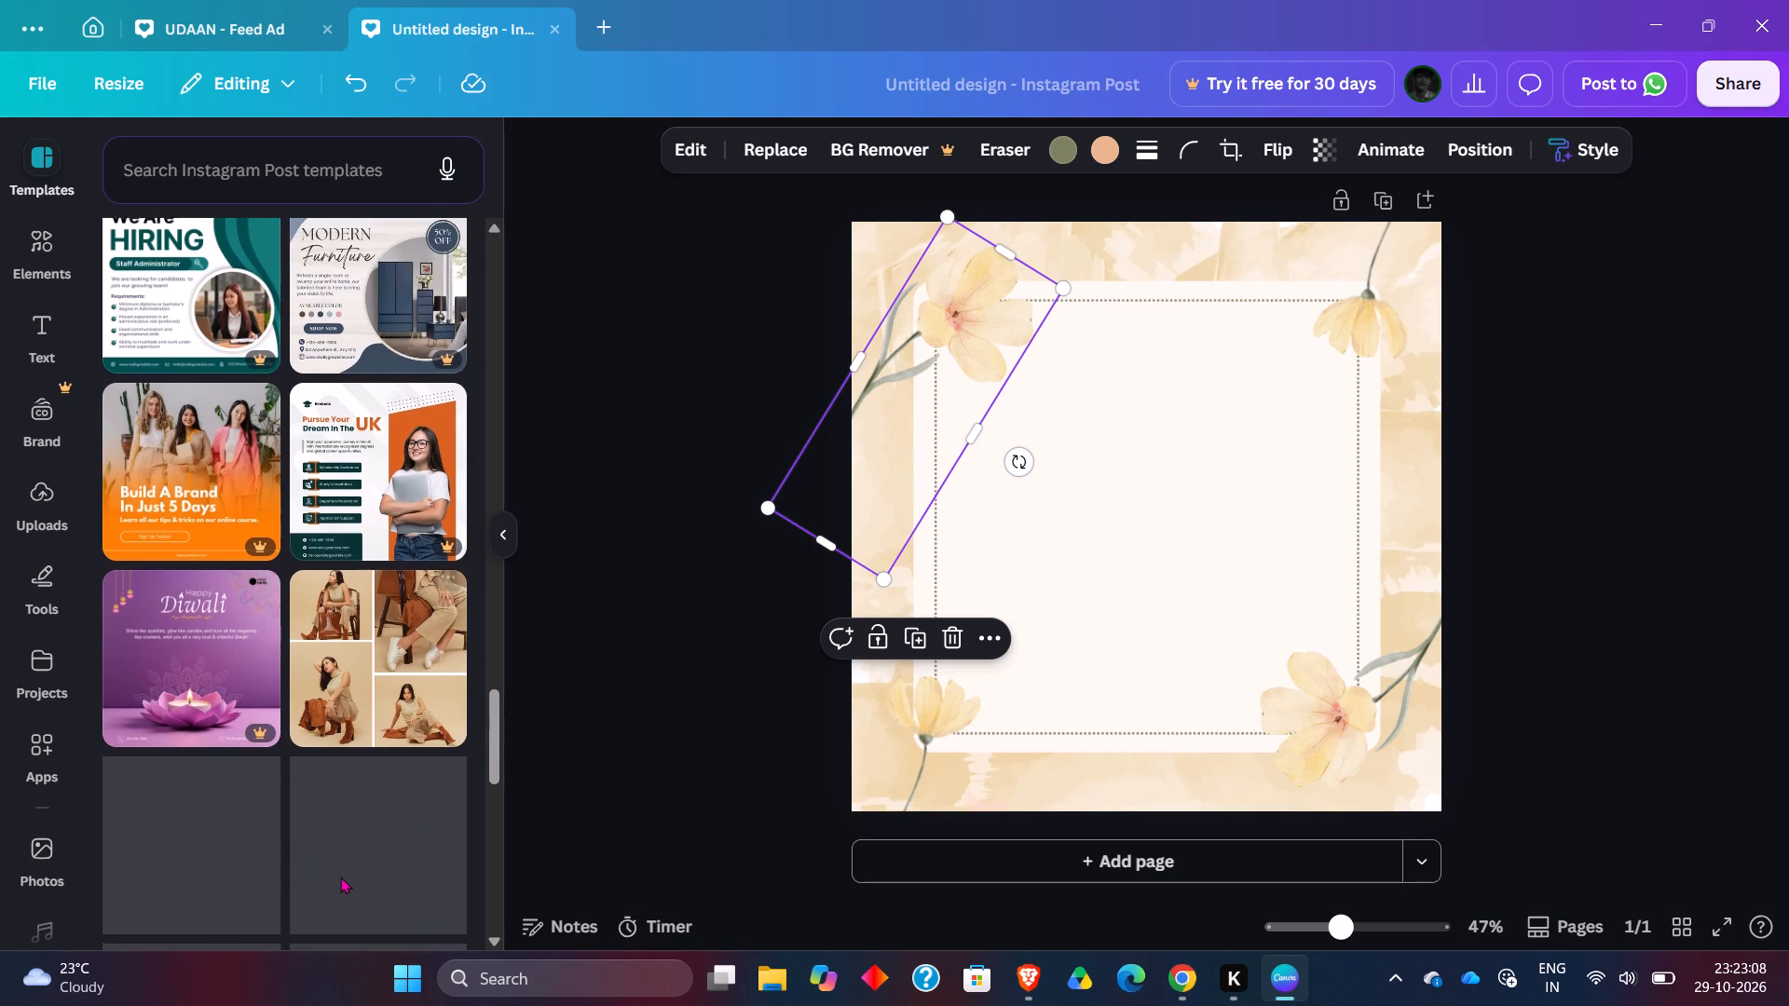
pyautogui.scroll(-1, 340, 877)
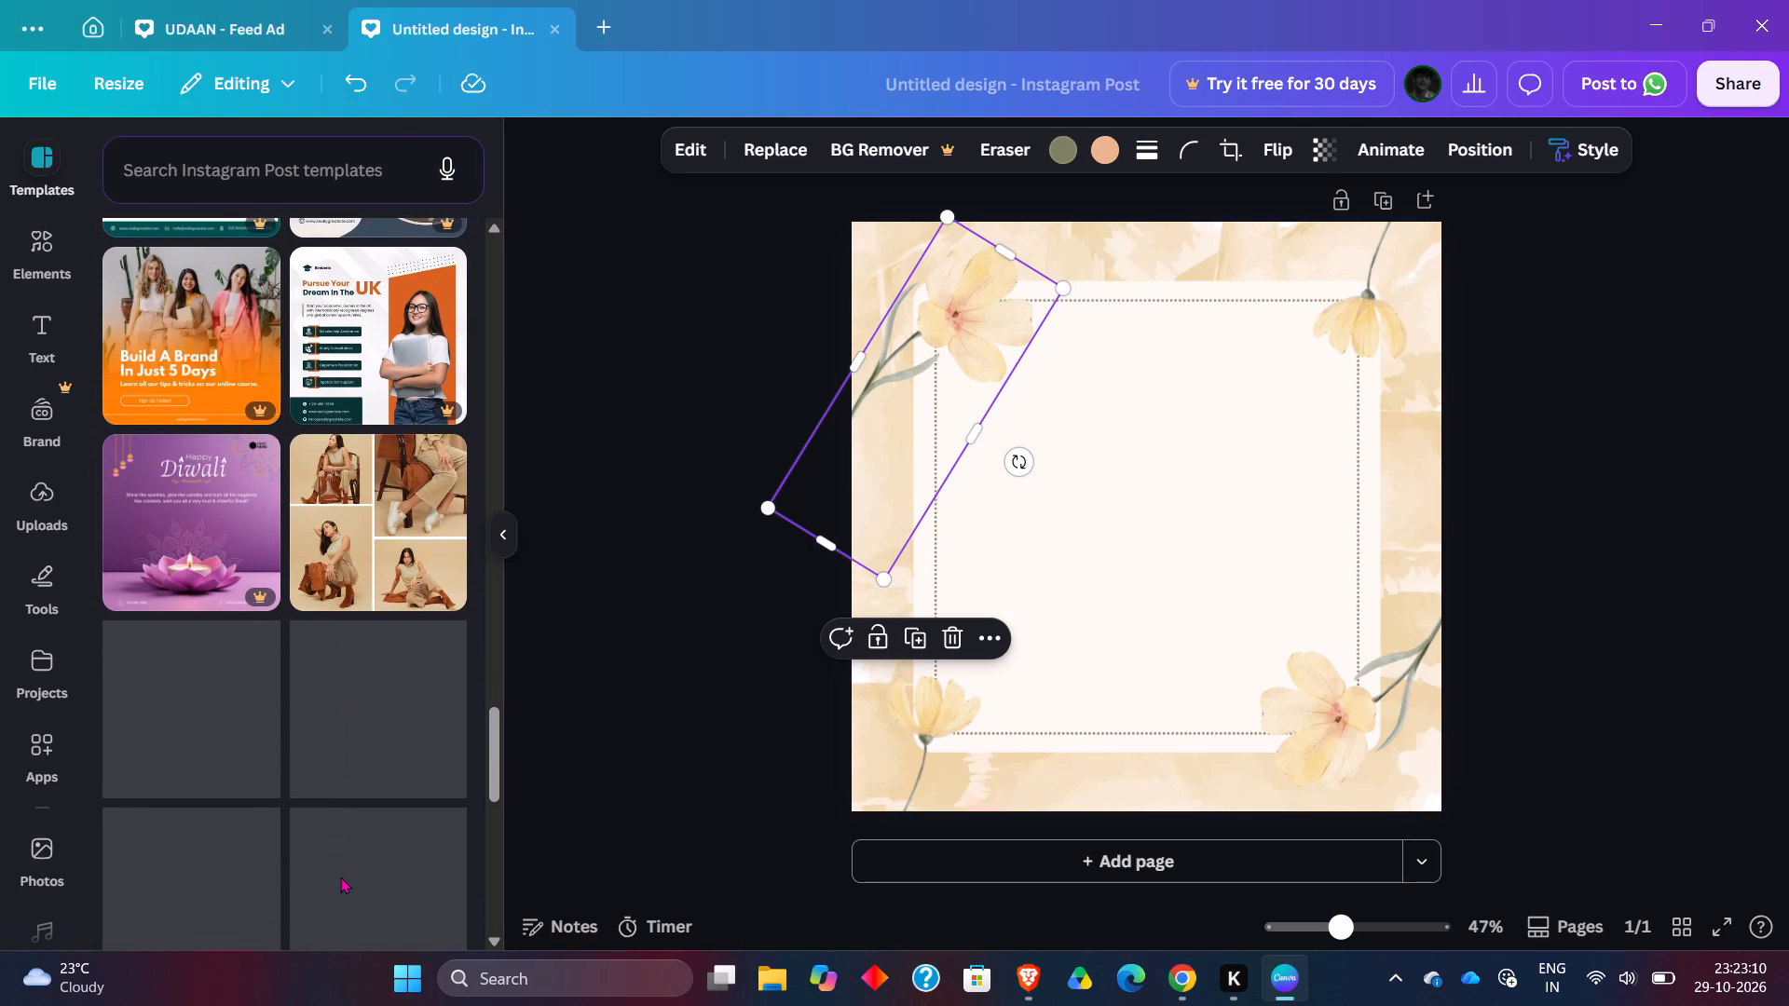
pyautogui.scroll(-3, 340, 877)
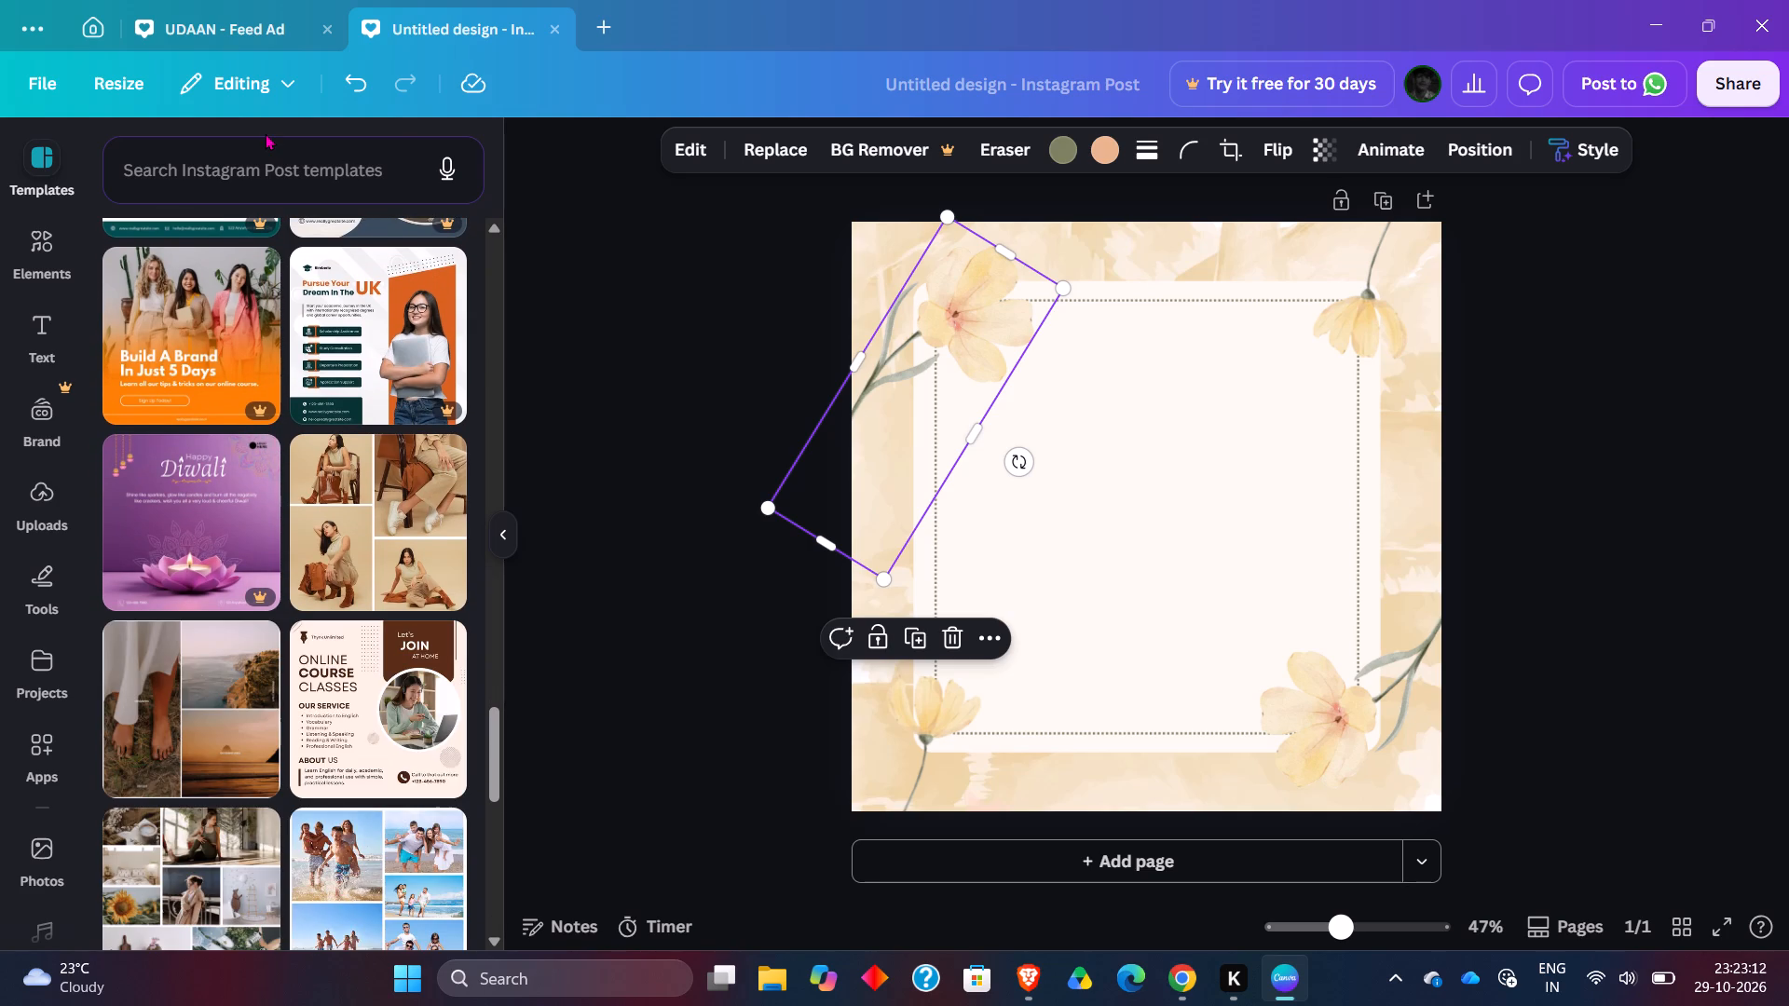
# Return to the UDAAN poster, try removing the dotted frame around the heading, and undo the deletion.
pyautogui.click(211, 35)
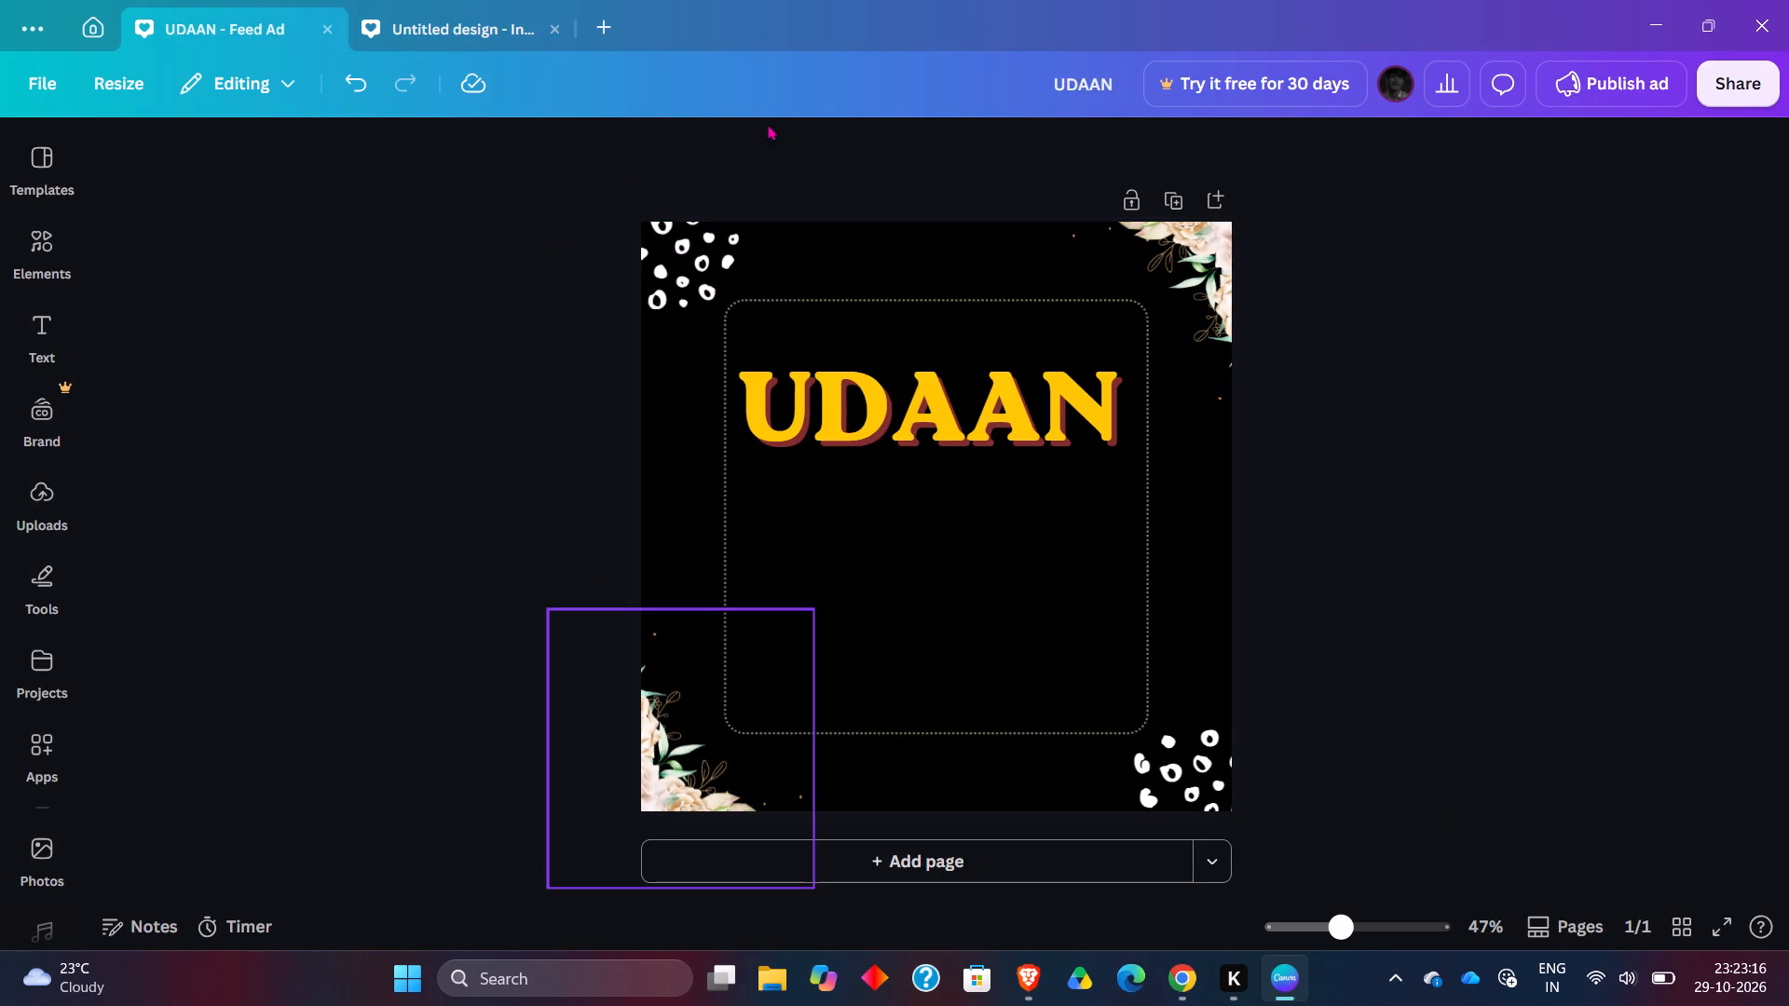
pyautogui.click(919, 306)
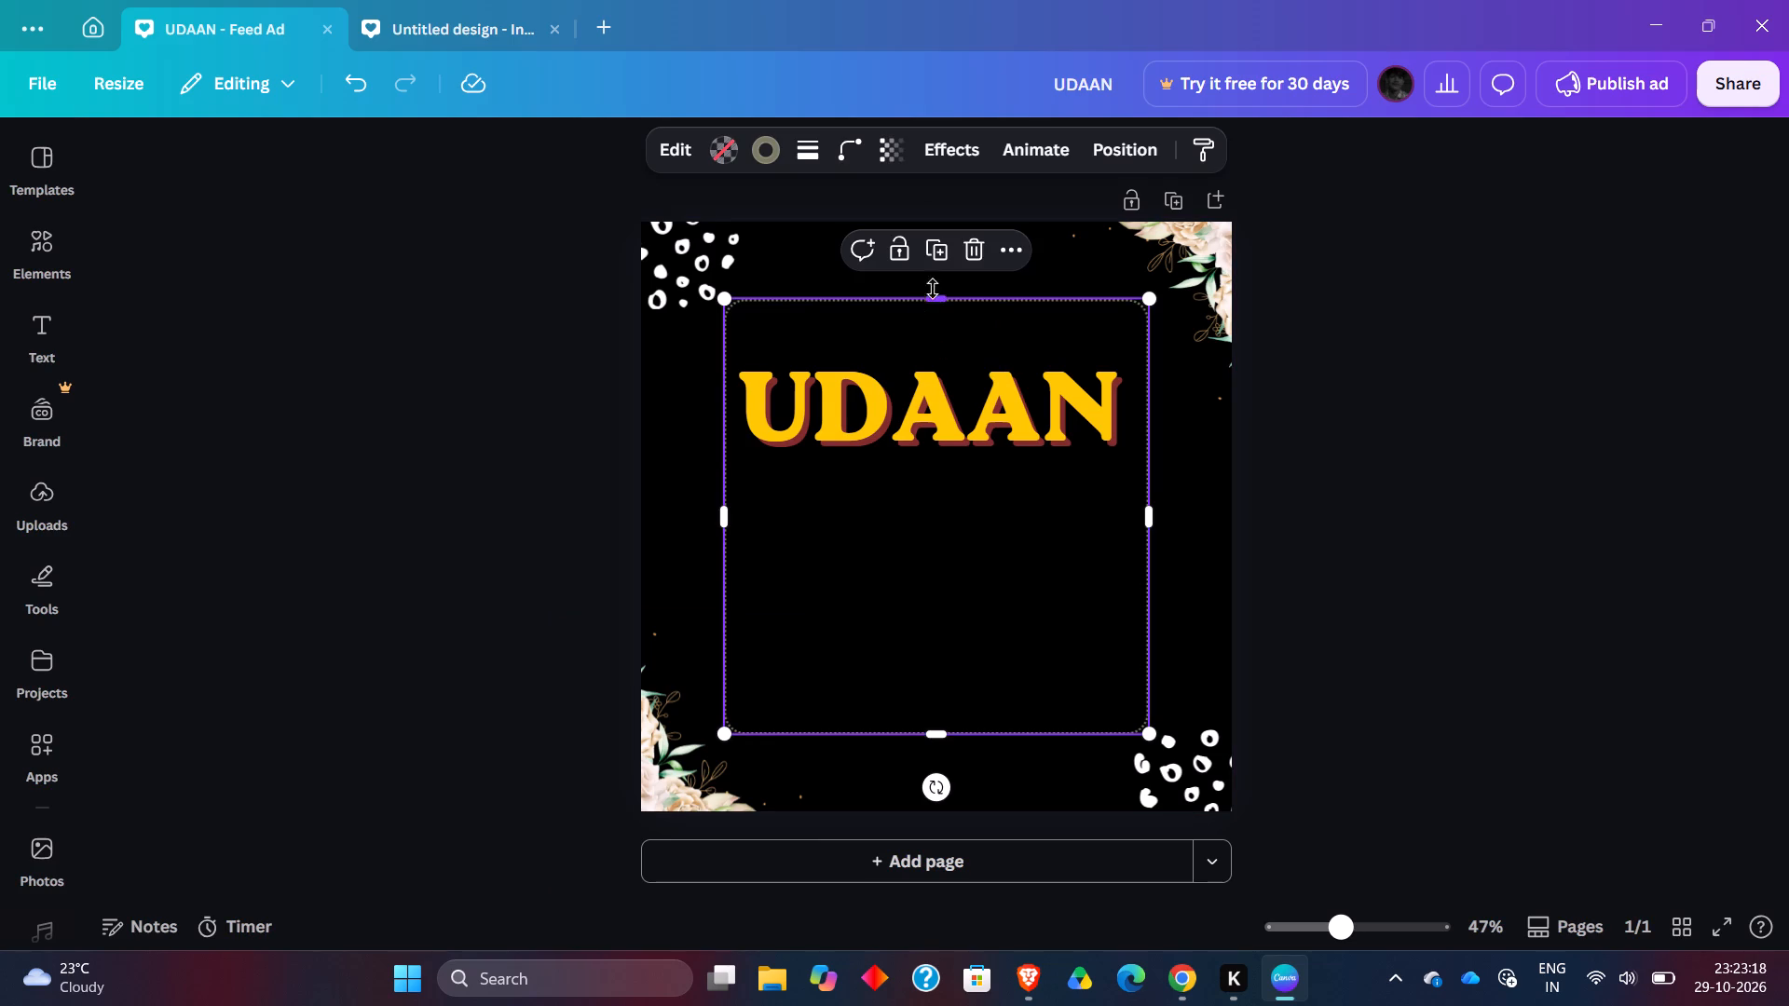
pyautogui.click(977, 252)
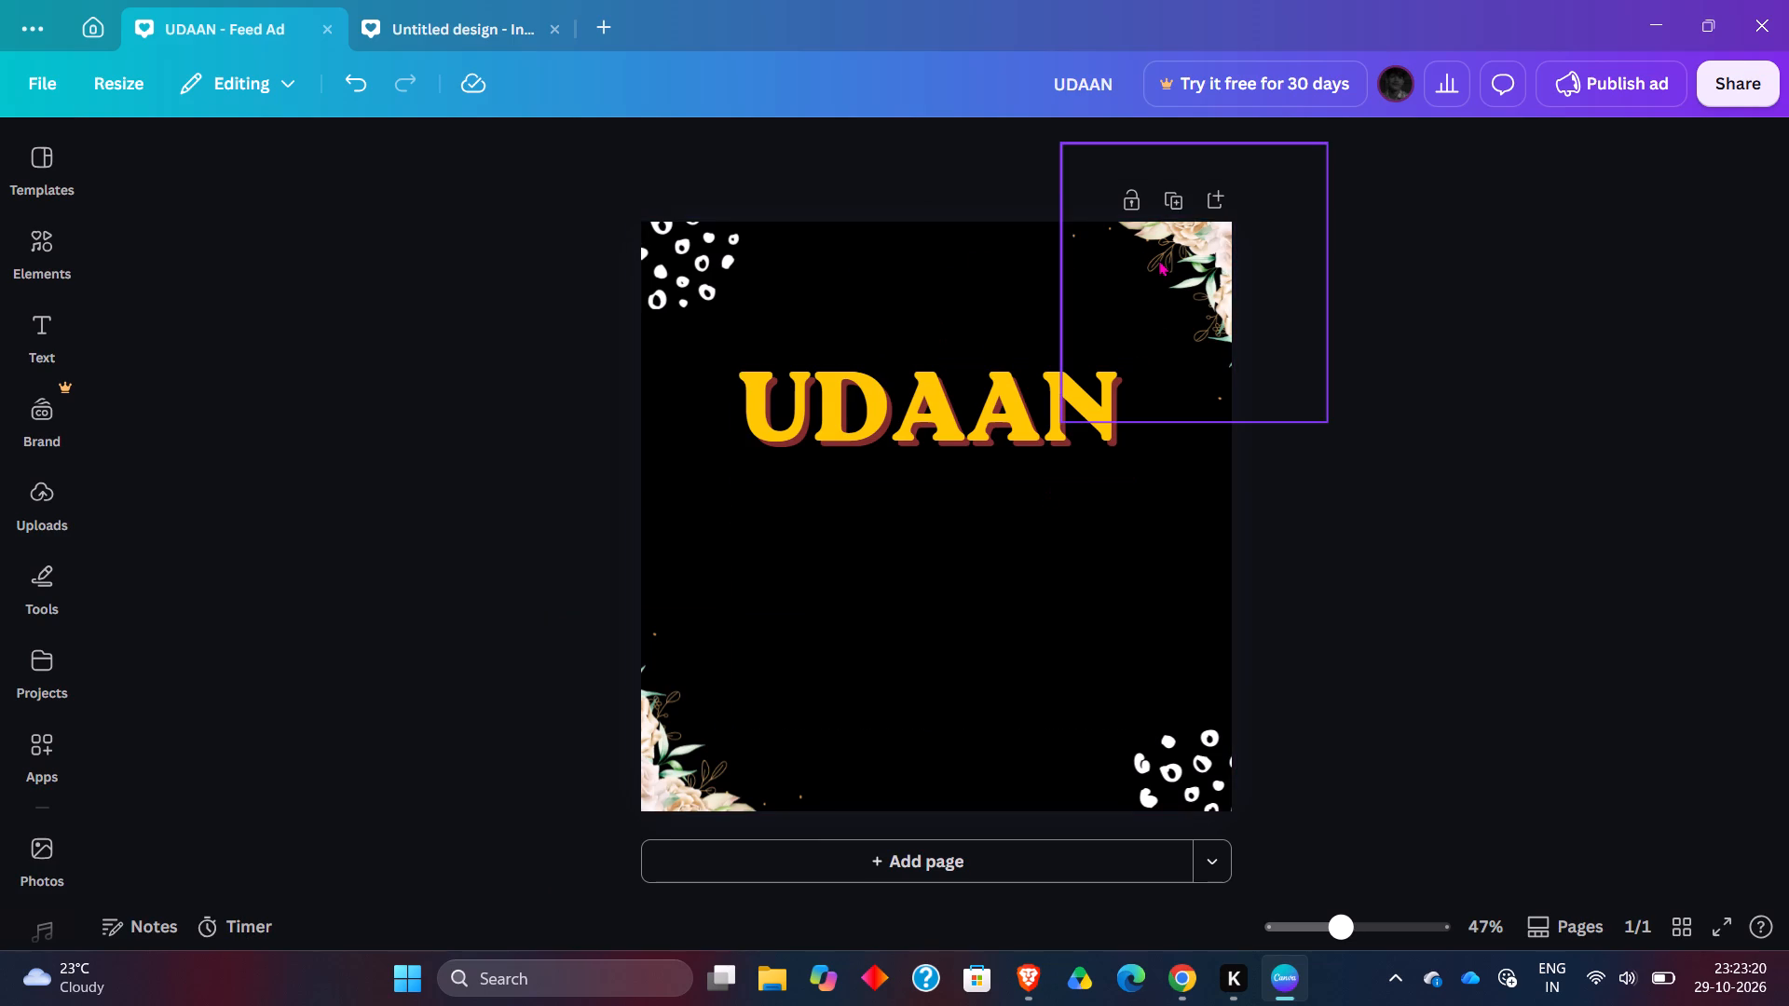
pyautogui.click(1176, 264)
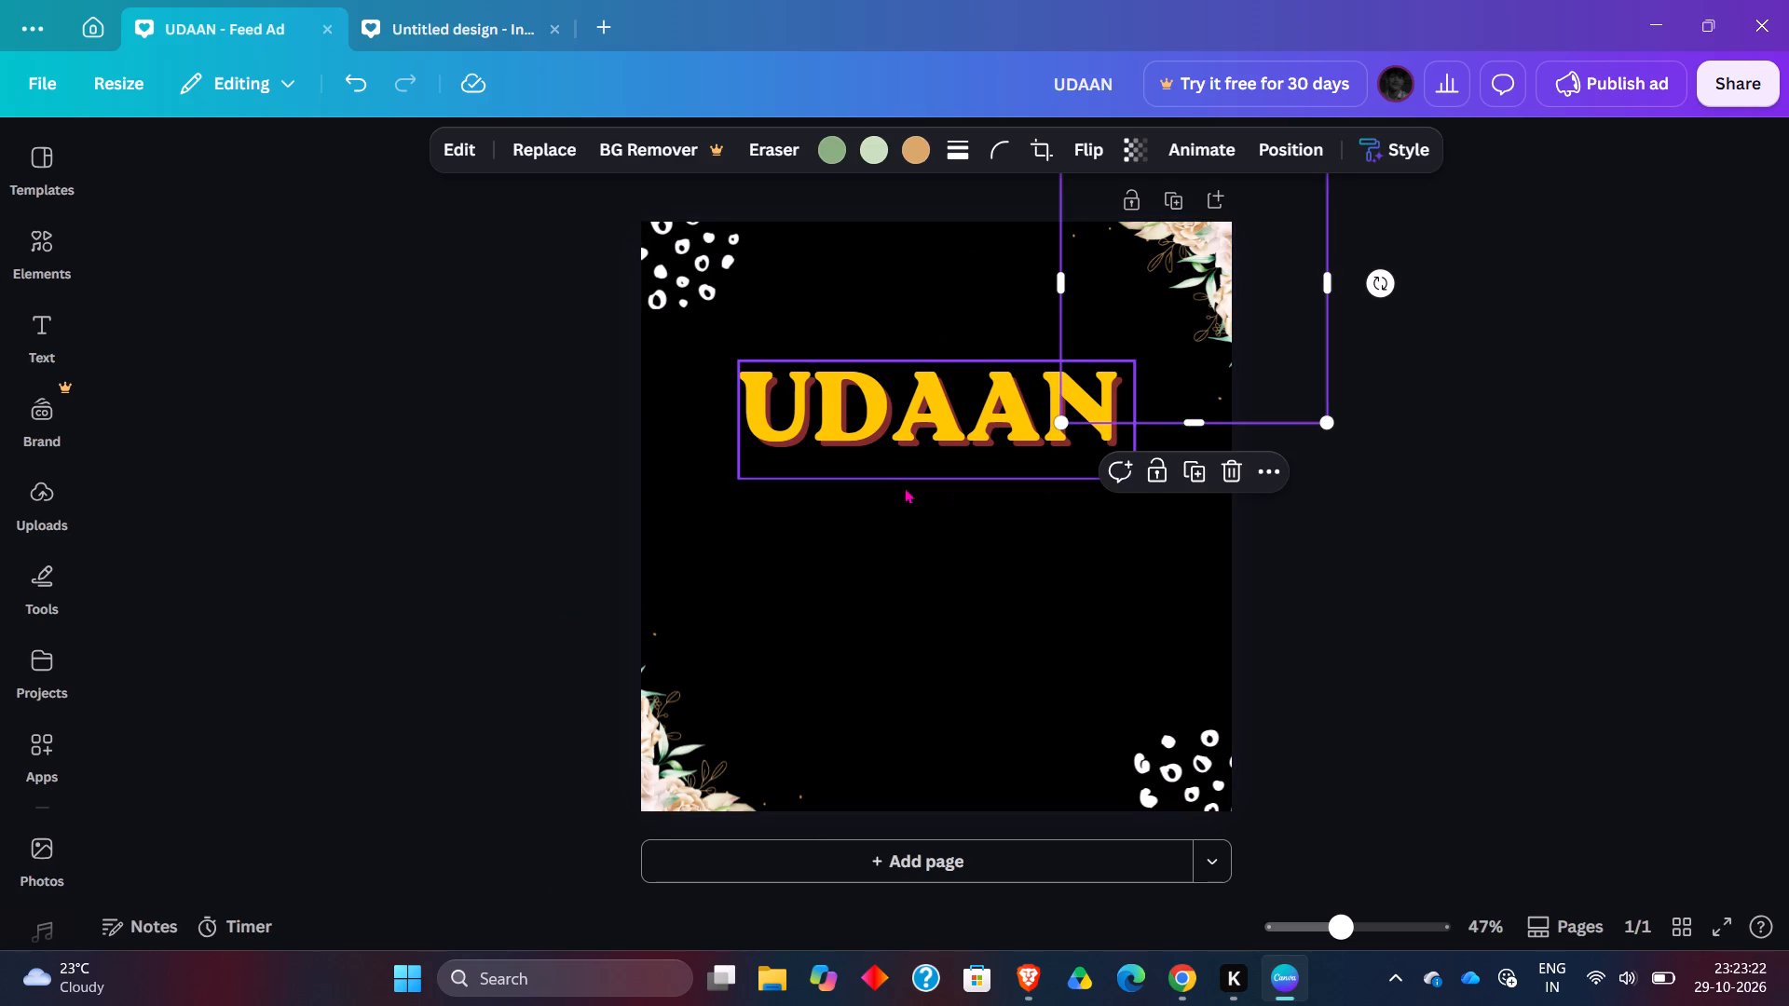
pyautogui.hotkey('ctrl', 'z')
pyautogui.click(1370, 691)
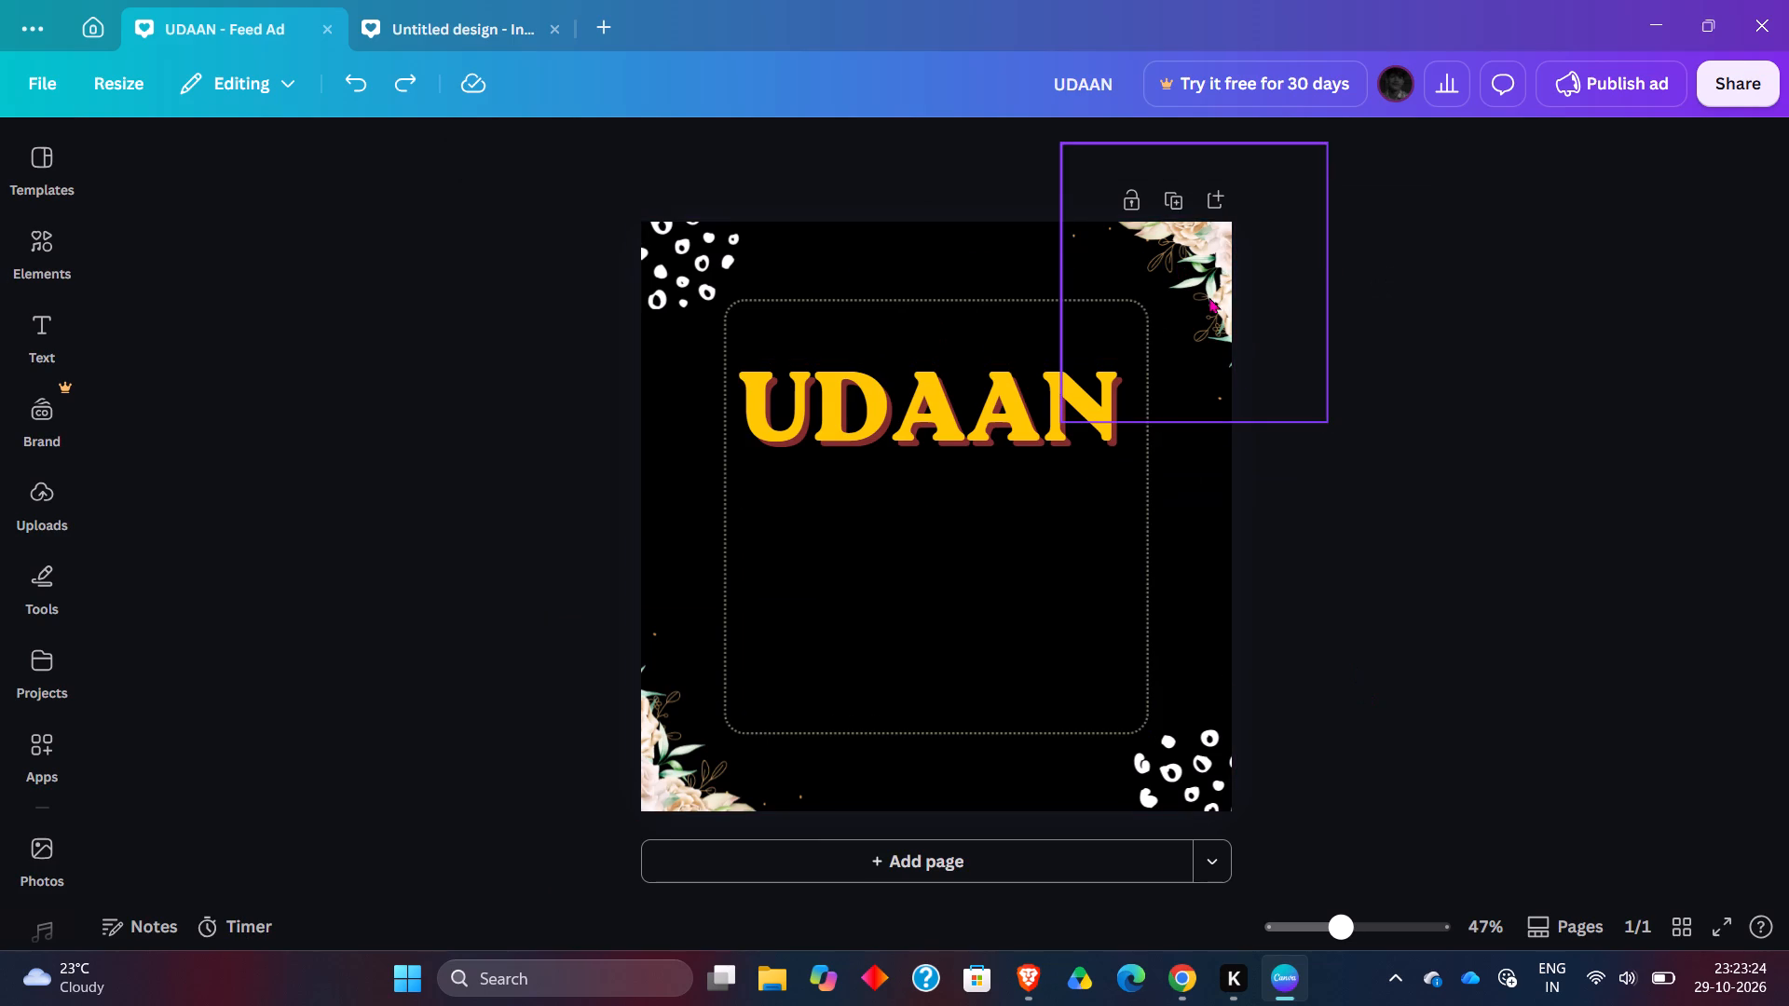
# Delete both floral clusters and both white spotted patterns from the poster's corners, keeping the heading and dotted frame.
pyautogui.click(1204, 294)
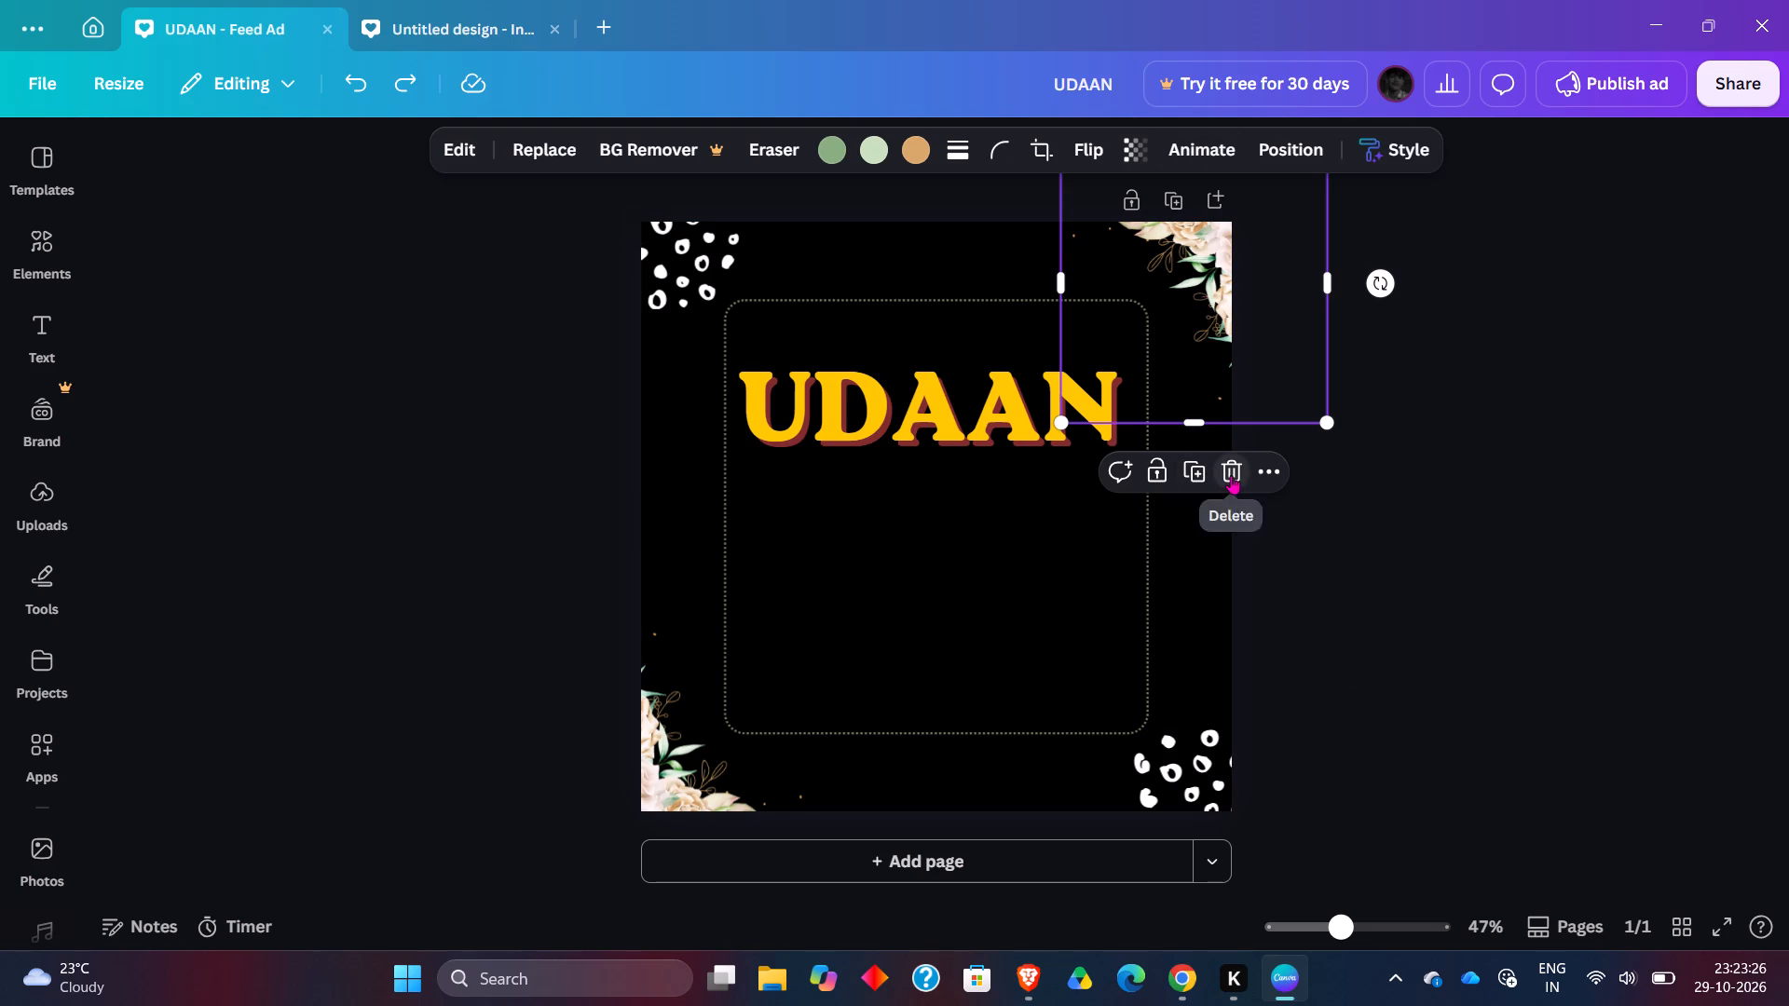
pyautogui.click(1231, 475)
pyautogui.click(1183, 807)
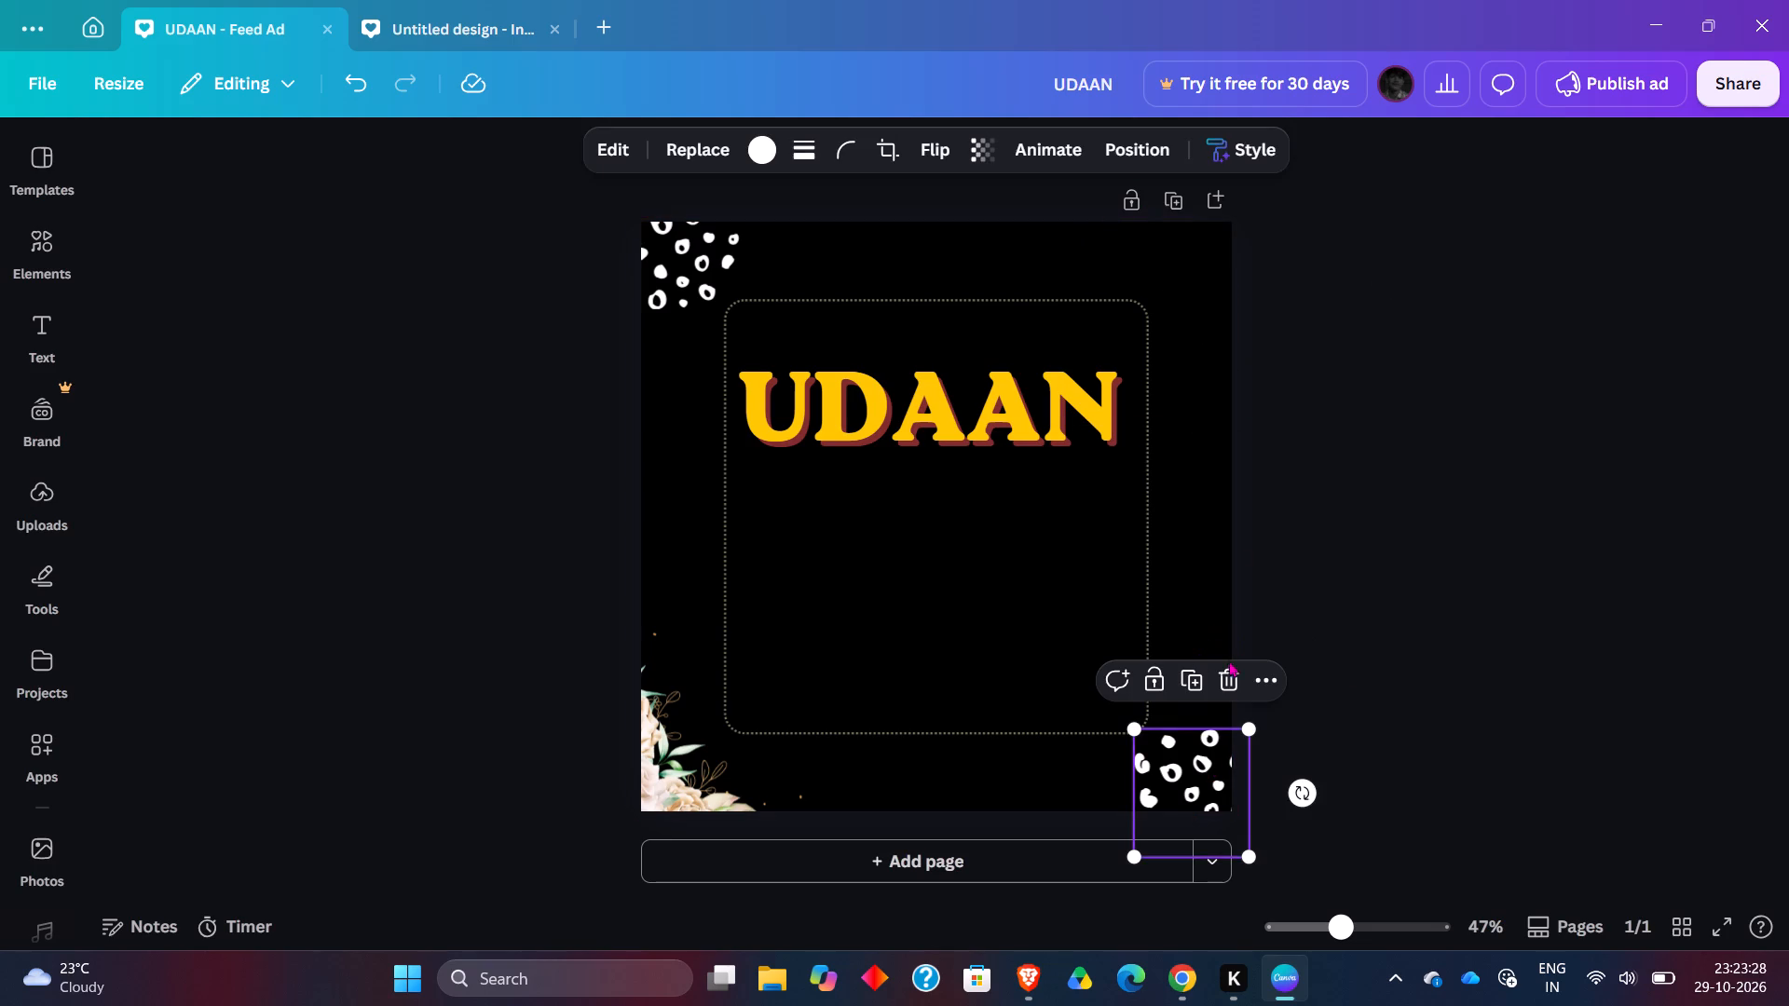
pyautogui.click(1228, 663)
pyautogui.click(654, 719)
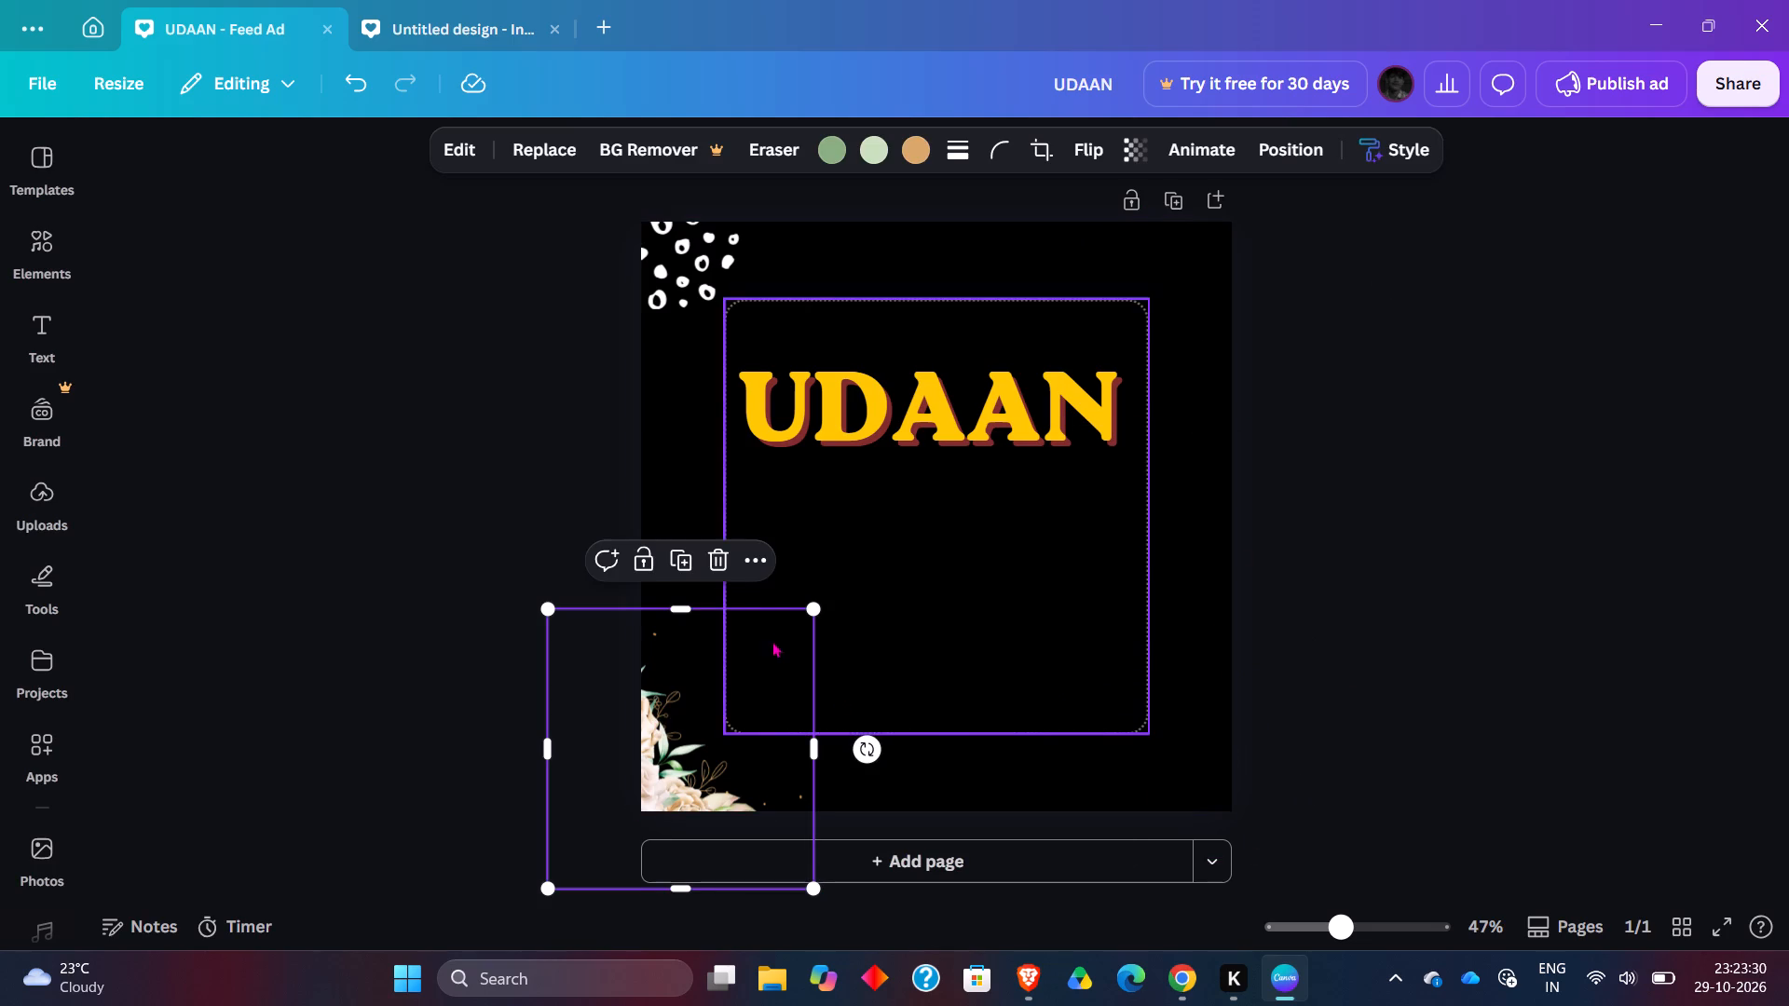
pyautogui.click(726, 560)
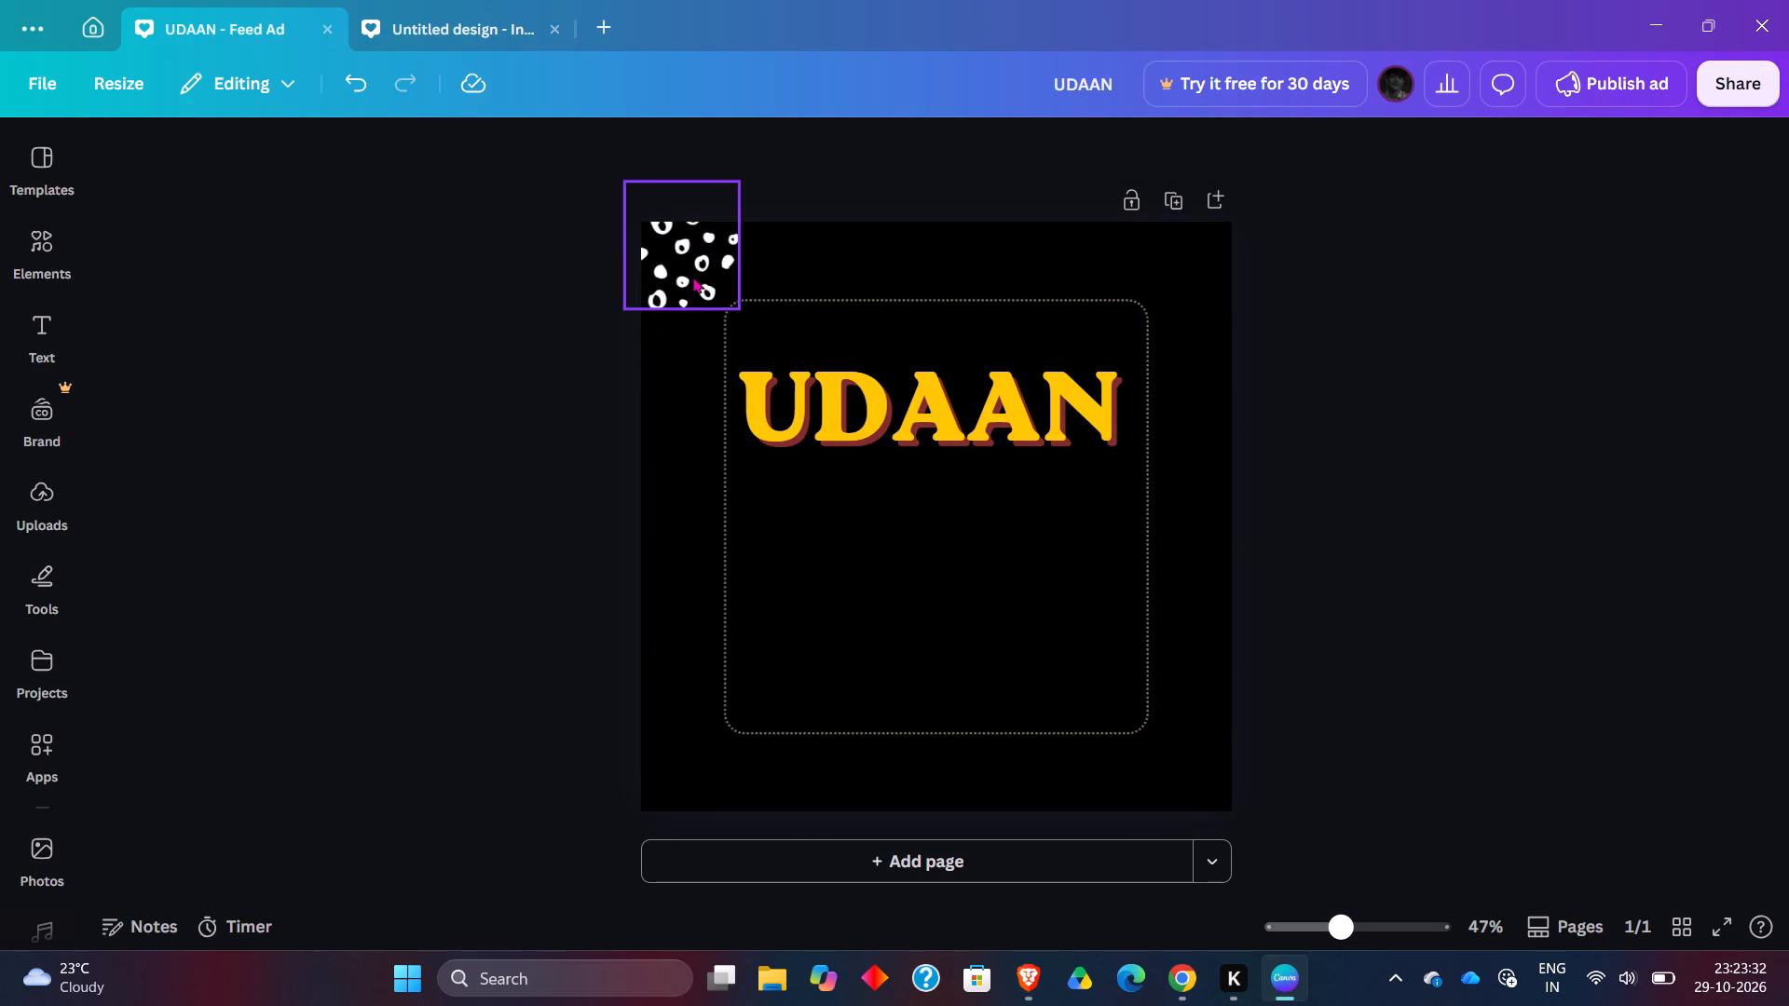
pyautogui.click(692, 277)
pyautogui.click(708, 360)
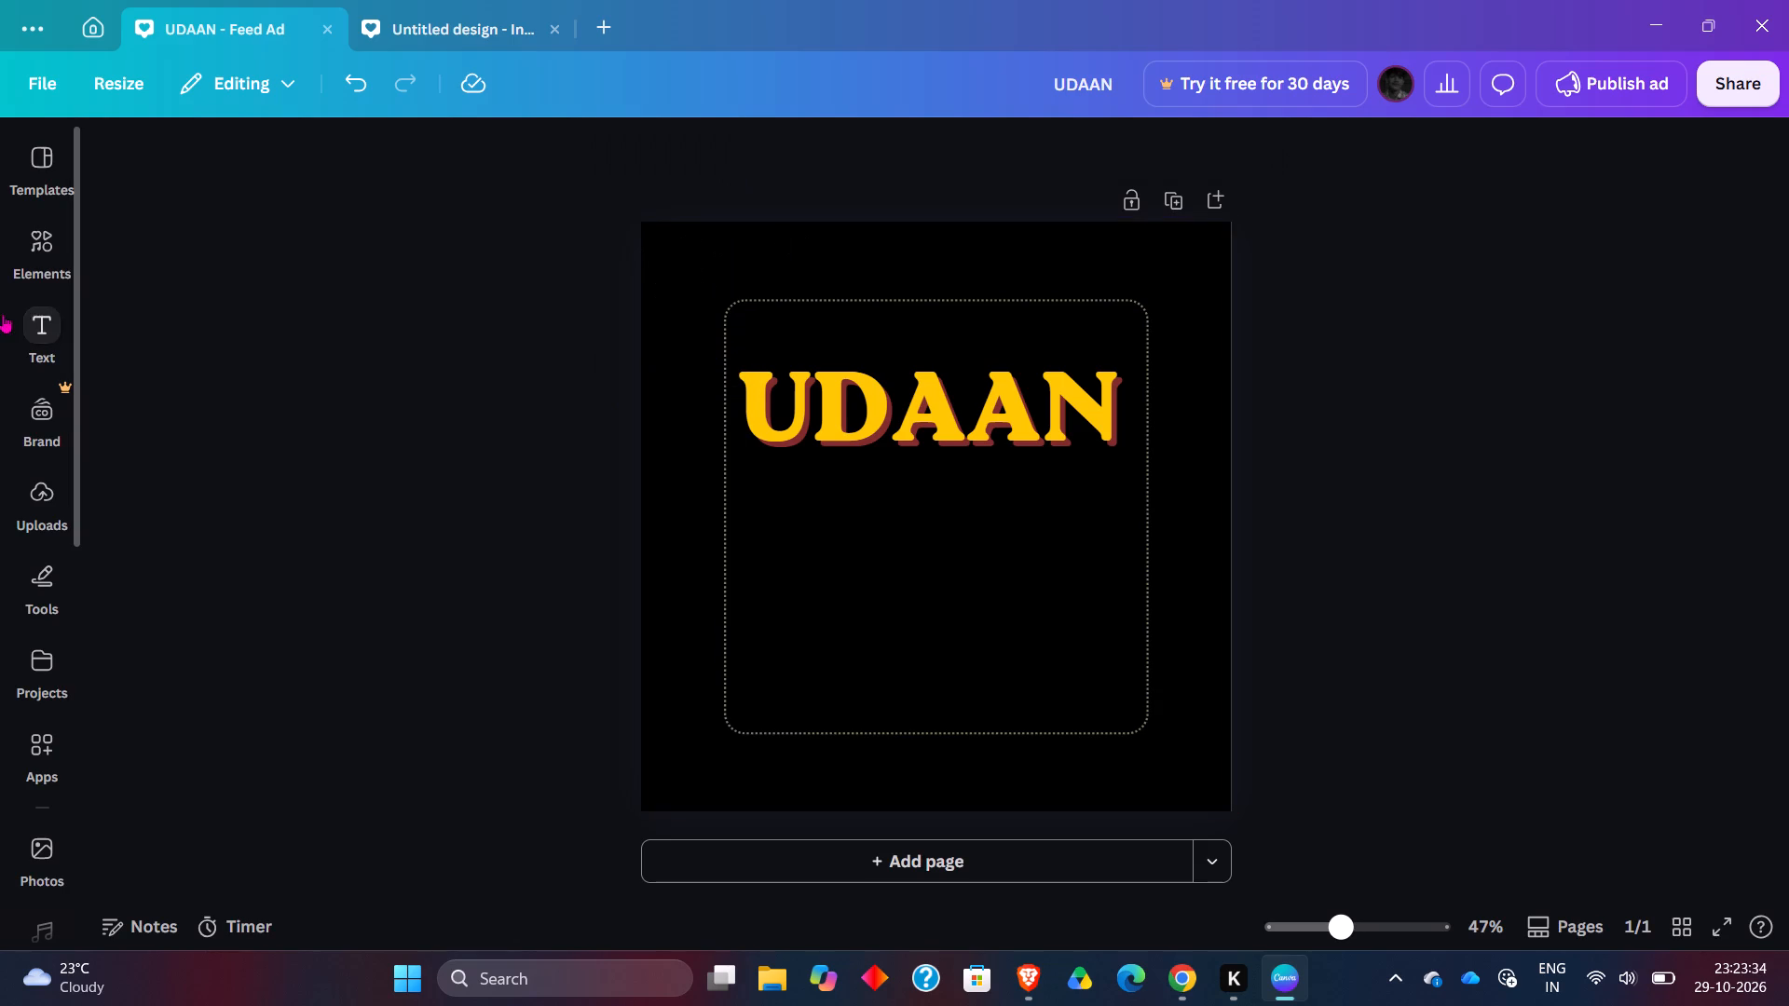
# Search the elements for BORDER DESIGN graphics and place the ornate corner with the pink flower in the poster's bottom-right corner.
pyautogui.click(34, 252)
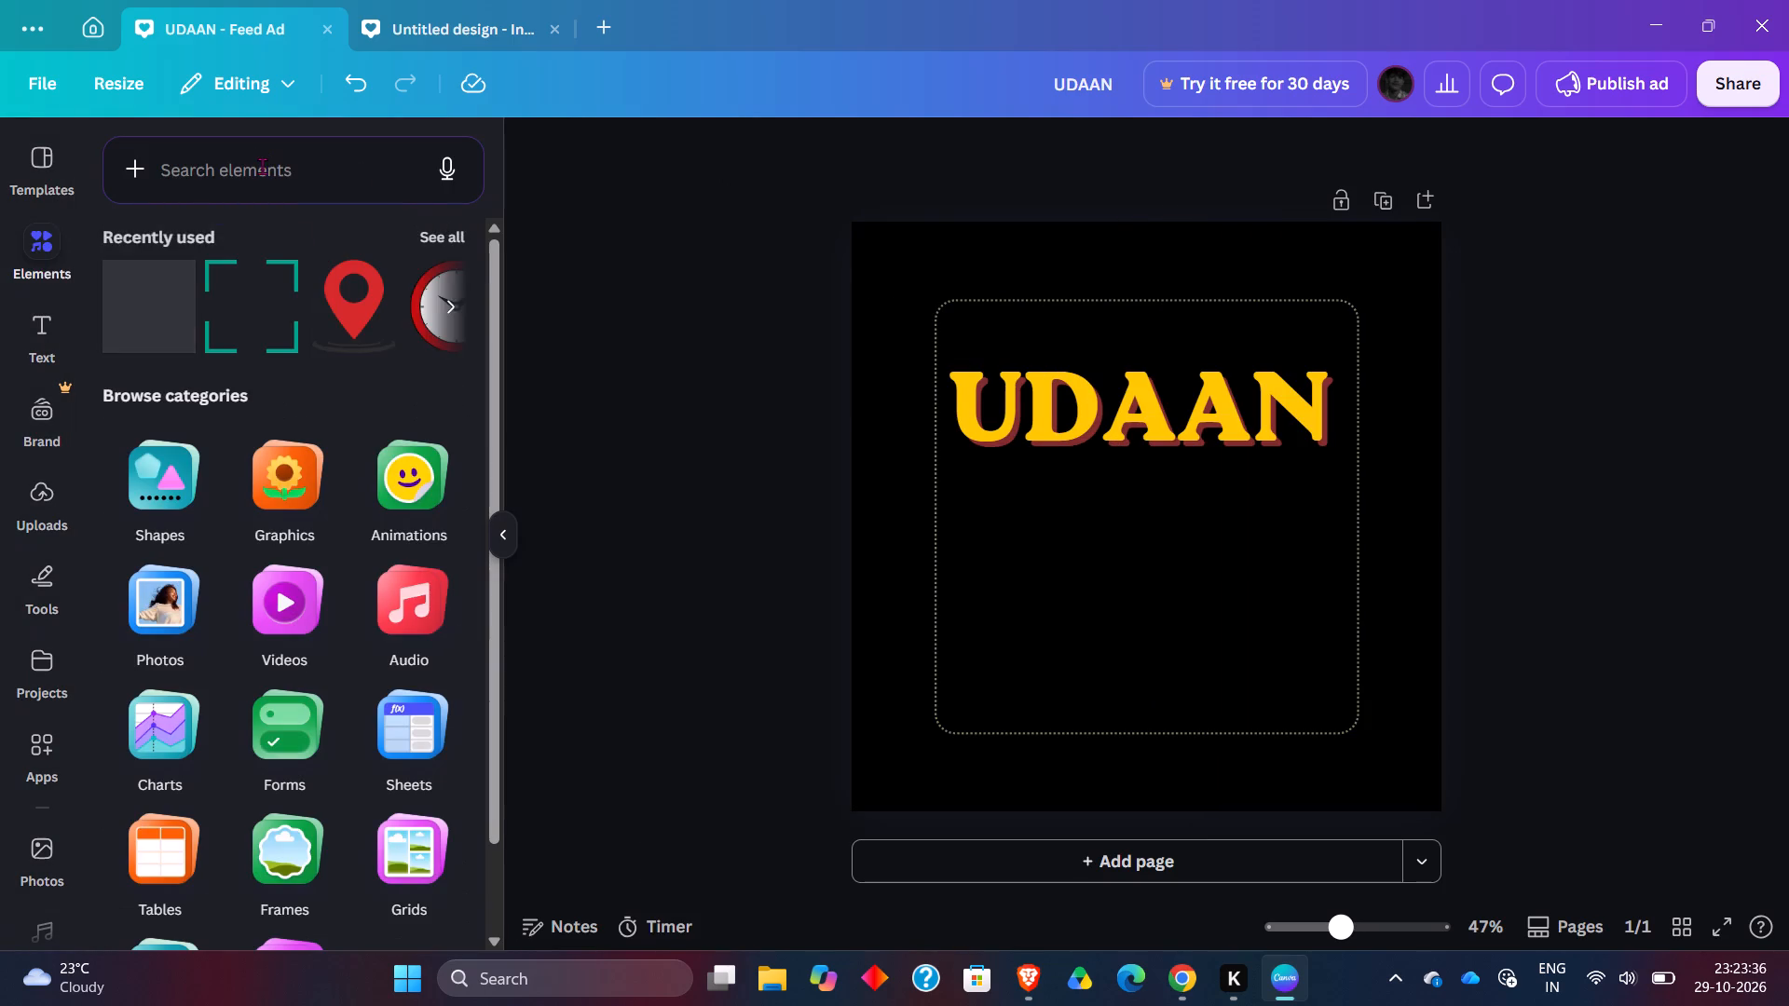
pyautogui.click(262, 166)
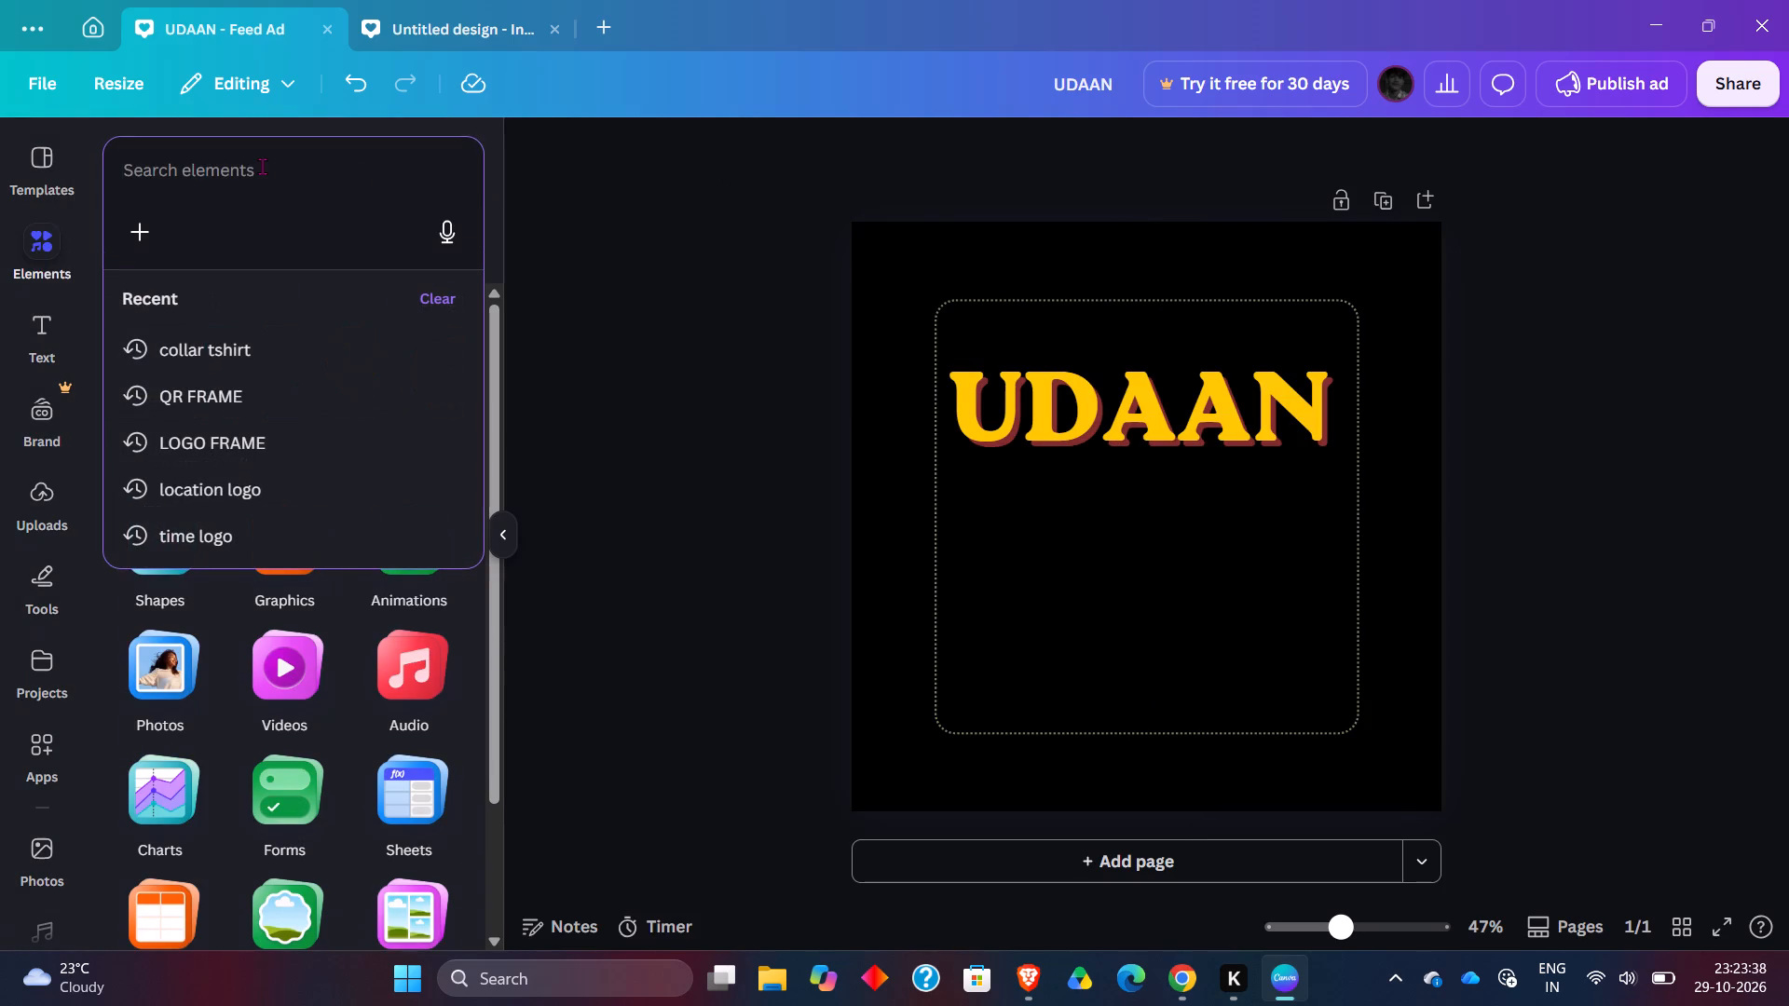
pyautogui.write('BORDER')
pyautogui.press('space')
pyautogui.write('DESIGN')
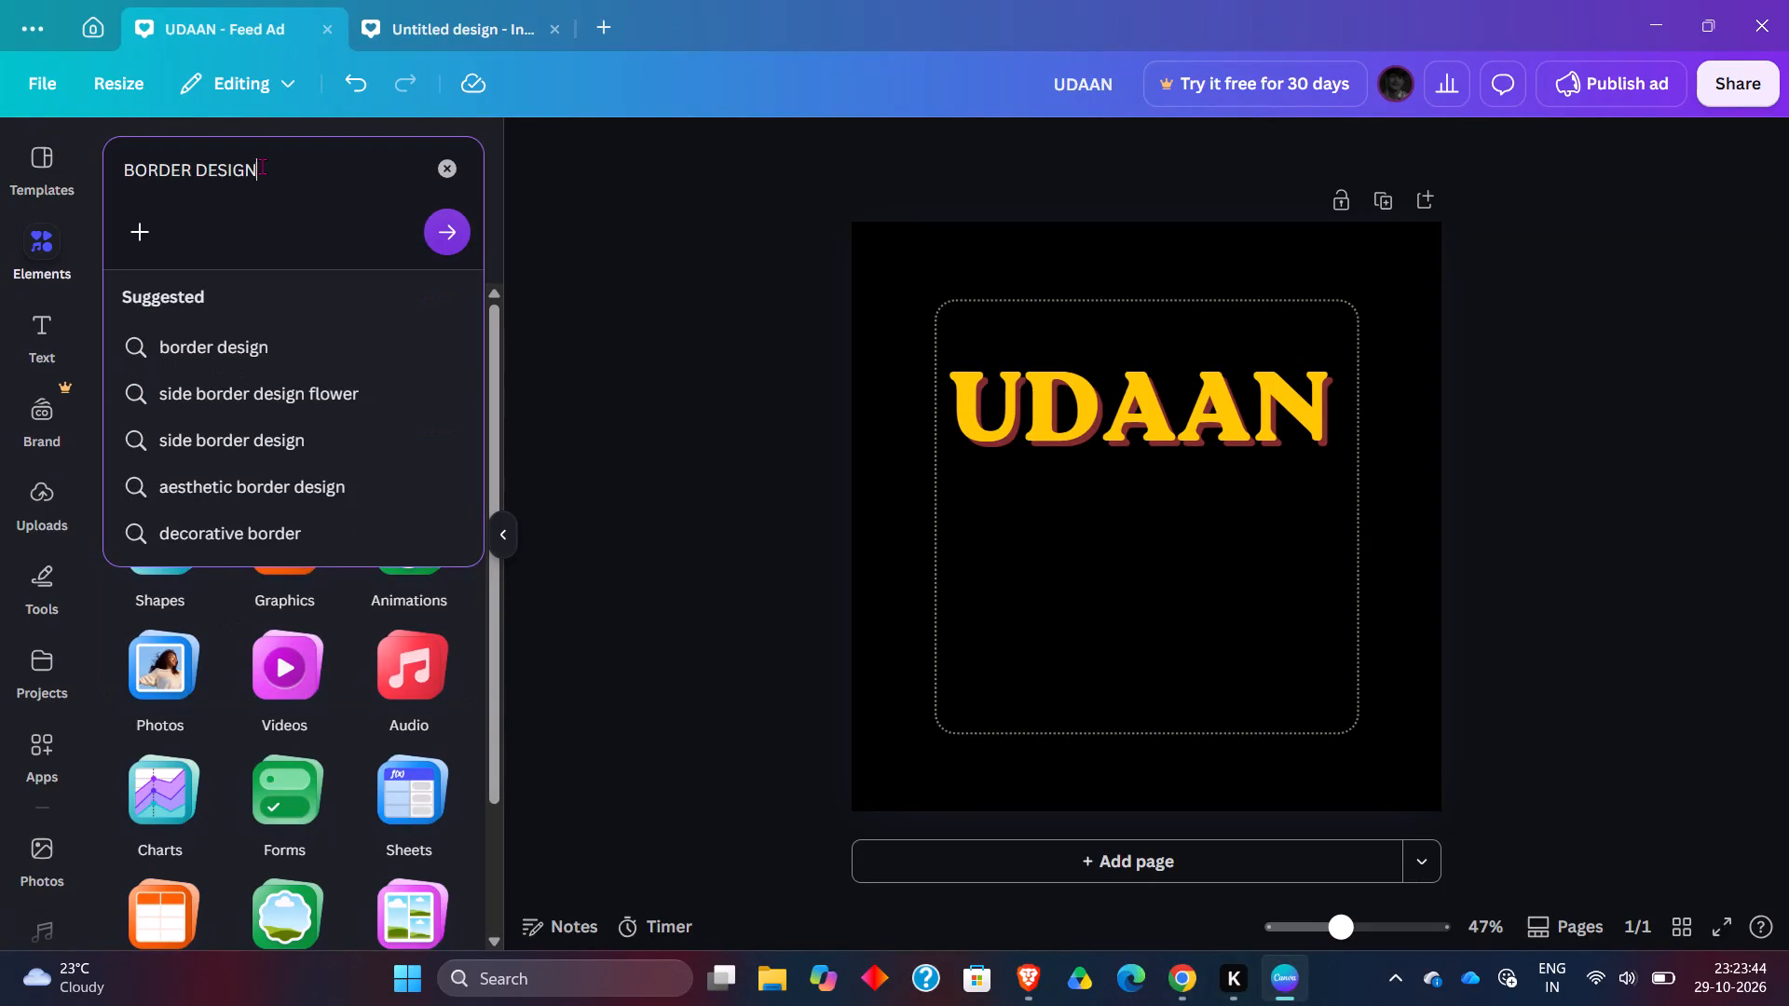
pyautogui.press('Return')
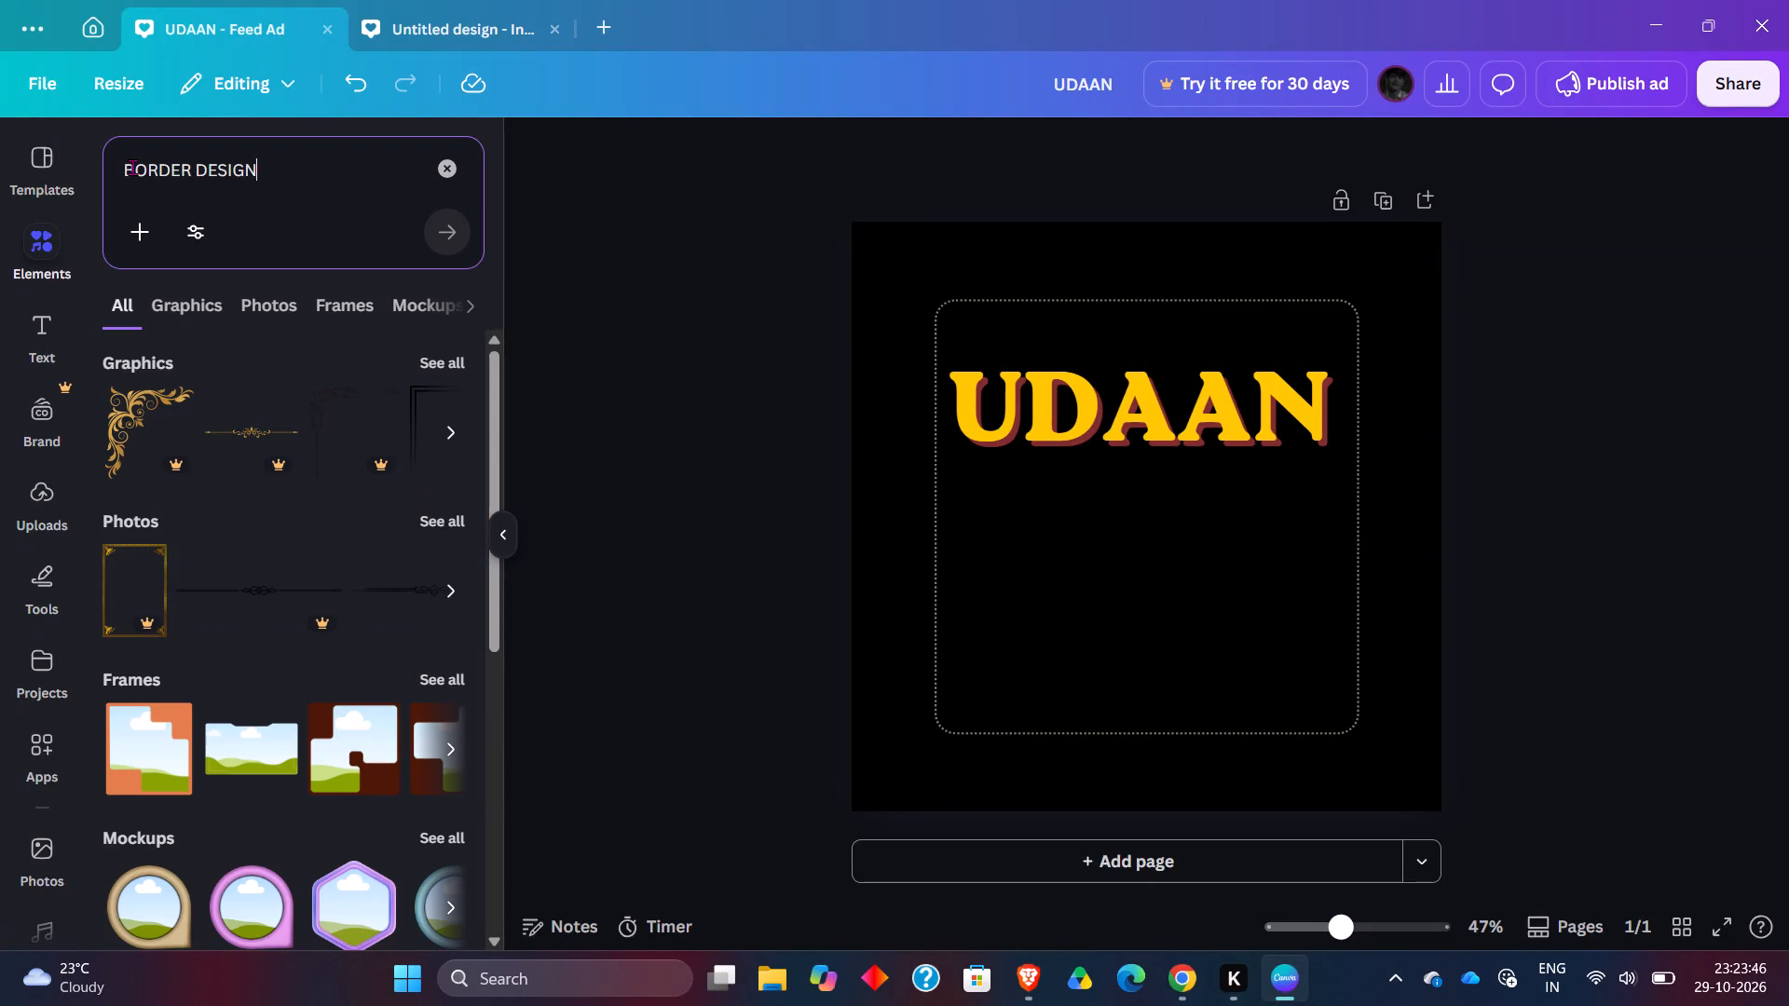
pyautogui.click(438, 360)
pyautogui.scroll(-1, 363, 763)
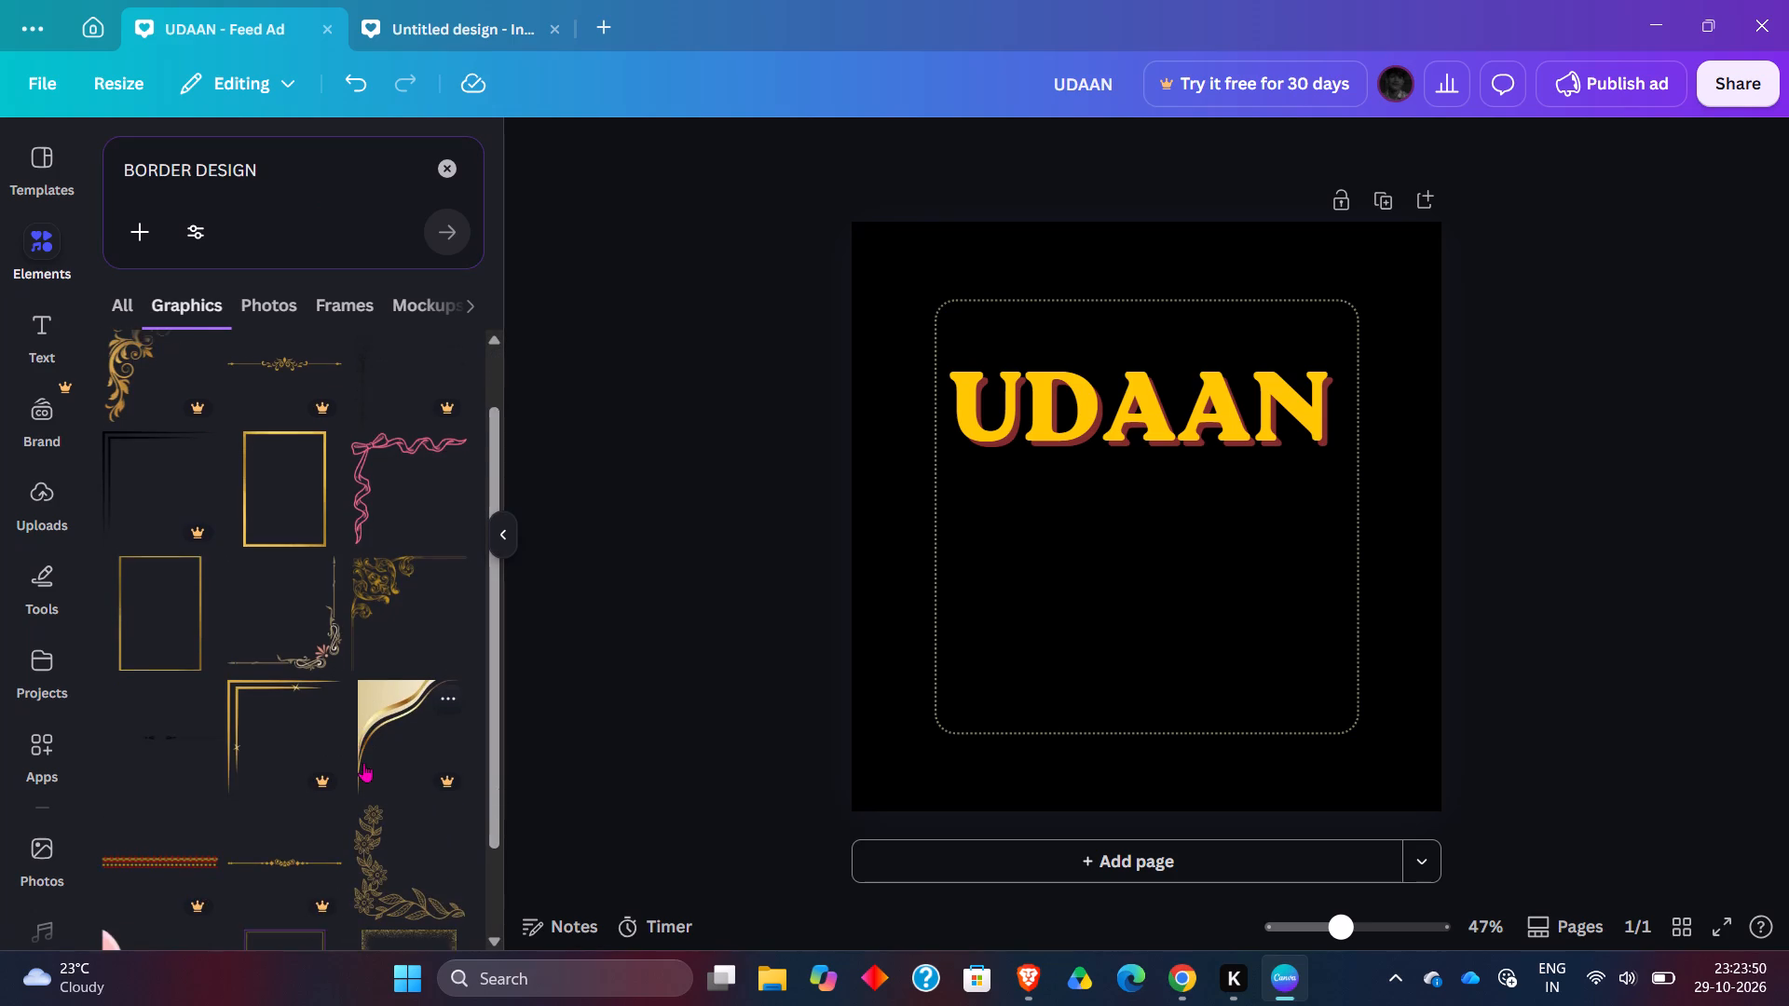
pyautogui.scroll(-1, 363, 763)
pyautogui.click(317, 646)
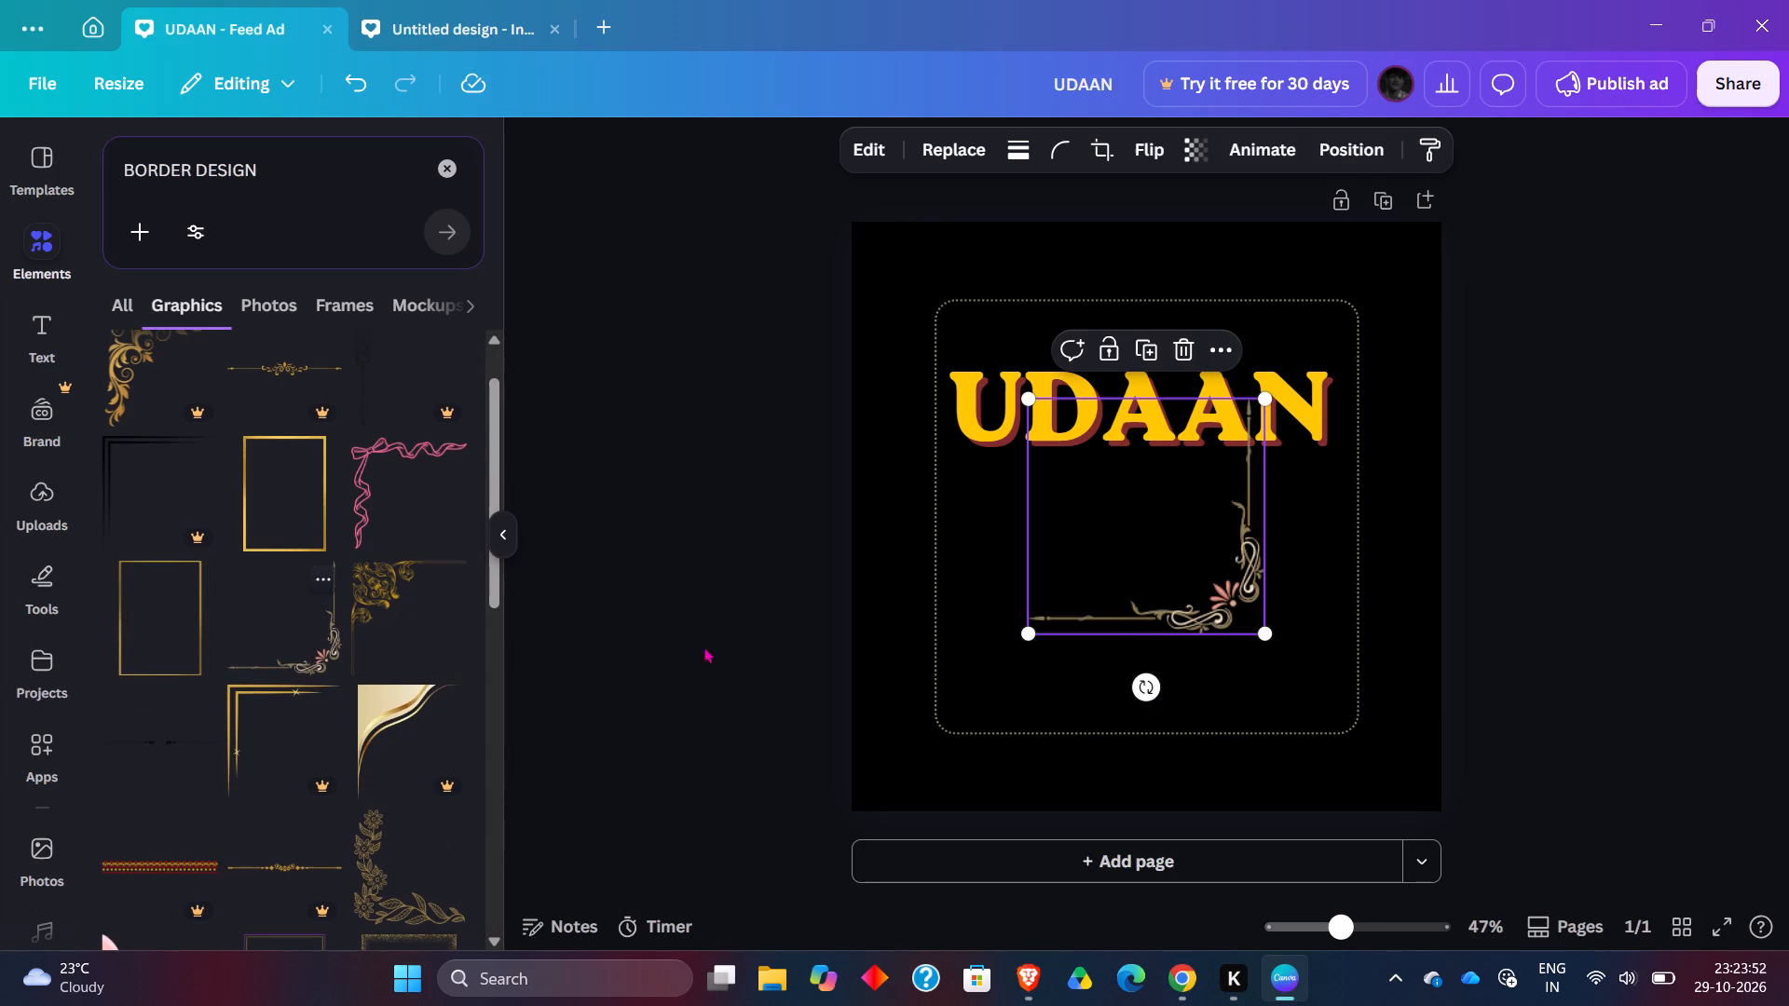
pyautogui.moveTo(1182, 557); pyautogui.dragTo(1316, 704)
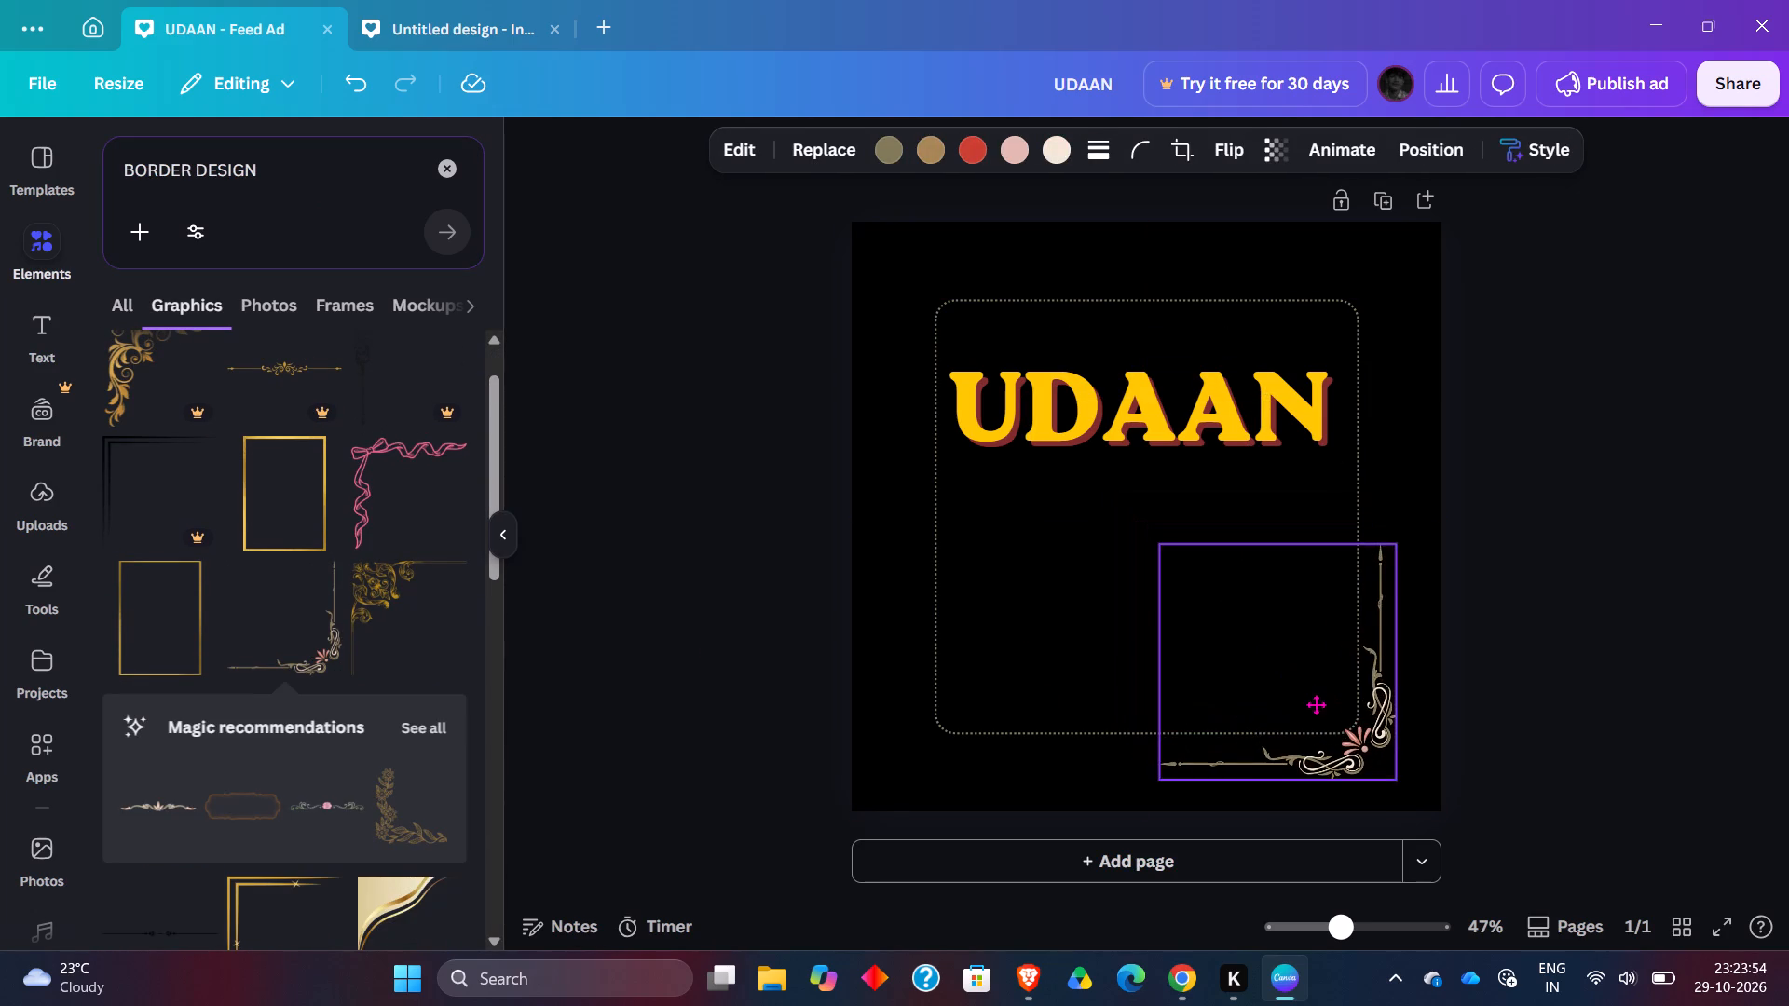
pyautogui.moveTo(1316, 704); pyautogui.dragTo(1356, 731)
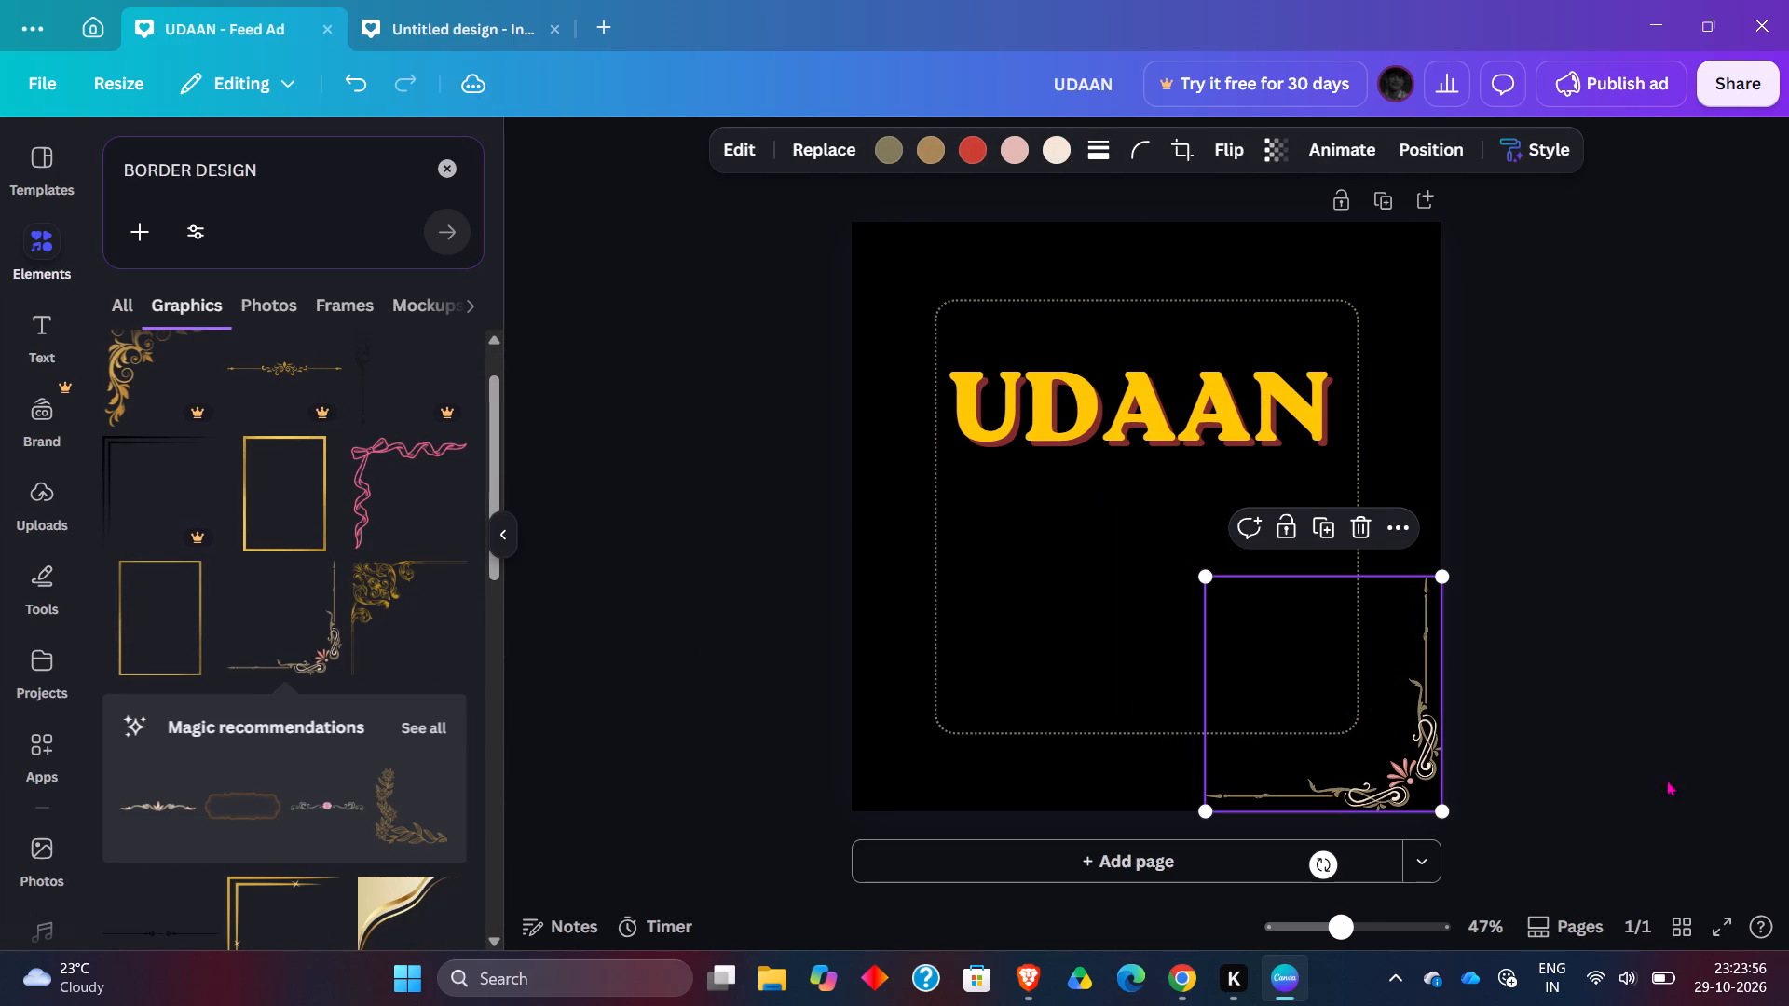
pyautogui.click(1688, 785)
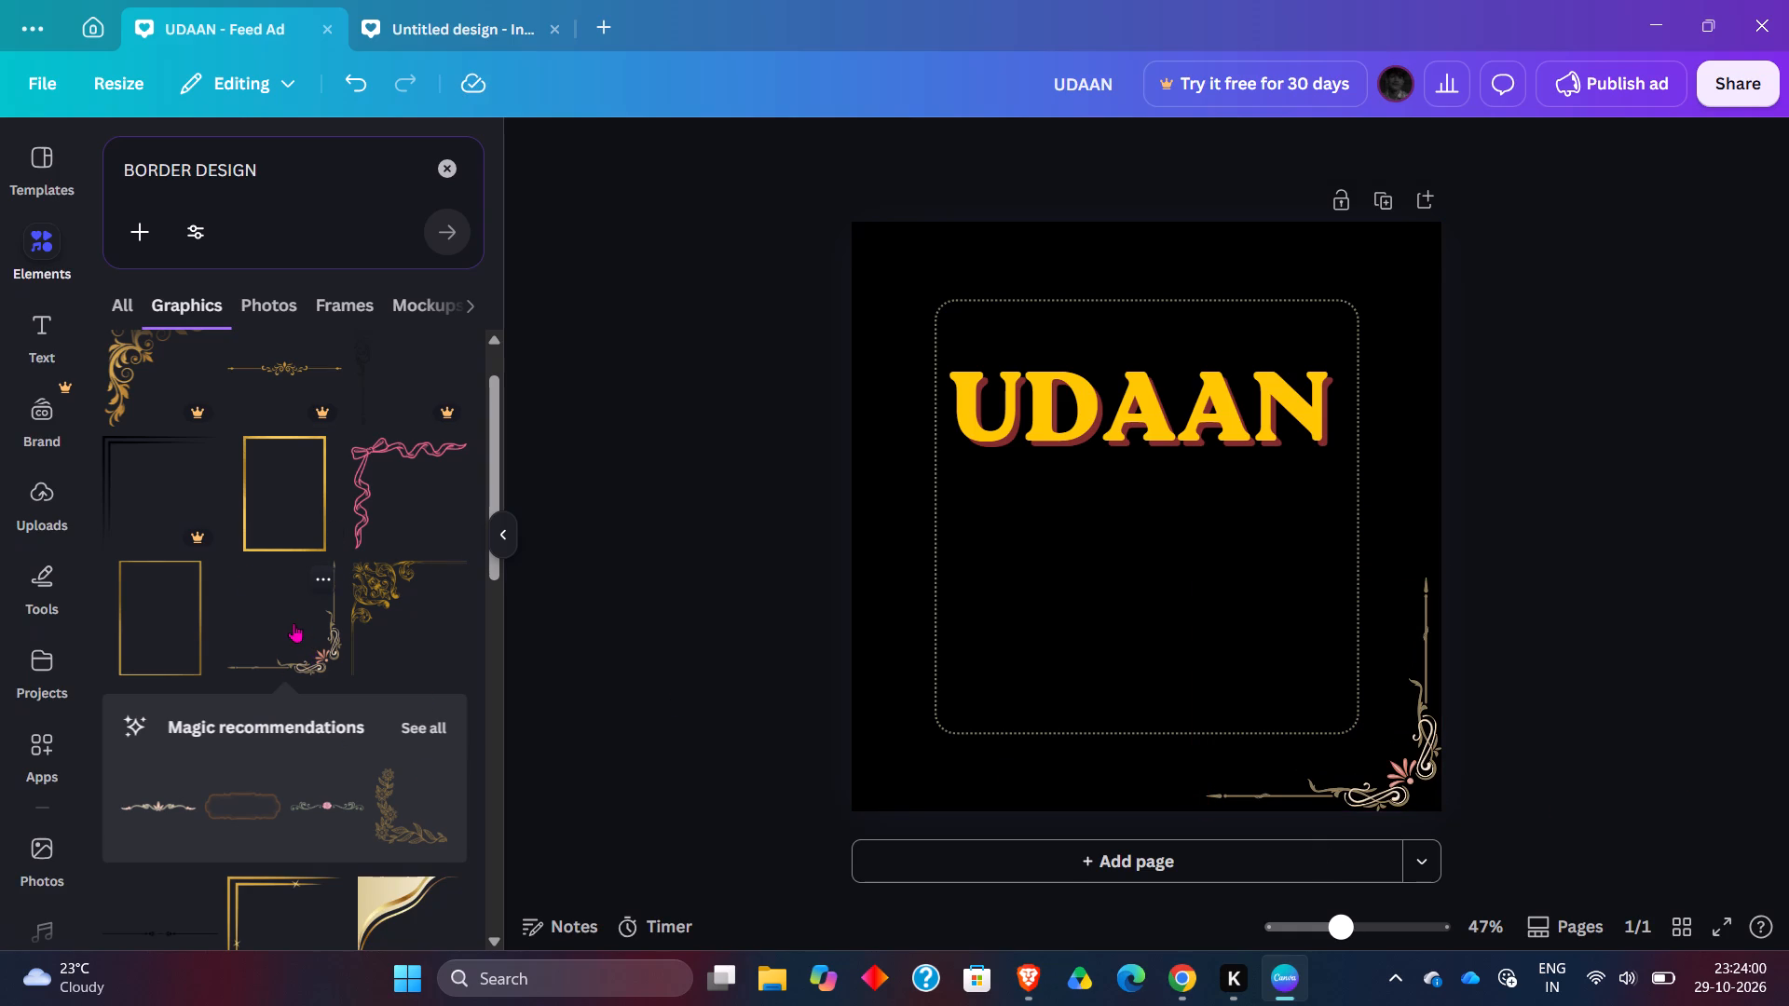
# Duplicate the corner ornament, flip the copy horizontally and vertically, and fit it into the poster's top-left corner.
pyautogui.click(1320, 716)
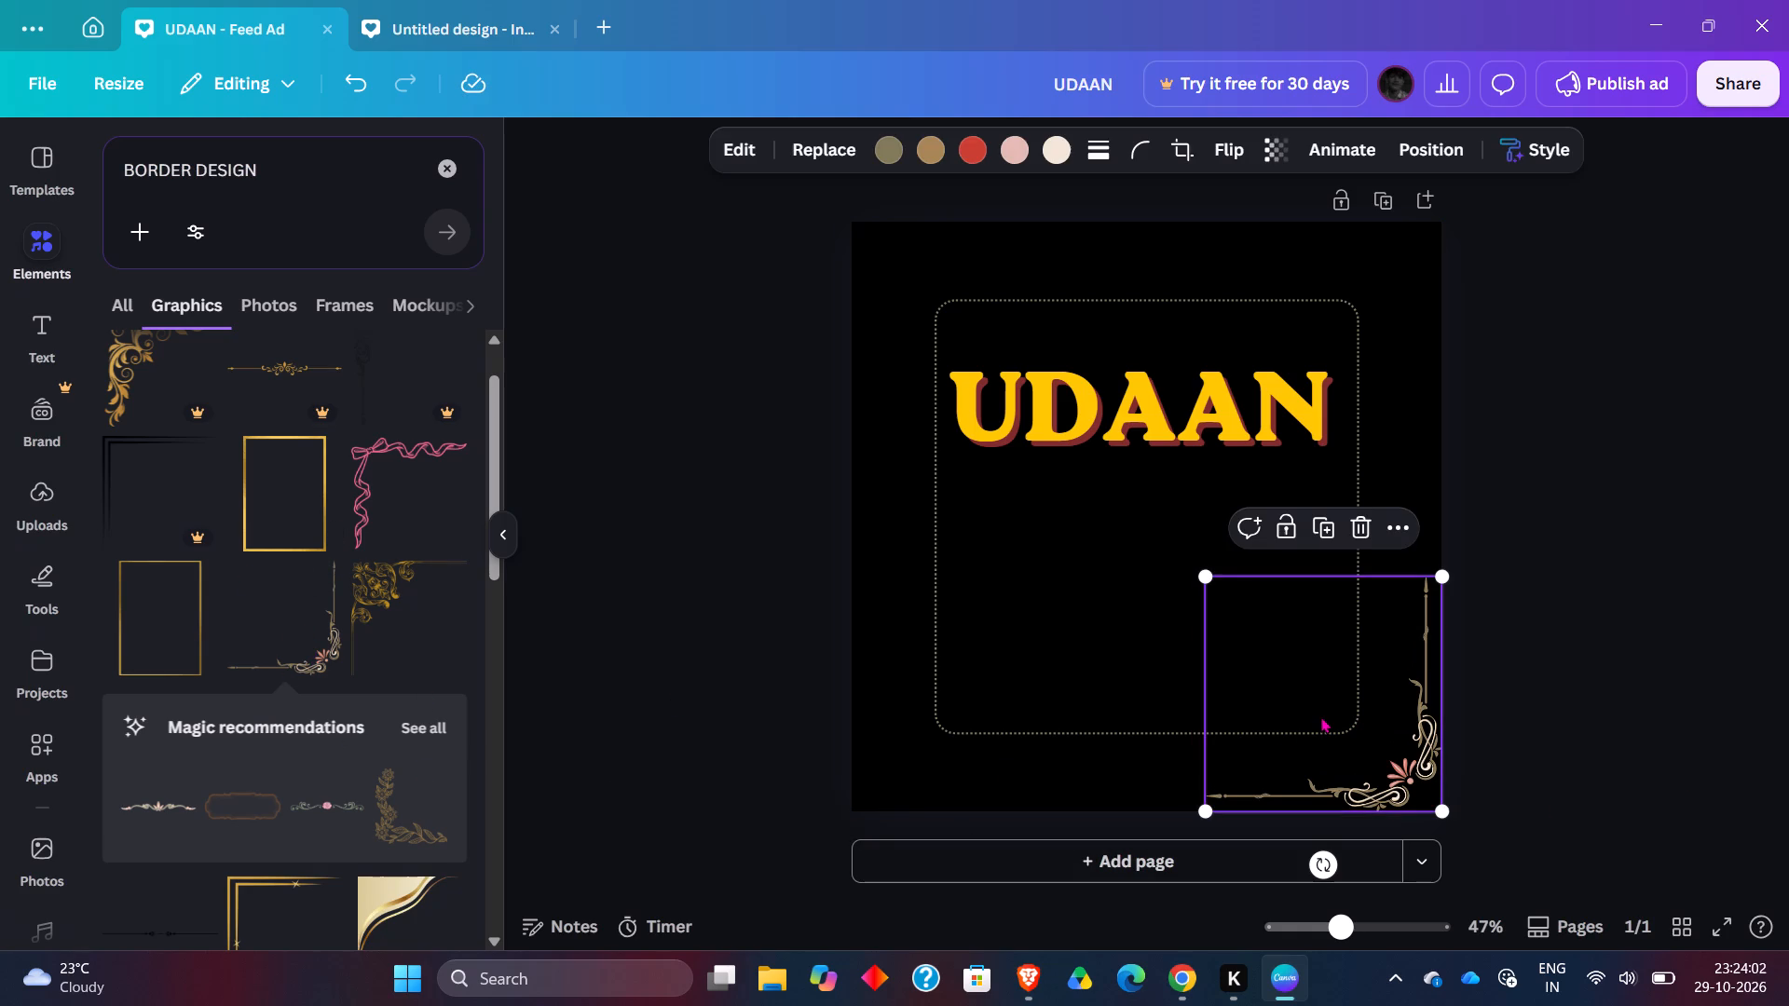
pyautogui.click(1318, 524)
pyautogui.moveTo(1339, 650); pyautogui.dragTo(1080, 524)
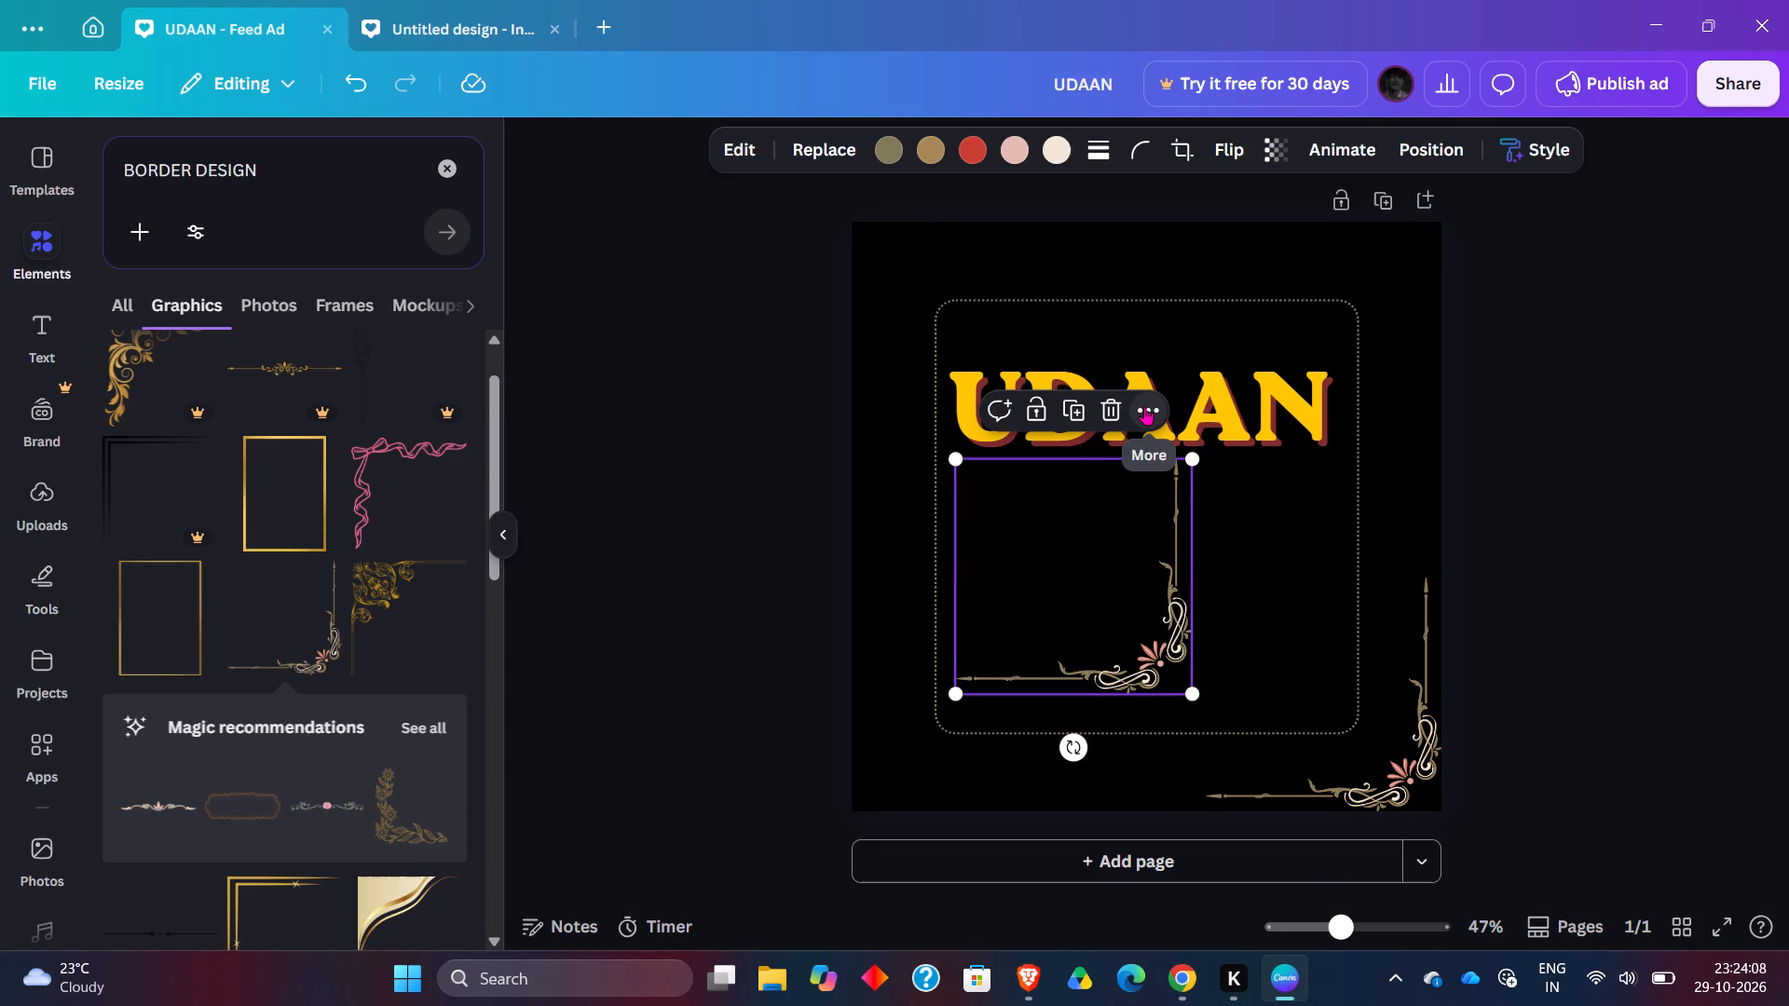
pyautogui.click(1211, 133)
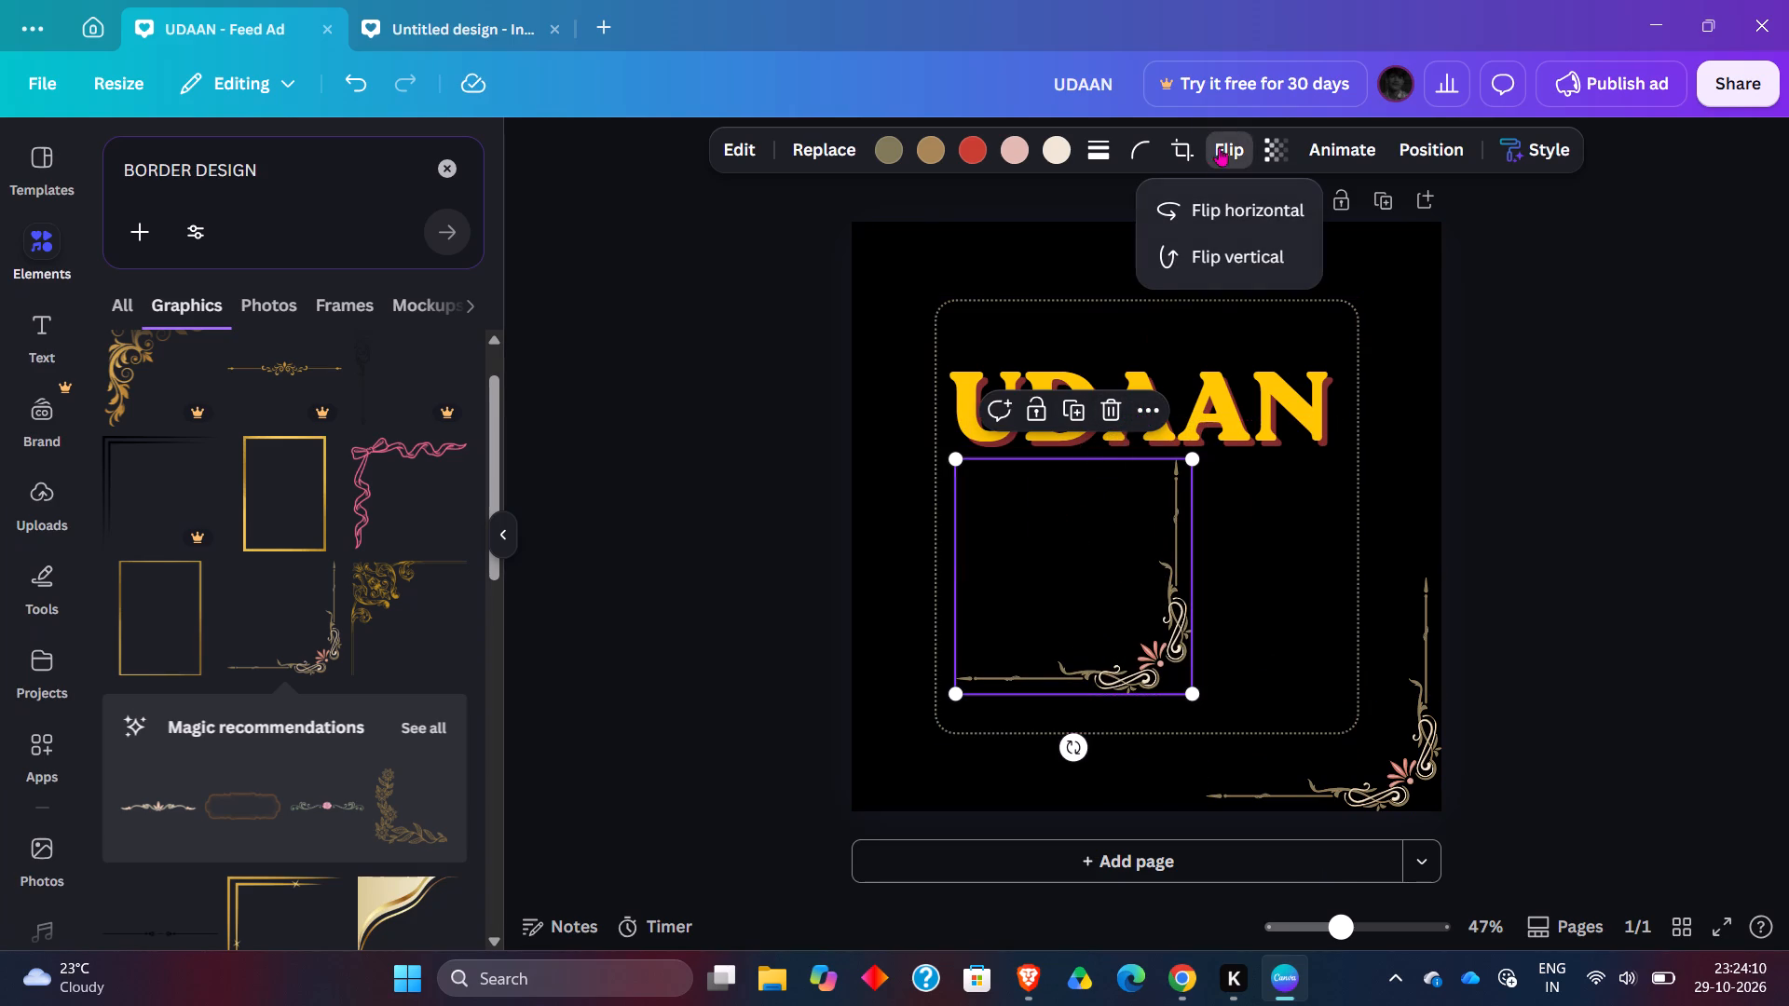
pyautogui.click(1228, 211)
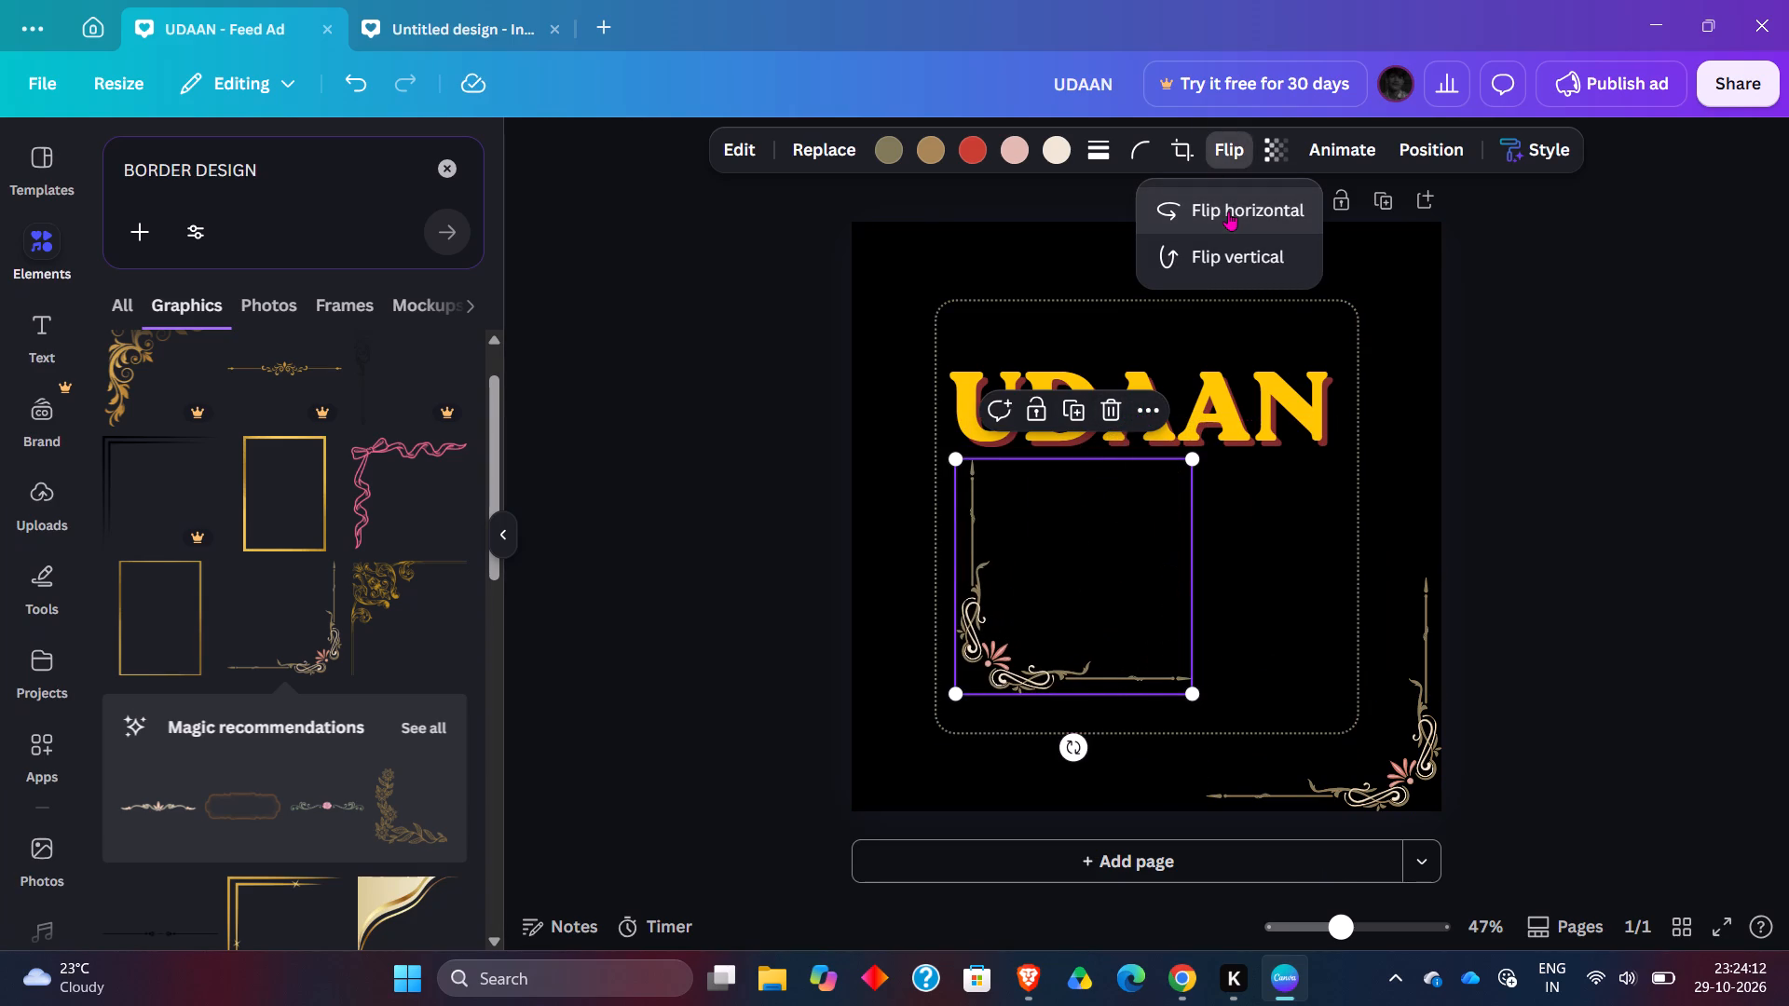
pyautogui.click(1233, 251)
pyautogui.click(1664, 544)
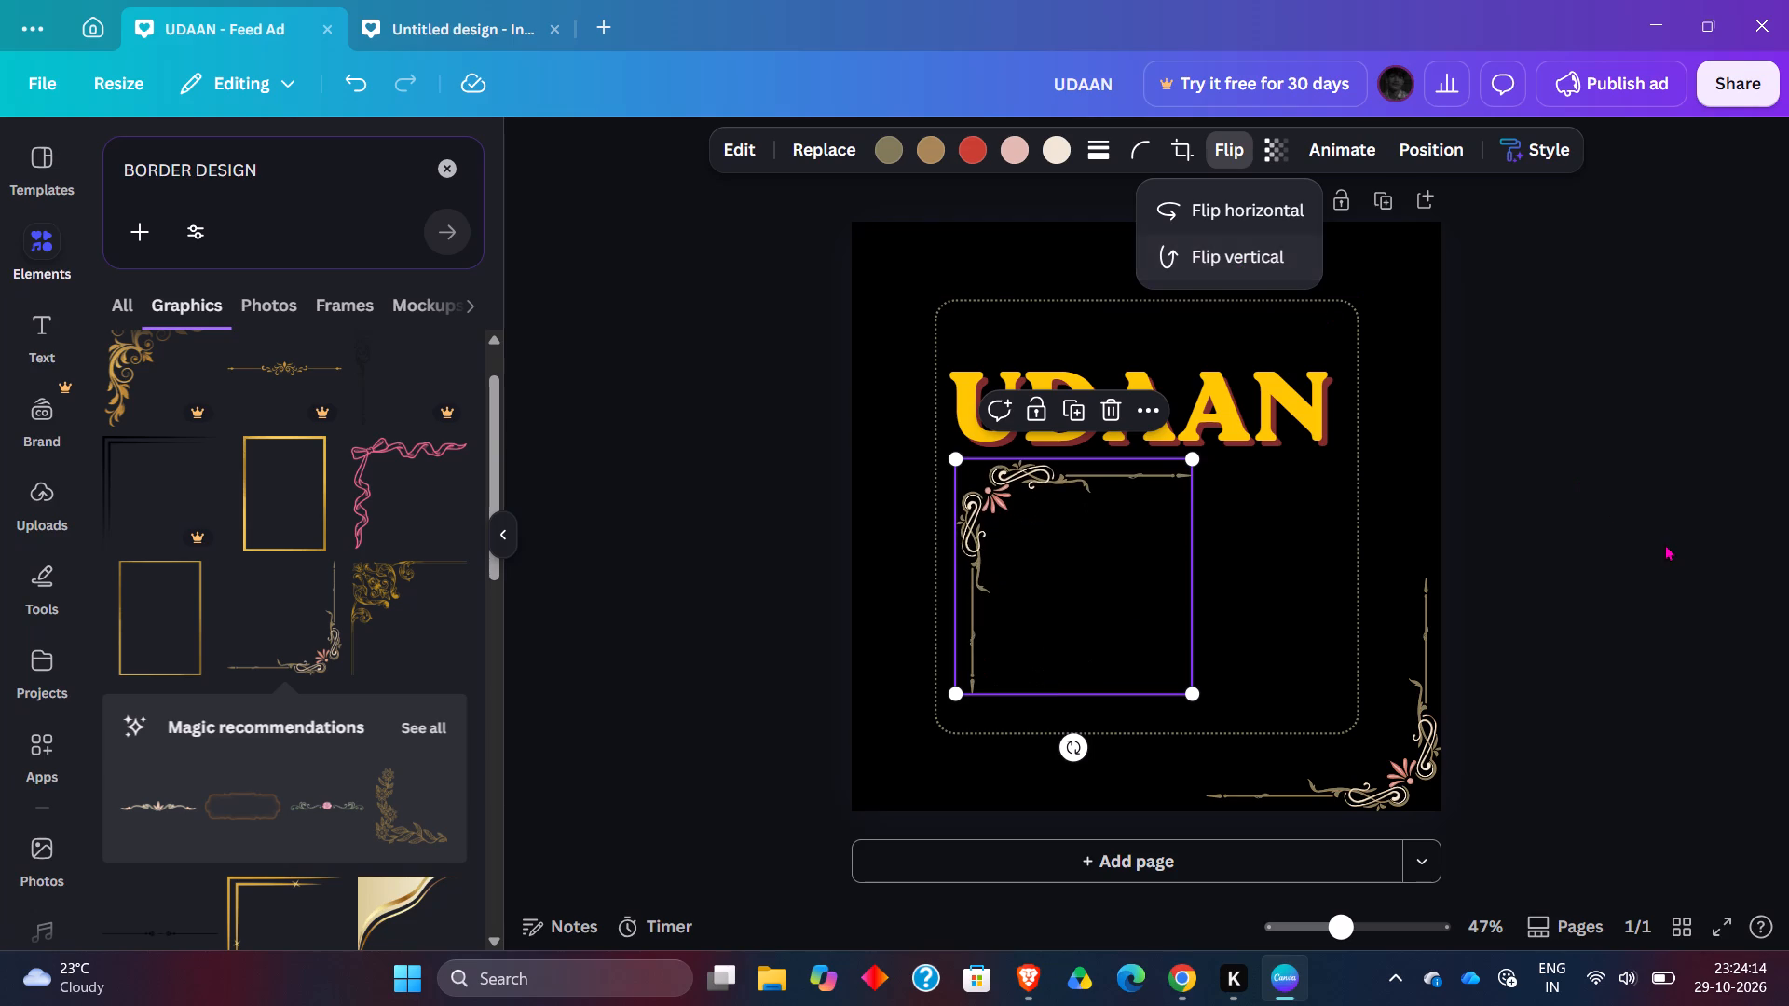
pyautogui.moveTo(1087, 541); pyautogui.dragTo(1011, 346)
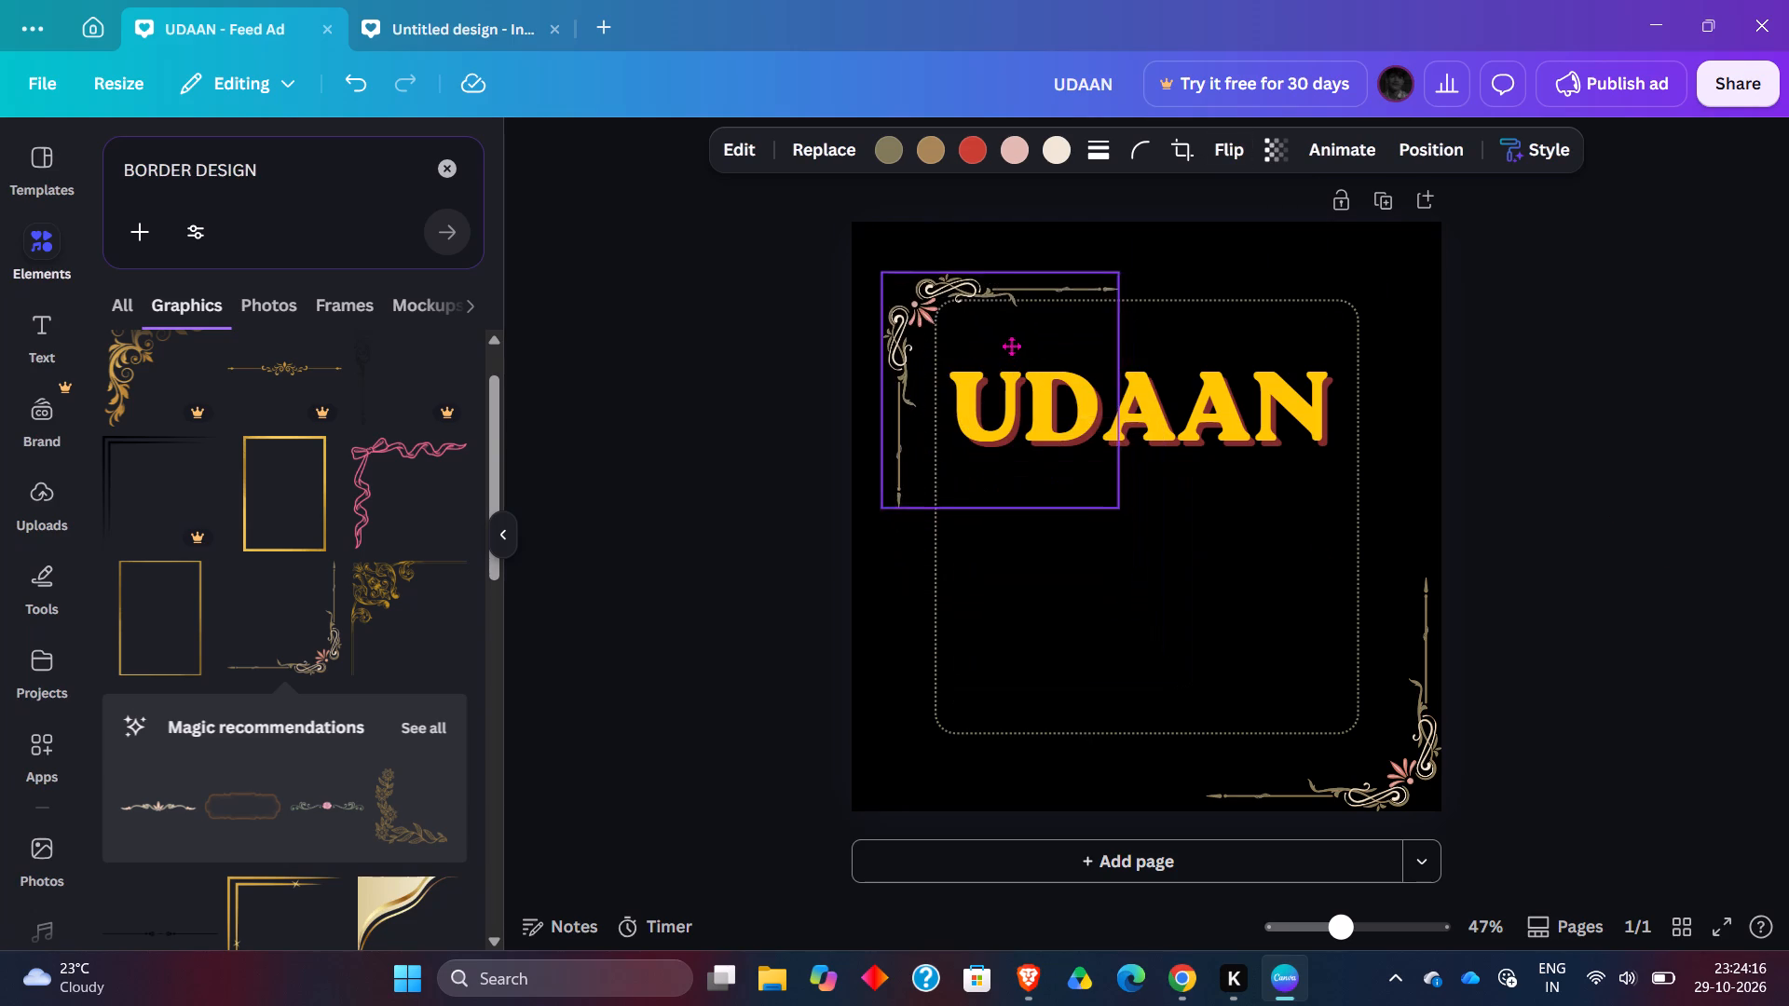
pyautogui.moveTo(1011, 346); pyautogui.dragTo(985, 253)
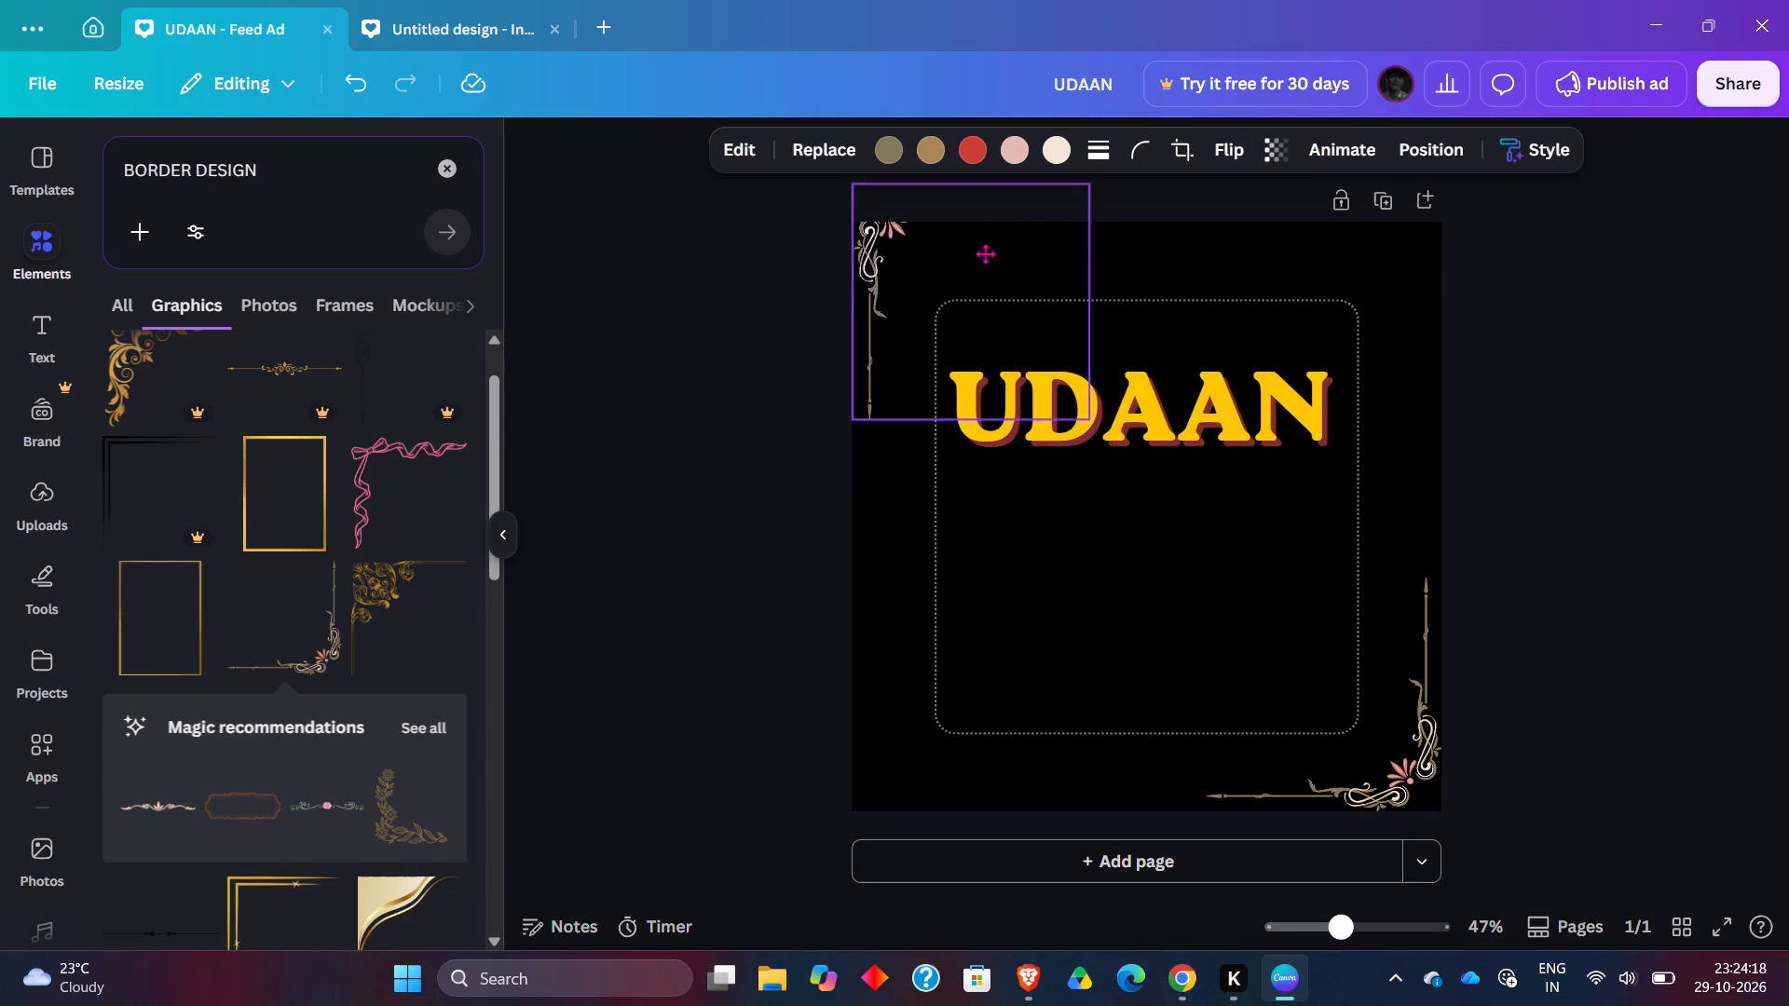
pyautogui.moveTo(985, 253); pyautogui.dragTo(988, 307)
pyautogui.click(1599, 576)
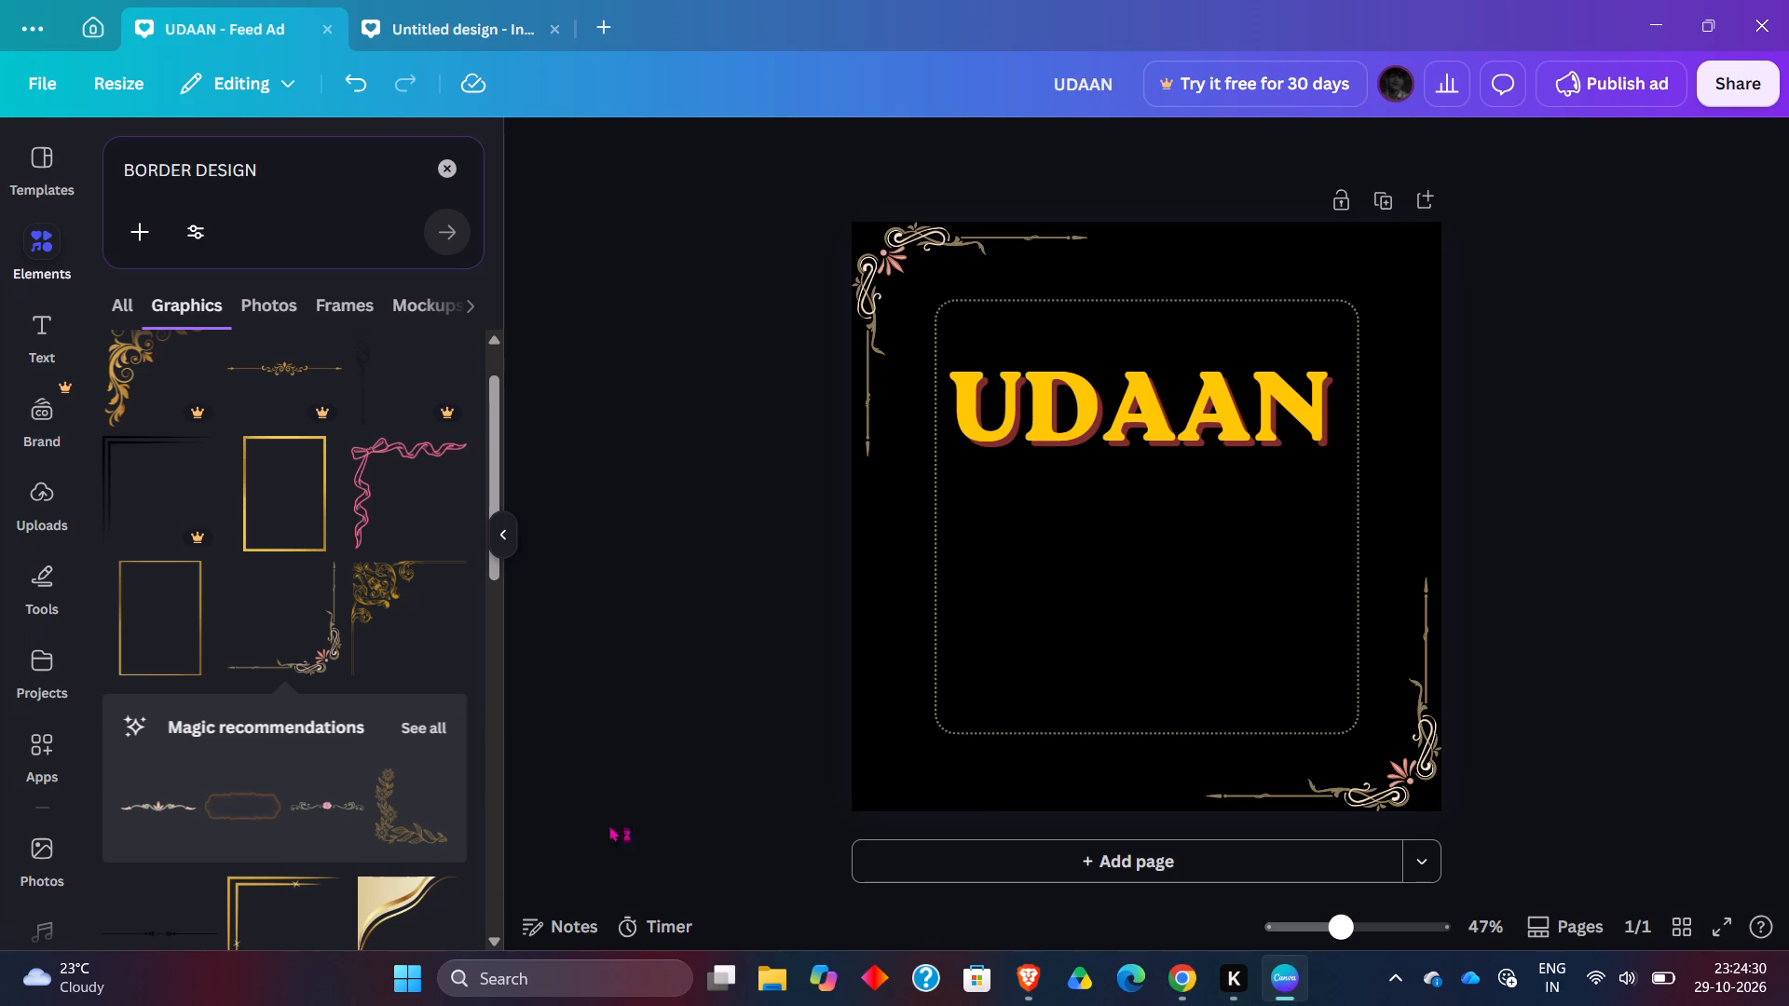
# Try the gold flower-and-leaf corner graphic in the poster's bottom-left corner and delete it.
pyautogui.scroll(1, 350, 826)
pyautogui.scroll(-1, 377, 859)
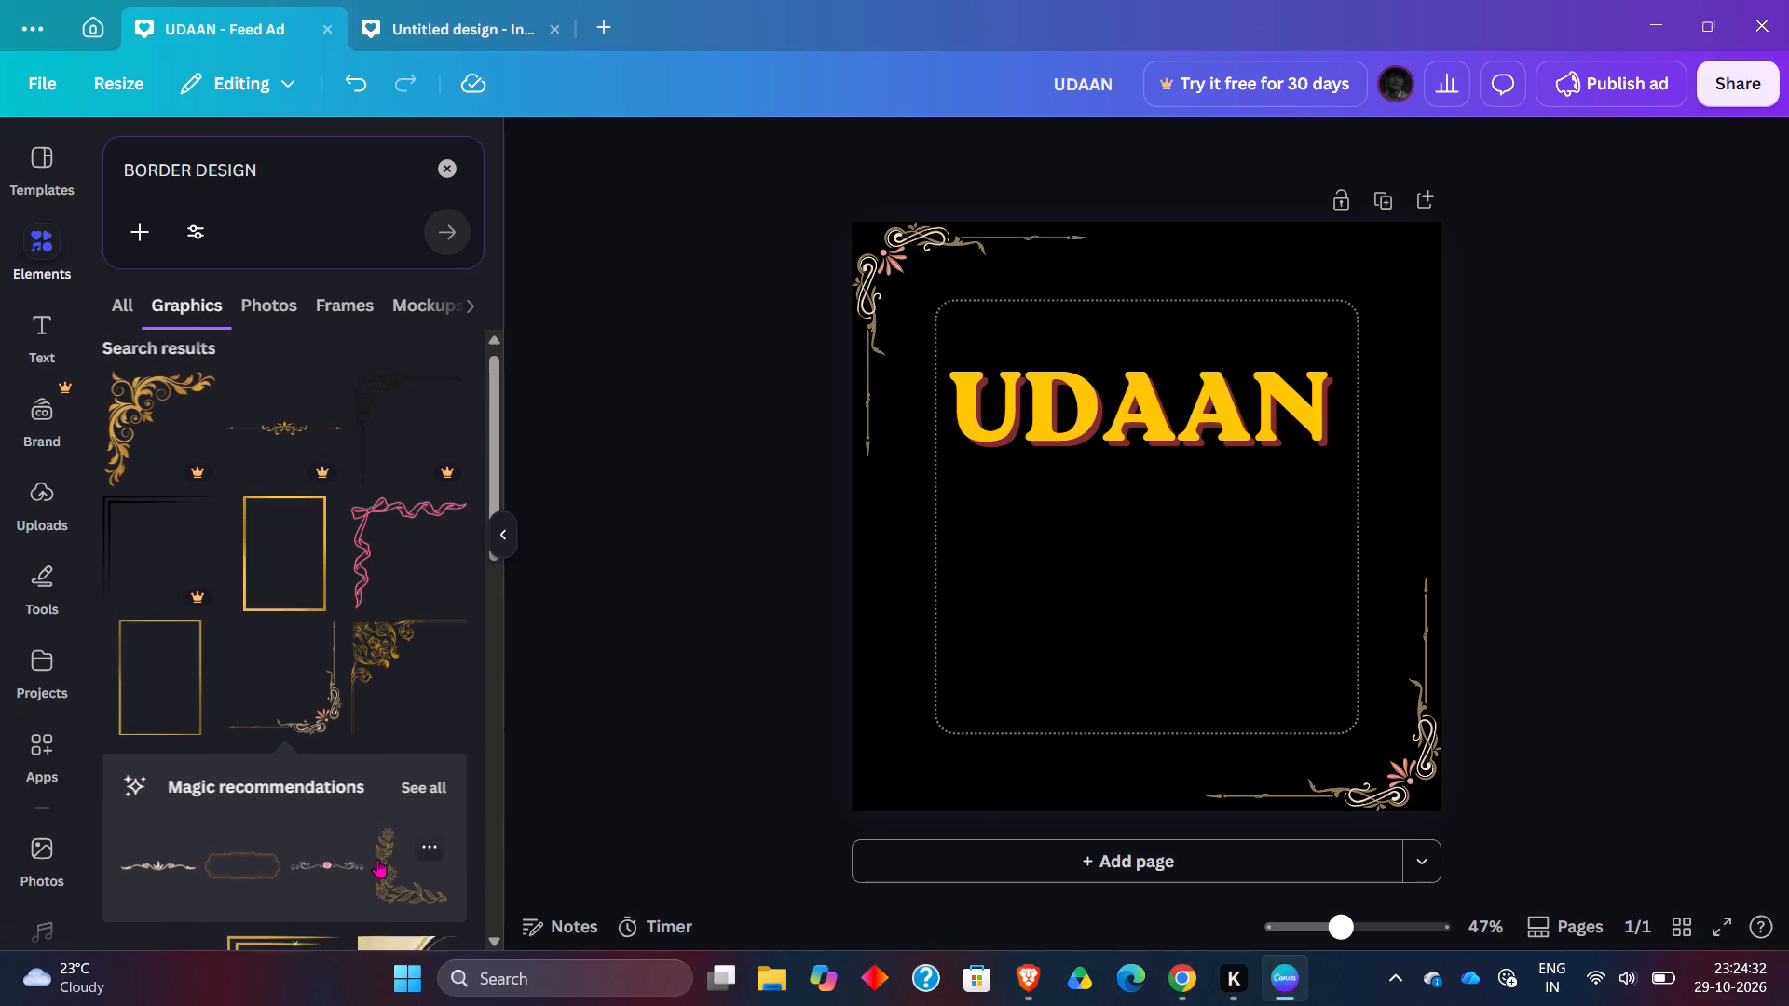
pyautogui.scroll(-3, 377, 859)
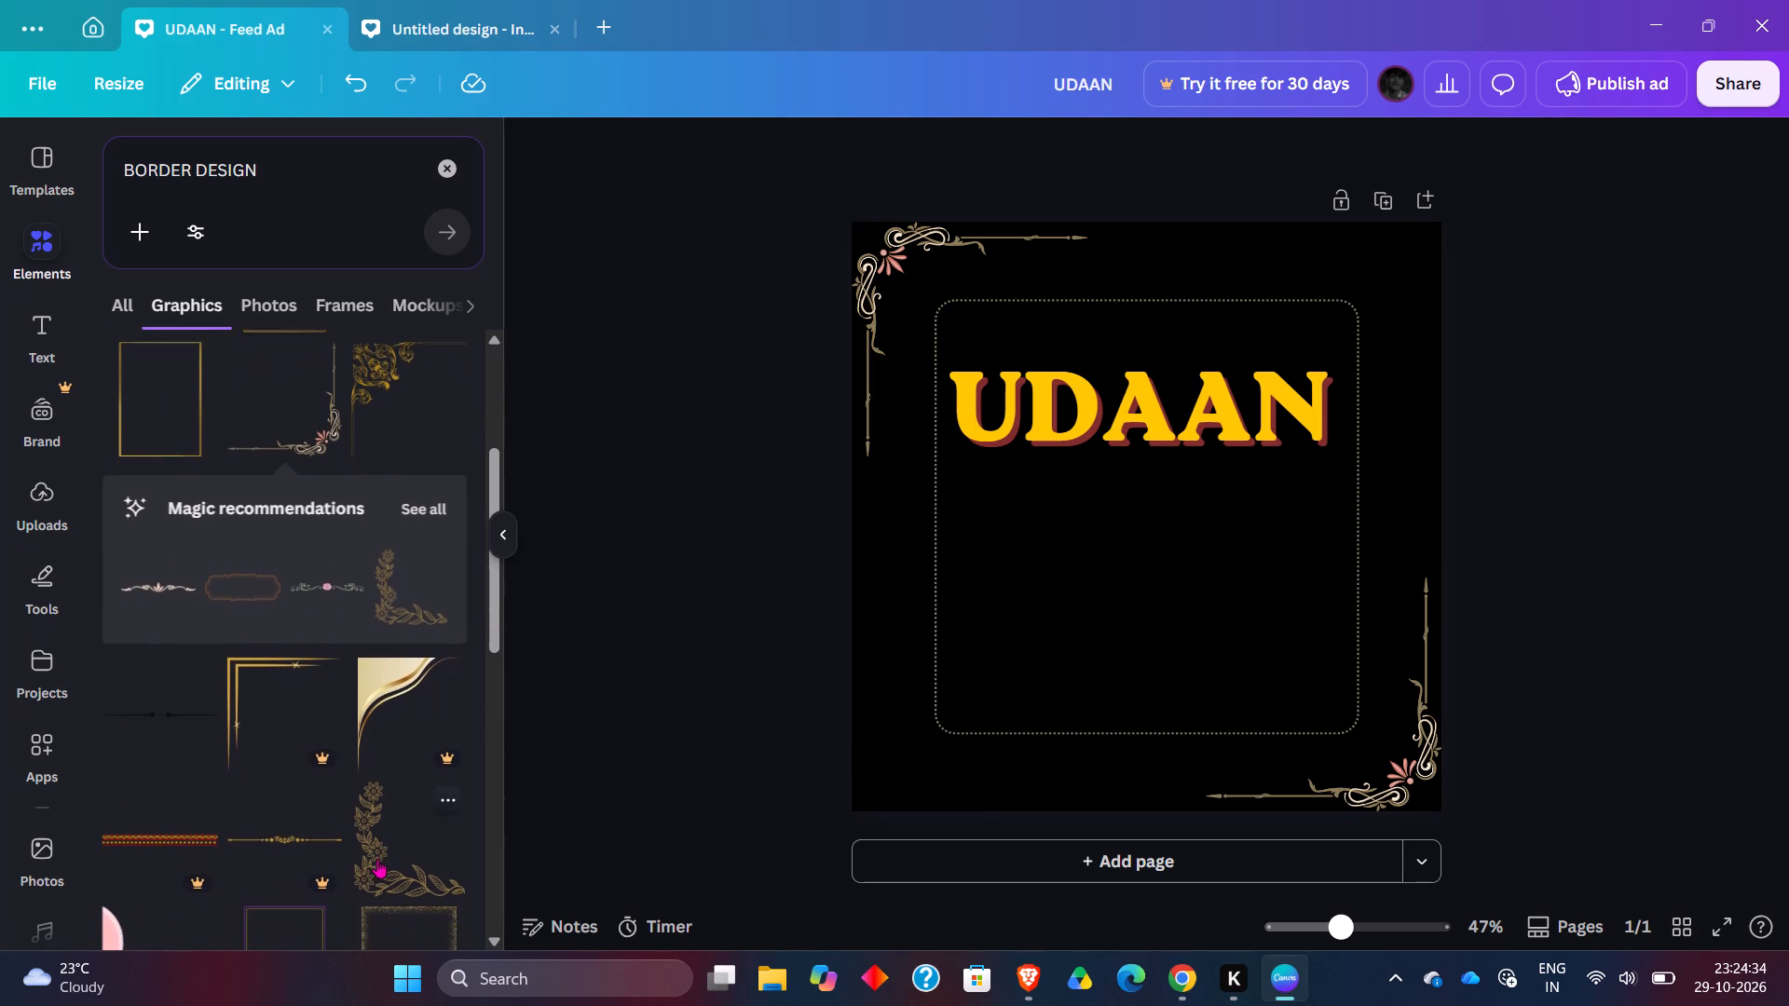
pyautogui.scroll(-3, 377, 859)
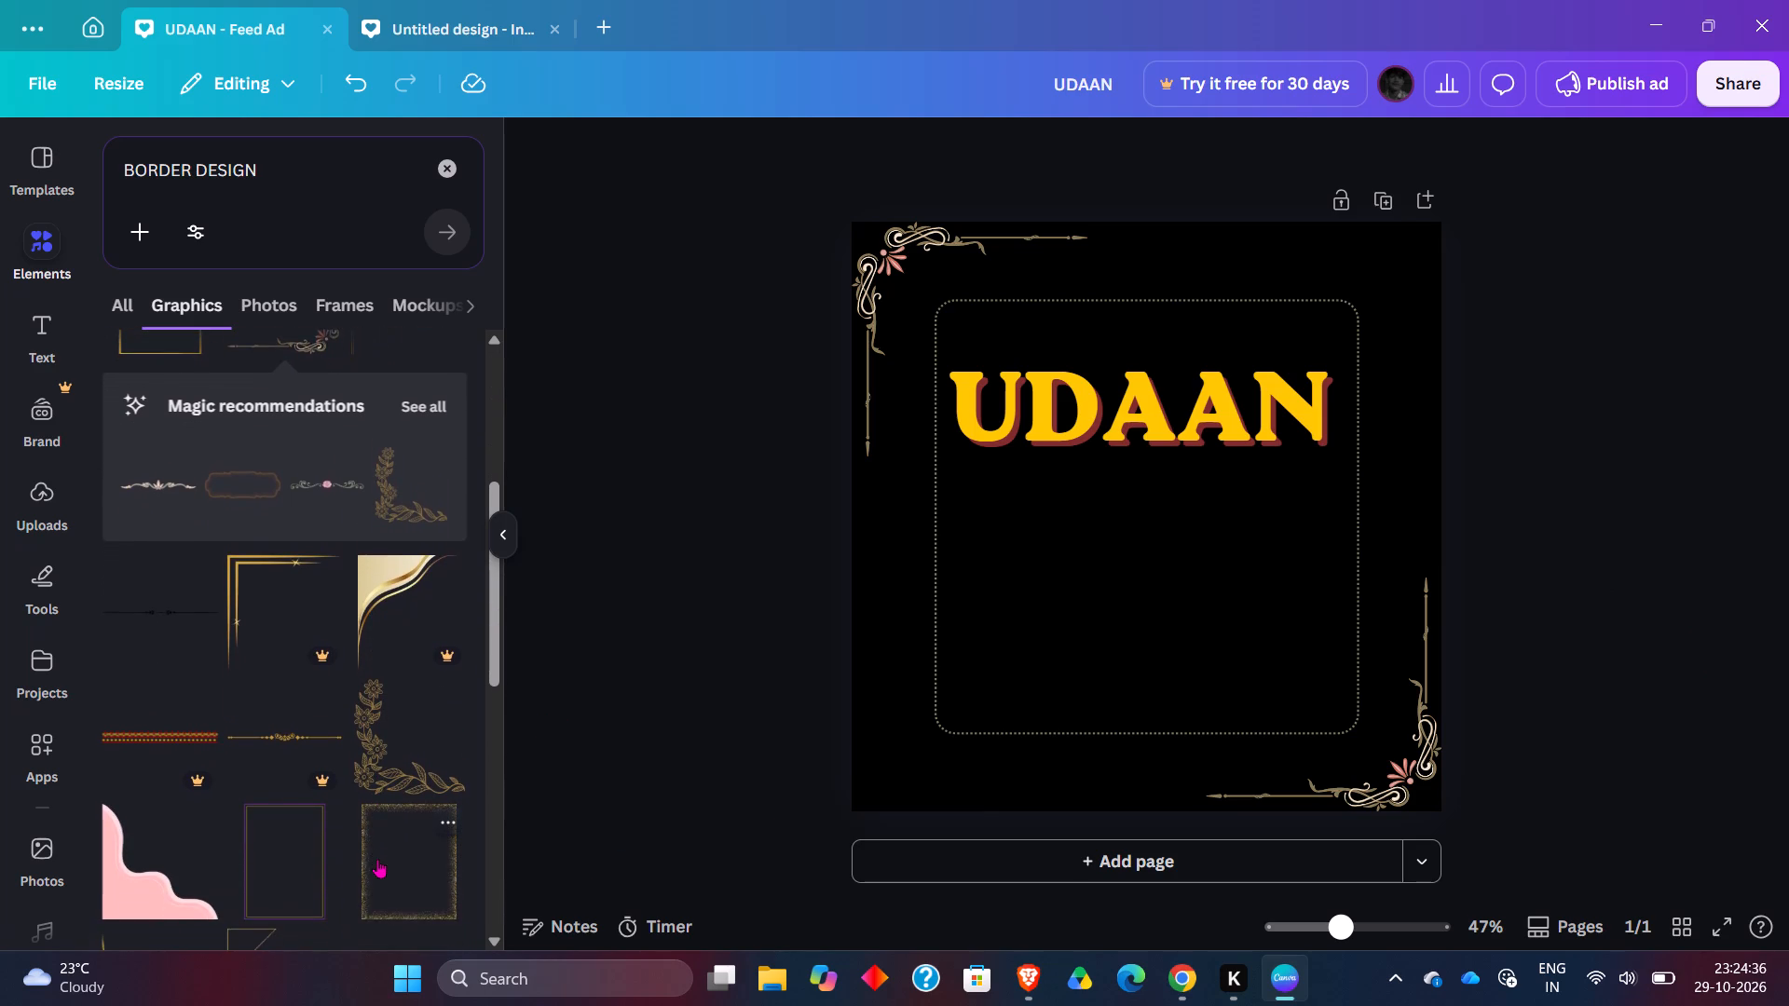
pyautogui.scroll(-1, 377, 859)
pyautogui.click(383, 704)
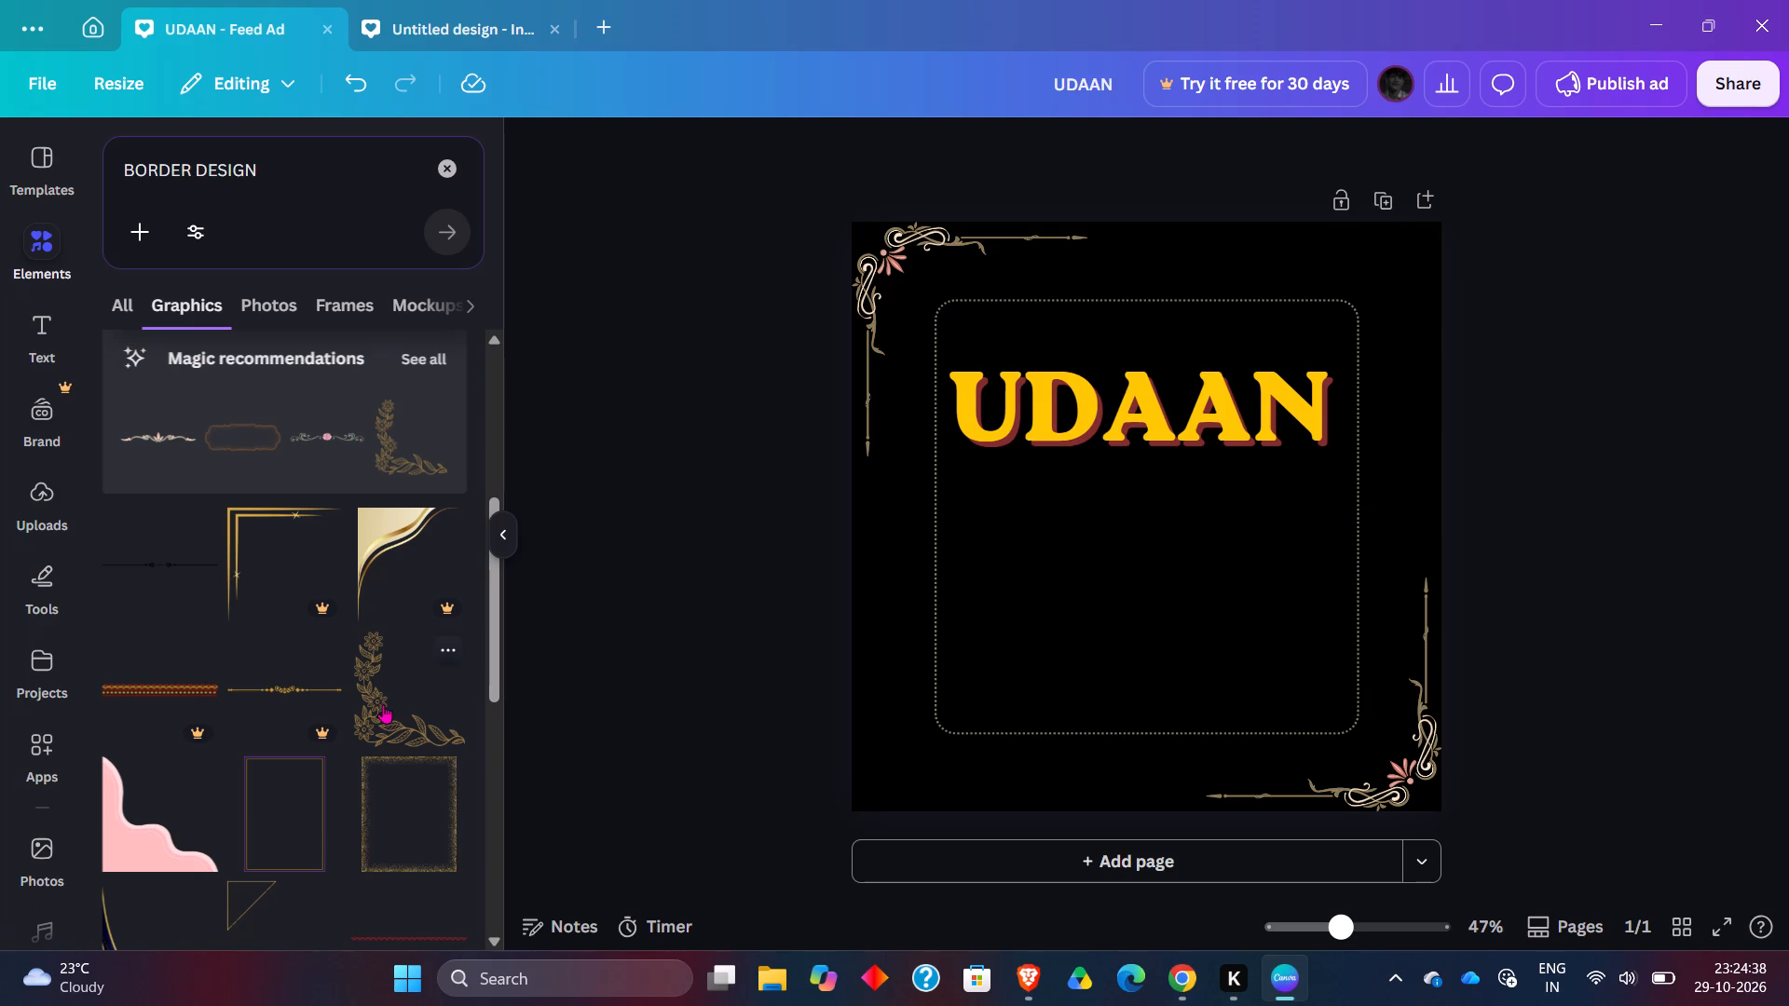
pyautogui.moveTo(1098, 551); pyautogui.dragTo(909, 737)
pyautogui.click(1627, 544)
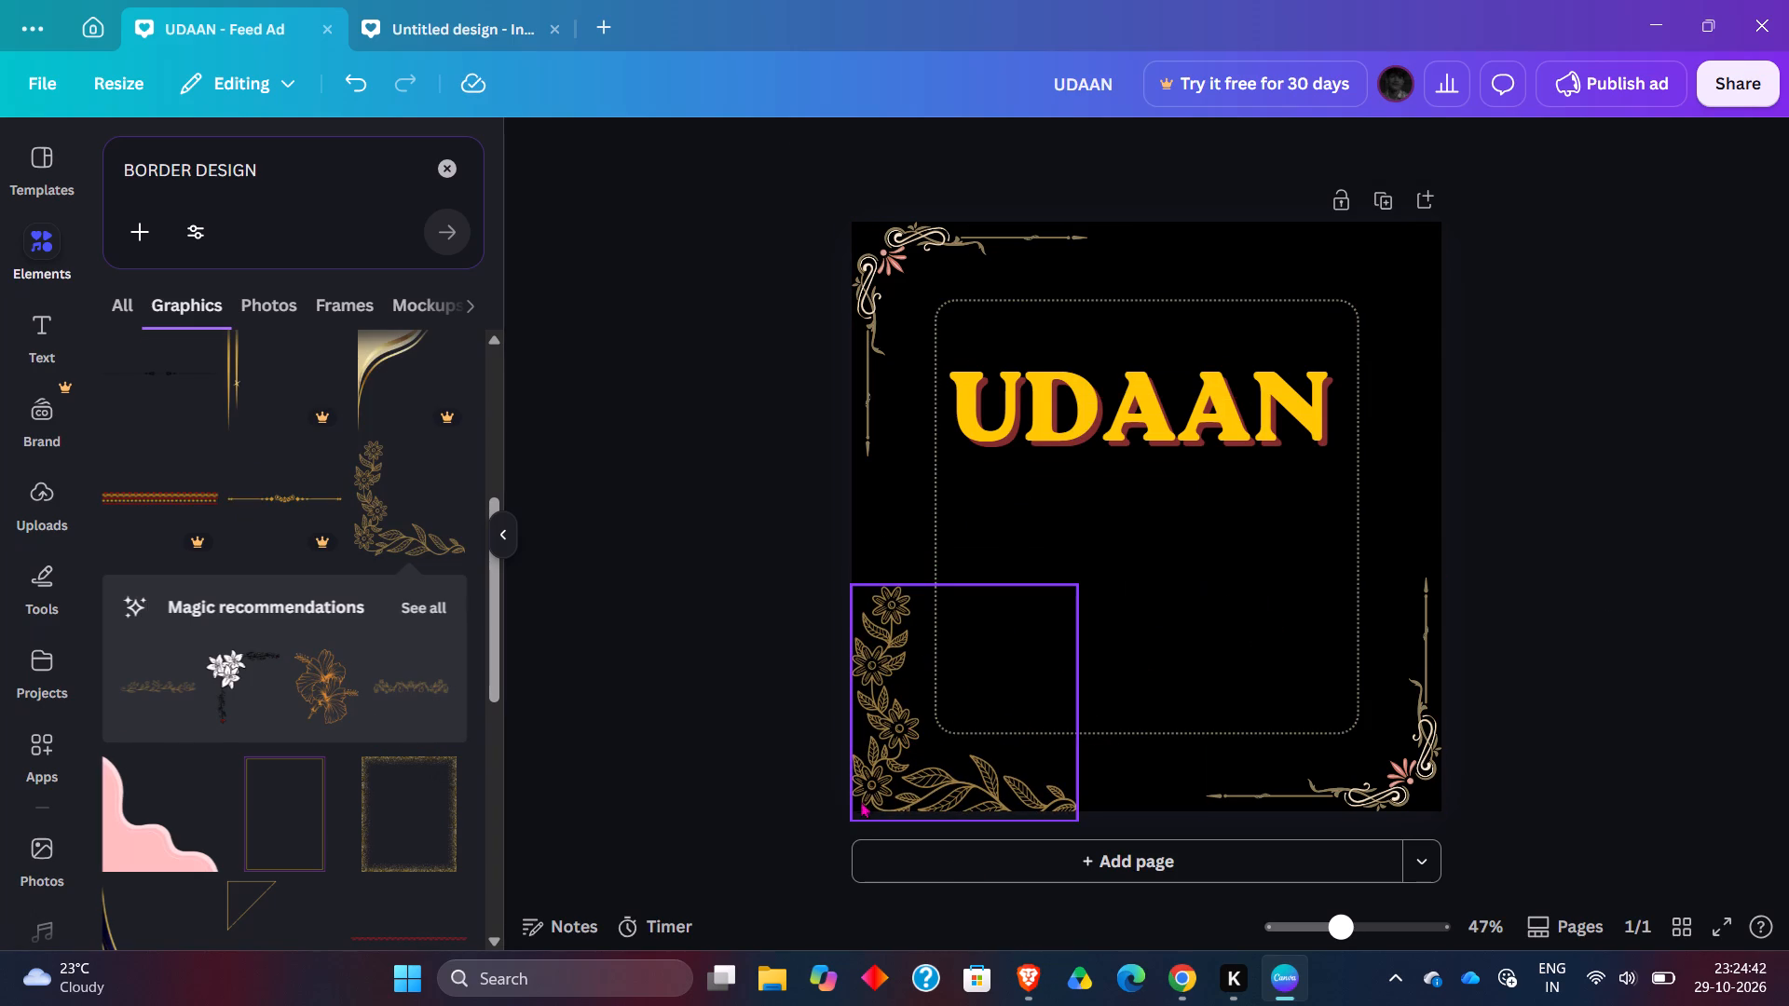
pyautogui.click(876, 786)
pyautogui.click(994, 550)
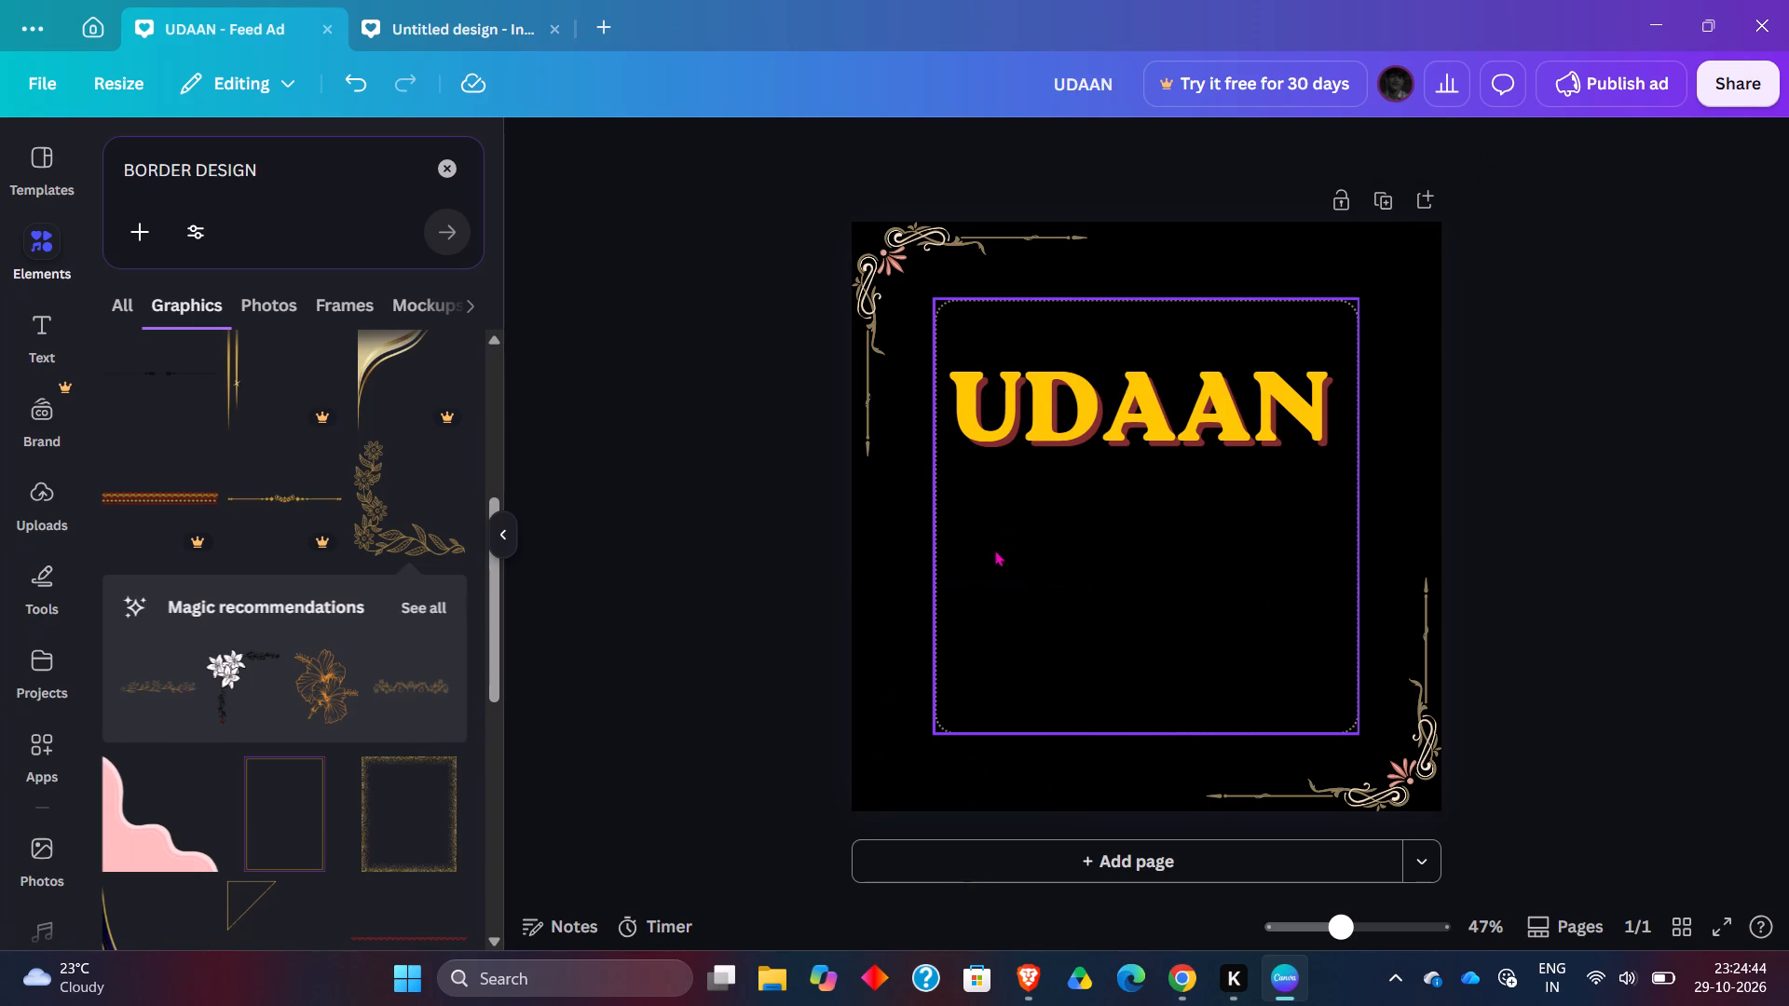
# Enlarge the dotted frame to about 894 wide, extending it to the bottom-right corner ornament.
pyautogui.click(1195, 589)
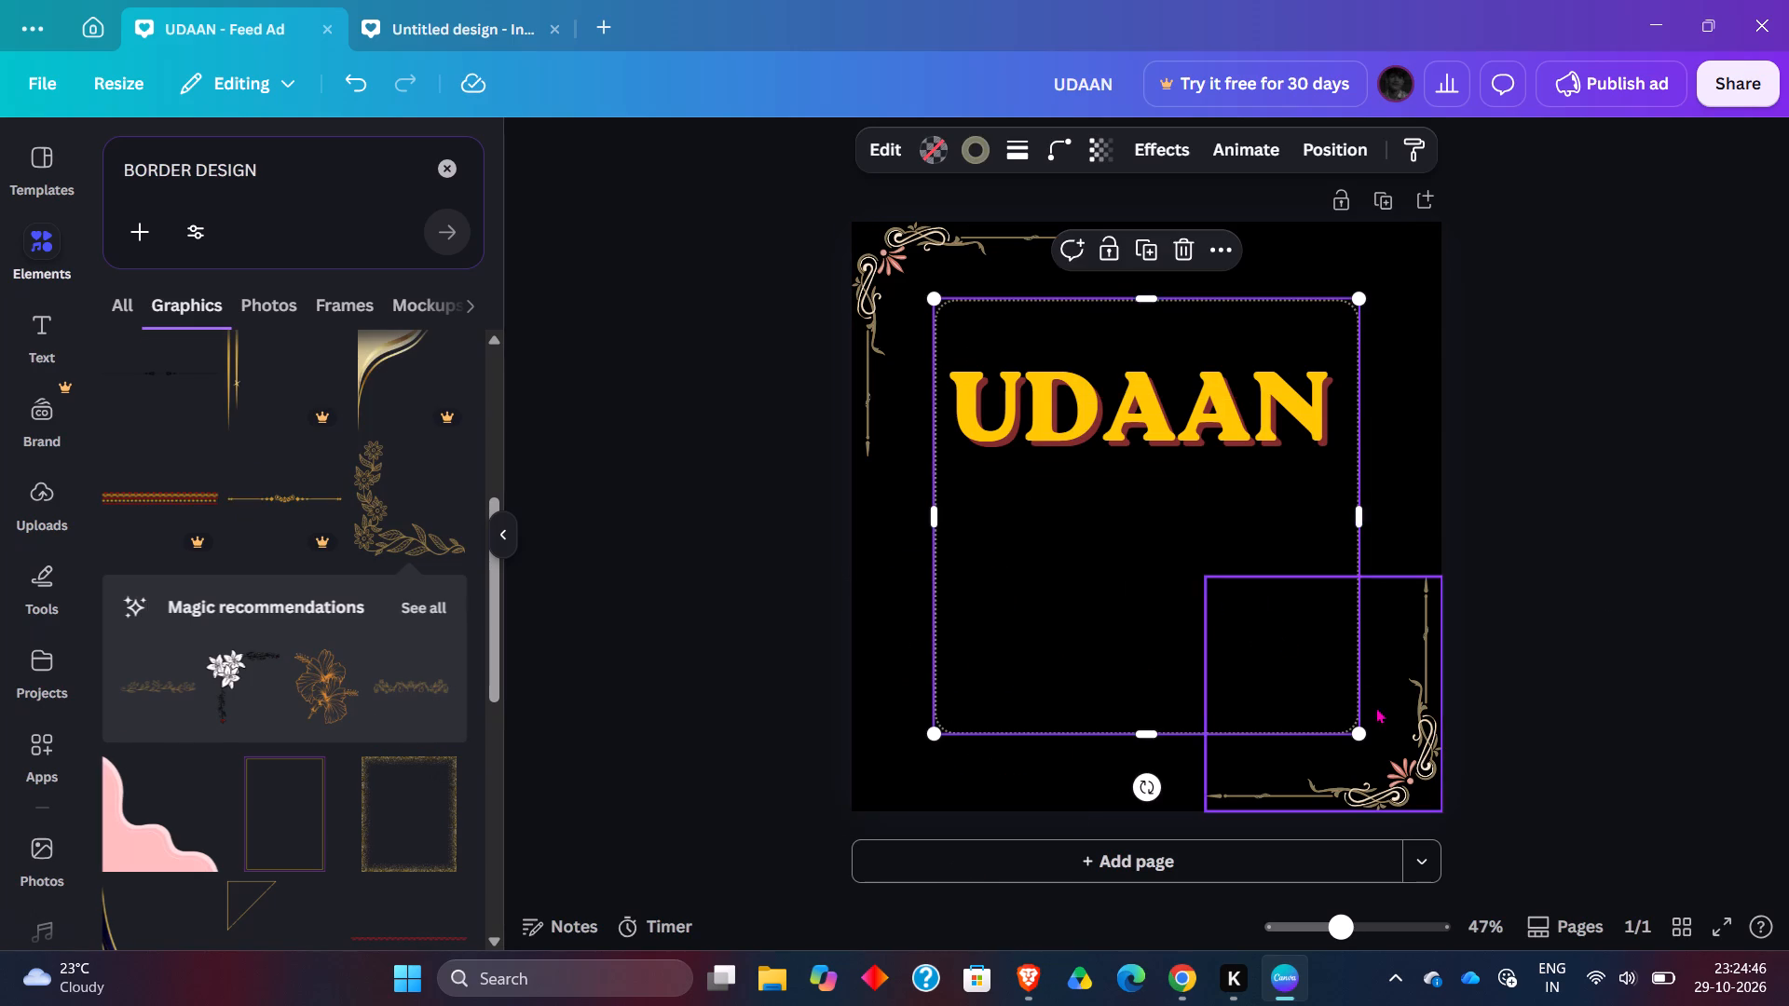
pyautogui.moveTo(1356, 733); pyautogui.dragTo(1404, 768)
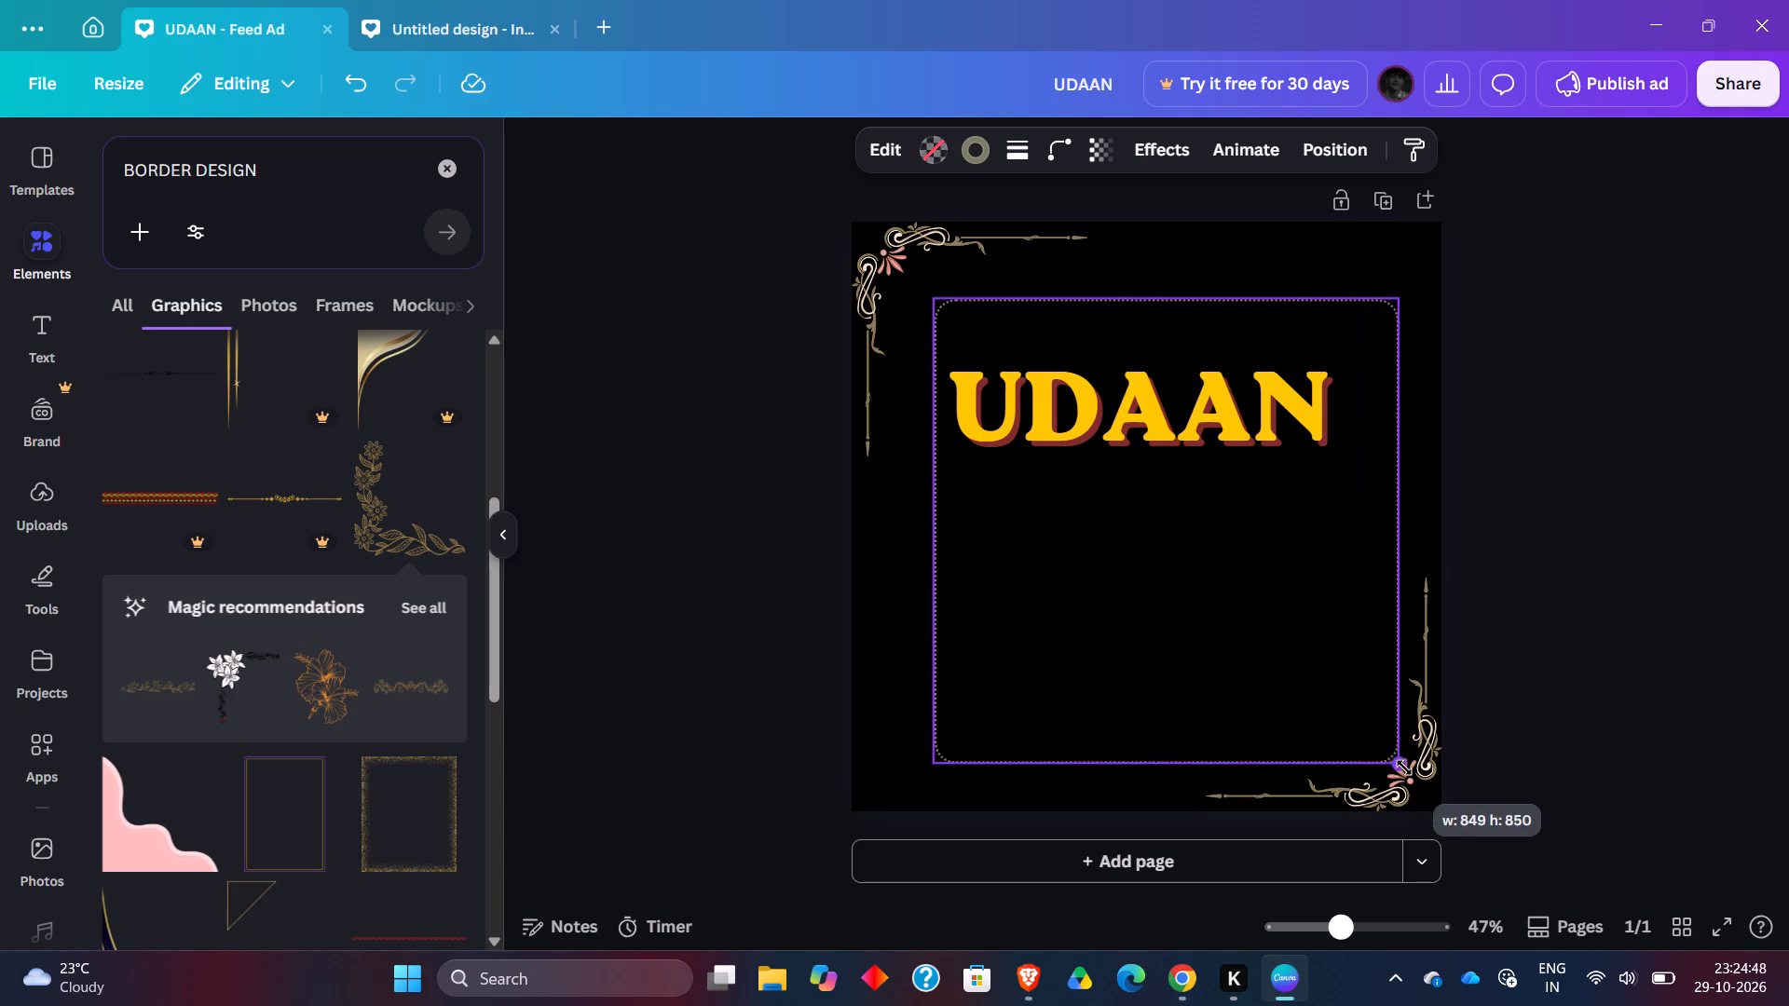
pyautogui.moveTo(1404, 768); pyautogui.dragTo(1420, 786)
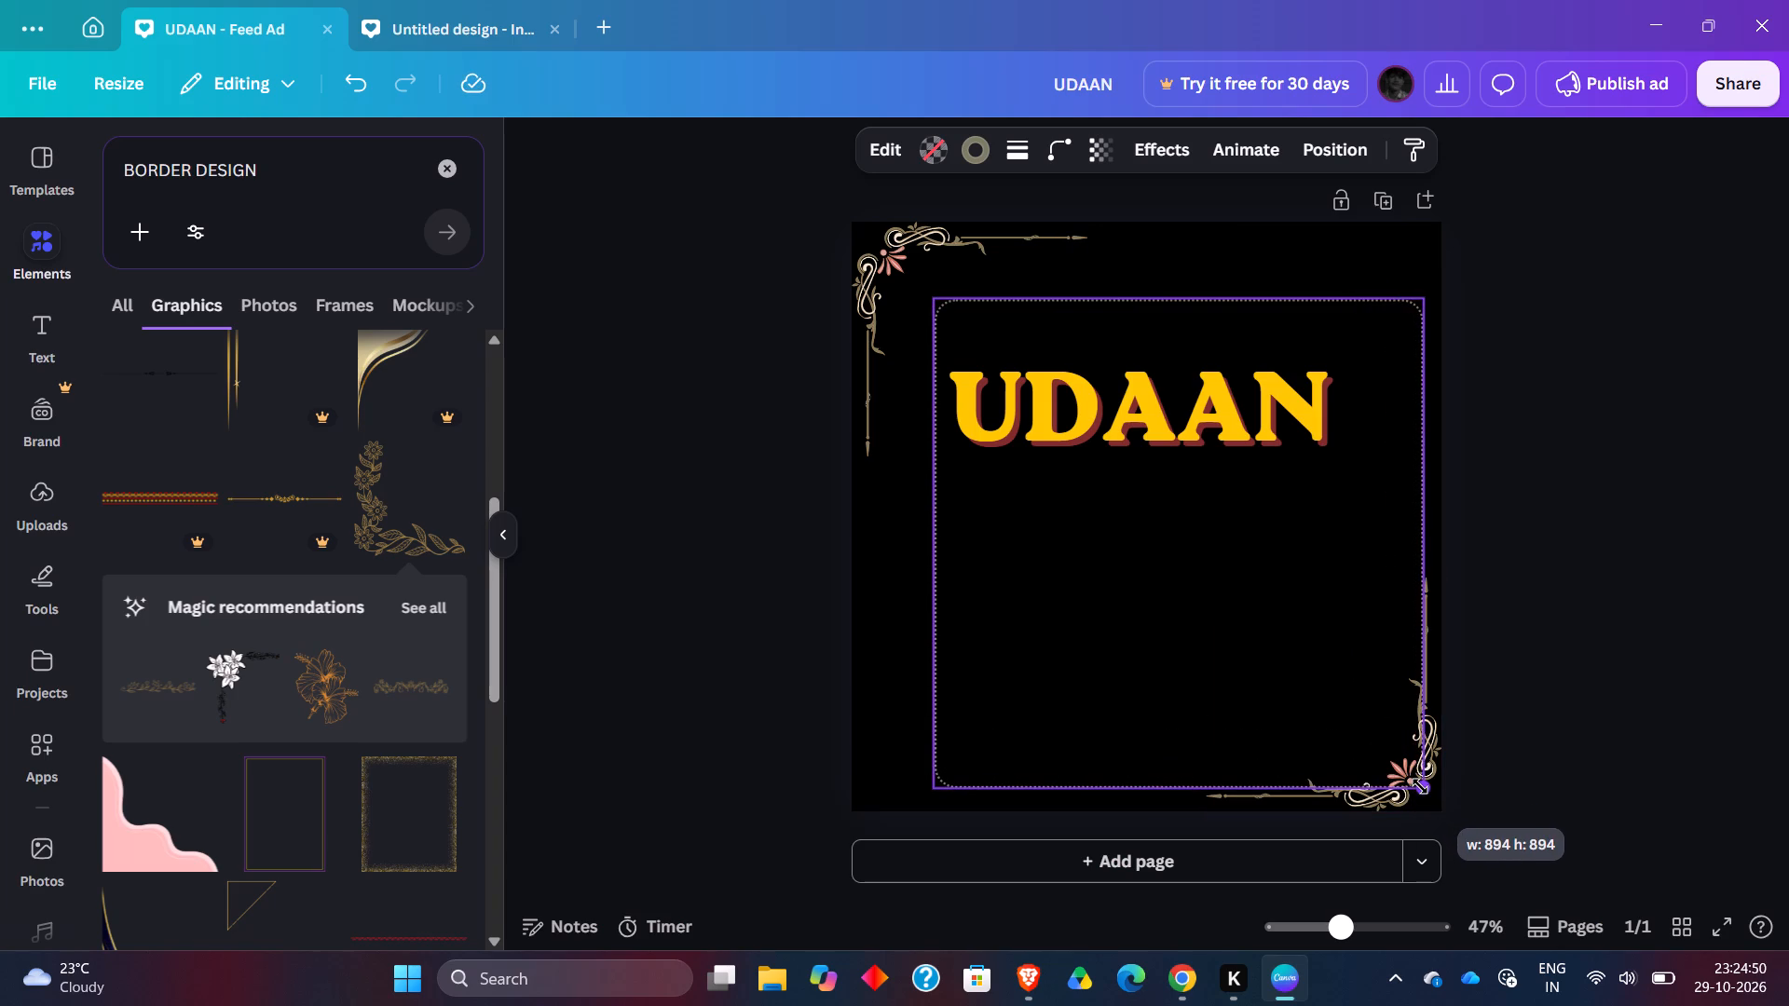
pyautogui.moveTo(1420, 786); pyautogui.dragTo(1420, 794)
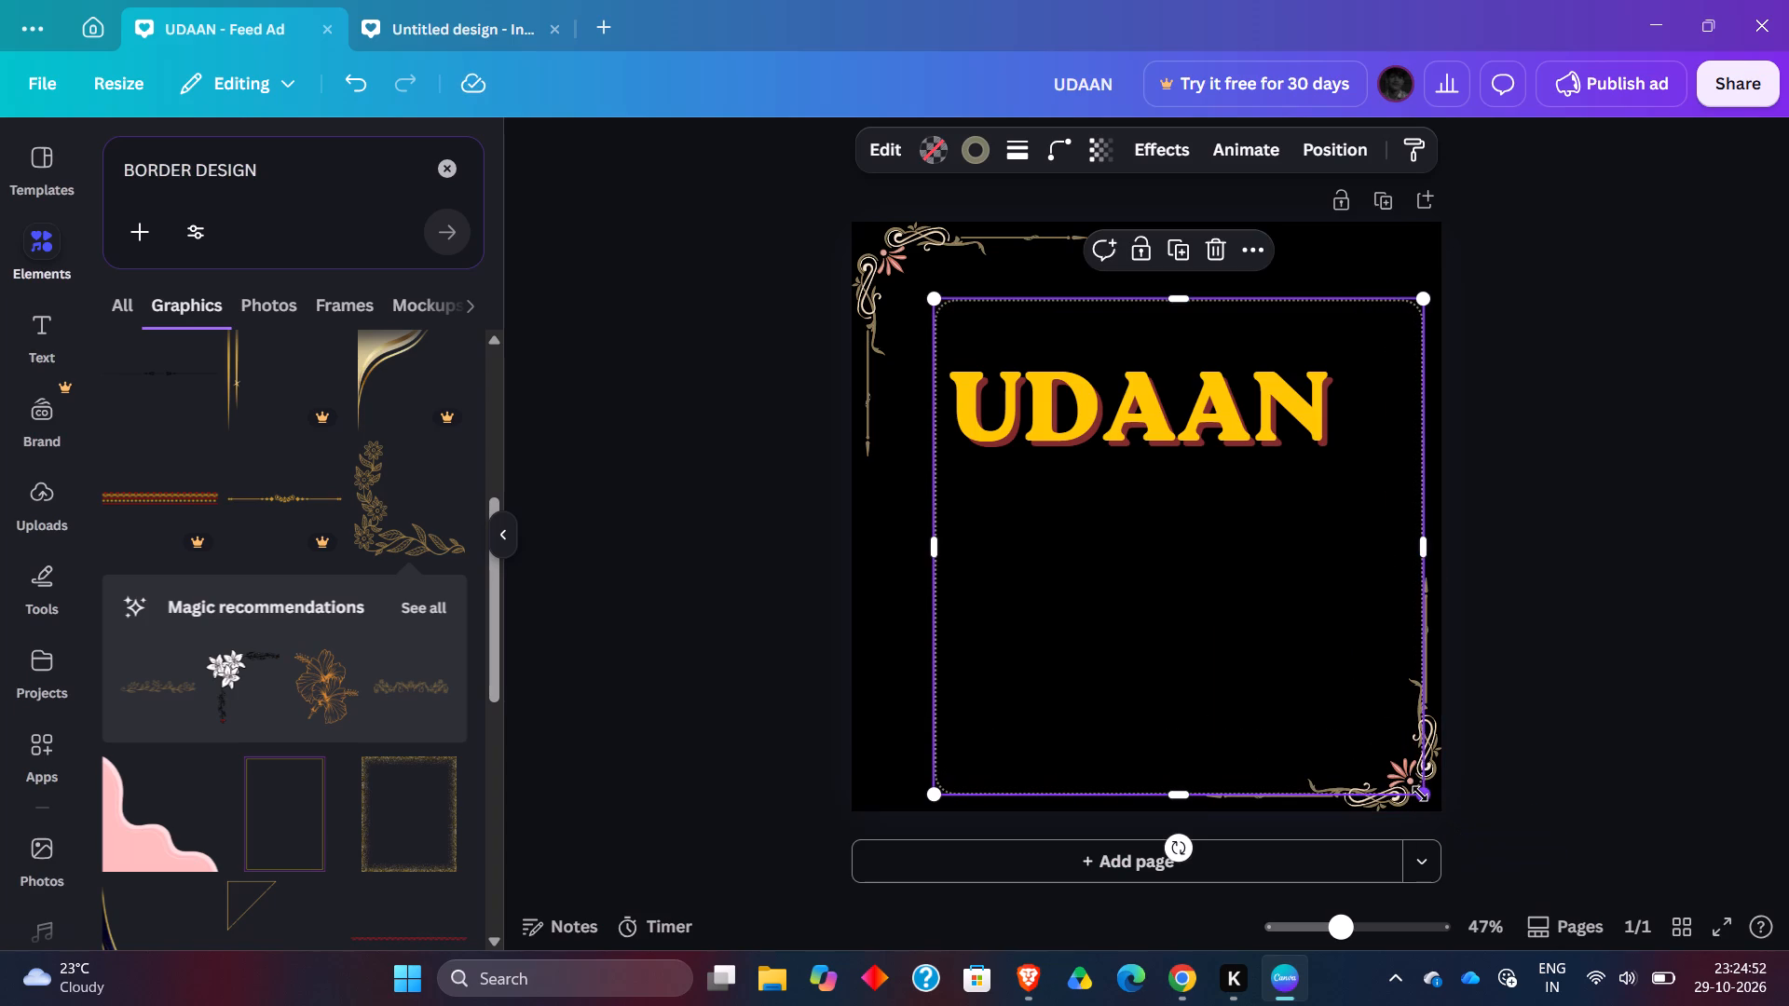
pyautogui.click(1680, 665)
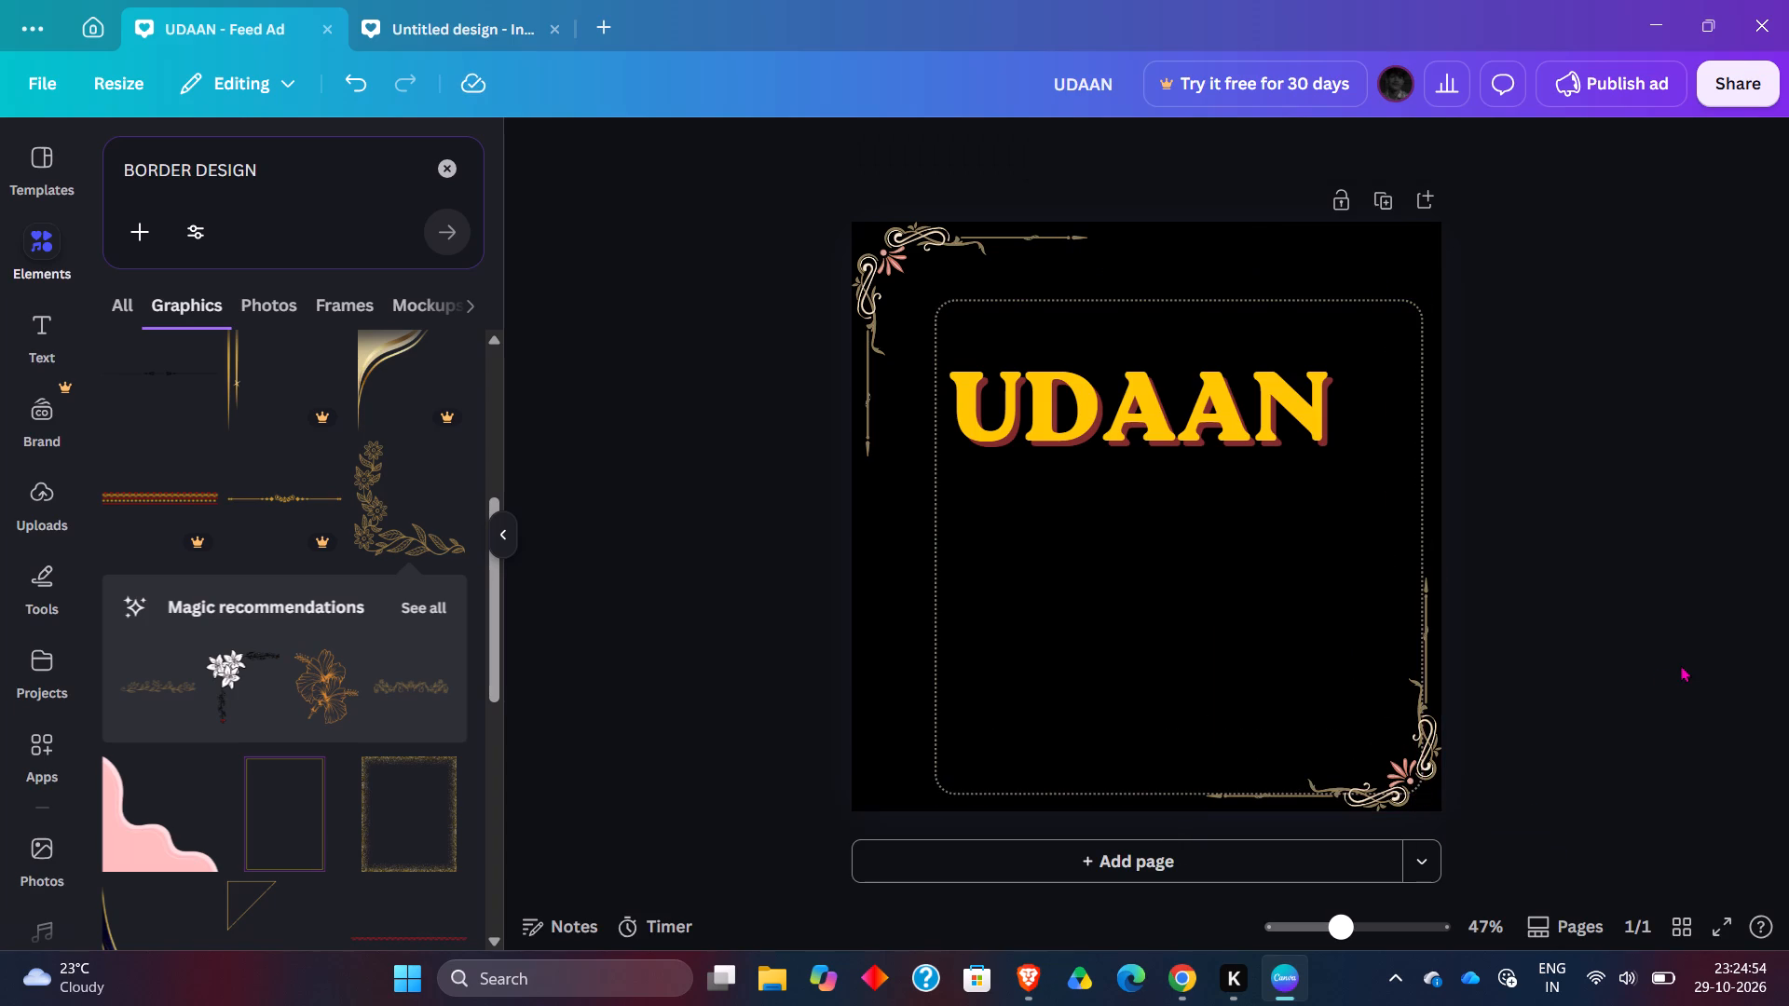
# Move the dotted frame up and left so its edges line up with the top-left corner ornament.
pyautogui.moveTo(1129, 530); pyautogui.dragTo(1083, 496)
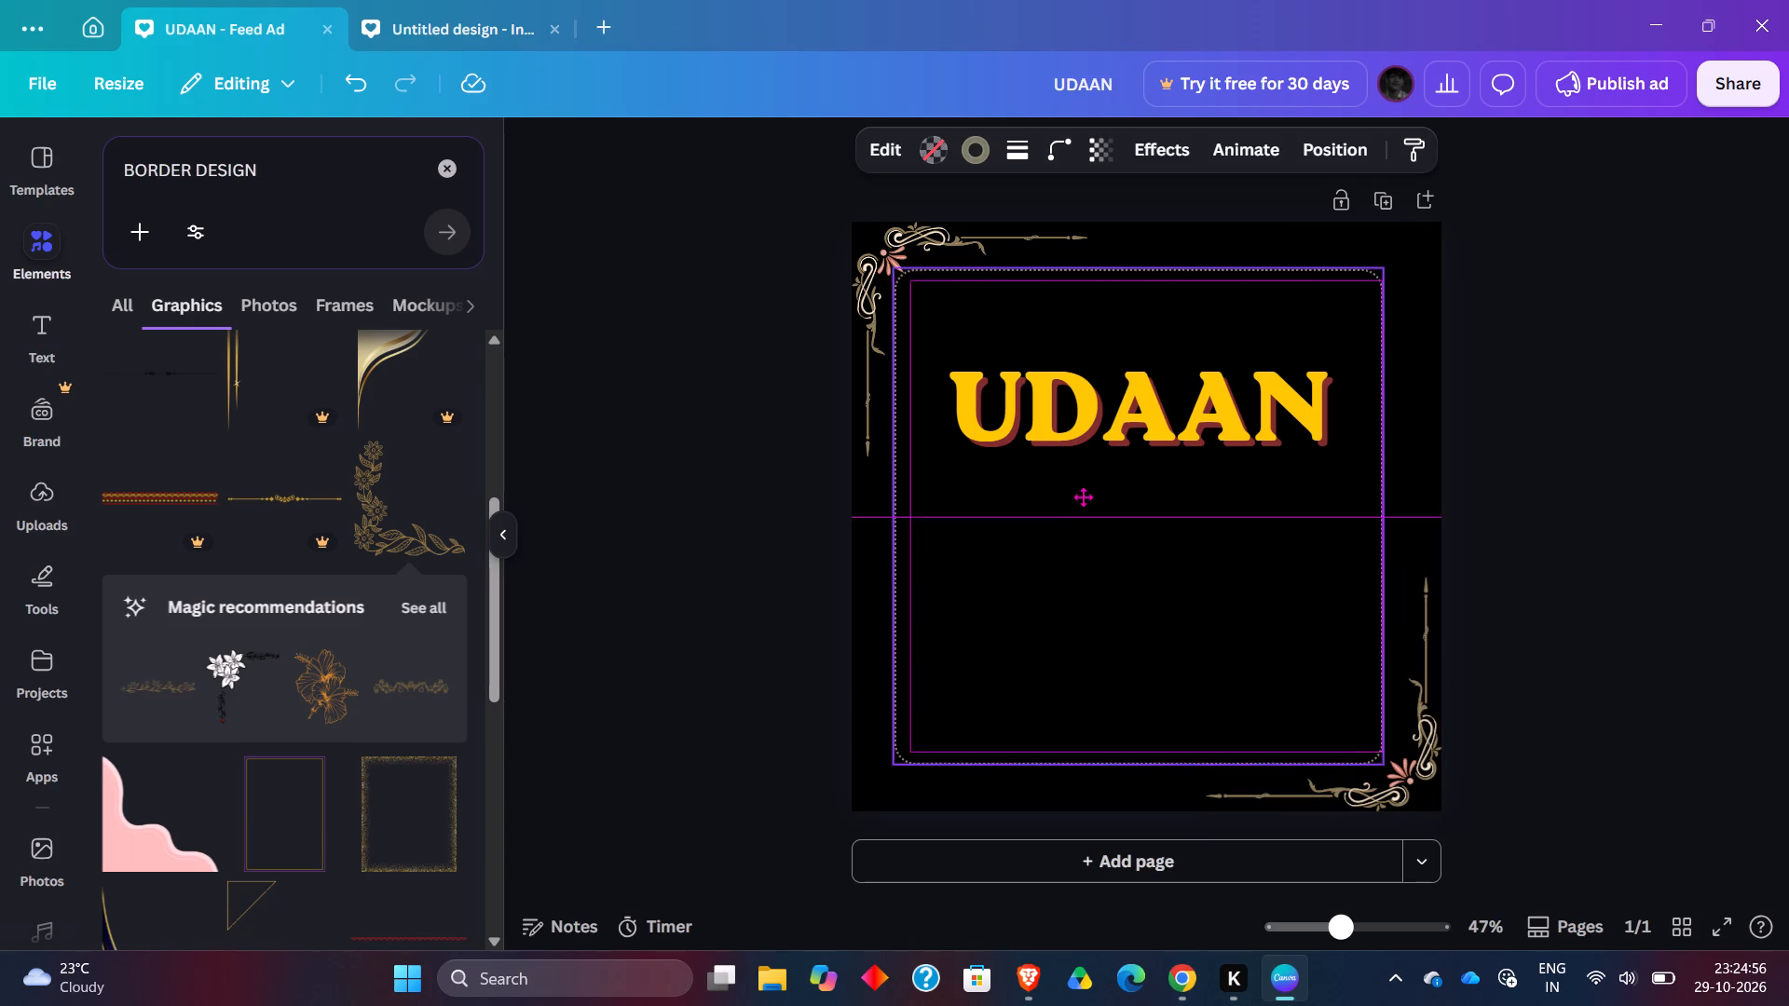
pyautogui.moveTo(1083, 496); pyautogui.dragTo(1070, 483)
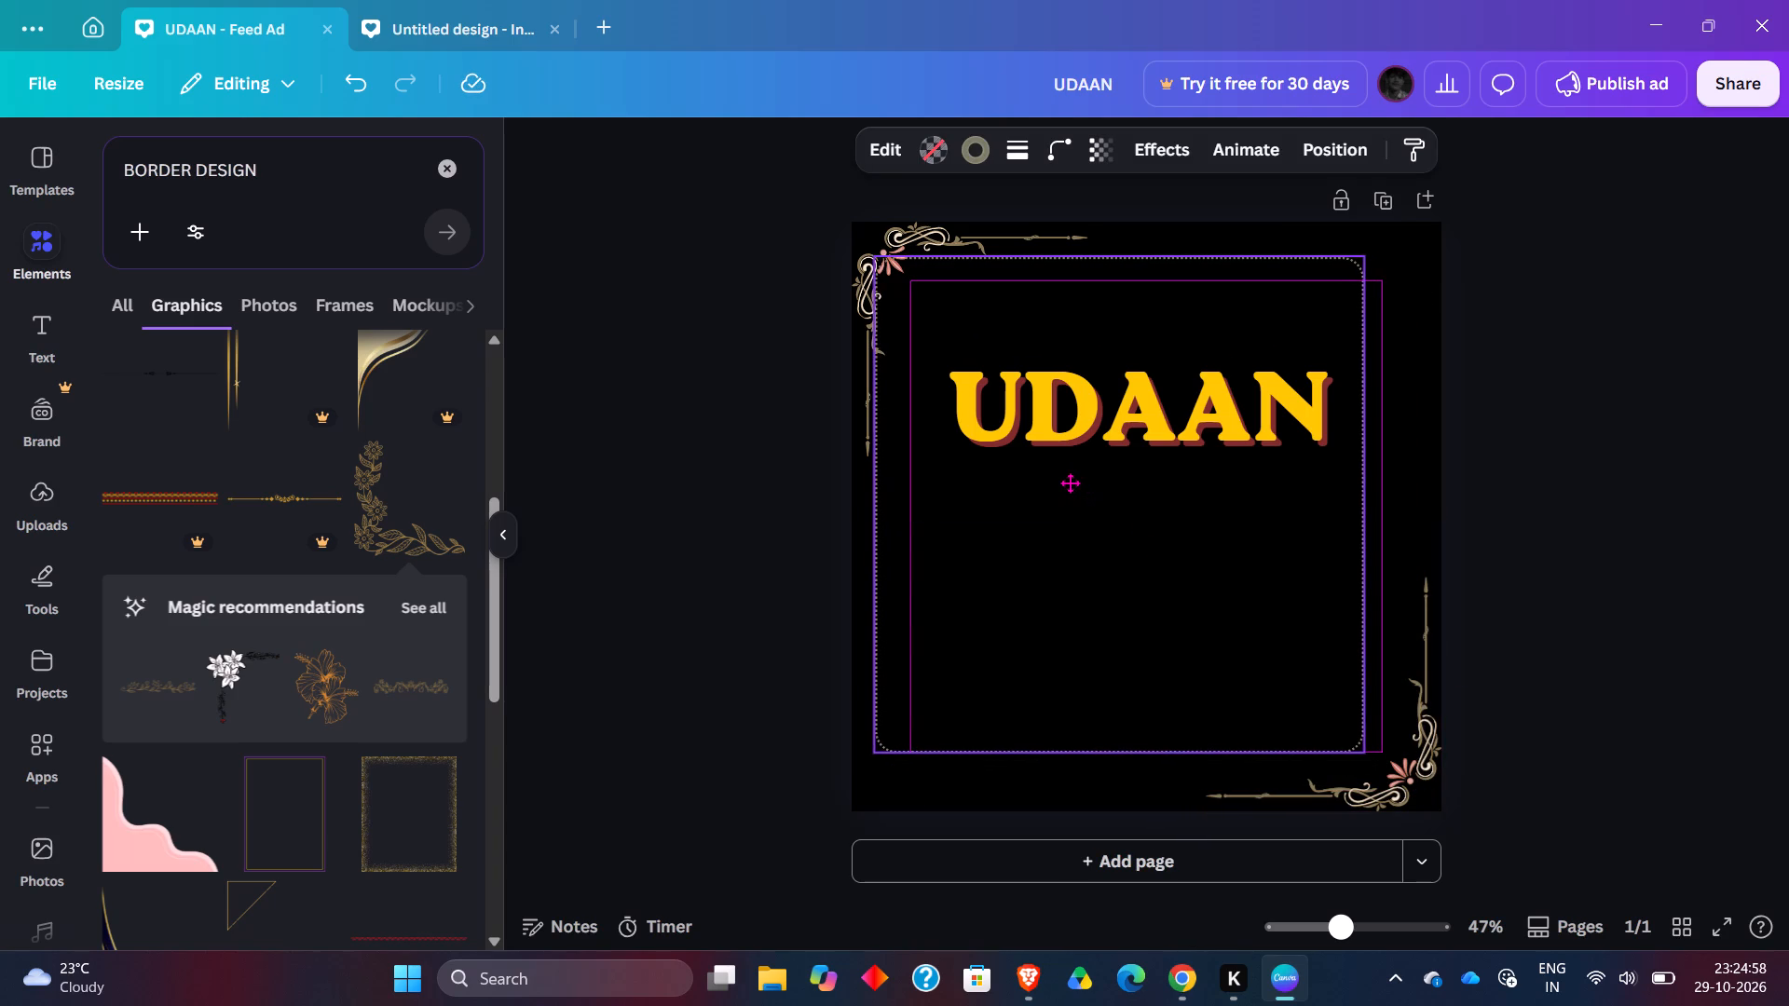
pyautogui.moveTo(1070, 483); pyautogui.dragTo(1070, 470)
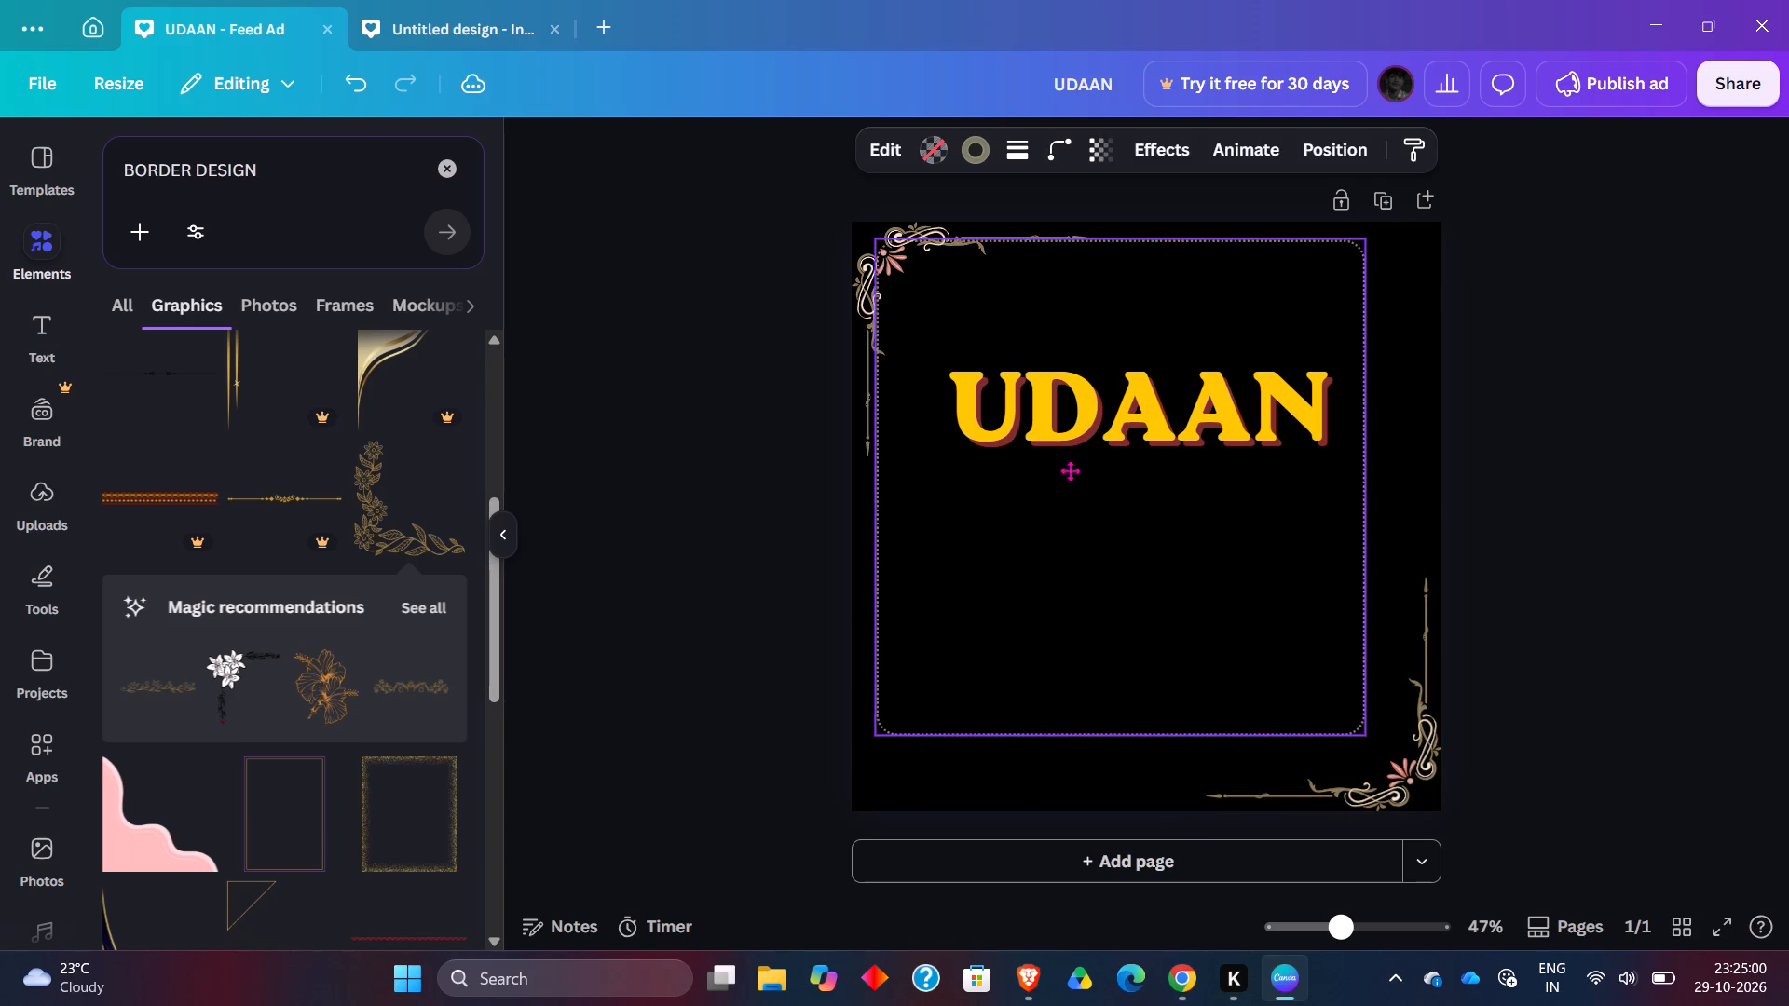
pyautogui.moveTo(1070, 470); pyautogui.dragTo(1066, 471)
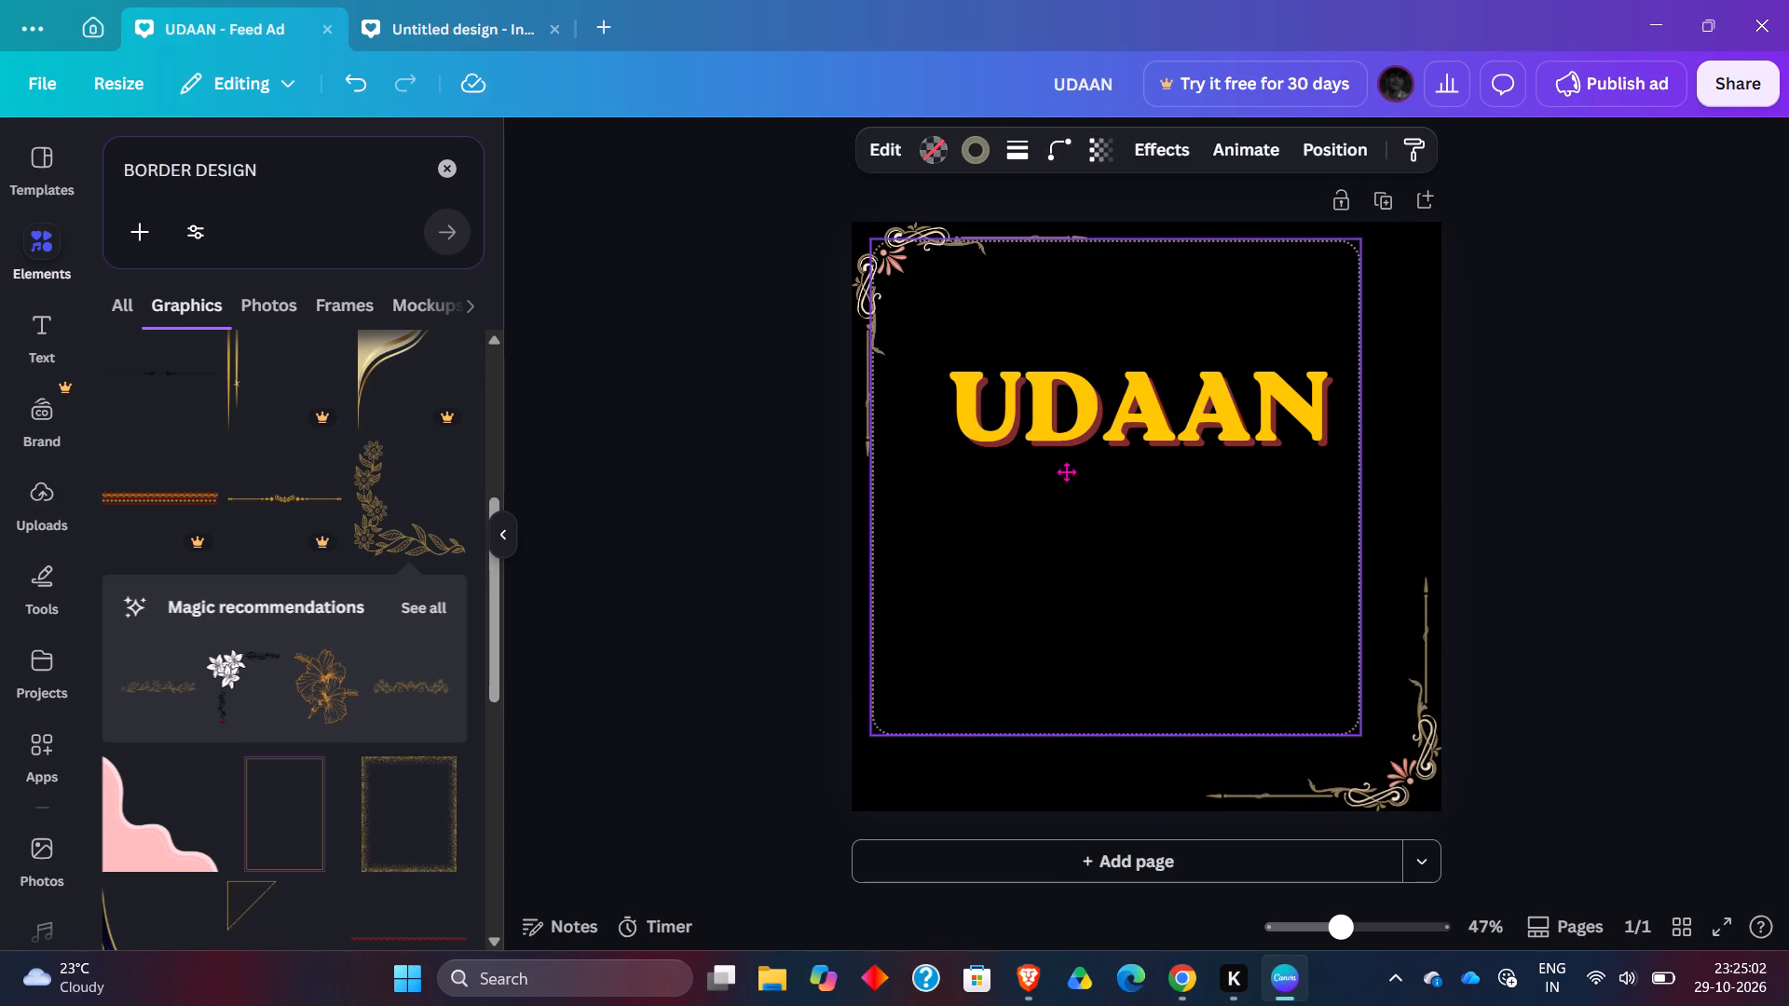
pyautogui.moveTo(1066, 471); pyautogui.dragTo(1066, 470)
pyautogui.moveTo(1066, 470); pyautogui.dragTo(1064, 471)
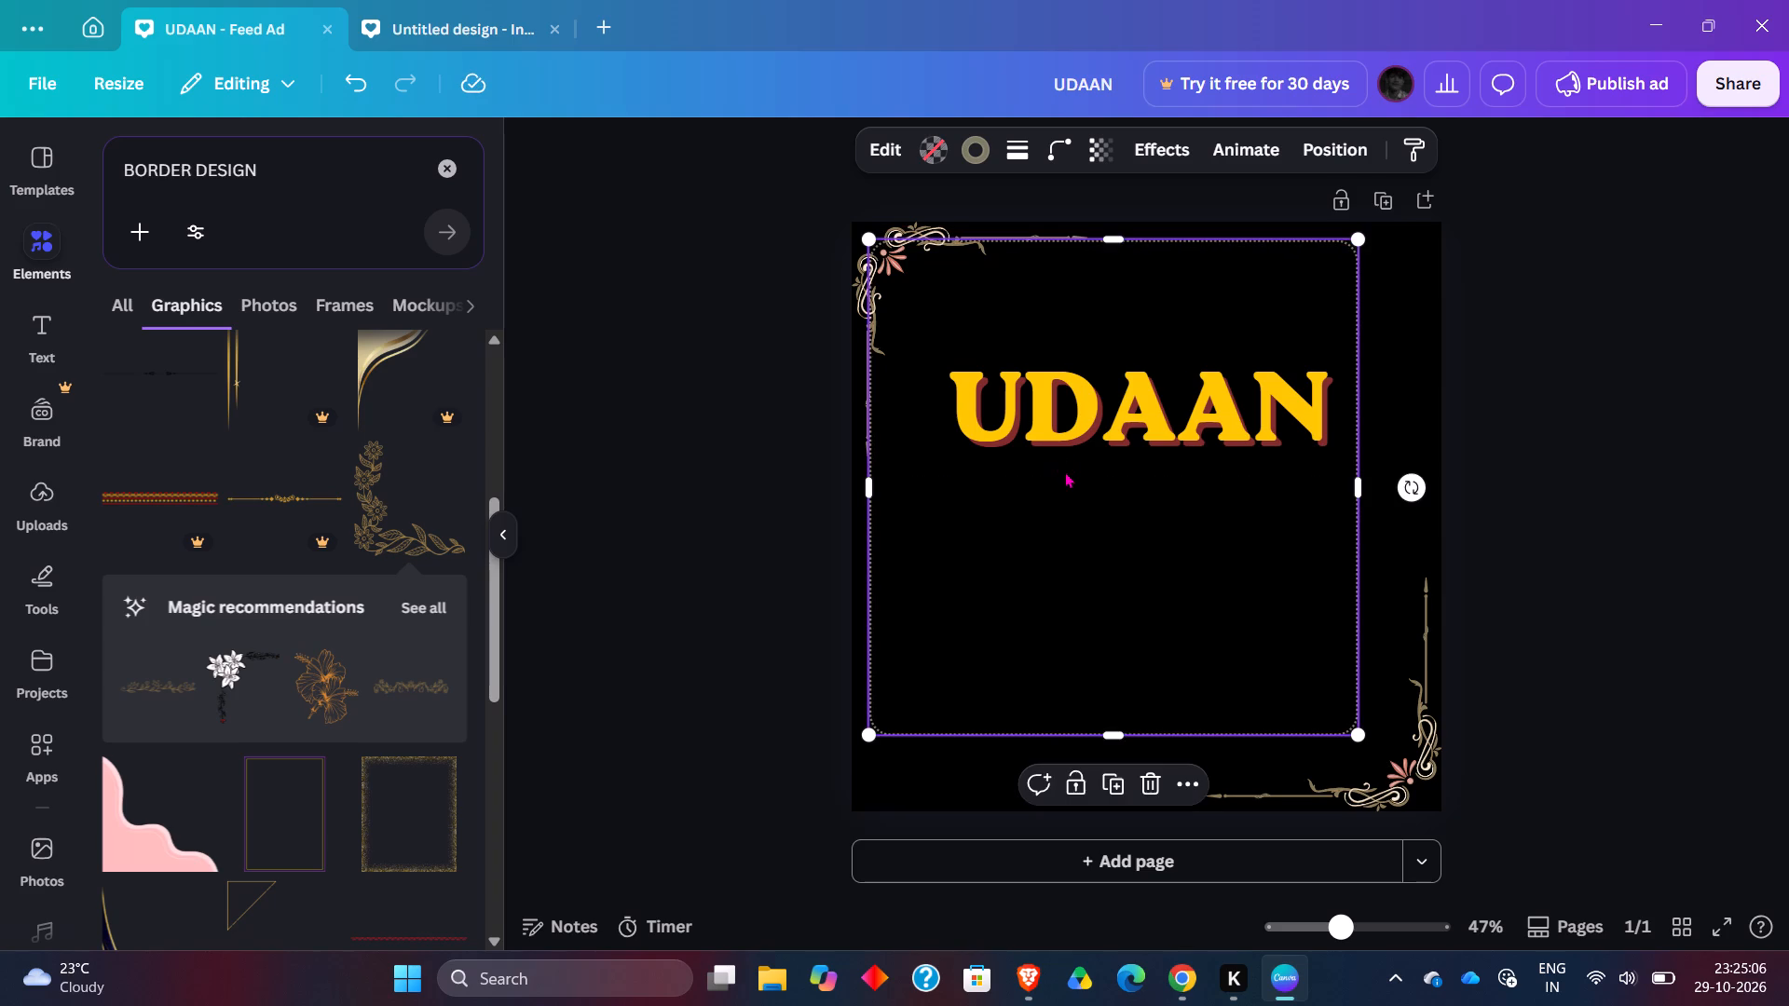
# Enlarge the dotted frame to just over 1,000 in width and height, reaching the bottom-right corner ornament.
pyautogui.moveTo(1360, 735); pyautogui.dragTo(1389, 766)
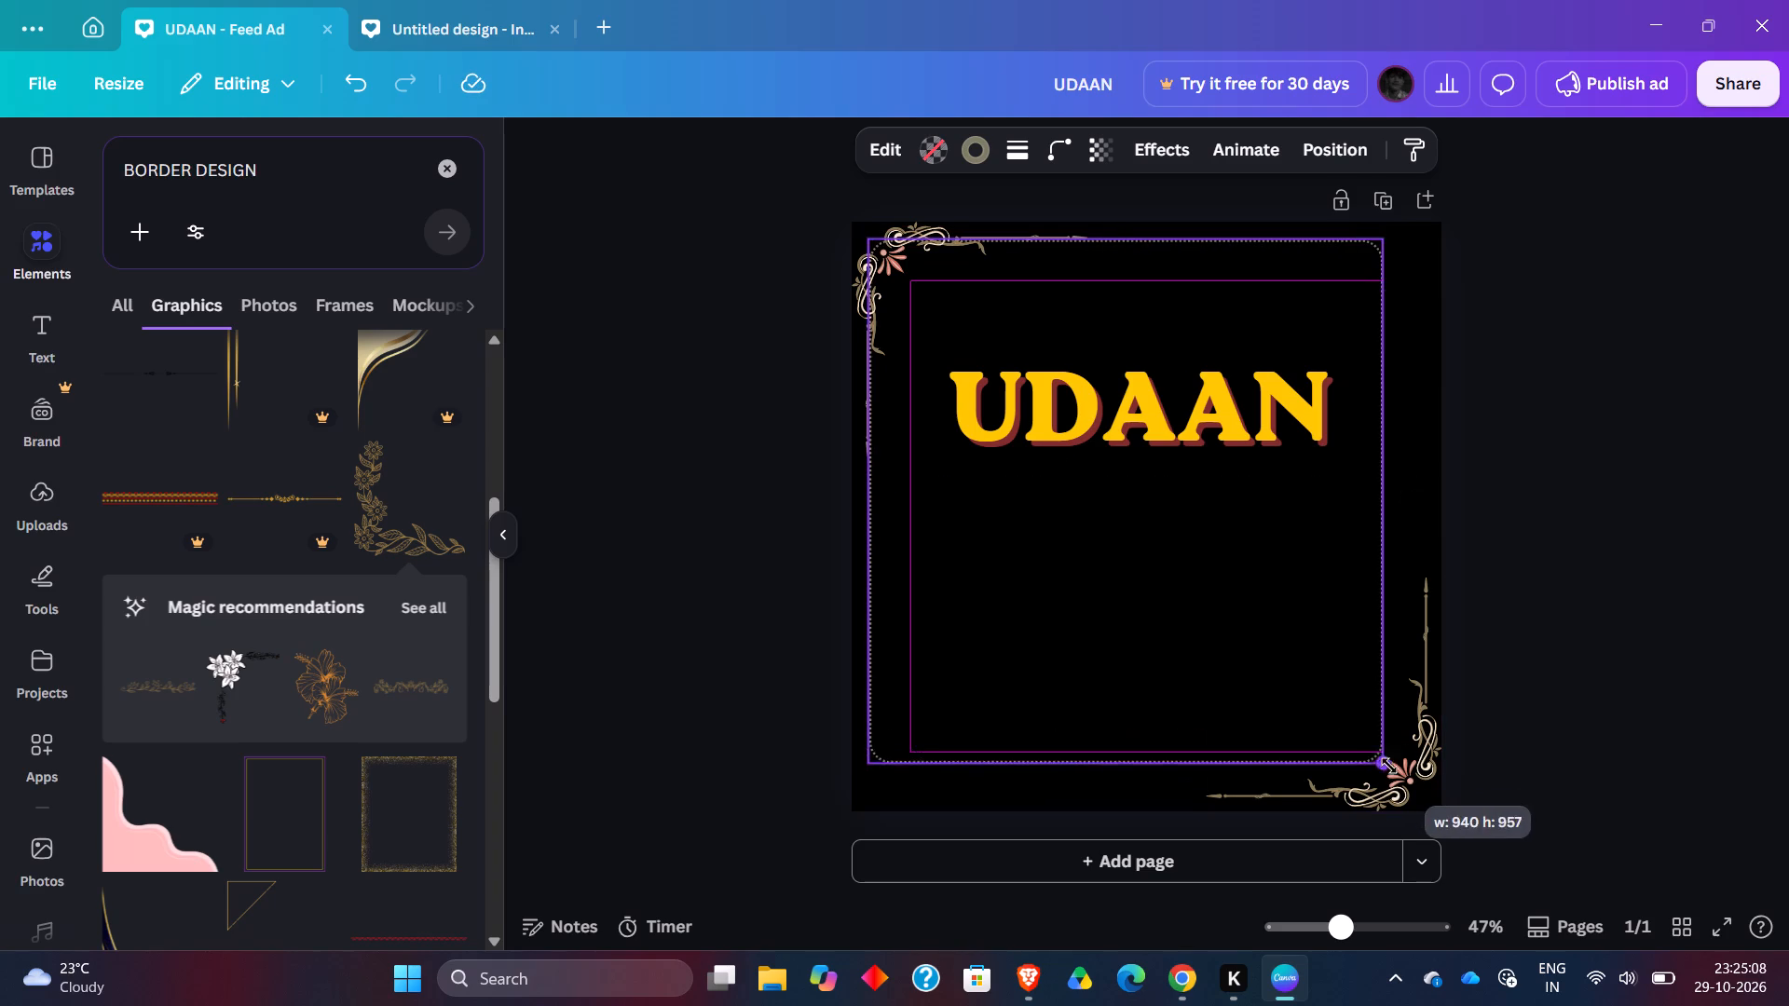
pyautogui.moveTo(1389, 766); pyautogui.dragTo(1424, 790)
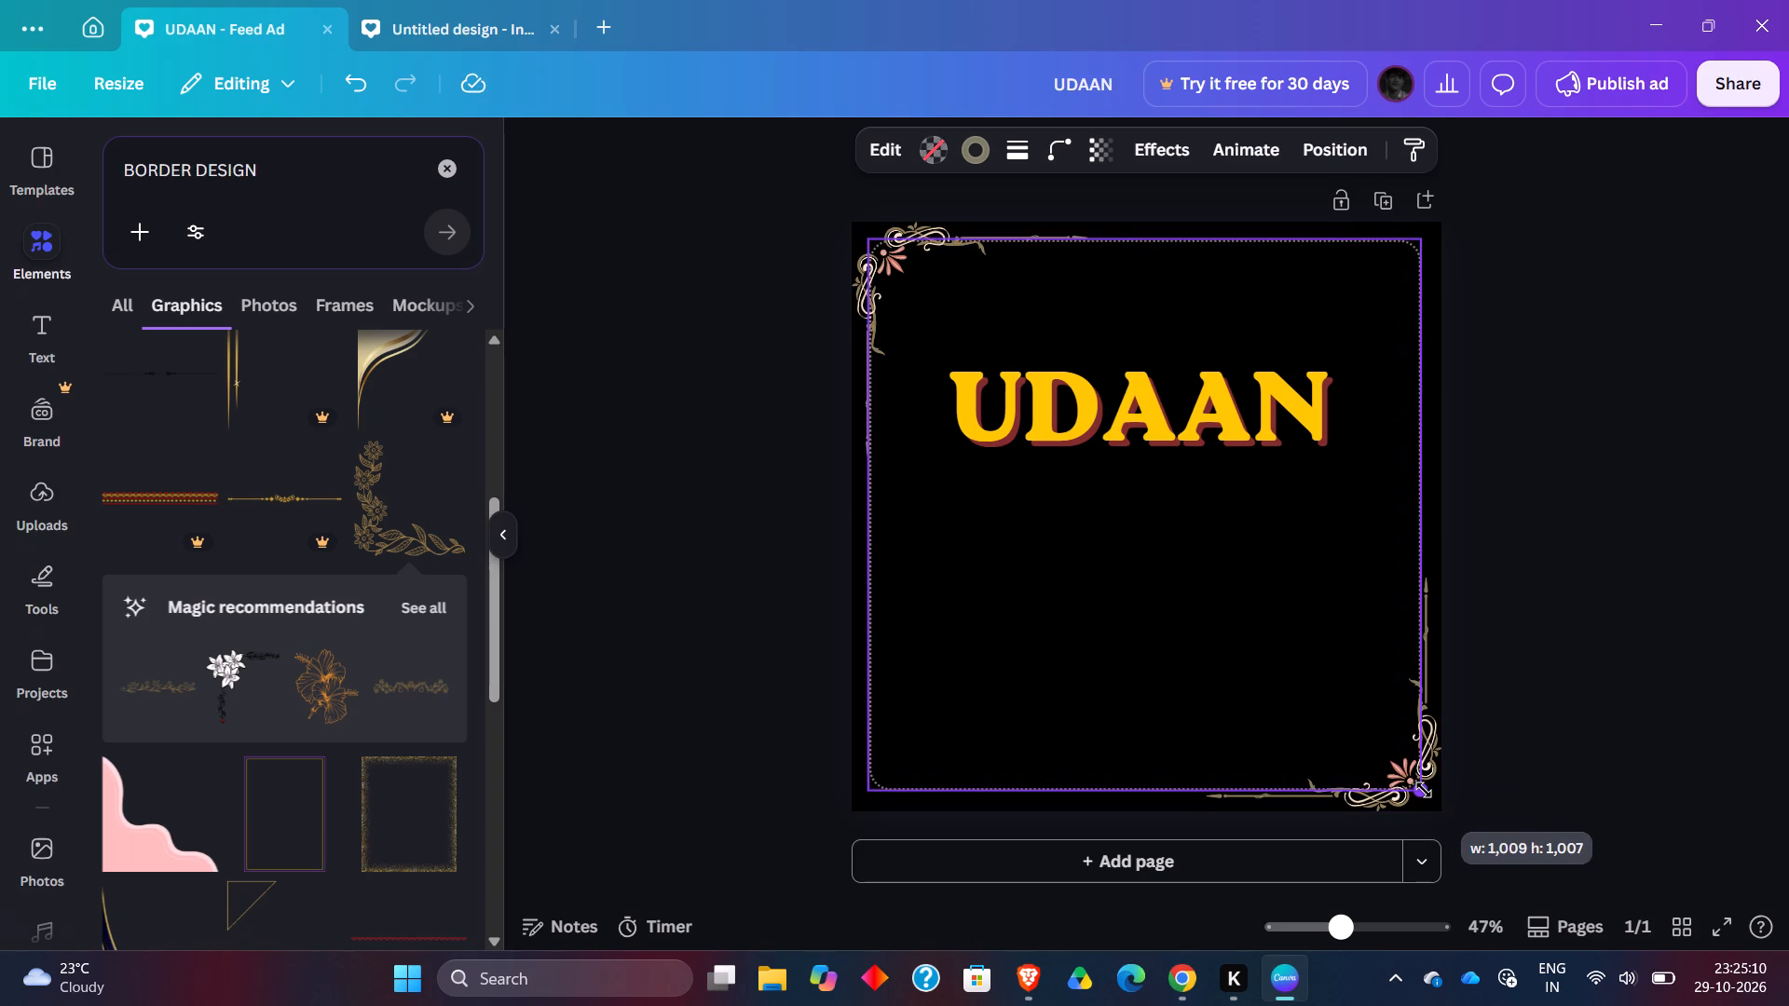
pyautogui.moveTo(1424, 790); pyautogui.dragTo(1431, 795)
pyautogui.click(1788, 732)
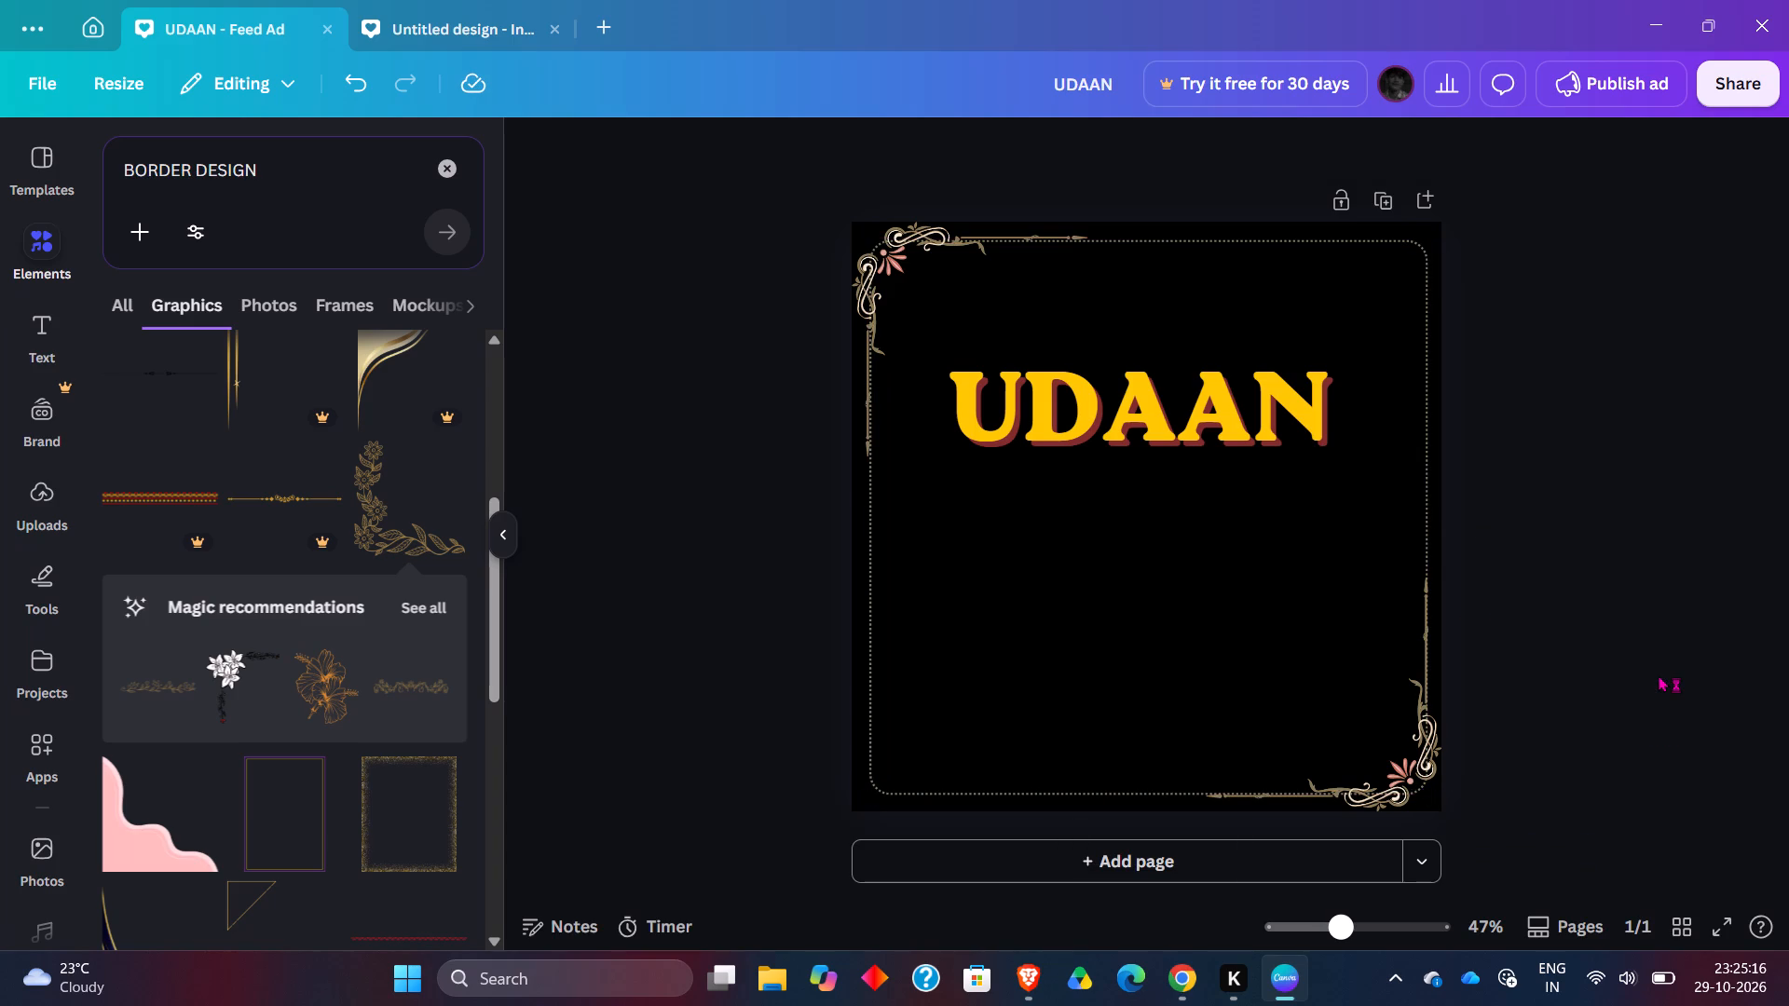
# Nudge the dotted frame up seven small steps to line it up with the ornaments' straight lines.
pyautogui.click(1222, 629)
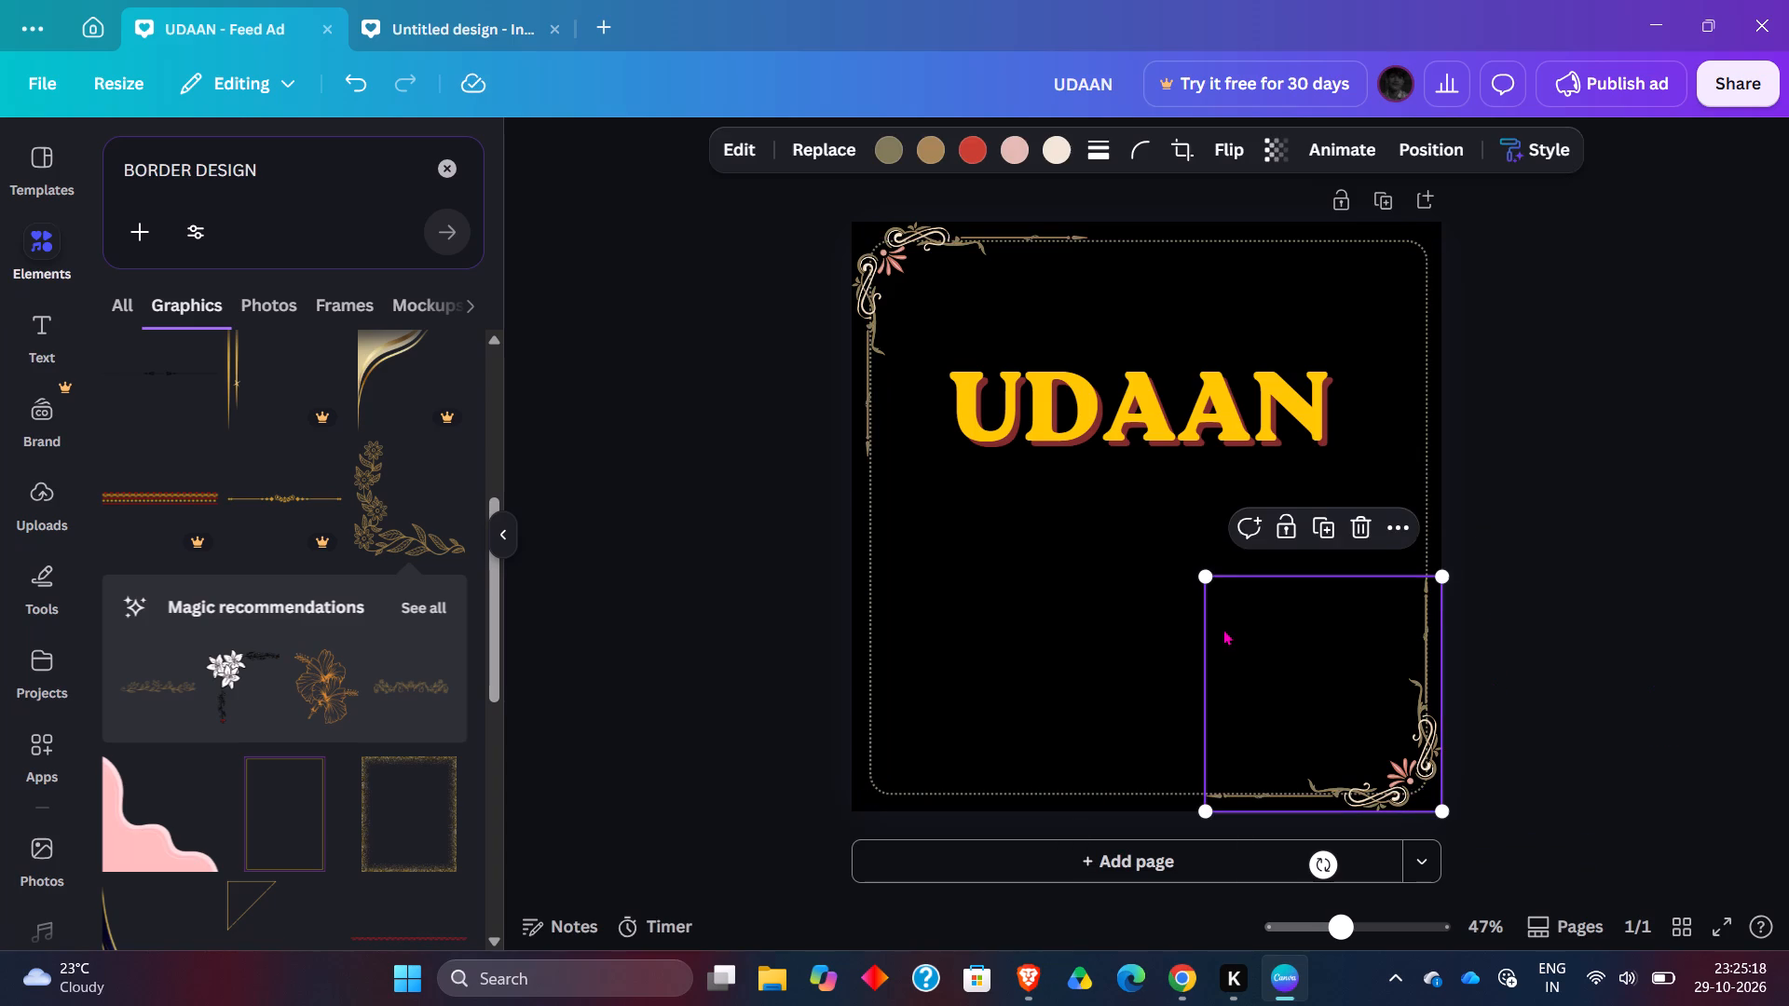
pyautogui.click(1080, 627)
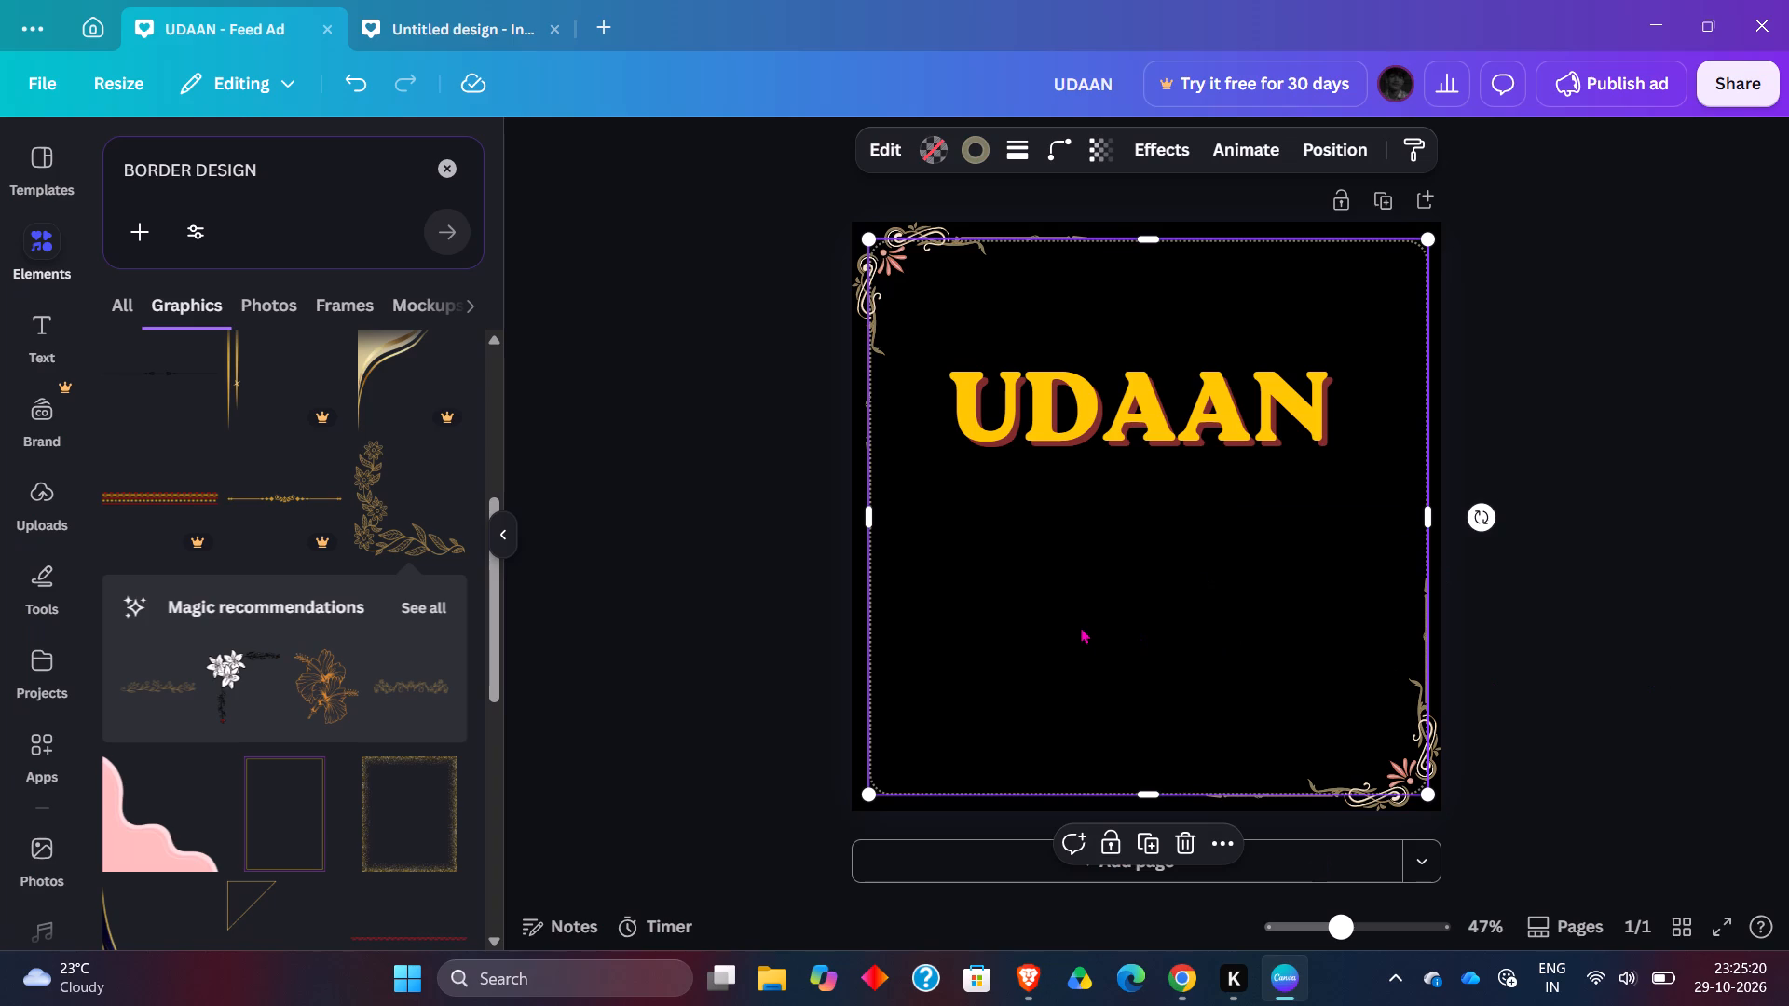
pyautogui.press('Up')
pyautogui.press('Up')
pyautogui.press('Up')
pyautogui.press('Up')
pyautogui.press('Up')
pyautogui.press('Up')
pyautogui.press('Up')
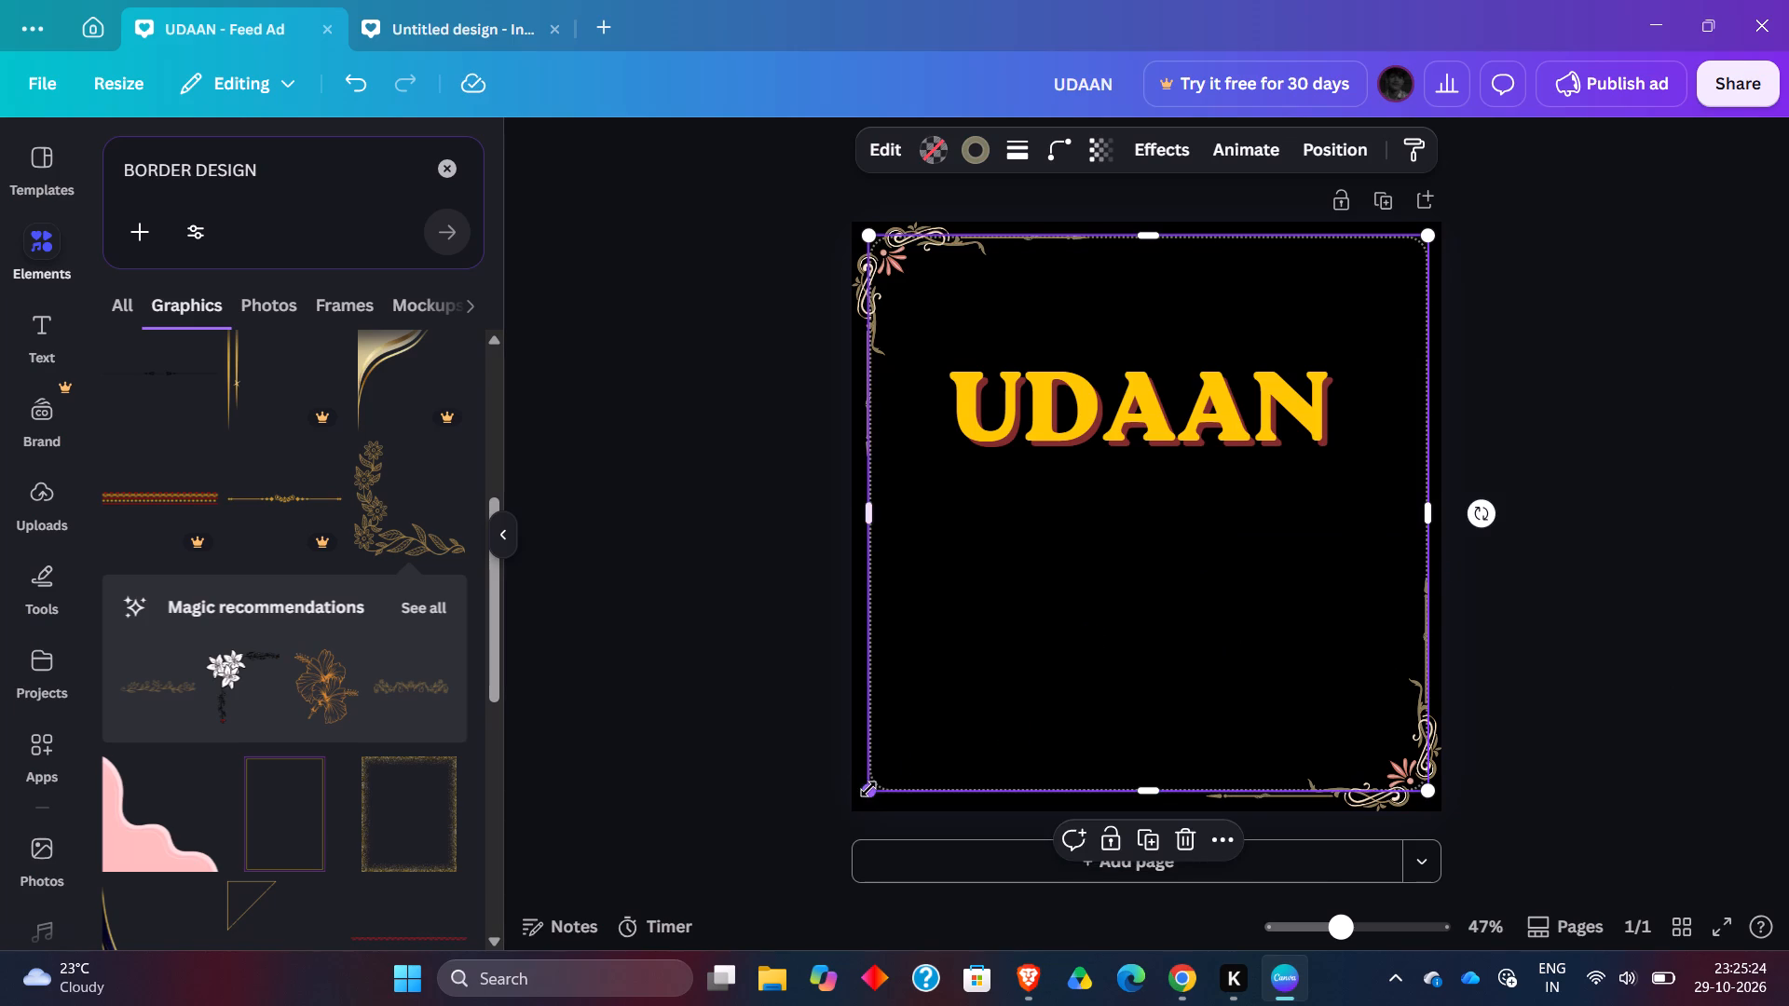
# Resize the dotted frame to about 1,024 by 1,024 and nudge it down one small step.
pyautogui.click(868, 789)
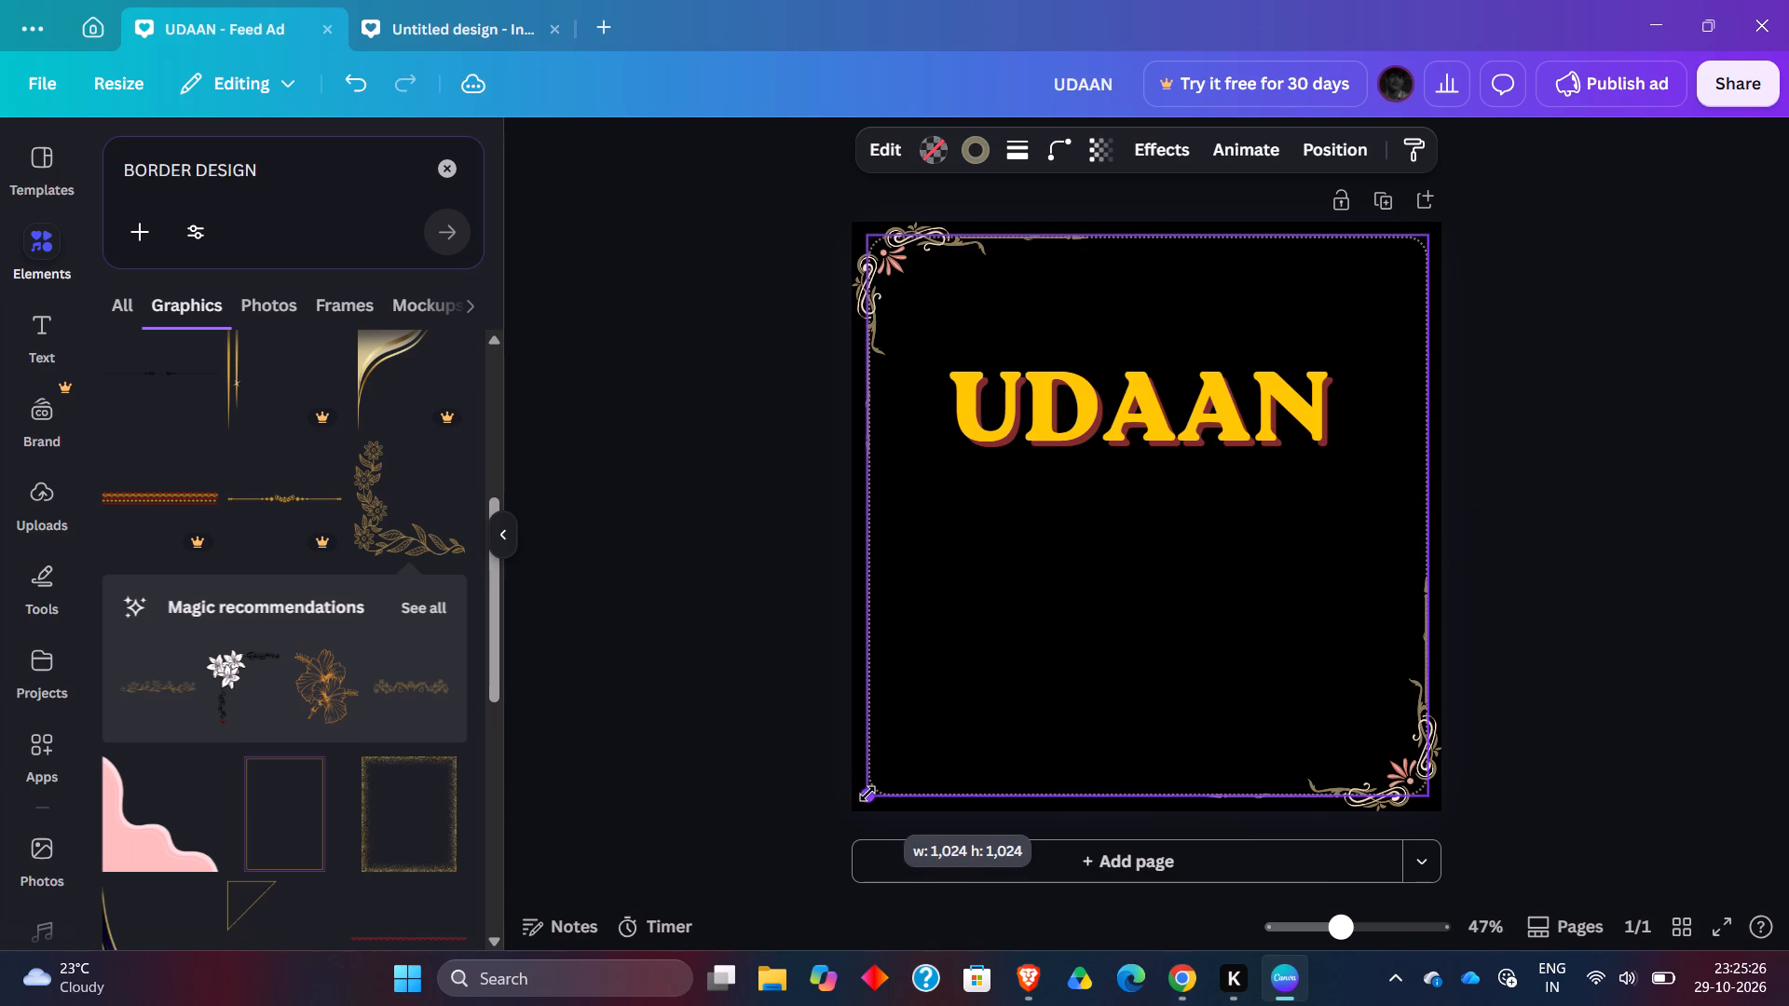
pyautogui.click(1596, 646)
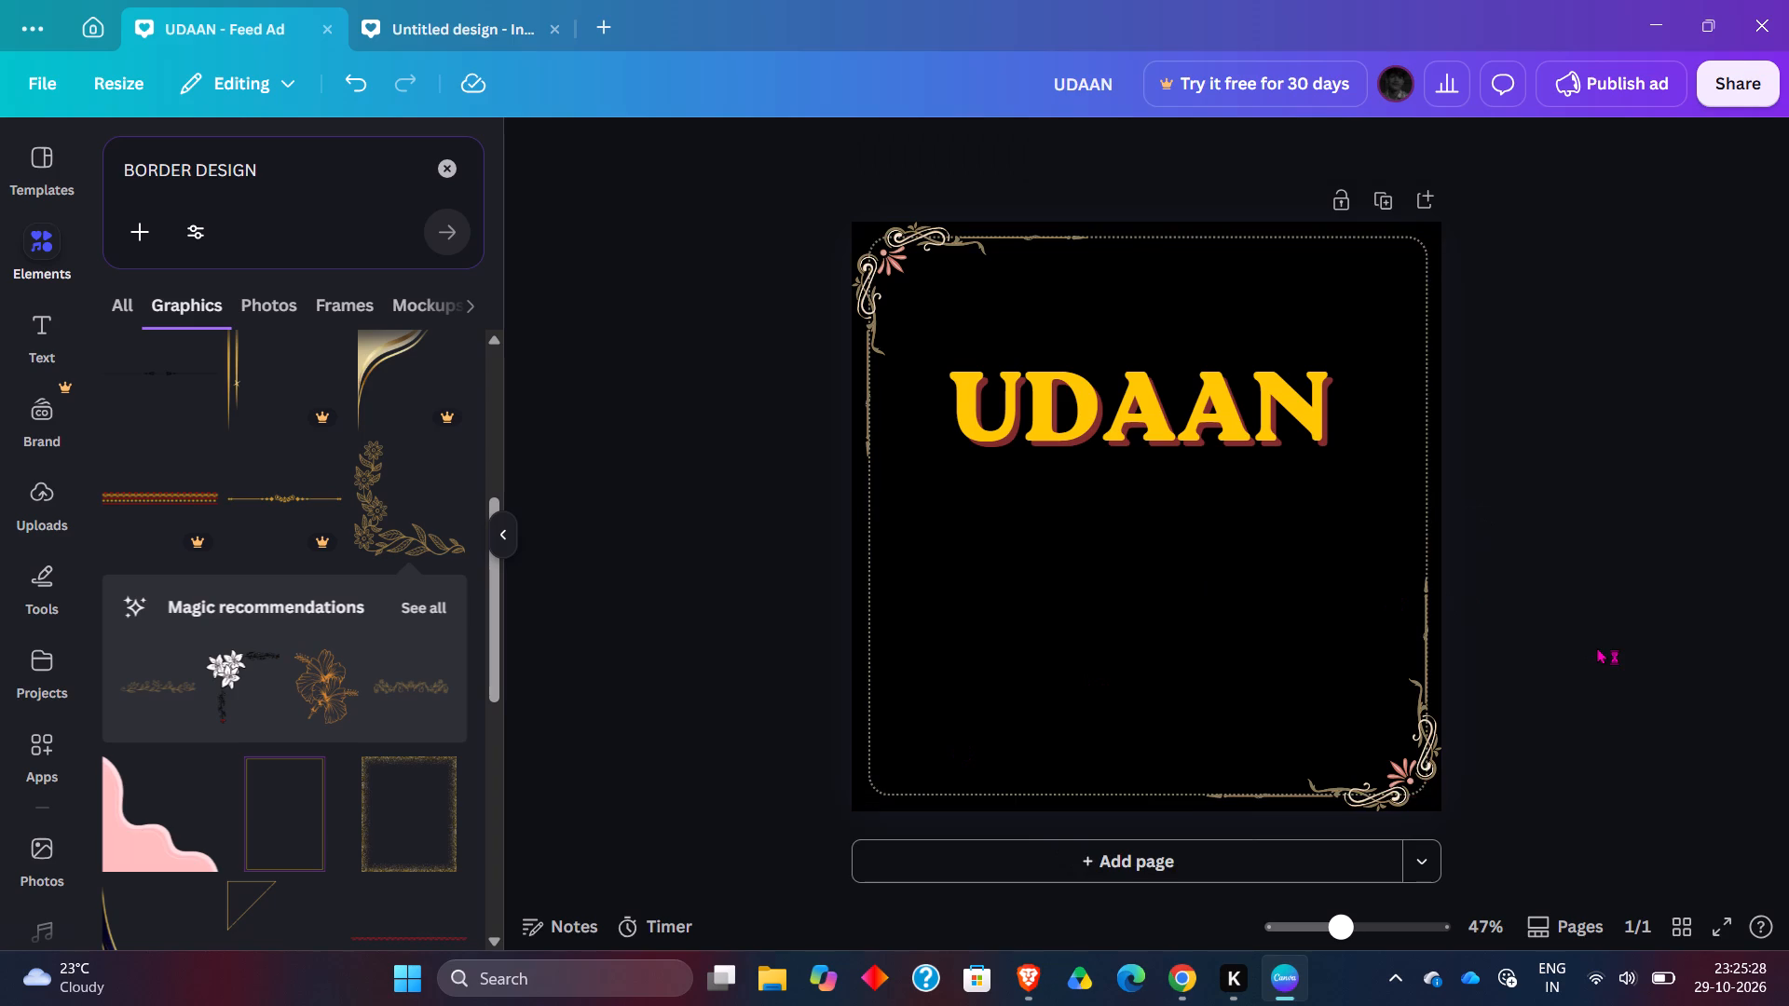
pyautogui.click(1124, 546)
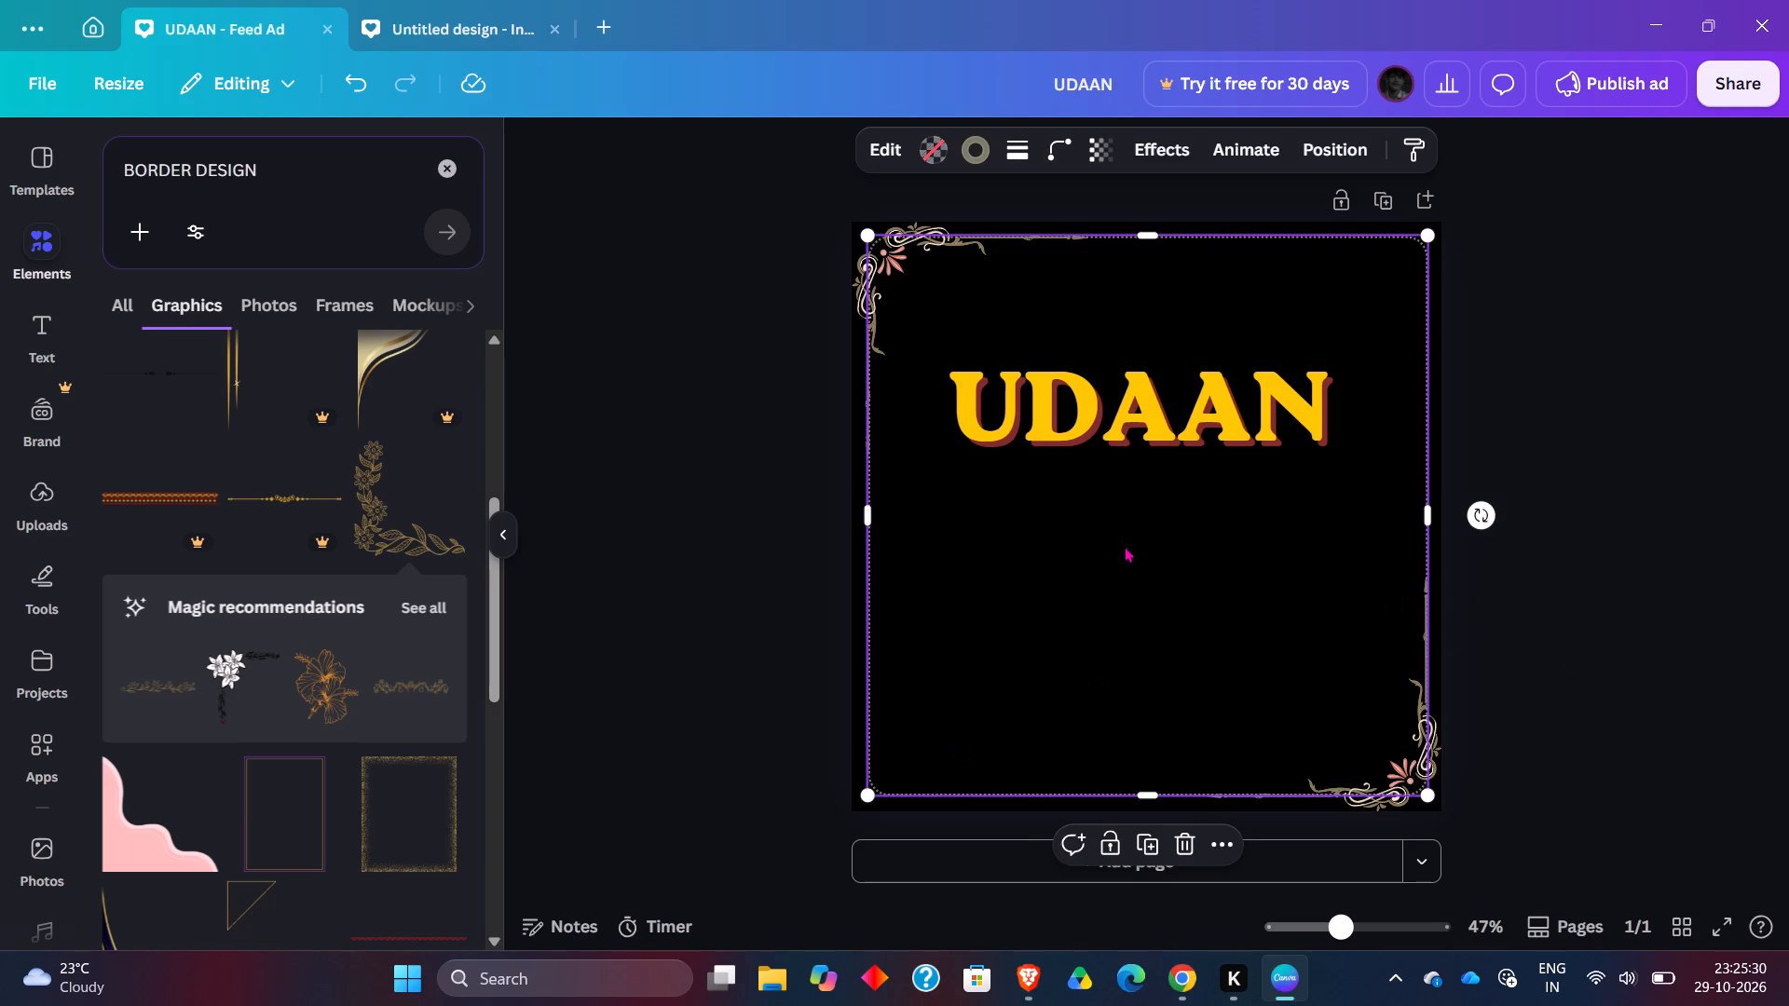
pyautogui.press('Down')
pyautogui.click(1659, 617)
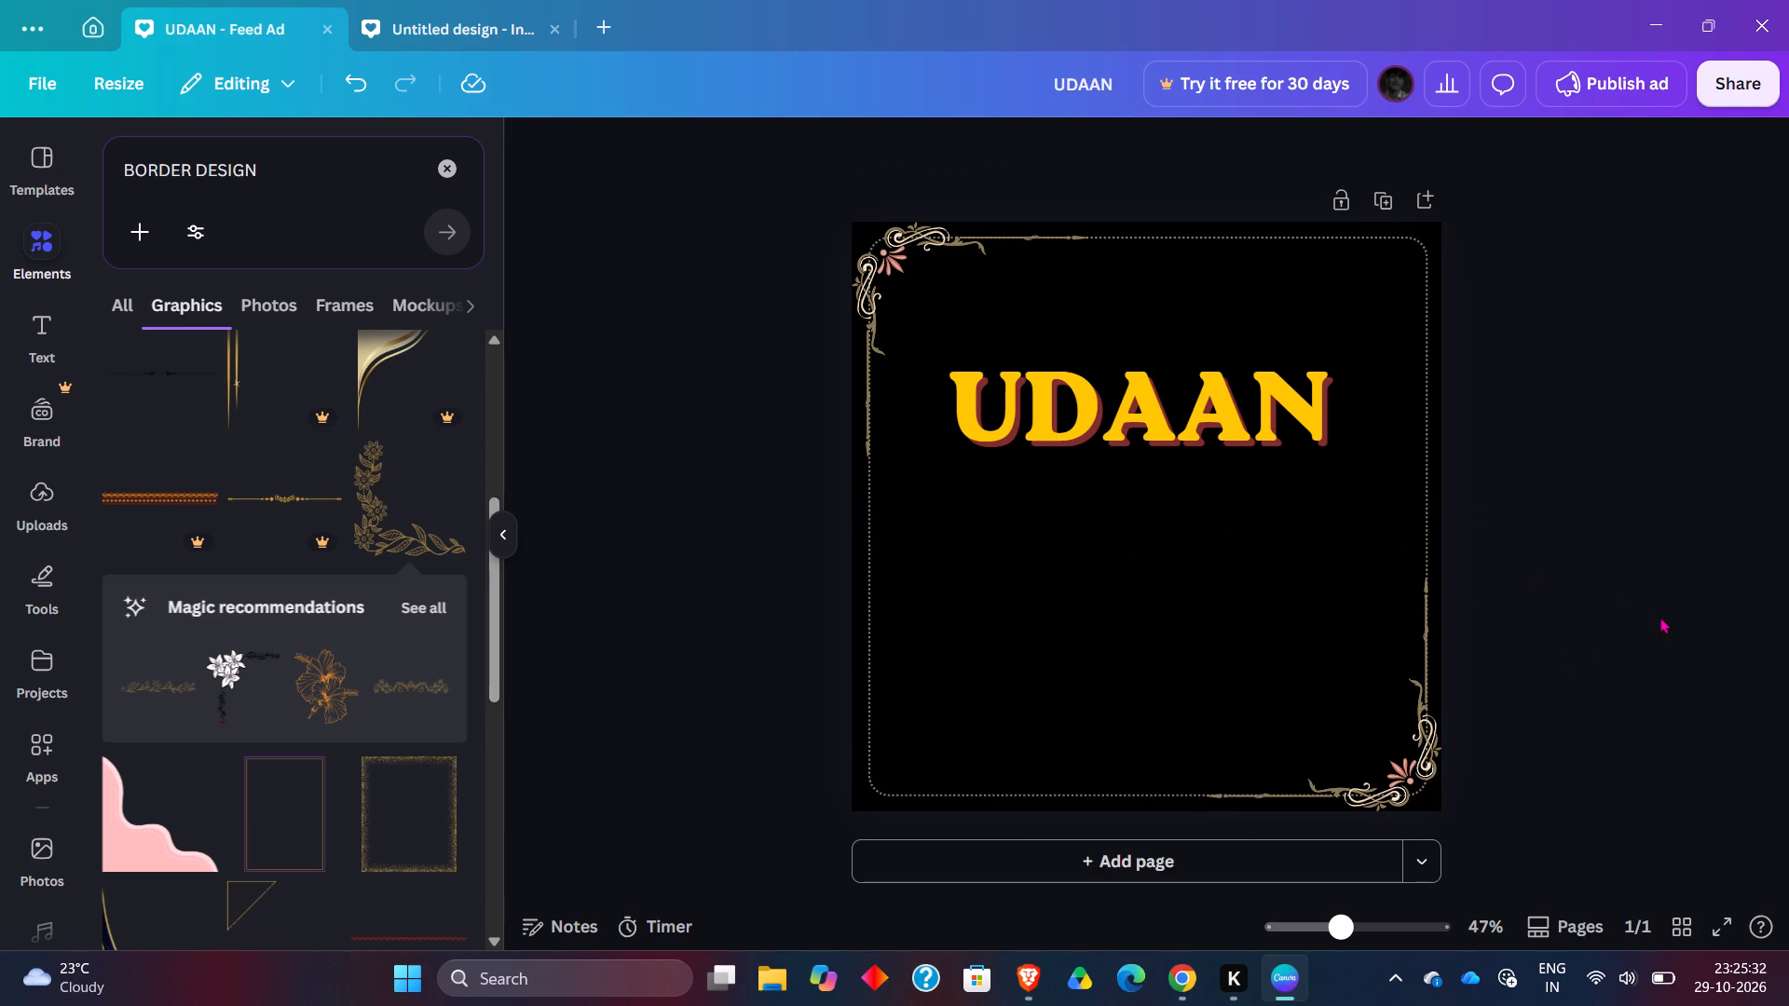
# Move the dotted frame's layer below the UDAAN heading, directly above the black background.
pyautogui.click(1227, 638)
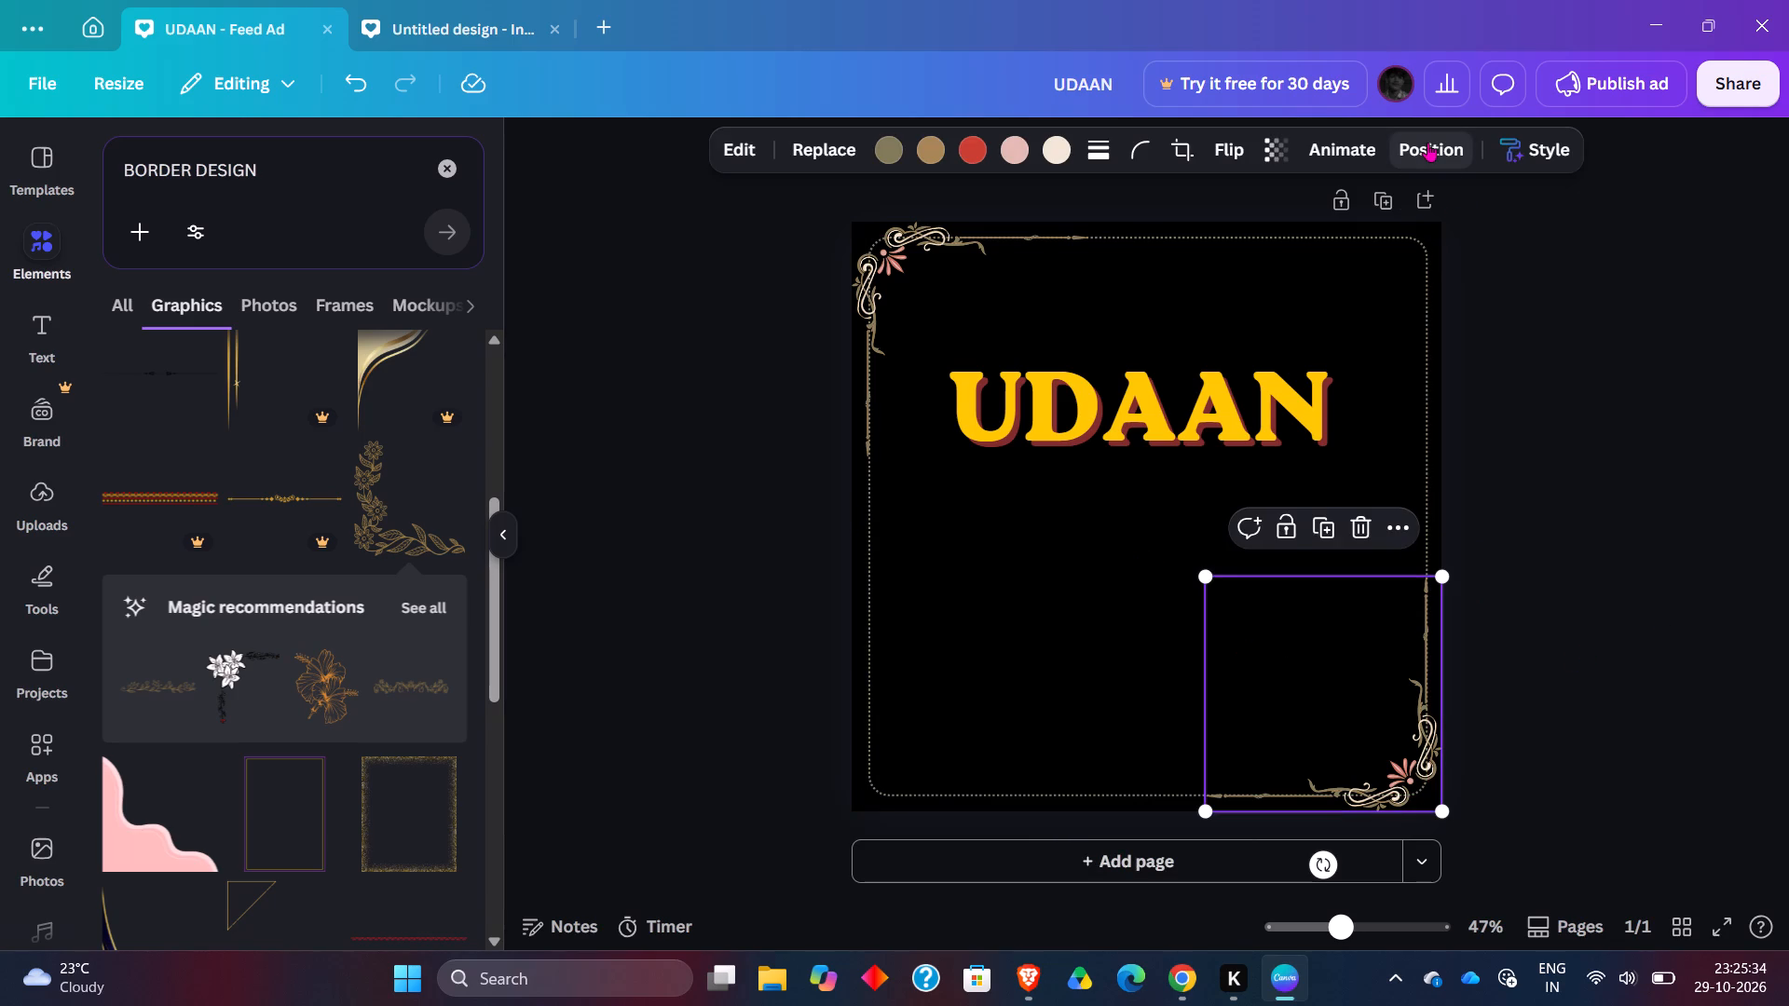
pyautogui.click(1427, 143)
pyautogui.click(438, 208)
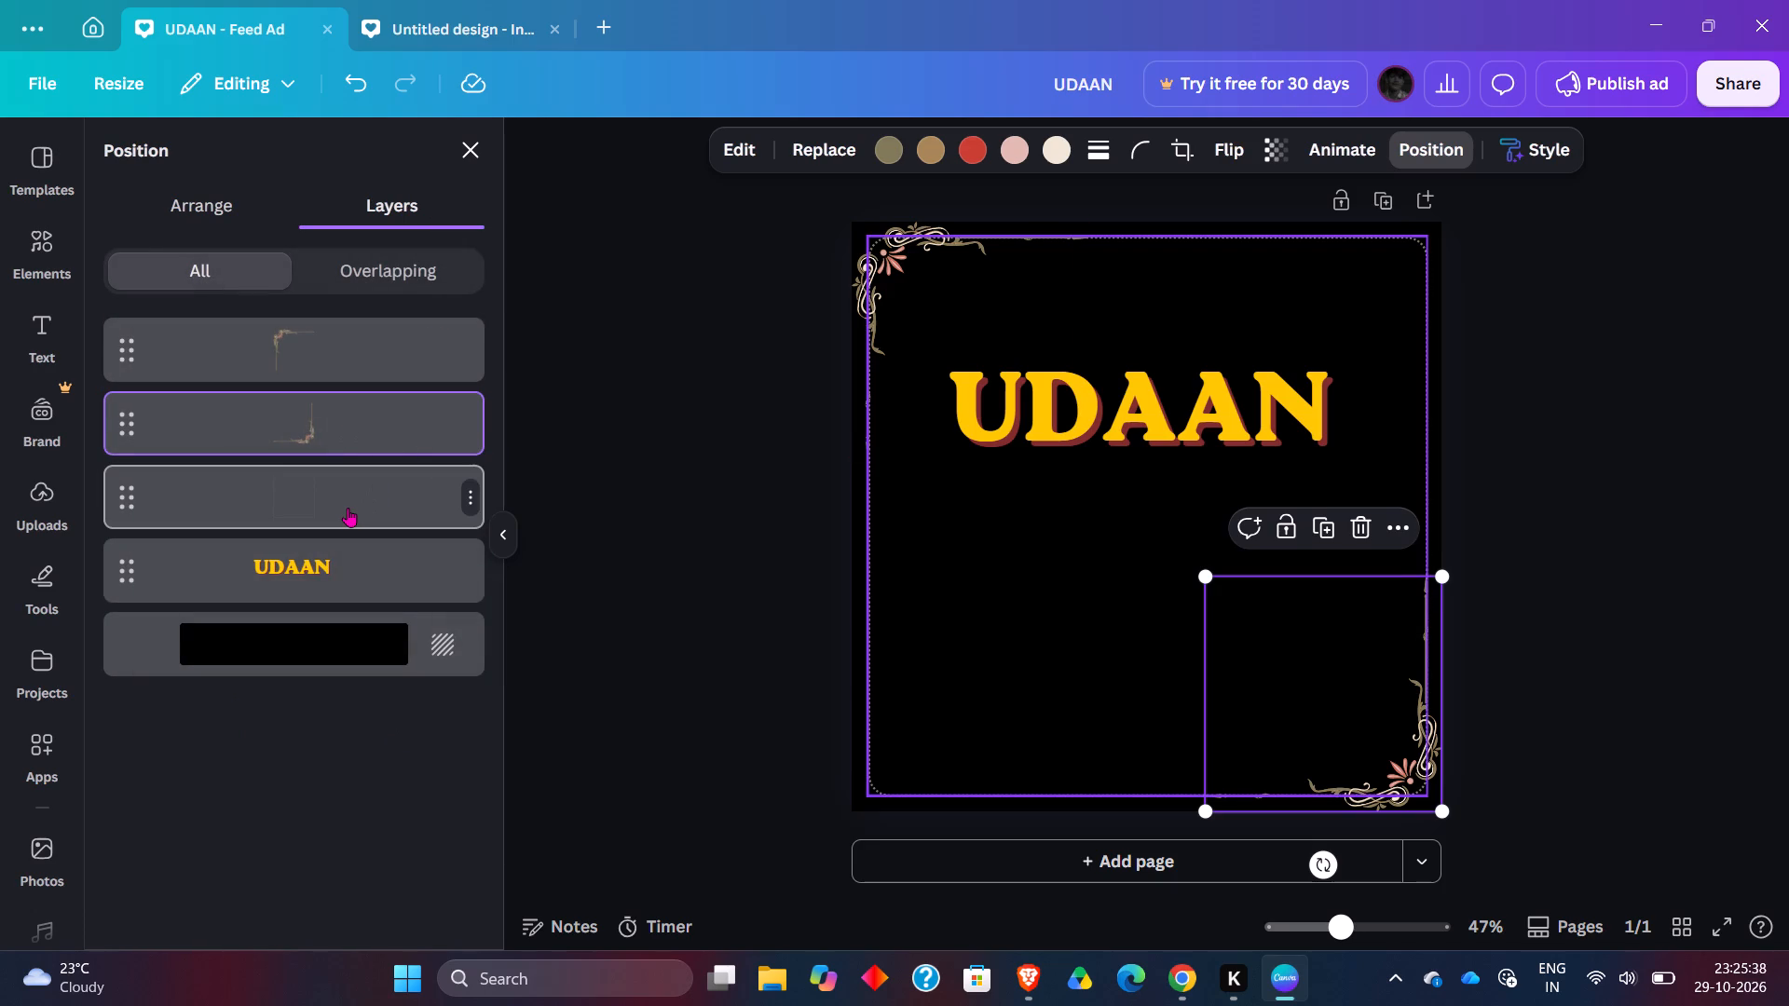
pyautogui.moveTo(348, 508); pyautogui.dragTo(335, 595)
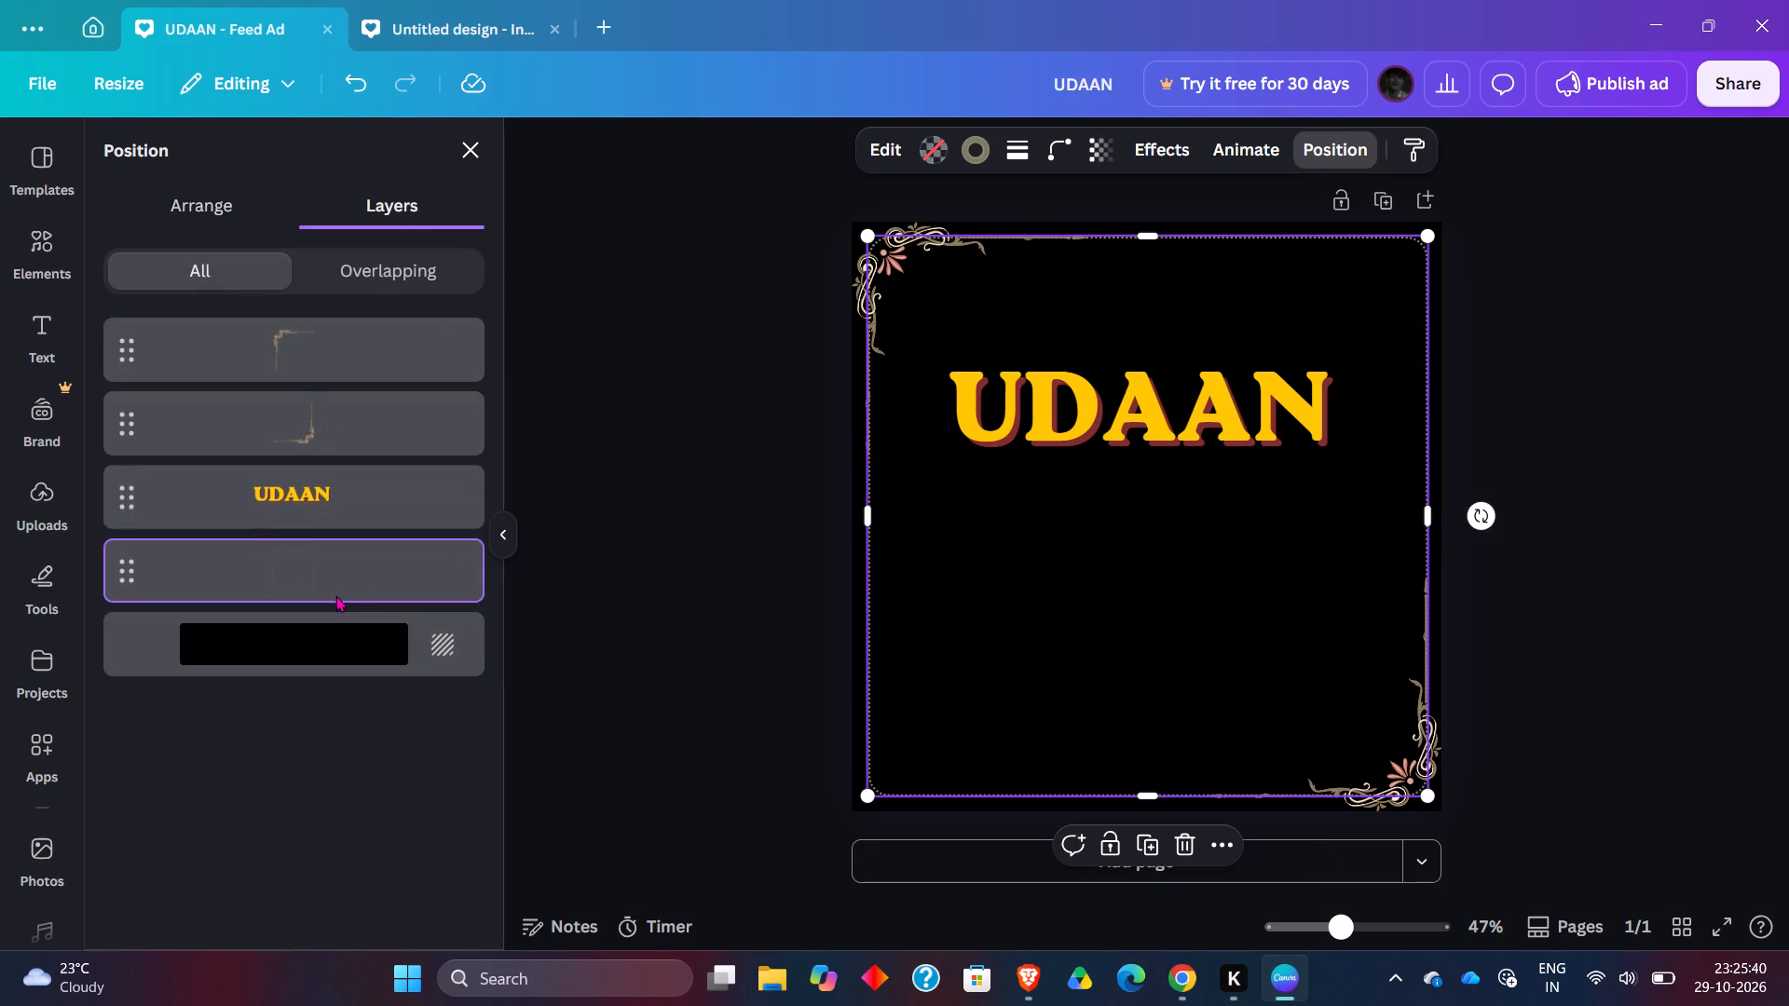
pyautogui.click(1647, 684)
pyautogui.click(1647, 684)
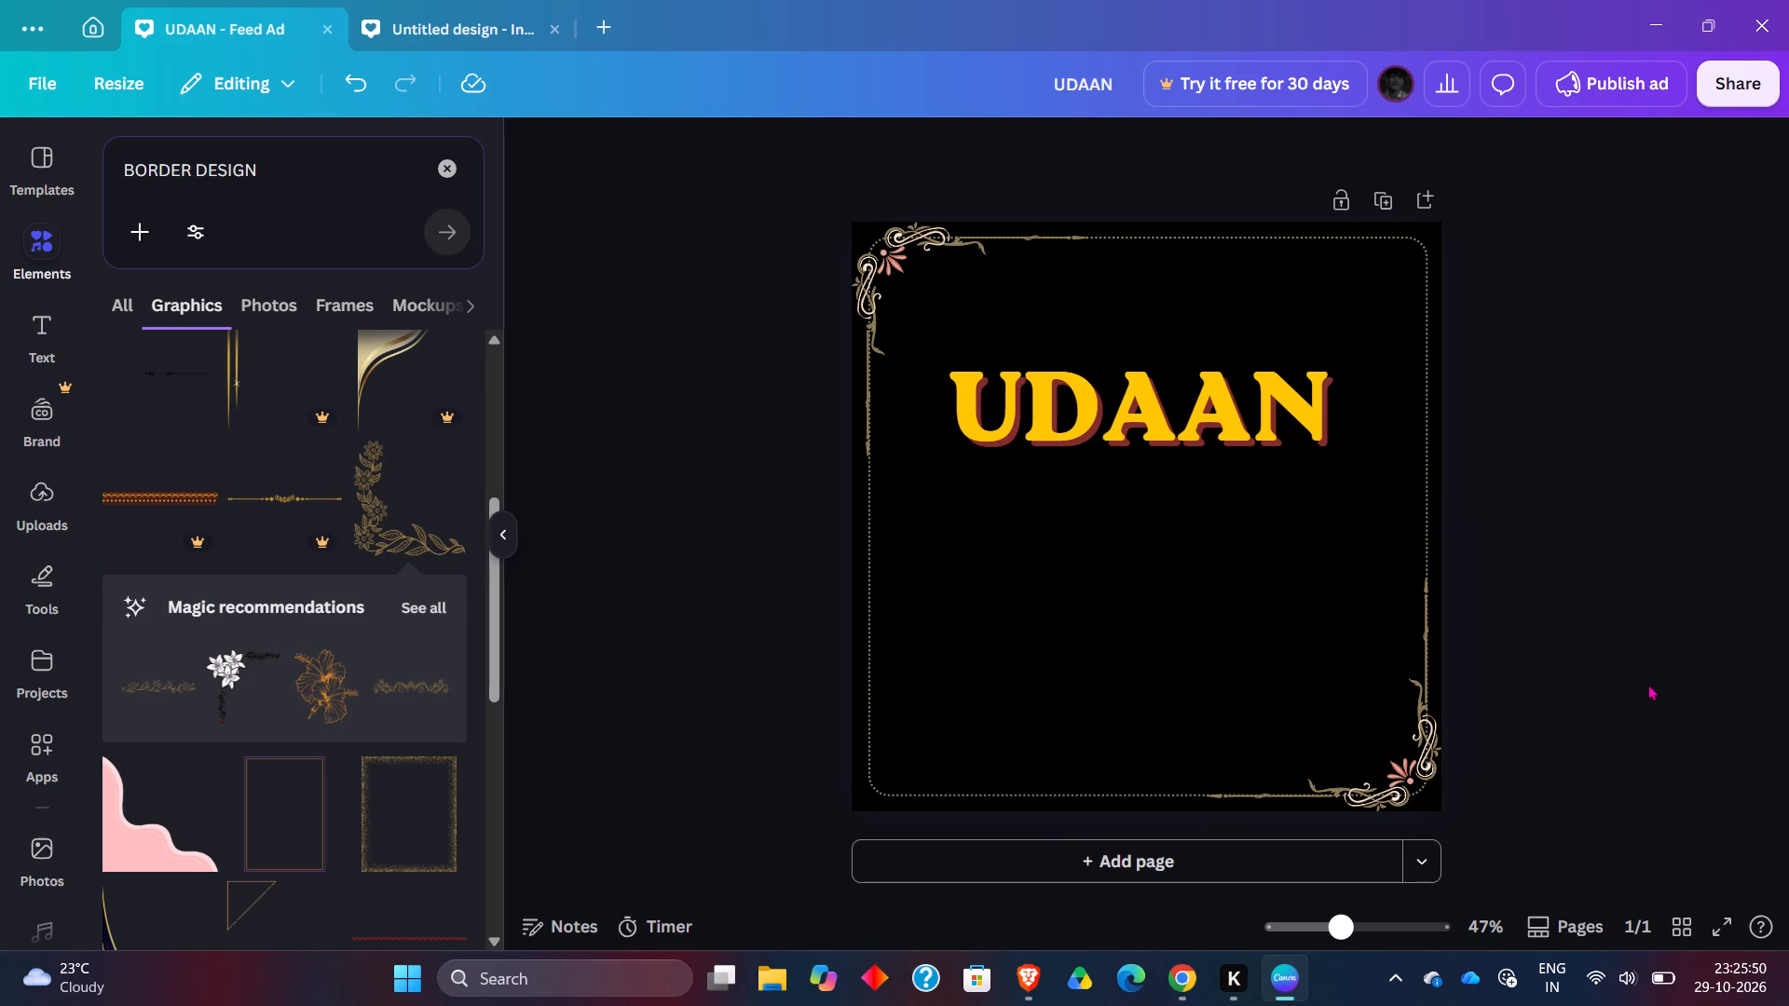
# Browse the BORDER DESIGN graphics results for further border and ornament options for the poster.
pyautogui.scroll(-4, 310, 911)
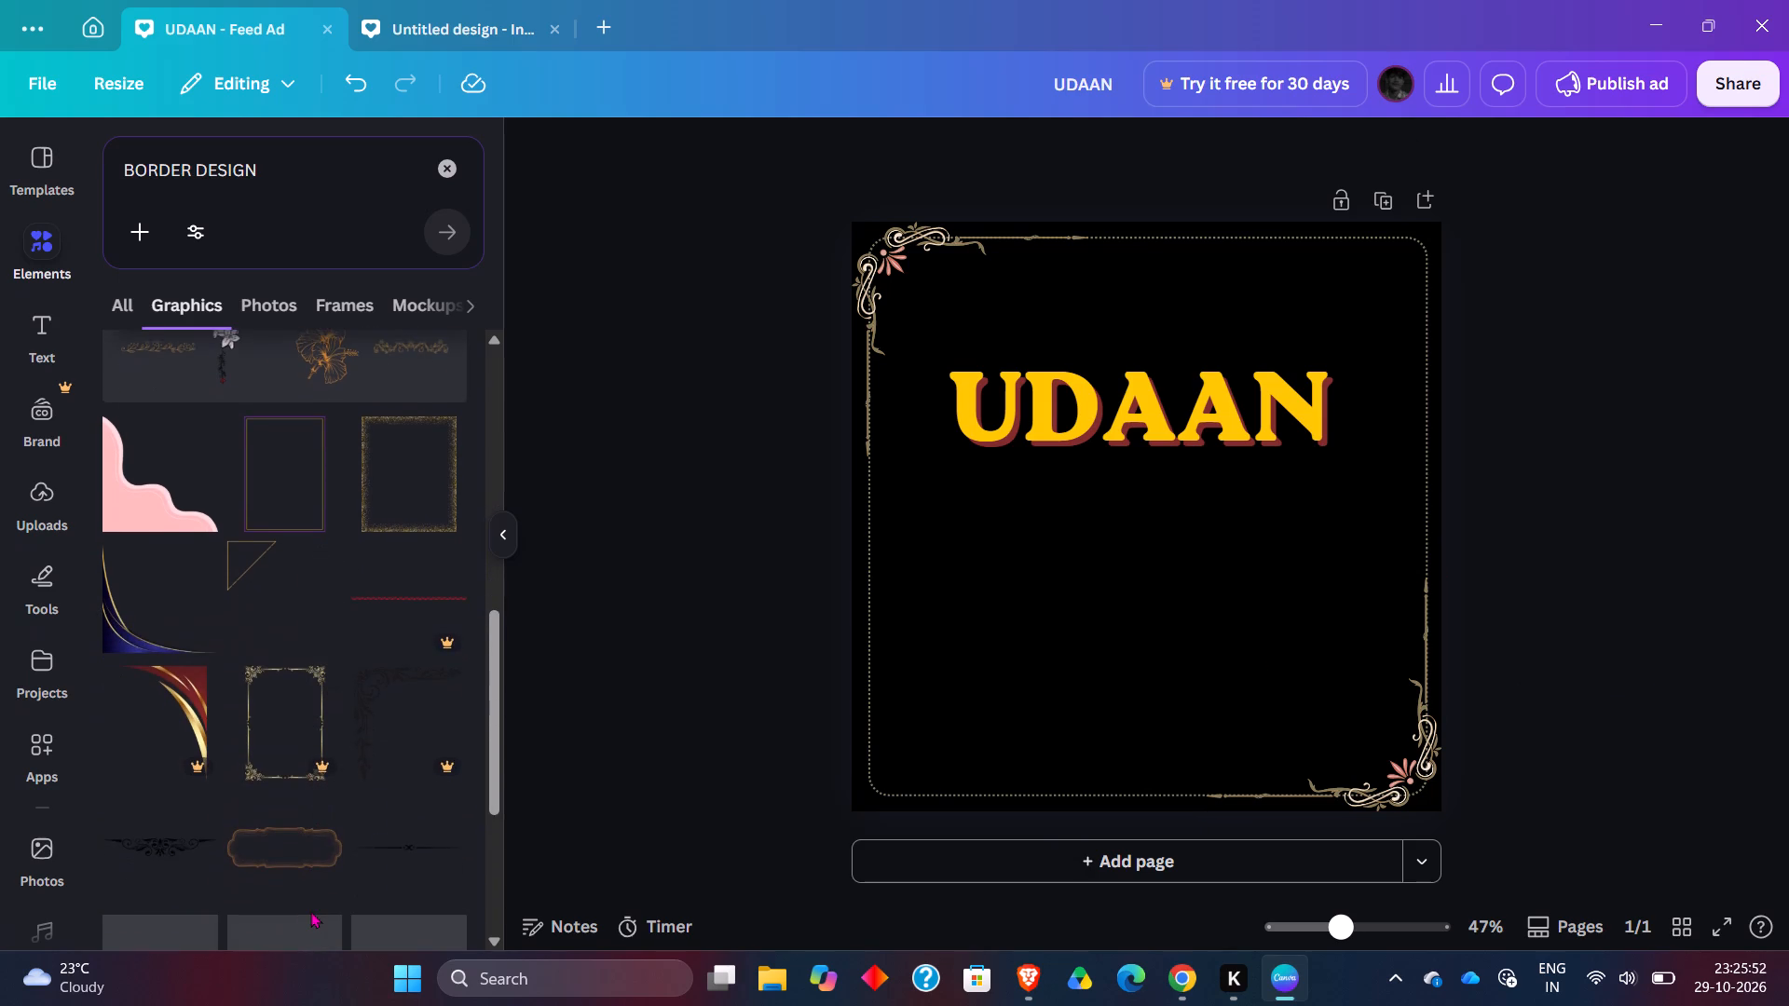
pyautogui.scroll(-2, 310, 911)
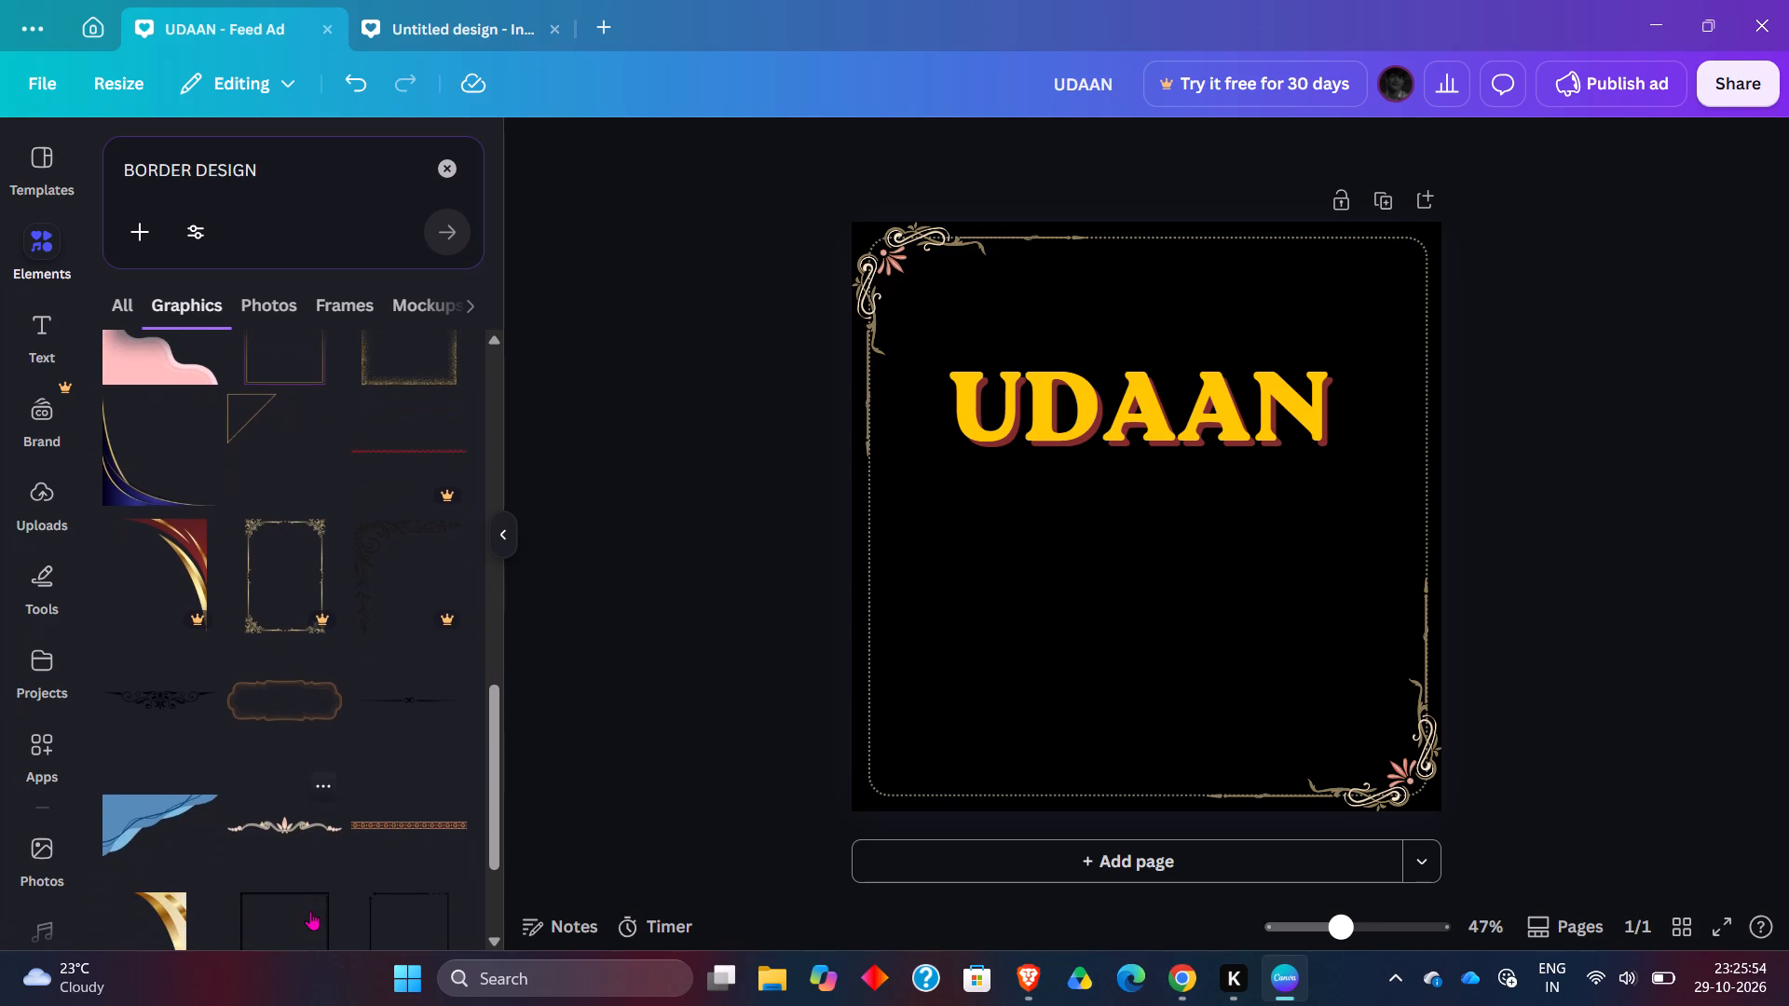
pyautogui.scroll(-1, 310, 911)
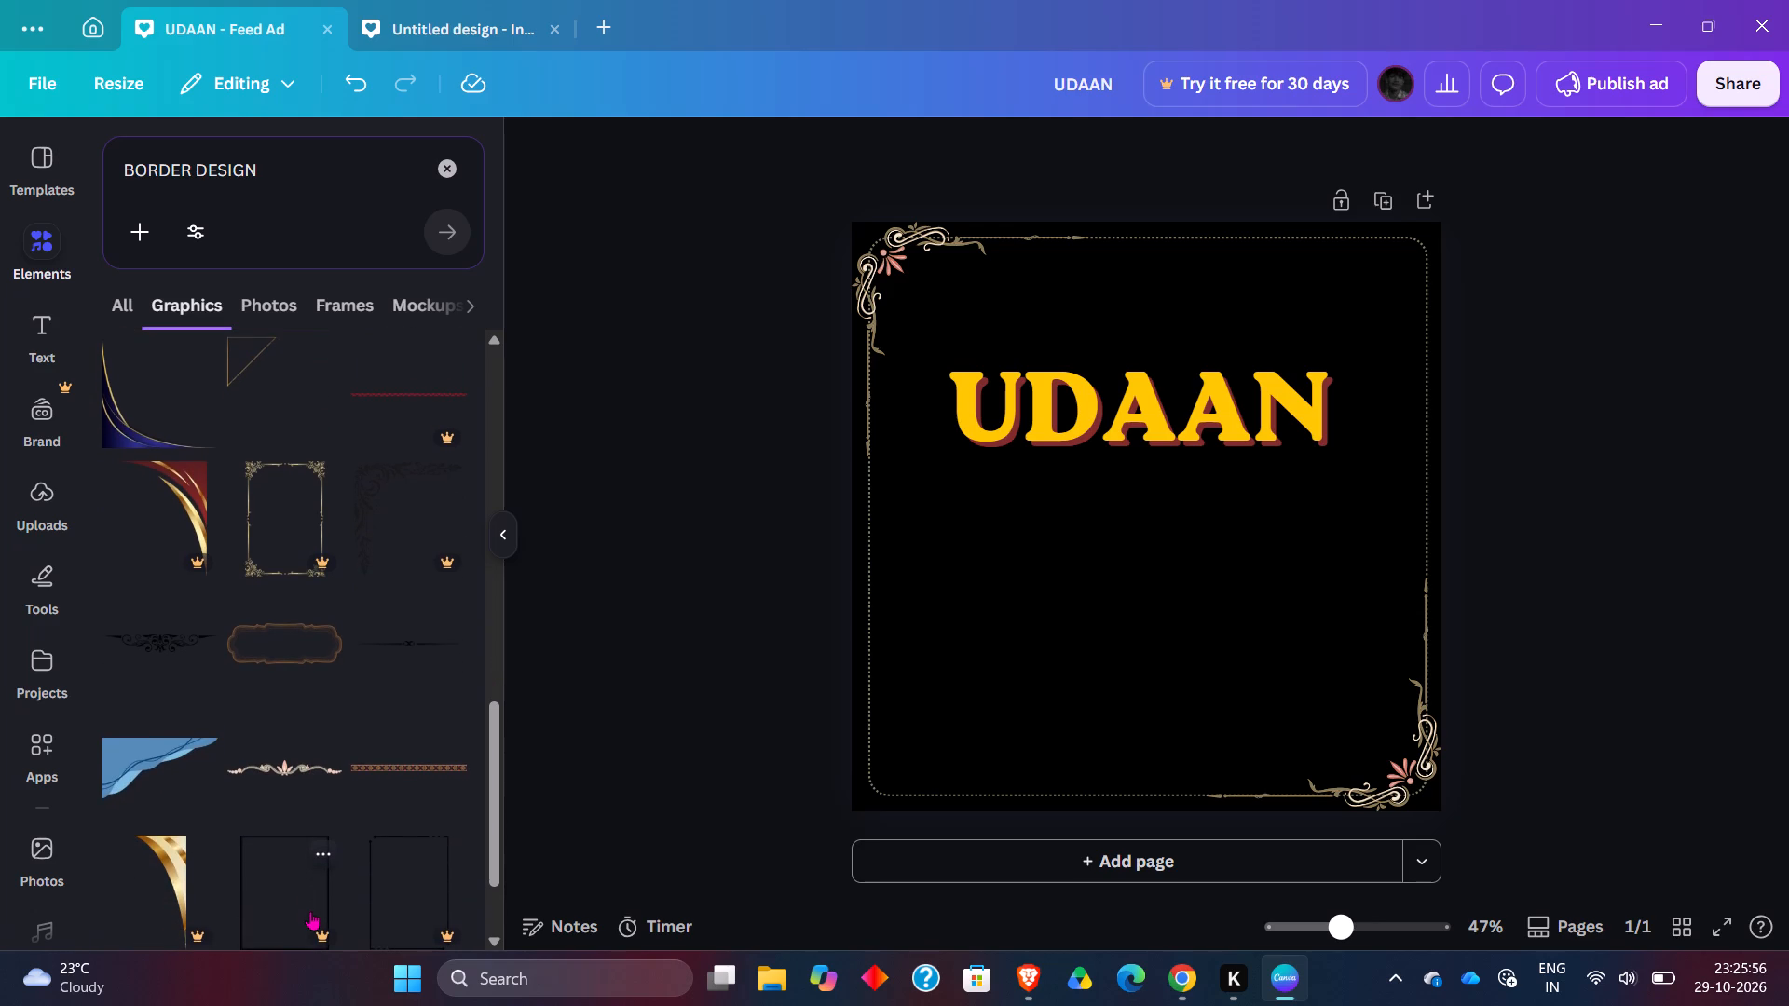
pyautogui.scroll(-1, 310, 911)
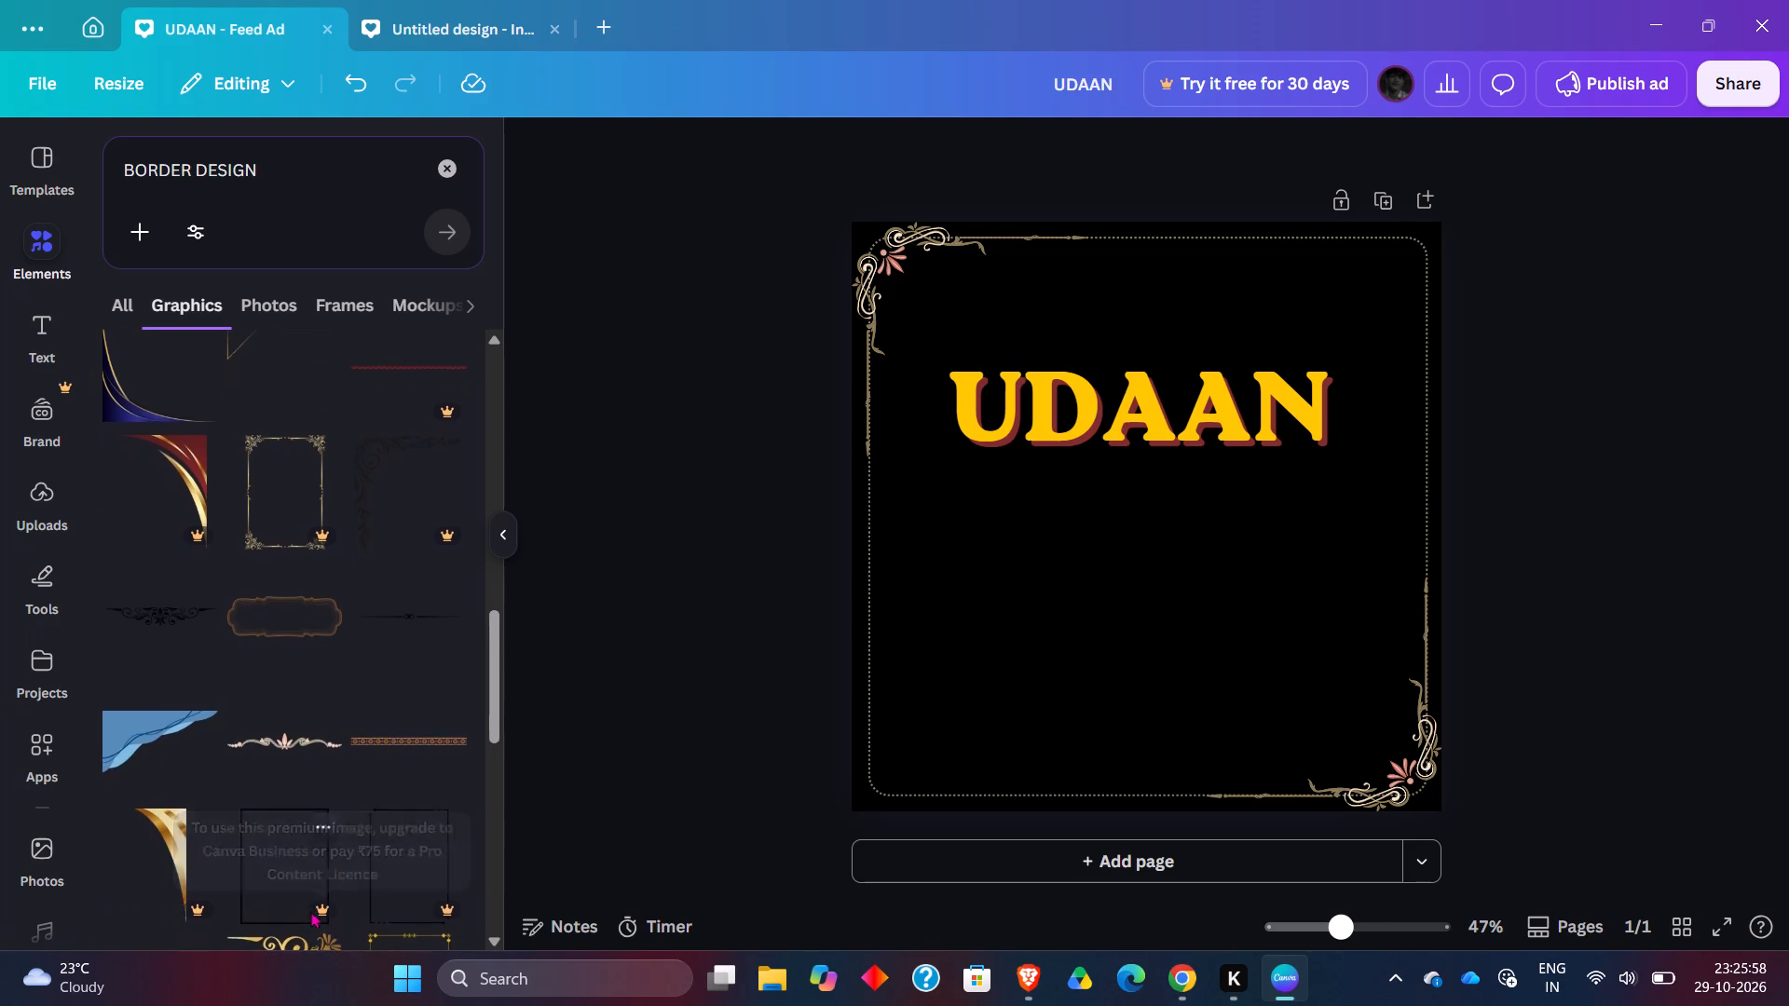
pyautogui.scroll(-2, 310, 911)
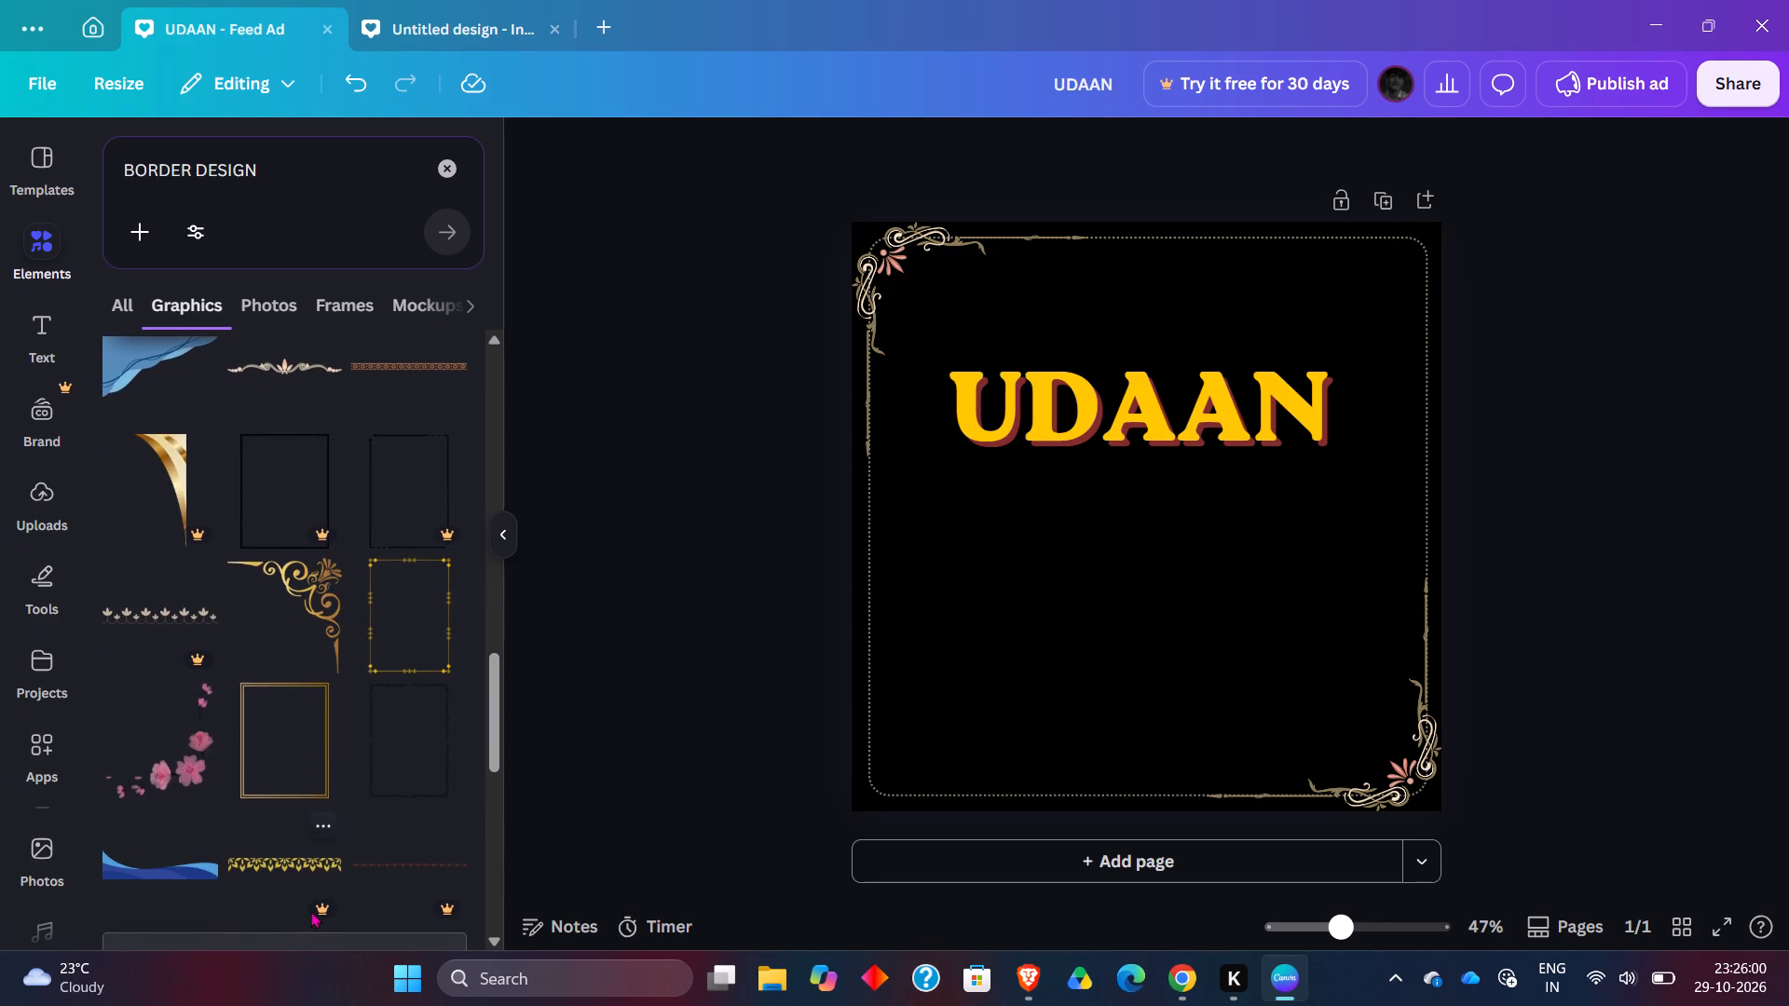
pyautogui.scroll(-4, 310, 911)
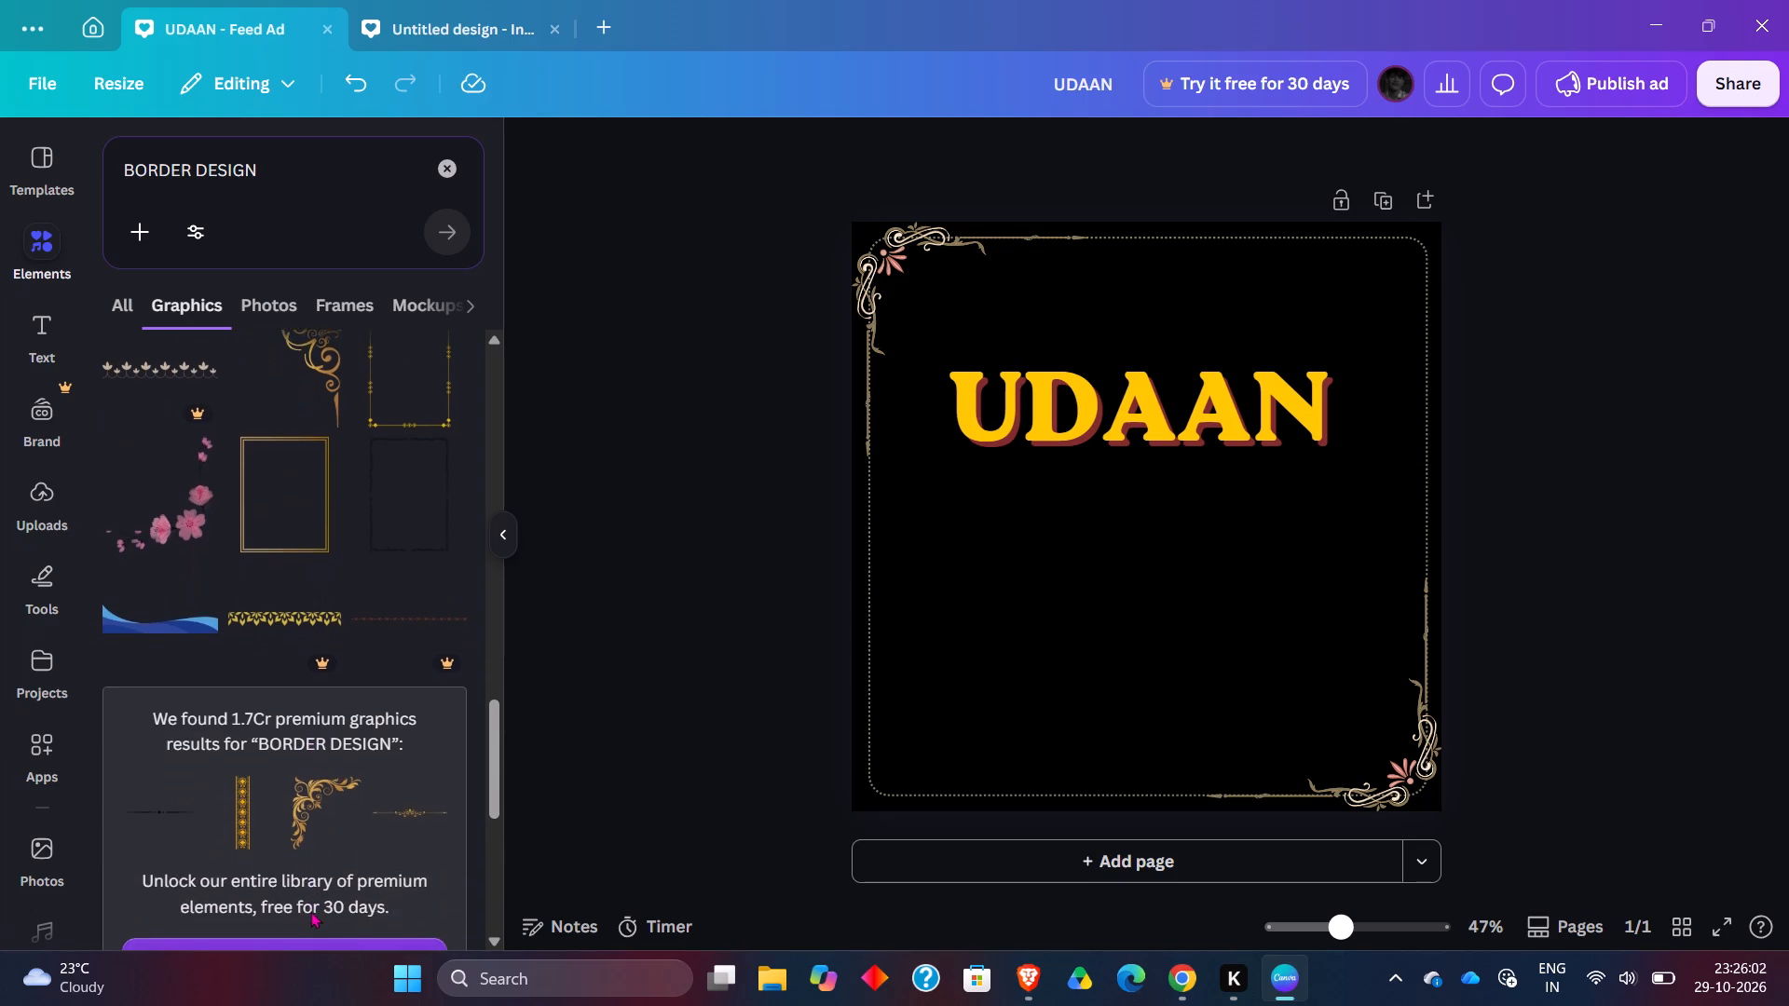
pyautogui.scroll(-4, 310, 911)
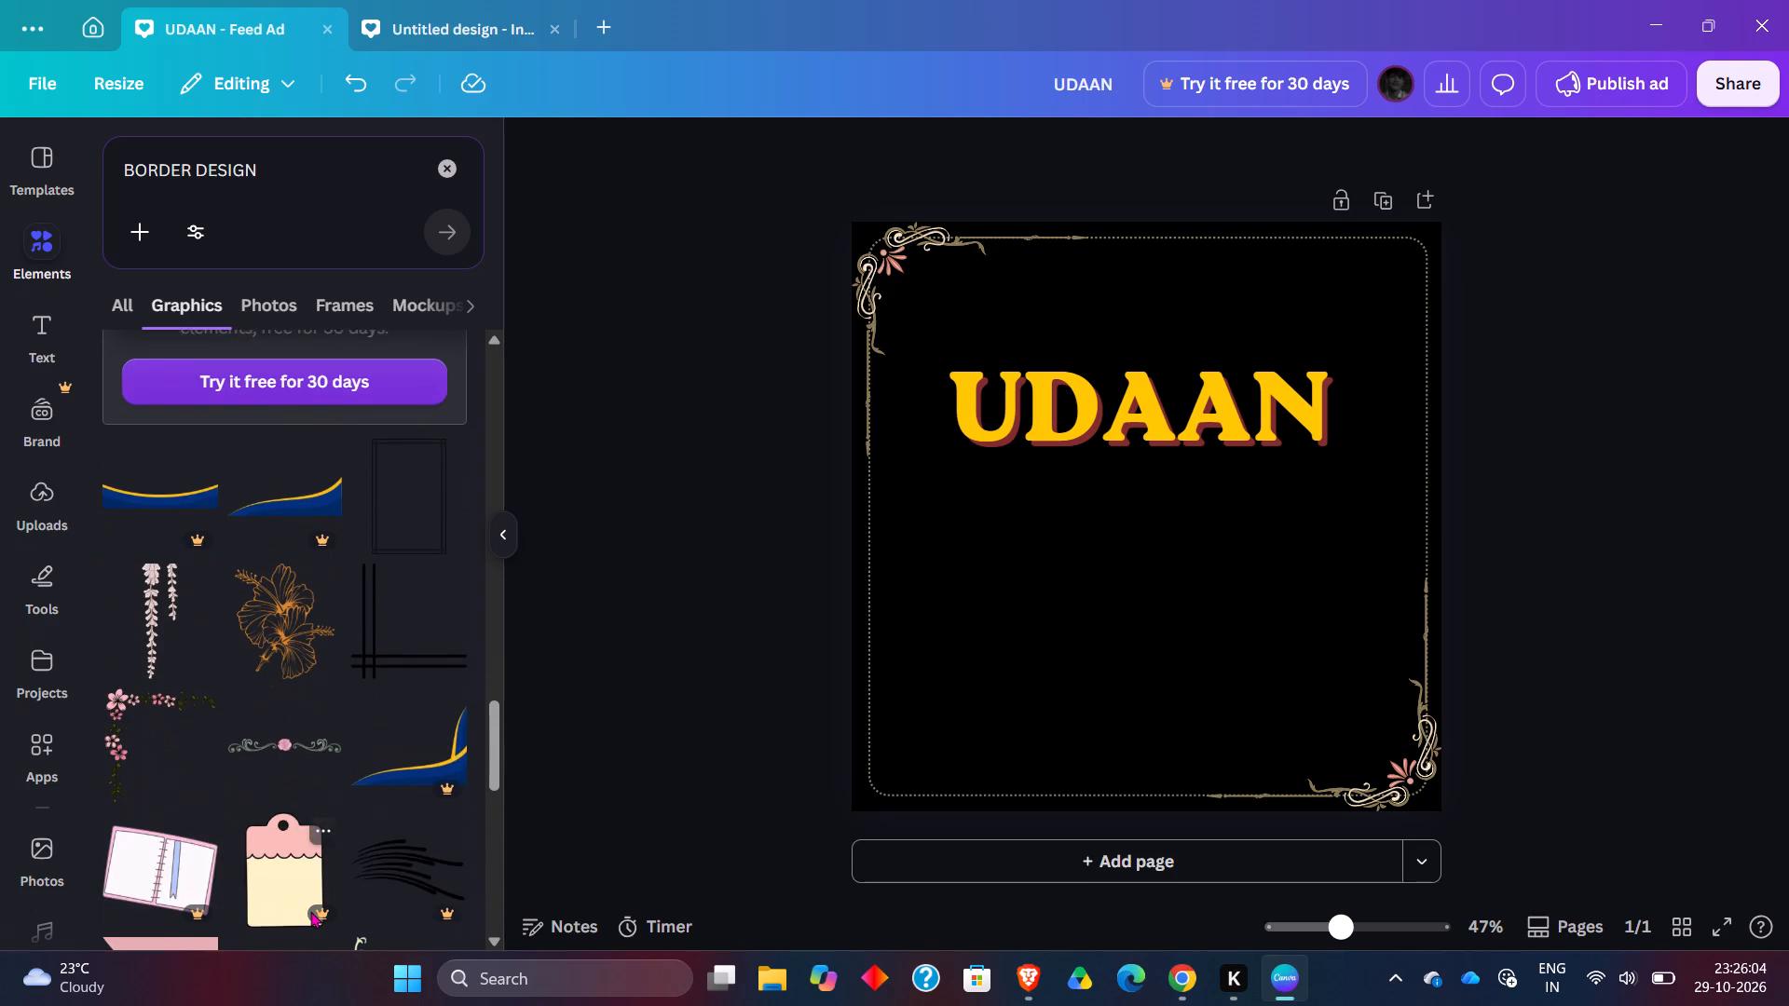
pyautogui.scroll(-3, 310, 911)
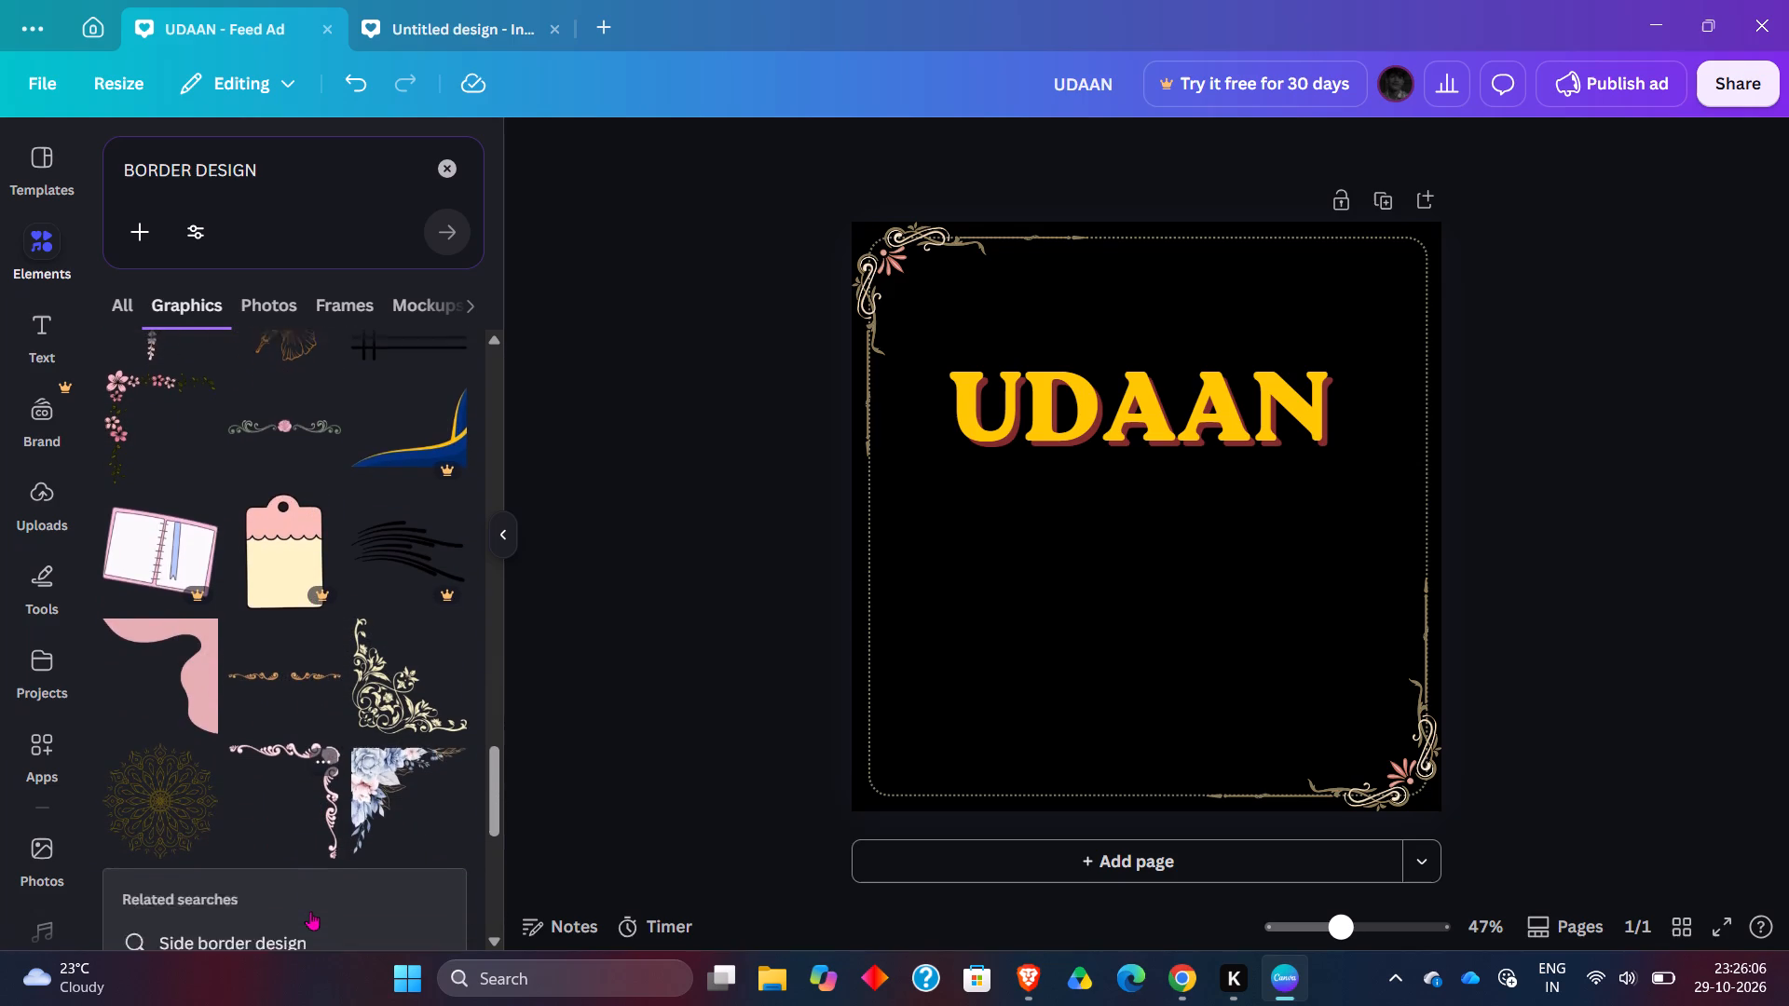
pyautogui.scroll(-3, 310, 911)
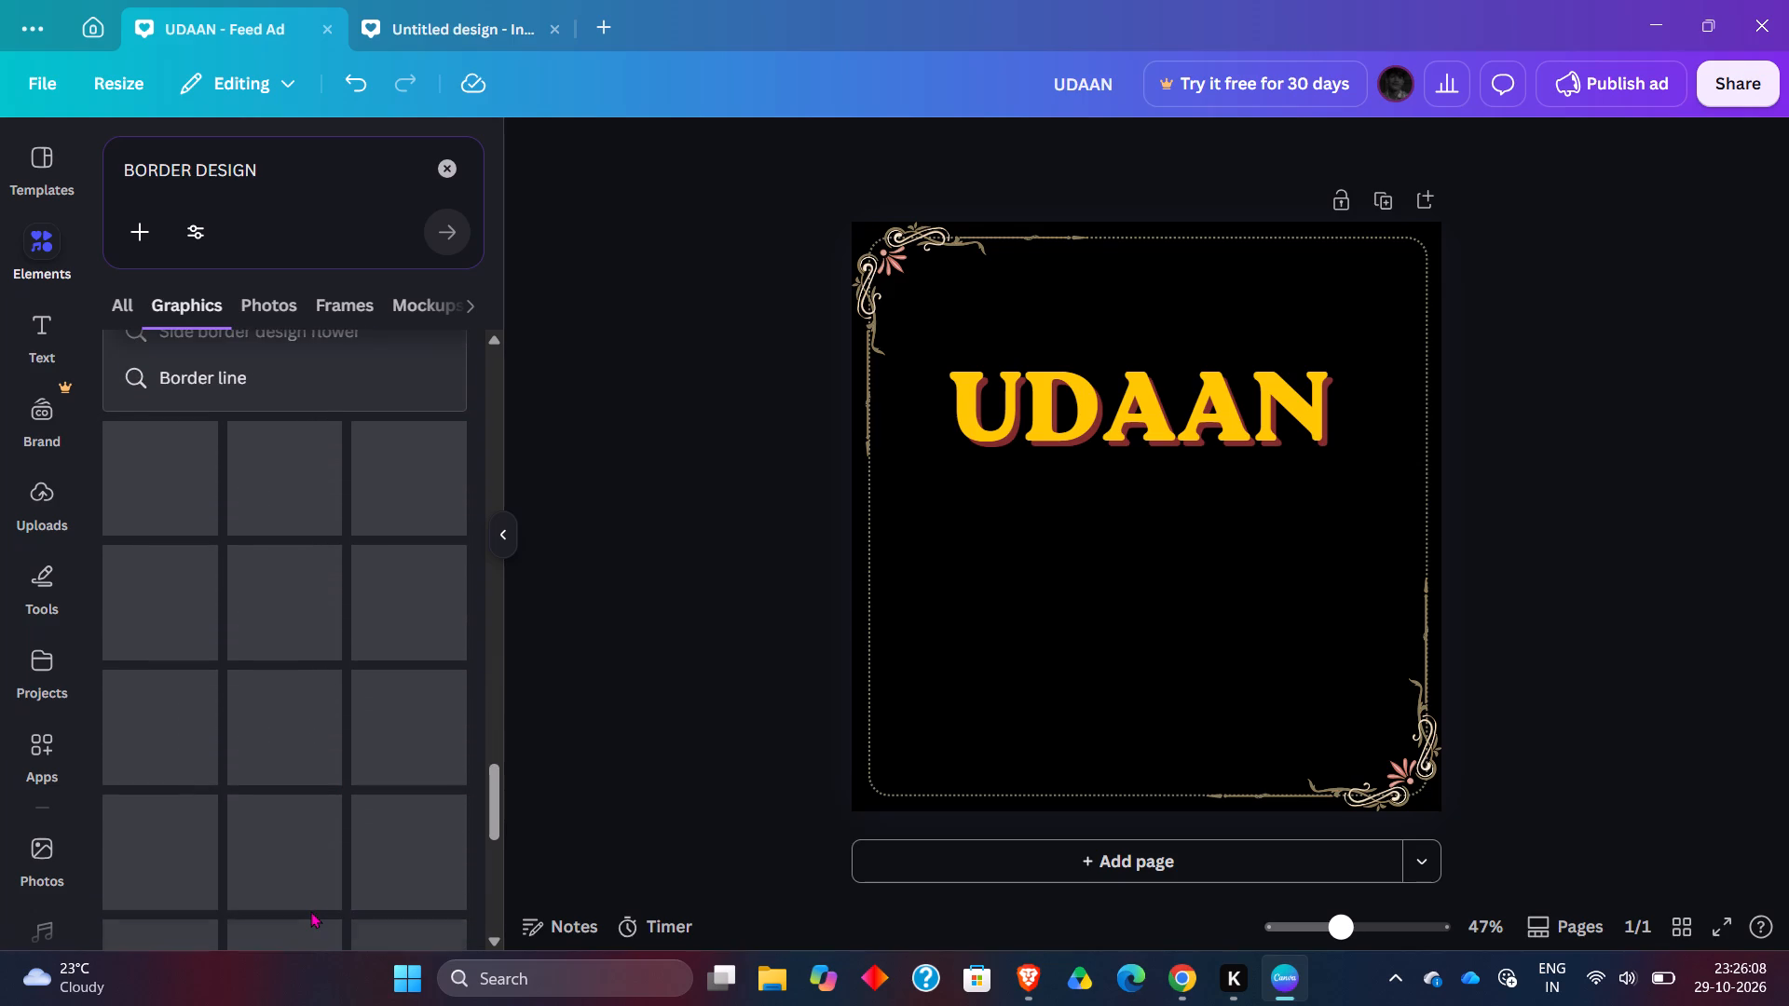
pyautogui.scroll(-2, 310, 911)
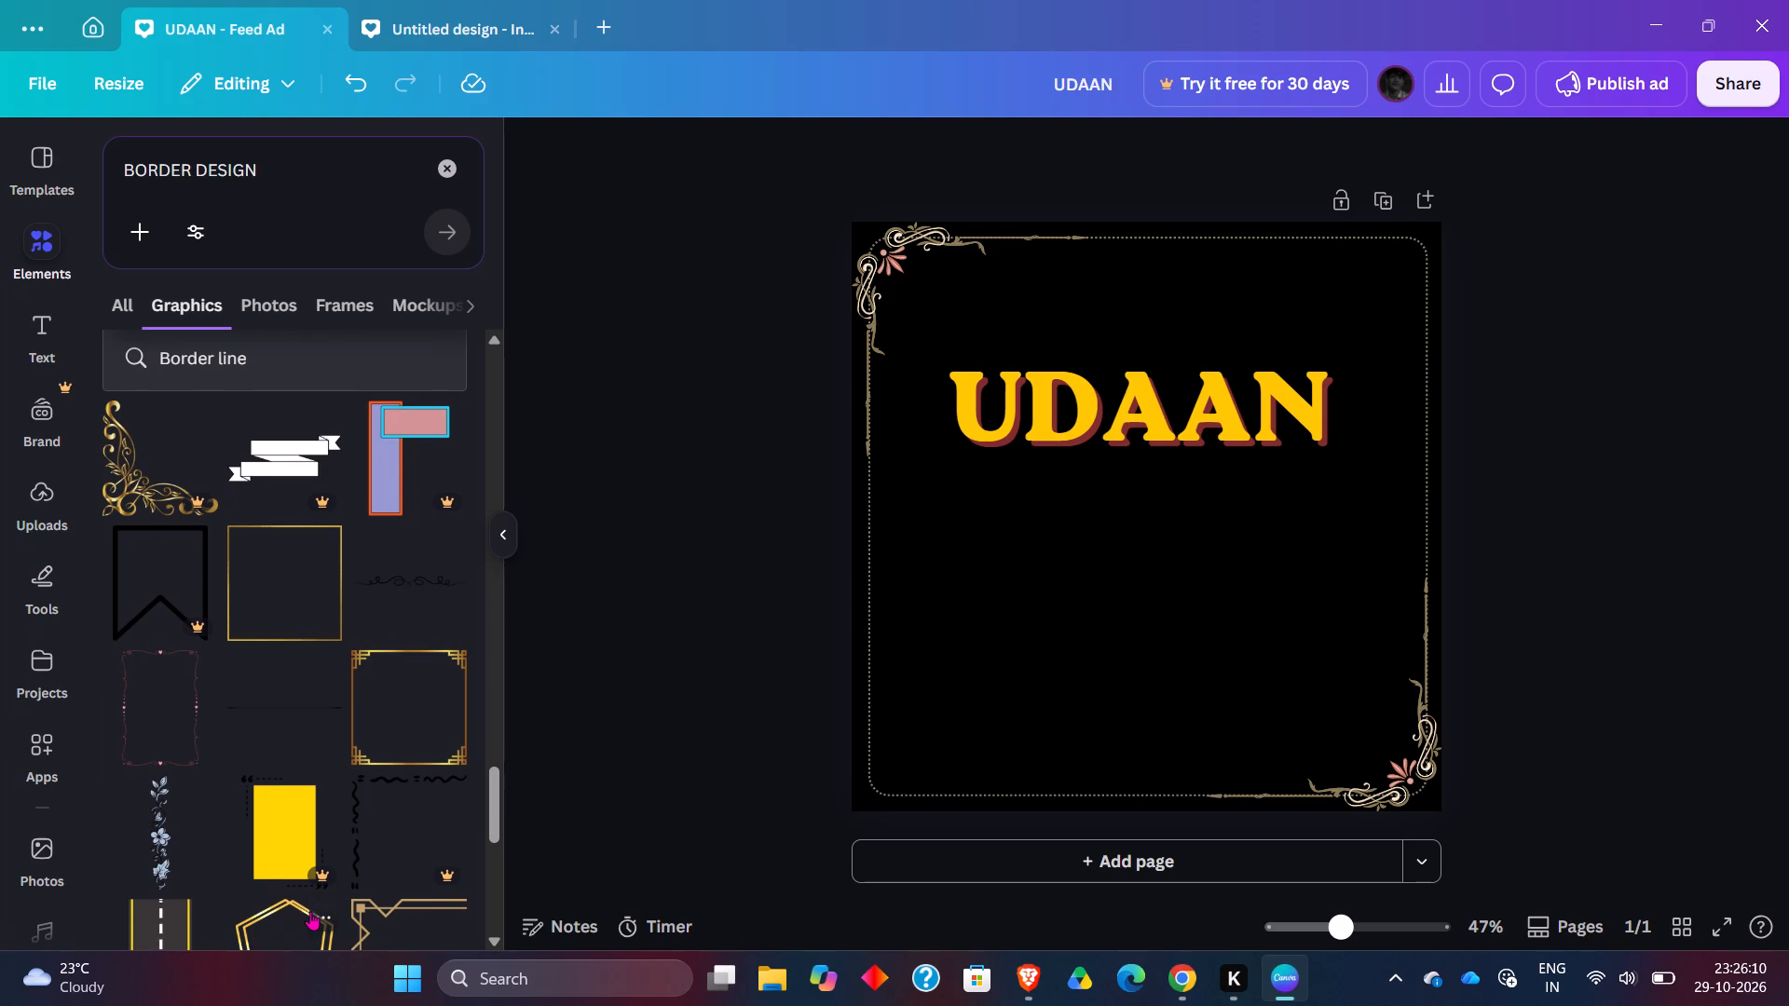
pyautogui.scroll(-1, 310, 911)
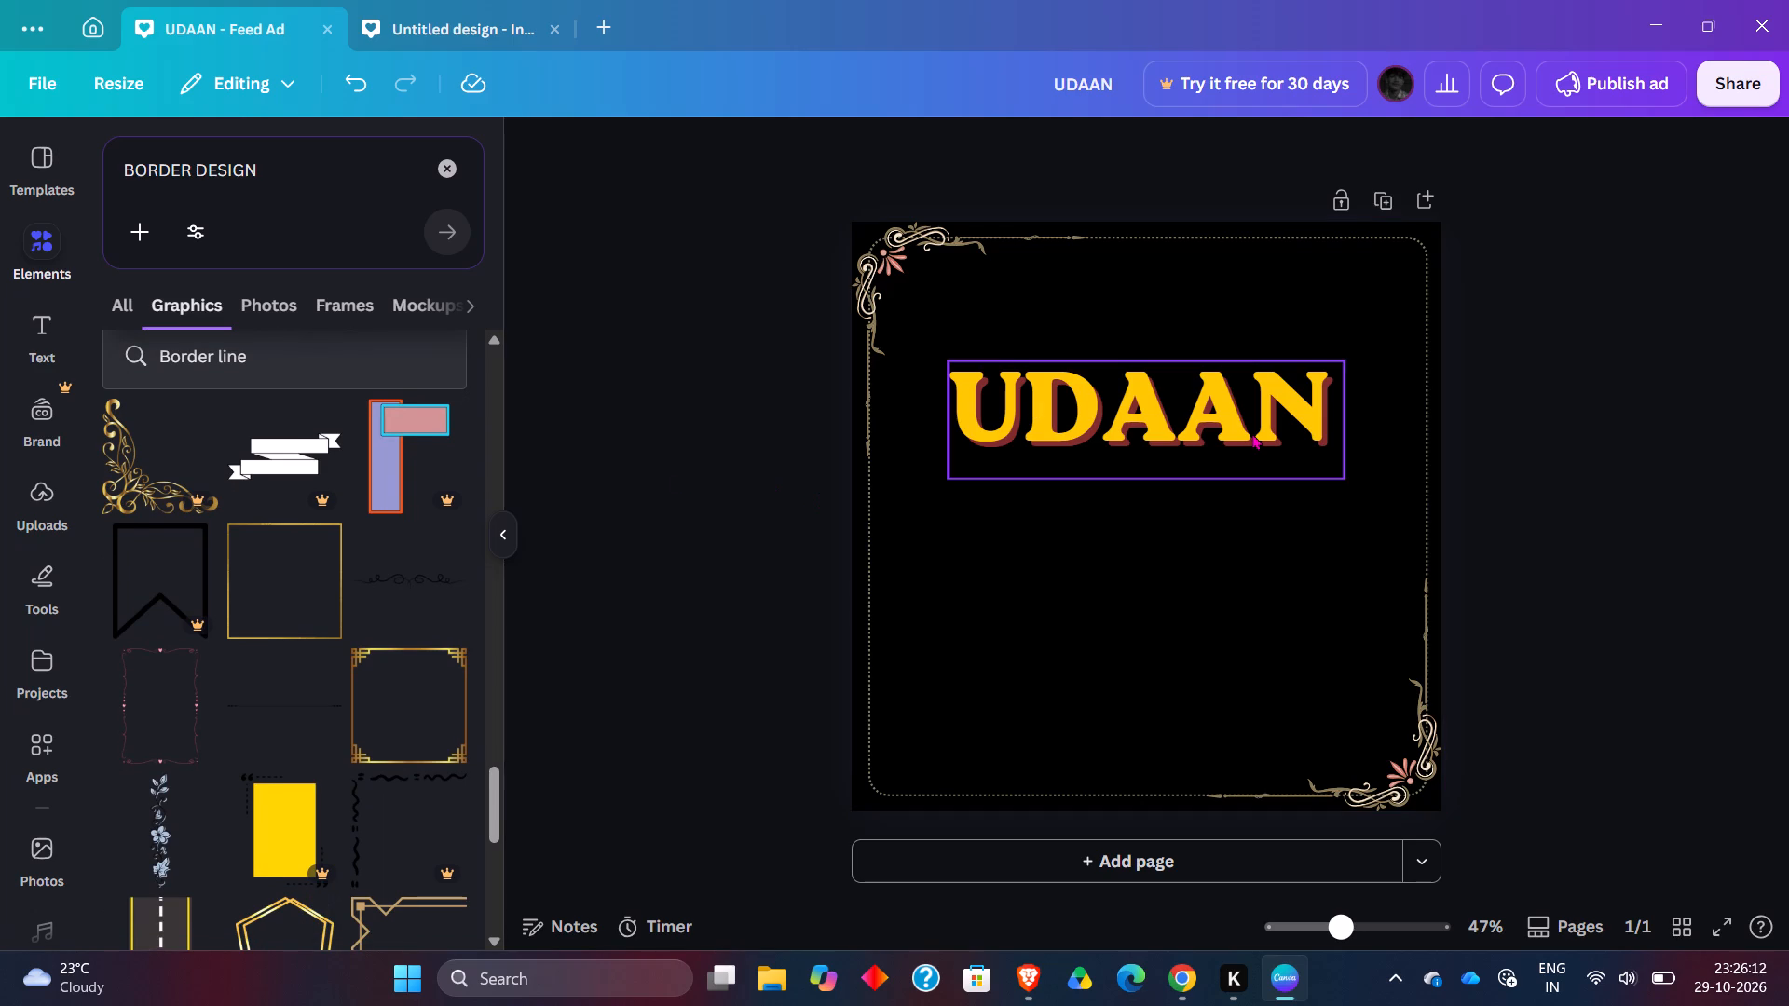
# Duplicate the UDAAN heading, place the copy directly below the original and replace its text with RECRUITS '26.
pyautogui.click(1102, 414)
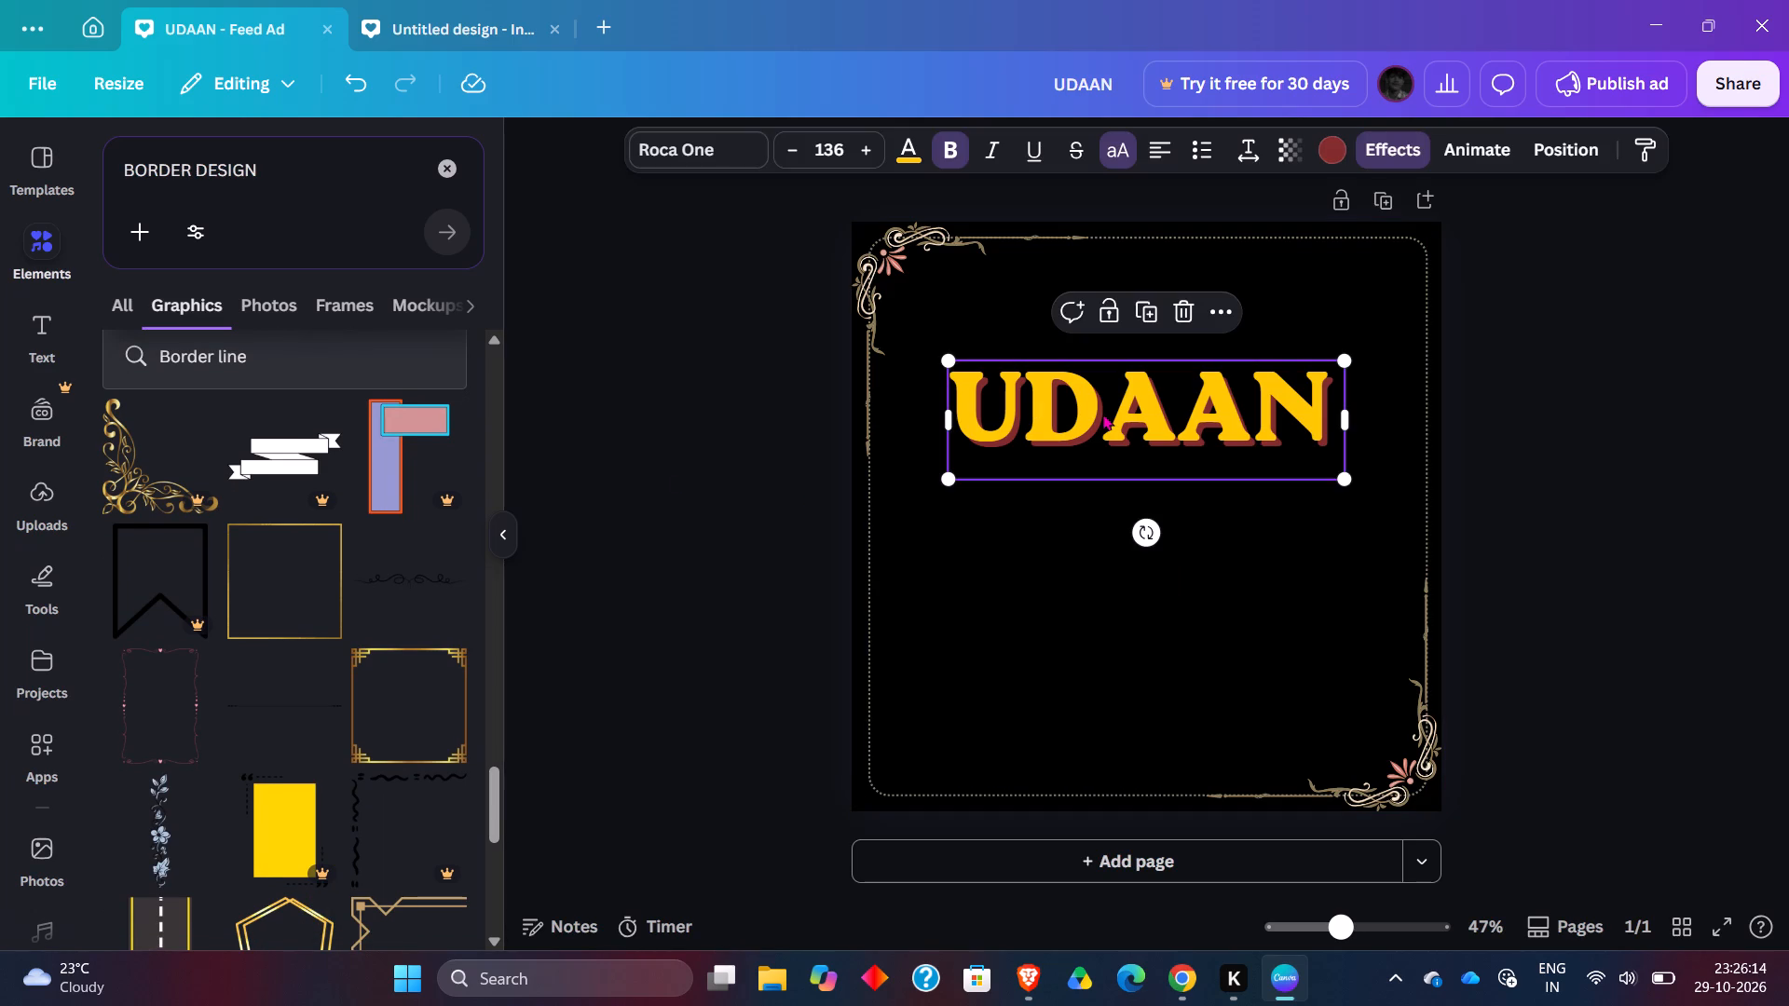
pyautogui.click(1151, 306)
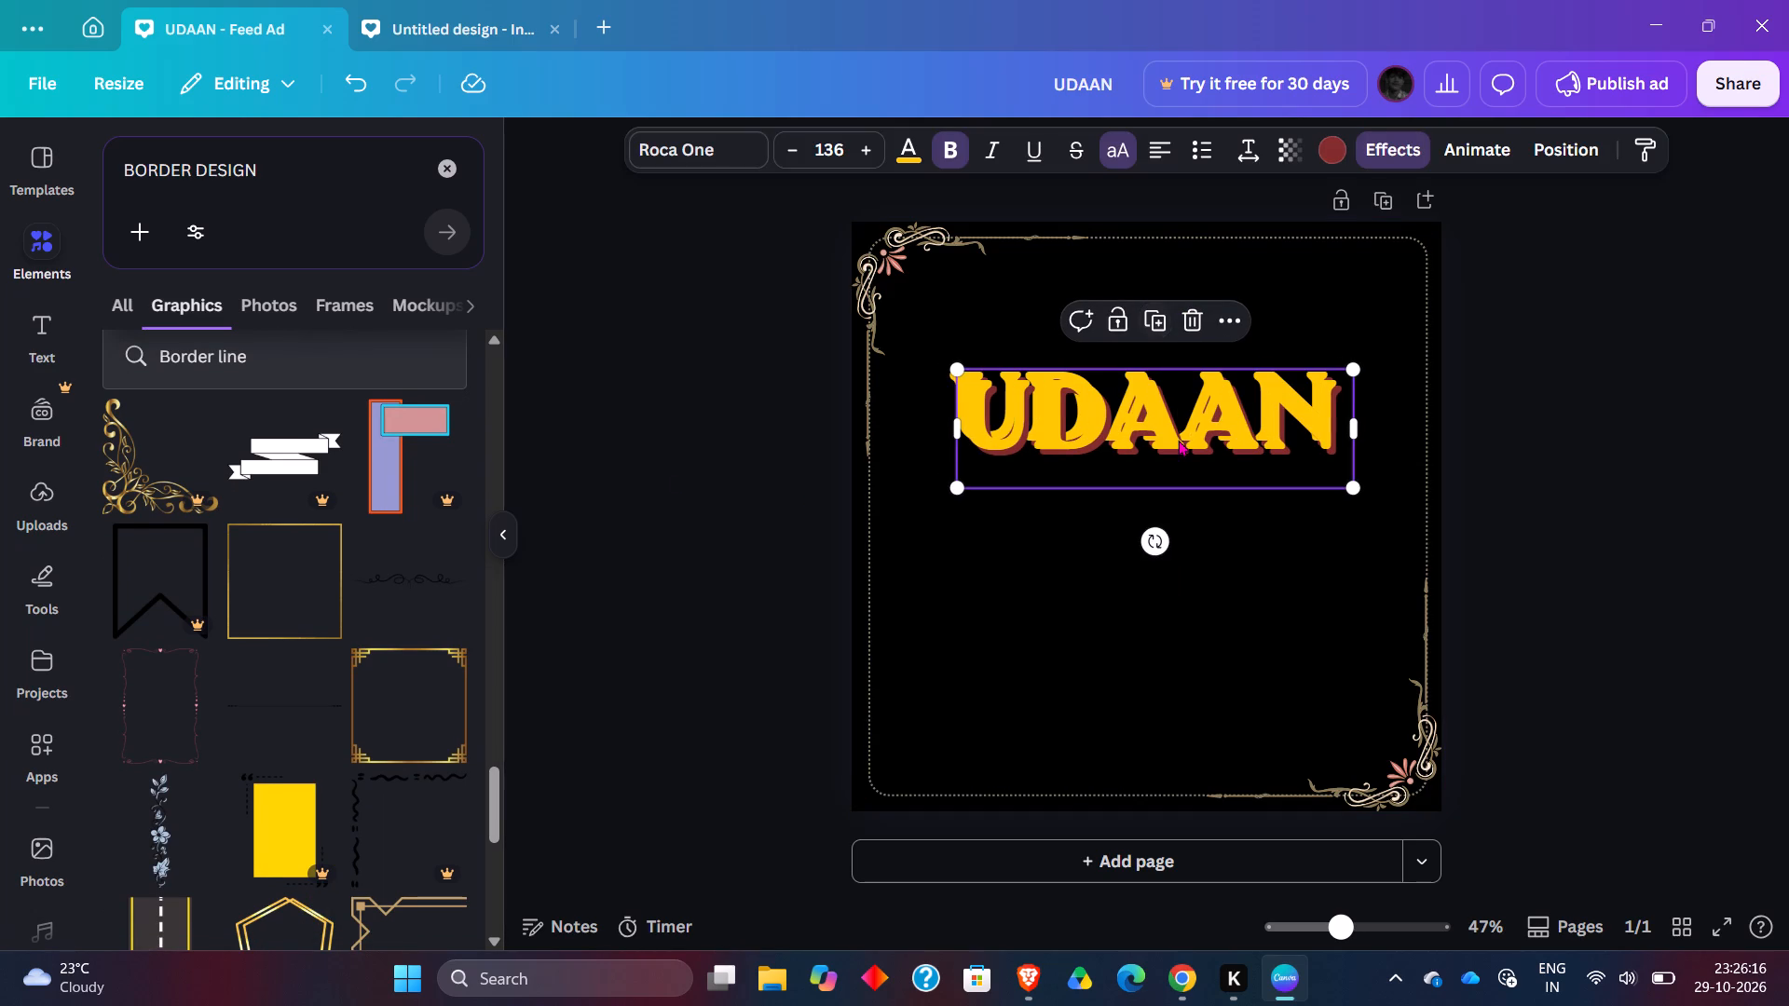
pyautogui.moveTo(1178, 440); pyautogui.dragTo(1174, 566)
pyautogui.doubleClick(1174, 566)
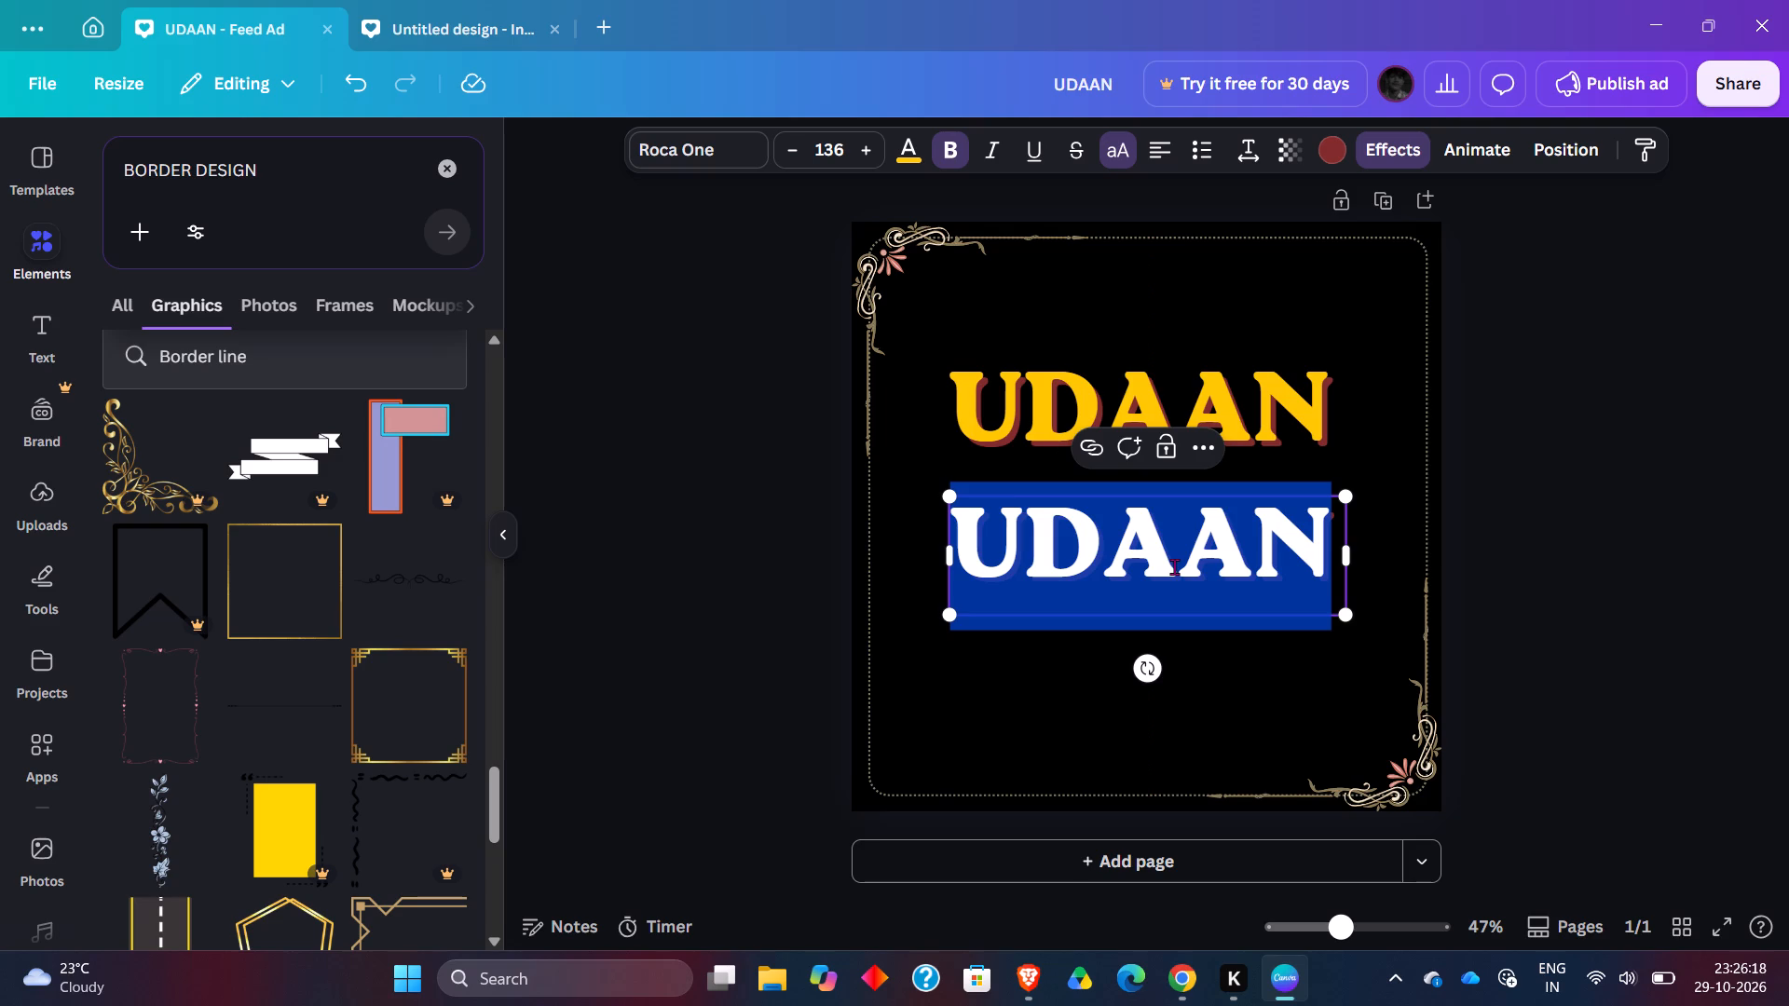
pyautogui.write('RE')
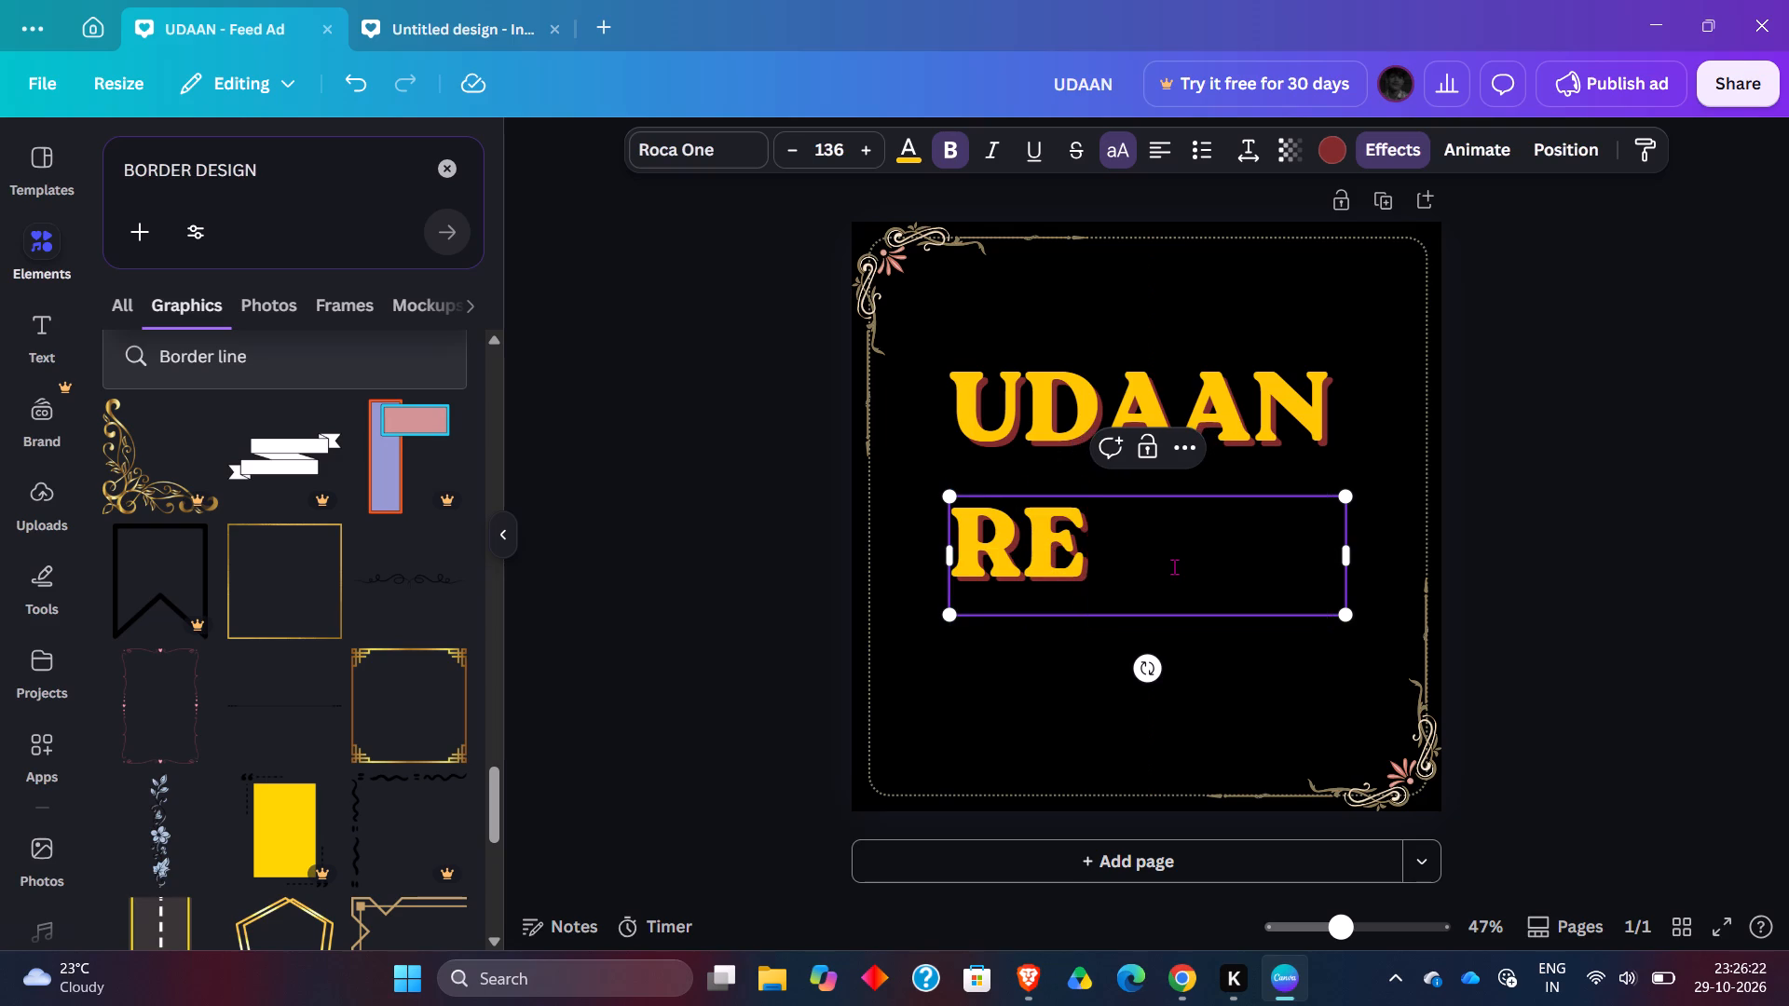
pyautogui.write('CRU')
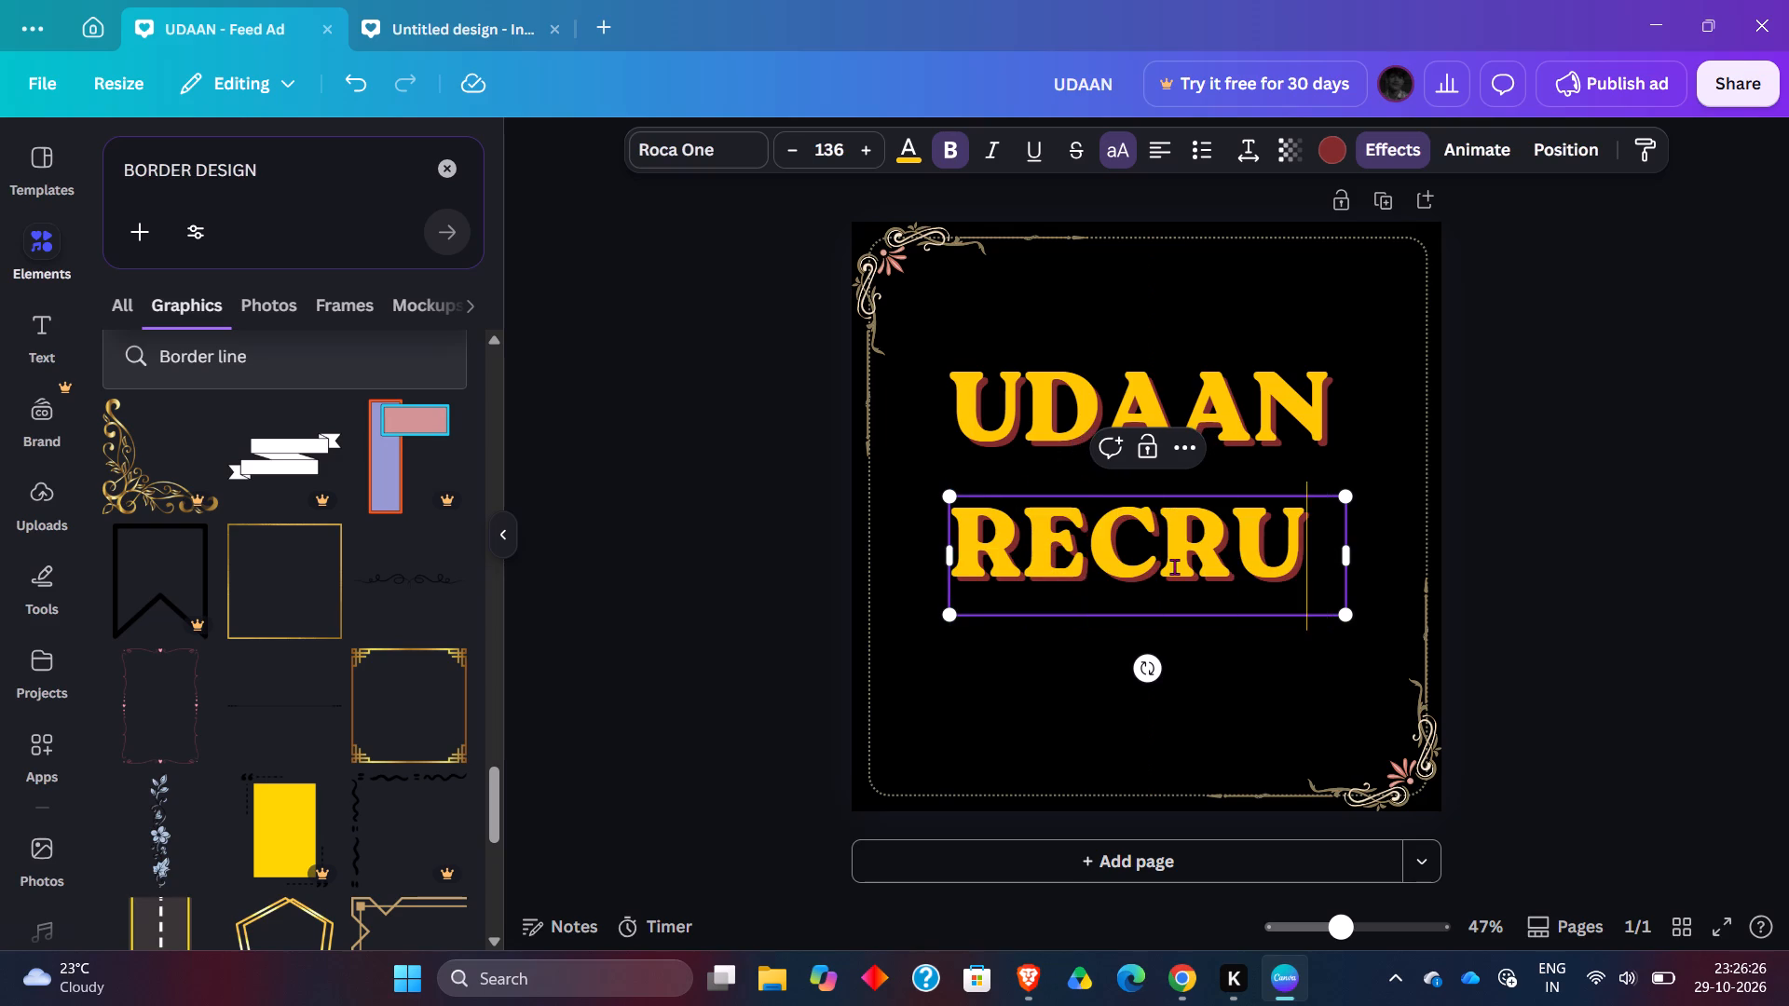
pyautogui.write('ITS')
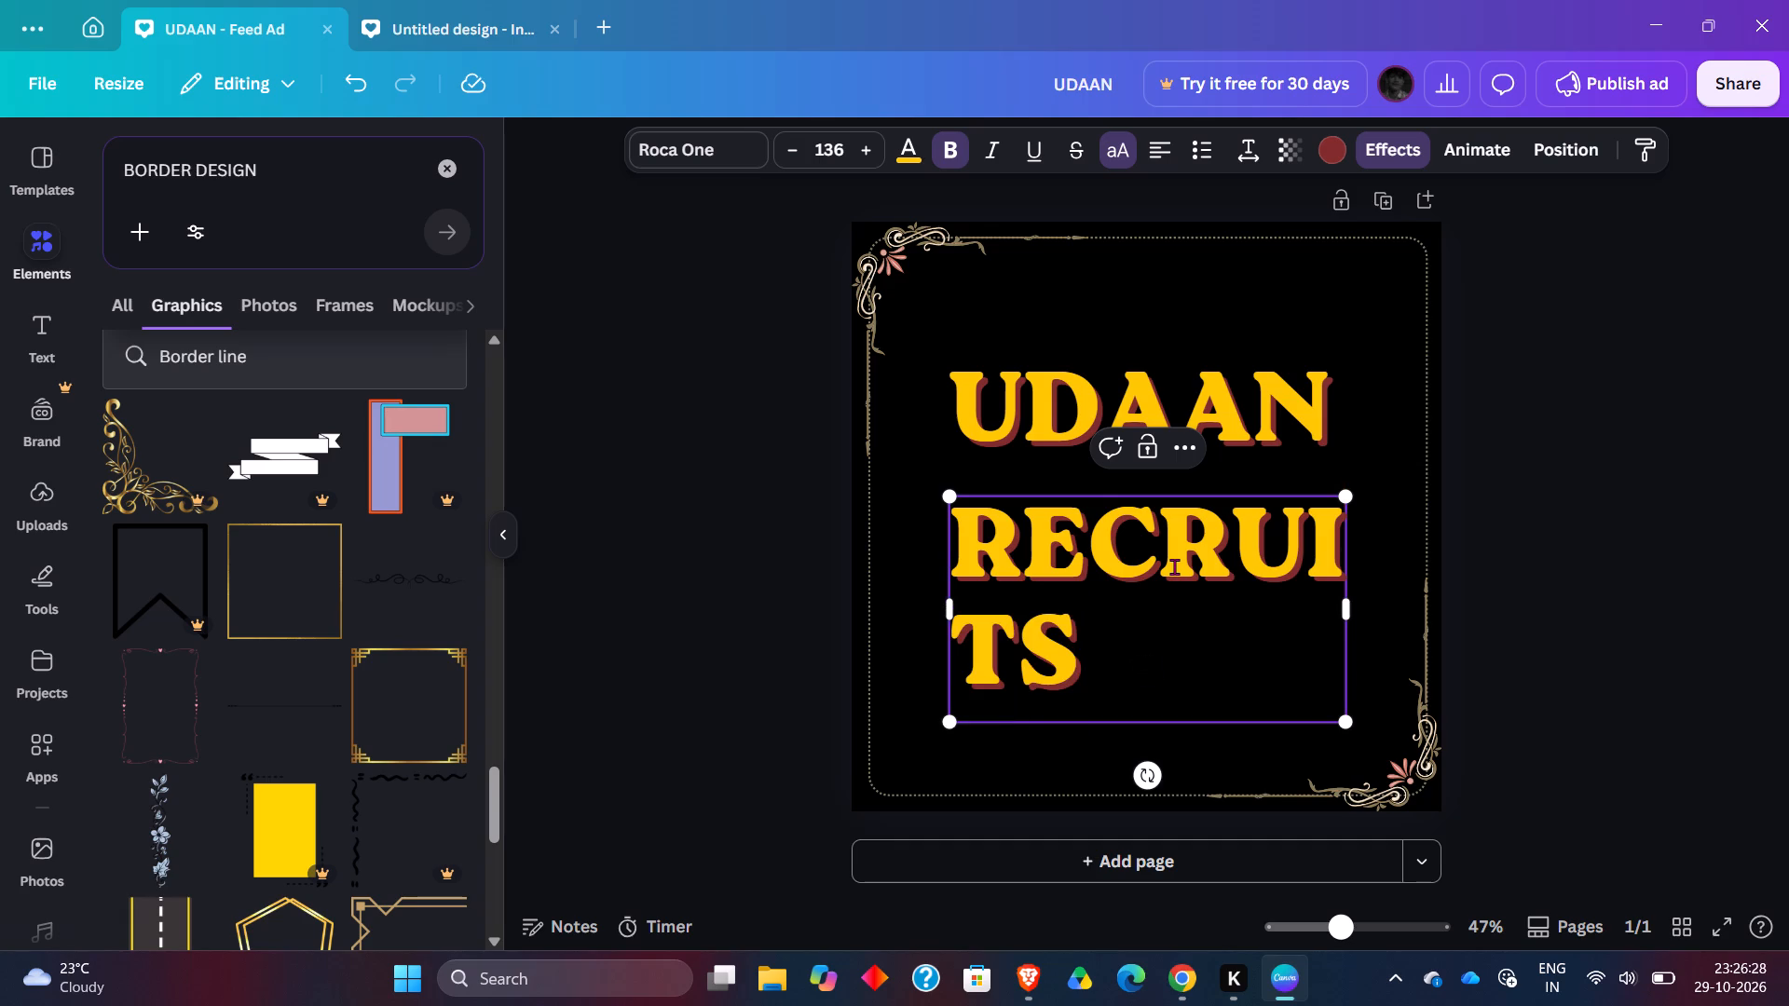
pyautogui.press('space')
pyautogui.write("'")
pyautogui.write('26')
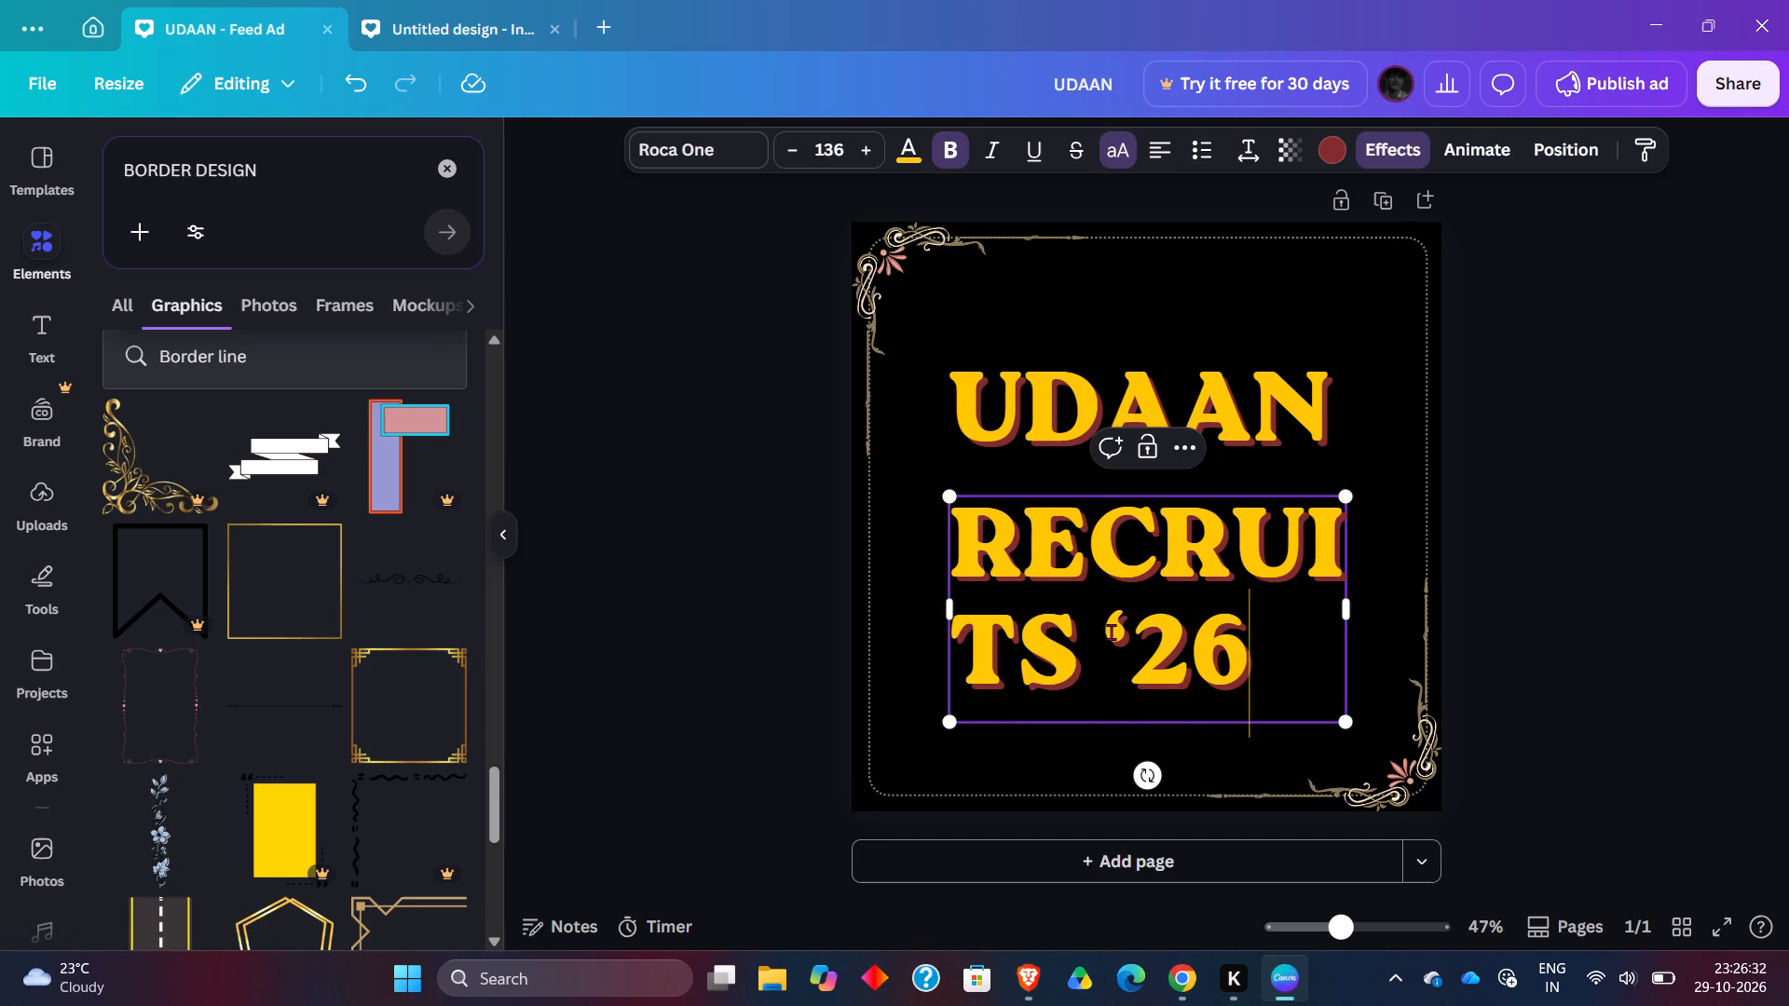
# Reduce the RECRUITS '26 text to size 31.8 and narrow its text box to fit closely around the words.
pyautogui.doubleClick(793, 133)
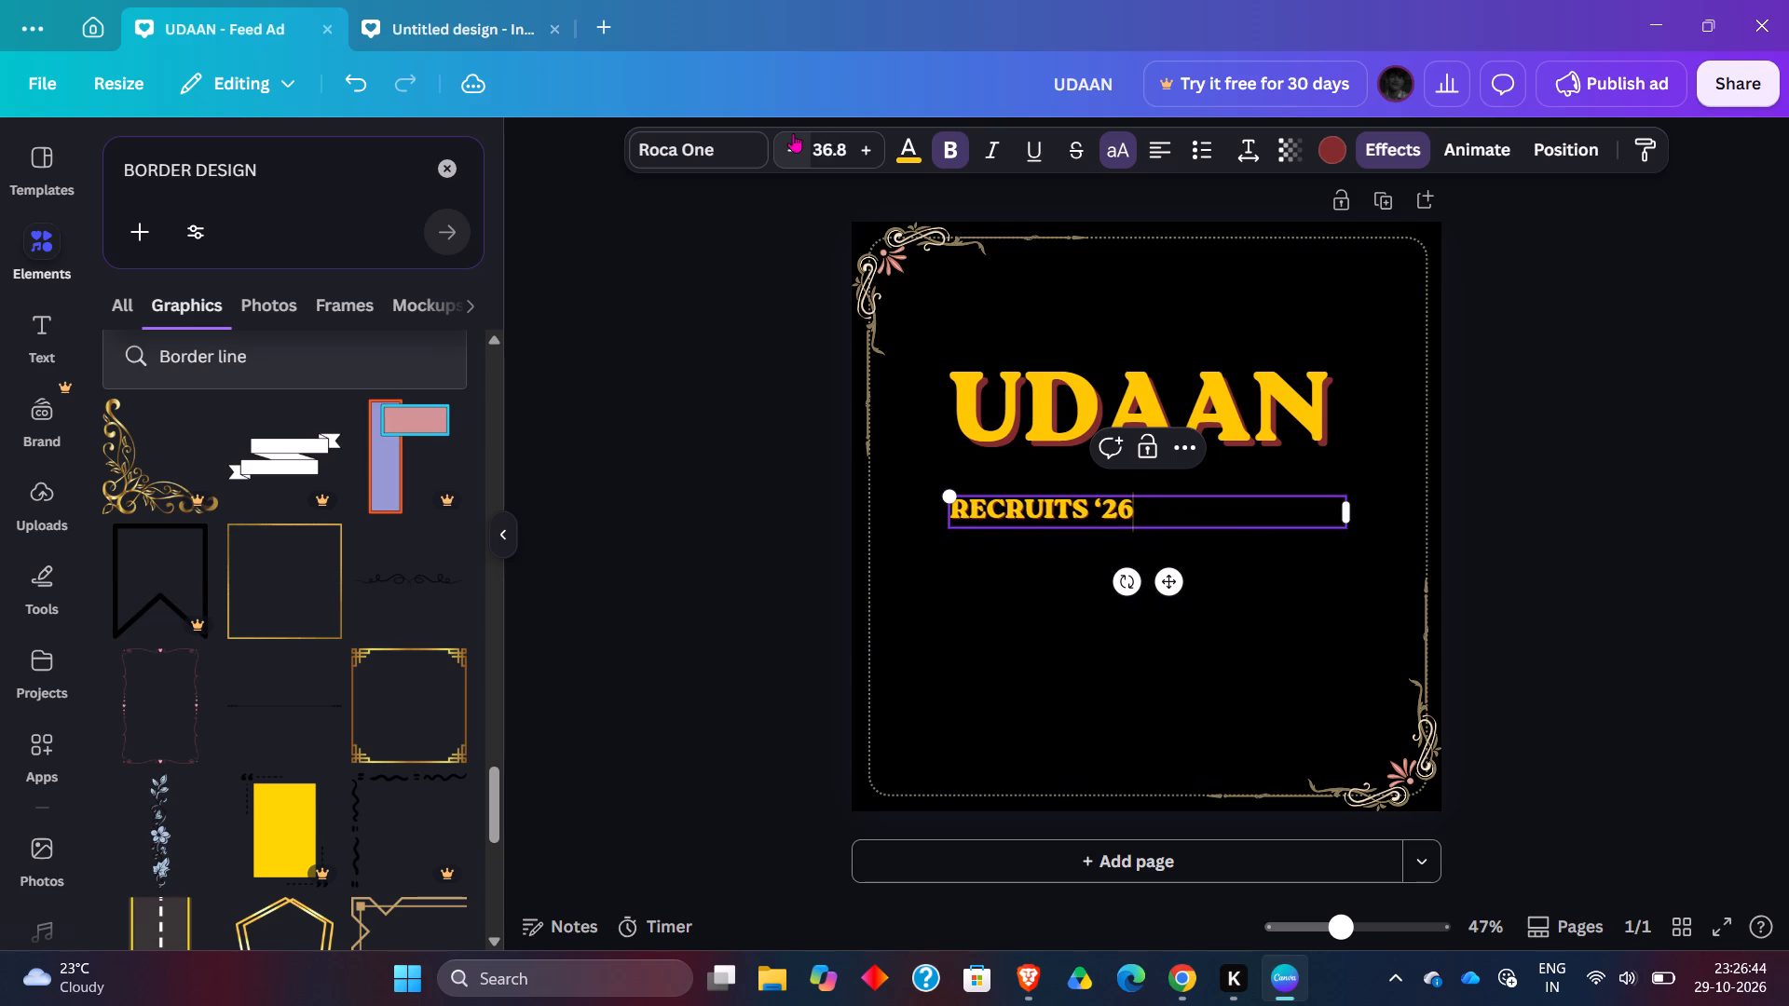
pyautogui.click(1600, 511)
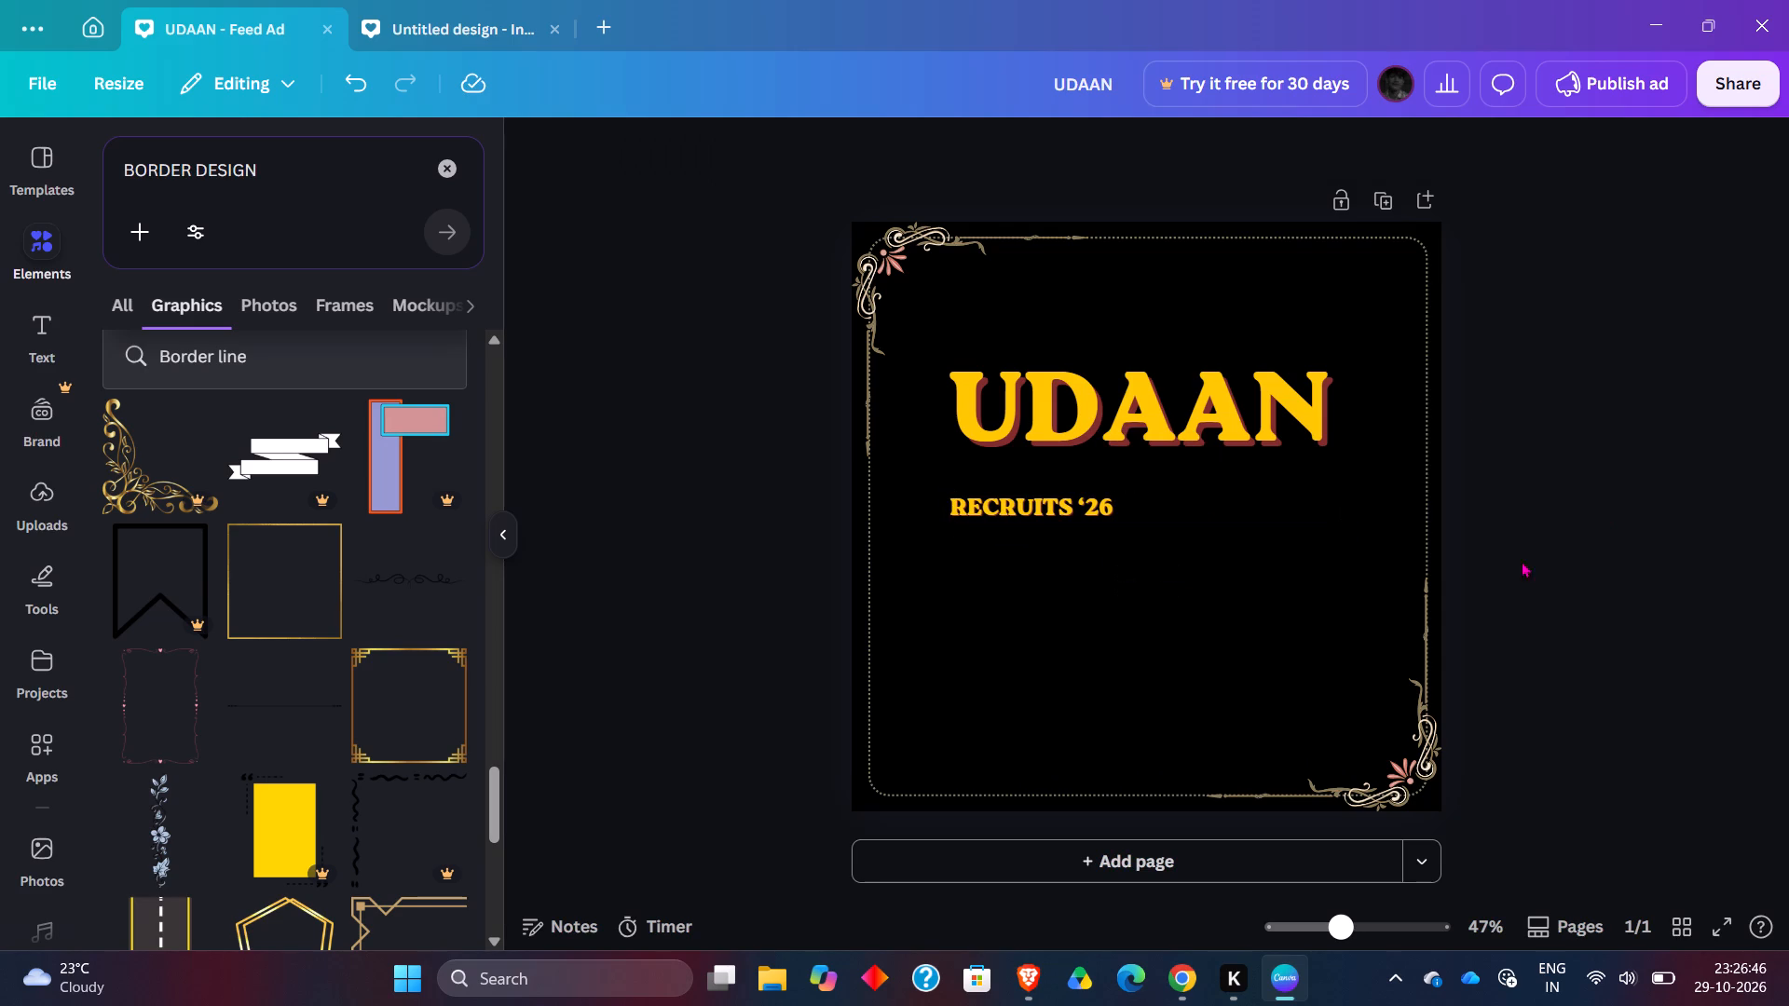
pyautogui.click(1043, 496)
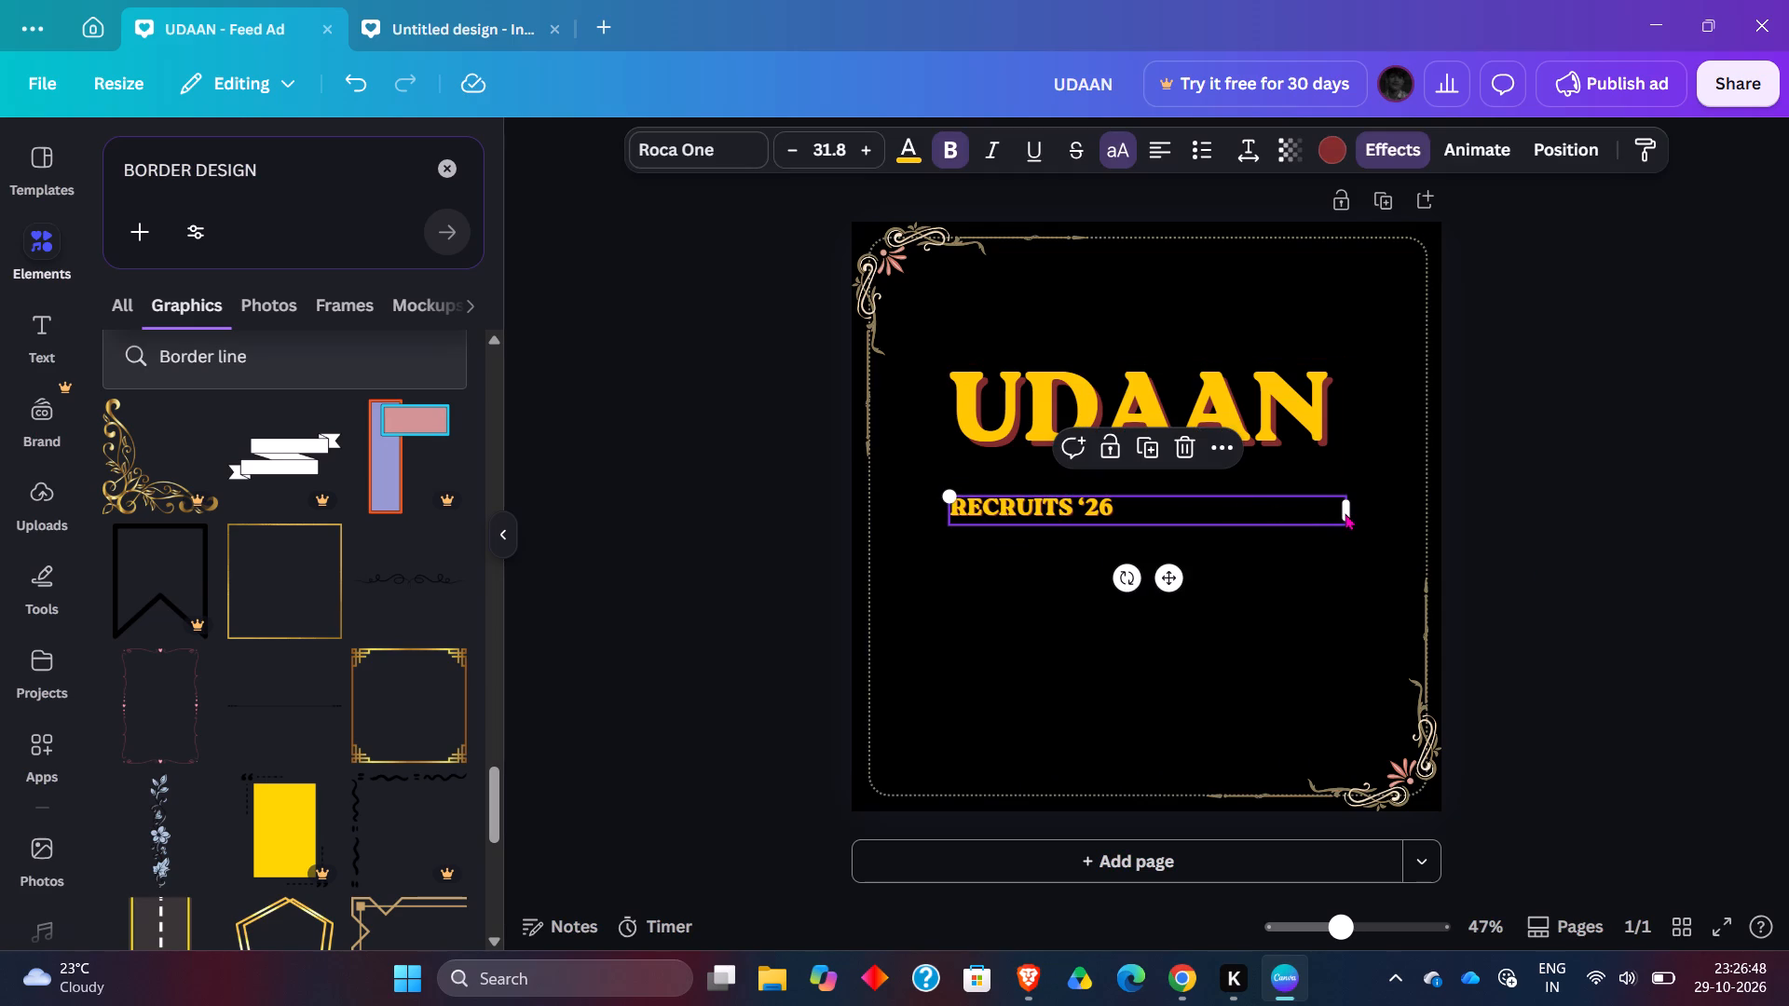
pyautogui.moveTo(1348, 513); pyautogui.dragTo(1142, 504)
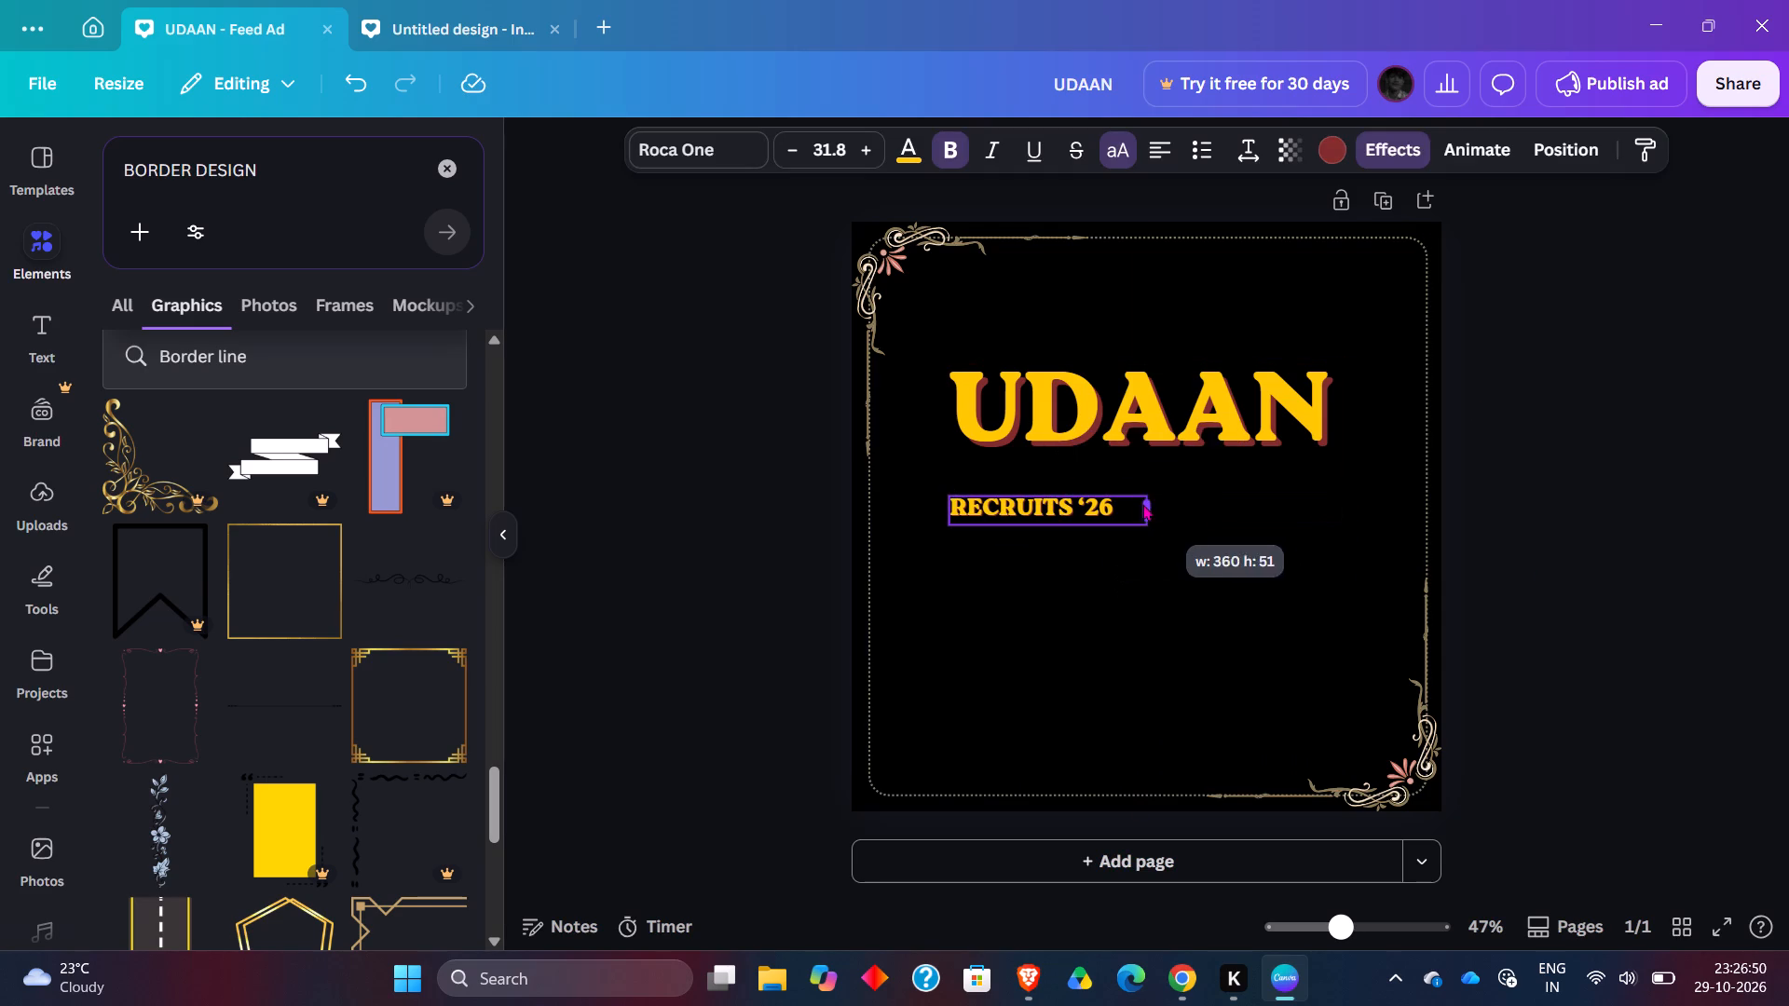
pyautogui.moveTo(1142, 504); pyautogui.dragTo(1121, 504)
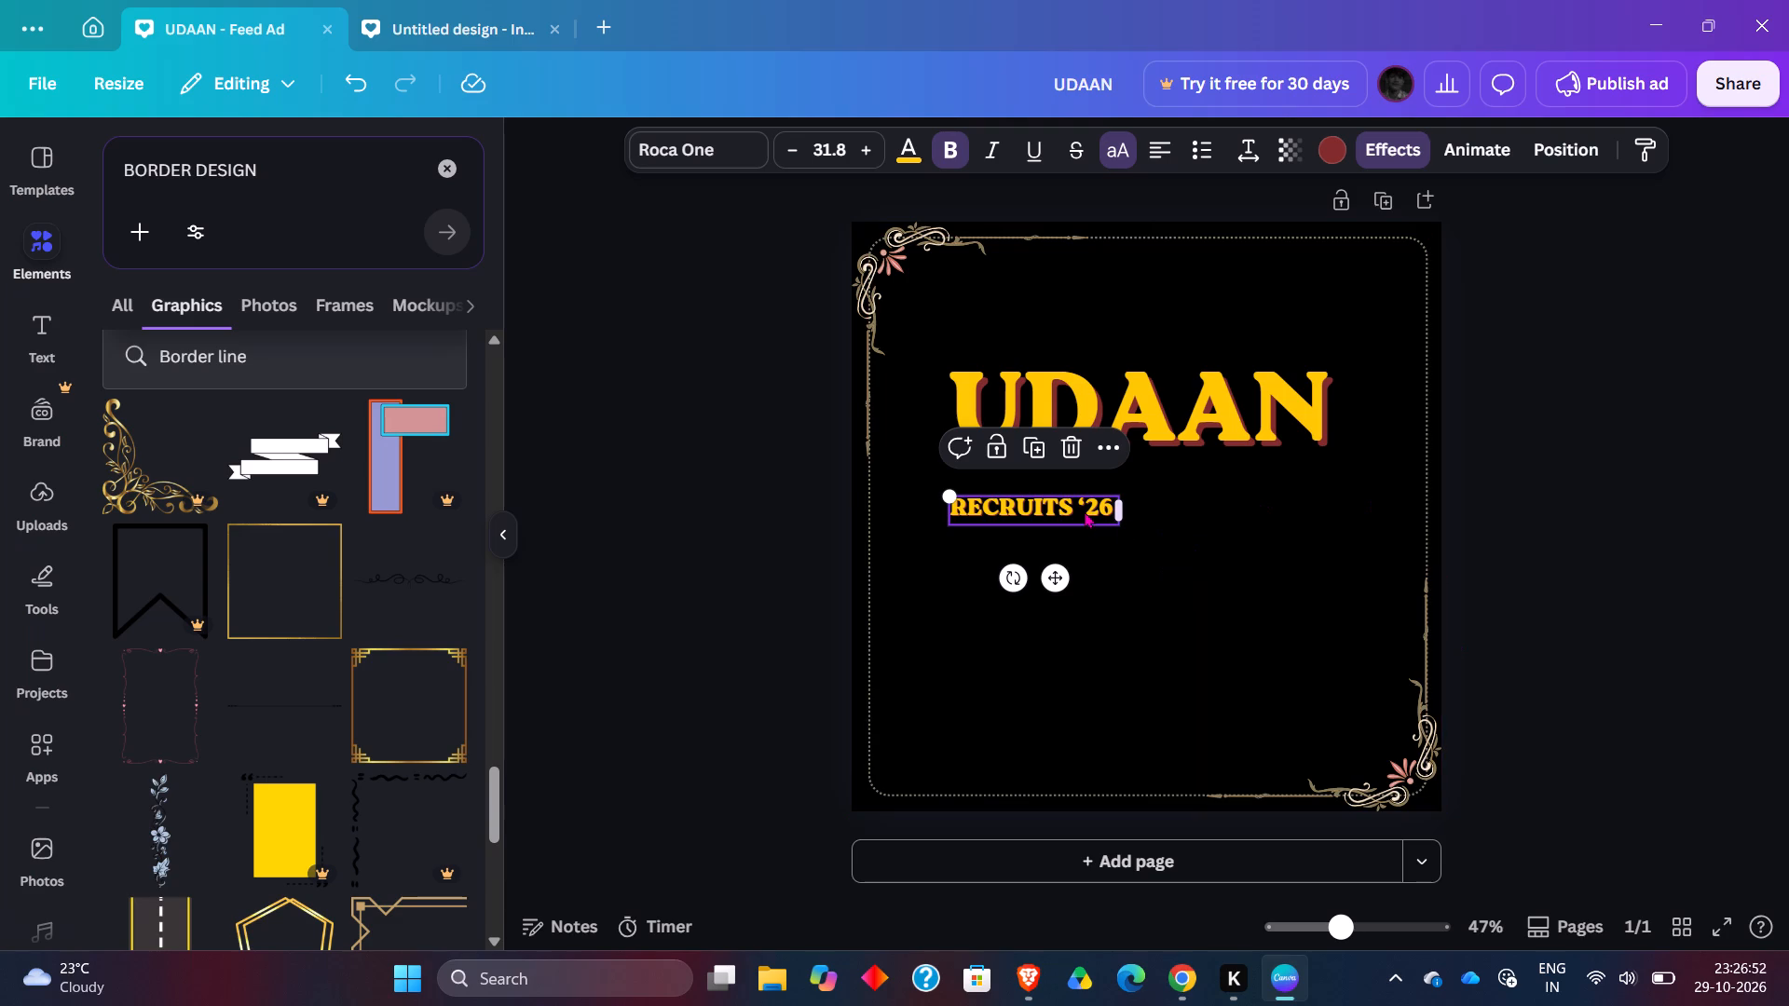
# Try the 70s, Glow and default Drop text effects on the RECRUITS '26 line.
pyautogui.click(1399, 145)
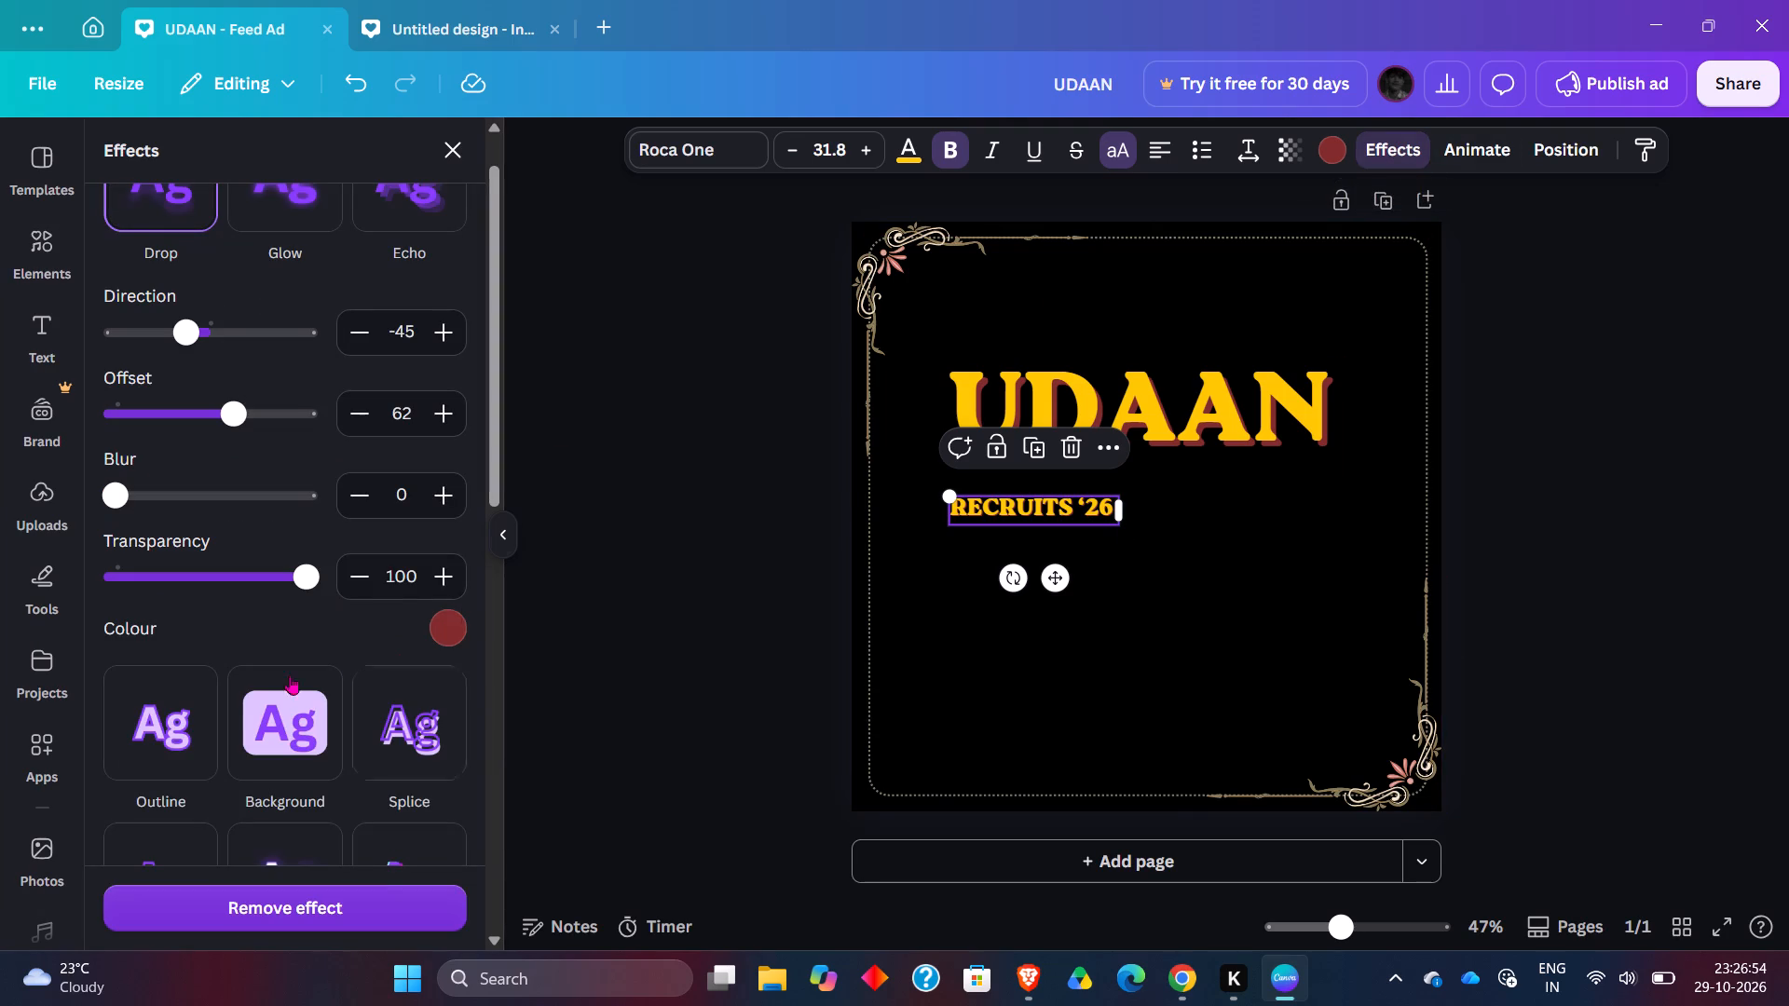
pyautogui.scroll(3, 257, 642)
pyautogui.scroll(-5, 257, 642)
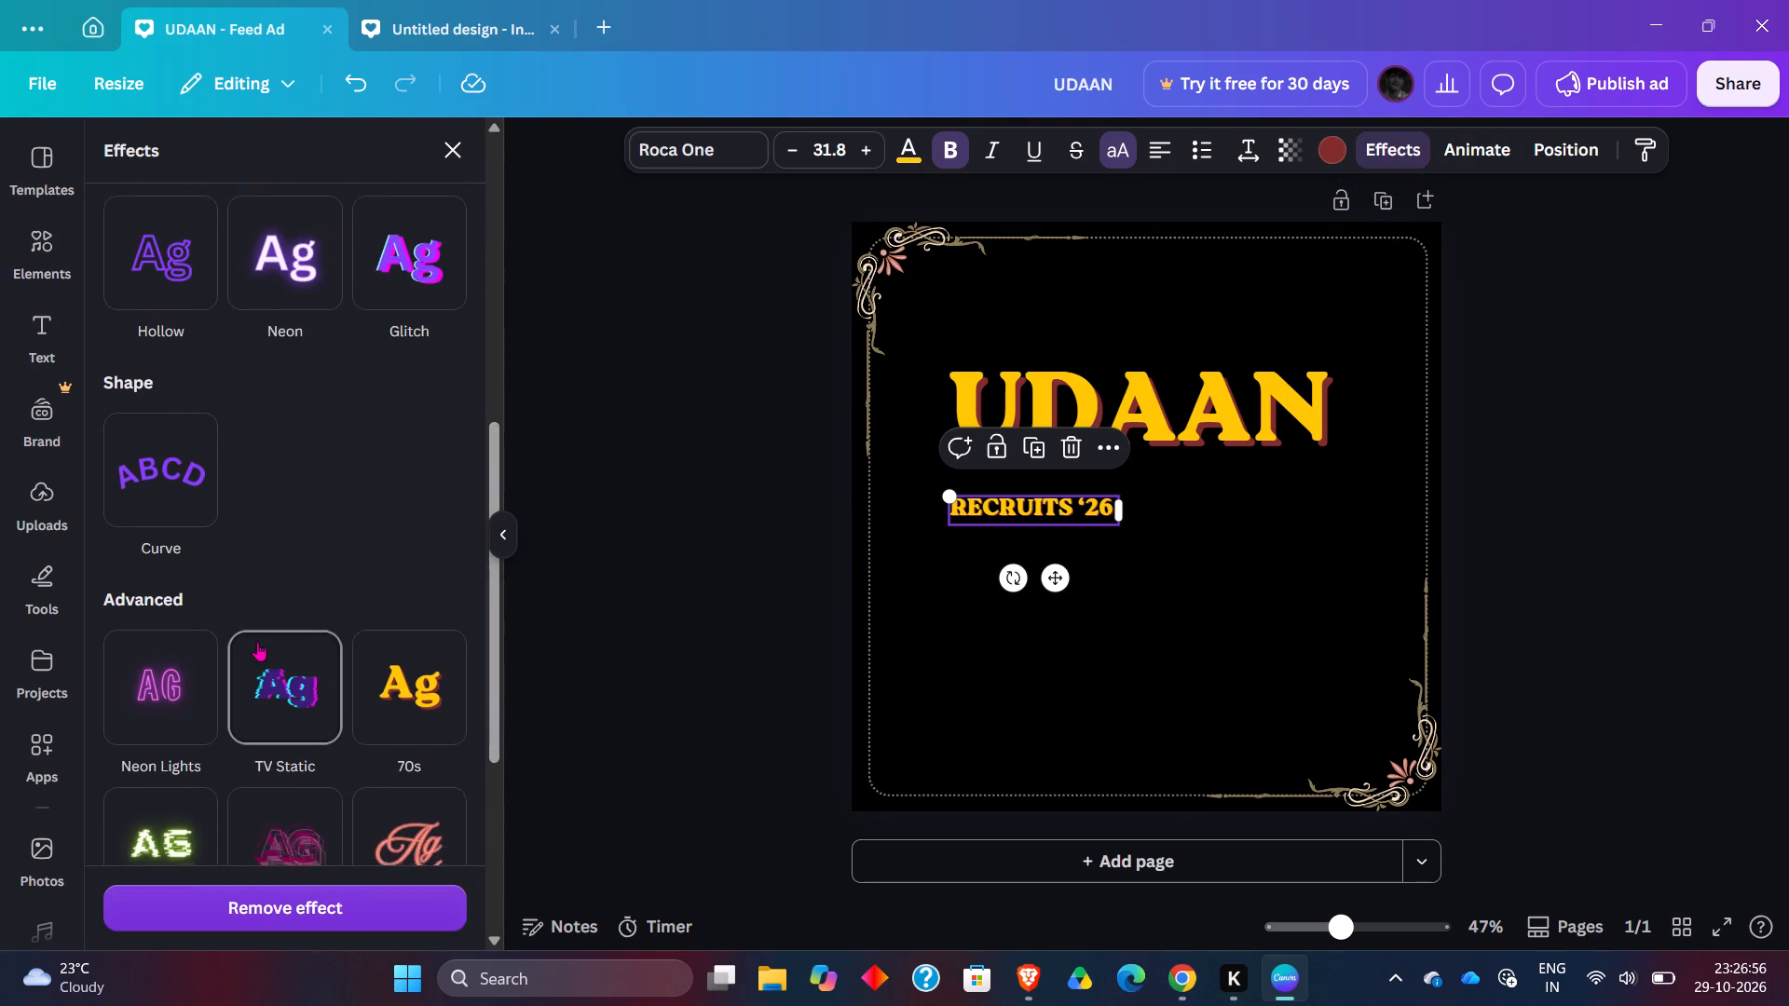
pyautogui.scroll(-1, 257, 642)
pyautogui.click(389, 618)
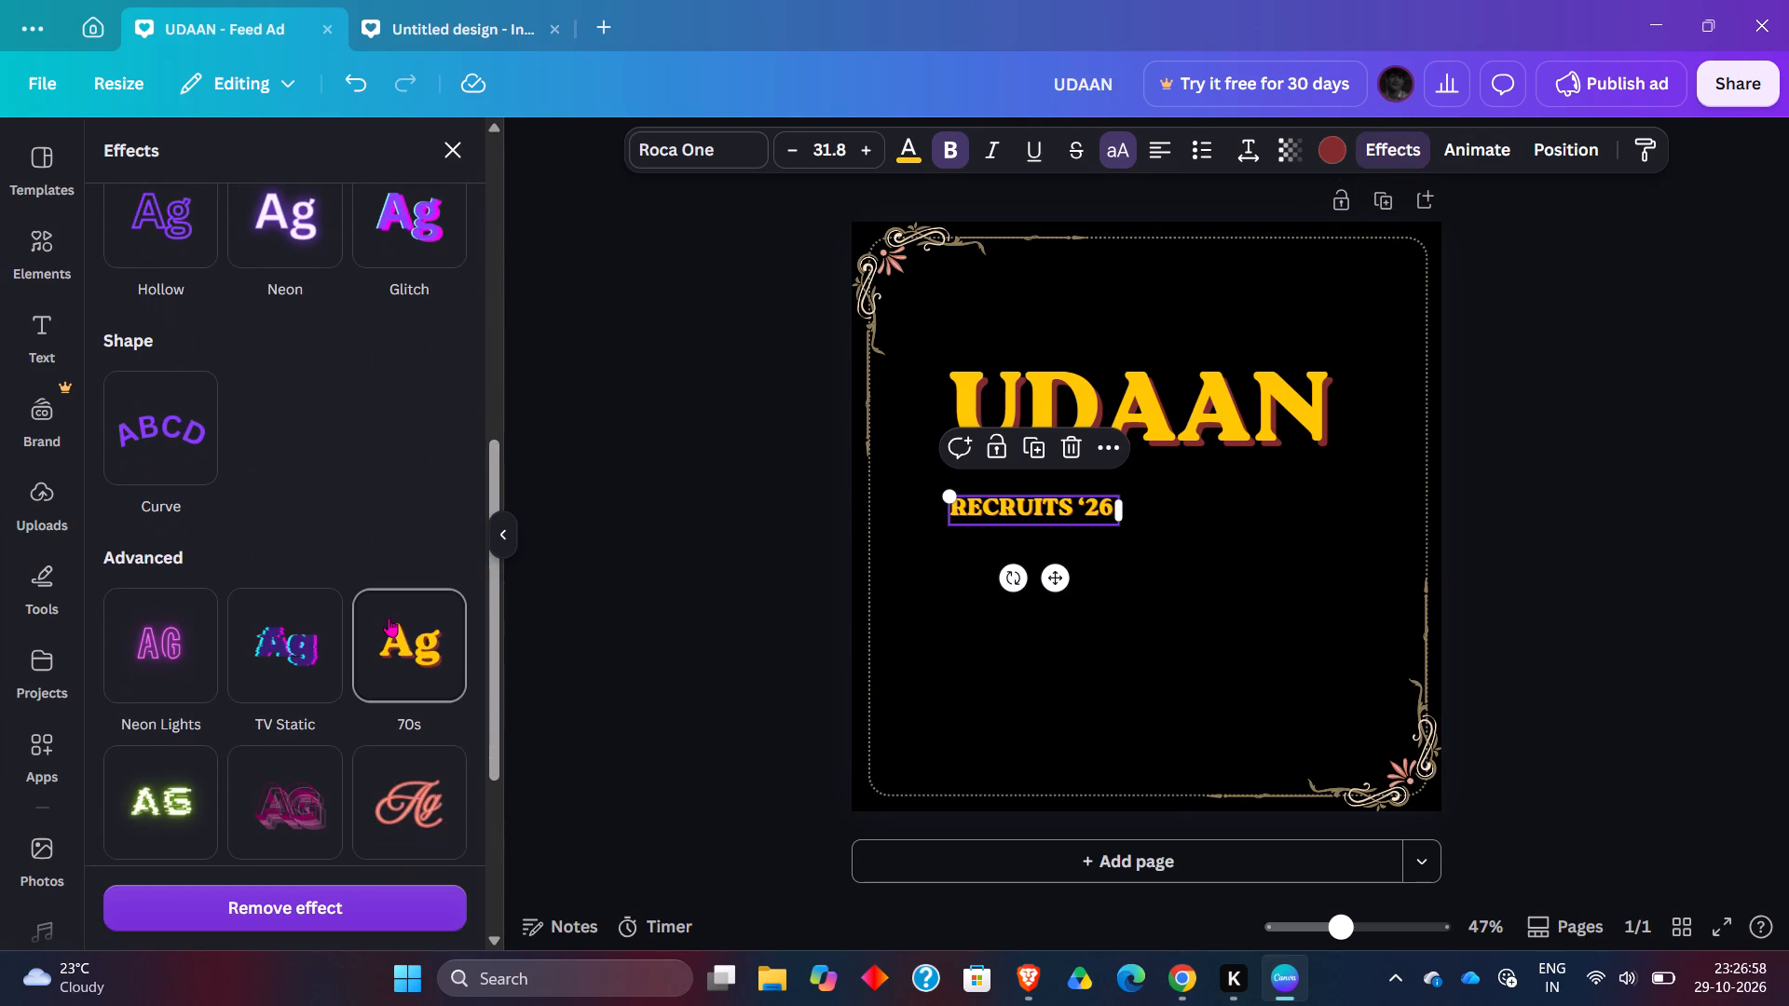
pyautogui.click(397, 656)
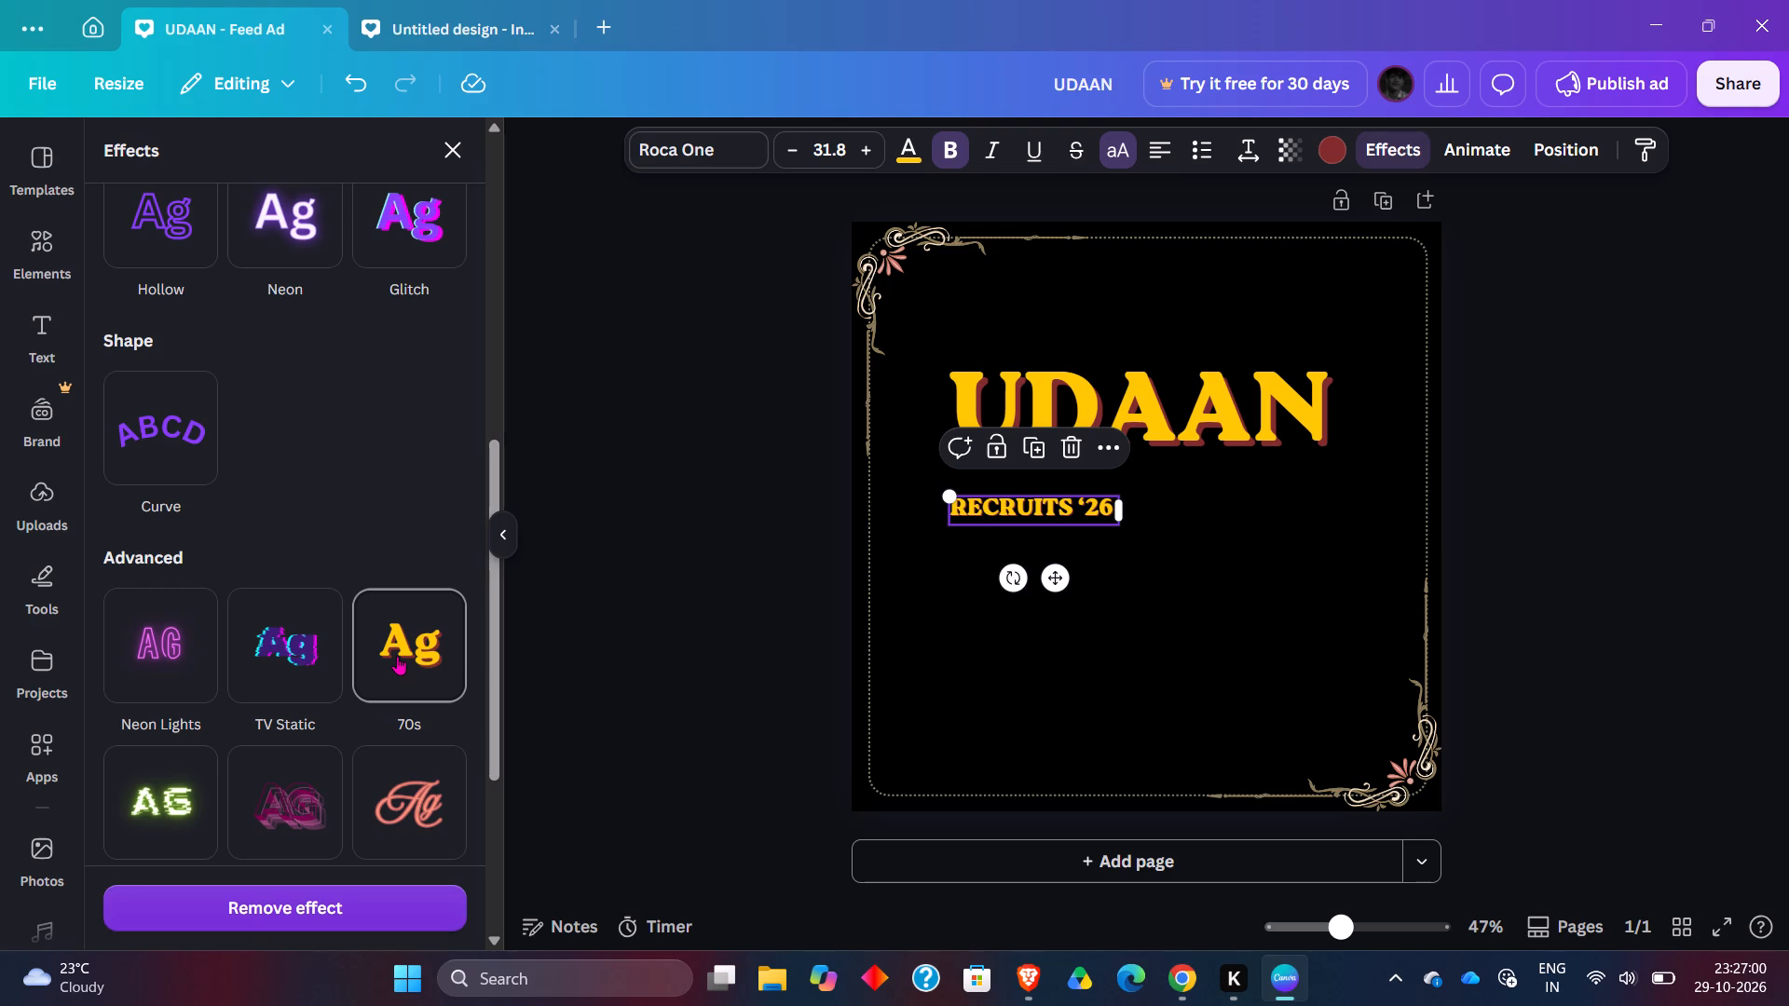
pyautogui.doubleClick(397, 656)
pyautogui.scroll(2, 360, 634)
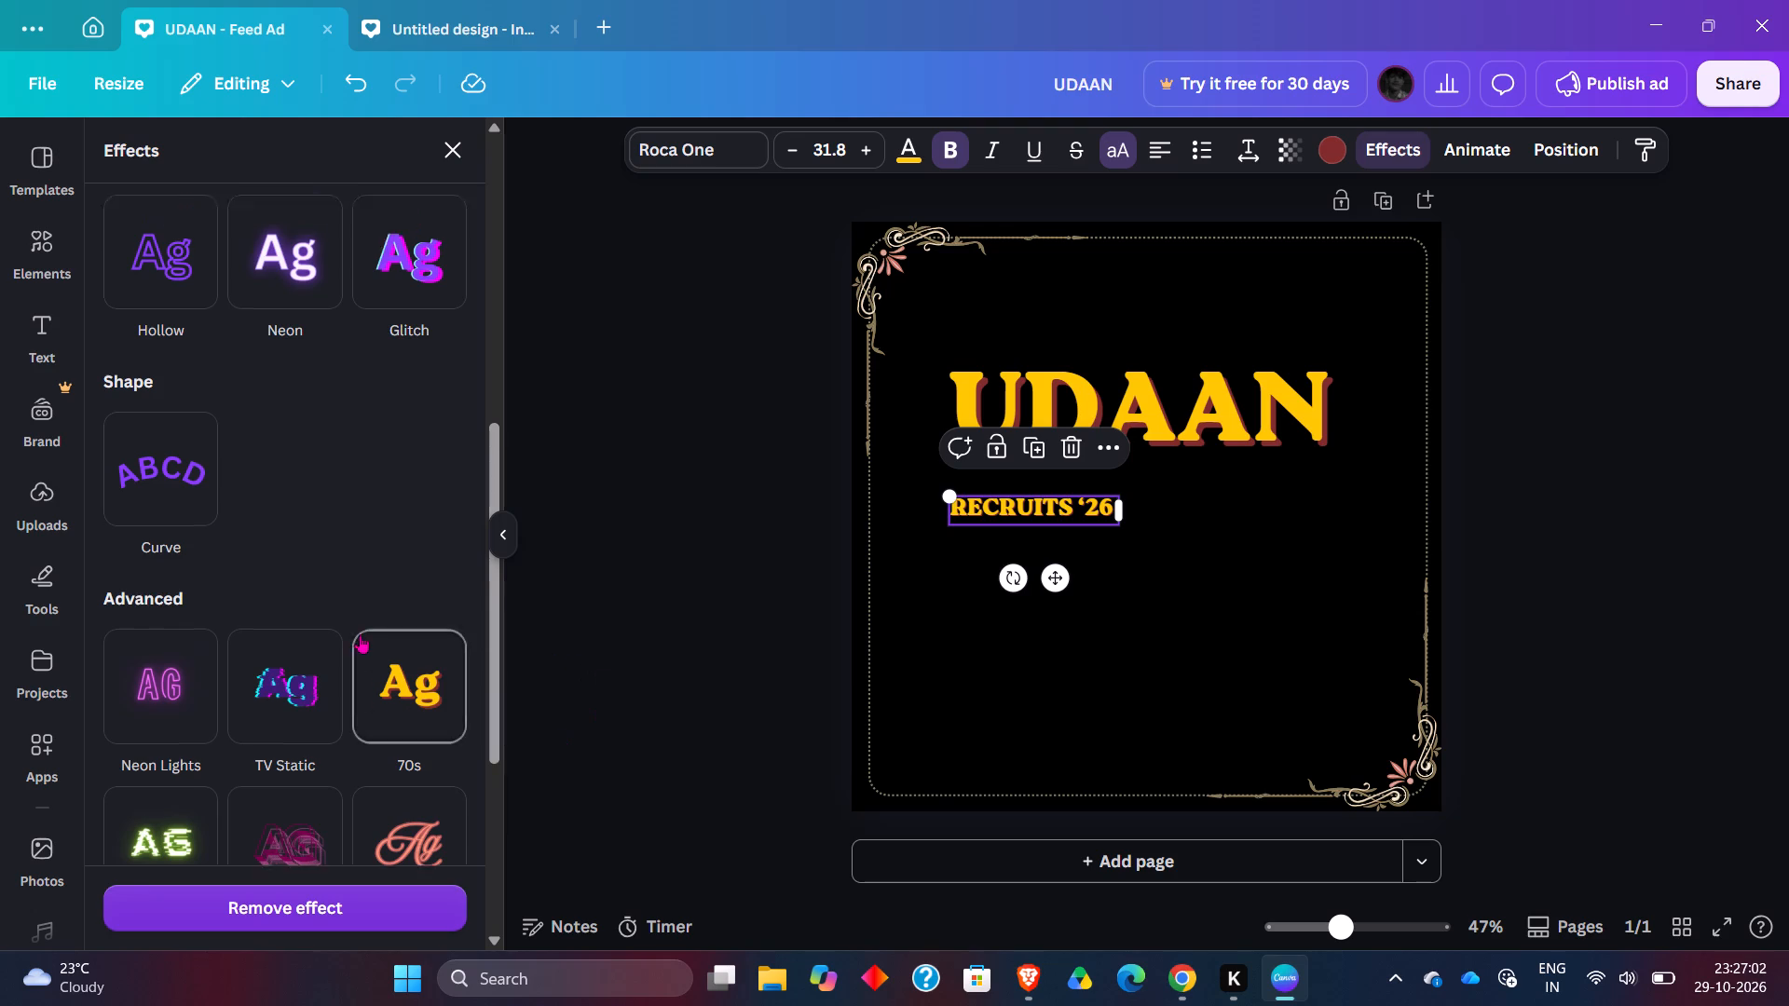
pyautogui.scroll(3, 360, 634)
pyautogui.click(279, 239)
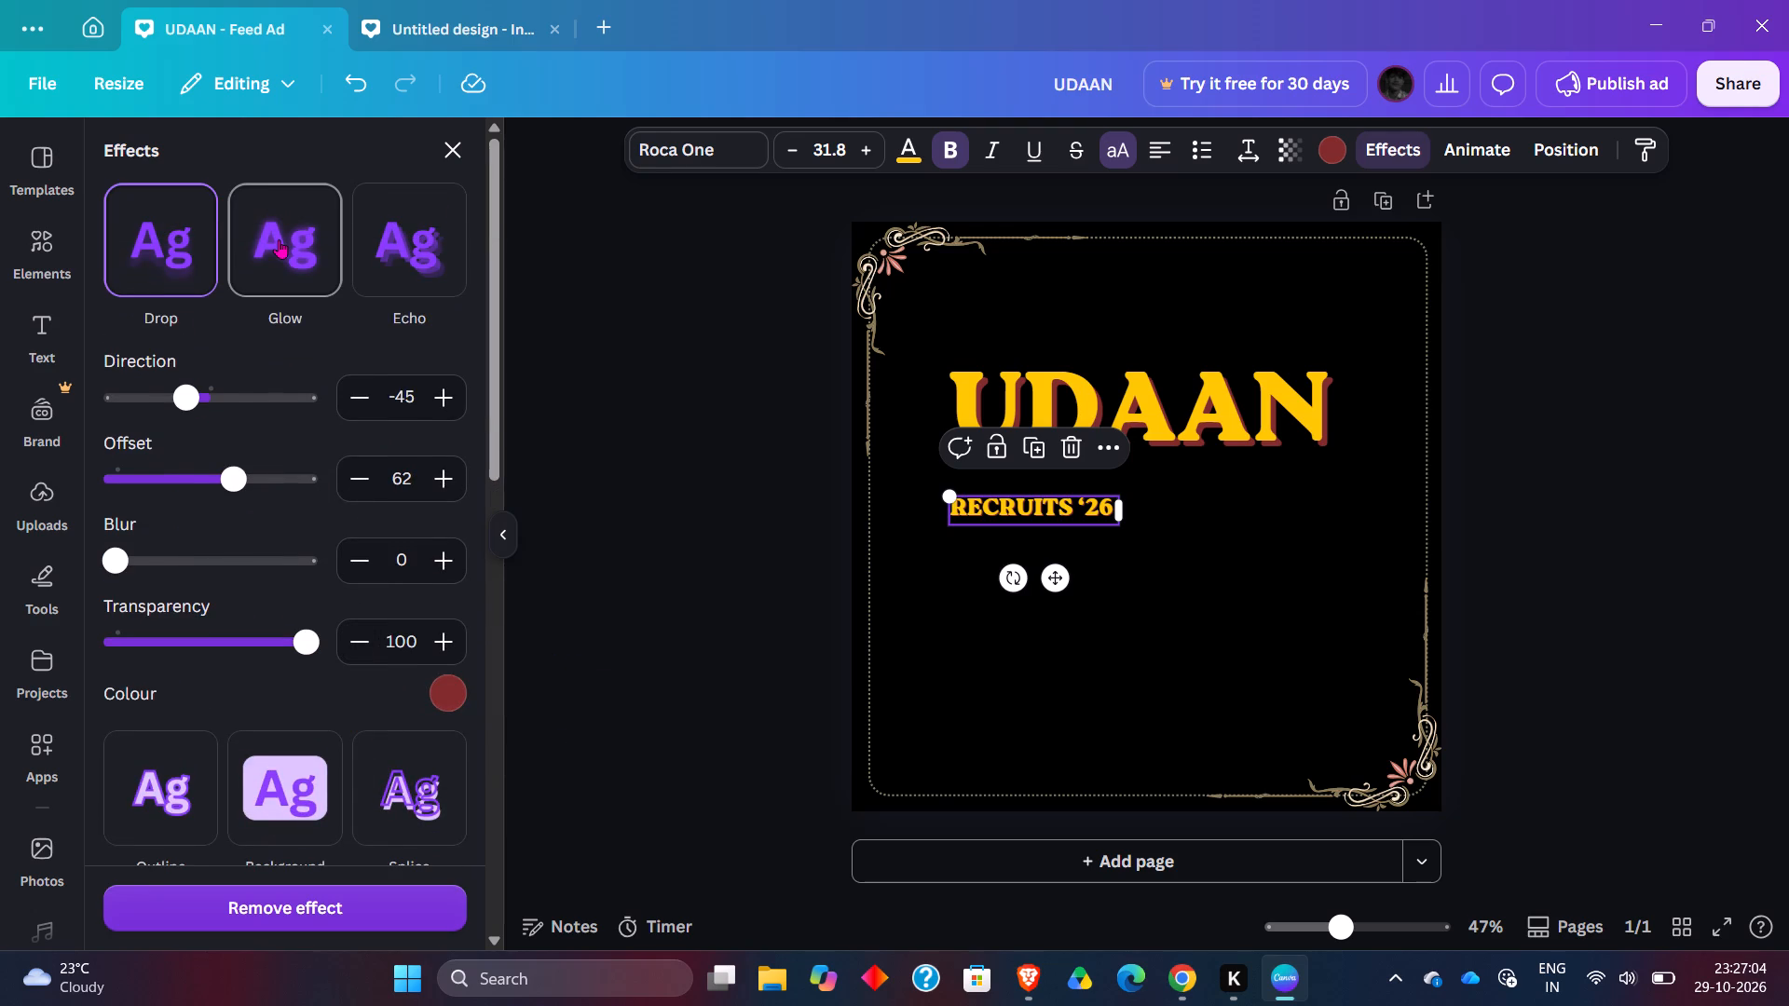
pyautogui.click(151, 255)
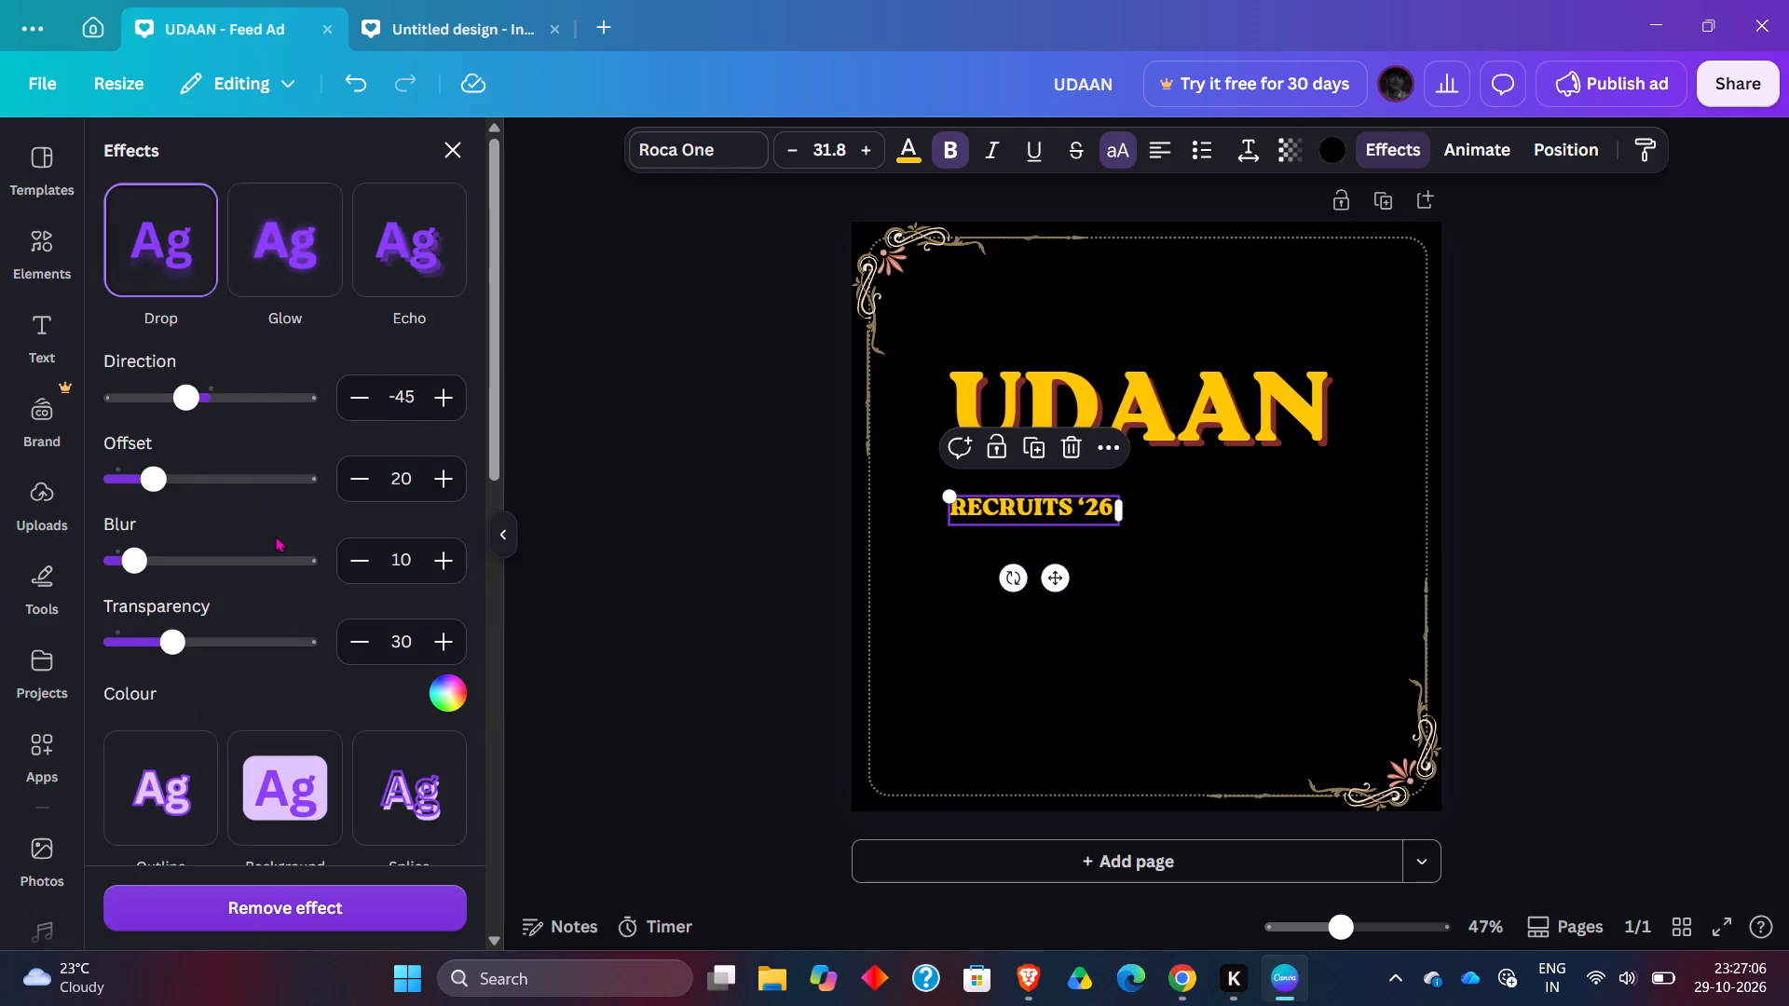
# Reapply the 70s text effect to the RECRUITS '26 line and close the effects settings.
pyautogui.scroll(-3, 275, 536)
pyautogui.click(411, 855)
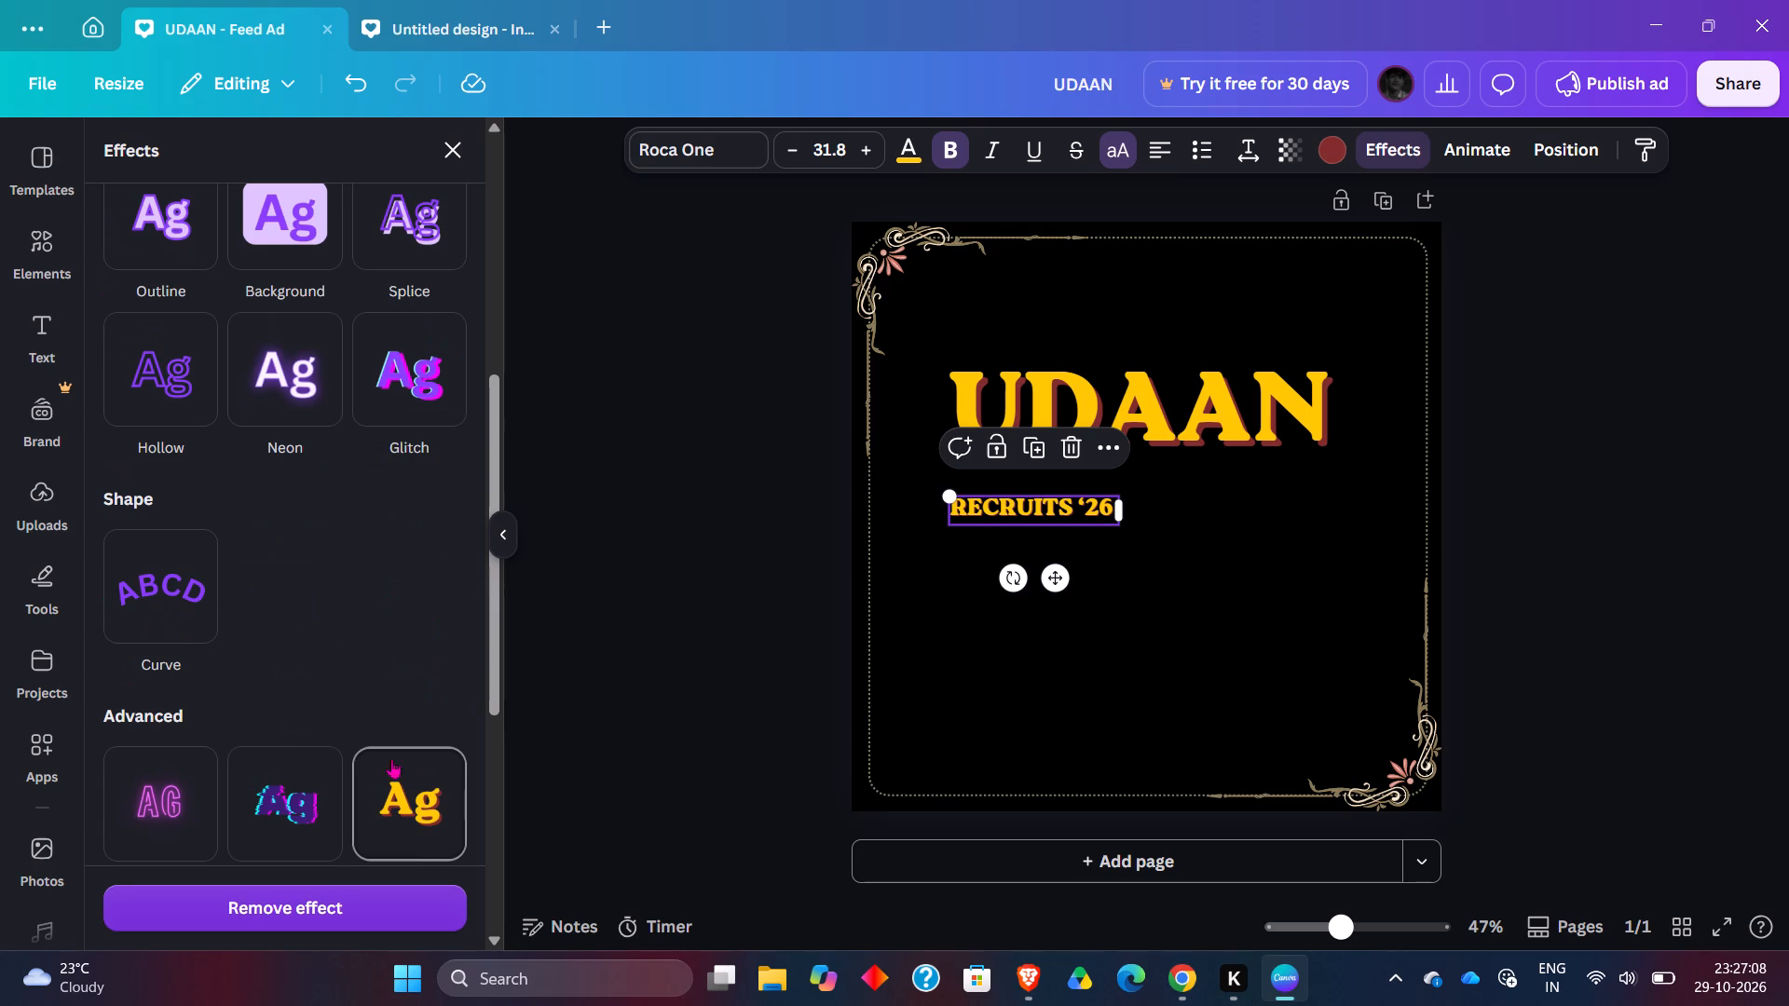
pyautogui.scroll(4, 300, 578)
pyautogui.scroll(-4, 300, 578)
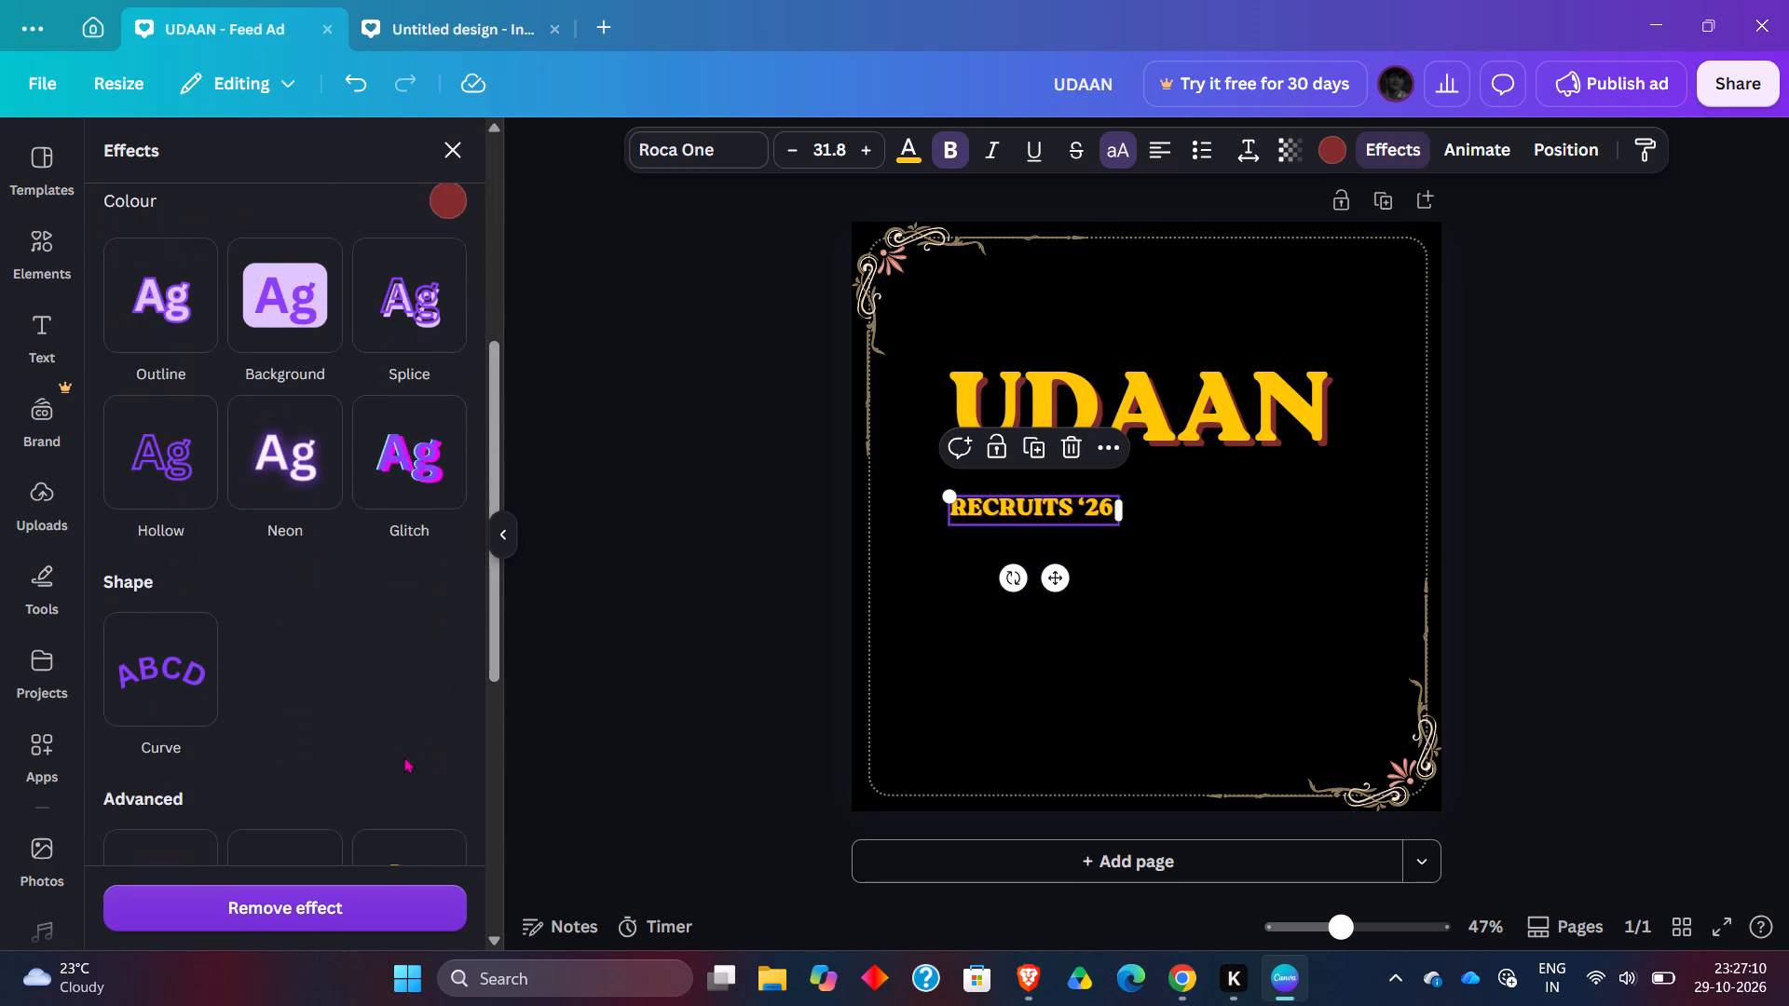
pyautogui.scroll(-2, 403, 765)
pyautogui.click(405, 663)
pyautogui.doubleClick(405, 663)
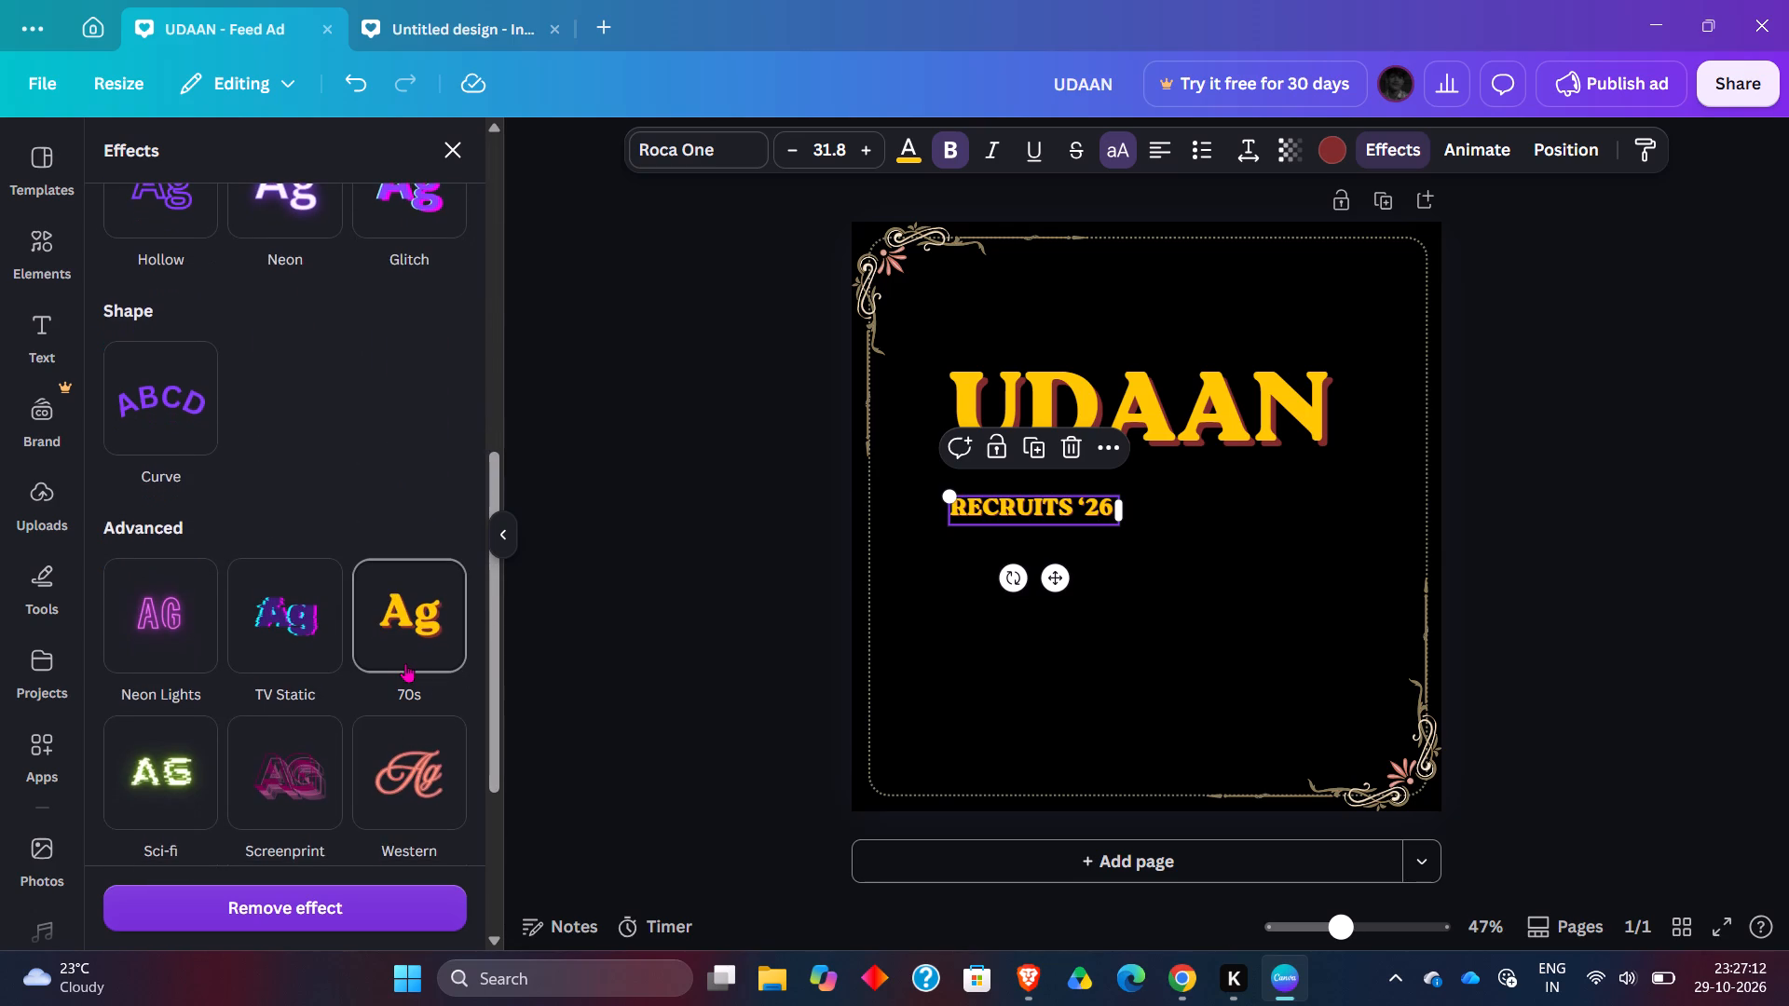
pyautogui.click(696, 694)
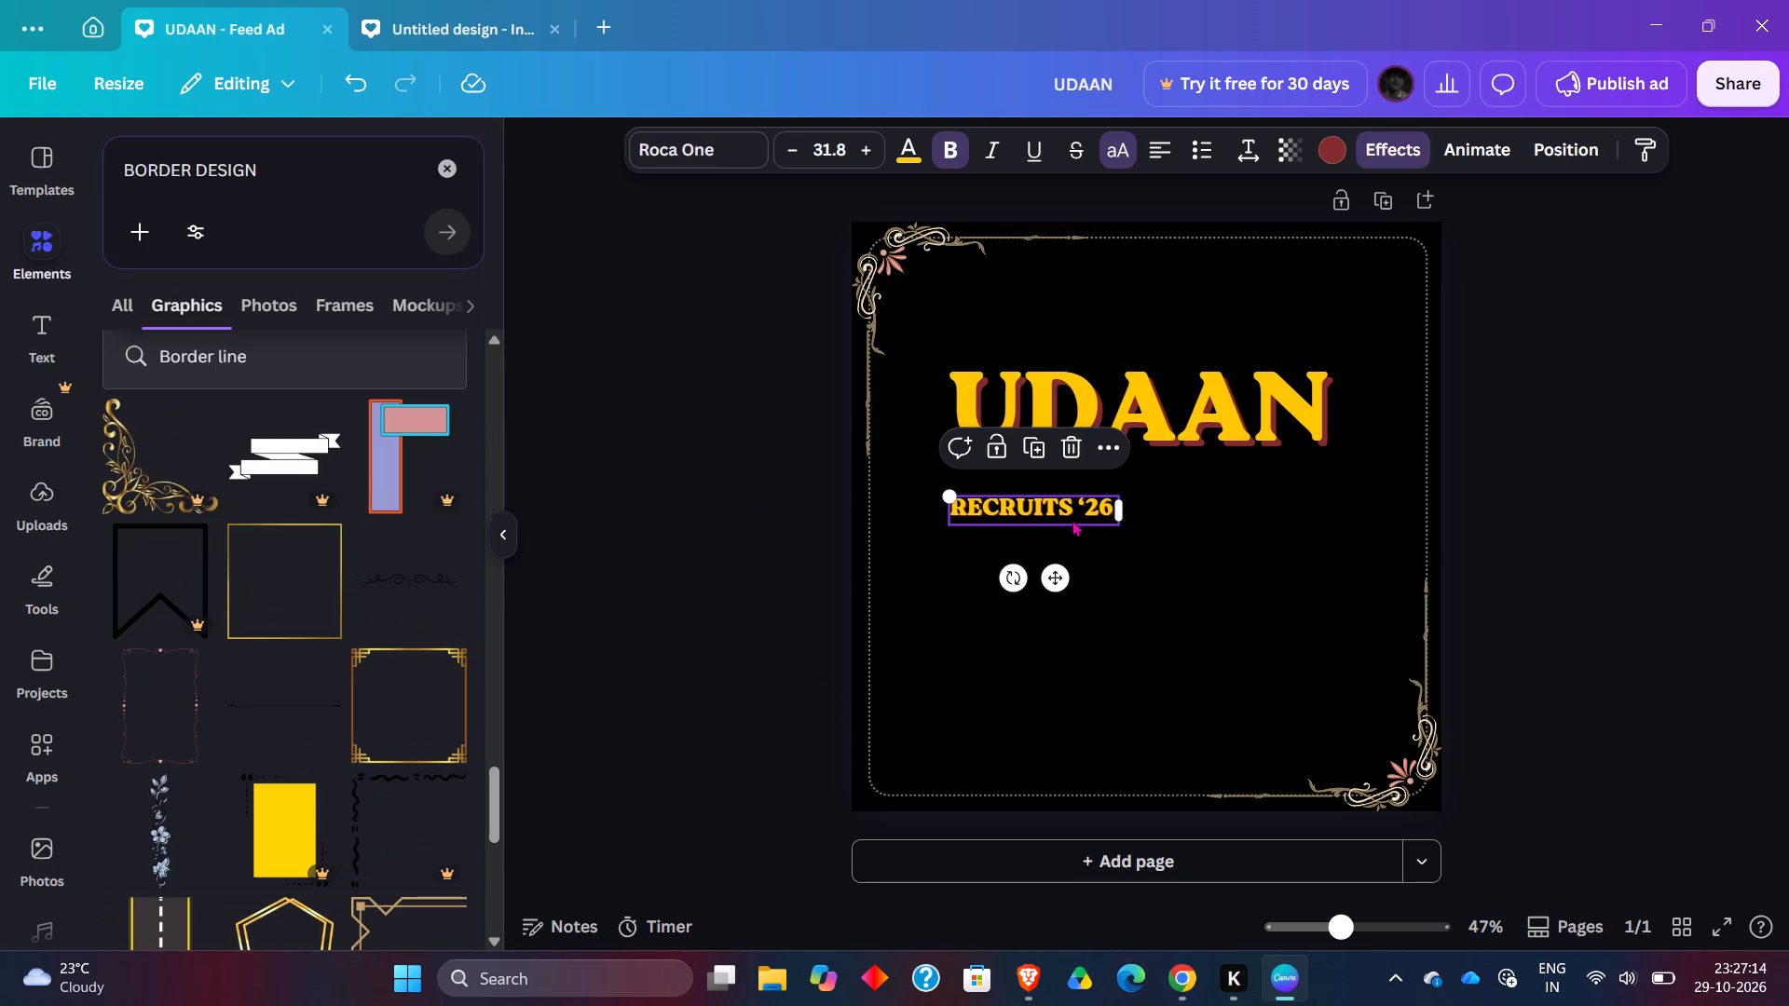
# Move the RECRUITS '26 line toward the middle of the poster beneath the UDAAN heading.
pyautogui.click(1577, 557)
pyautogui.moveTo(1033, 516); pyautogui.dragTo(1139, 497)
pyautogui.click(1602, 554)
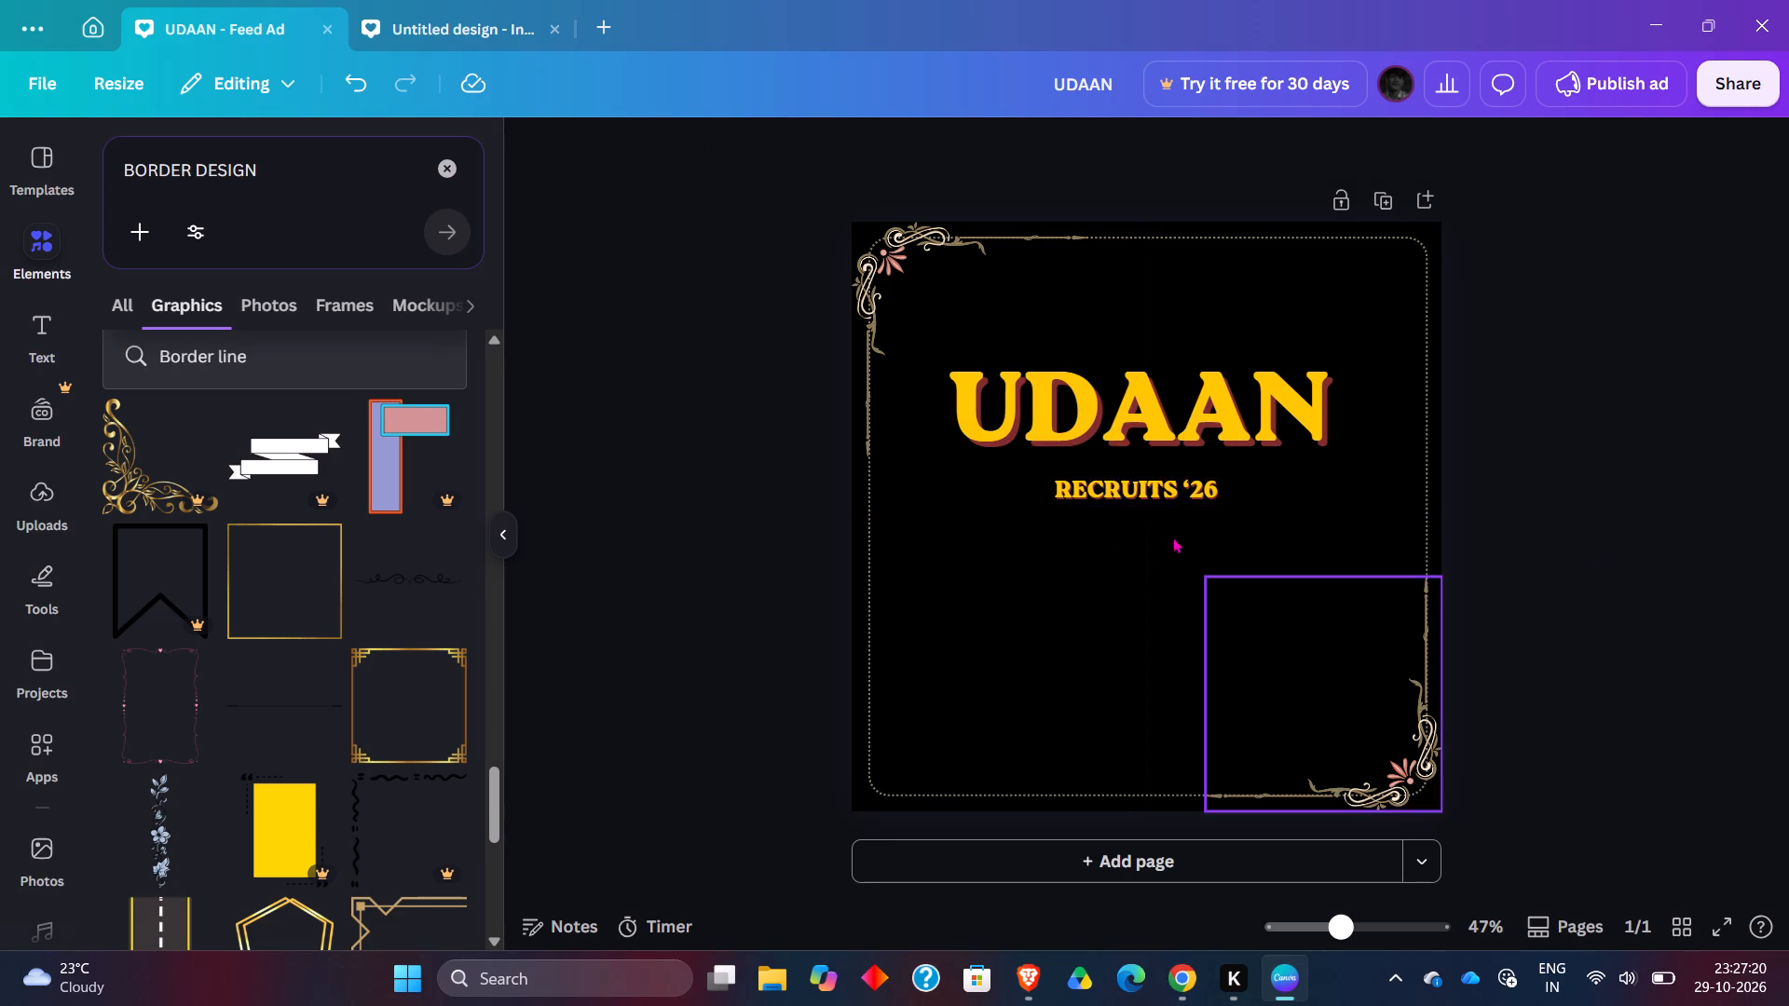
# Enlarge the RECRUITS '26 text to size 42.8 and widen its text box so it fits on one line.
pyautogui.click(1144, 491)
pyautogui.tripleClick(867, 134)
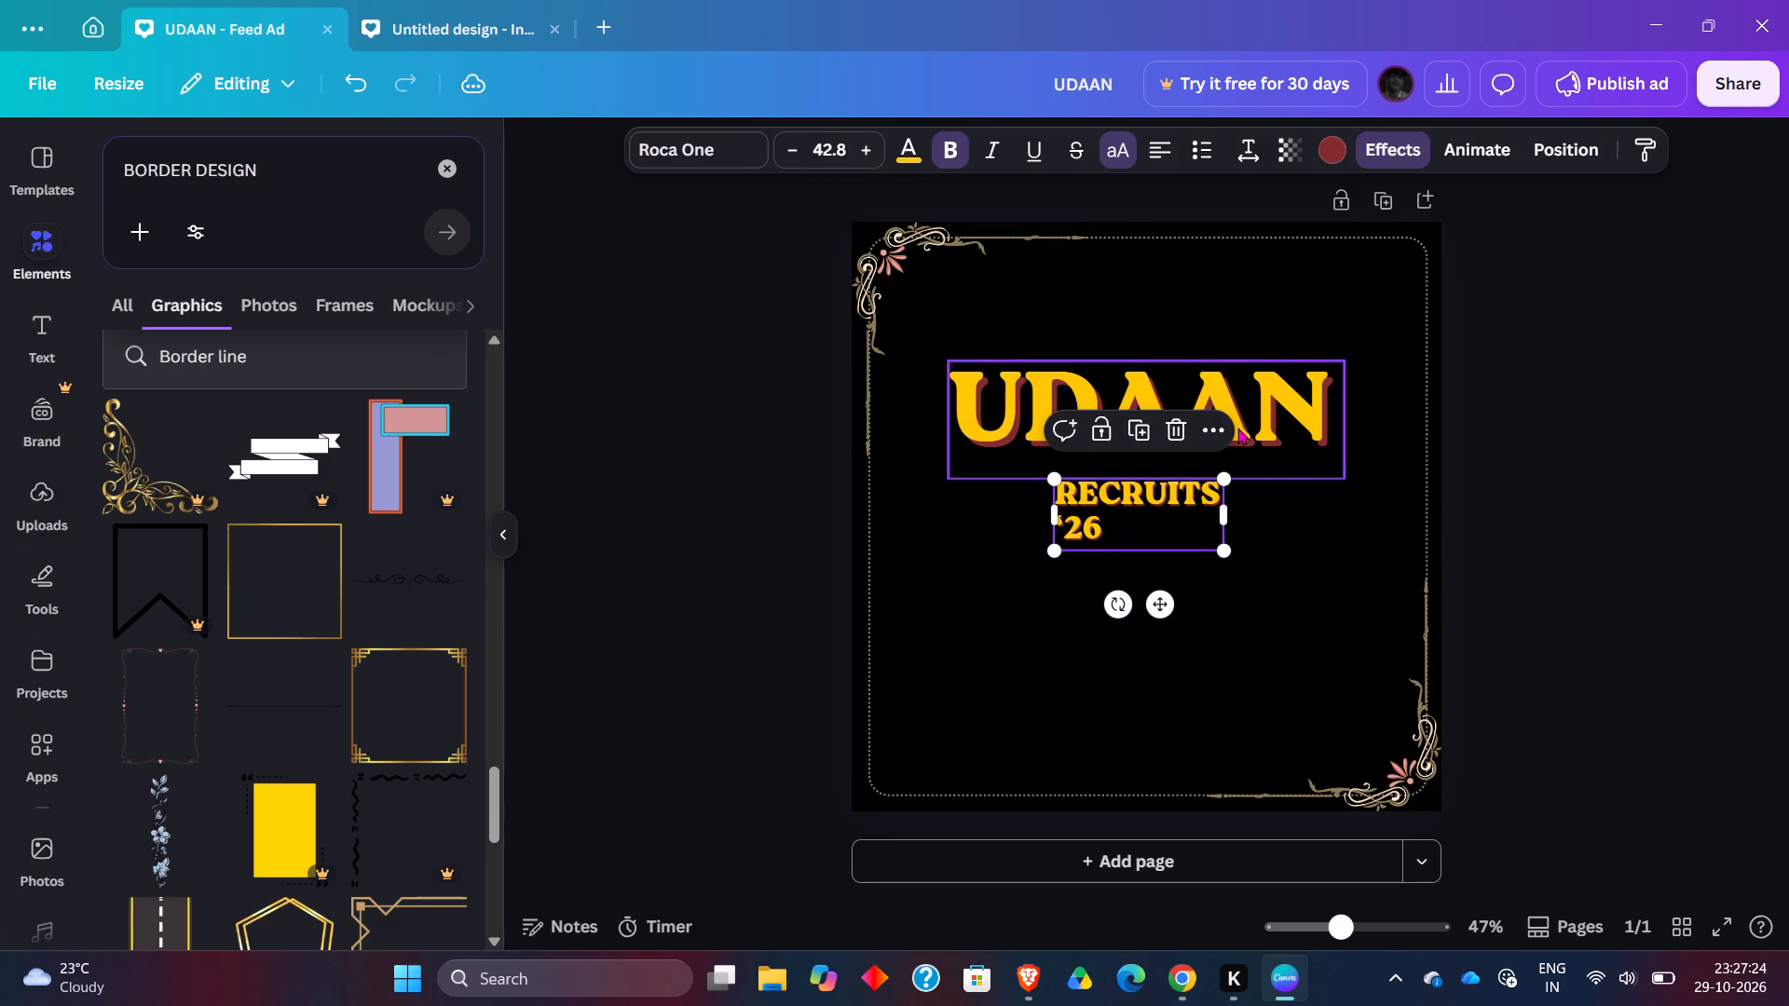
pyautogui.moveTo(1226, 514); pyautogui.dragTo(1310, 514)
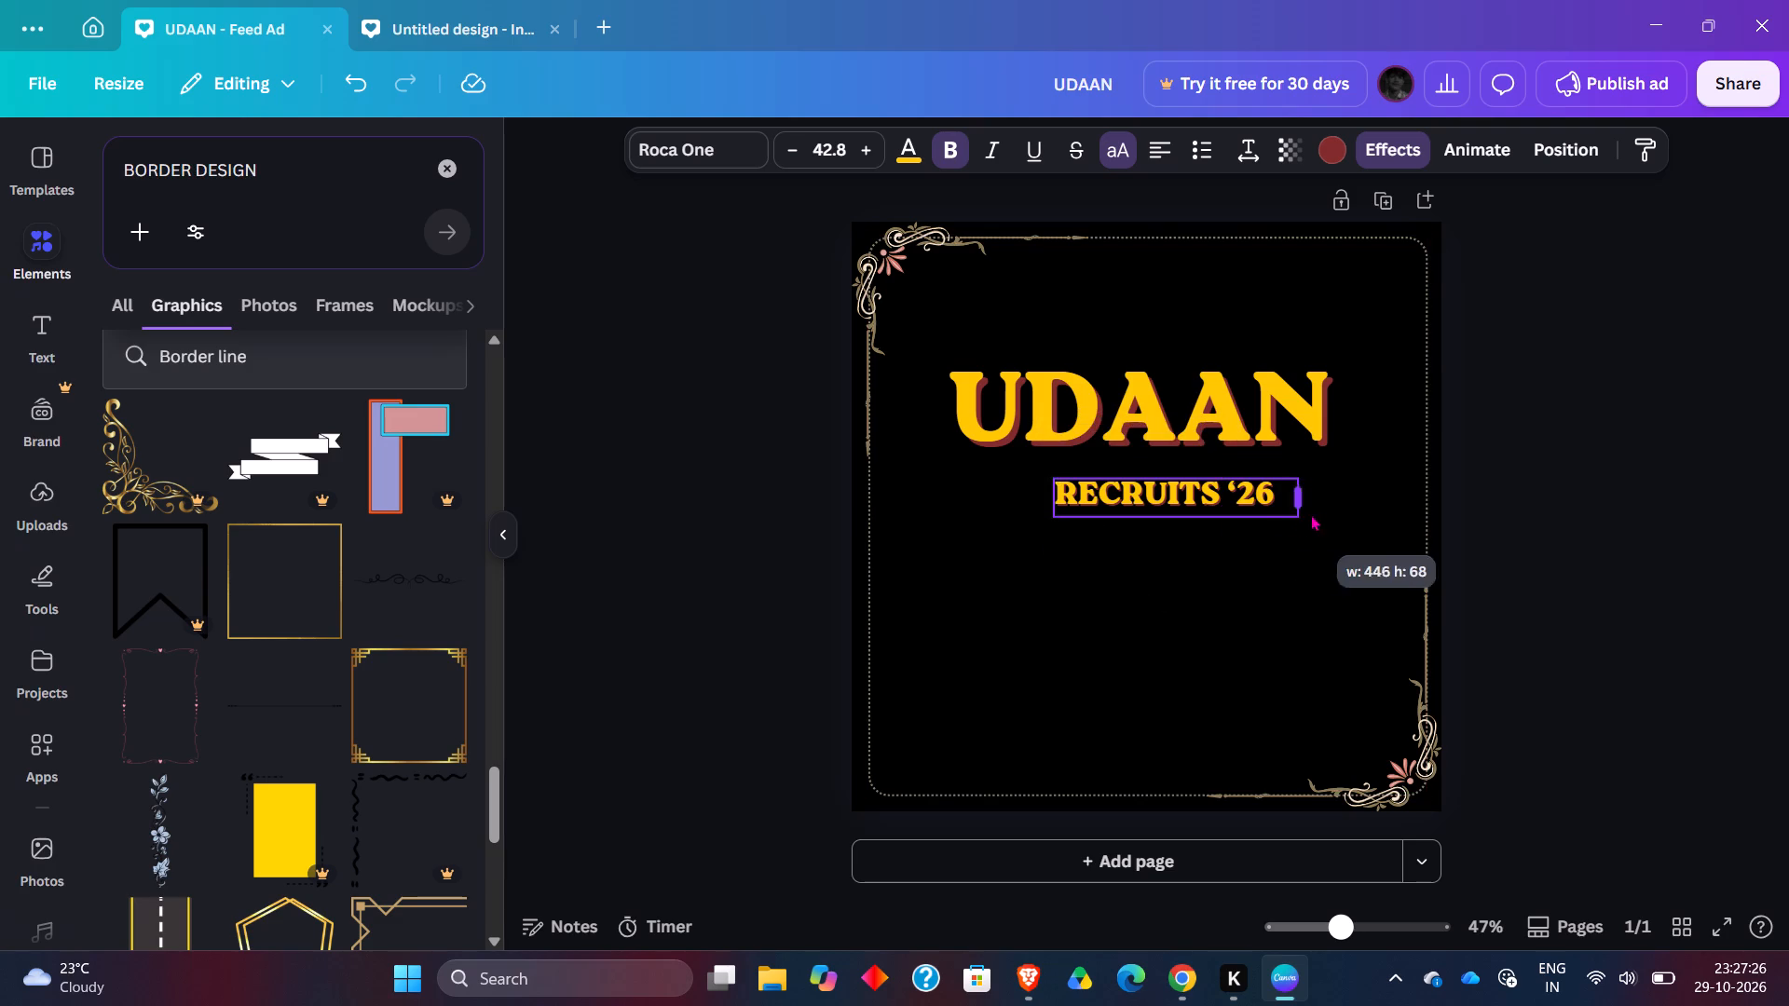
pyautogui.moveTo(1310, 514); pyautogui.dragTo(1320, 513)
pyautogui.click(1616, 527)
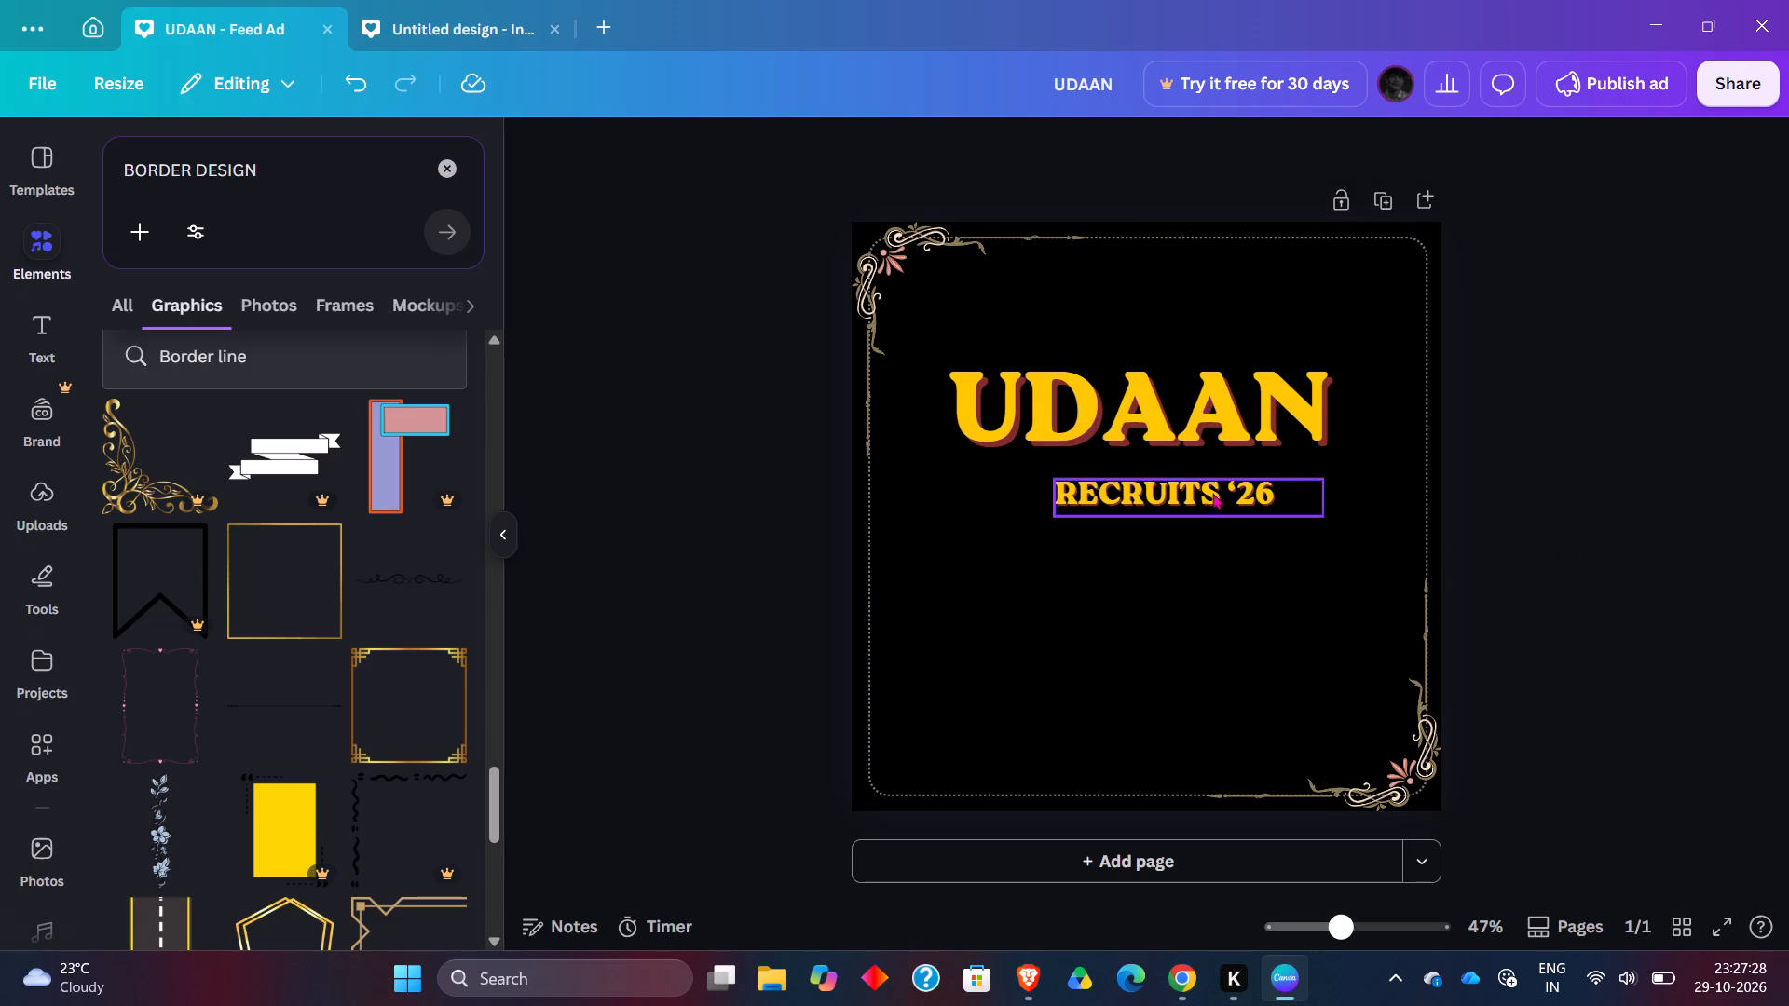
# Reposition the RECRUITS '26 line closer beneath the UDAAN heading, trying several placements around its centre.
pyautogui.moveTo(1212, 493); pyautogui.dragTo(1221, 488)
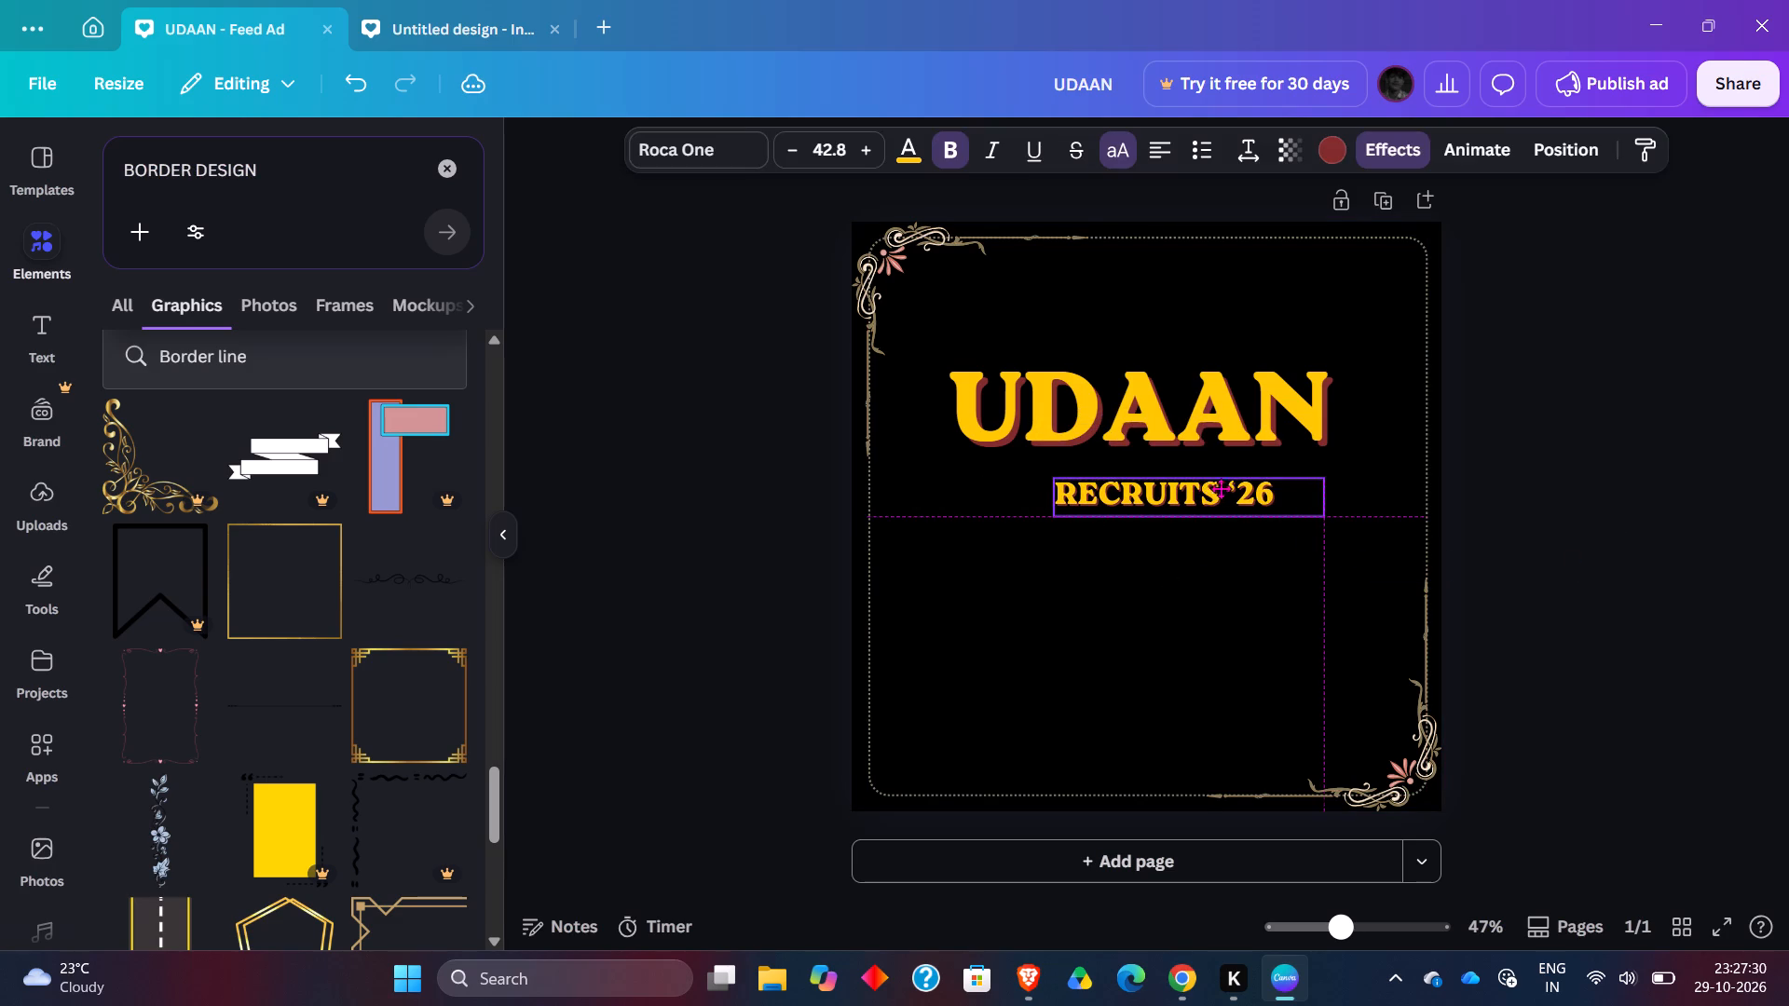
pyautogui.moveTo(1221, 488); pyautogui.dragTo(1188, 492)
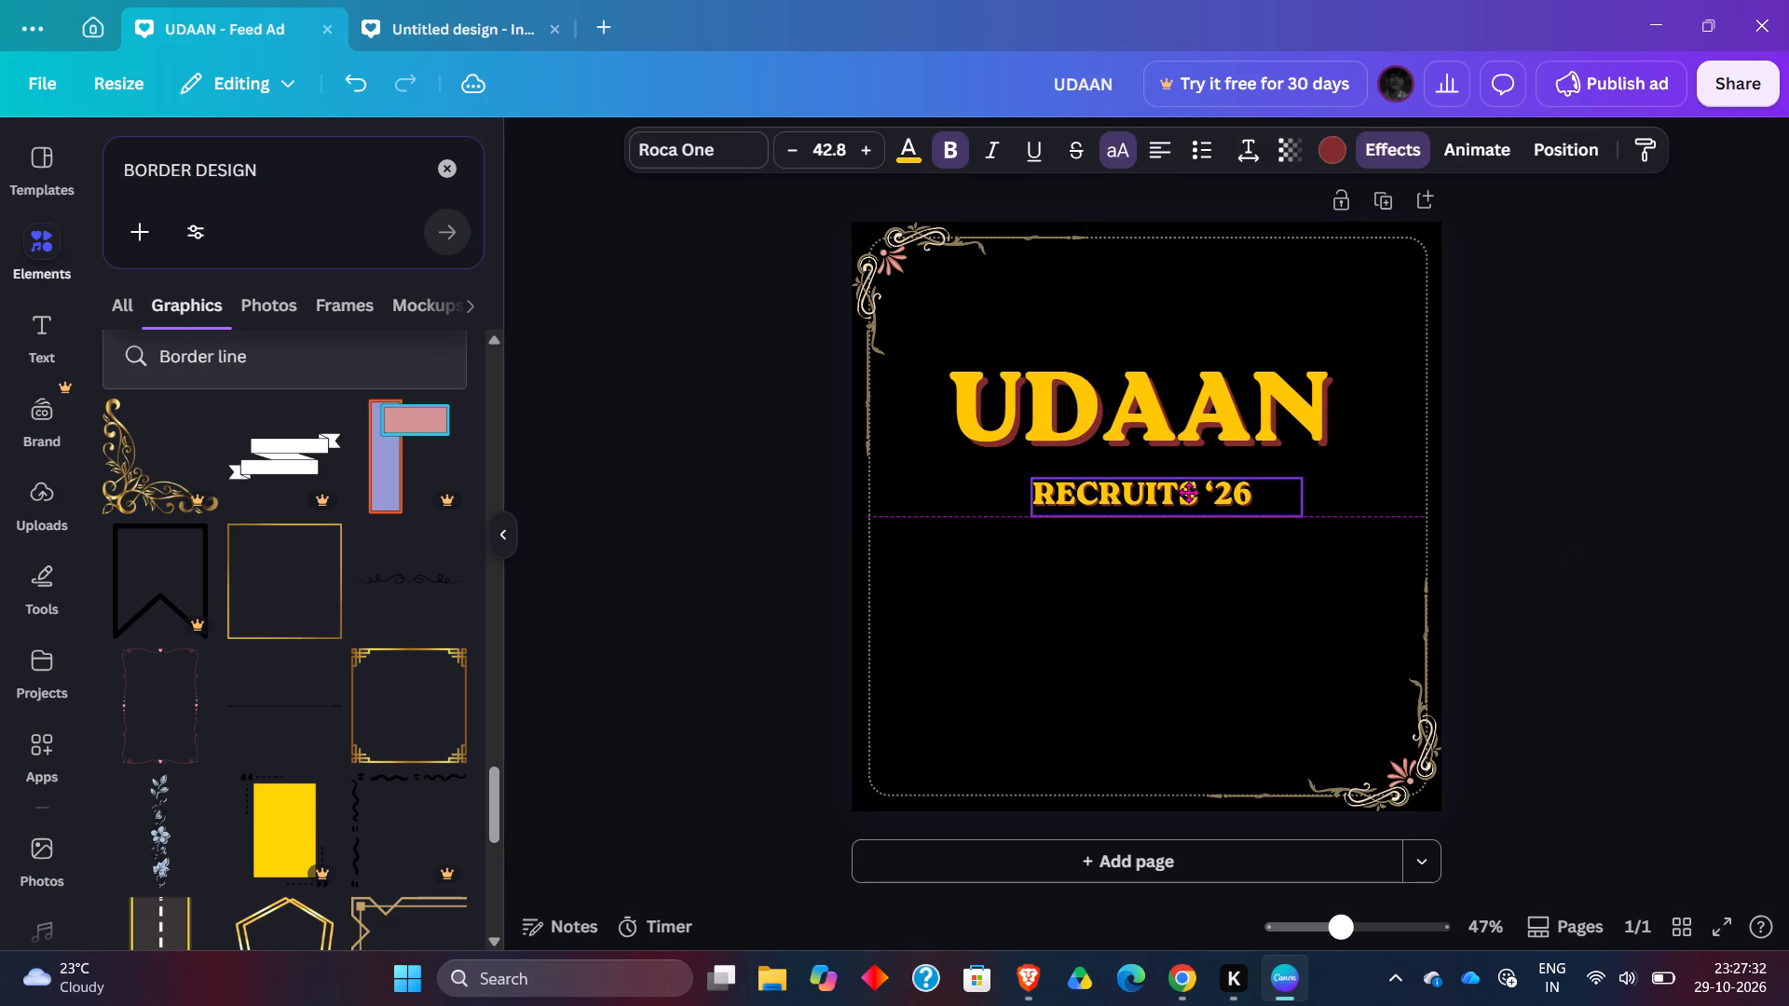
pyautogui.moveTo(1188, 492); pyautogui.dragTo(1181, 492)
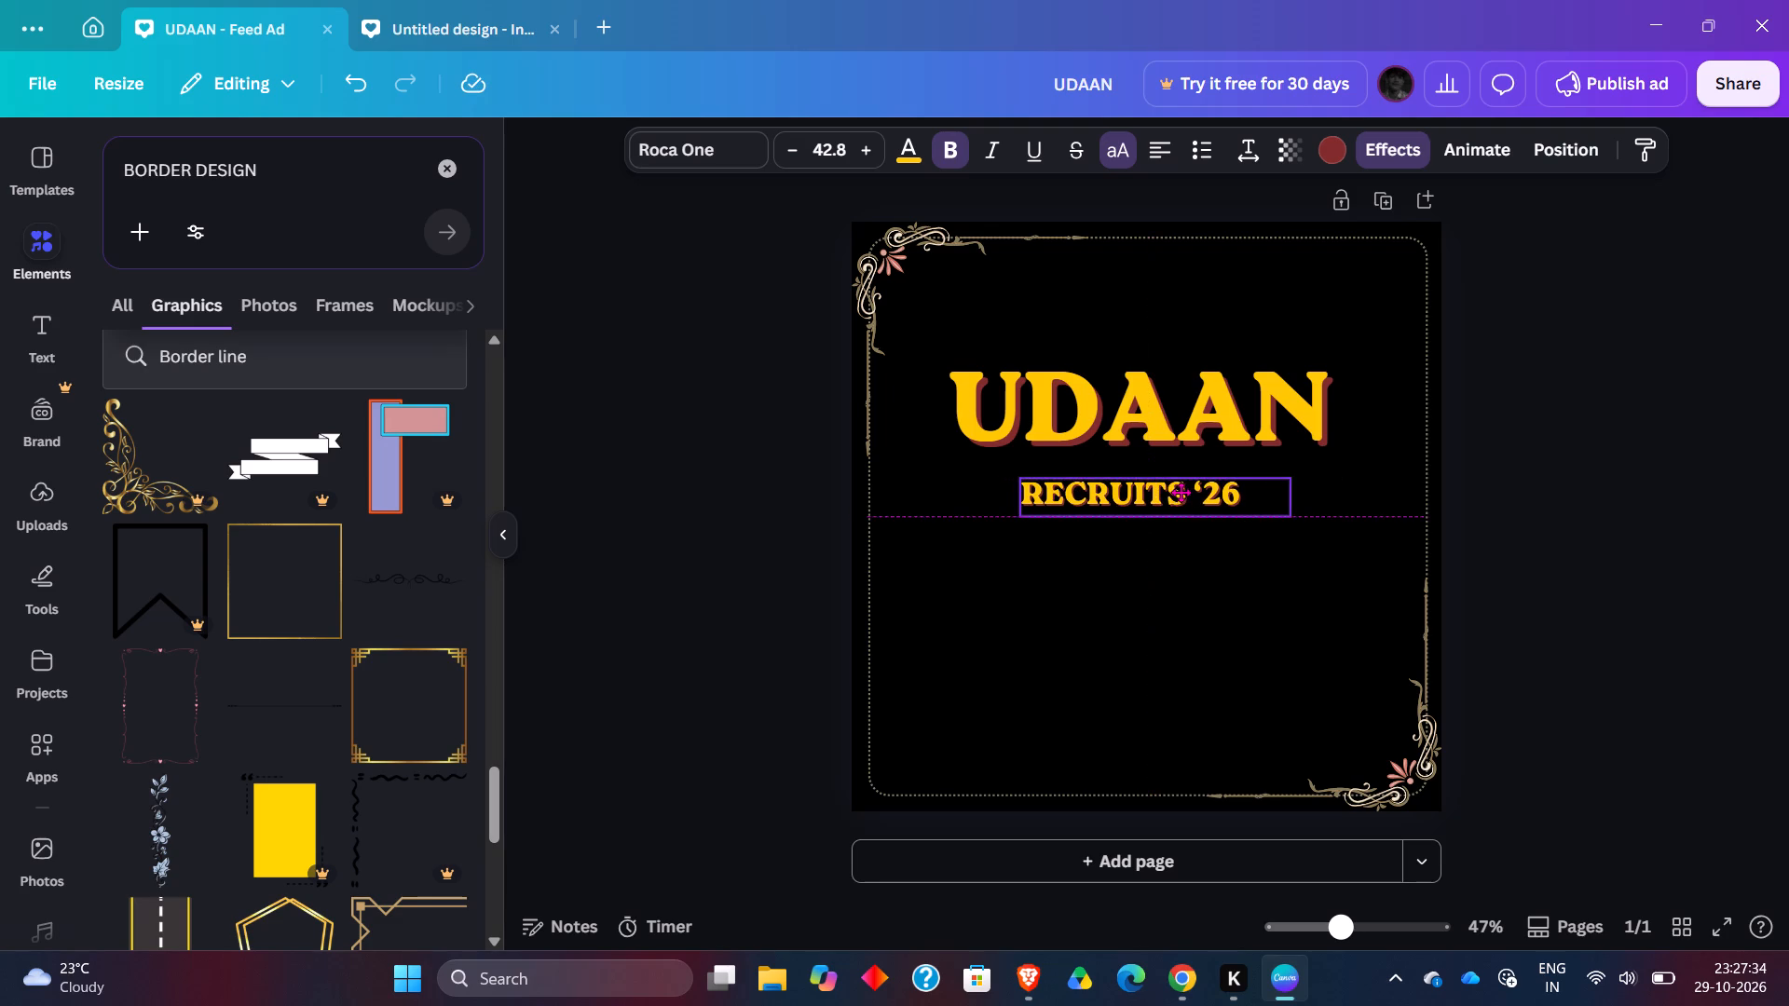
pyautogui.moveTo(1181, 492); pyautogui.dragTo(1169, 483)
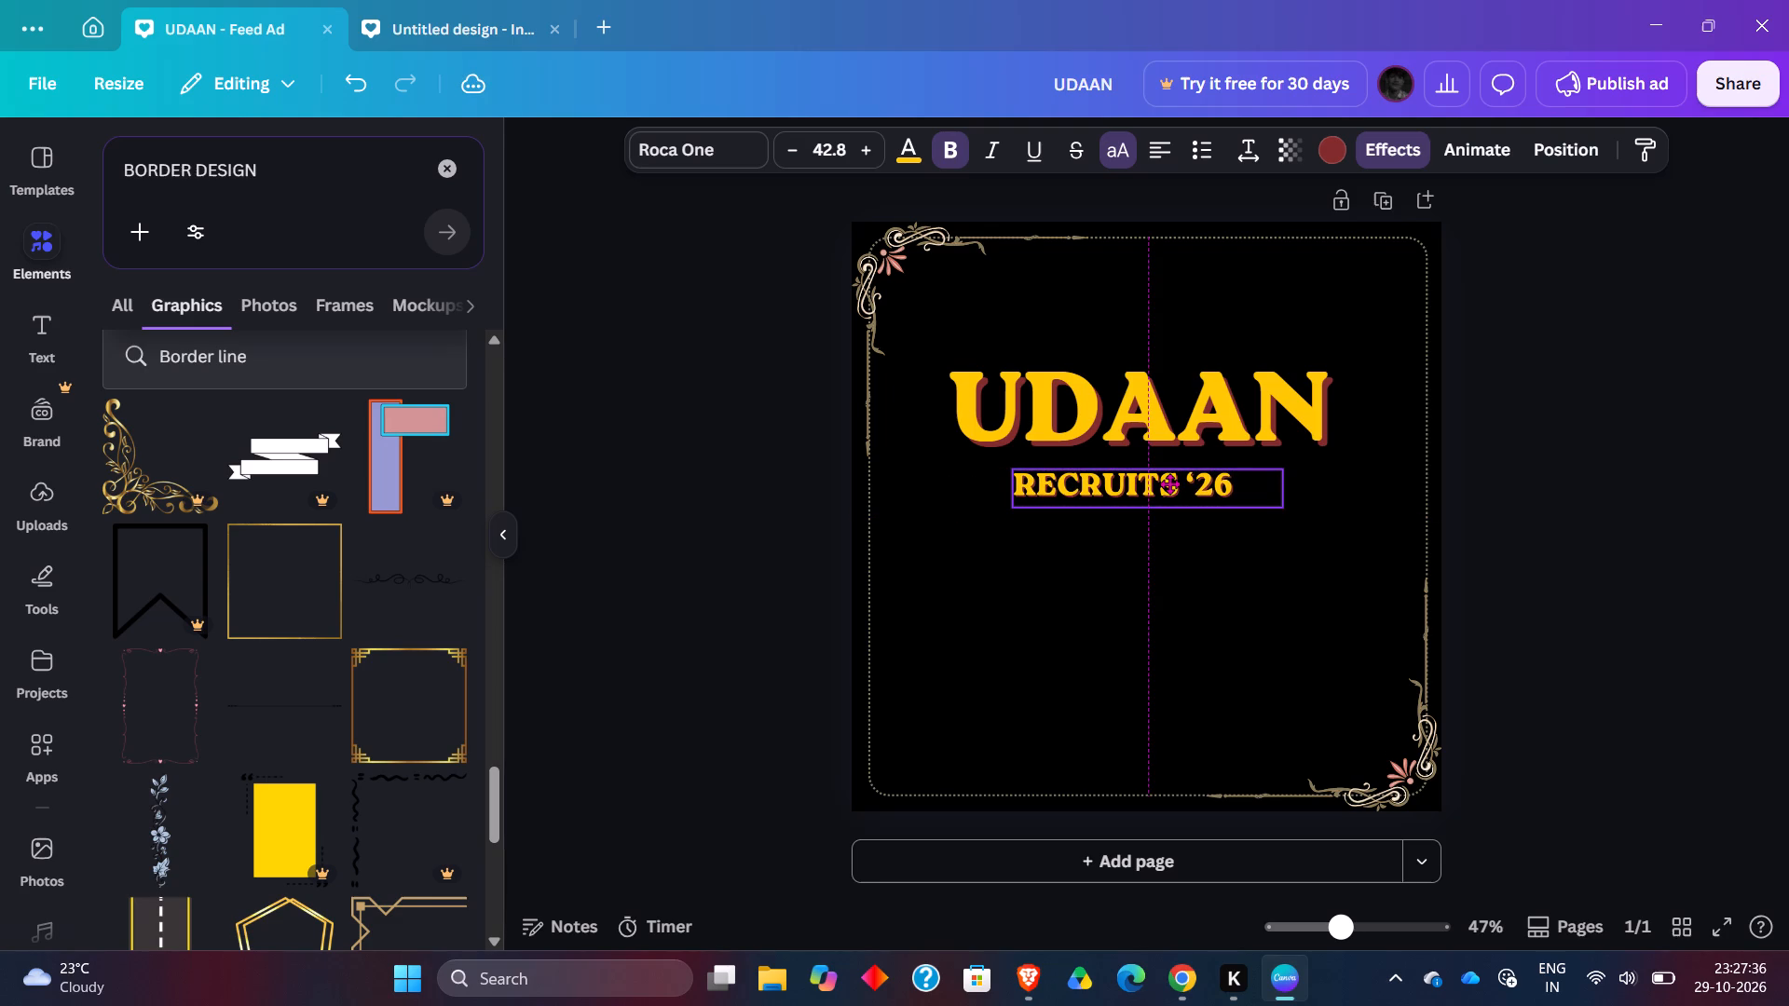
pyautogui.moveTo(1169, 483); pyautogui.dragTo(1199, 483)
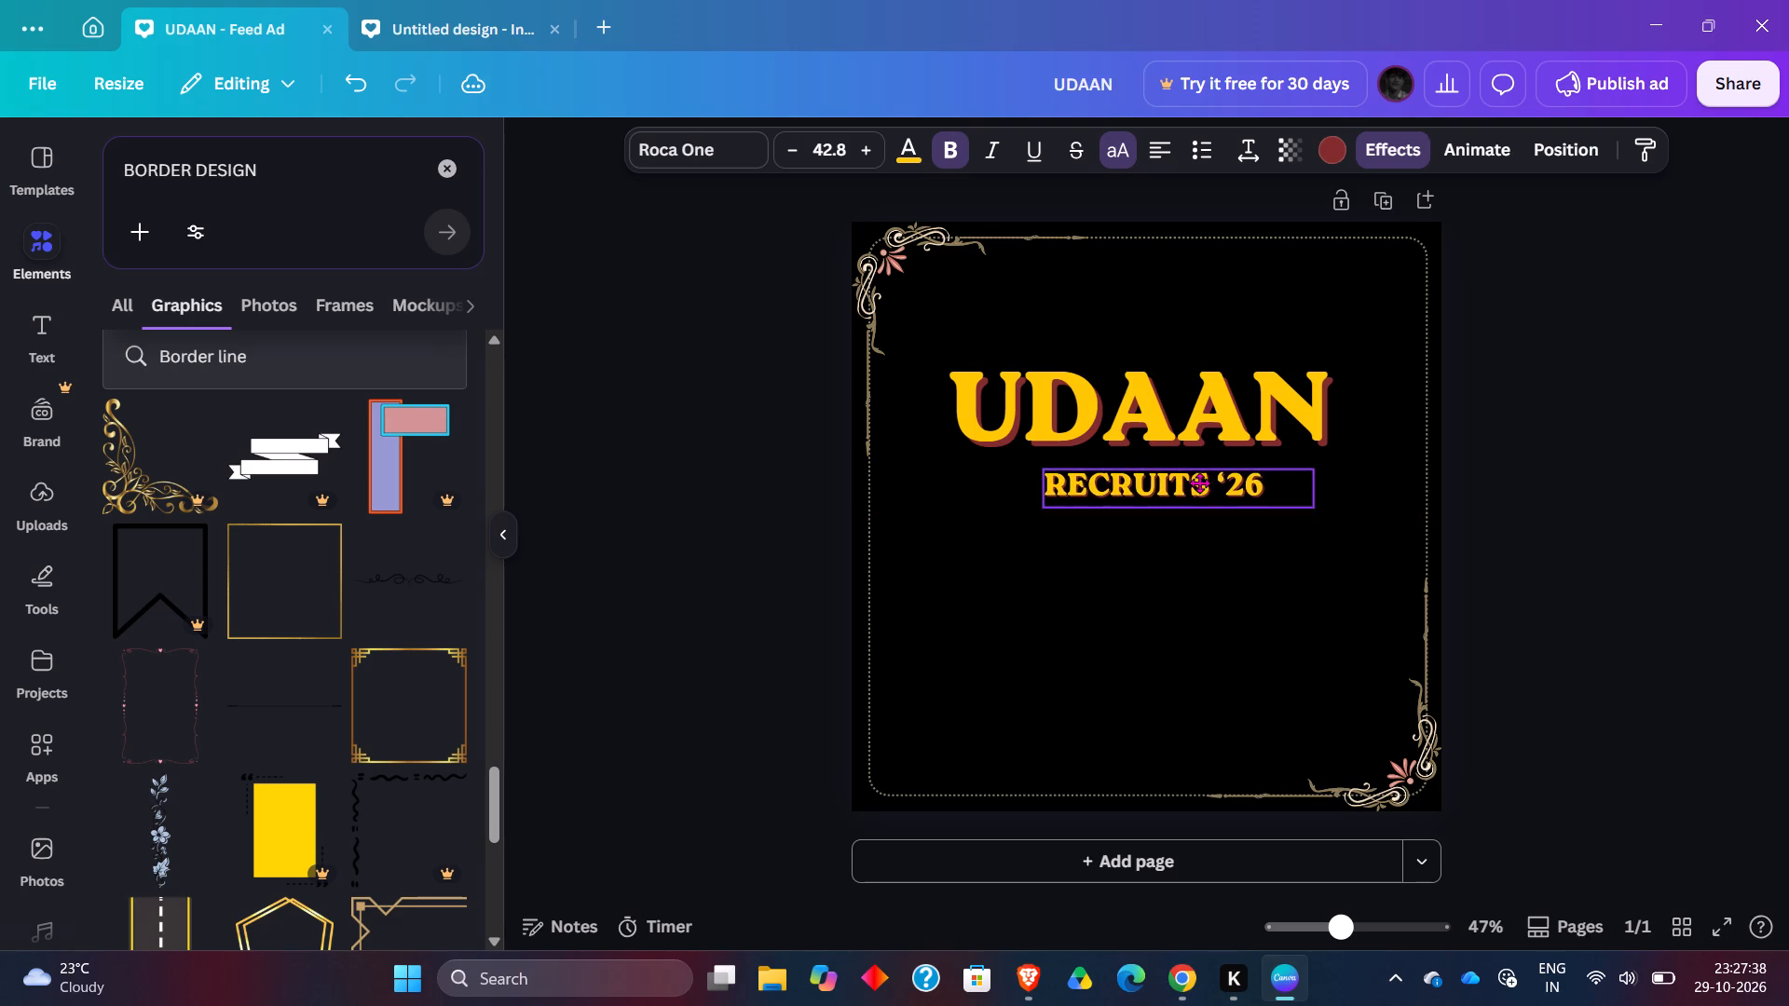
pyautogui.moveTo(1199, 483); pyautogui.dragTo(1239, 471)
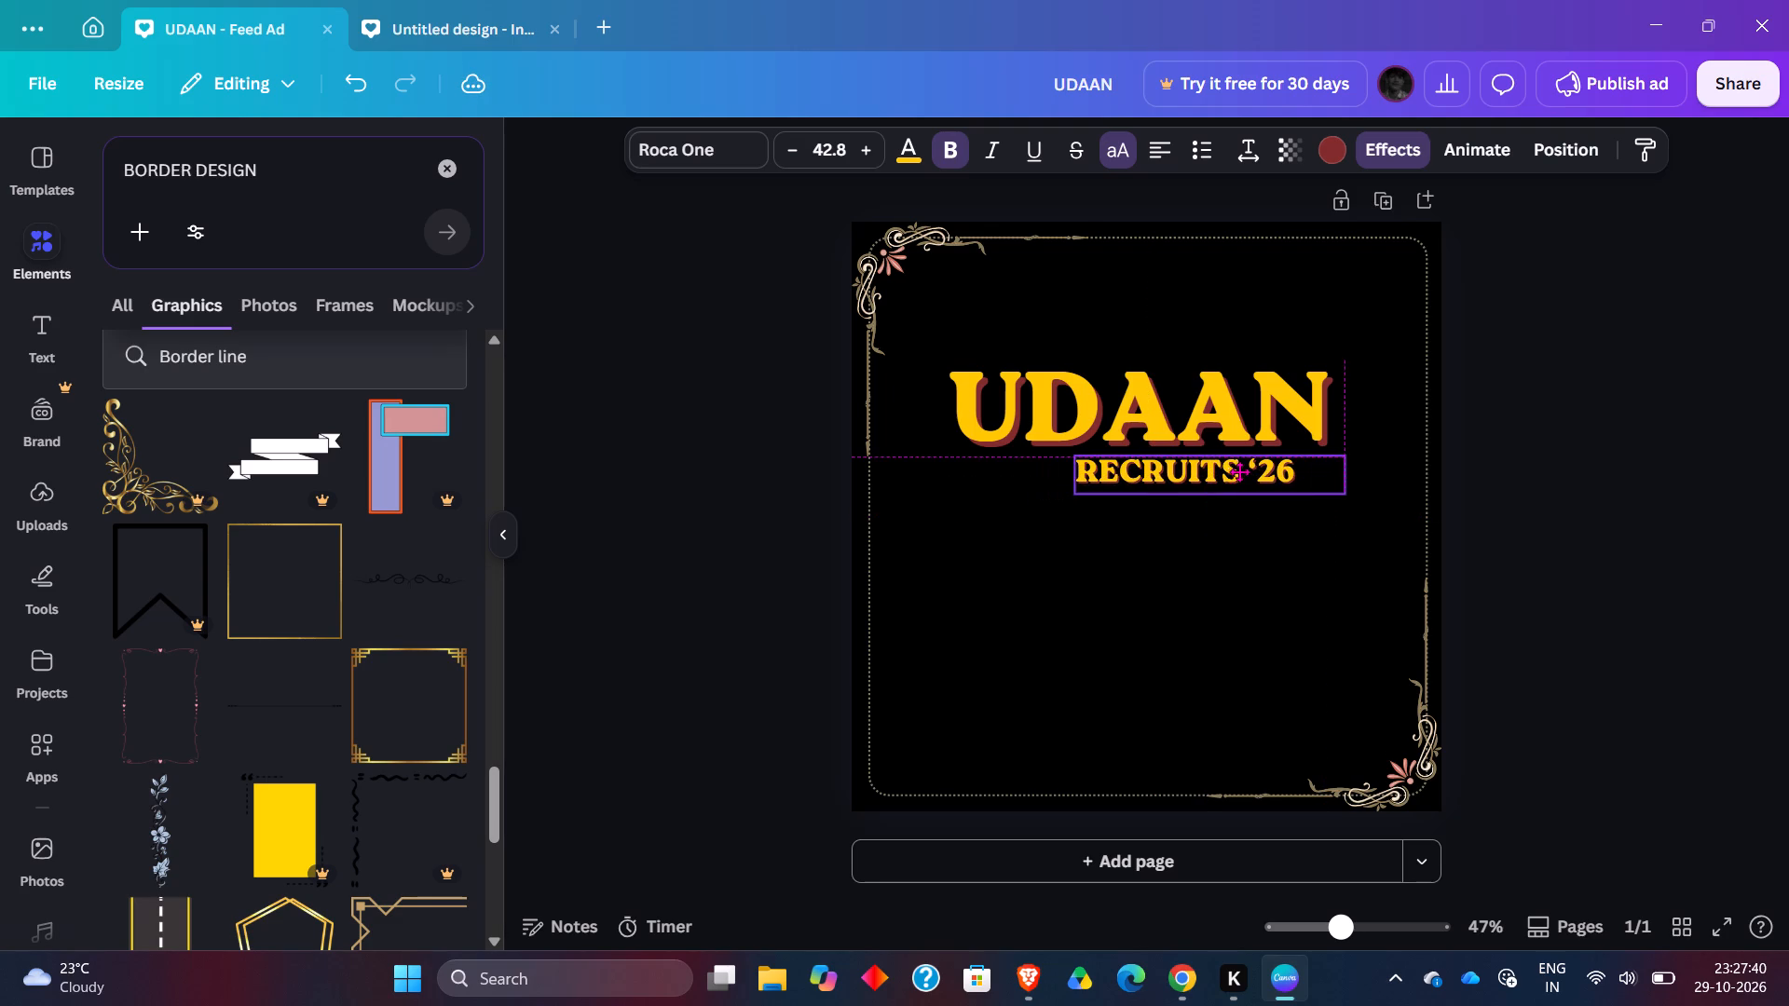
pyautogui.moveTo(1239, 471); pyautogui.dragTo(1292, 478)
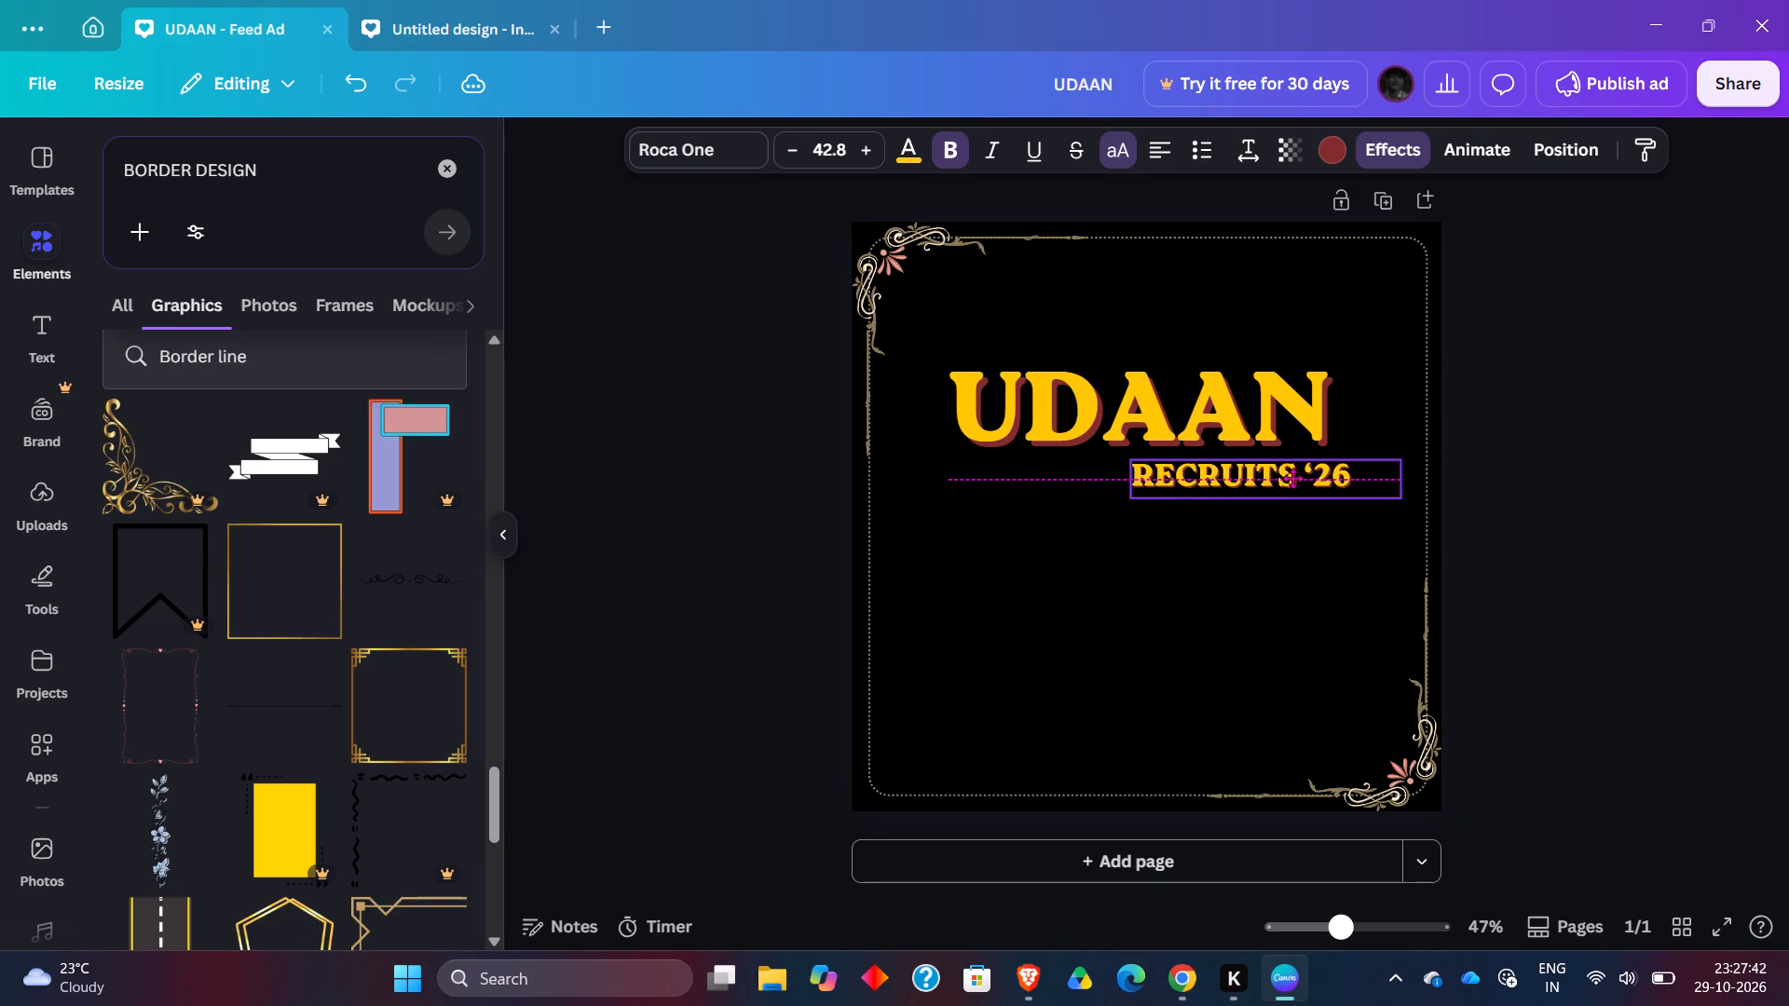
pyautogui.moveTo(1292, 478); pyautogui.dragTo(1257, 478)
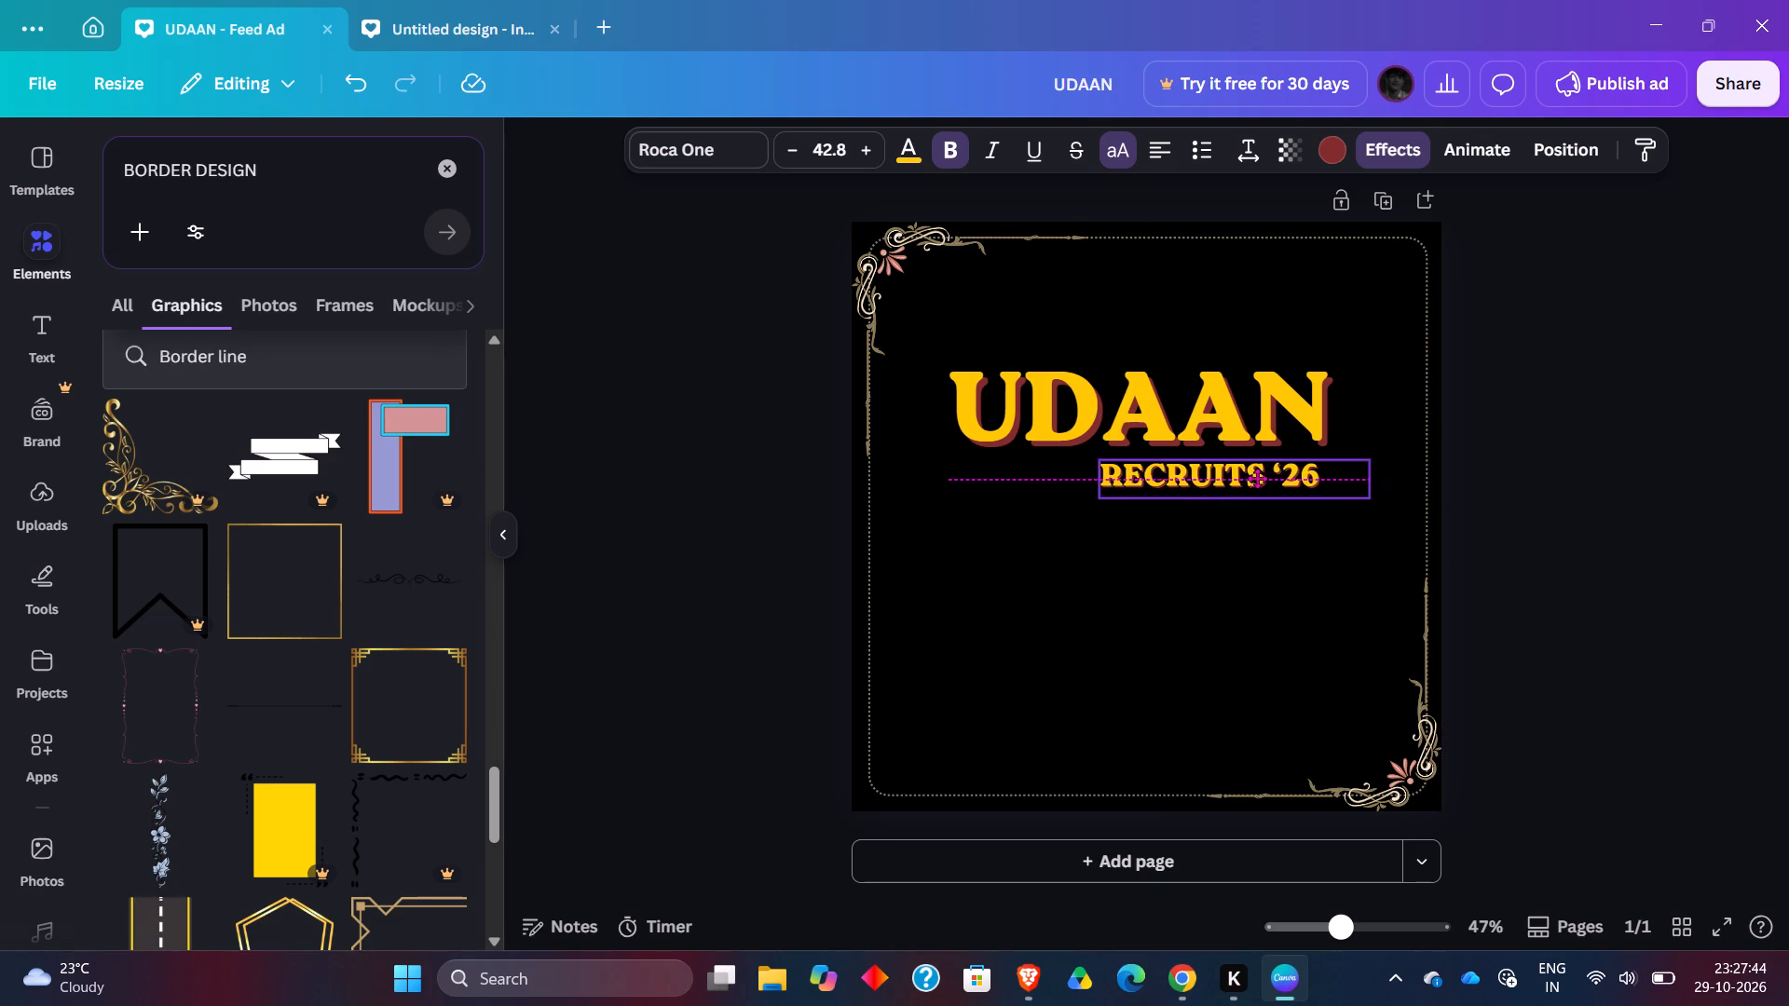
pyautogui.moveTo(1257, 478); pyautogui.dragTo(1214, 485)
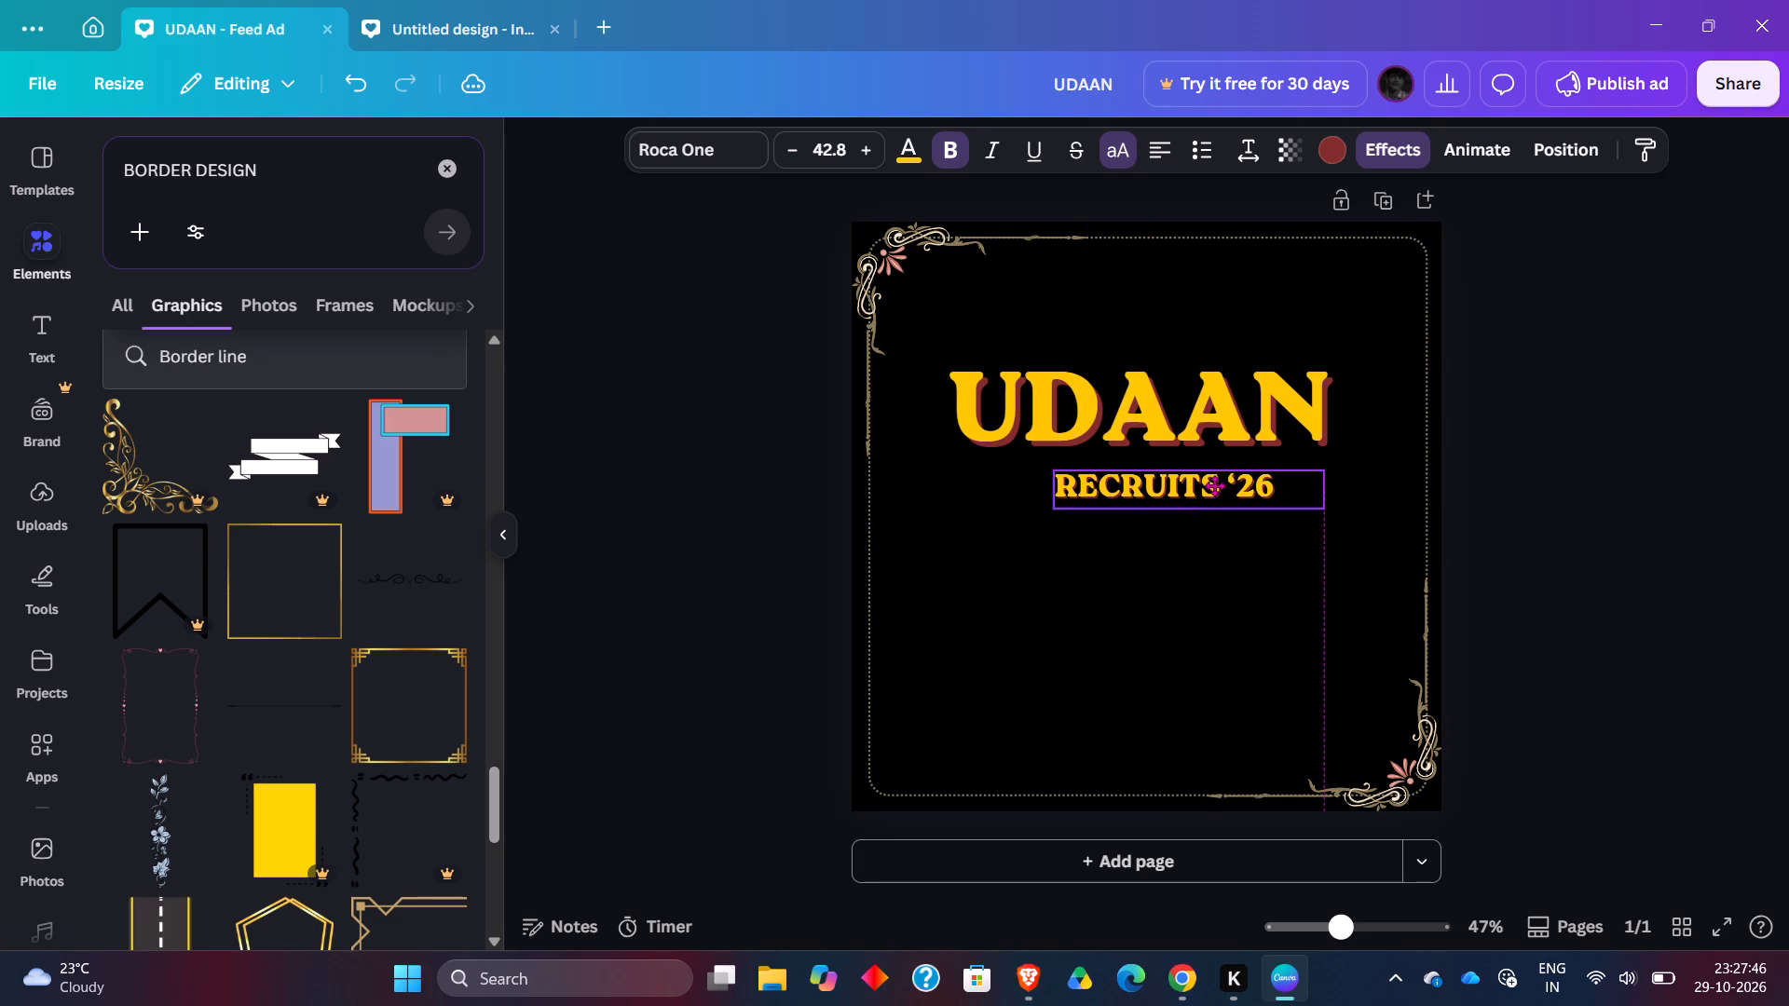
pyautogui.moveTo(1214, 485); pyautogui.dragTo(1174, 477)
pyautogui.click(1697, 572)
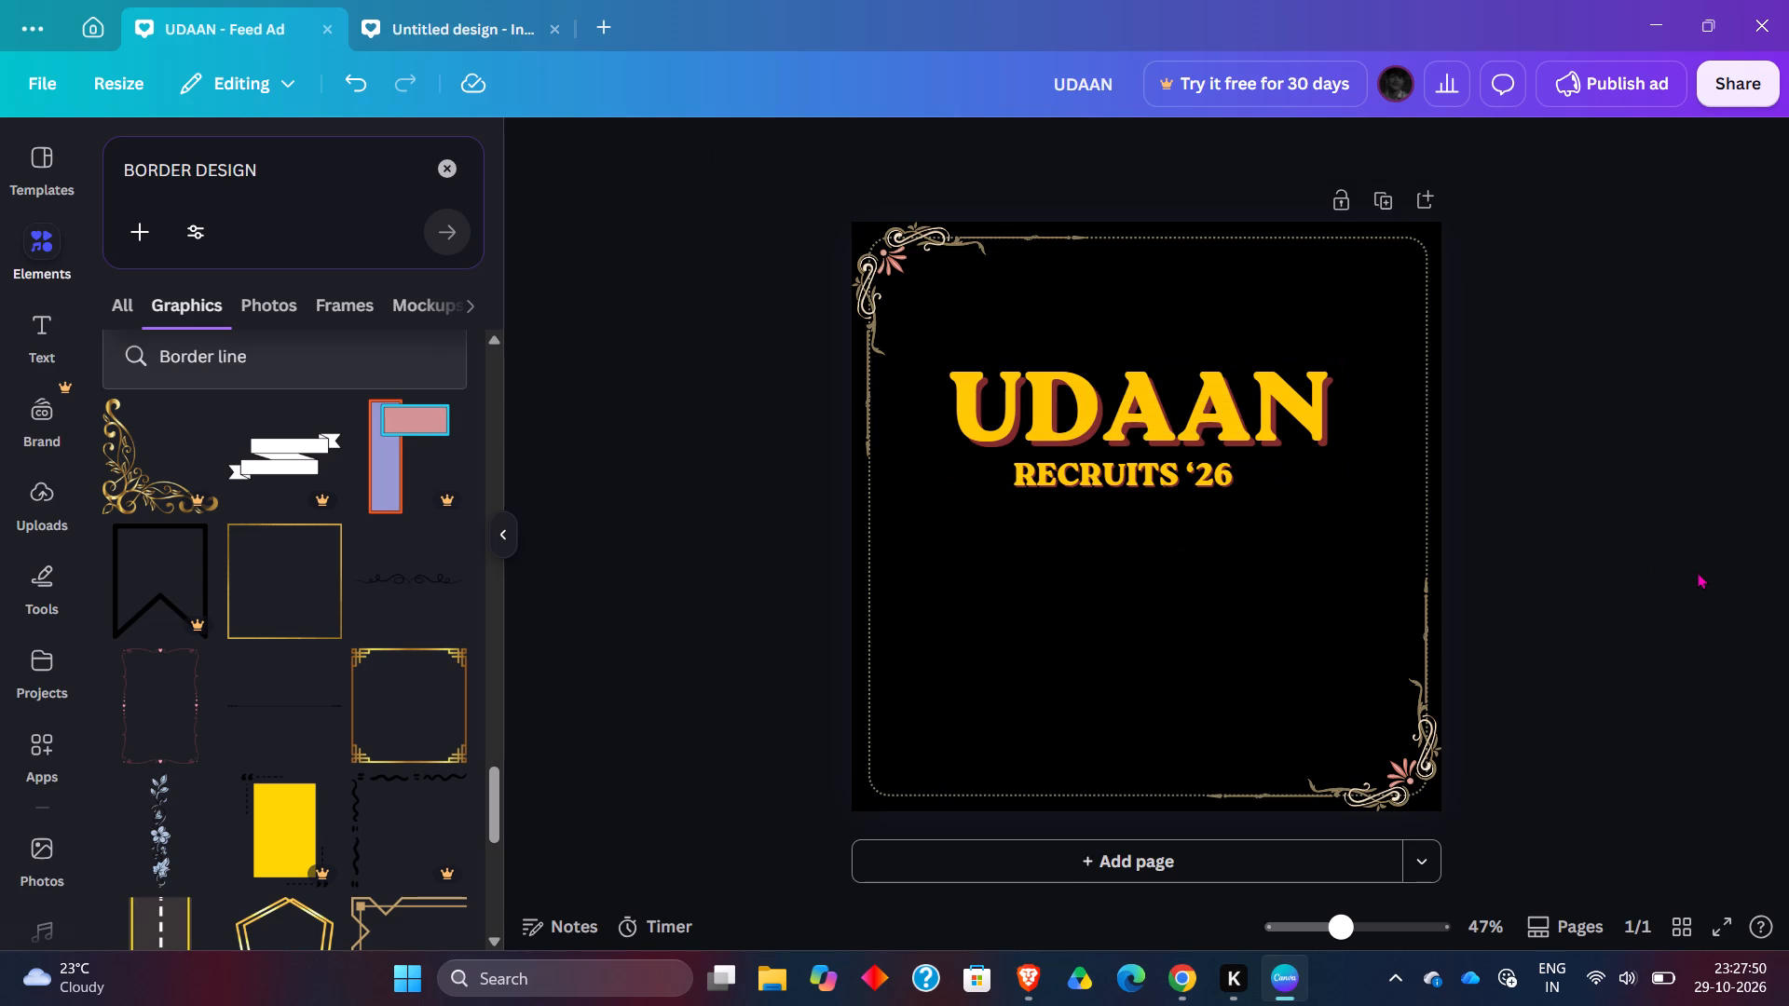
# Shift the RECRUITS '26 line slightly to the right to centre its words beneath UDAAN.
pyautogui.moveTo(1058, 456); pyautogui.dragTo(1119, 469)
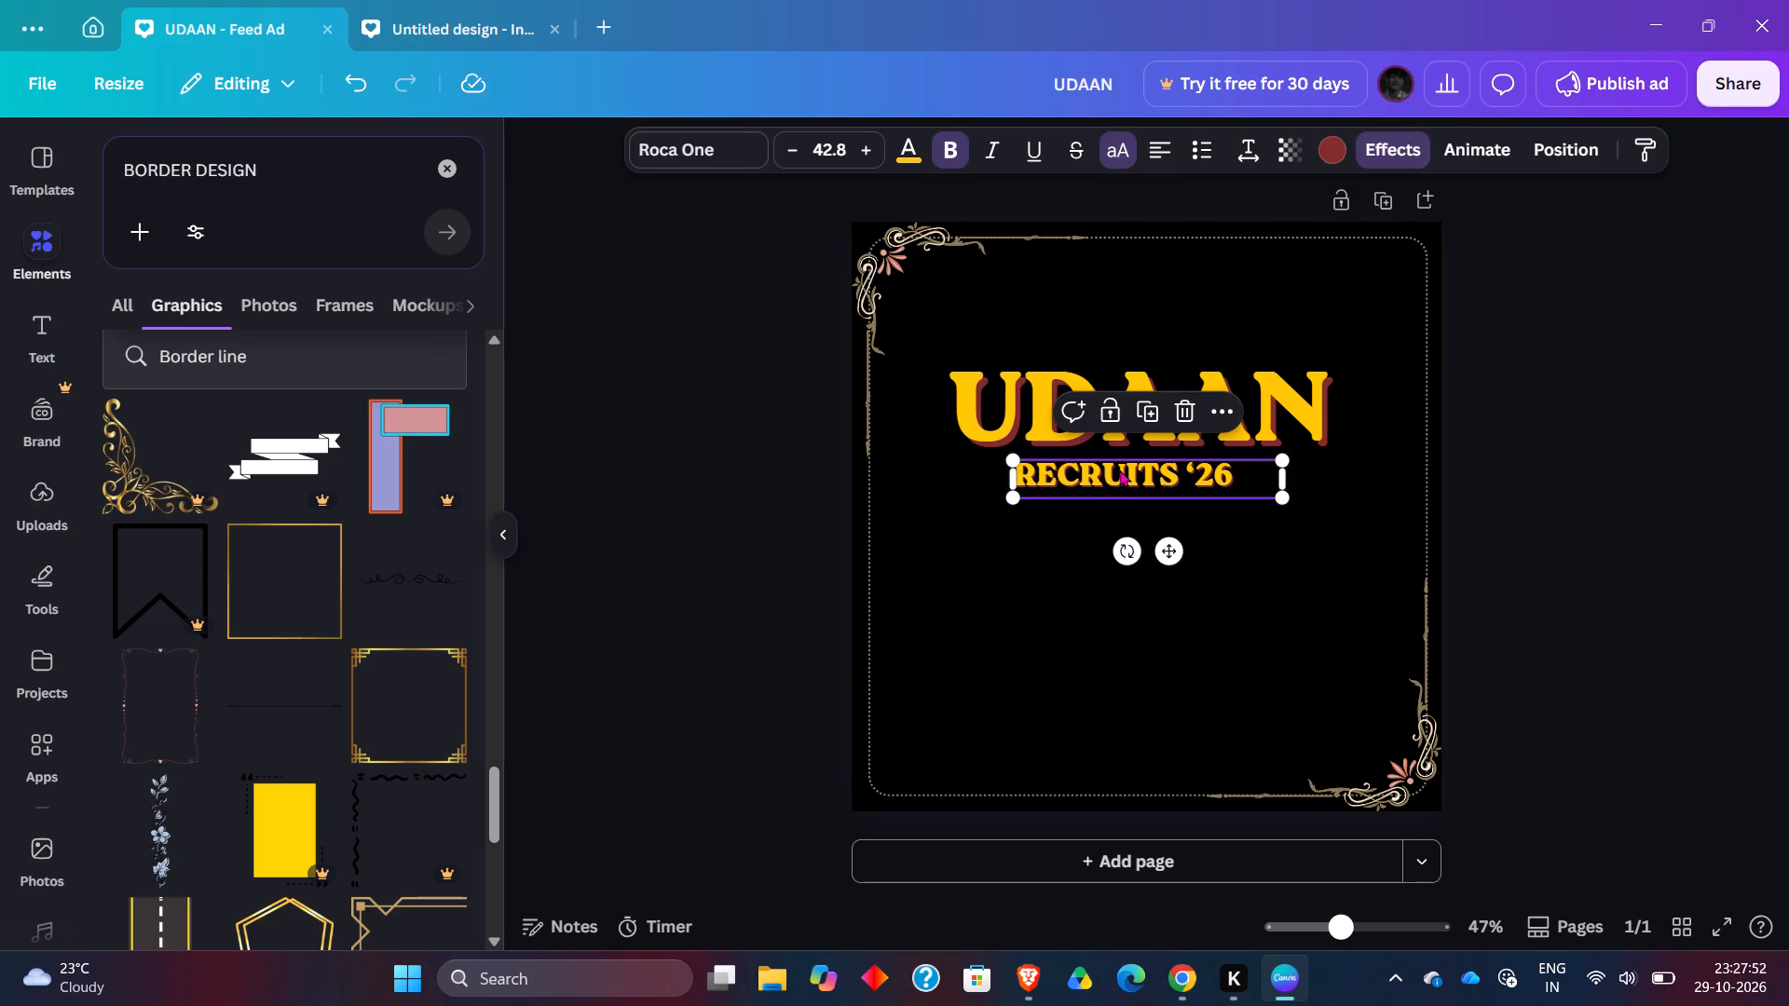
pyautogui.moveTo(1119, 469); pyautogui.dragTo(1121, 470)
pyautogui.moveTo(1121, 470); pyautogui.dragTo(1152, 470)
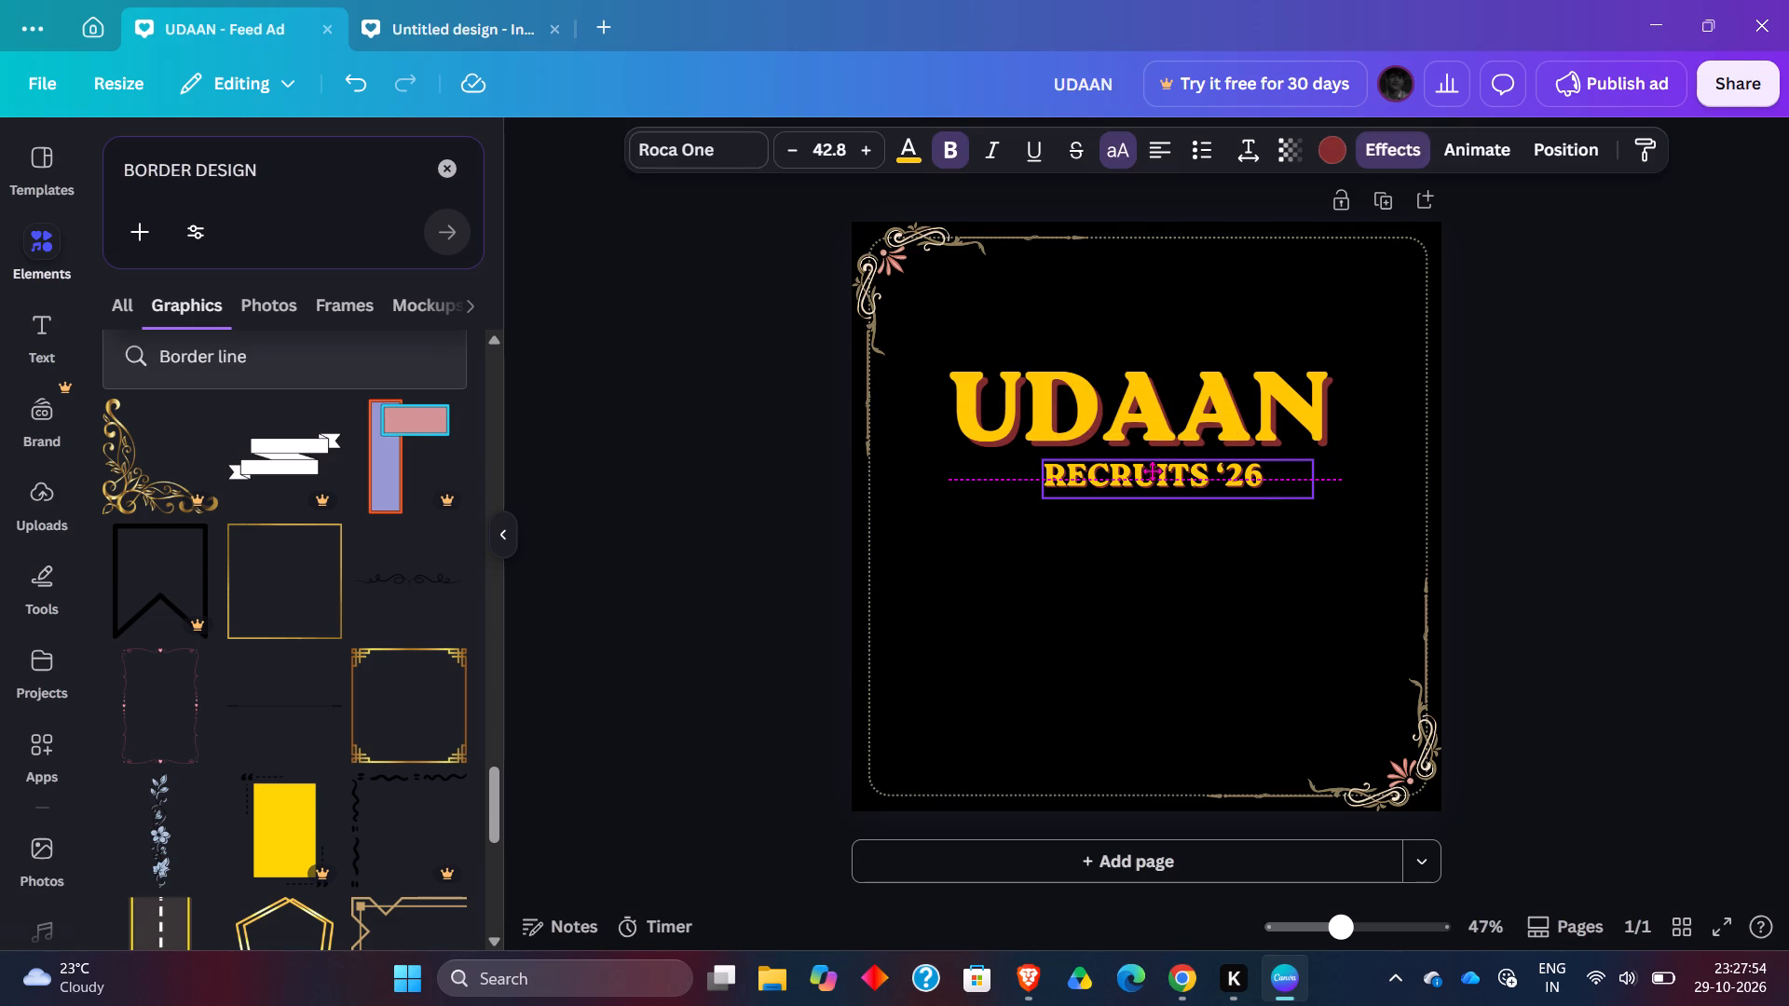
pyautogui.moveTo(1152, 470); pyautogui.dragTo(1147, 476)
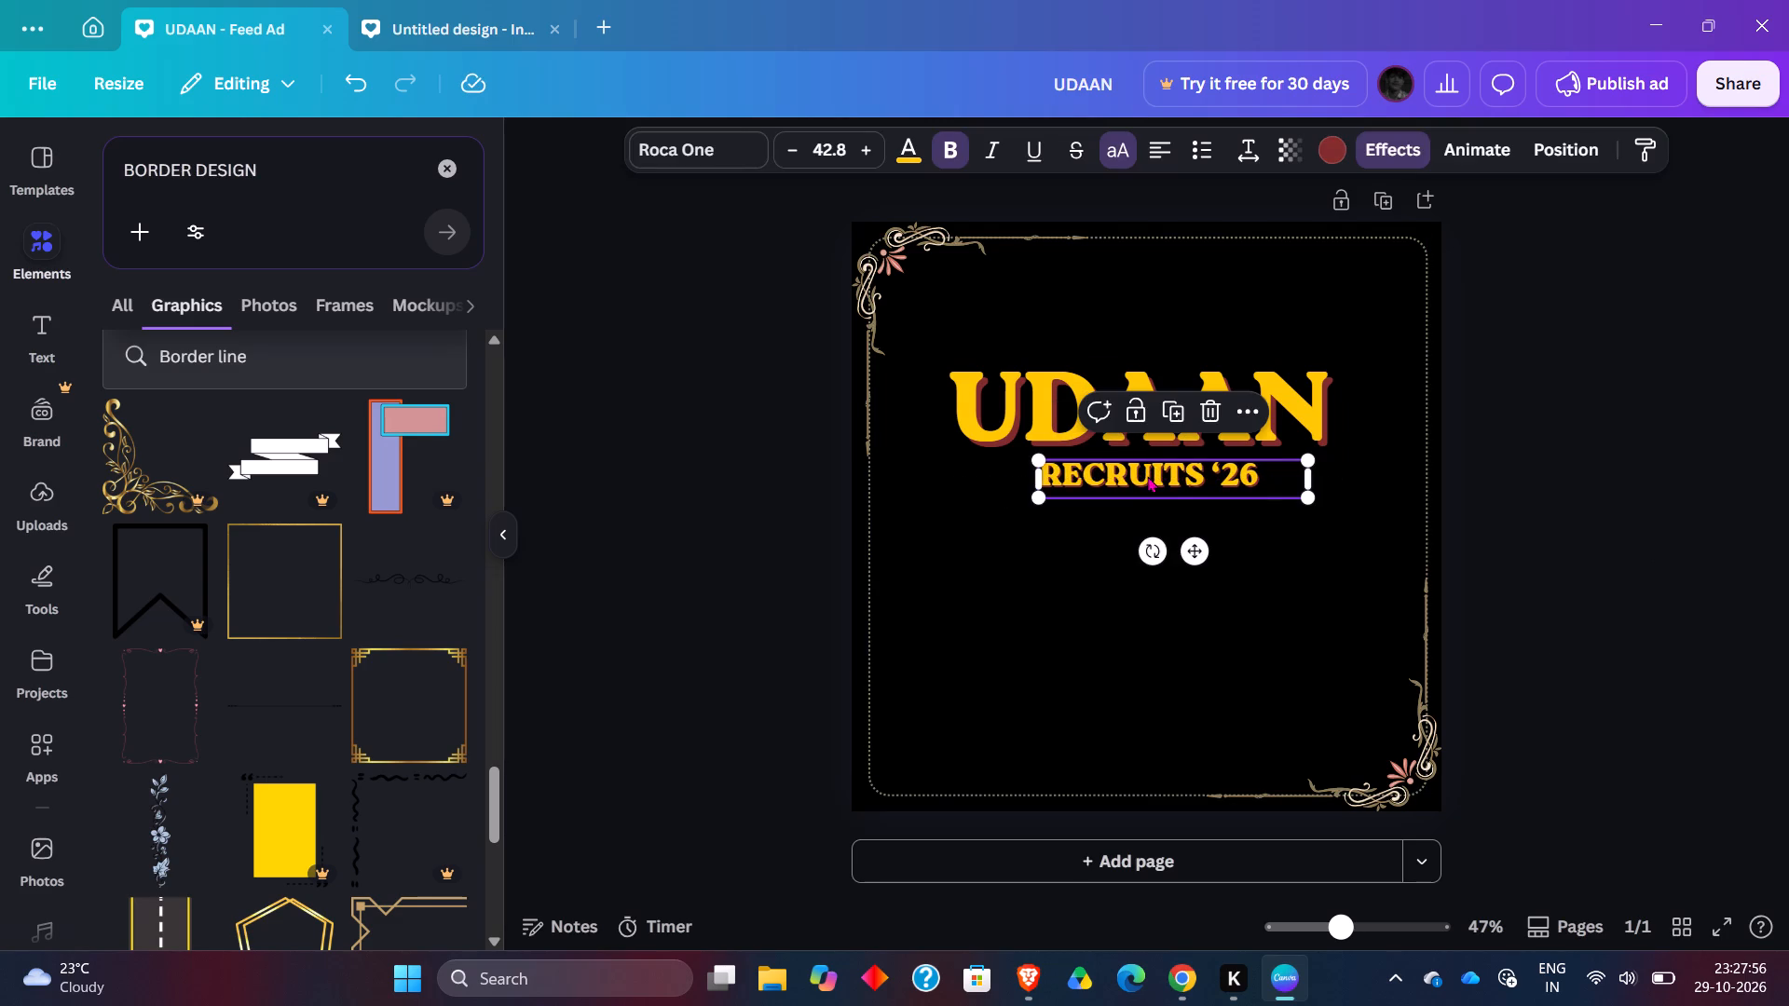
pyautogui.click(1684, 643)
# Increase the RECRUITS '26 text size to 45.8.
pyautogui.click(1167, 492)
pyautogui.tripleClick(878, 156)
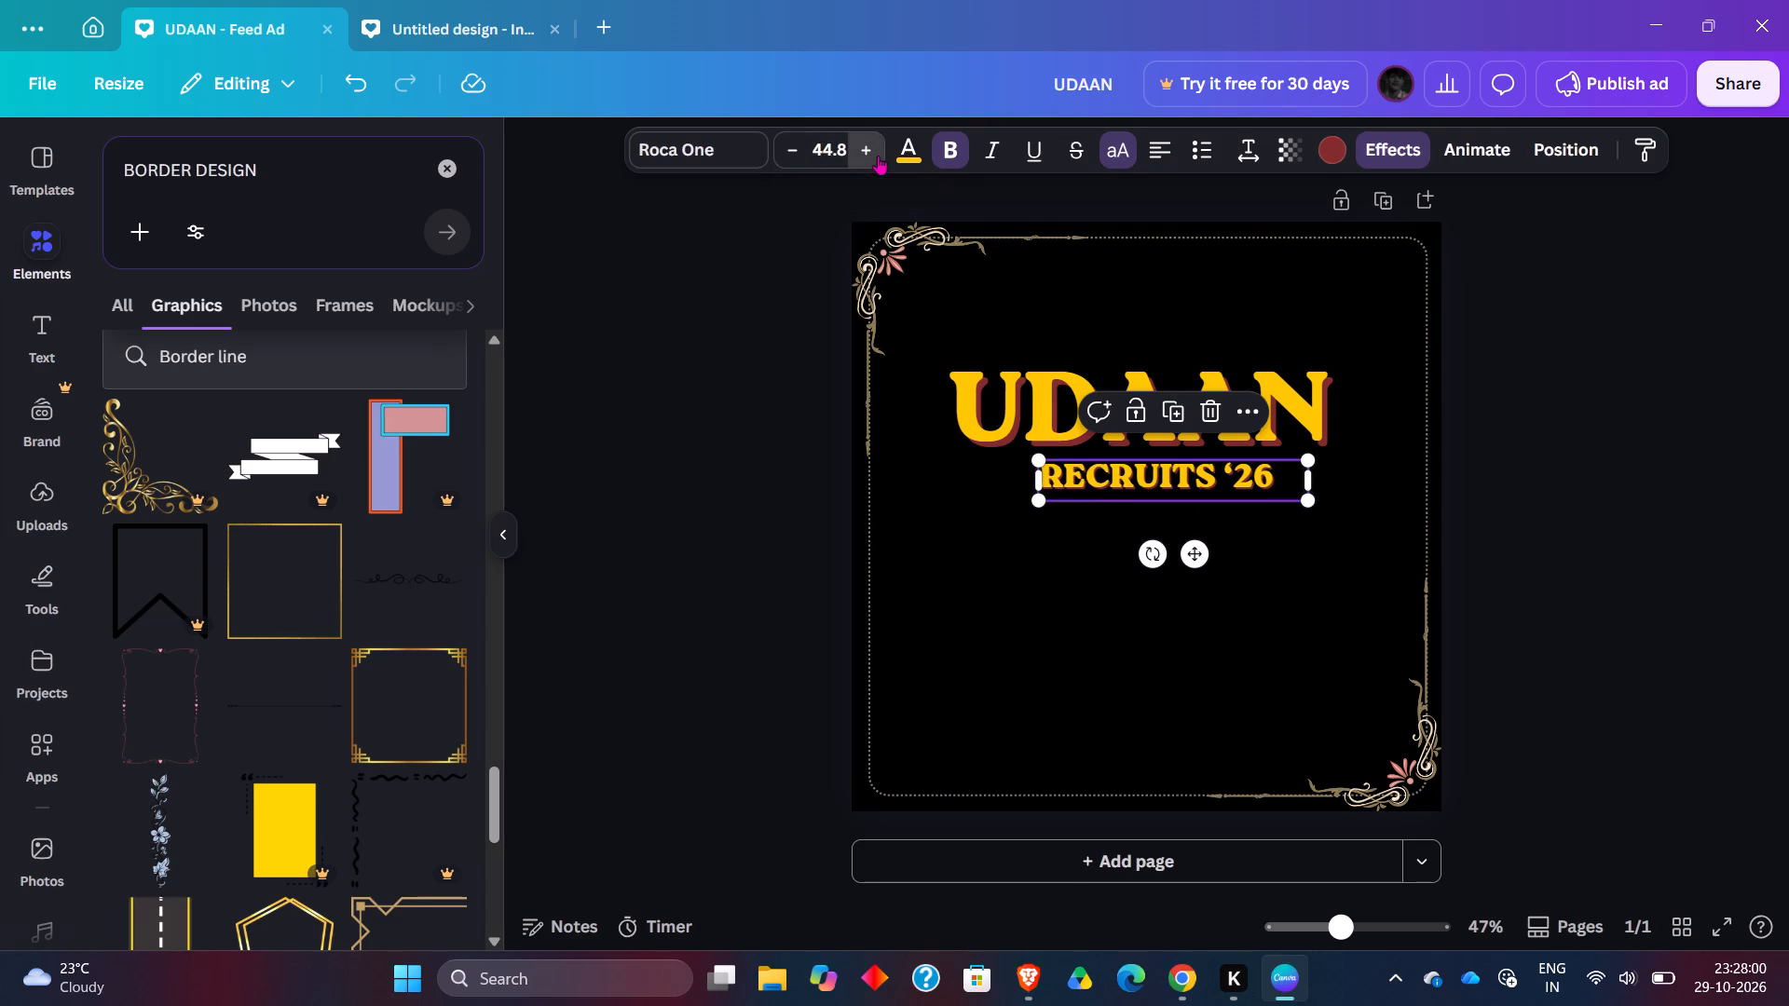
pyautogui.click(1492, 557)
# Nudge the RECRUITS '26 line slightly left and a touch upward to fine-tune its centring under UDAAN.
pyautogui.click(1185, 485)
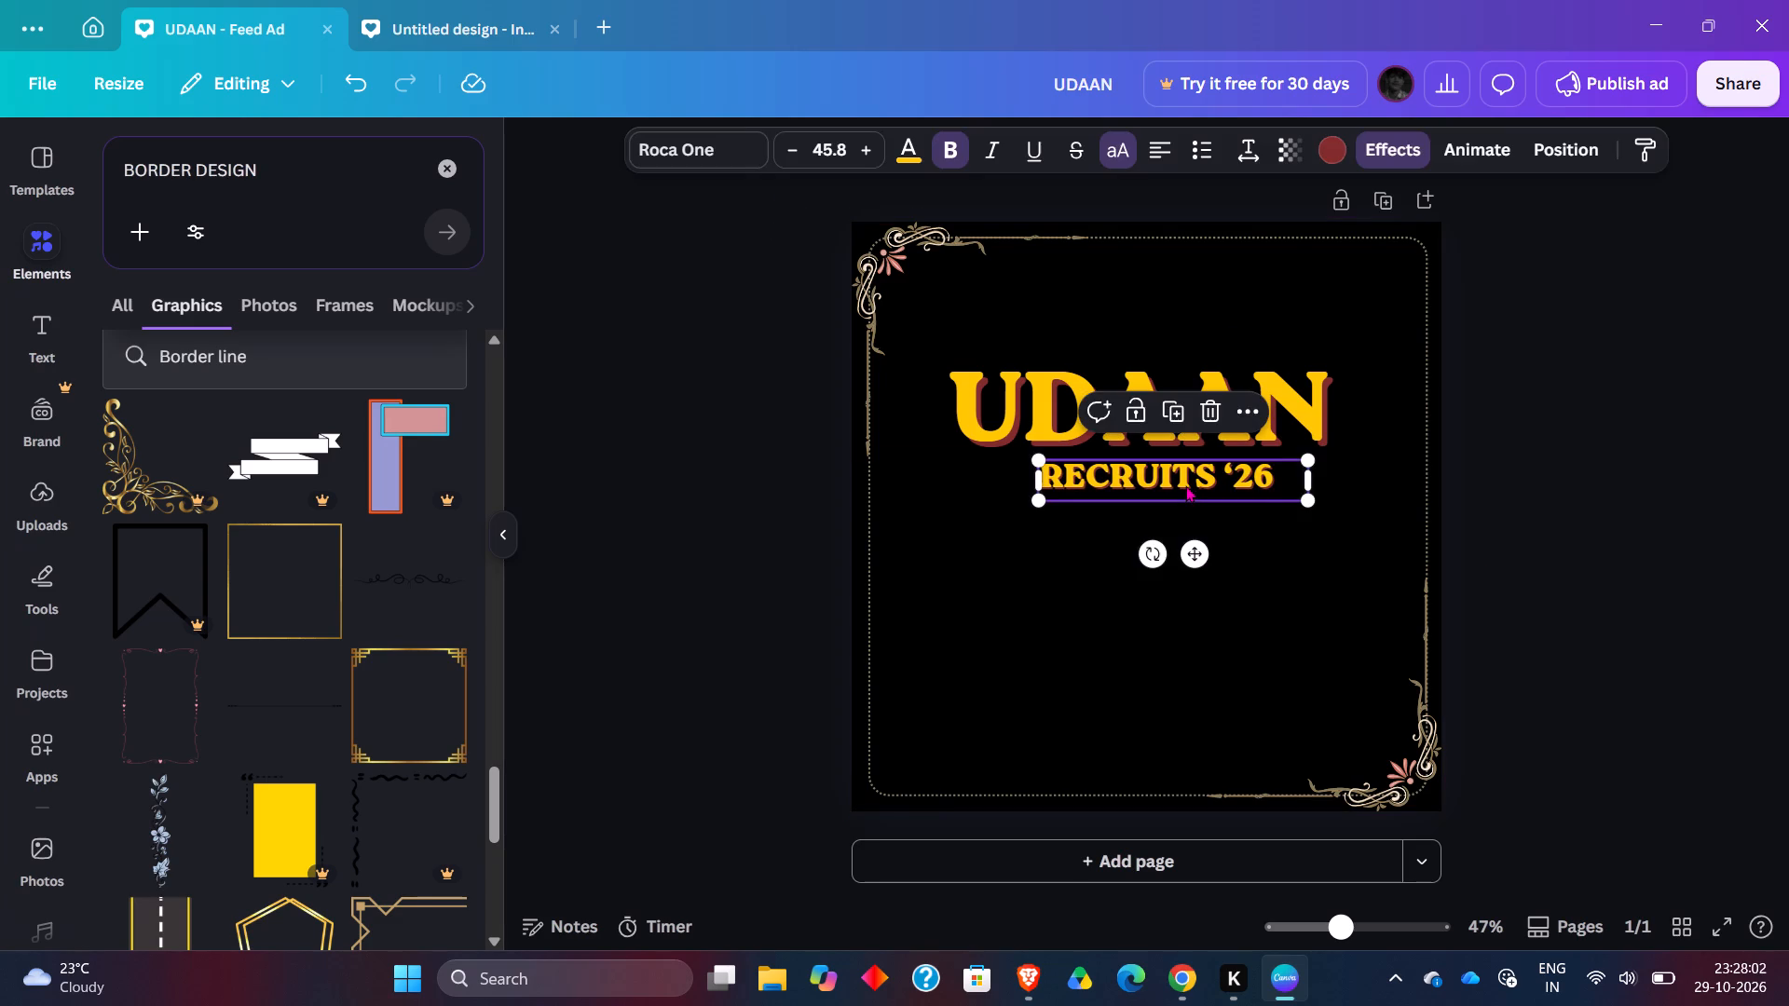
pyautogui.press('Left')
pyautogui.press('Left')
pyautogui.press('Left')
pyautogui.press('Left')
pyautogui.press('Left')
pyautogui.press('Left')
pyautogui.press('Left')
pyautogui.press('Left')
pyautogui.press('Left')
pyautogui.press('Left')
pyautogui.press('Left')
pyautogui.press('Left')
pyautogui.press('Left')
pyautogui.press('Left')
pyautogui.press('Left')
pyautogui.press('Left')
pyautogui.press('Left')
pyautogui.press('Left')
pyautogui.press('Left')
pyautogui.press('Left')
pyautogui.press('Left')
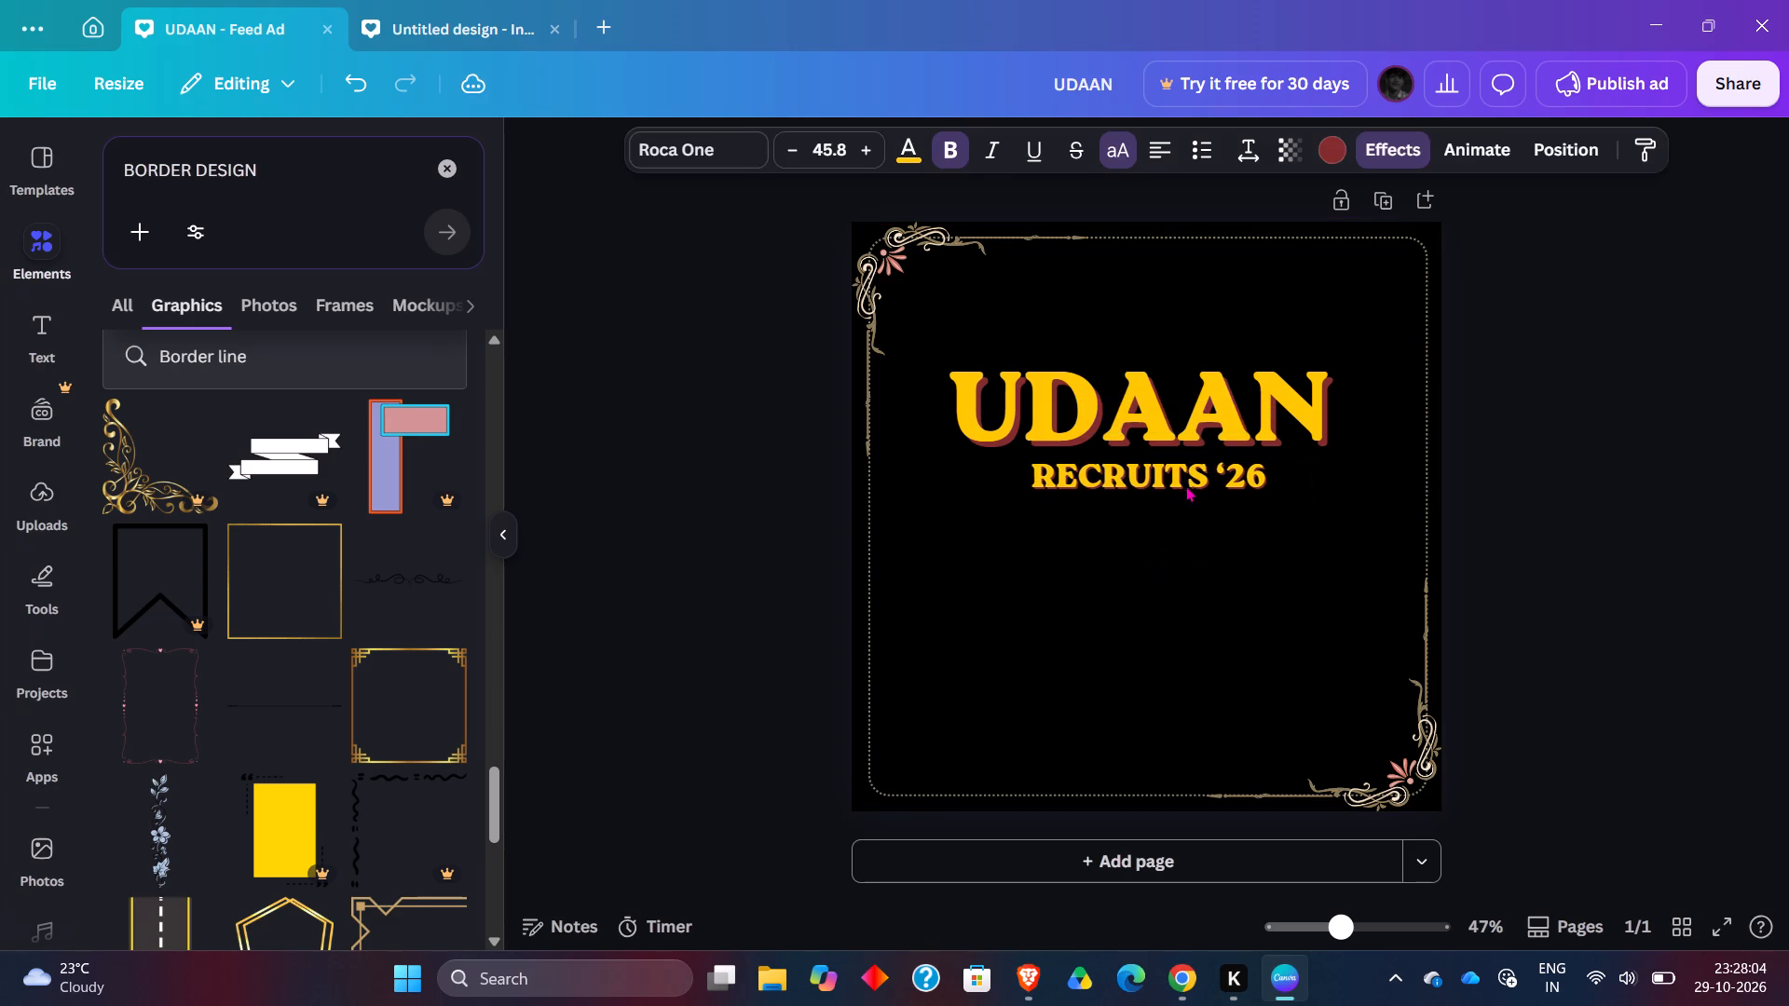
pyautogui.press('Up')
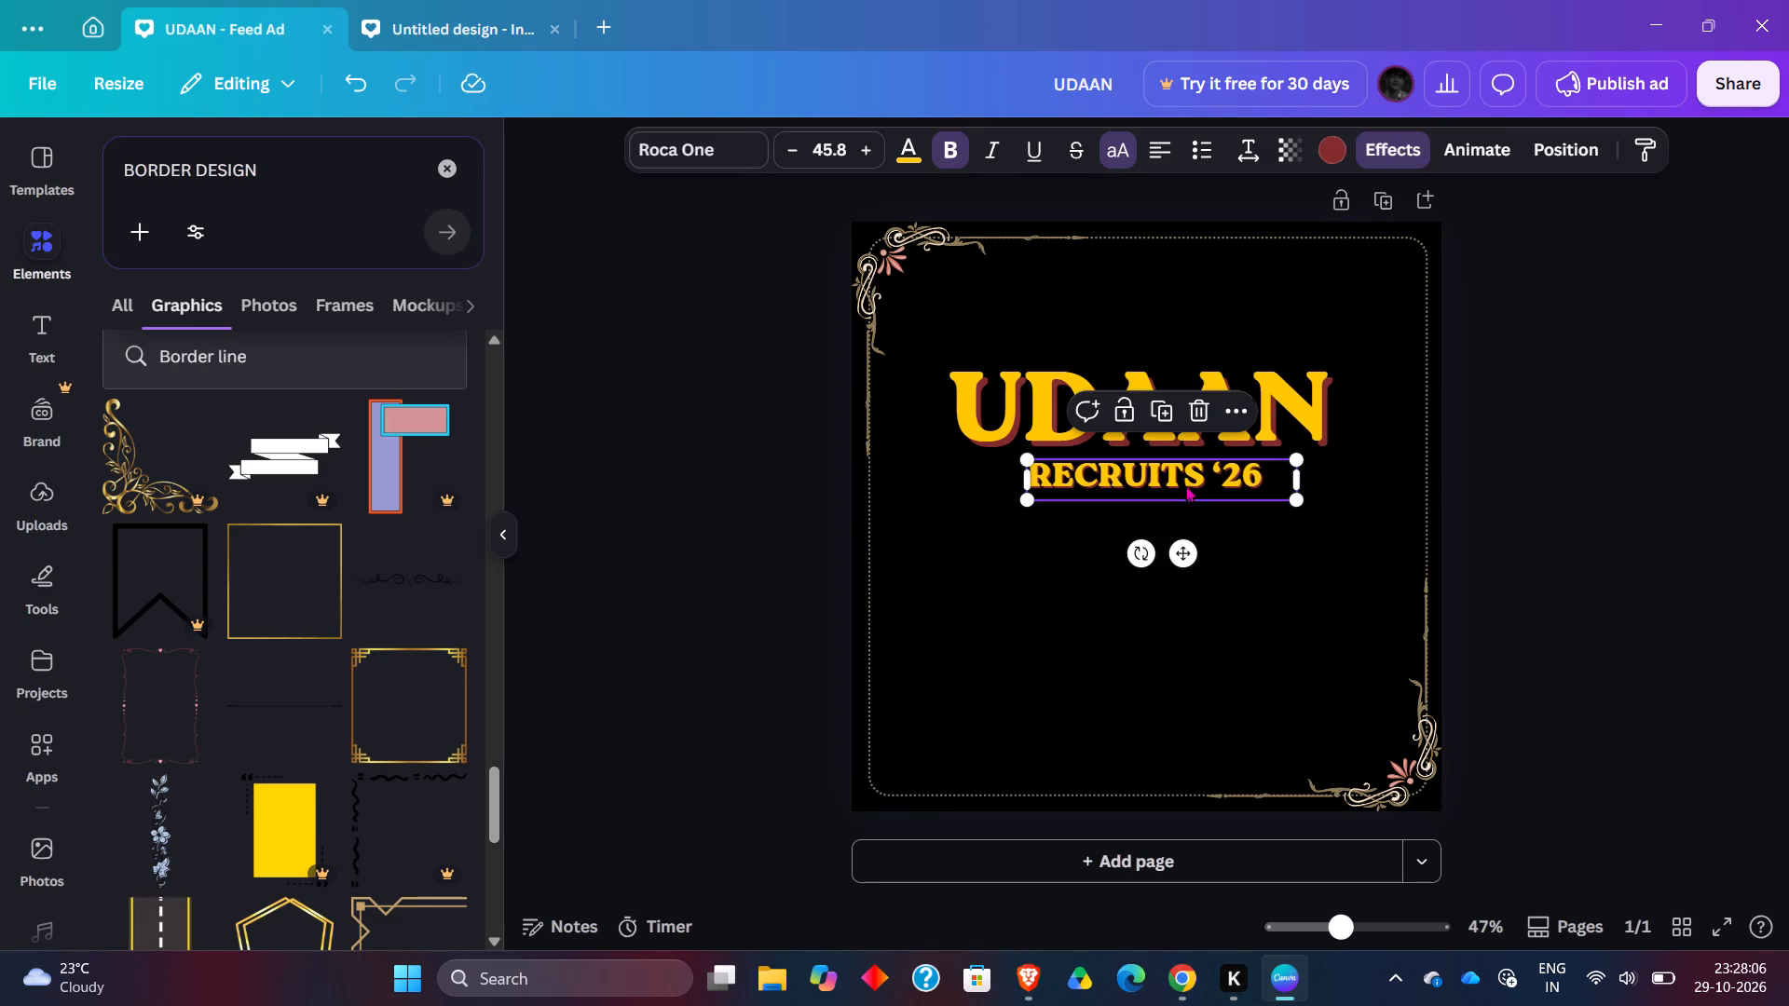
pyautogui.click(1657, 636)
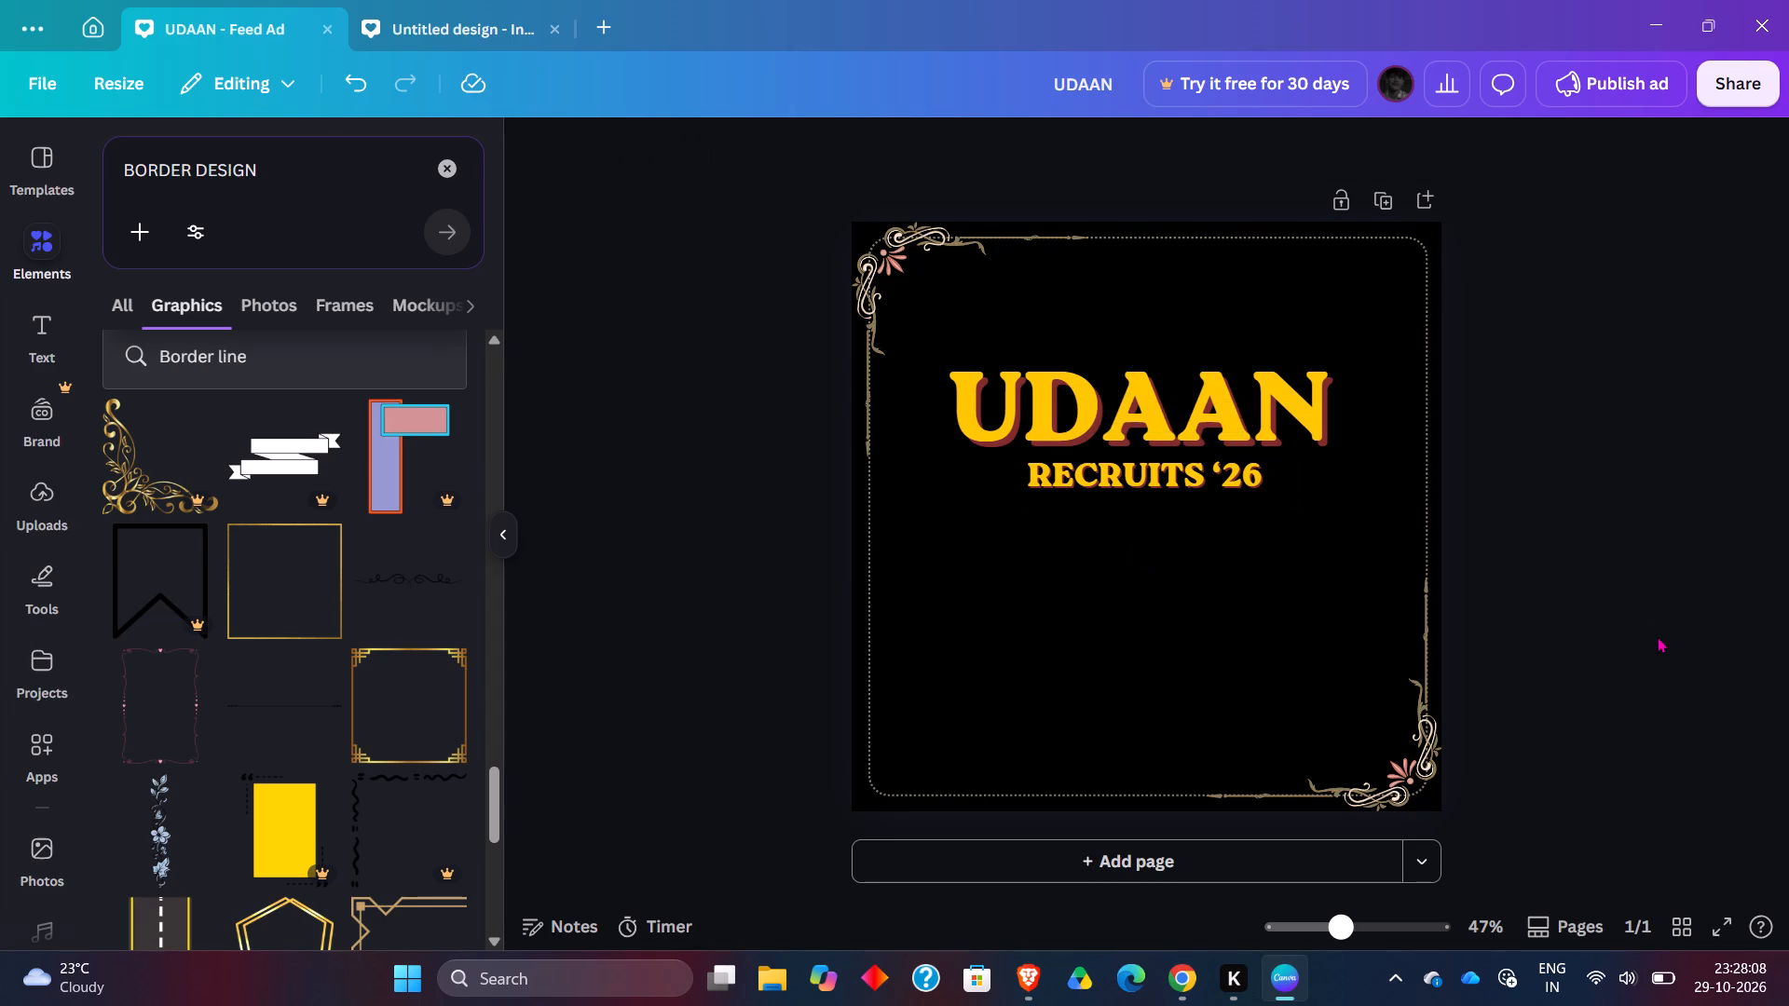
# Set the UDAAN heading's effect colour to the design's bright red, after trying its light orange #f0e6d3, grey and pink colours.
pyautogui.click(1182, 386)
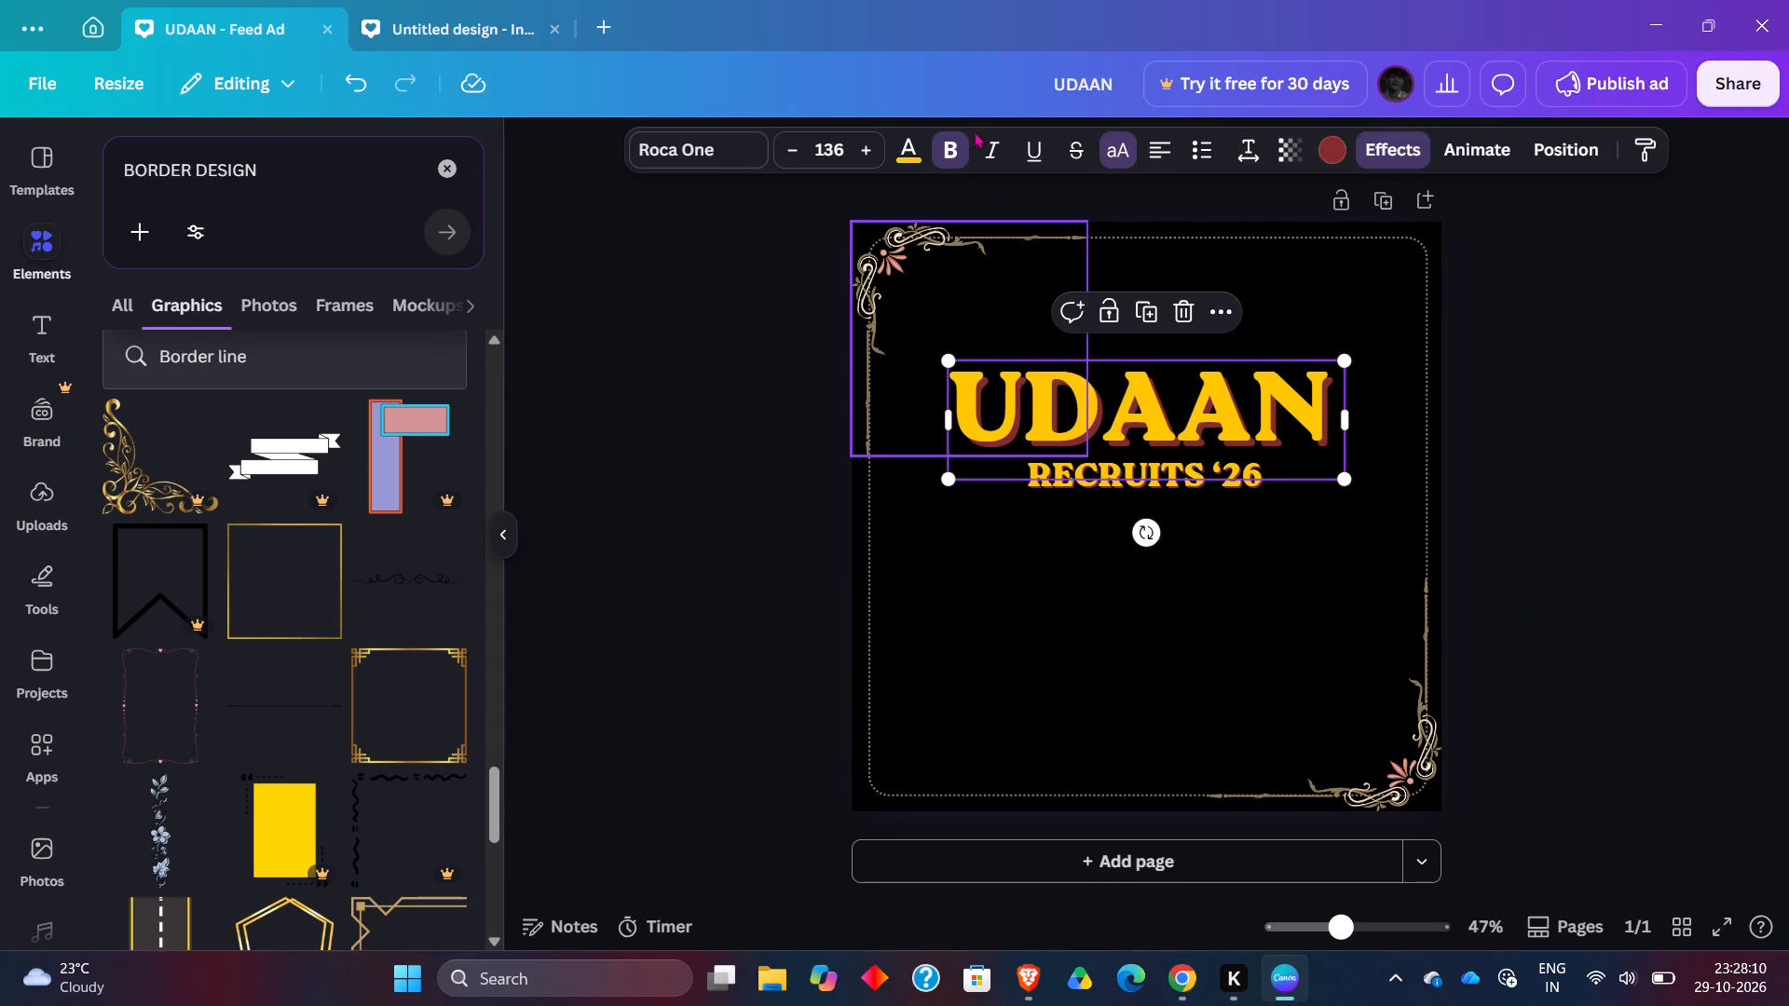
pyautogui.click(1324, 146)
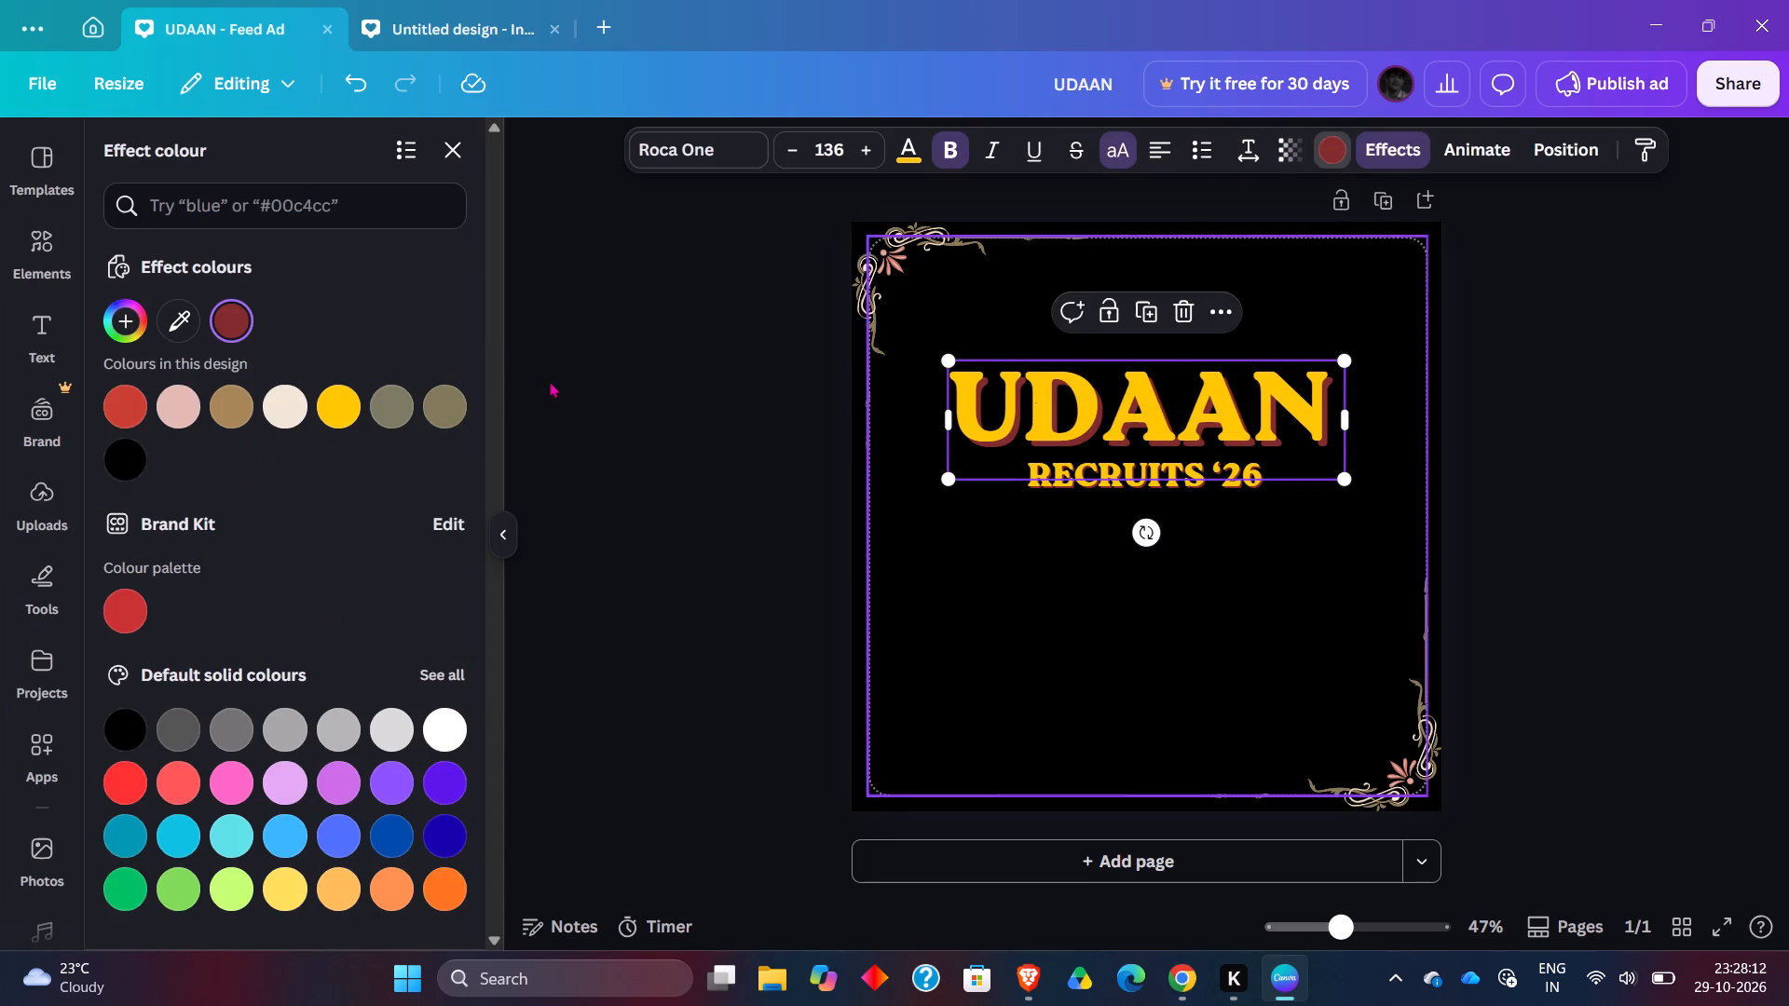
pyautogui.click(281, 420)
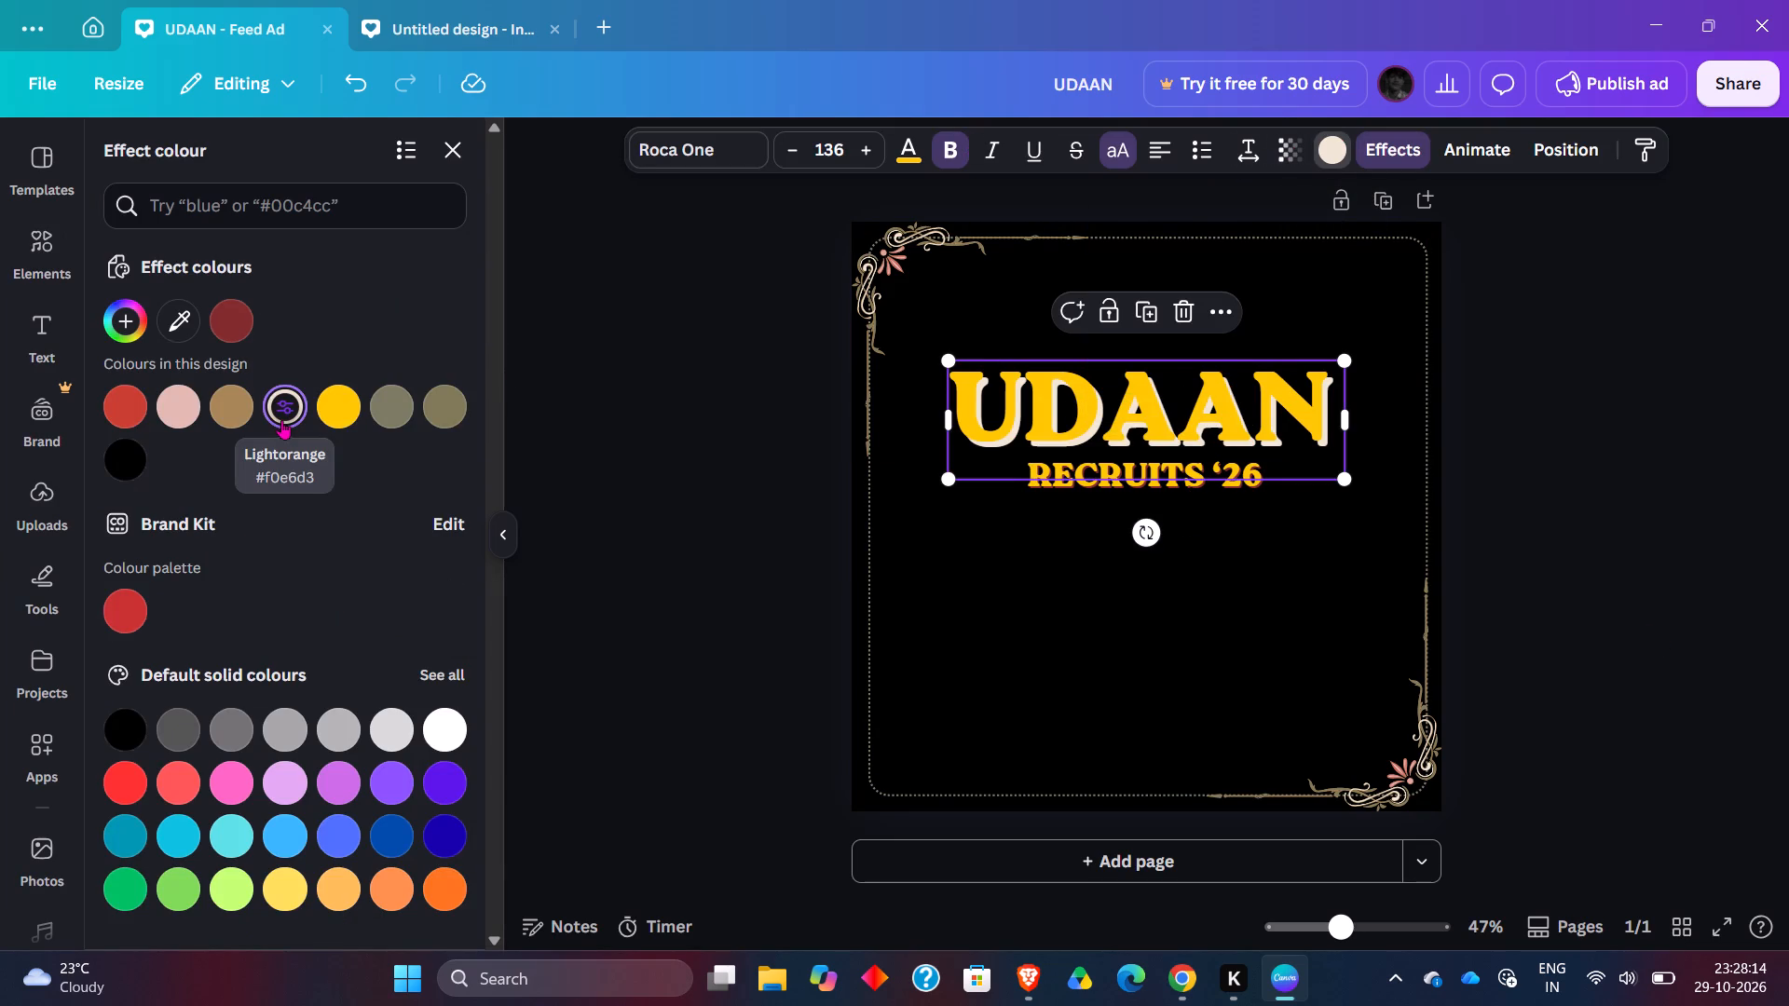
pyautogui.click(393, 418)
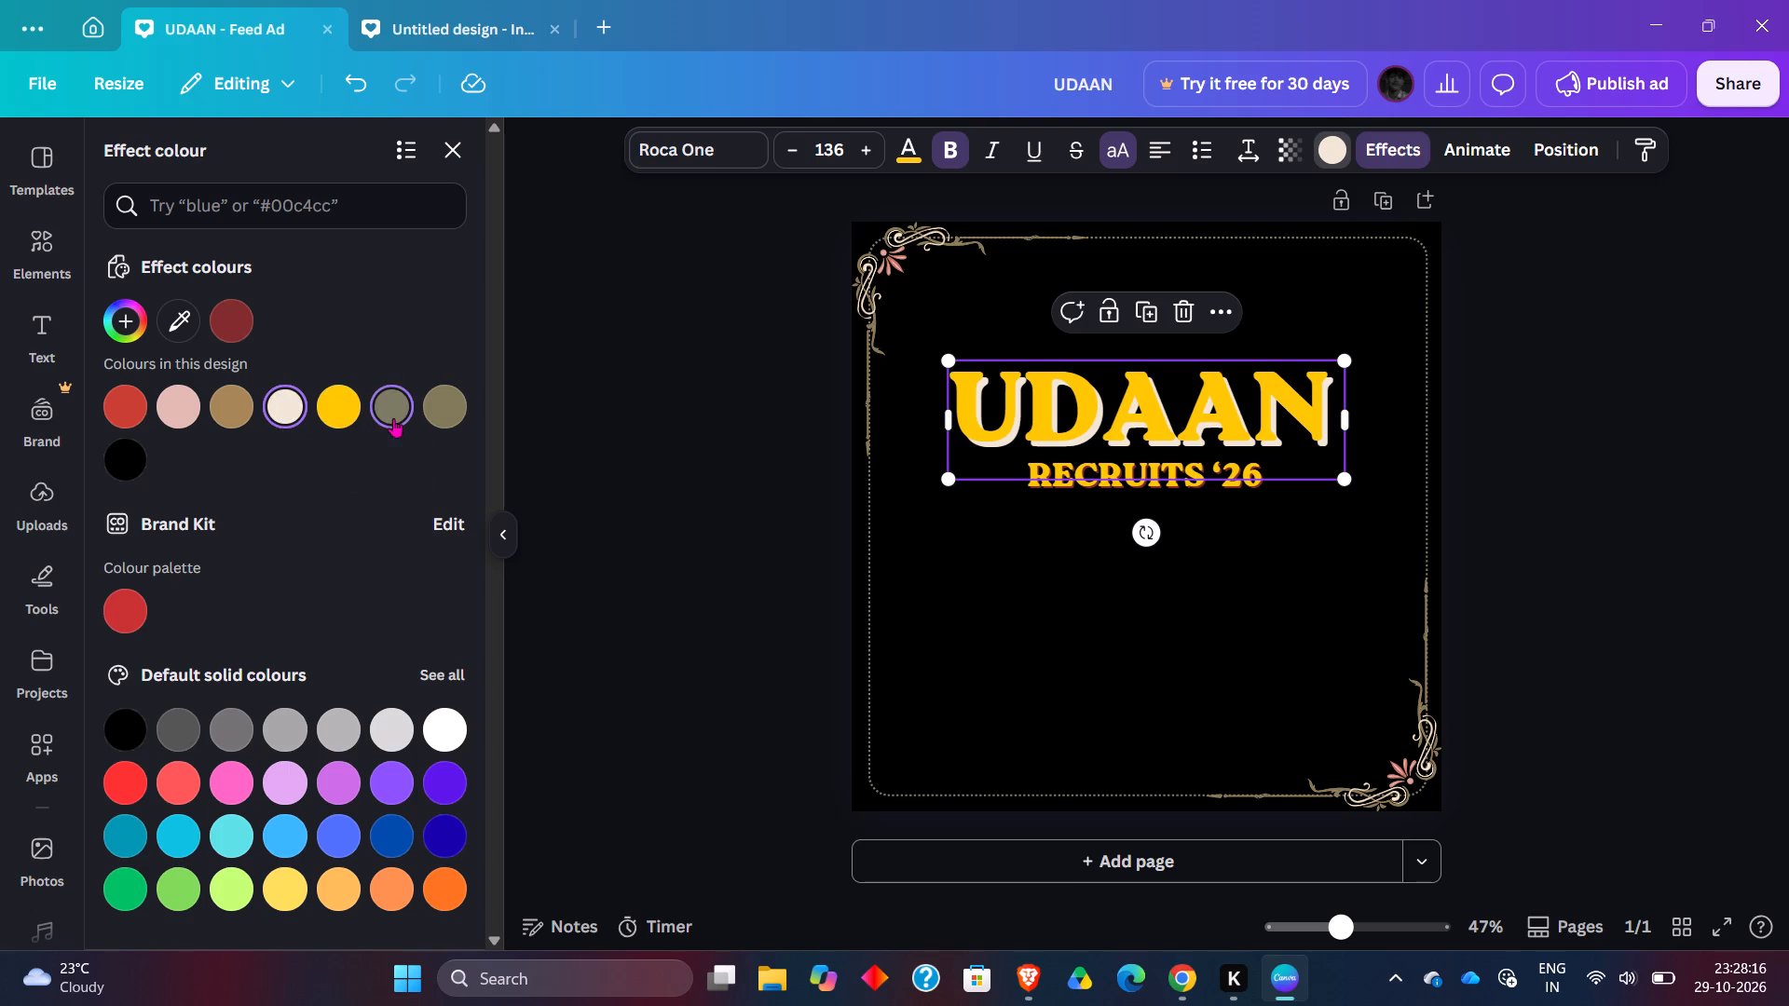
pyautogui.click(185, 406)
pyautogui.click(116, 411)
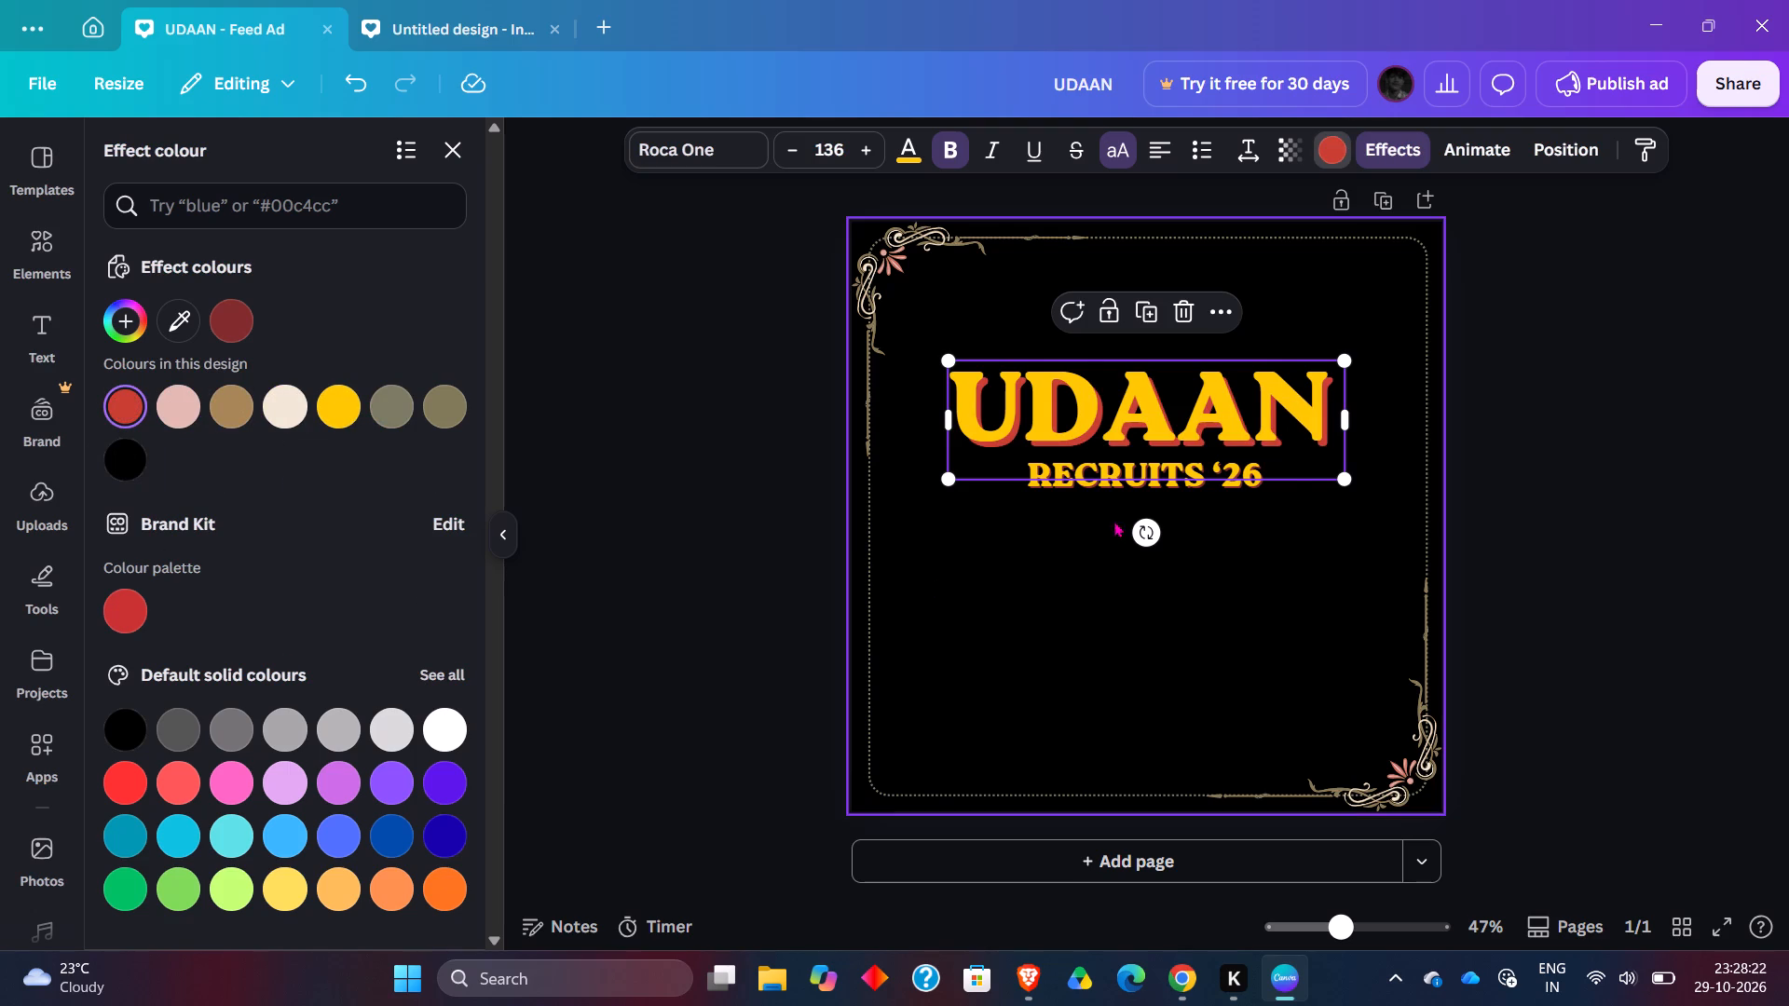
# Set the RECRUITS '26 effect colour to the same bright red, after trying light orange #f0e6d3, pink #e0b9af and olive grey.
pyautogui.click(1108, 461)
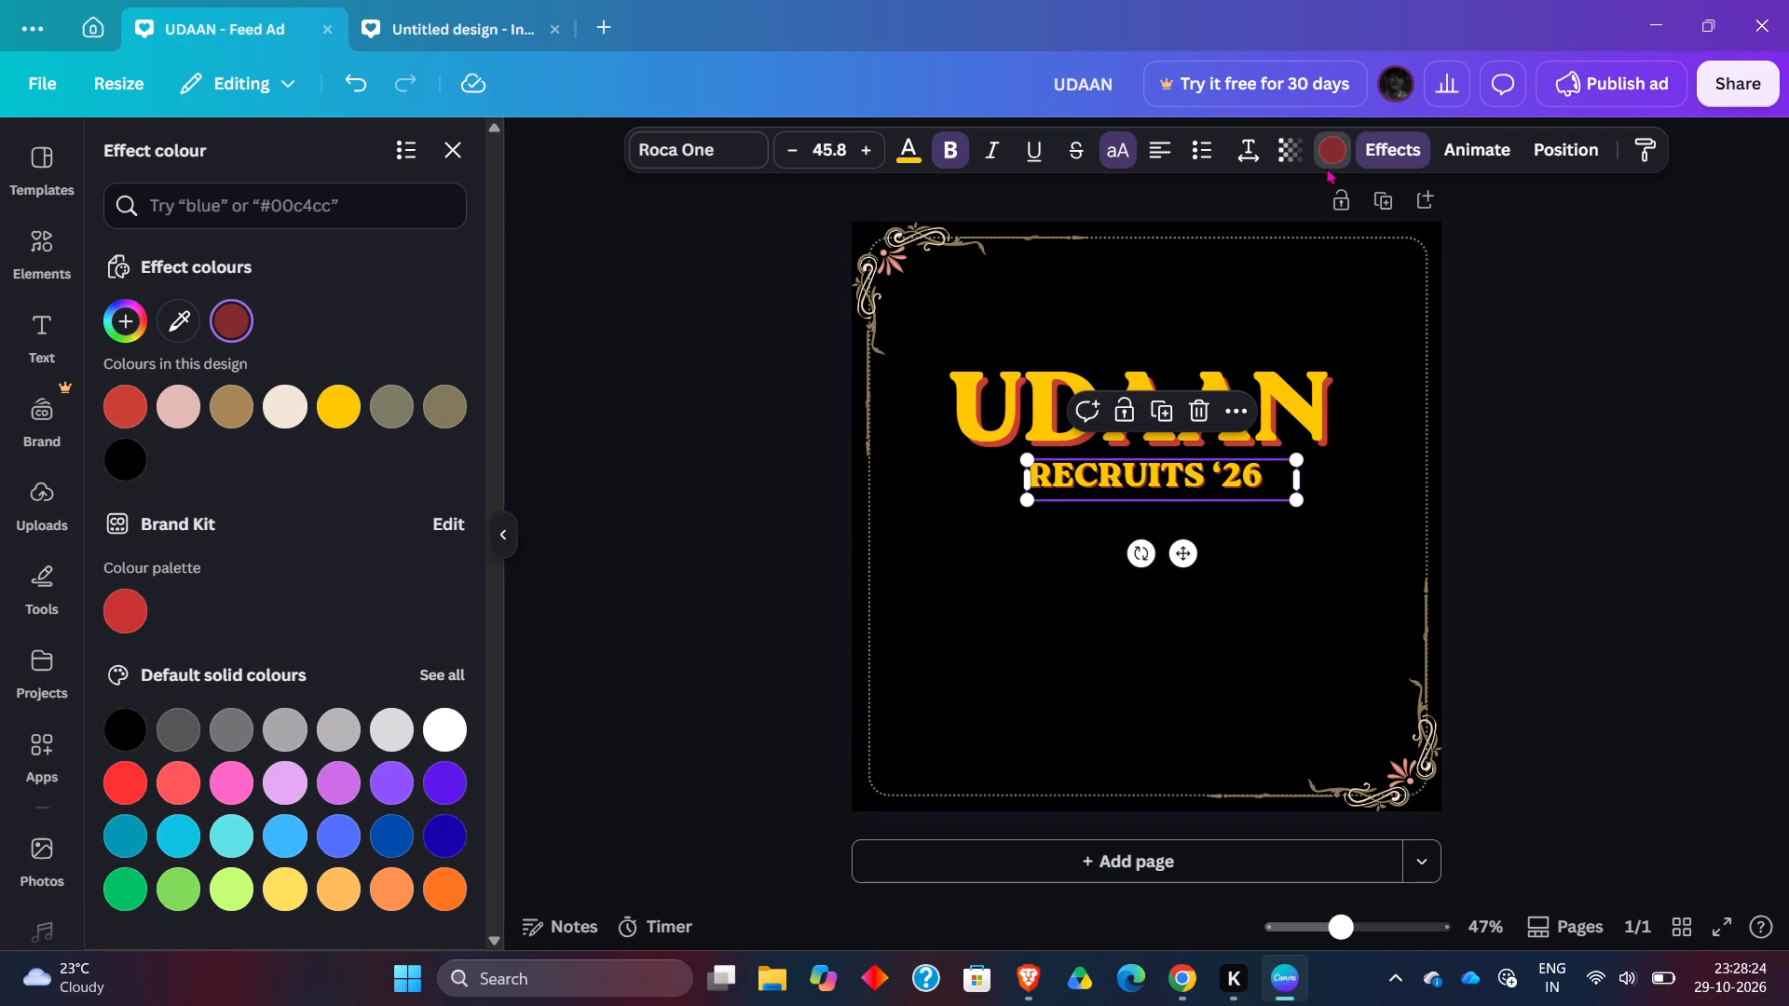
pyautogui.click(275, 412)
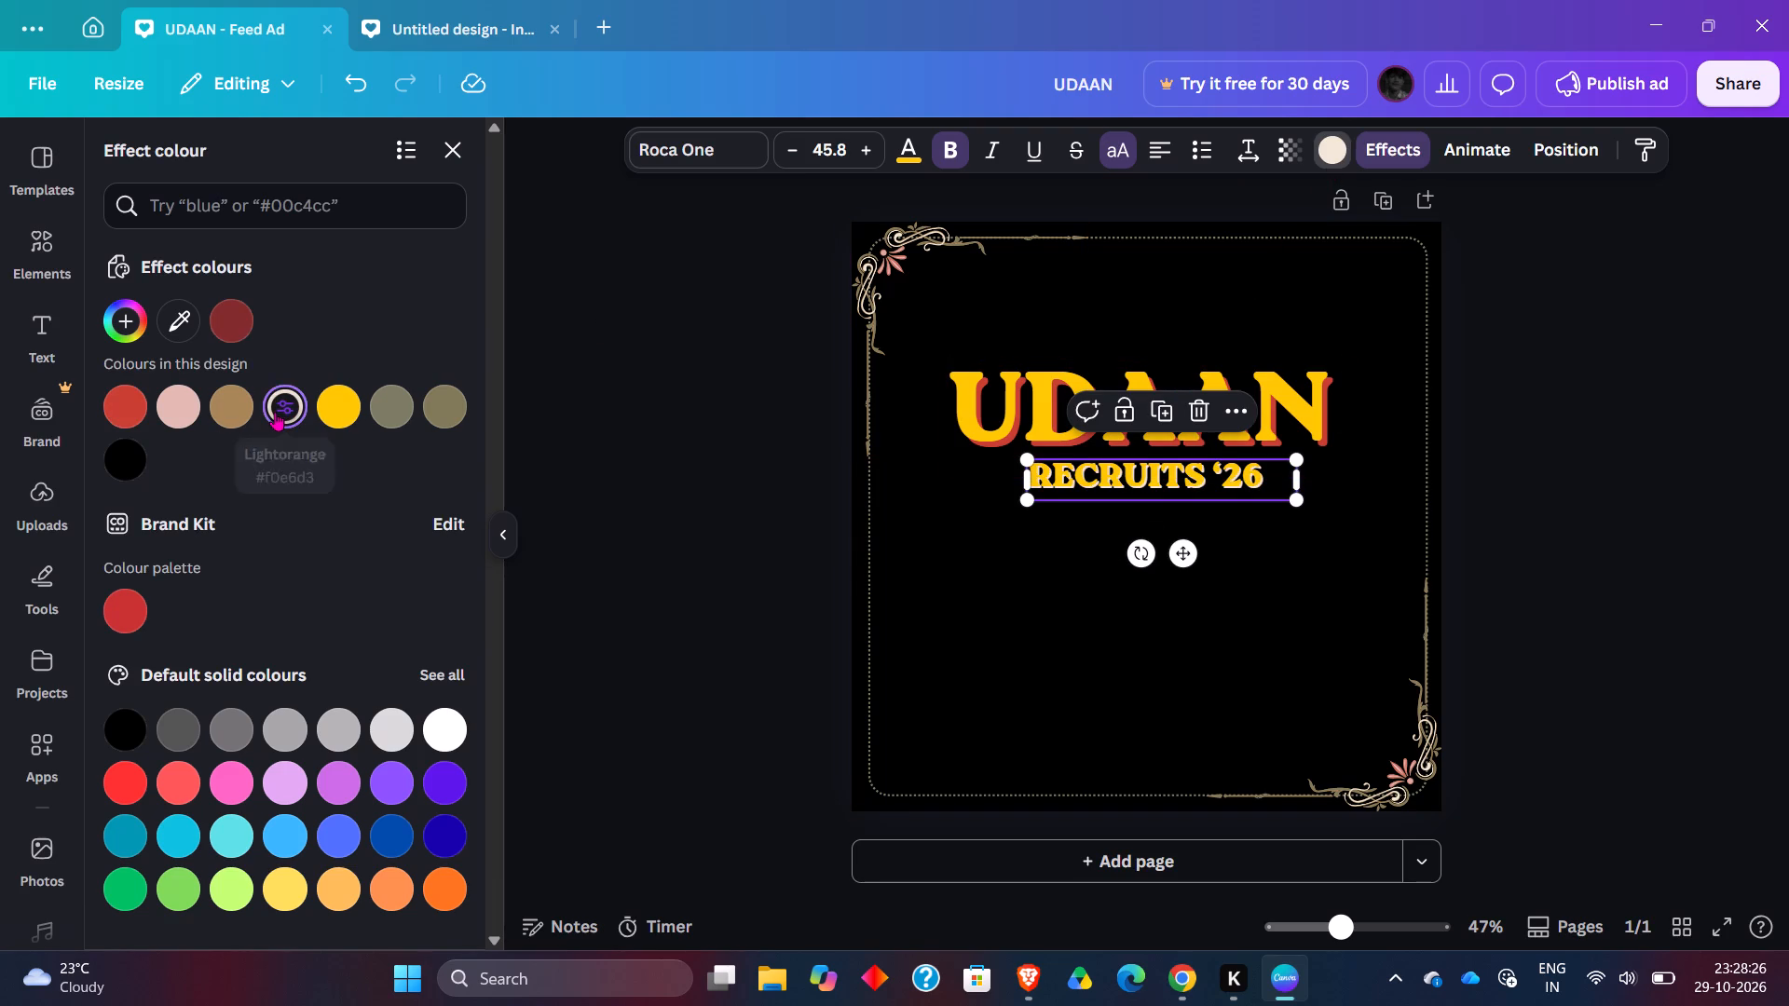
pyautogui.click(185, 413)
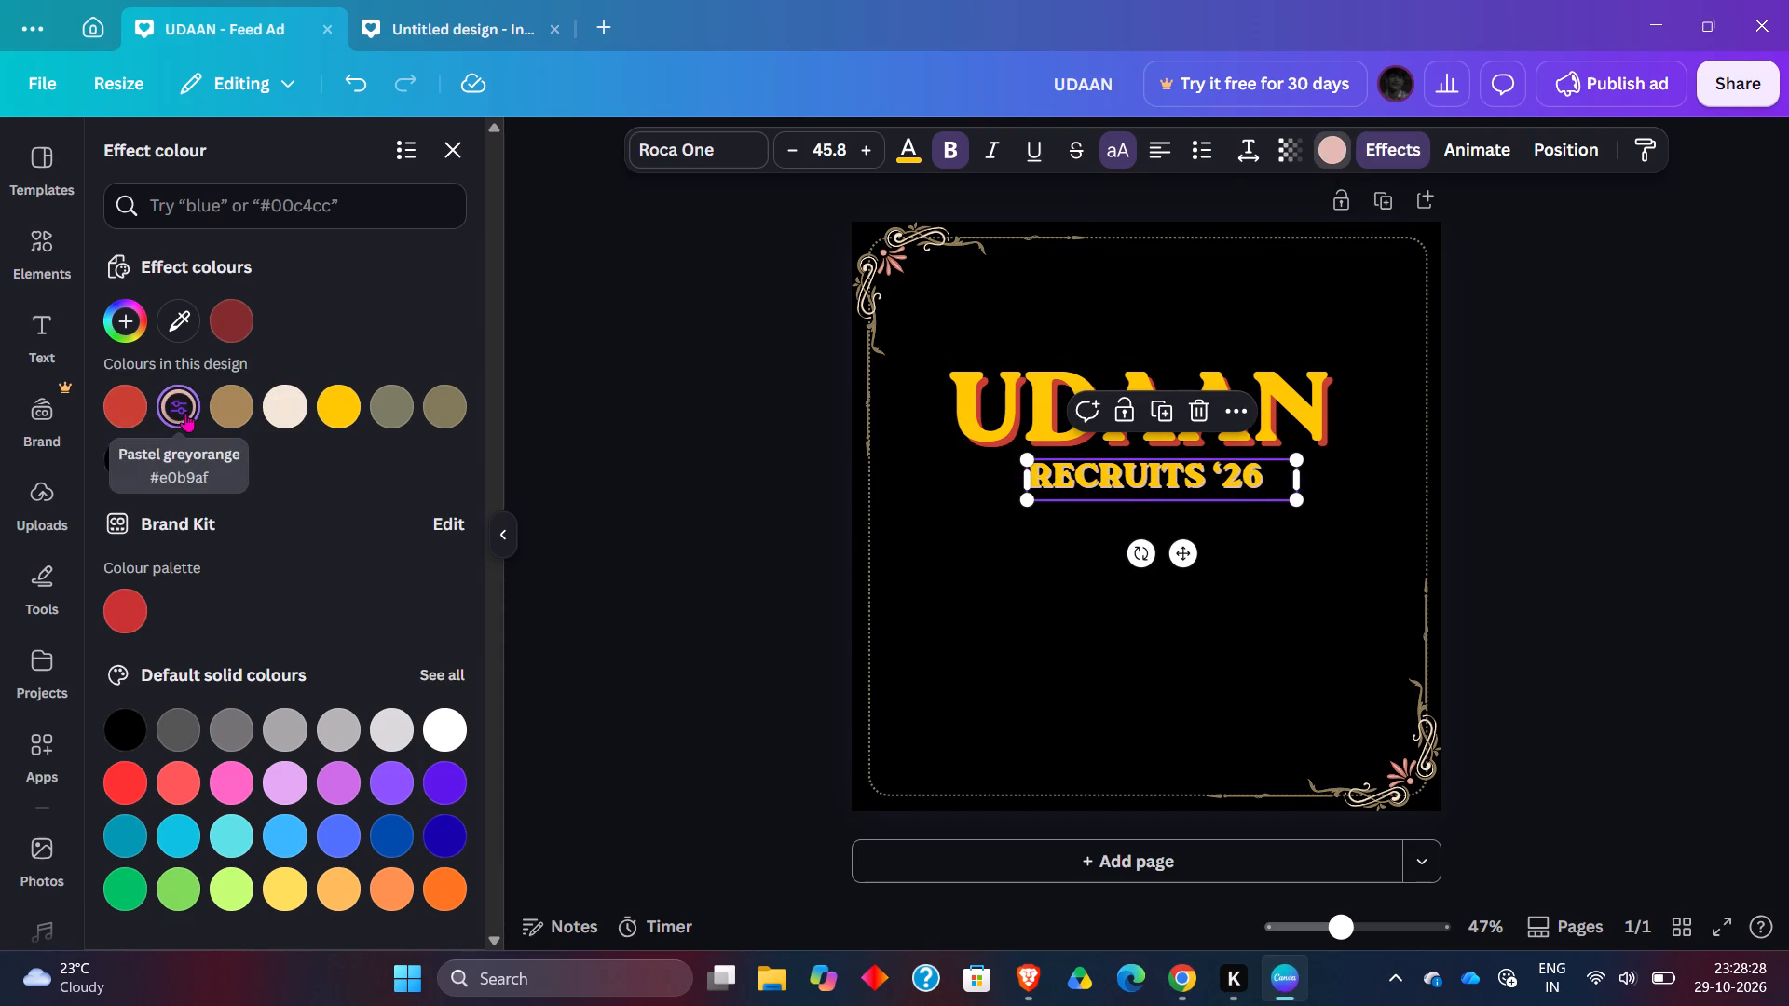
pyautogui.click(449, 418)
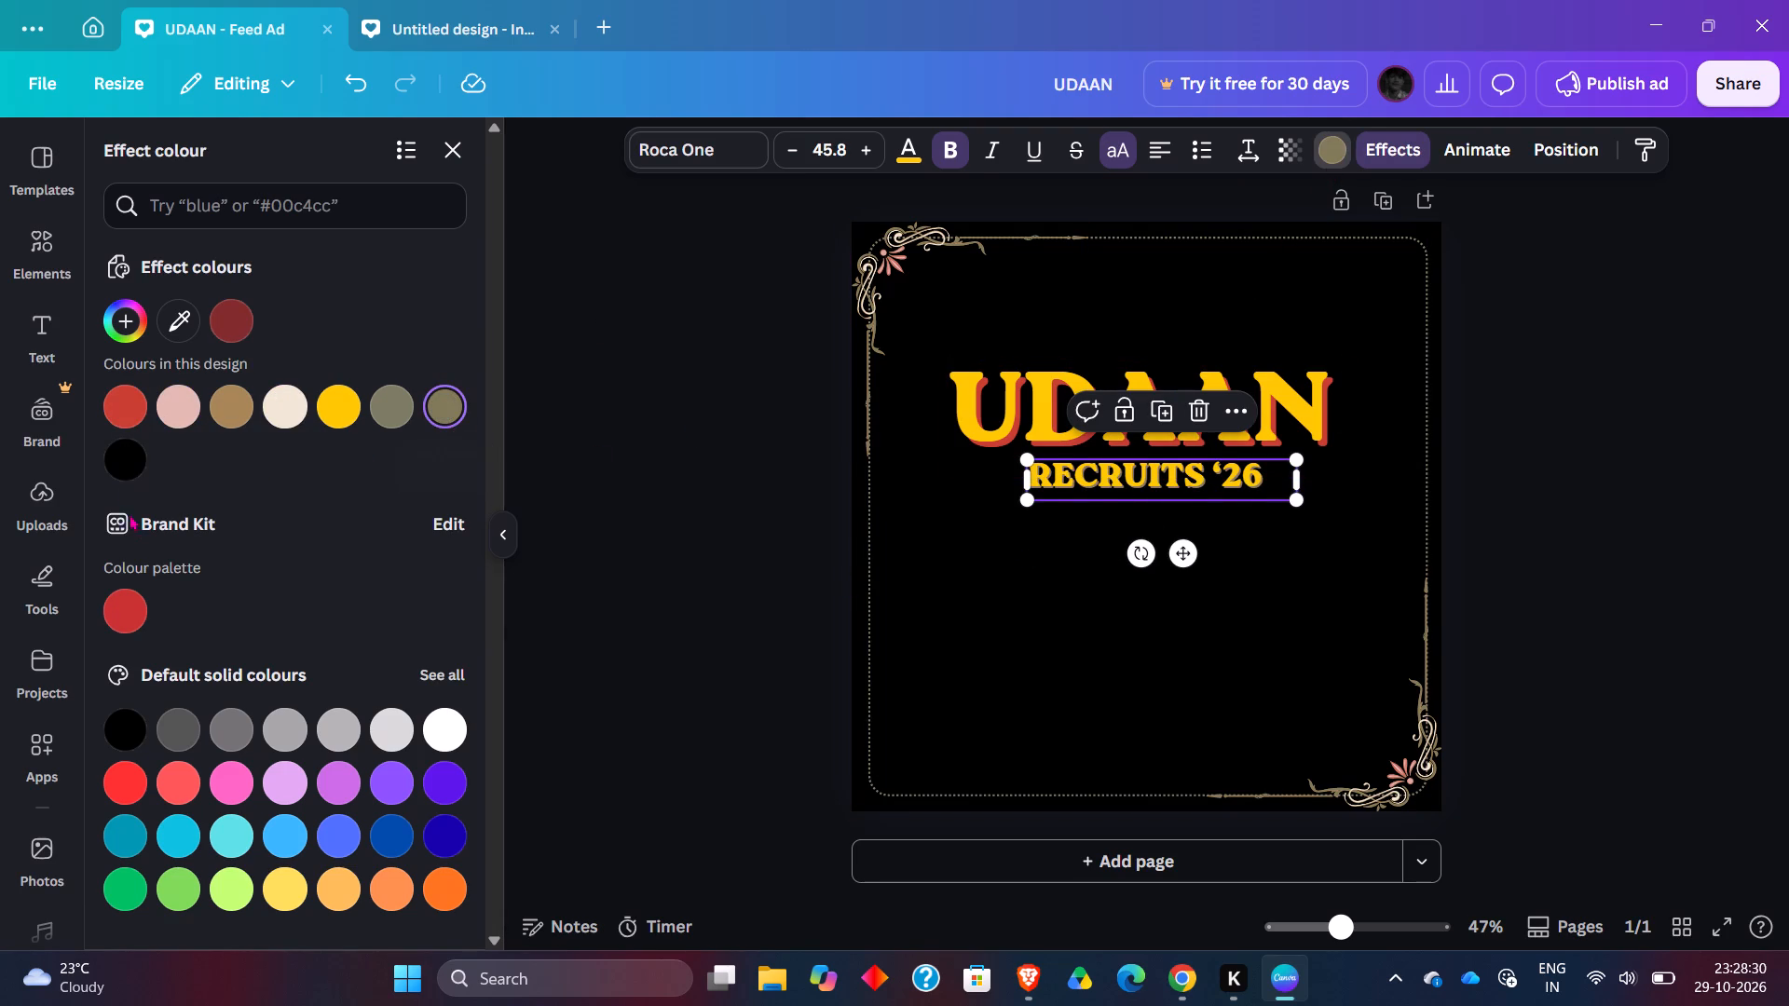
pyautogui.click(111, 423)
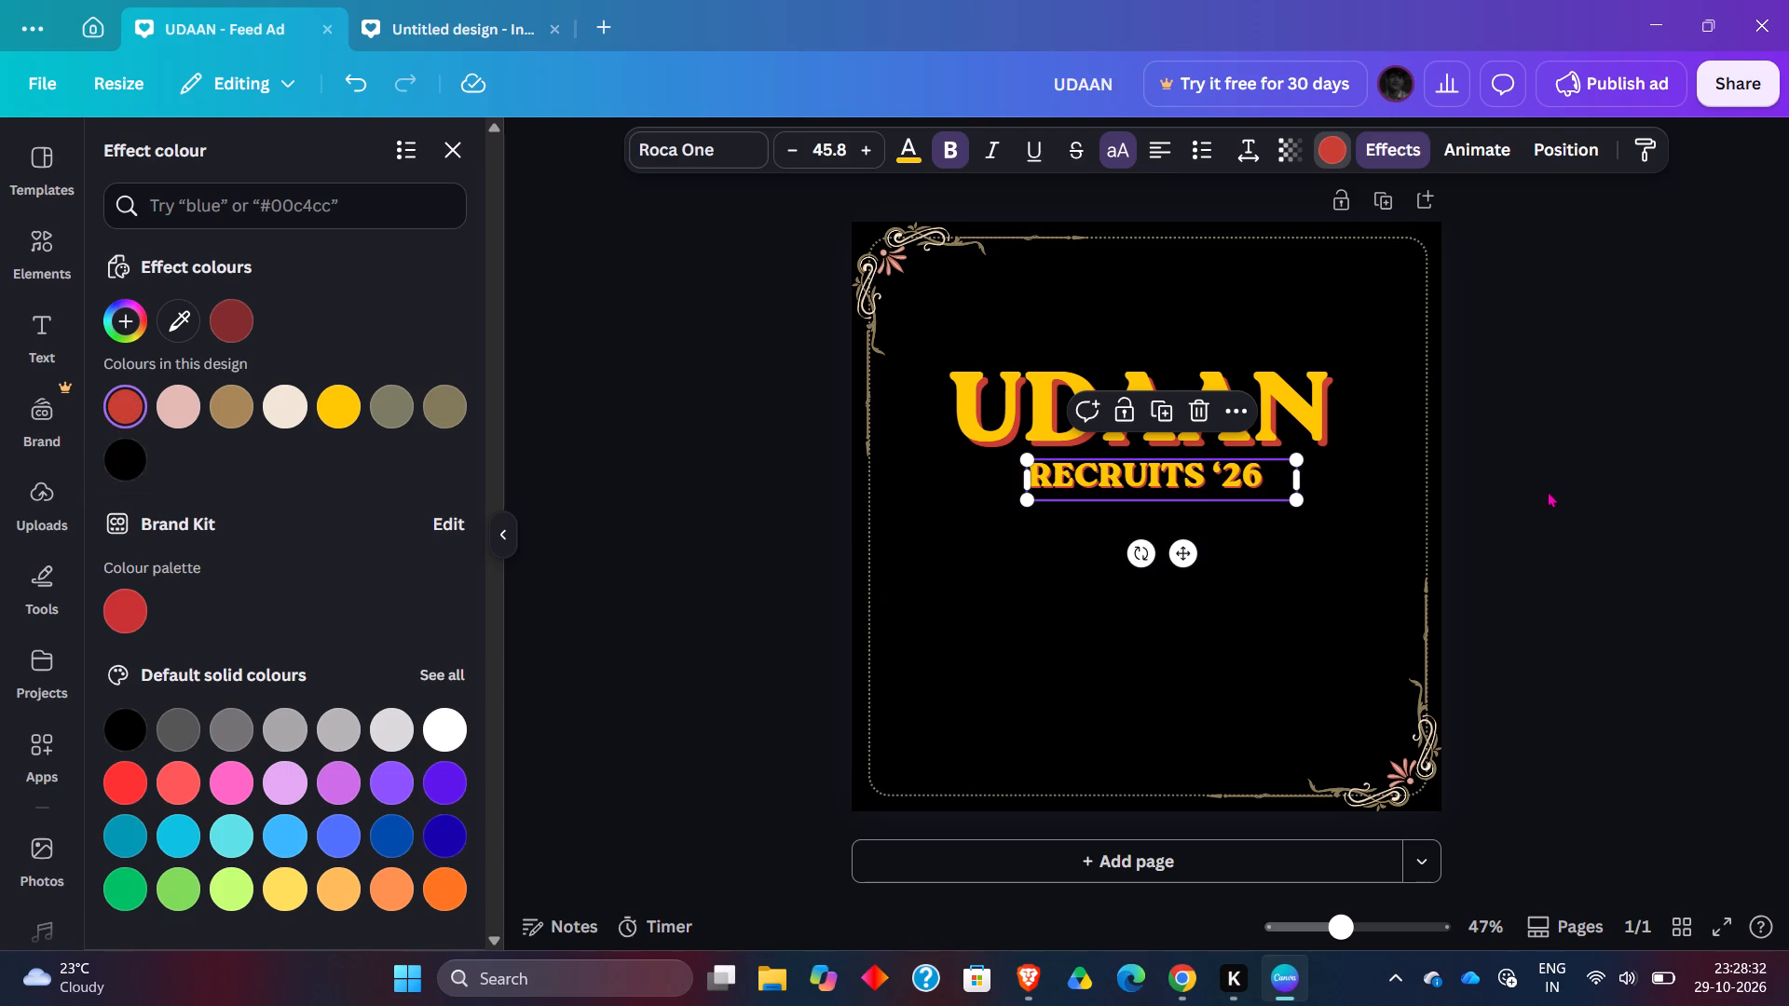
pyautogui.doubleClick(1557, 490)
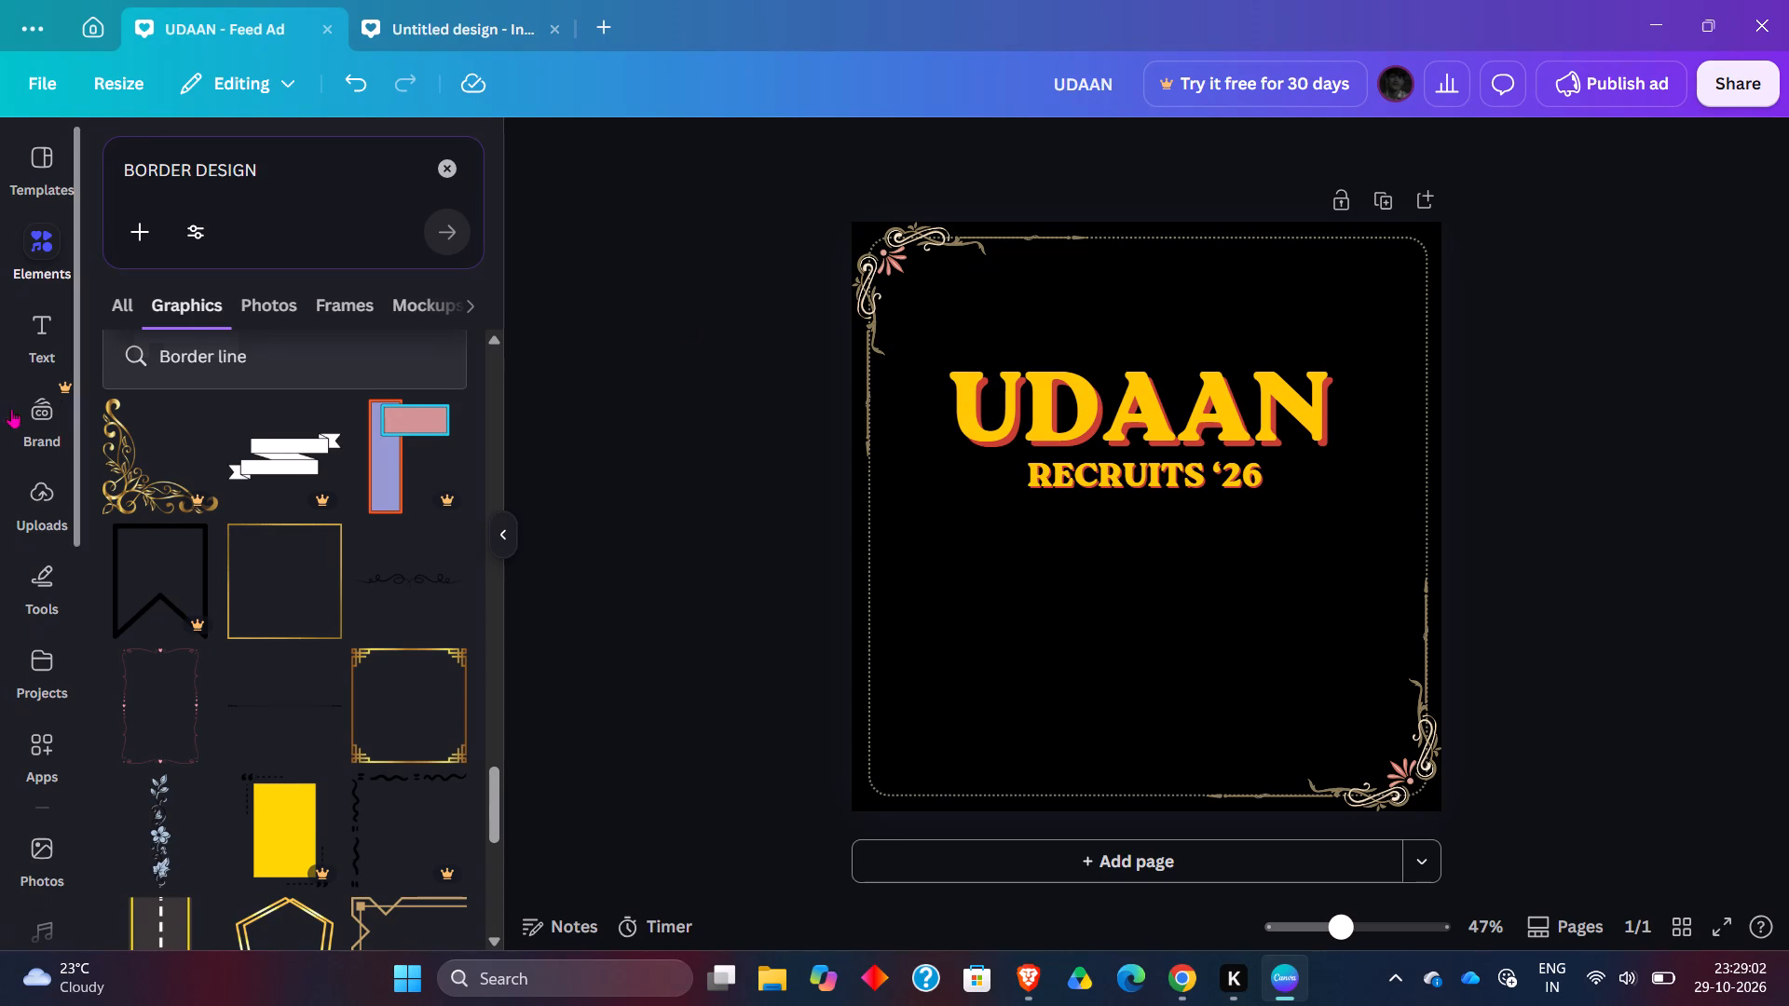
# Add a text box reading UDAAN- THE CAREER CLUB OF IIT(ISM) DHANBAD, with the text size reduced to 63.8.
pyautogui.click(37, 322)
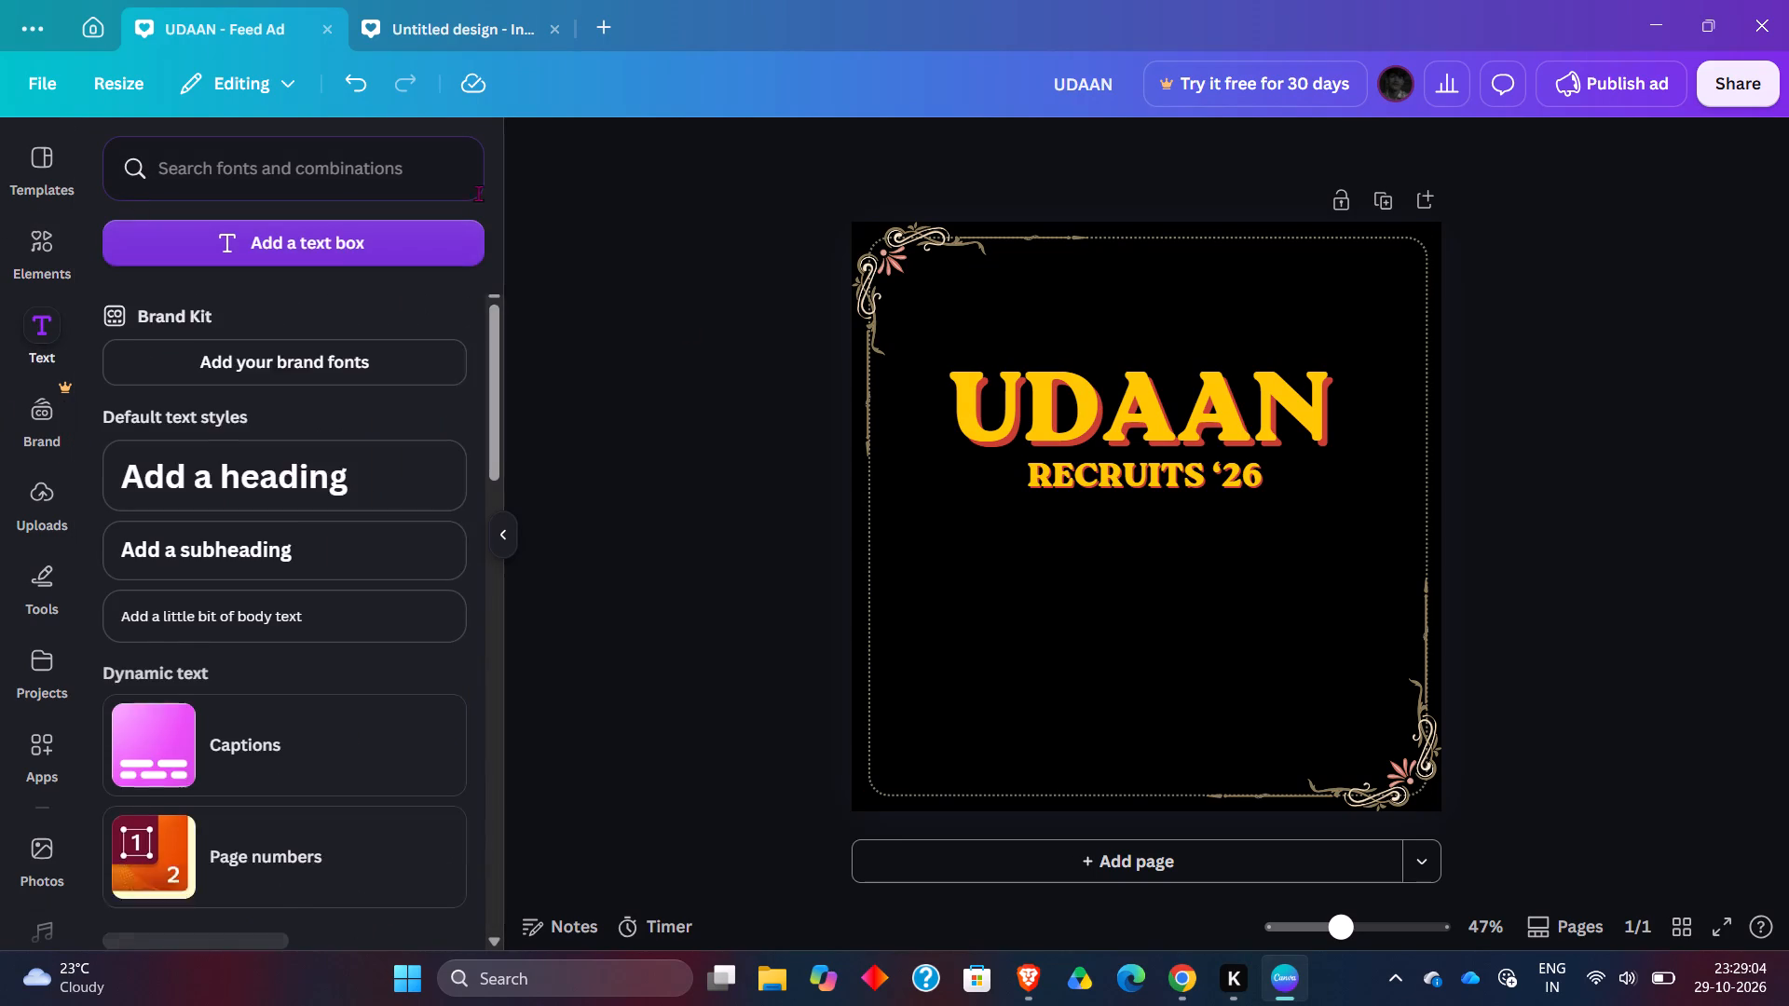
pyautogui.click(336, 238)
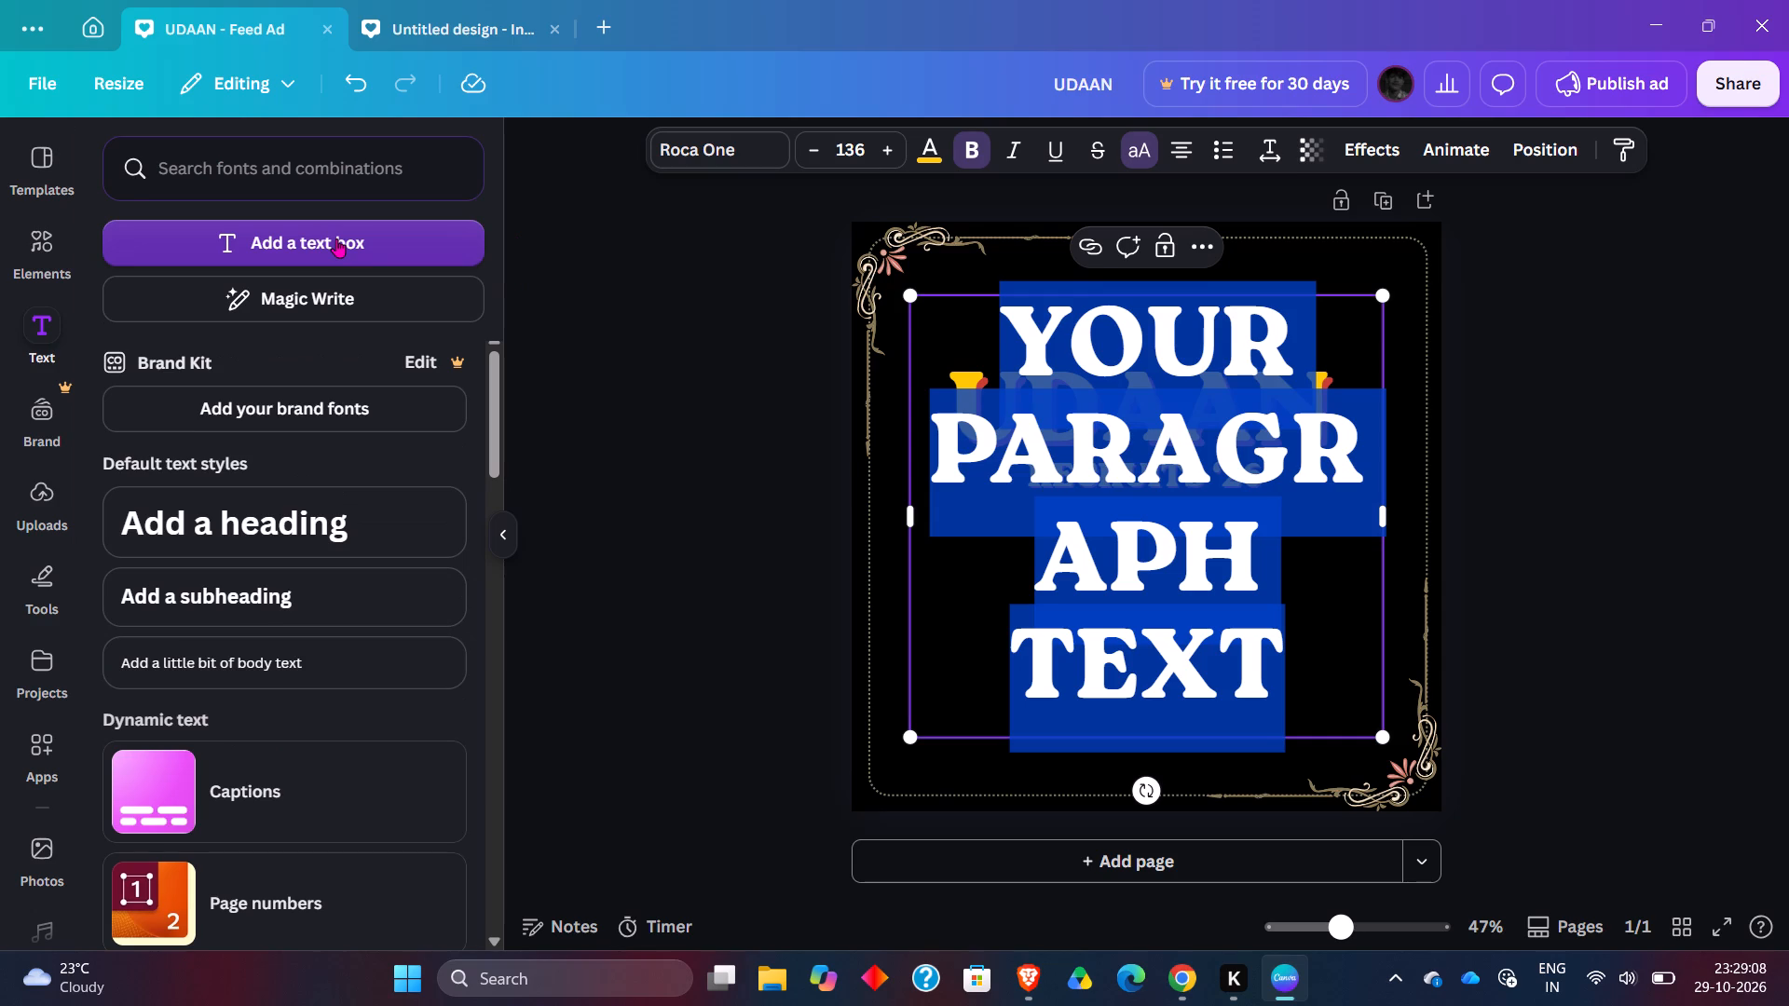
pyautogui.write('UDAAN')
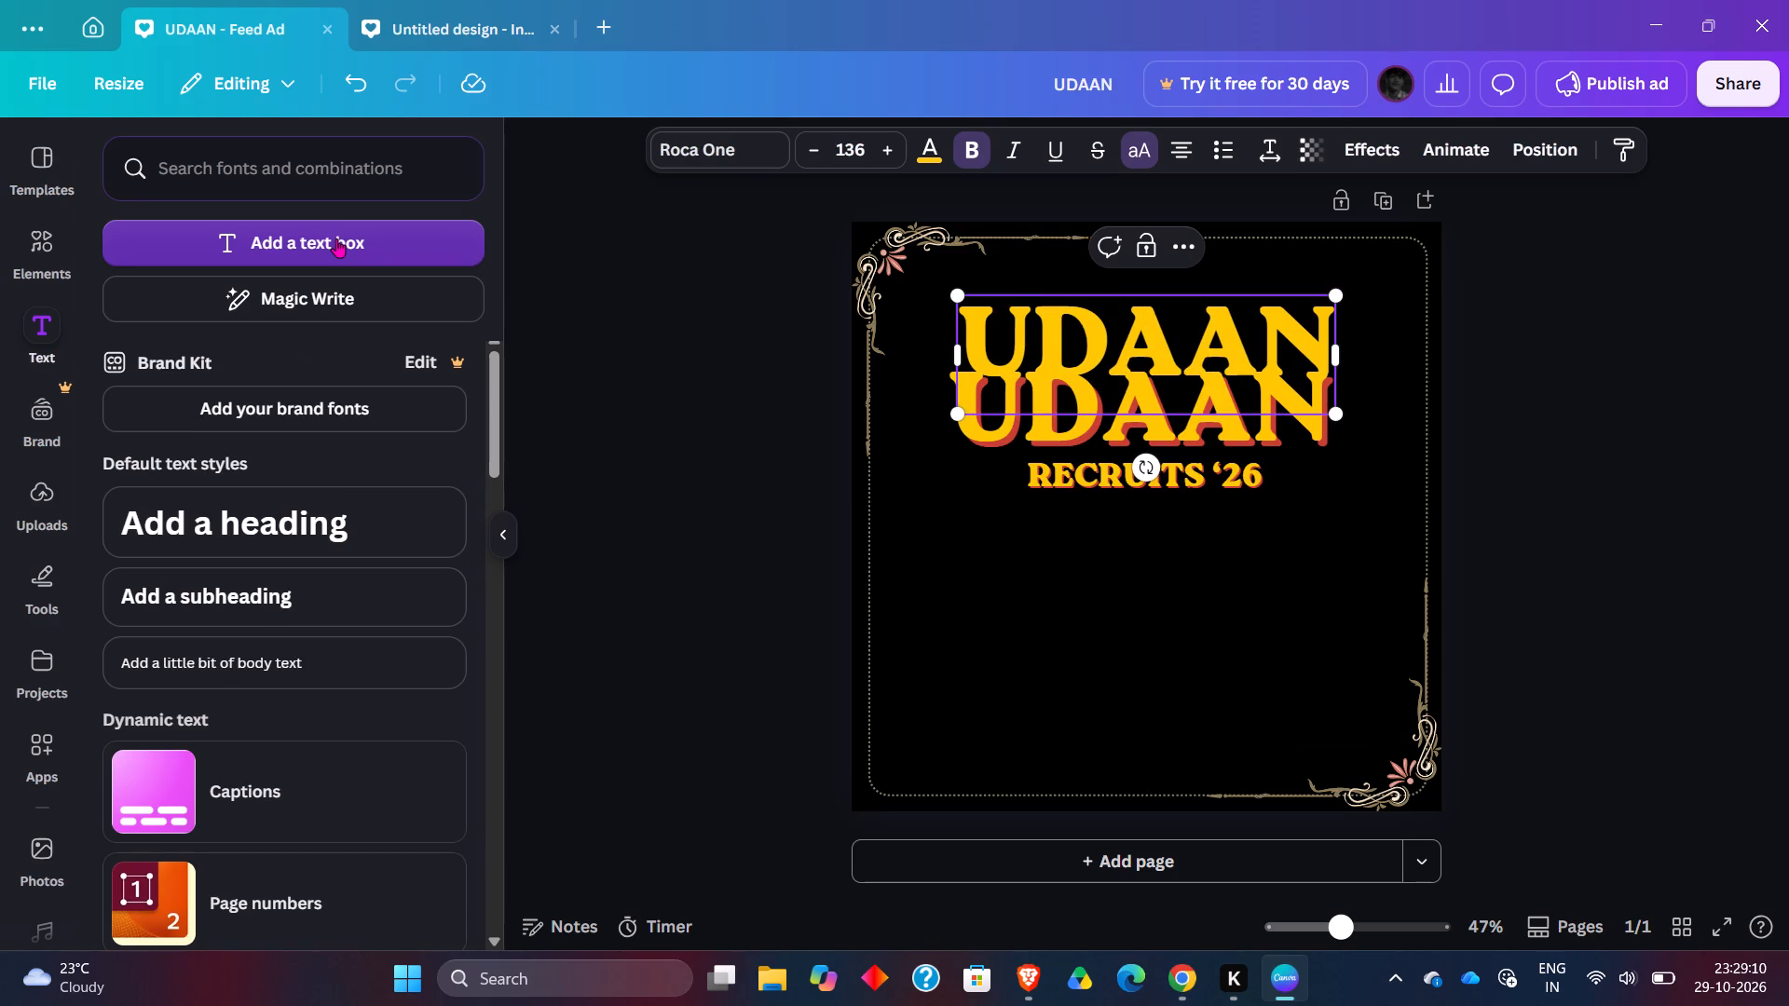
pyautogui.doubleClick(815, 156)
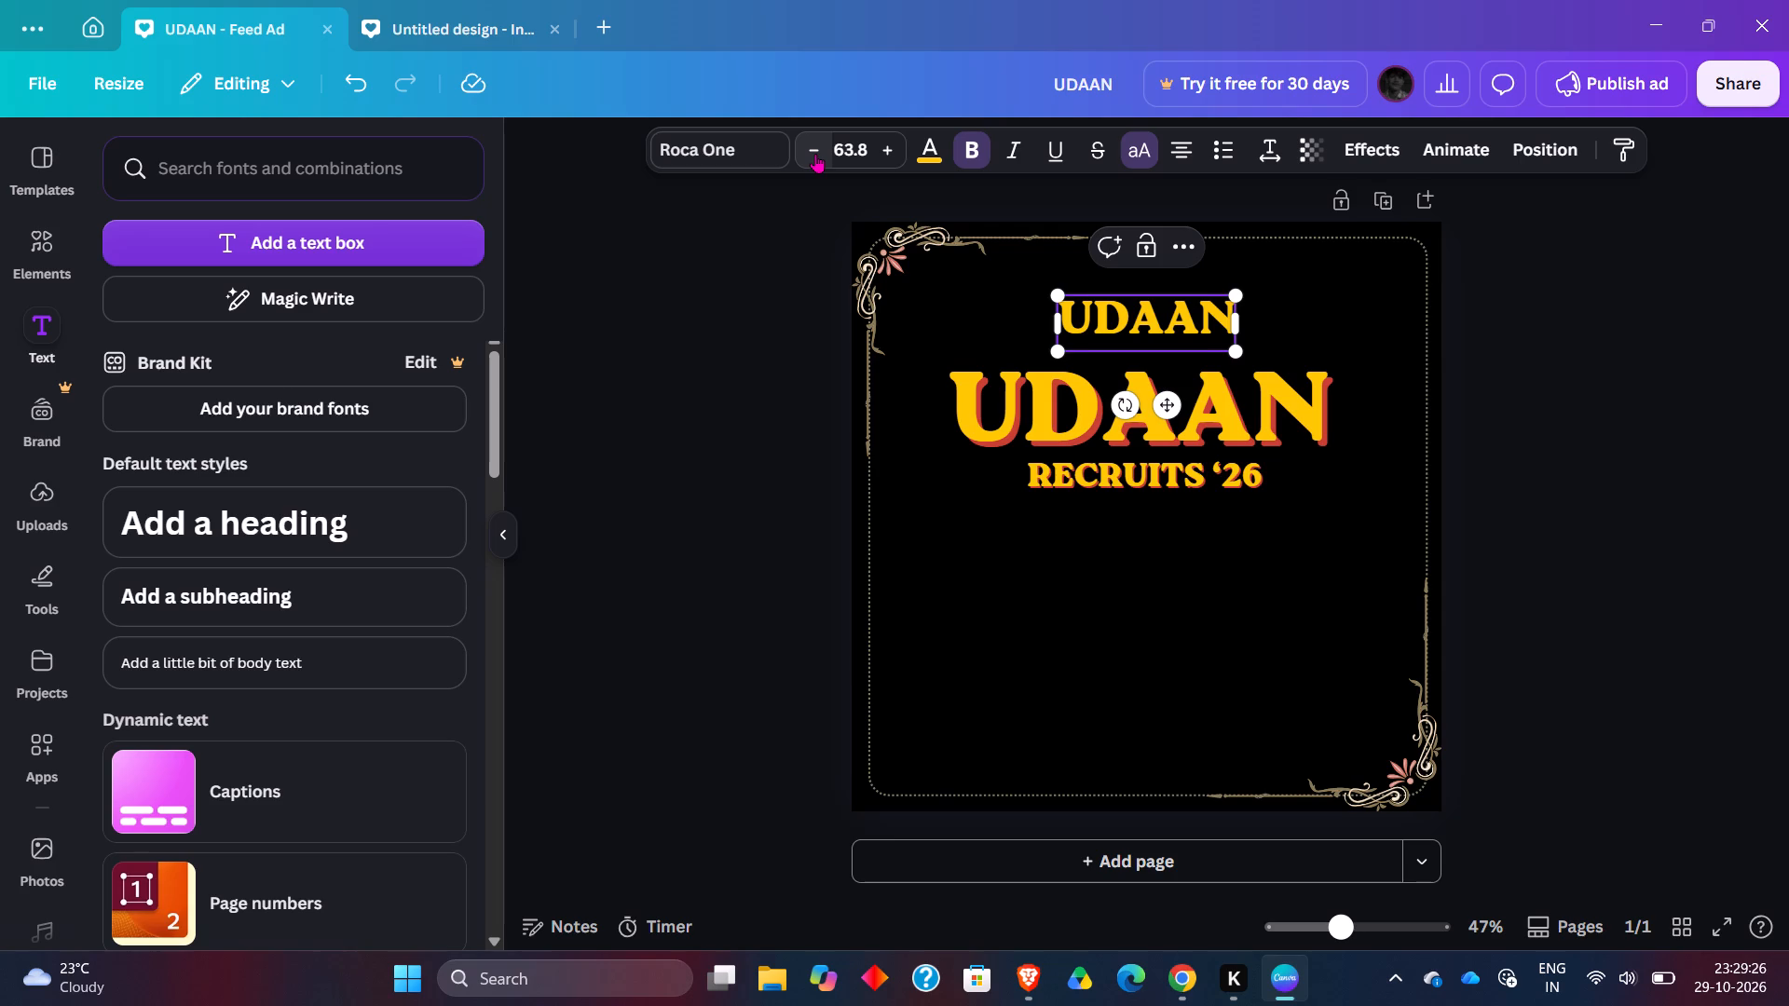
pyautogui.press('-')
pyautogui.press('space')
pyautogui.write('THE CAREER CLUB OF IIT')
pyautogui.press('space')
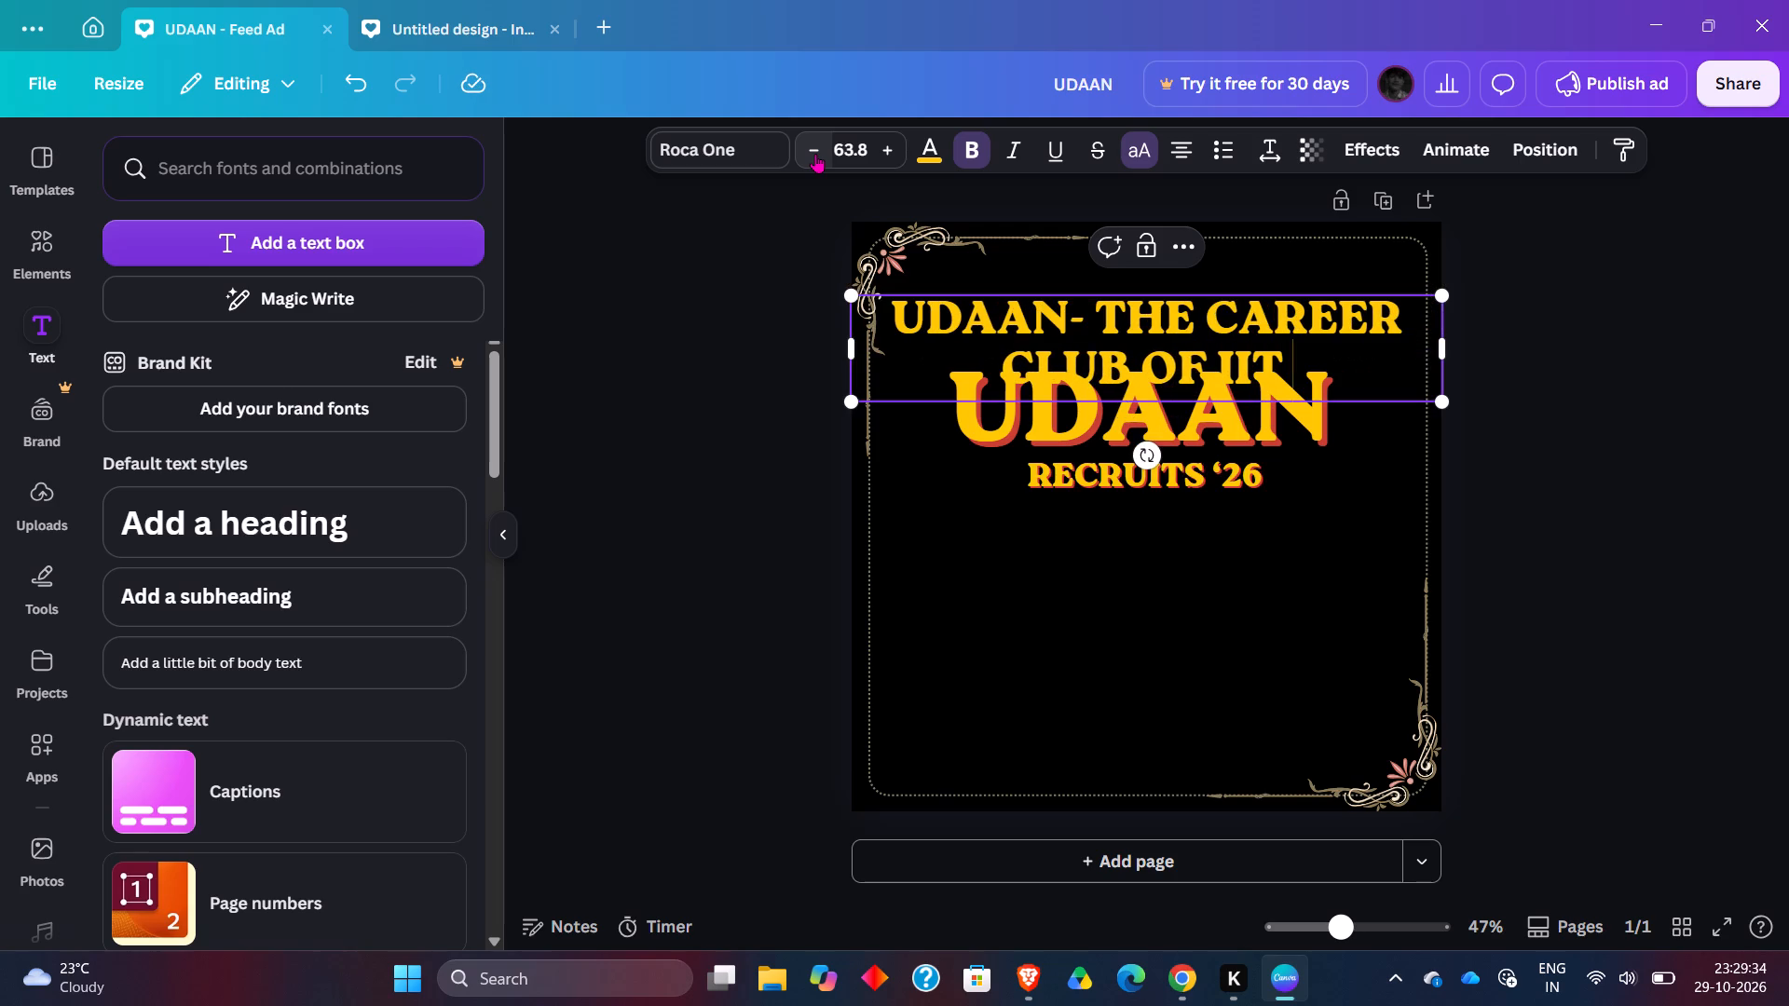
pyautogui.press('BackSpace')
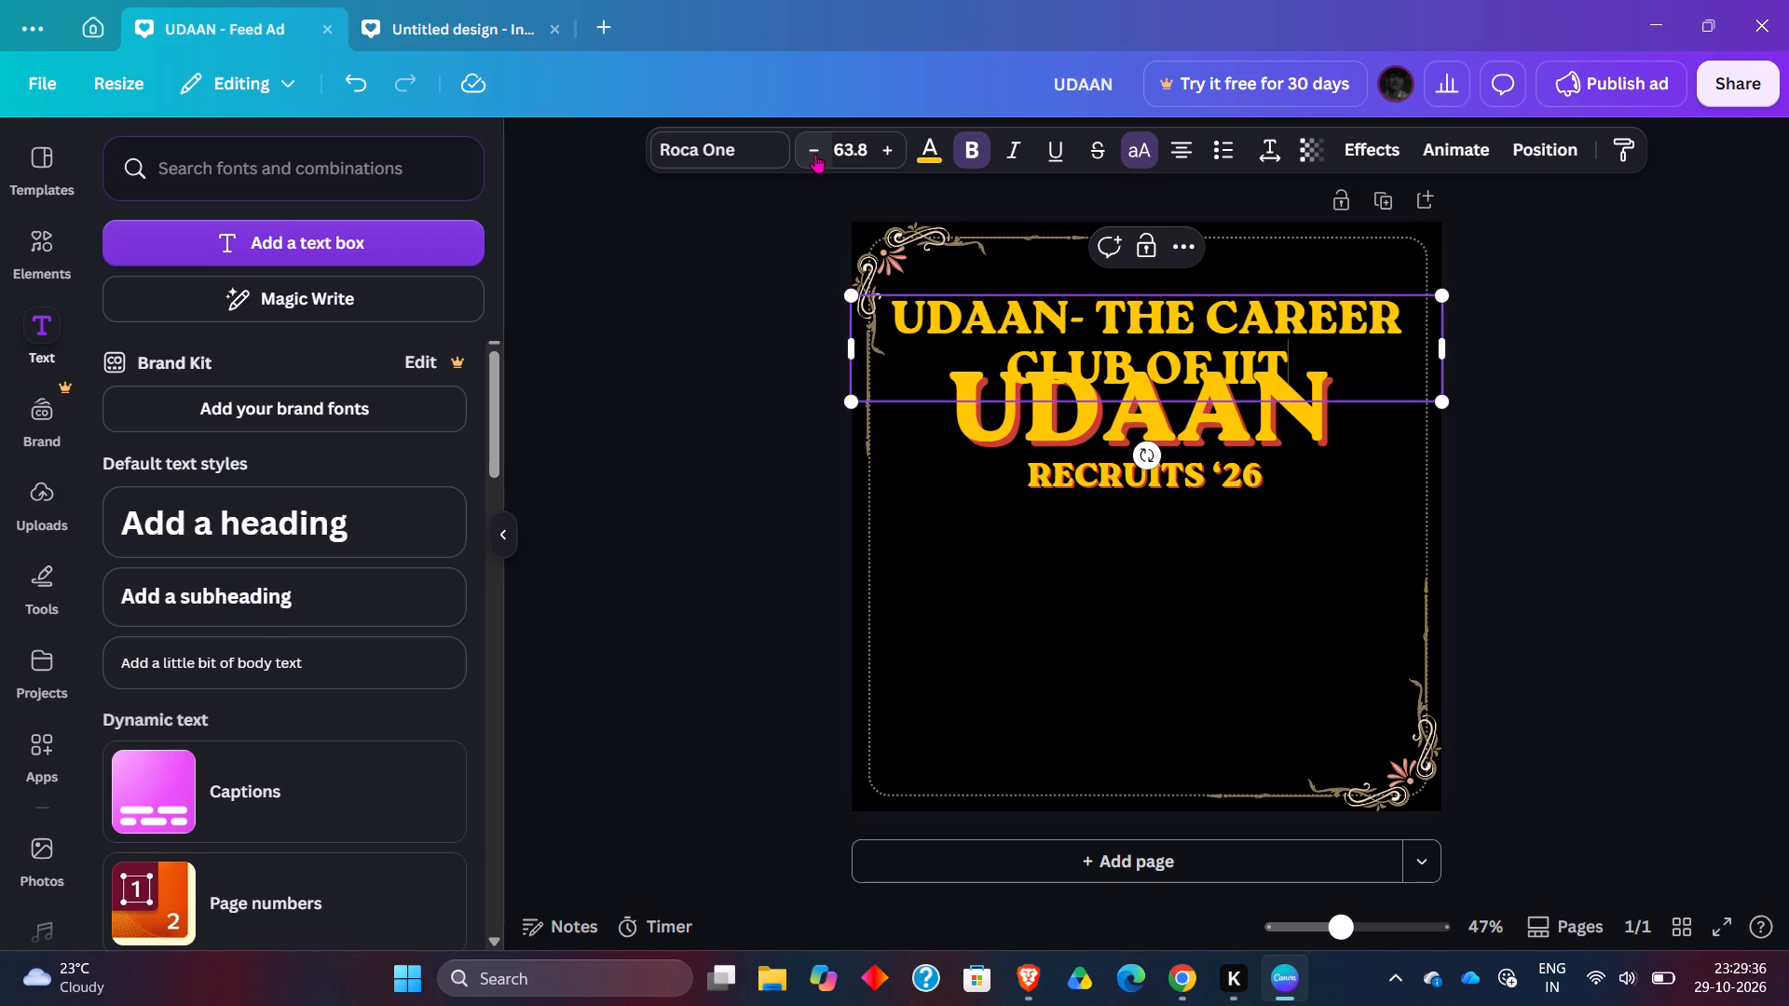
pyautogui.hotkey('shift', '(')
pyautogui.write('ISM')
pyautogui.write(') DHANBAD')
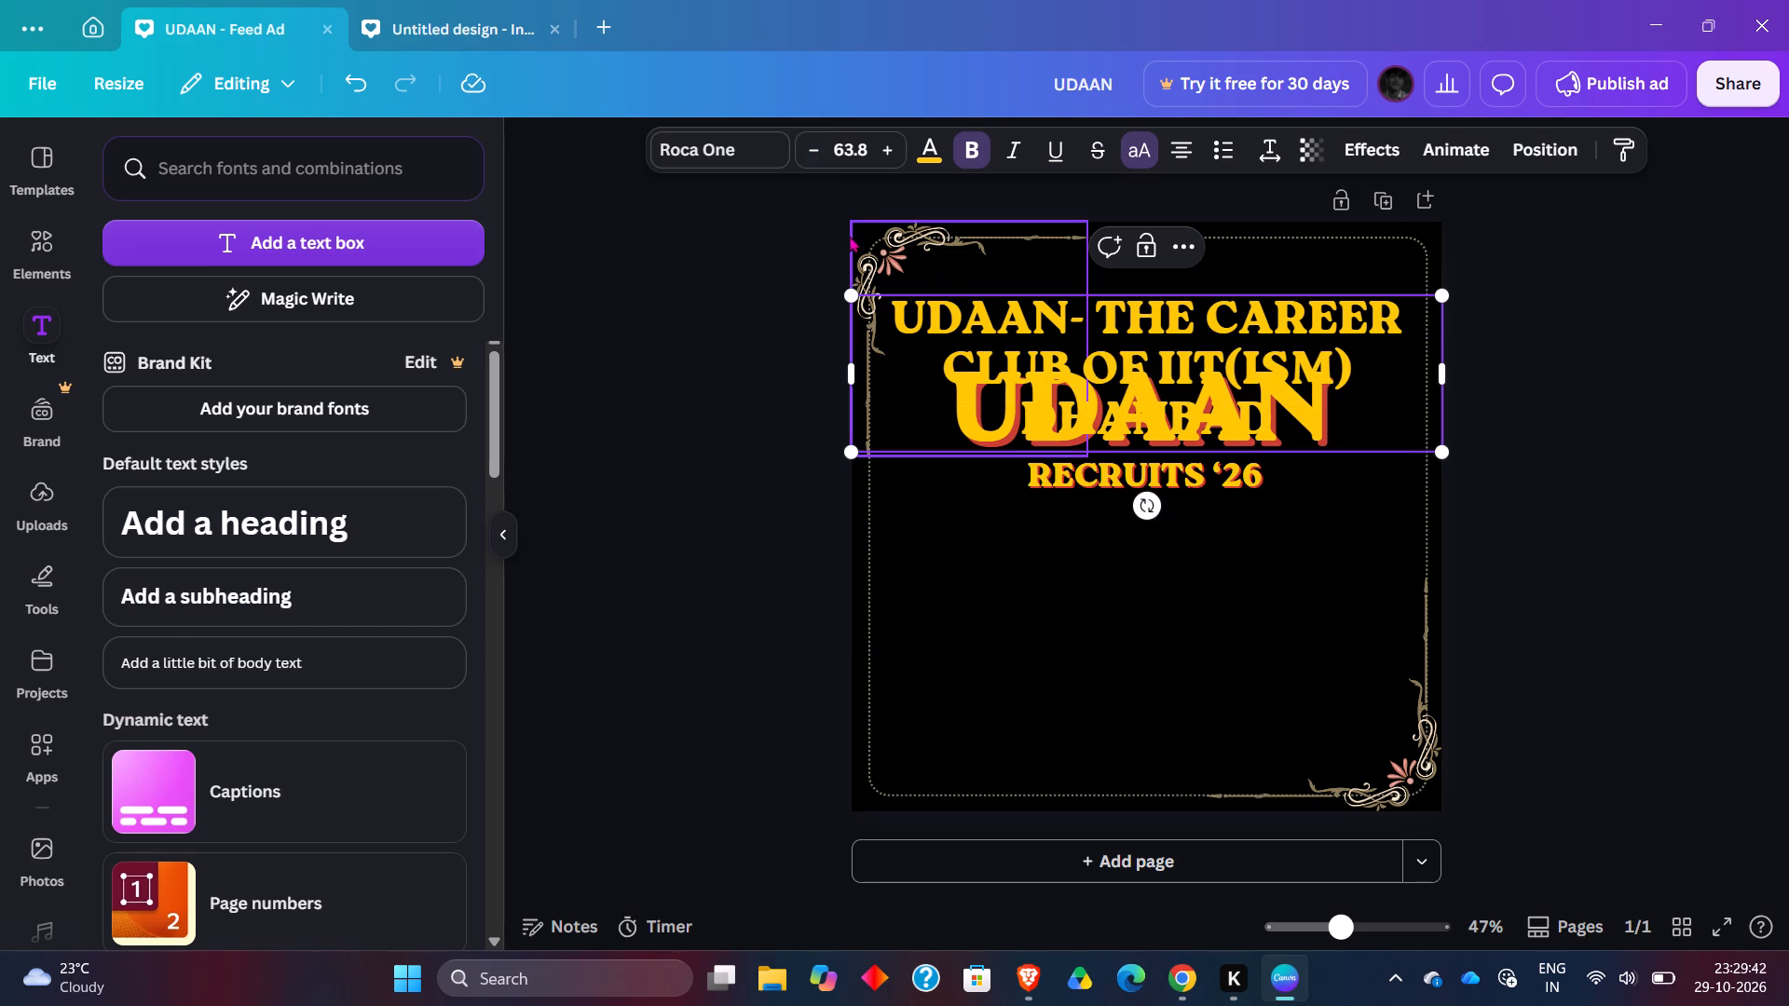
# Reduce the career club line's text size to 25.8.
pyautogui.doubleClick(801, 156)
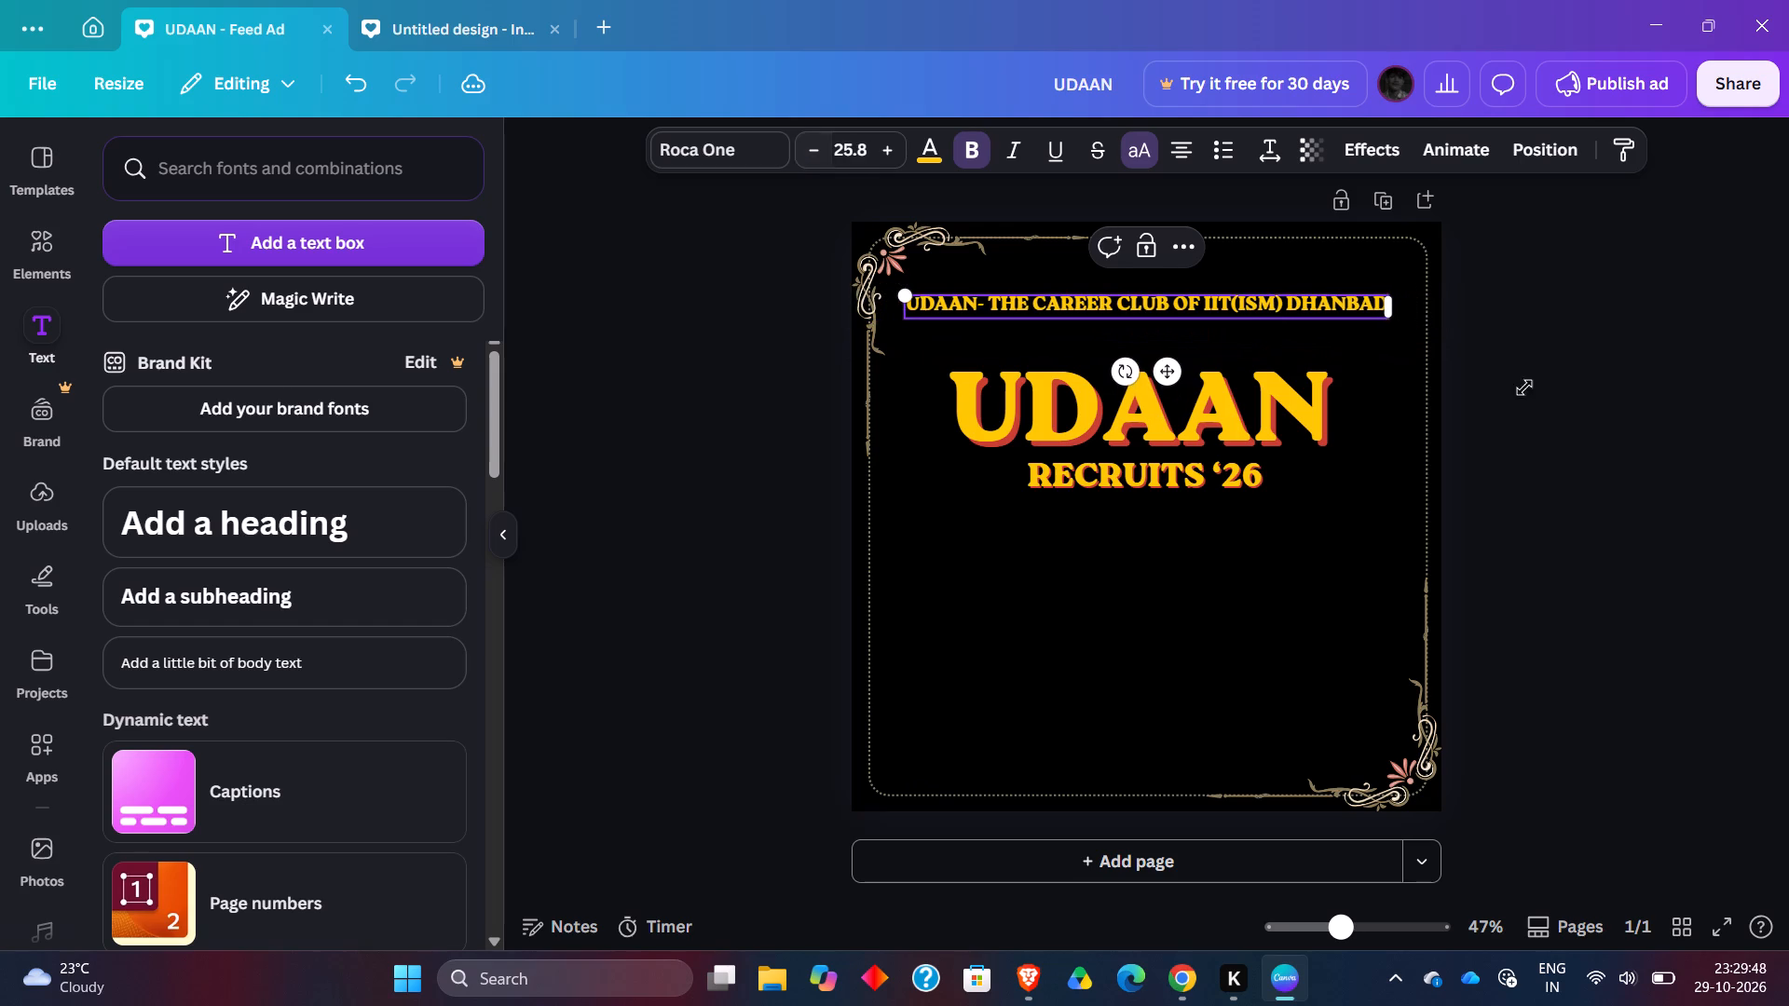
pyautogui.click(1564, 414)
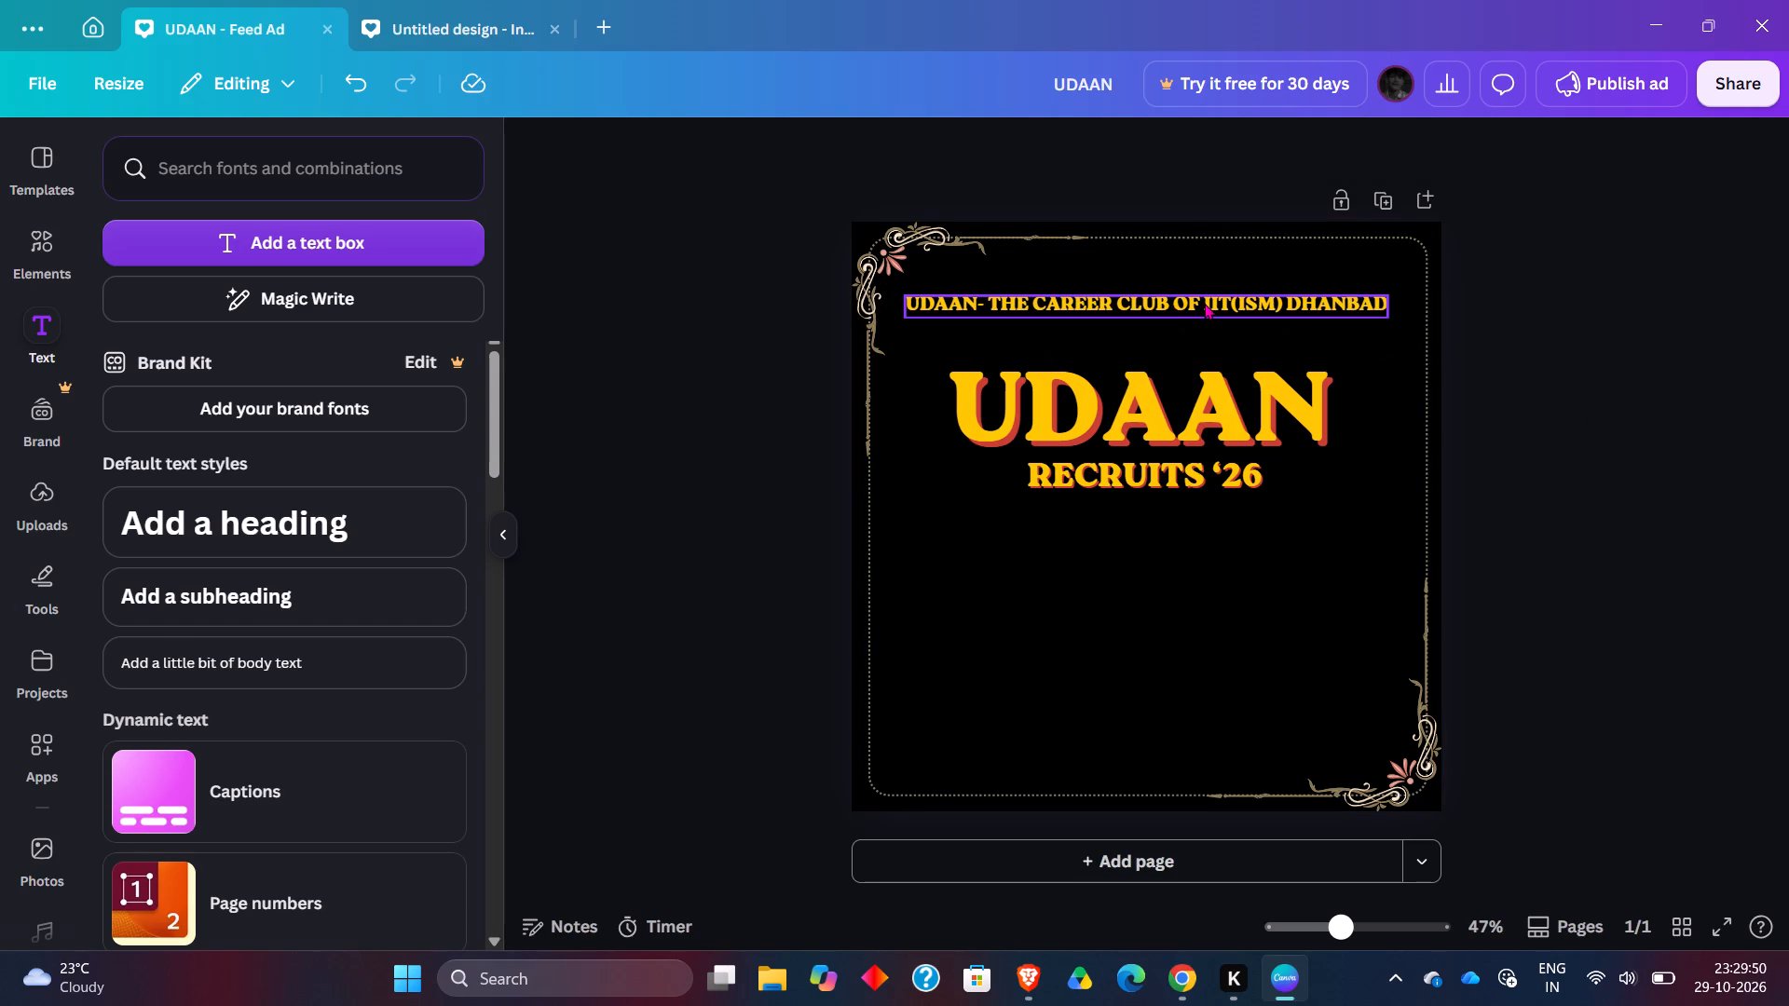
# Break the career club line after CLUB, putting OF IIT(ISM) DHANBAD on a second line.
pyautogui.click(1204, 303)
pyautogui.click(1204, 303)
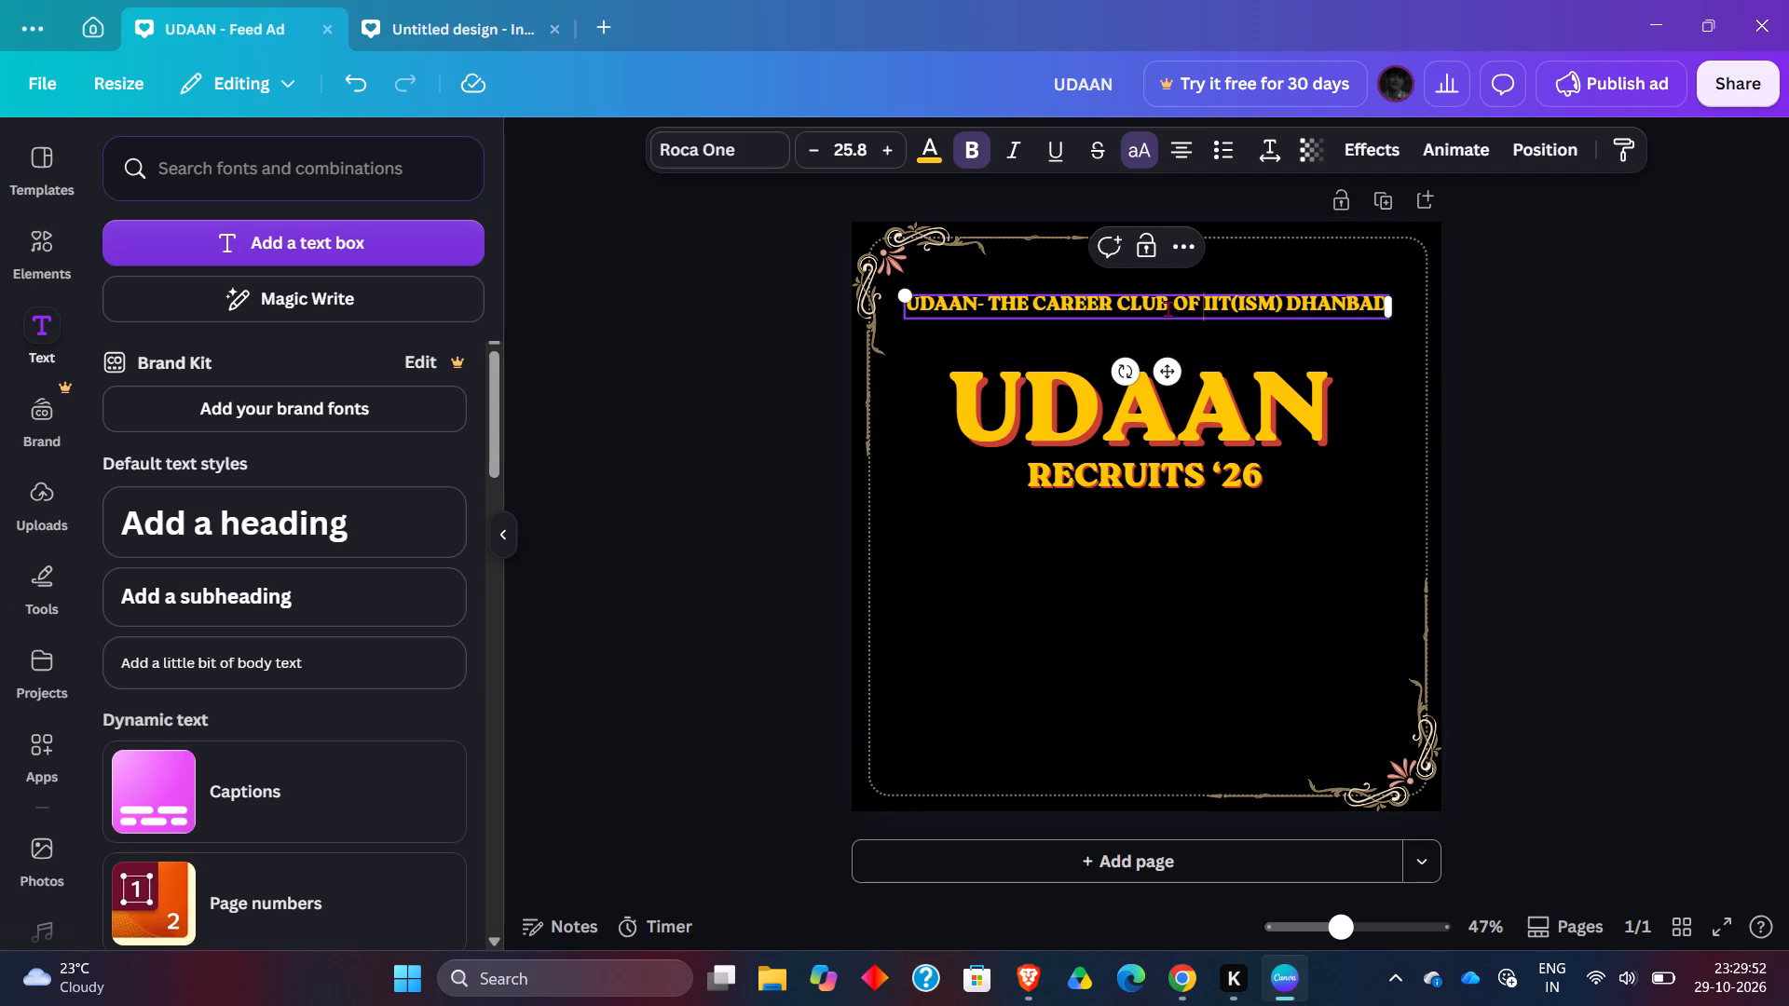
pyautogui.click(1167, 308)
pyautogui.press('Return')
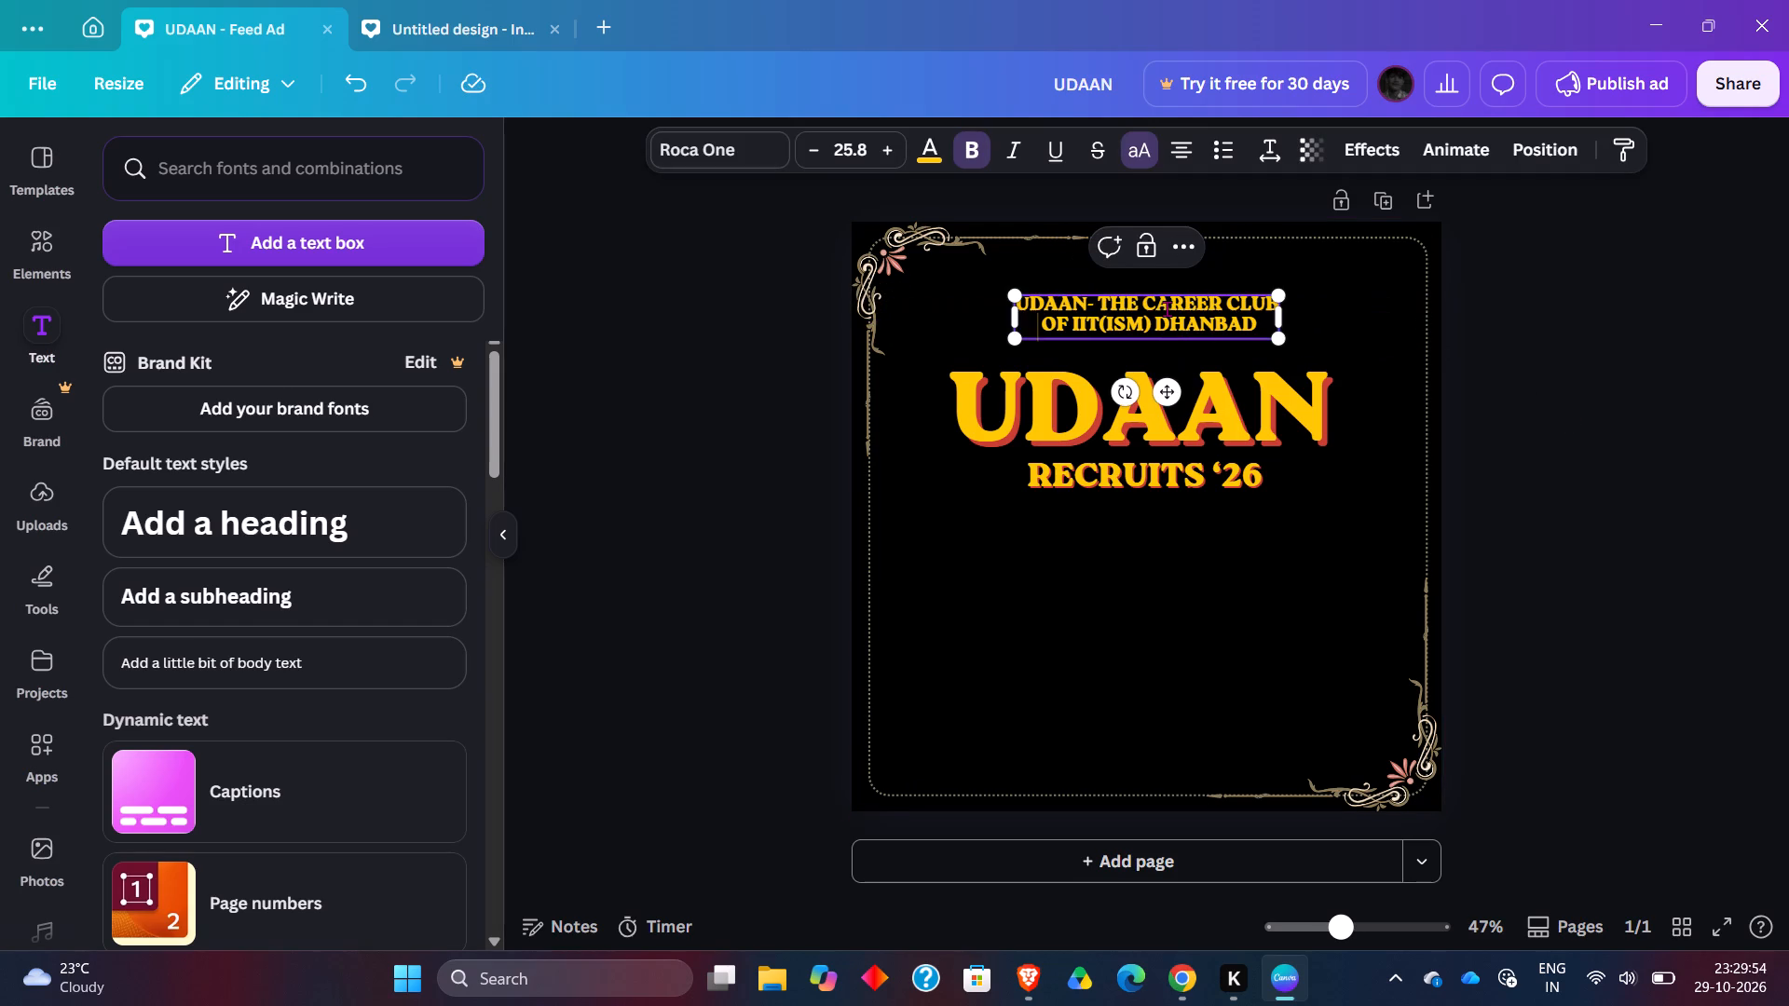
pyautogui.click(1400, 366)
pyautogui.click(1713, 410)
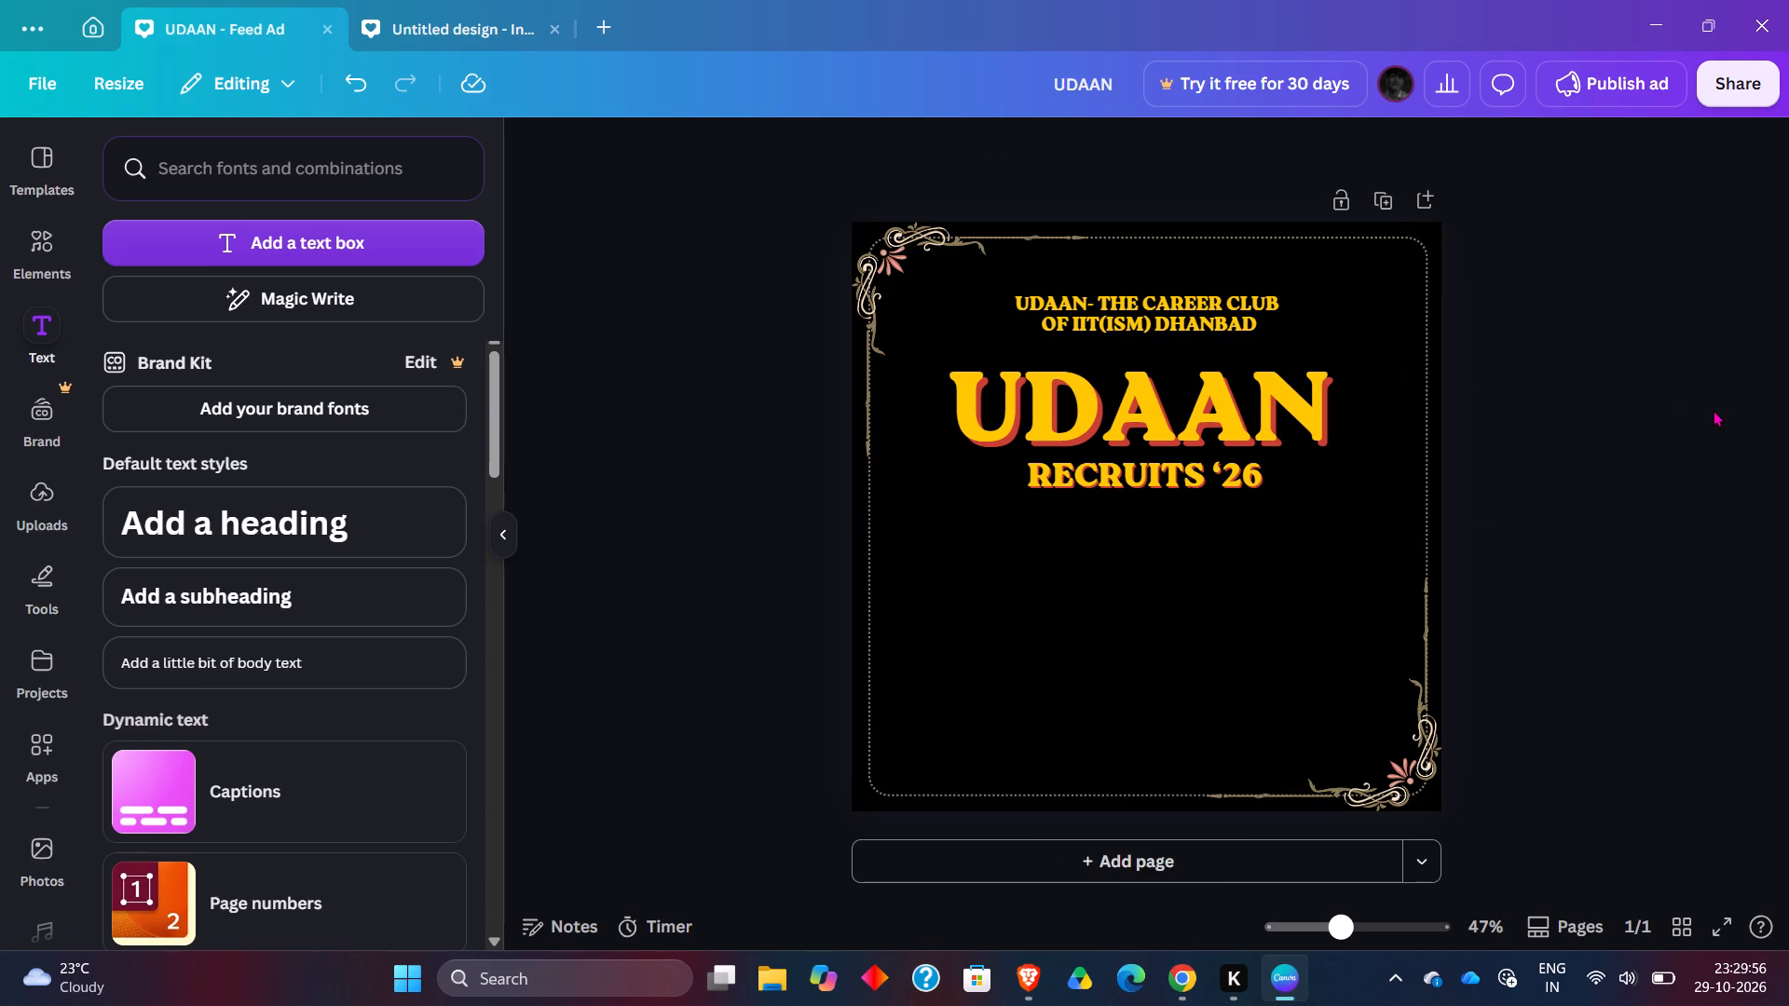
# Move the two-line career club text up close to the poster's top edge, keeping it horizontally centred.
pyautogui.moveTo(1140, 311); pyautogui.dragTo(1140, 286)
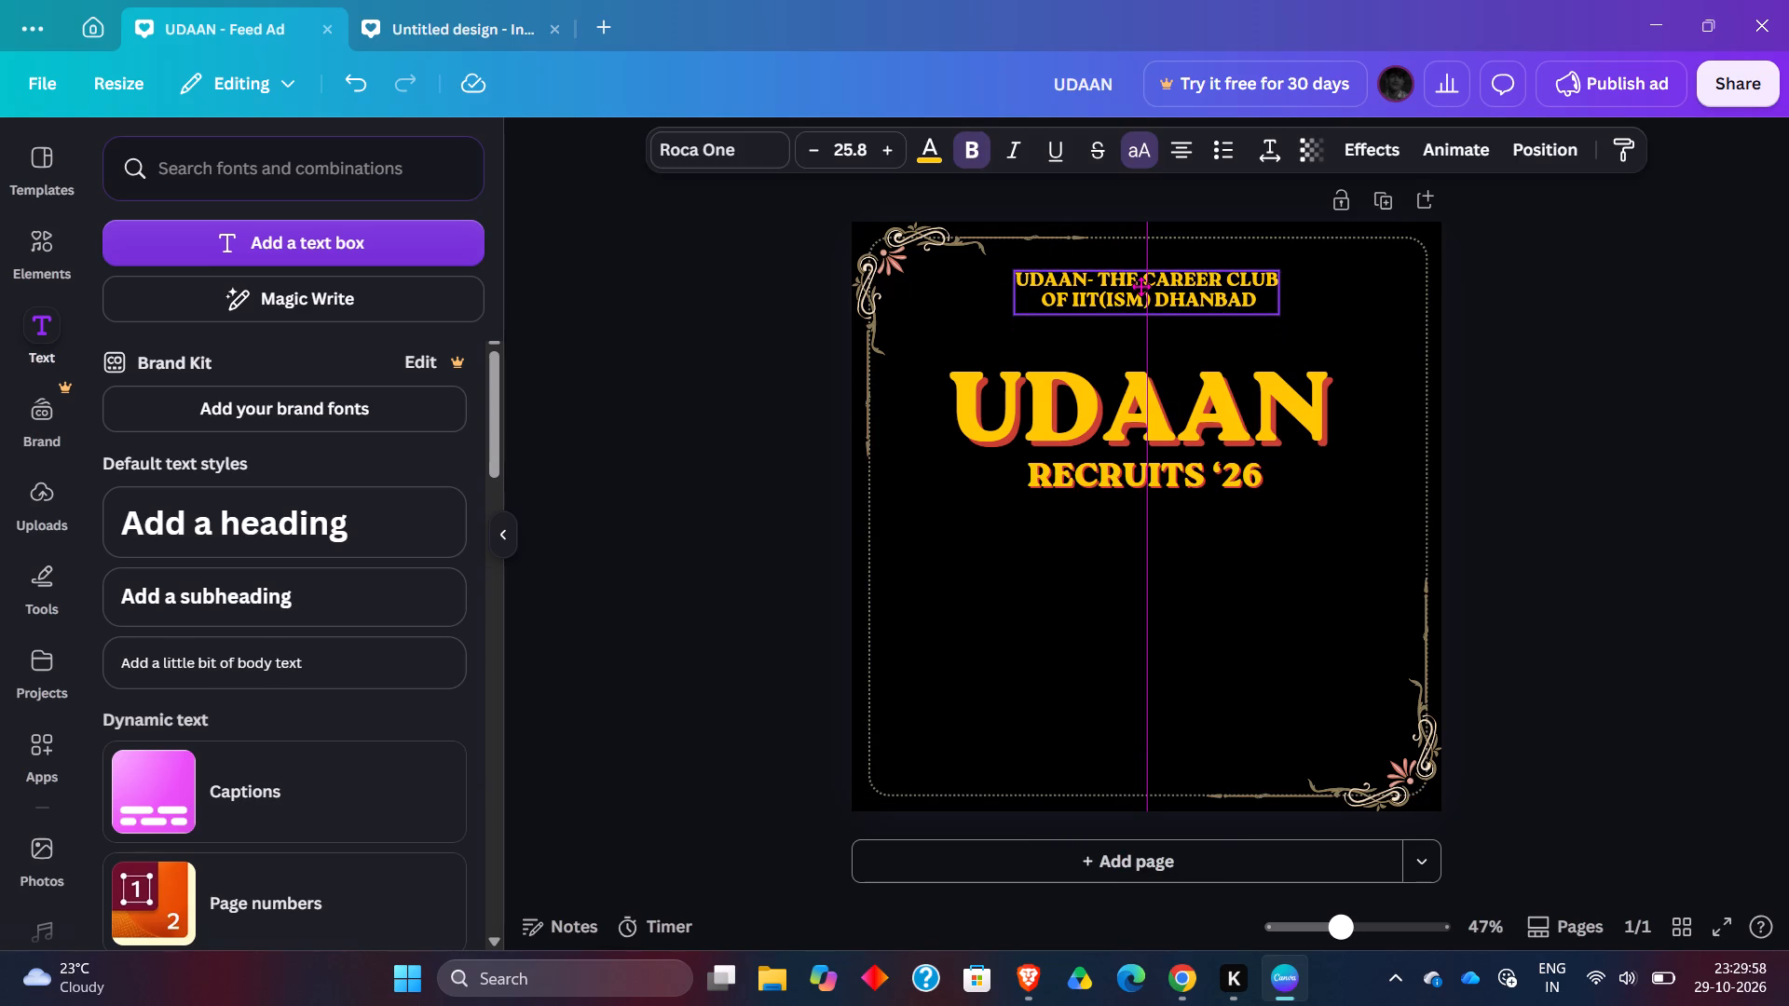
pyautogui.moveTo(1140, 286); pyautogui.dragTo(1136, 275)
pyautogui.click(1553, 341)
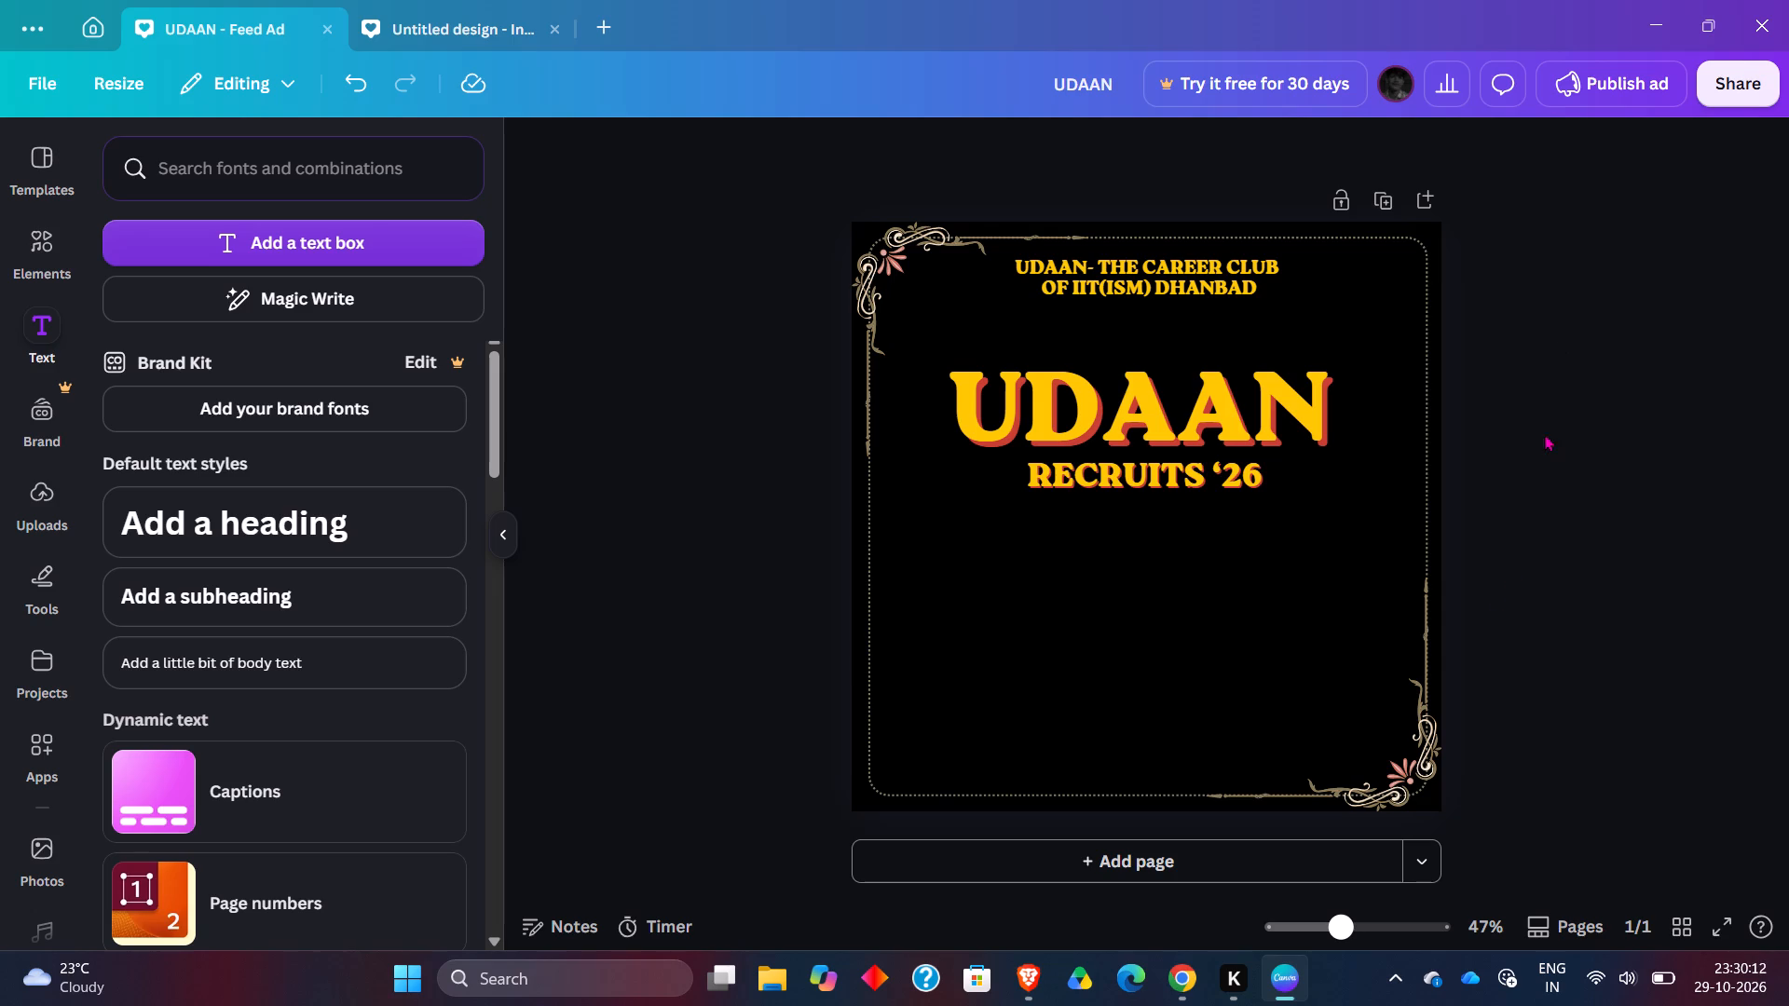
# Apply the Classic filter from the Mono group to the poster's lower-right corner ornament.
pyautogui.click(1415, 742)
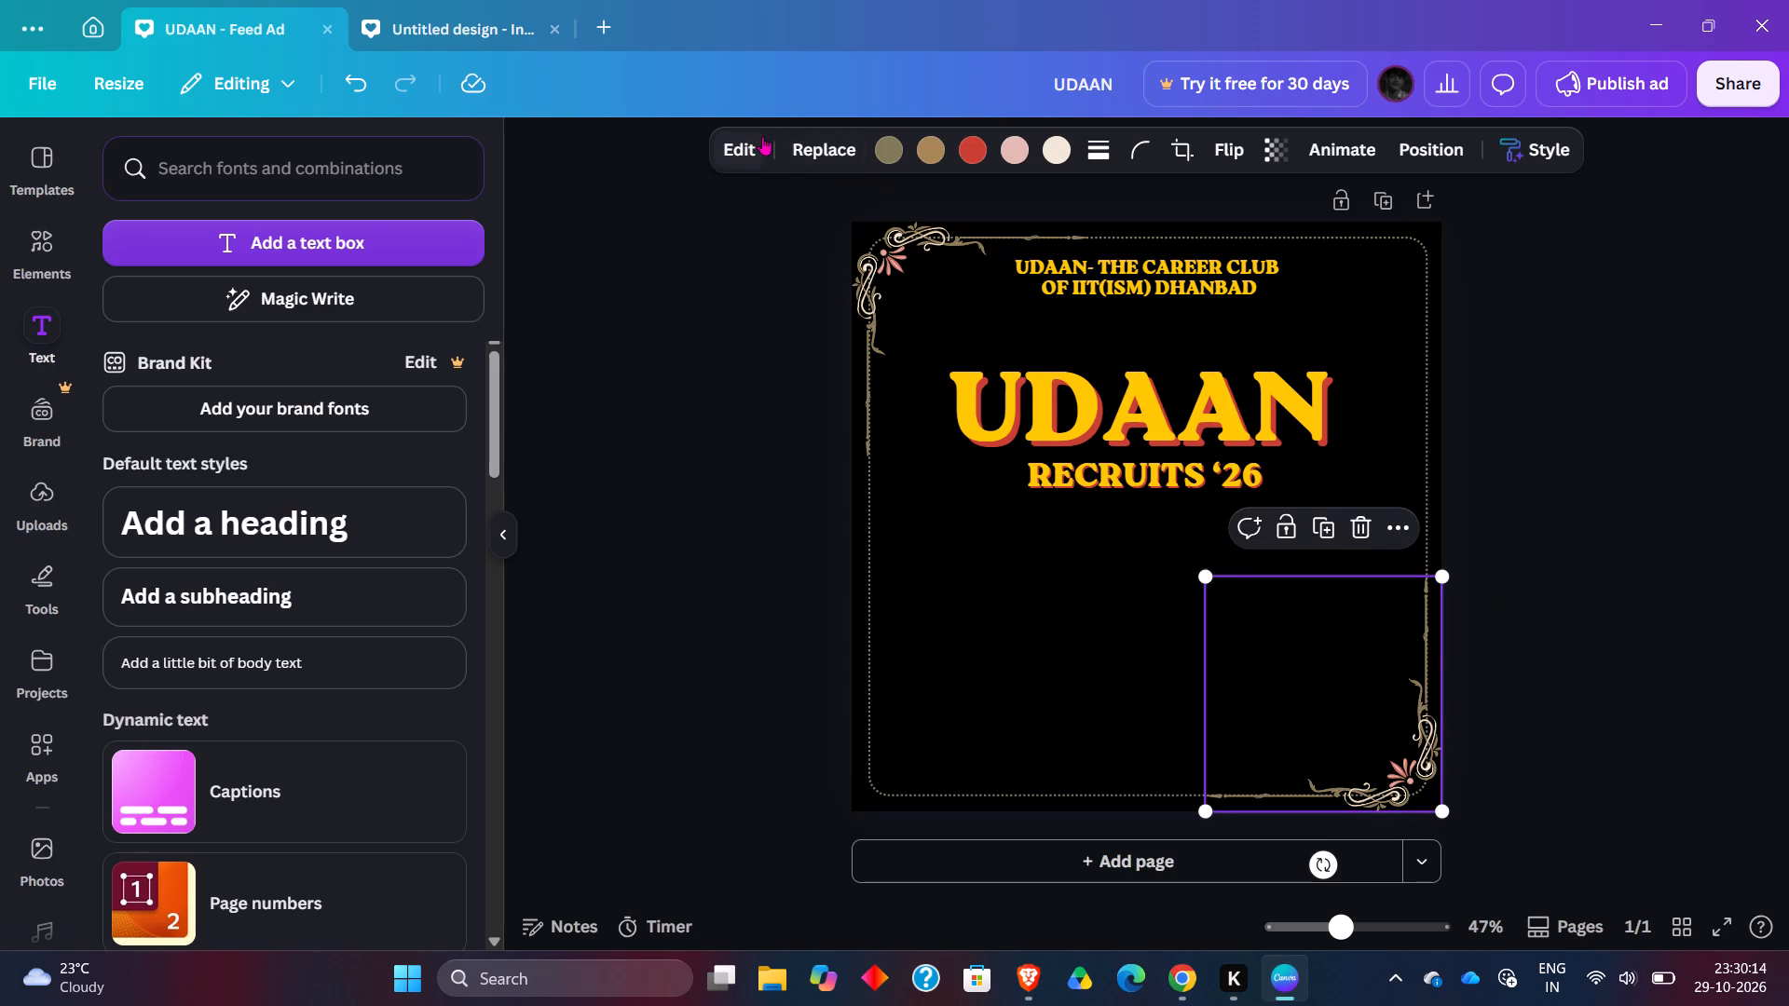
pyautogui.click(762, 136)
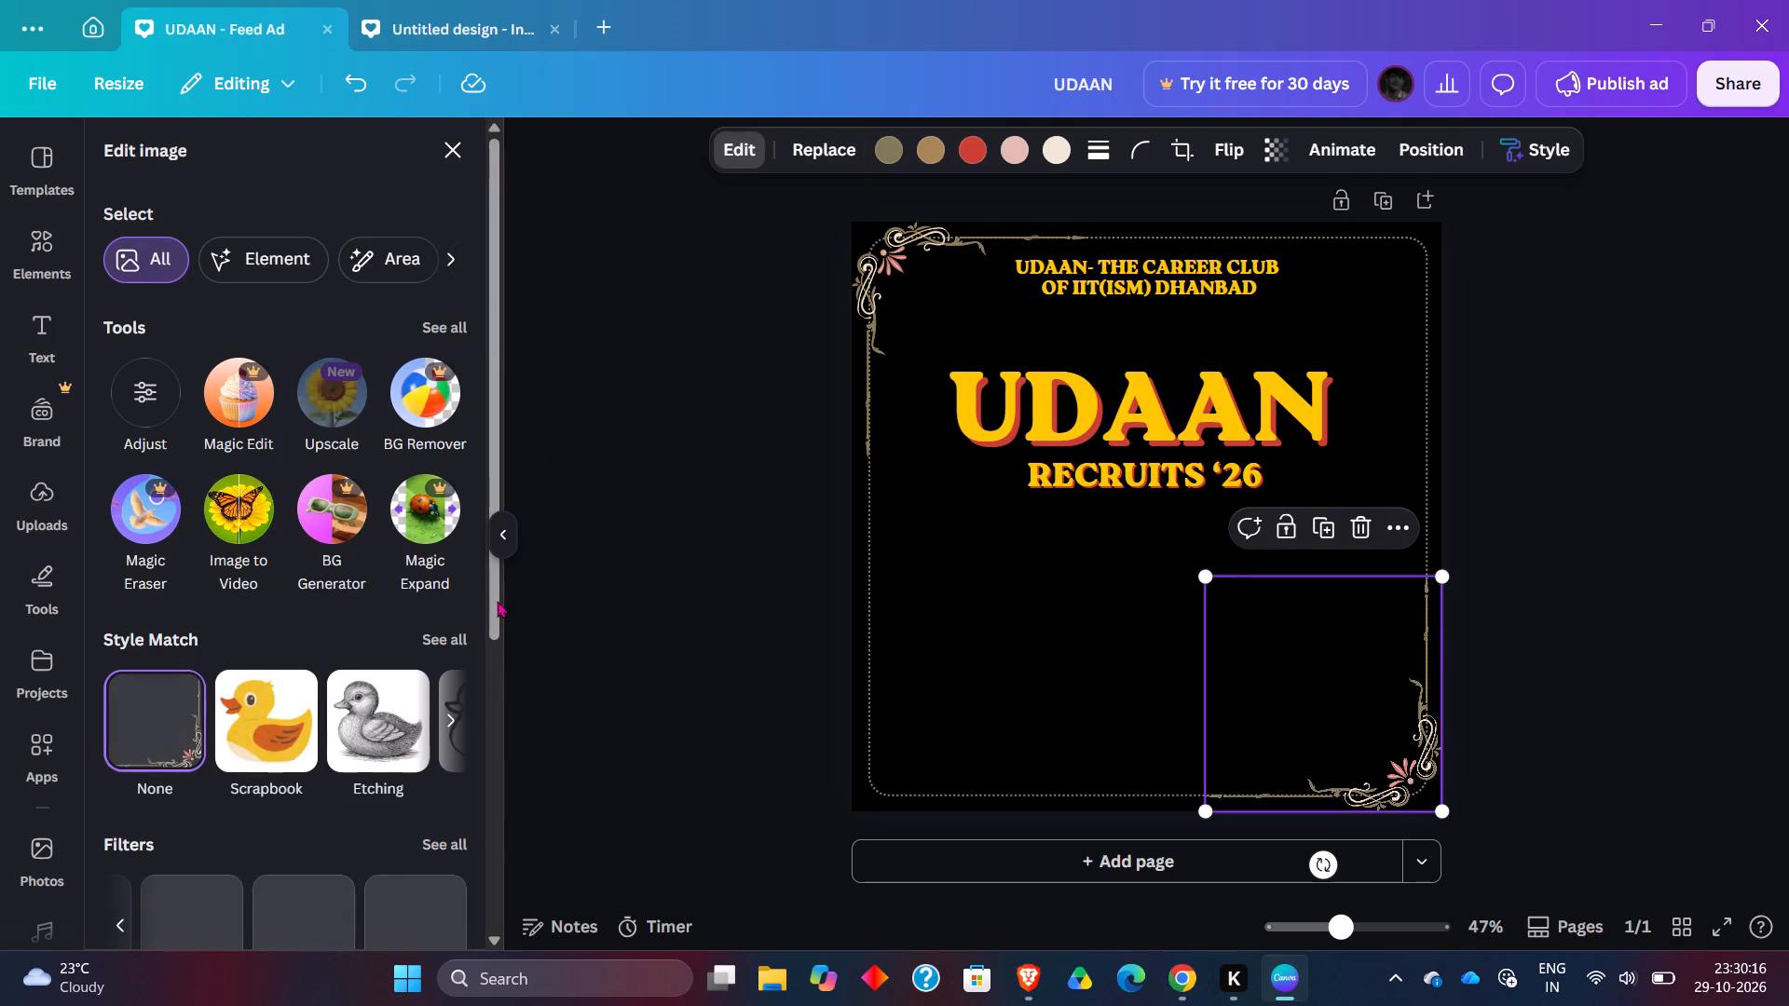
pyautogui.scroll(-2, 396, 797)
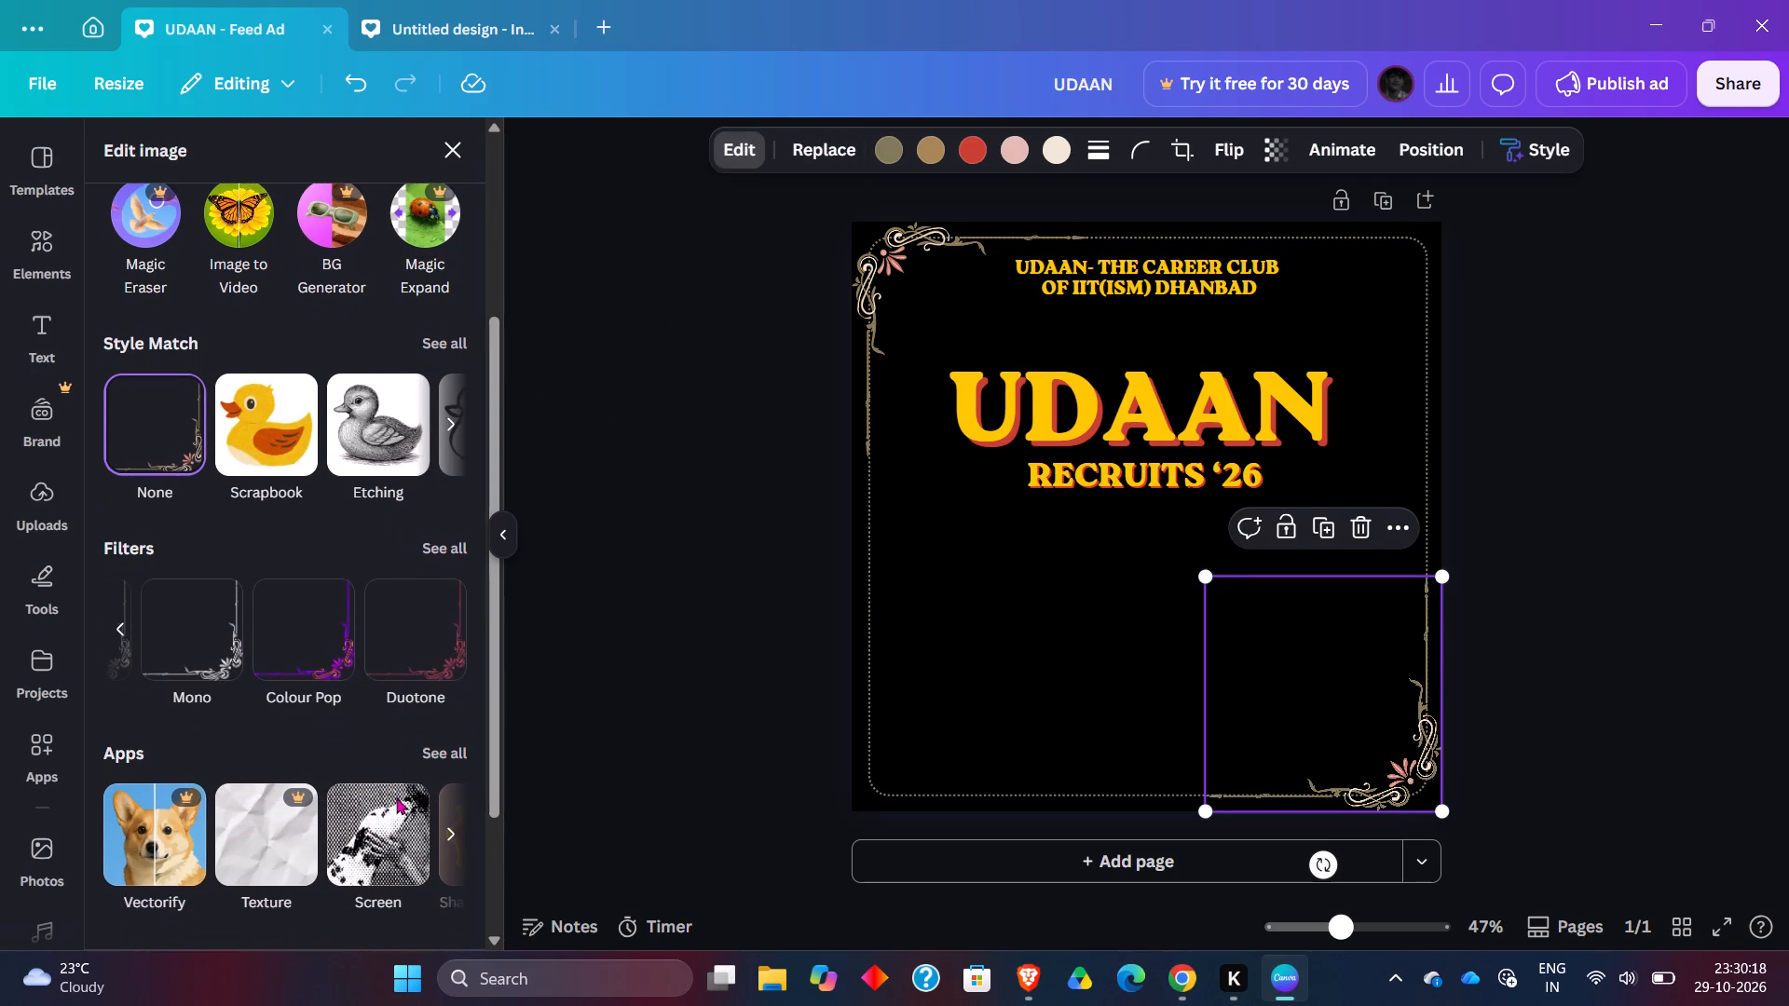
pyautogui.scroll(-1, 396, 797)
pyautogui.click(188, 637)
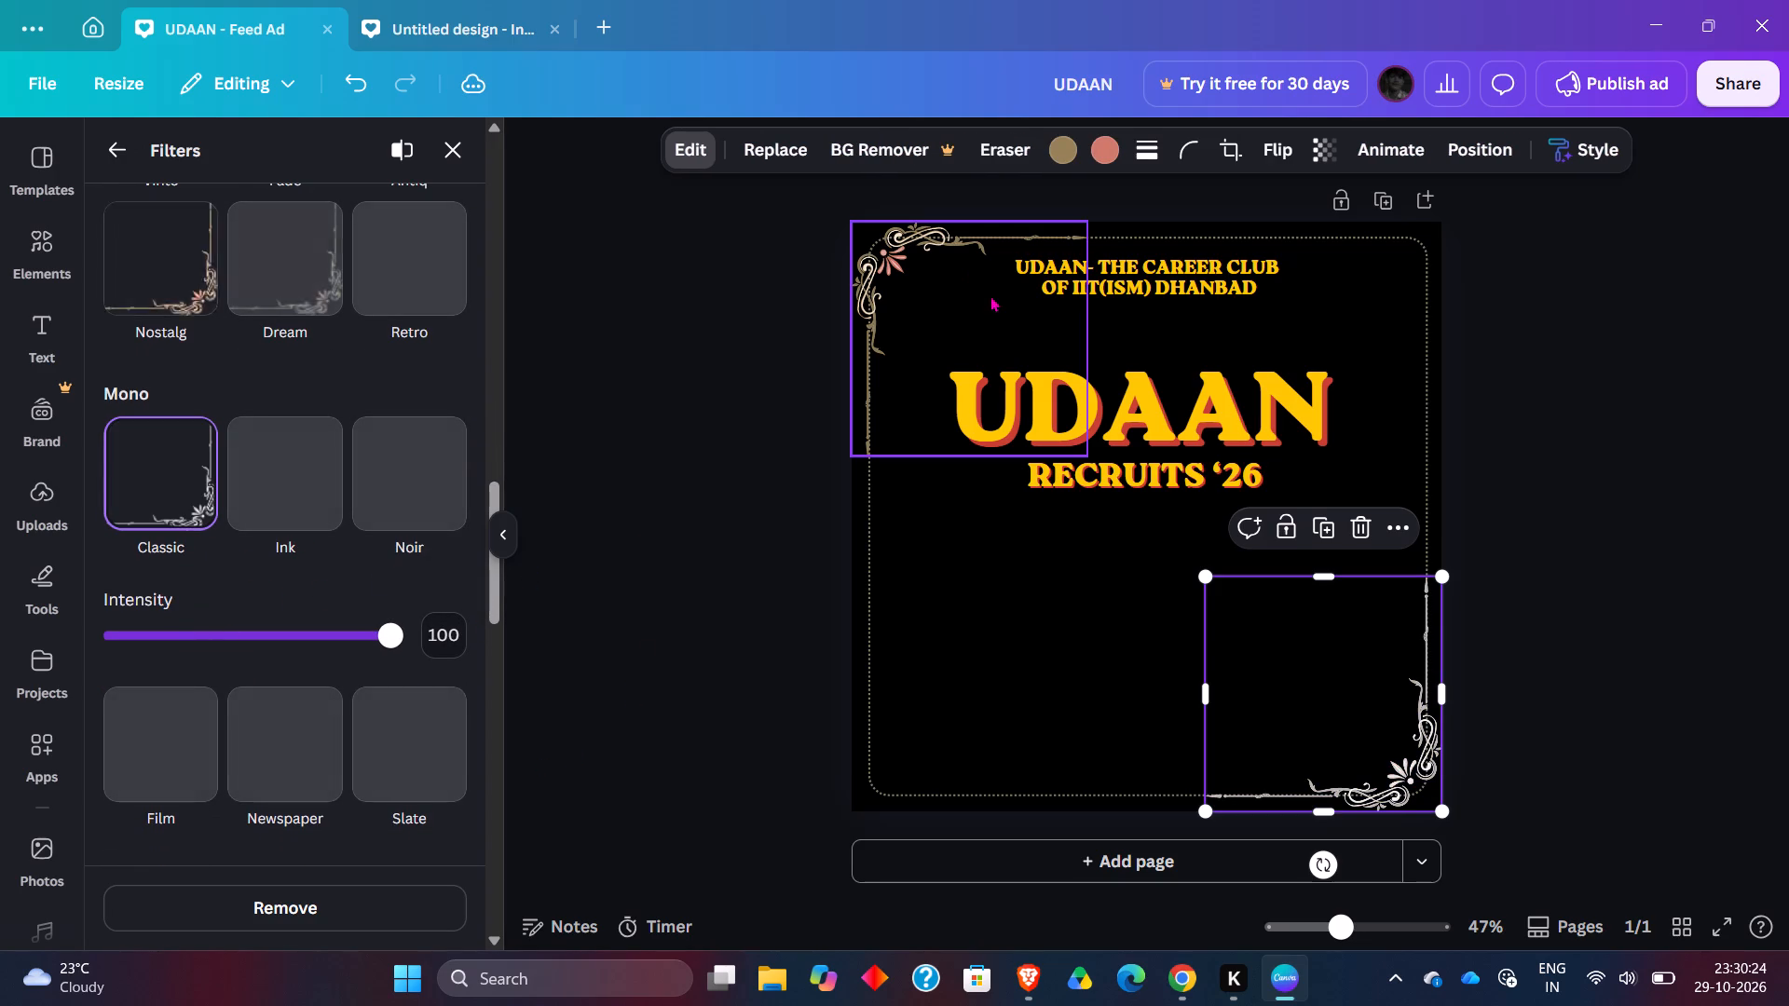
# Browse the filters for the poster's upper-left corner ornament and apply the Aura filter from the Soft group.
pyautogui.click(928, 279)
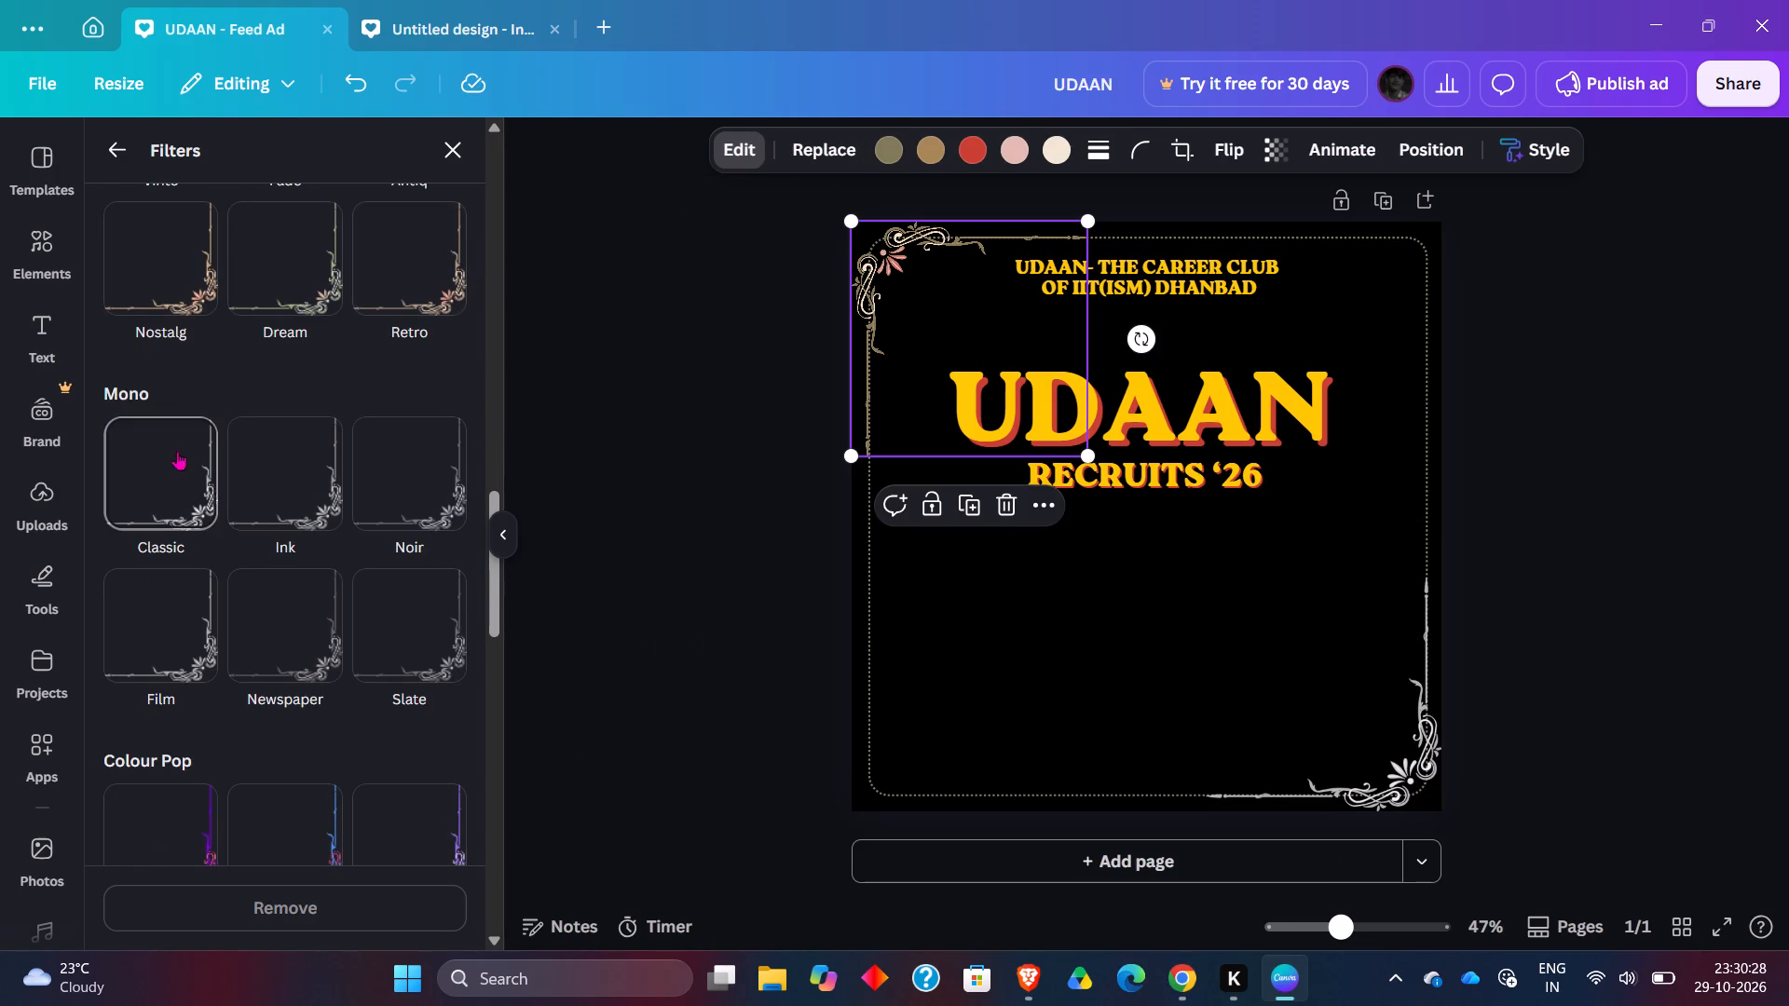
pyautogui.scroll(-4, 230, 675)
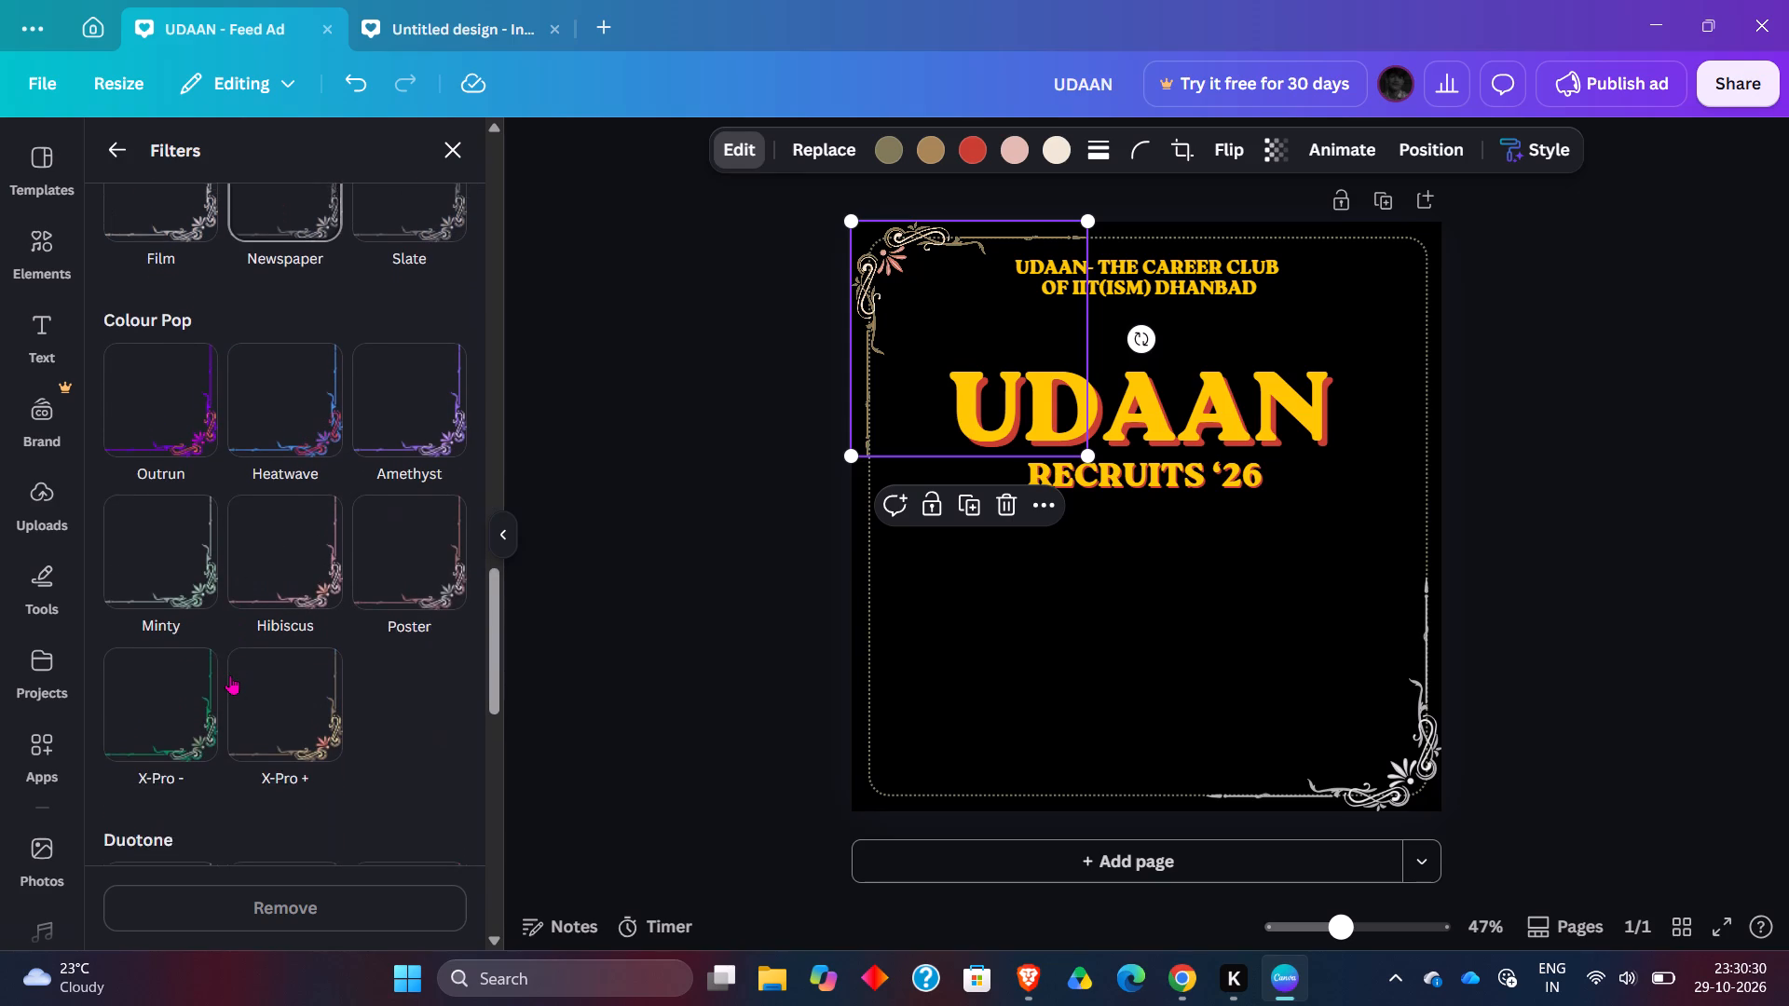
pyautogui.scroll(-1, 230, 675)
pyautogui.scroll(2, 230, 675)
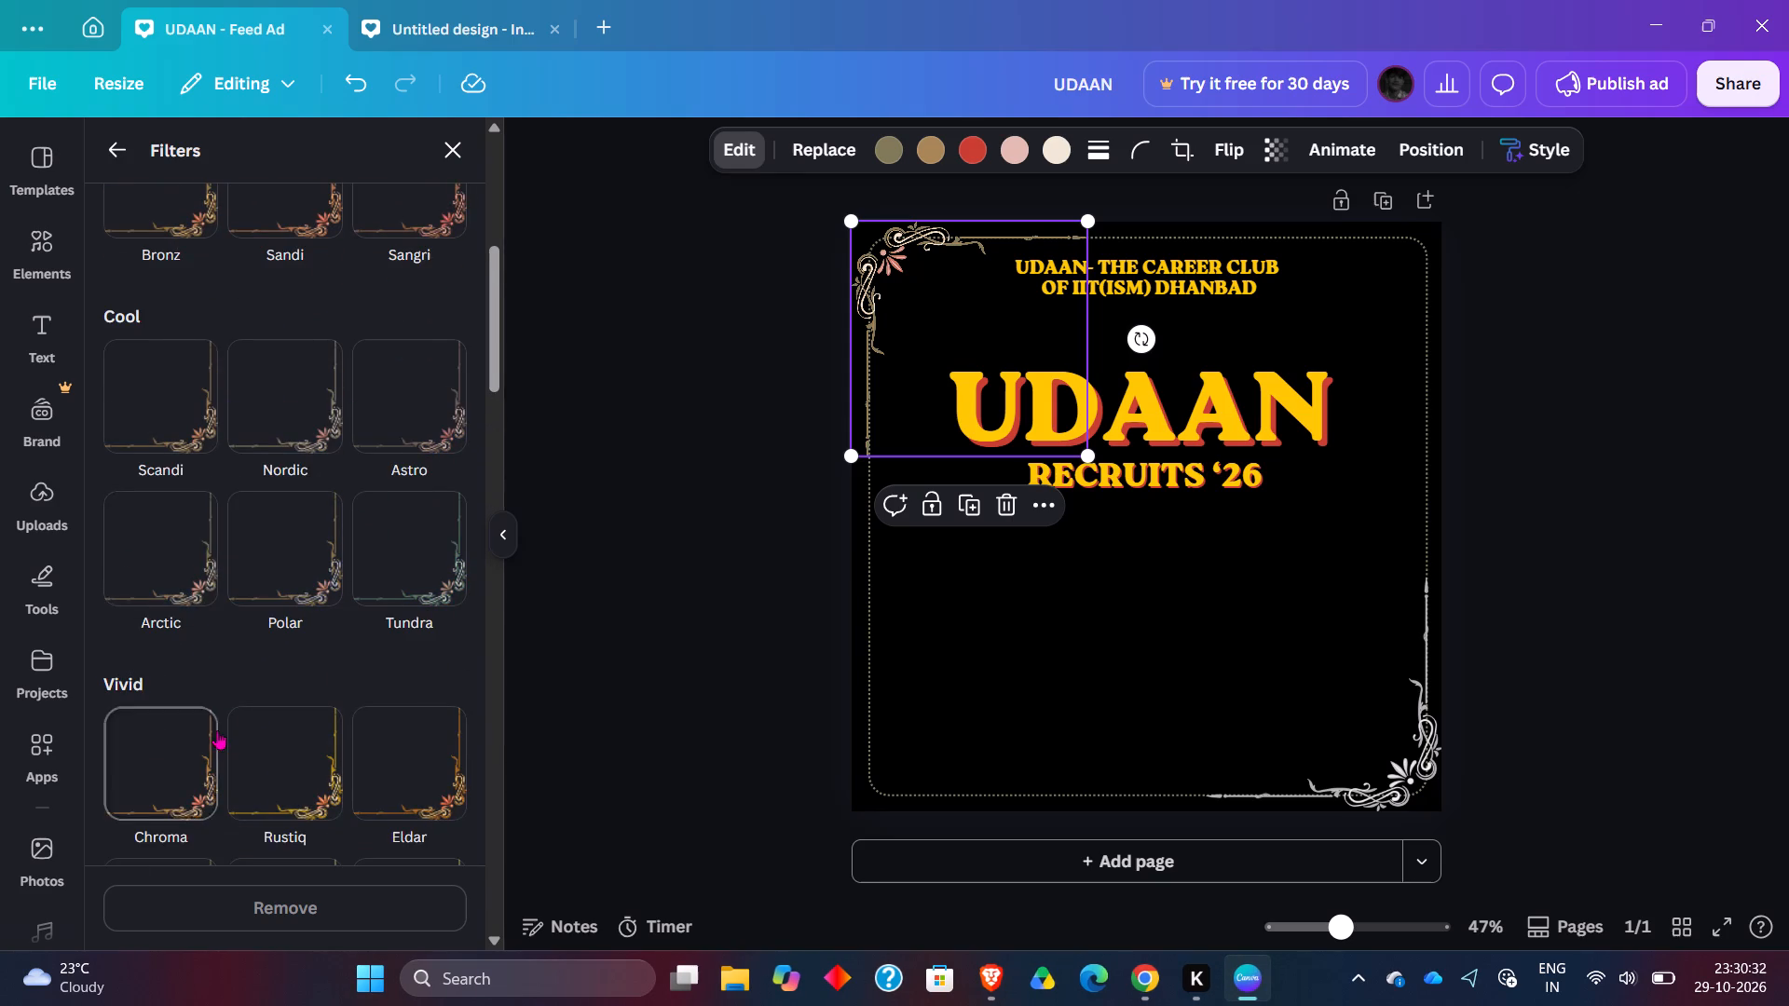
pyautogui.scroll(-3, 217, 730)
pyautogui.click(143, 694)
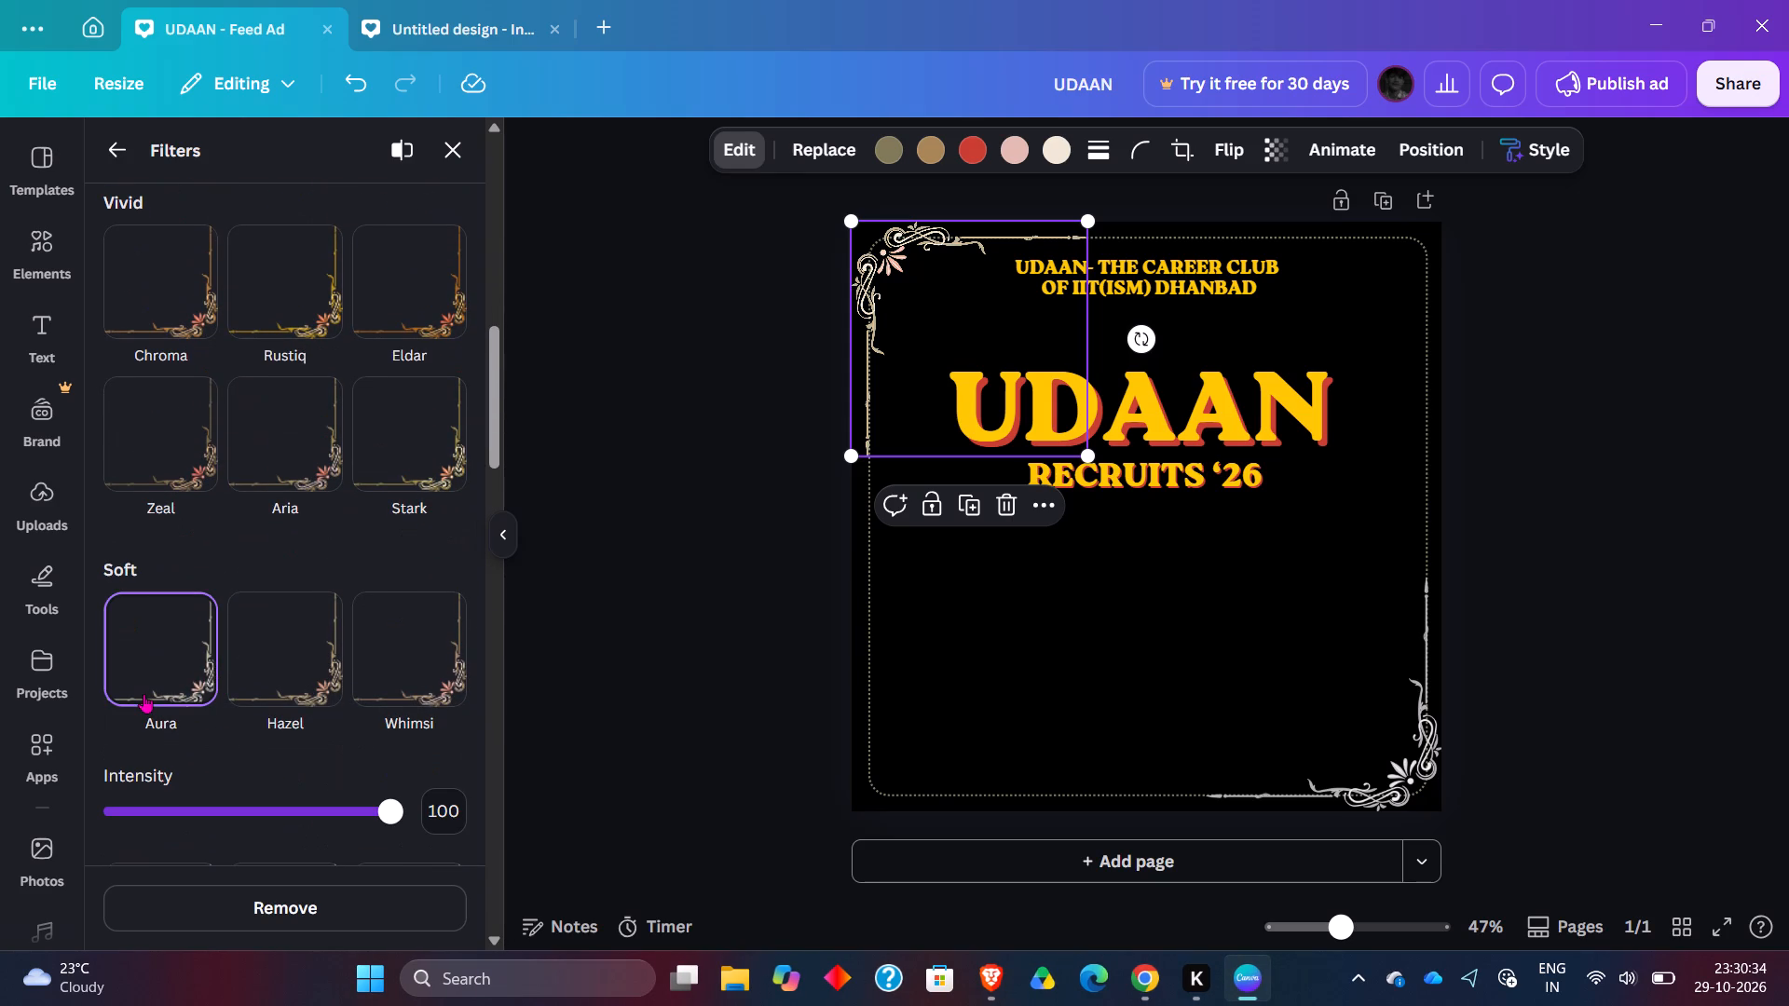
pyautogui.click(650, 776)
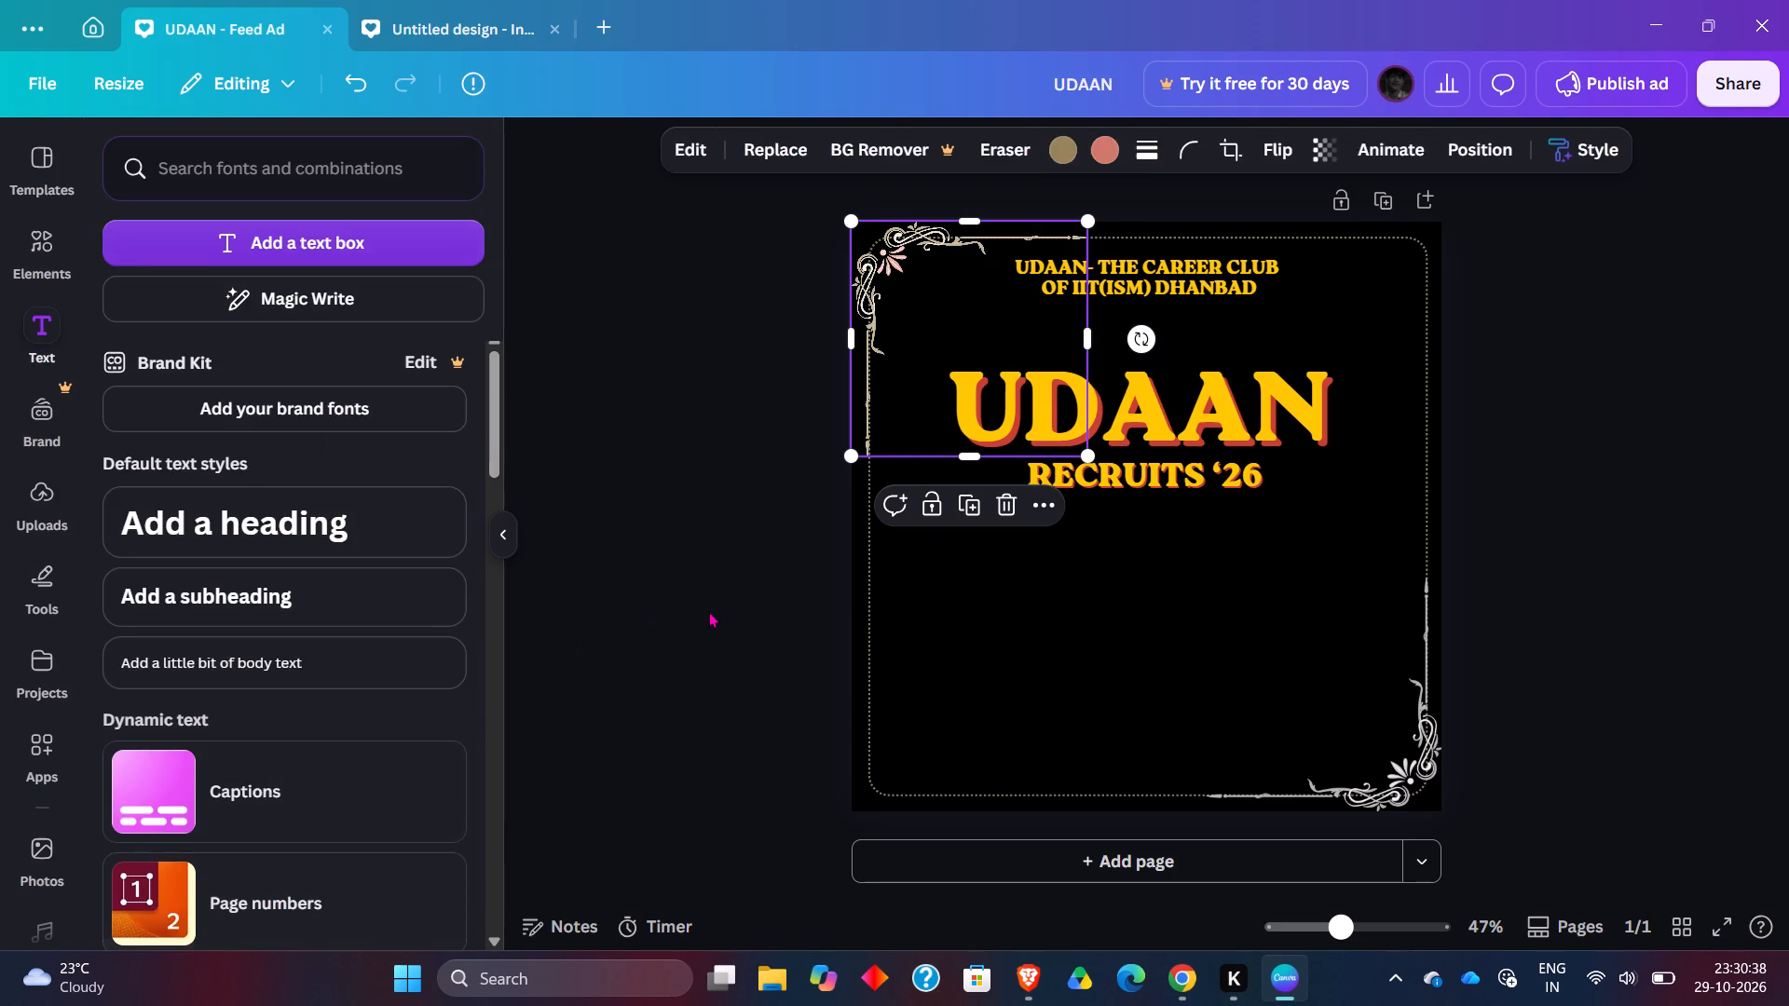
pyautogui.click(708, 611)
pyautogui.click(708, 611)
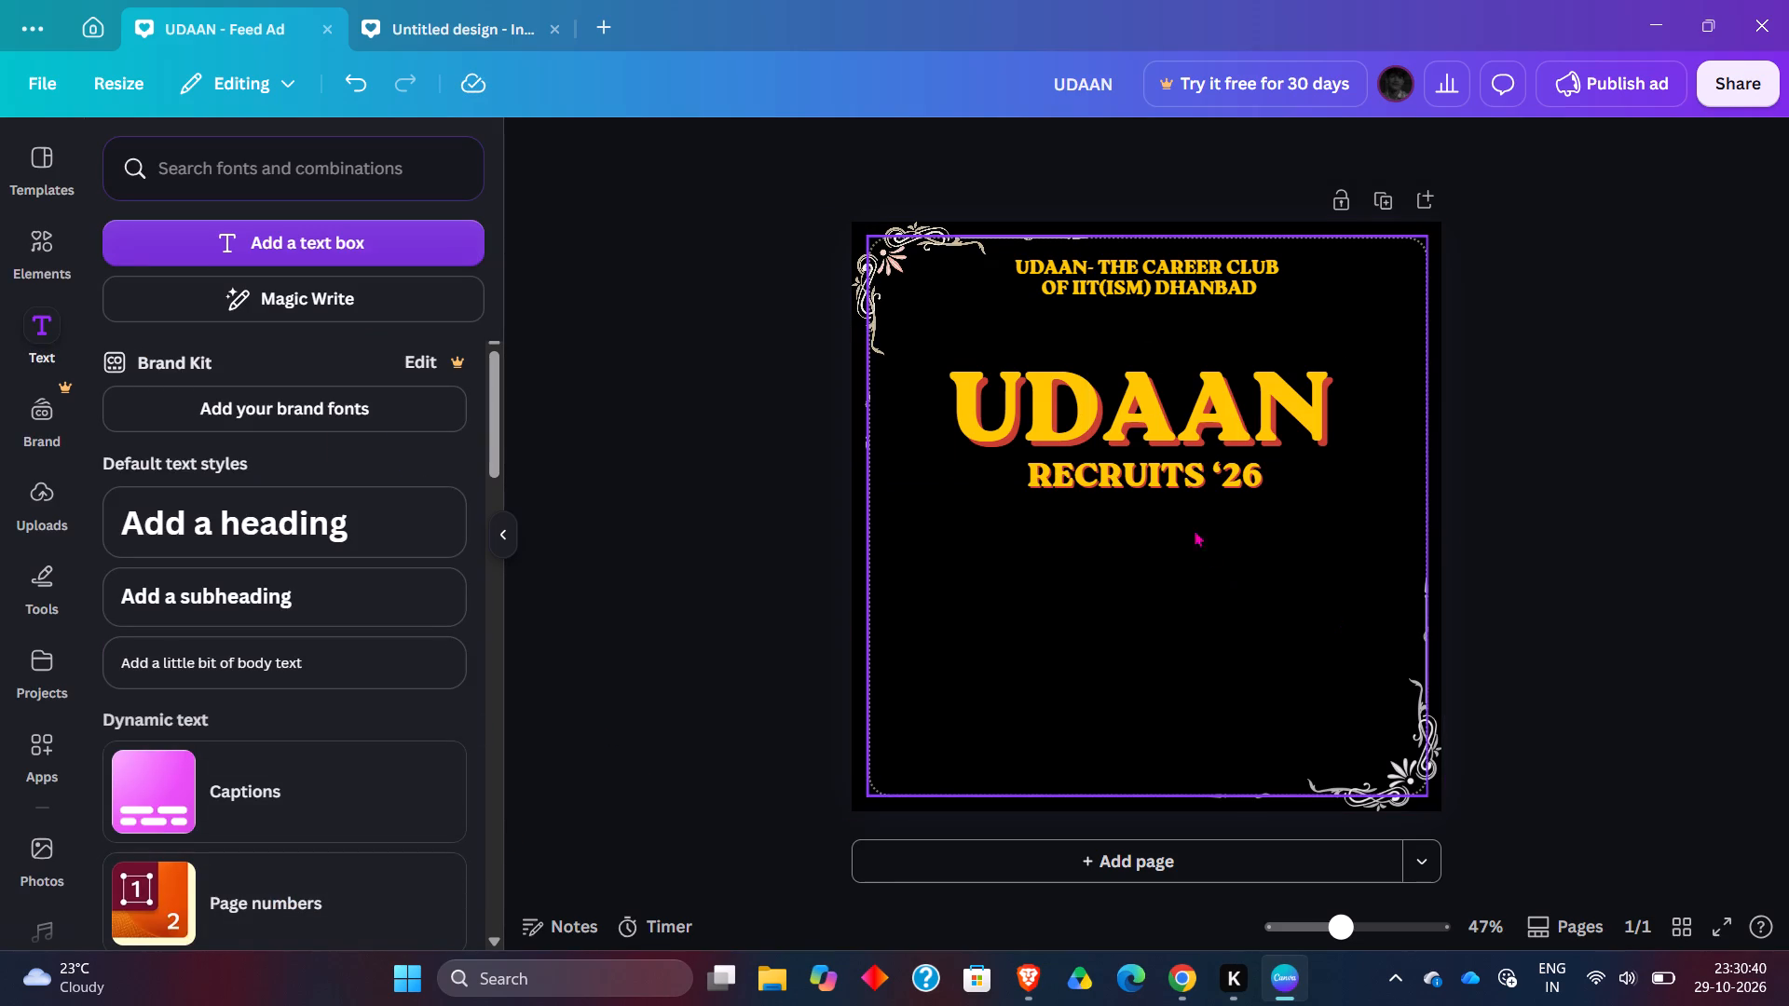
# Delete the dotted frame running around the poster.
pyautogui.click(1190, 513)
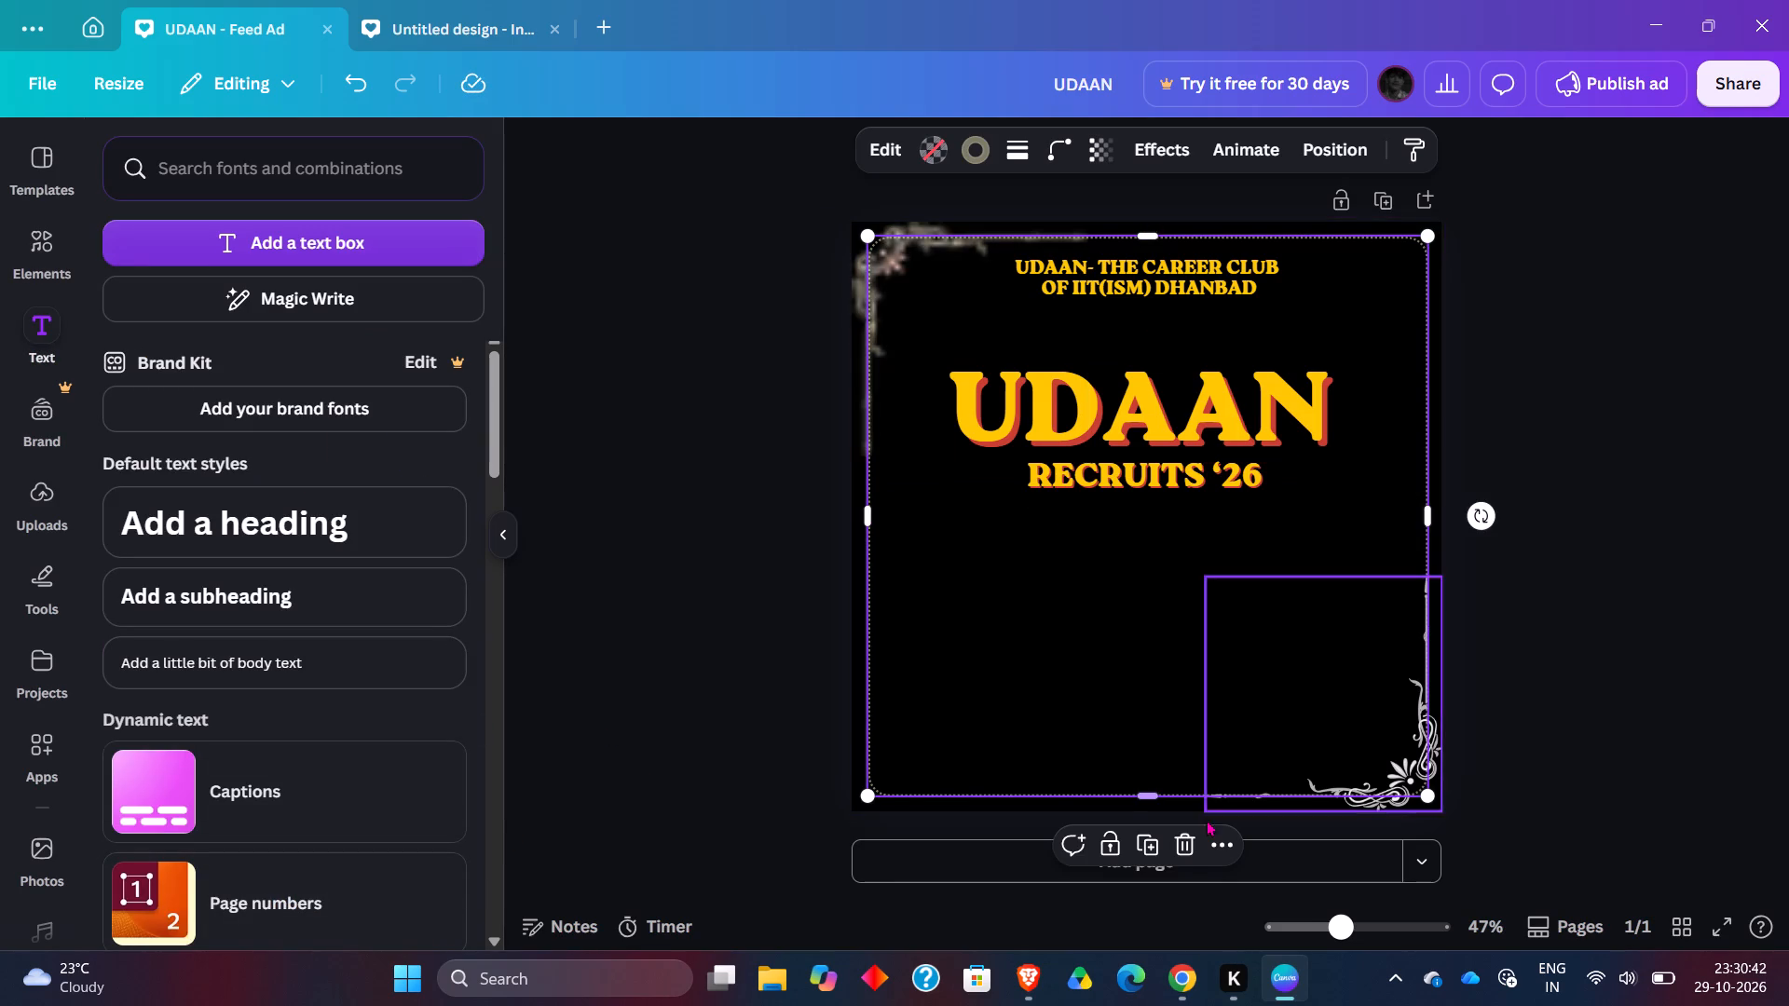
pyautogui.click(1186, 851)
pyautogui.click(1743, 603)
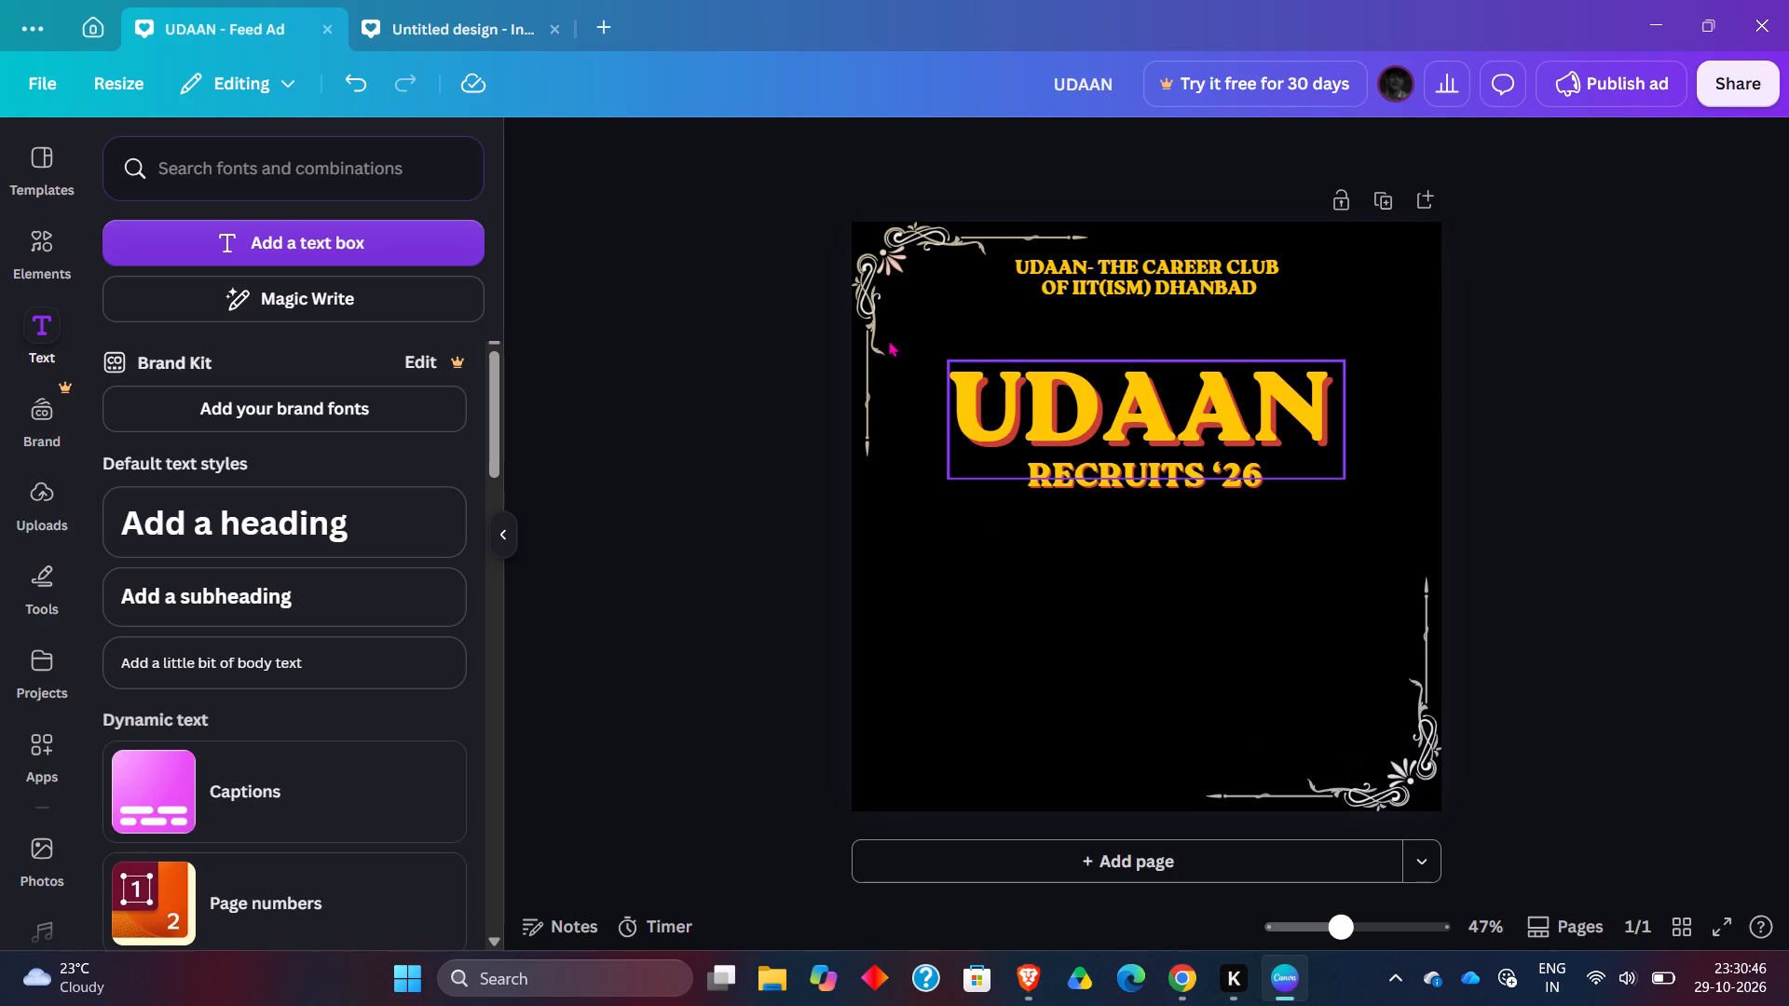
# Delete the monochrome ornament in the poster's lower-right corner.
pyautogui.click(1257, 668)
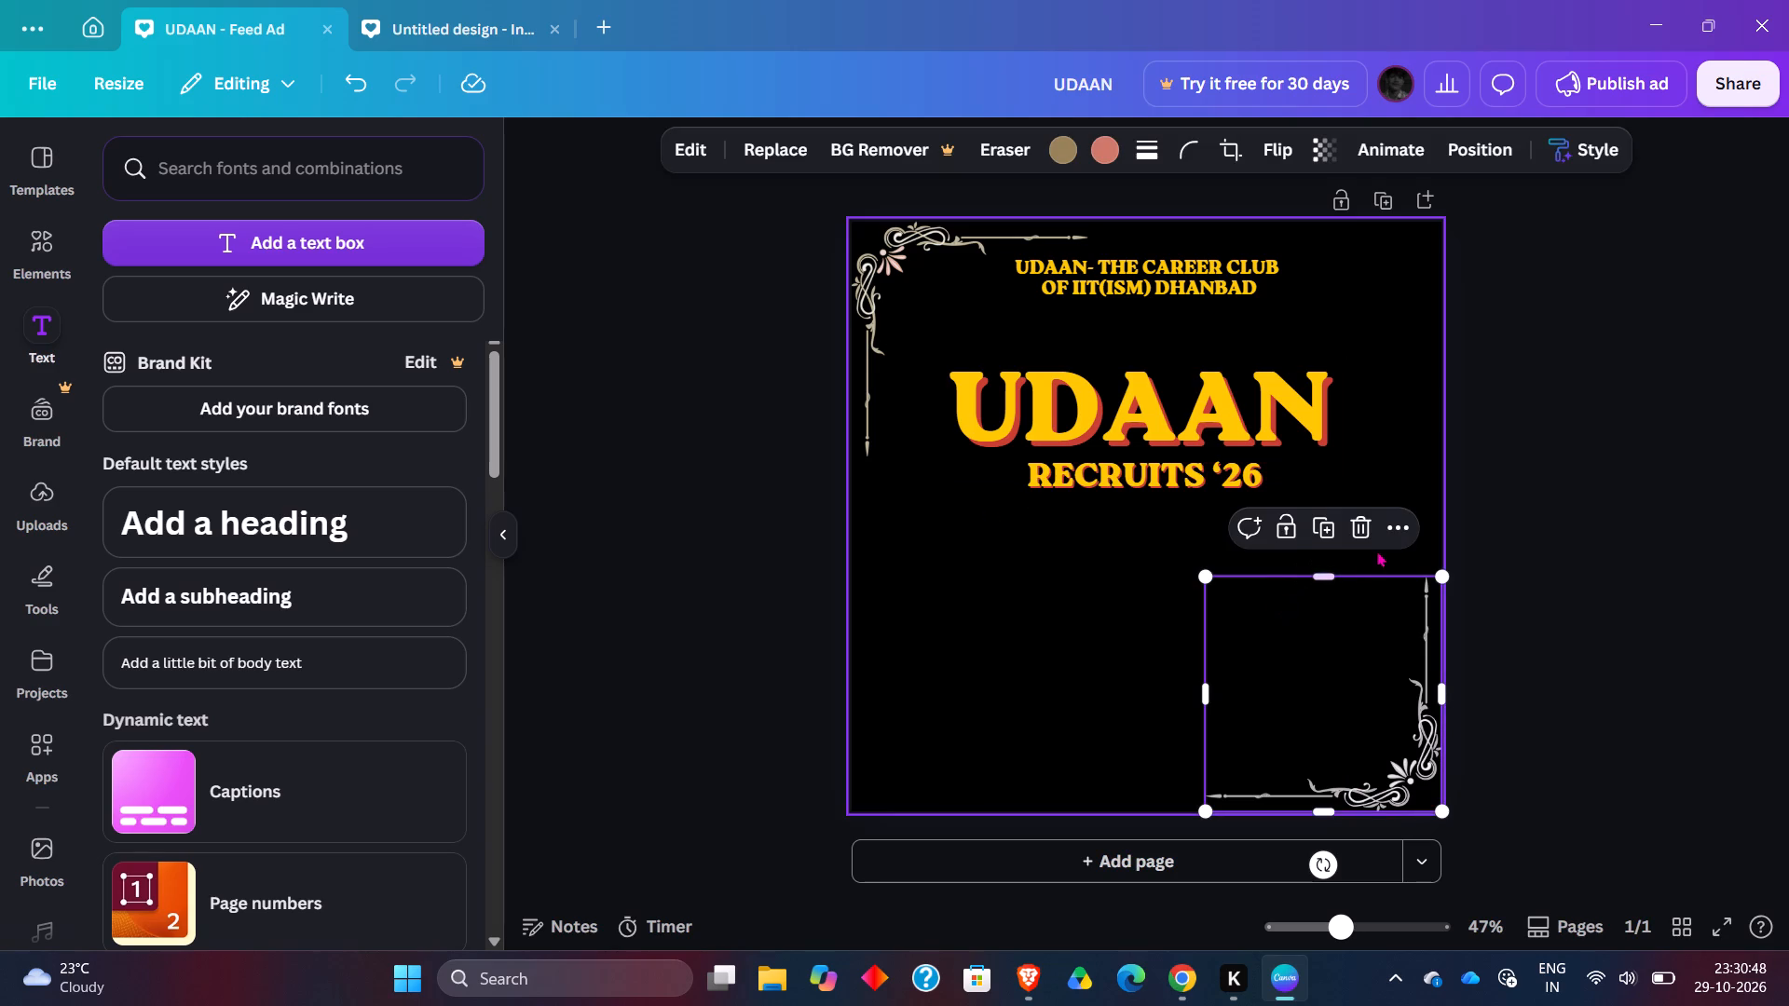
pyautogui.click(1357, 526)
# Duplicate the upper-left corner ornament, place the copy in the poster's lower-right corner, and flip it horizontally and vertically.
pyautogui.click(917, 291)
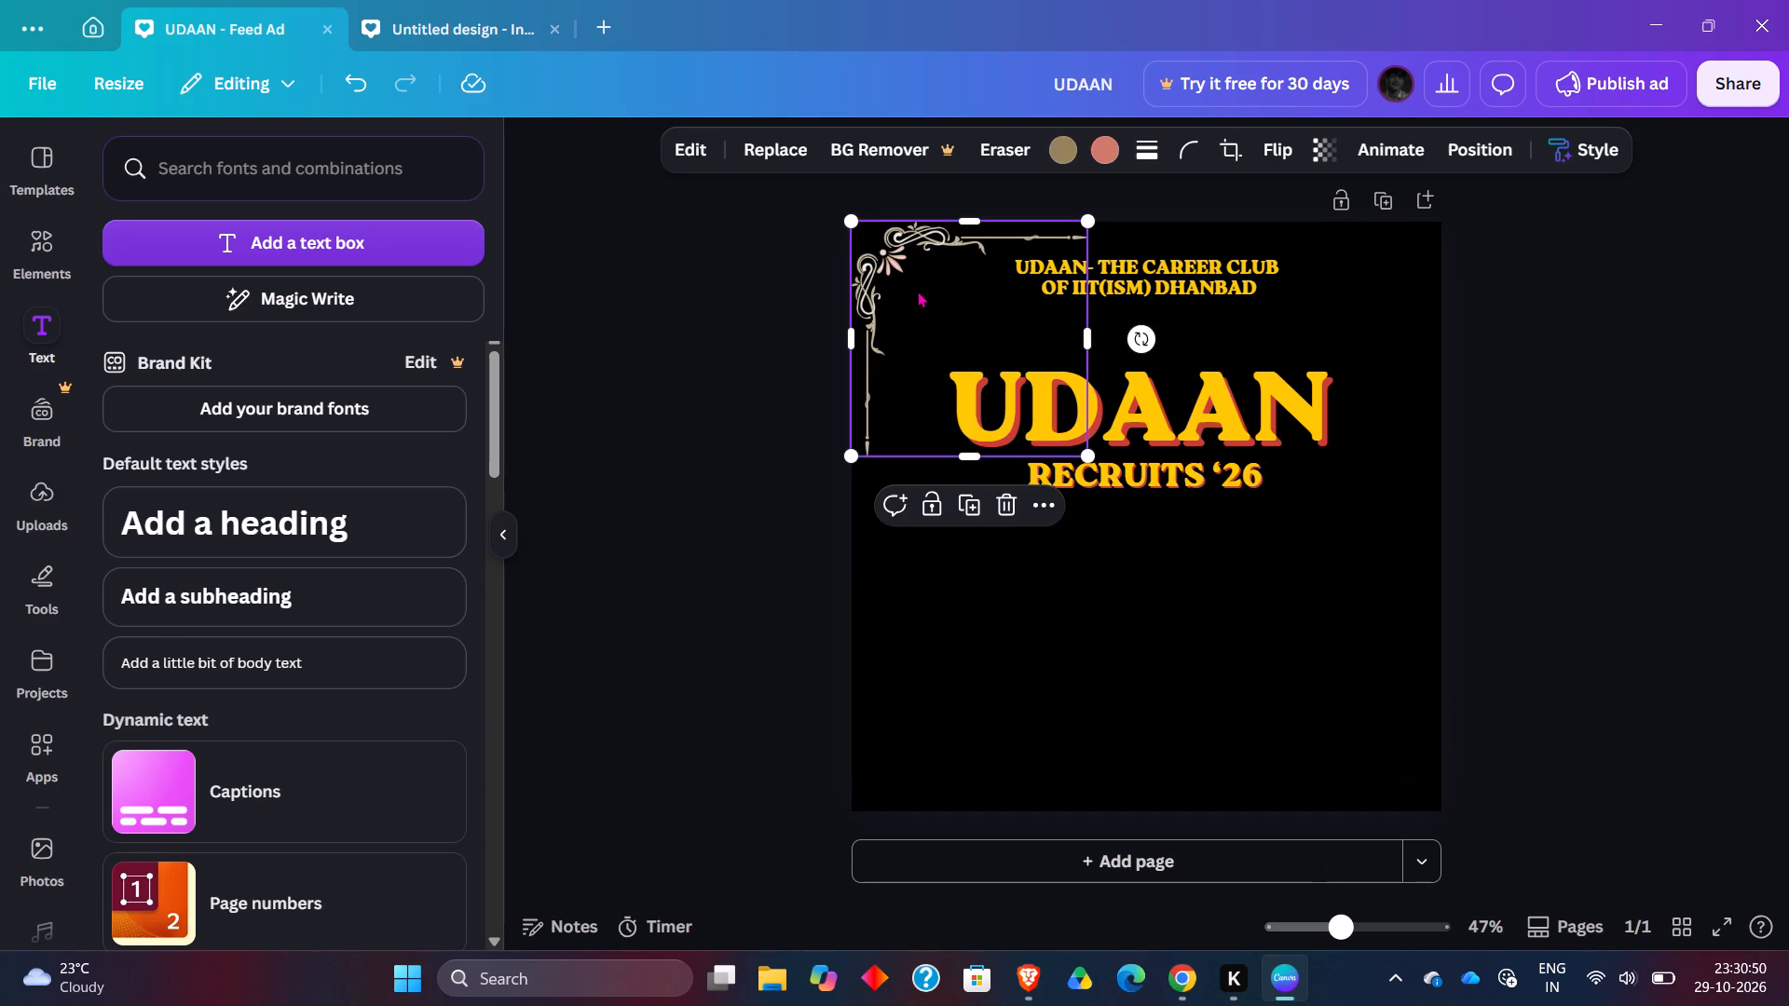
pyautogui.click(975, 512)
pyautogui.moveTo(1011, 366); pyautogui.dragTo(1303, 698)
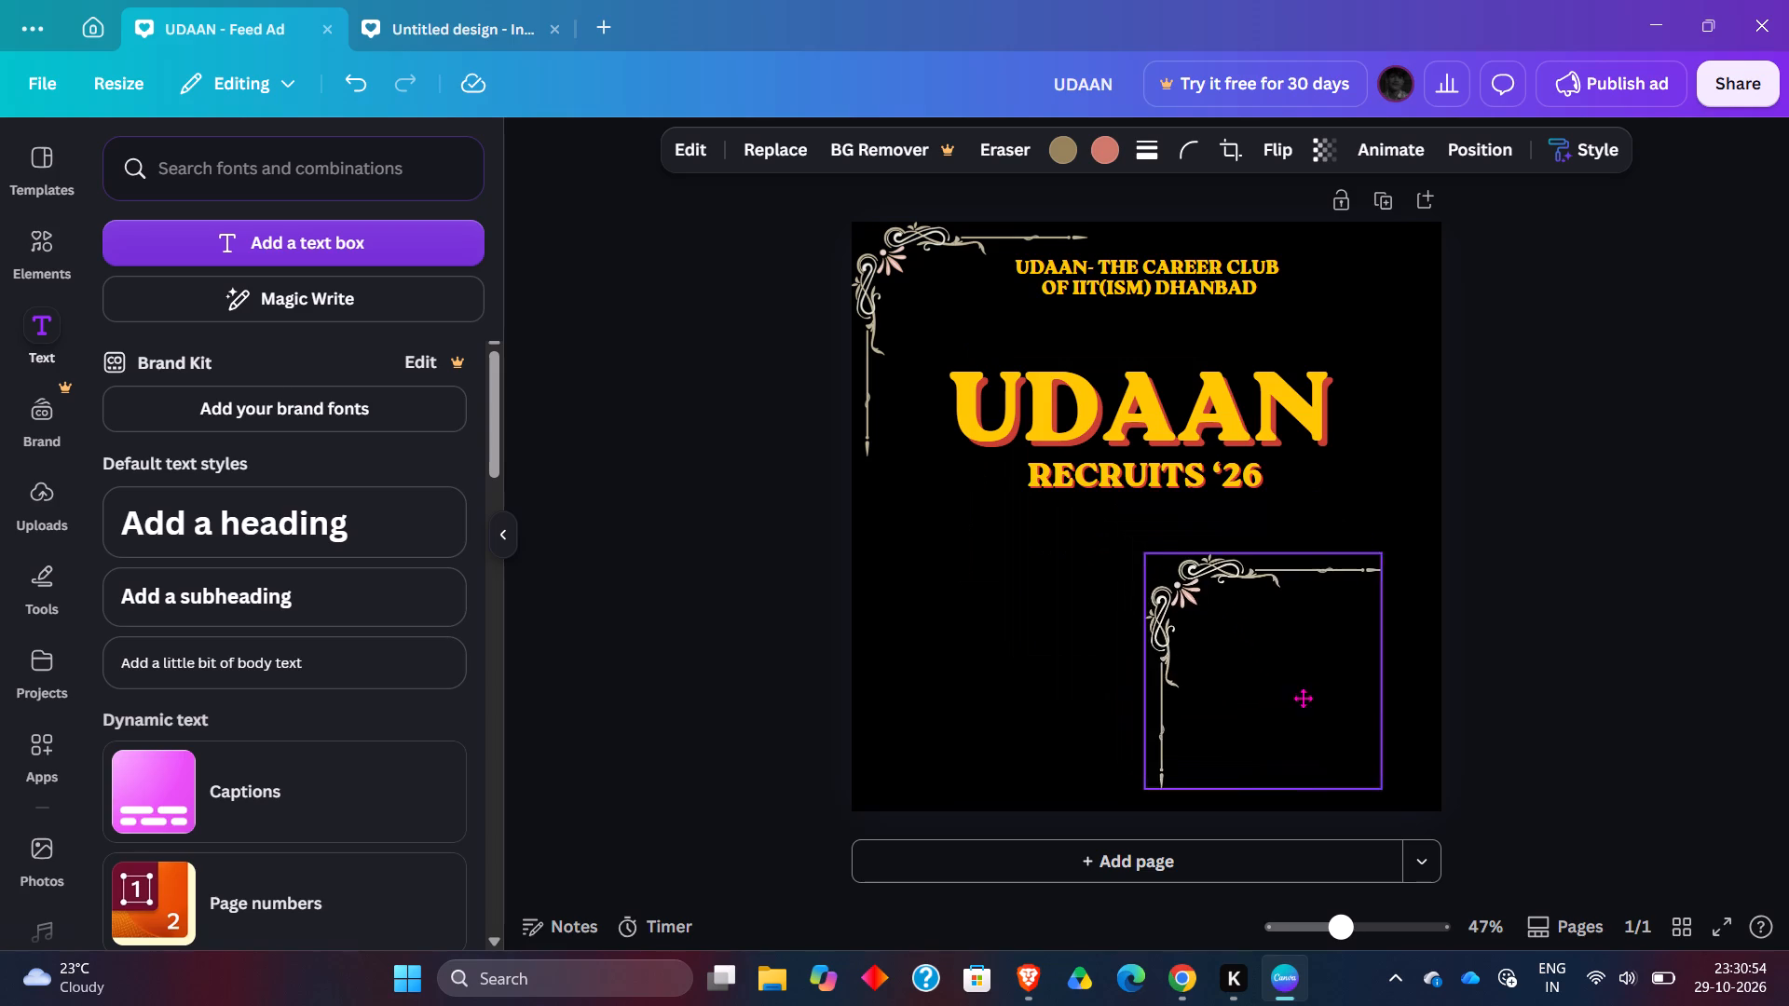
pyautogui.moveTo(1303, 698); pyautogui.dragTo(1354, 707)
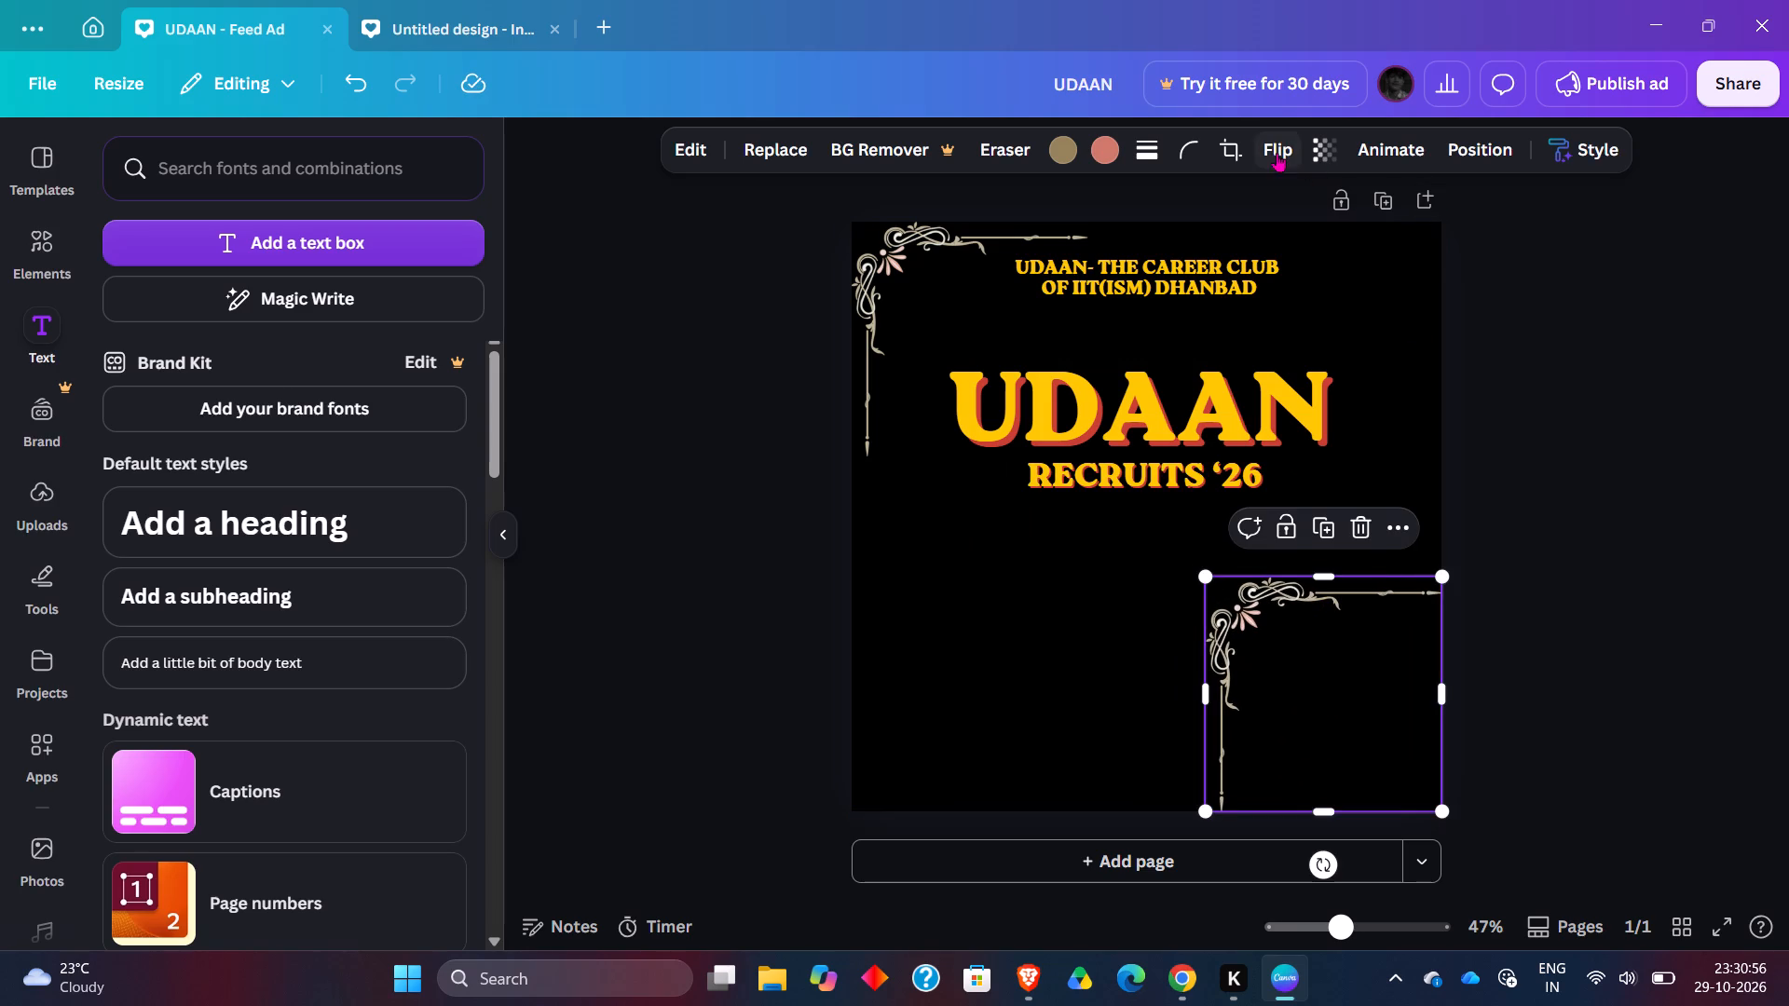
pyautogui.click(1272, 150)
pyautogui.click(1255, 199)
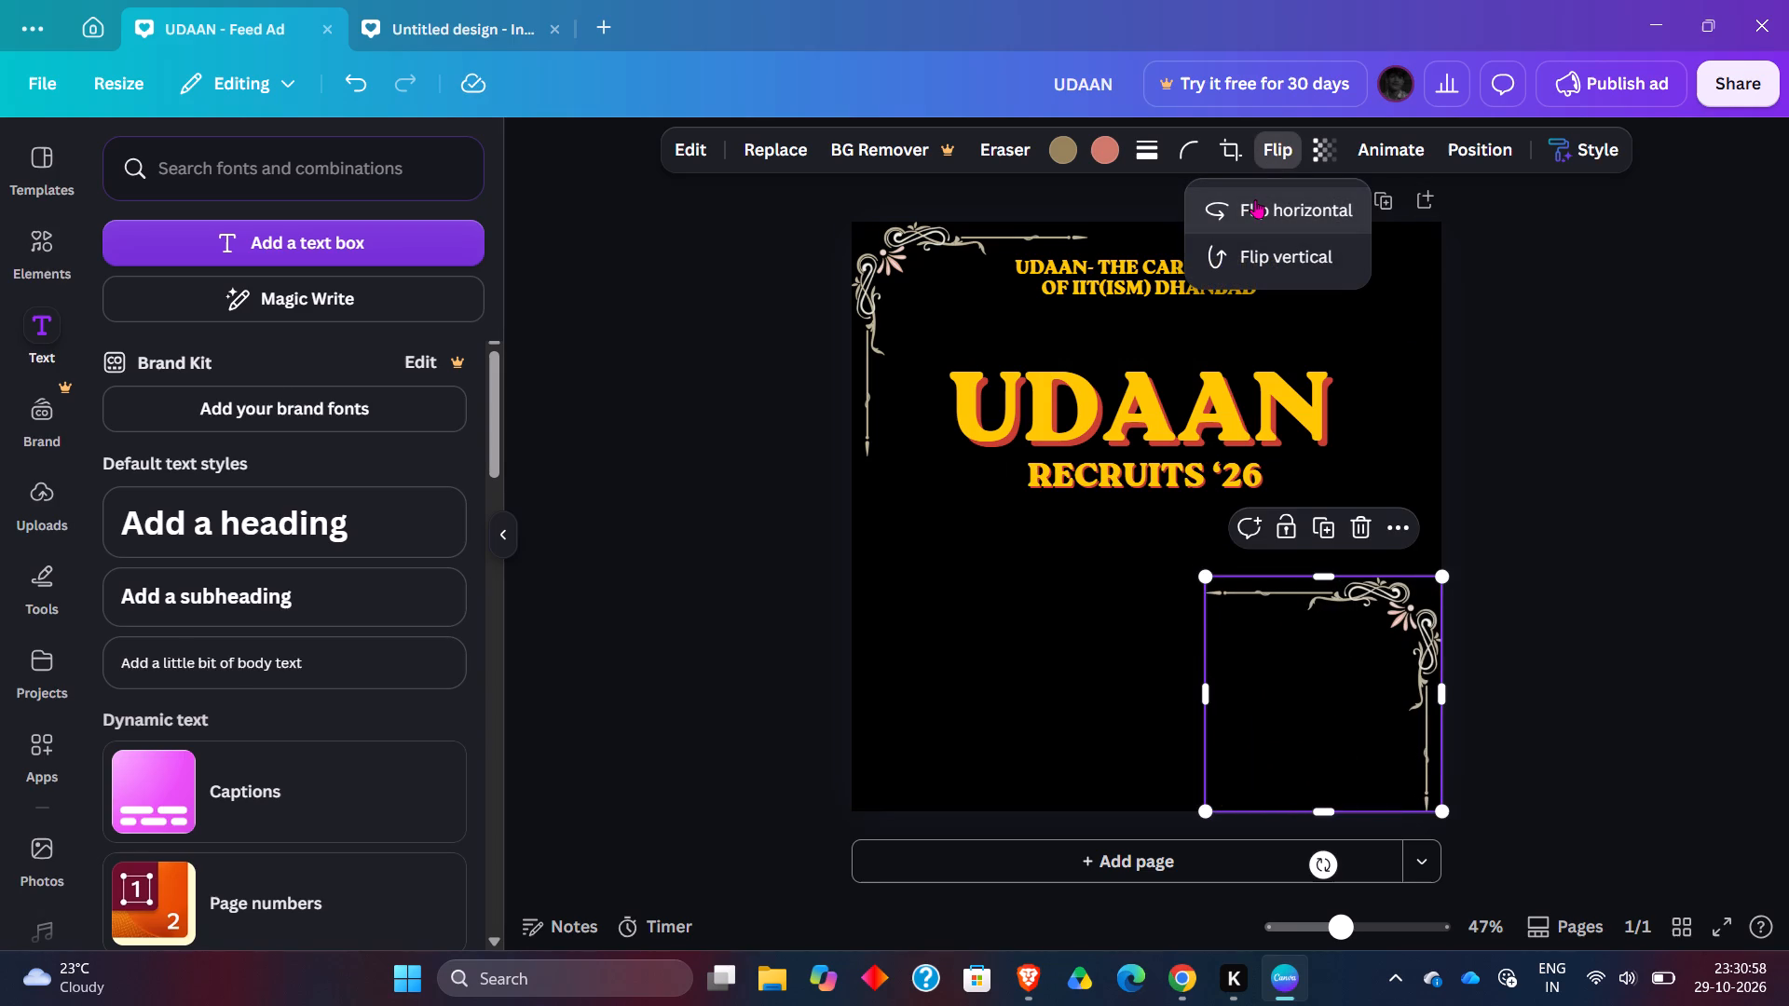
pyautogui.click(1265, 250)
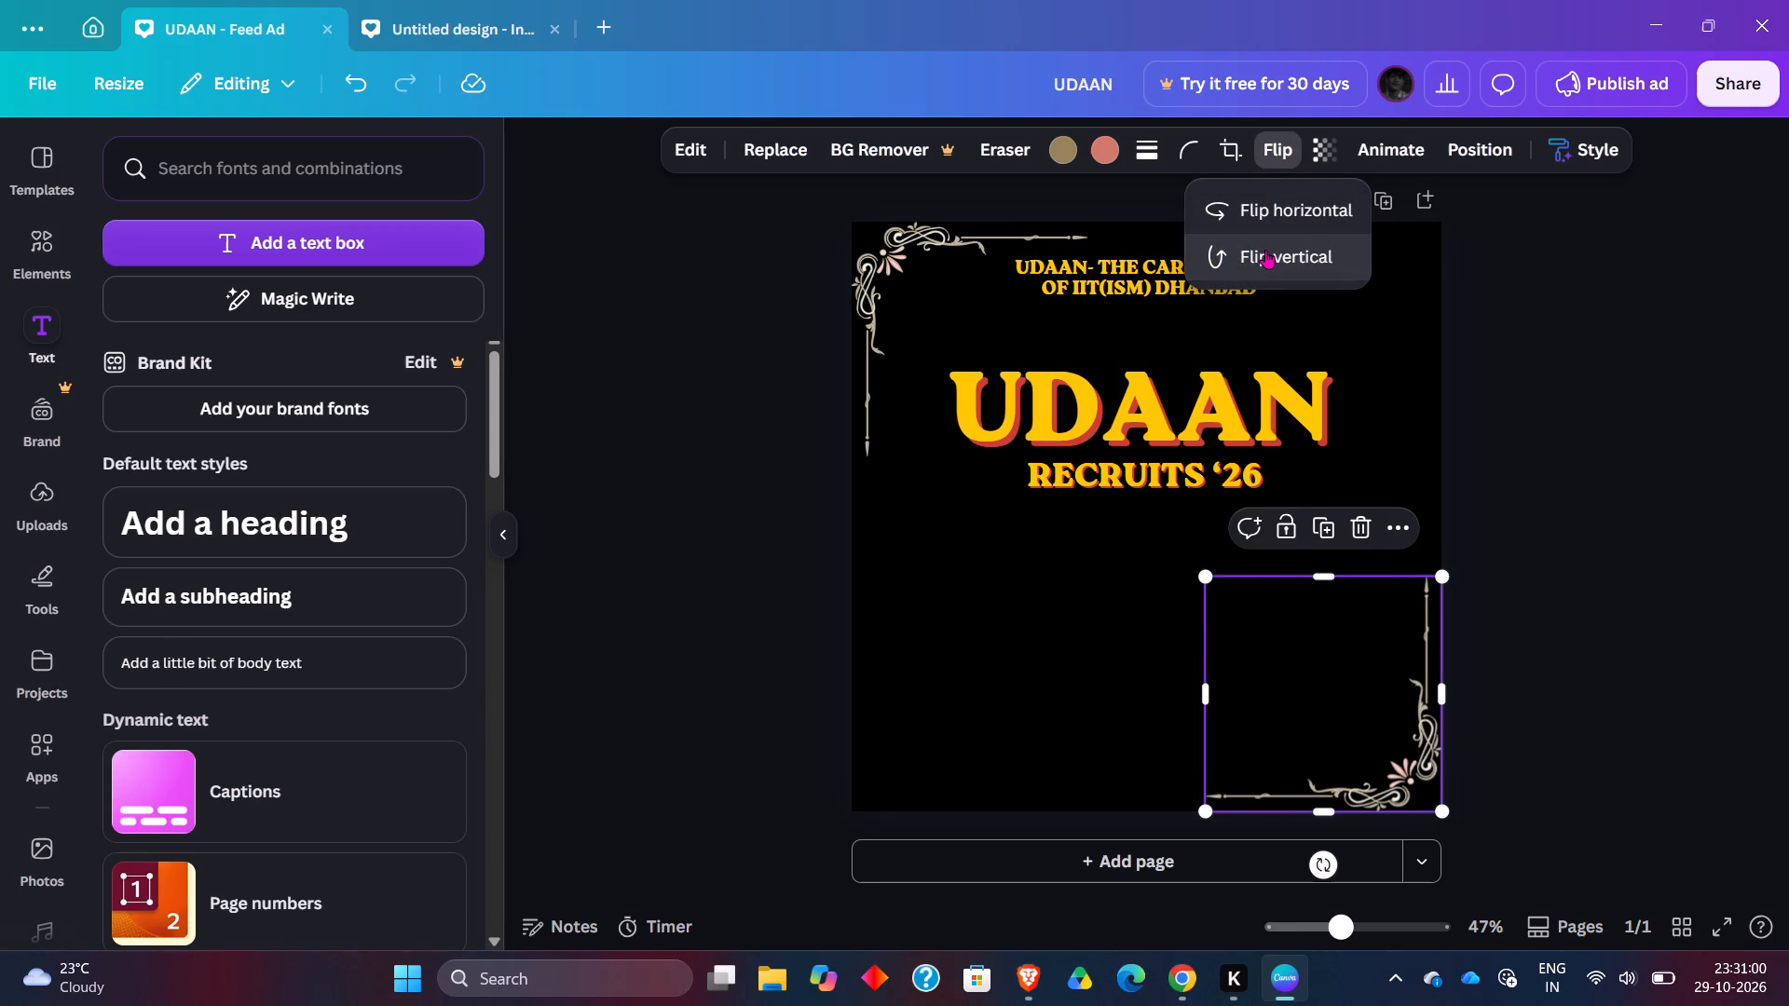
pyautogui.click(1671, 701)
pyautogui.click(1630, 687)
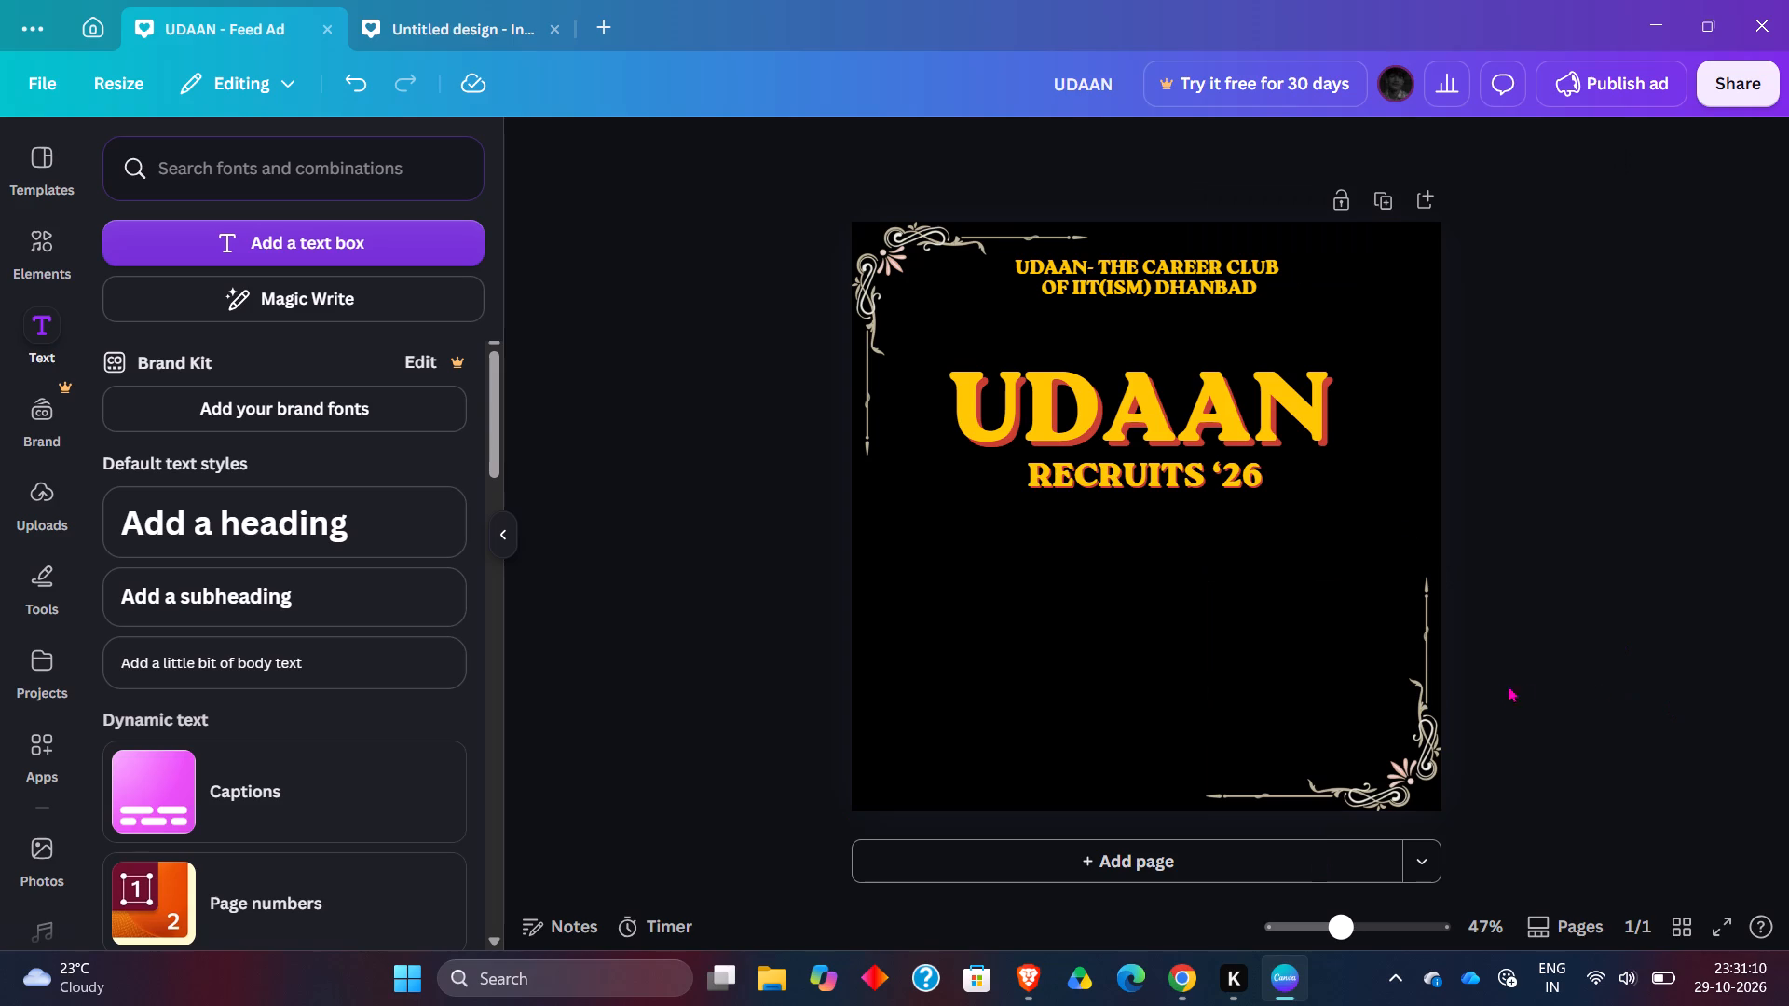
# Duplicate the lower-right corner ornament and place the copy in the poster's lower-left corner.
pyautogui.click(1370, 723)
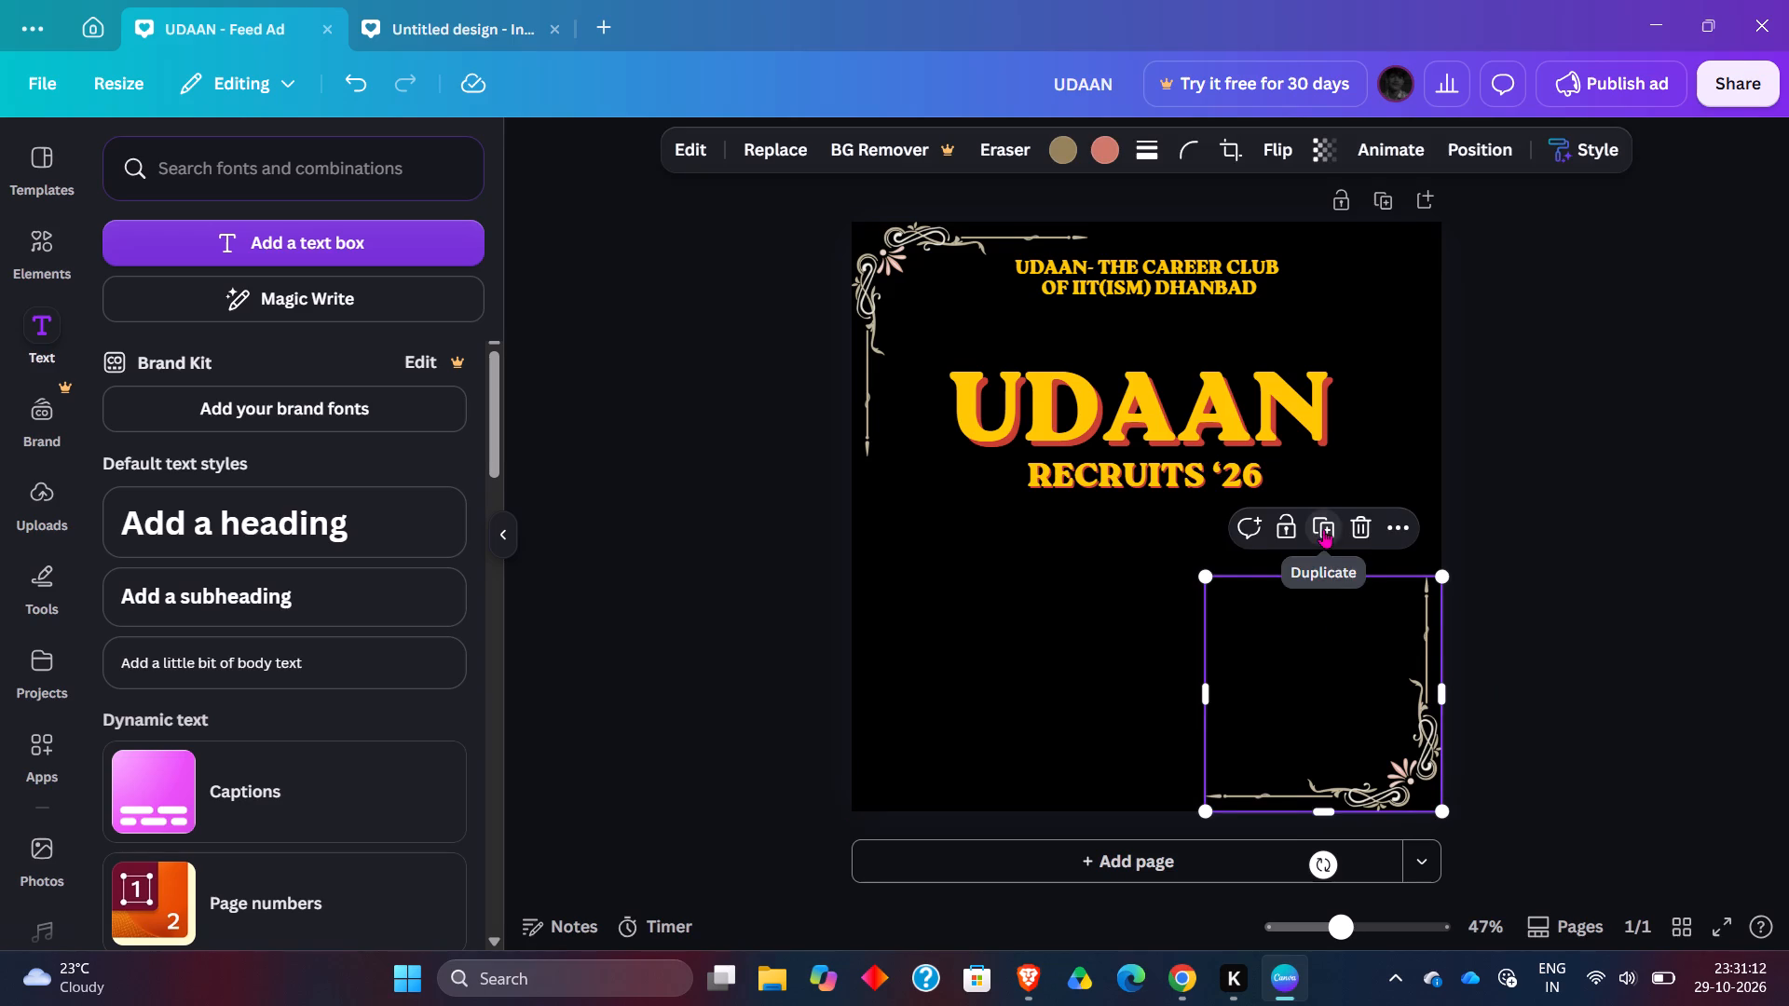
pyautogui.click(1323, 529)
pyautogui.moveTo(1362, 726); pyautogui.dragTo(1319, 635)
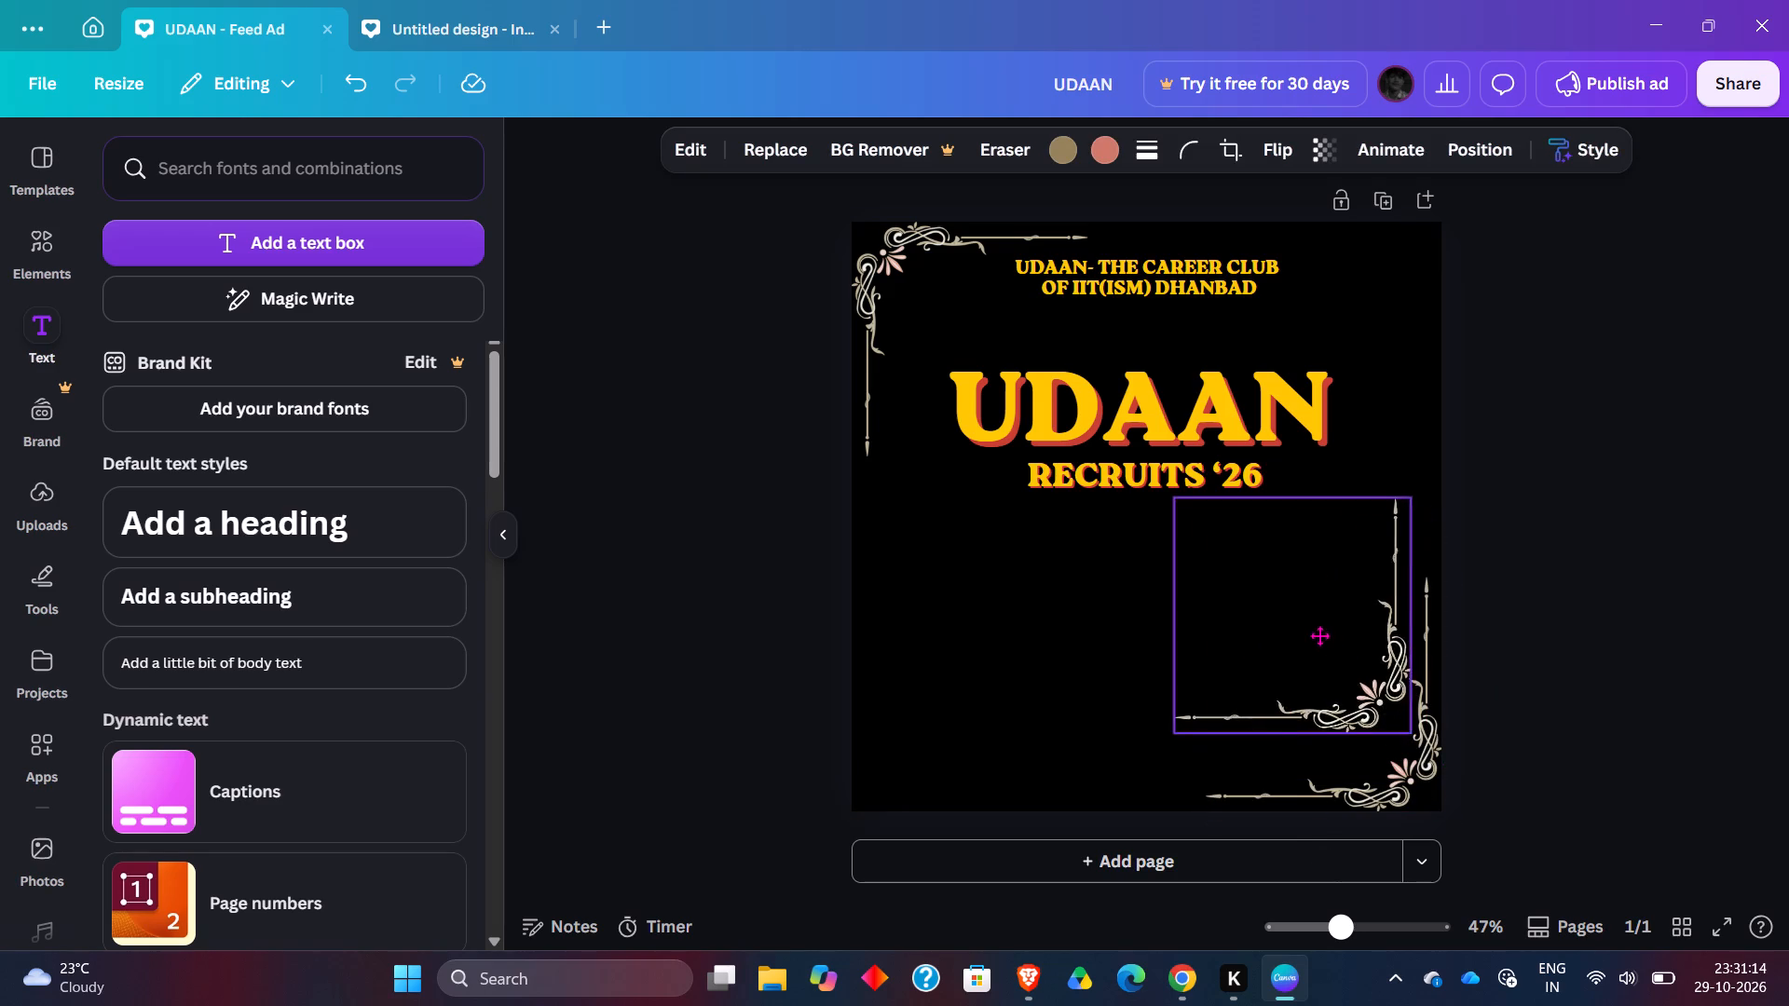
pyautogui.moveTo(1319, 635); pyautogui.dragTo(999, 731)
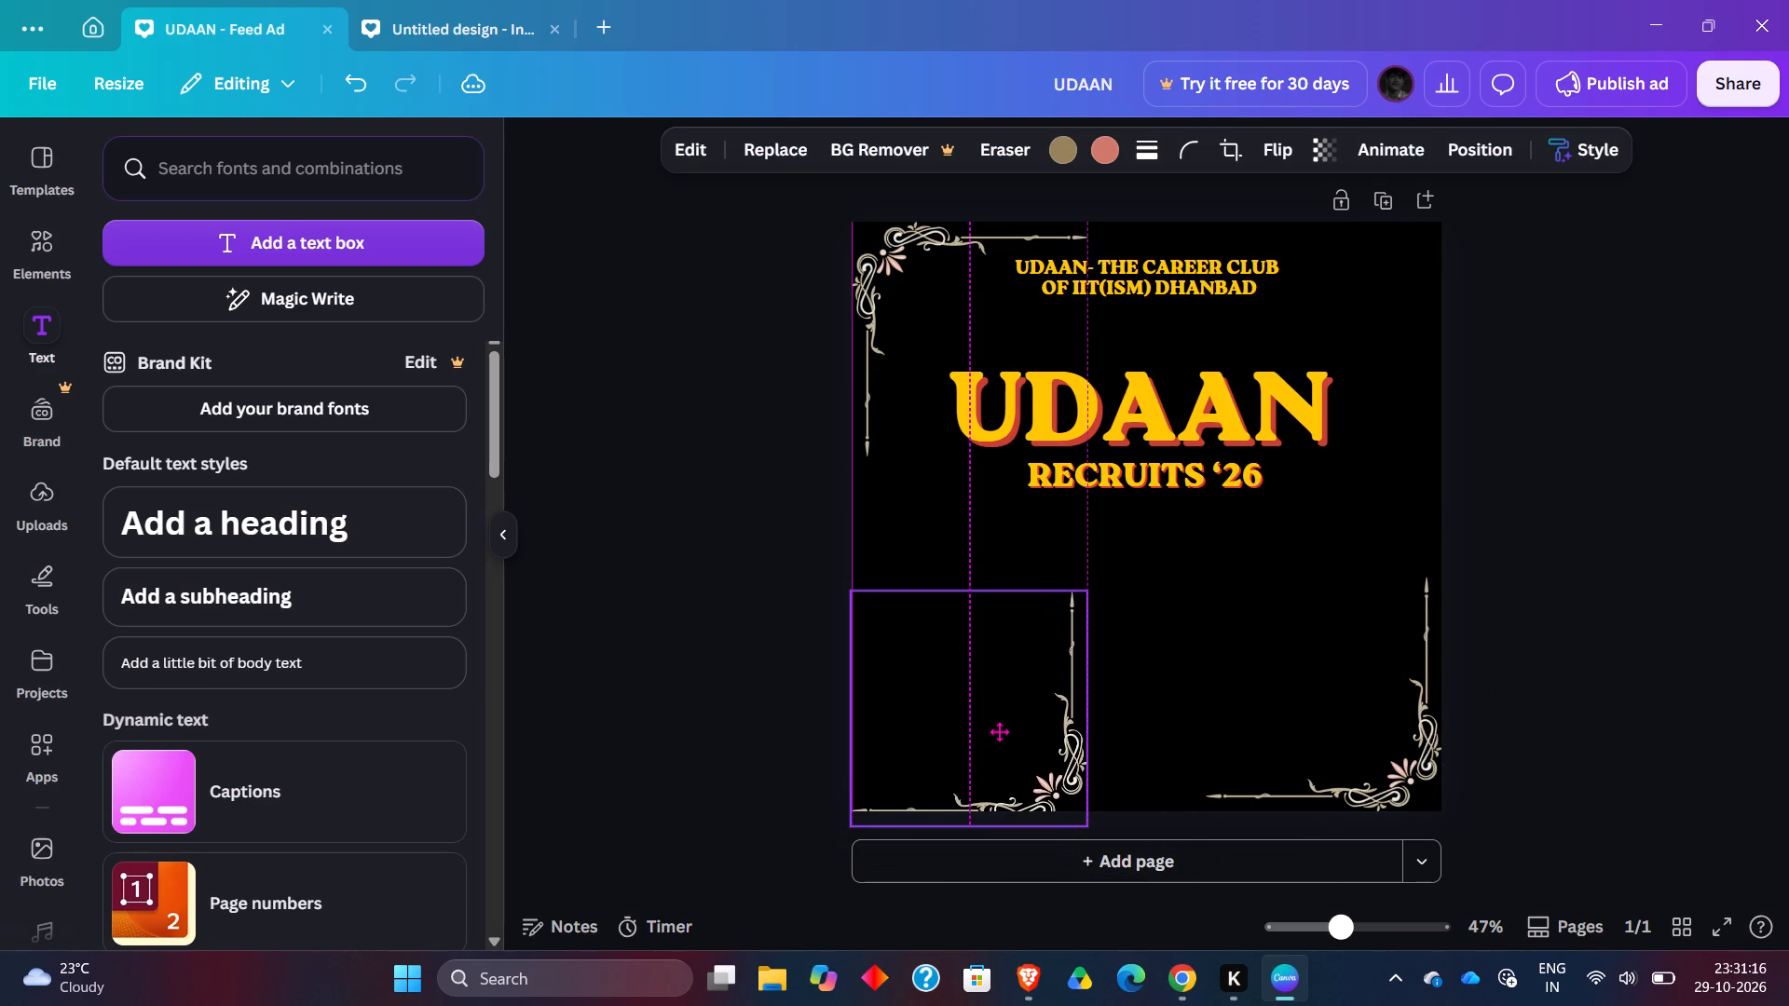
pyautogui.moveTo(999, 731); pyautogui.dragTo(999, 721)
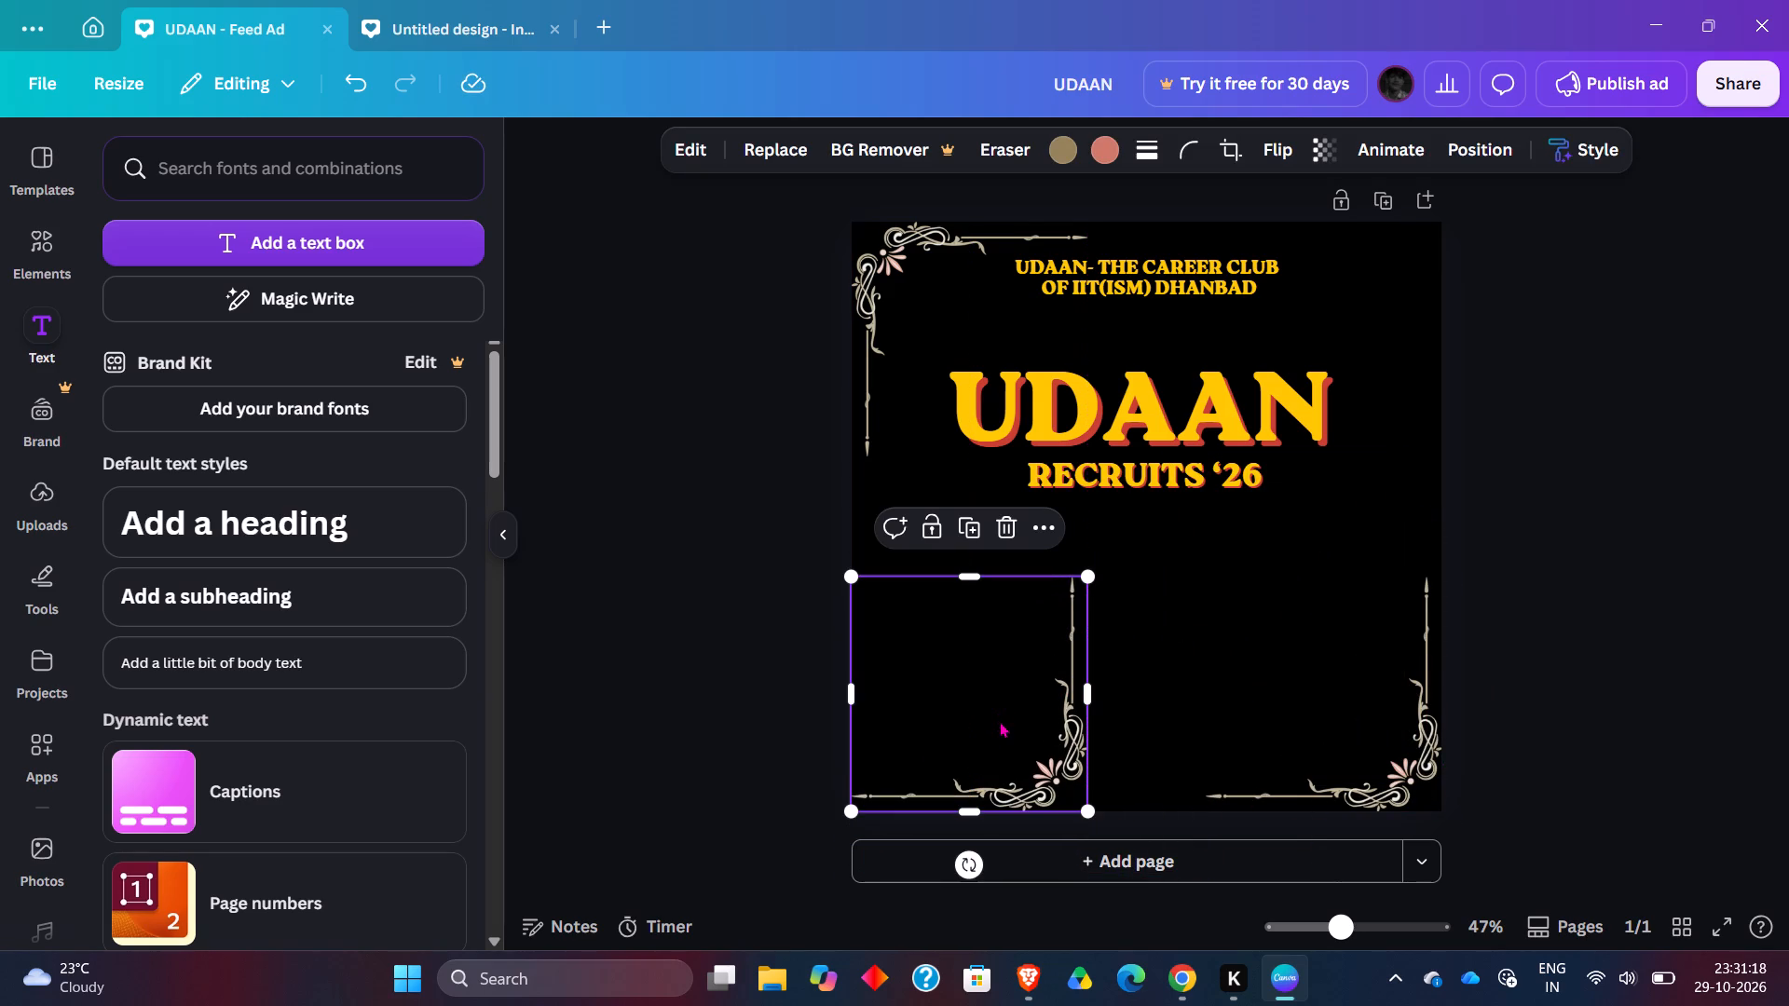
# Duplicate the upper-left corner ornament, place the copy in the poster's upper-right corner, and flip it horizontally.
pyautogui.click(927, 303)
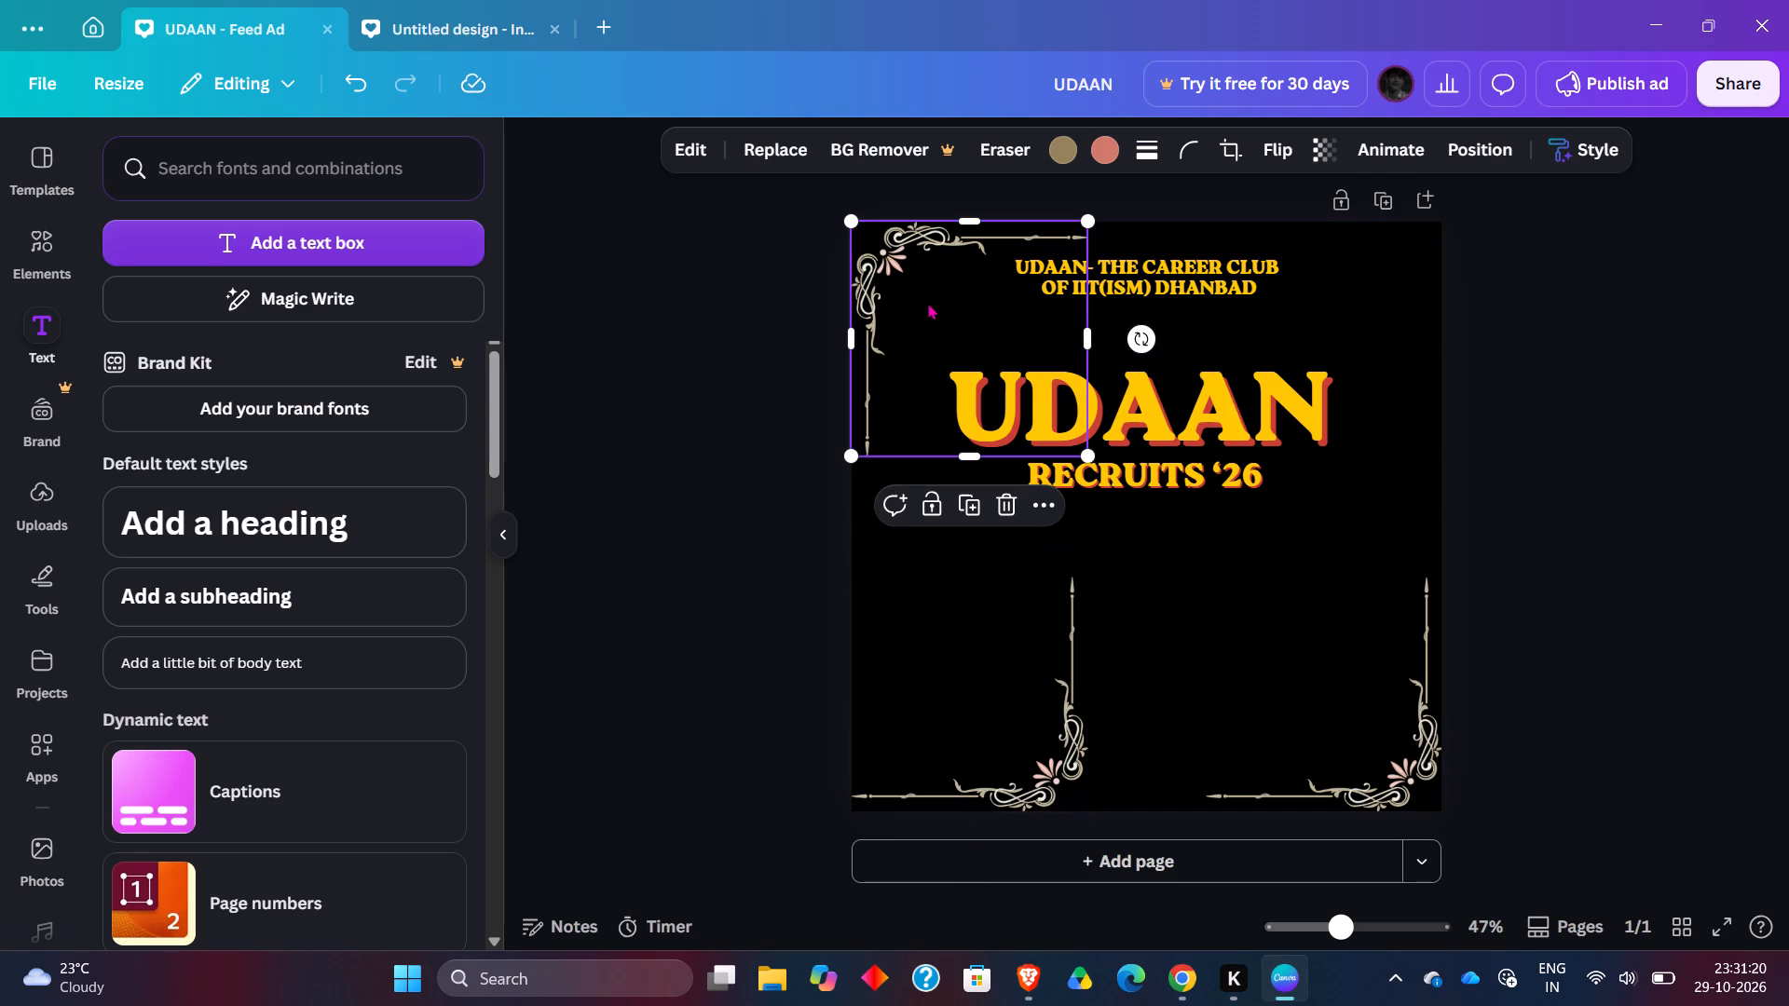
pyautogui.click(975, 511)
pyautogui.moveTo(964, 321); pyautogui.dragTo(1306, 315)
pyautogui.click(1272, 145)
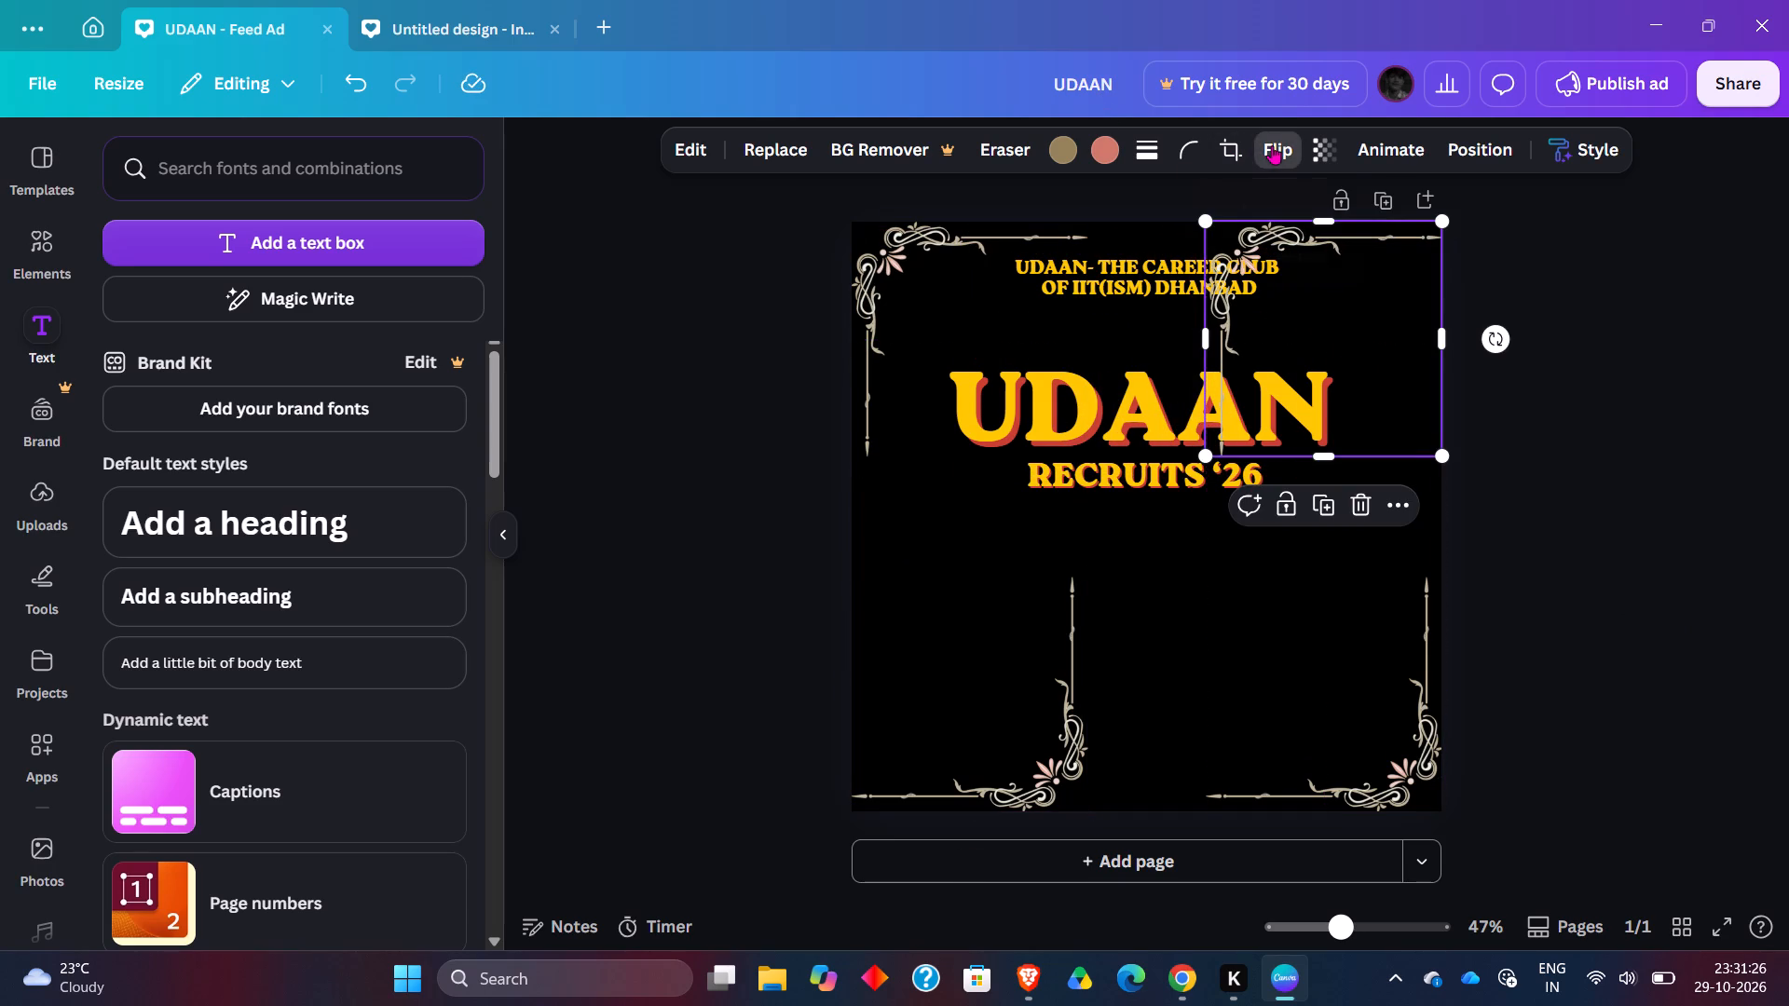
pyautogui.click(1286, 265)
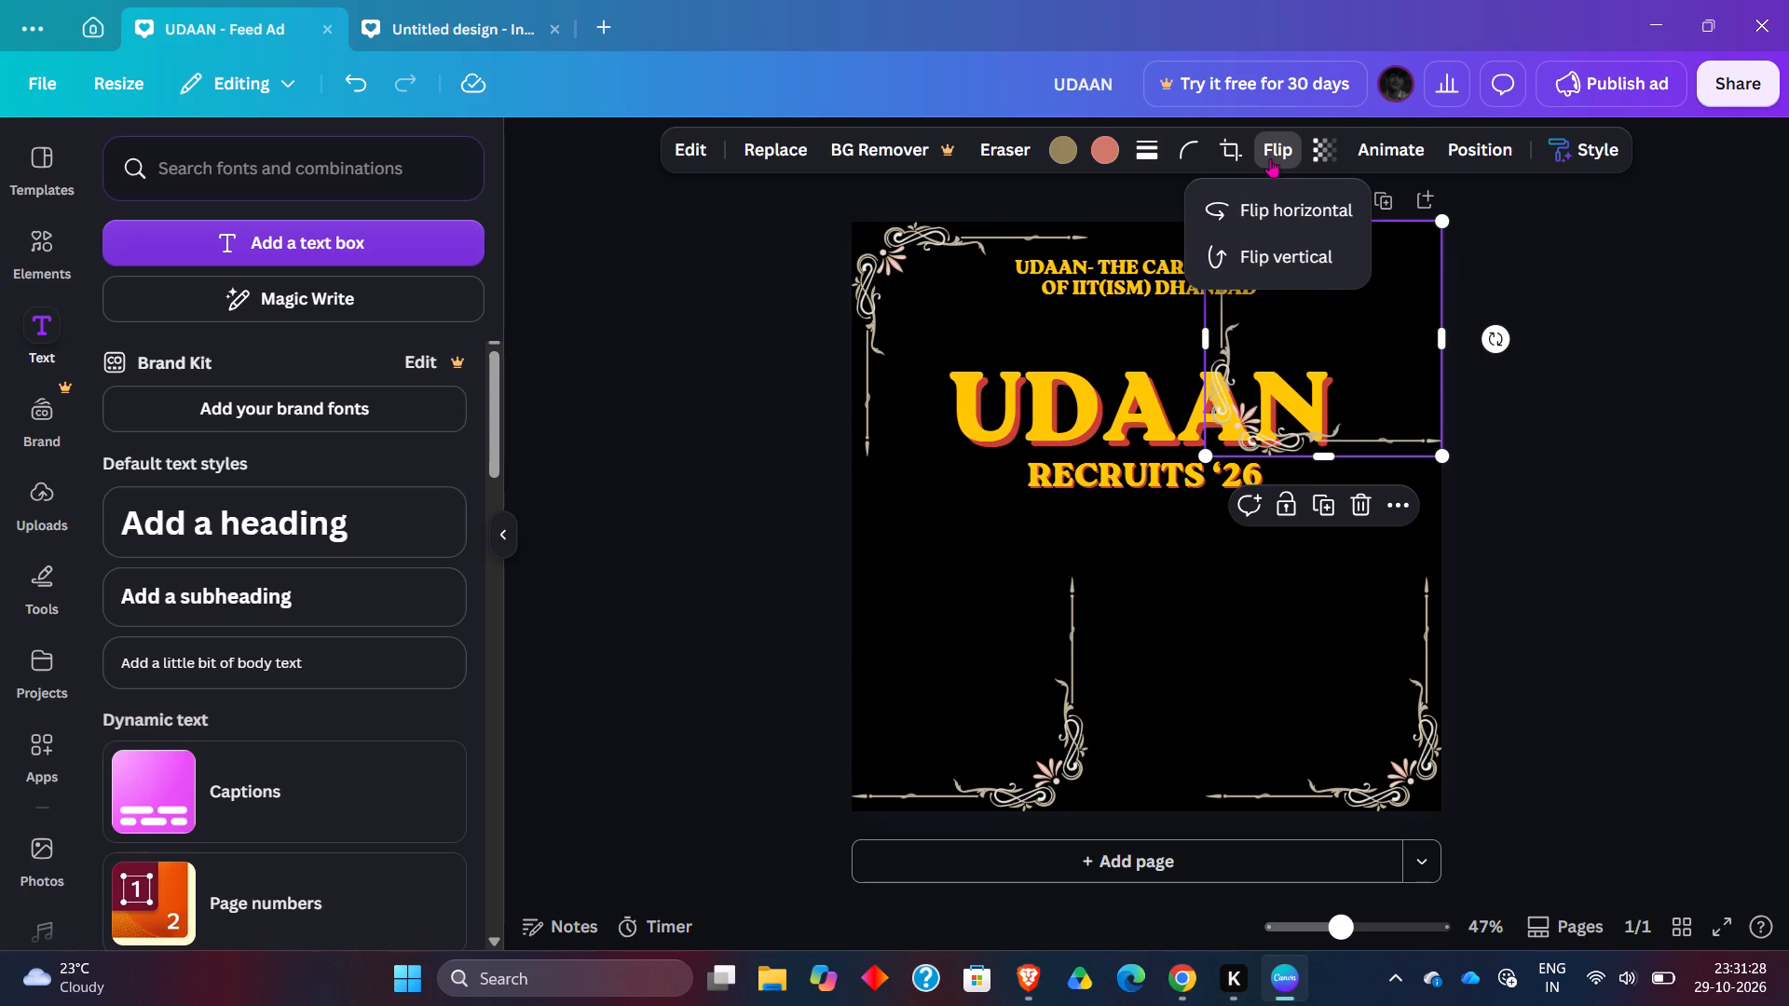
pyautogui.click(1278, 197)
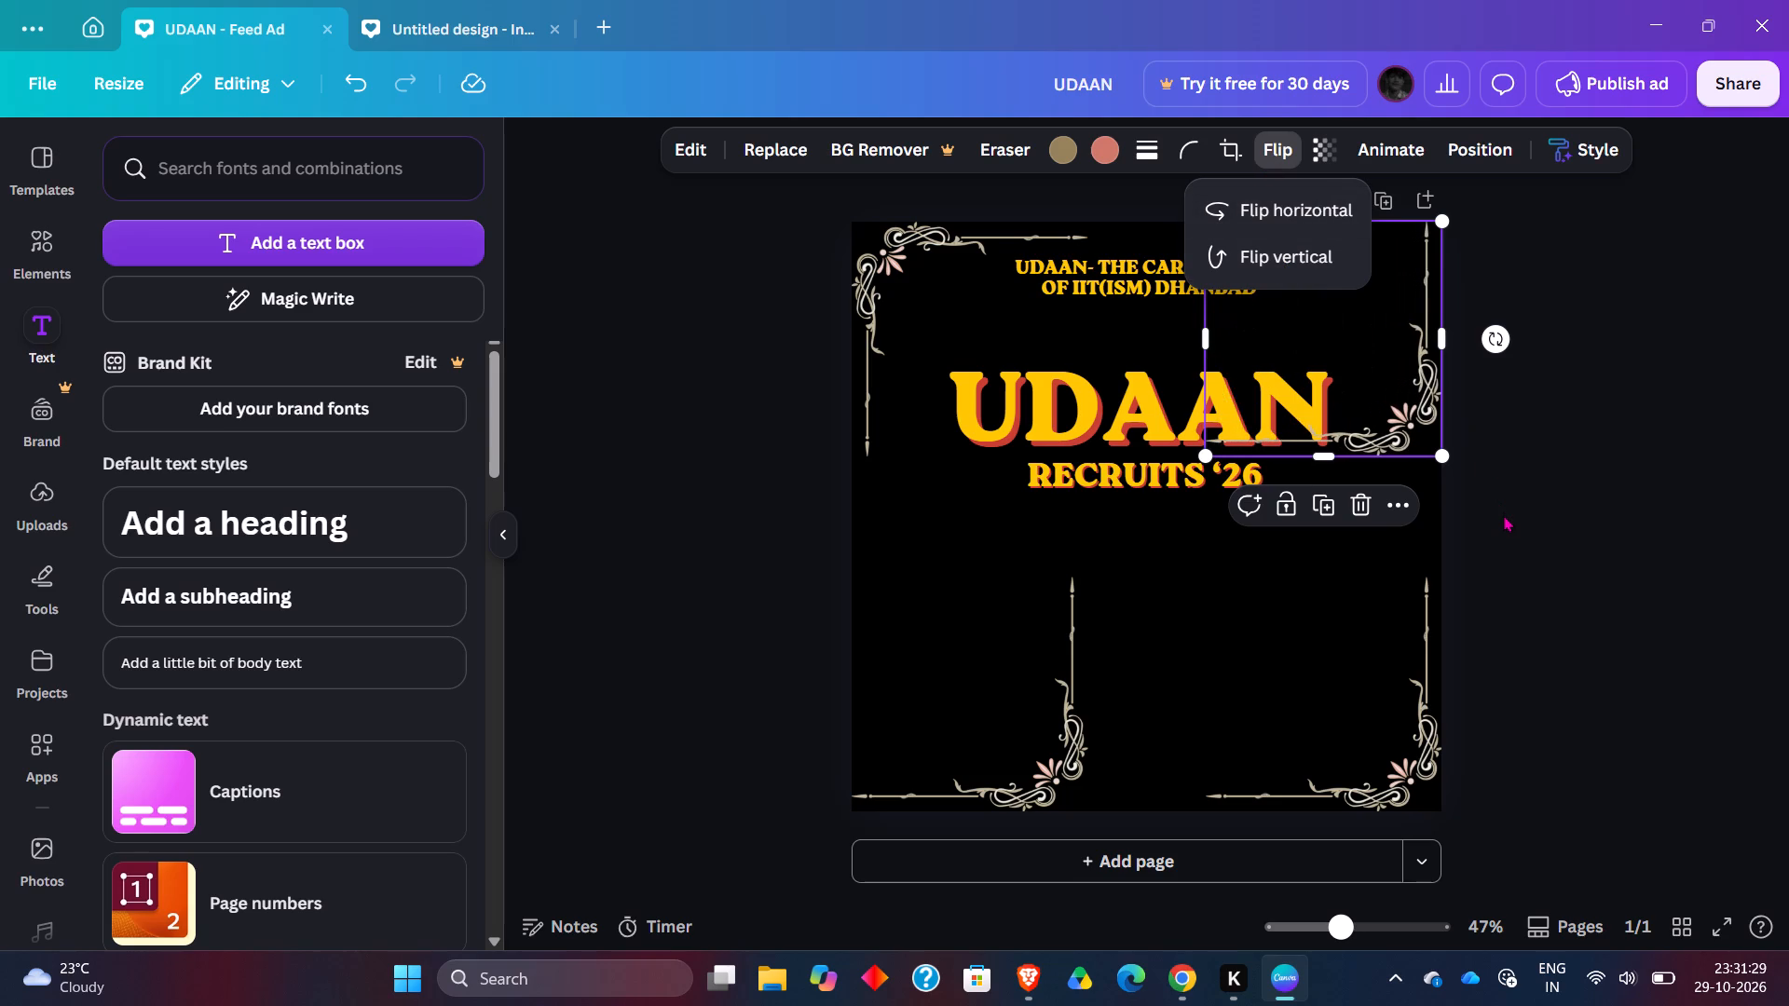
pyautogui.click(1287, 257)
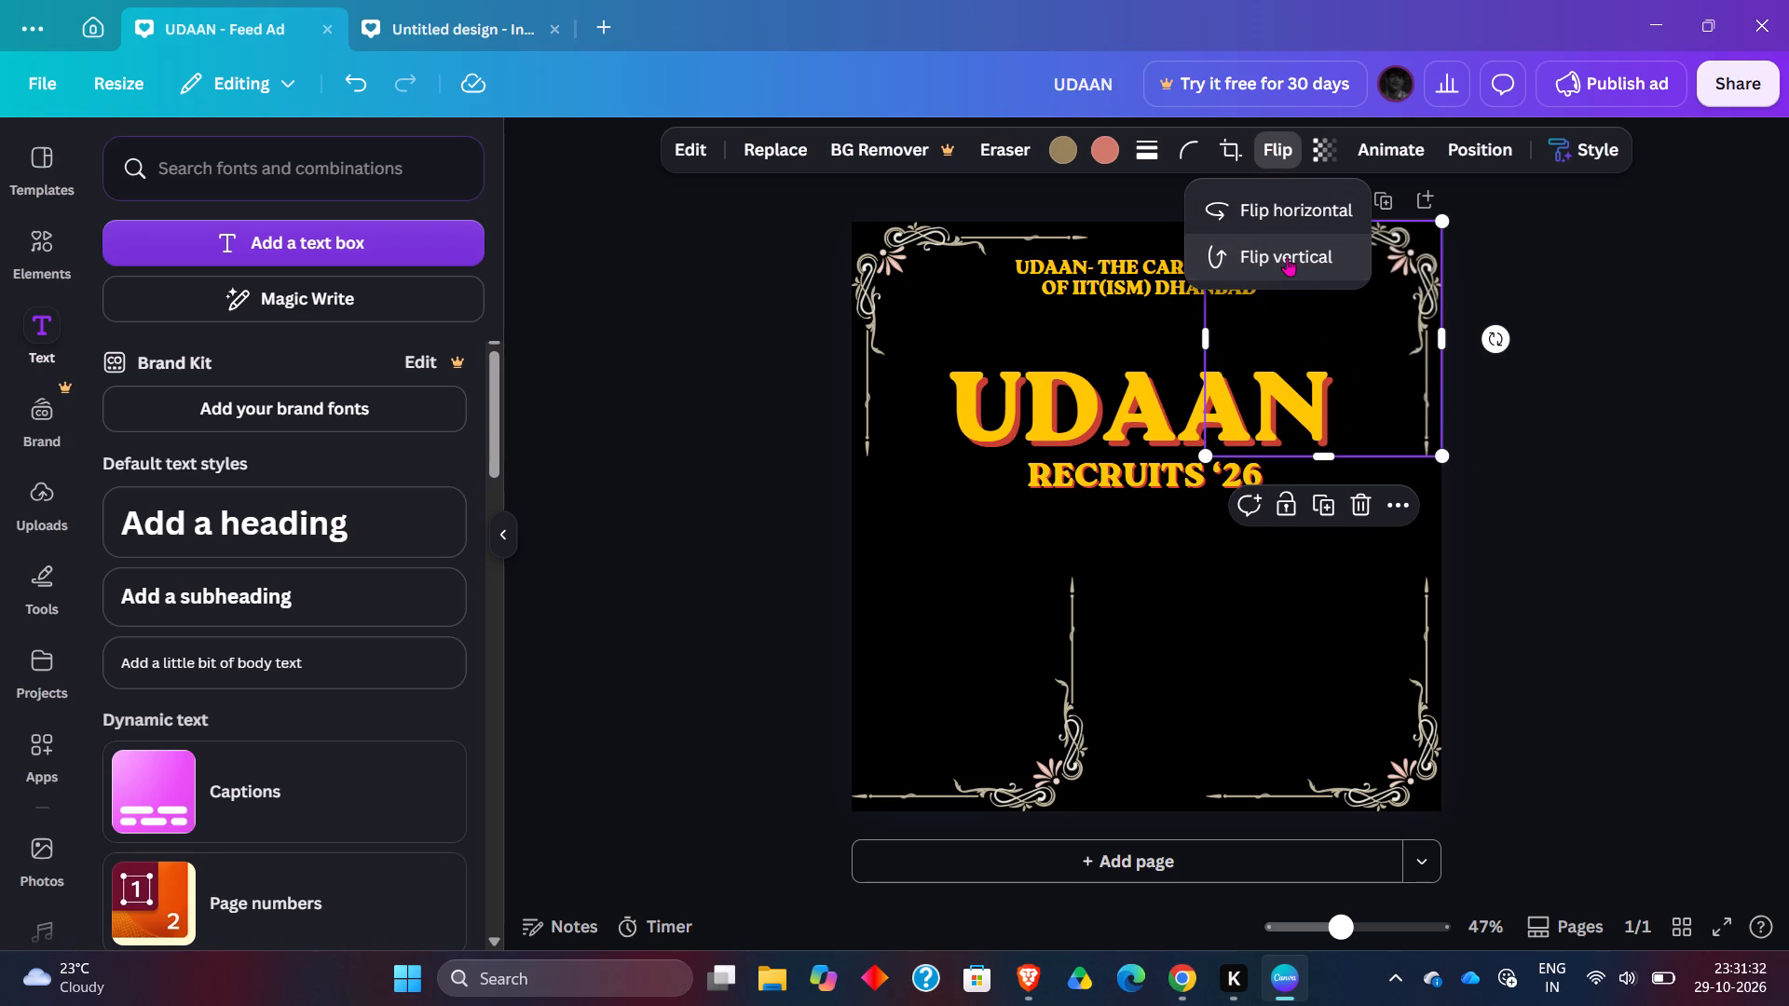
# Flip the ornament in the poster's lower-left corner horizontally.
pyautogui.click(1014, 759)
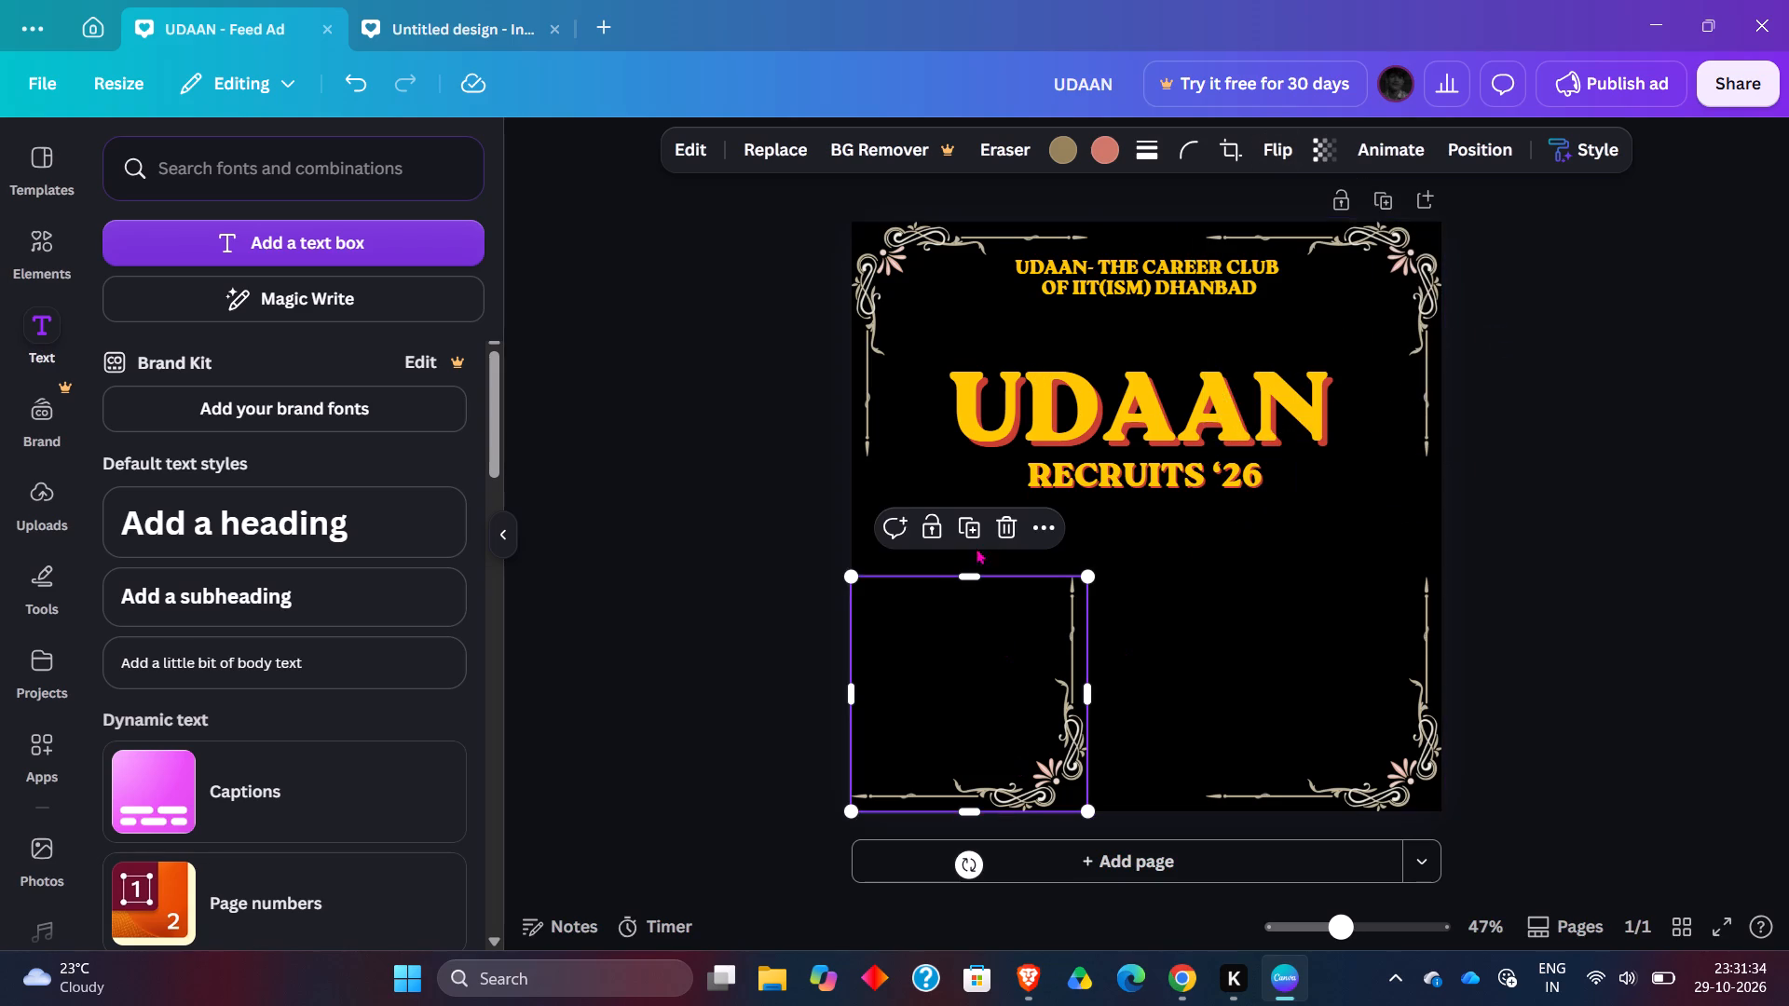
pyautogui.click(1272, 154)
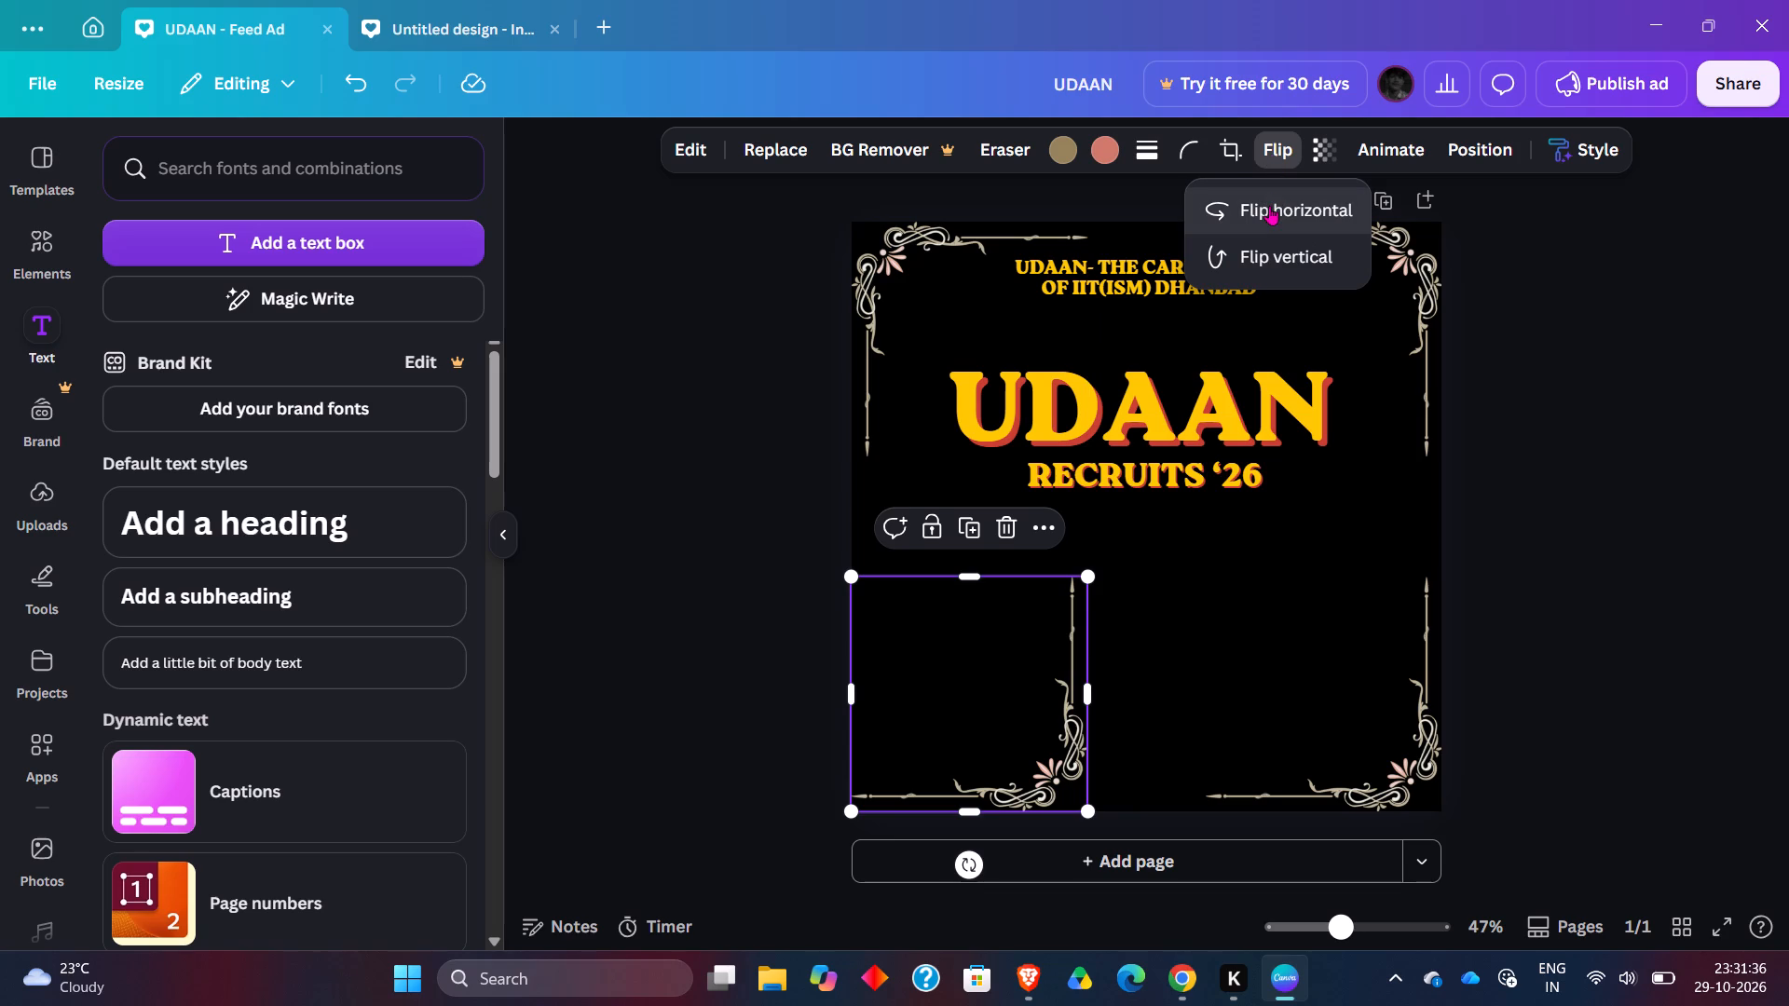
pyautogui.click(1269, 206)
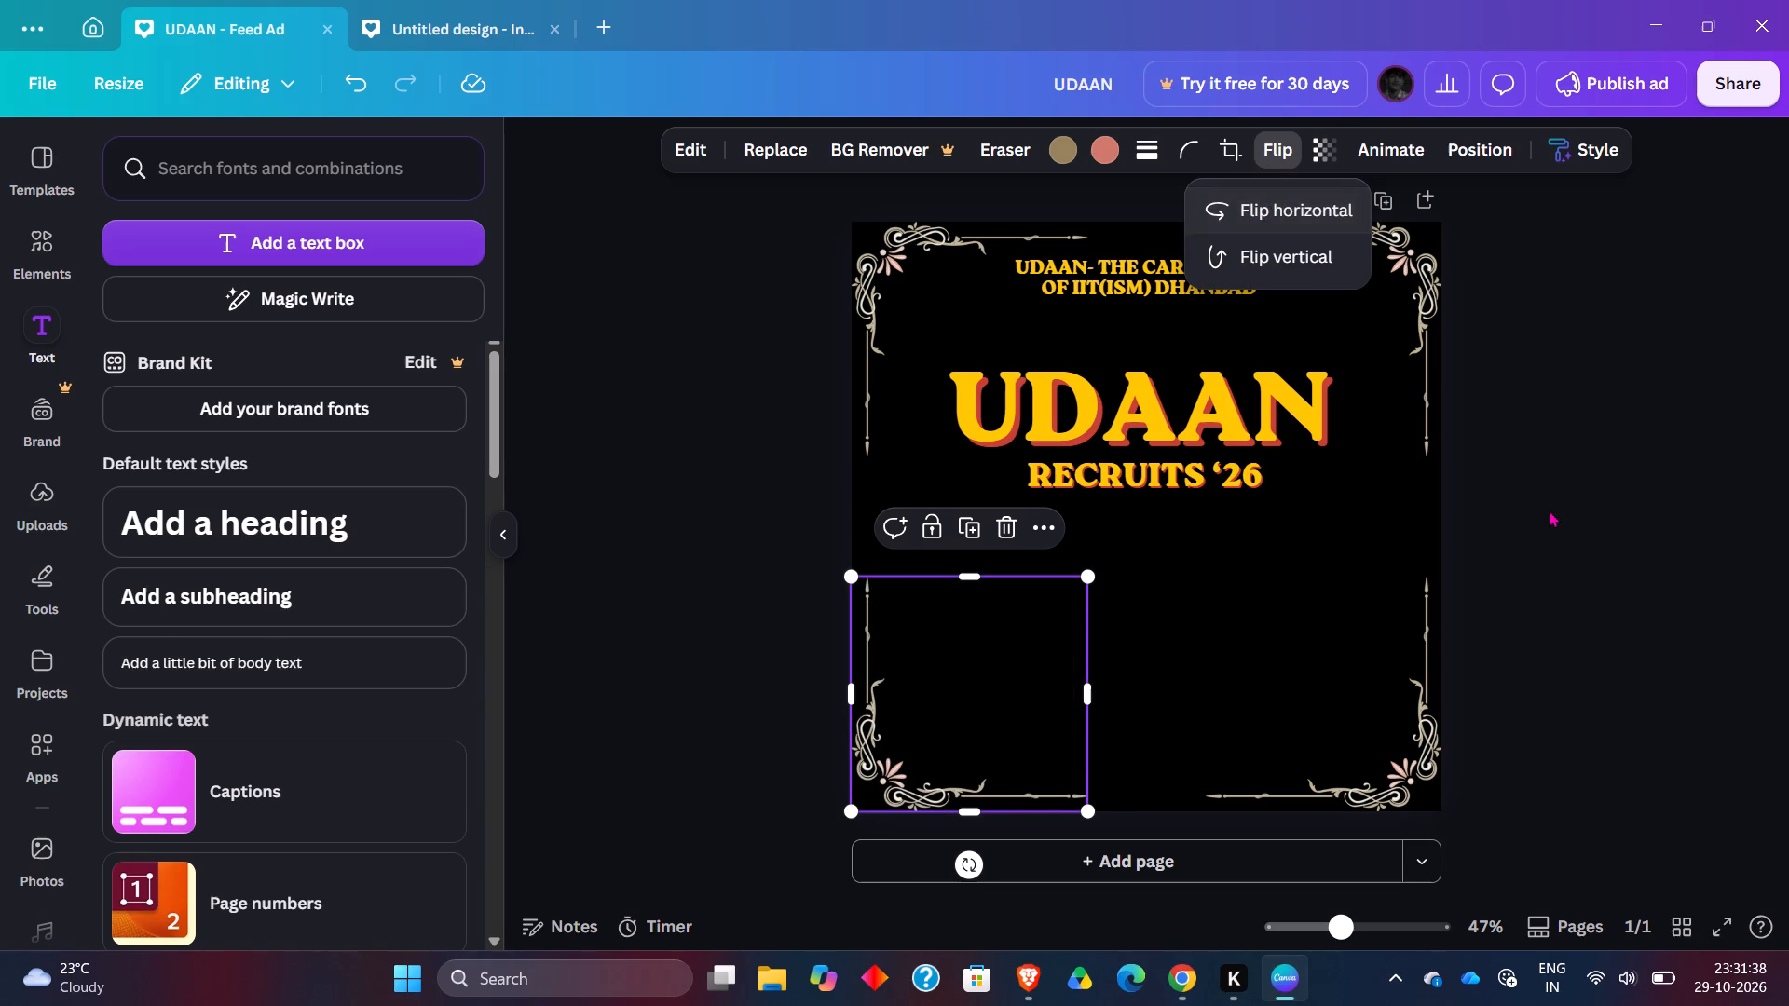
pyautogui.click(1549, 510)
pyautogui.click(1604, 543)
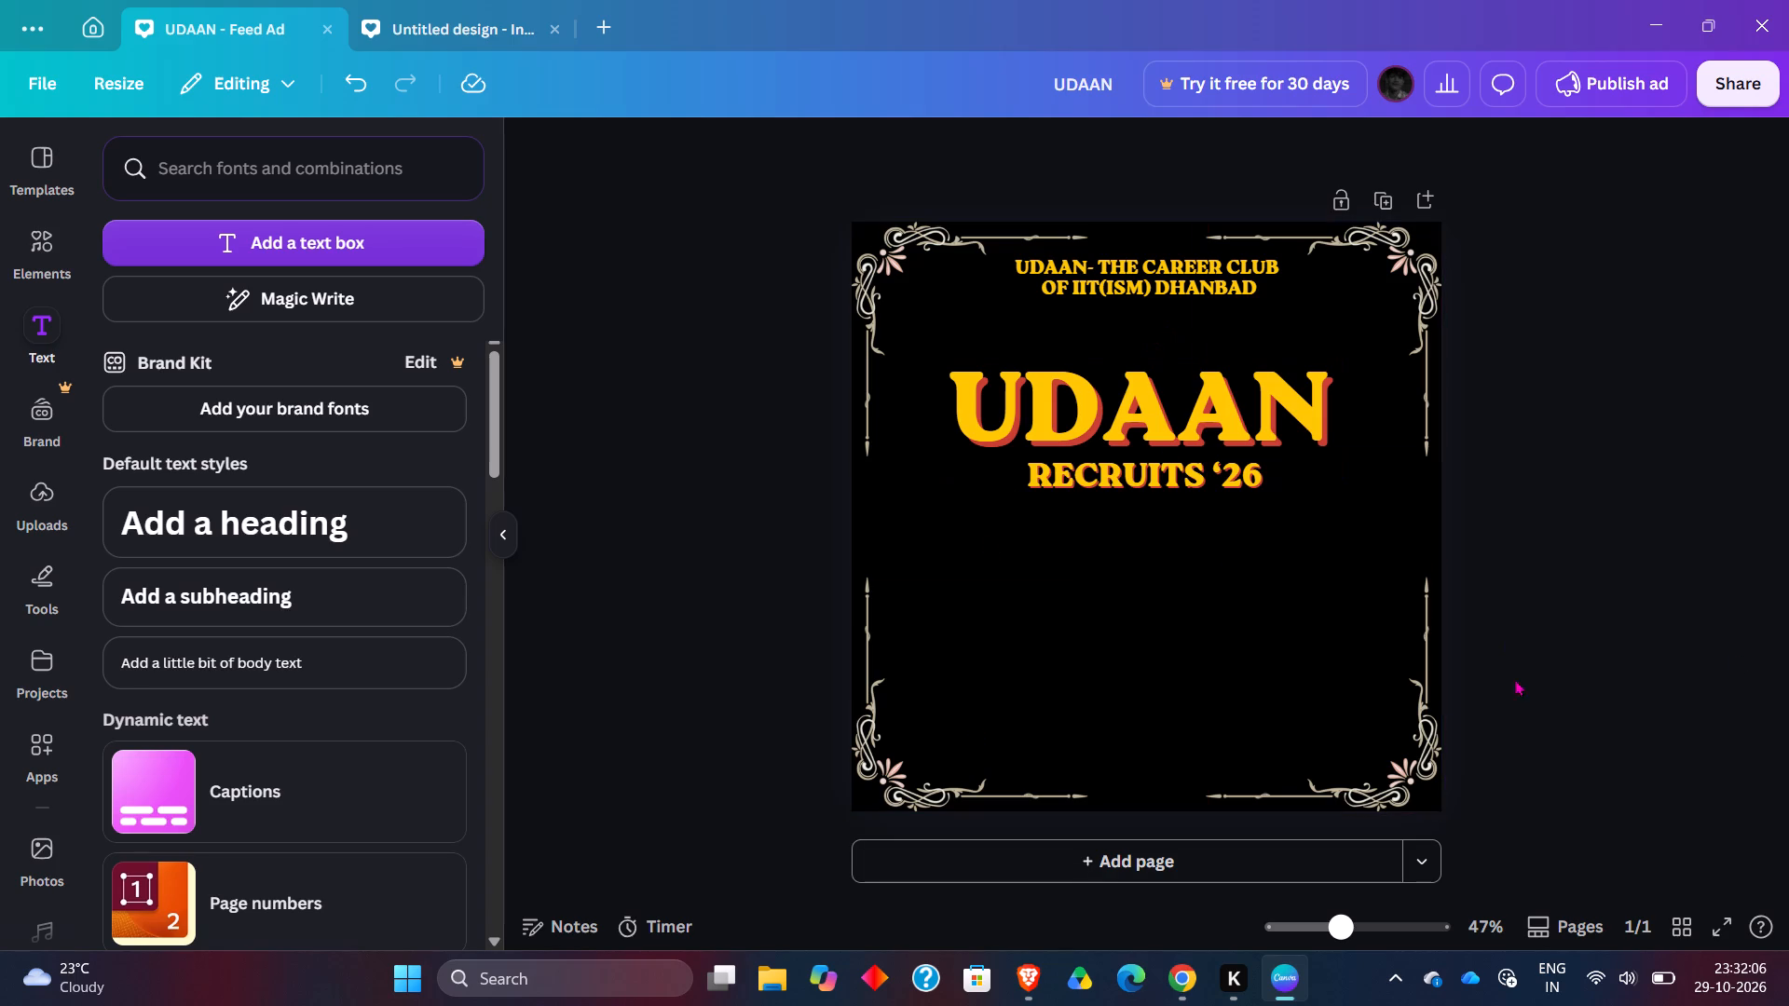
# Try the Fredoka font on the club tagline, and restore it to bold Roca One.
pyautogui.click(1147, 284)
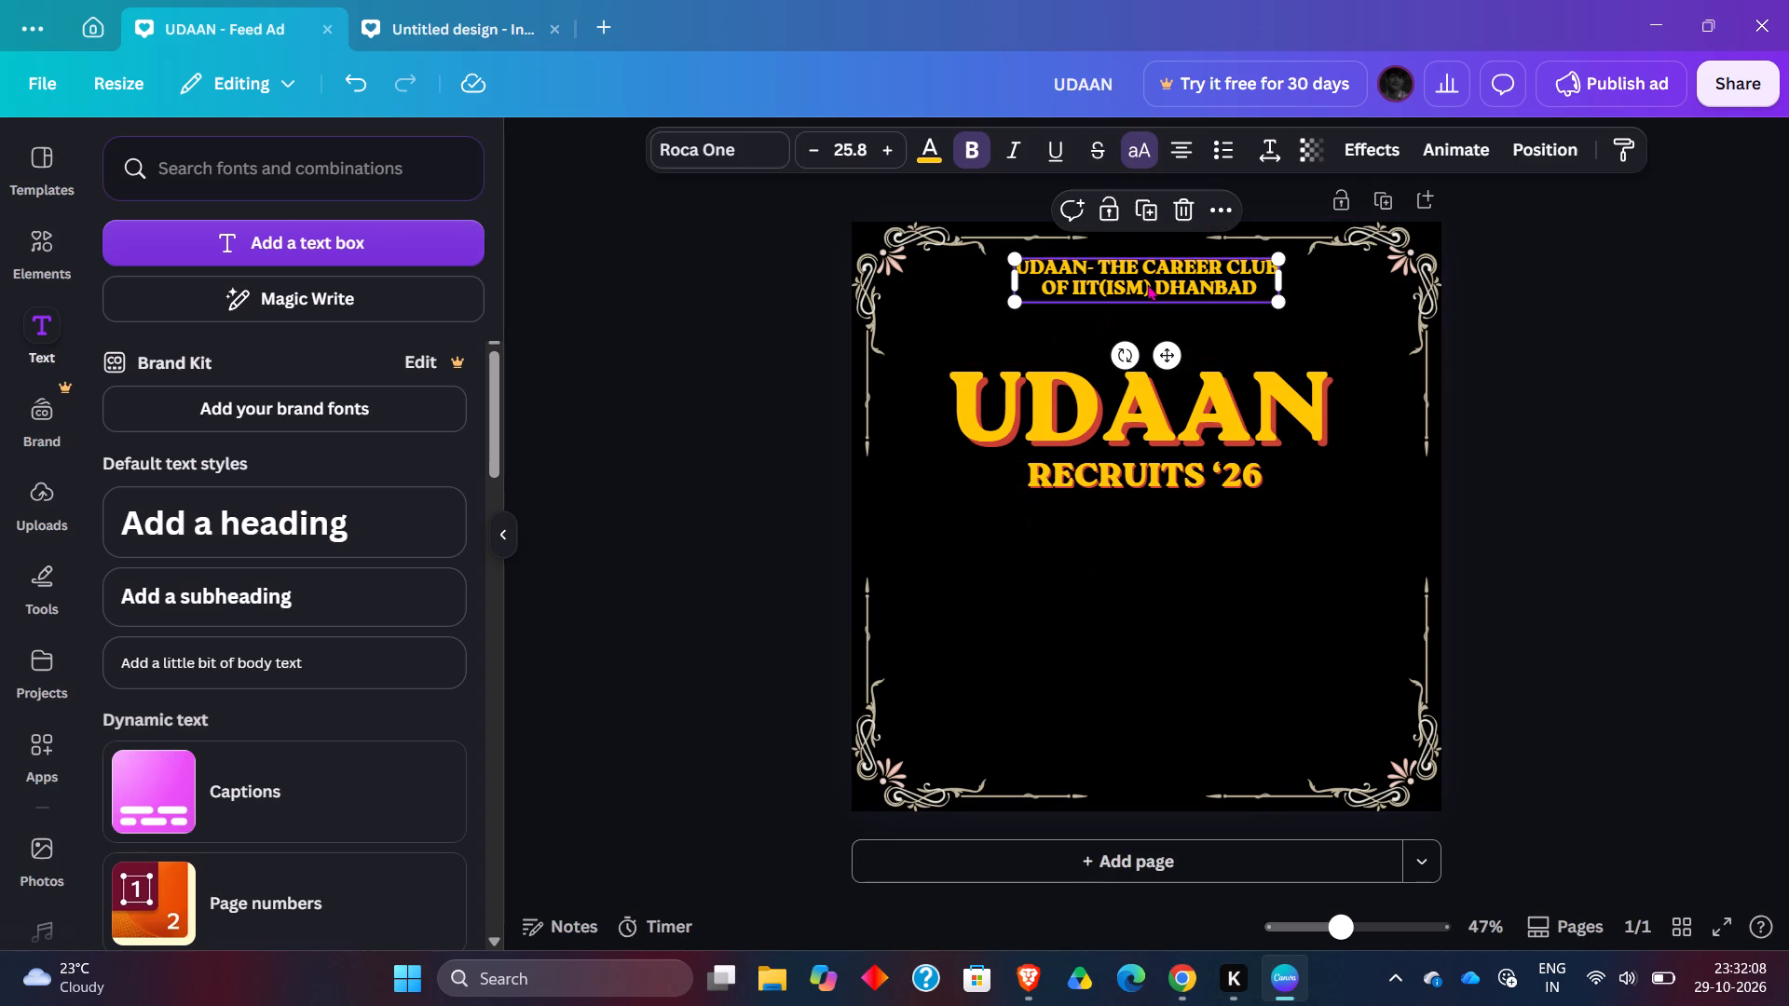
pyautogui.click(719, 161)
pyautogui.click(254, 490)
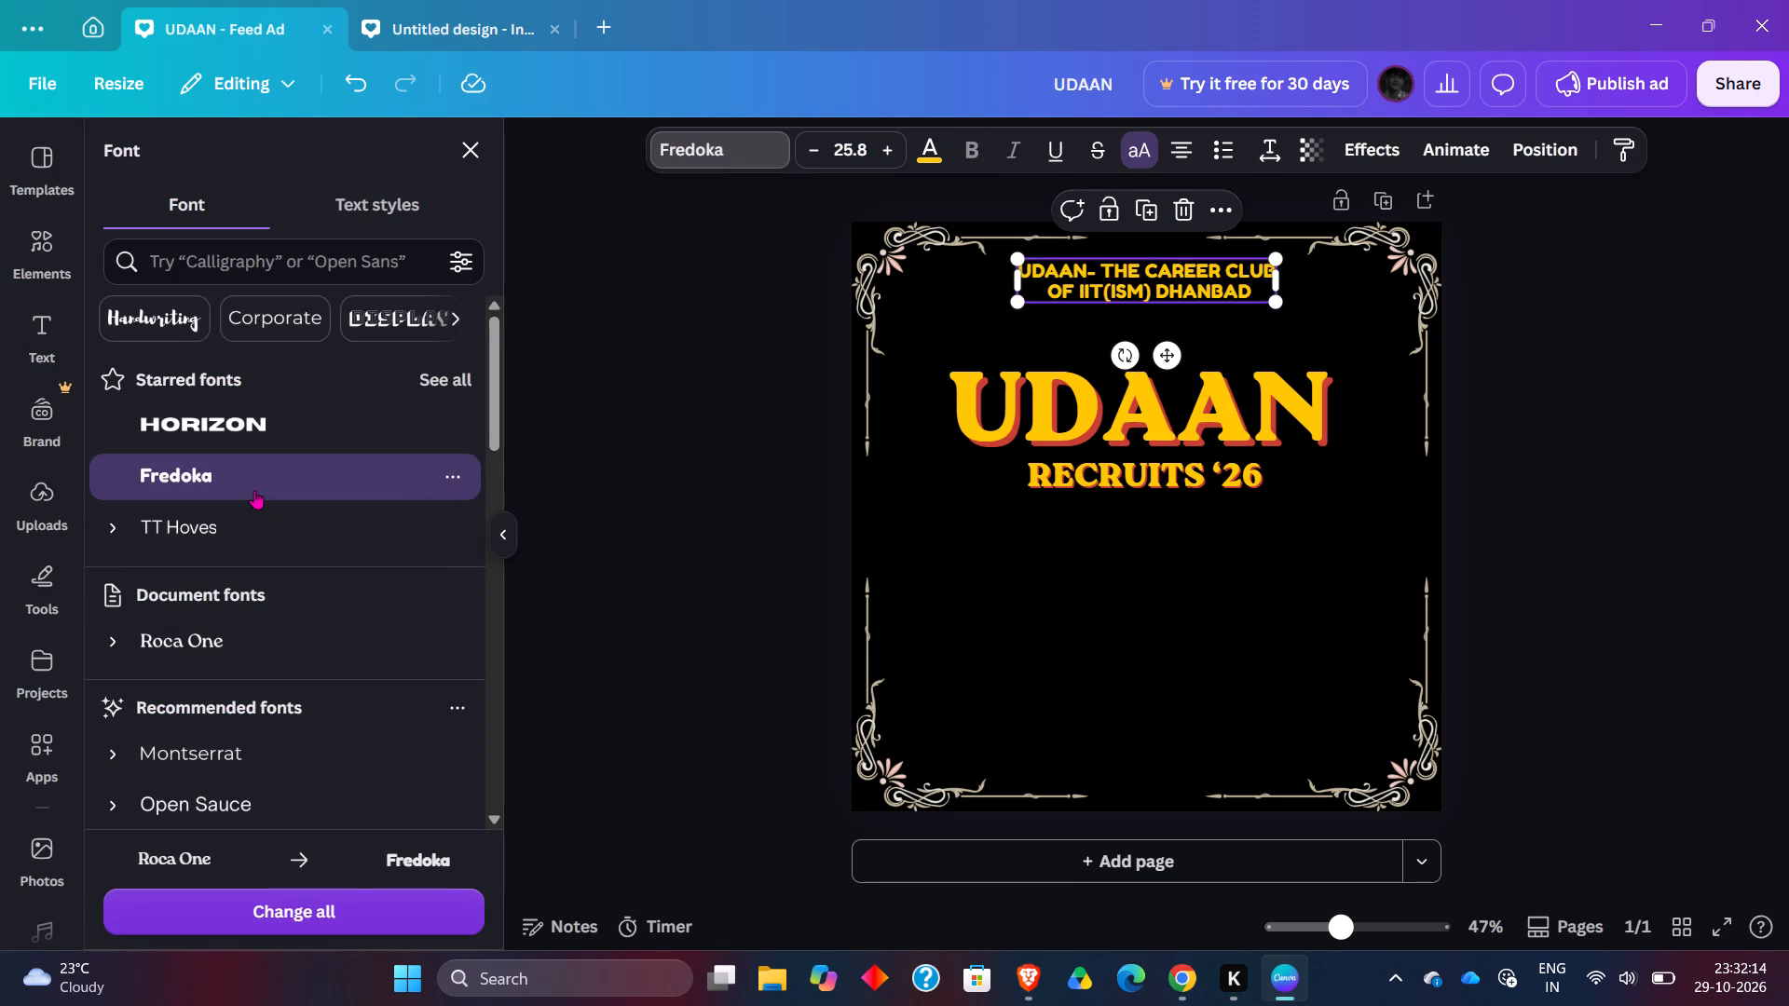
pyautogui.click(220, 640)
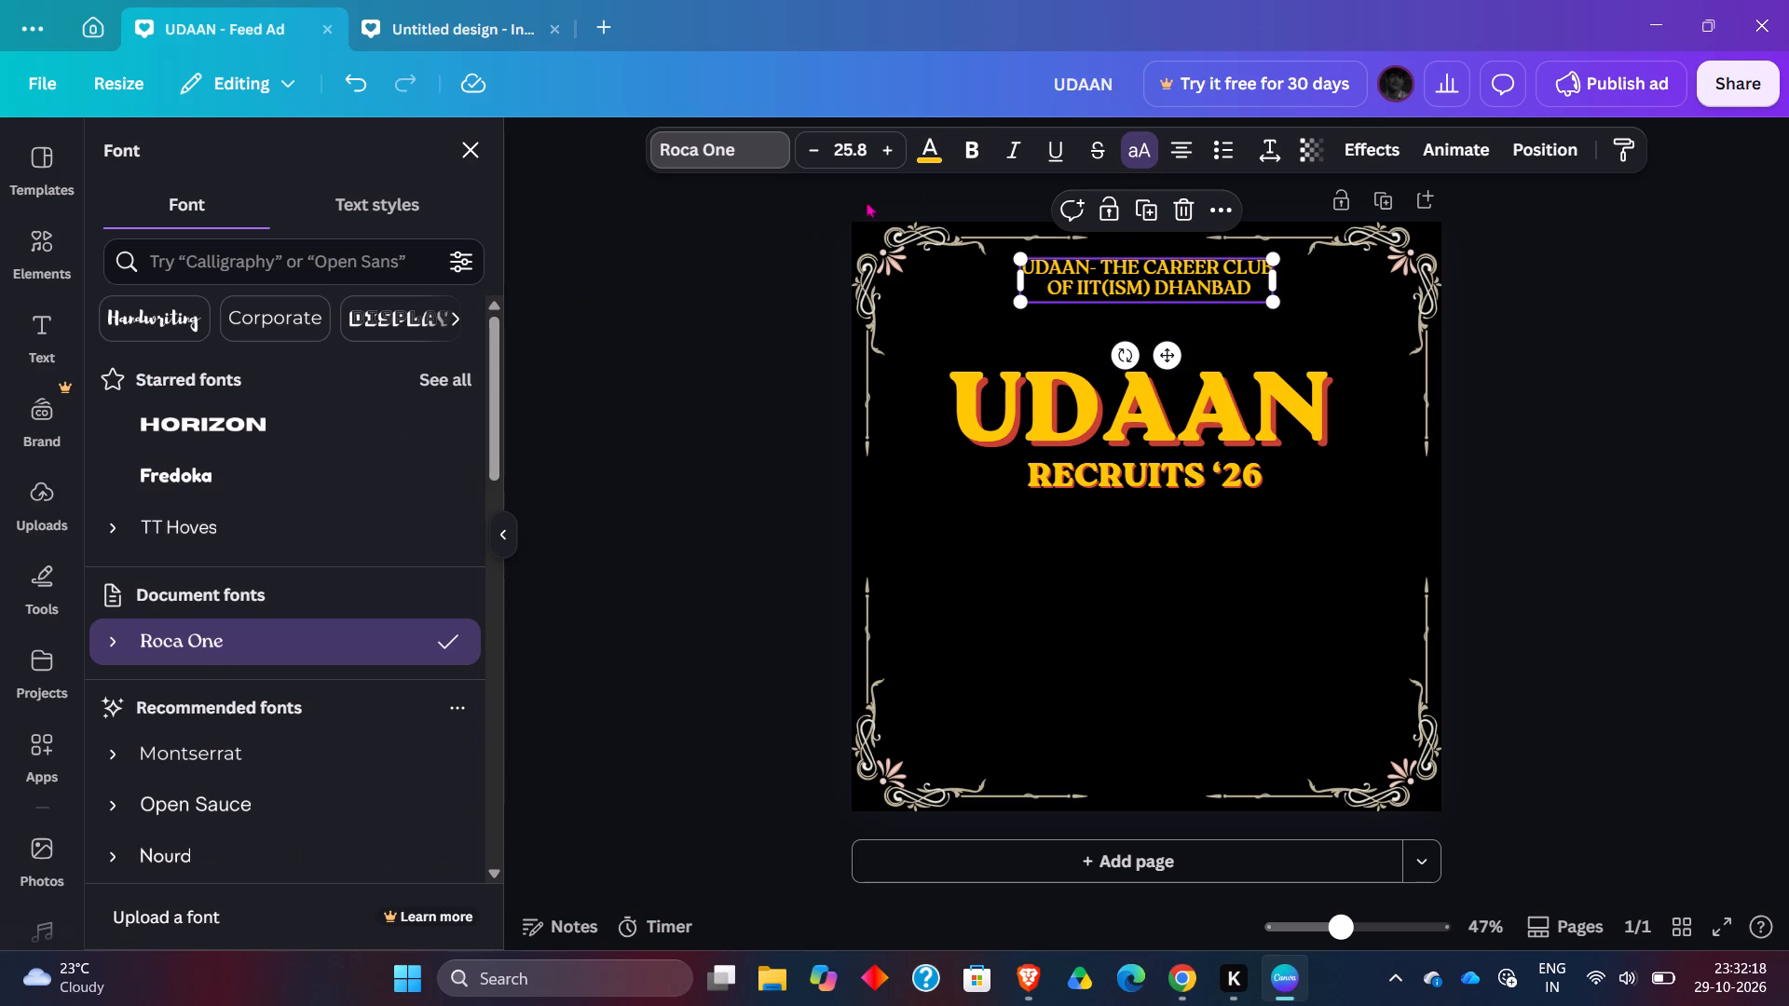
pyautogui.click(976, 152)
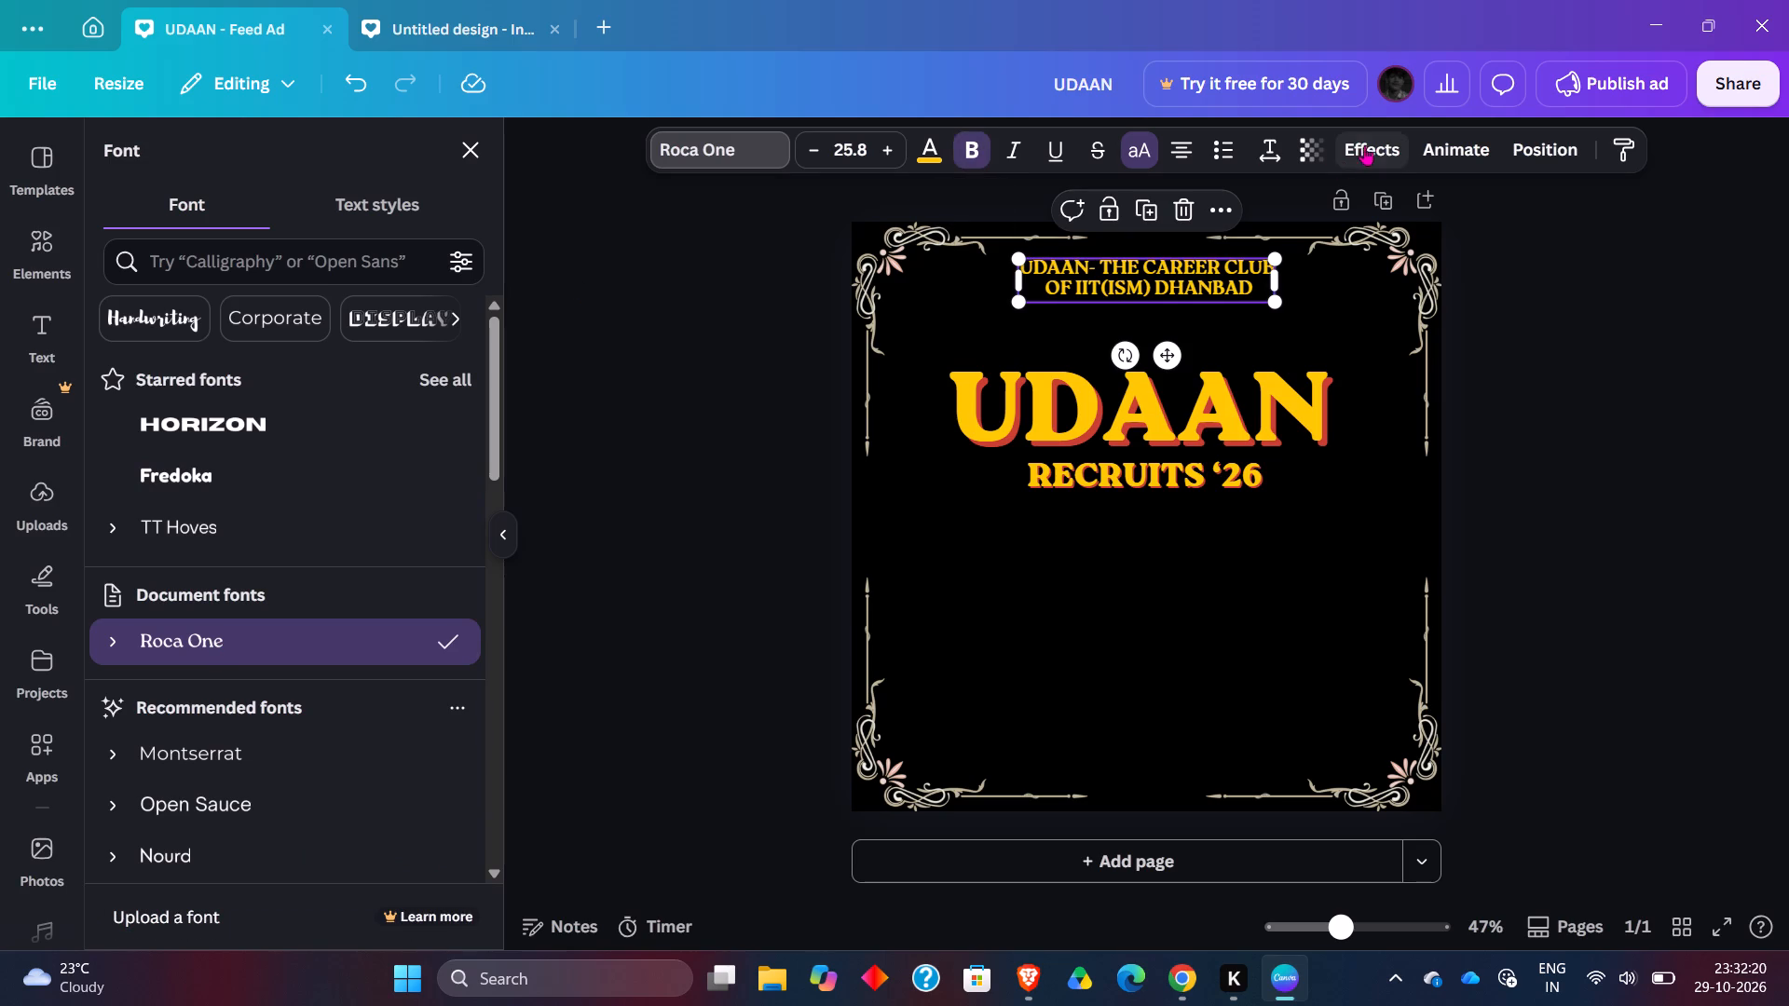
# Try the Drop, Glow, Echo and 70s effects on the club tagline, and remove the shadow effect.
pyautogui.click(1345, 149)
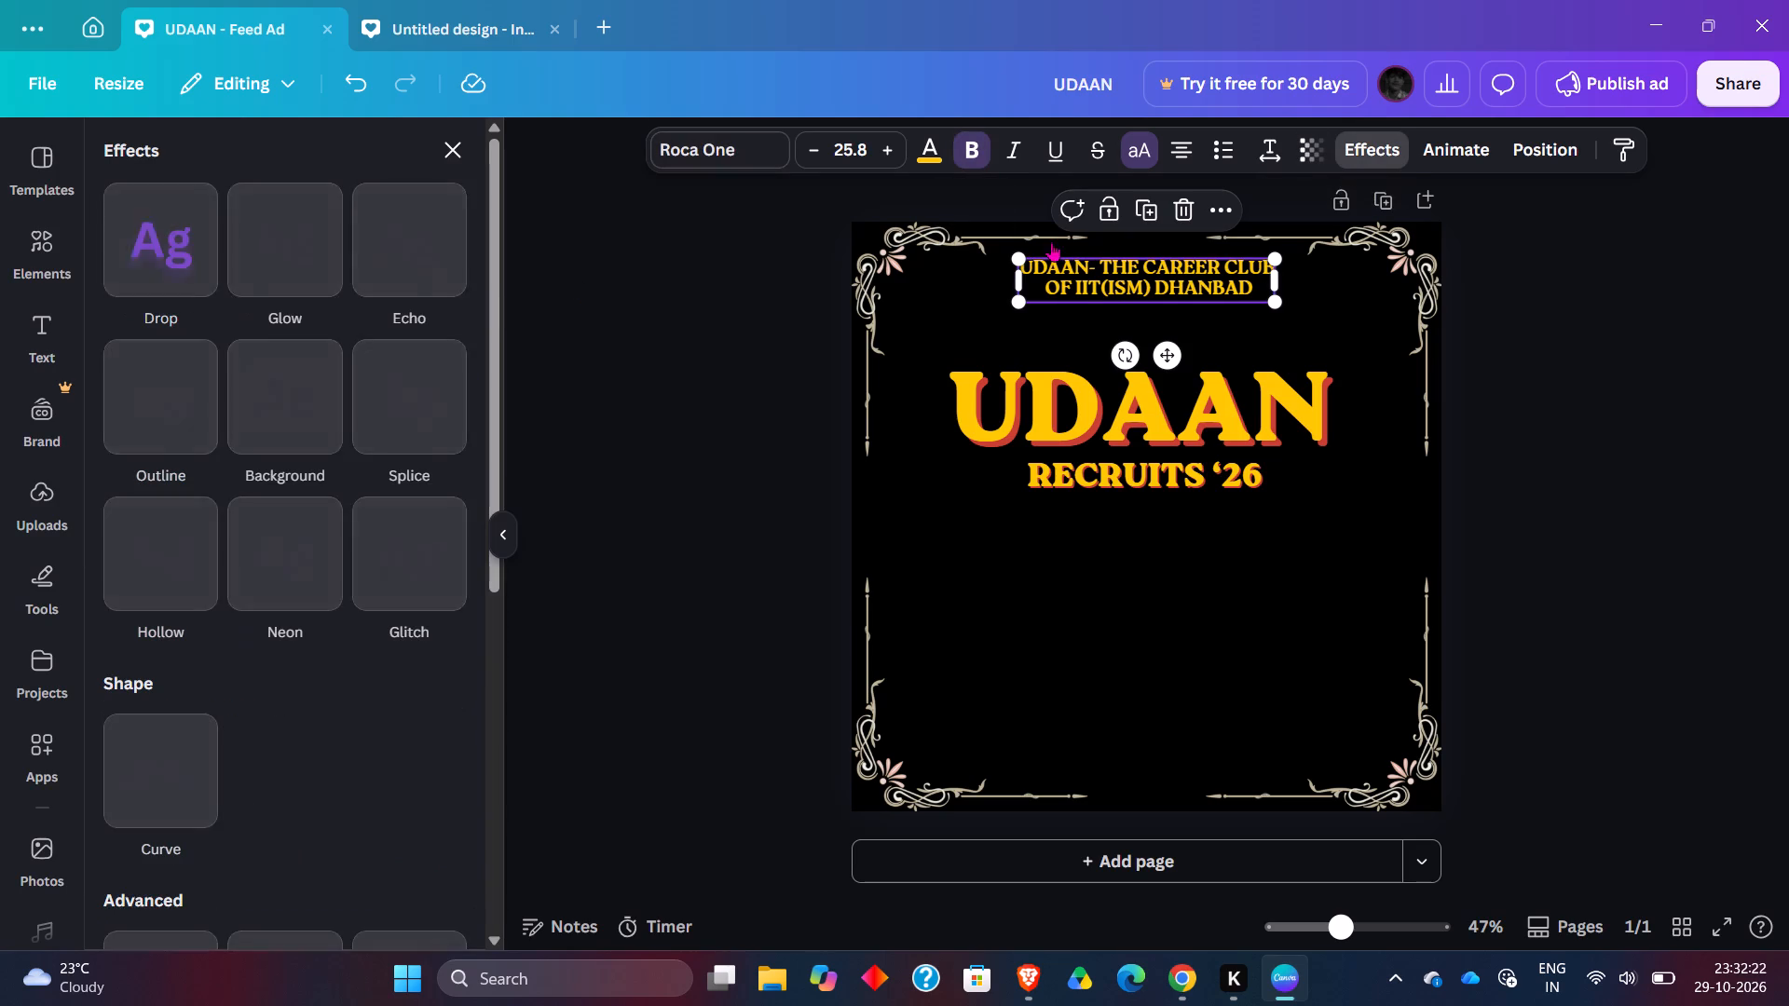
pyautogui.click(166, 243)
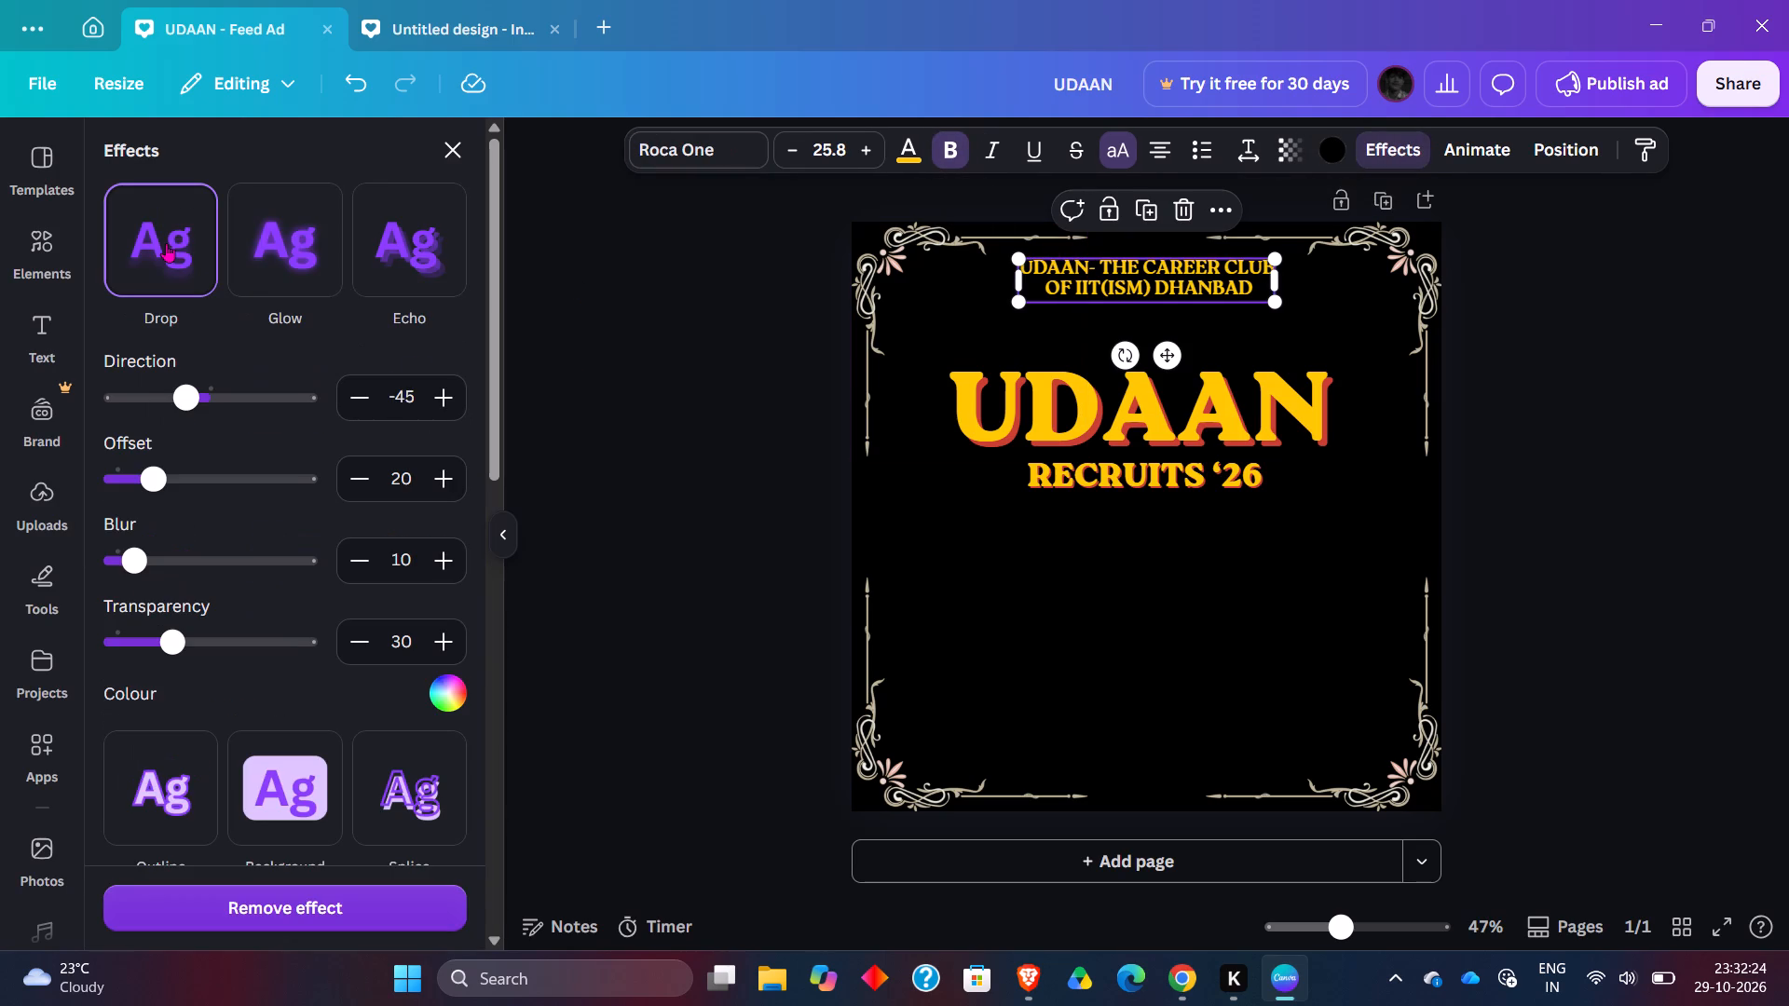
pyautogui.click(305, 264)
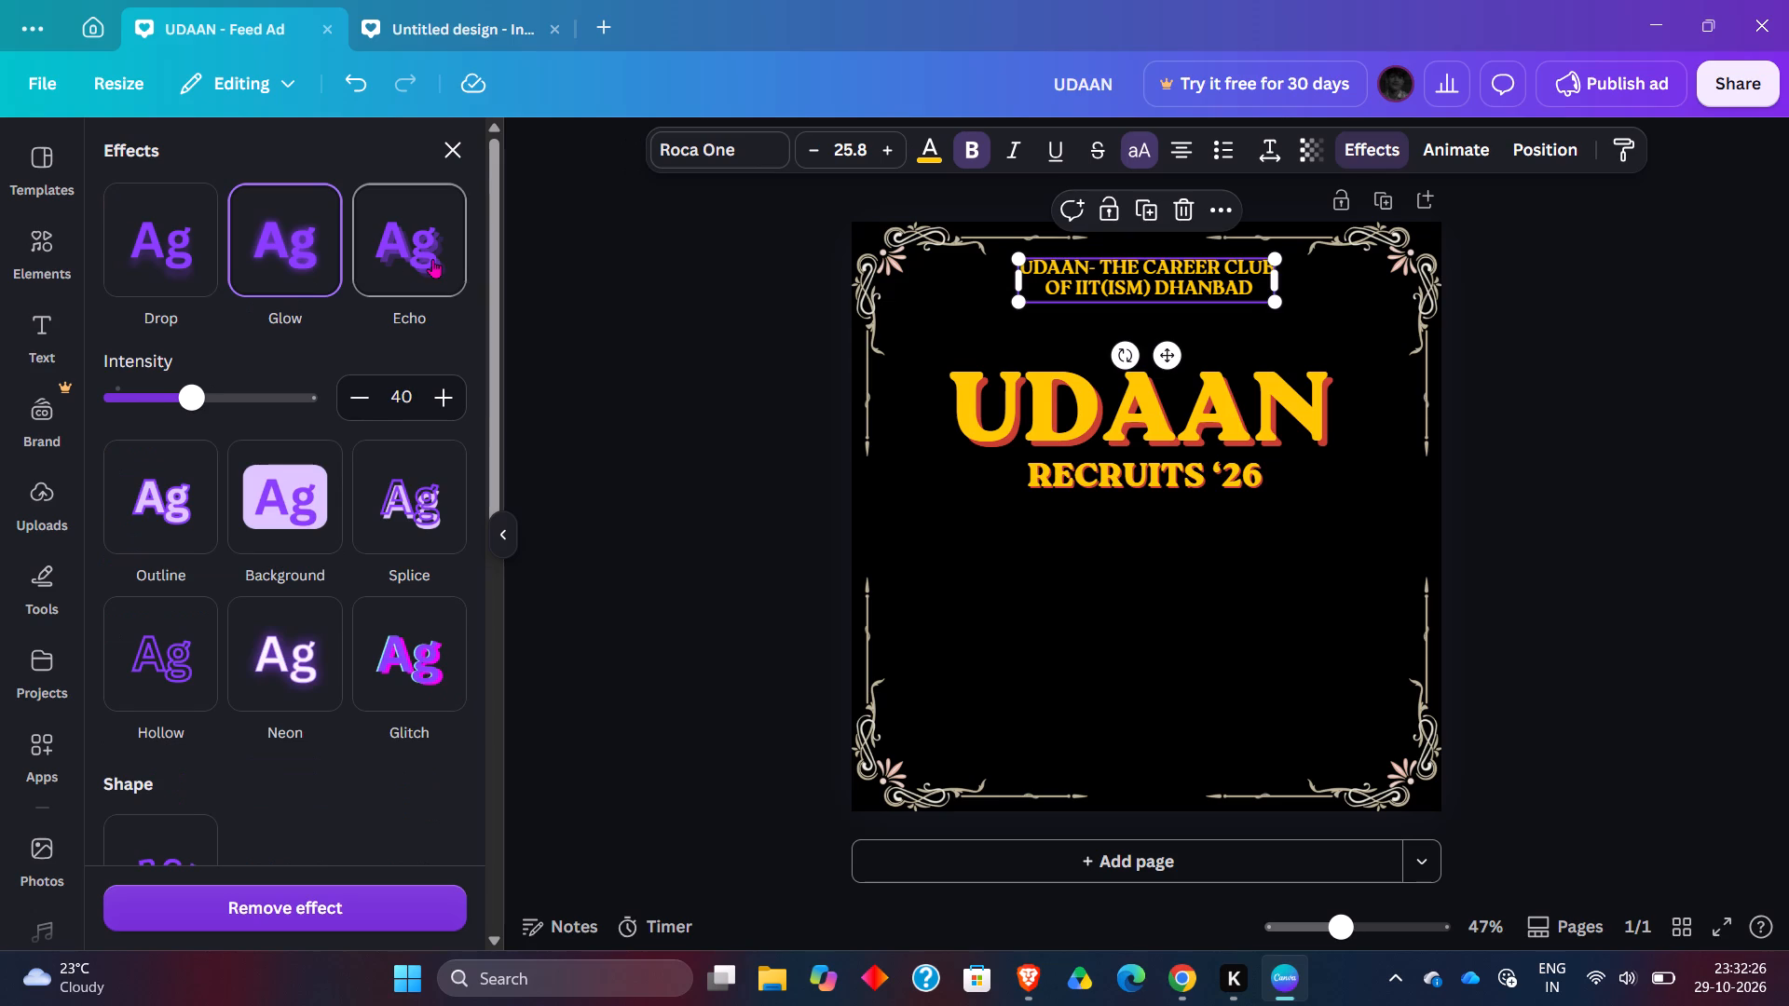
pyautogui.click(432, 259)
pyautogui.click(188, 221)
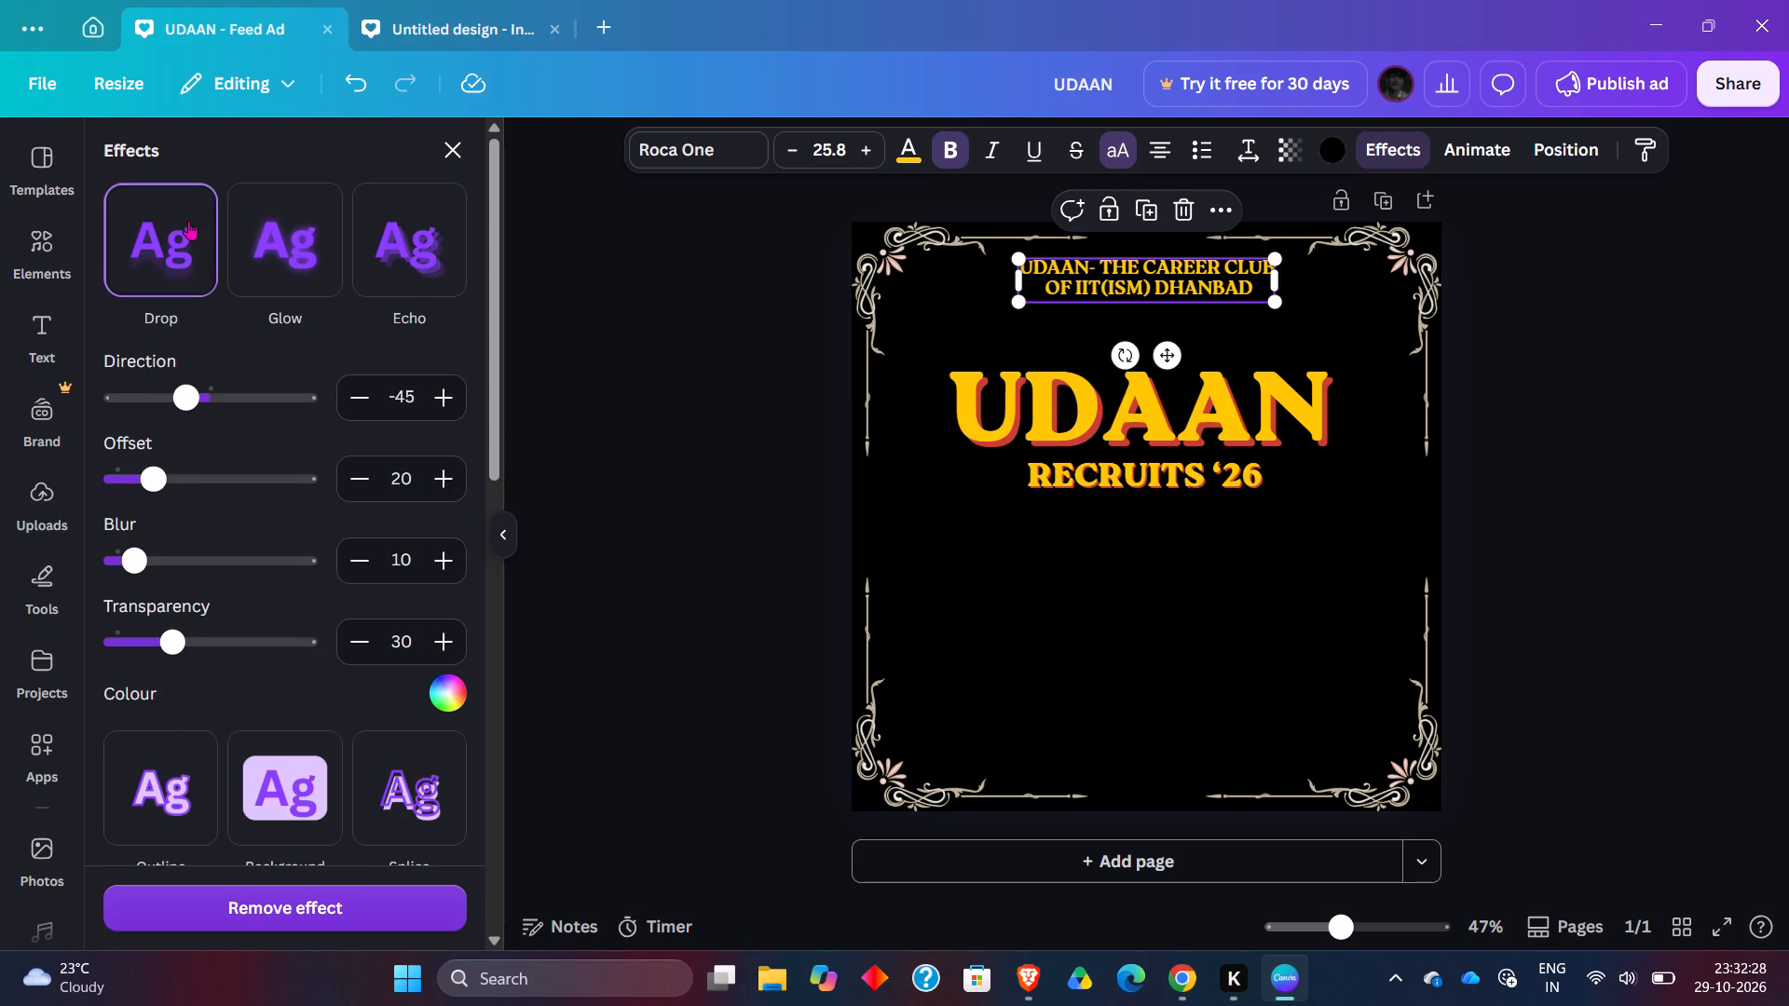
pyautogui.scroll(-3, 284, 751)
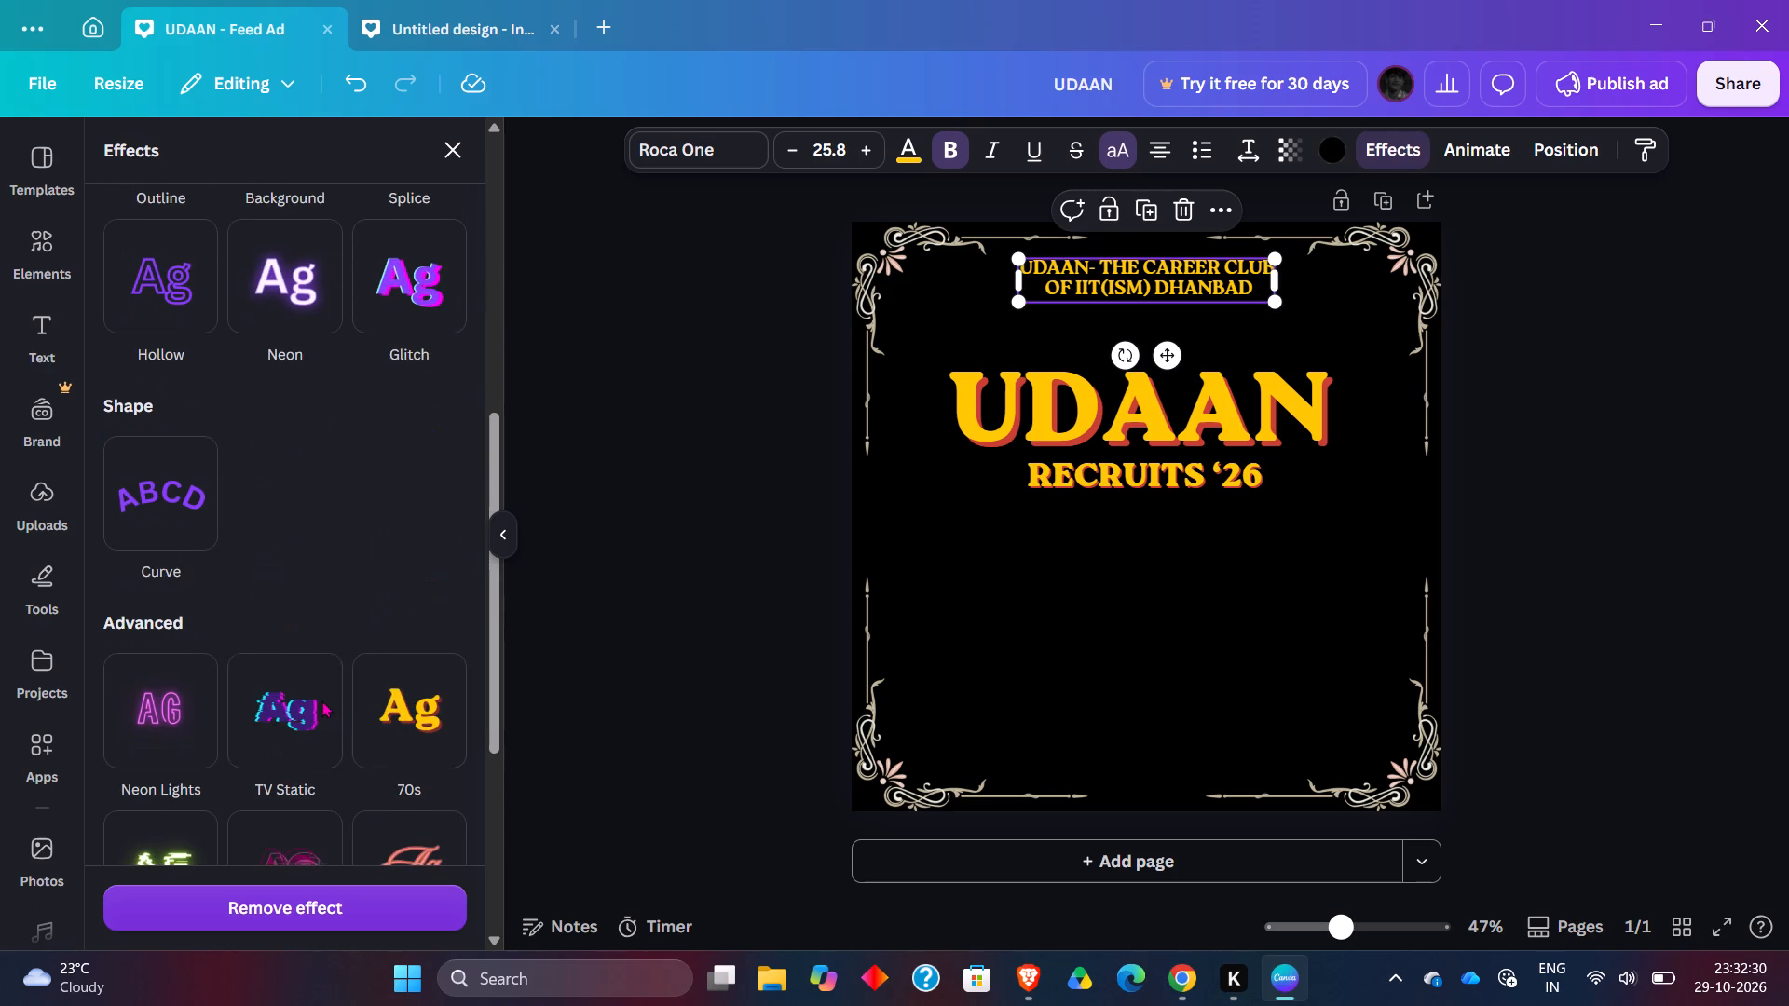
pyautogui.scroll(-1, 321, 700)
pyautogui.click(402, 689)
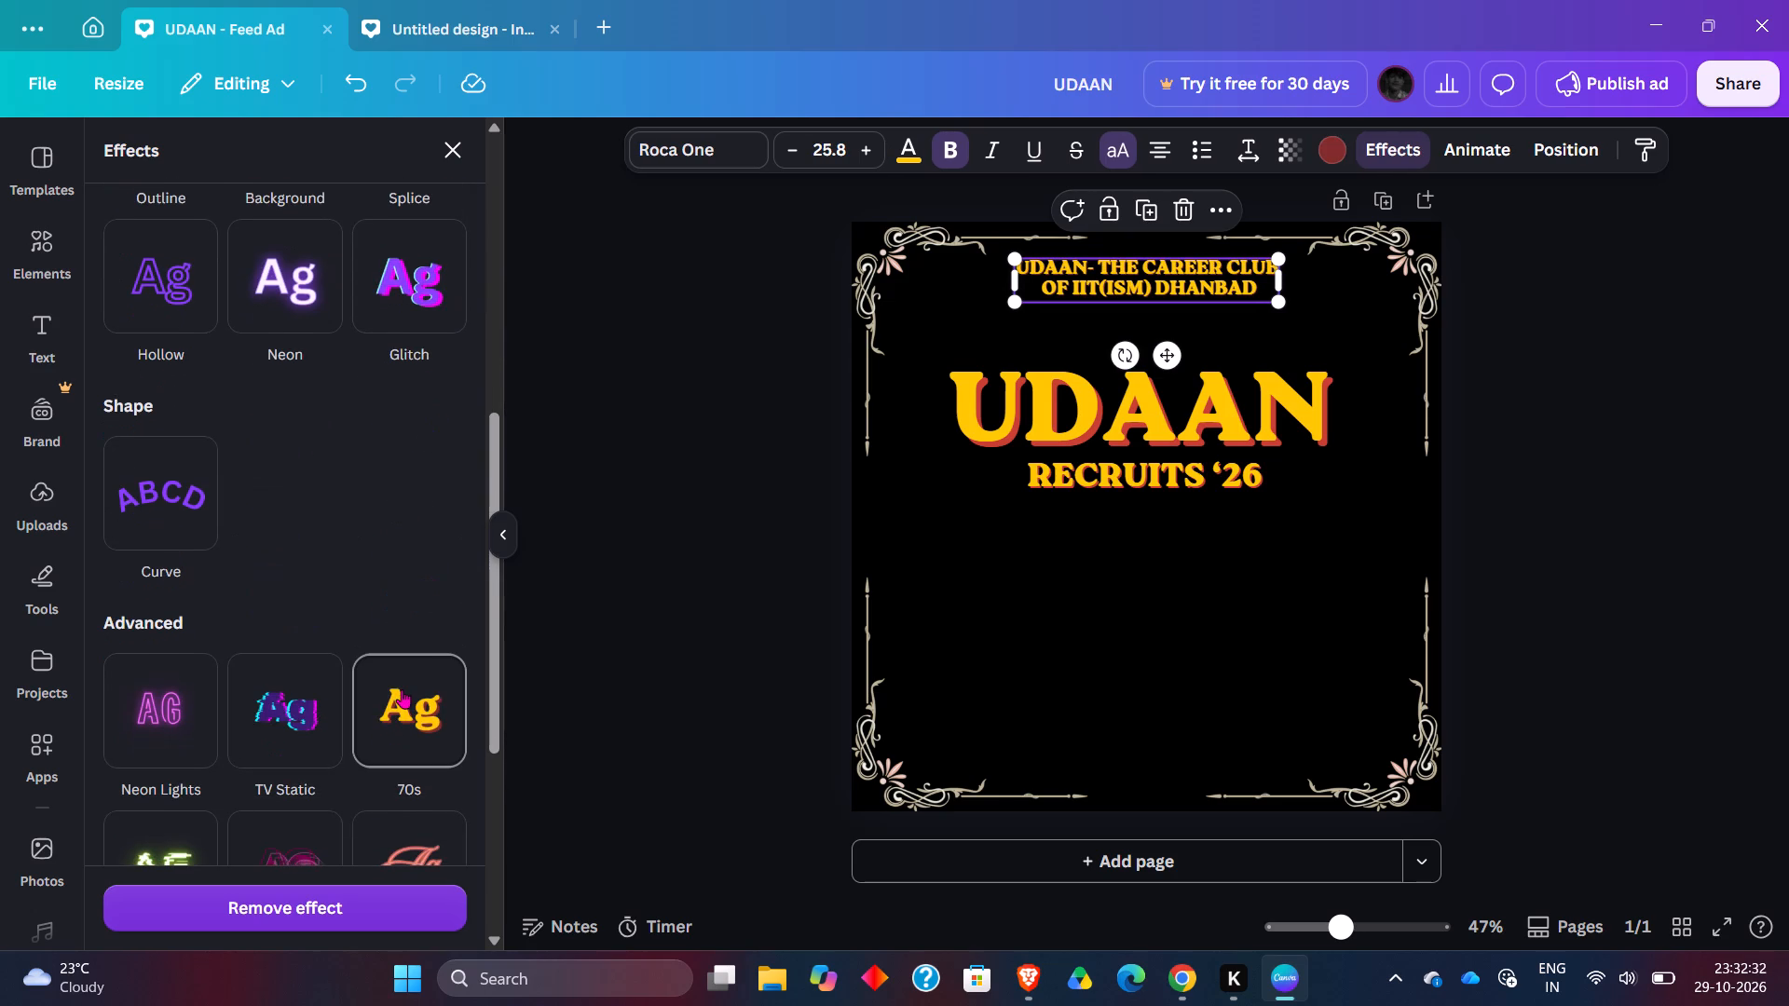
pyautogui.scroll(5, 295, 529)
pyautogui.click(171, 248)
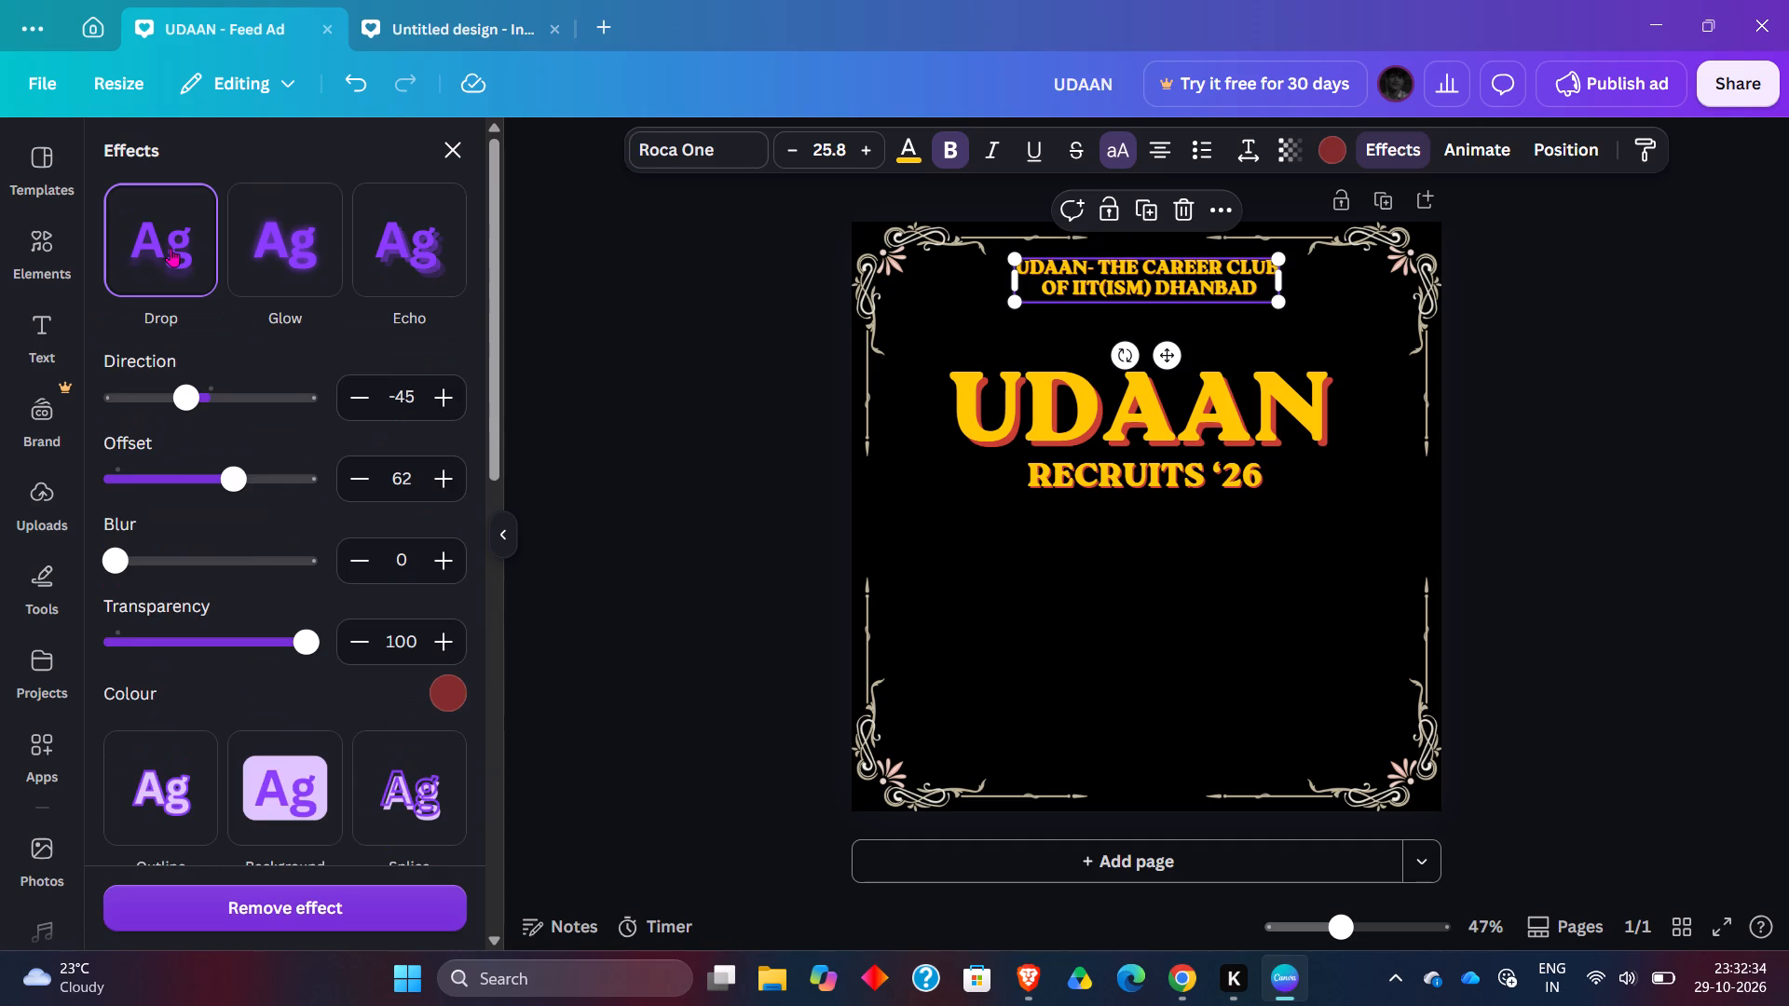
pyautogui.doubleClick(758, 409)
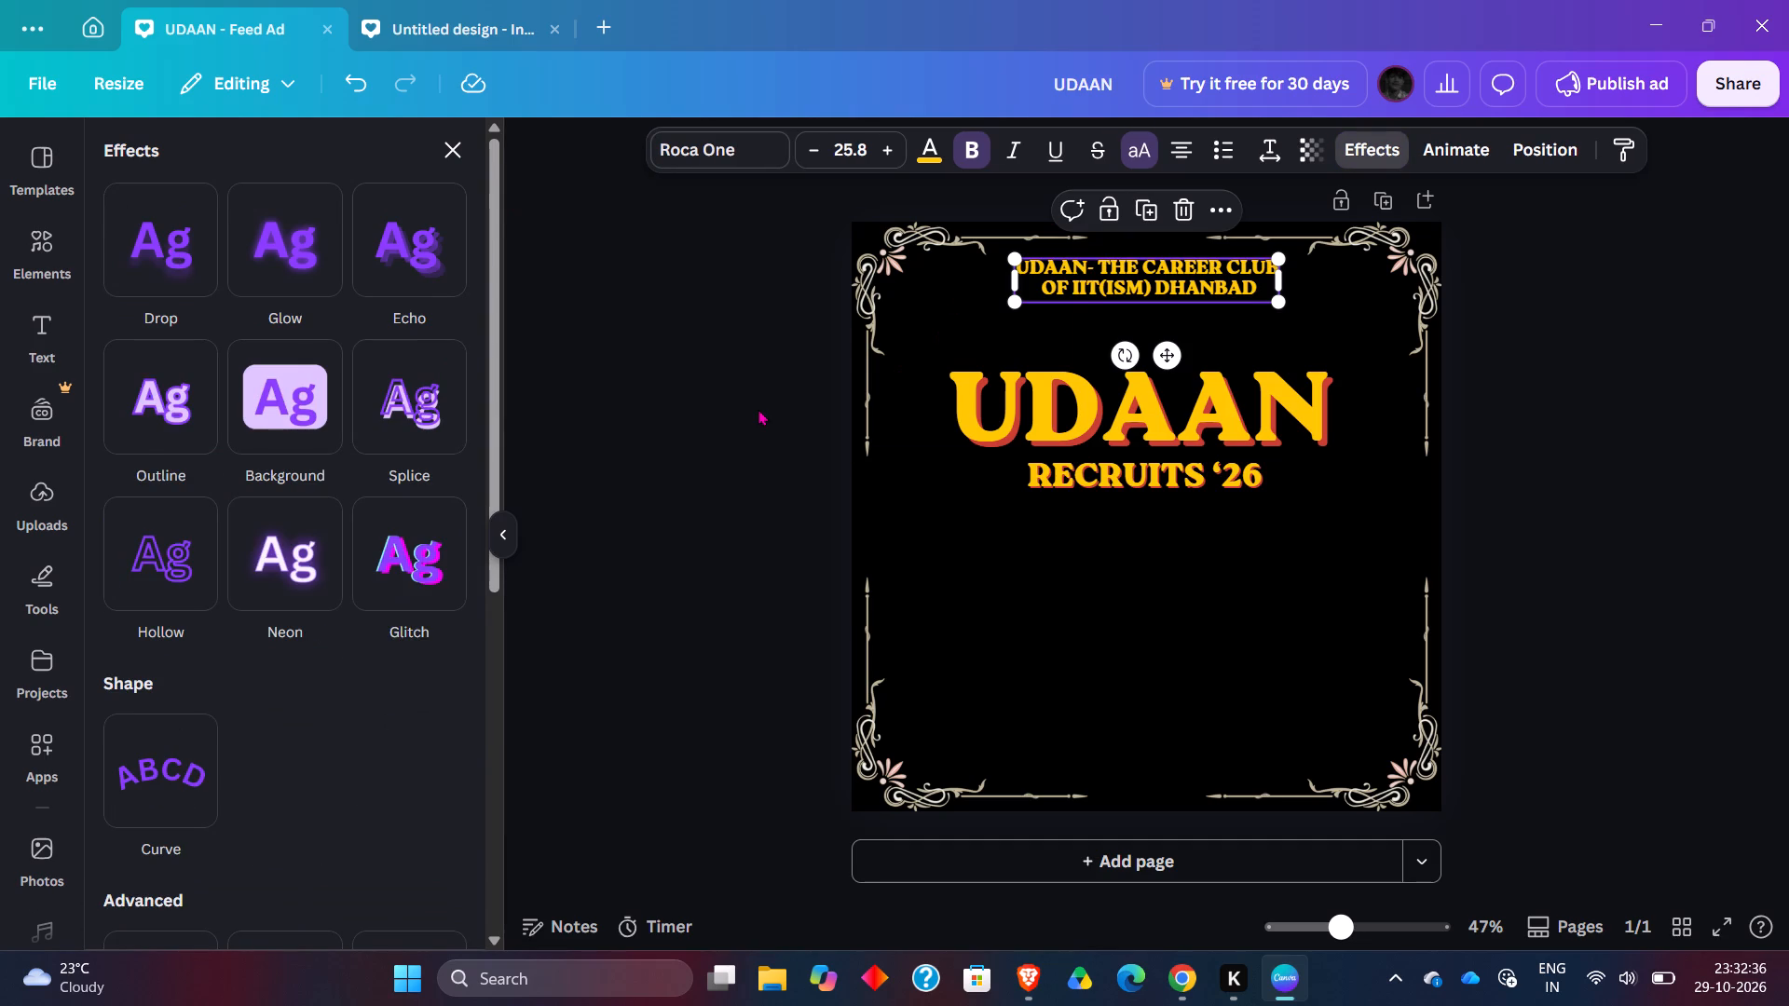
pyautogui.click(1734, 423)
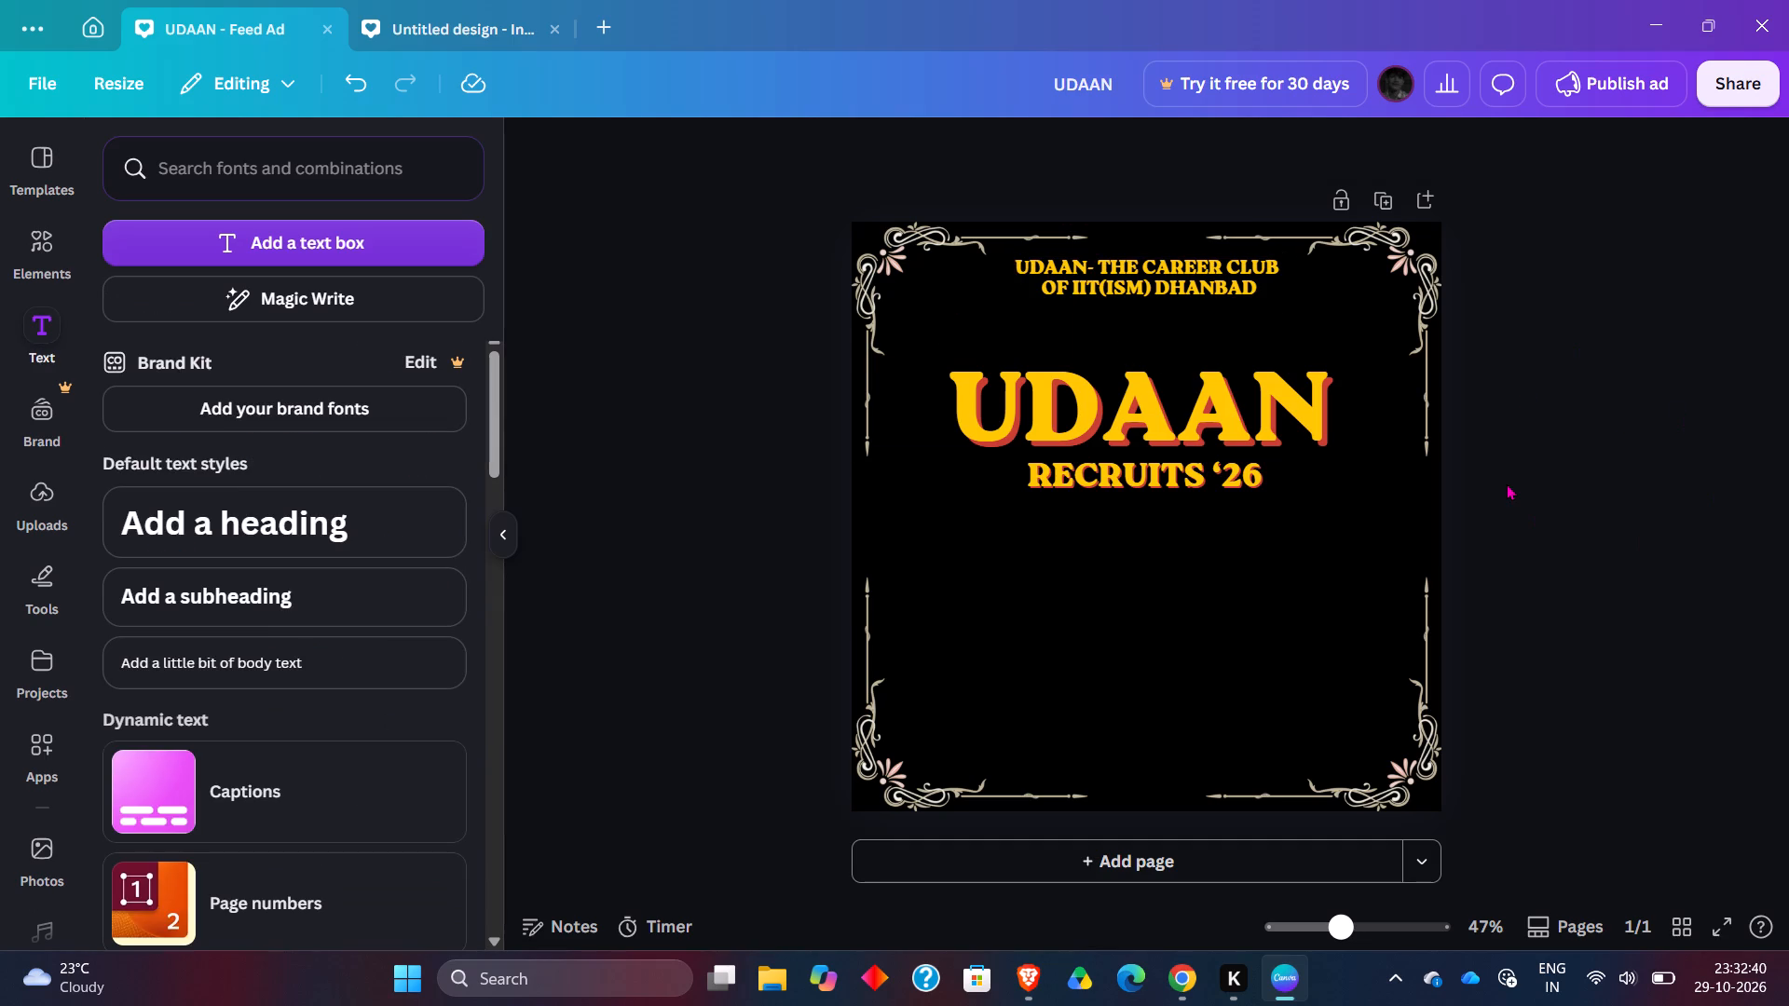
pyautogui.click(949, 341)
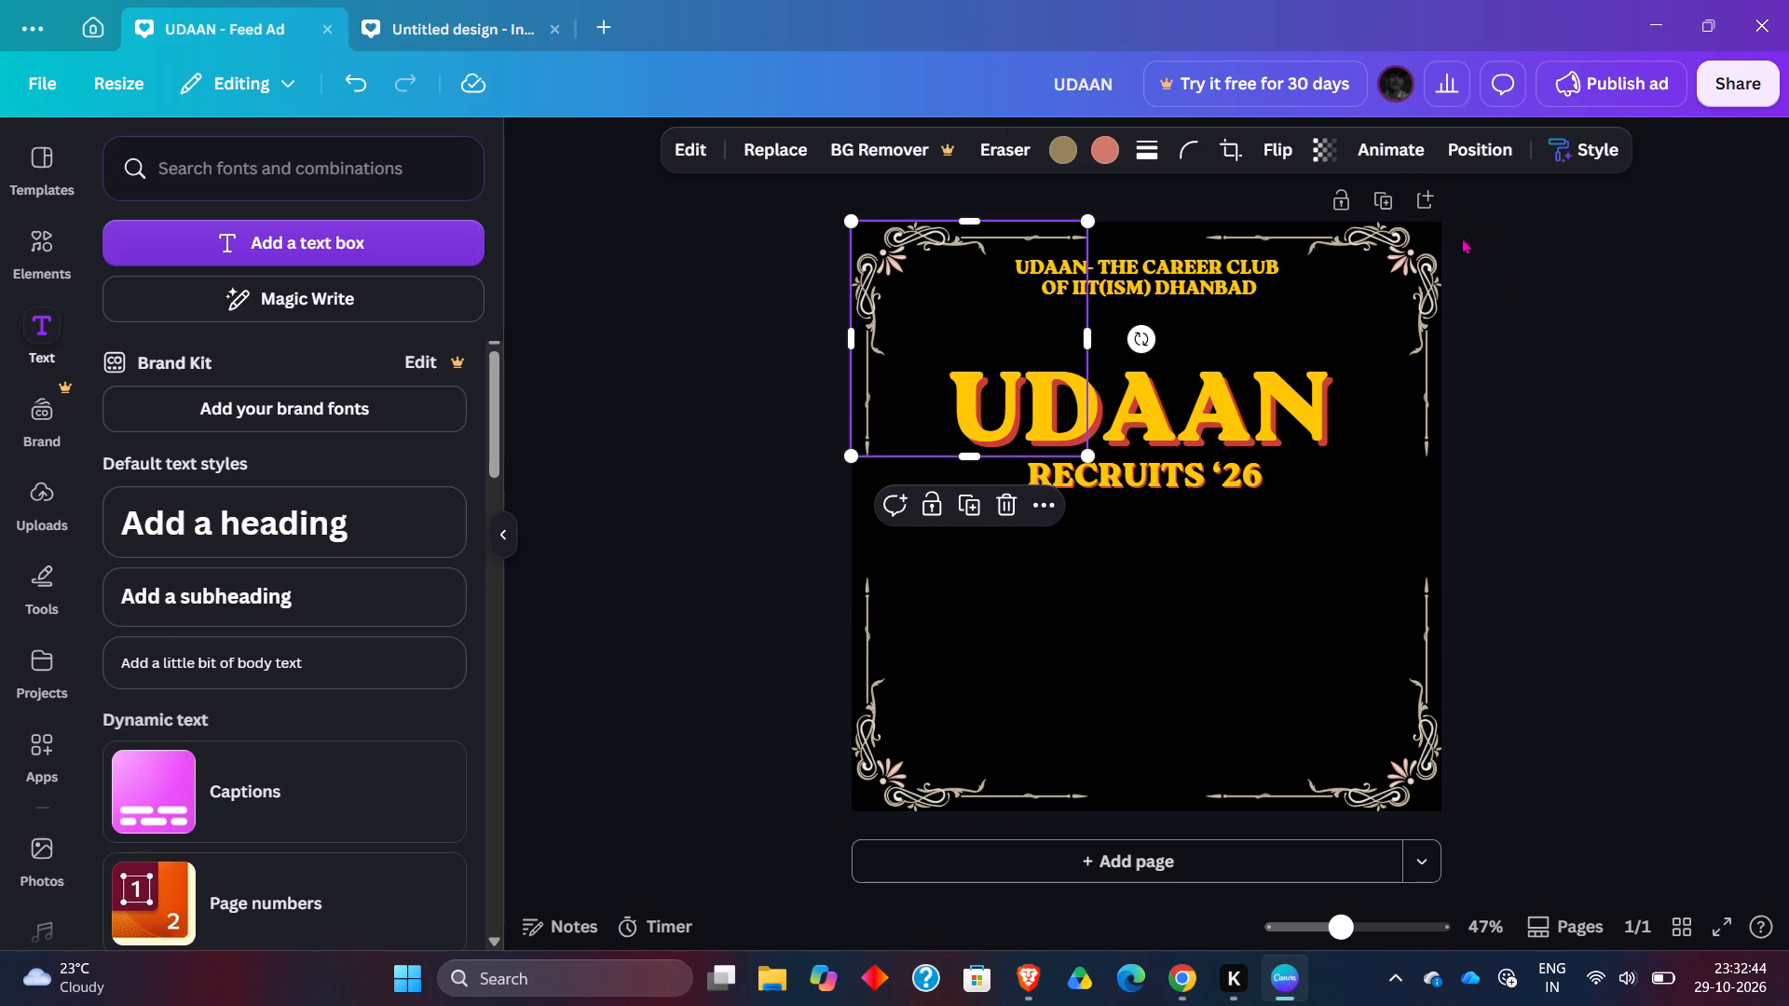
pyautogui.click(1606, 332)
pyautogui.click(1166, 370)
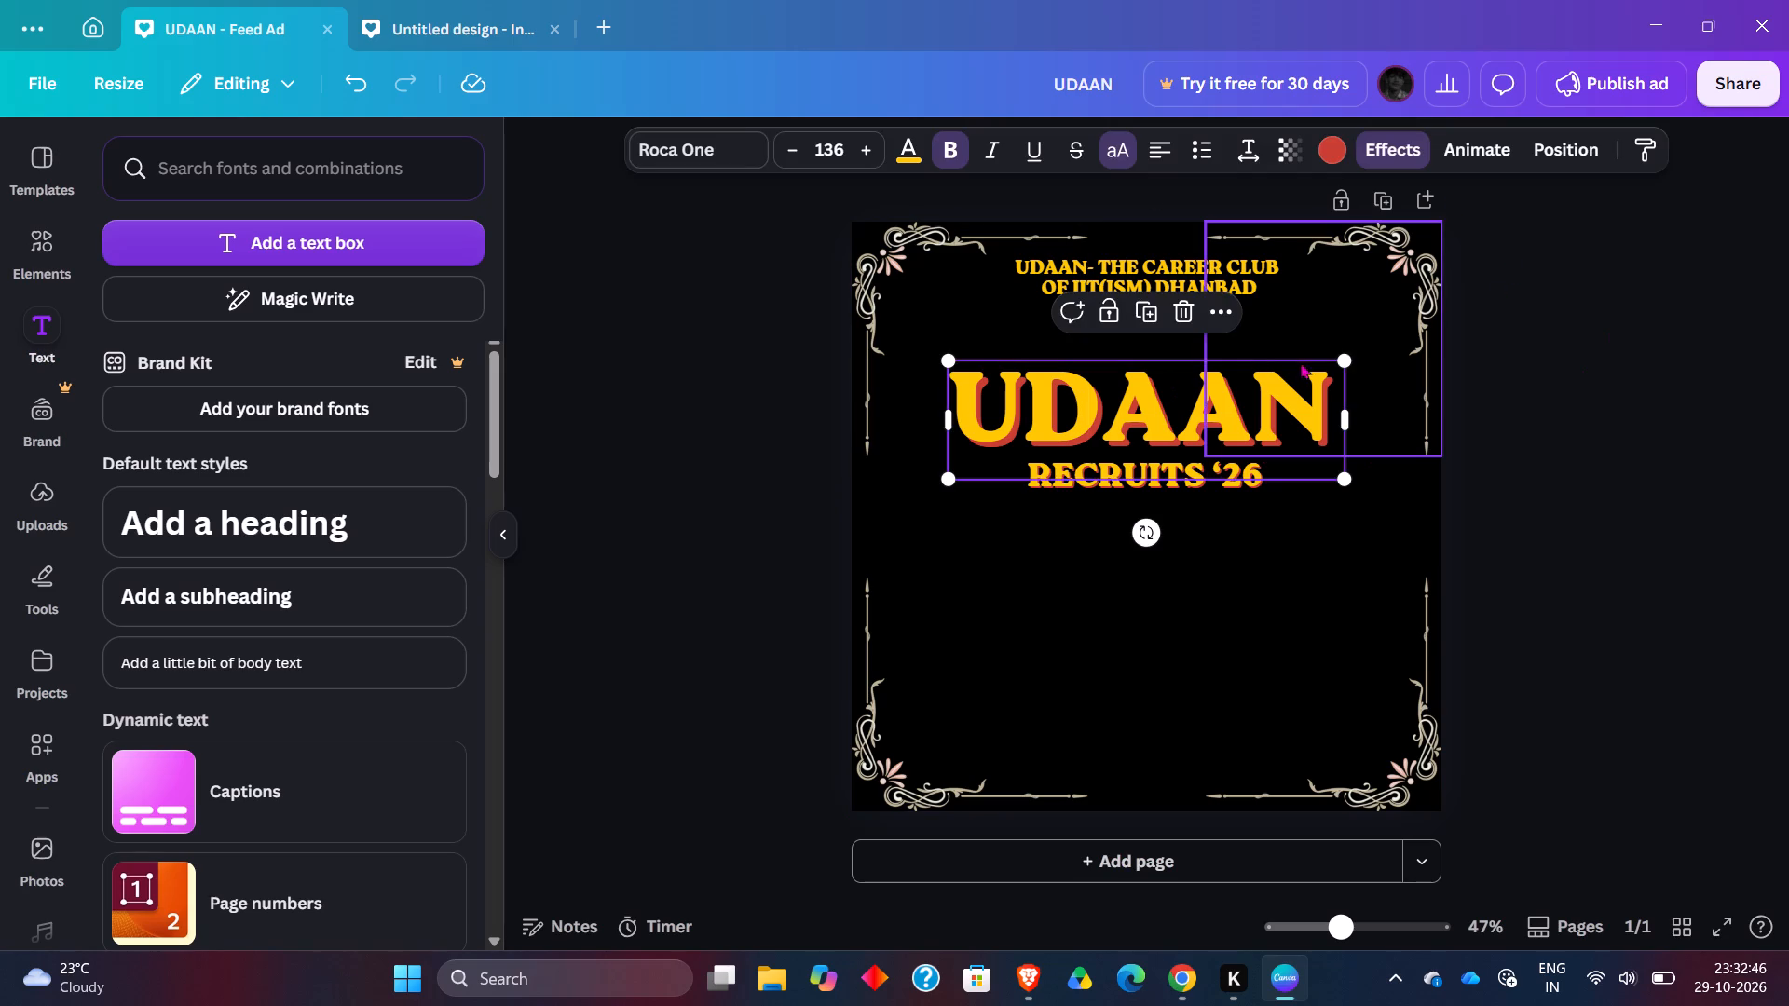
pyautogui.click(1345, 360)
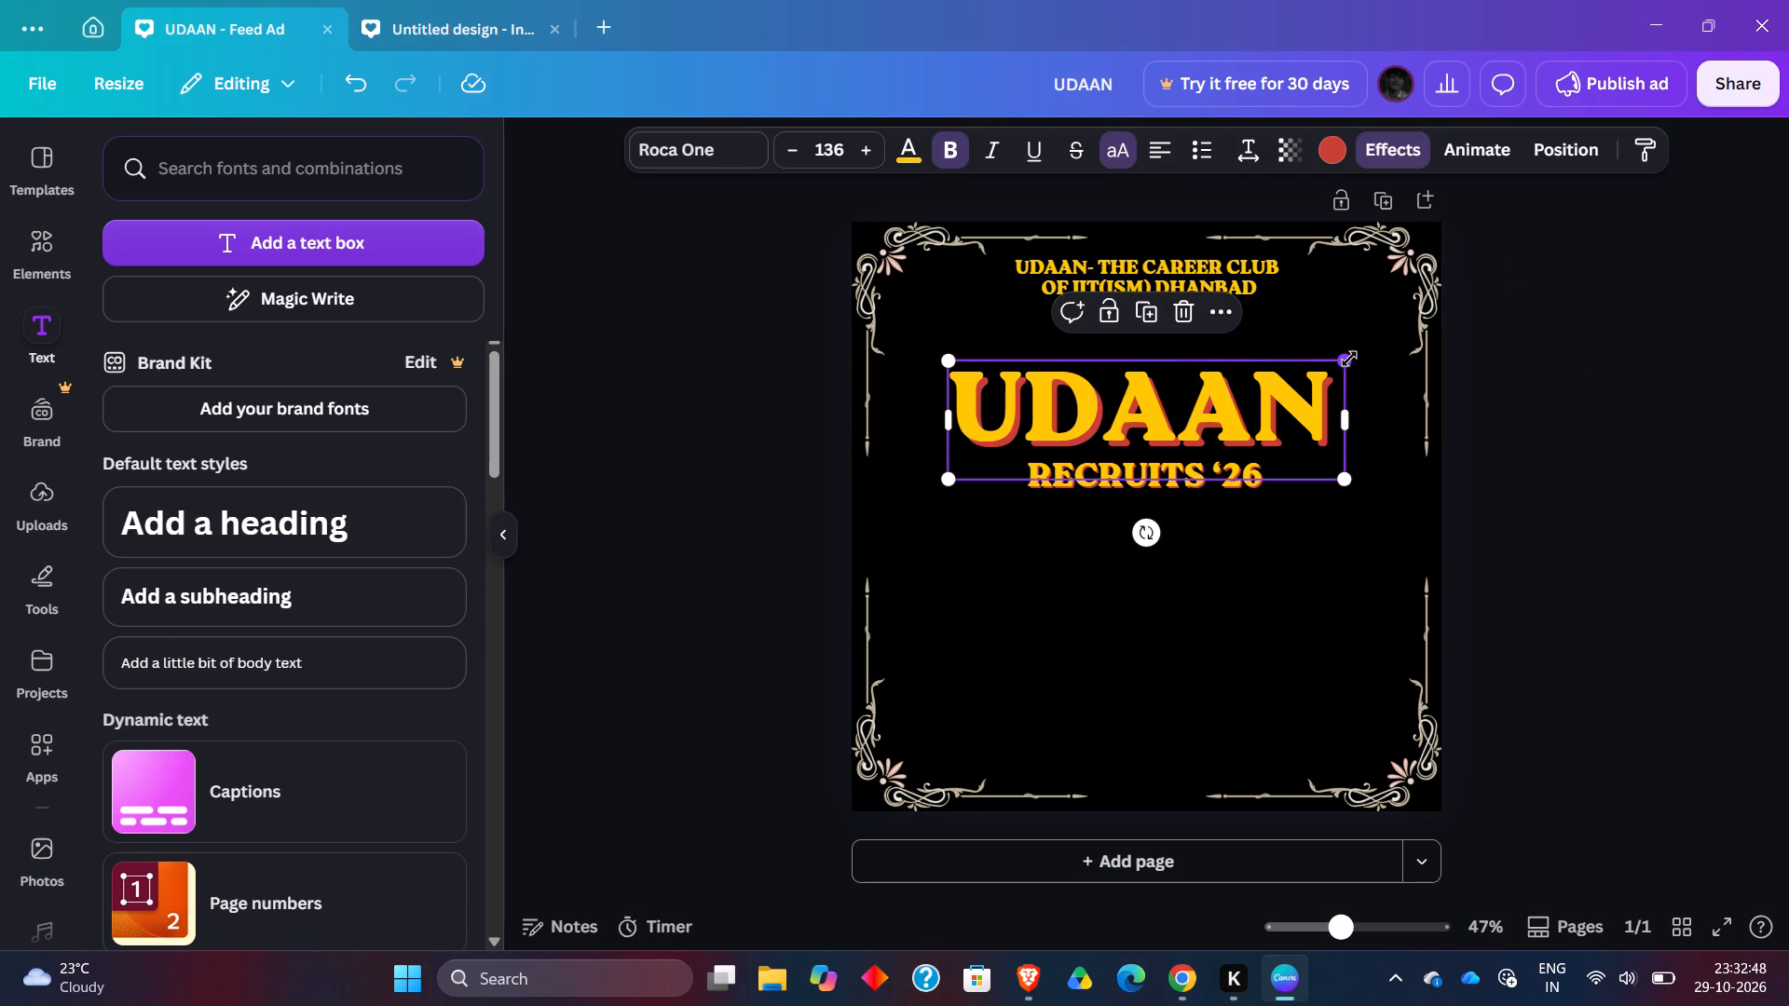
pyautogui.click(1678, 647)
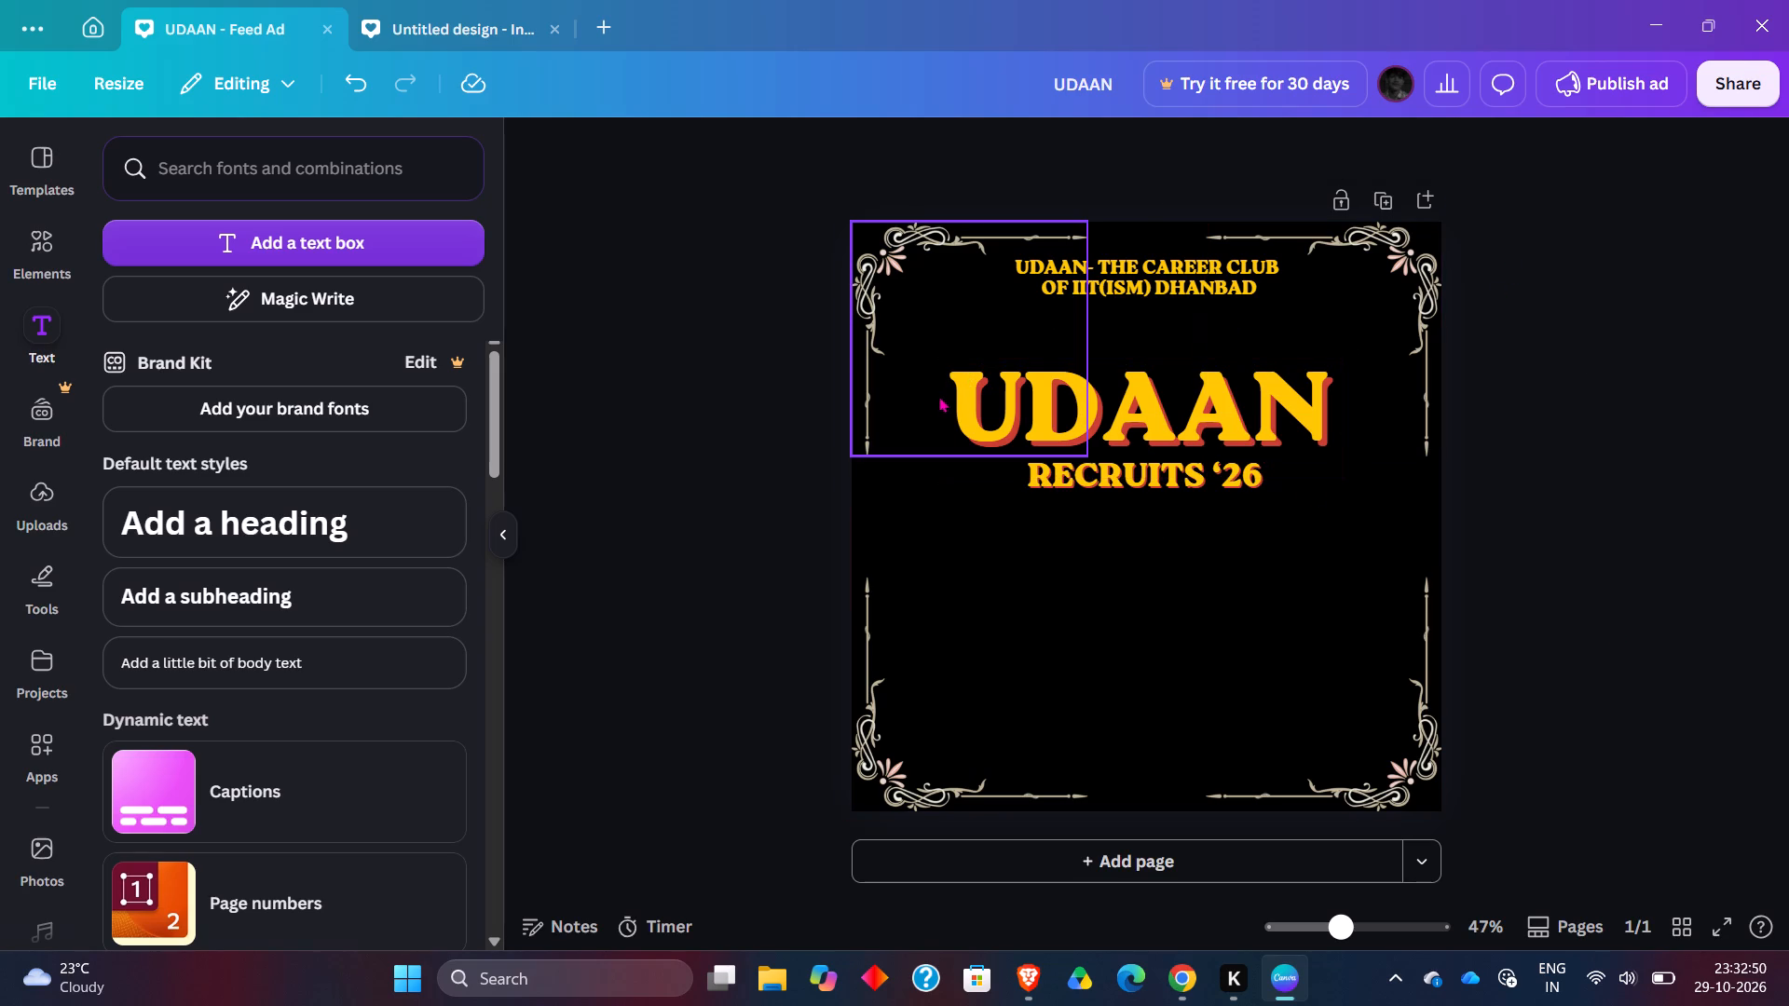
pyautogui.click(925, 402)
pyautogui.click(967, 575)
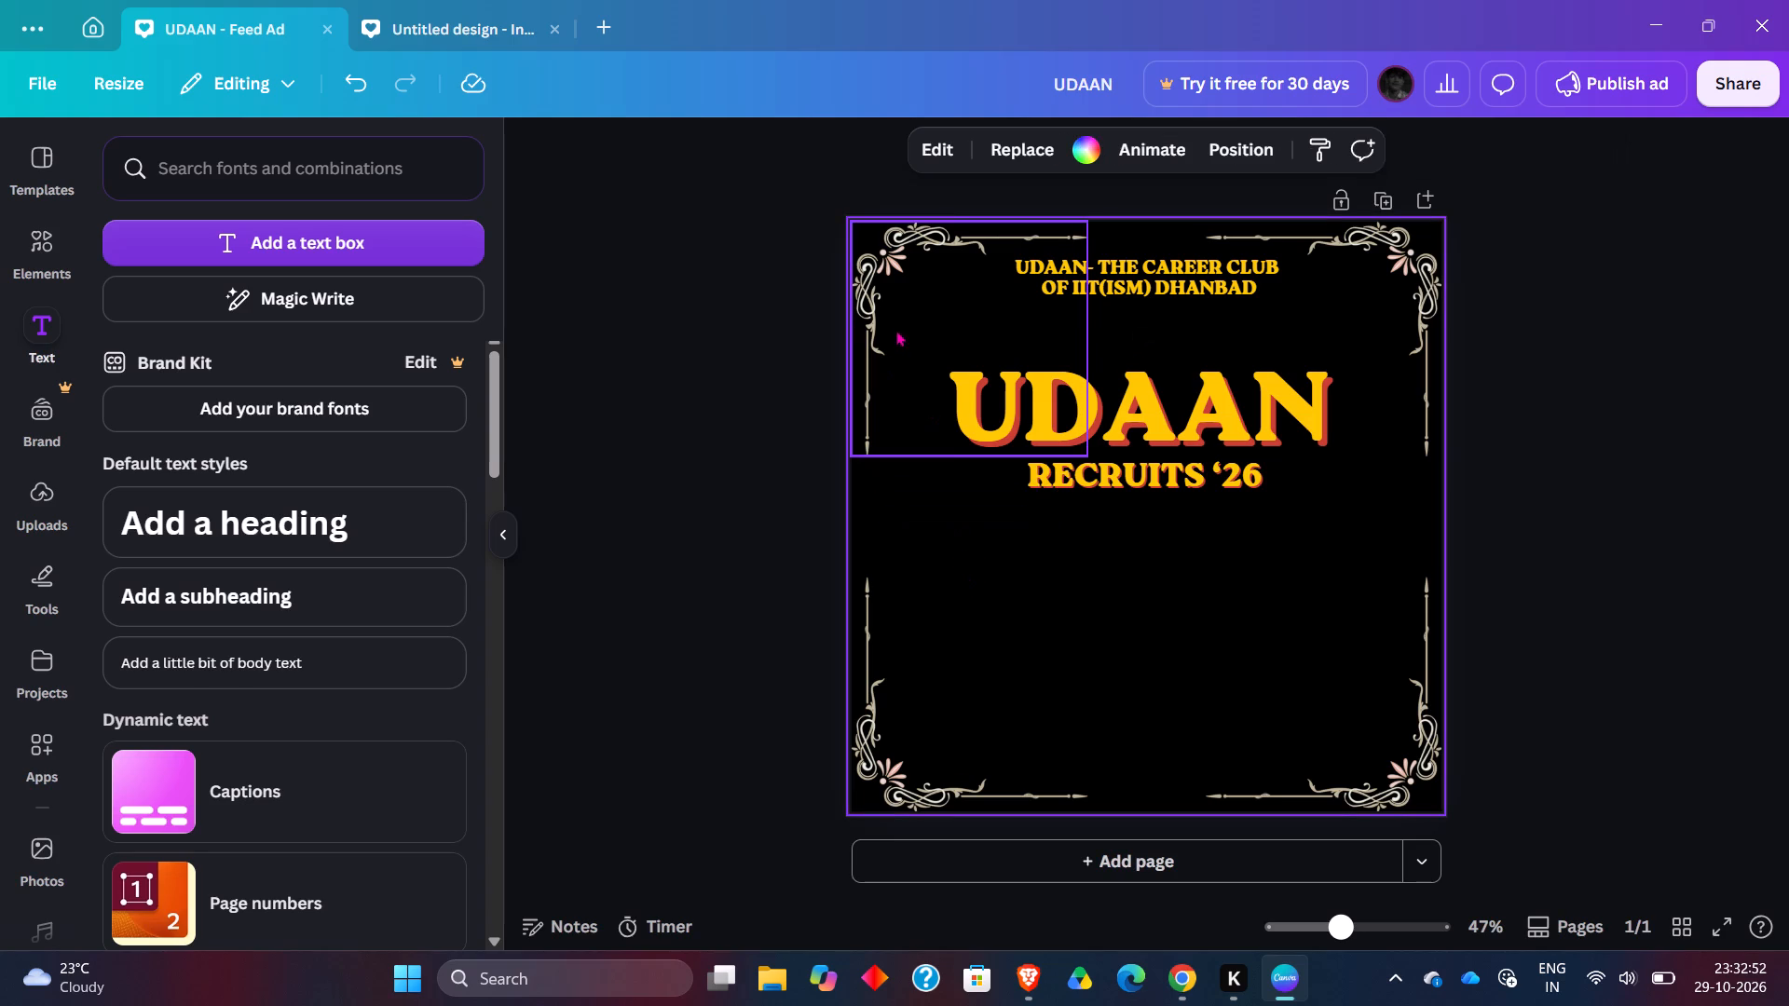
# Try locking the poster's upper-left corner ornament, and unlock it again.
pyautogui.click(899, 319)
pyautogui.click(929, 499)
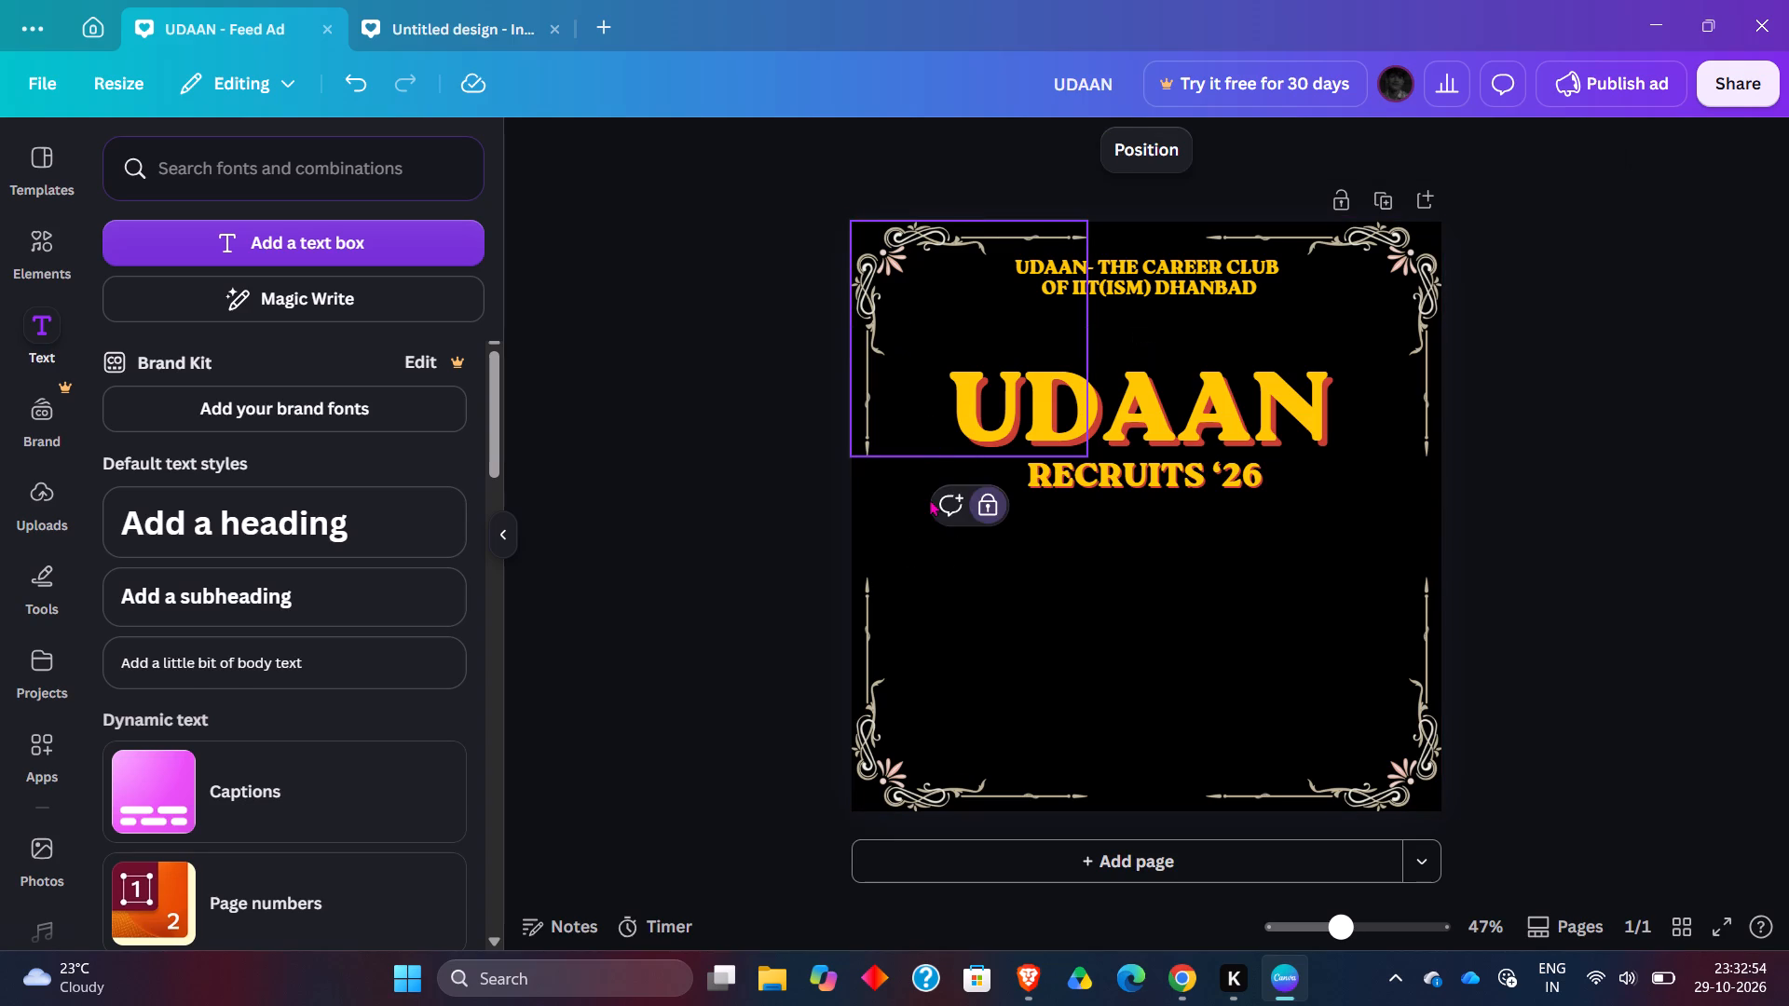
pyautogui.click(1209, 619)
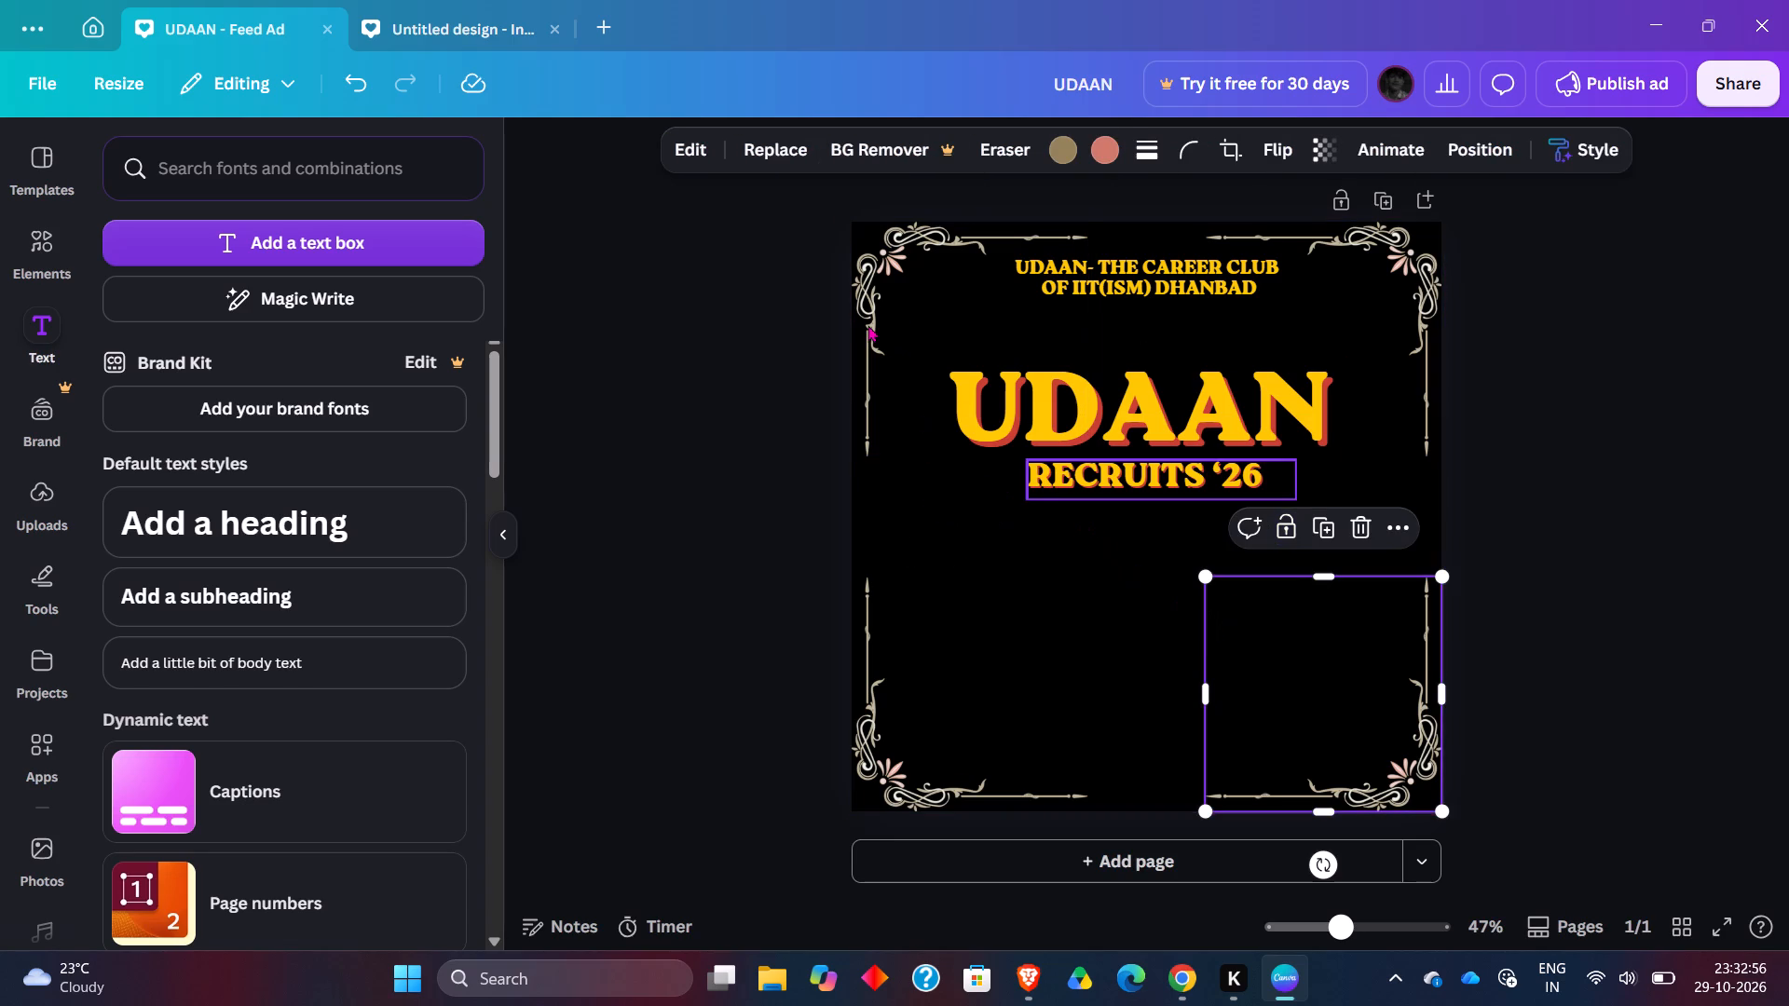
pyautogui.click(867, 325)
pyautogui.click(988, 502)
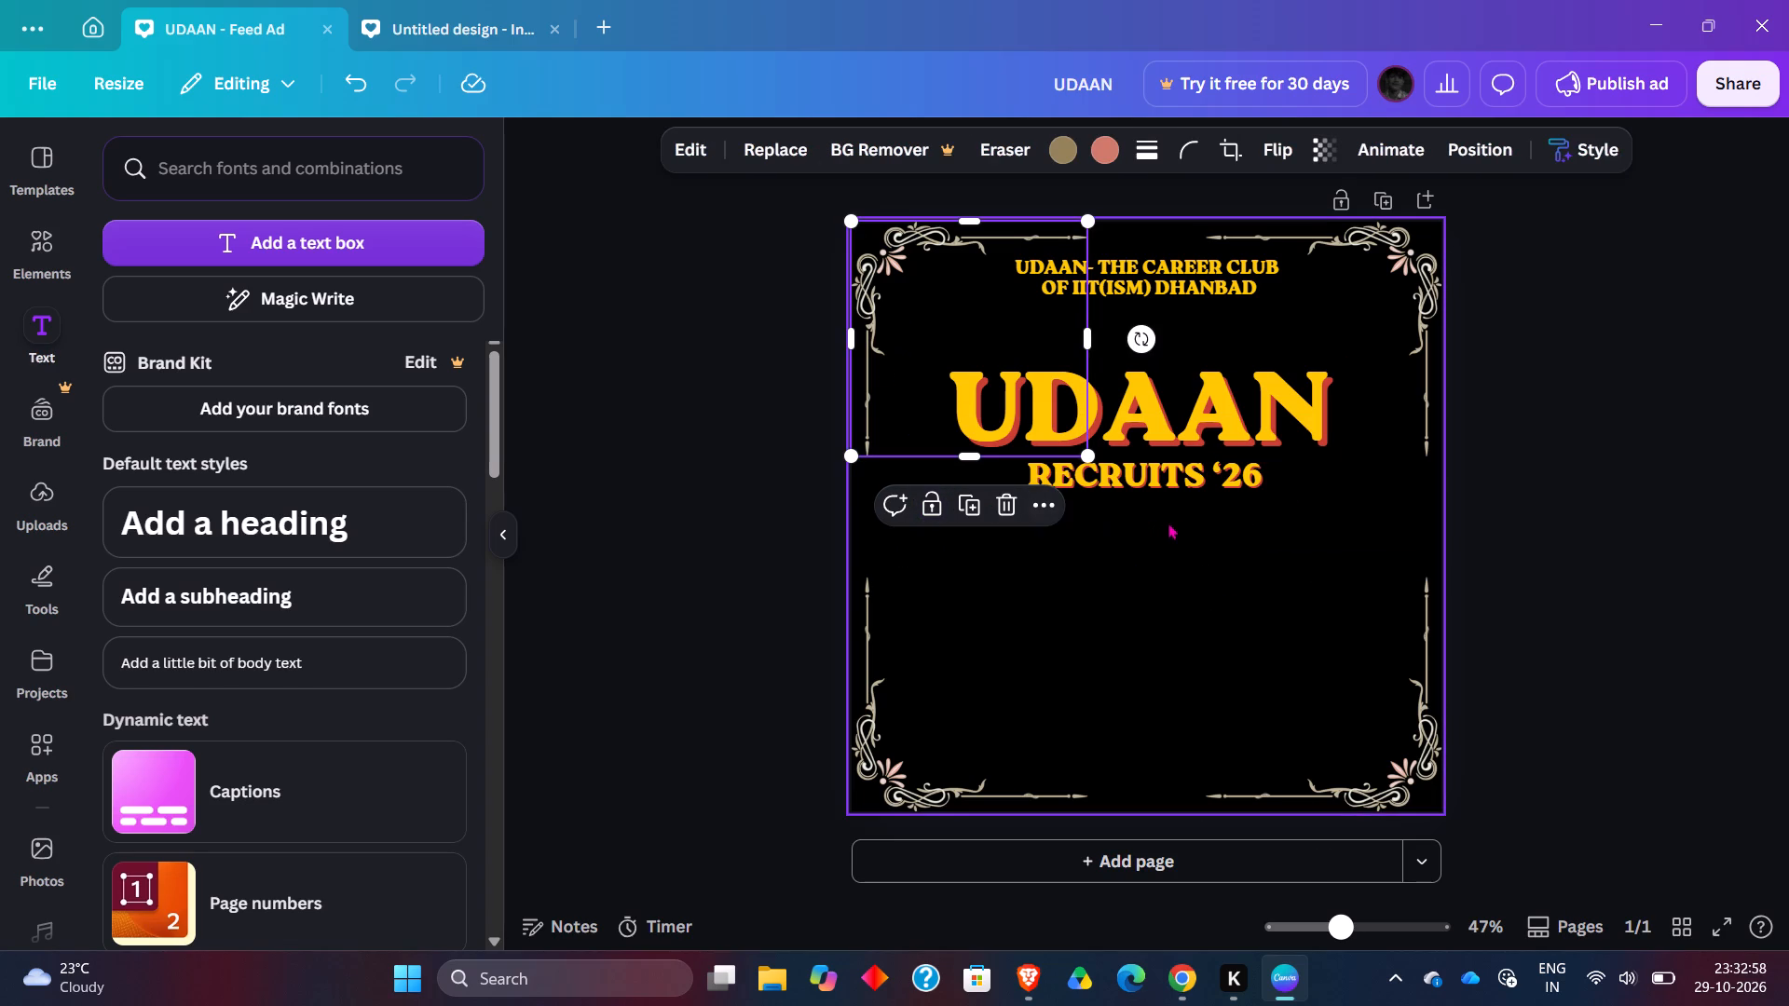
# Group the UDAAN title with the RECRUITS '26 text.
pyautogui.moveTo(1171, 522); pyautogui.dragTo(1171, 428)
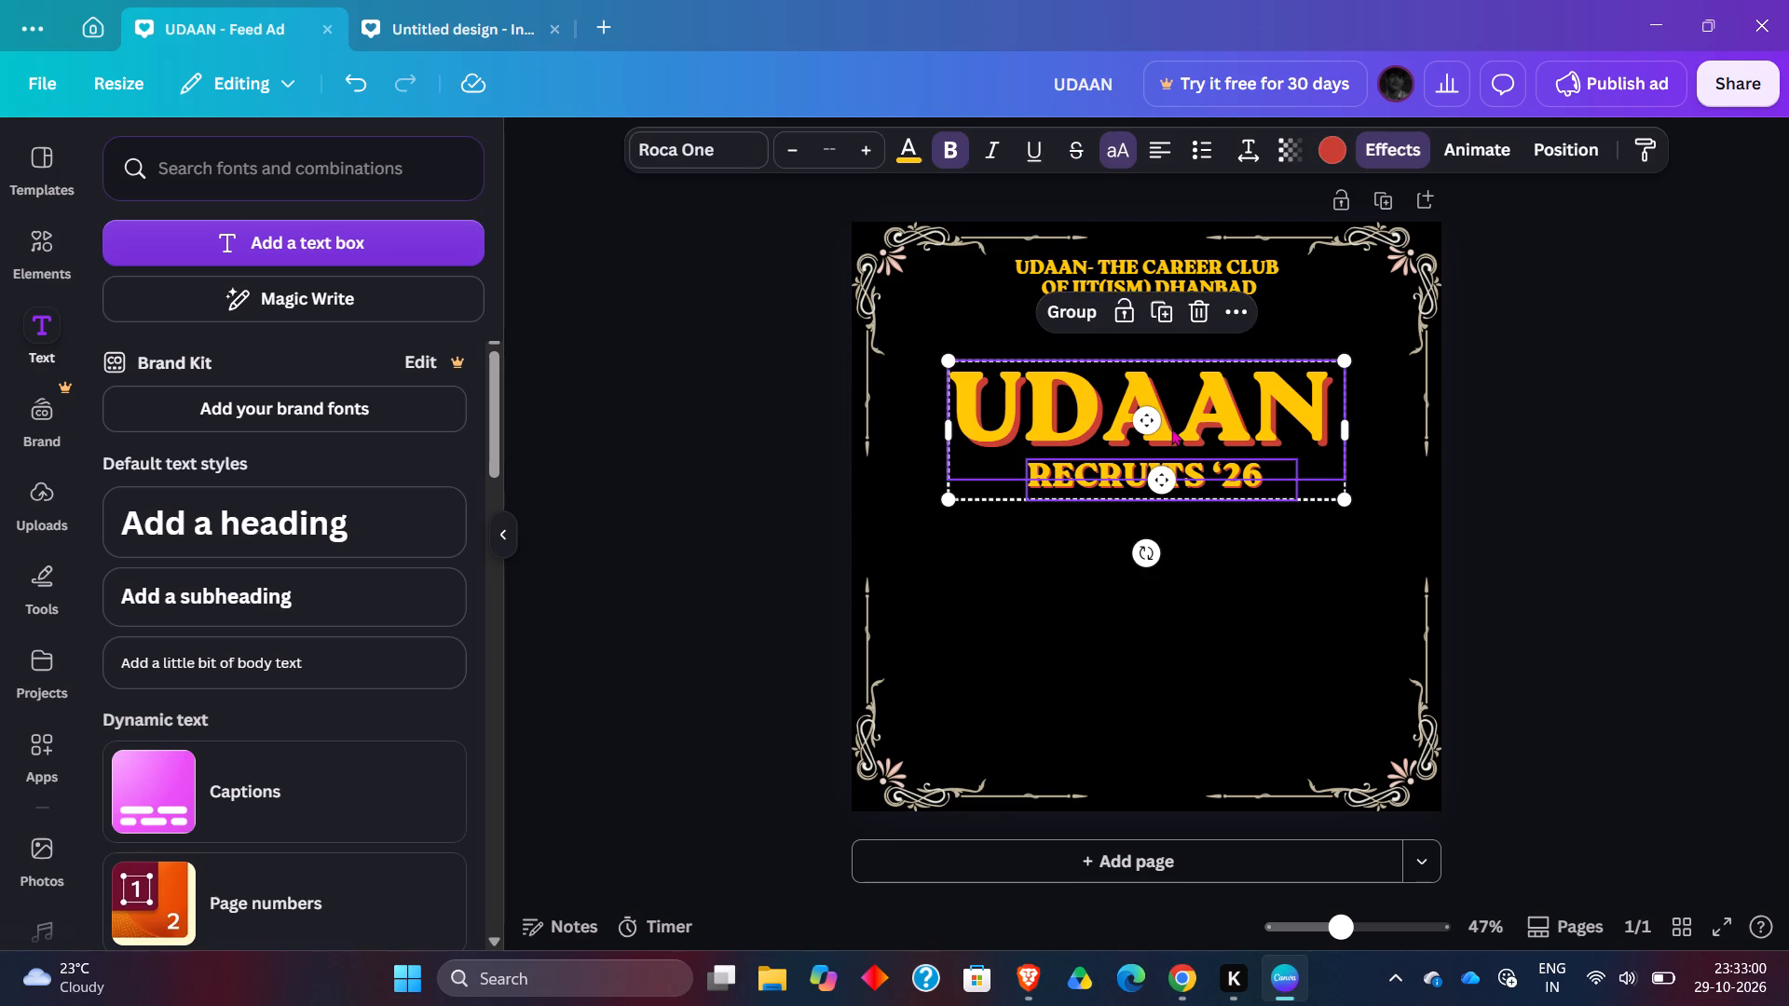
pyautogui.click(1079, 323)
pyautogui.click(1573, 584)
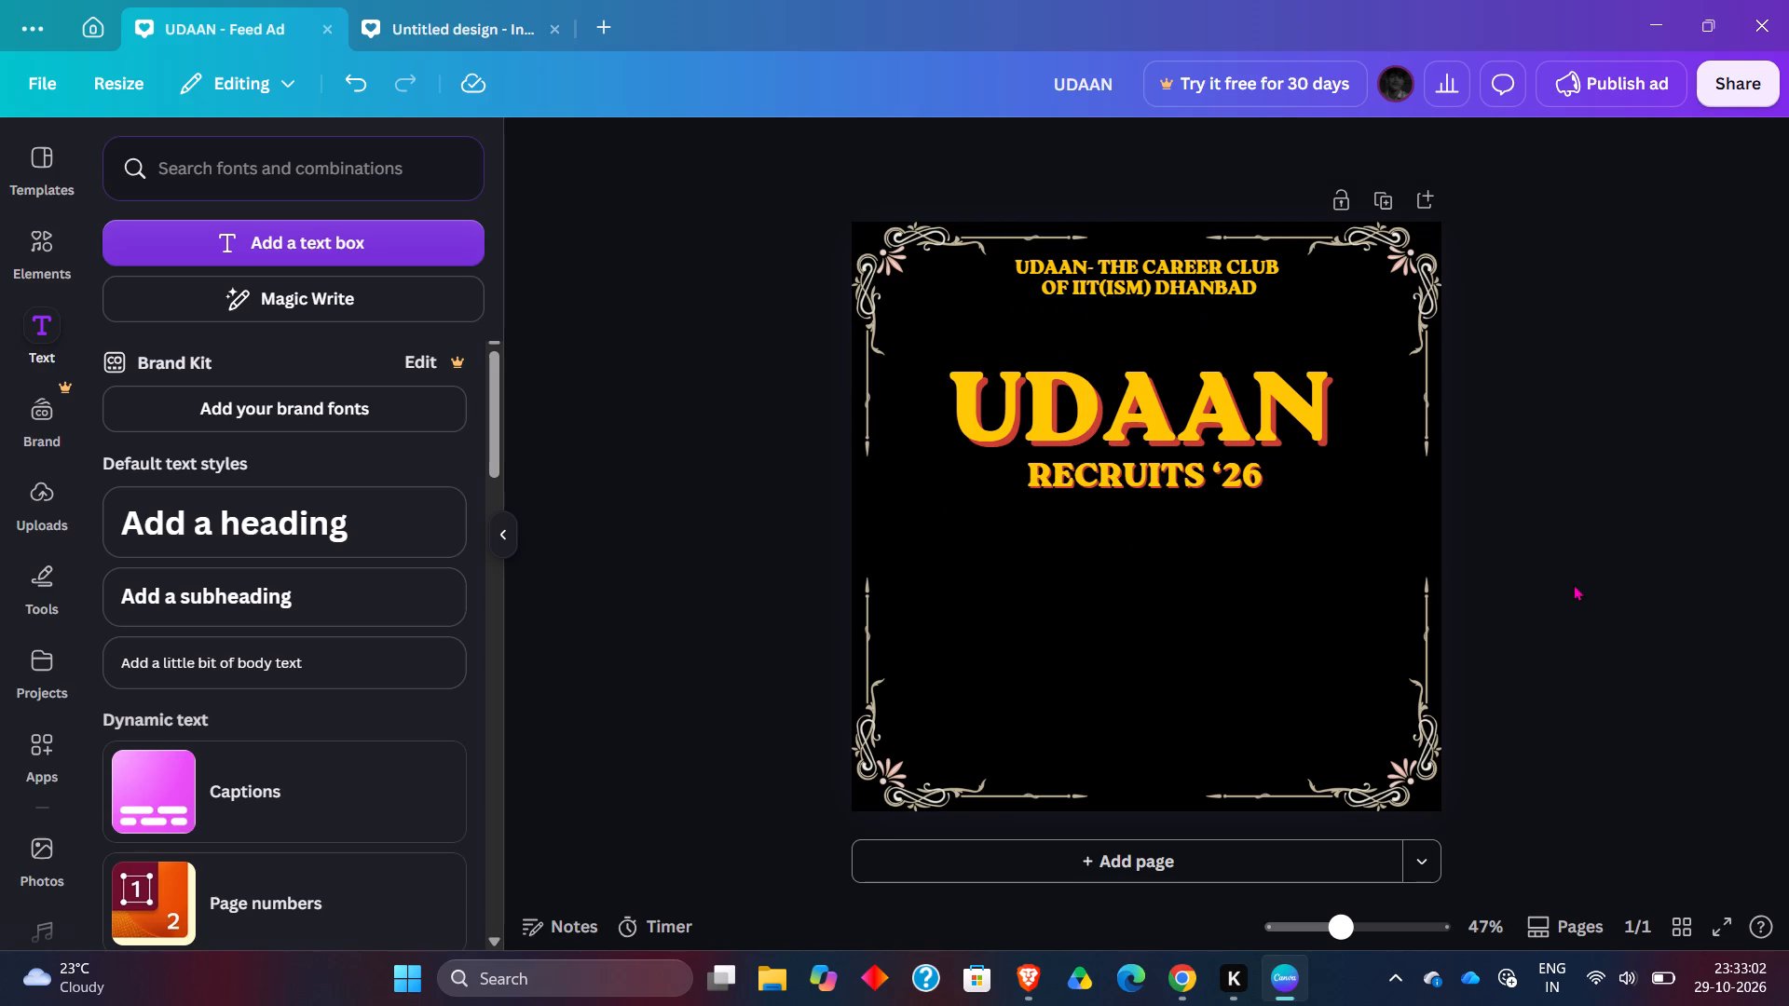
# Enlarge the grouped UDAAN and RECRUITS '26 text and reposition it near the poster's horizontal centre, slightly lower below the tagline.
pyautogui.click(1125, 434)
pyautogui.moveTo(1342, 364); pyautogui.dragTo(1387, 334)
pyautogui.click(1687, 524)
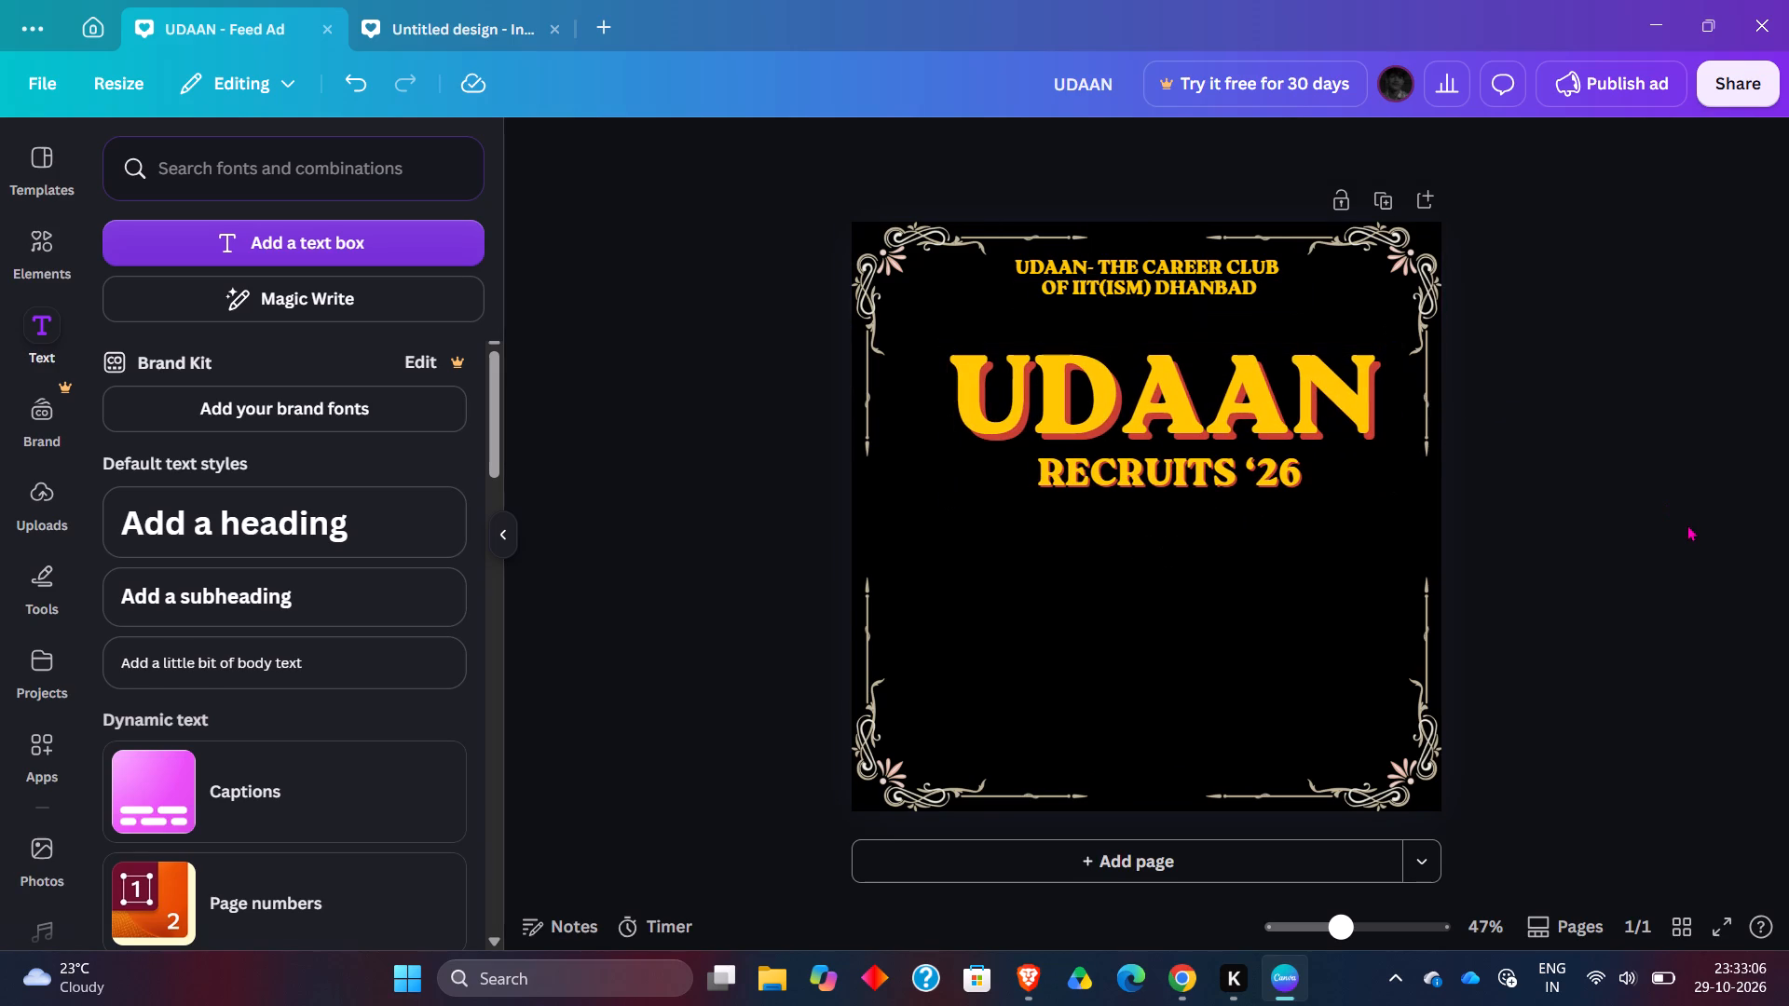
pyautogui.doubleClick(1303, 389)
pyautogui.click(1121, 431)
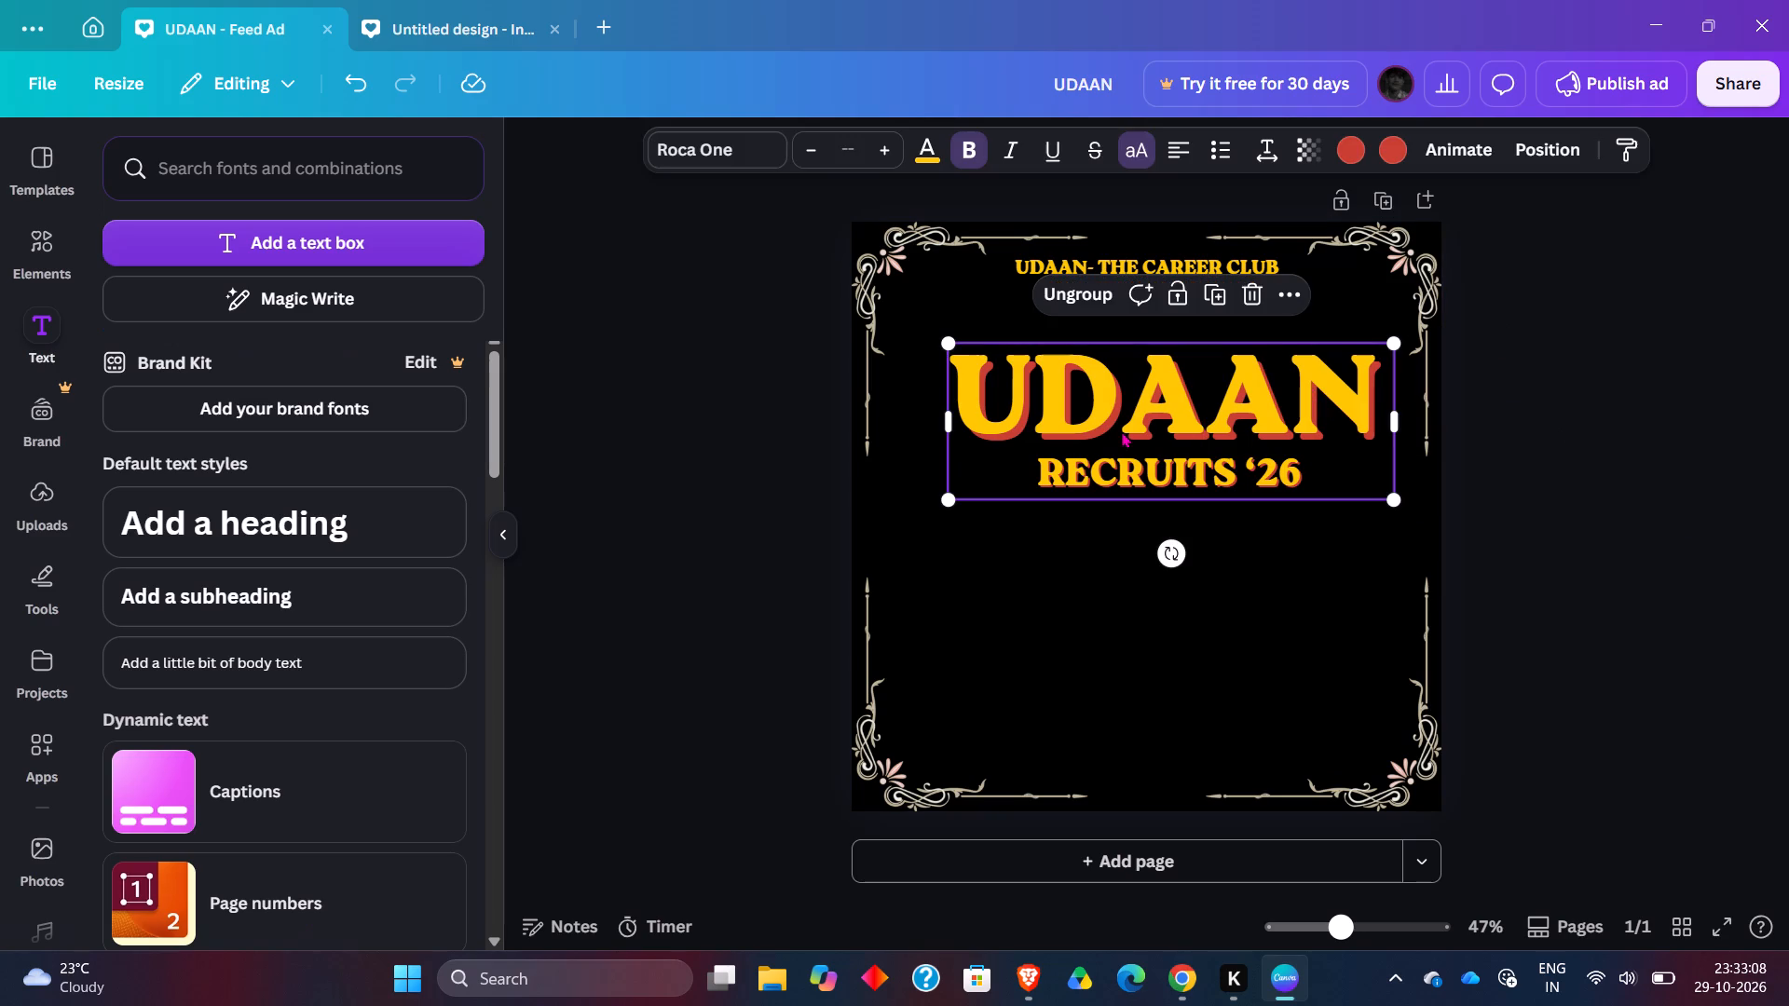
pyautogui.moveTo(1182, 424); pyautogui.dragTo(1161, 429)
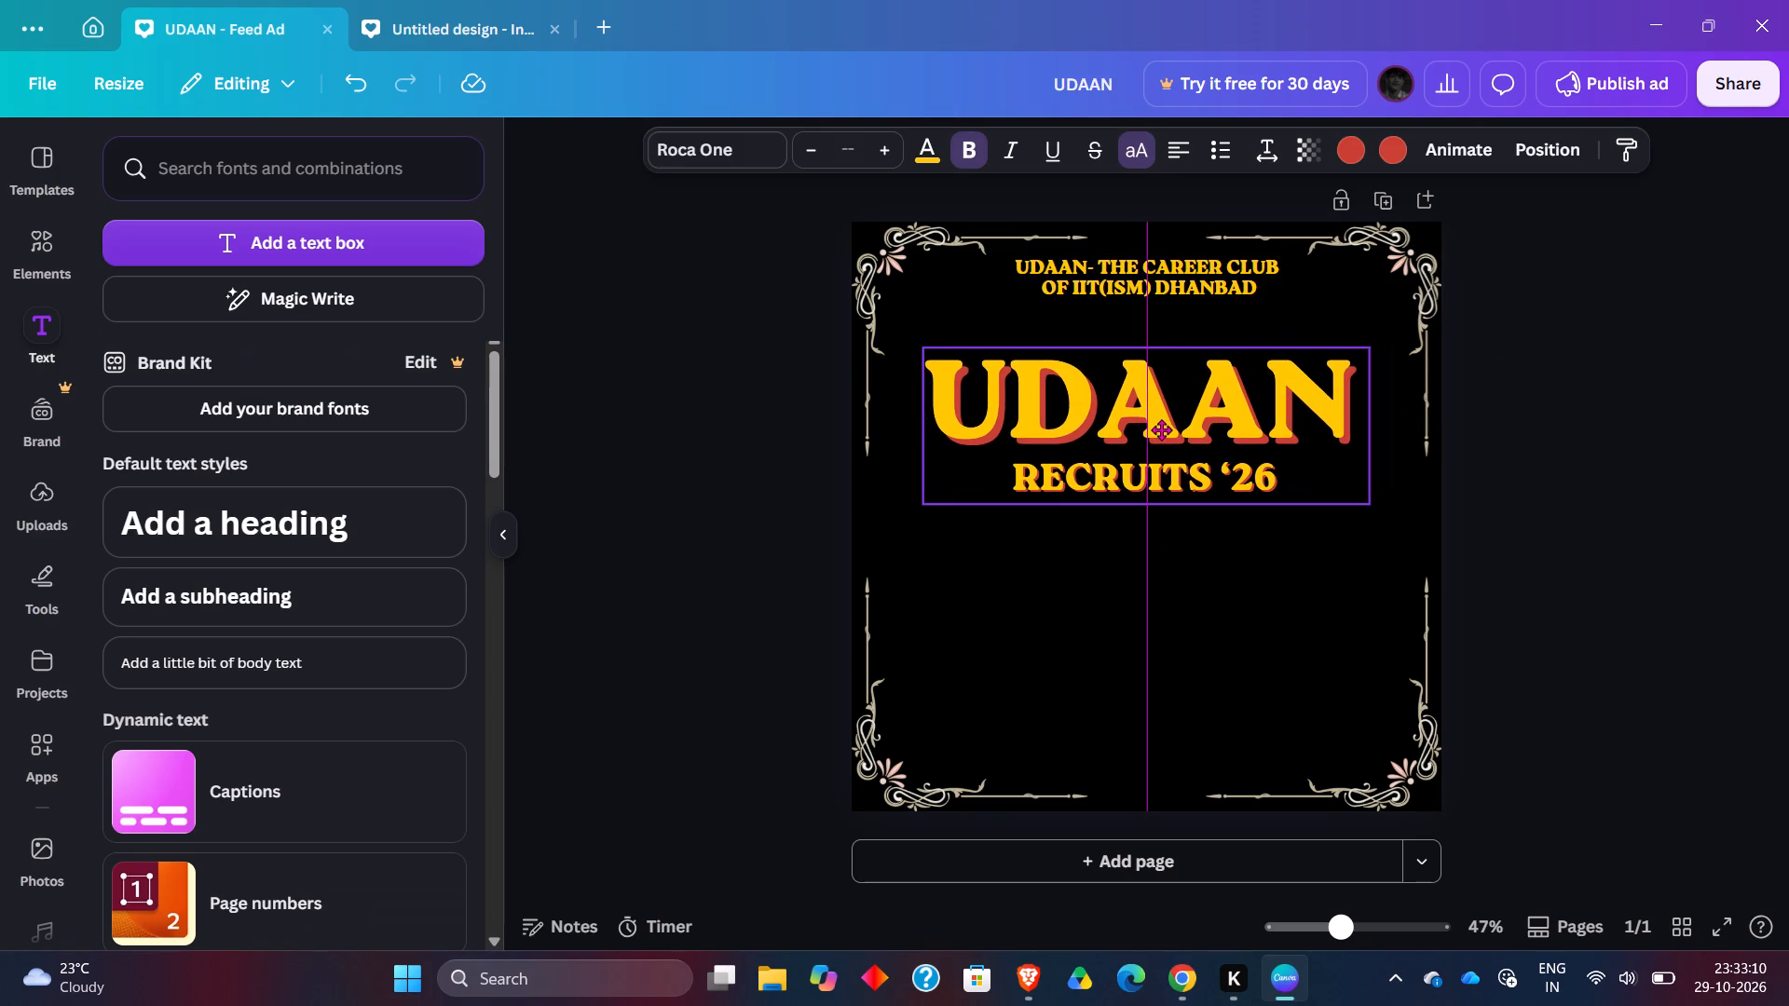
pyautogui.moveTo(1161, 429); pyautogui.dragTo(1146, 435)
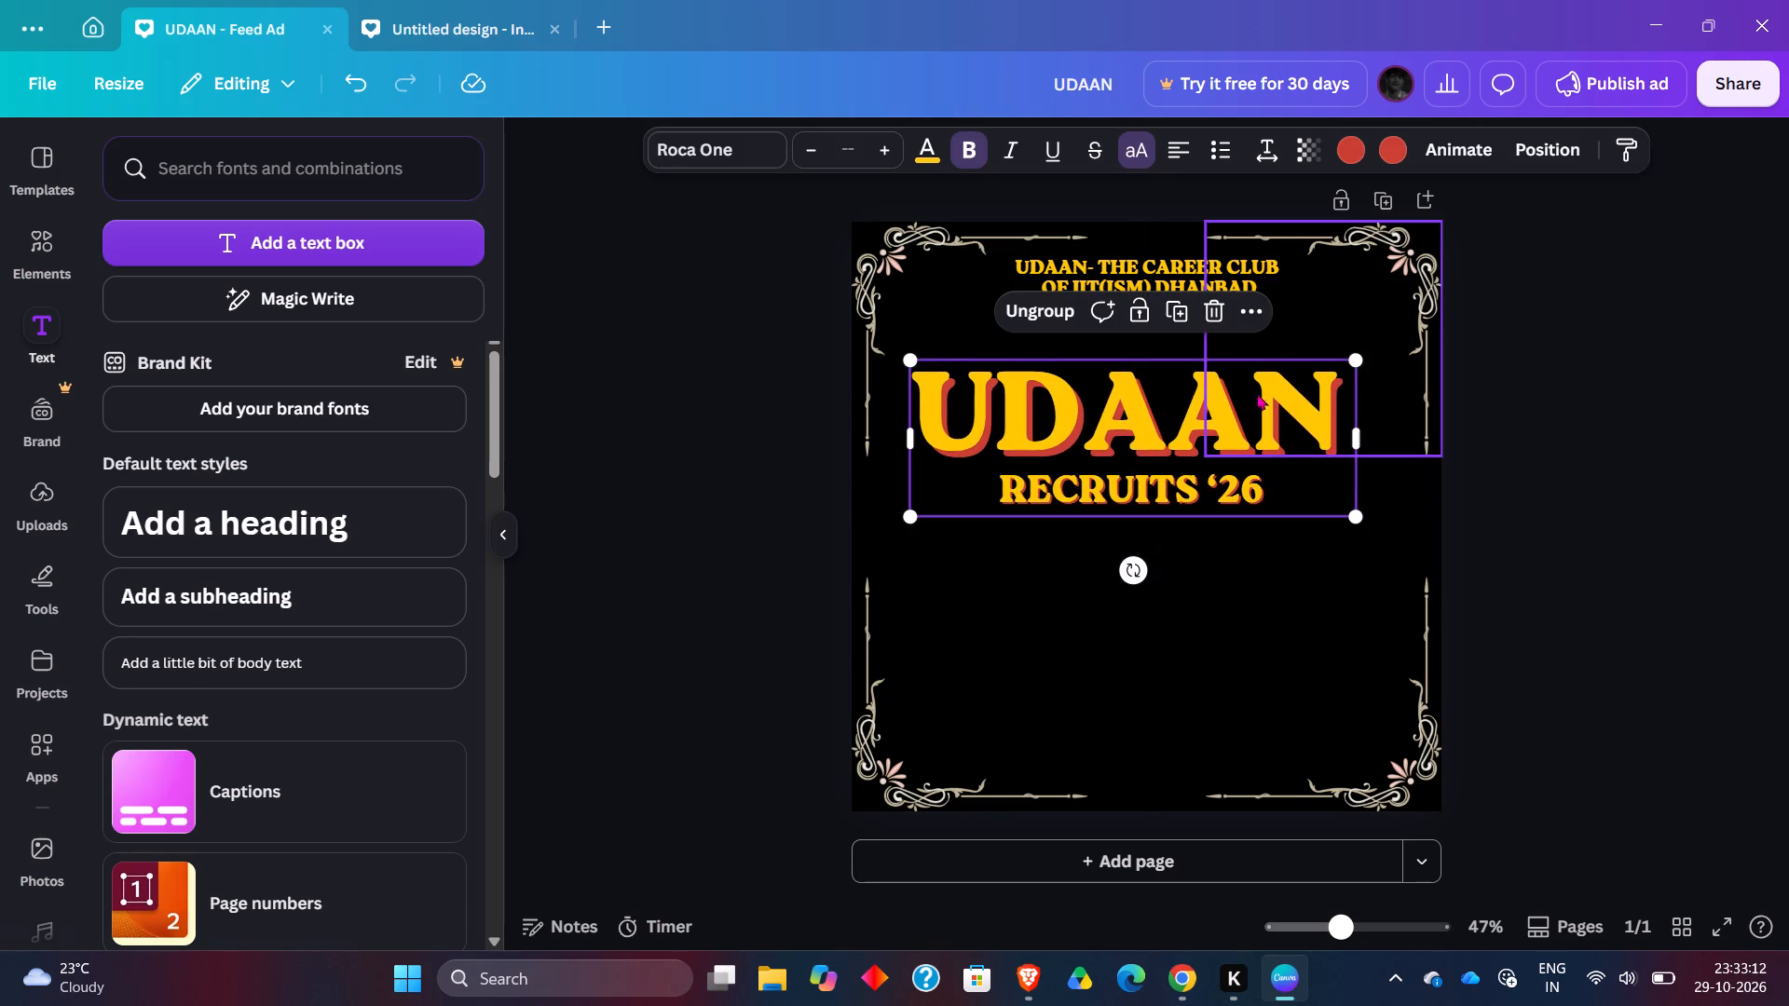
pyautogui.moveTo(1355, 357); pyautogui.dragTo(1383, 346)
pyautogui.click(1714, 476)
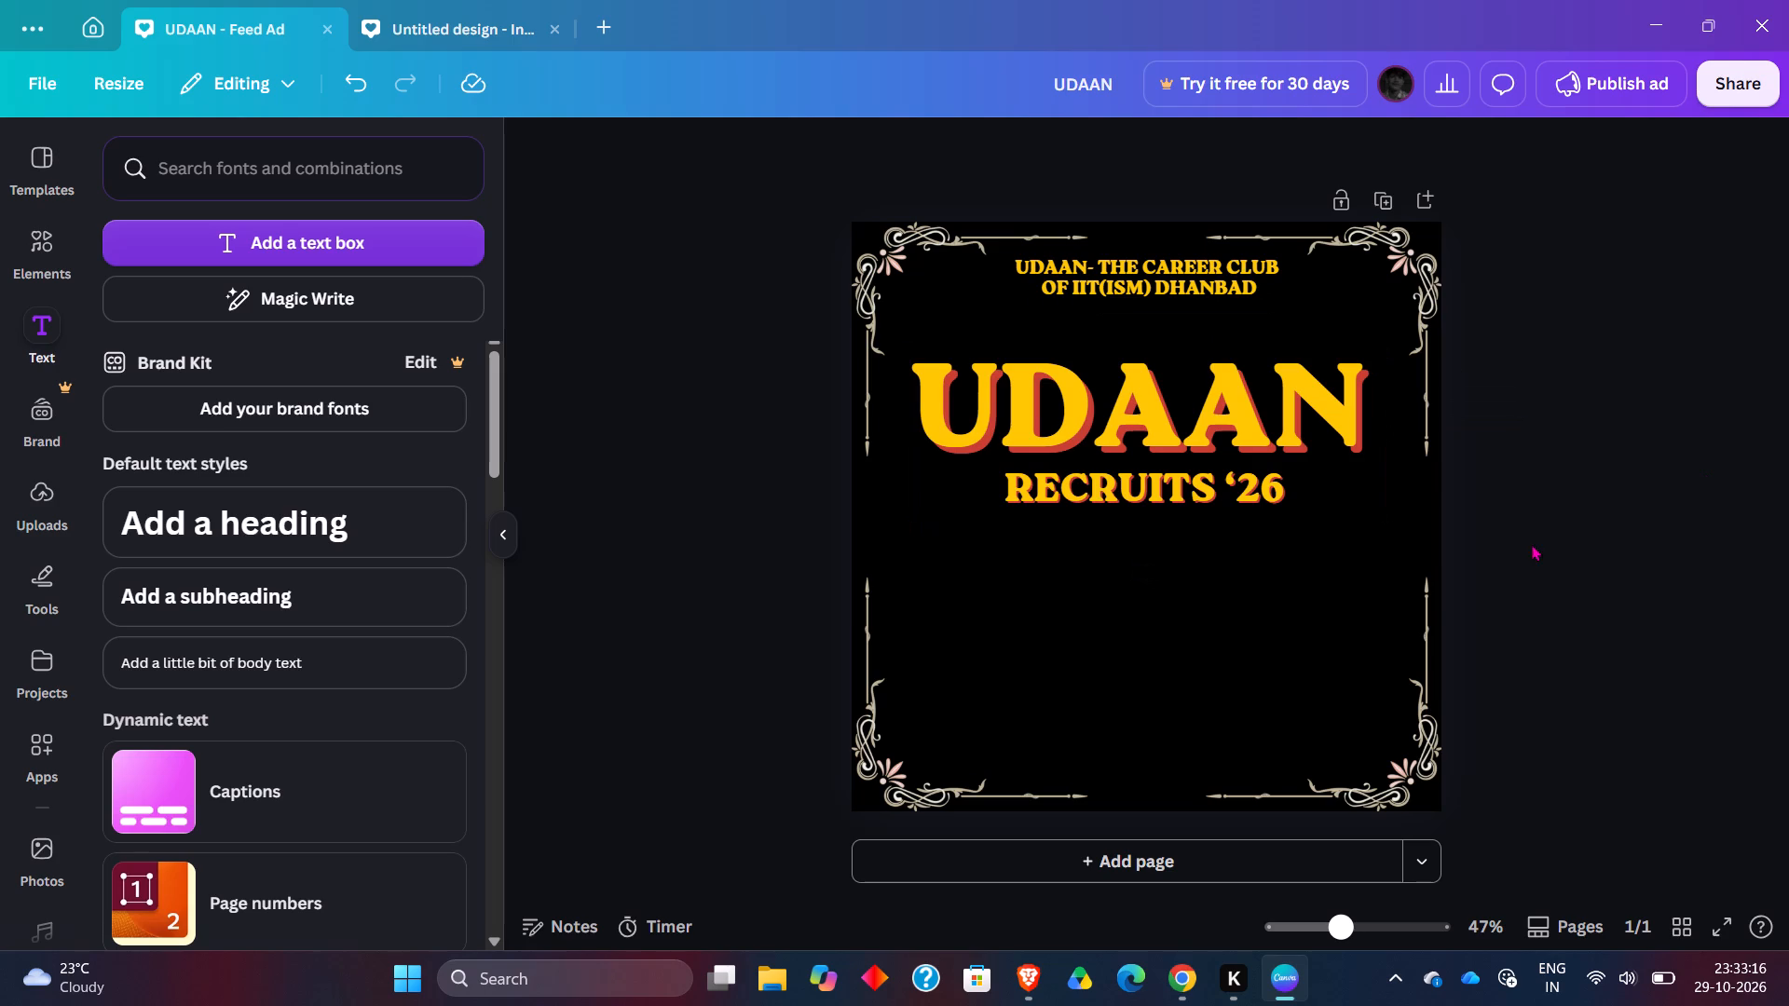
pyautogui.moveTo(1191, 464); pyautogui.dragTo(1191, 473)
pyautogui.click(1610, 552)
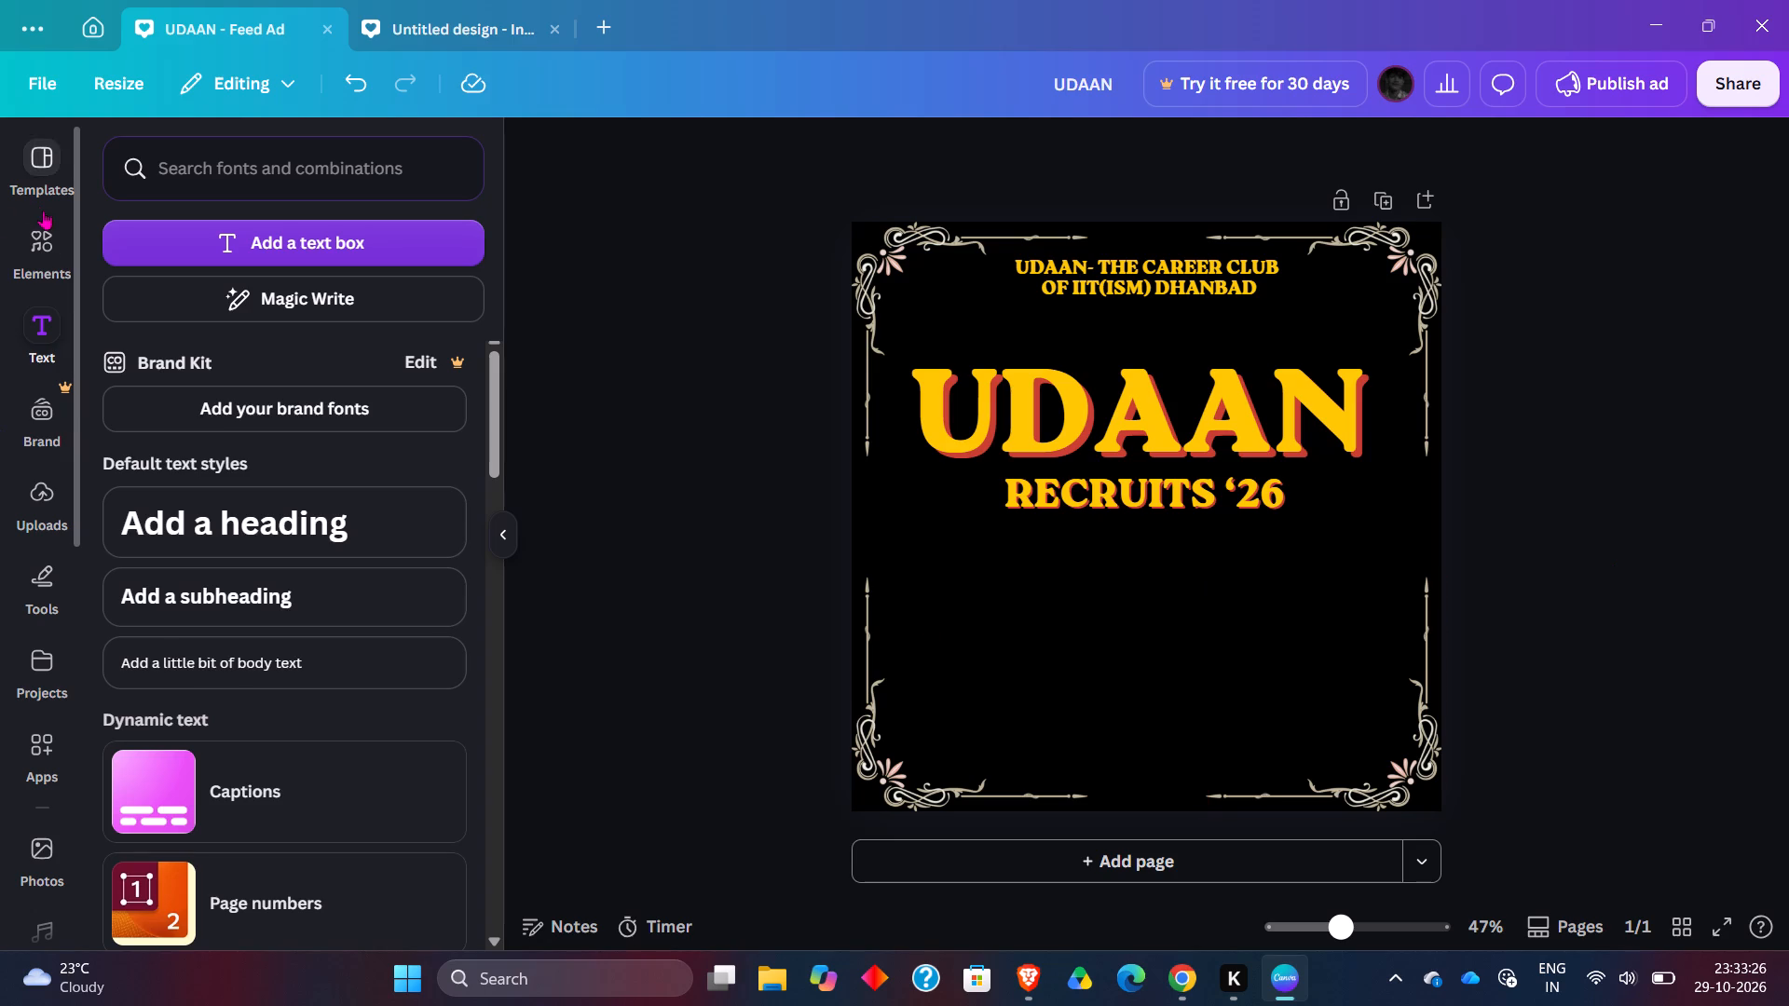
# Browse the BORDER DESIGN graphics in the element library for another decorative element.
pyautogui.click(58, 260)
pyautogui.scroll(9, 316, 563)
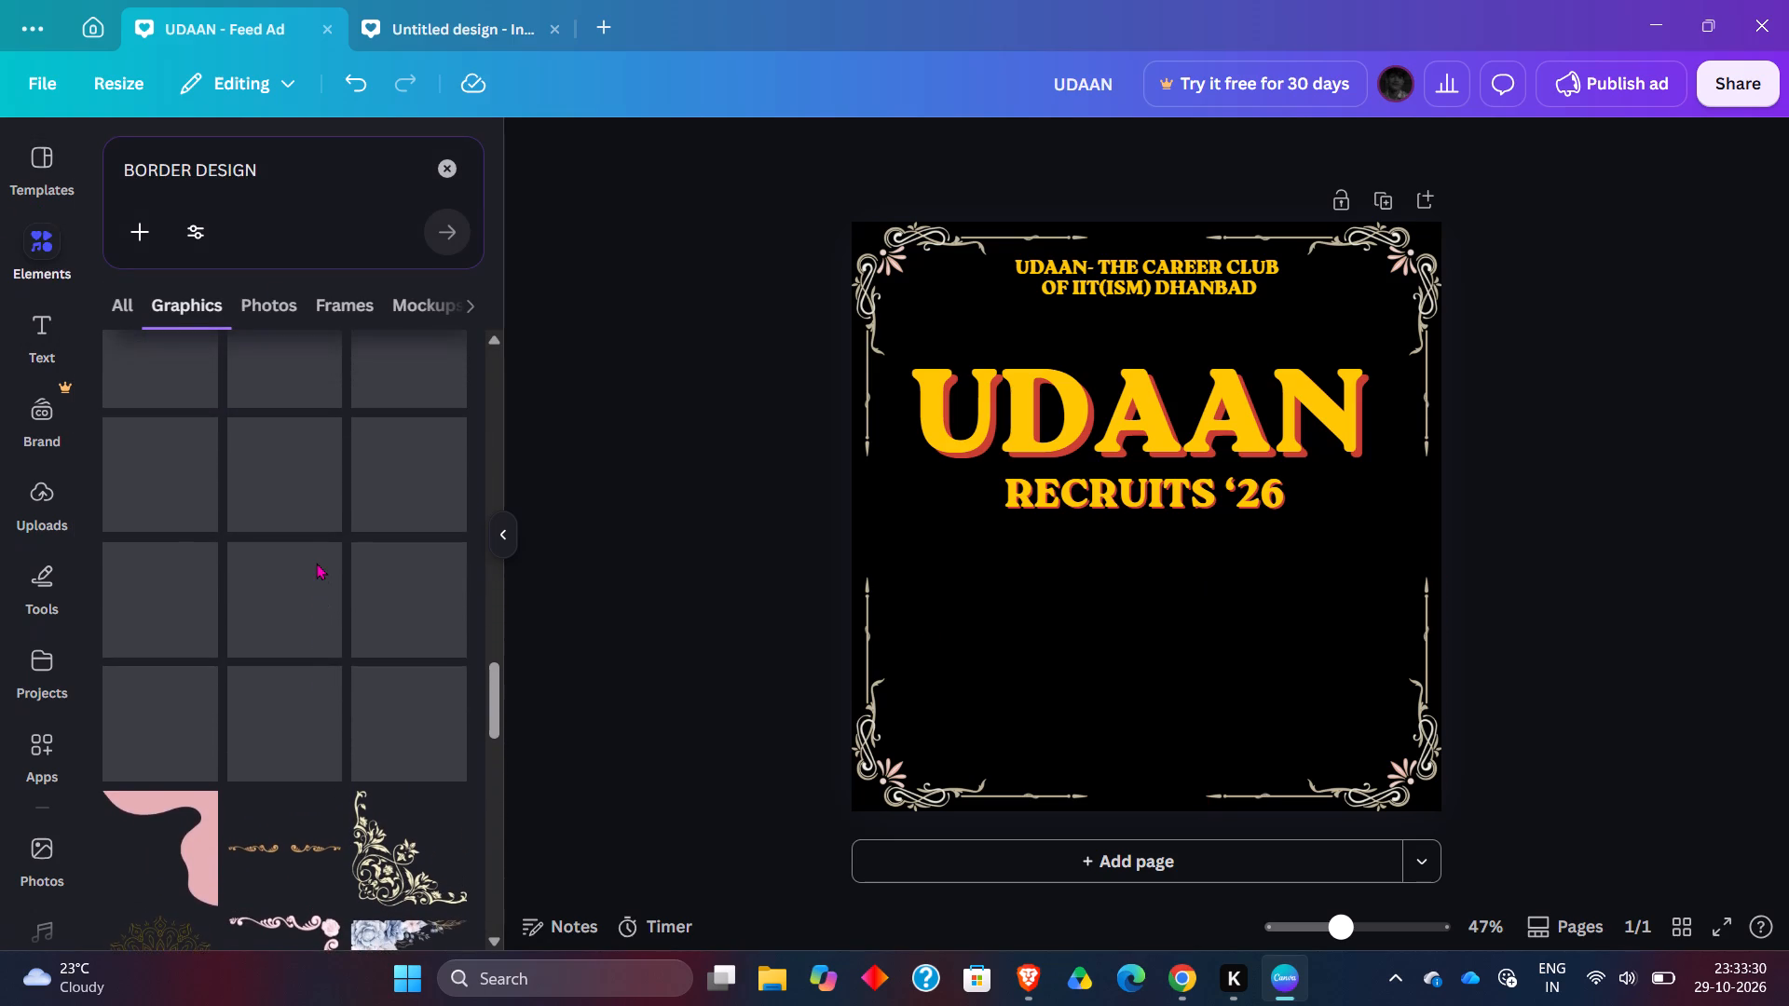
pyautogui.scroll(7, 316, 563)
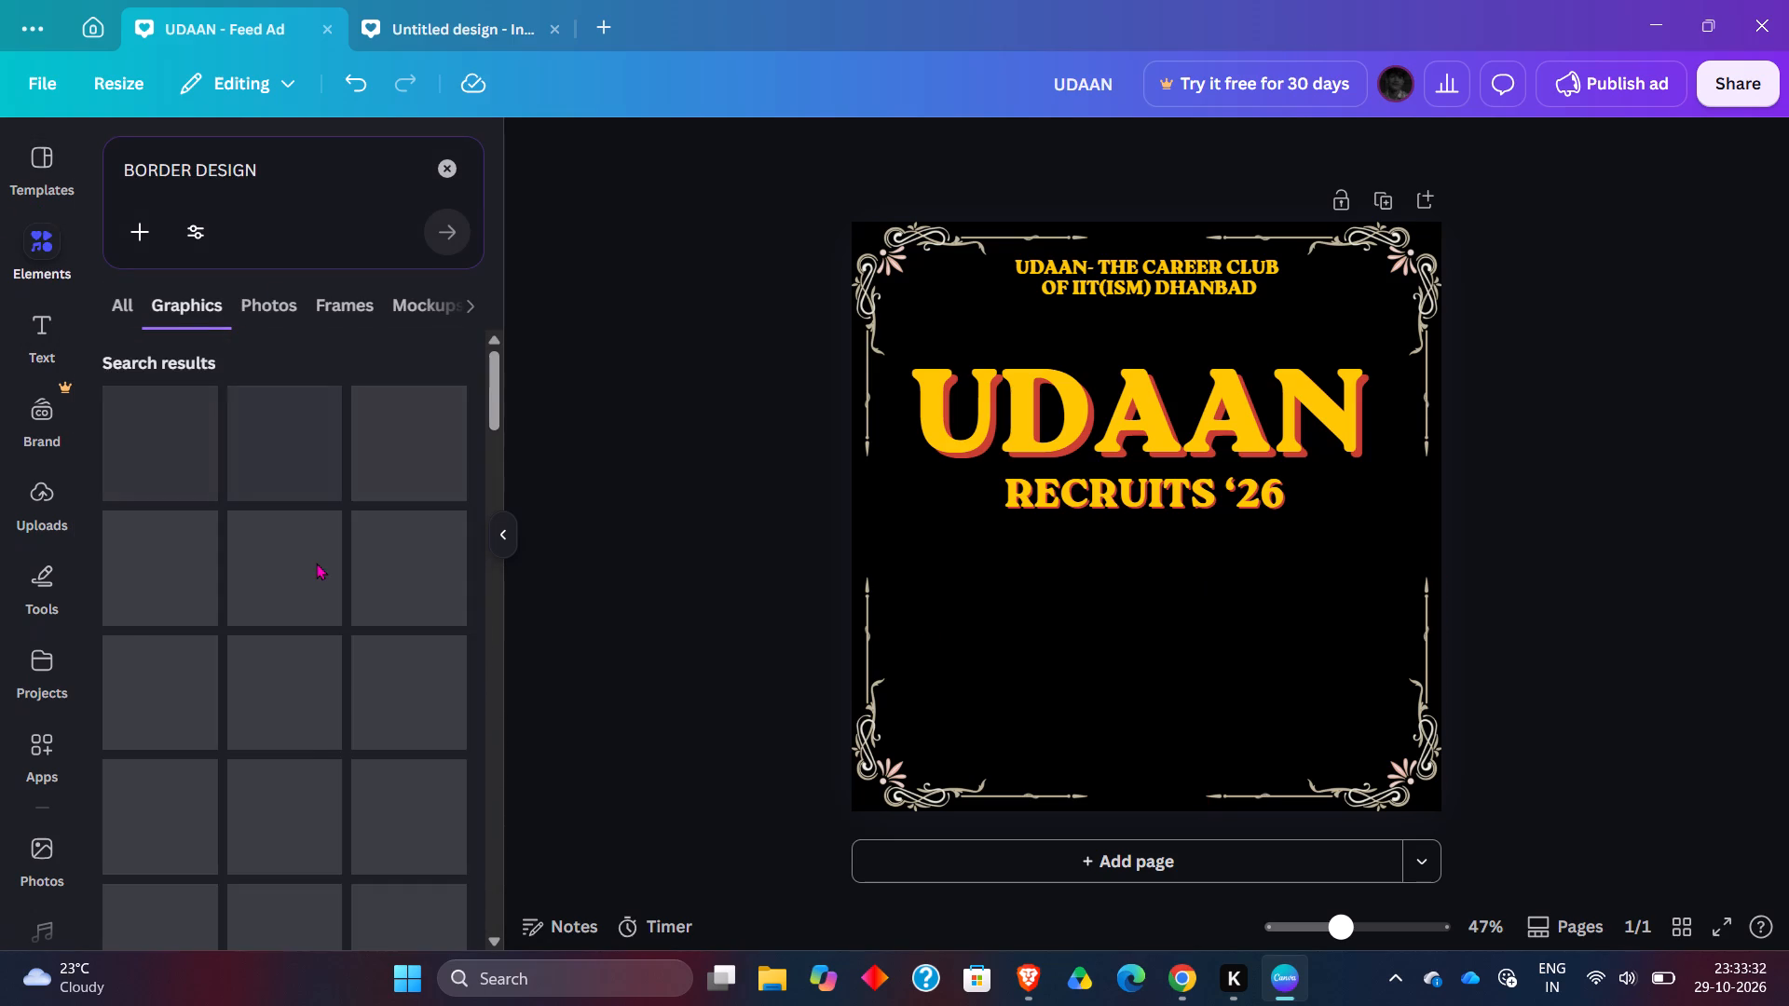
pyautogui.scroll(-1, 400, 737)
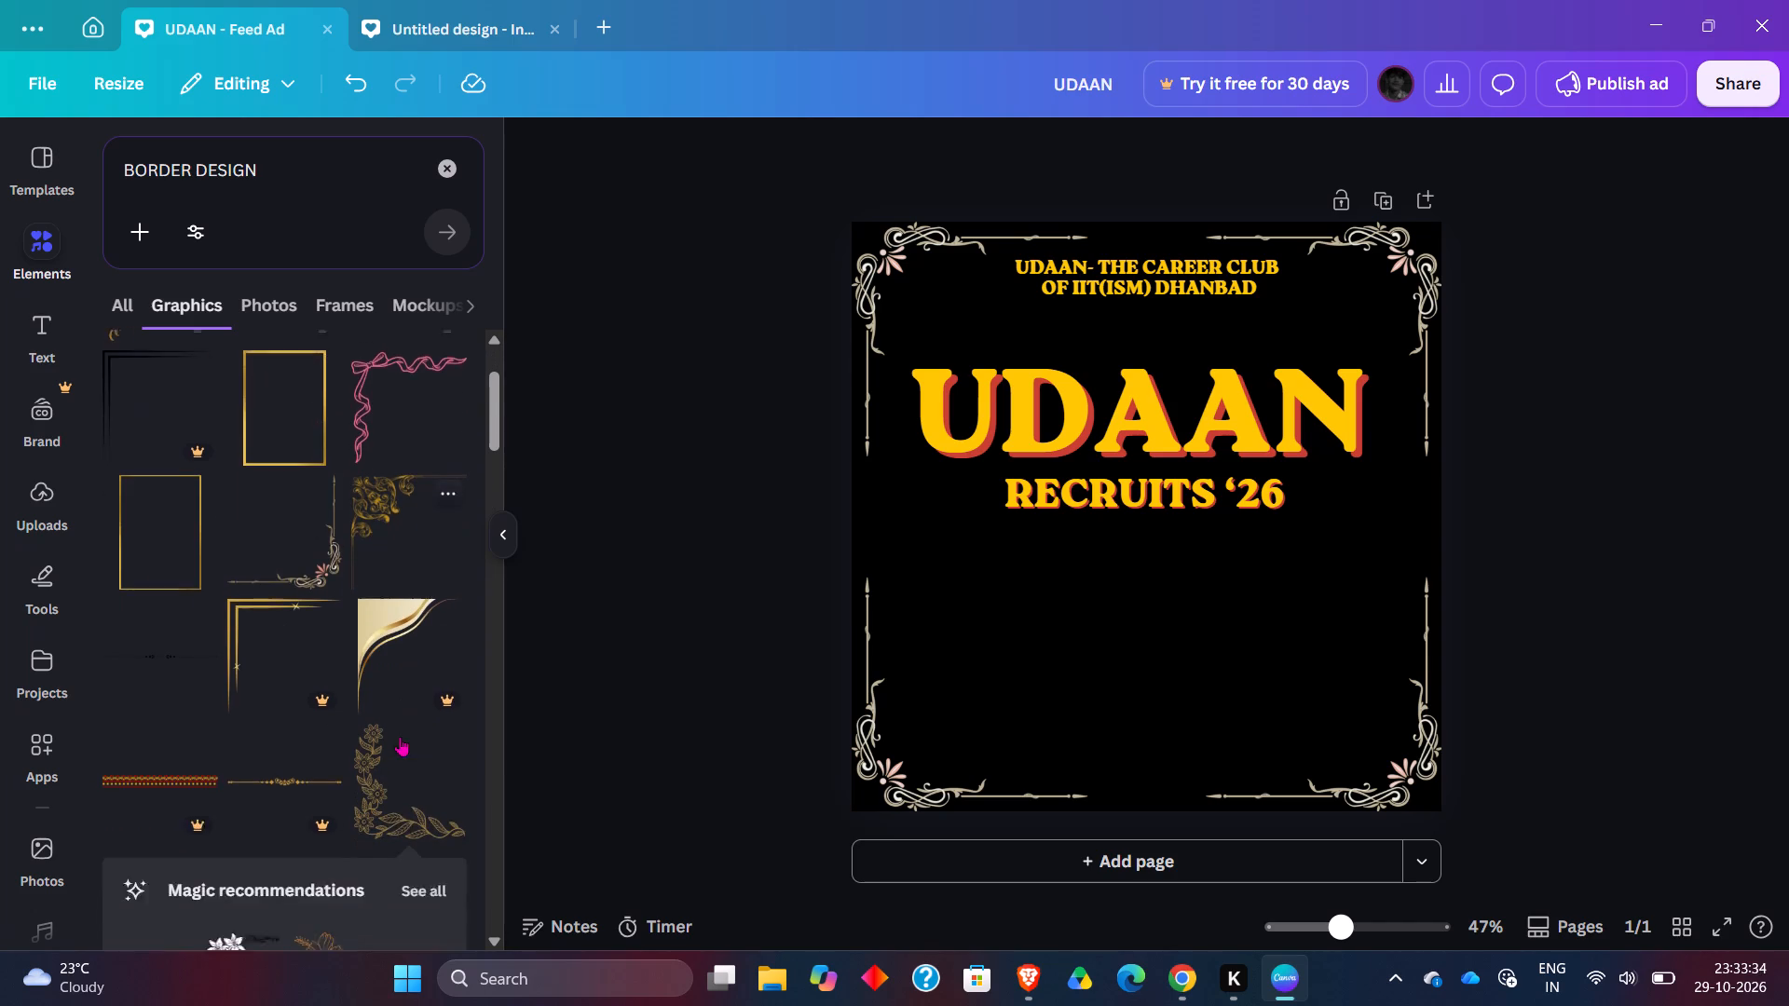
pyautogui.scroll(-5, 400, 737)
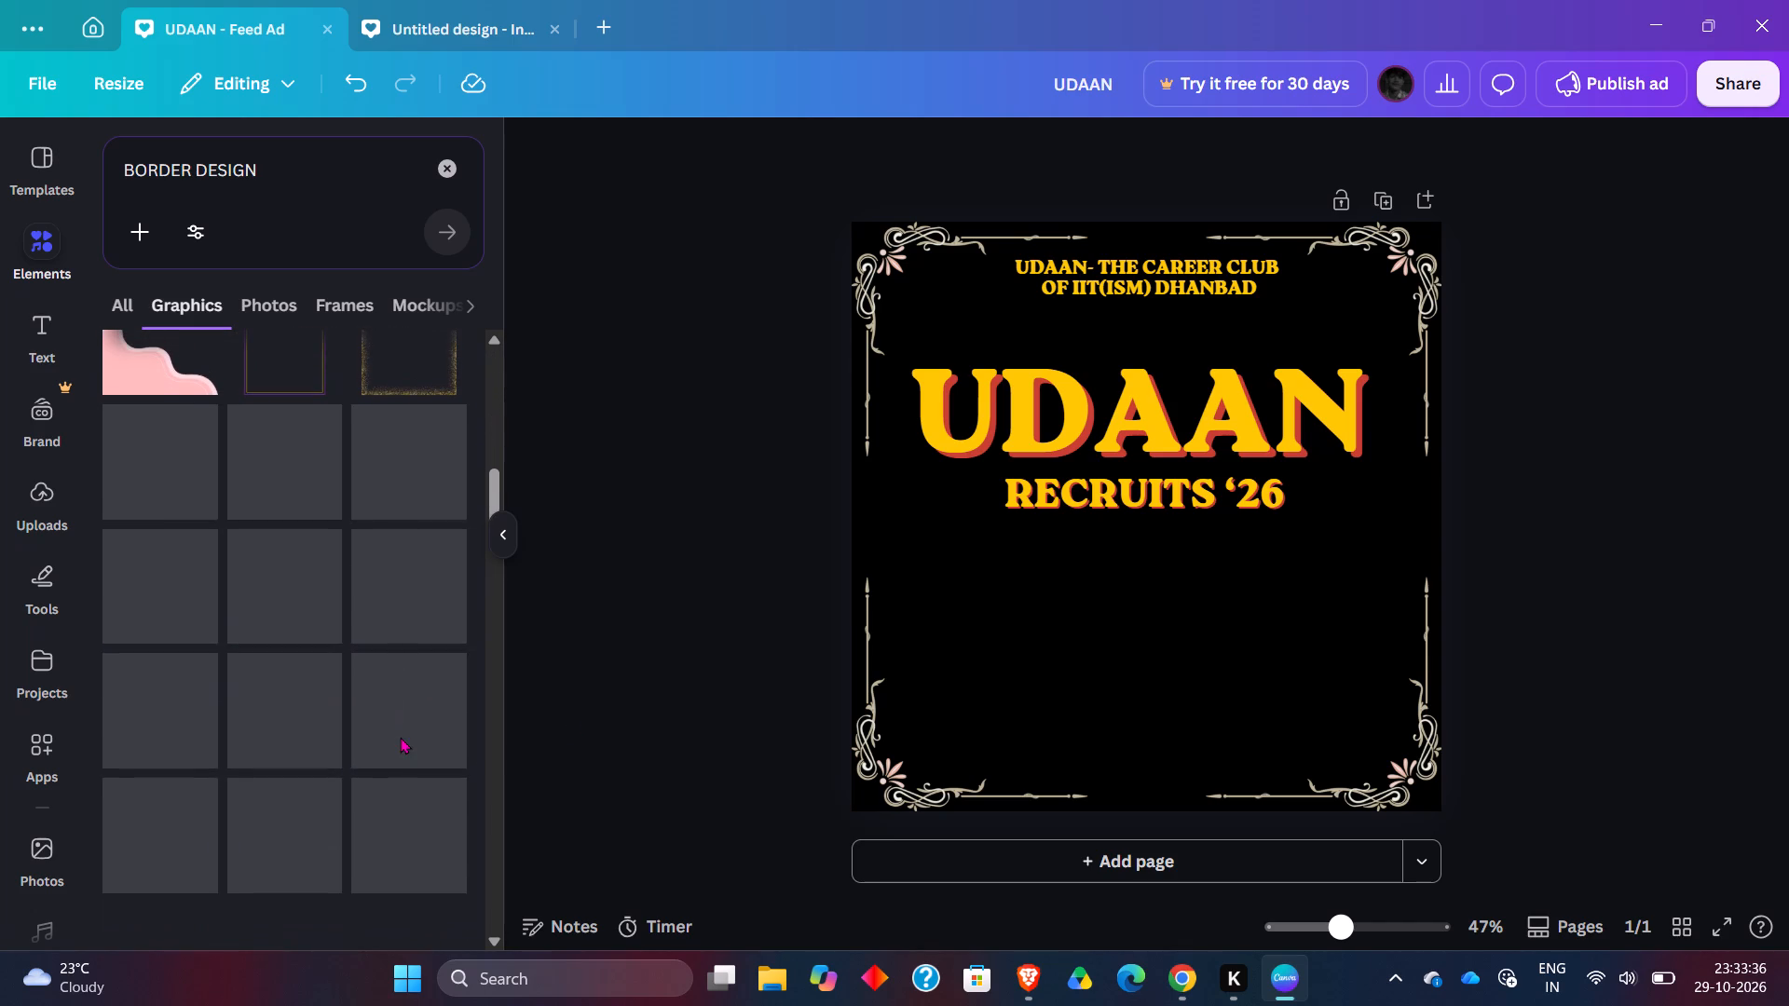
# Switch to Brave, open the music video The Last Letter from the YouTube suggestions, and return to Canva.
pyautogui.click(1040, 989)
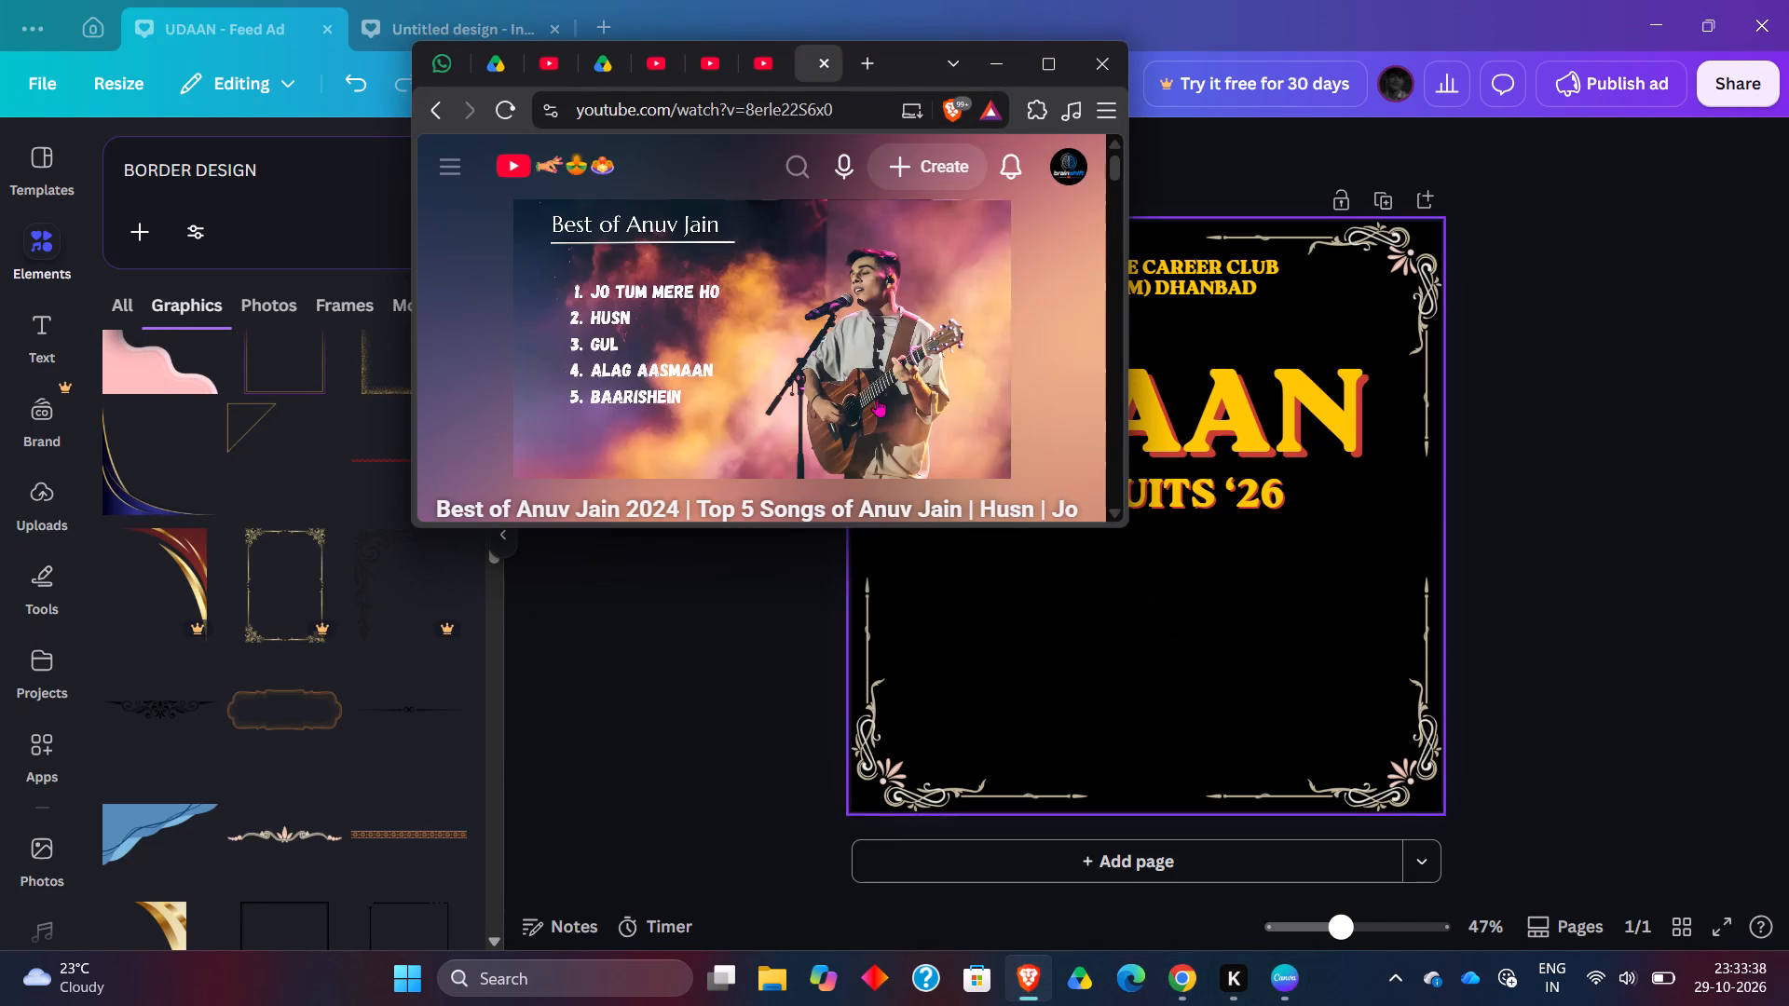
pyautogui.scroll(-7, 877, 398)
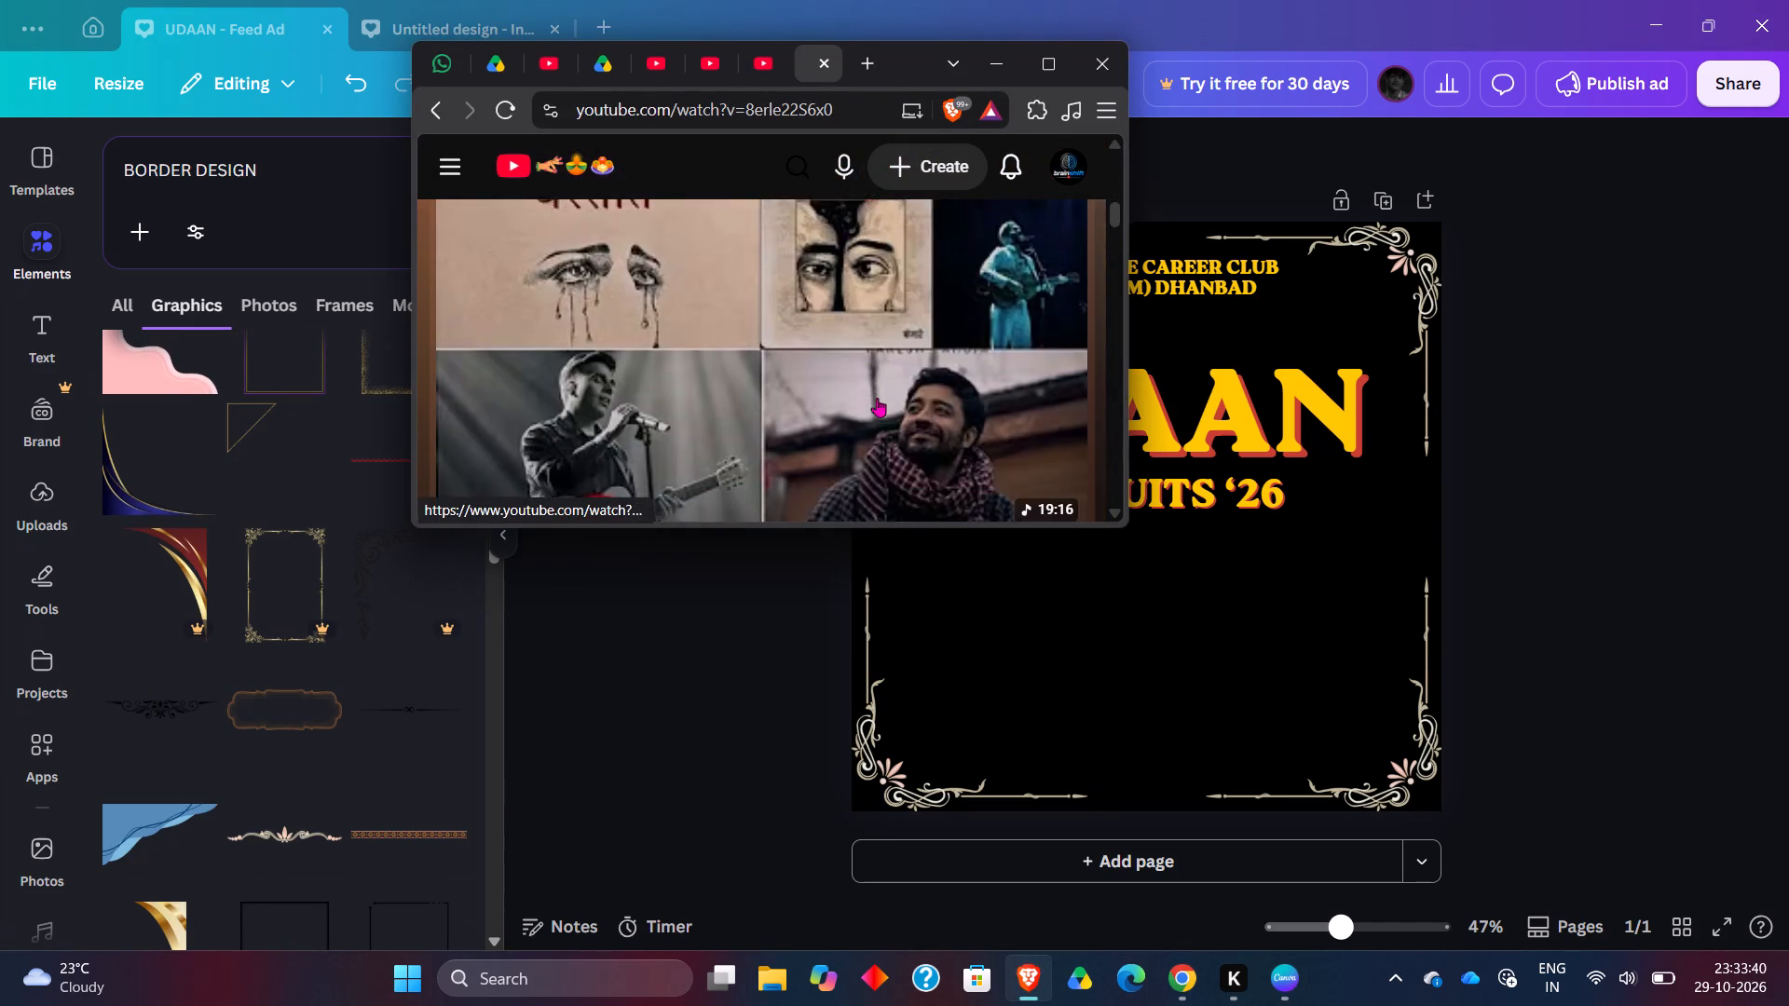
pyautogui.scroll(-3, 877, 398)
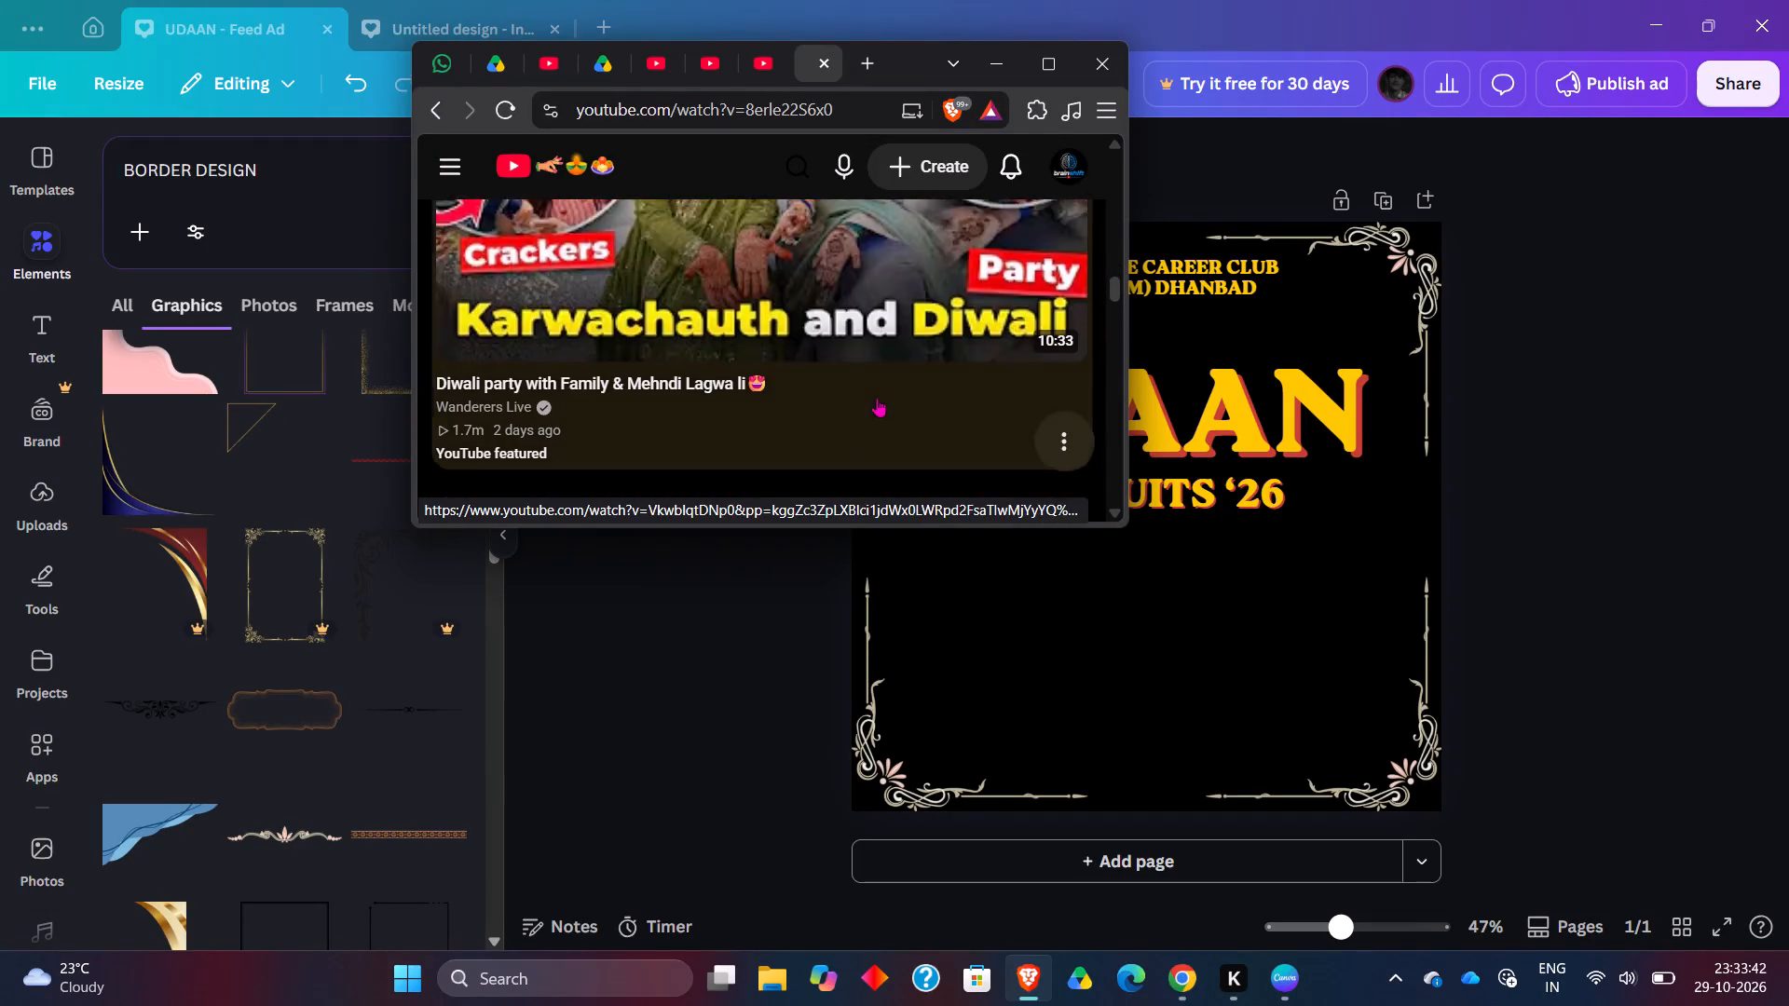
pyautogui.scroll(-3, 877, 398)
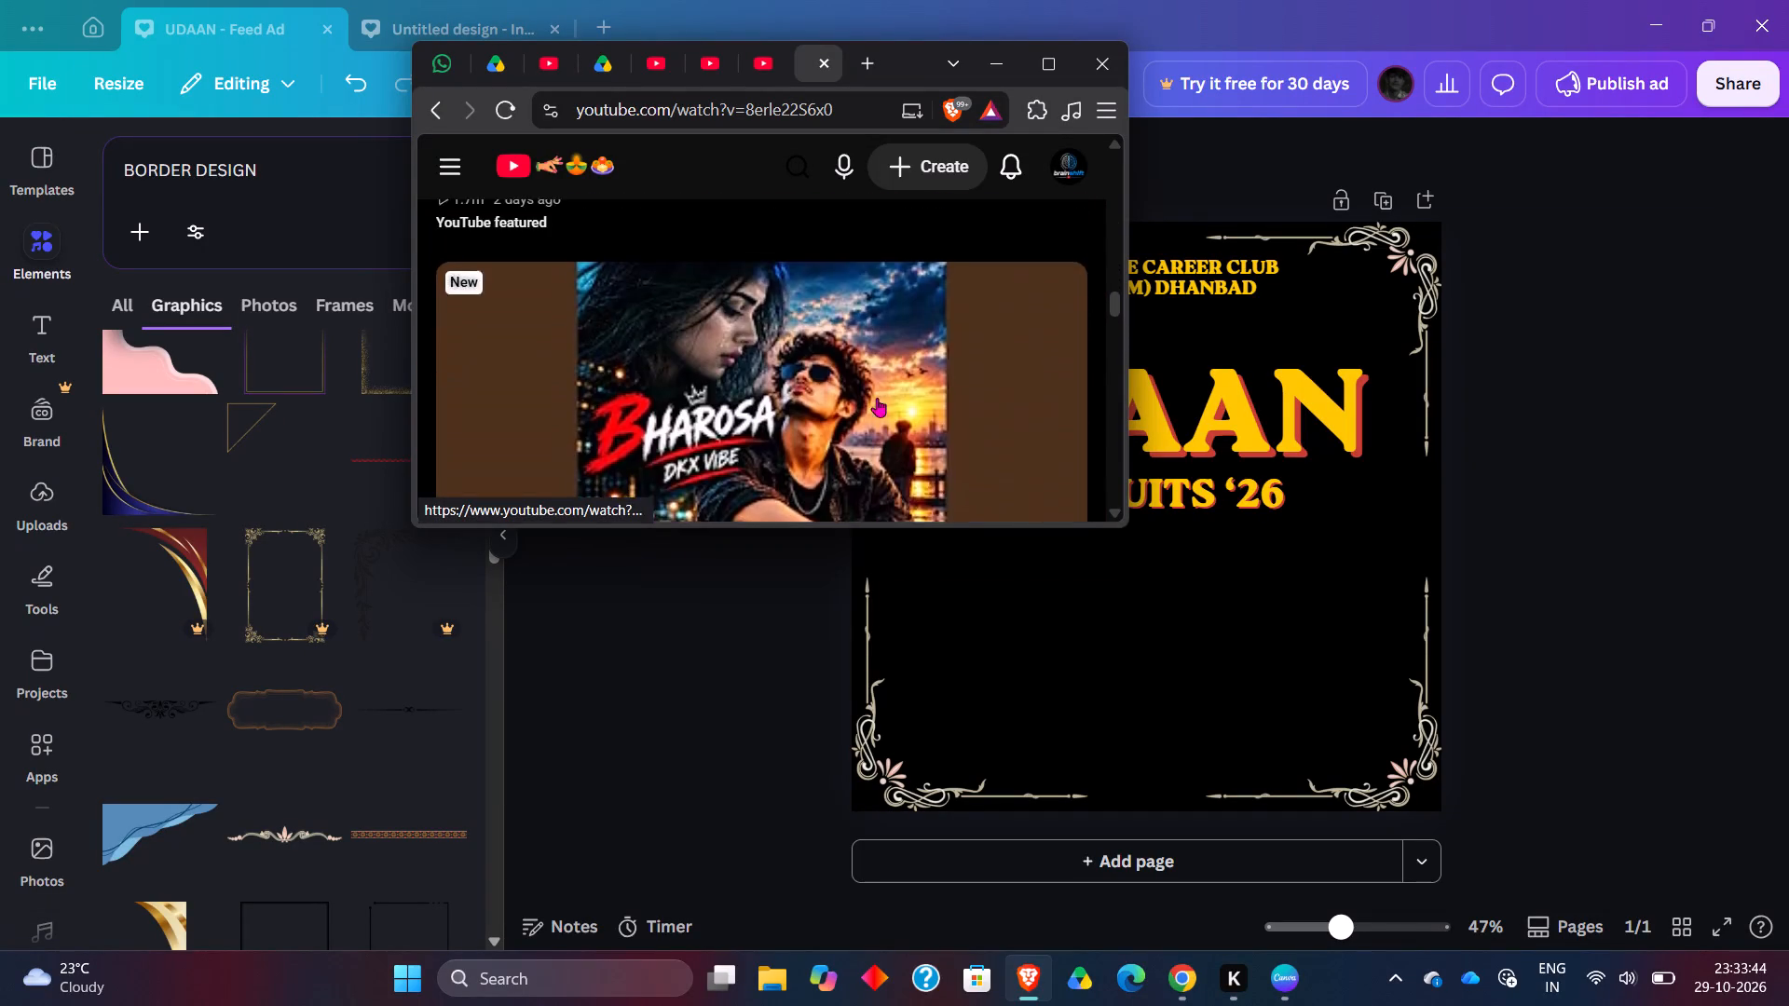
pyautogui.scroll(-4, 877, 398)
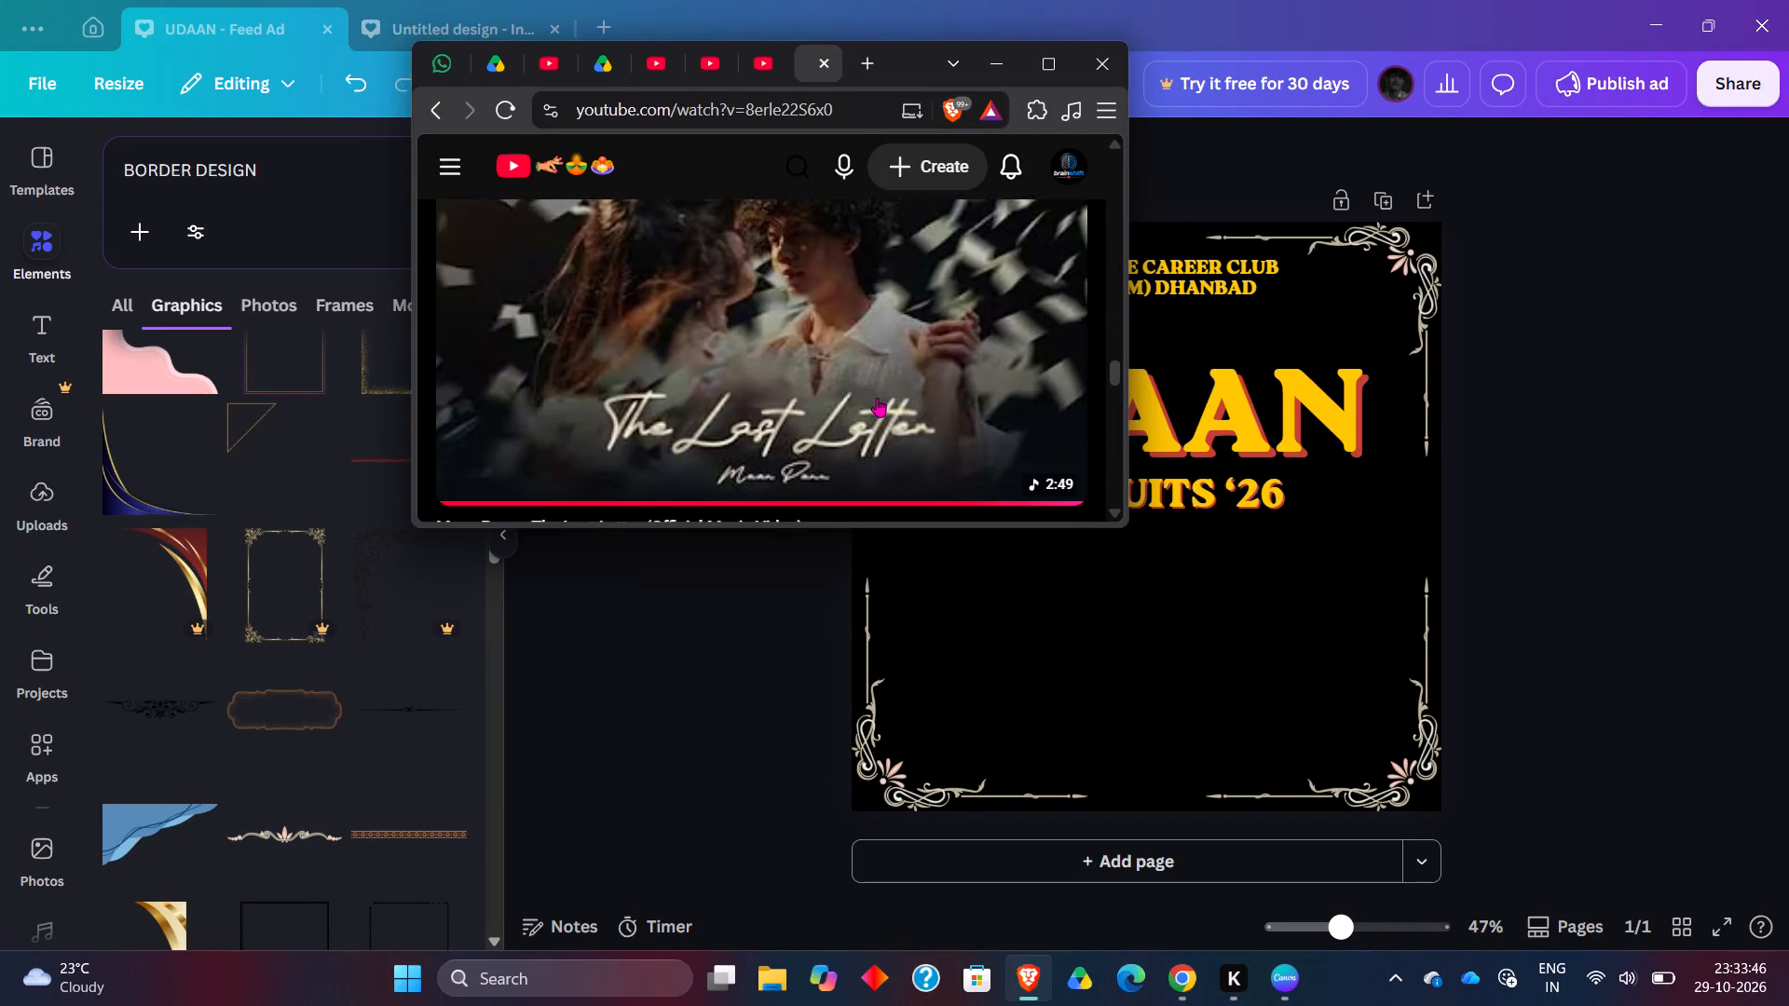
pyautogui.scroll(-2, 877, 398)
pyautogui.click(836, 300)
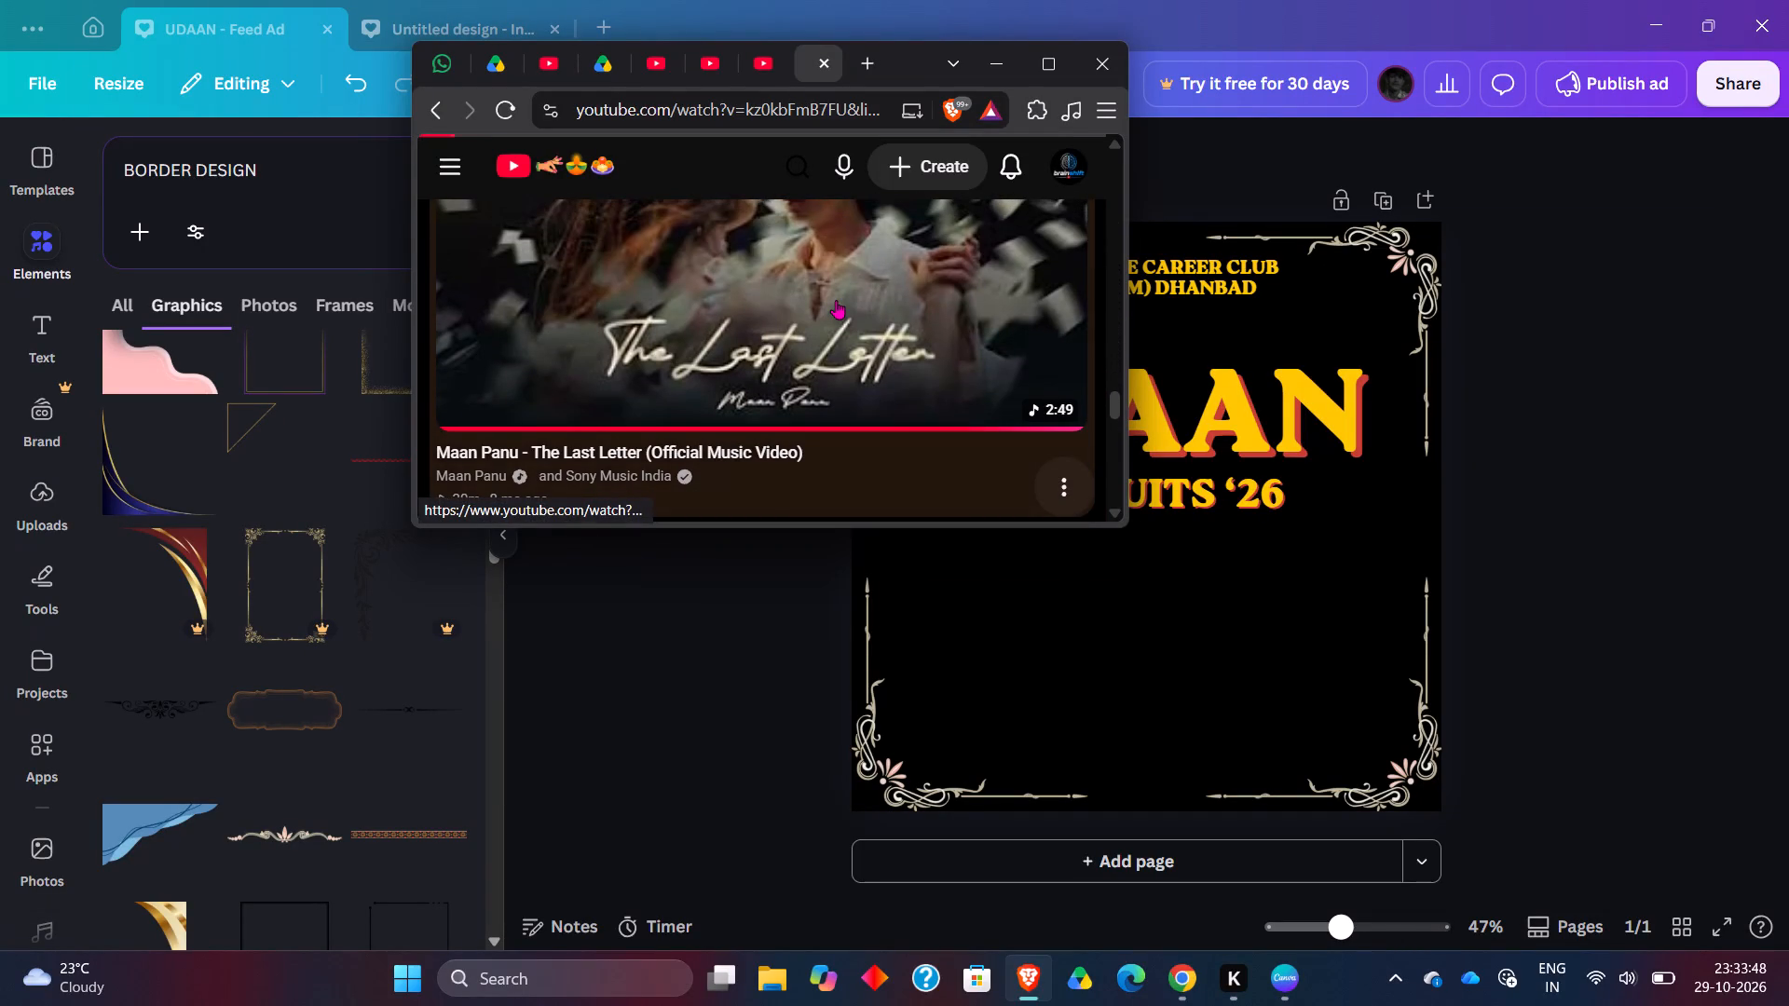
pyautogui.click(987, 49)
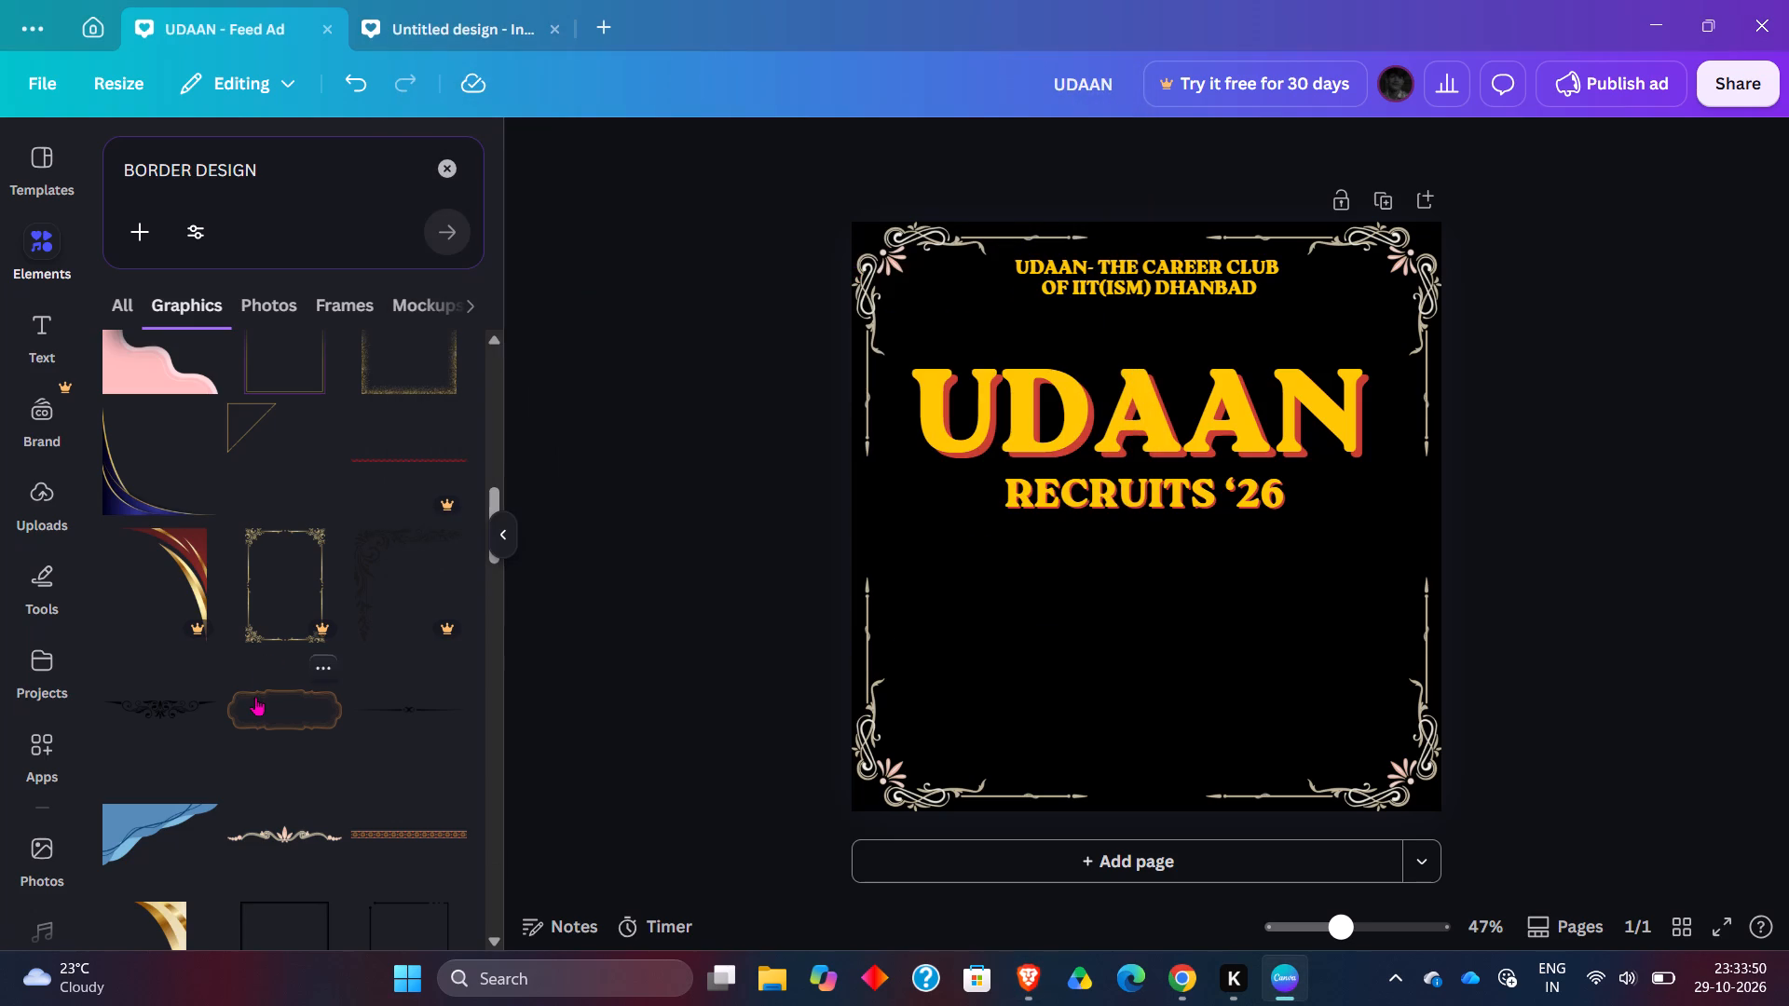
# Add the thin ornamental divider line from the BORDER DESIGN graphics to the poster, just below RECRUITS '26.
pyautogui.scroll(-1, 255, 697)
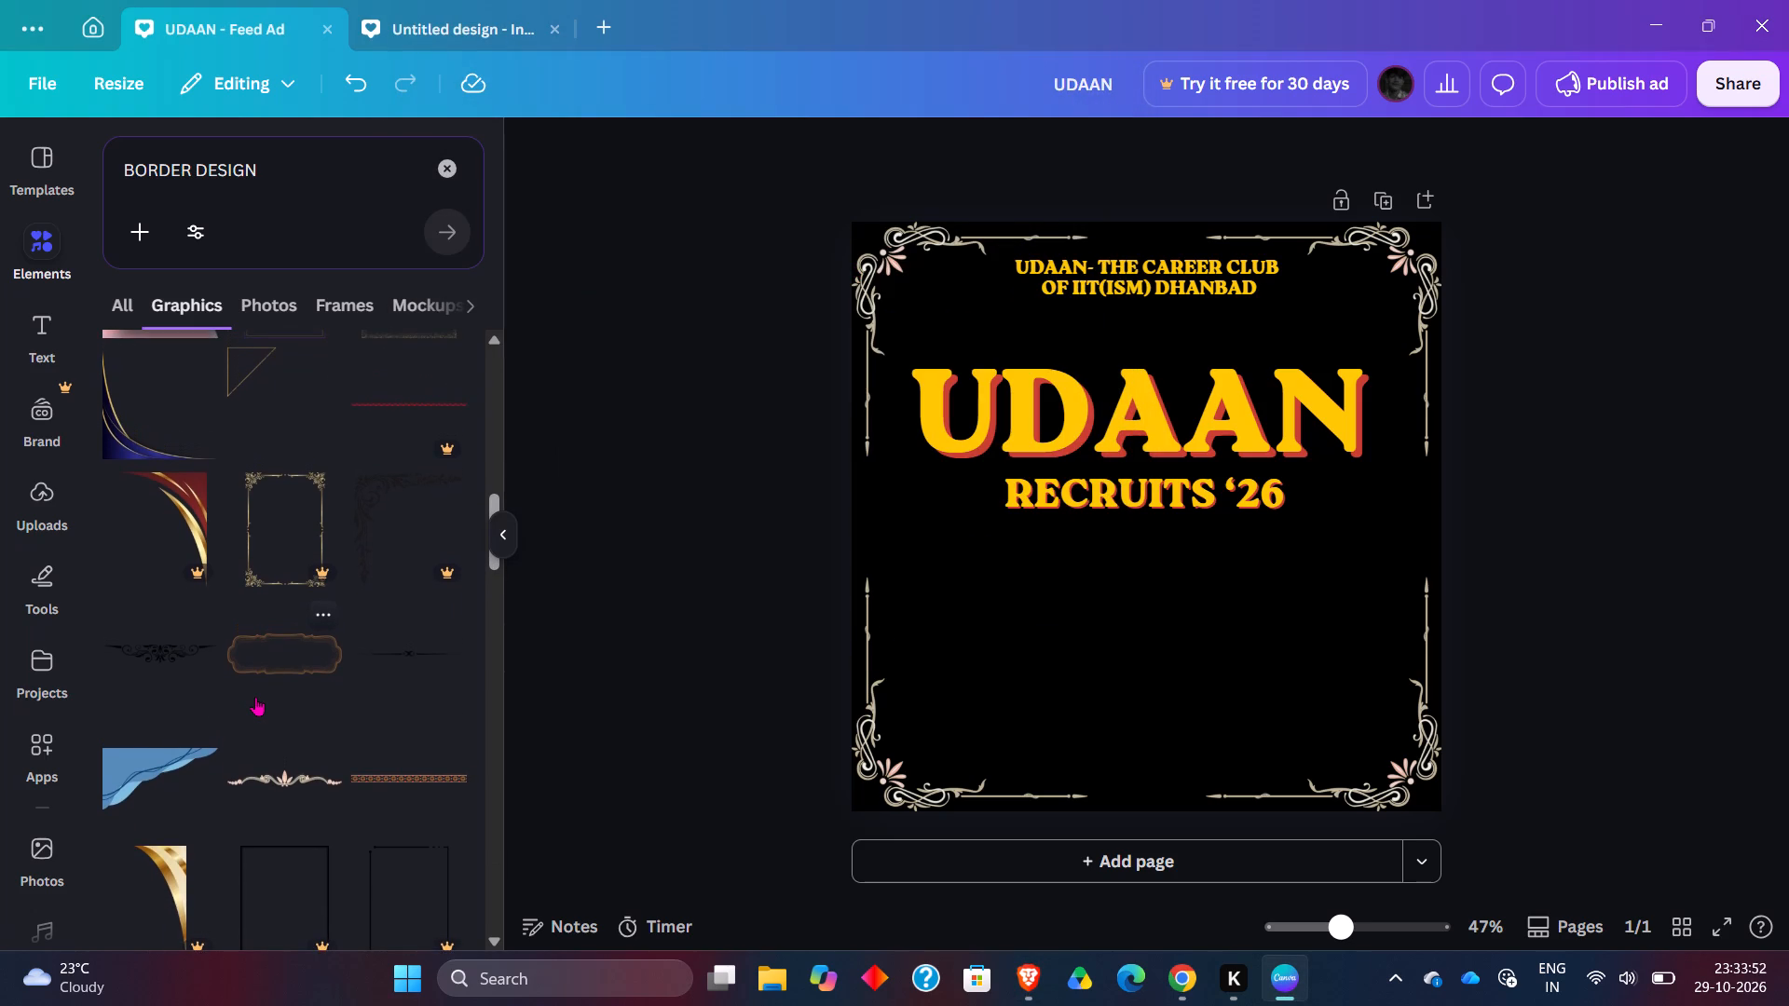
pyautogui.scroll(-1, 255, 697)
pyautogui.click(426, 655)
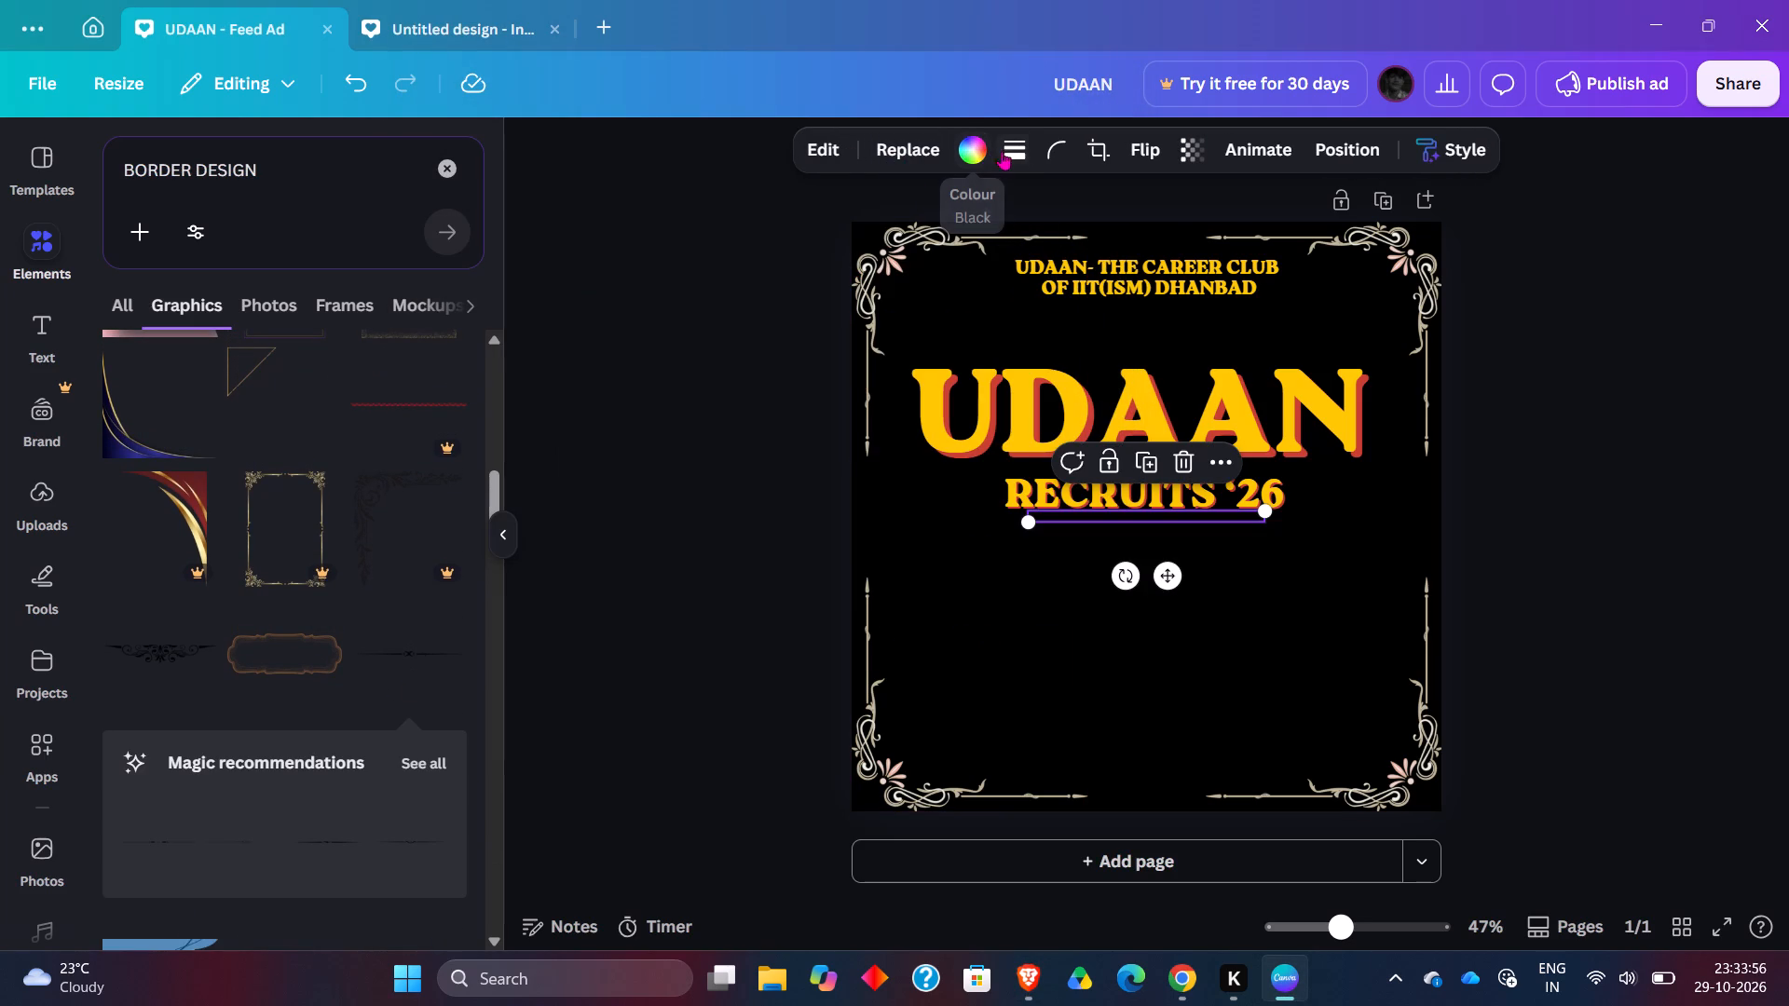
# Examine the image editing options and the full filter collection for the new divider.
pyautogui.click(854, 149)
pyautogui.click(834, 147)
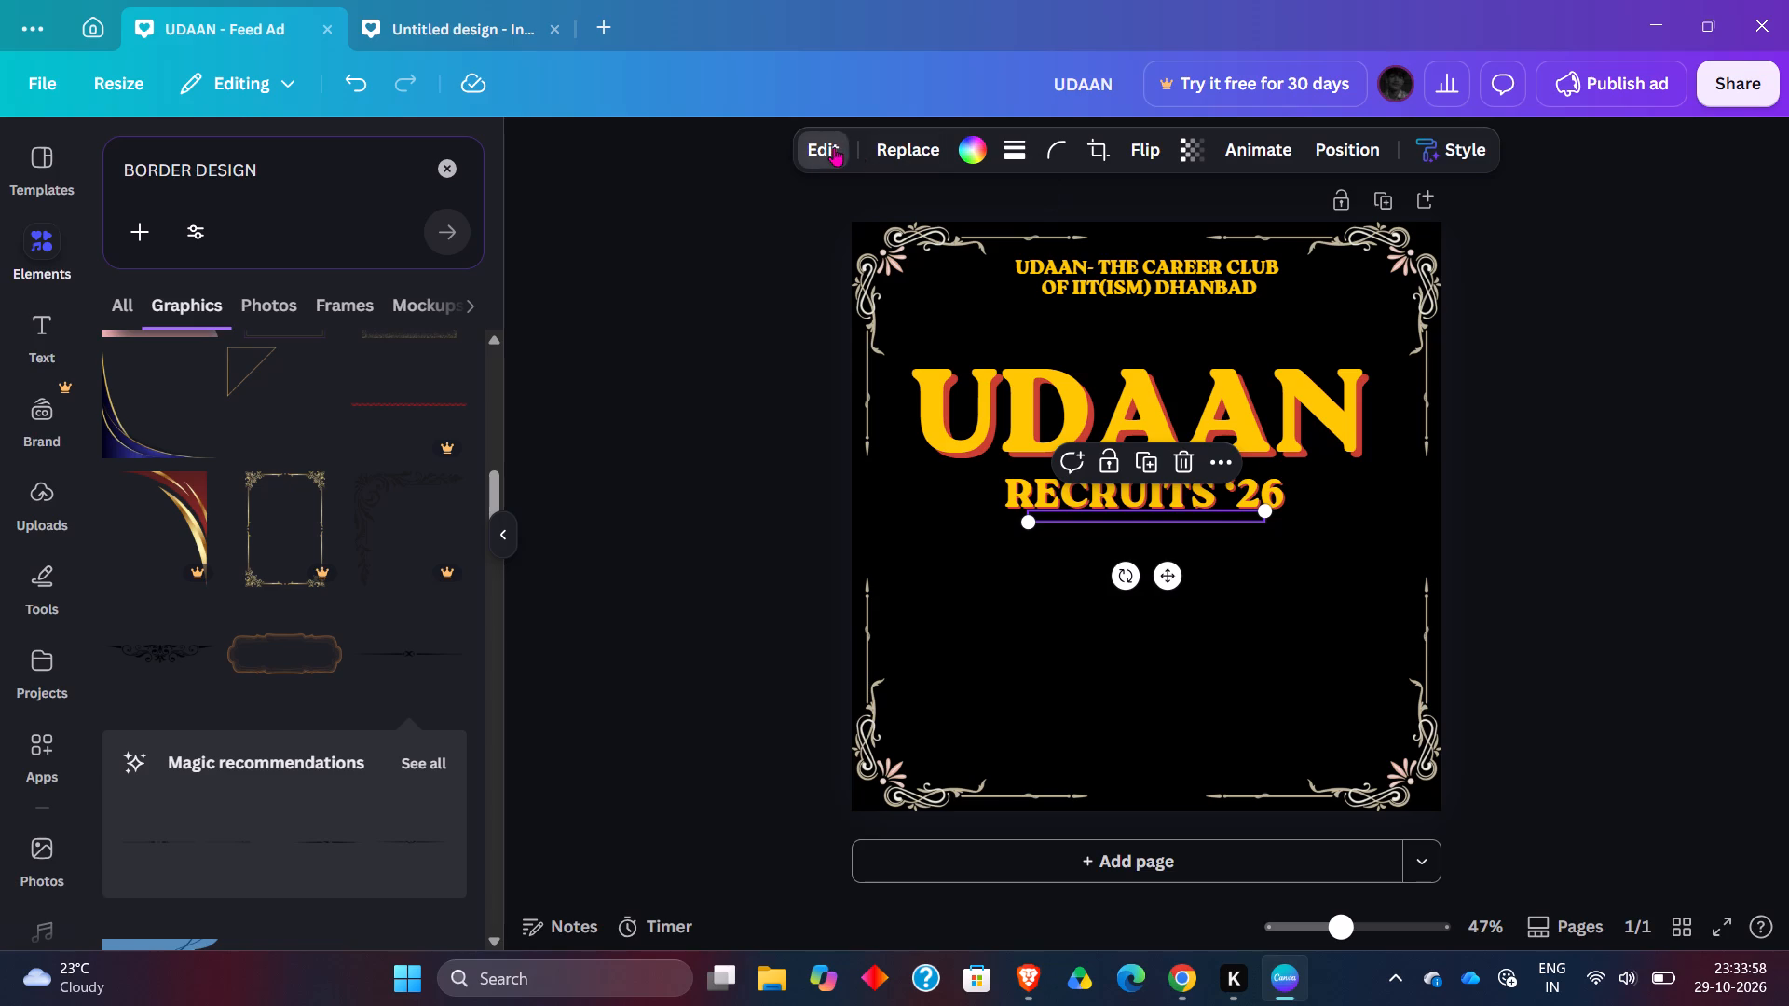
pyautogui.scroll(-3, 228, 836)
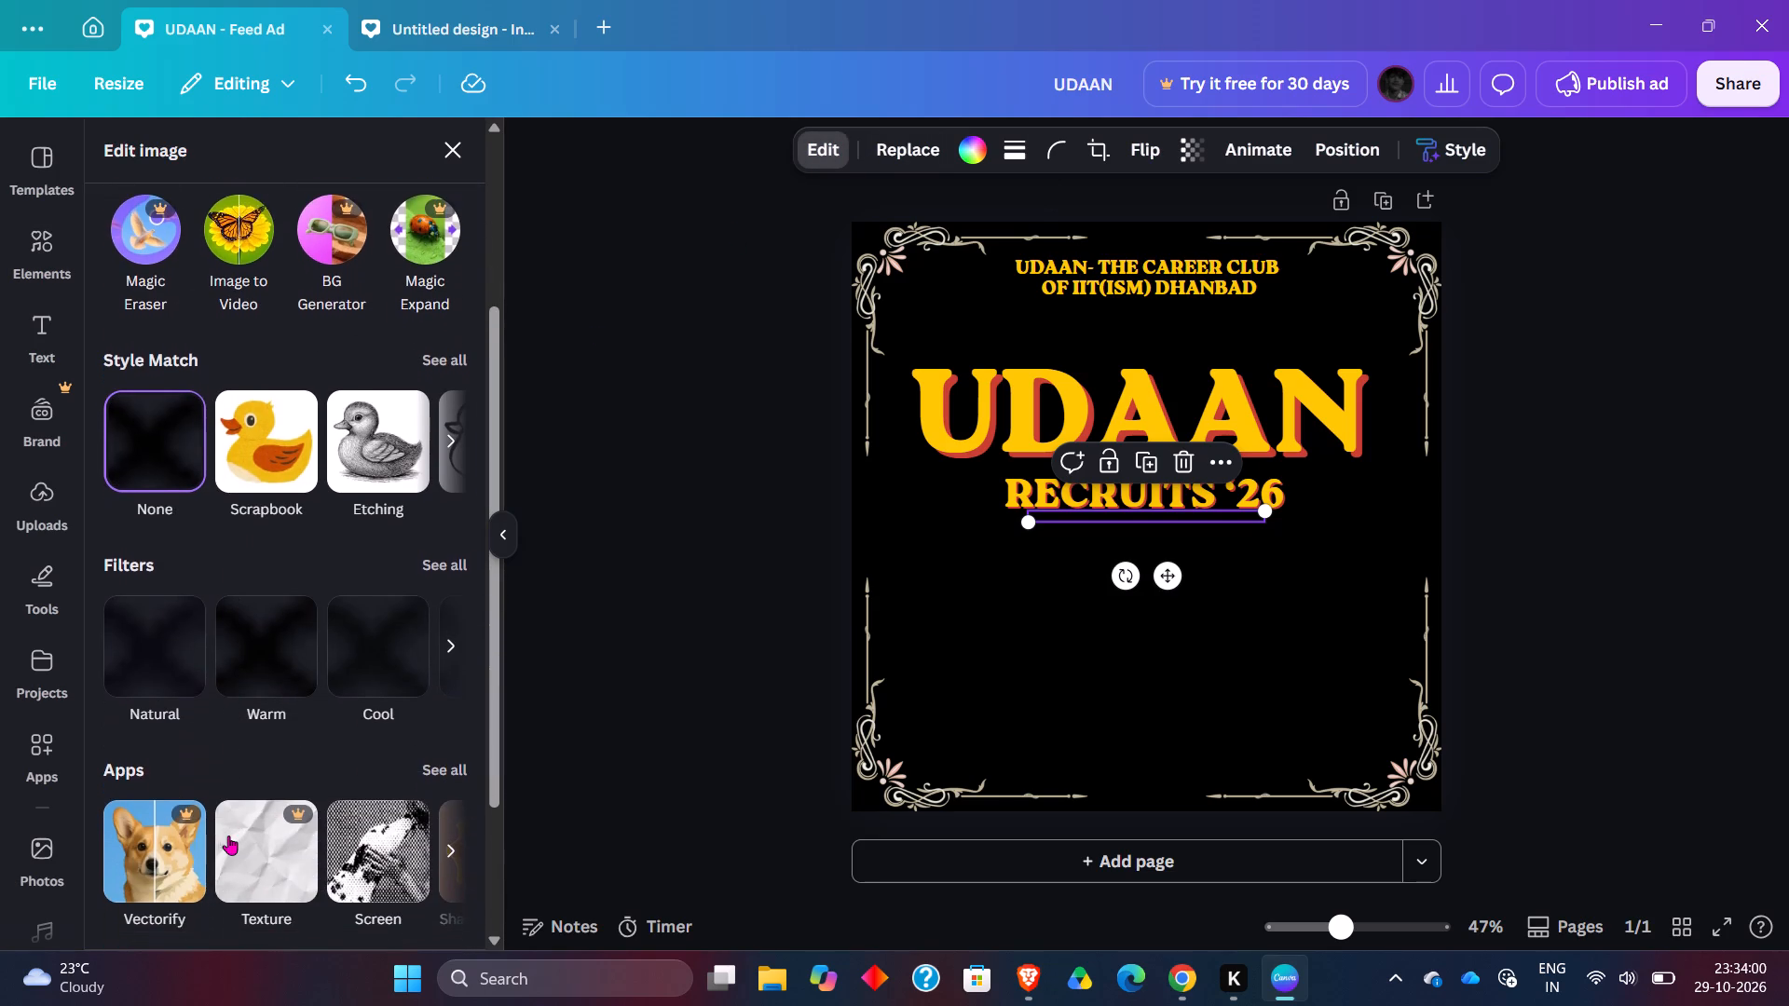
pyautogui.scroll(-3, 228, 836)
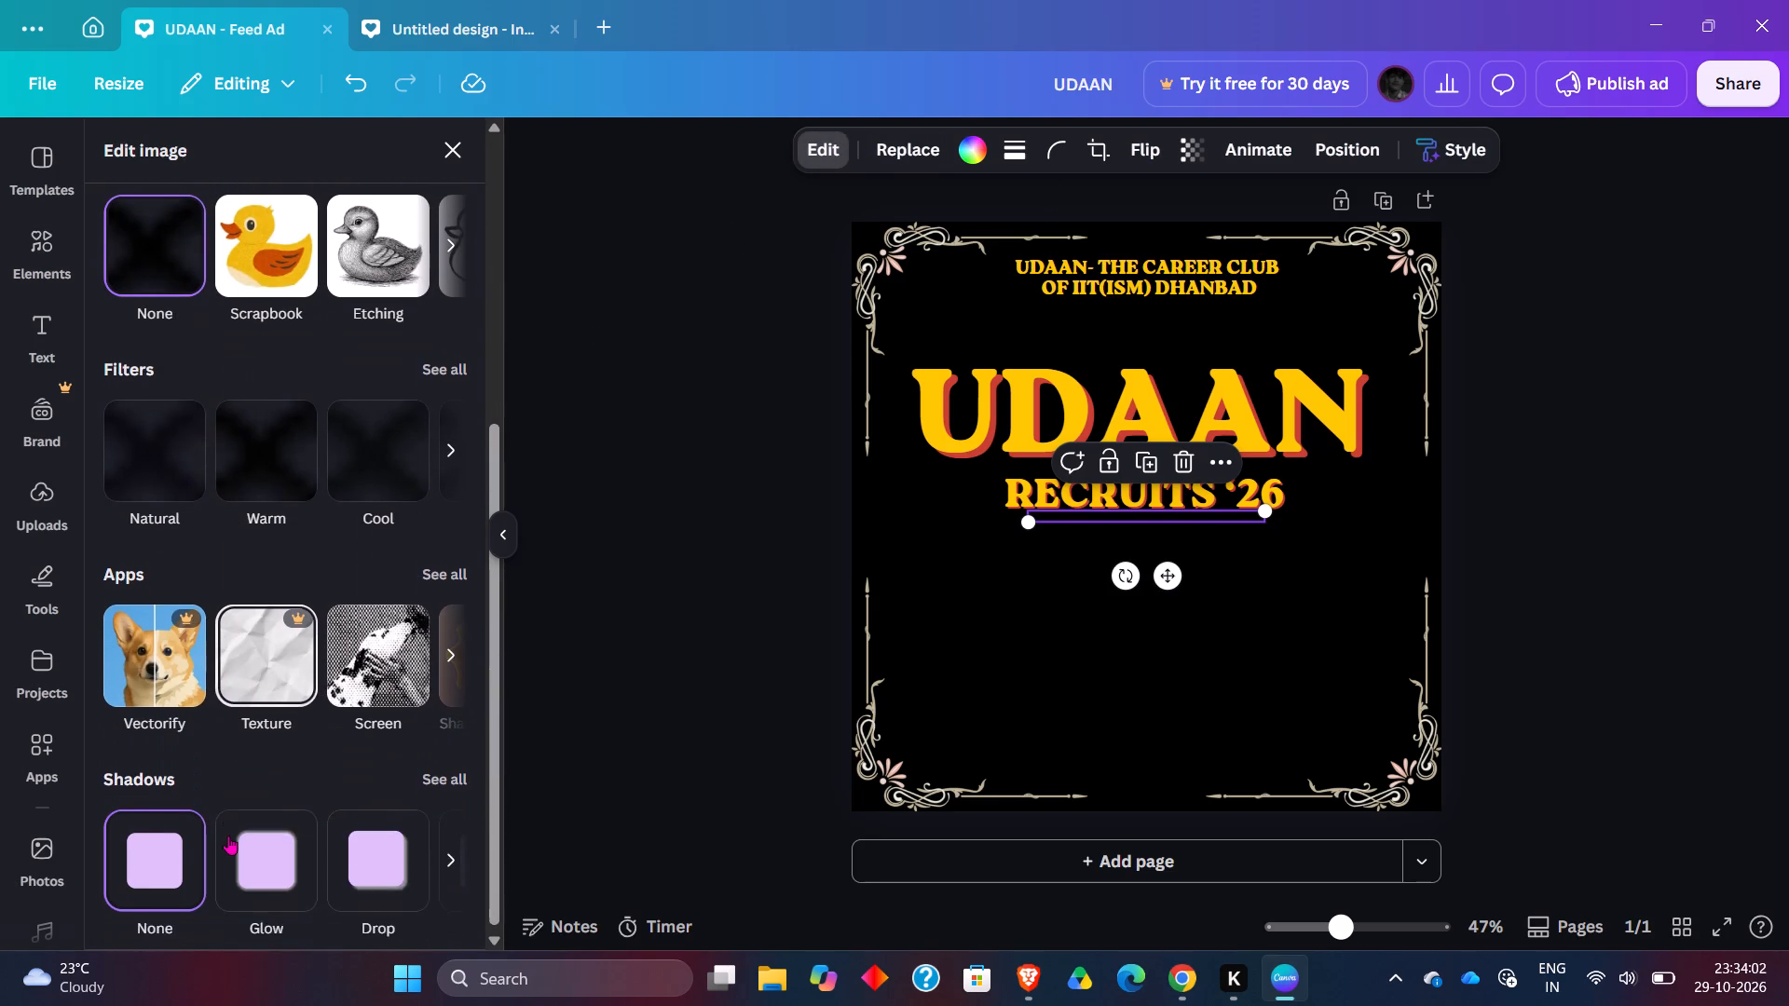
pyautogui.scroll(1, 228, 836)
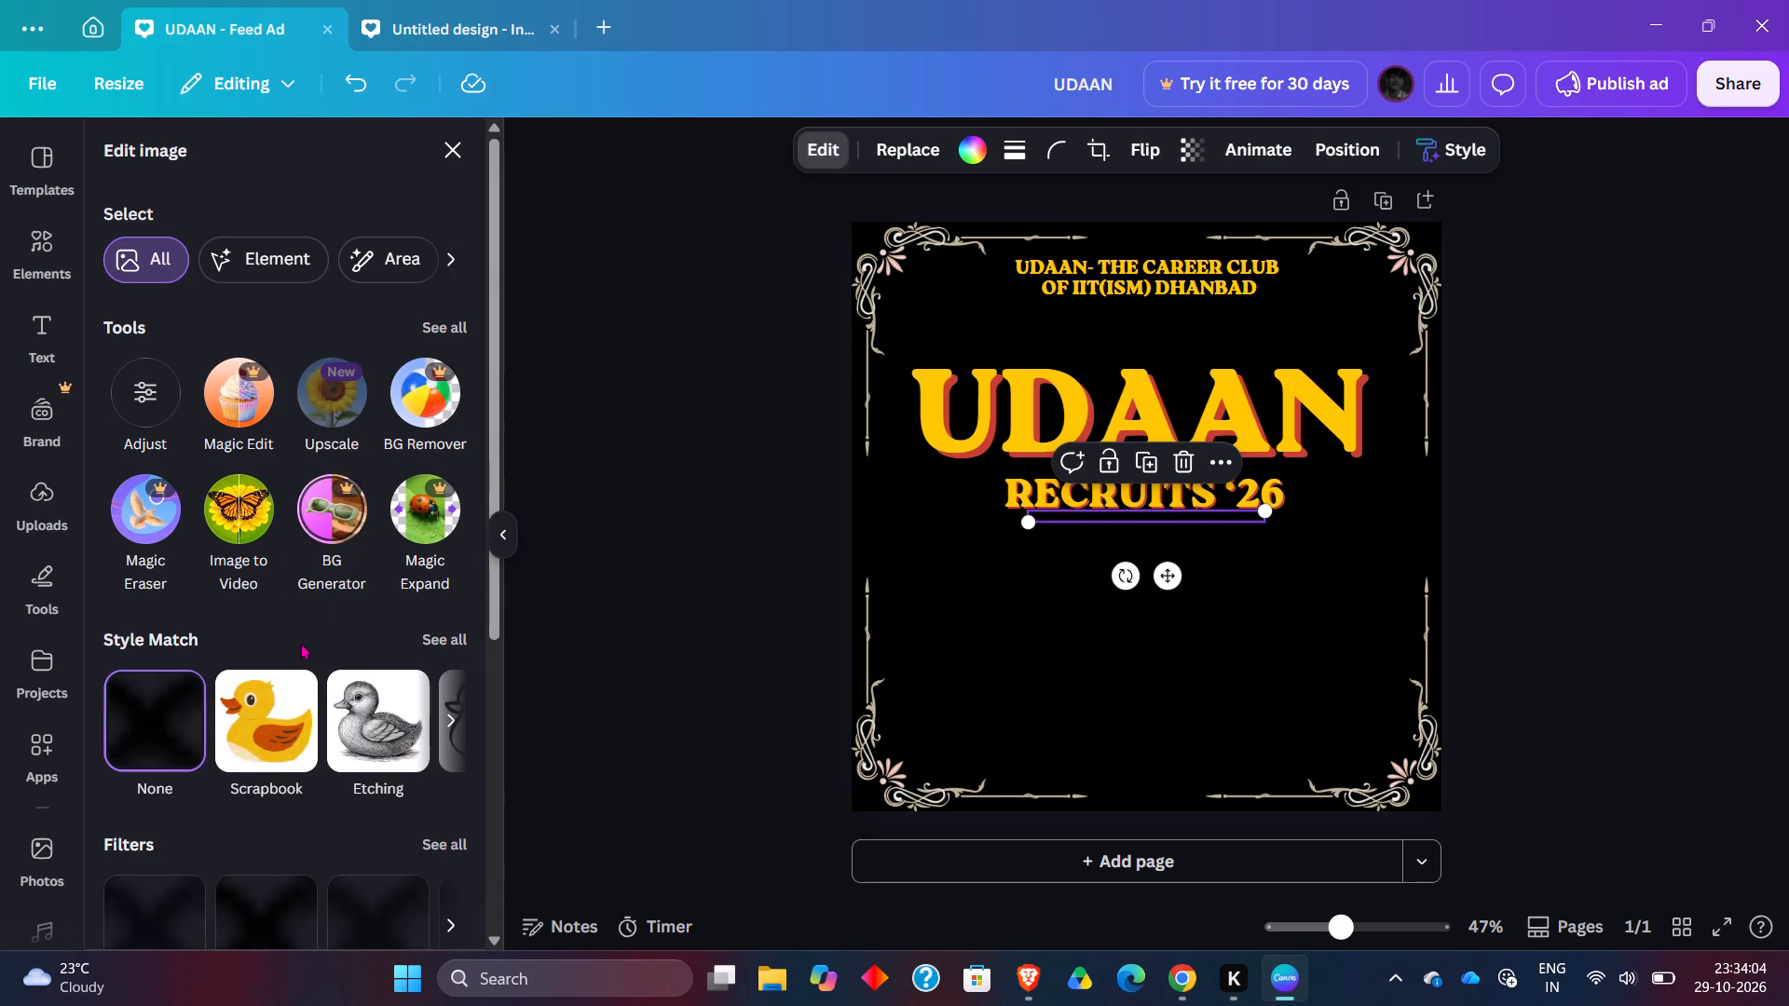
pyautogui.hscroll(-1, 343, 735)
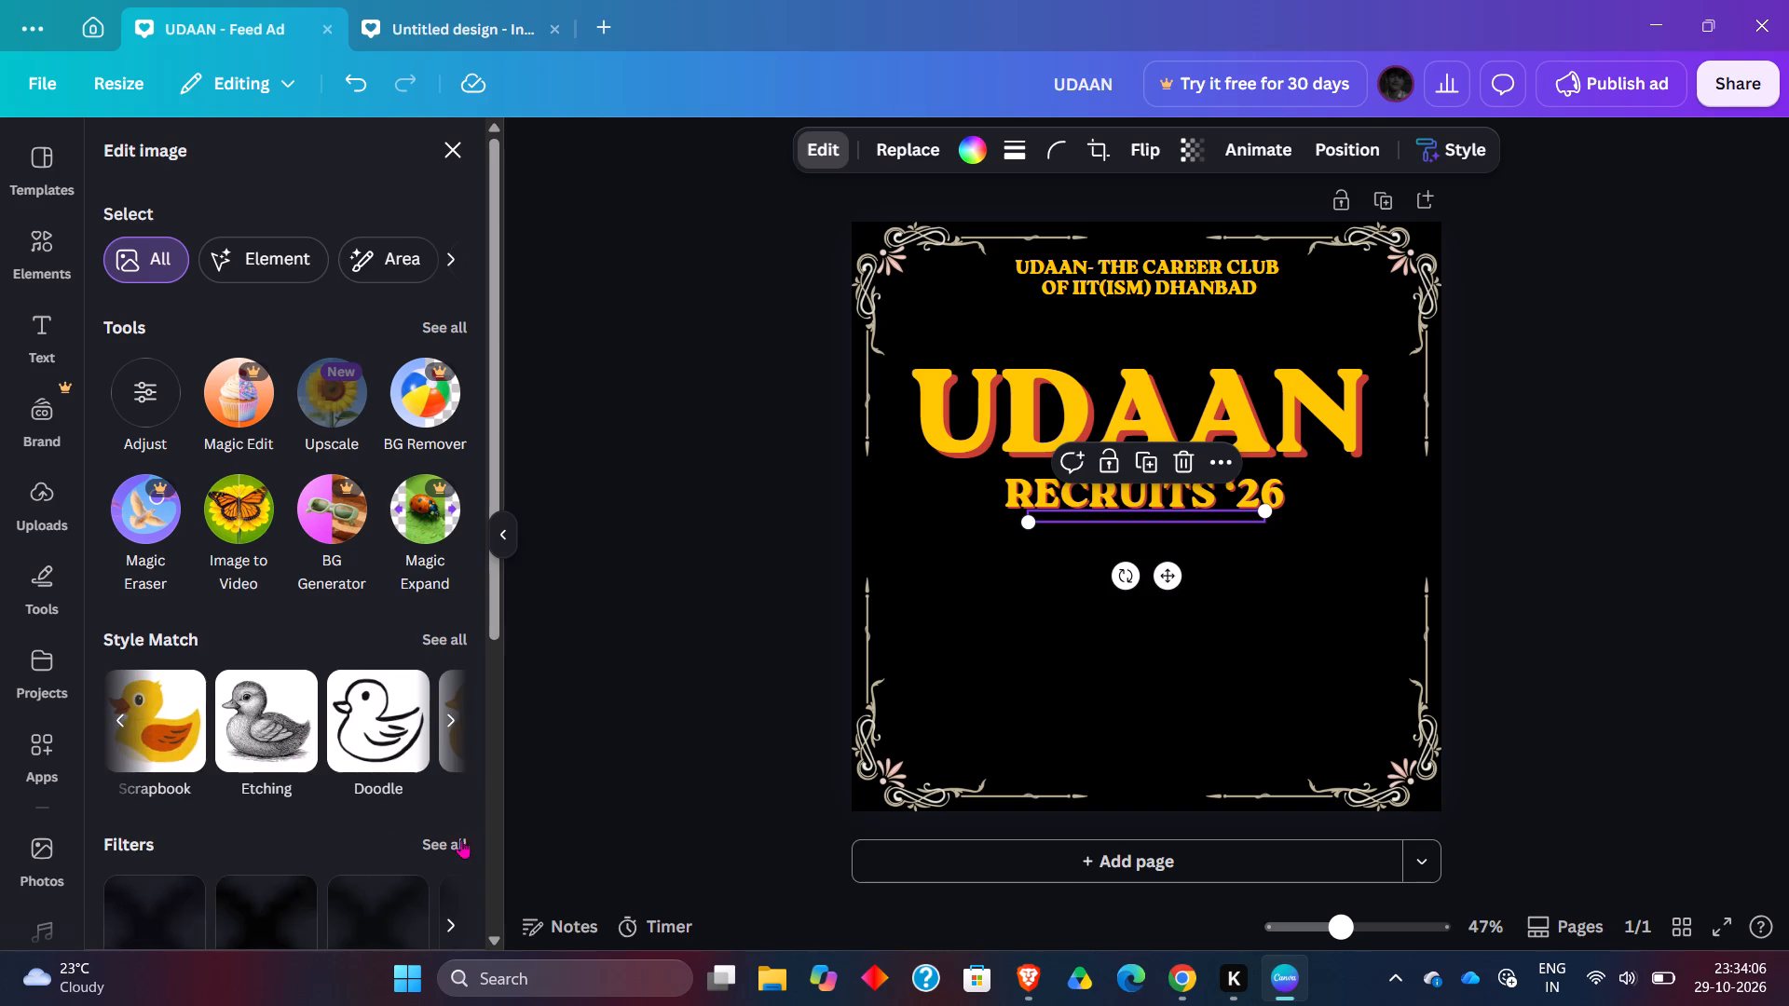
pyautogui.click(457, 836)
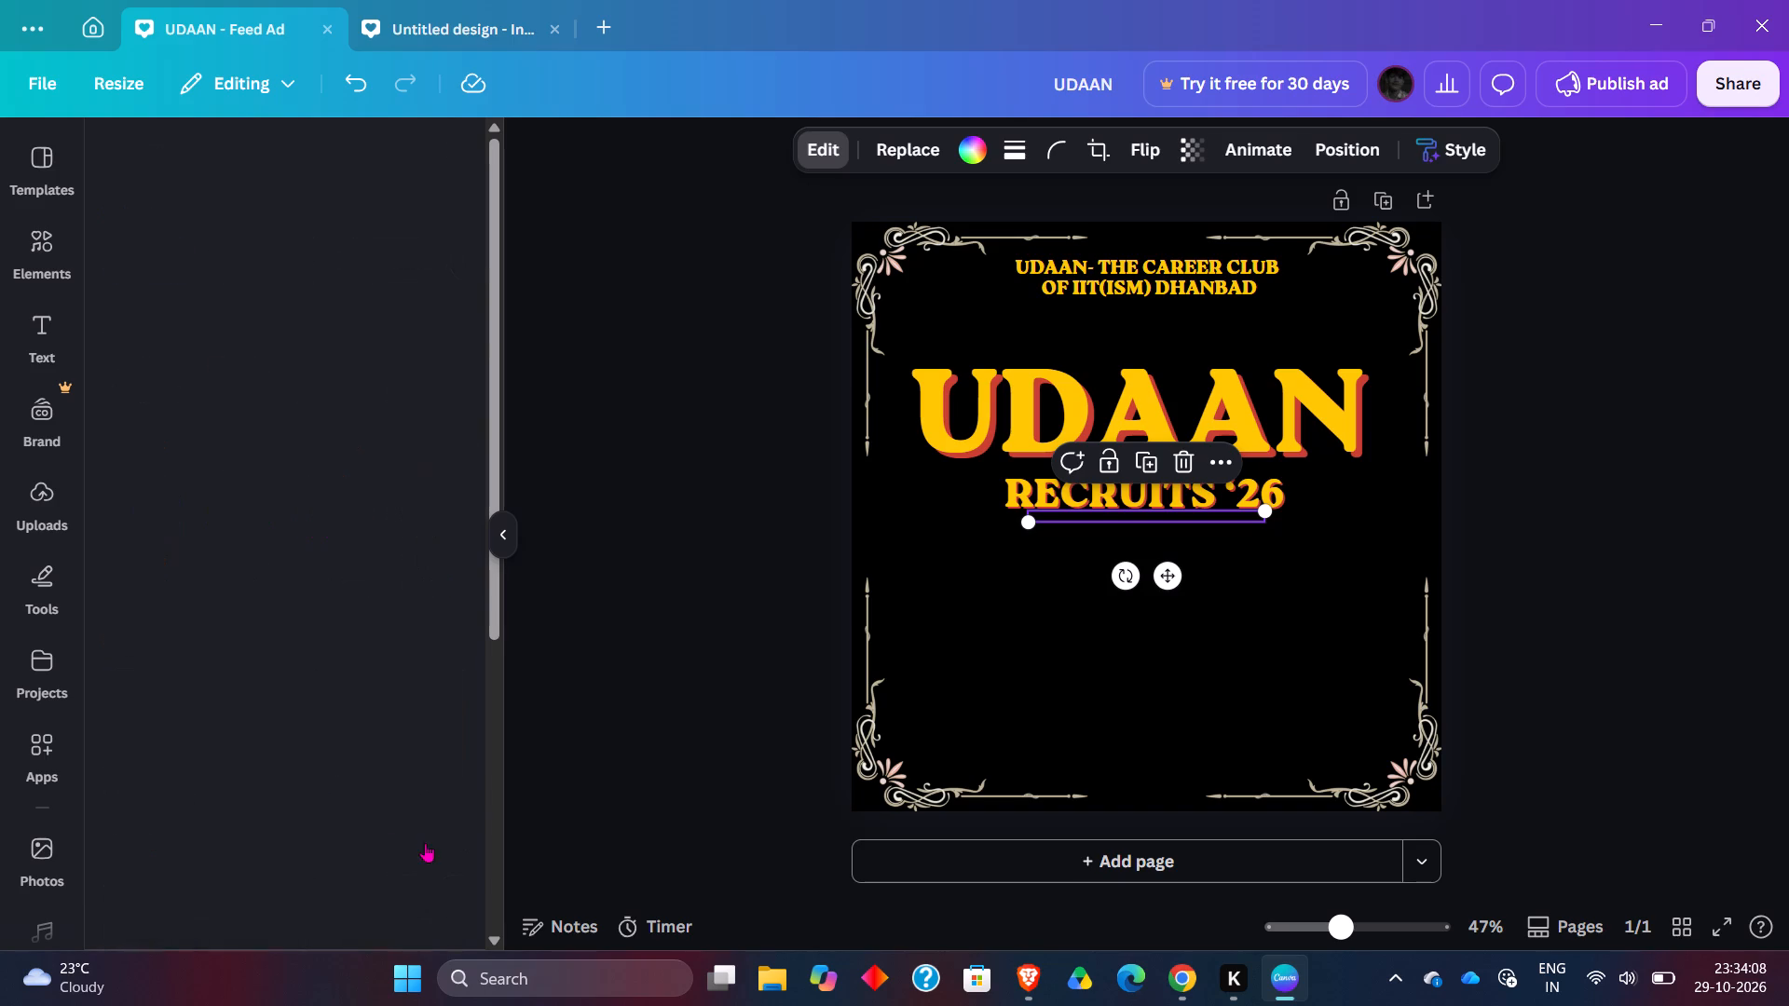
pyautogui.scroll(-3, 306, 699)
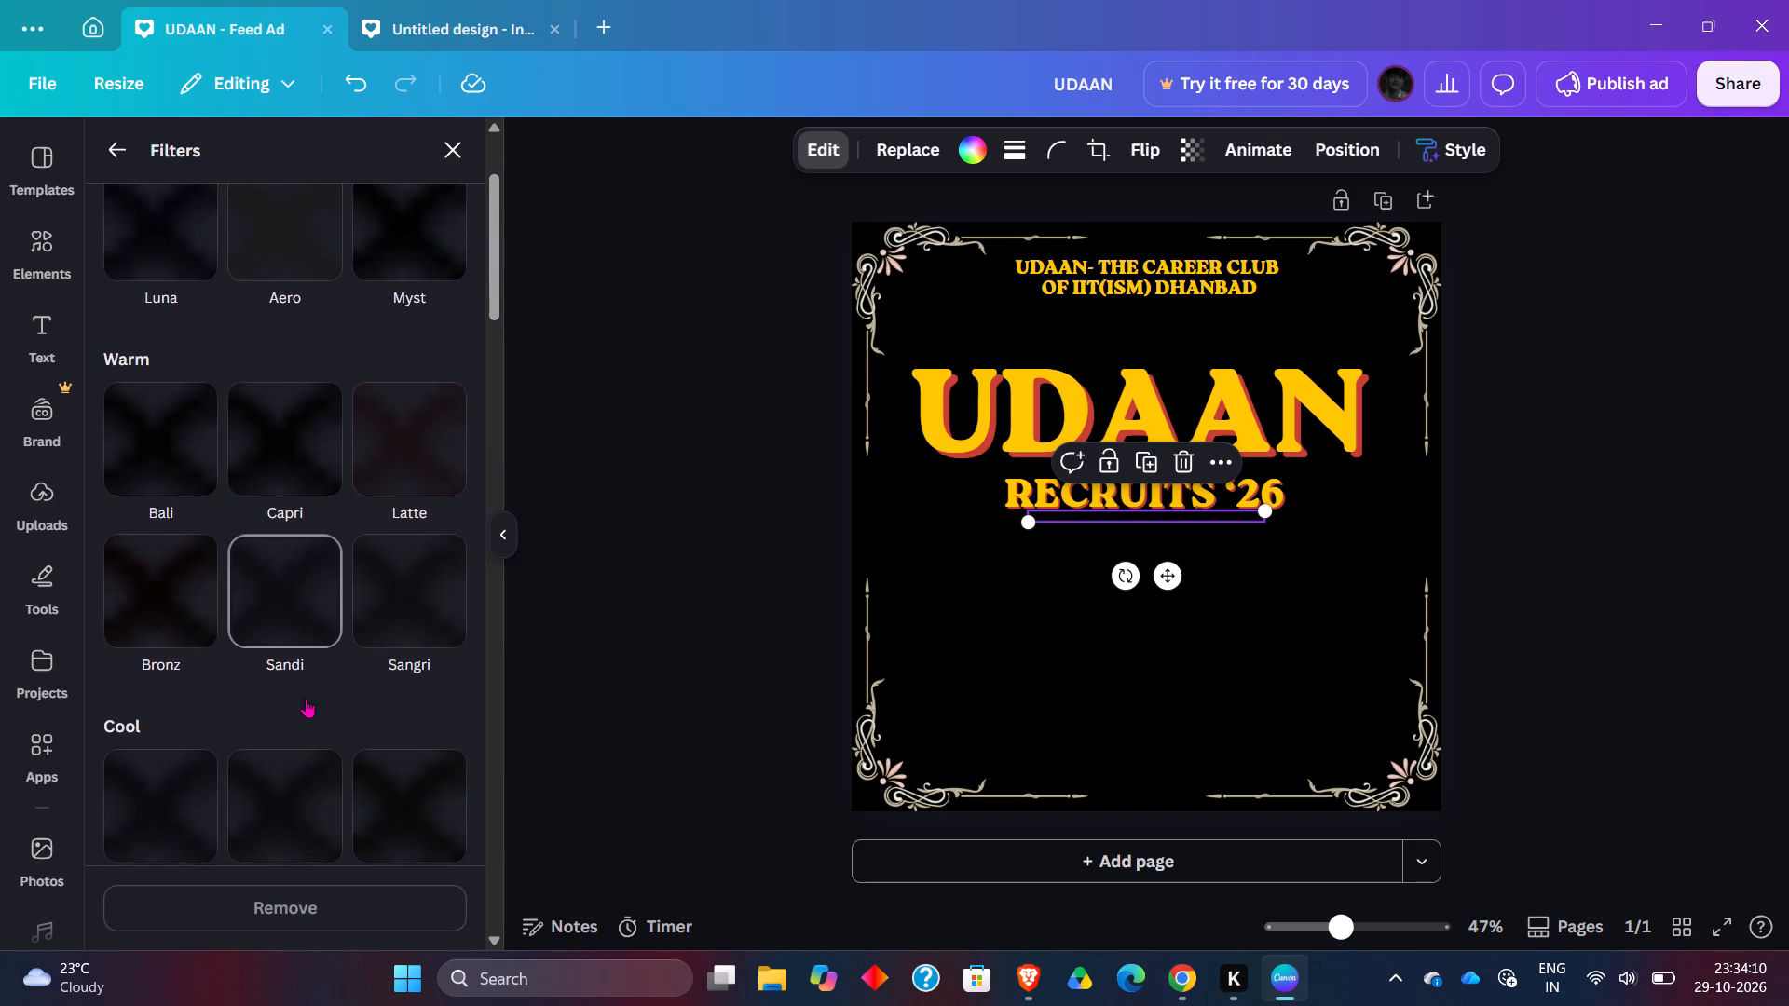
pyautogui.scroll(-1, 306, 699)
pyautogui.scroll(1, 306, 699)
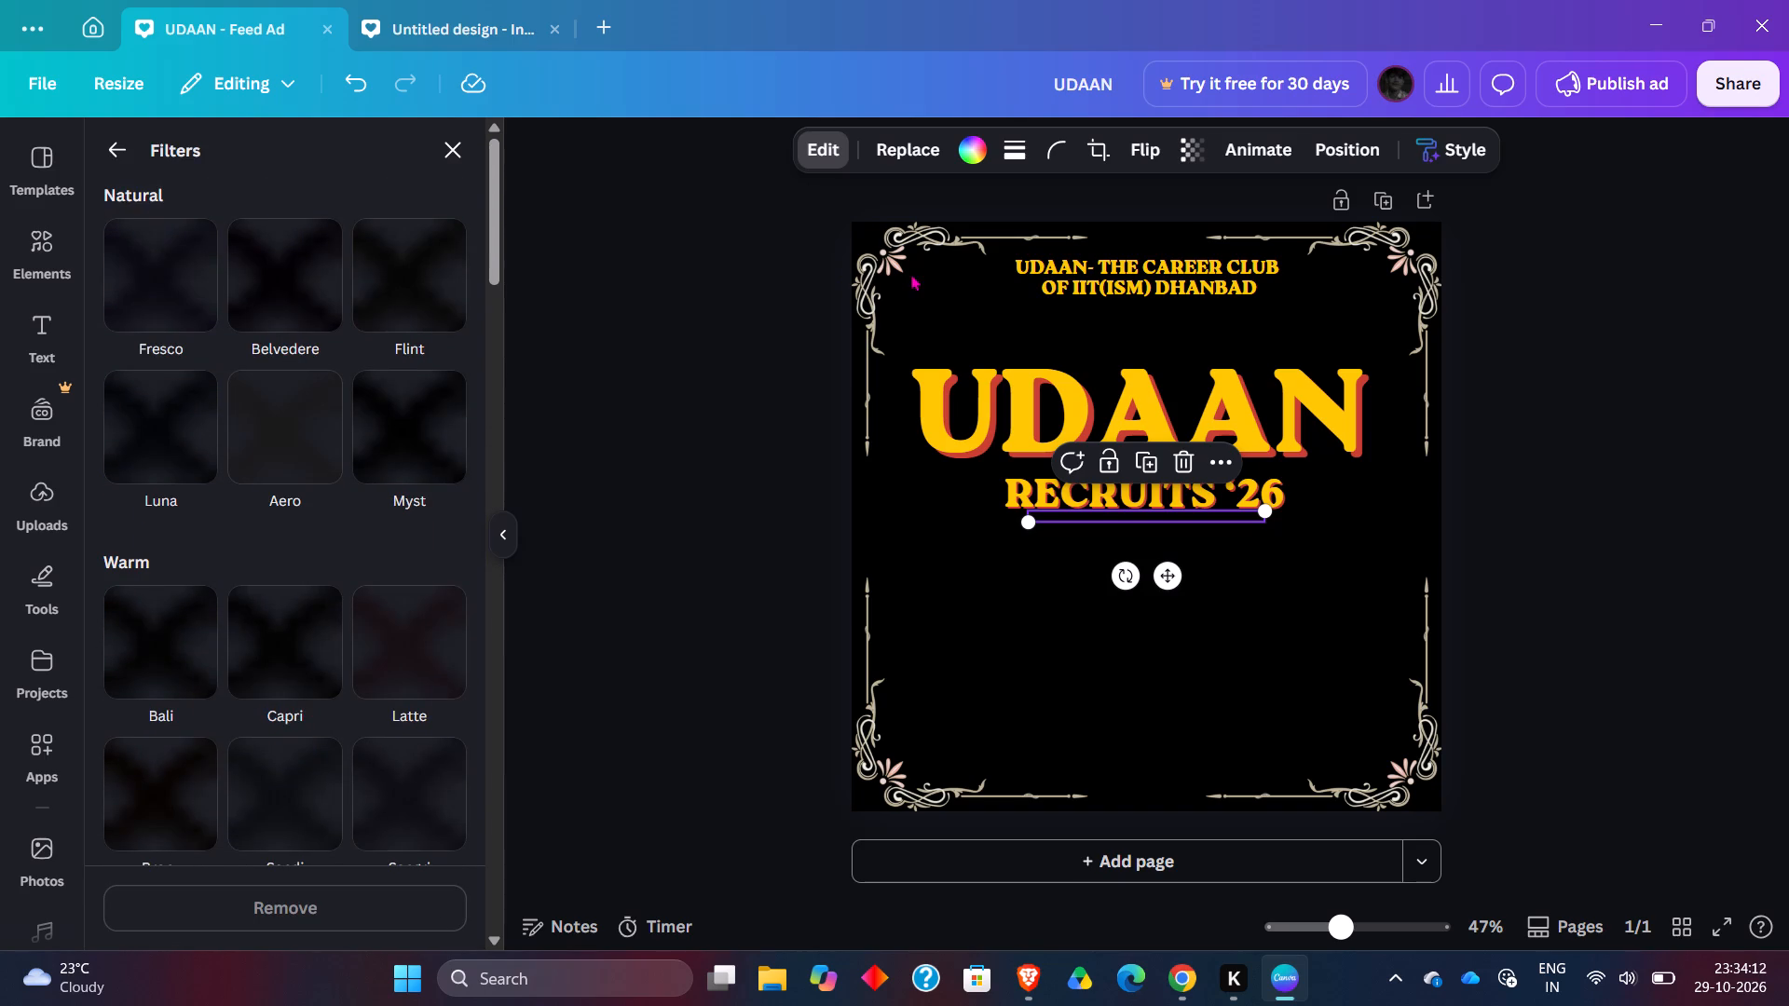
# Recolour the divider below RECRUITS '26 from black to the cream shade among the photo colours.
pyautogui.click(975, 143)
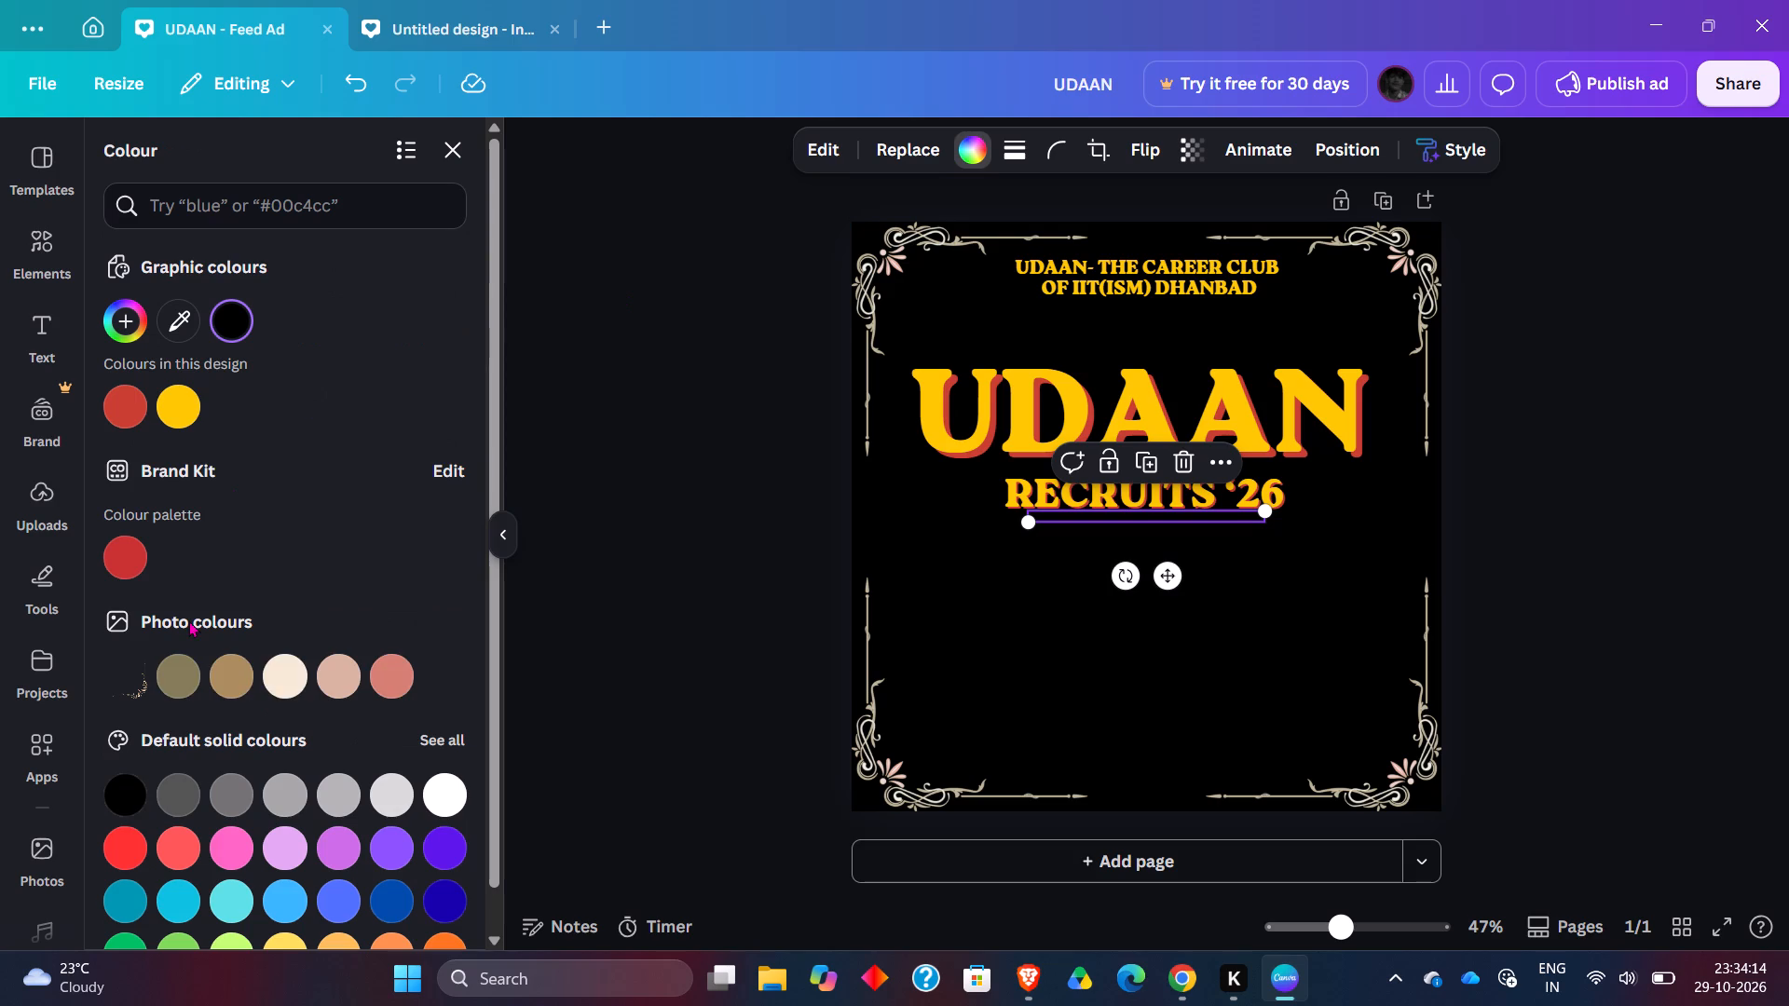
pyautogui.click(285, 680)
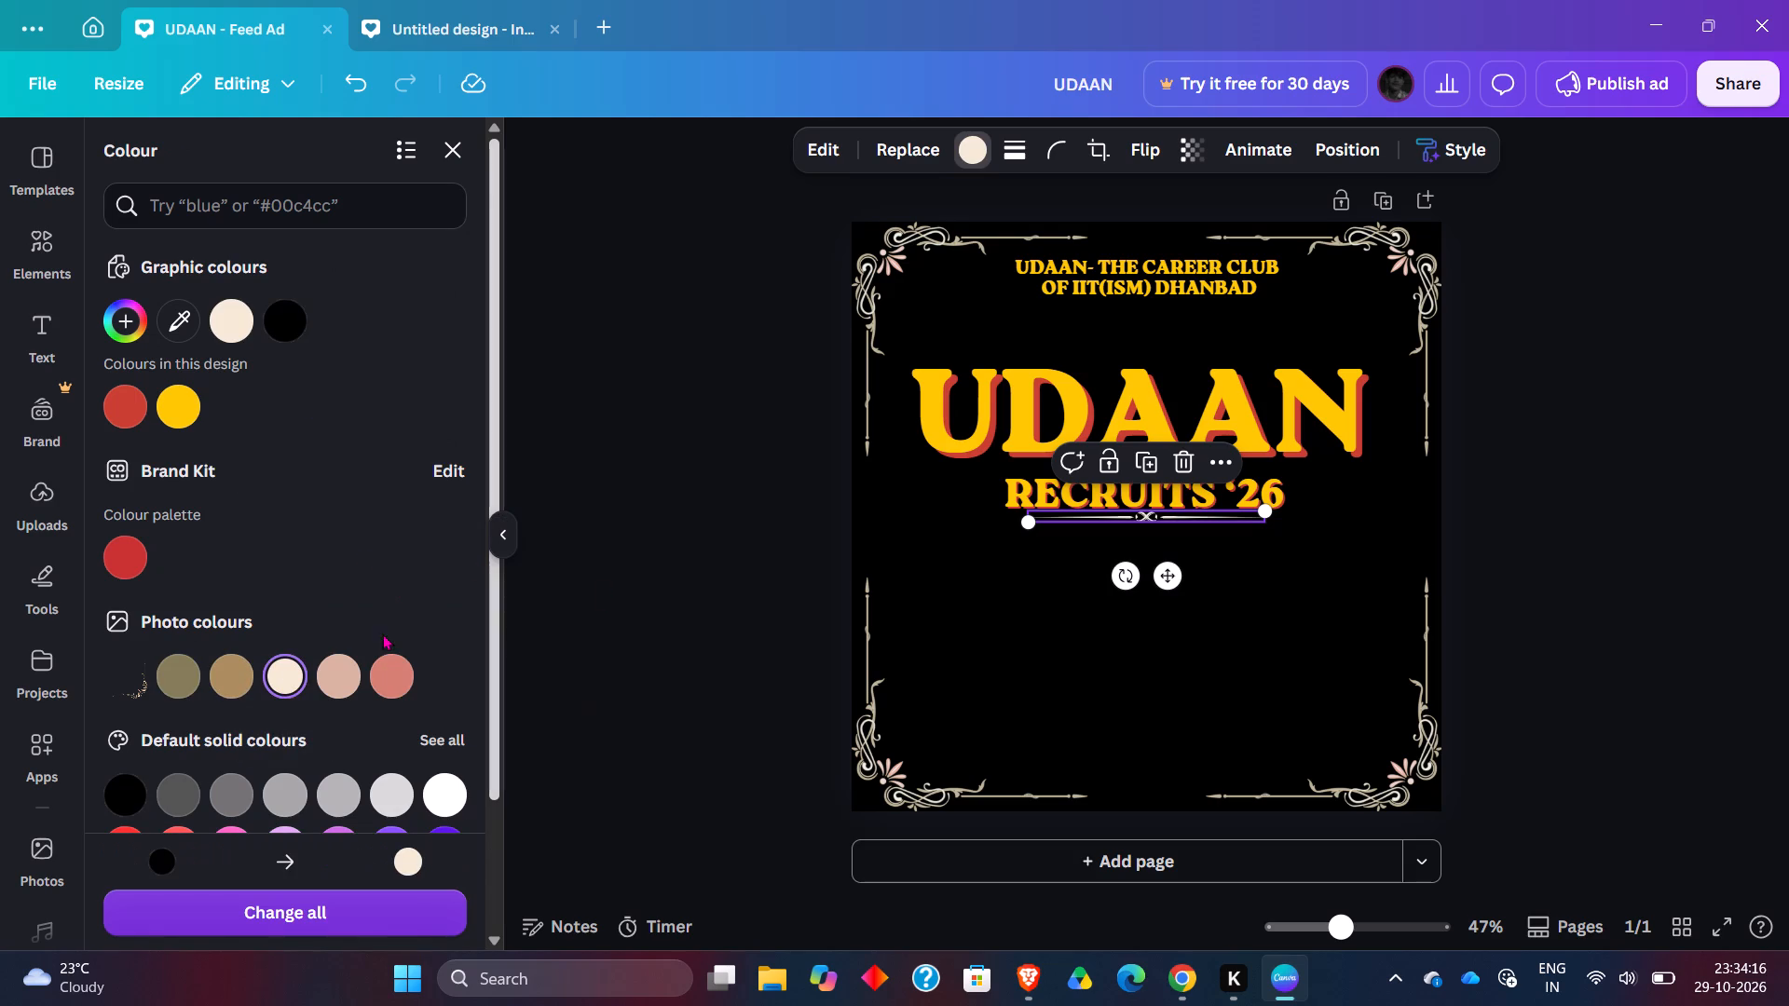
pyautogui.click(1570, 534)
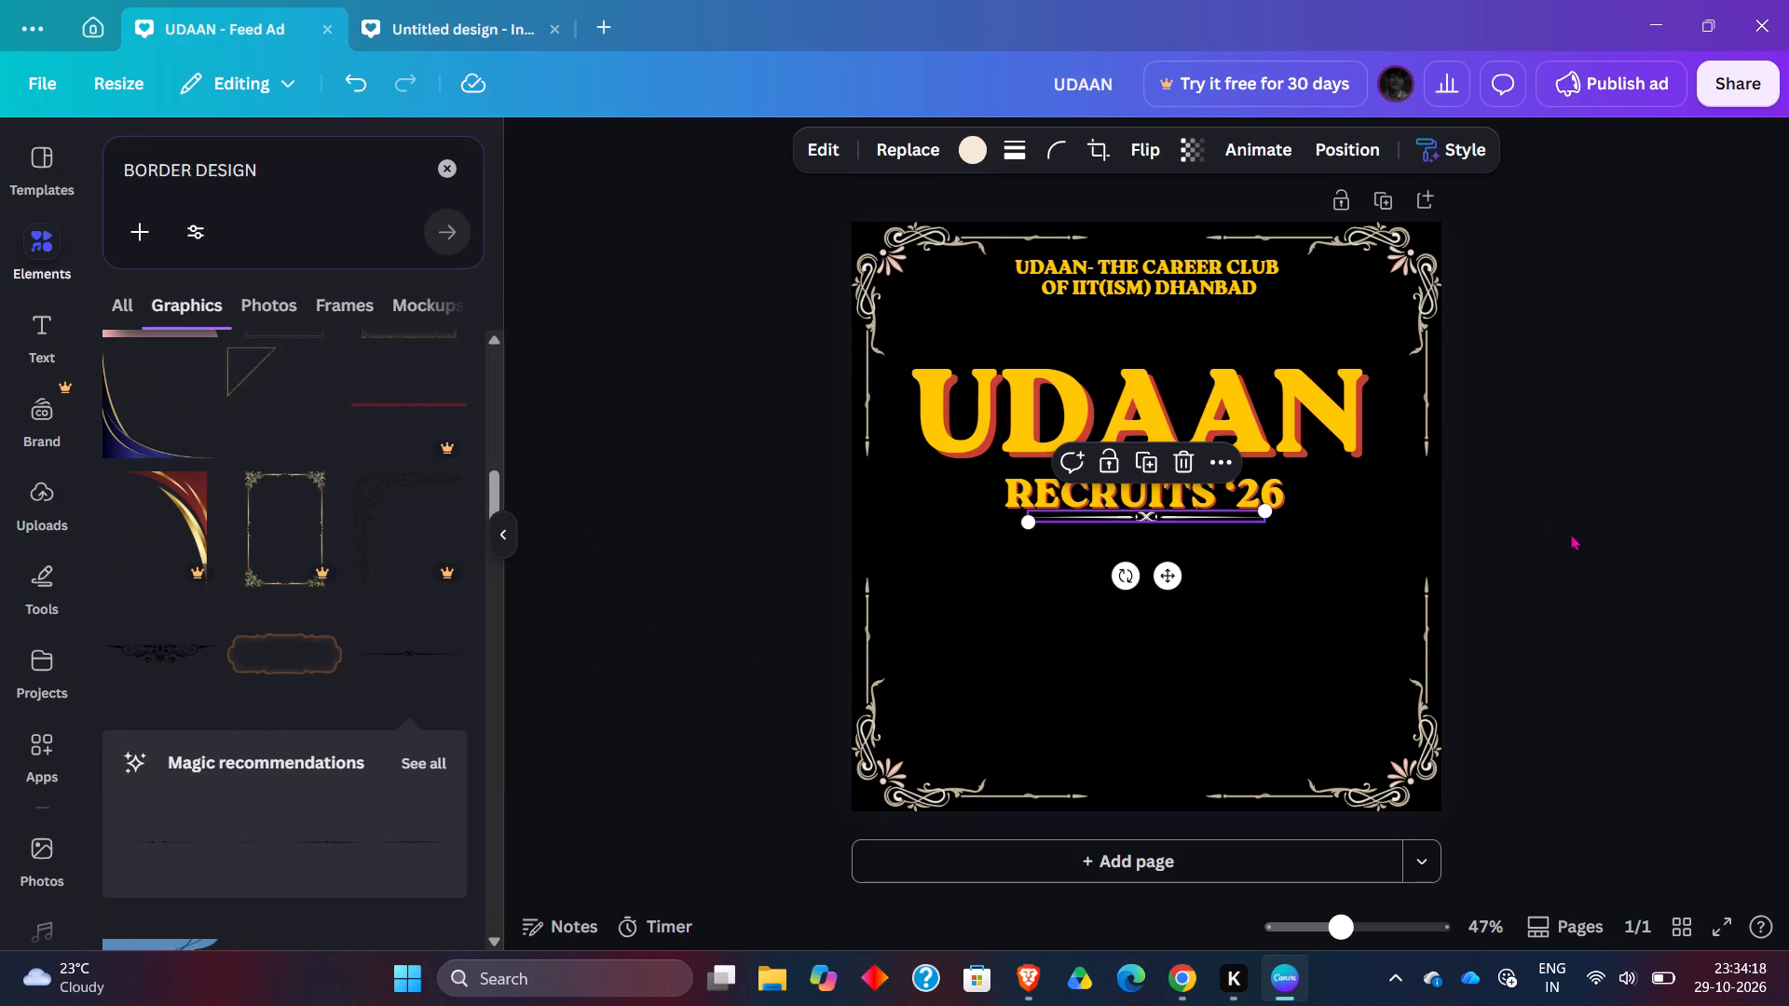
pyautogui.click(1570, 534)
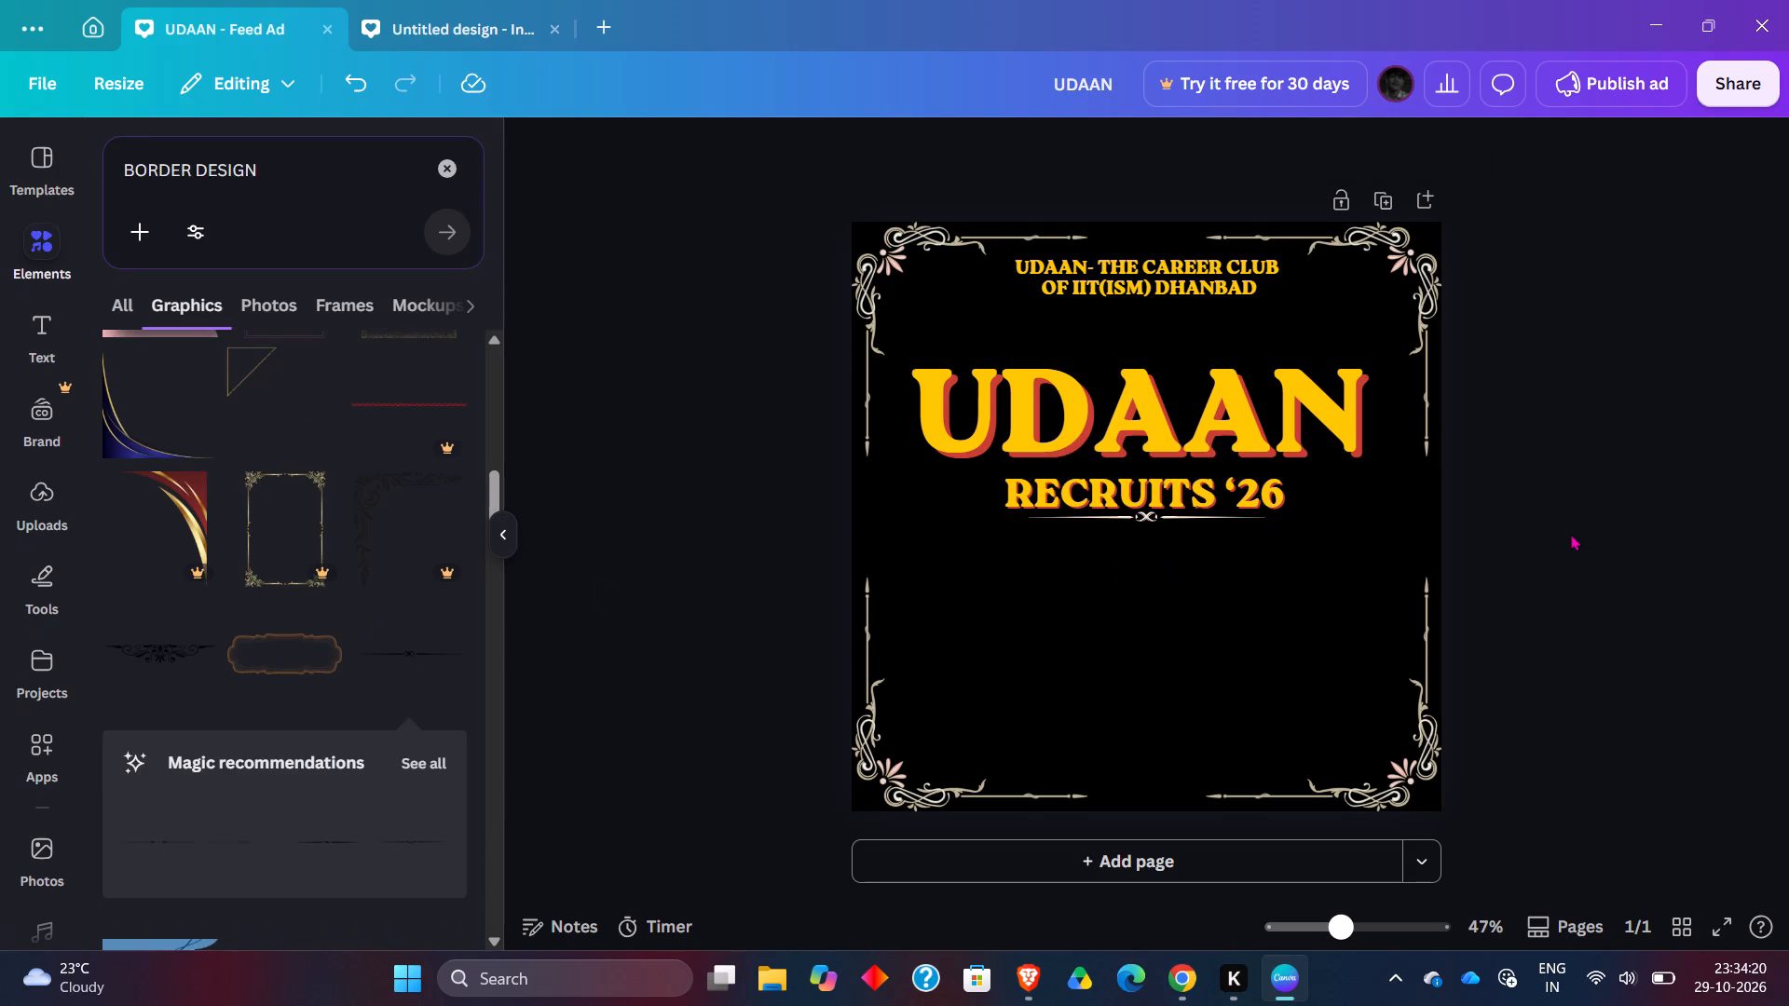
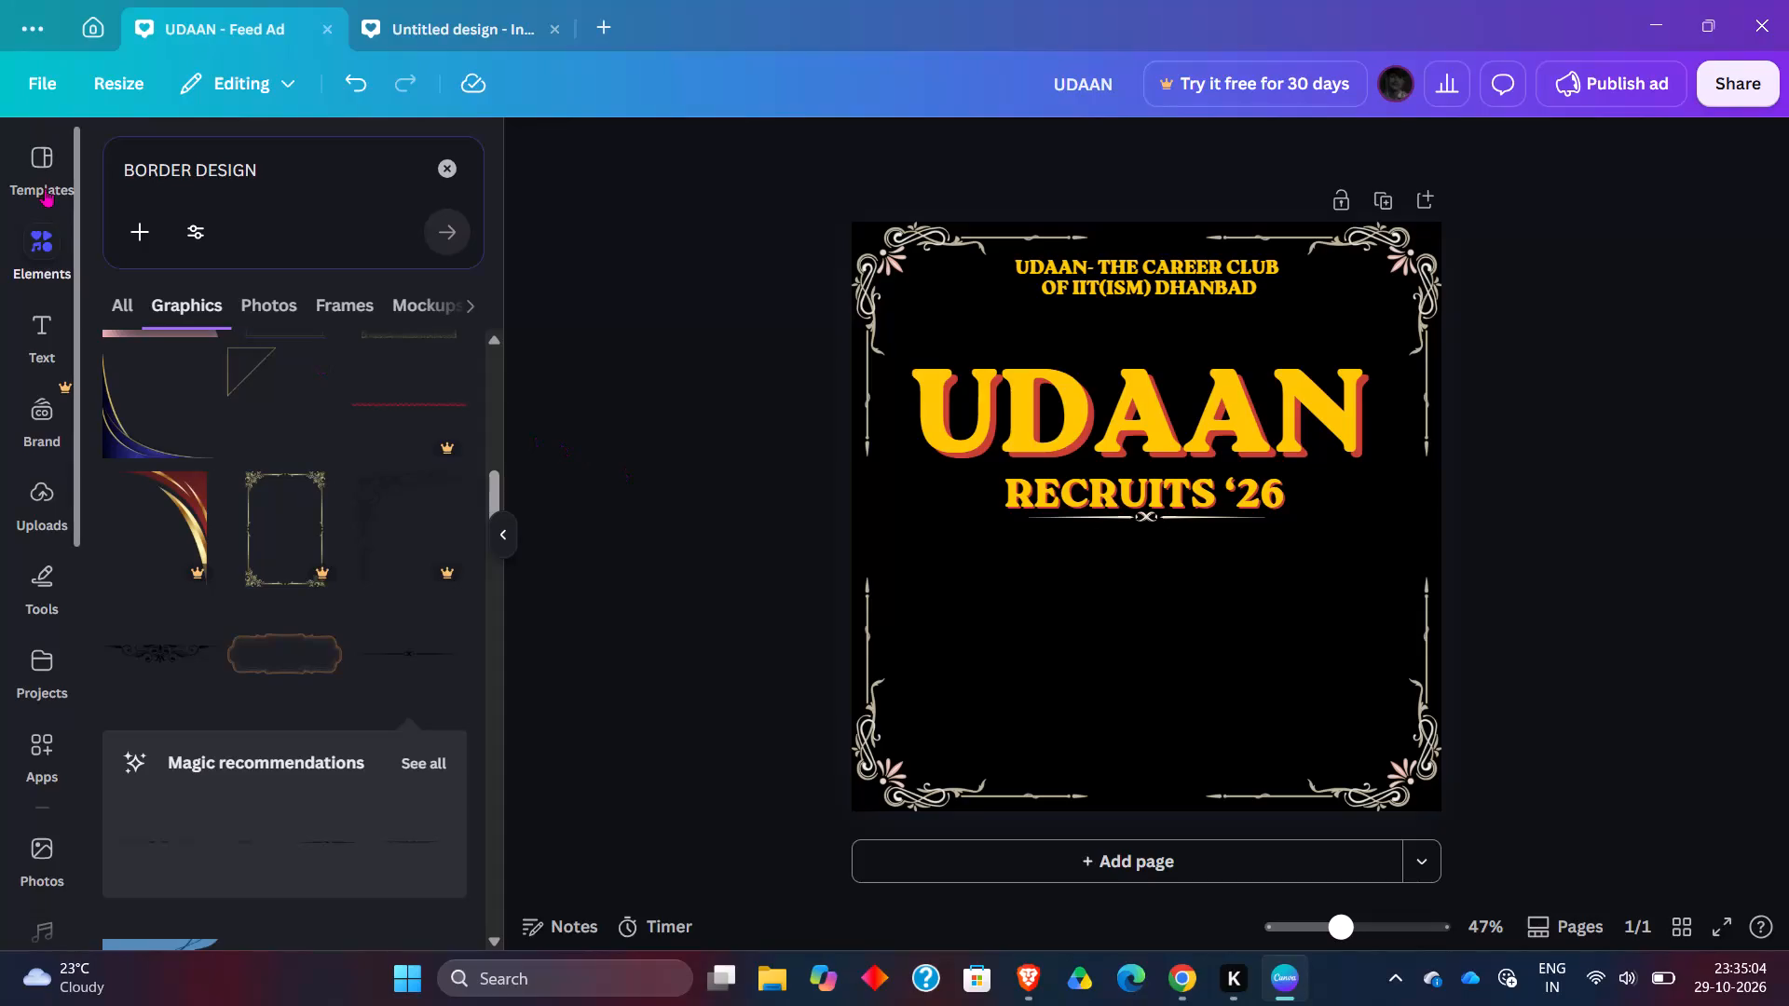
# Add a new text box to the poster reading WELCOME TO THE FLIGHT.
pyautogui.click(53, 345)
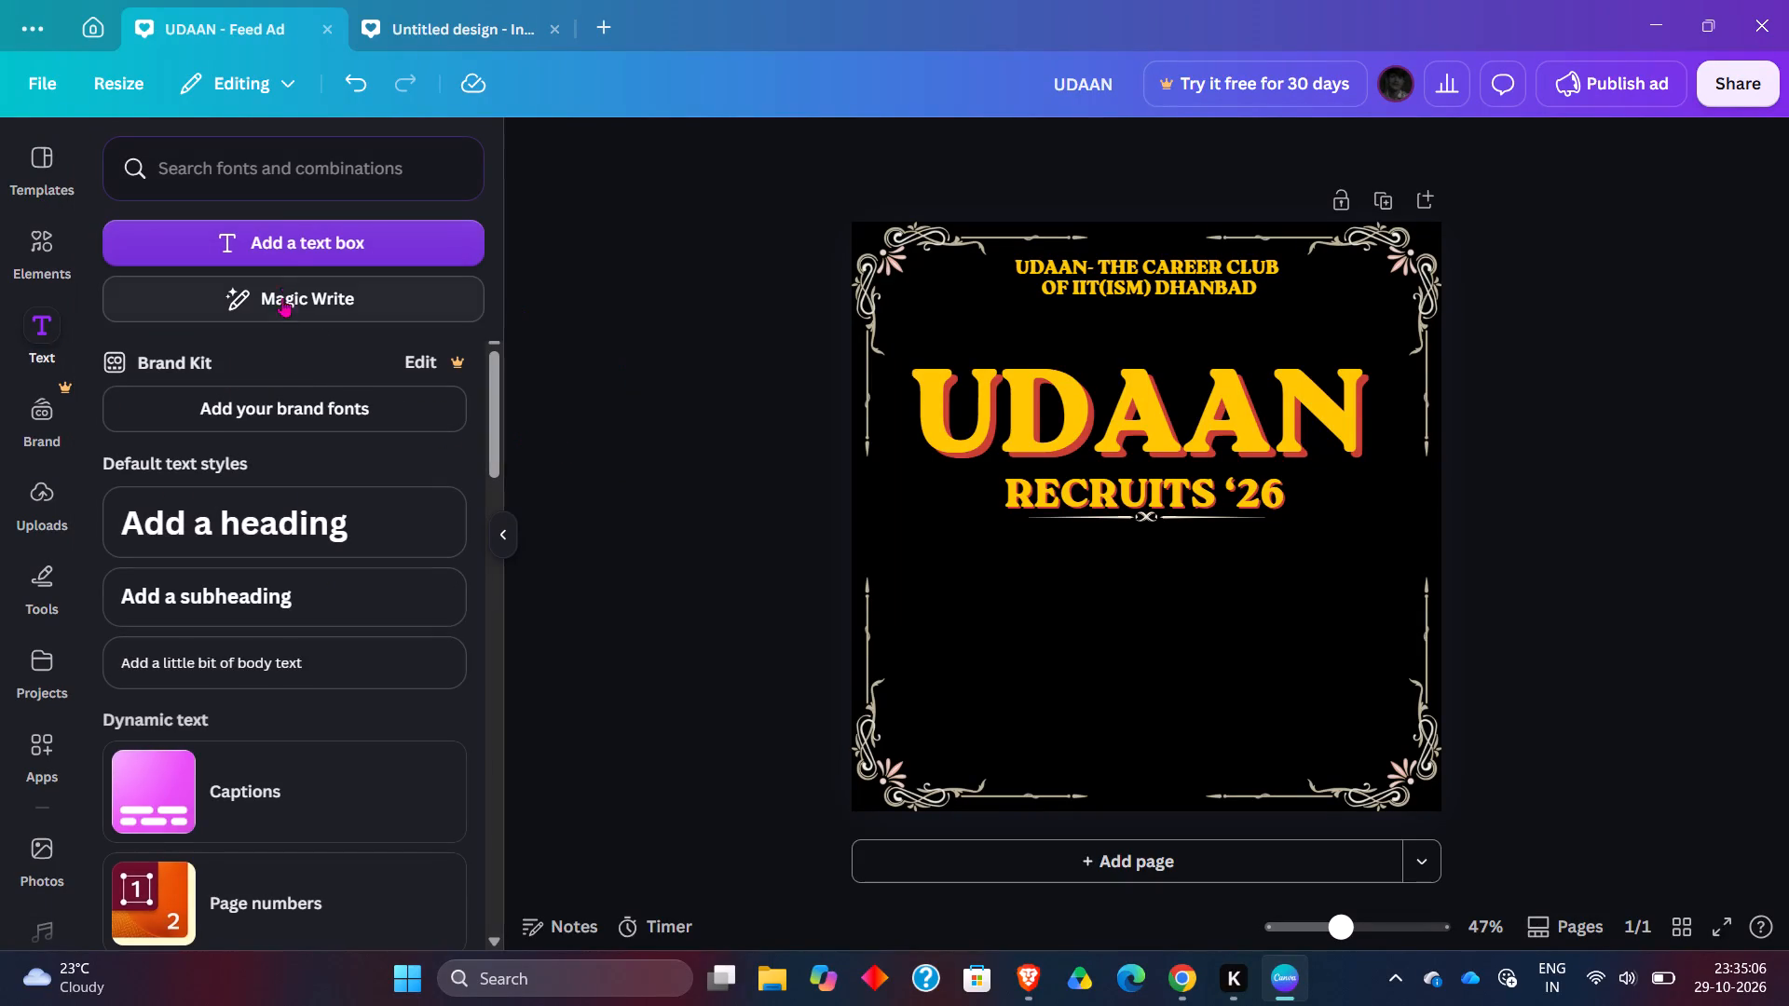
pyautogui.click(291, 247)
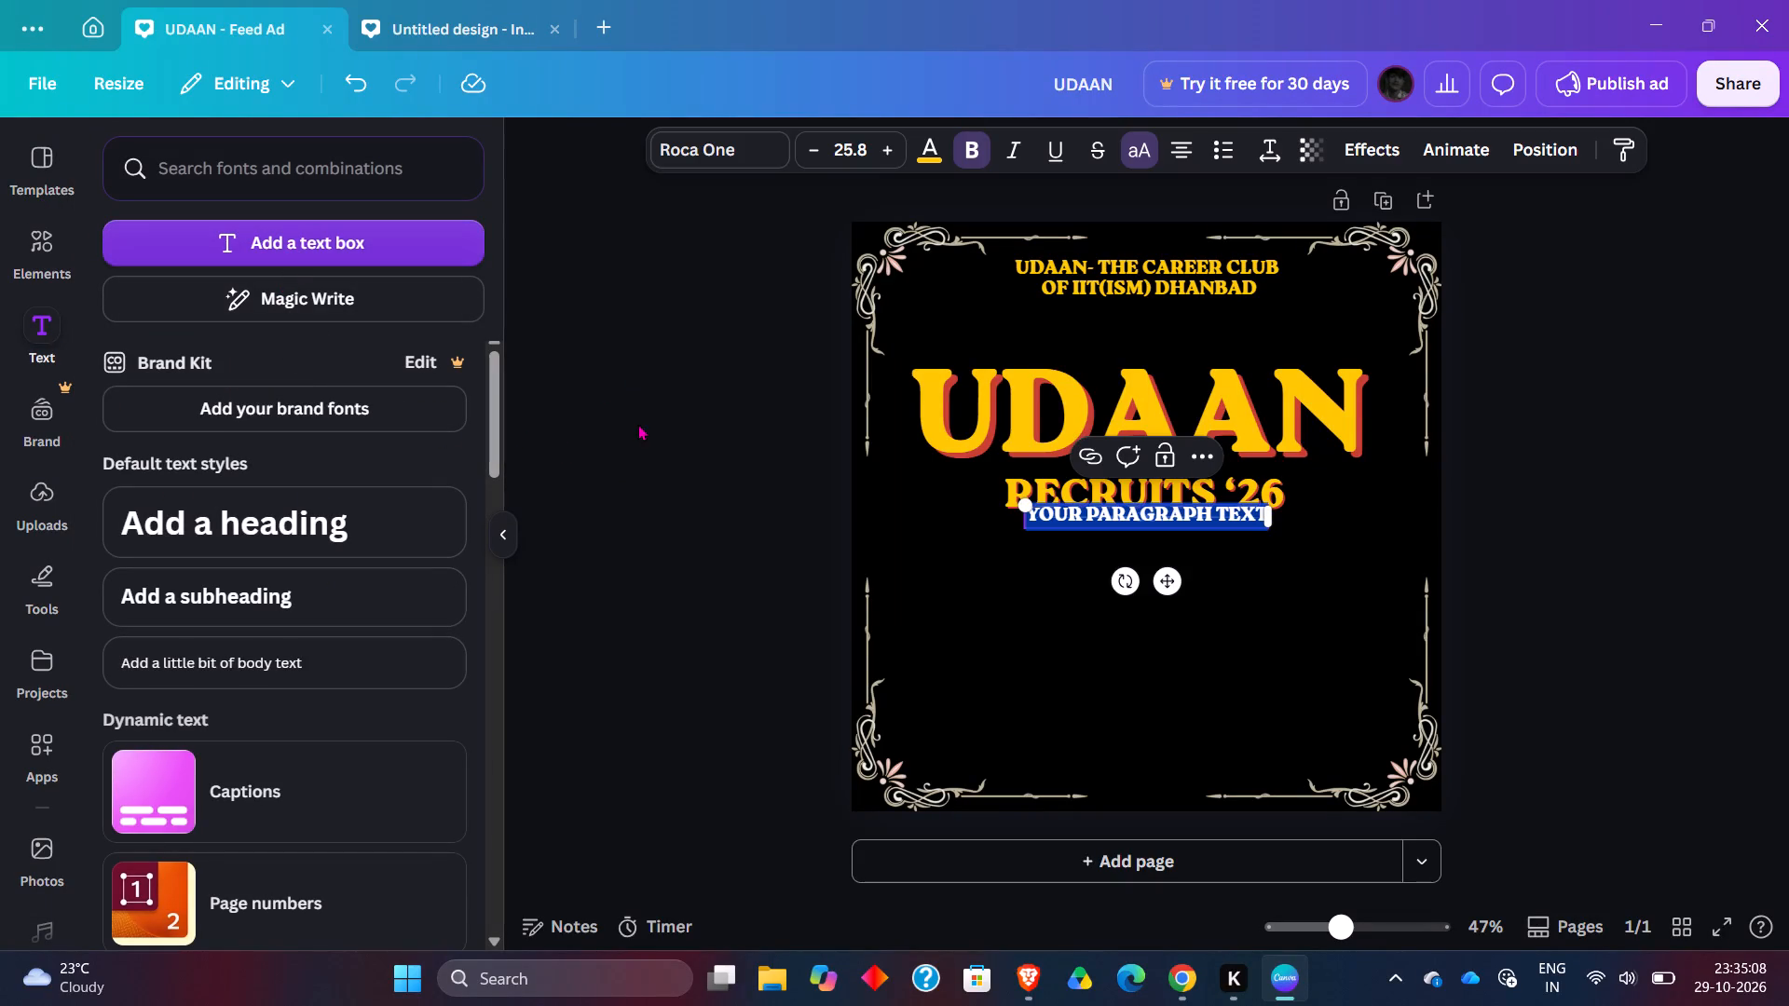
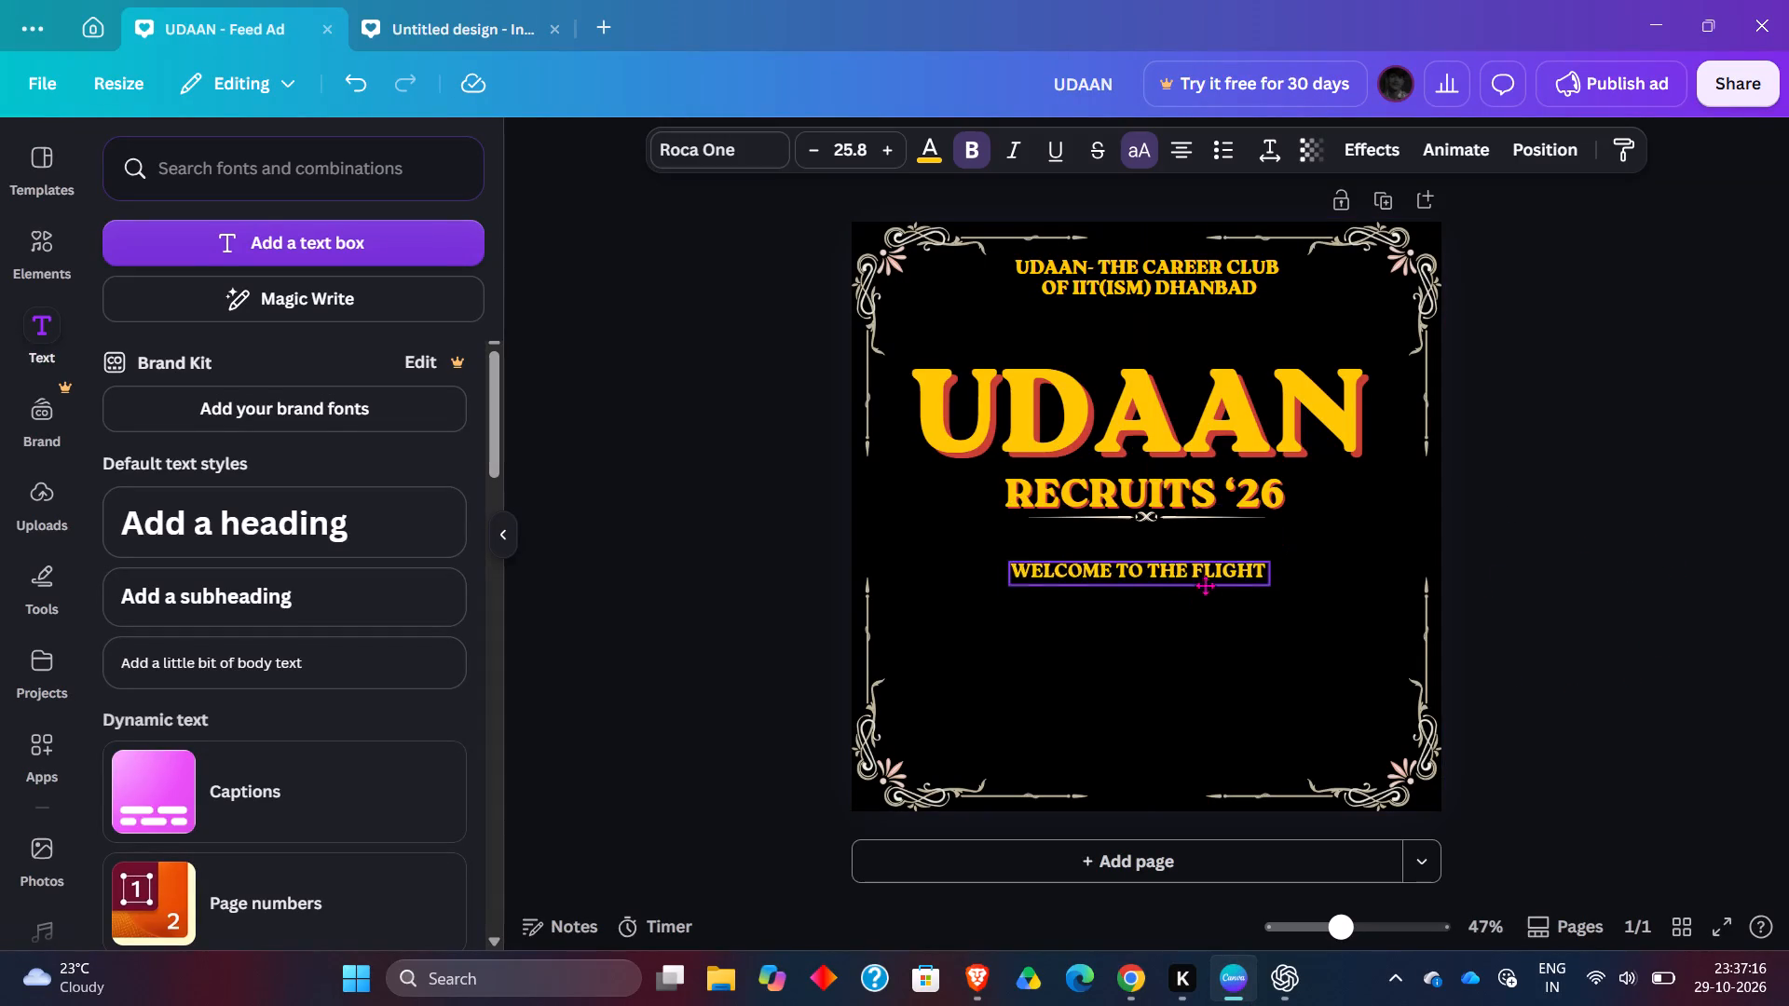
pyautogui.moveTo(1205, 585); pyautogui.dragTo(1200, 632)
pyautogui.click(1250, 620)
pyautogui.click(1250, 620)
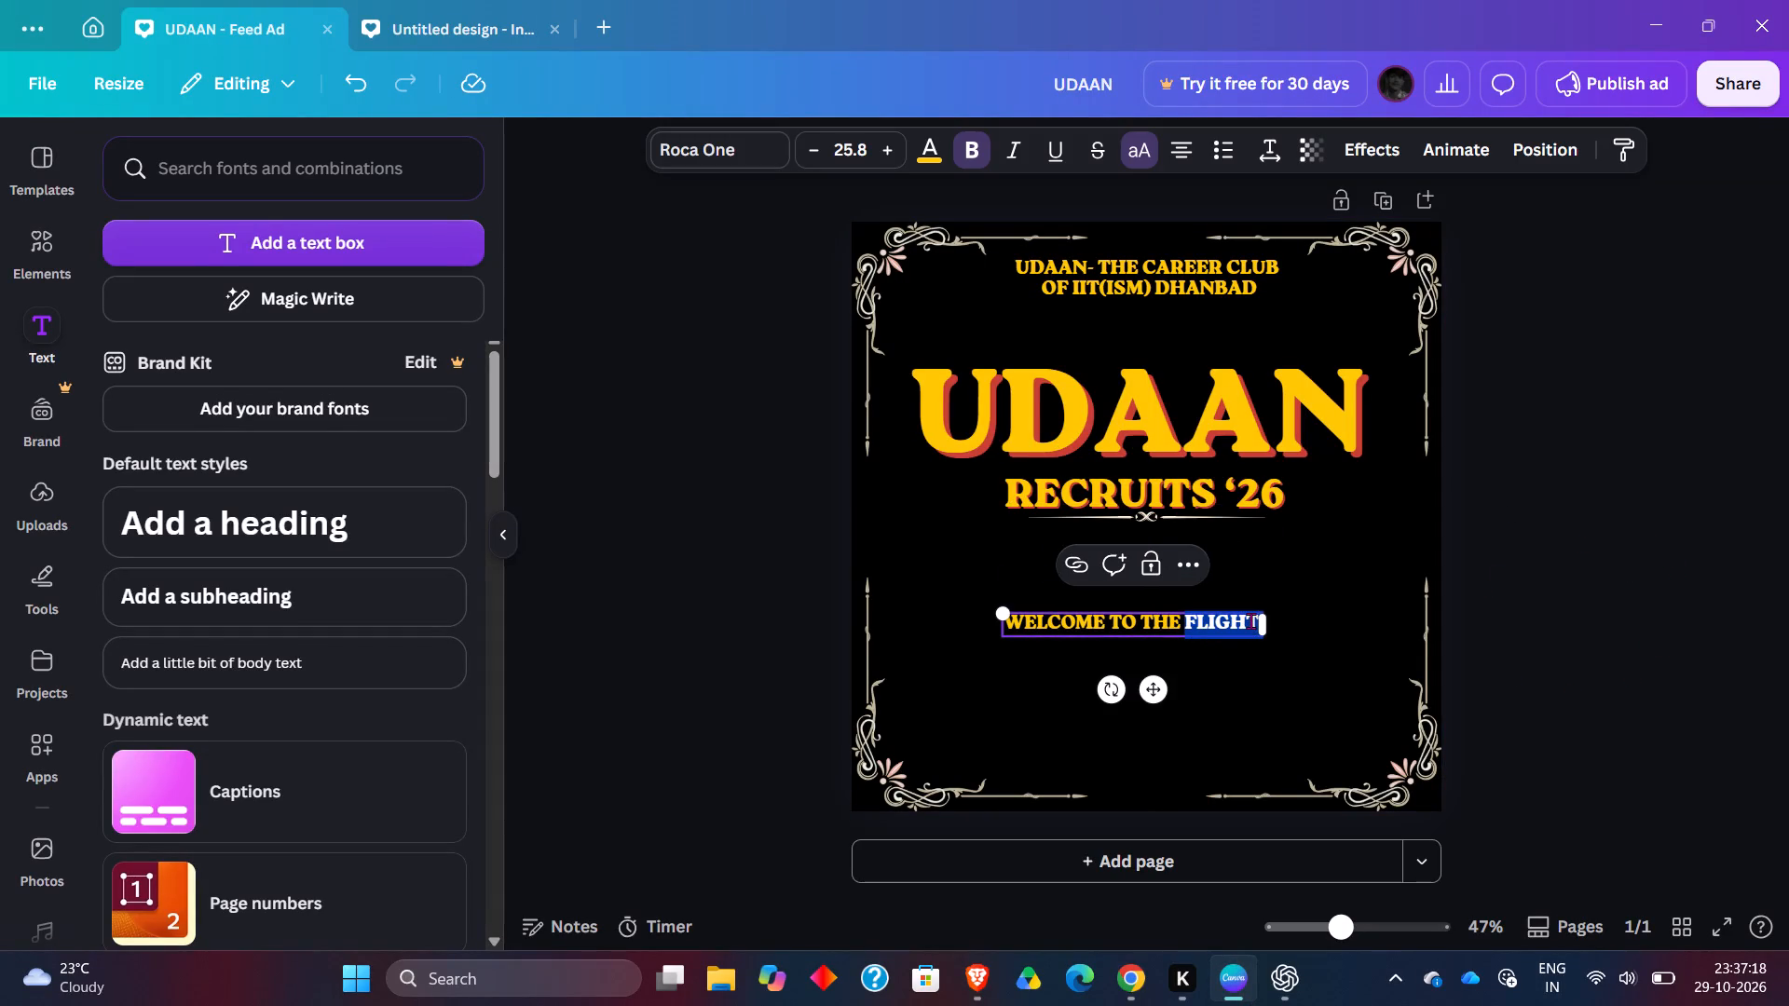
pyautogui.click(1250, 620)
pyautogui.press('Right')
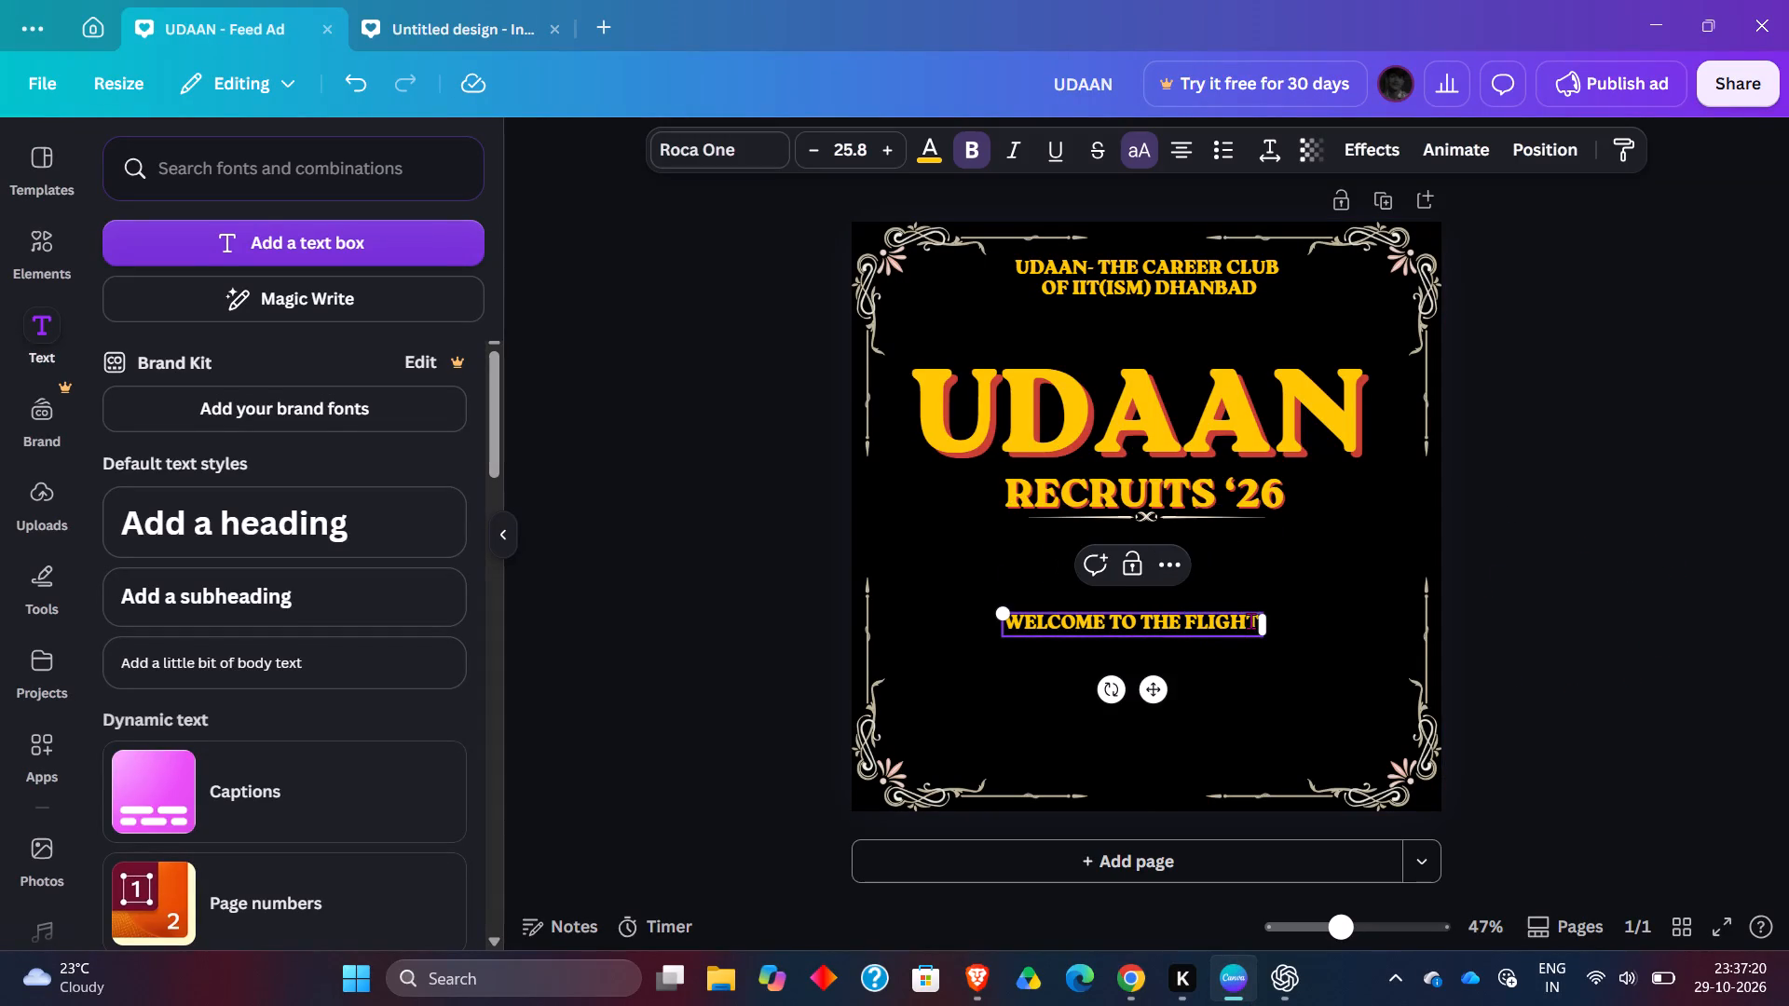
pyautogui.press('space')
pyautogui.write('crew')
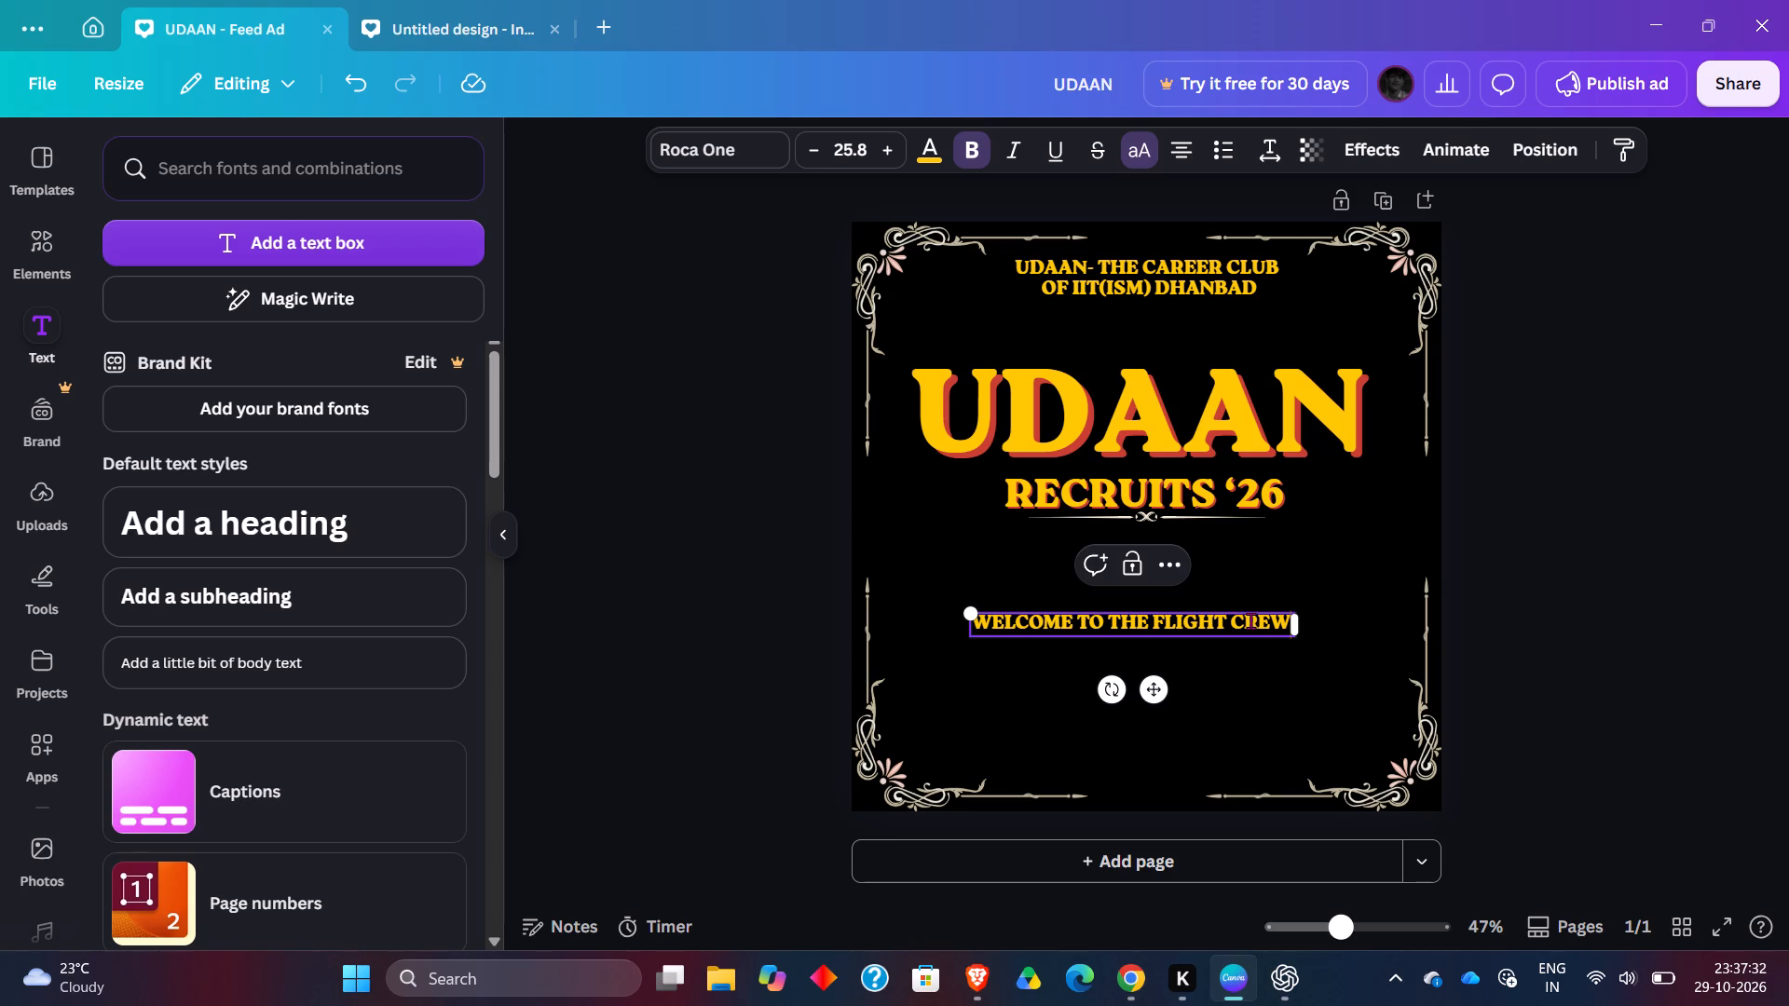
pyautogui.click(1785, 564)
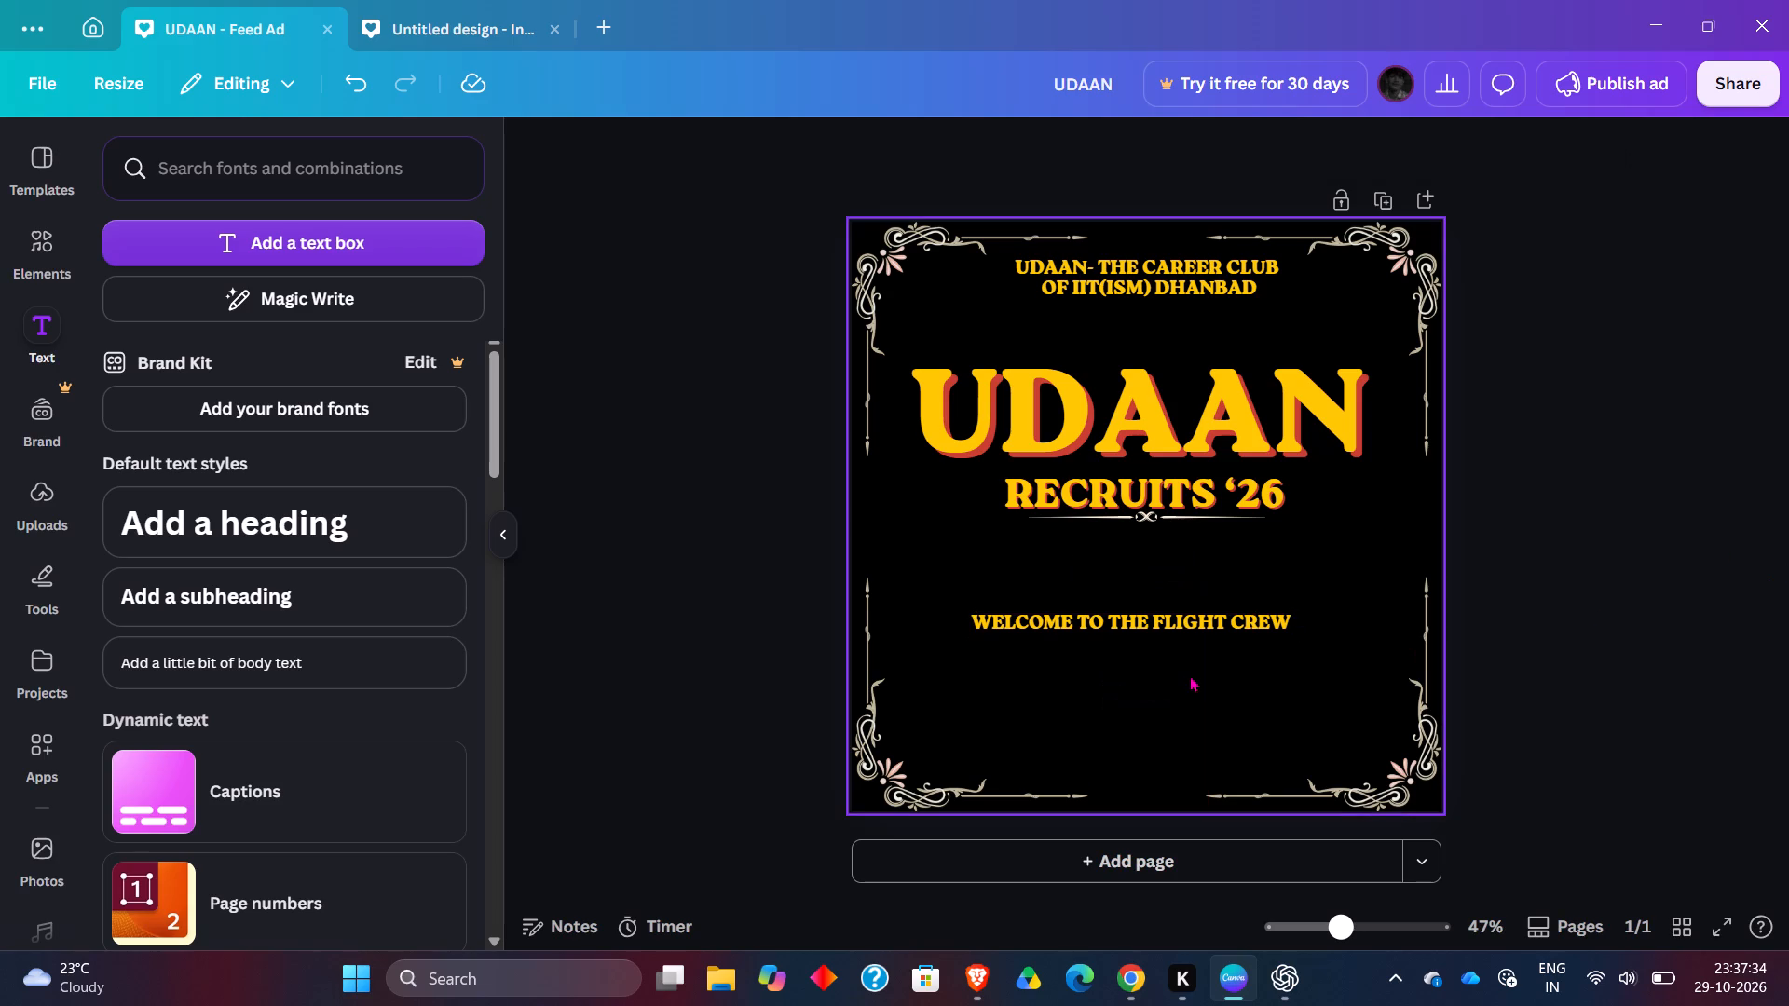
# Move the welcome line closer beneath the divider and enlarge its text to about size 35.4.
pyautogui.click(1170, 619)
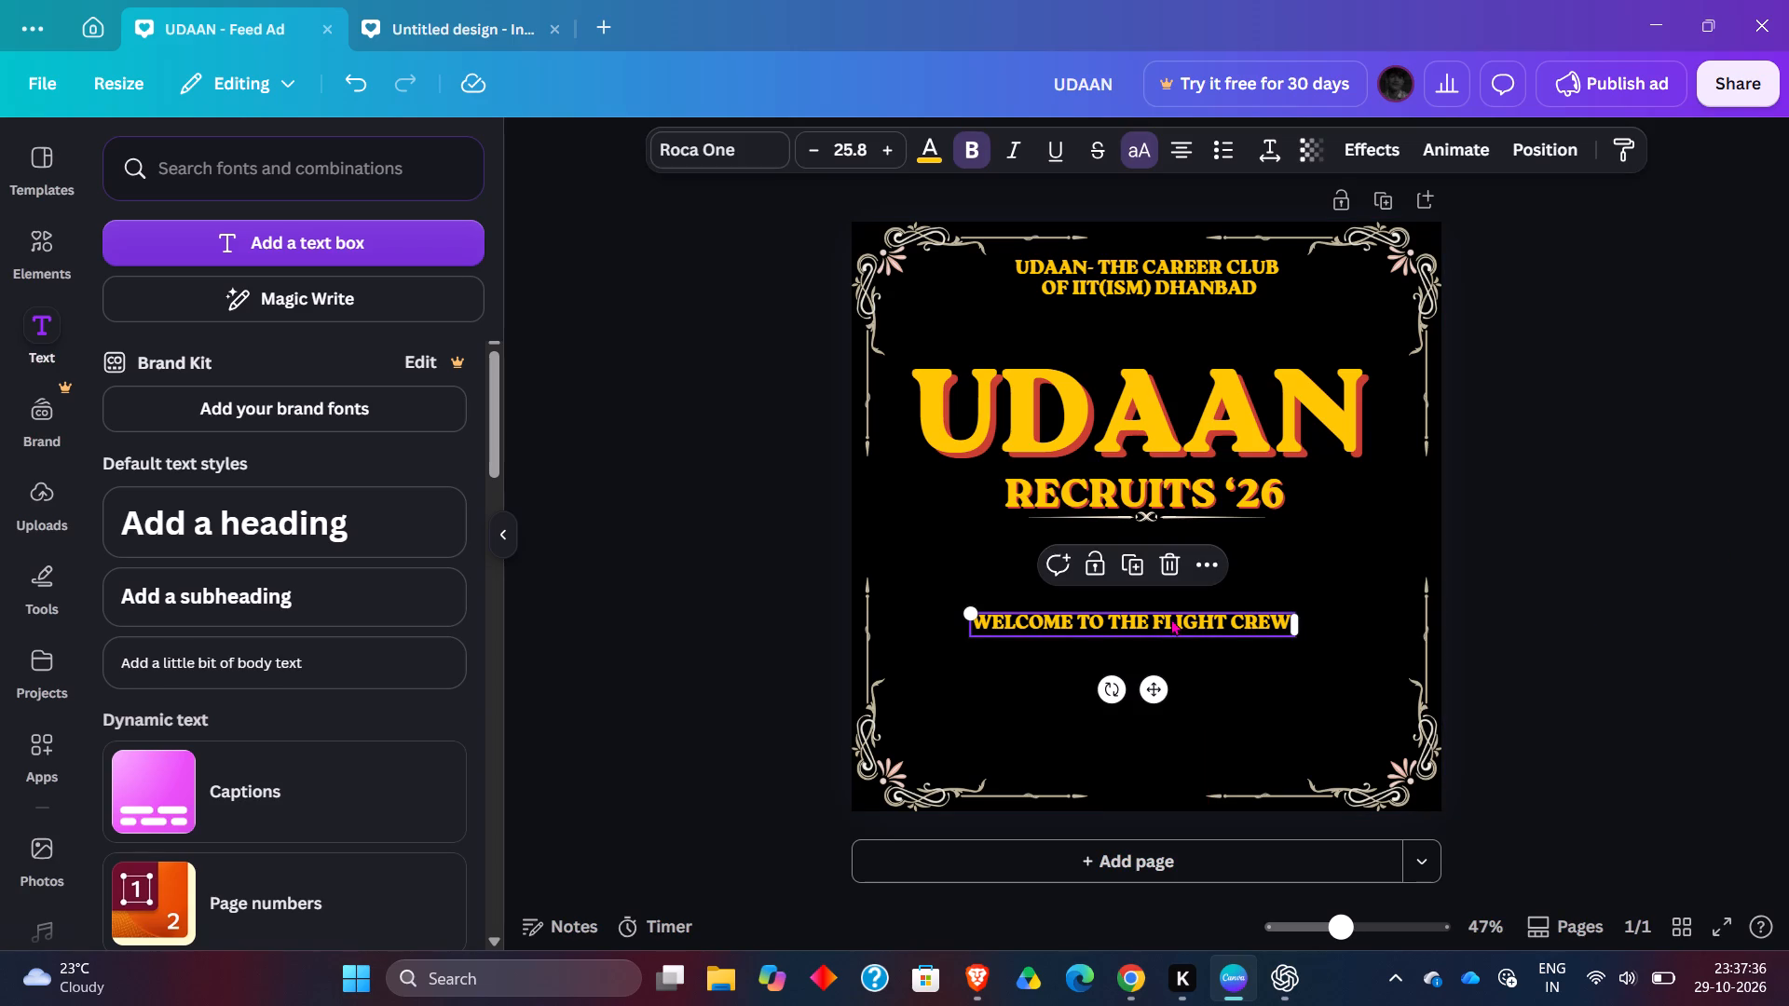
pyautogui.moveTo(1170, 619); pyautogui.dragTo(1185, 554)
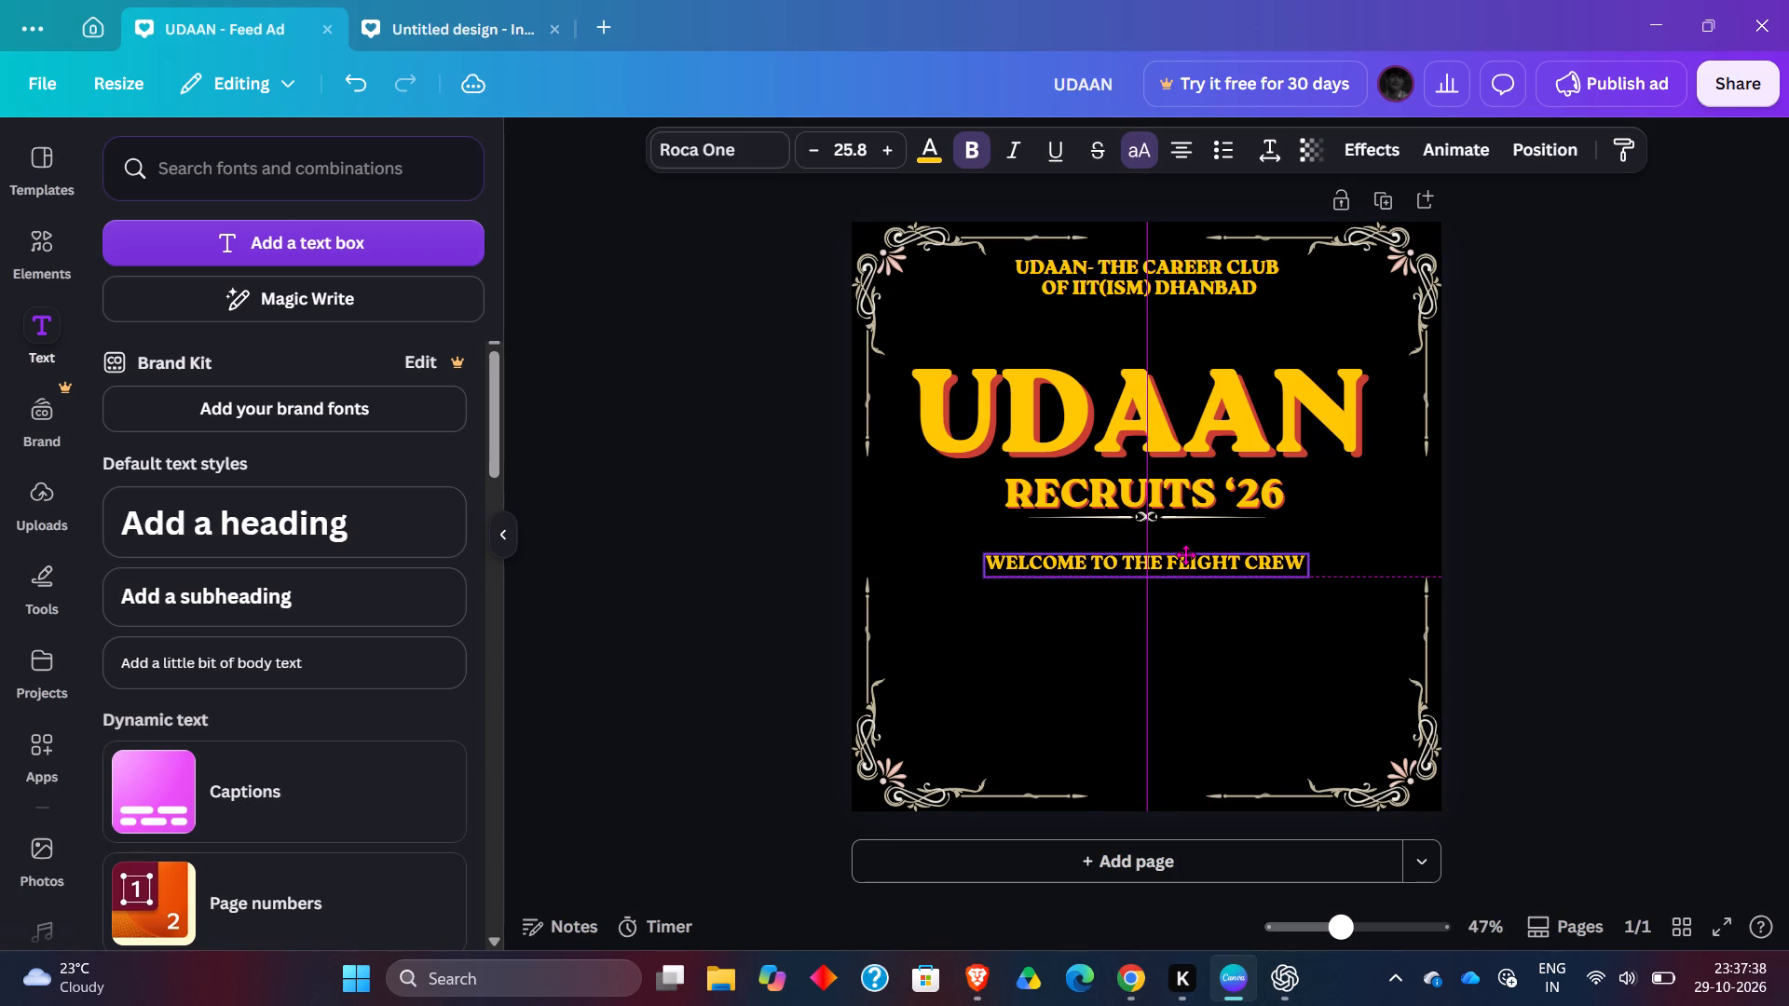
pyautogui.moveTo(1185, 554); pyautogui.dragTo(1185, 559)
pyautogui.click(1516, 637)
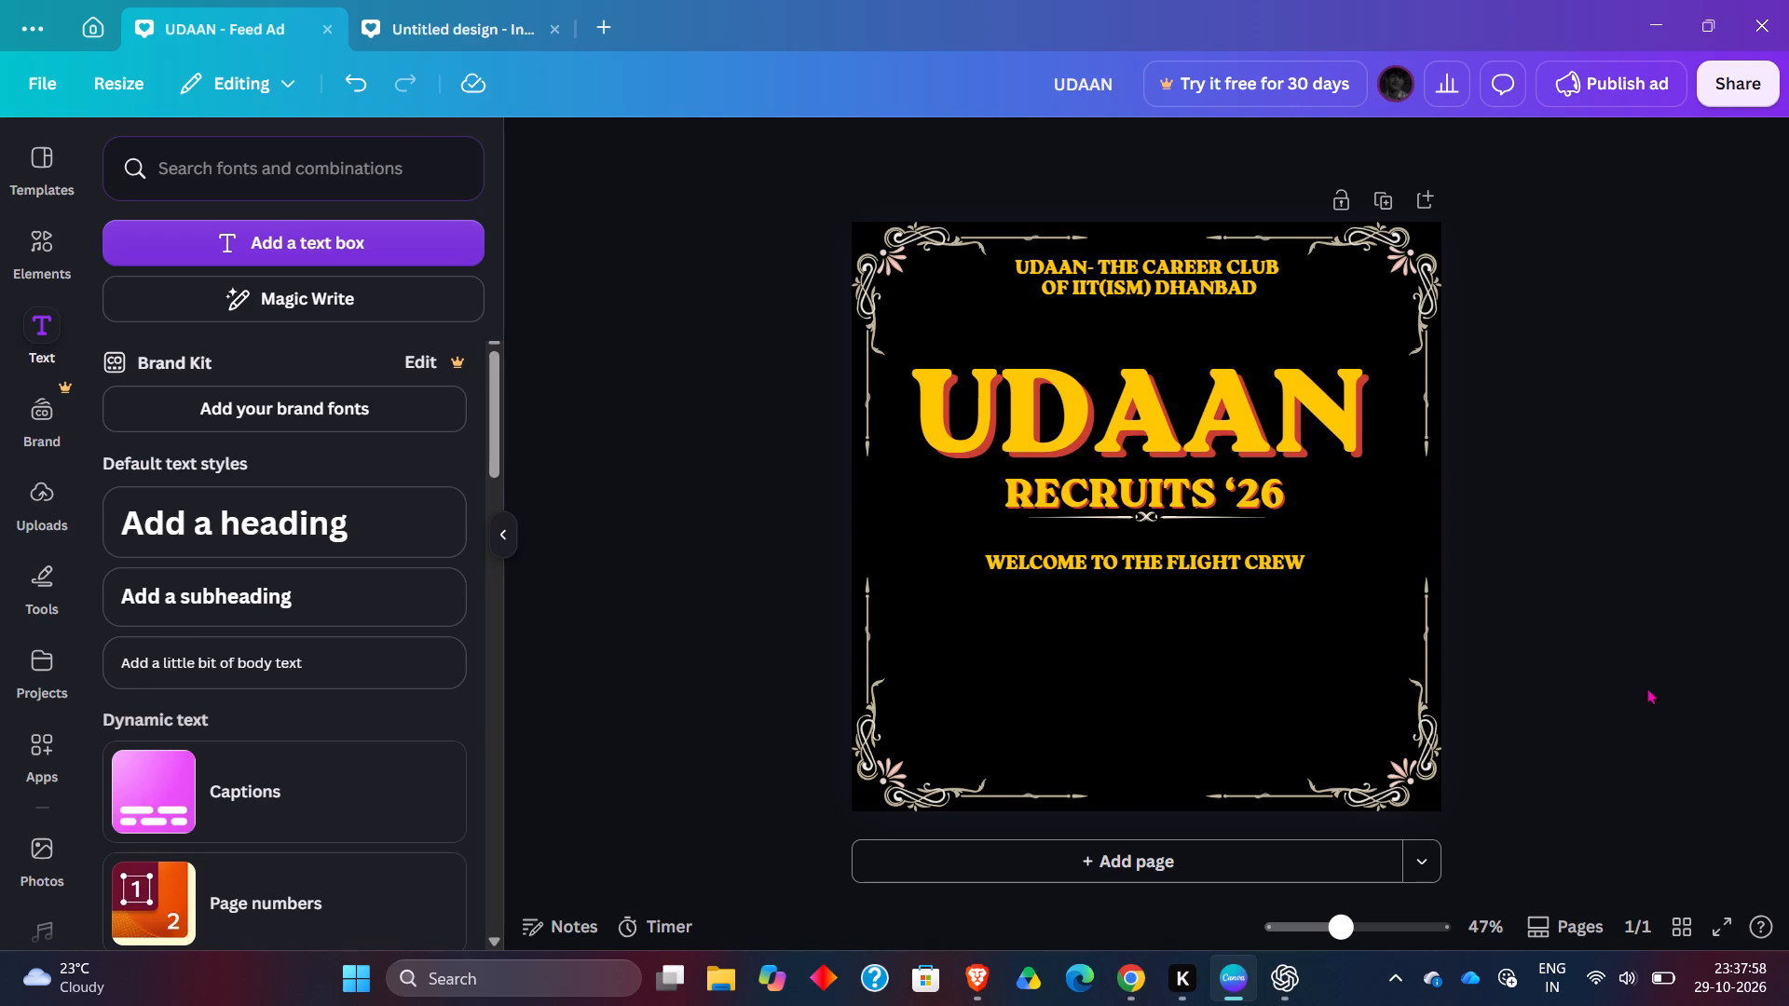
pyautogui.click(1128, 565)
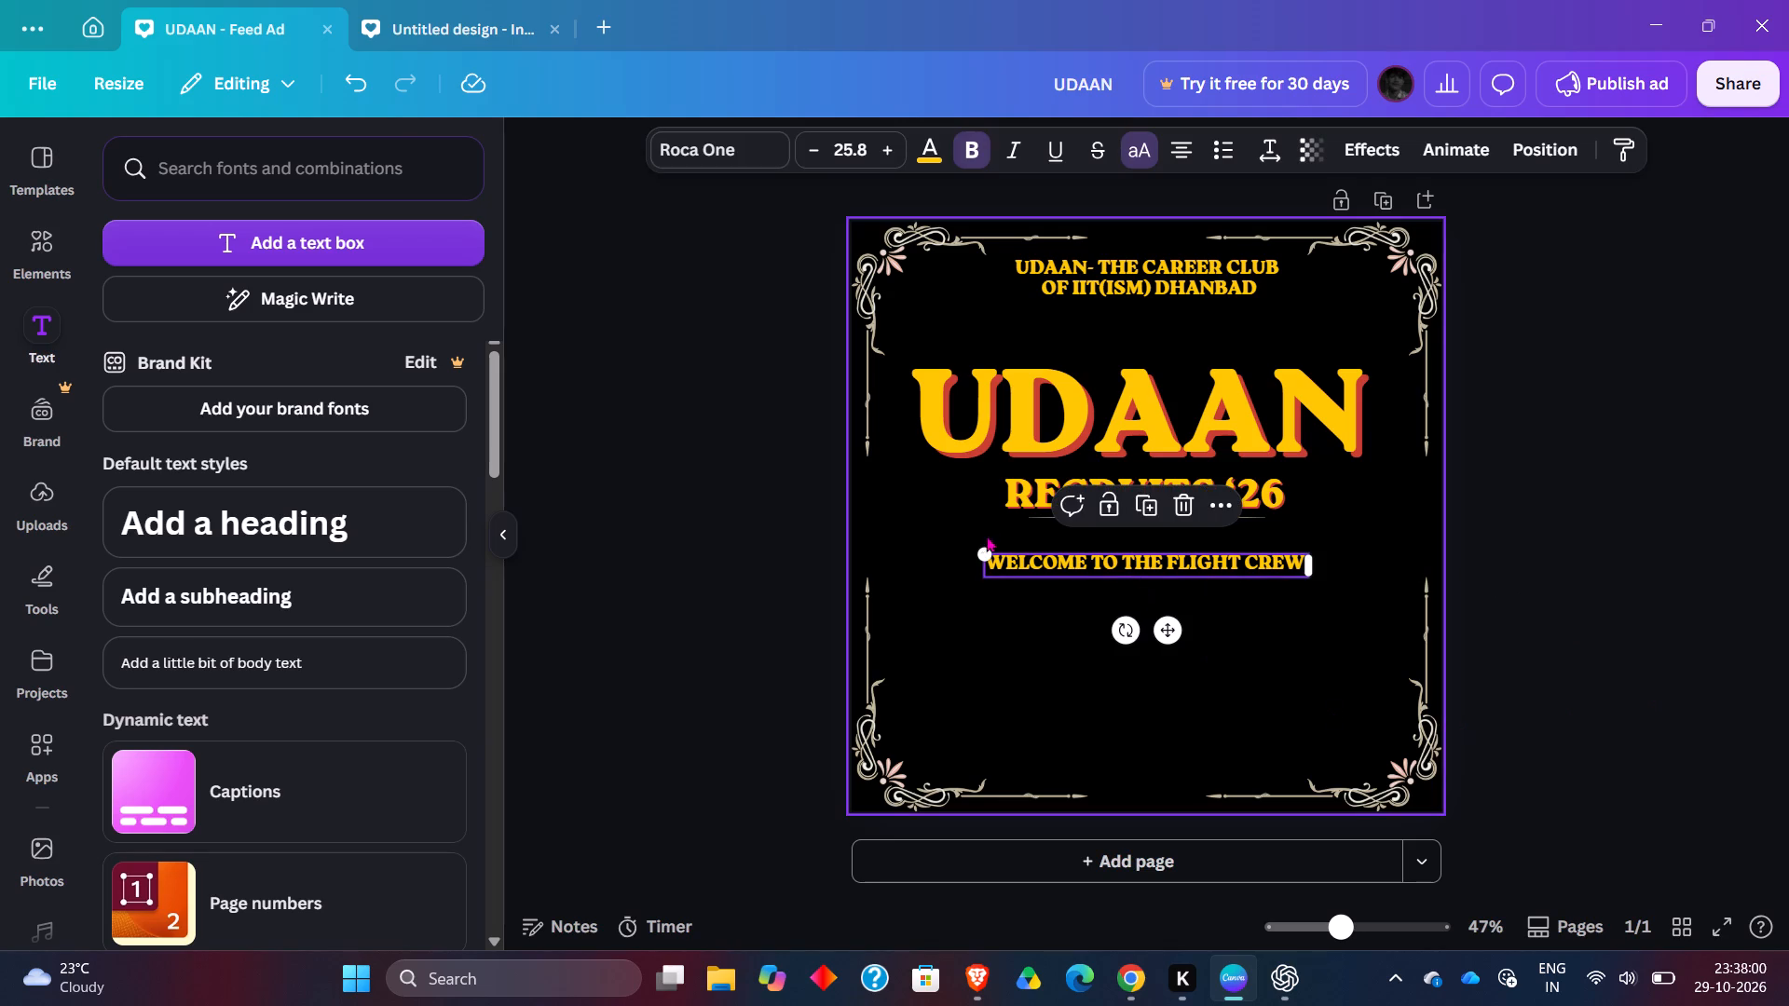
pyautogui.moveTo(981, 552); pyautogui.dragTo(862, 522)
pyautogui.click(1600, 593)
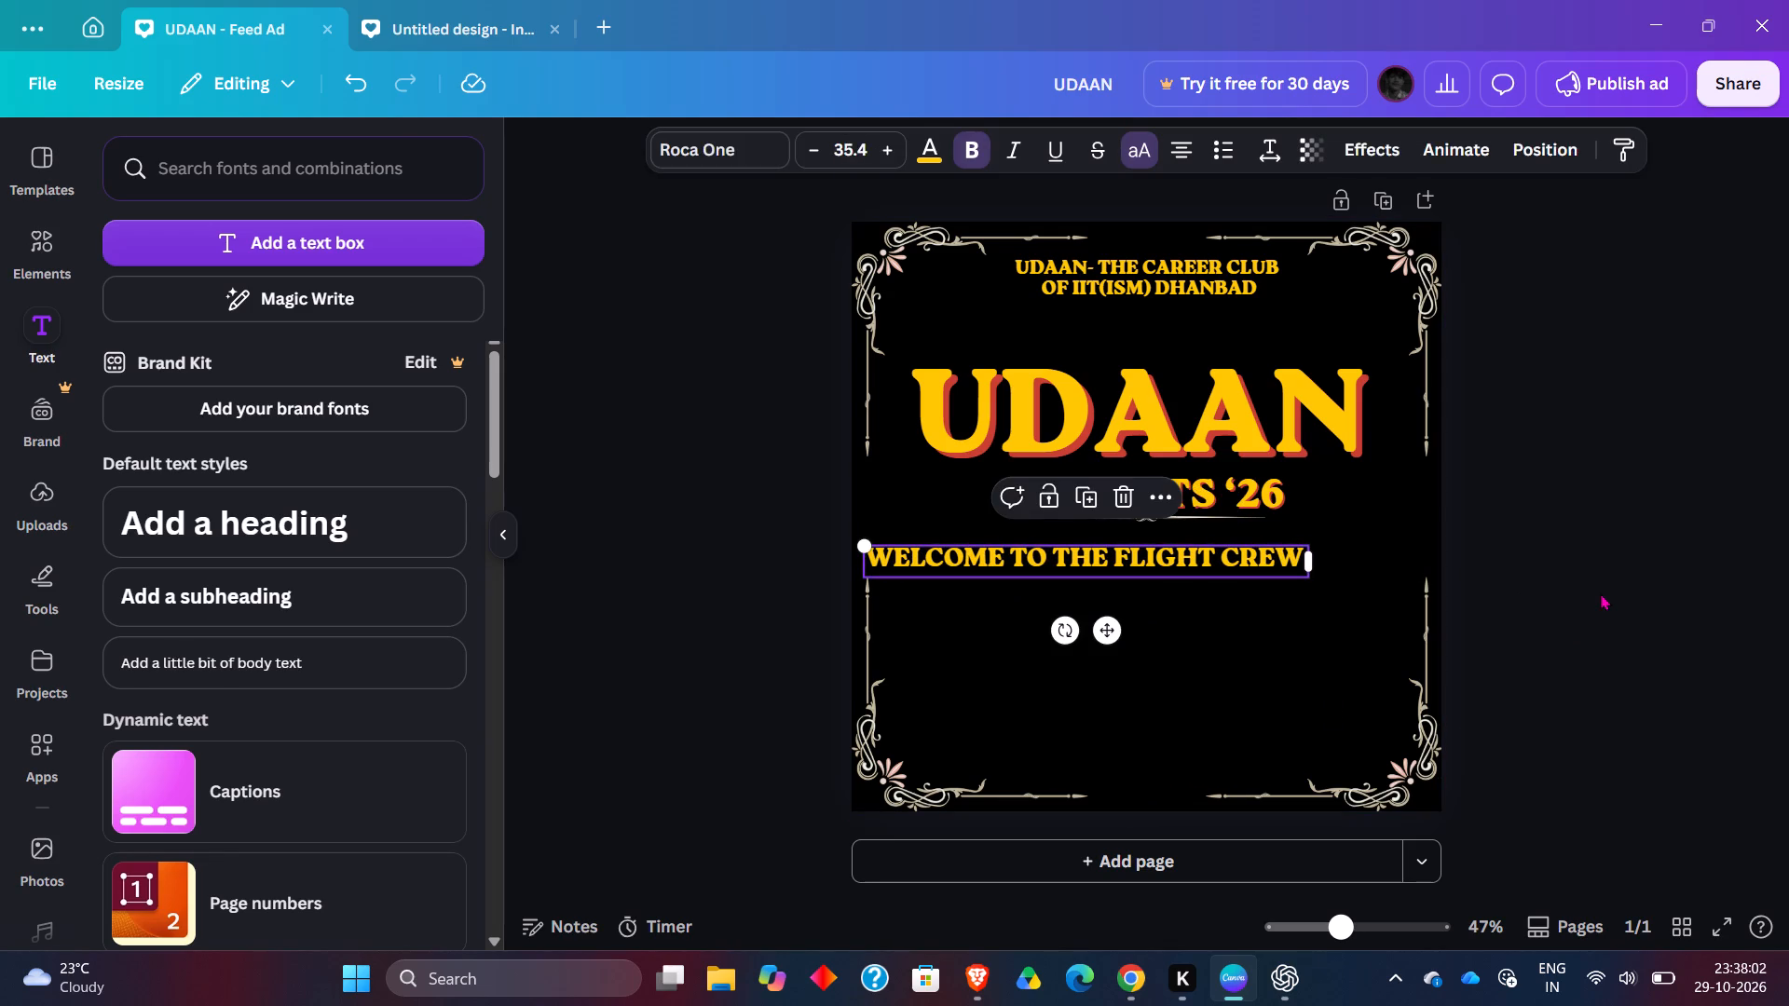
pyautogui.moveTo(1118, 570); pyautogui.dragTo(1192, 586)
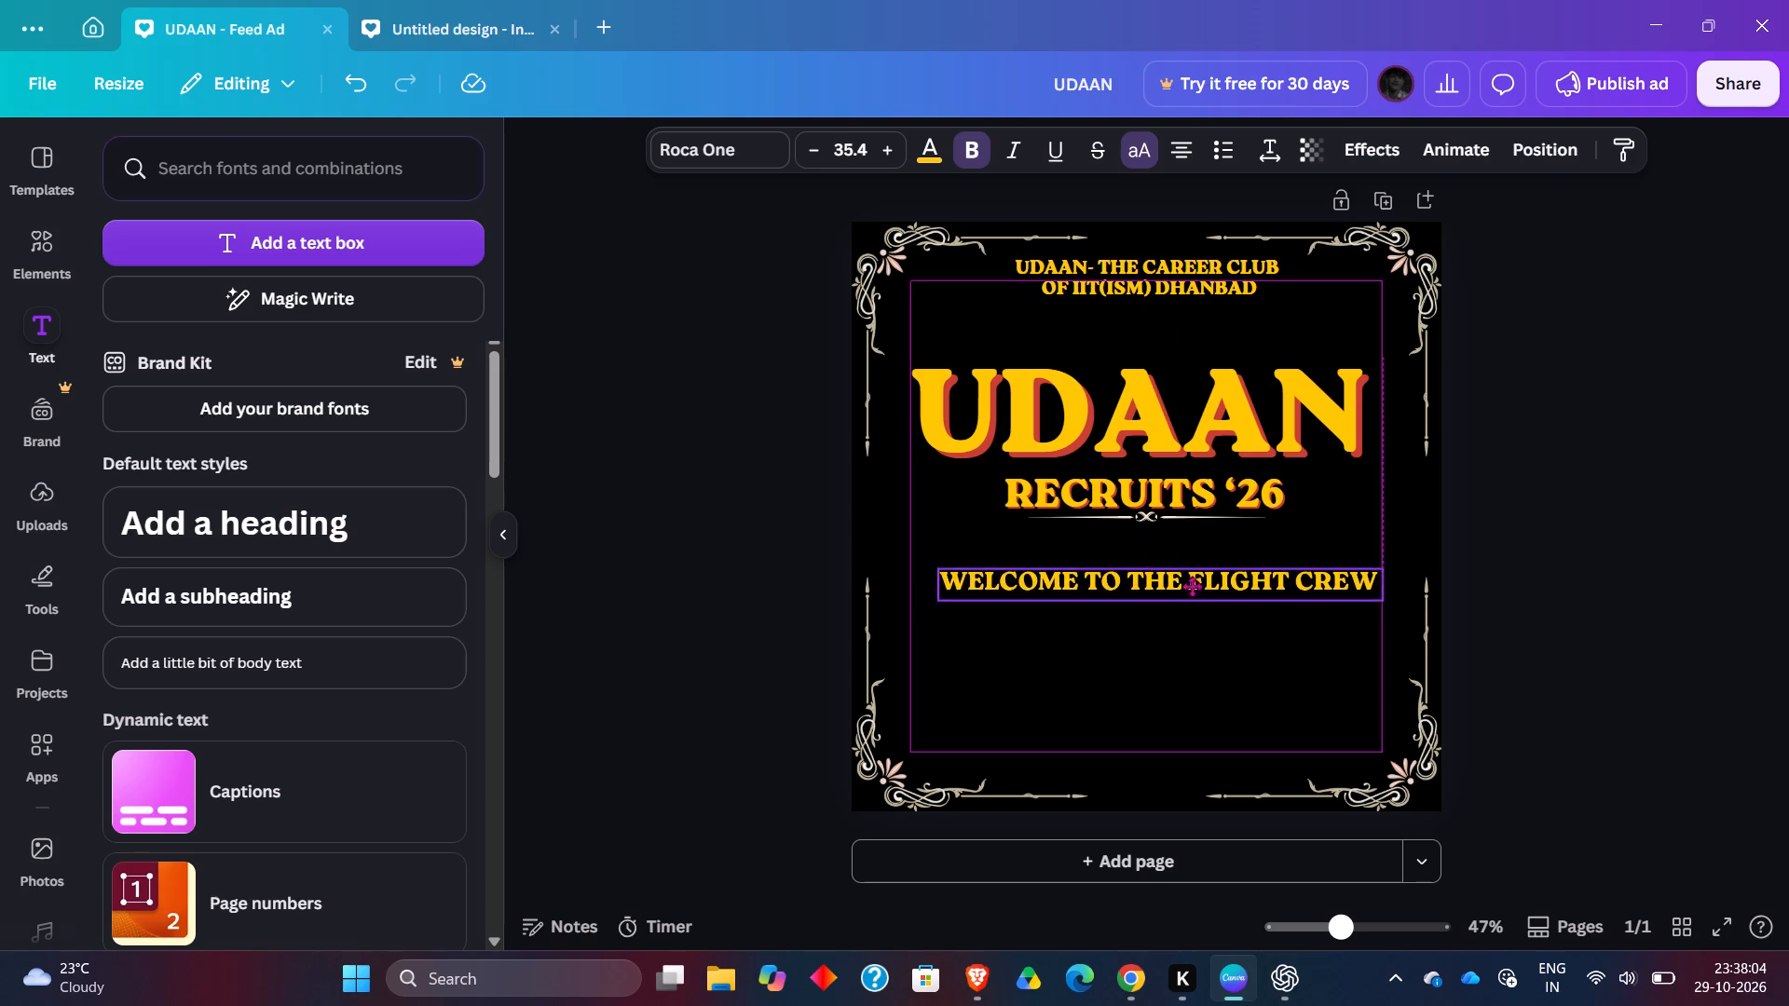
pyautogui.moveTo(1192, 586); pyautogui.dragTo(1170, 588)
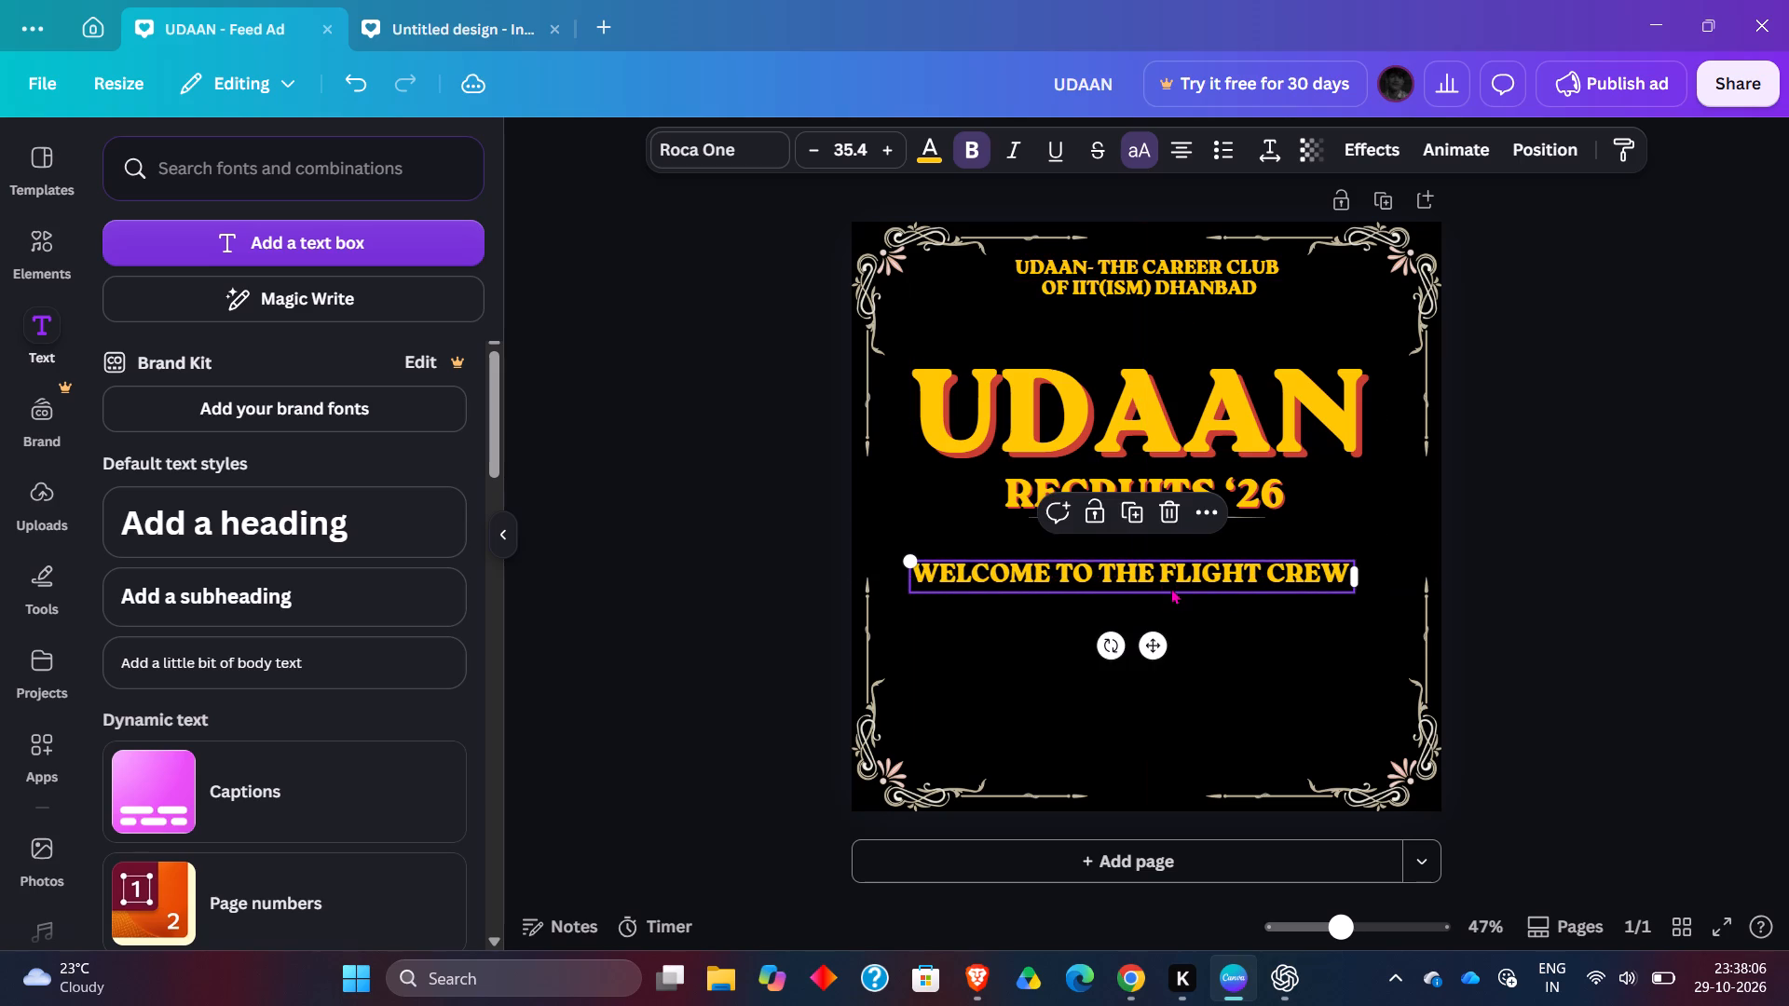
# Widen the welcome line's text box to match the UDAAN title's width and place it just below the divider.
pyautogui.moveTo(1354, 577); pyautogui.dragTo(1368, 577)
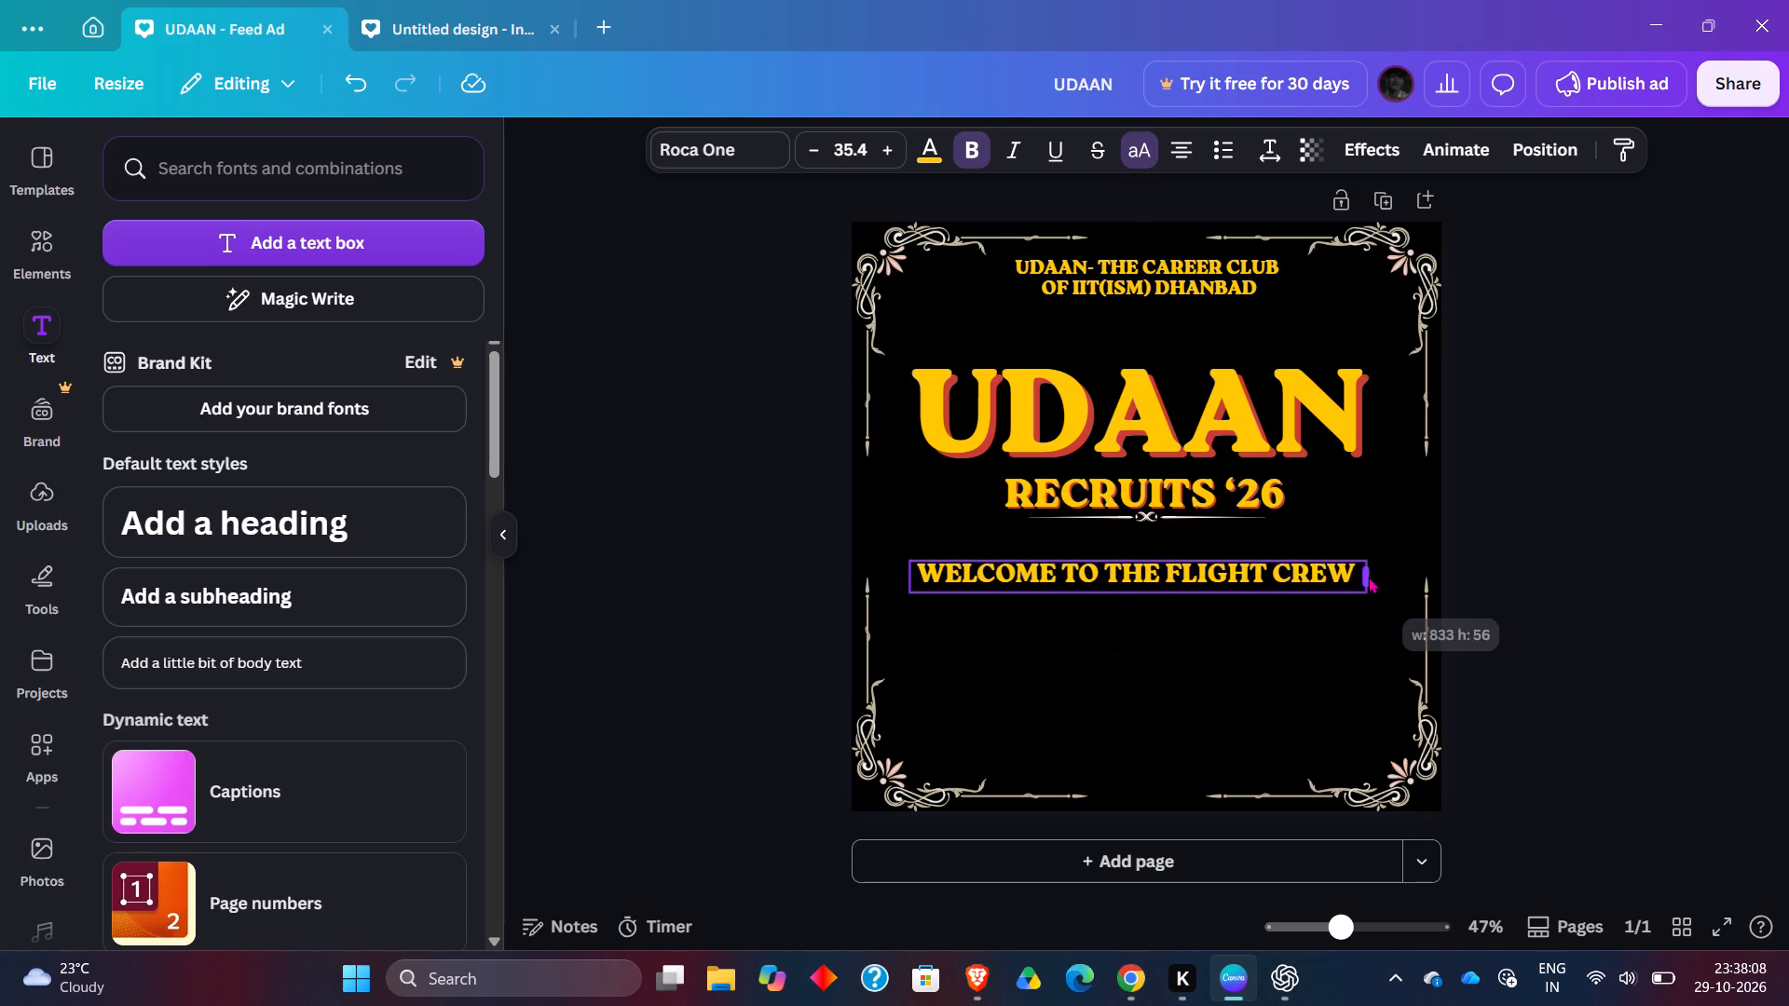
pyautogui.moveTo(1368, 577); pyautogui.dragTo(1382, 574)
pyautogui.click(1623, 610)
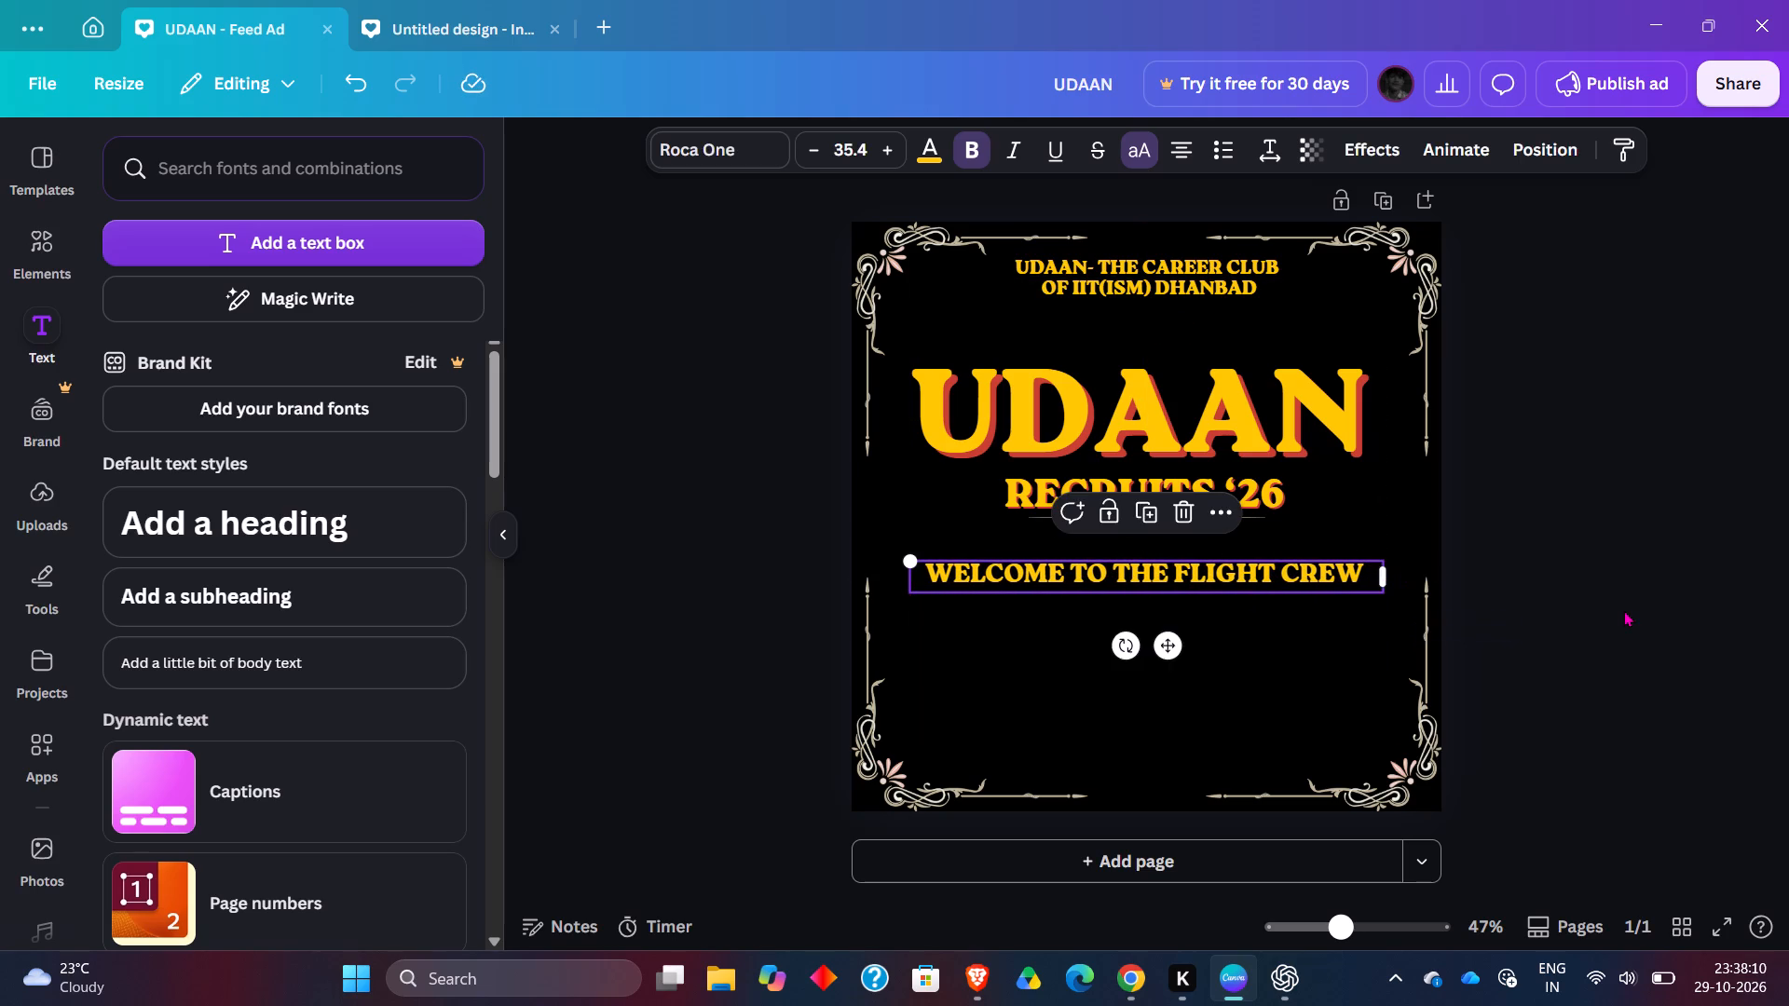
pyautogui.moveTo(1202, 581); pyautogui.dragTo(1202, 580)
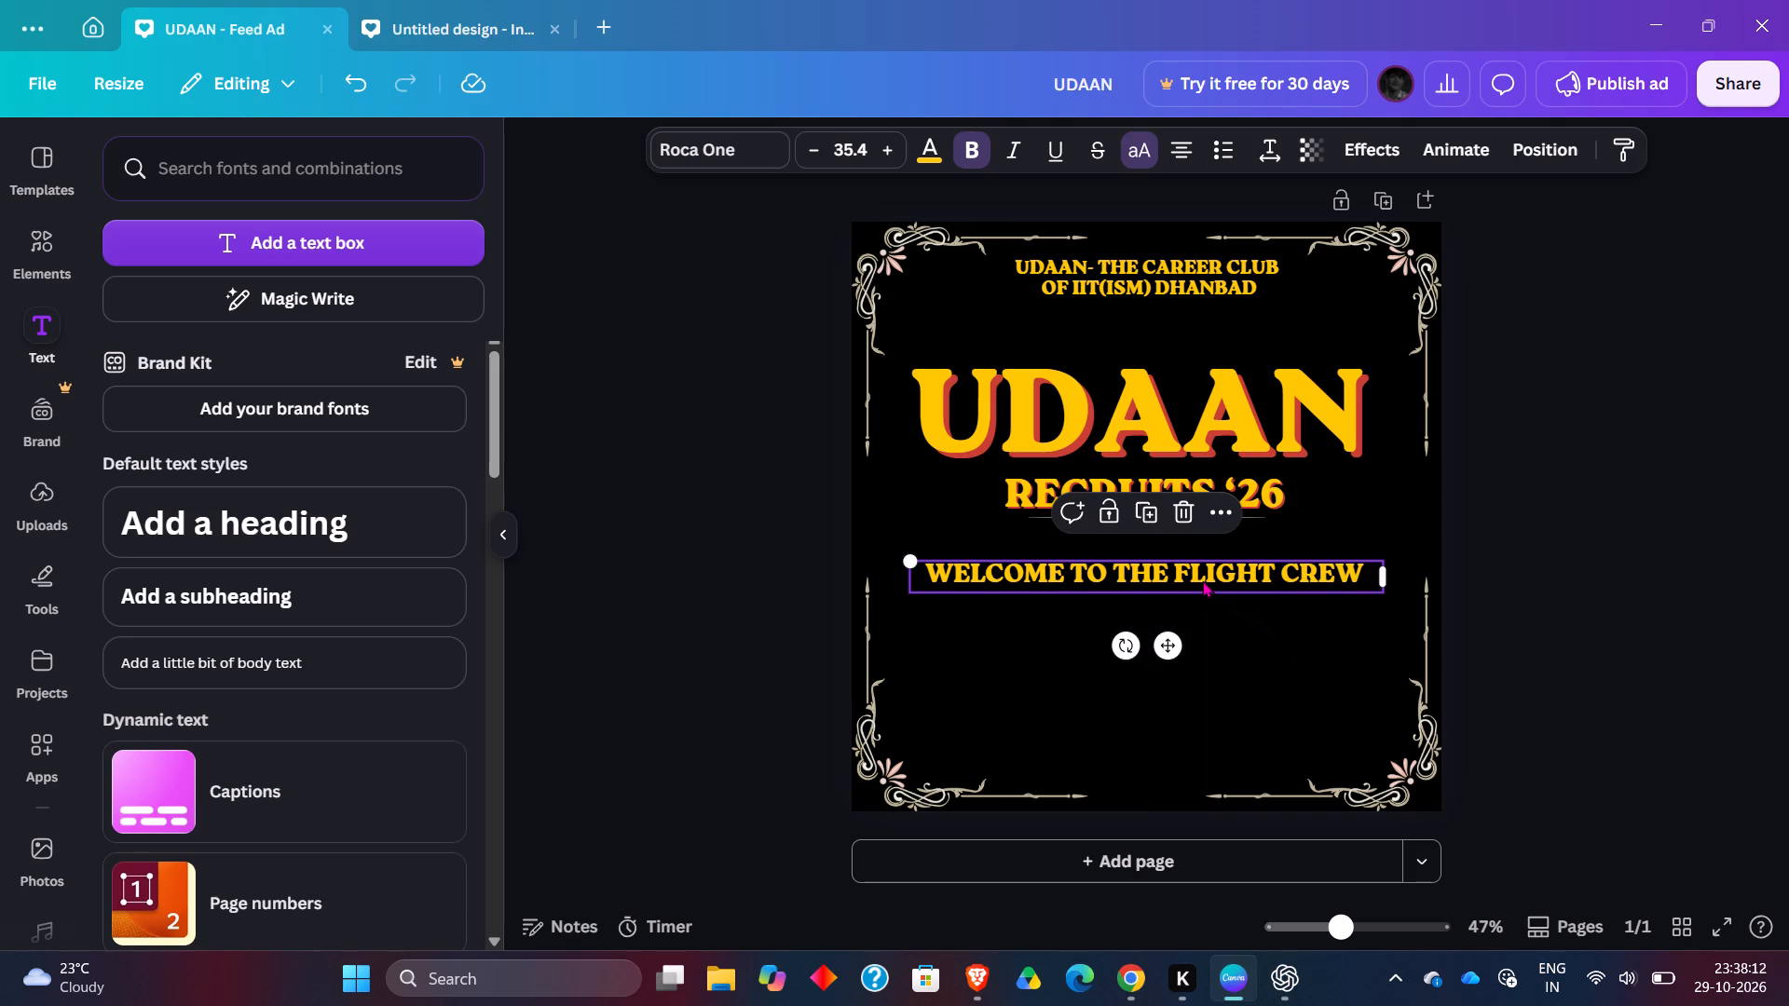
pyautogui.moveTo(1202, 580); pyautogui.dragTo(1198, 552)
pyautogui.click(1486, 591)
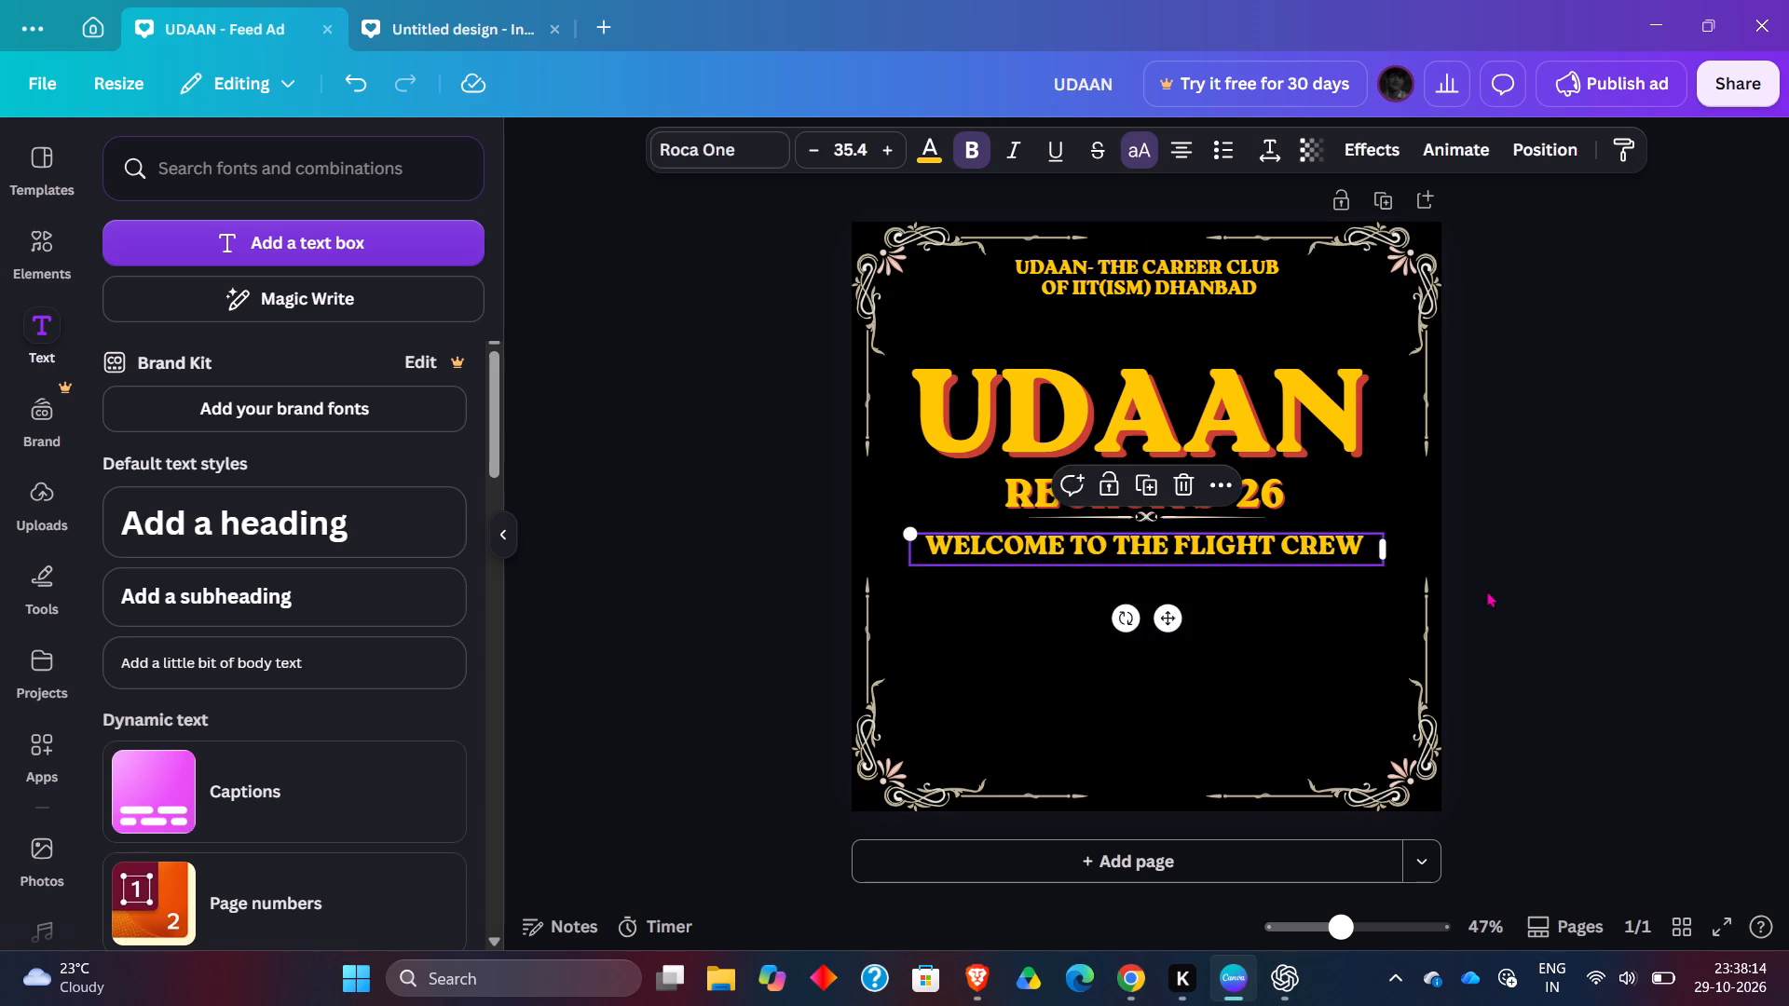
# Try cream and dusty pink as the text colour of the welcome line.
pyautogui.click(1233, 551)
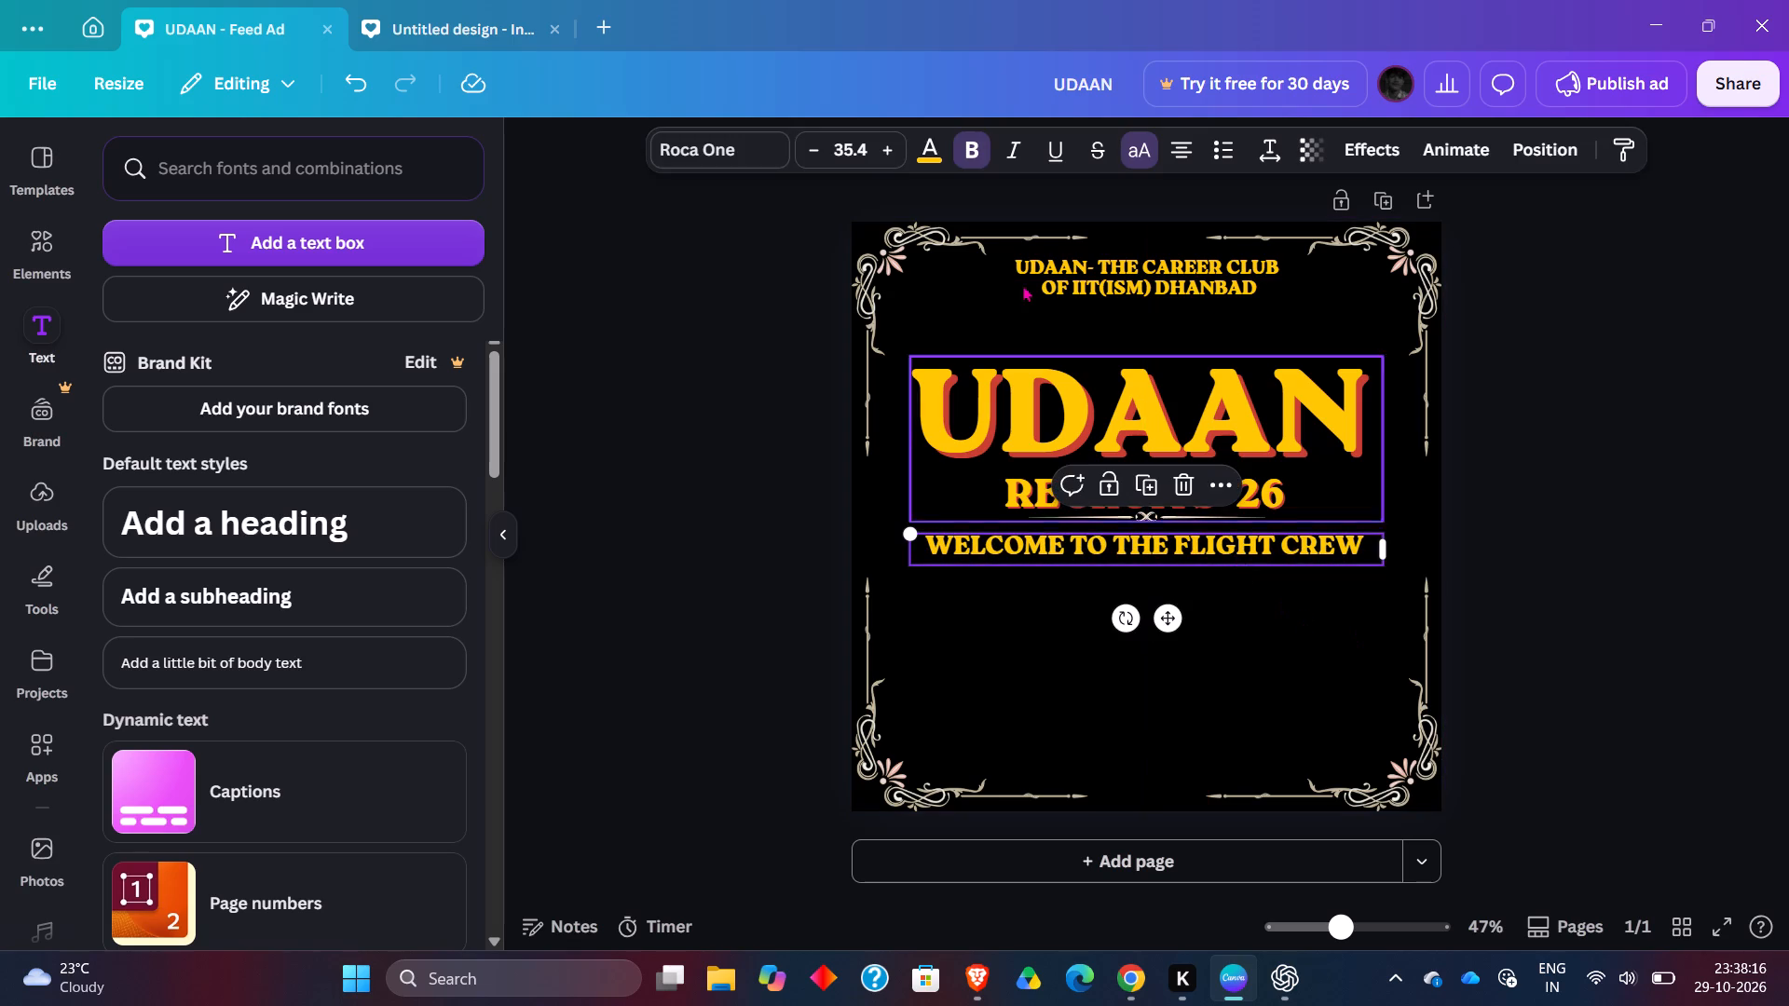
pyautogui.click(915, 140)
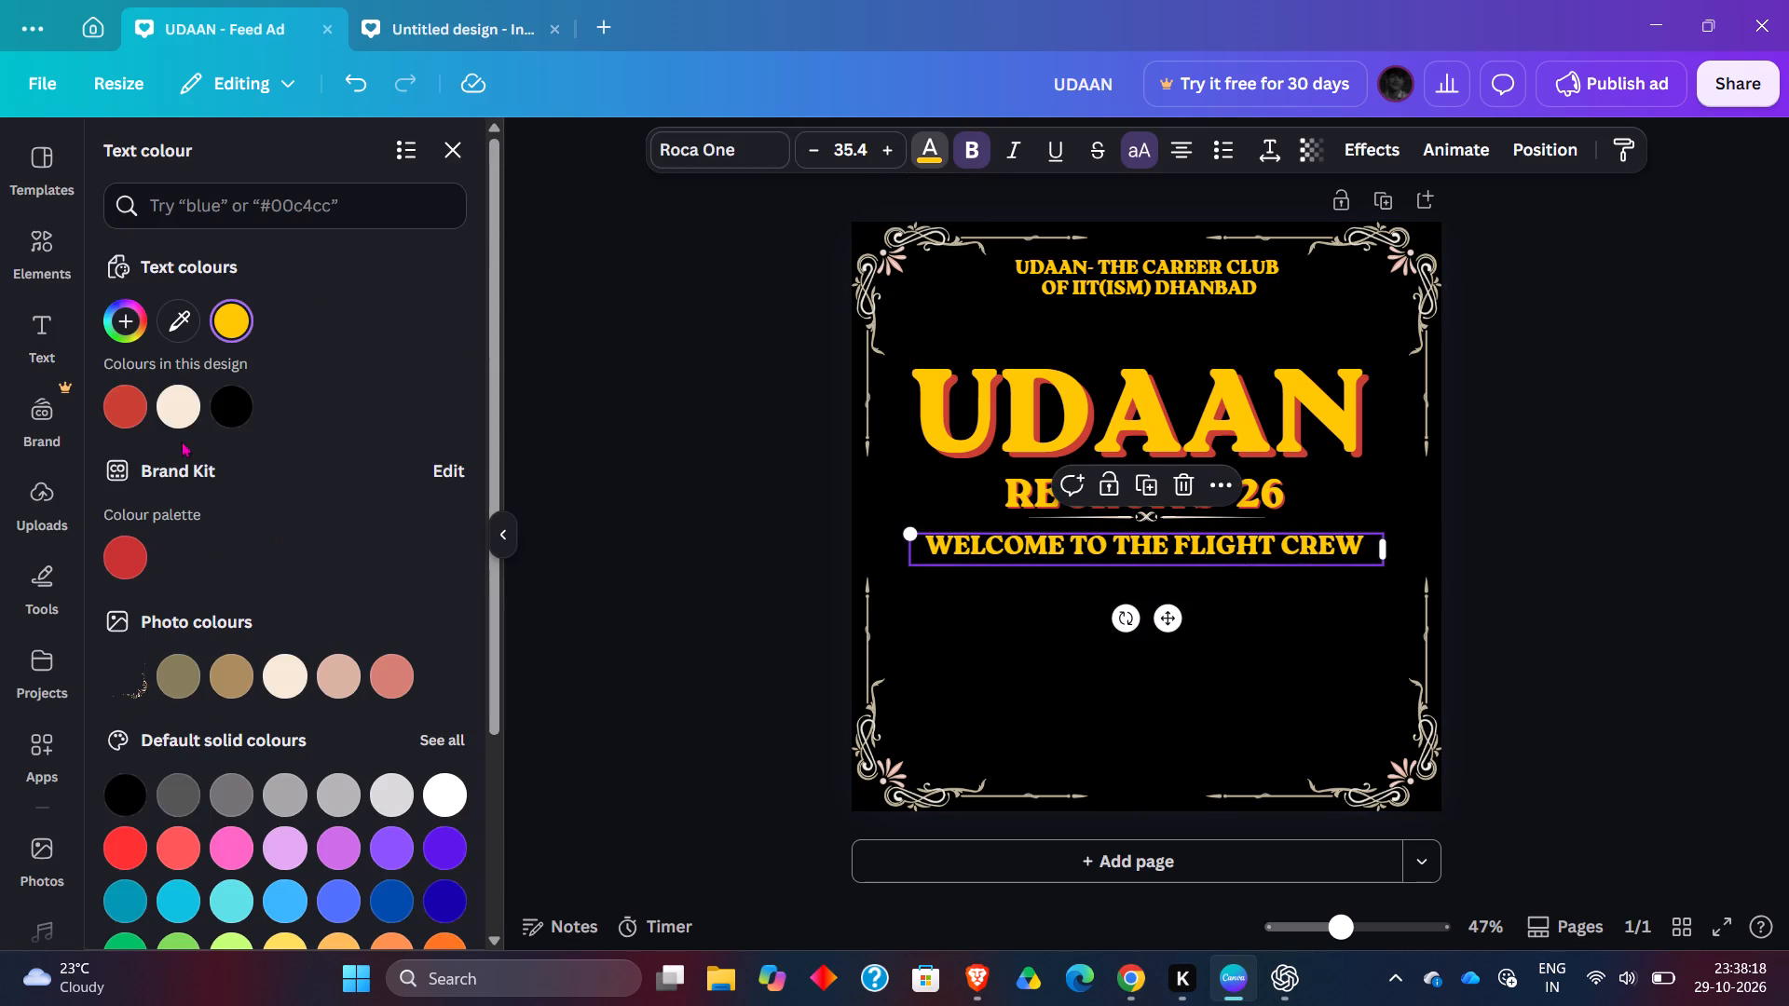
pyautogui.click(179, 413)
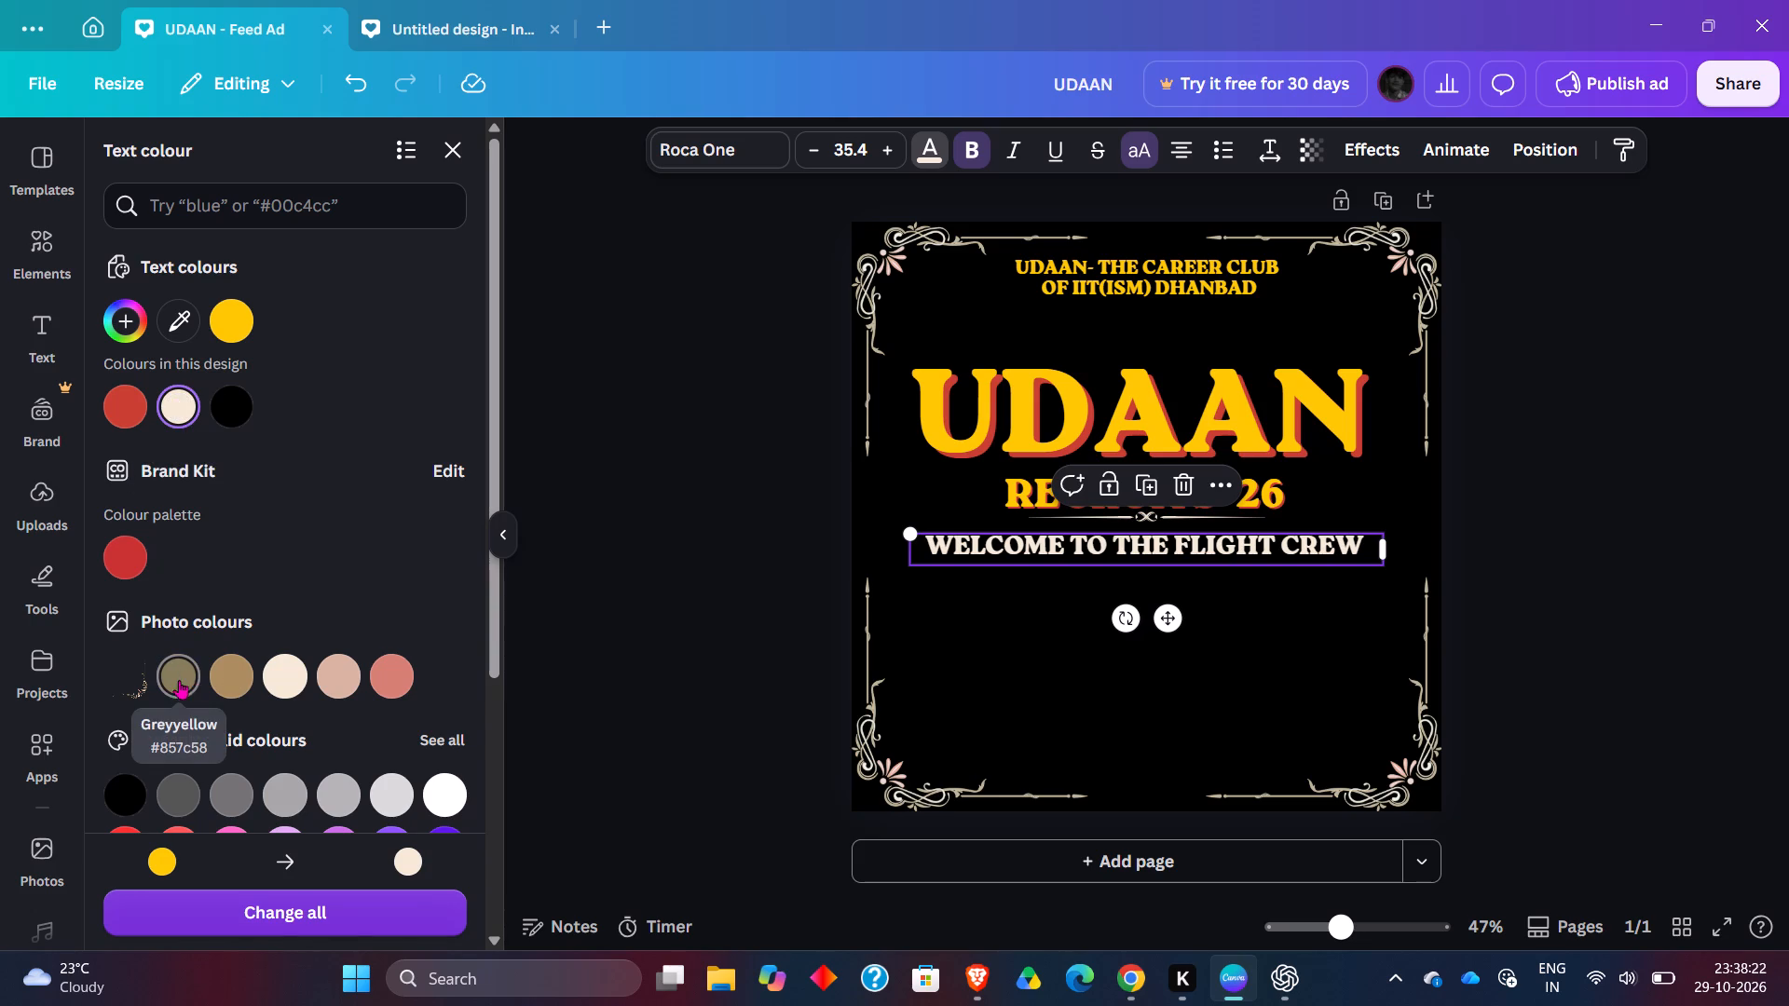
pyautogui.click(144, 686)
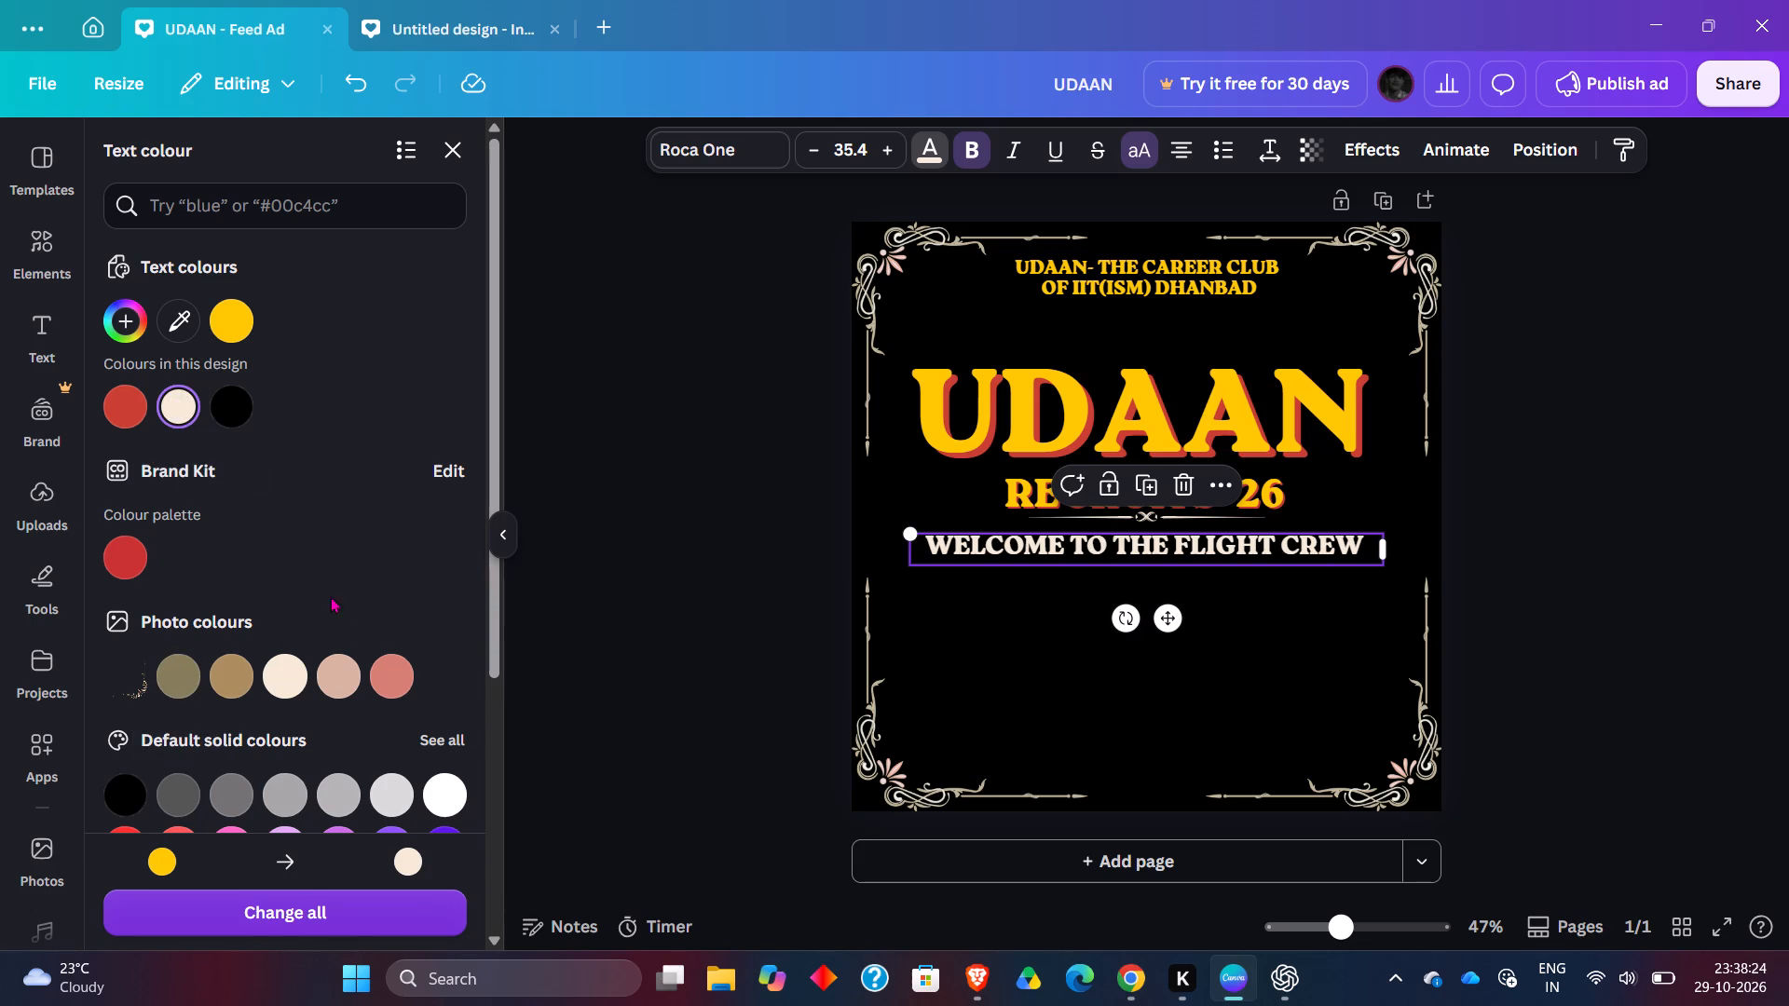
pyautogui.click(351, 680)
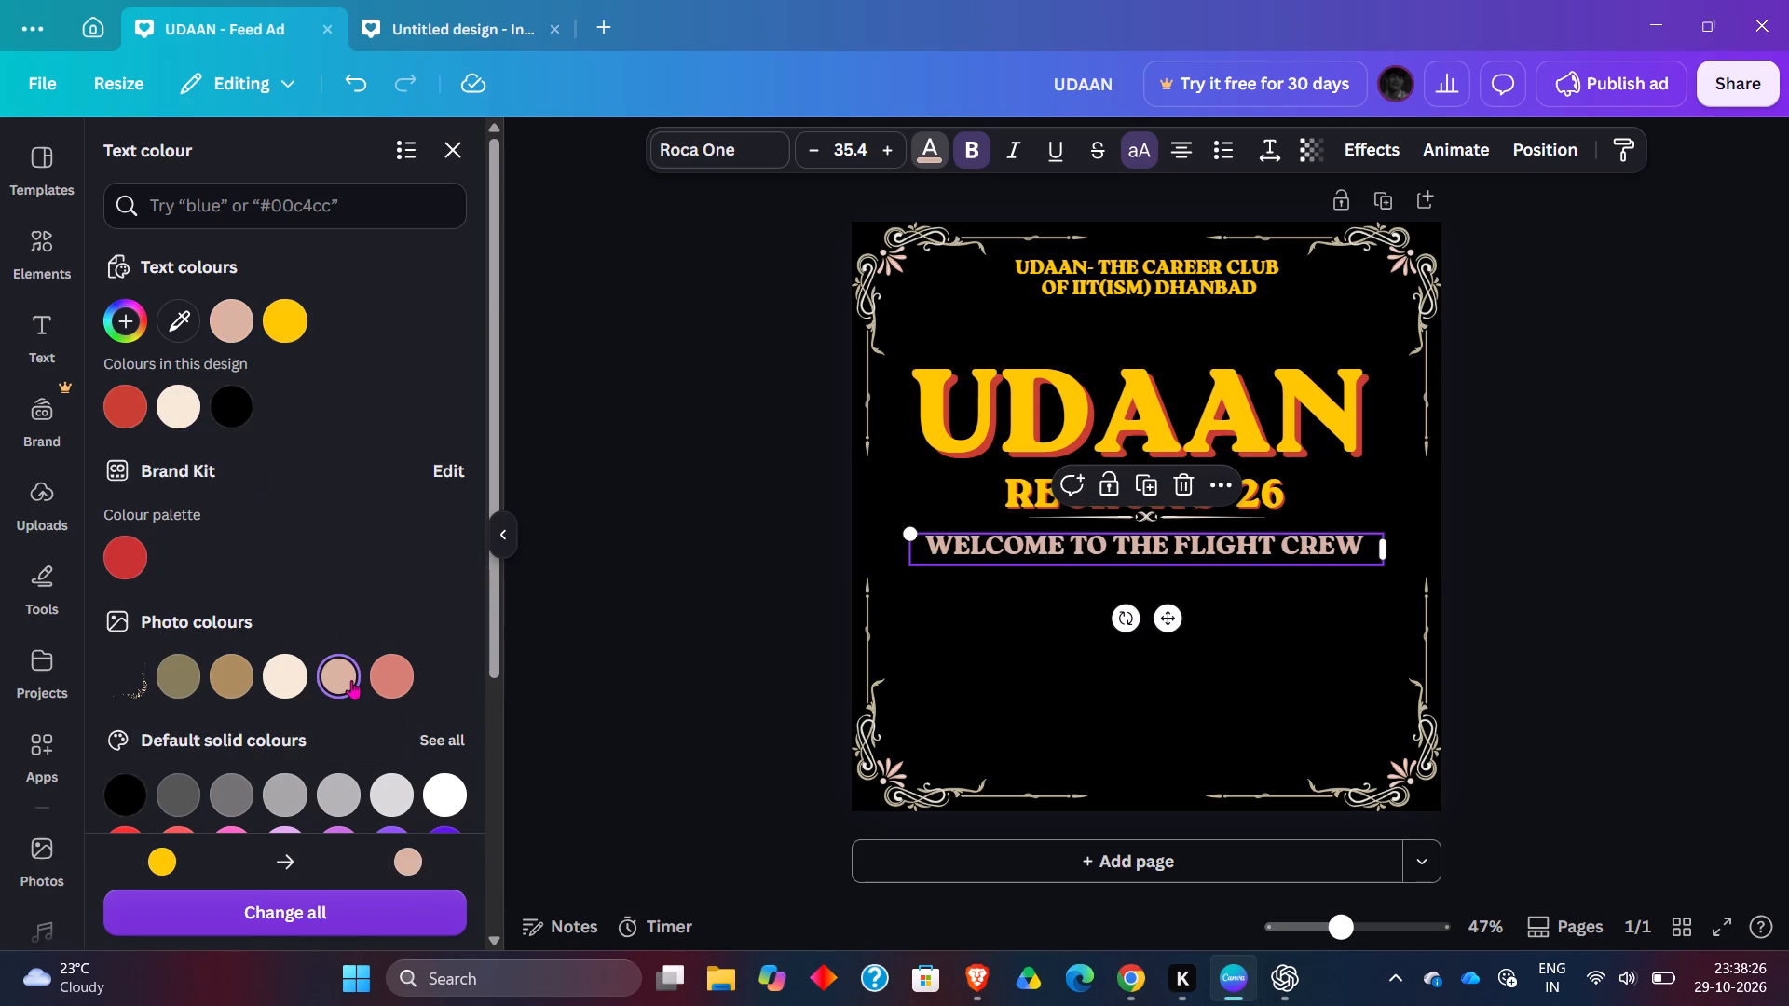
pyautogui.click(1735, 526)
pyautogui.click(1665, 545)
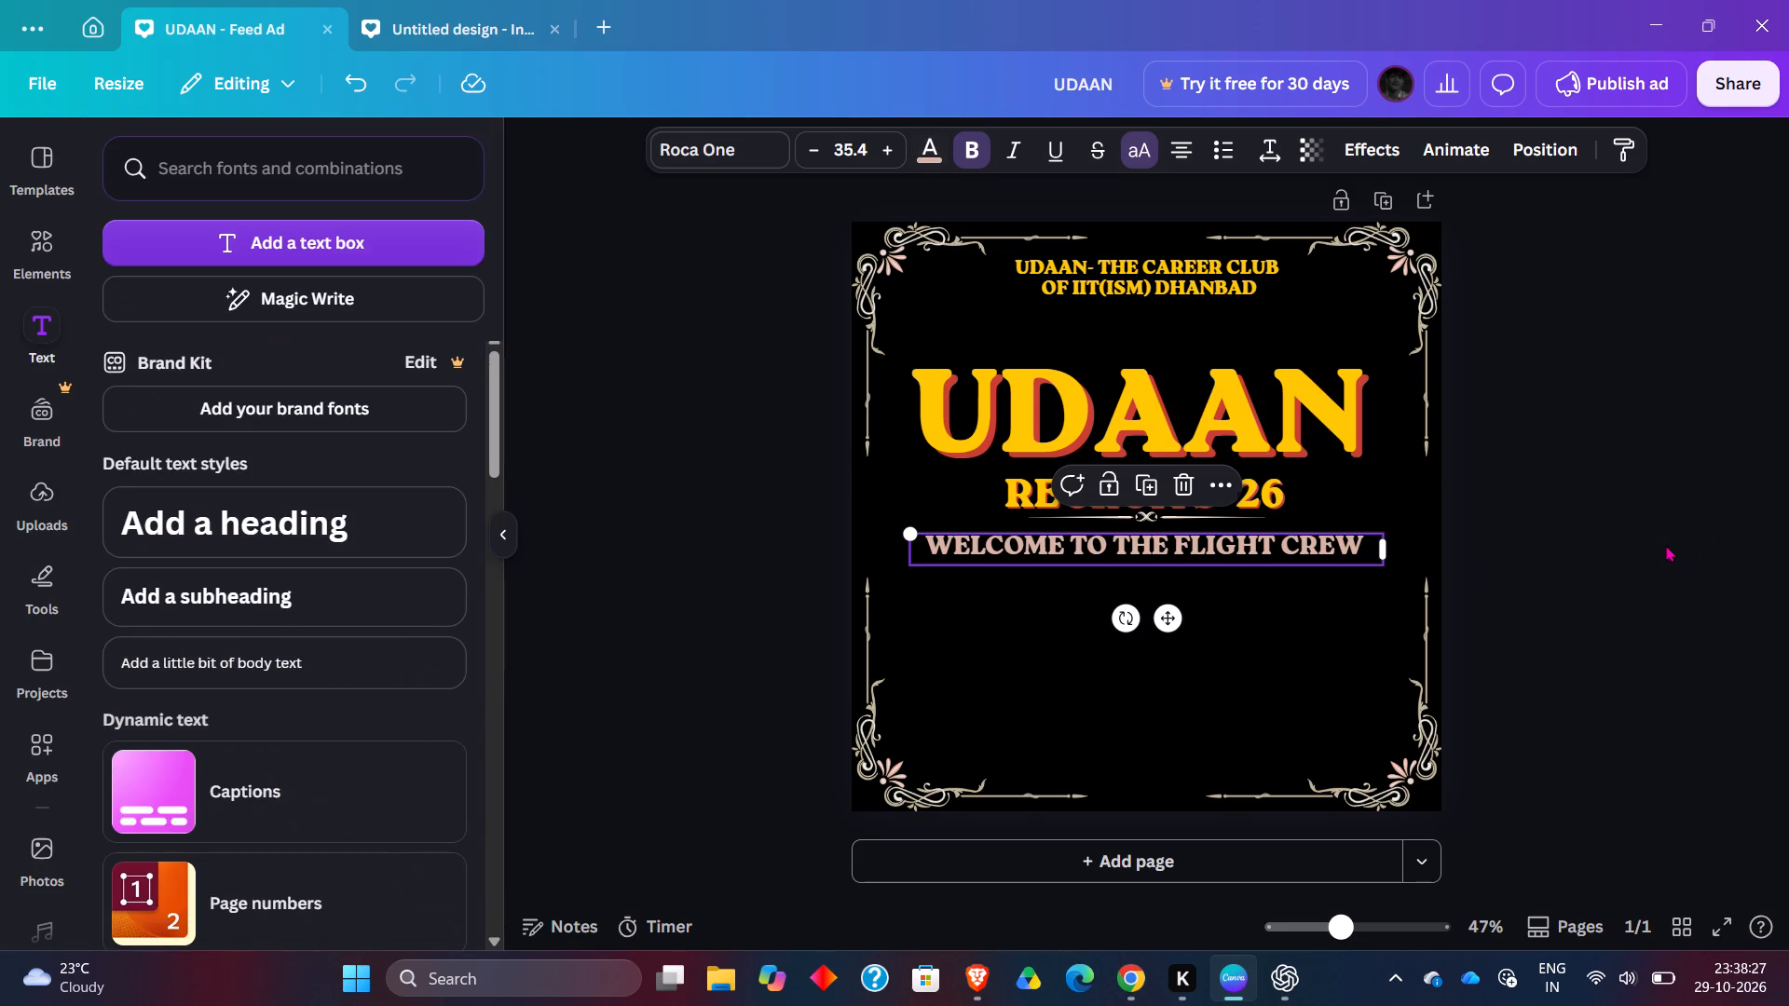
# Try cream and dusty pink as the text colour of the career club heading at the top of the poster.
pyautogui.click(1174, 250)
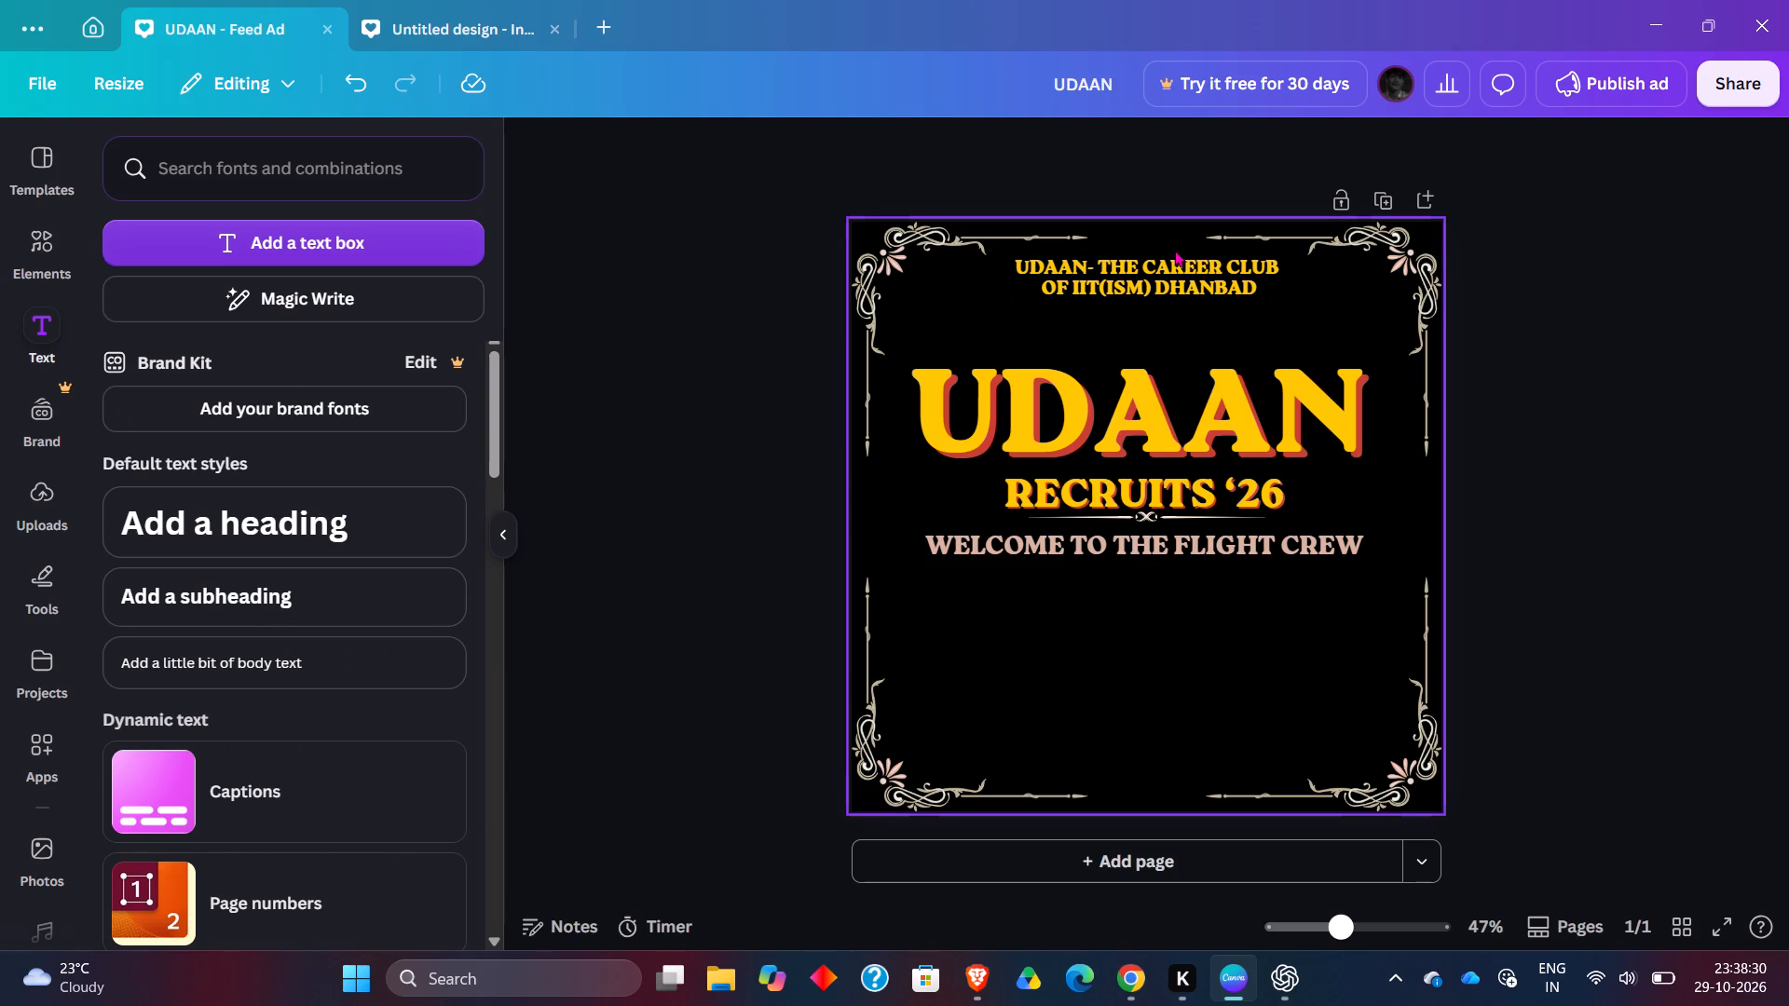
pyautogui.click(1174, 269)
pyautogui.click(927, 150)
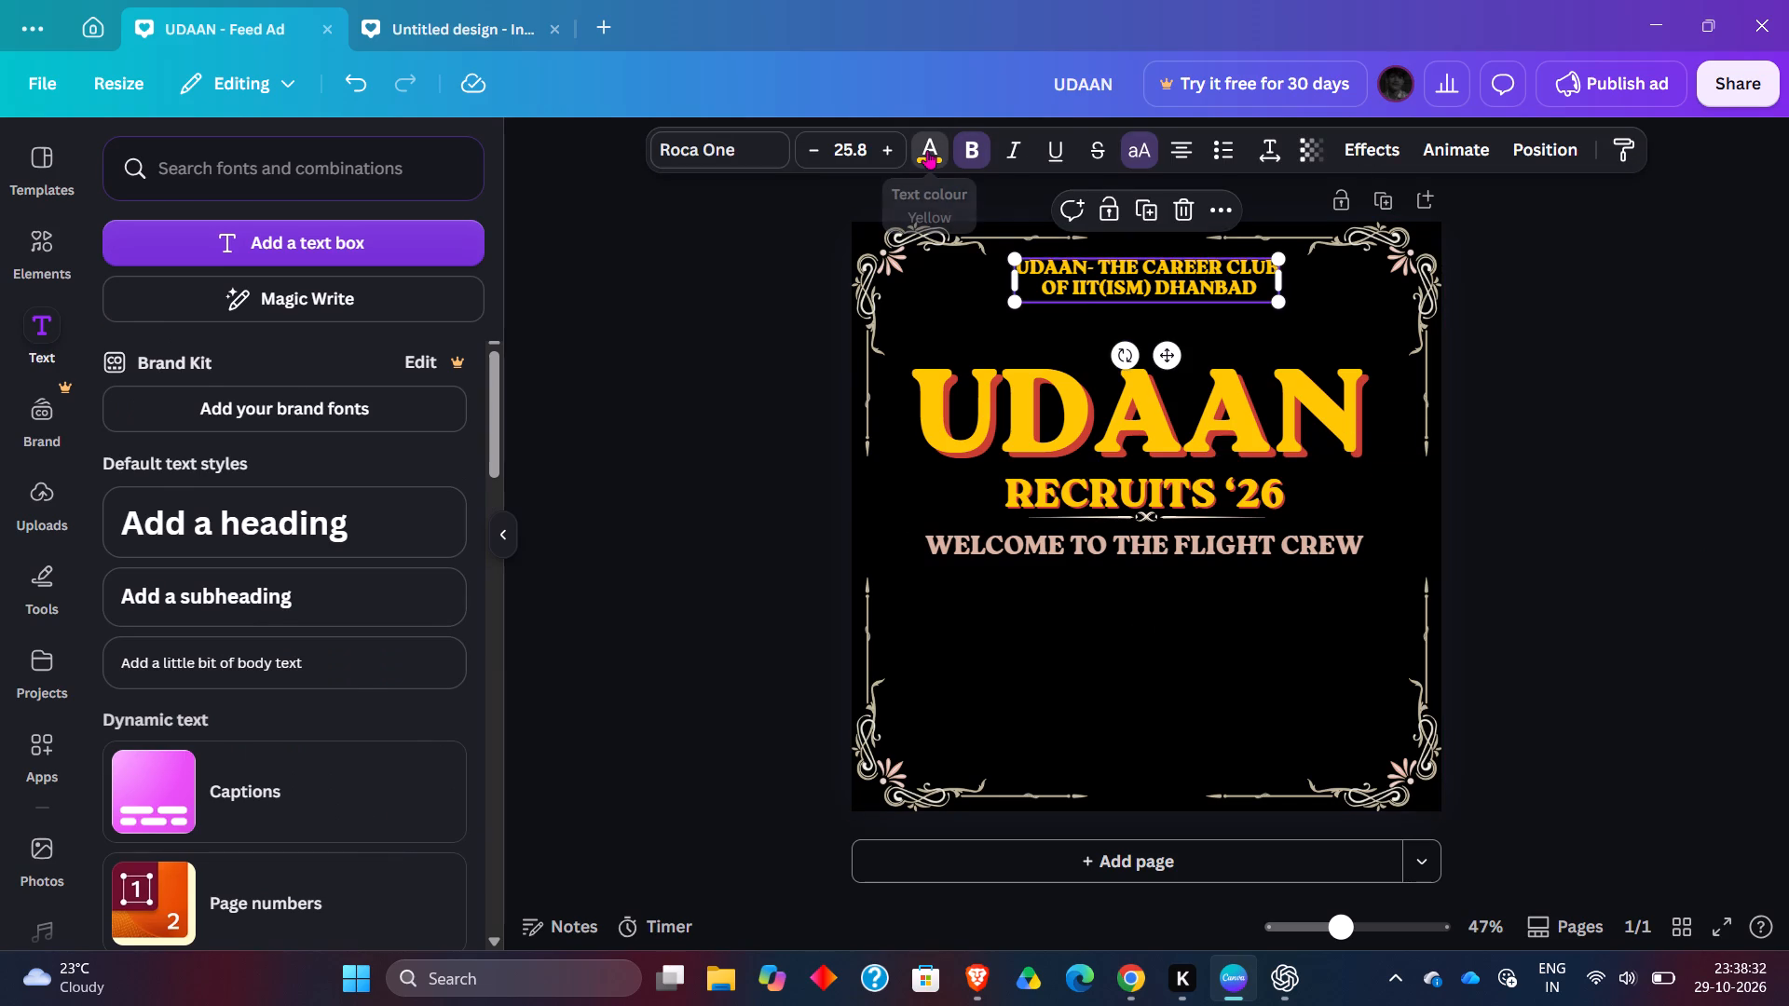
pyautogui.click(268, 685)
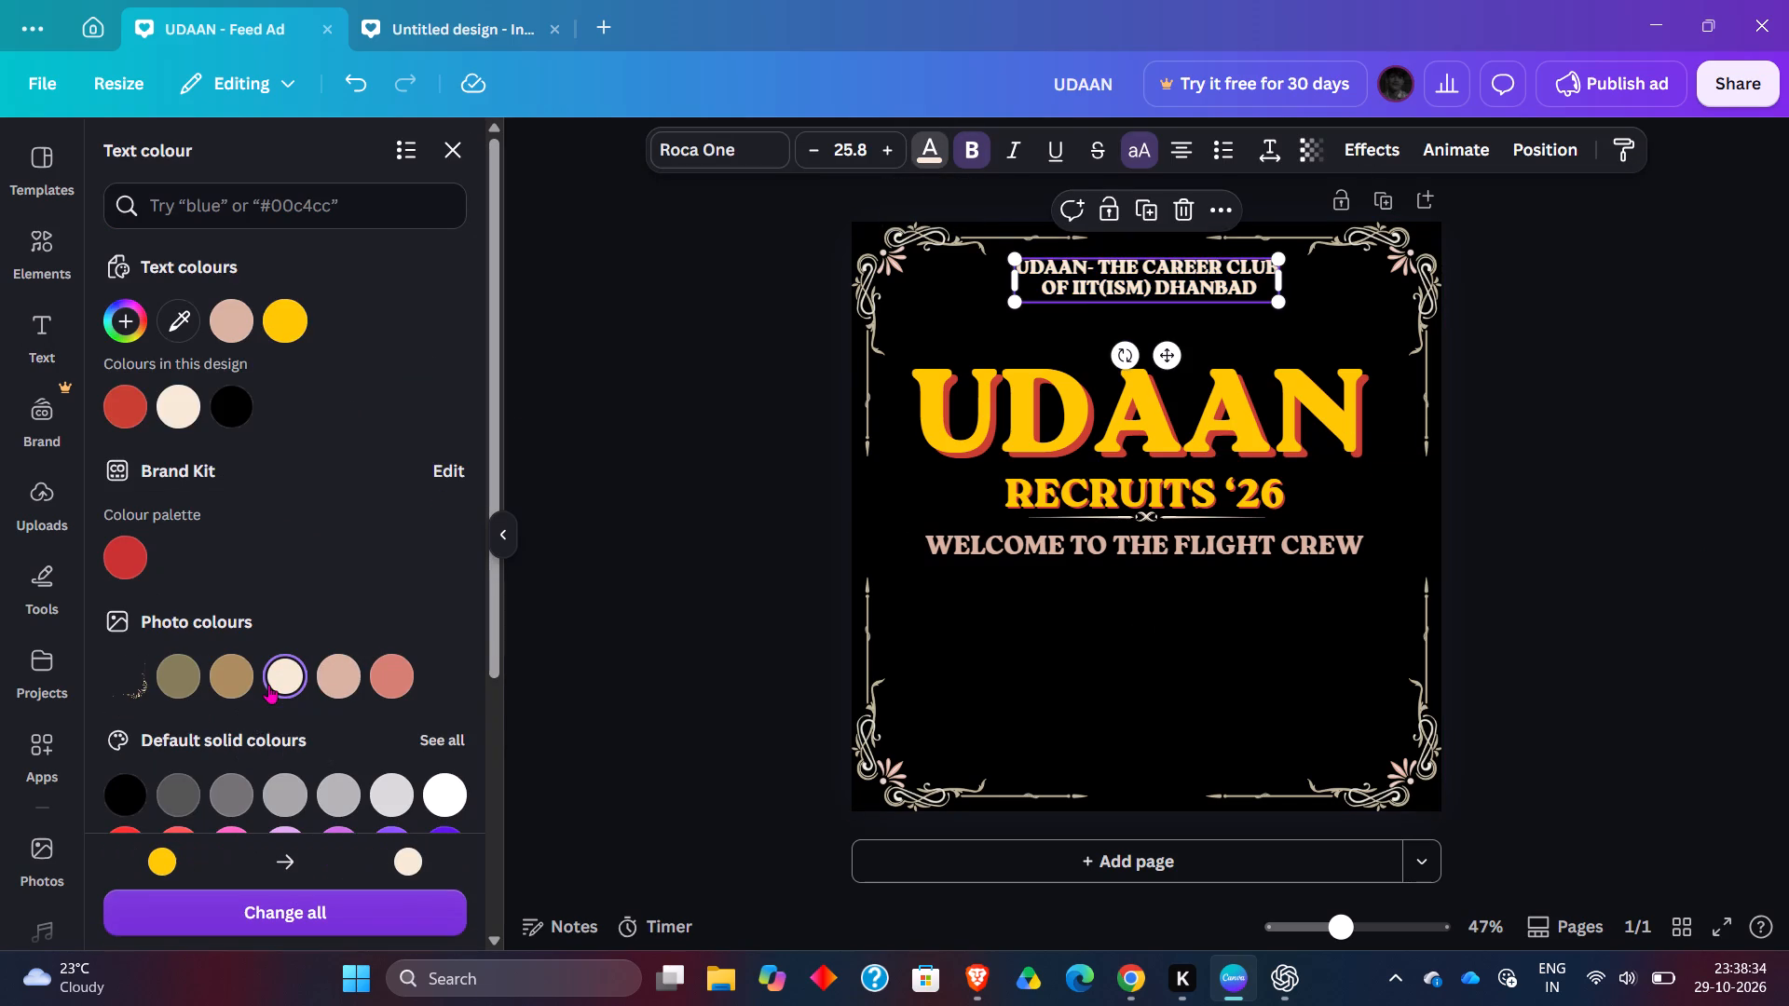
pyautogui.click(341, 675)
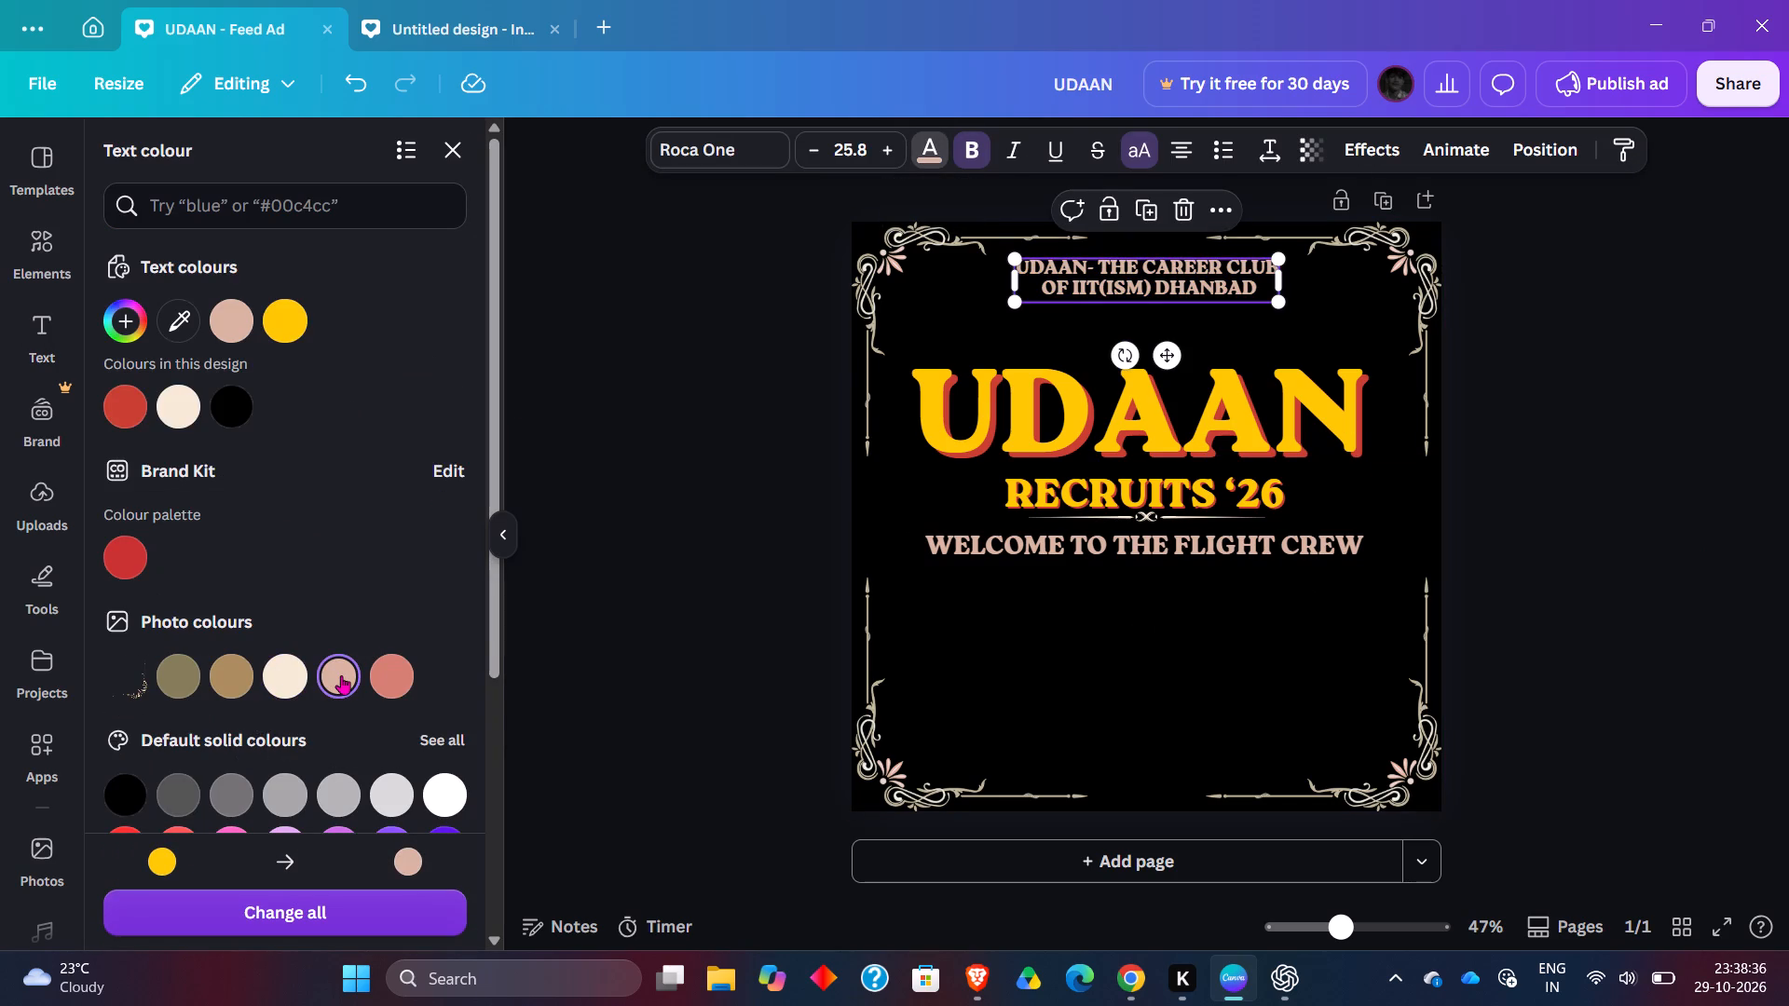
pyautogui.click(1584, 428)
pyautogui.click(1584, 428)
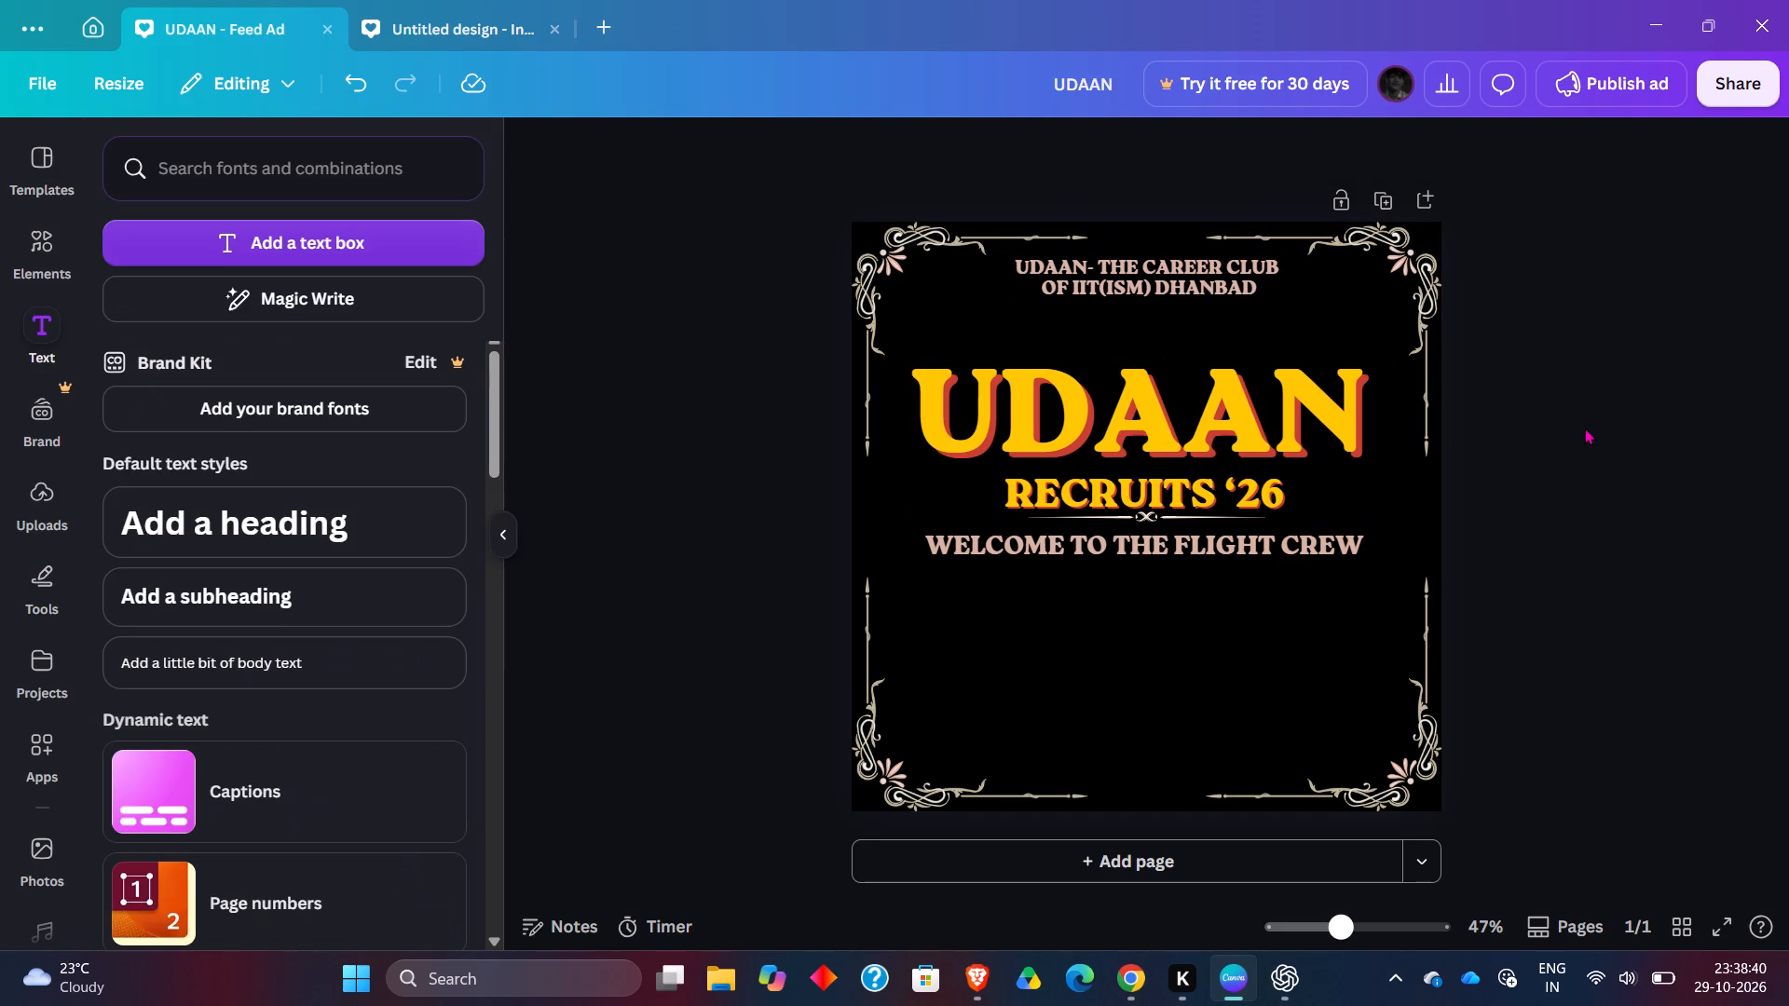
# Compare cream with the photo colour red #d58072 on the career club heading, and apply the red.
pyautogui.click(1140, 280)
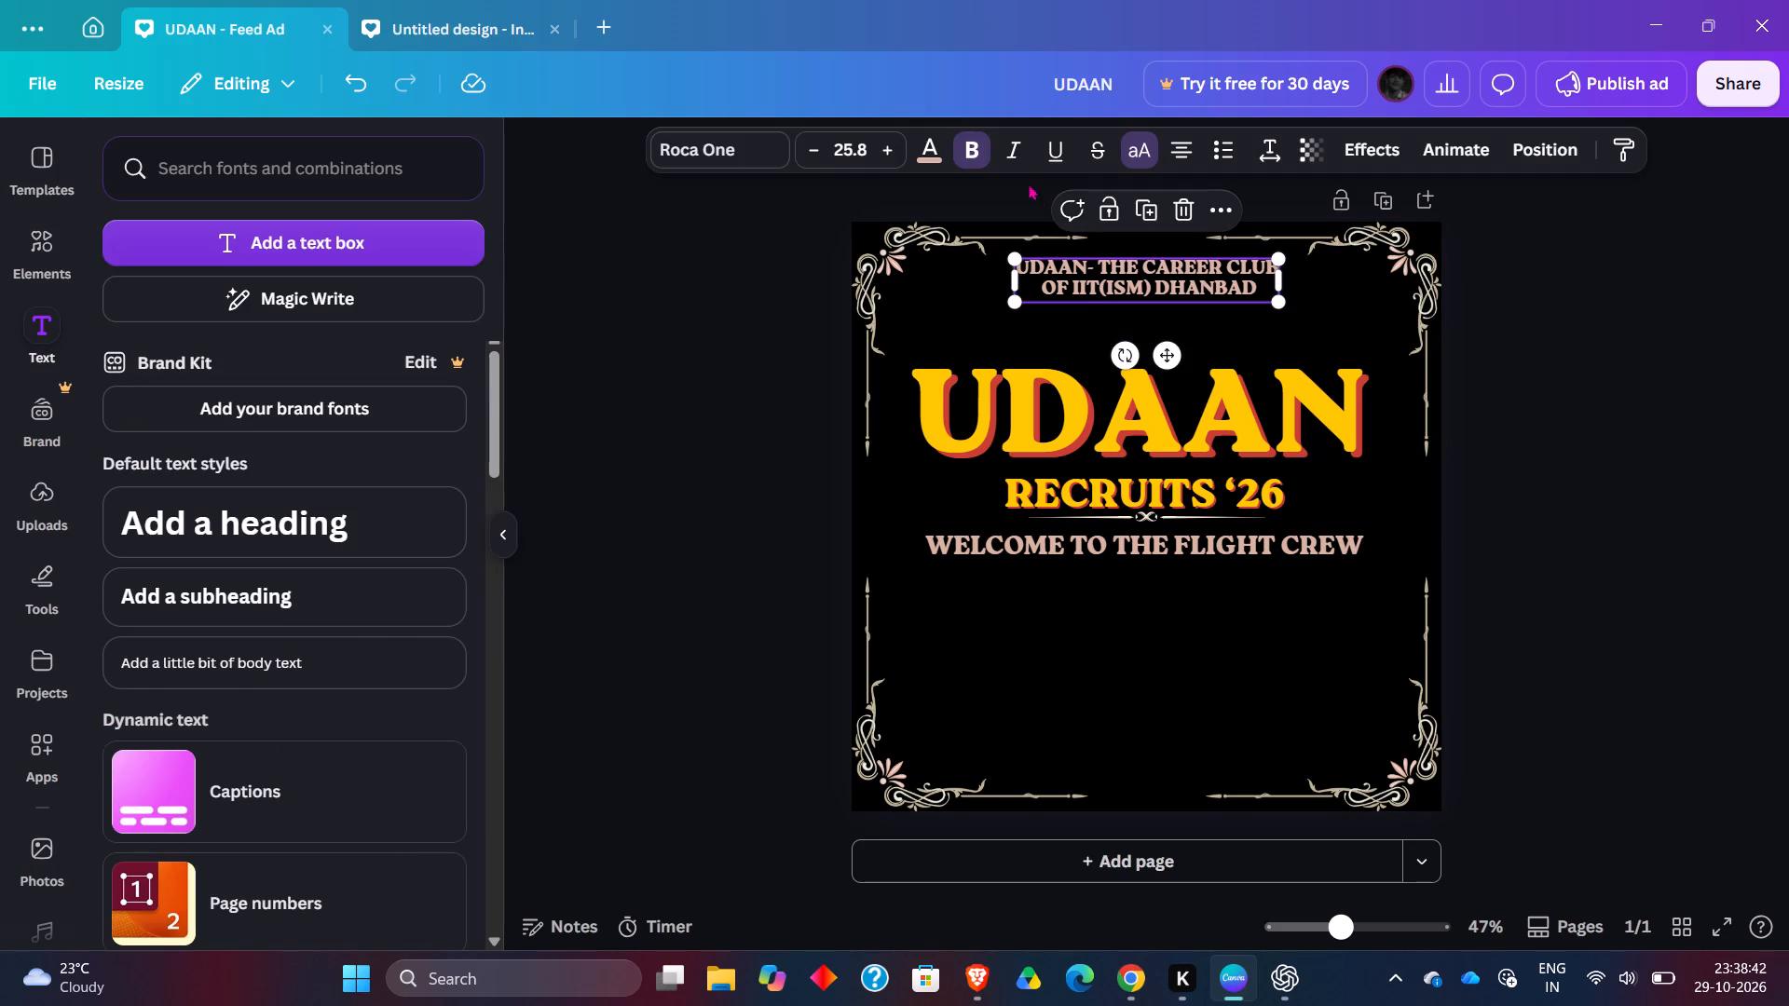
pyautogui.click(931, 147)
pyautogui.click(282, 676)
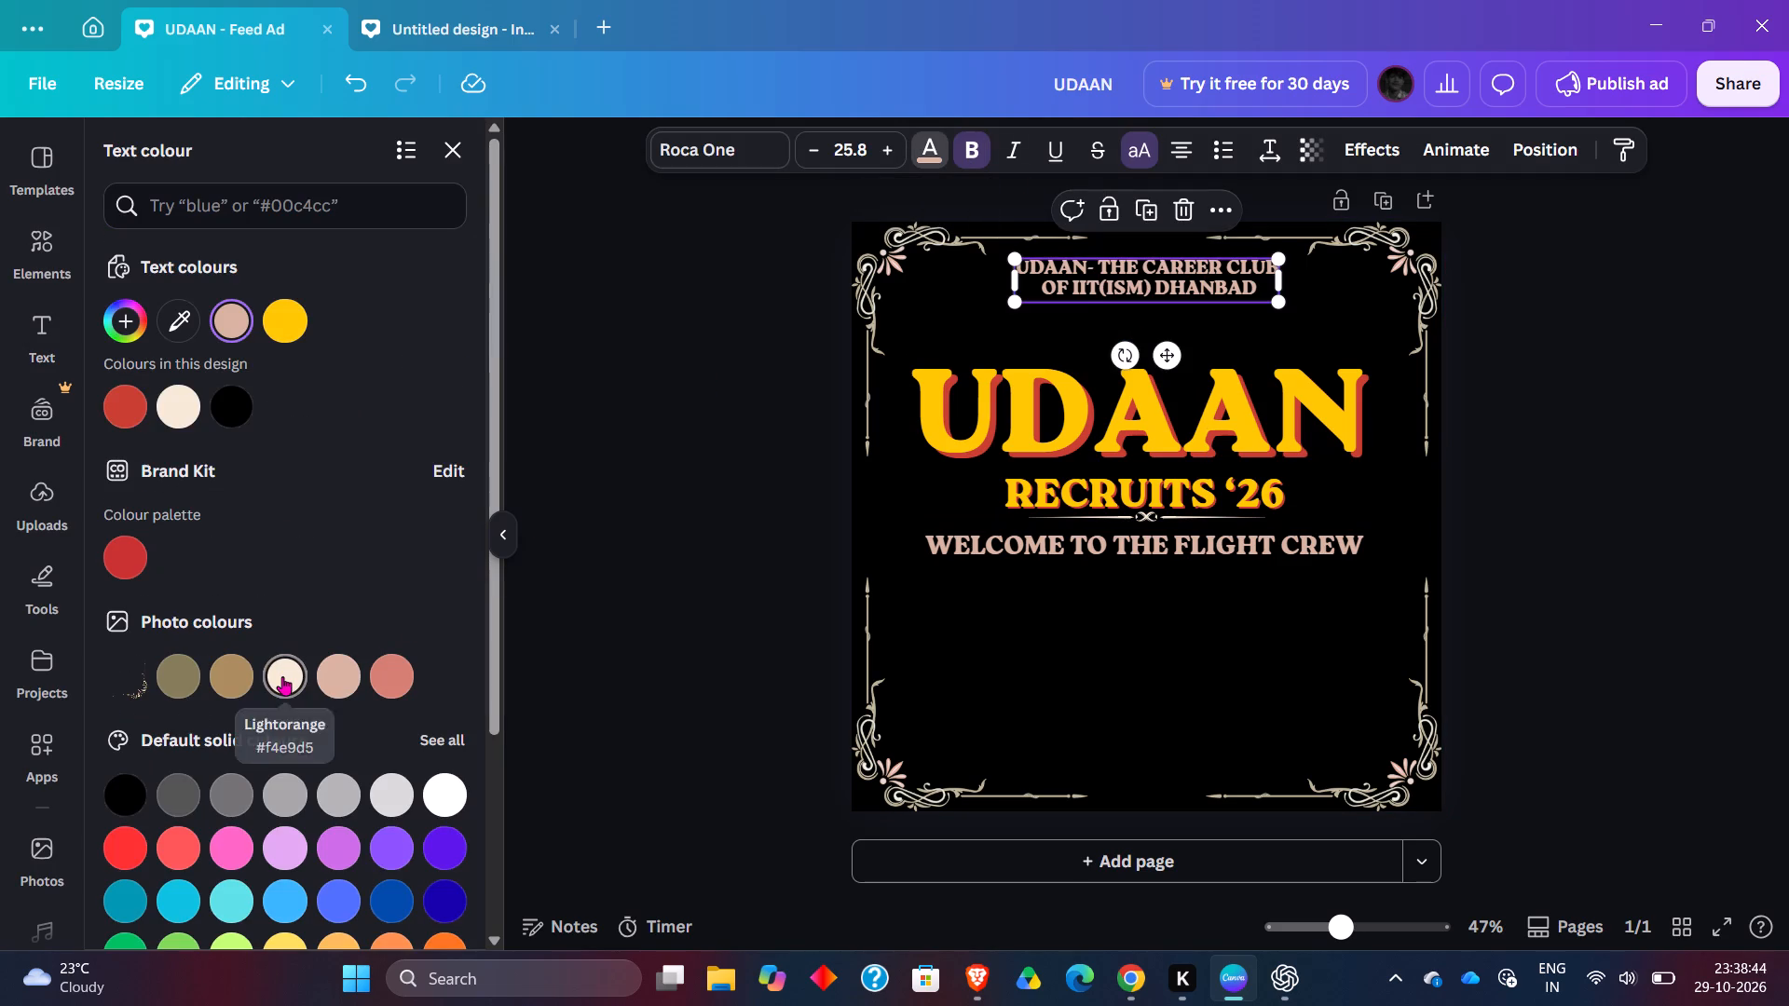
pyautogui.click(399, 677)
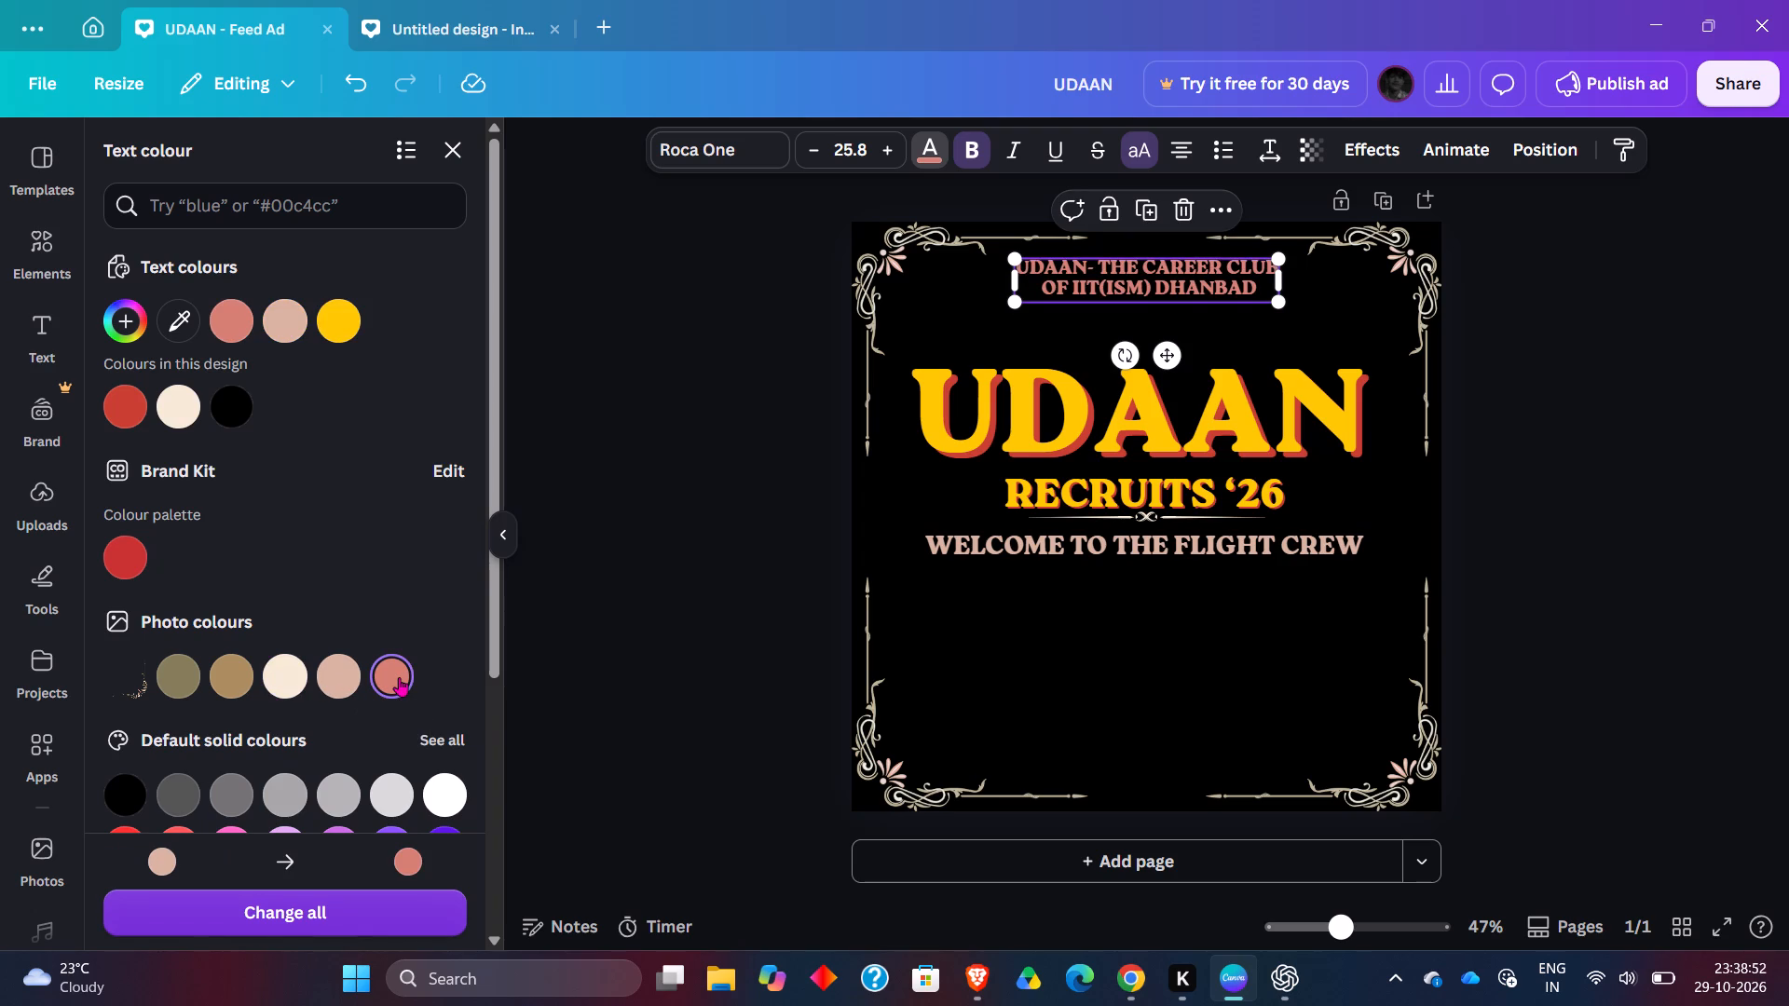
# Set the welcome line's text colour to the same photo colour red #d58072.
pyautogui.click(967, 550)
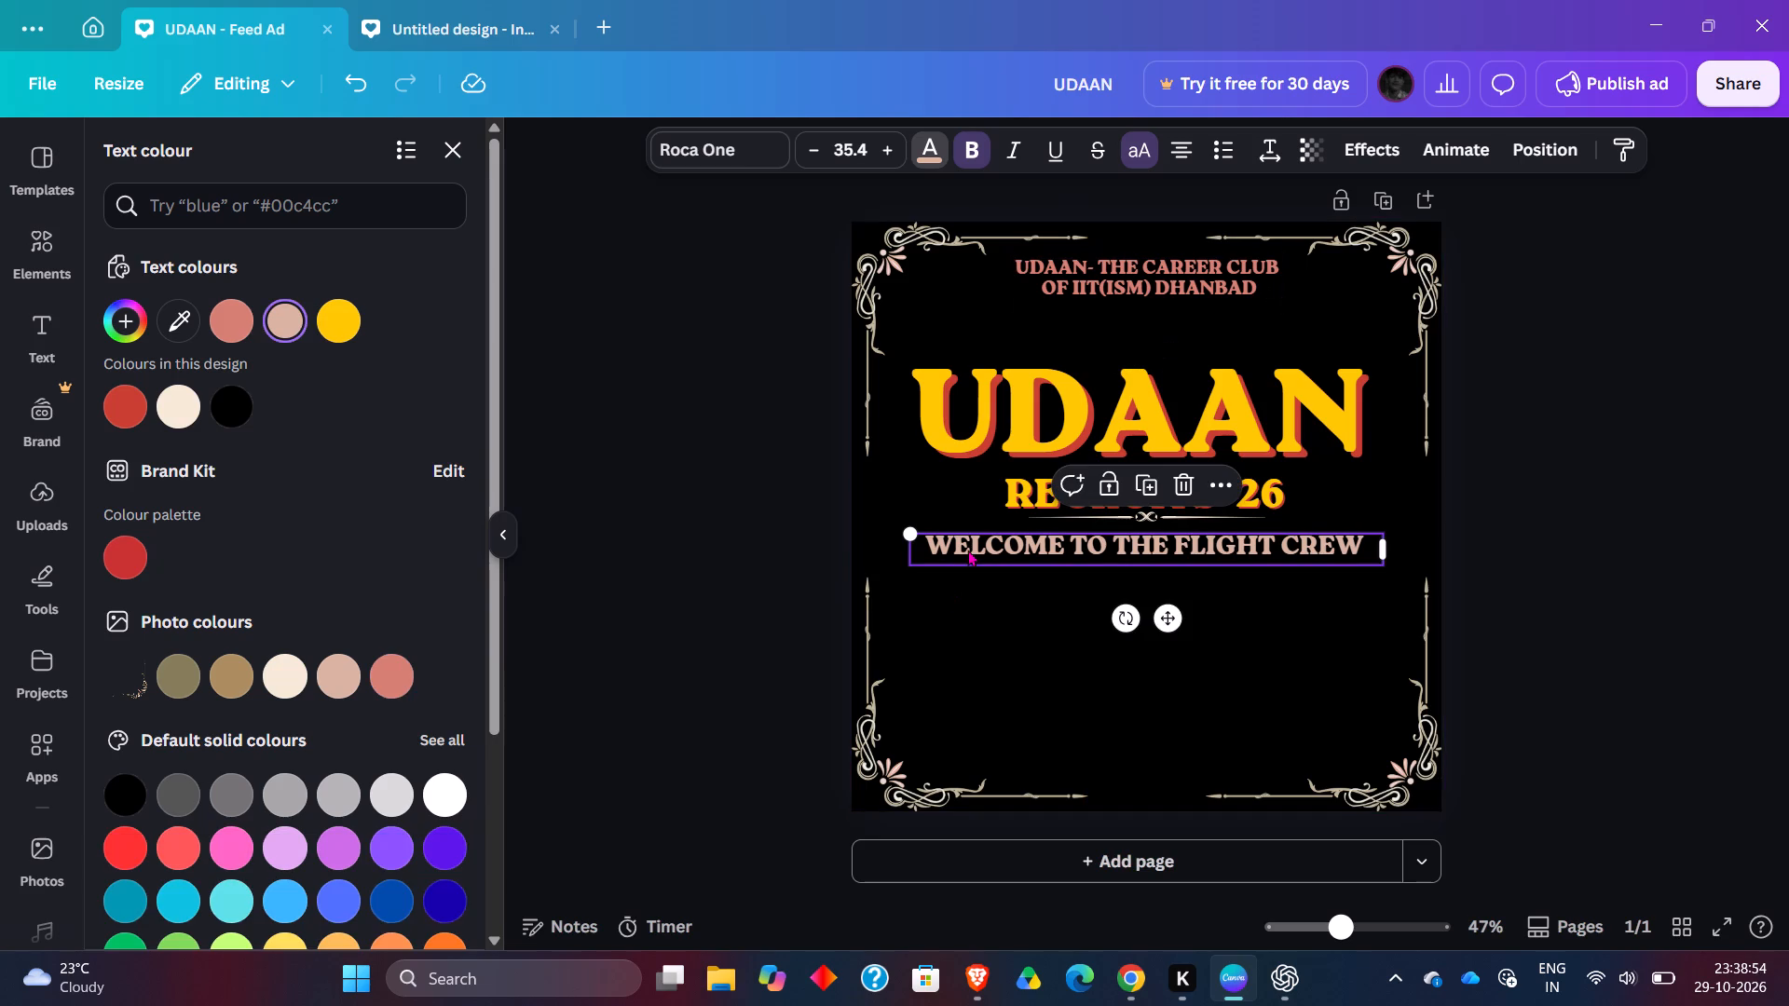
pyautogui.click(384, 684)
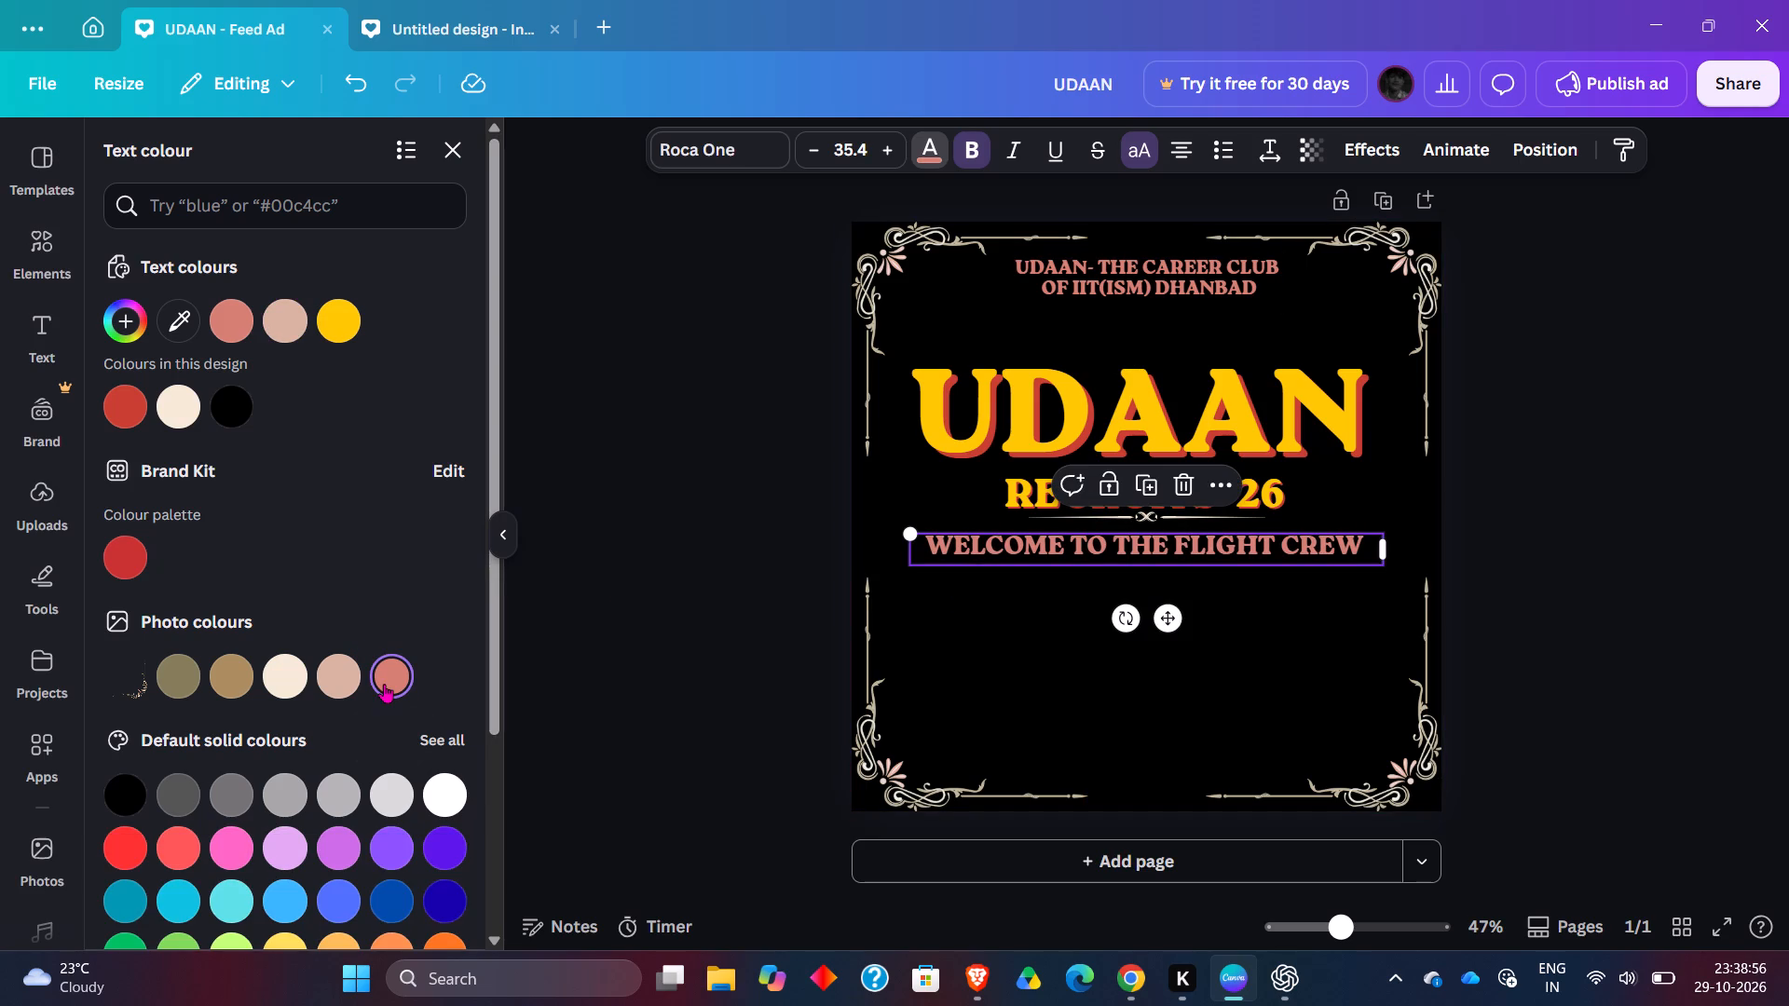
pyautogui.click(1468, 462)
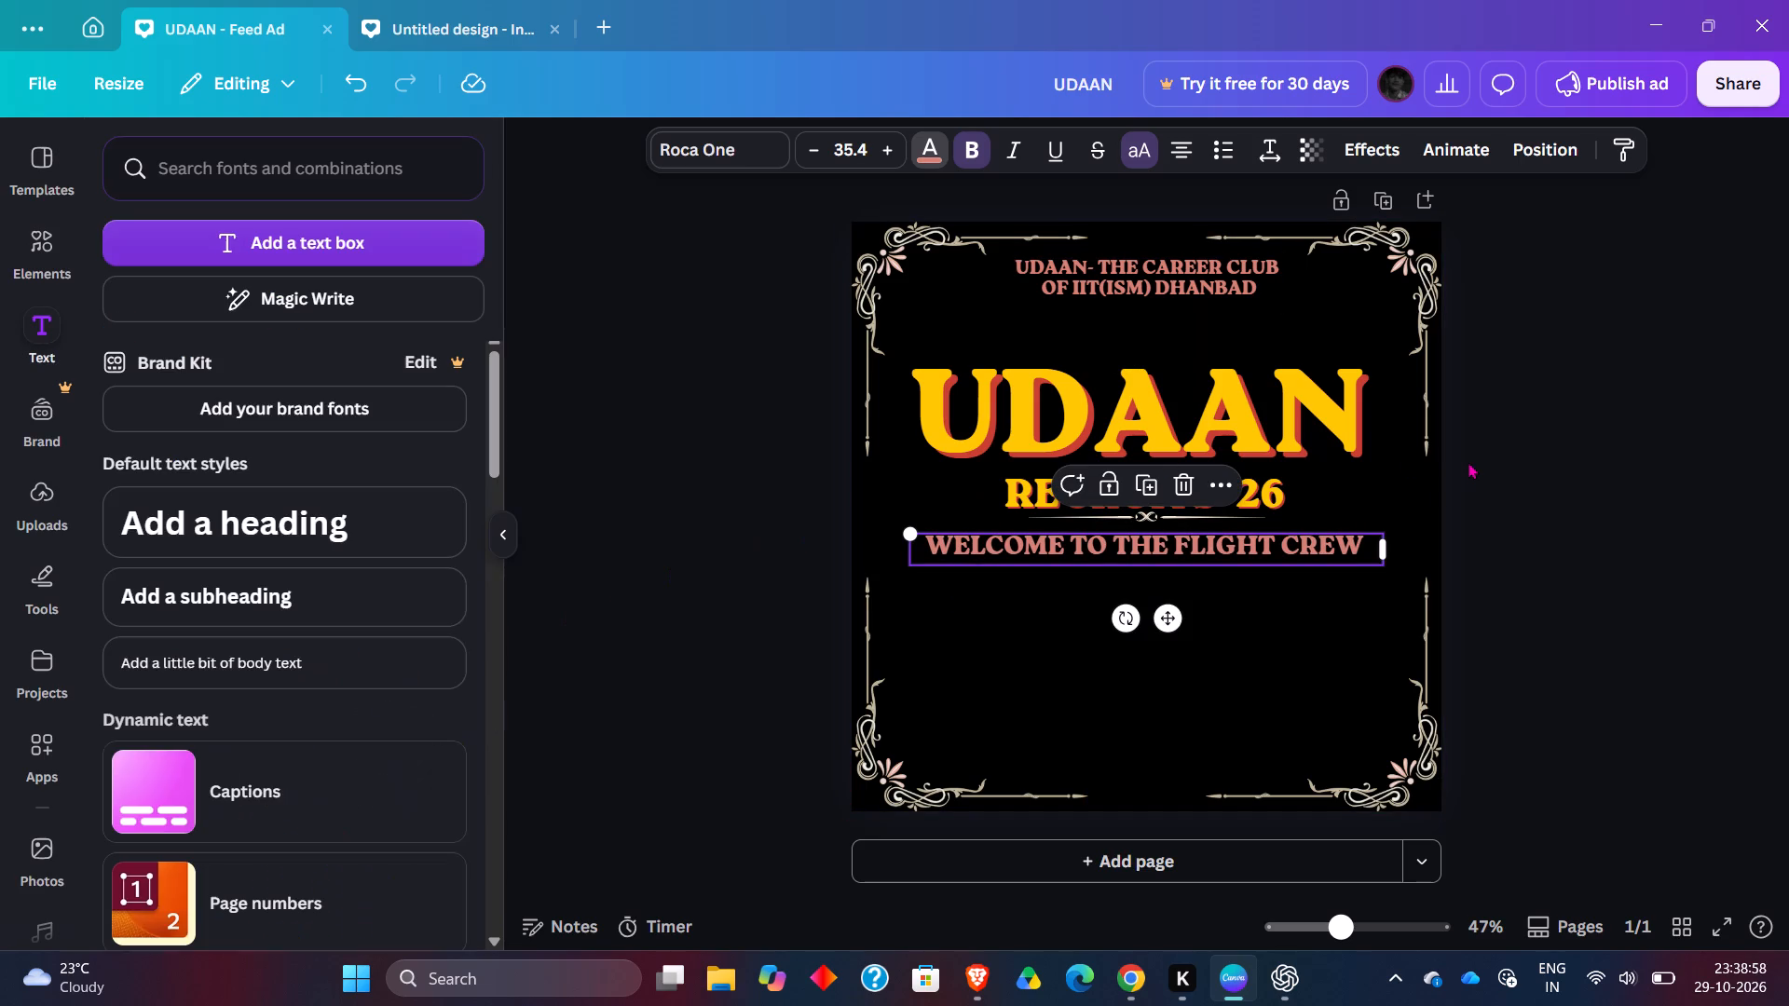
pyautogui.click(1468, 462)
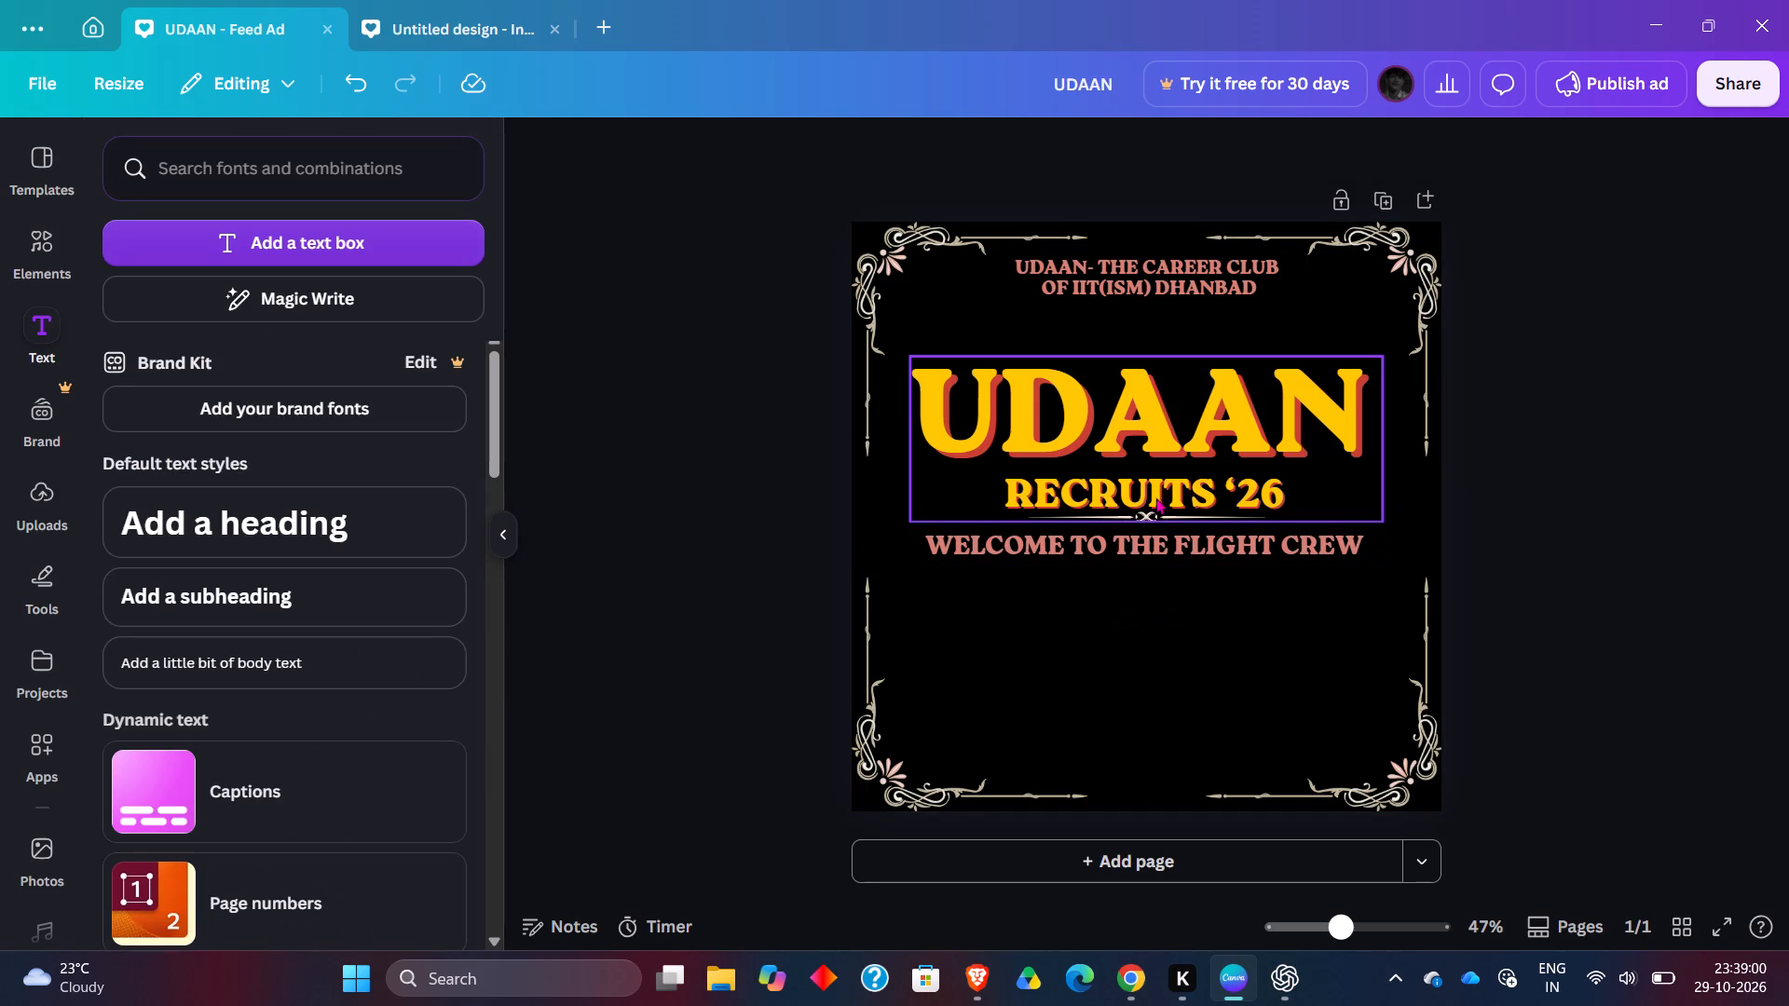
# Duplicate the divider under the title and centre the copy just below the welcome line.
pyautogui.click(1150, 515)
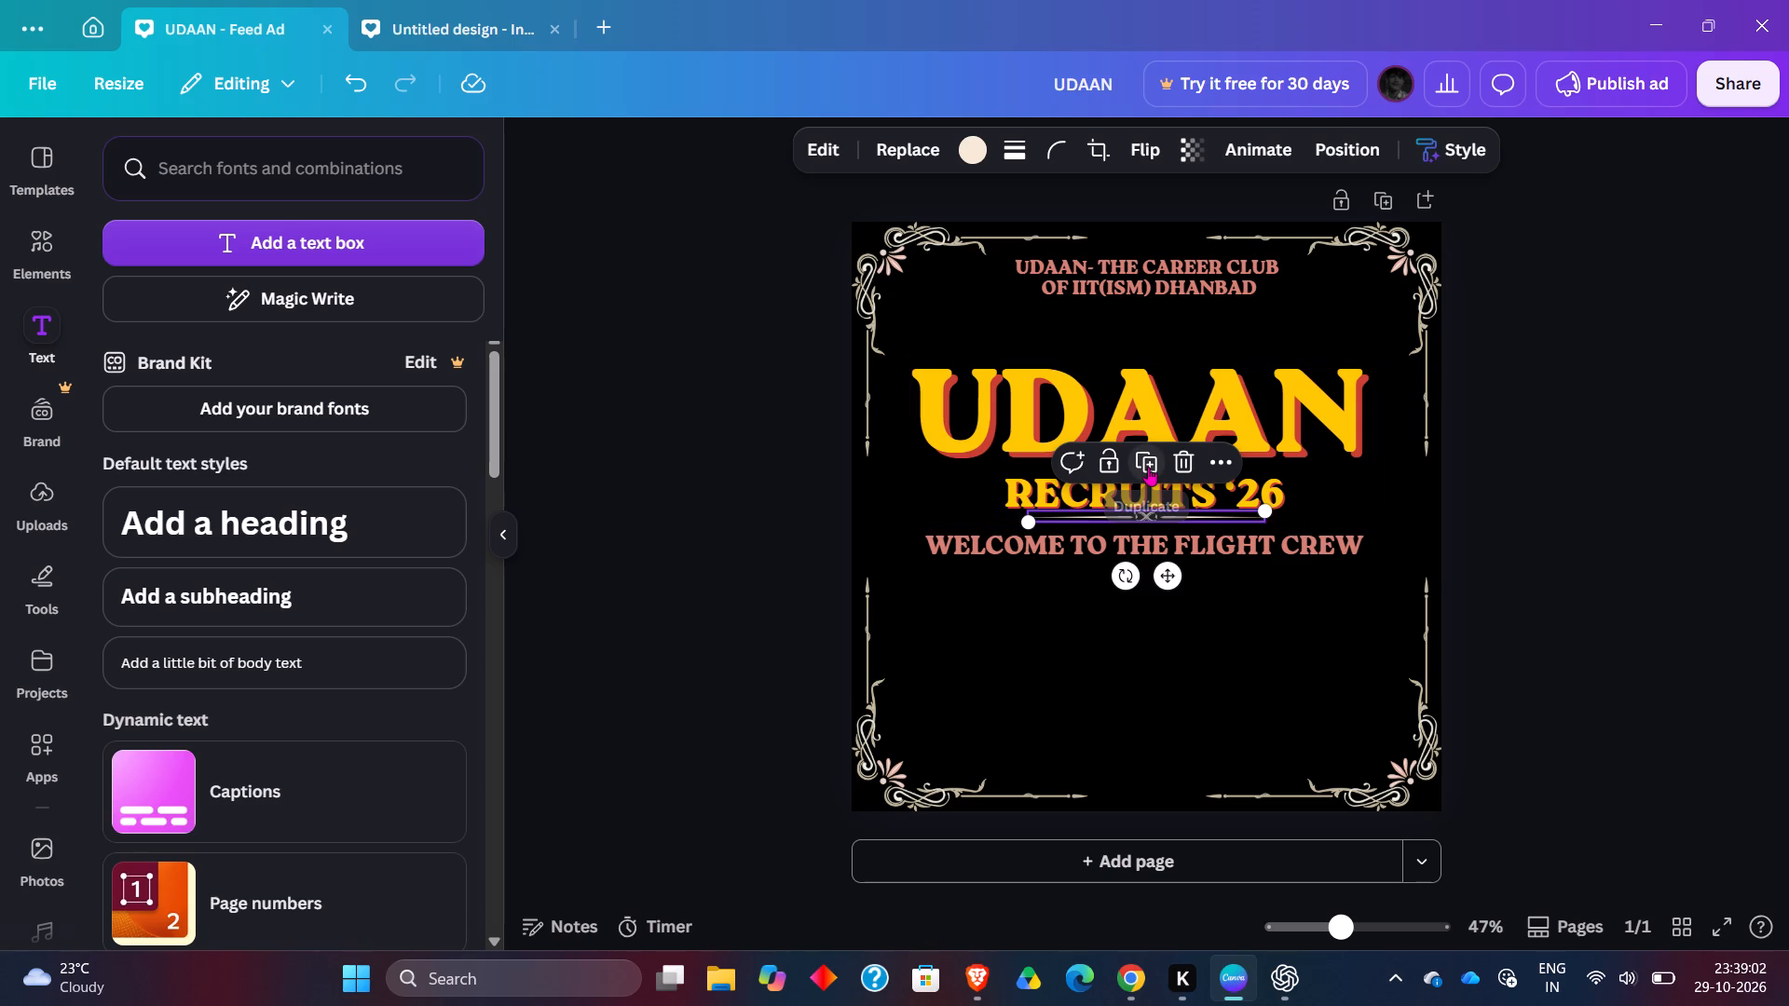
pyautogui.click(1148, 467)
pyautogui.moveTo(1173, 587); pyautogui.dragTo(1174, 611)
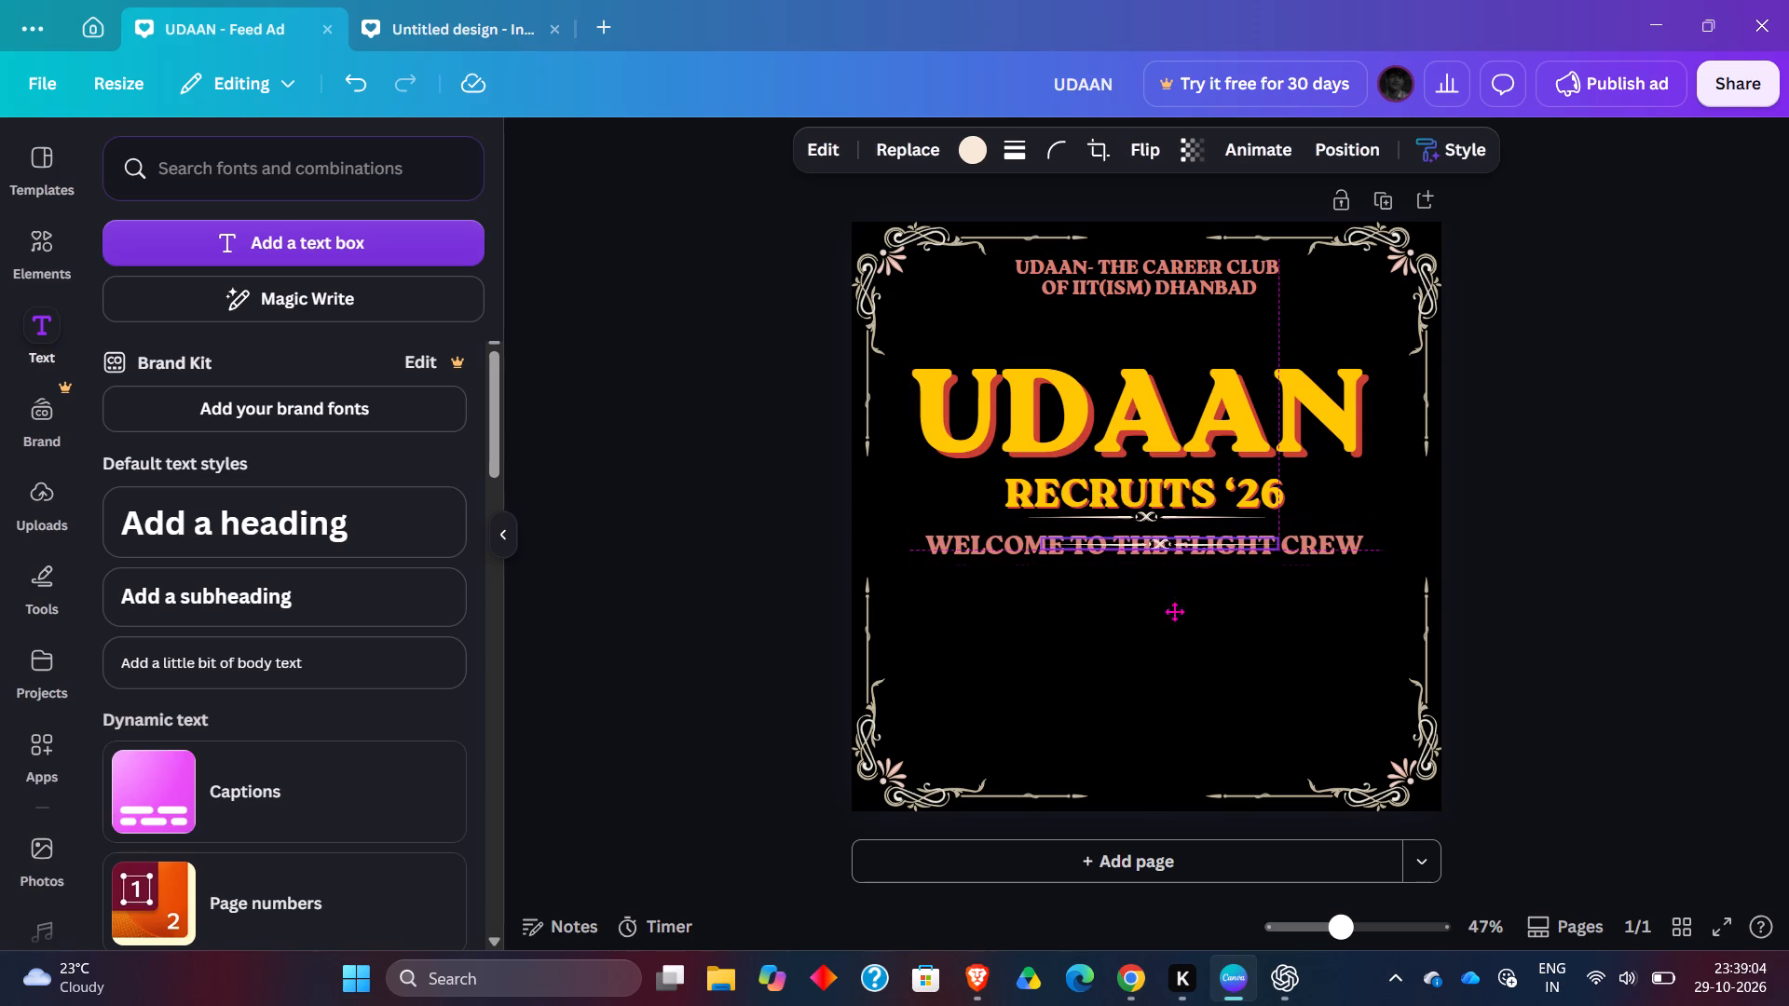
pyautogui.moveTo(1174, 611); pyautogui.dragTo(1158, 650)
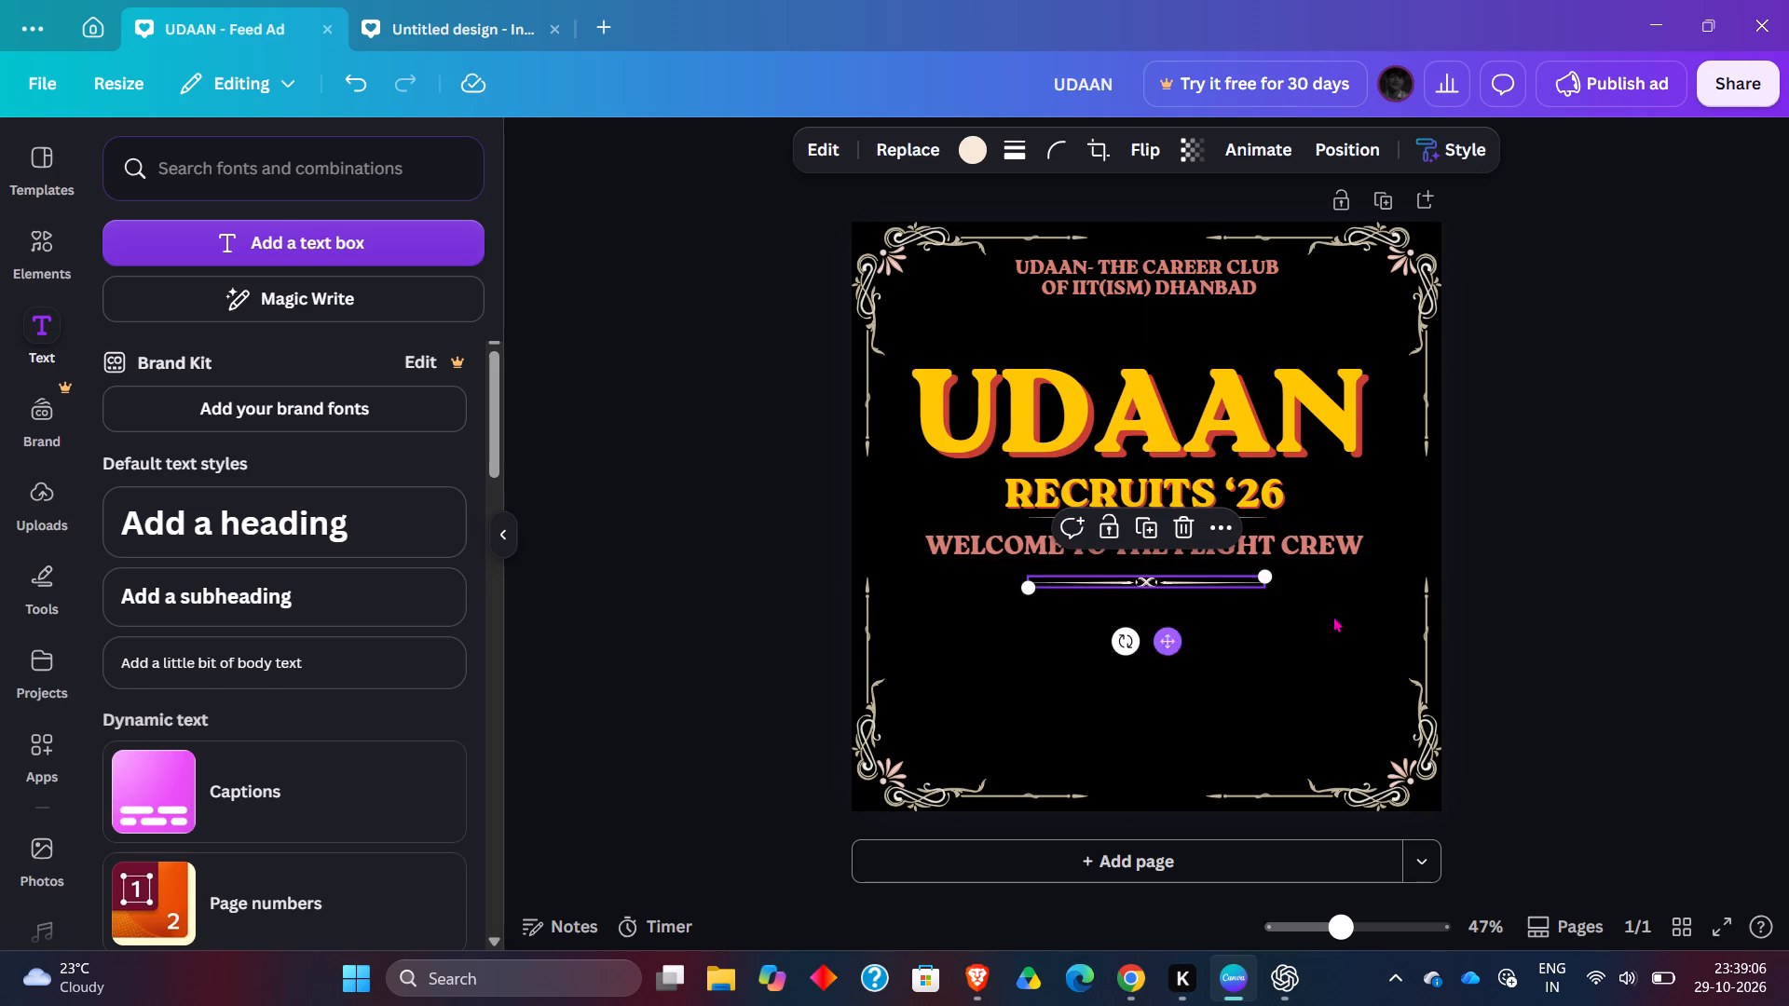
pyautogui.click(1575, 602)
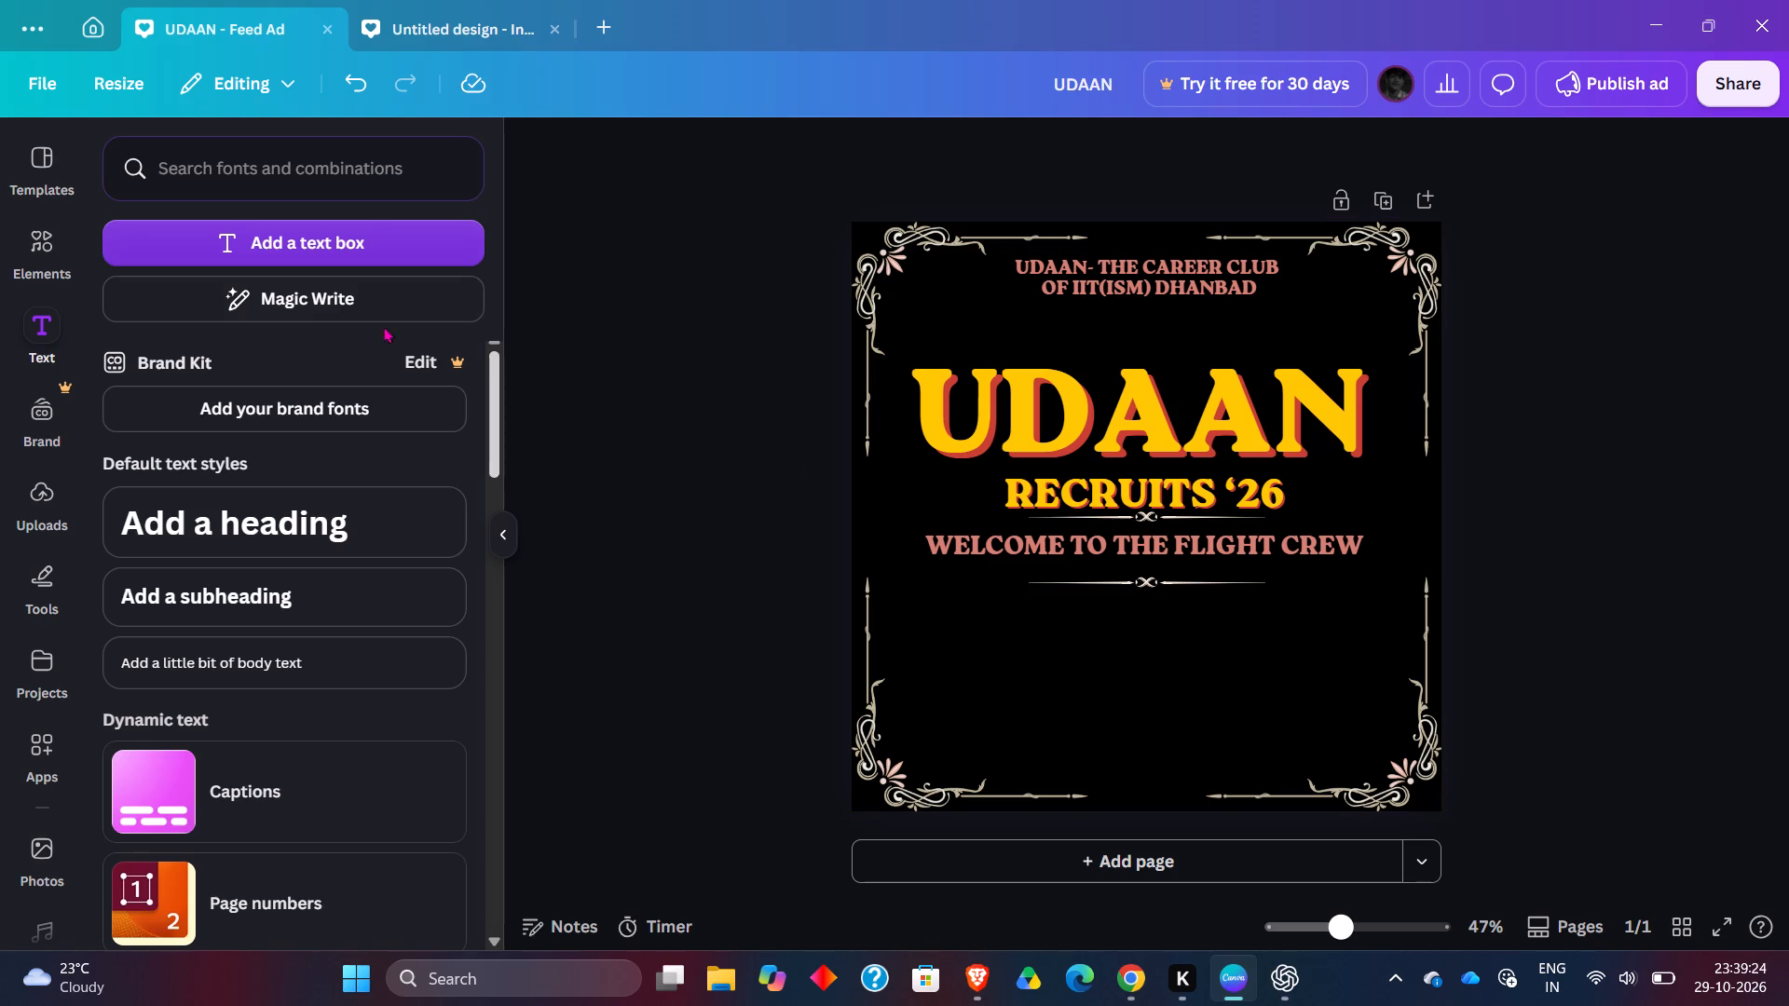
# Add a text line reading "learn , grow , ascend" and place it at the bottom of the poster between the corner ornaments.
pyautogui.click(336, 236)
pyautogui.write('learn')
pyautogui.press('space')
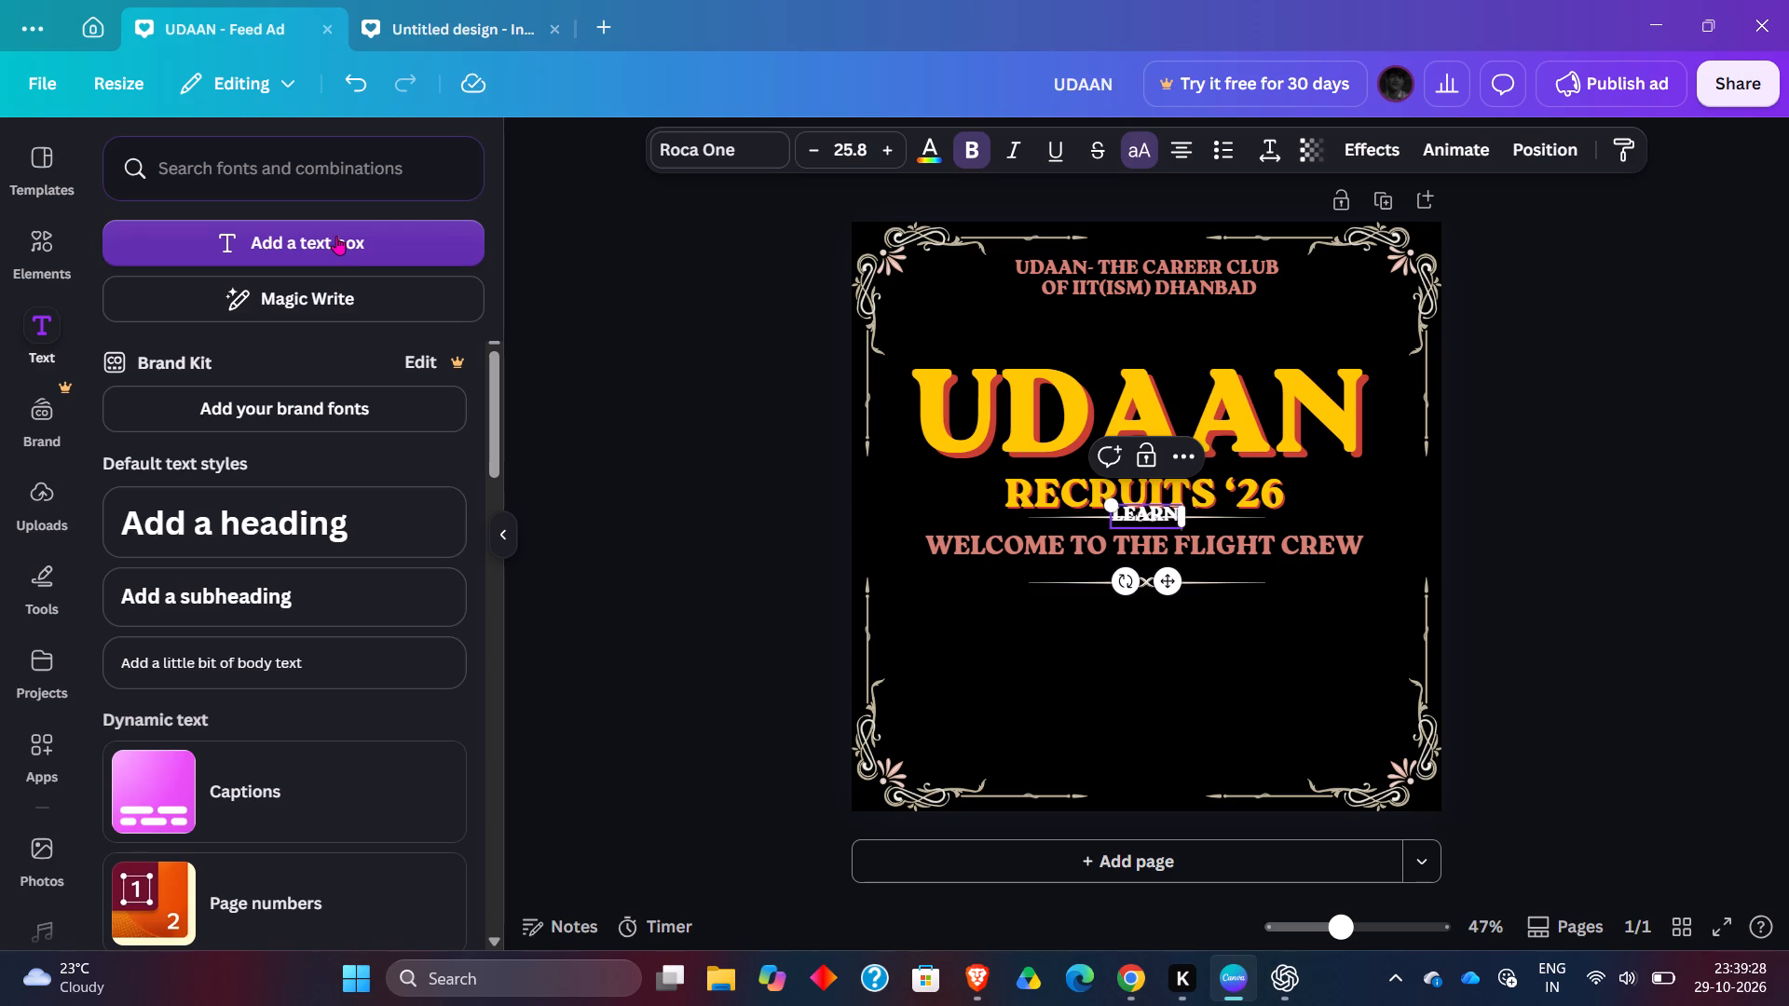
pyautogui.press('.')
pyautogui.press('BackSpace')
pyautogui.write(', grow , asce')
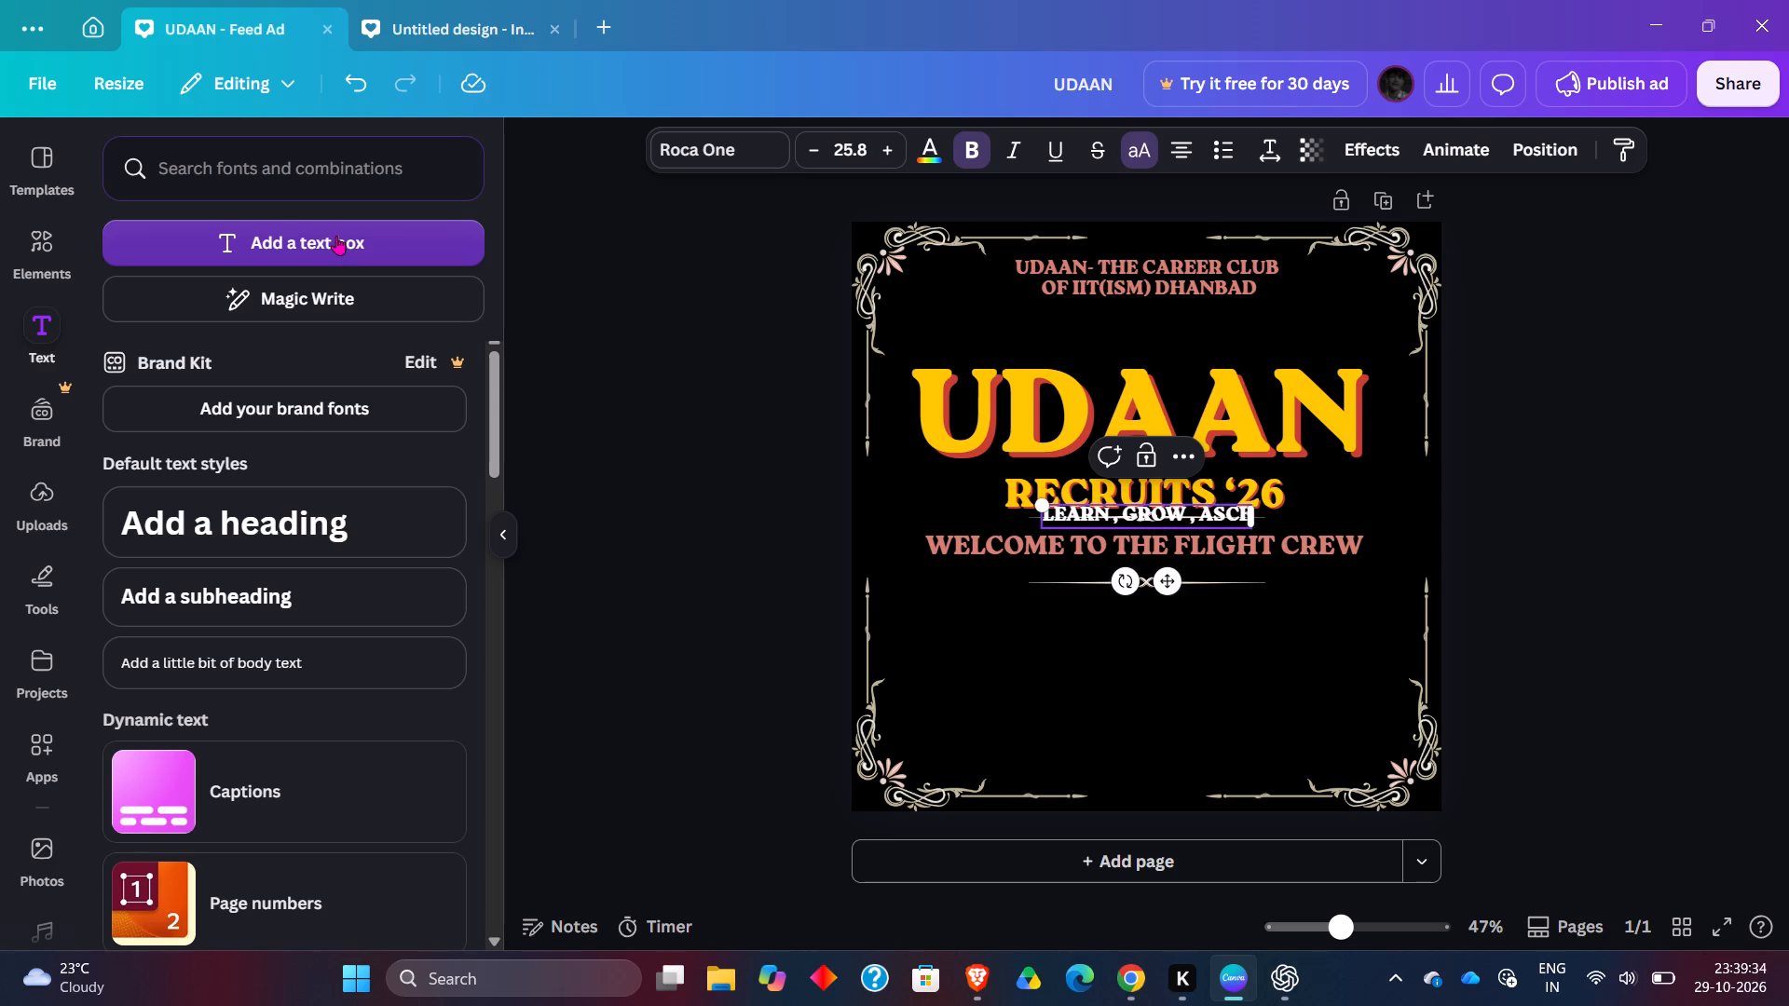
pyautogui.write('nd')
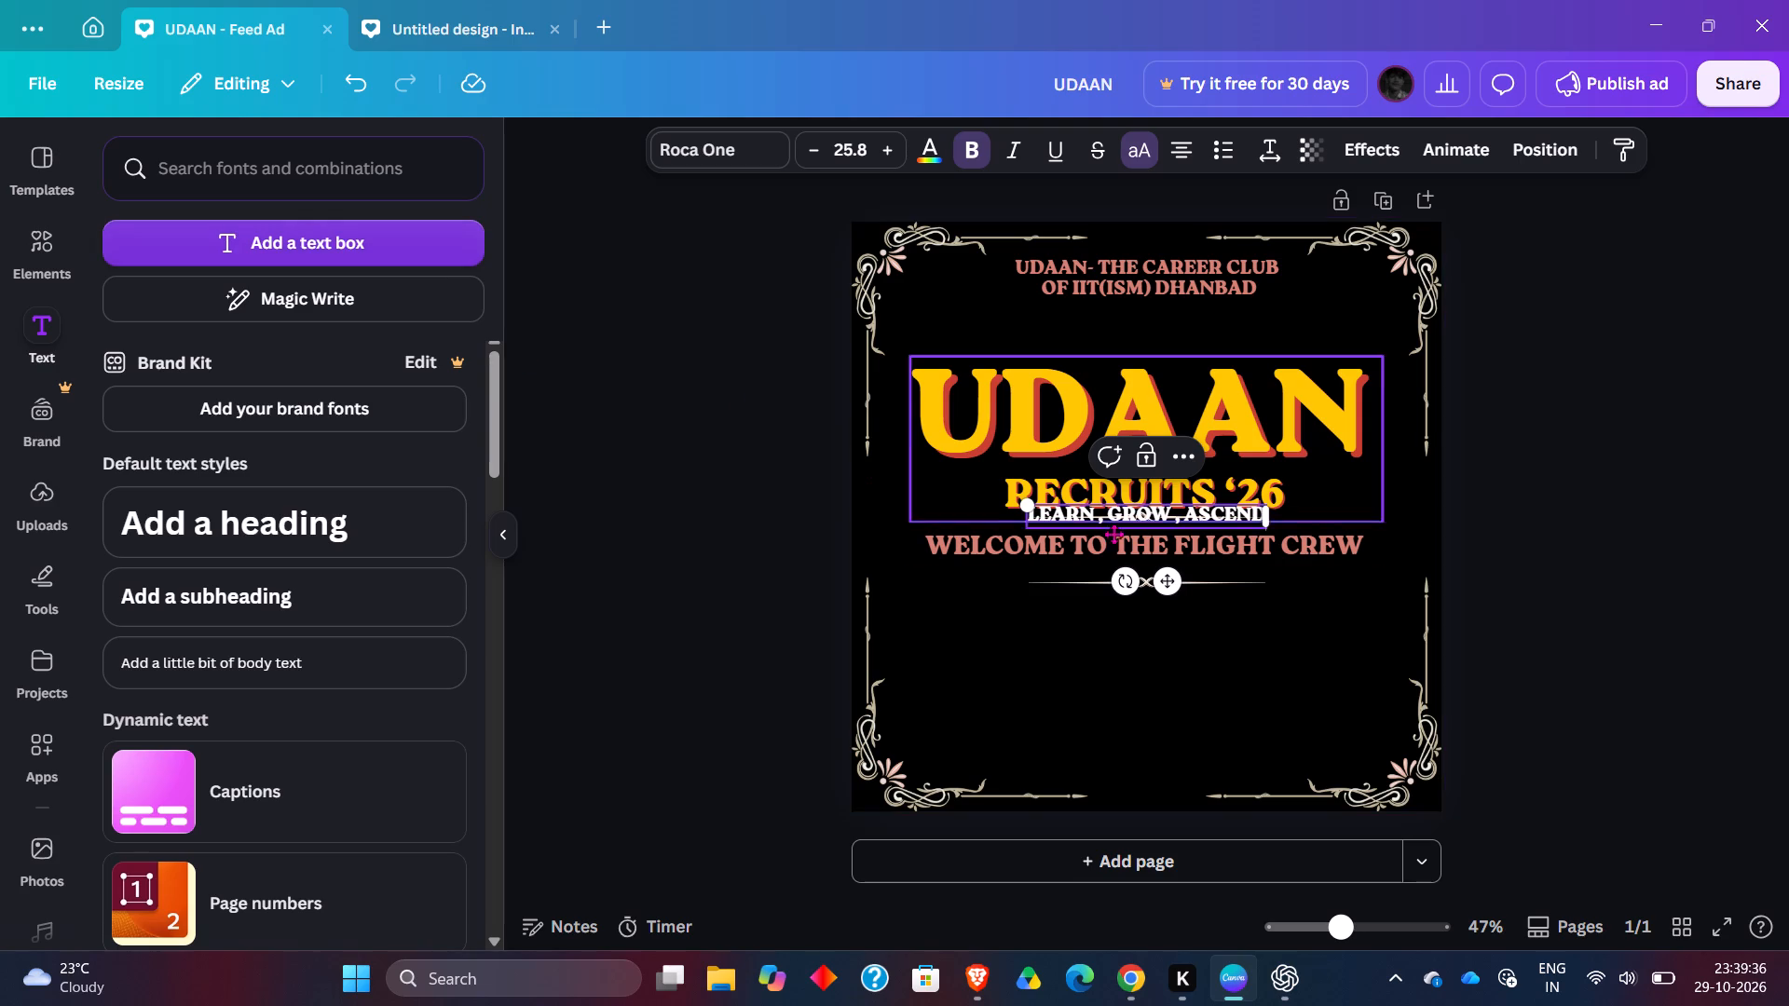
pyautogui.moveTo(1170, 587); pyautogui.dragTo(1183, 692)
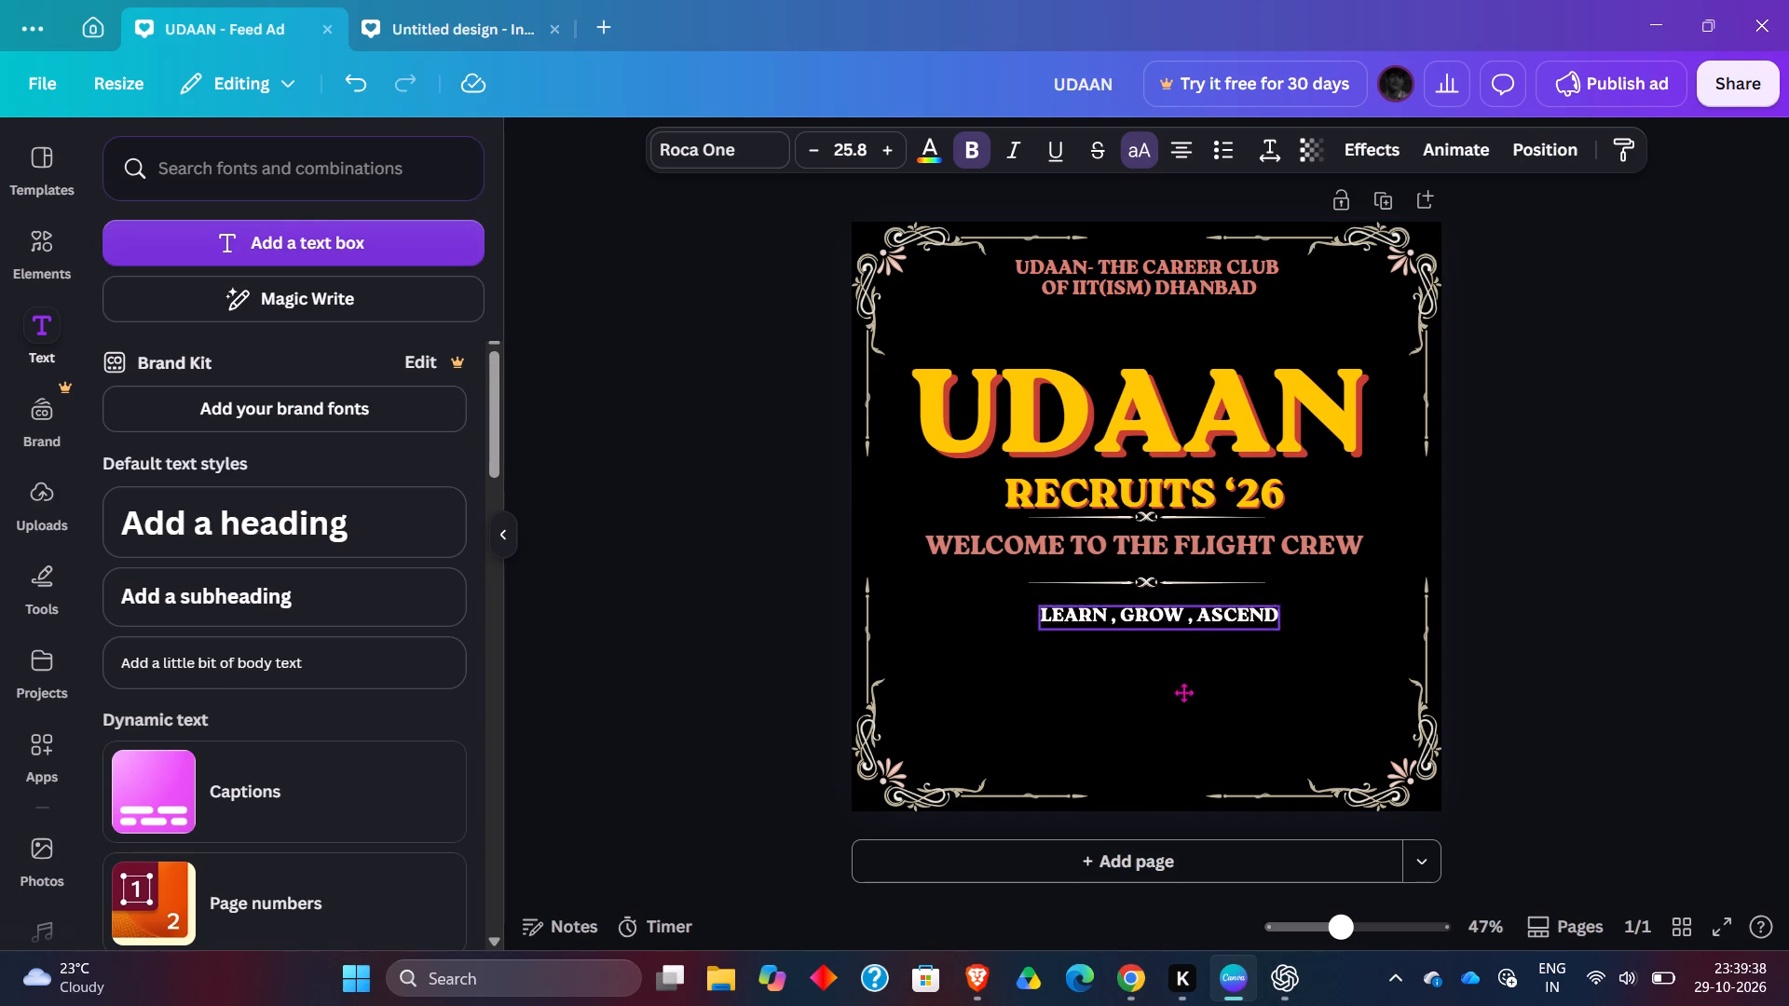
pyautogui.moveTo(1183, 692); pyautogui.dragTo(1179, 807)
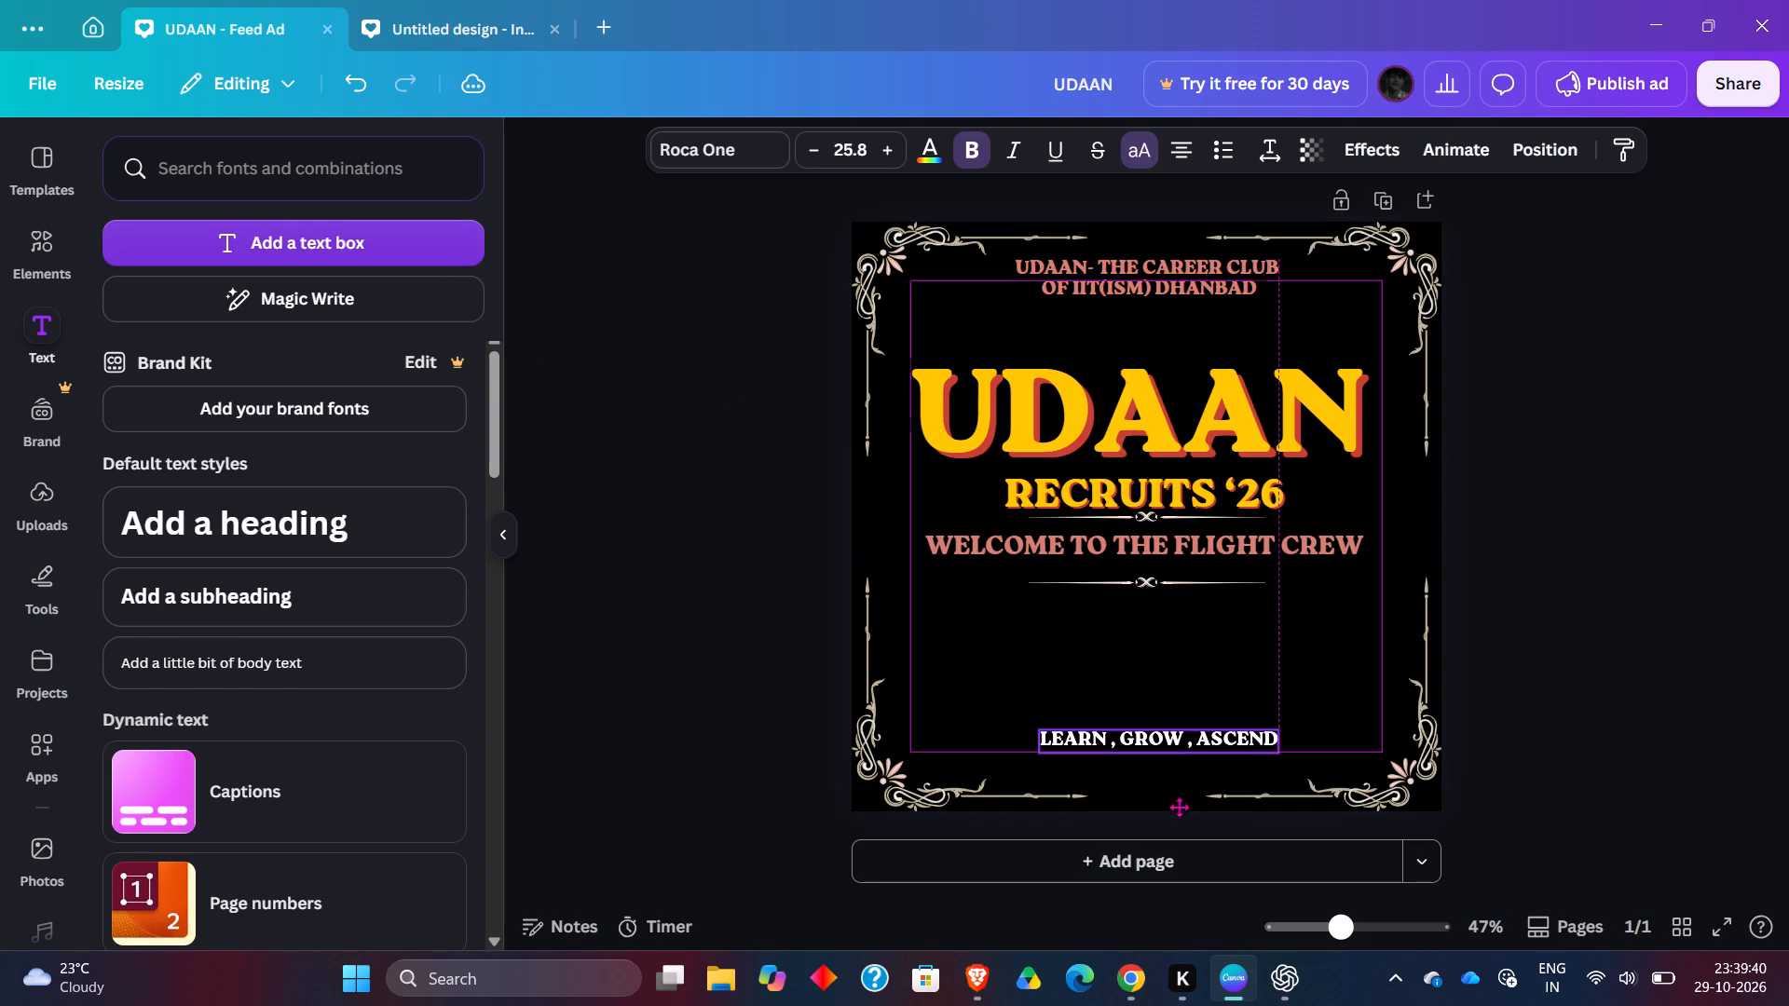
pyautogui.moveTo(1179, 807); pyautogui.dragTo(1180, 822)
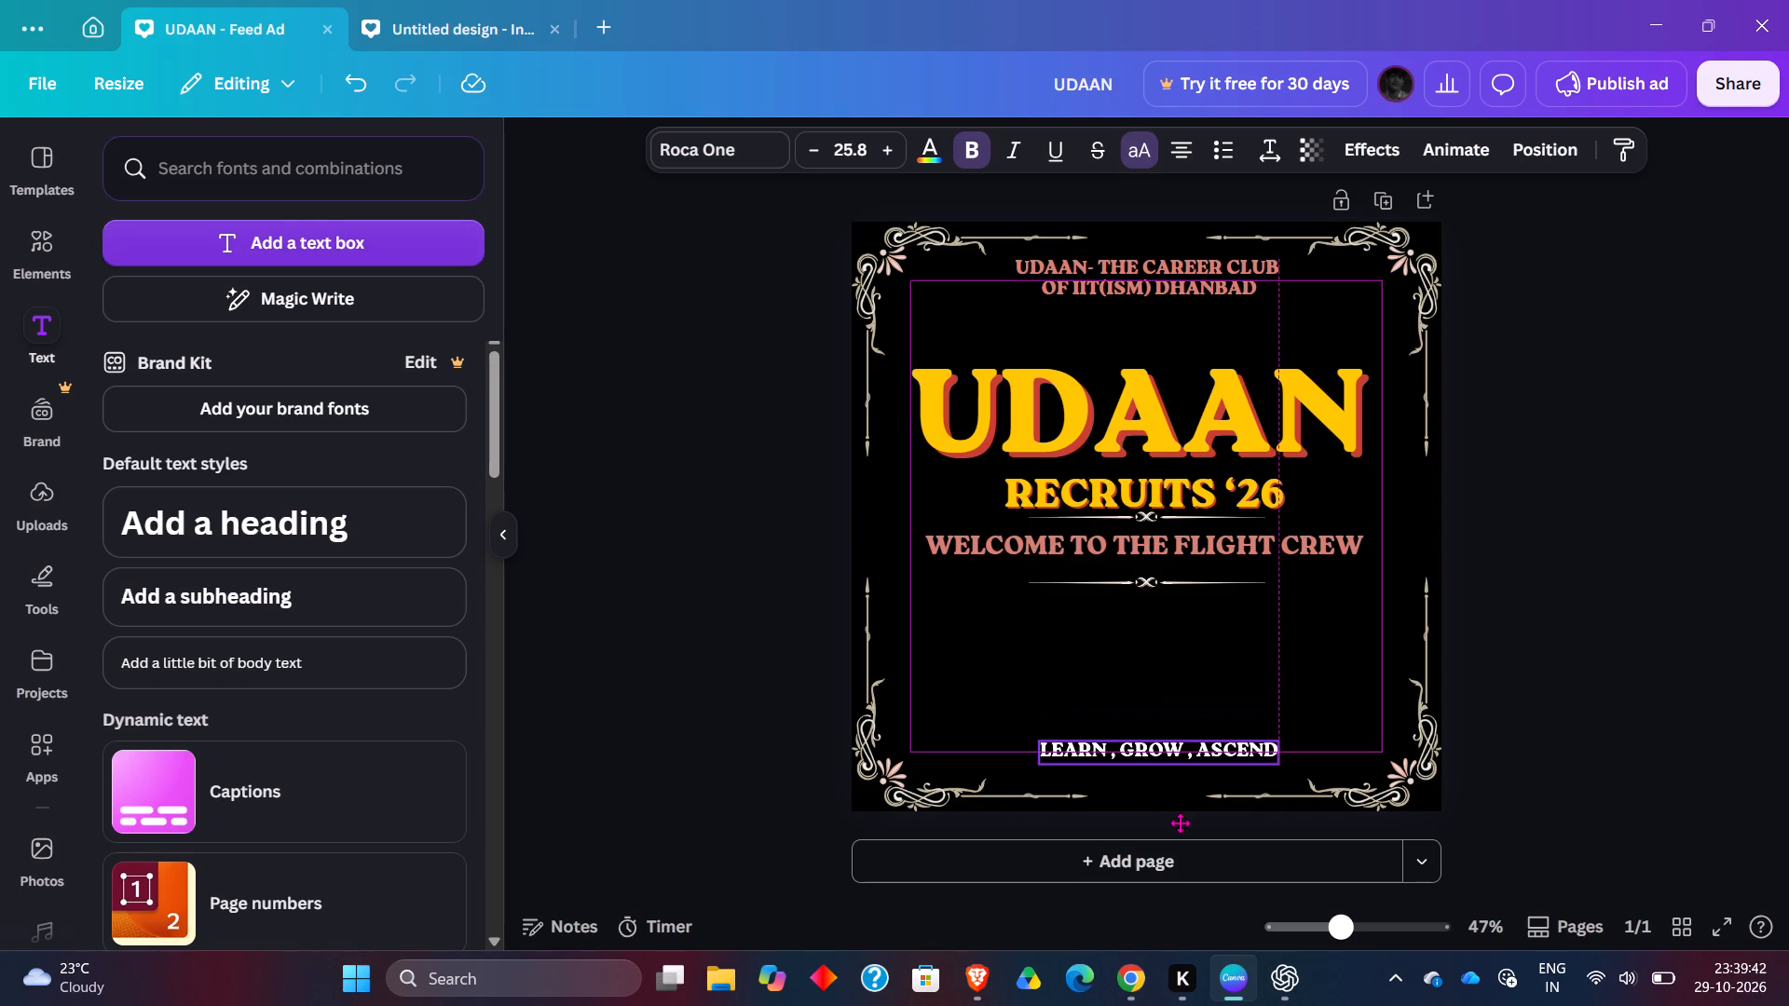
pyautogui.moveTo(1180, 822); pyautogui.dragTo(1182, 844)
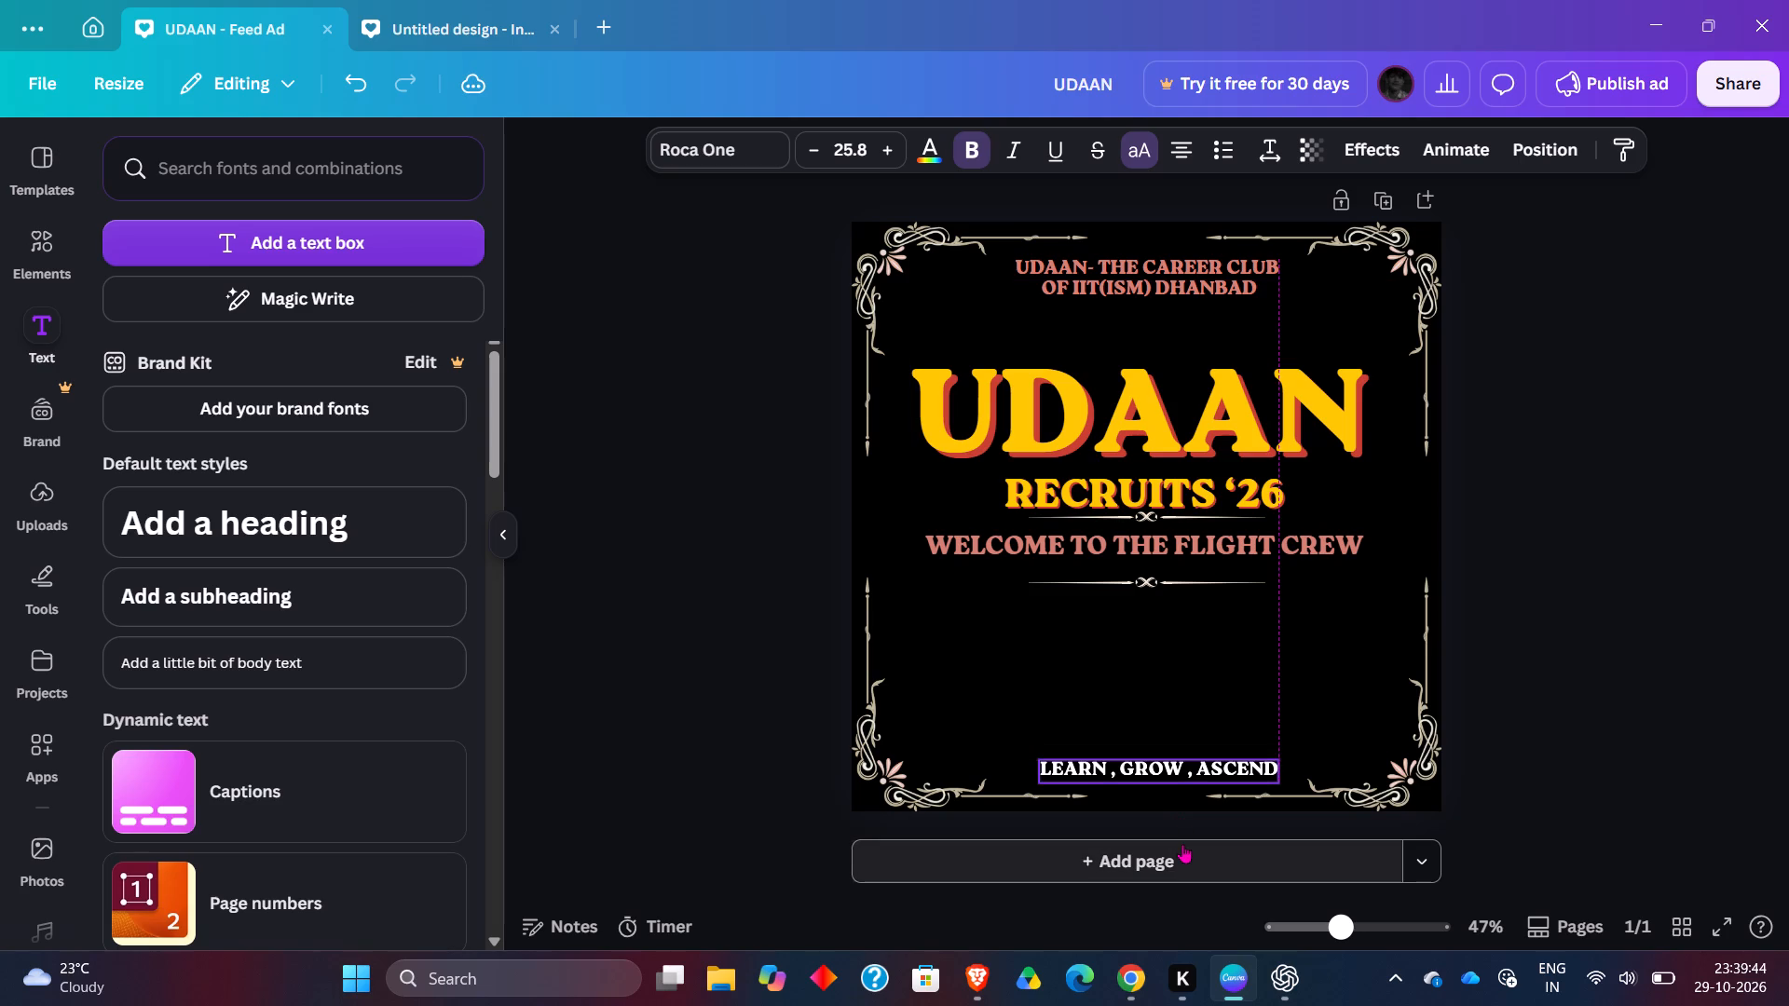
pyautogui.moveTo(1182, 844); pyautogui.dragTo(1182, 848)
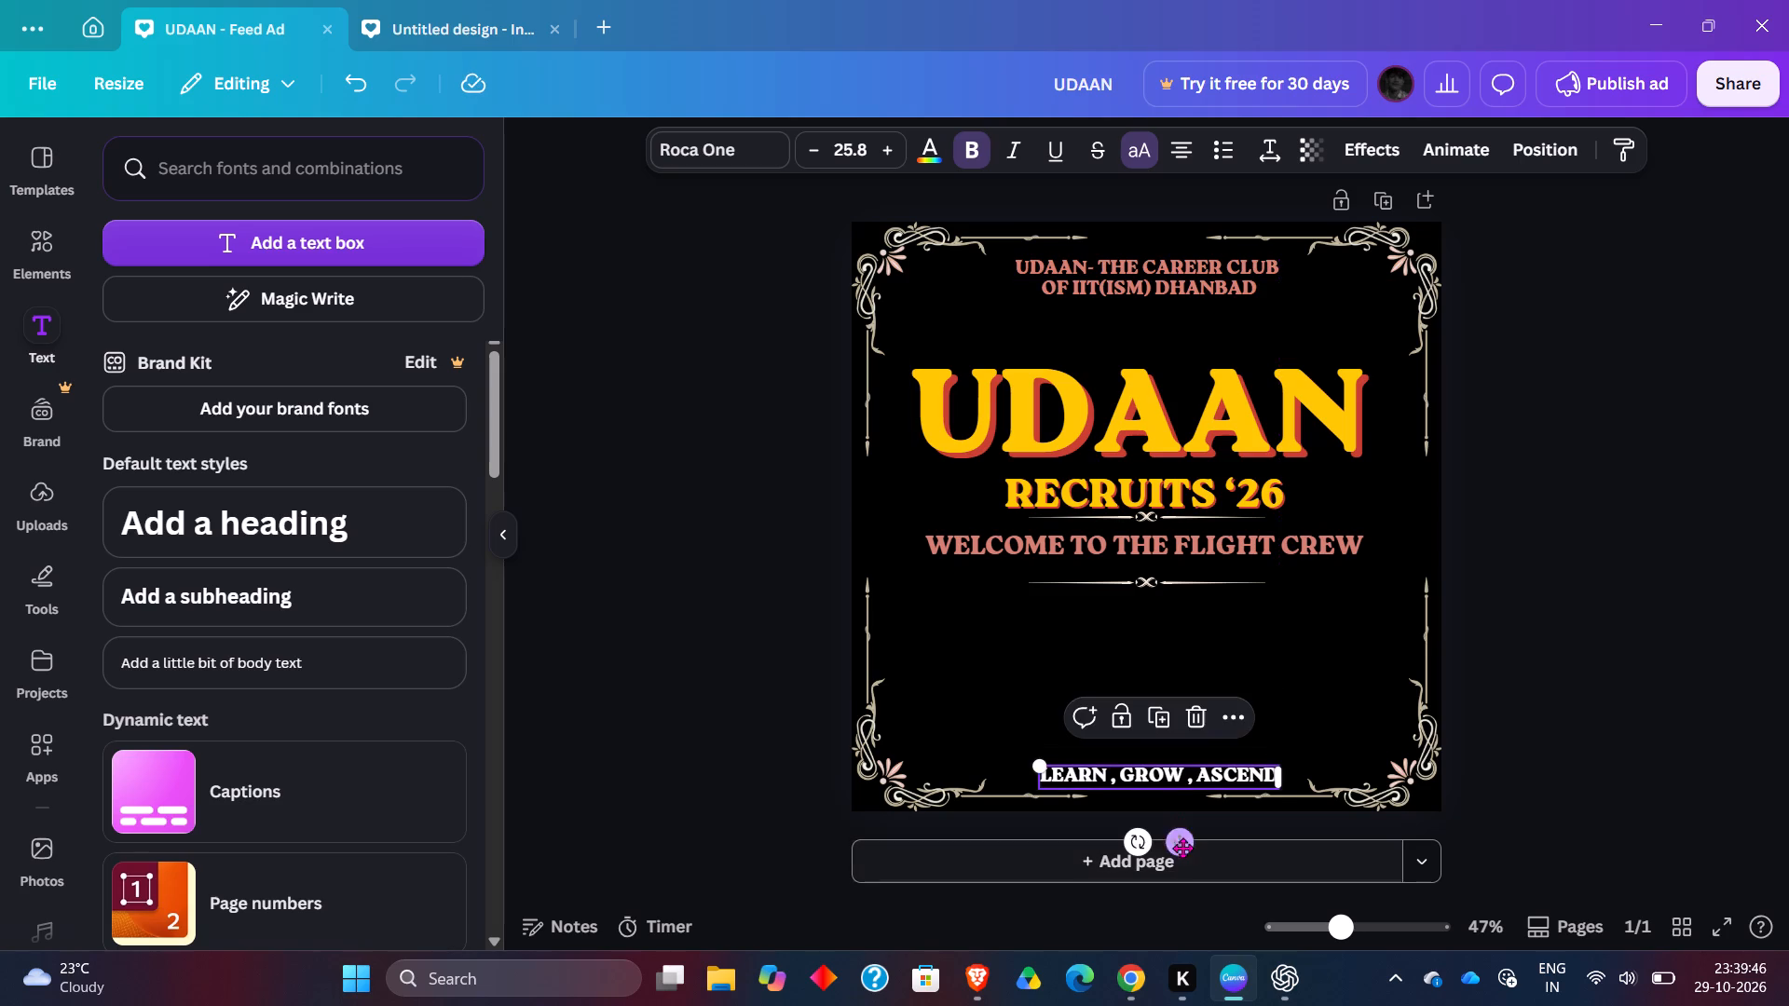
pyautogui.click(1652, 522)
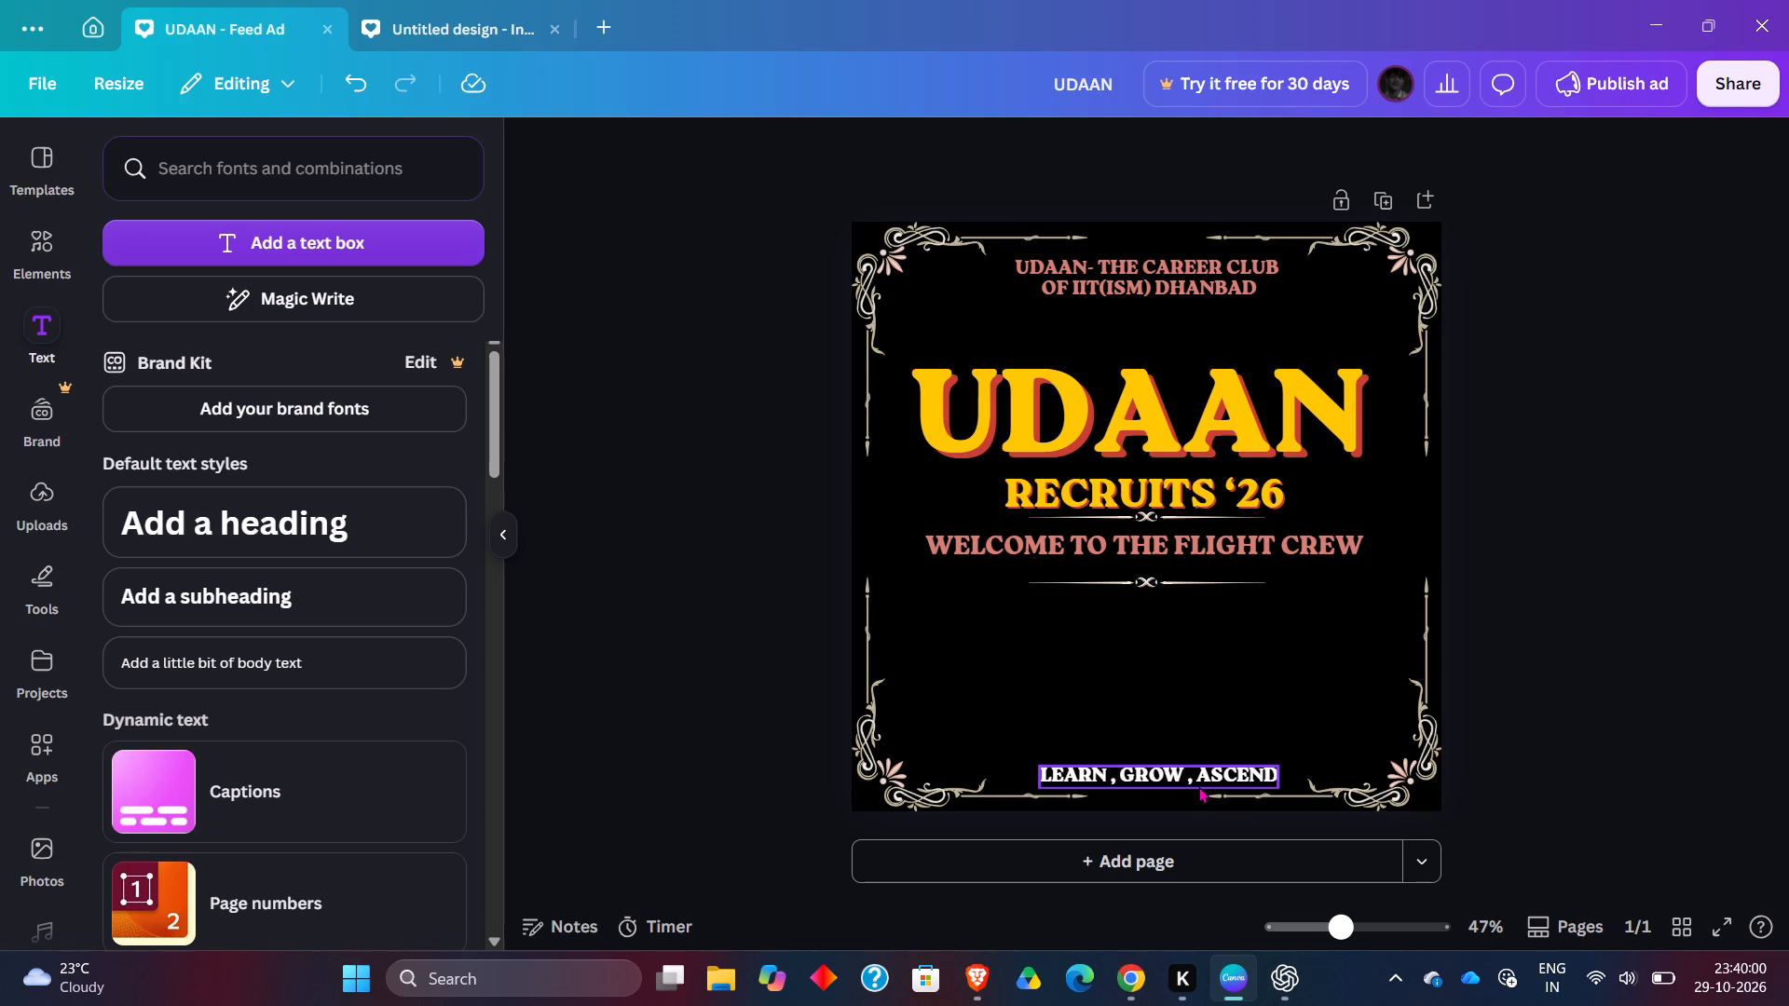
# Try Fredoka on the bottom tagline, and set its font to TT Hoves in bold.
pyautogui.click(1192, 776)
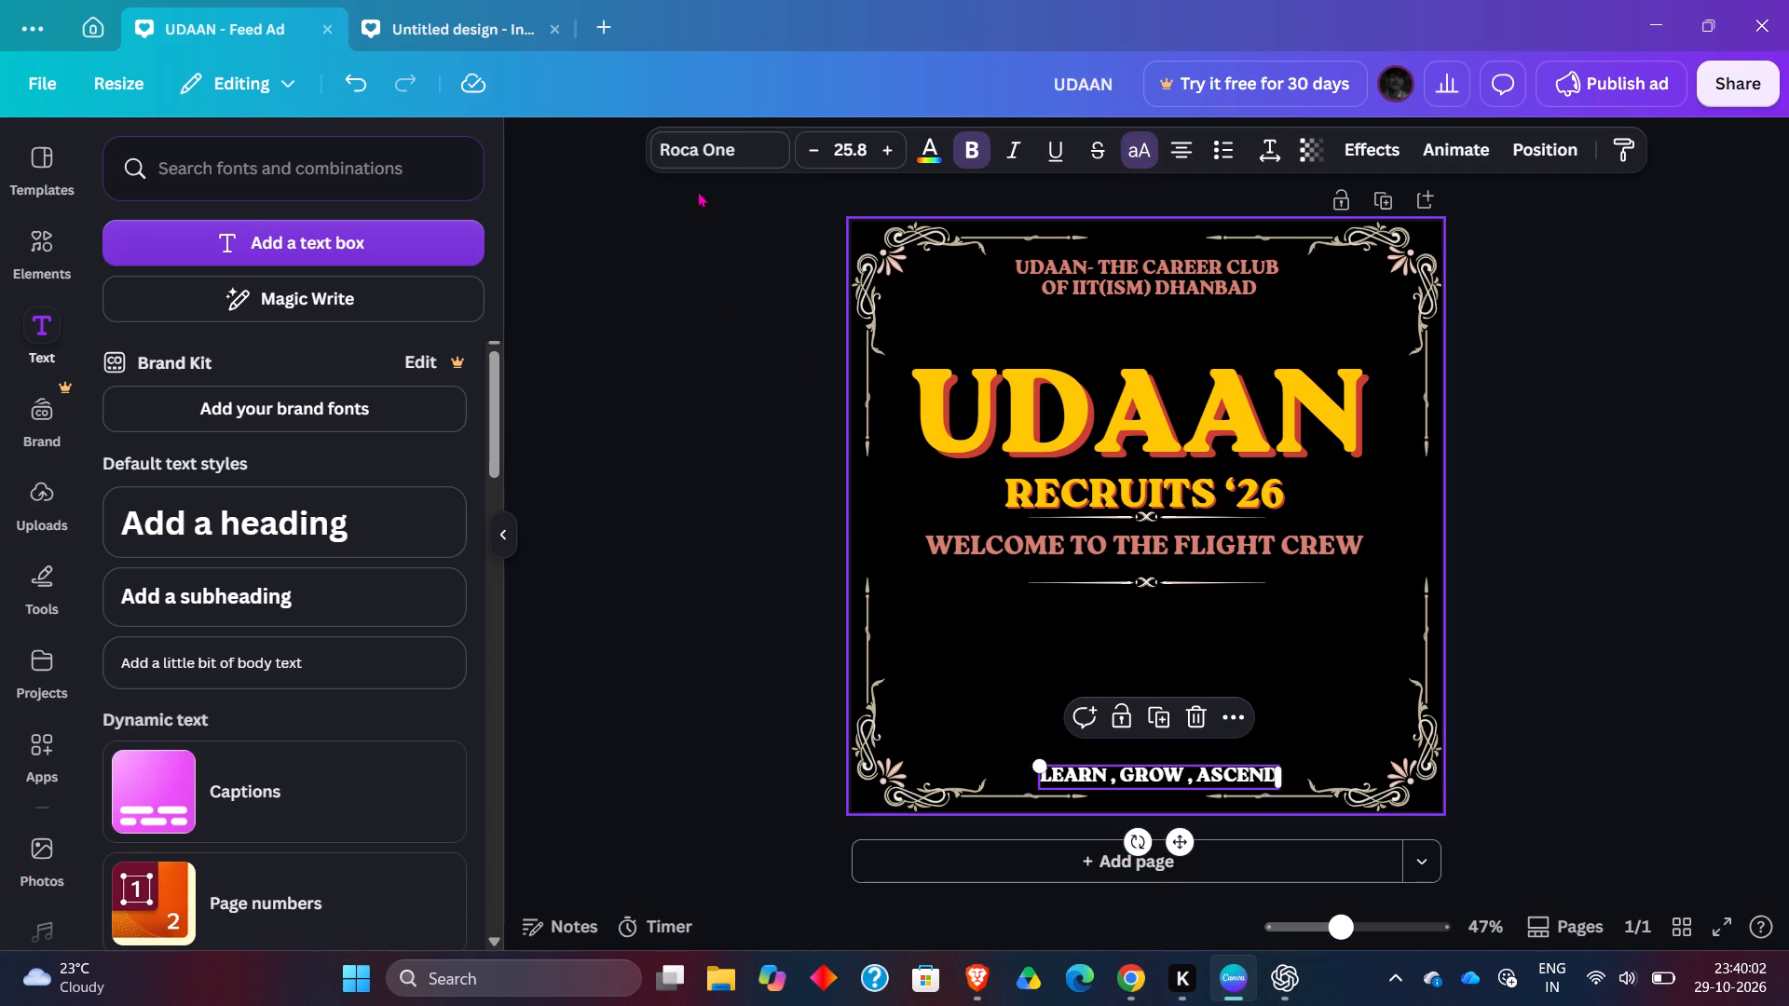
pyautogui.click(732, 140)
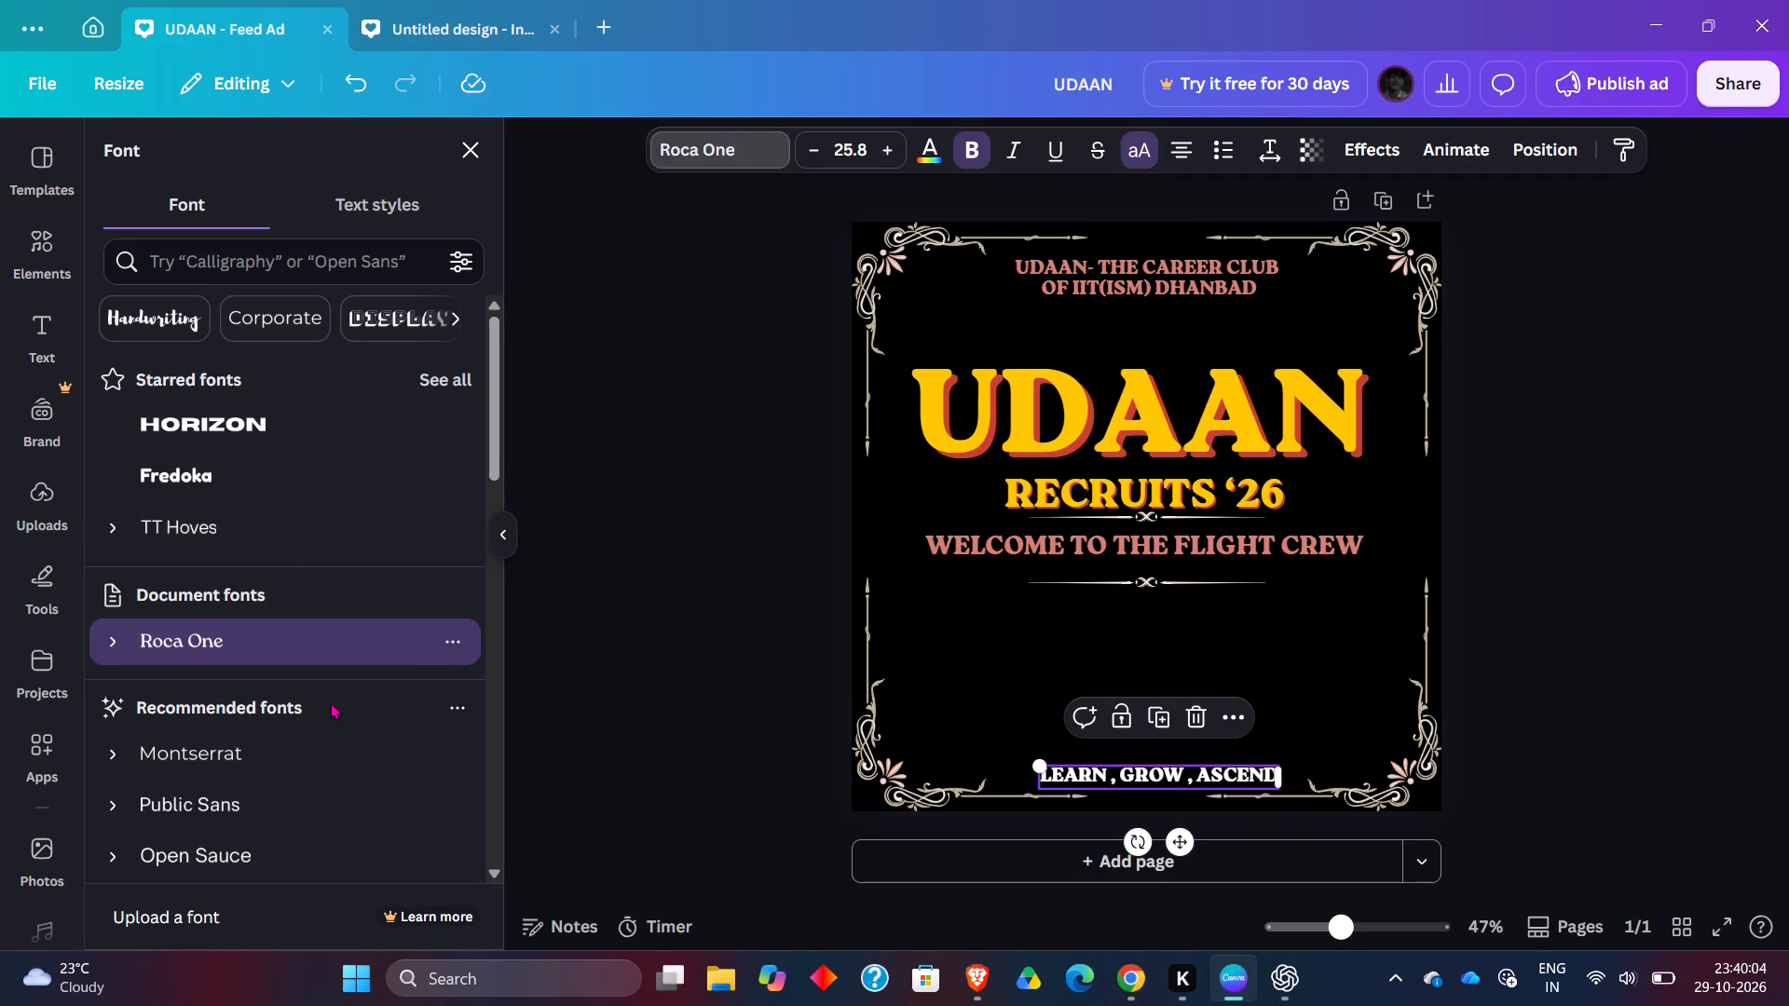
pyautogui.click(208, 479)
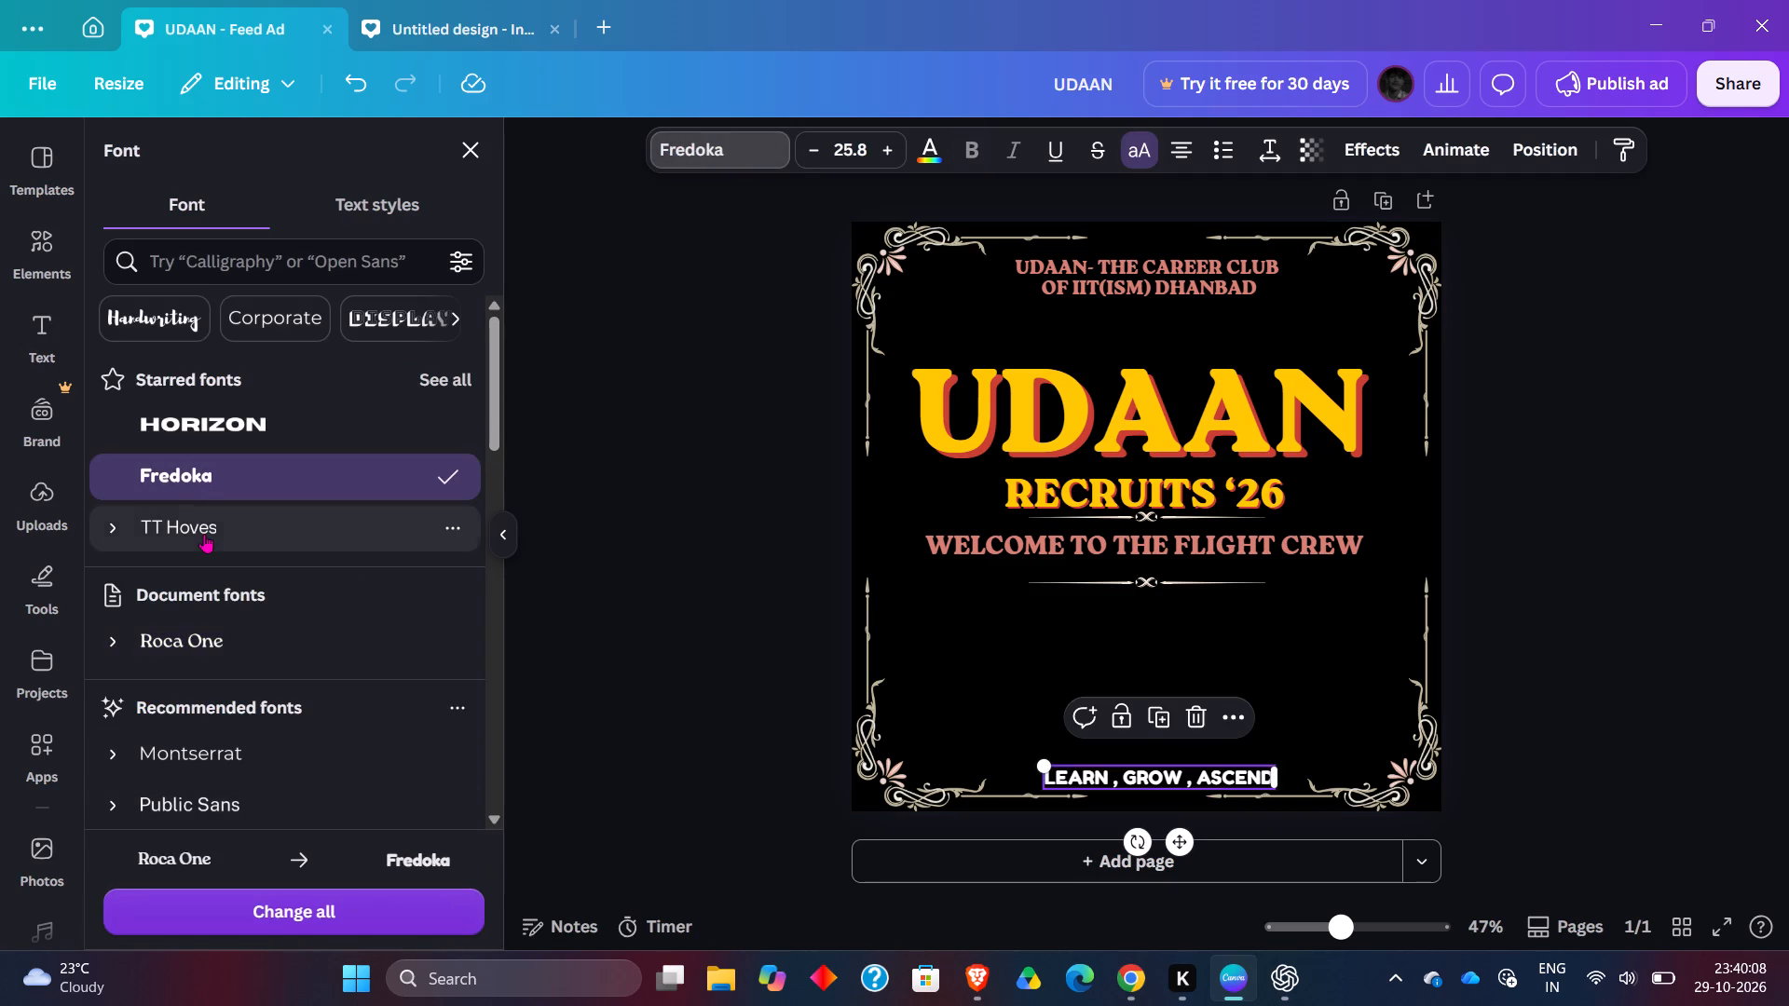
pyautogui.click(204, 534)
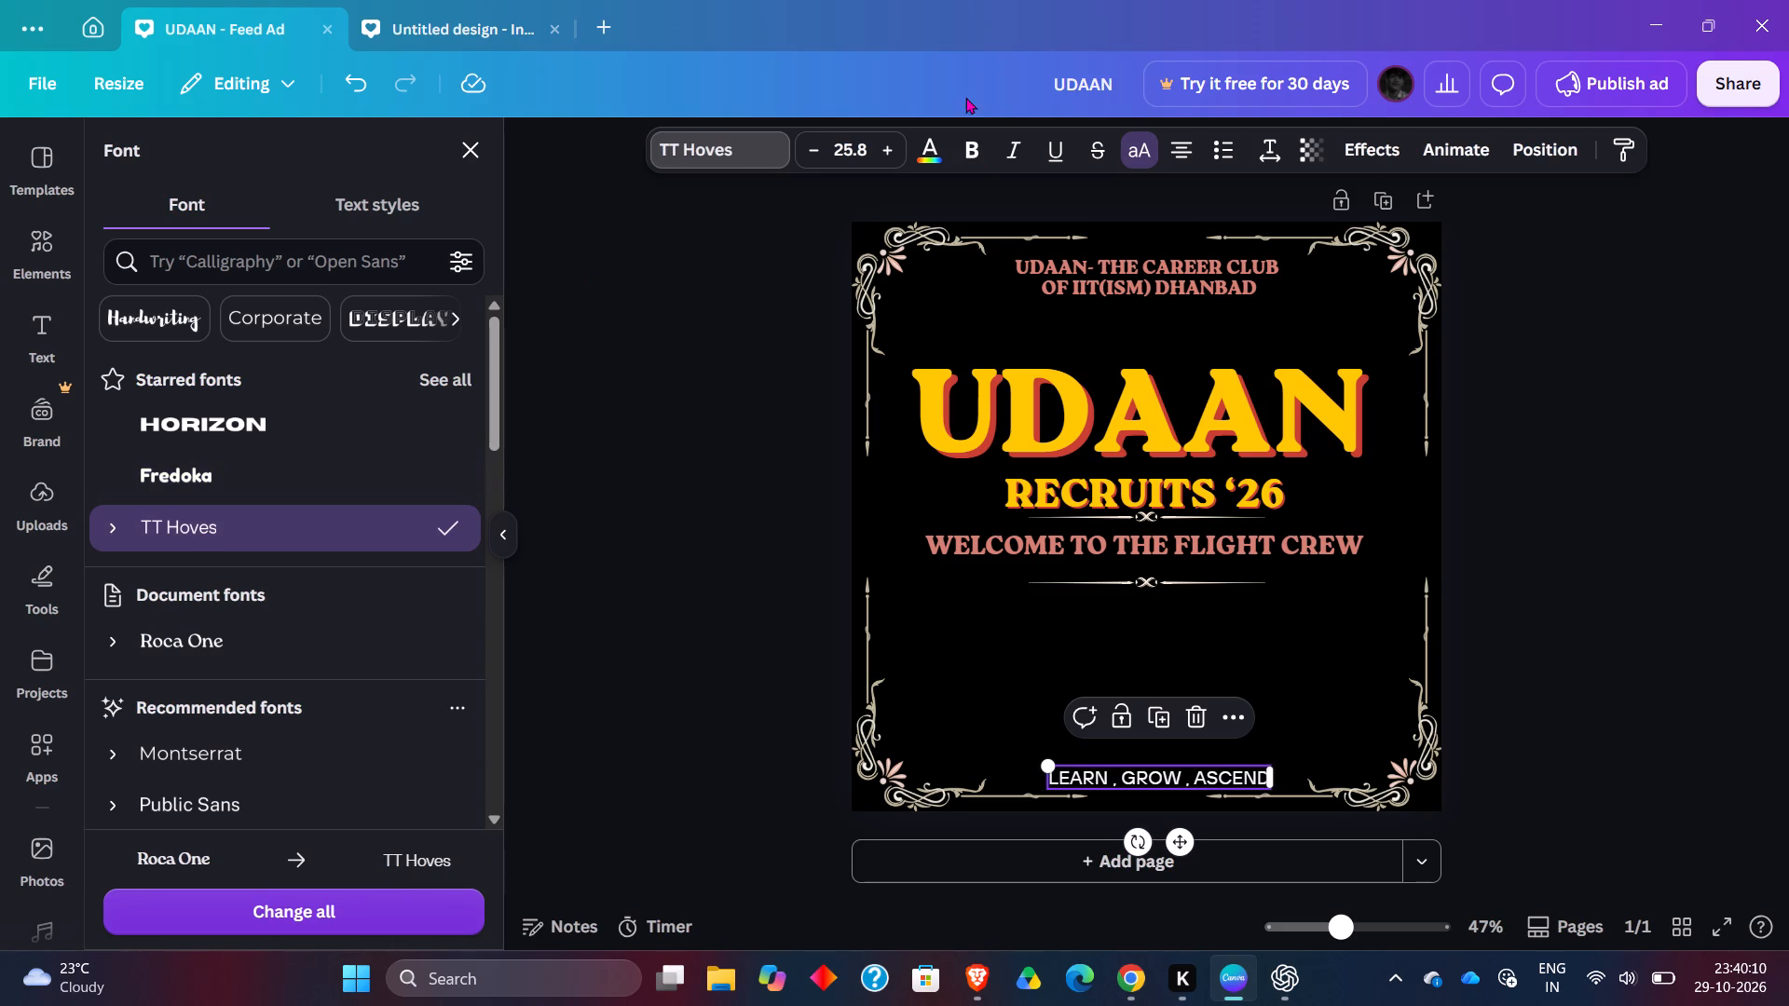
pyautogui.click(975, 153)
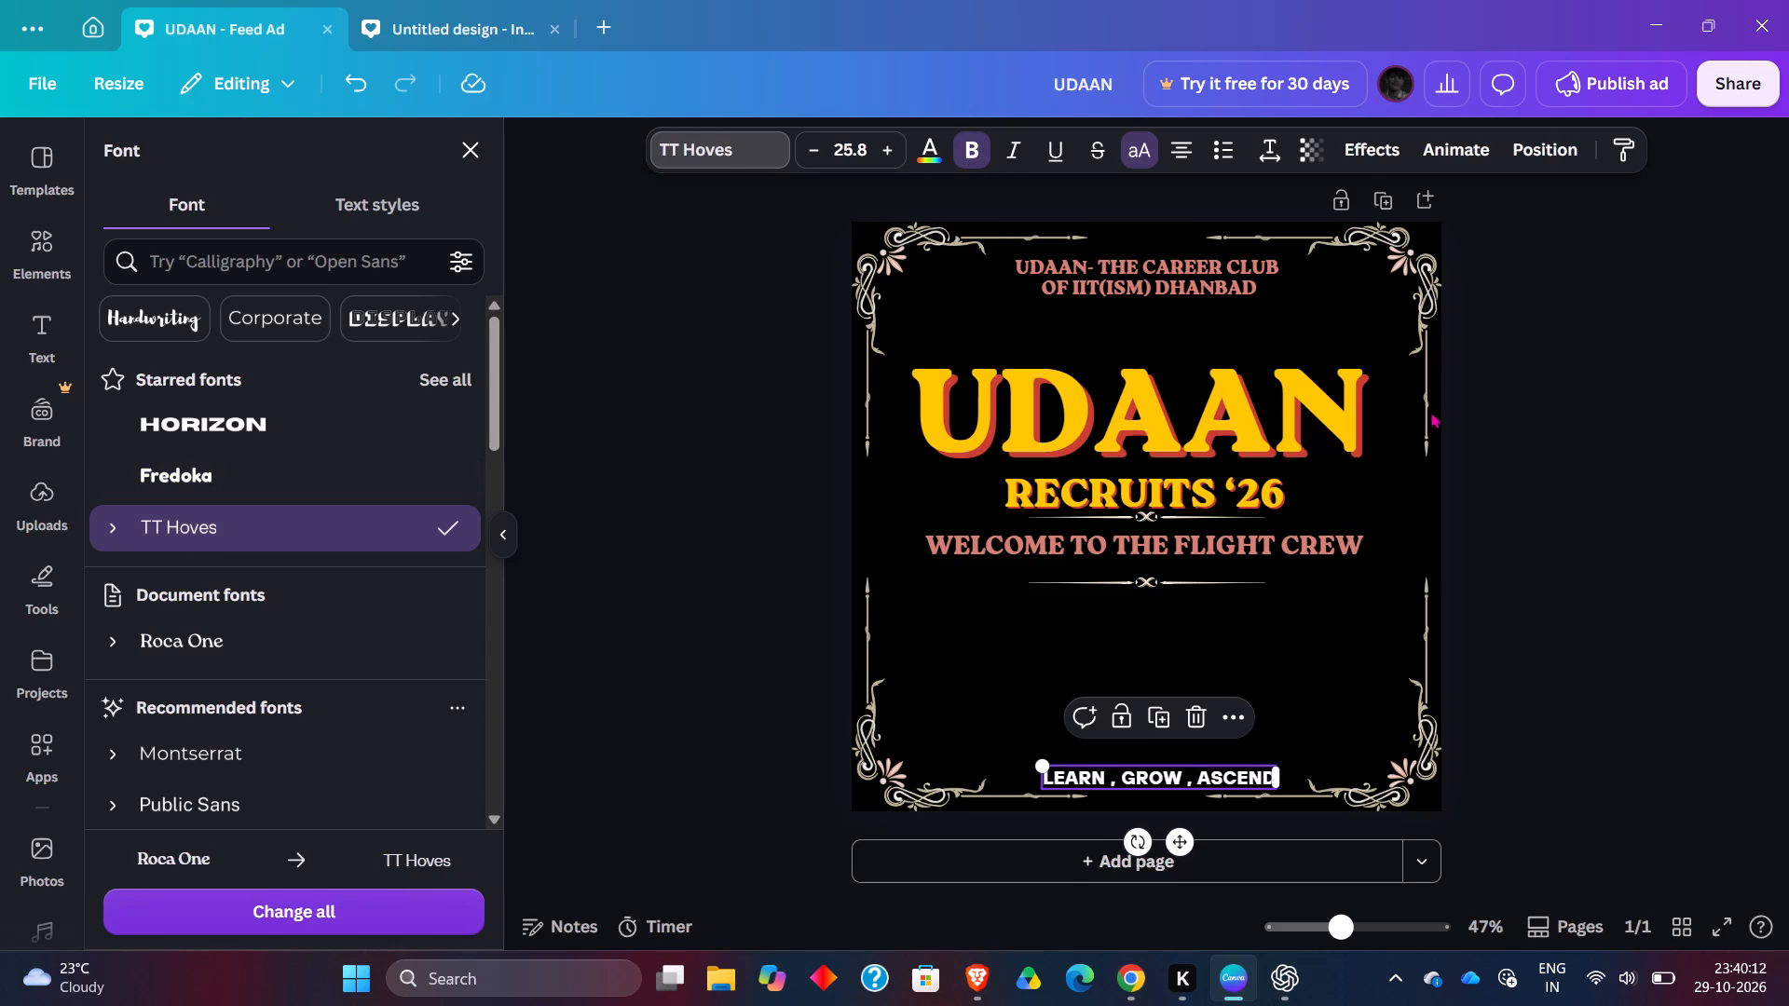
pyautogui.click(1605, 565)
pyautogui.click(1605, 565)
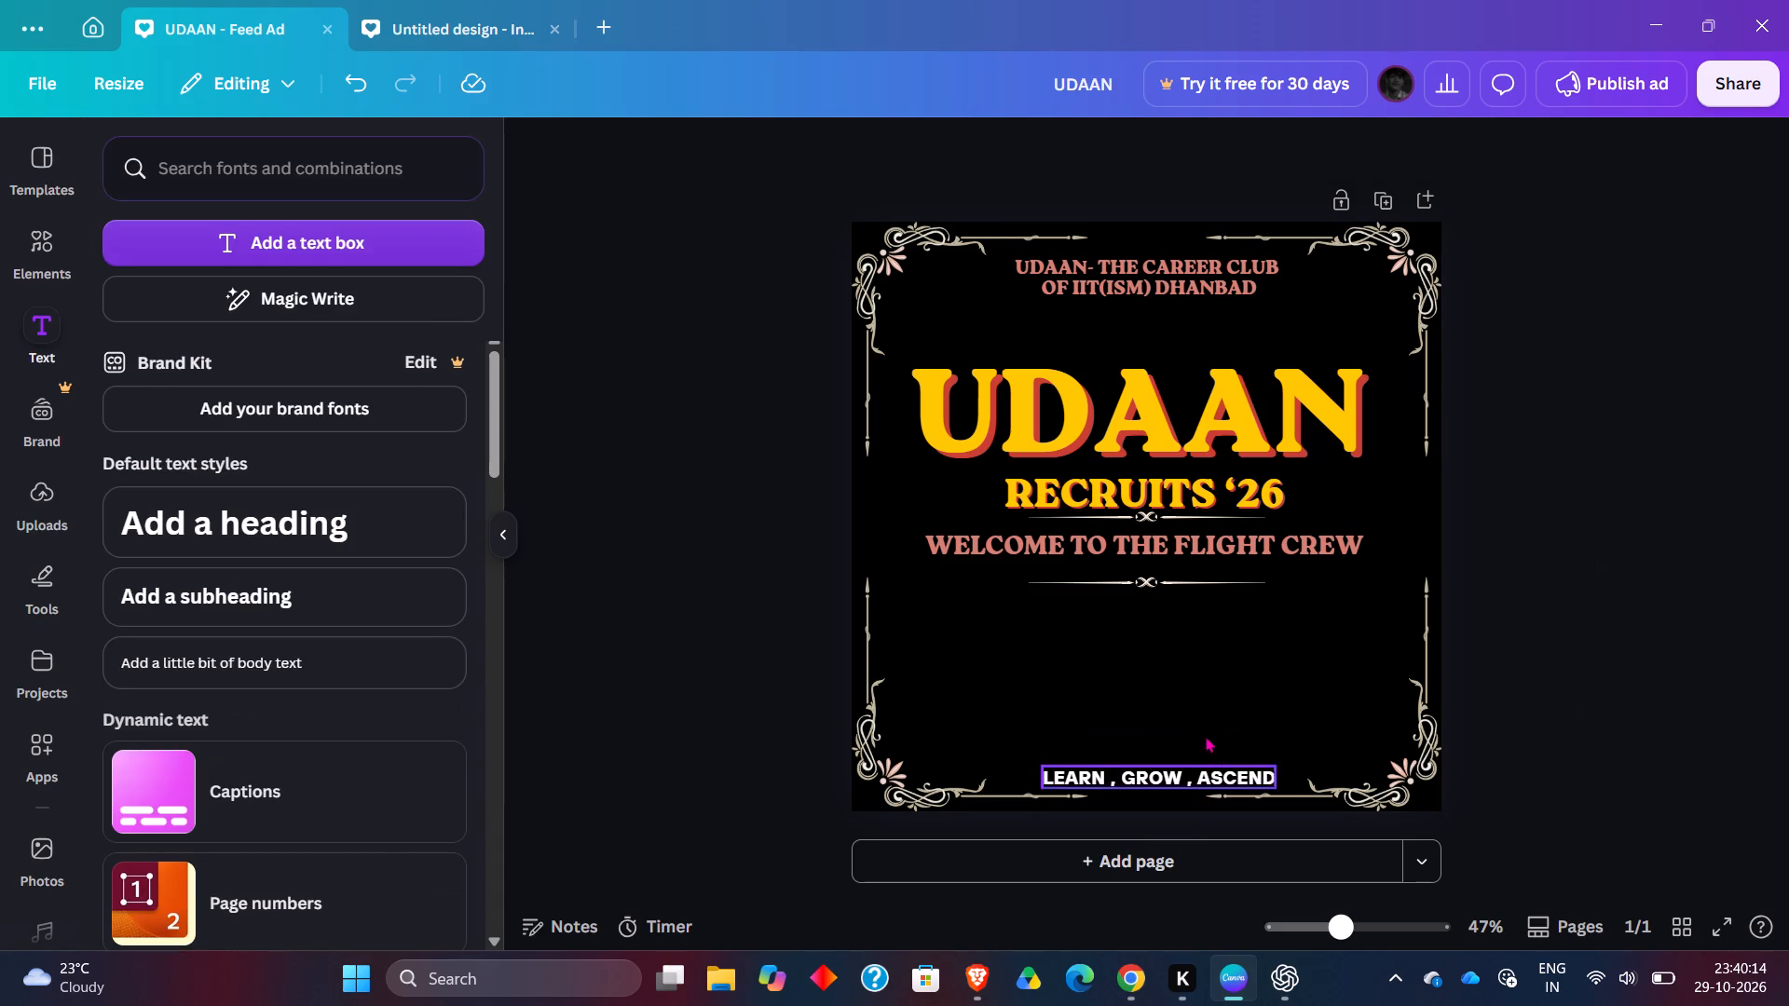
# Set the bottom tagline's text colour to the same photo colour red as the welcome line.
pyautogui.click(1197, 769)
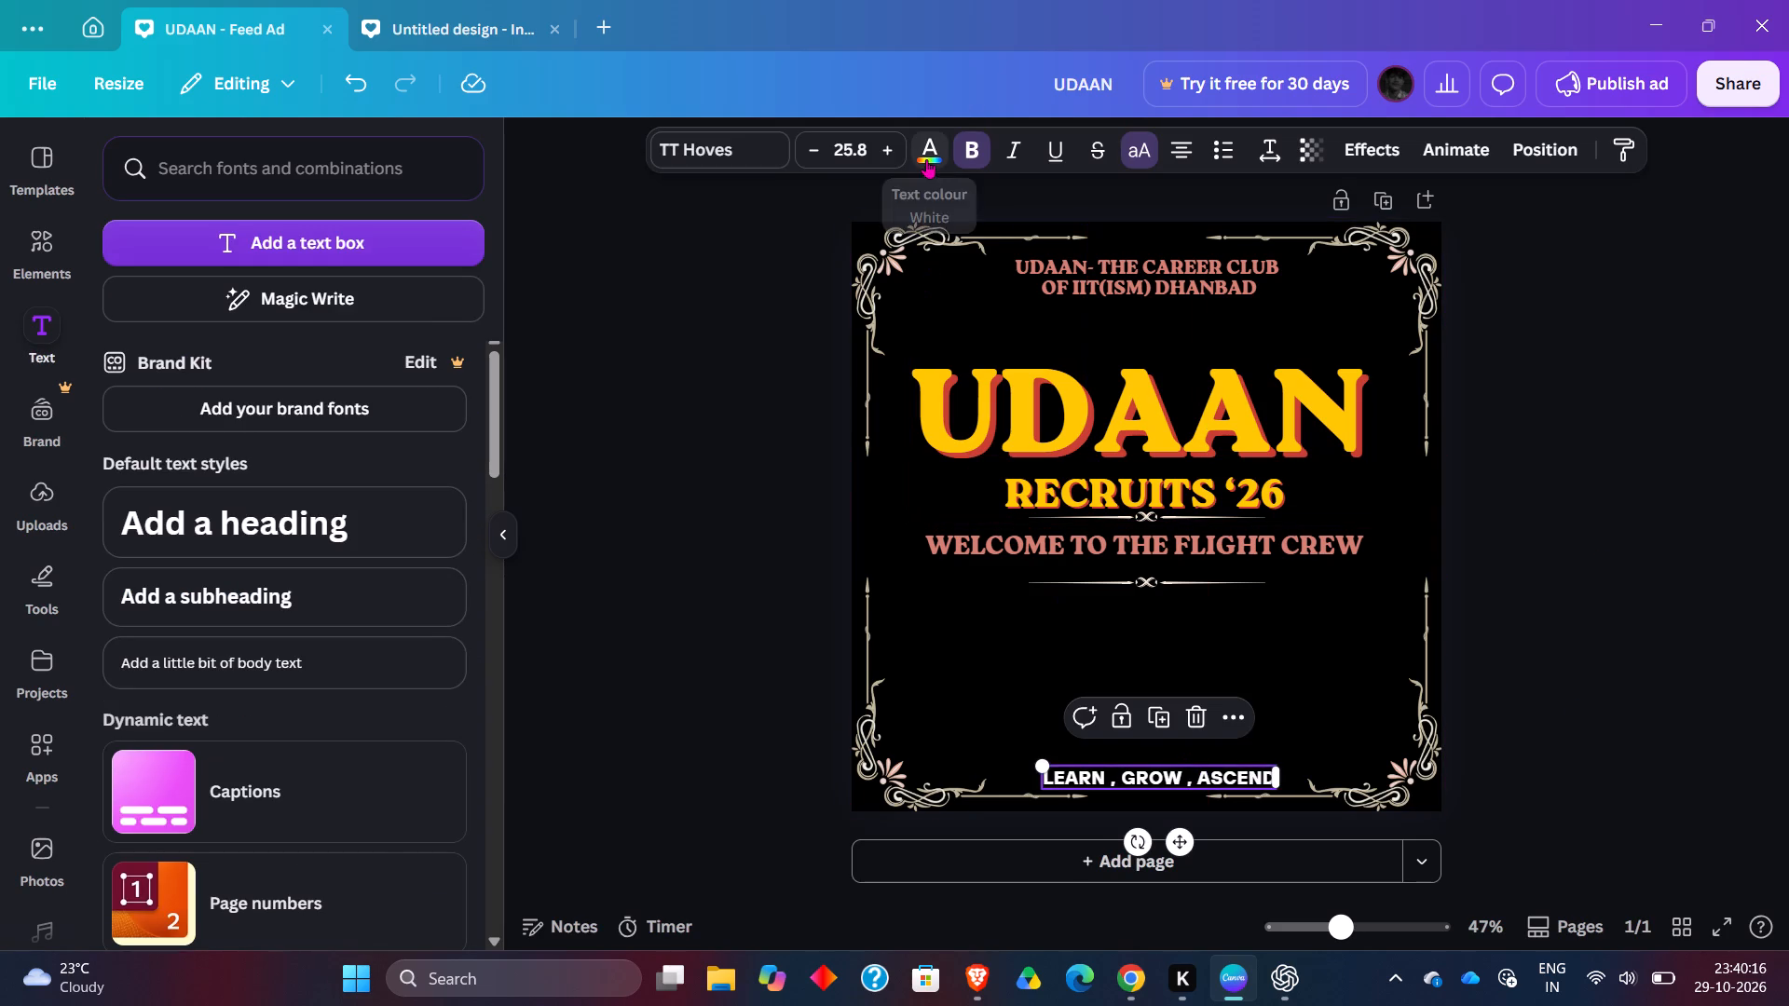
pyautogui.click(927, 157)
pyautogui.click(390, 686)
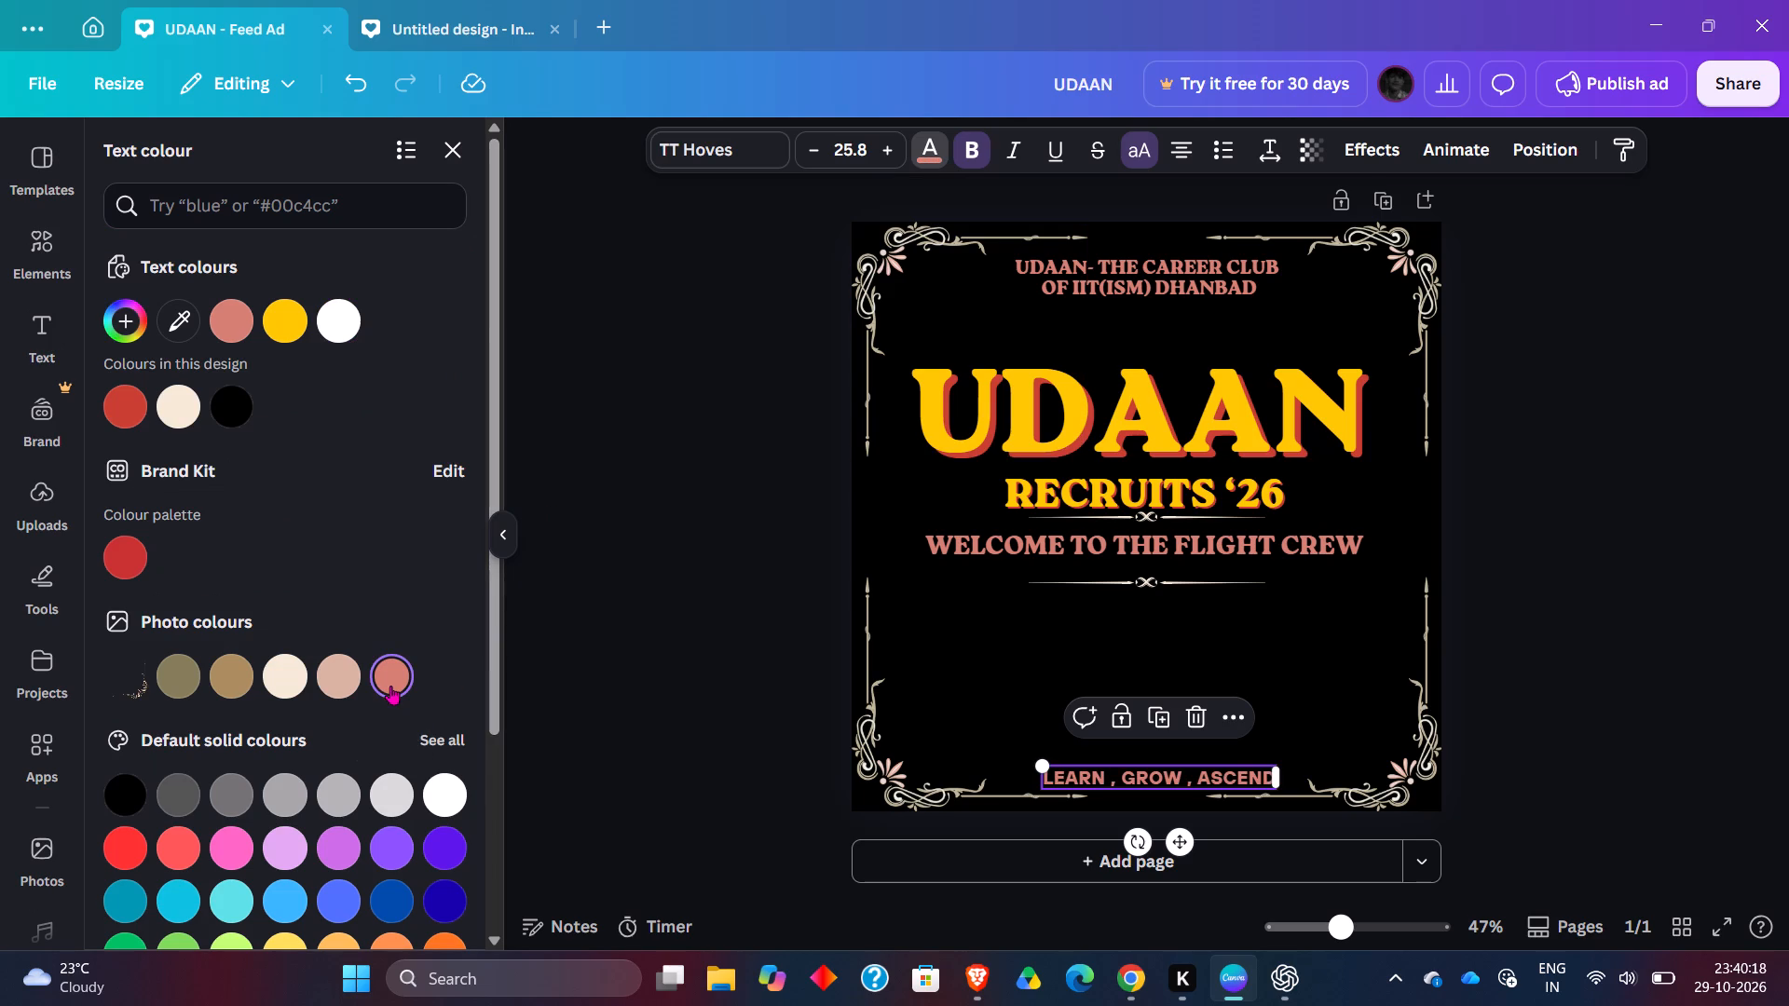
pyautogui.click(1685, 679)
pyautogui.click(1685, 679)
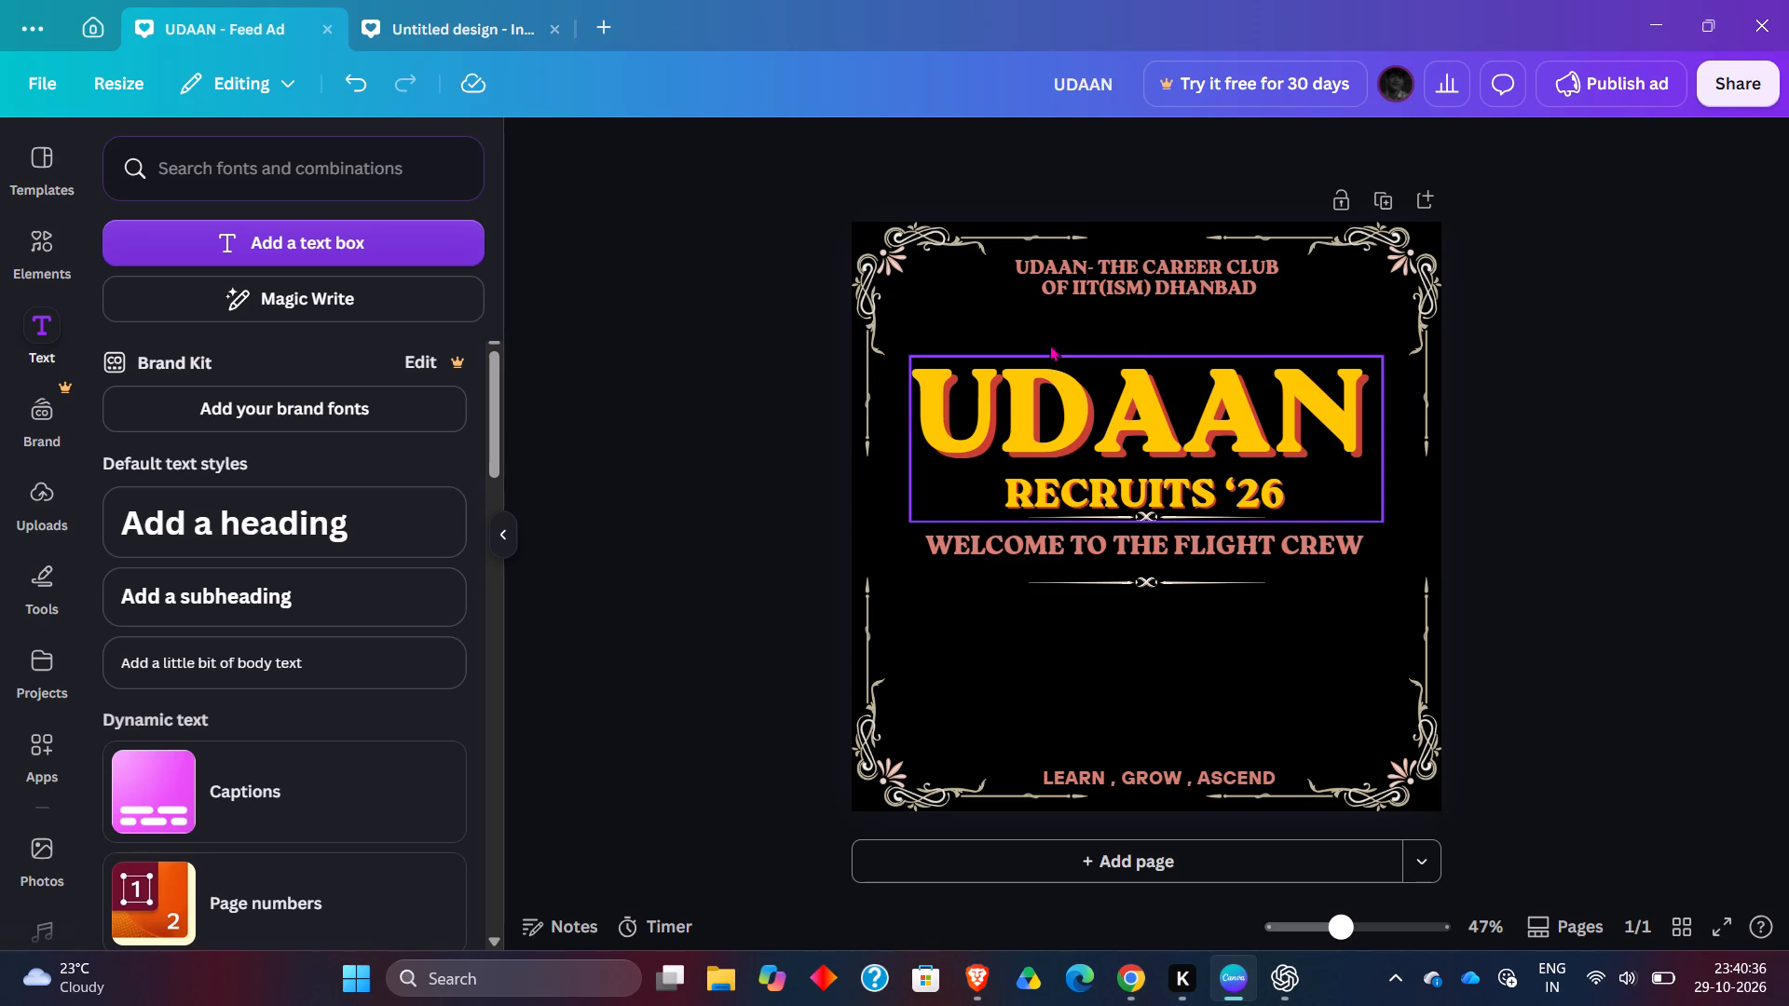
# Group the UDAAN Recruits title, the welcome line and both dividers.
pyautogui.moveTo(1157, 333); pyautogui.dragTo(1161, 368)
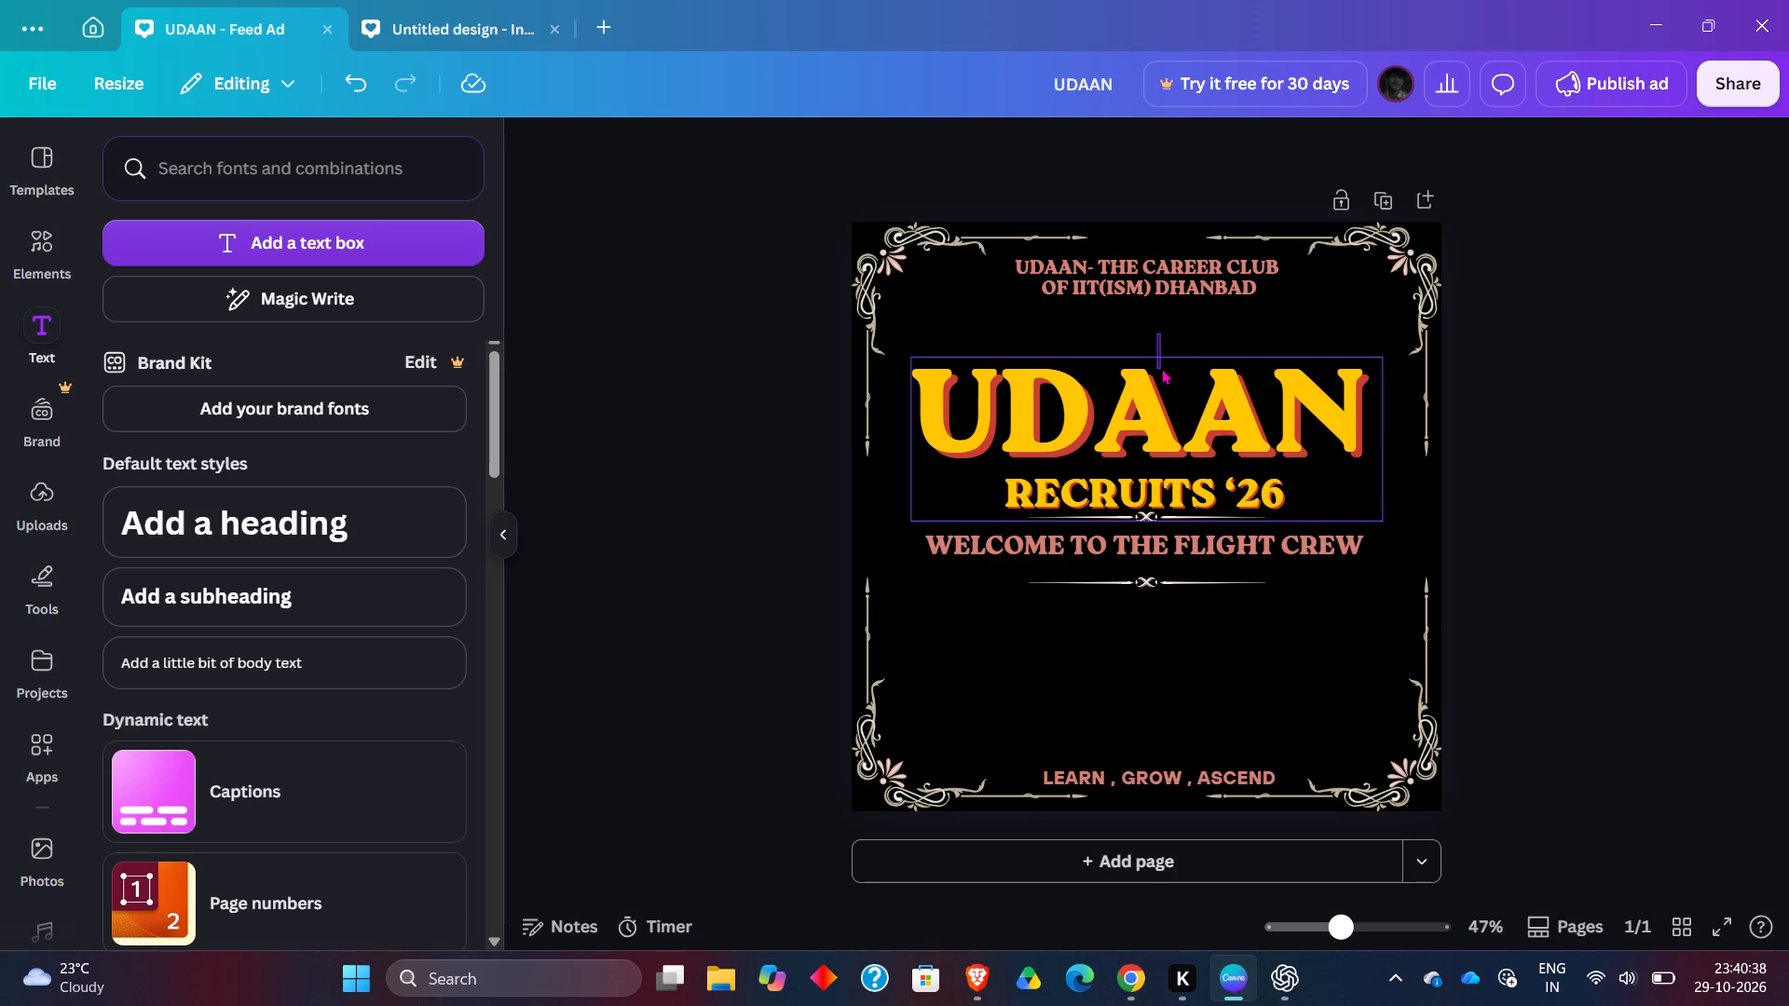
pyautogui.moveTo(1161, 368); pyautogui.dragTo(1167, 597)
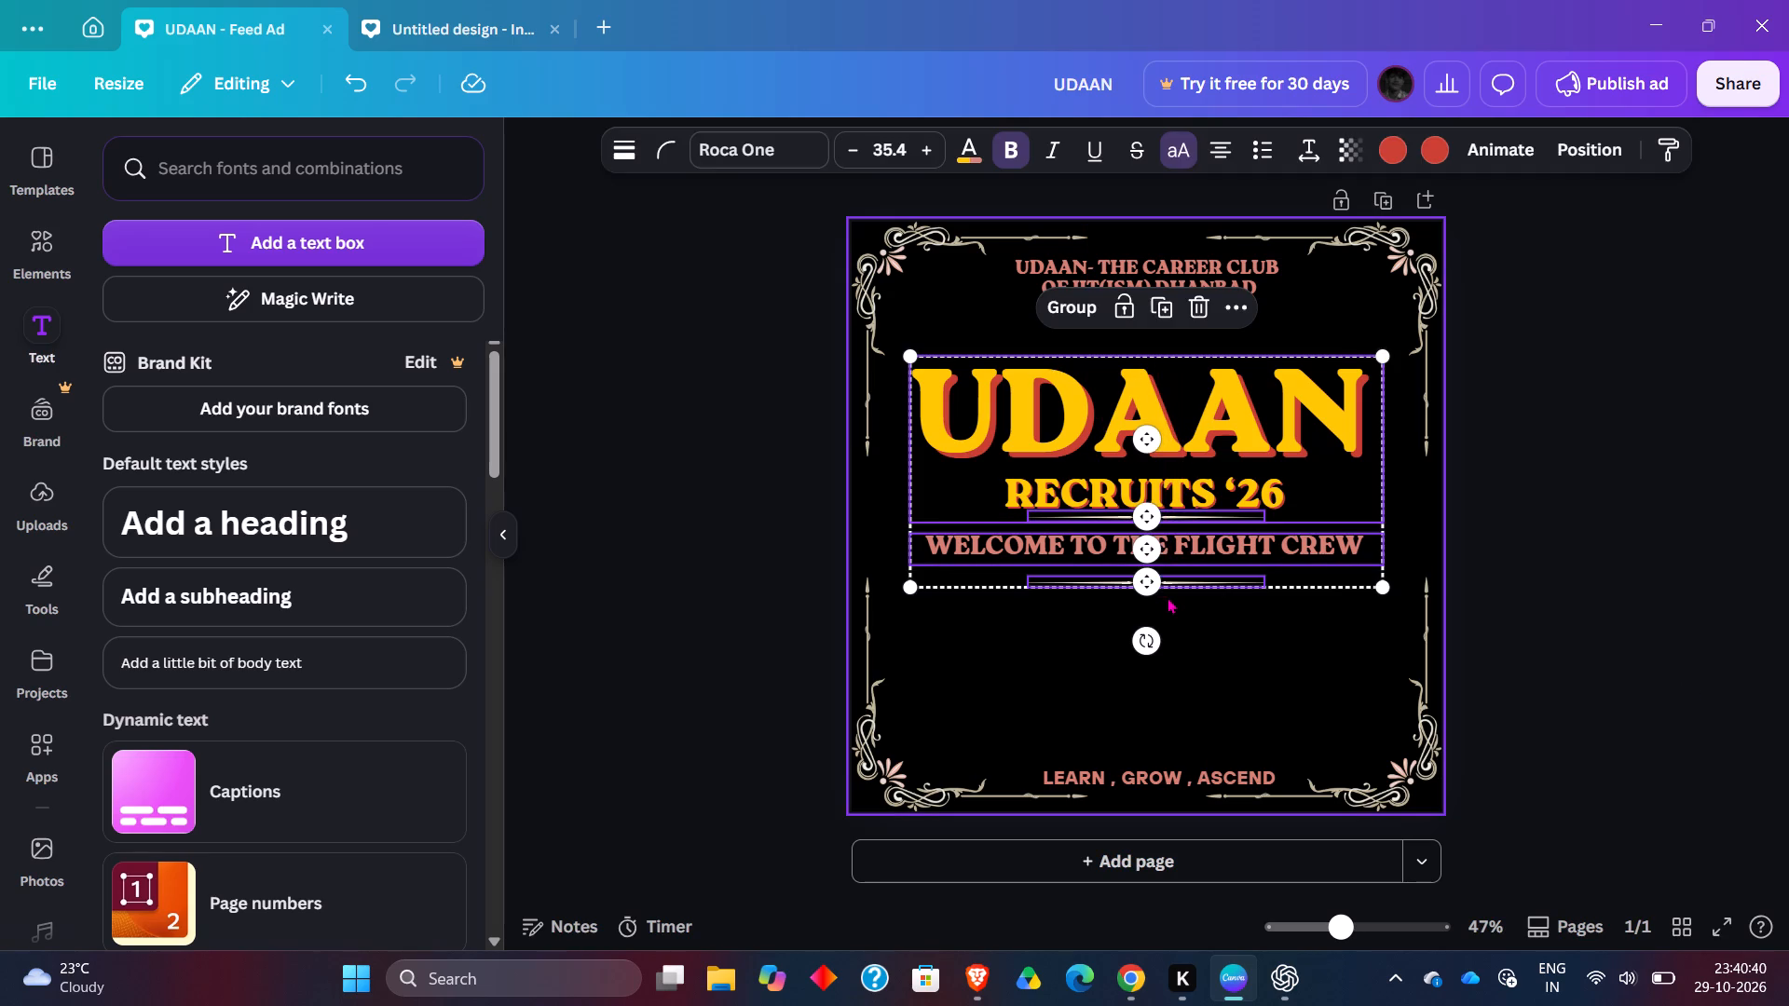
pyautogui.click(1085, 313)
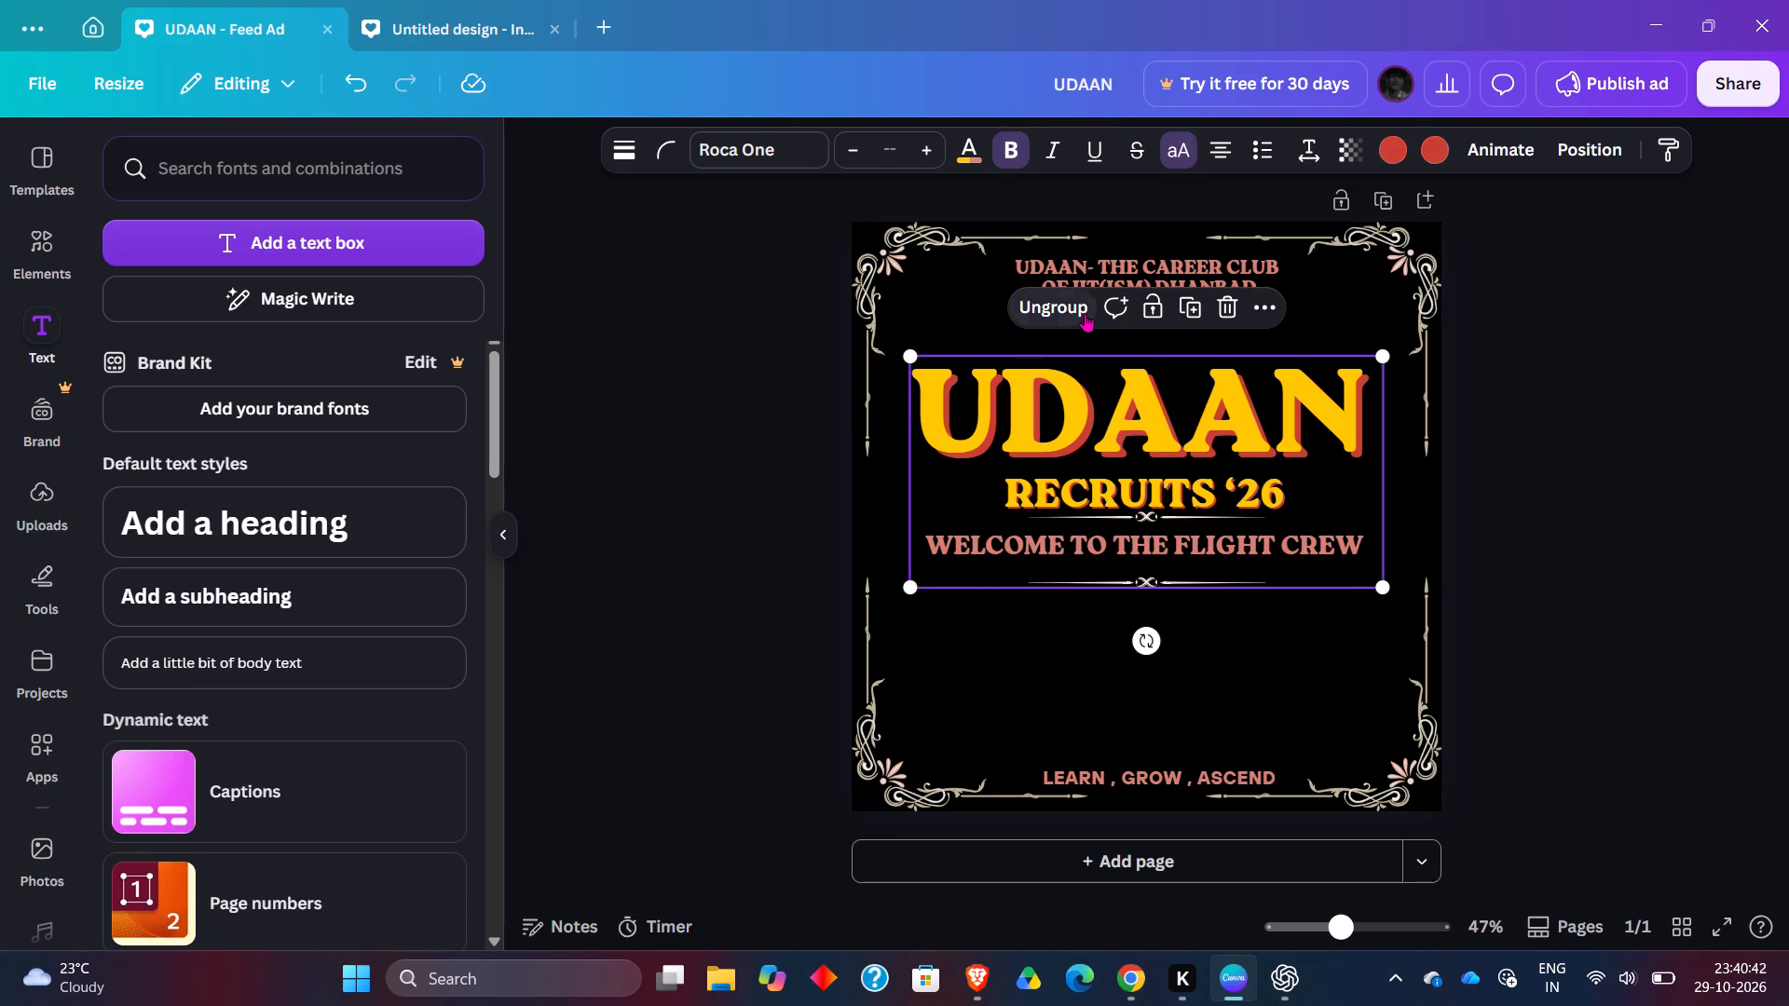
pyautogui.click(1613, 551)
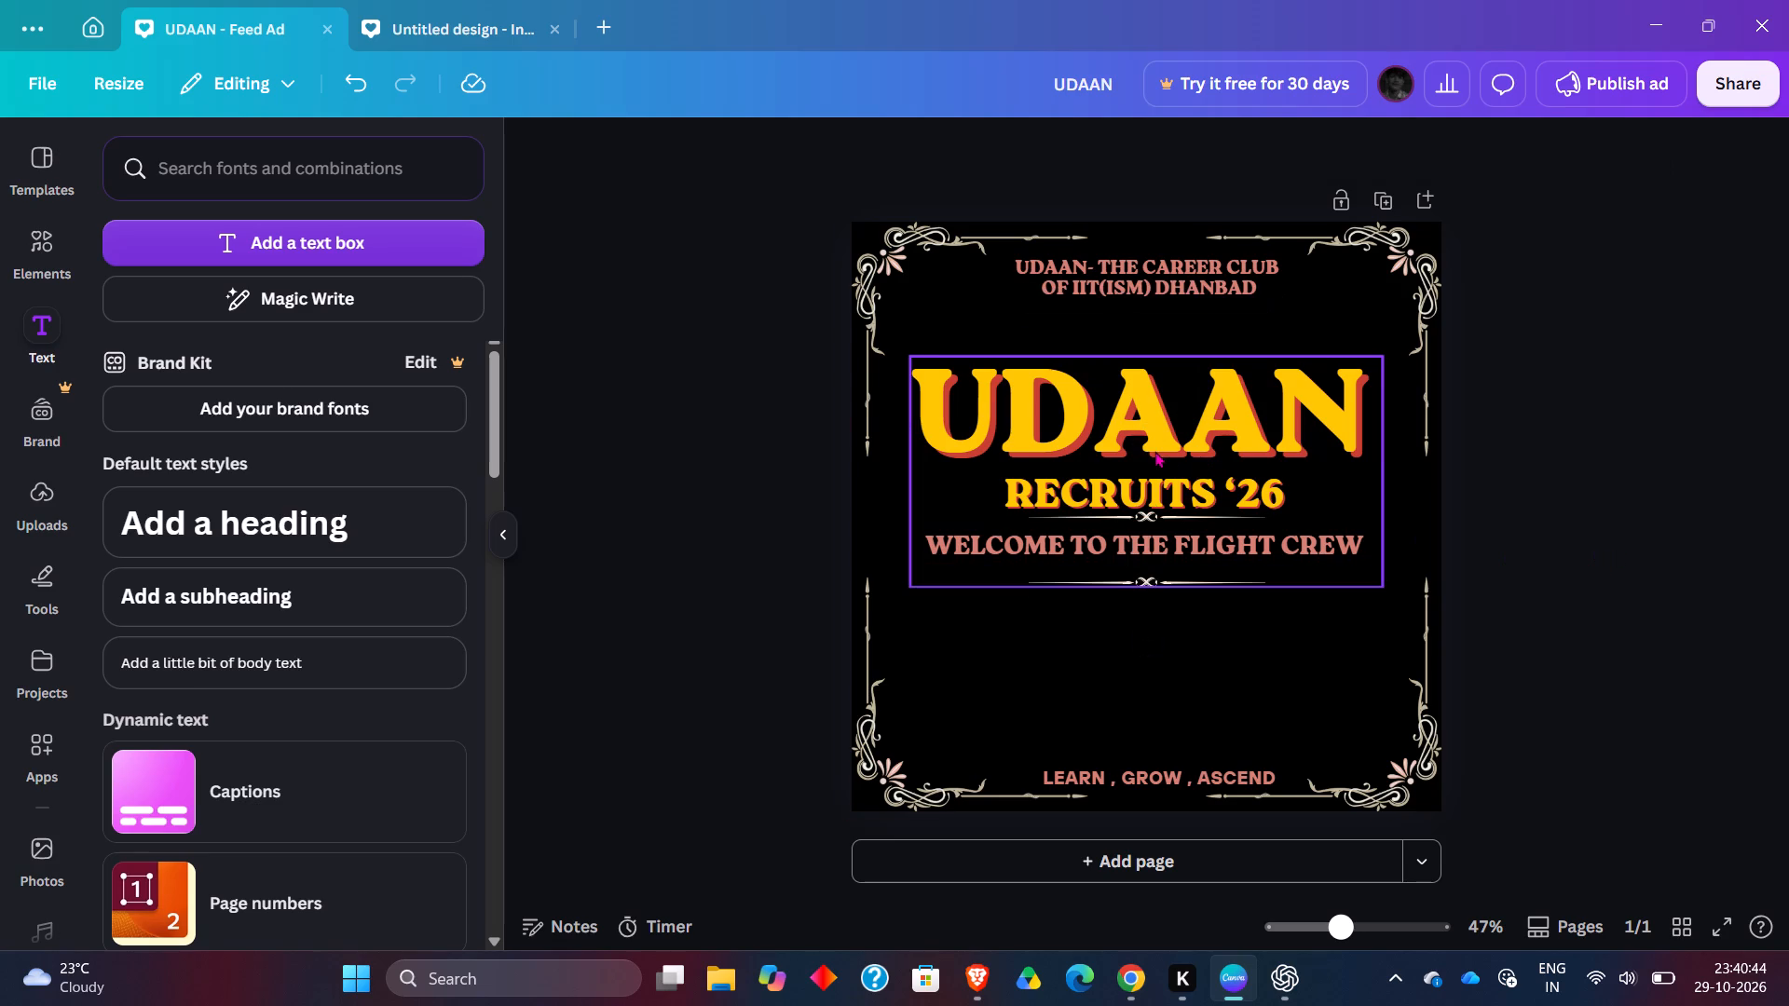
# Move the title group down to just below the middle of the poster, keeping it horizontally centred.
pyautogui.moveTo(1154, 451); pyautogui.dragTo(1153, 514)
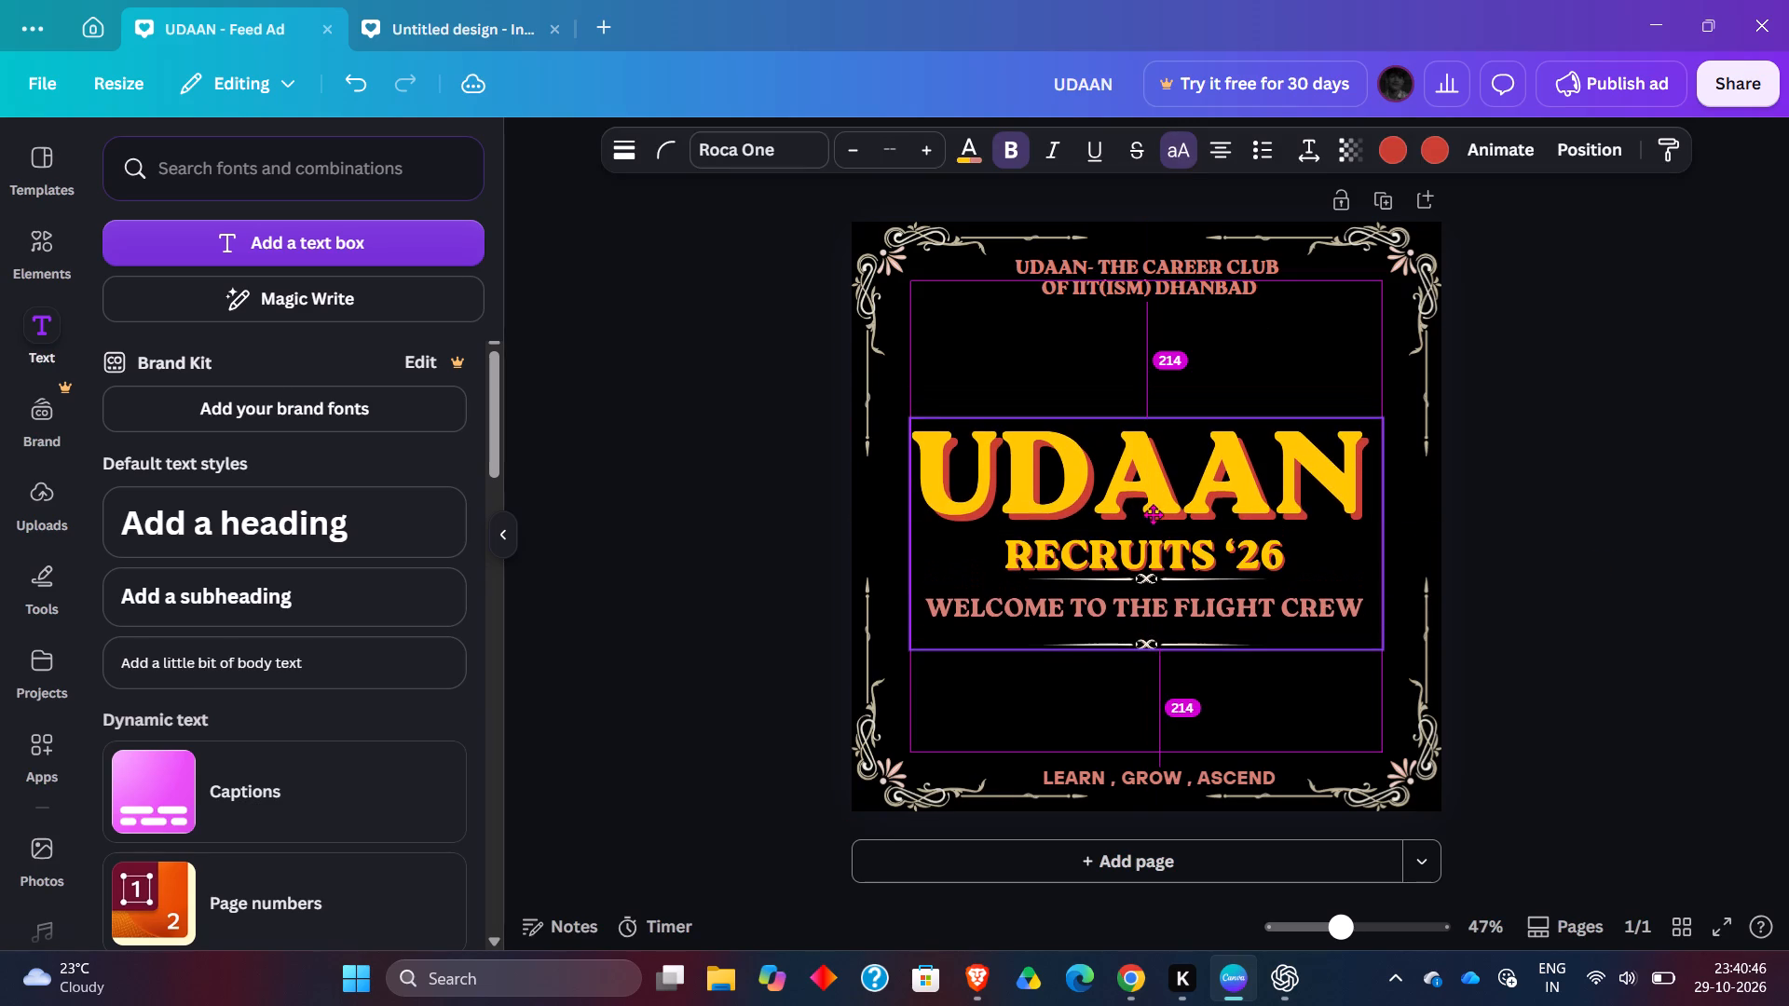
pyautogui.moveTo(1153, 514); pyautogui.dragTo(1152, 527)
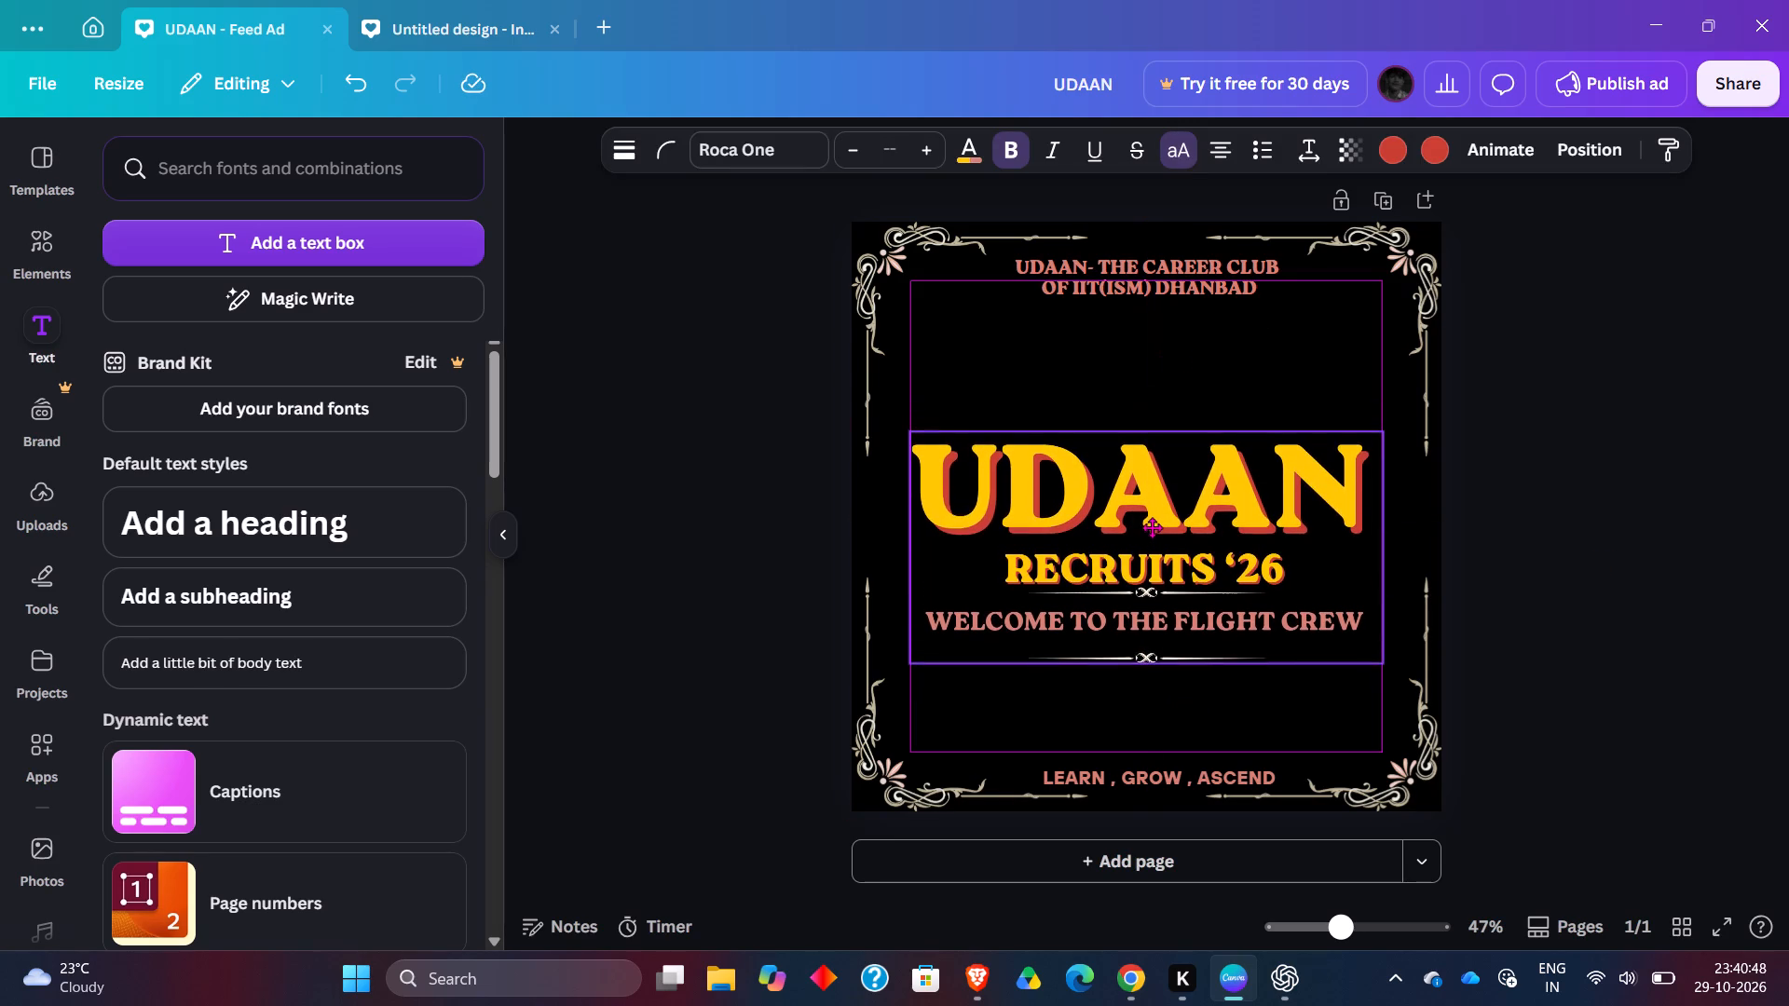
pyautogui.moveTo(1152, 527); pyautogui.dragTo(1152, 529)
pyautogui.click(1567, 559)
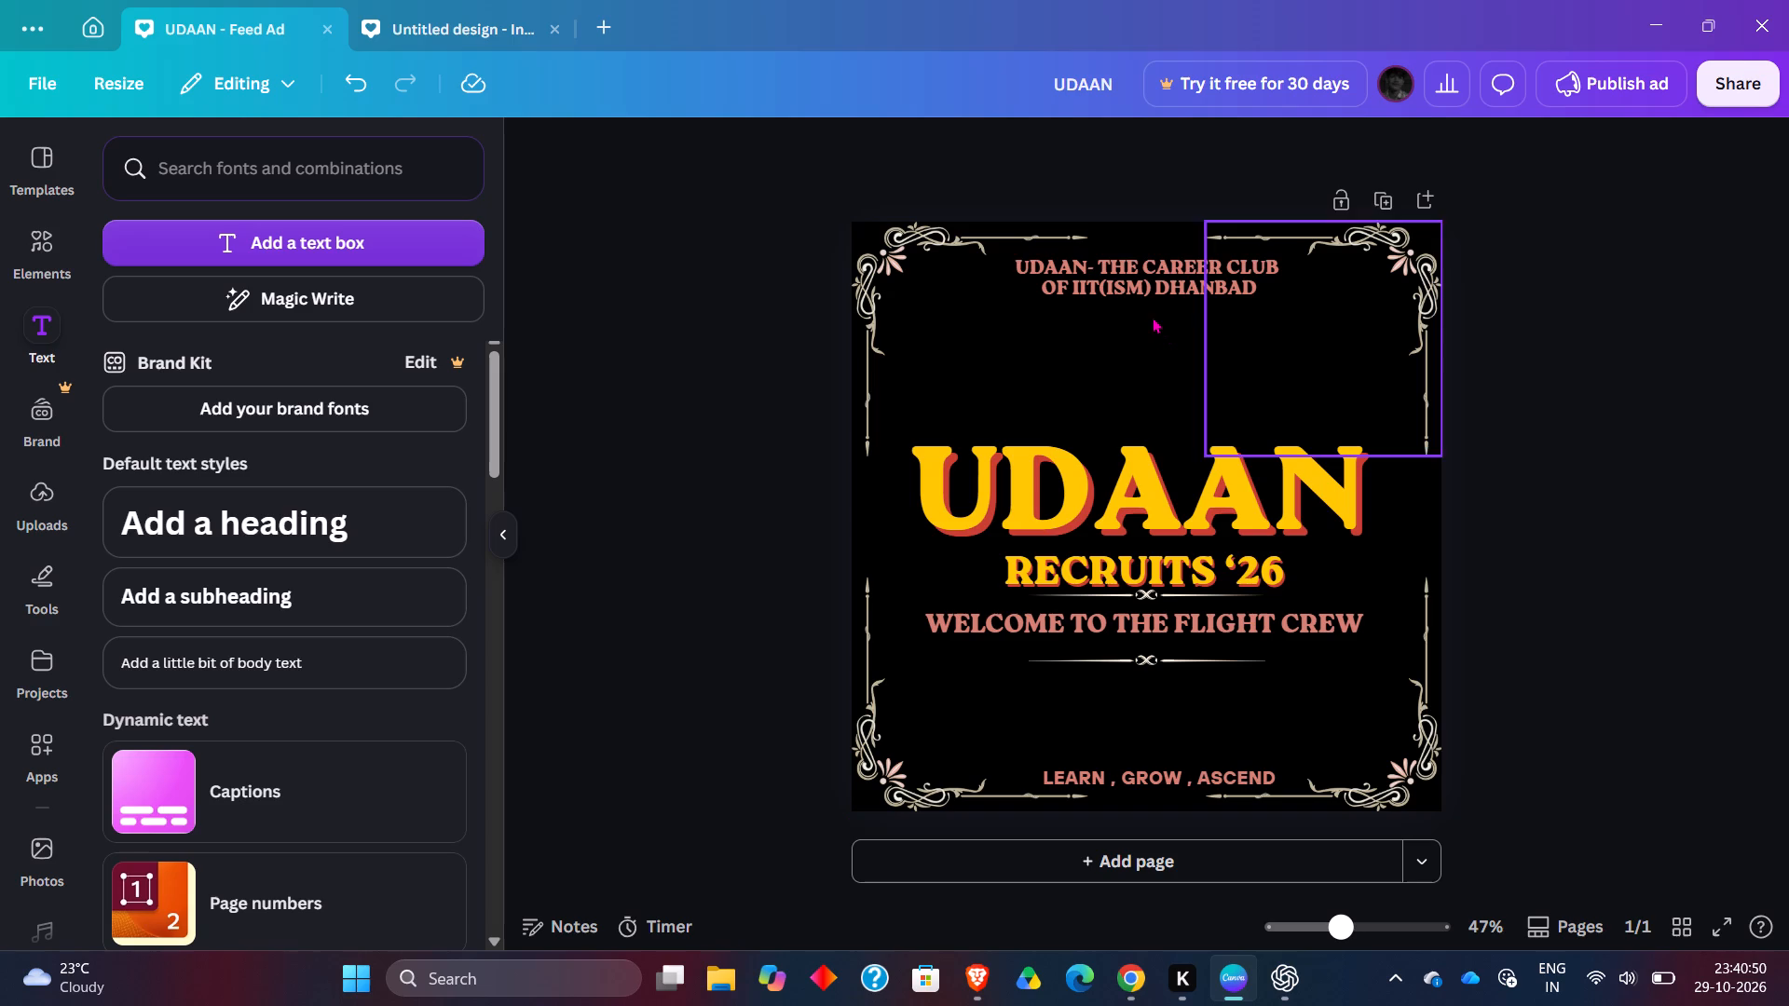
# Move the career club heading down to sit above the UDAAN title, centred on the page.
pyautogui.moveTo(1150, 290); pyautogui.dragTo(1147, 367)
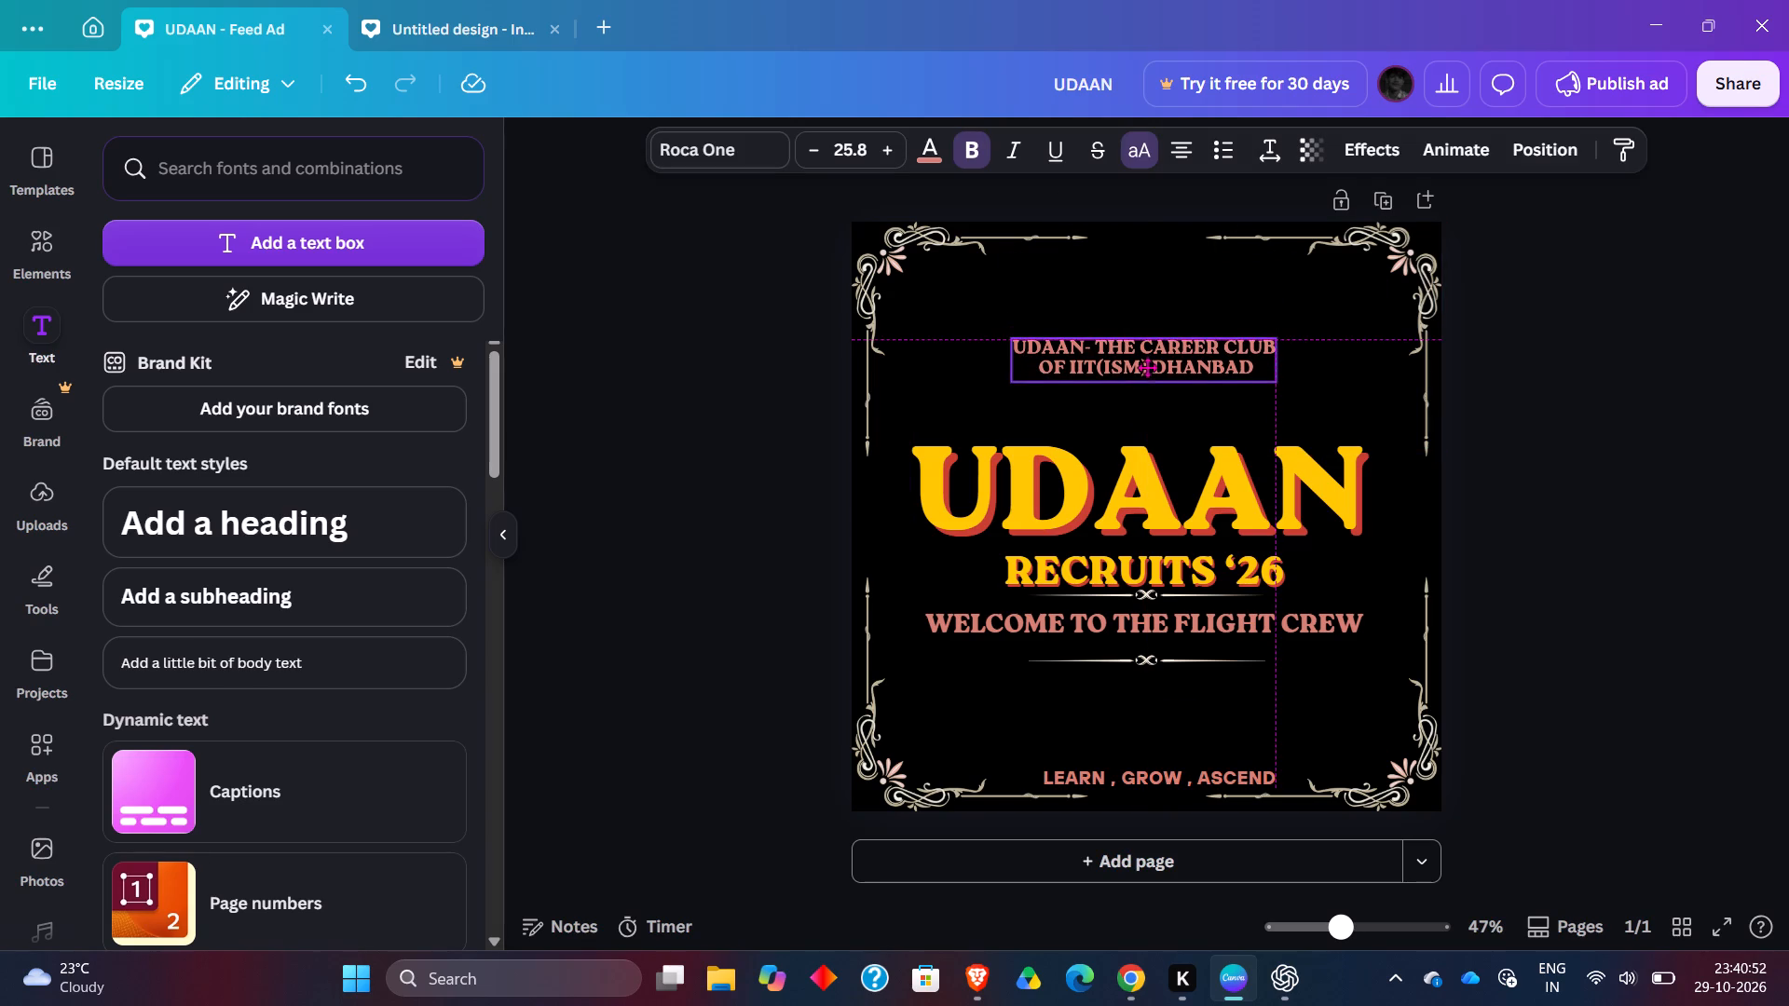
pyautogui.moveTo(1147, 367); pyautogui.dragTo(1151, 387)
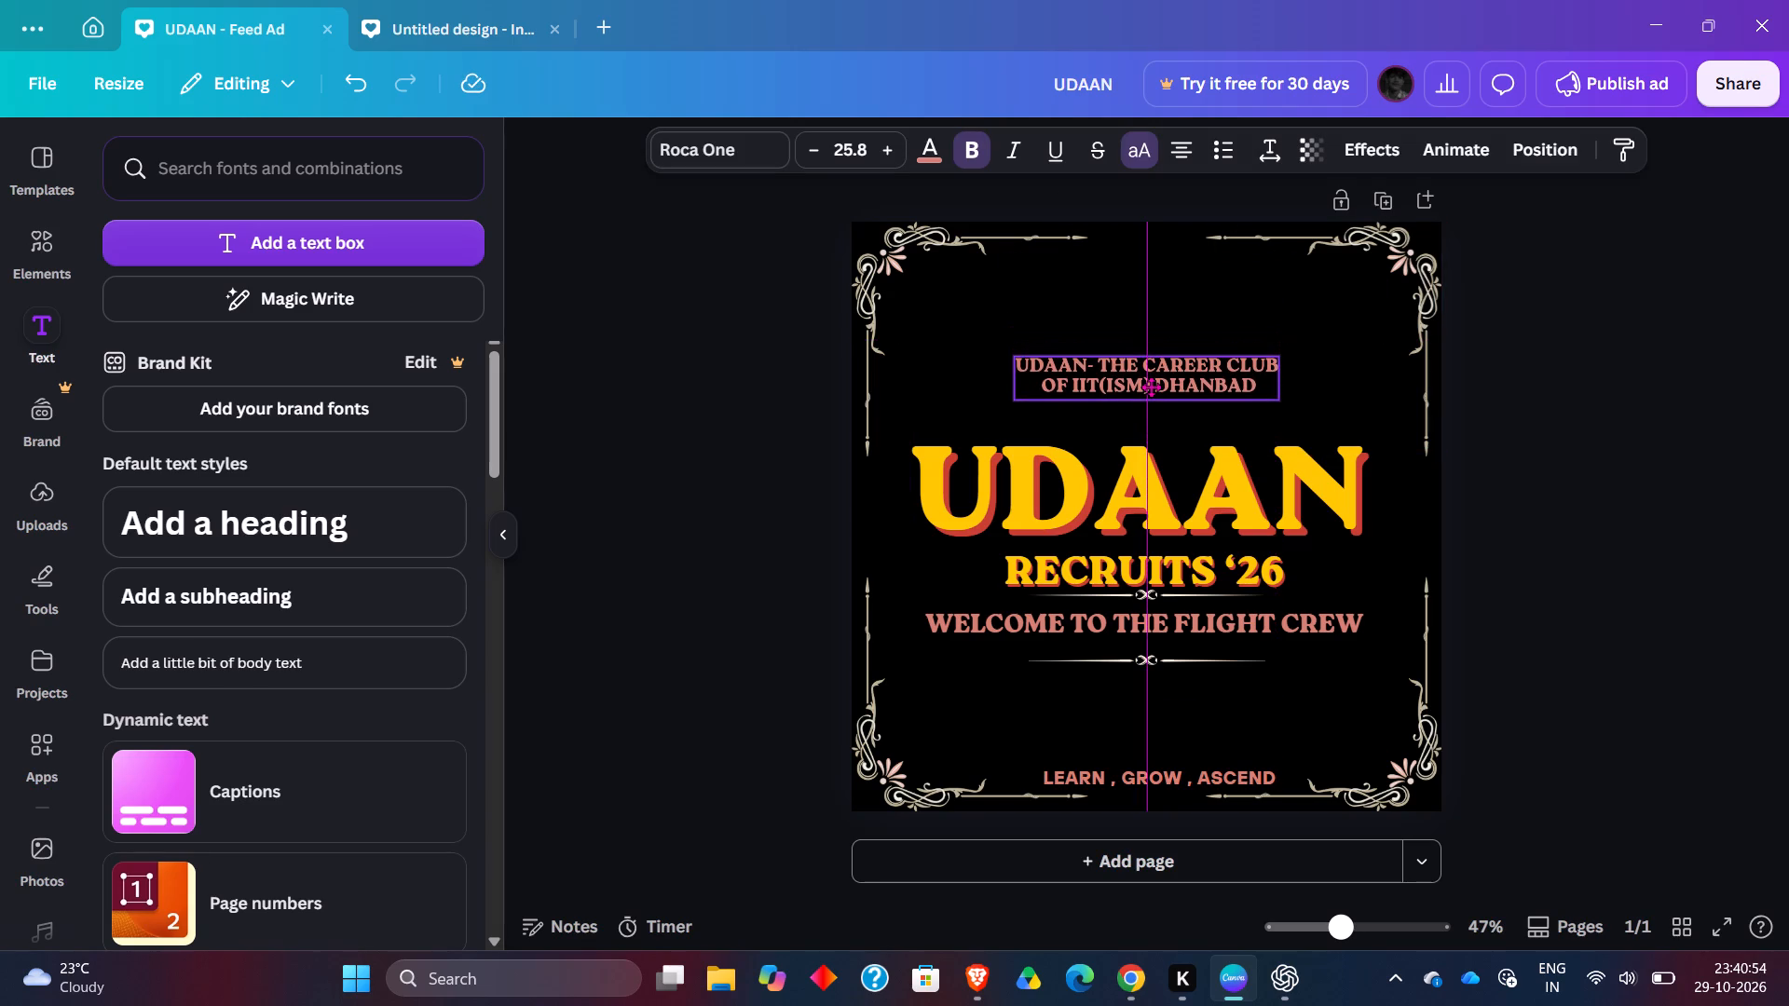
pyautogui.moveTo(1151, 387); pyautogui.dragTo(1151, 385)
pyautogui.click(1562, 502)
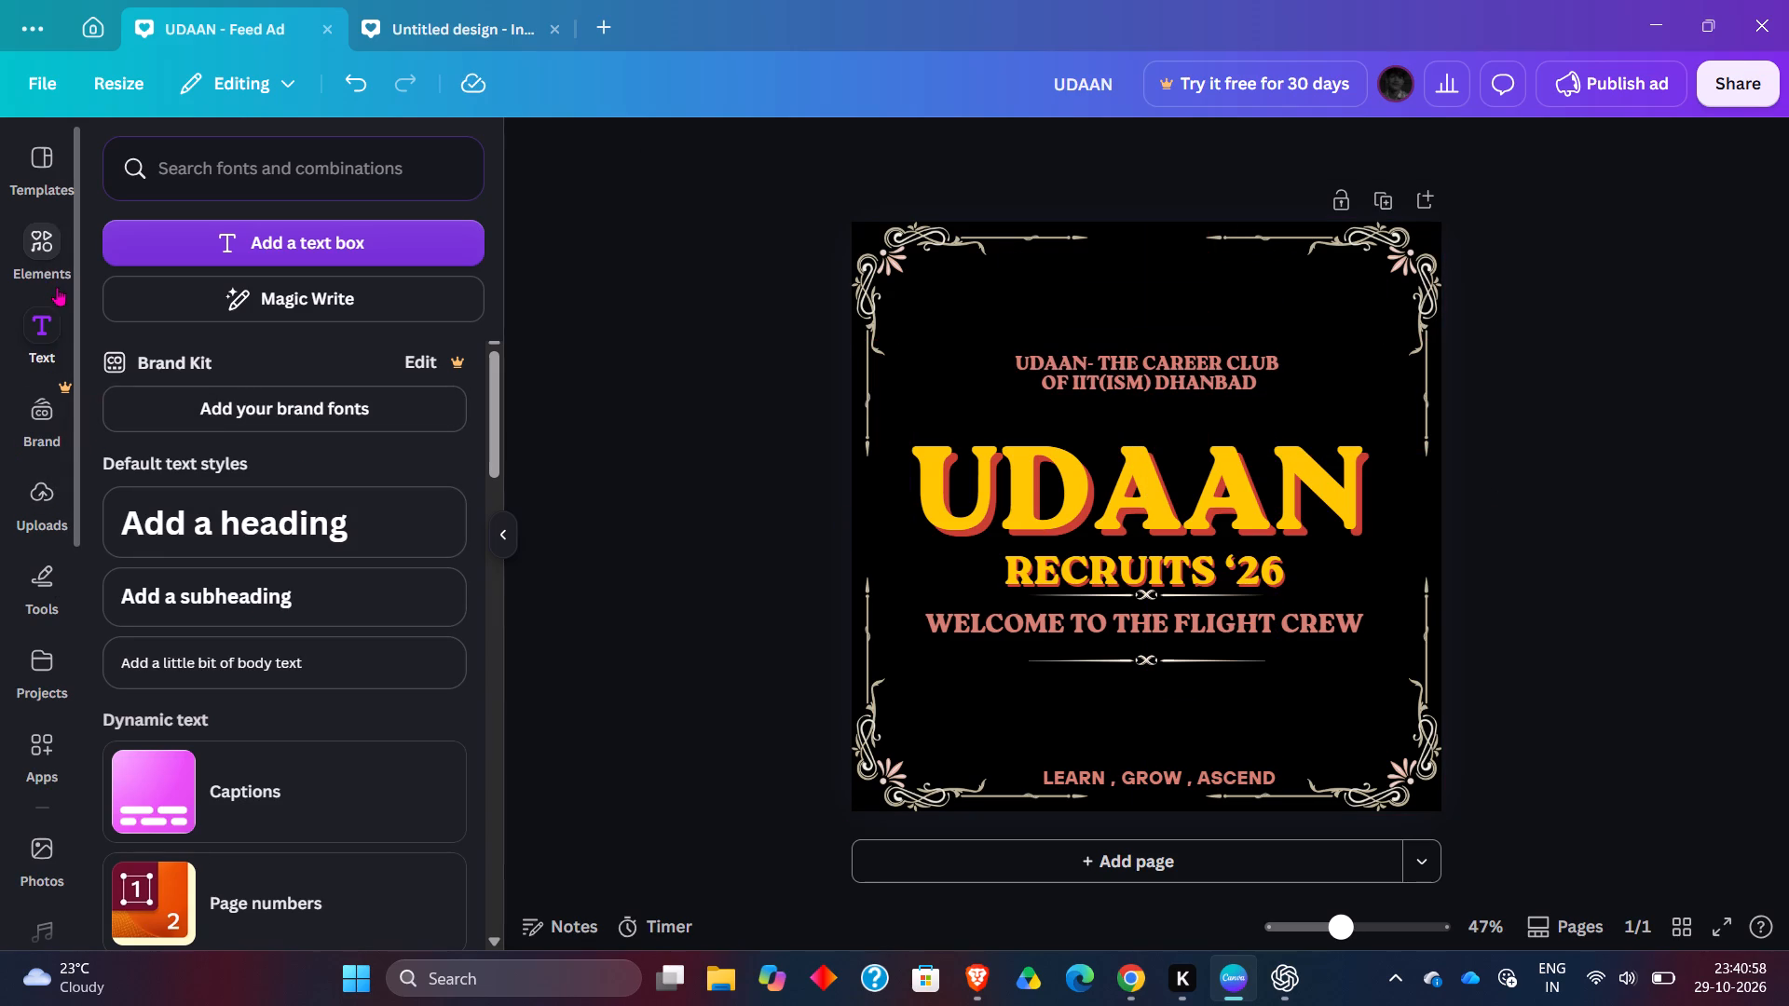
# Look through the previously uploaded images for the Udaan career club logo.
pyautogui.click(46, 503)
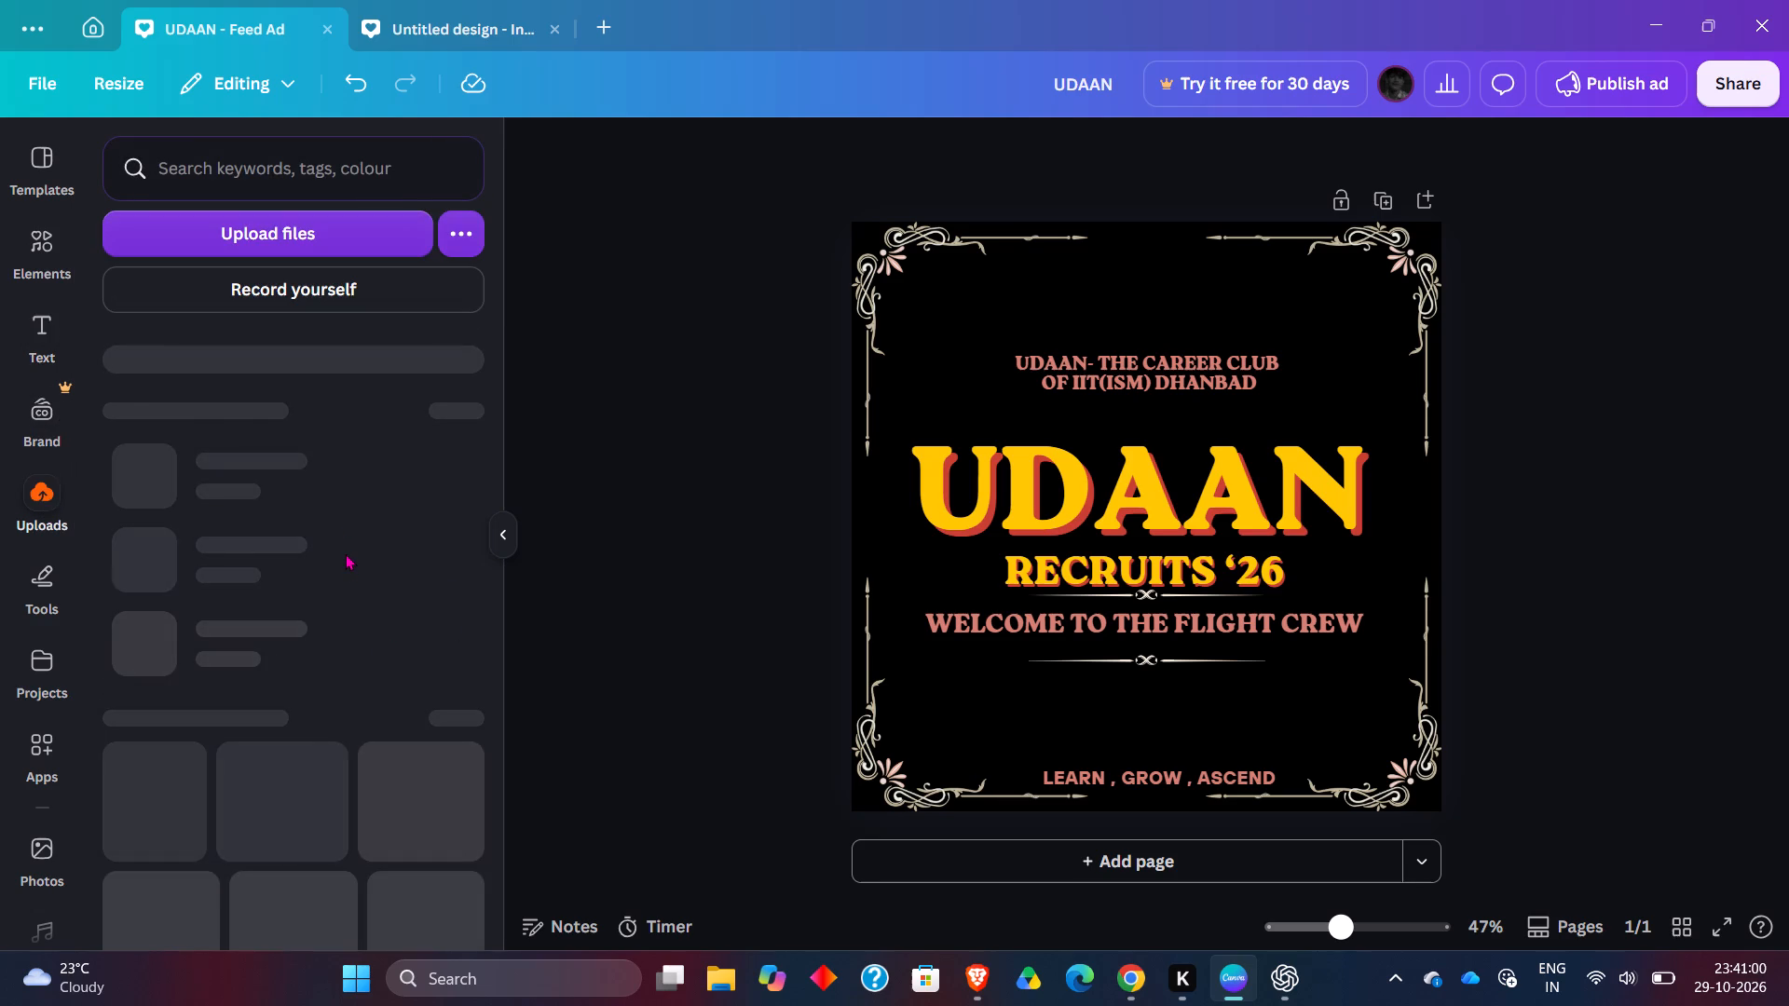
pyautogui.scroll(1, 318, 662)
pyautogui.scroll(-6, 318, 662)
pyautogui.scroll(8, 318, 662)
pyautogui.scroll(-3, 318, 662)
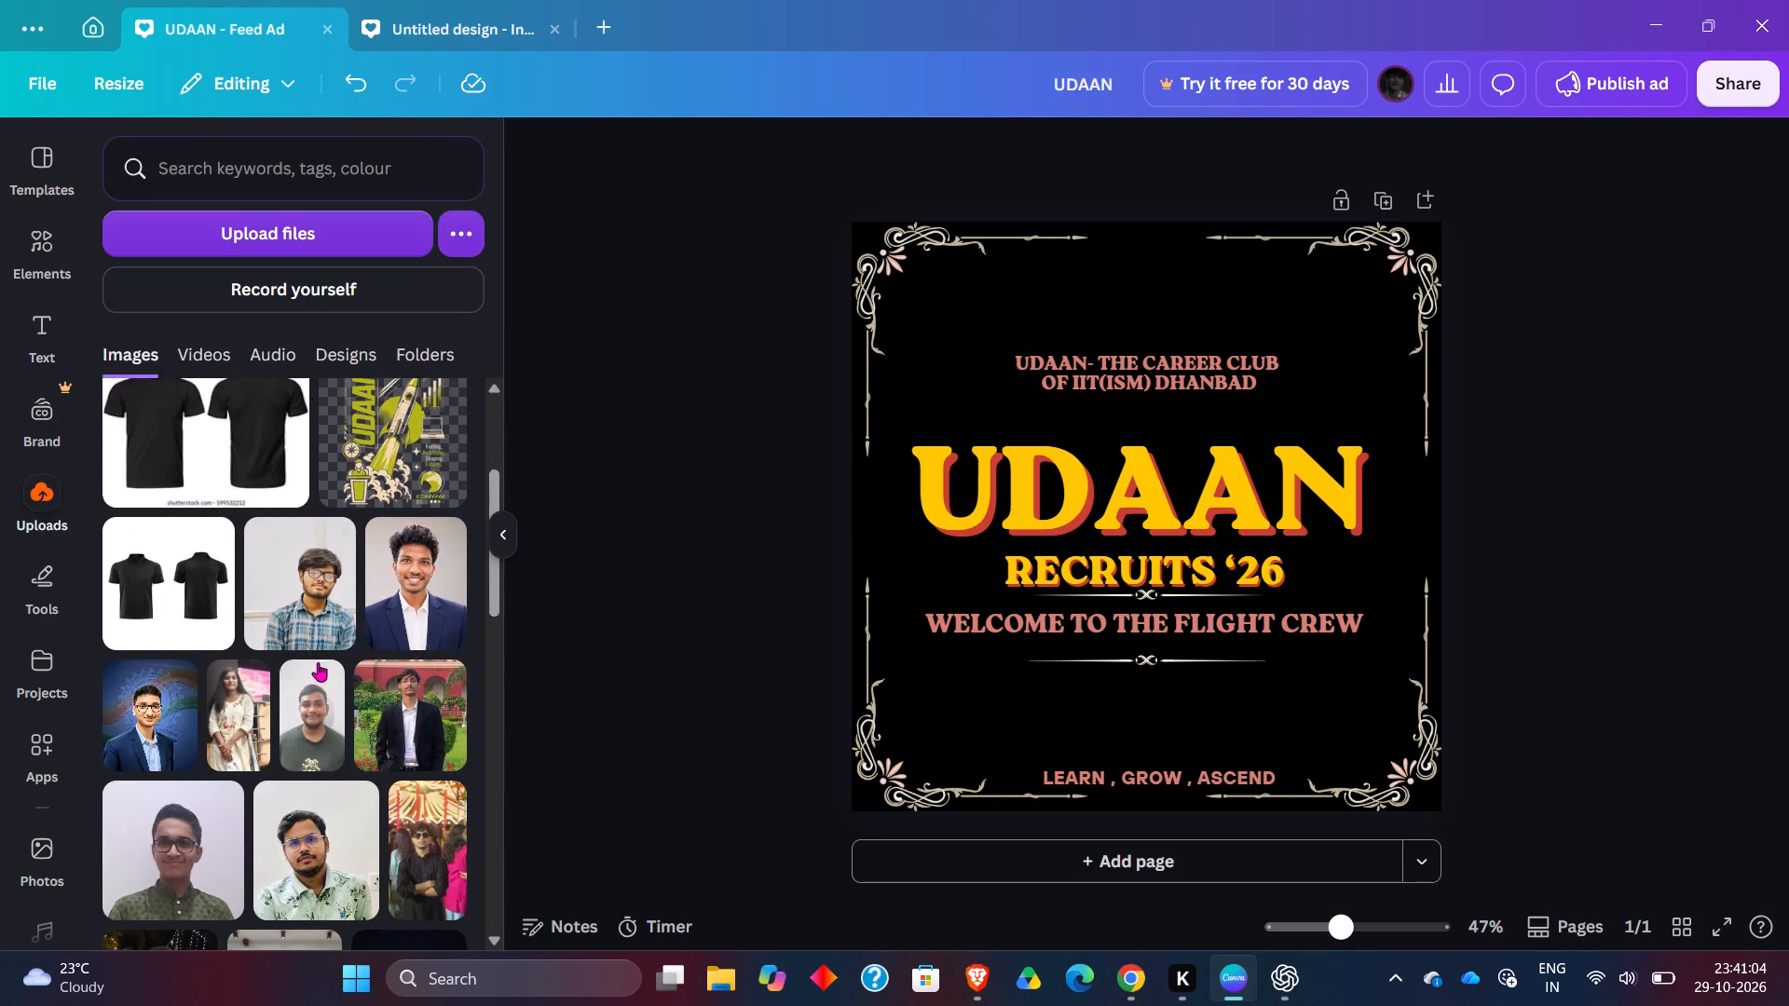
pyautogui.scroll(-7, 318, 662)
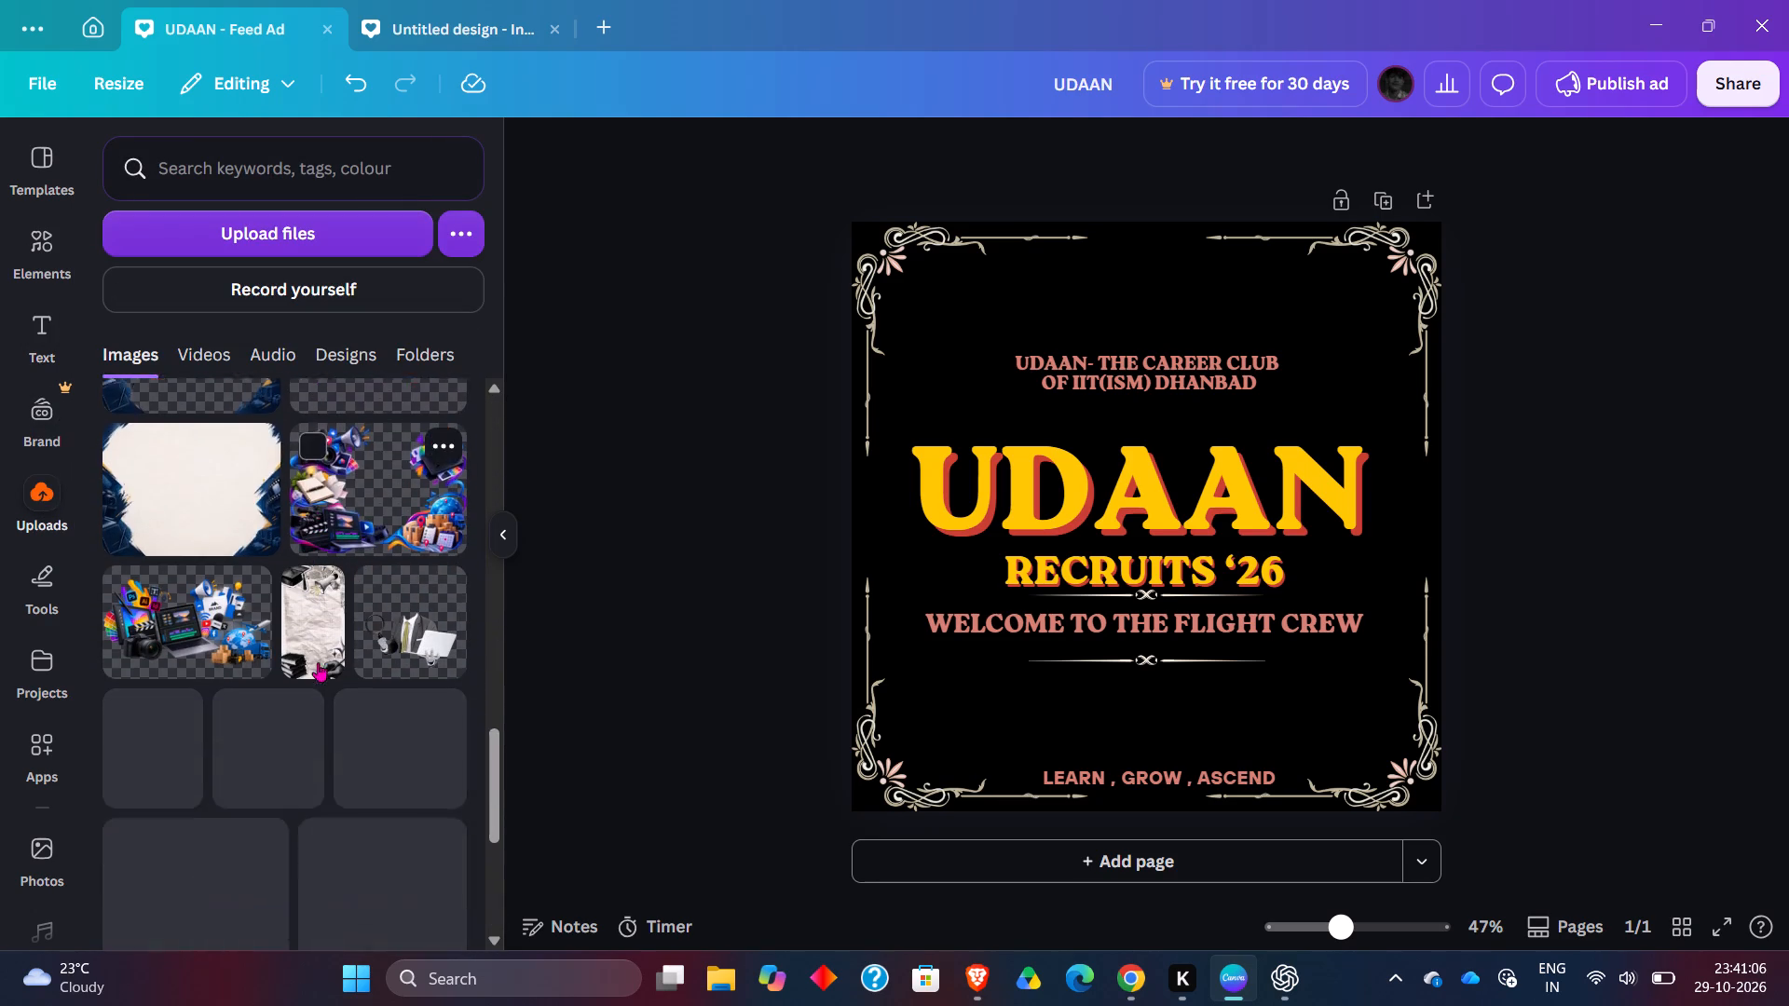
pyautogui.scroll(-4, 318, 662)
pyautogui.scroll(3, 318, 662)
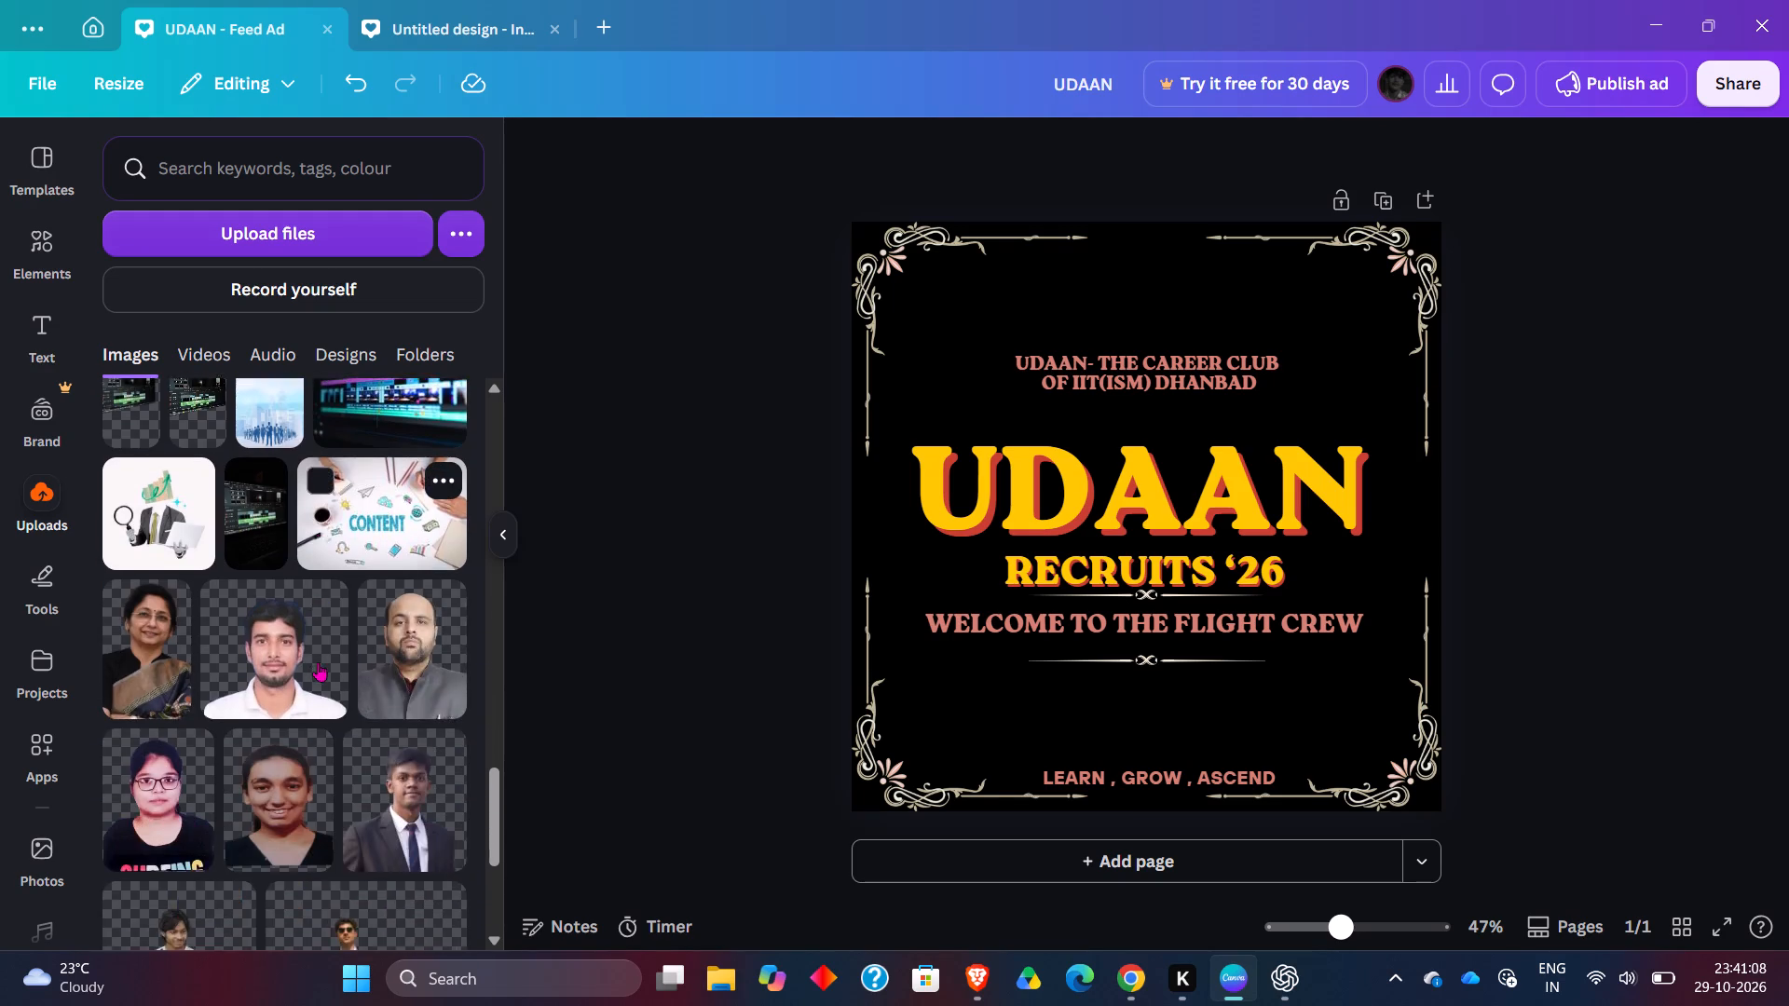
pyautogui.scroll(2, 318, 662)
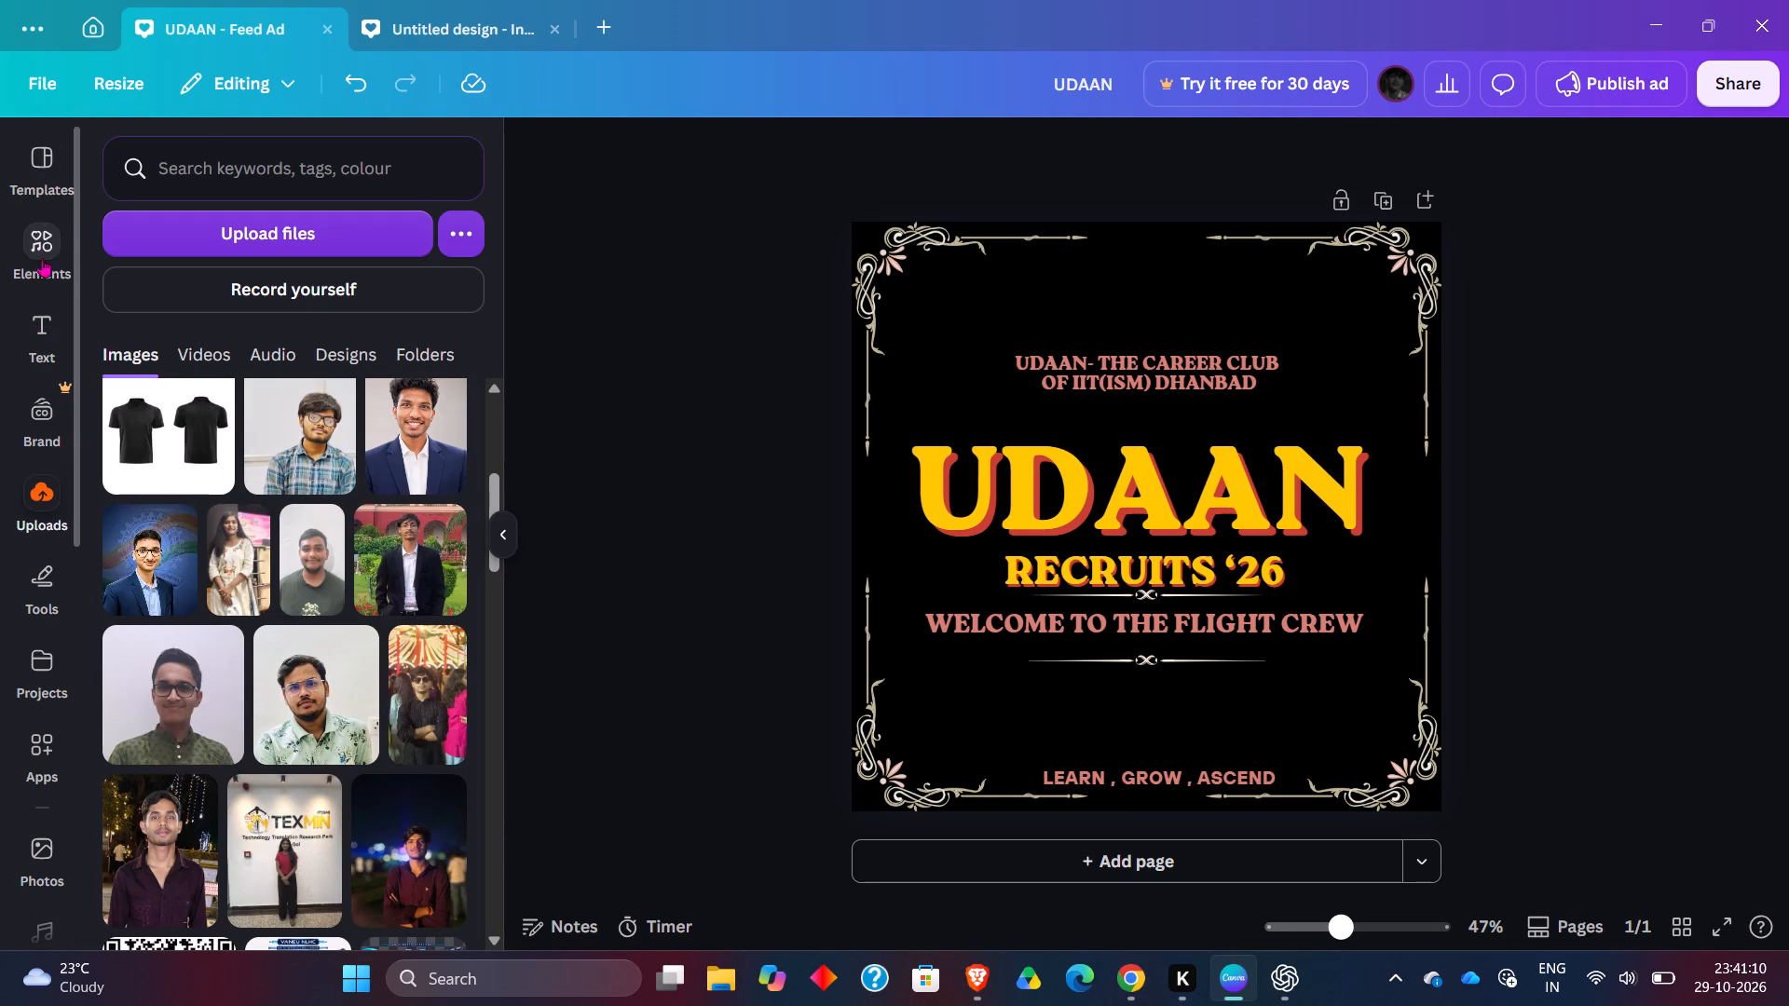
# Upload the Minimalist Udaan Career Club Logo PNG from the Downloads folder.
pyautogui.click(268, 231)
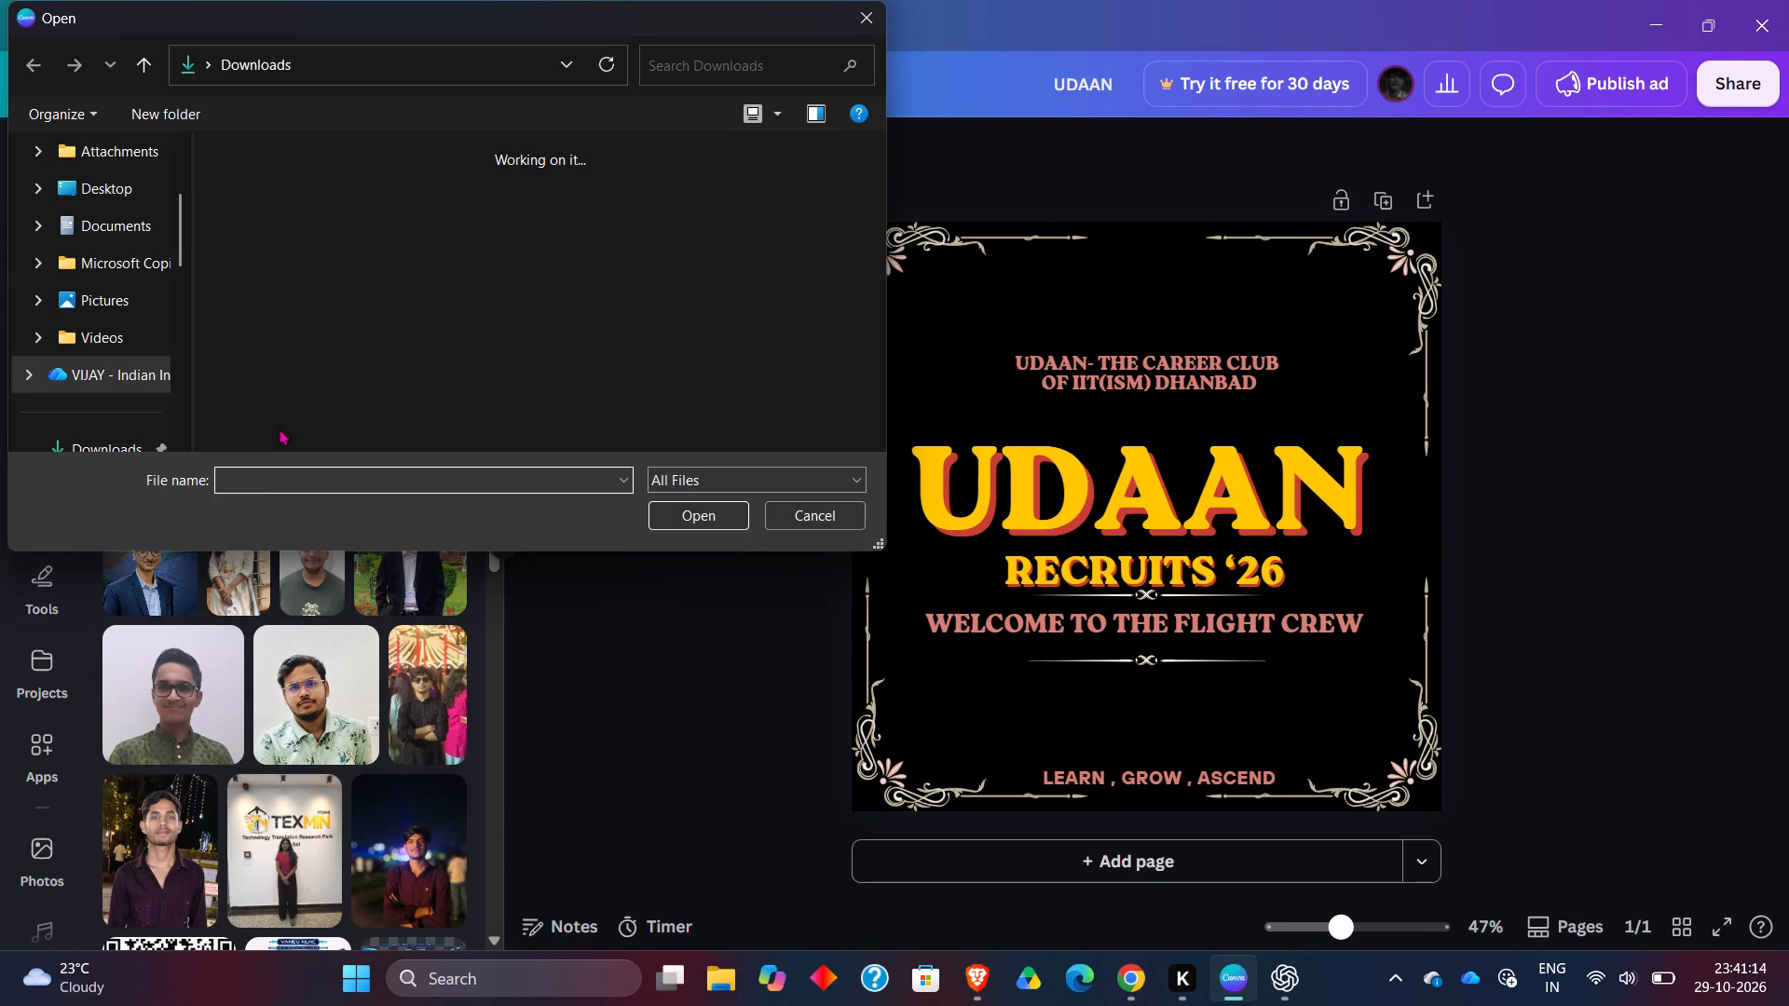
pyautogui.scroll(-1, 463, 369)
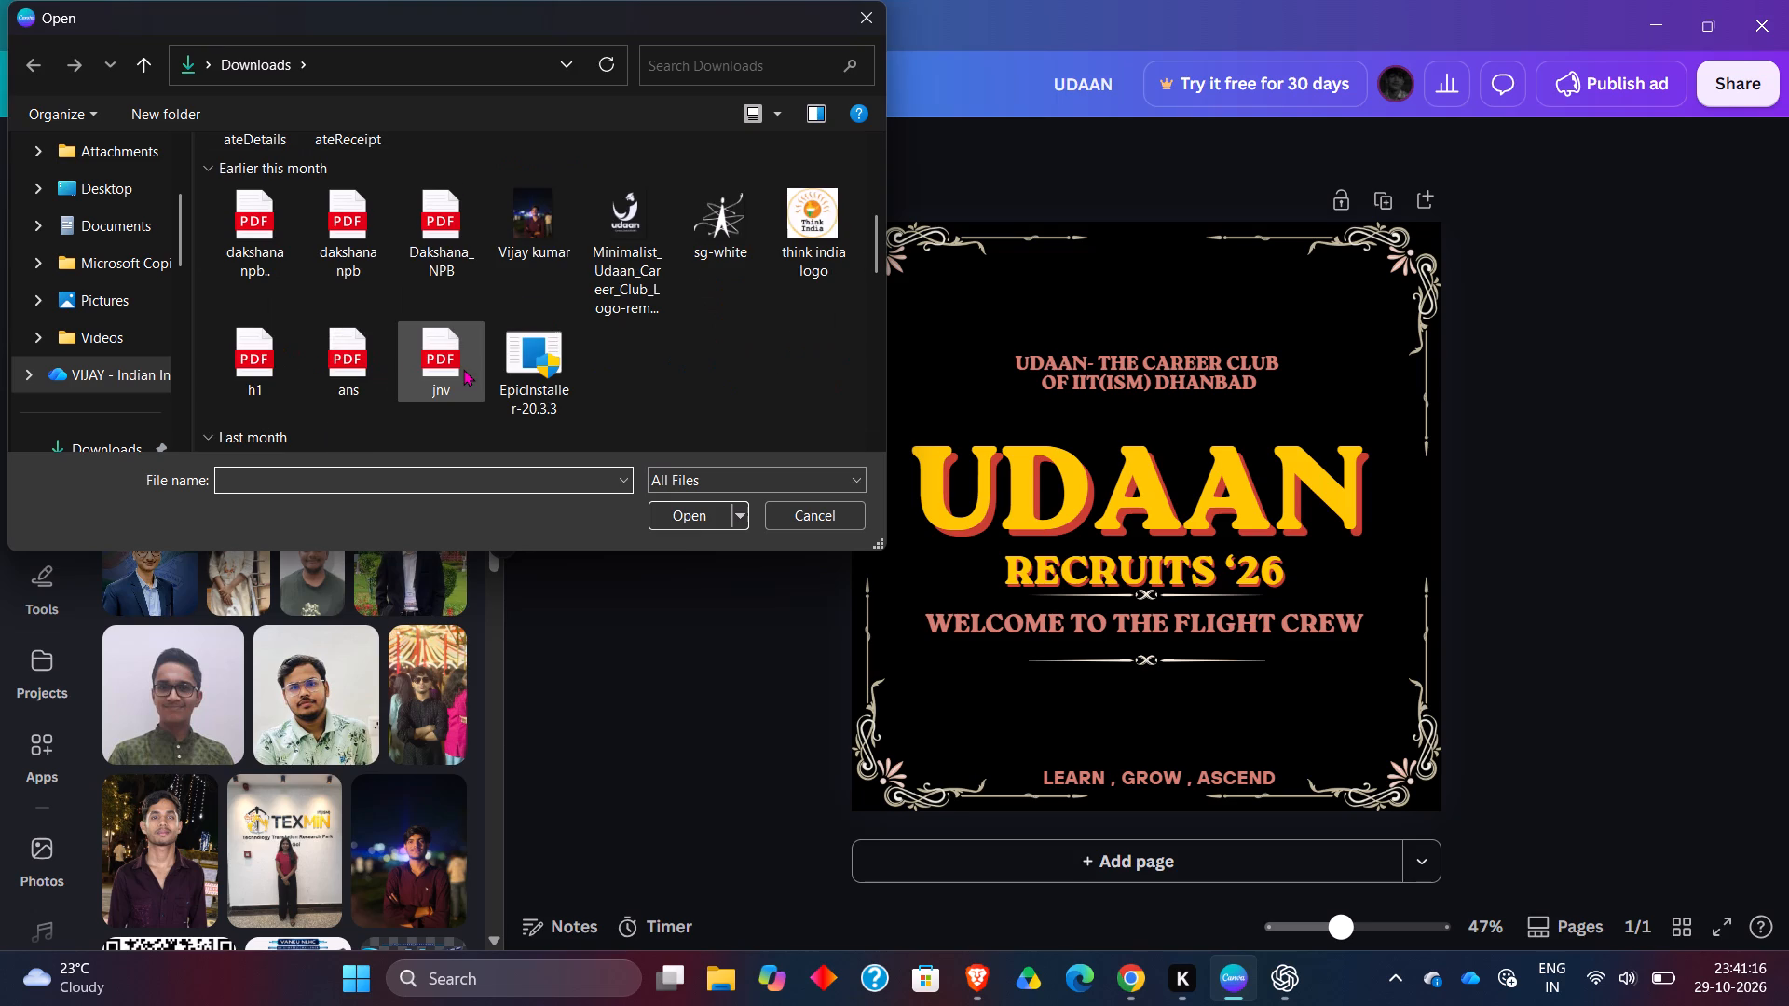
pyautogui.scroll(-1, 463, 369)
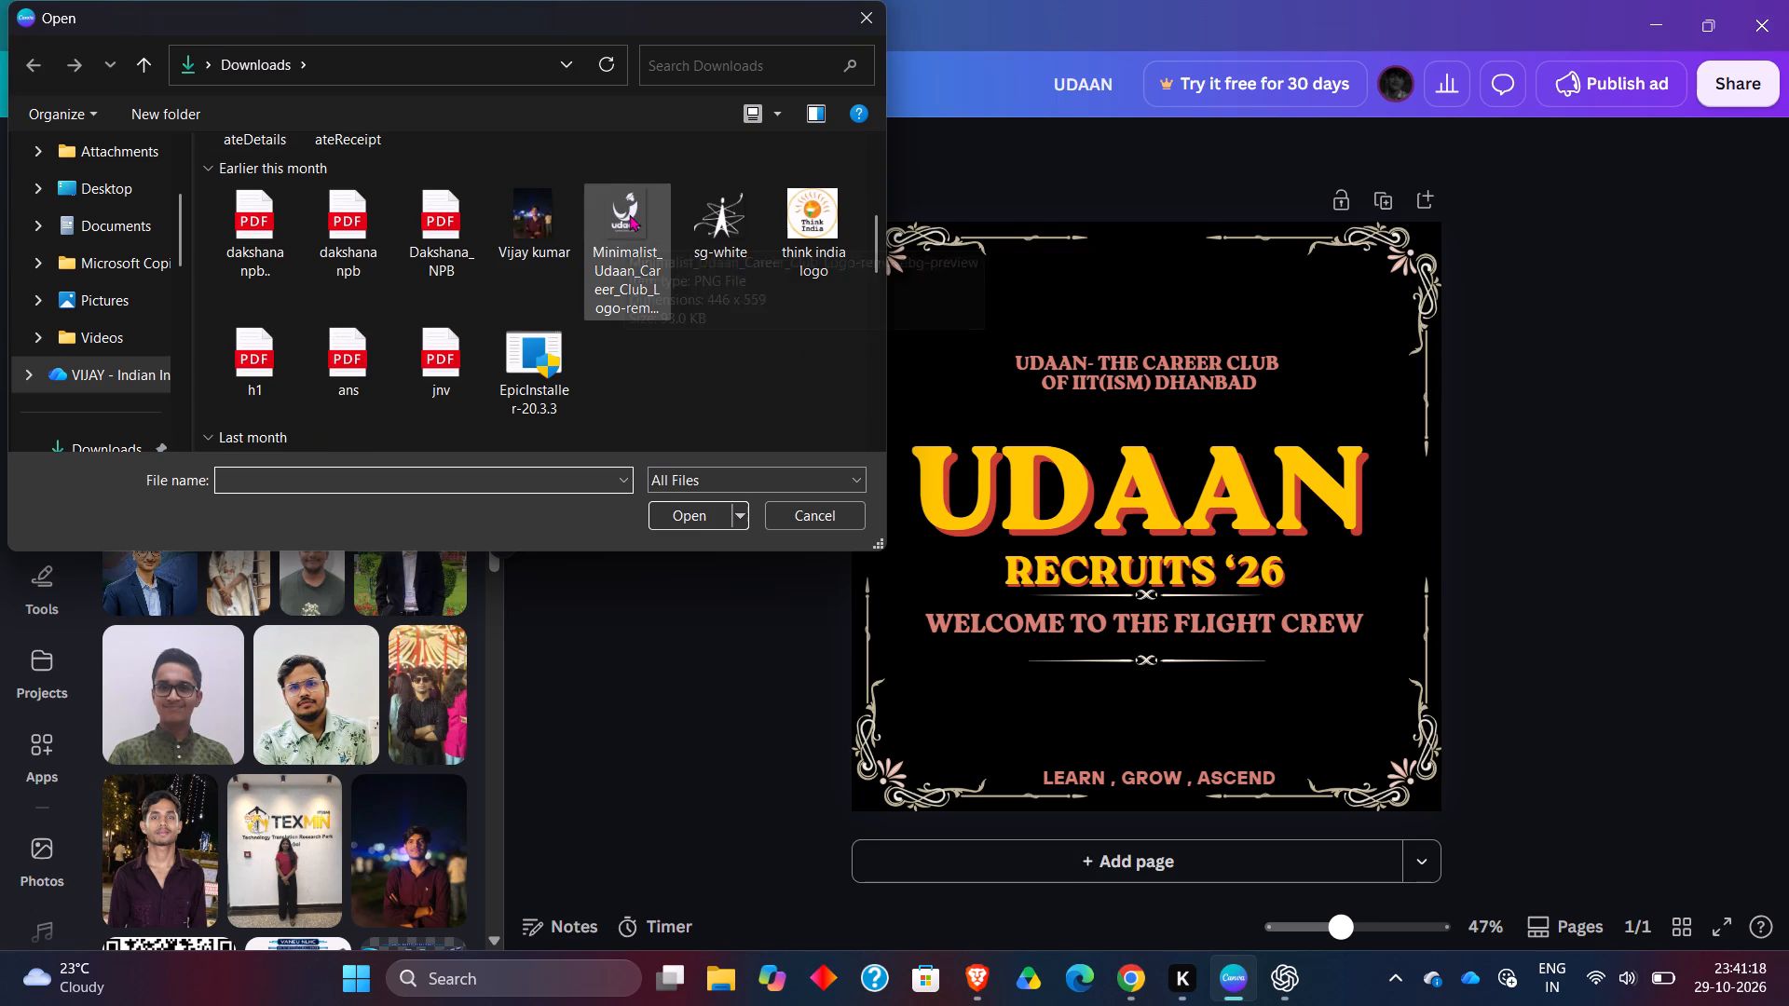
pyautogui.scroll(3, 578, 322)
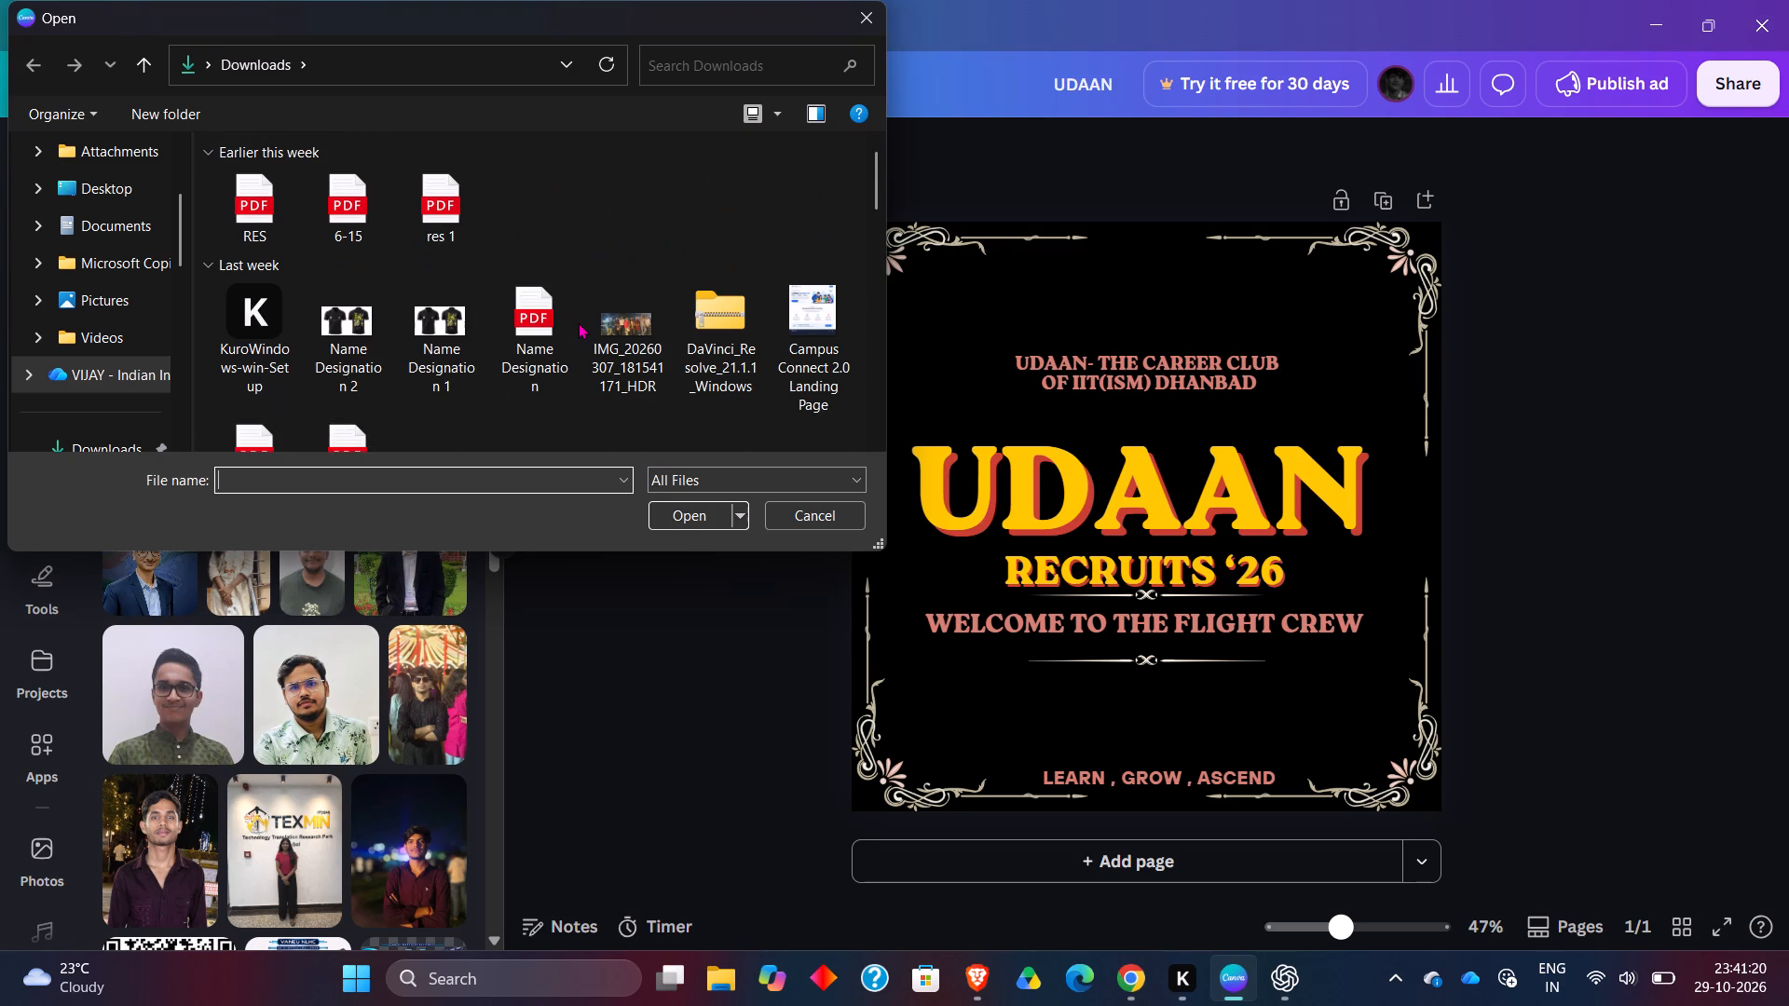
pyautogui.scroll(-2, 578, 322)
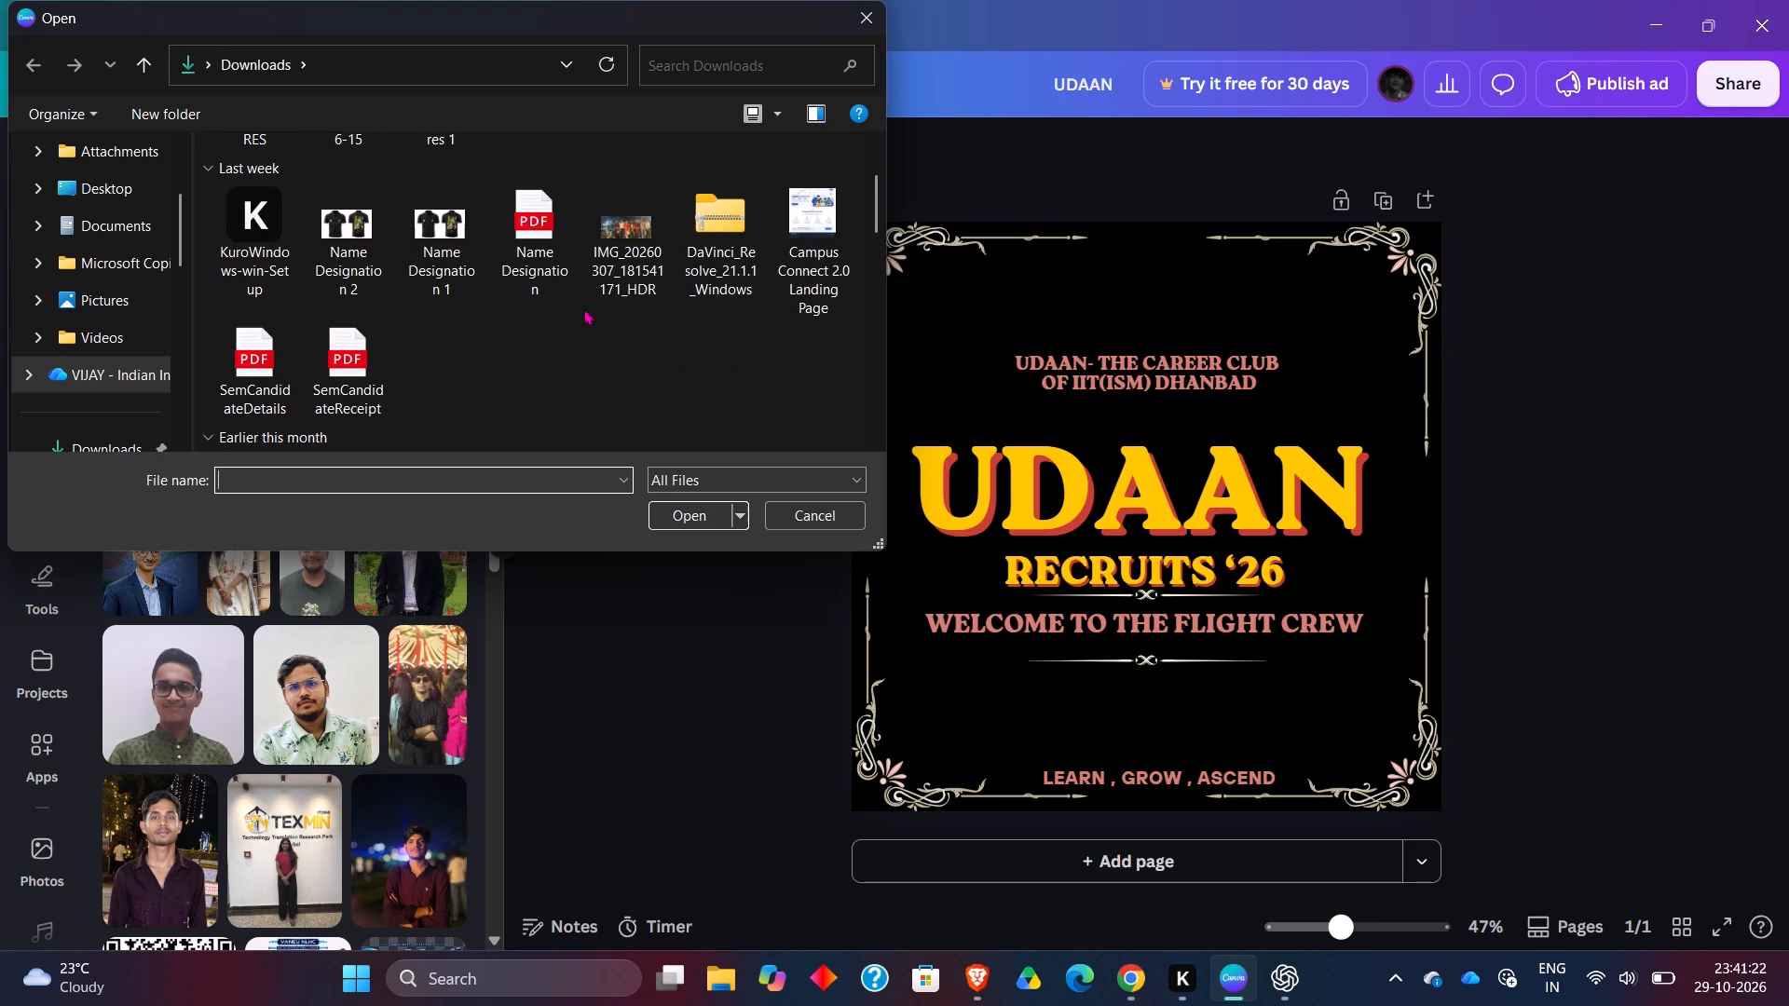
pyautogui.doubleClick(629, 230)
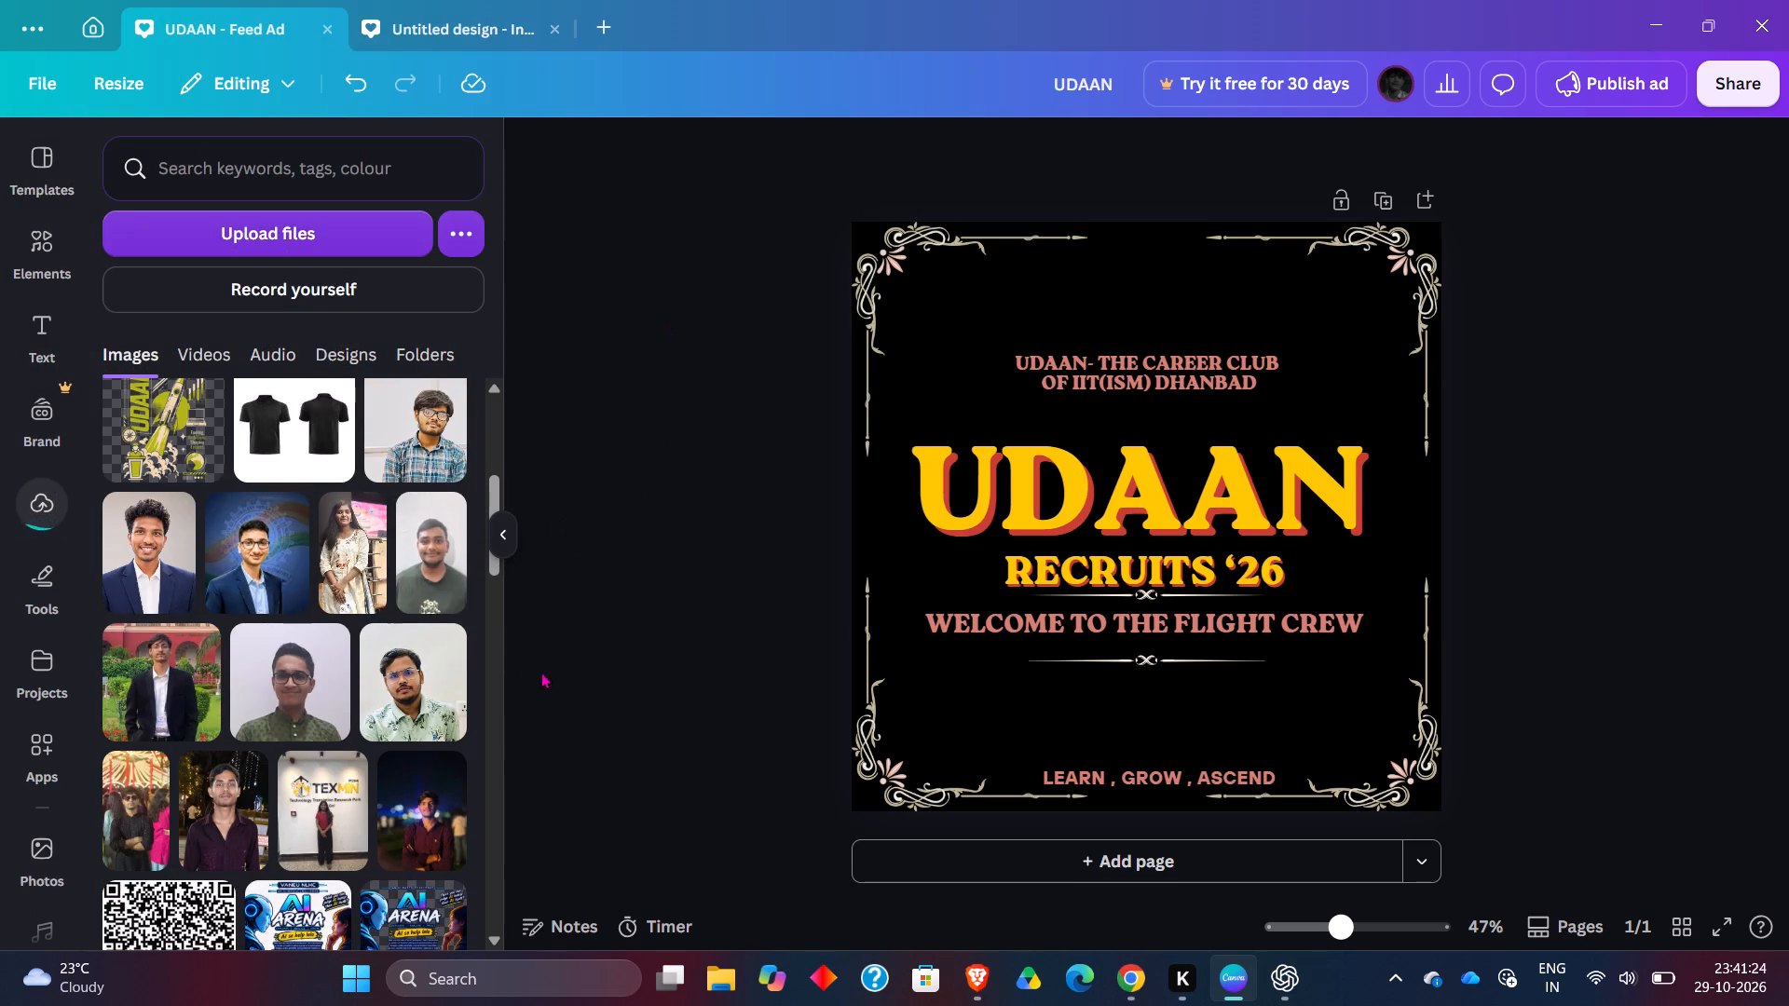
# Place the uploaded Udaan logo on the poster, scaled down small and positioned at the top centre above the career club heading.
pyautogui.scroll(9, 339, 621)
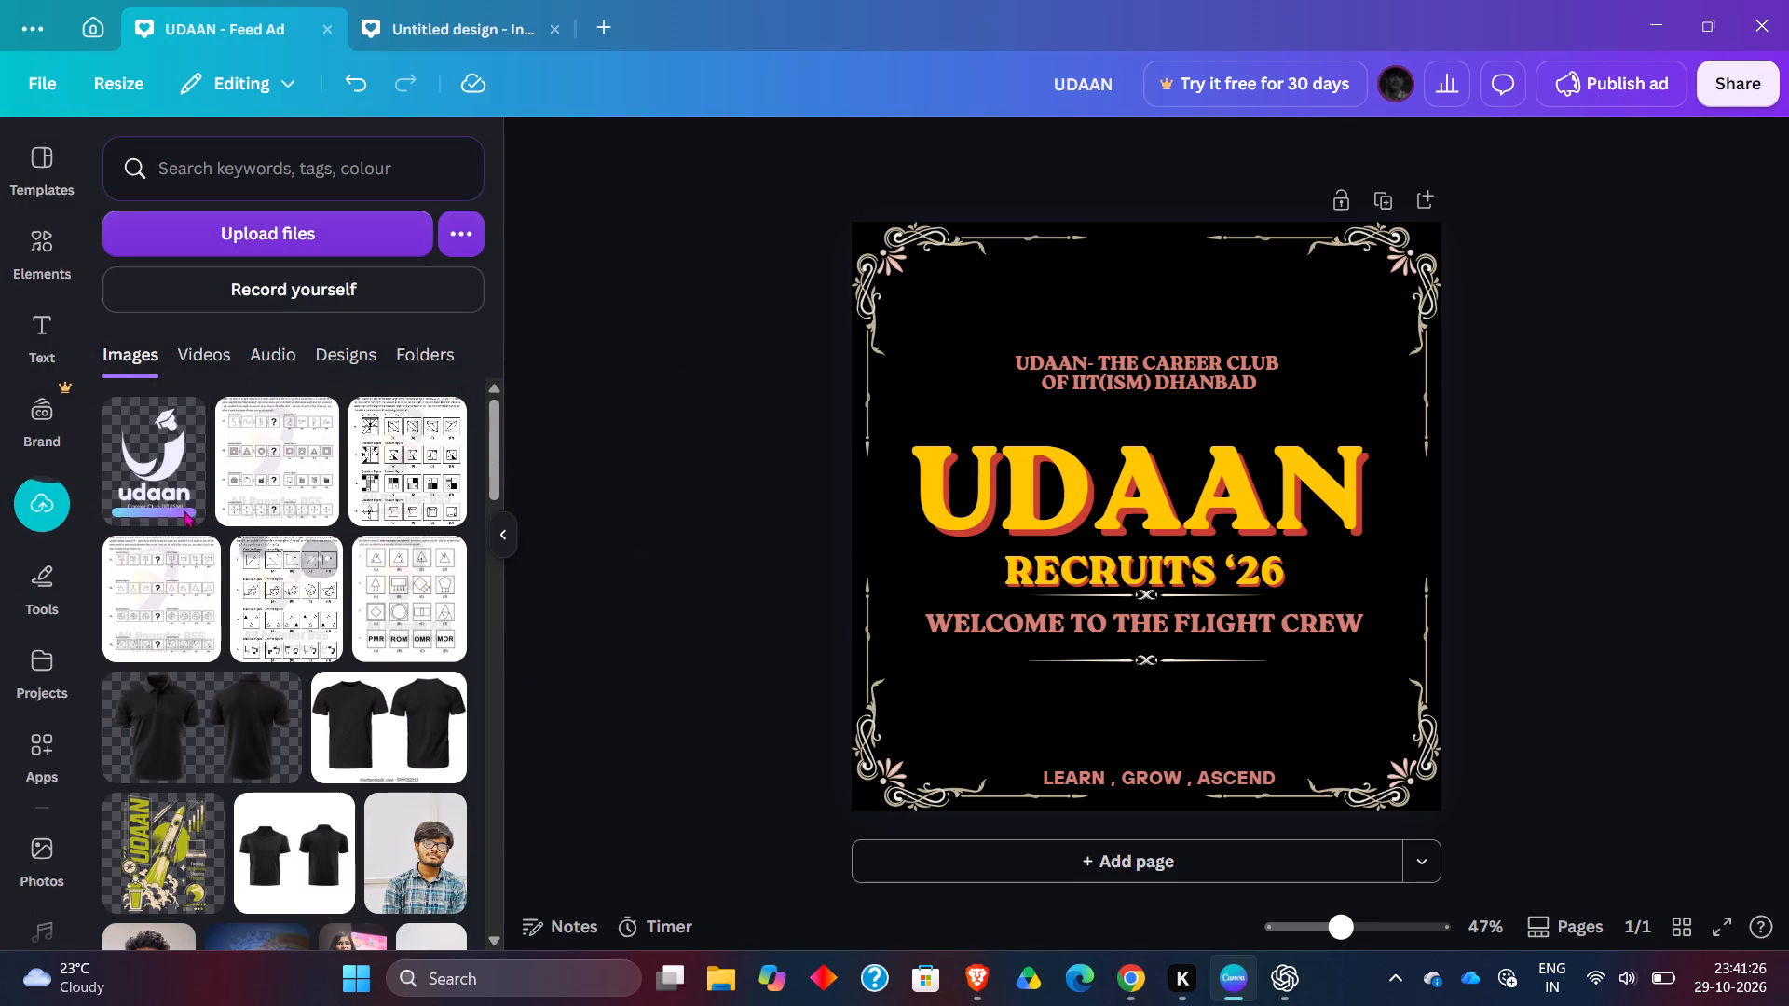
pyautogui.click(163, 461)
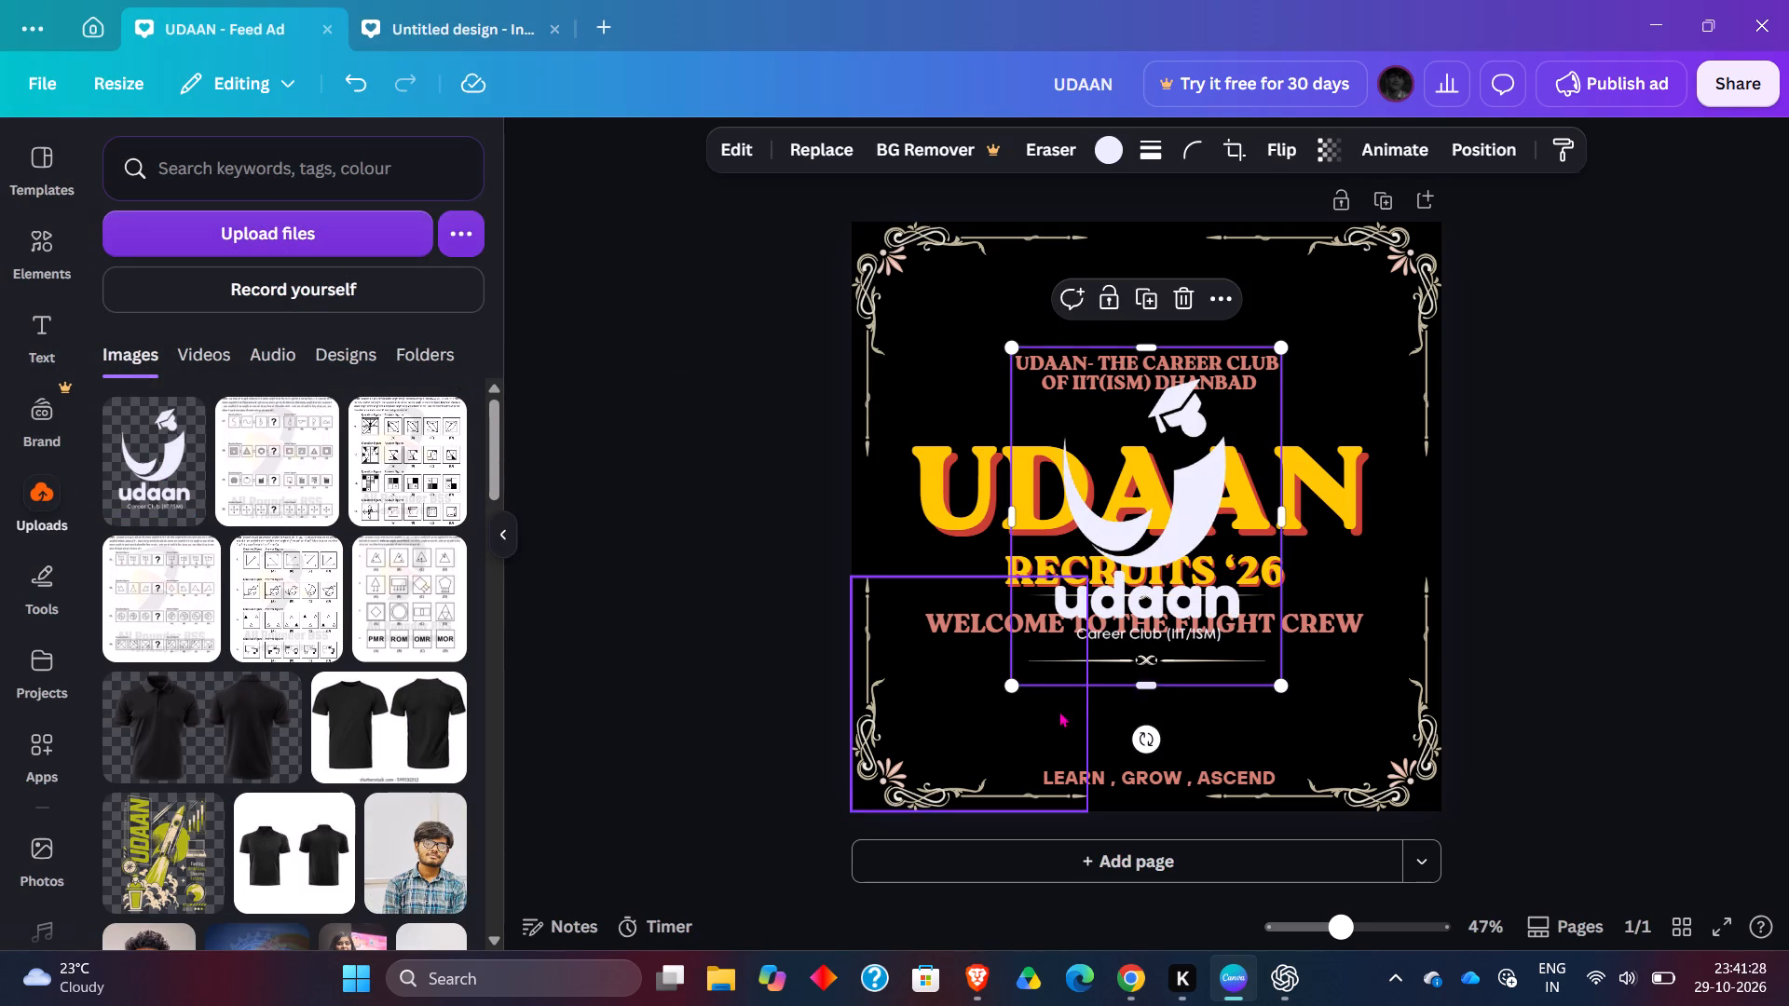
pyautogui.moveTo(1020, 685); pyautogui.dragTo(1088, 584)
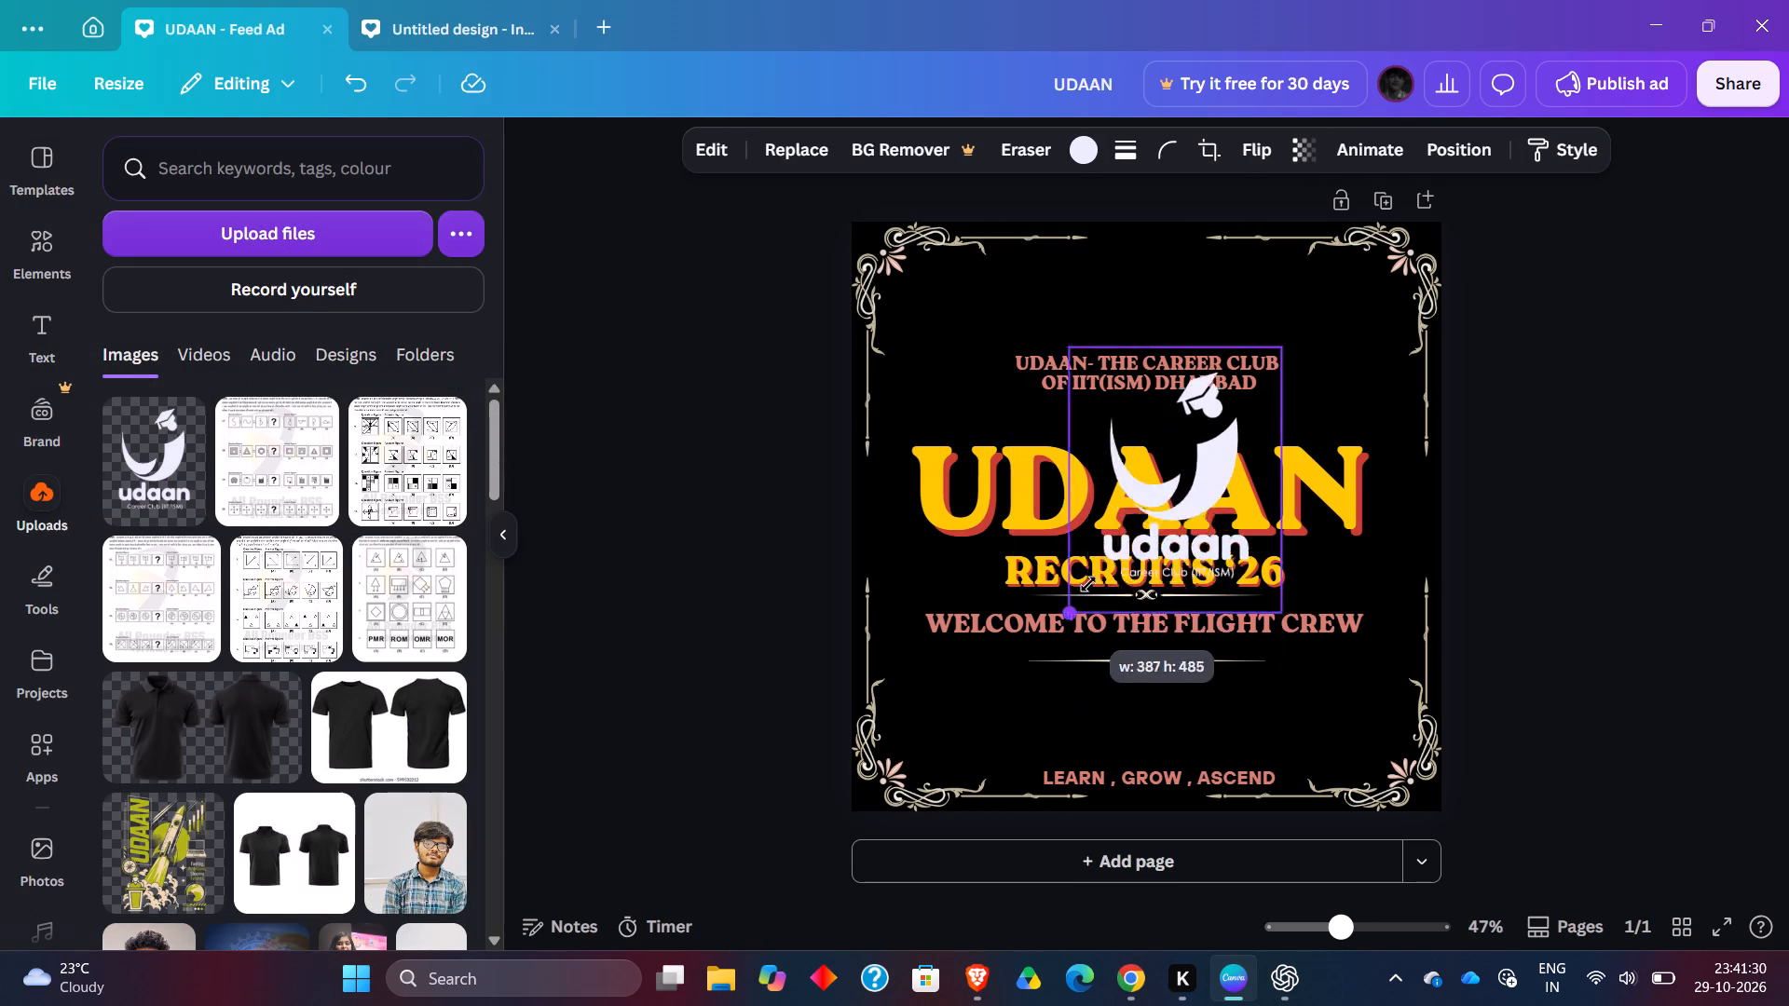
pyautogui.moveTo(1088, 584); pyautogui.dragTo(1168, 462)
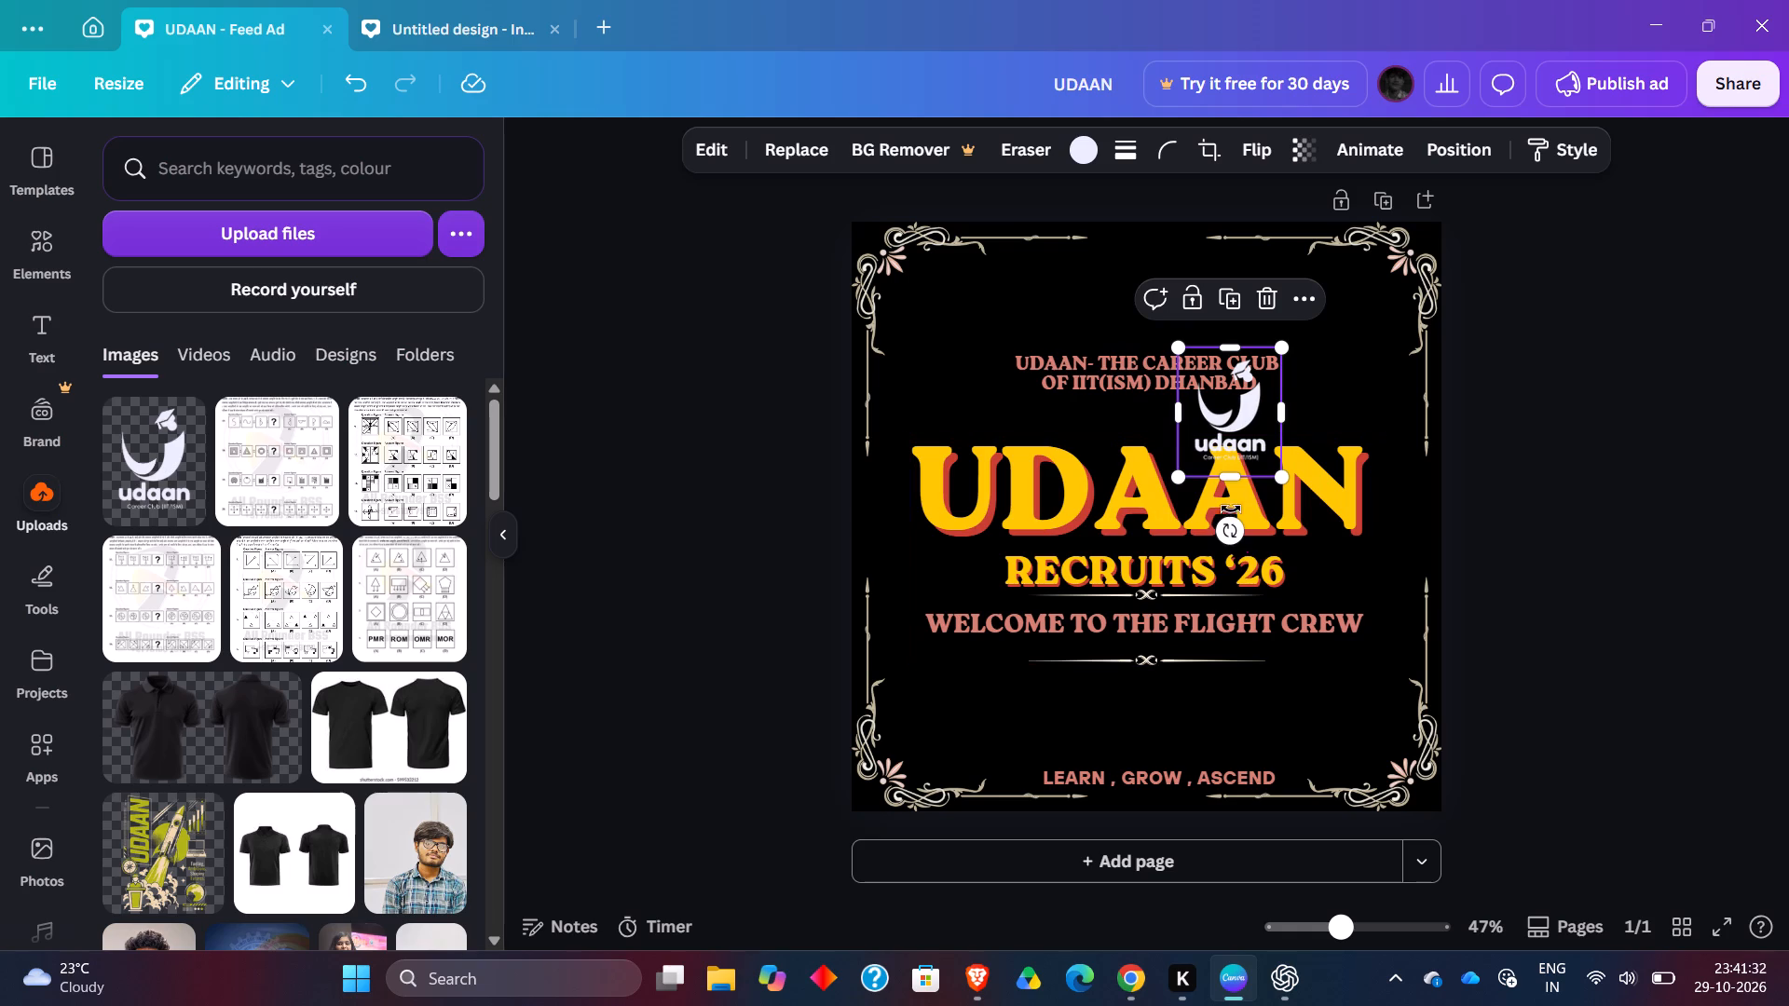
pyautogui.moveTo(1223, 409); pyautogui.dragTo(1134, 241)
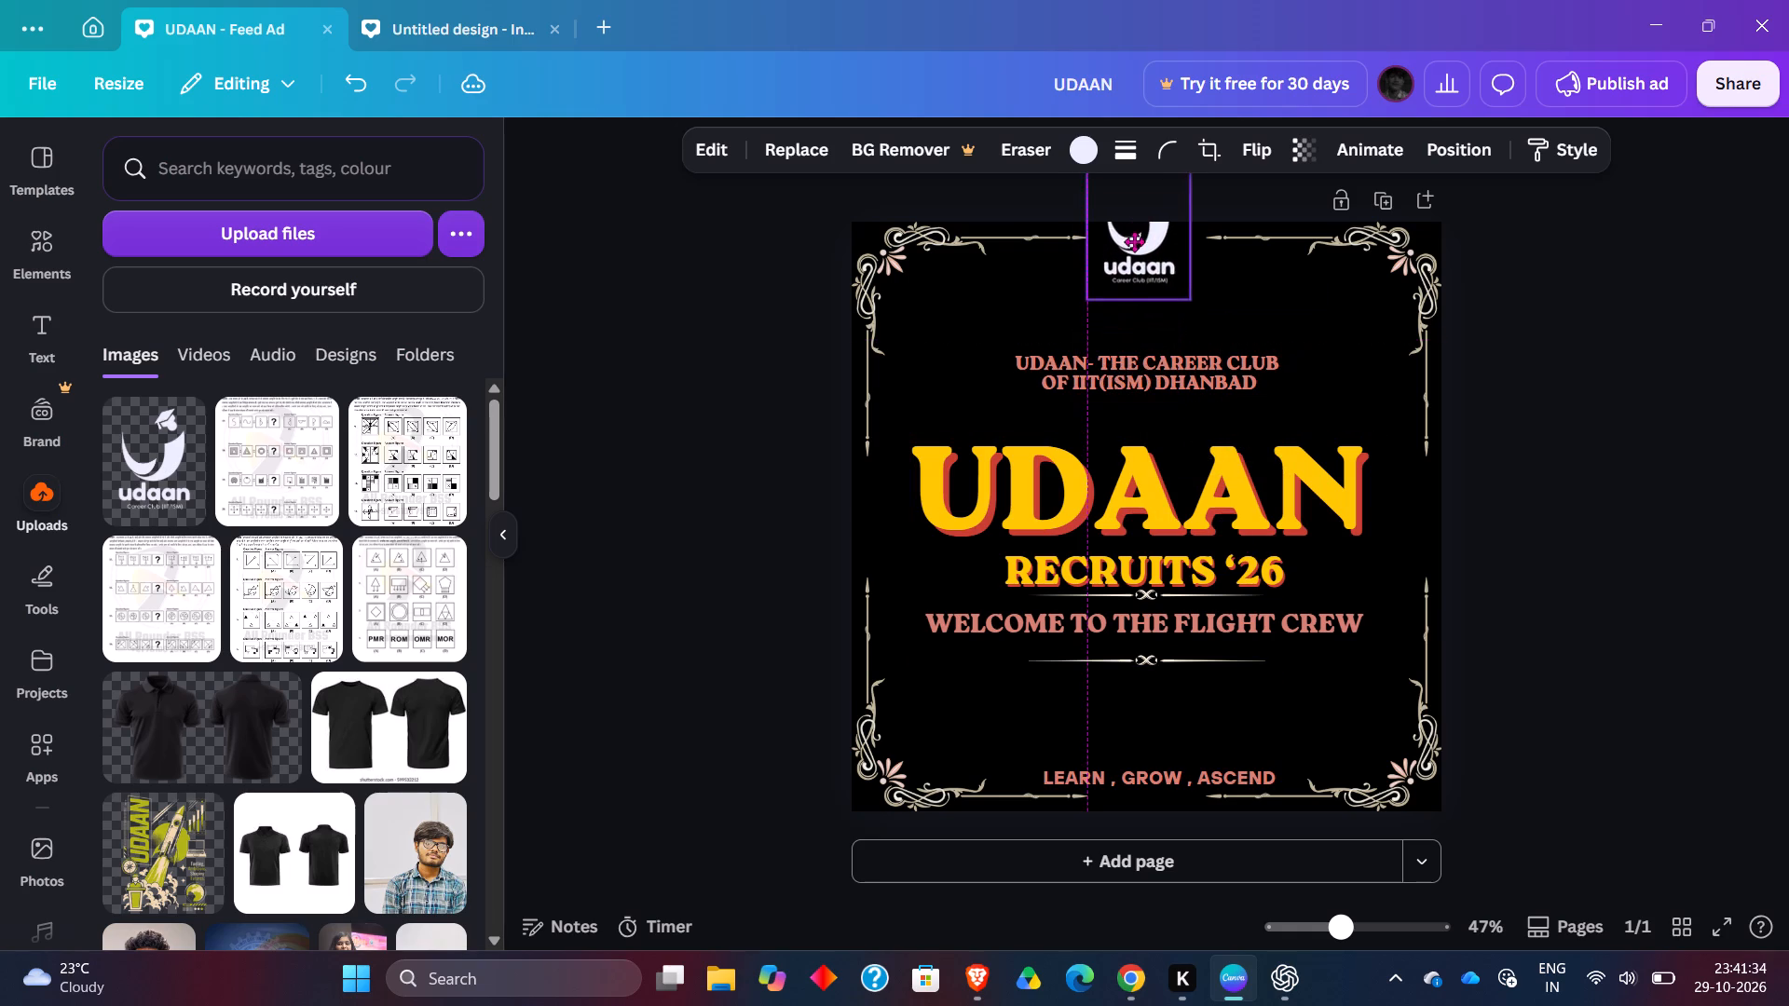
pyautogui.moveTo(1134, 241); pyautogui.dragTo(1131, 291)
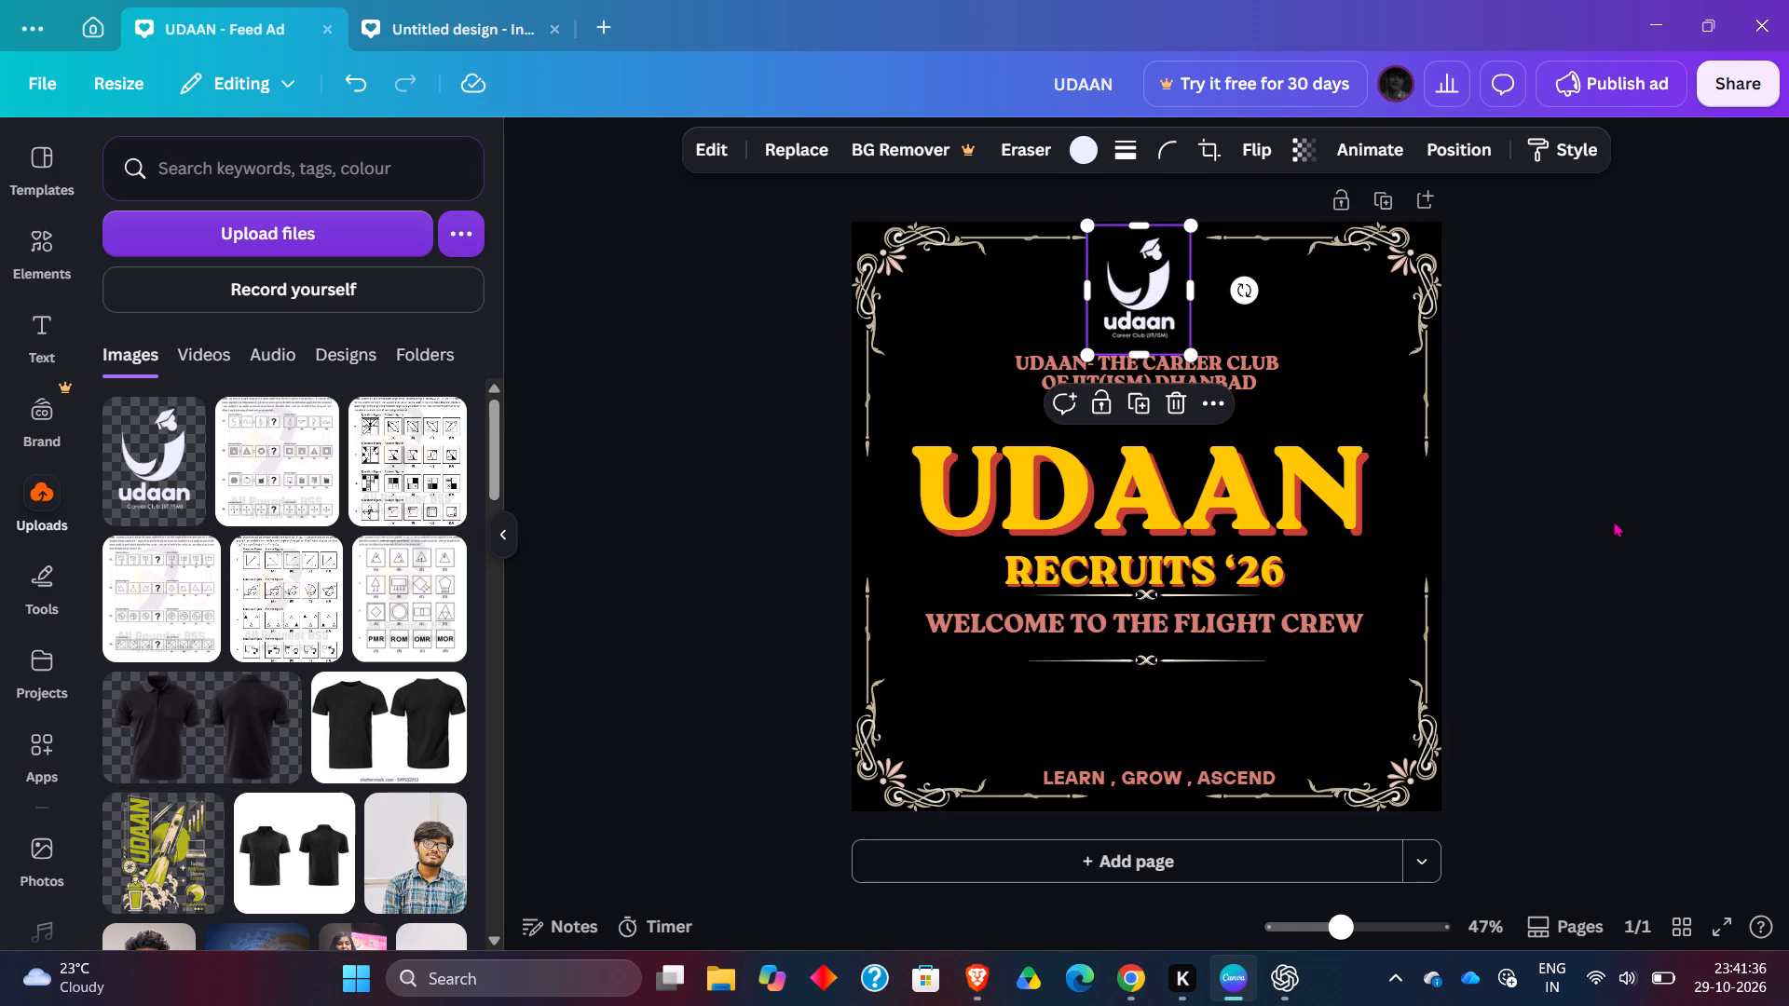
pyautogui.click(1613, 521)
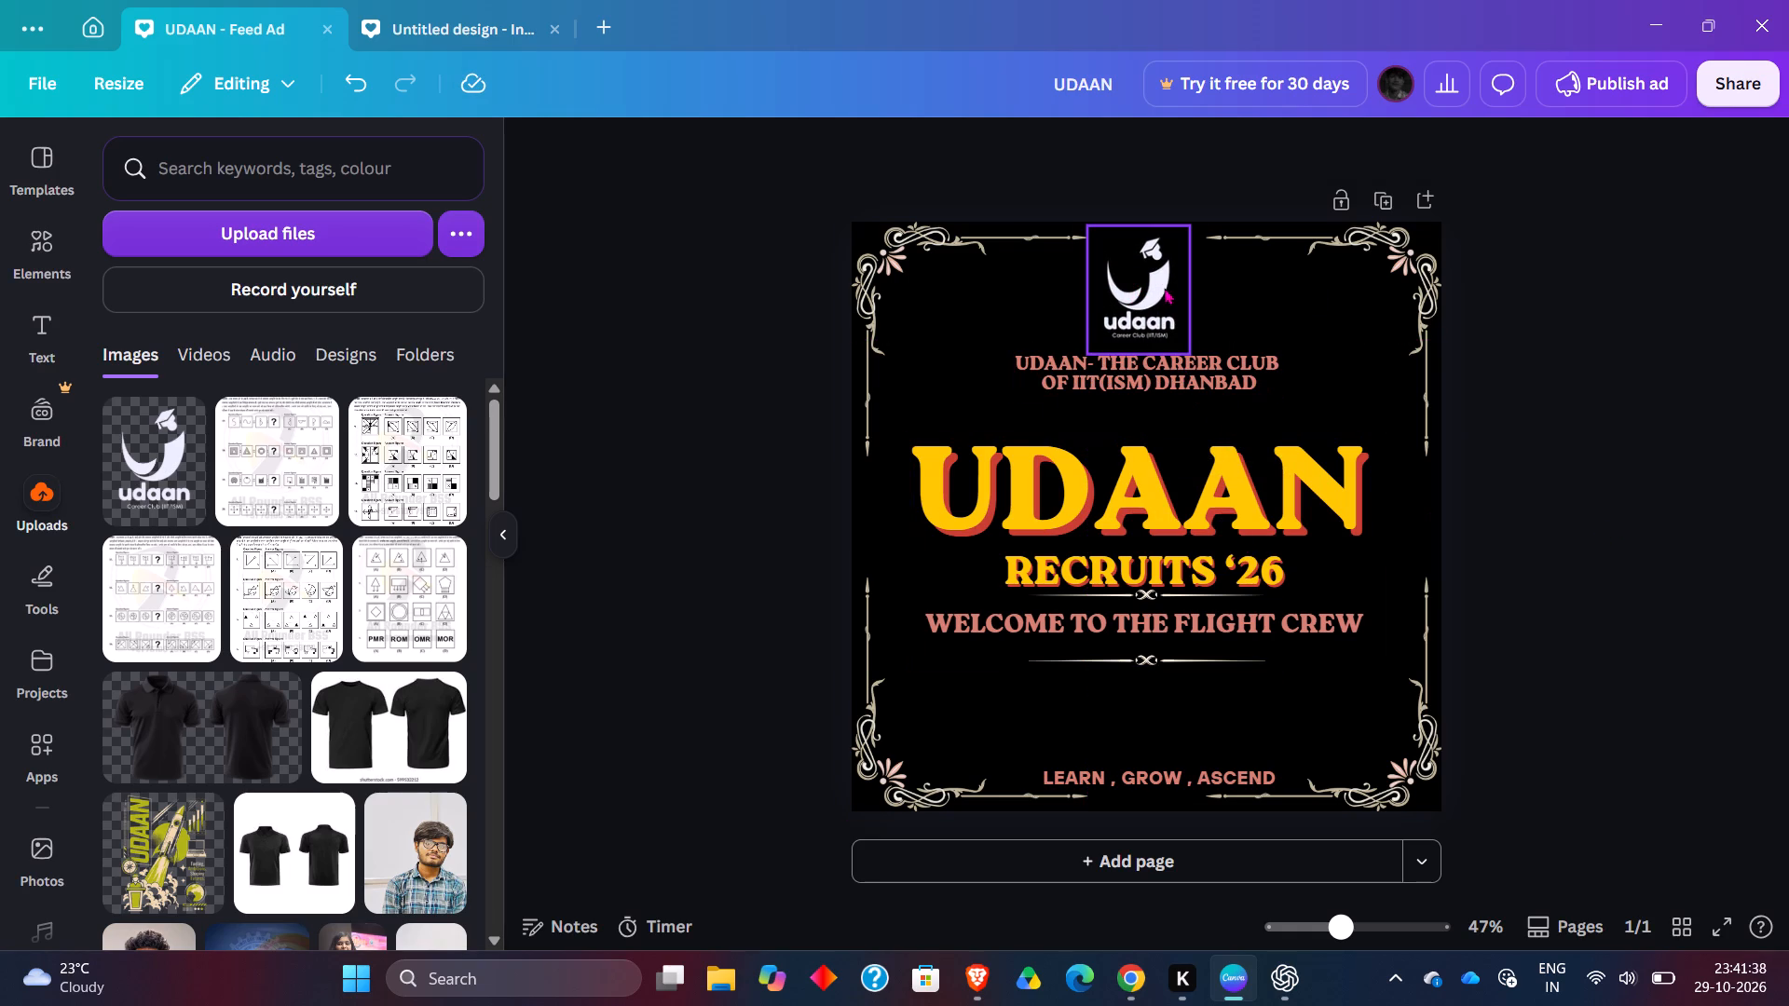
# Erase the "Career Club (IIT/ISM)" line from the logo with the Pixel Eraser at size 20.
pyautogui.doubleClick(1145, 292)
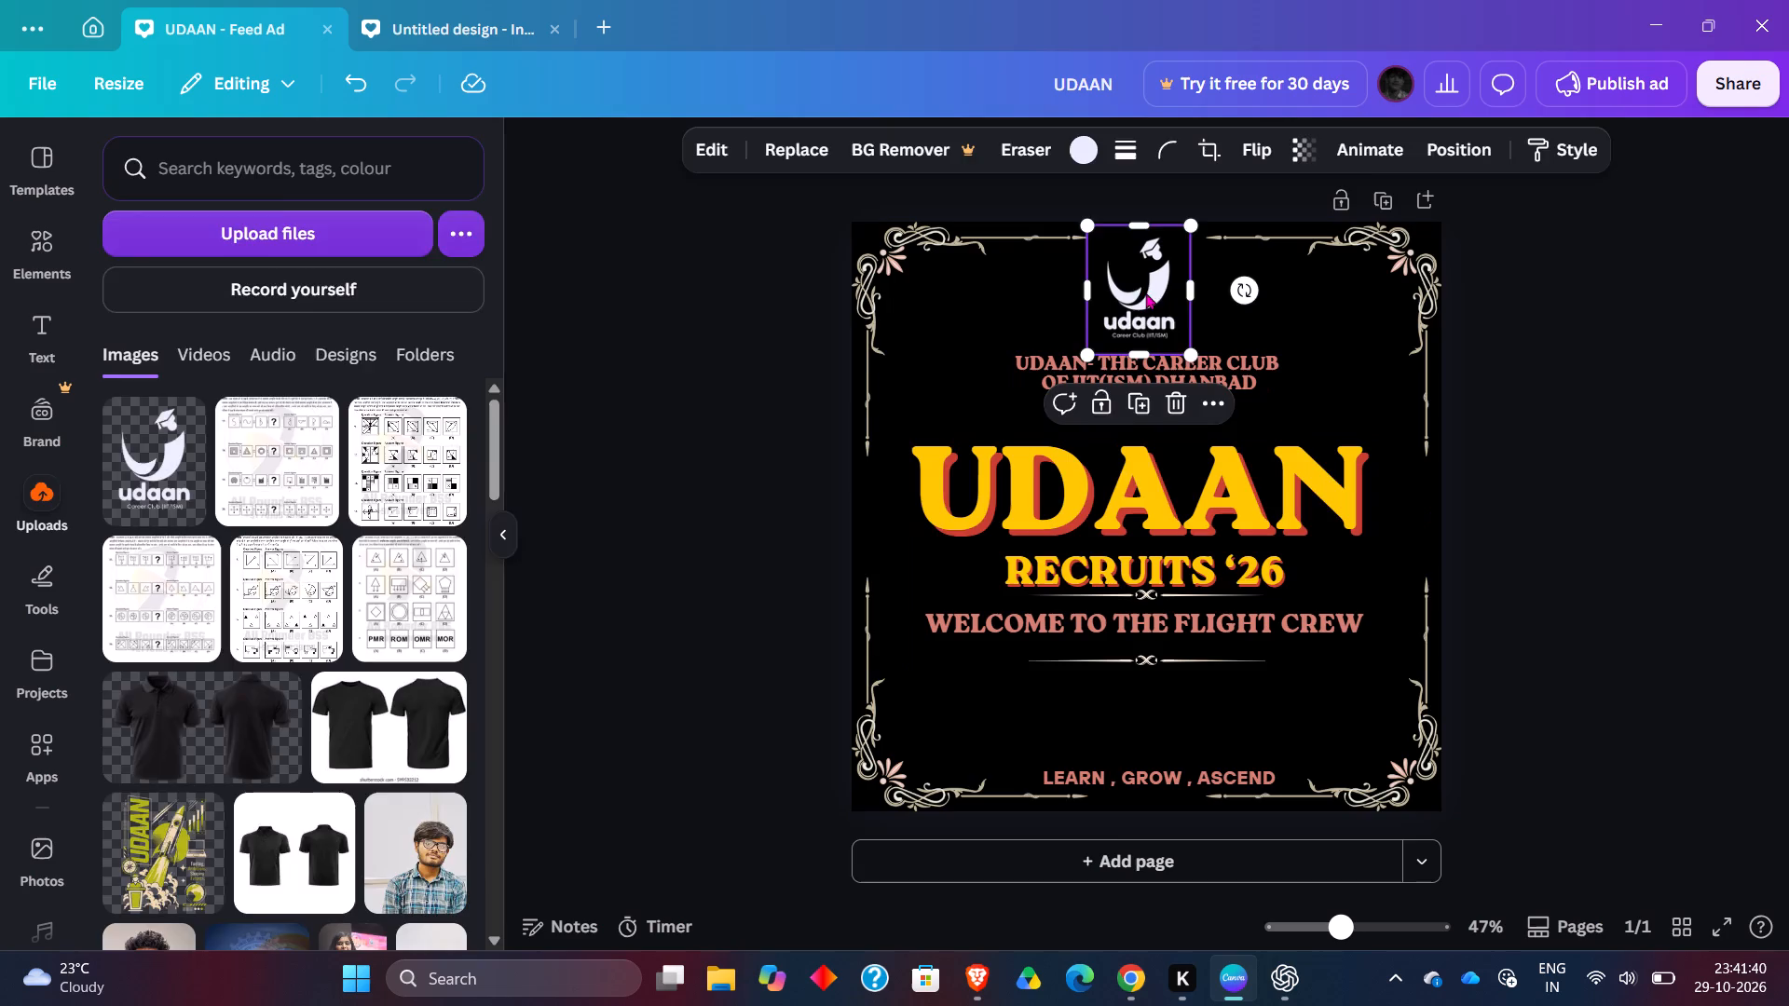
pyautogui.click(1139, 292)
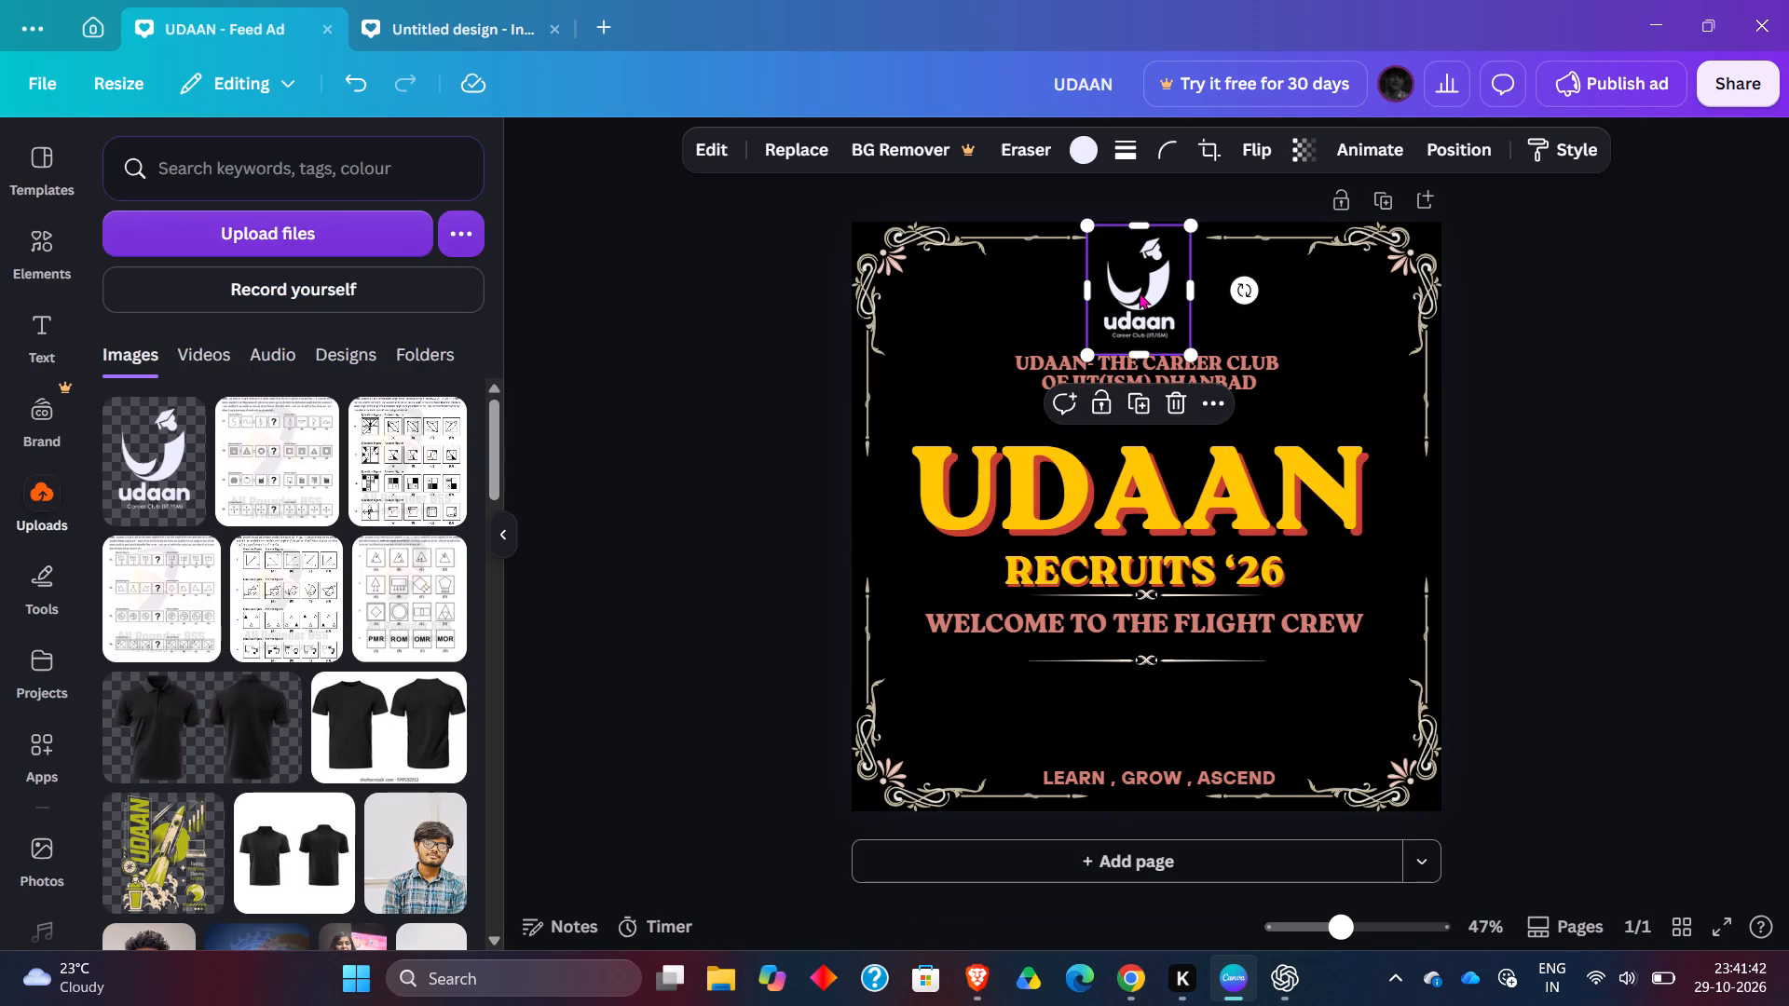
pyautogui.click(1019, 154)
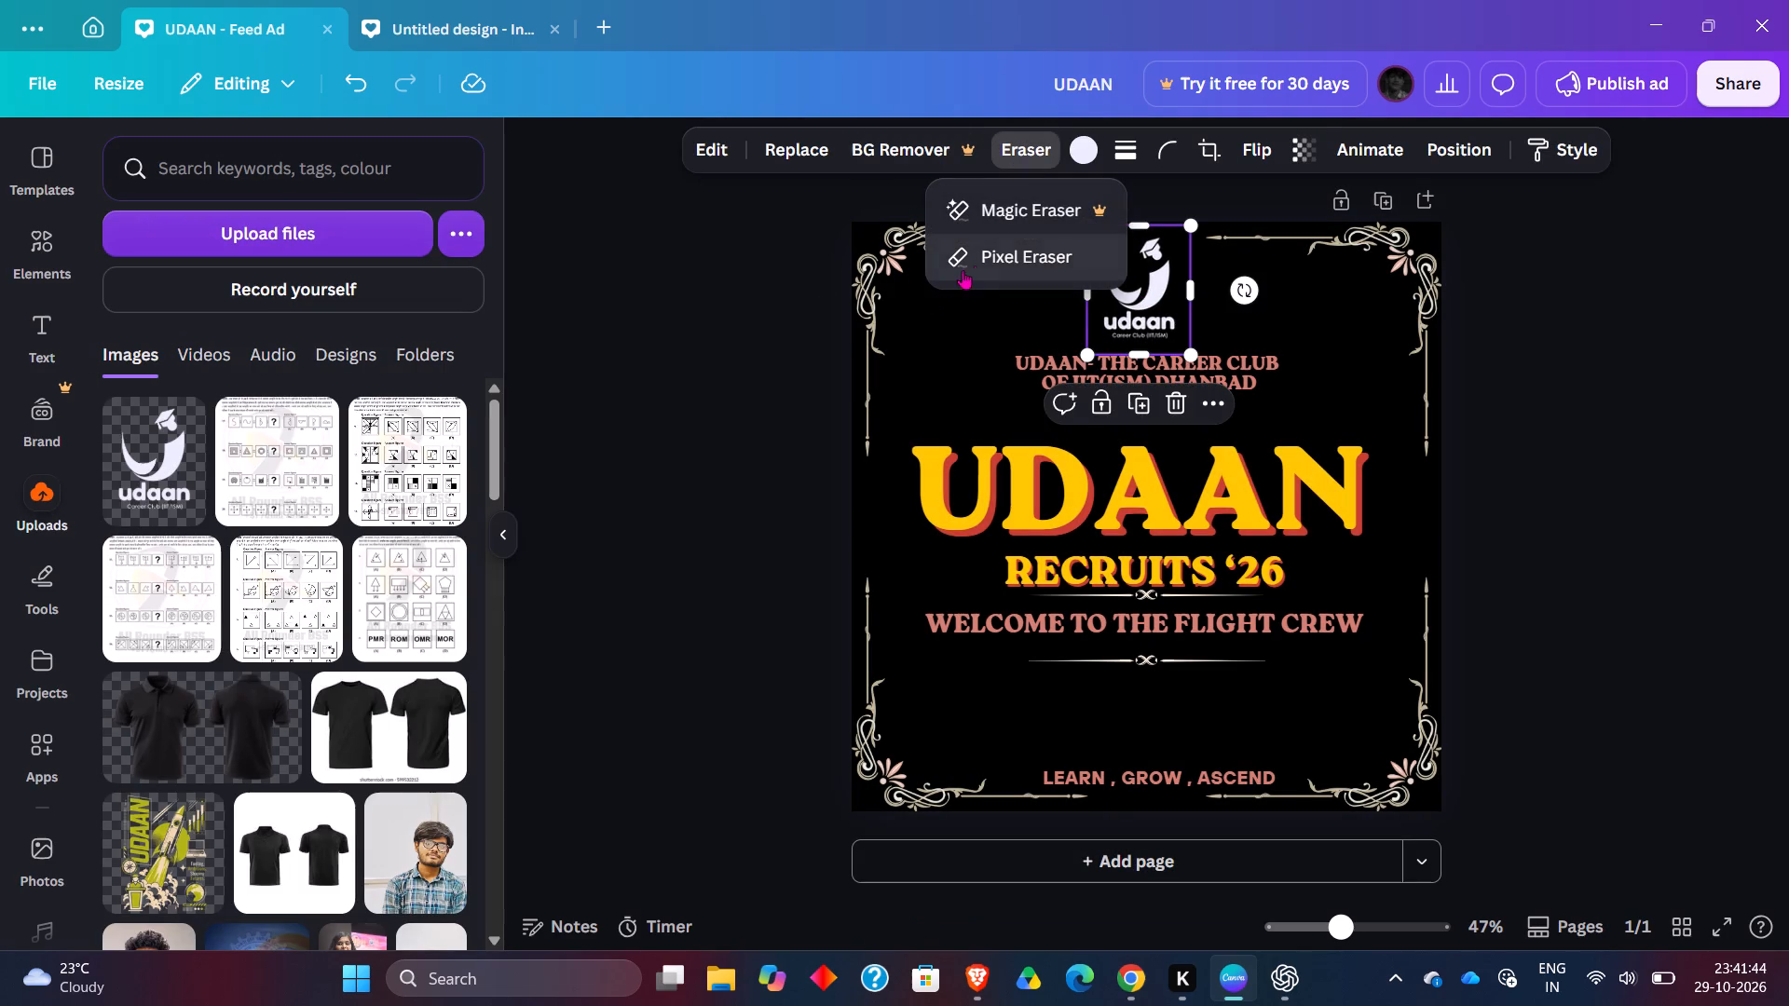
pyautogui.click(988, 262)
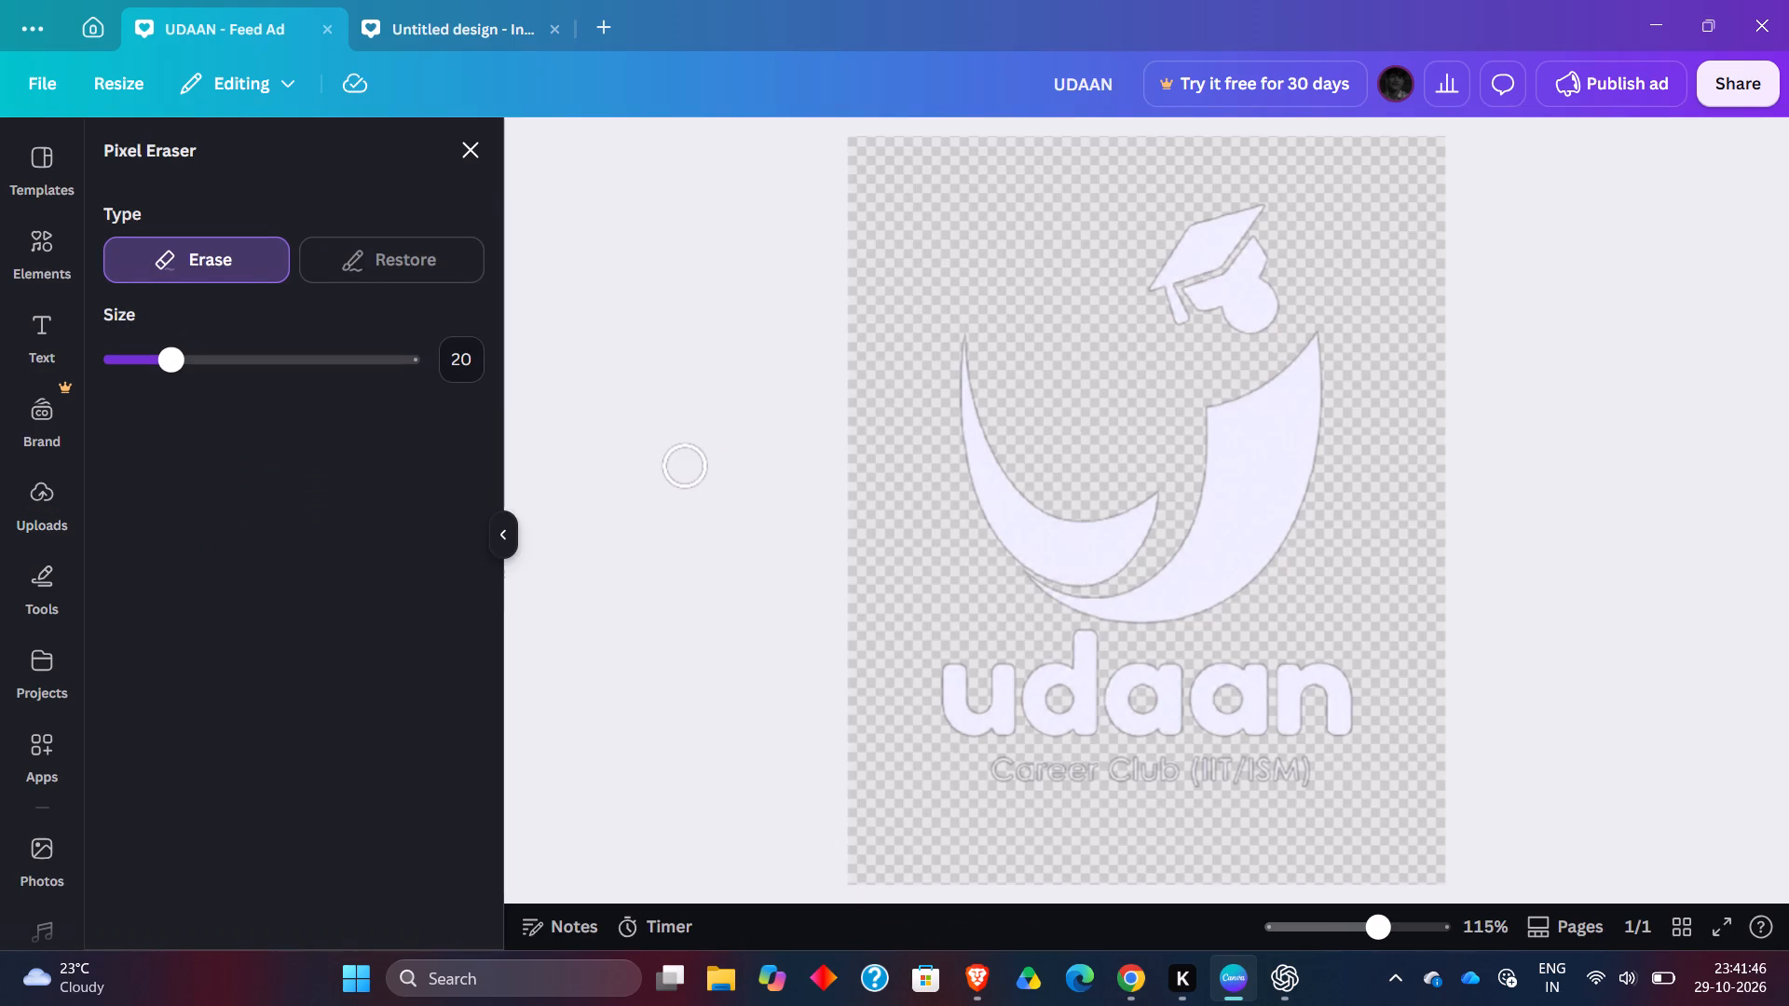
pyautogui.moveTo(1004, 772); pyautogui.dragTo(1165, 775)
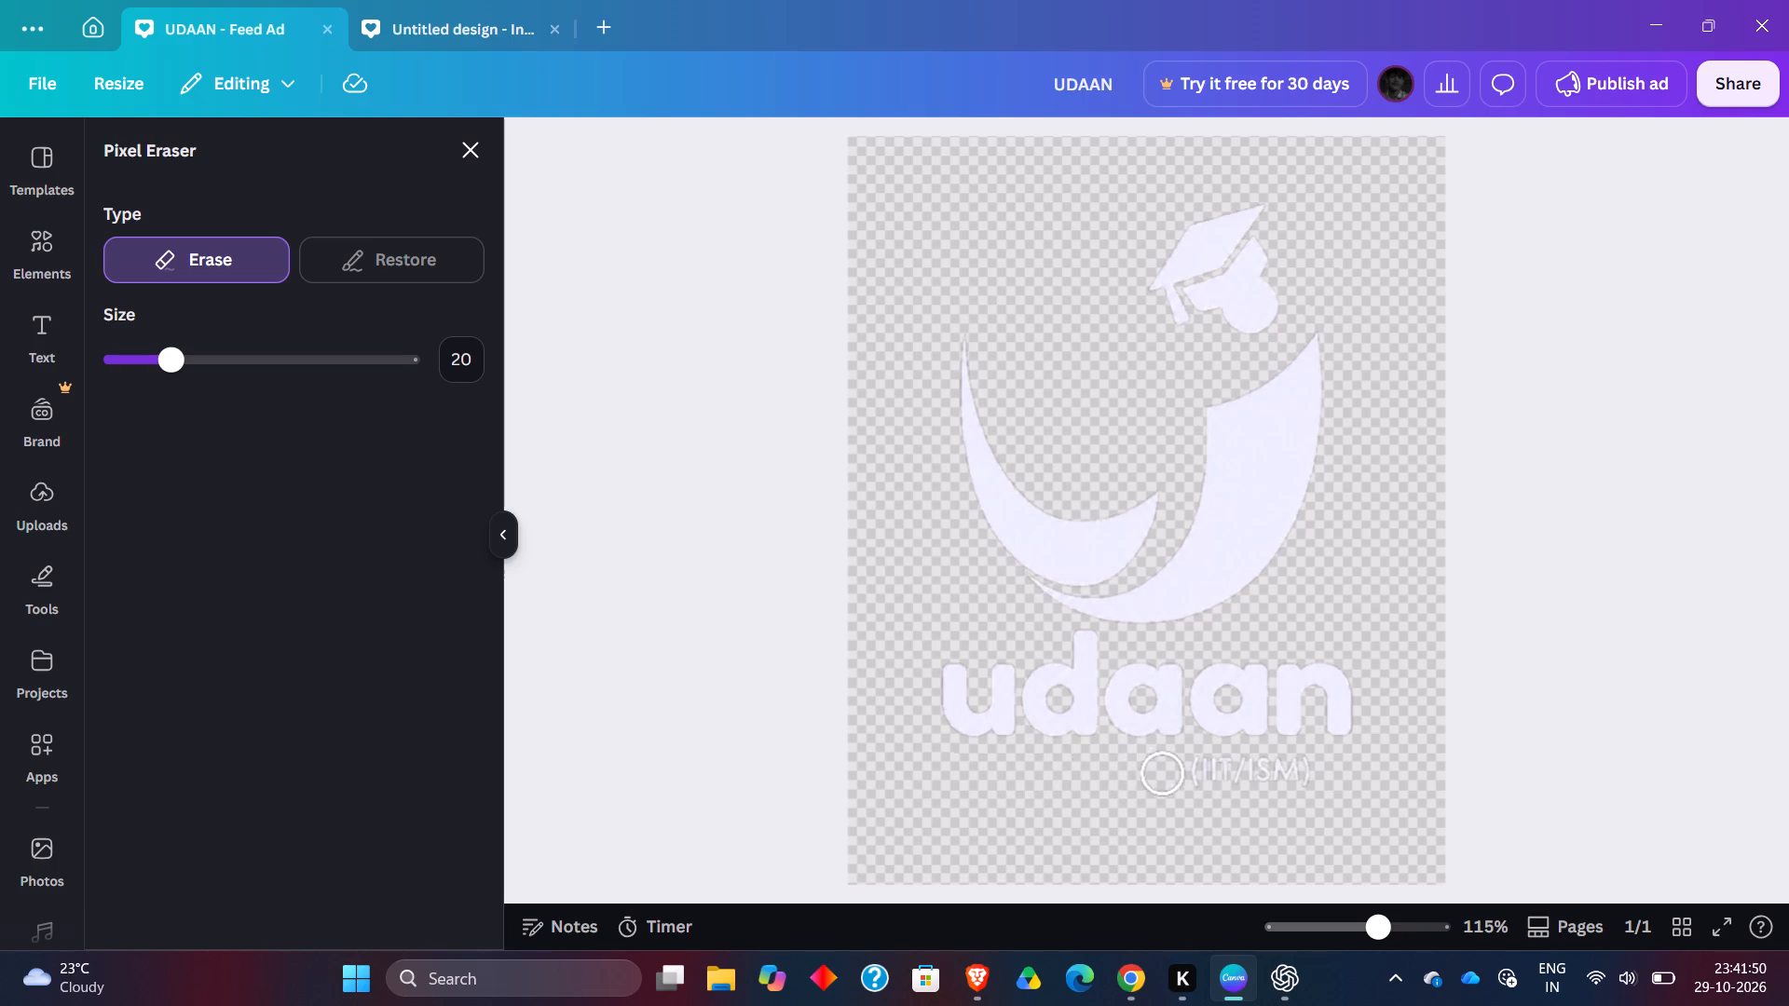
pyautogui.moveTo(1165, 775); pyautogui.dragTo(1172, 776)
pyautogui.moveTo(1172, 776); pyautogui.dragTo(1279, 770)
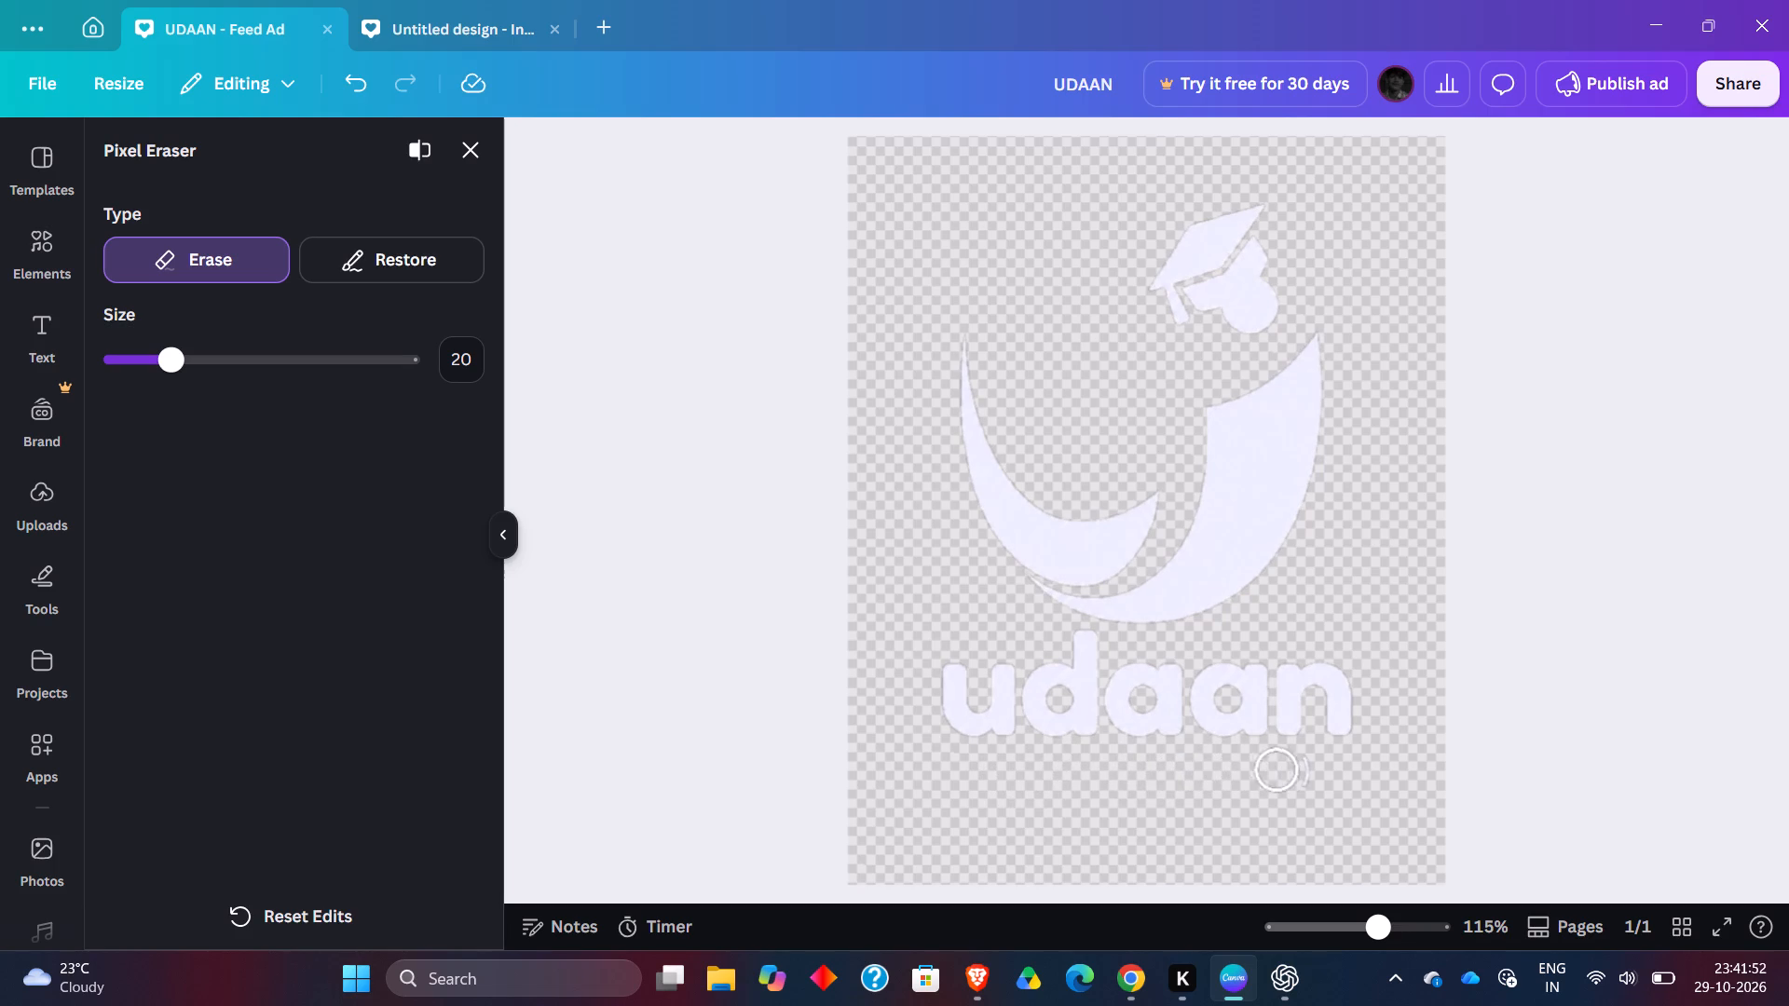
pyautogui.moveTo(1279, 770); pyautogui.dragTo(1325, 783)
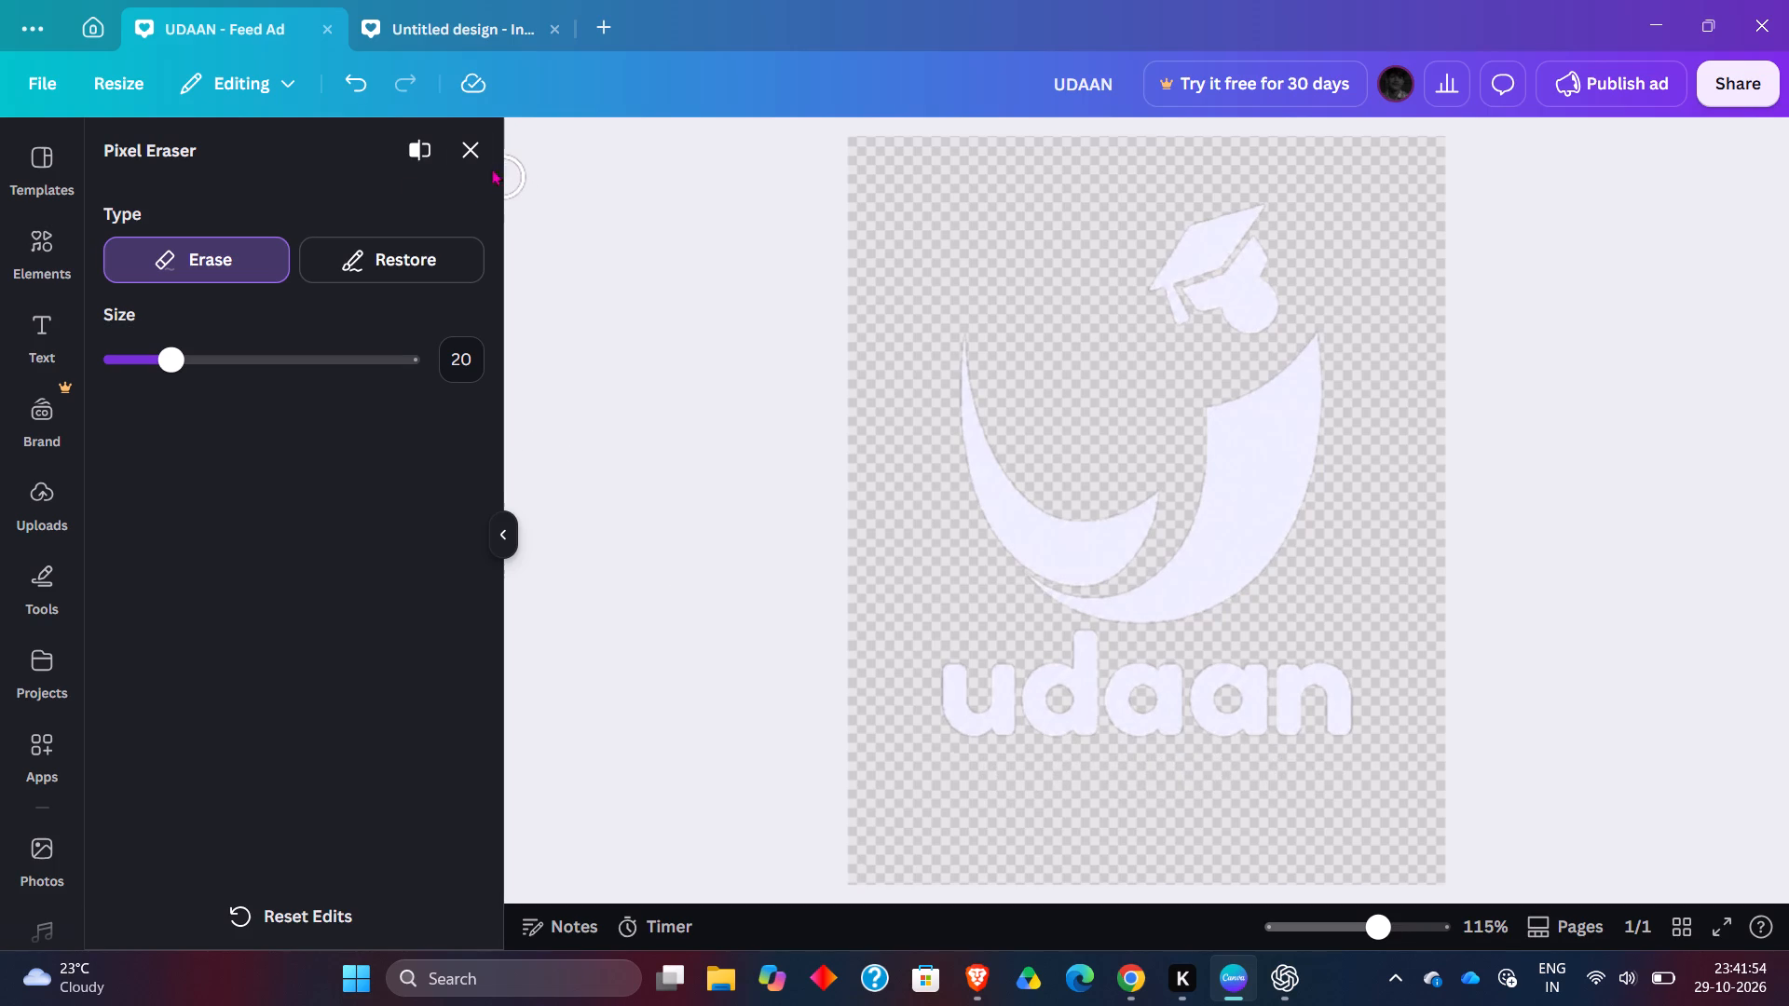
pyautogui.click(470, 163)
pyautogui.click(1653, 505)
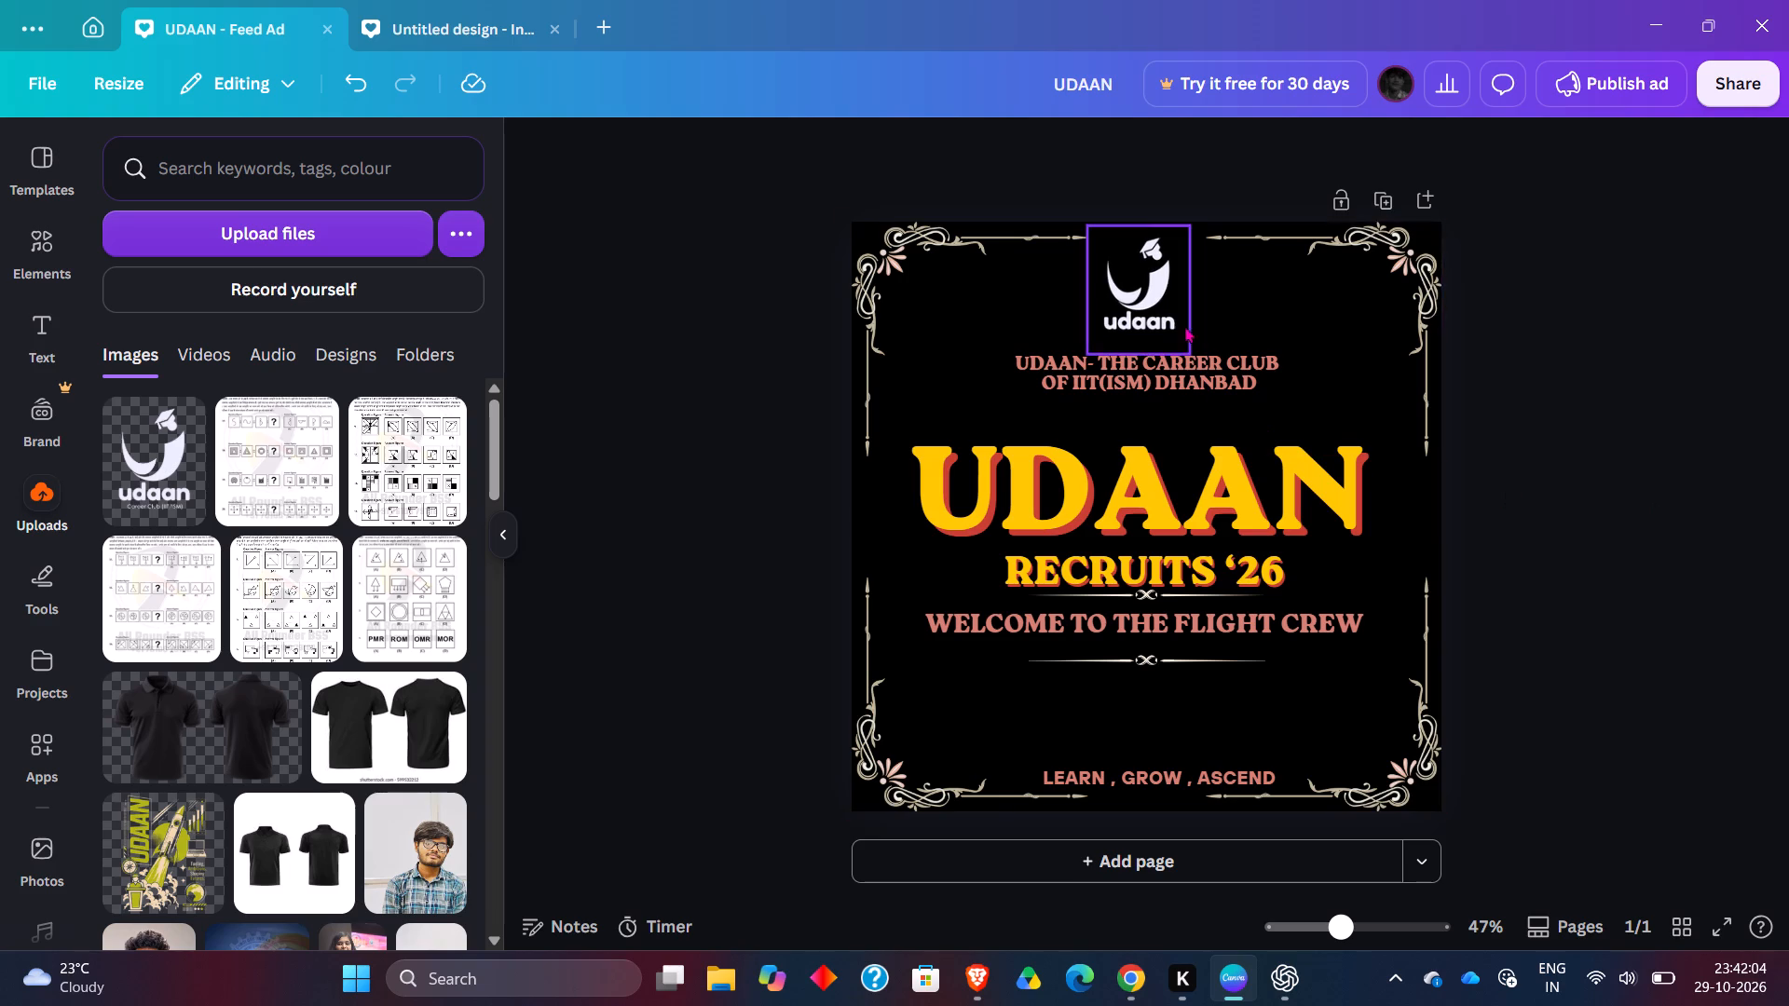
# Move the logo slightly down towards the career club heading, keeping its horizontal position.
pyautogui.moveTo(1146, 299); pyautogui.dragTo(1146, 308)
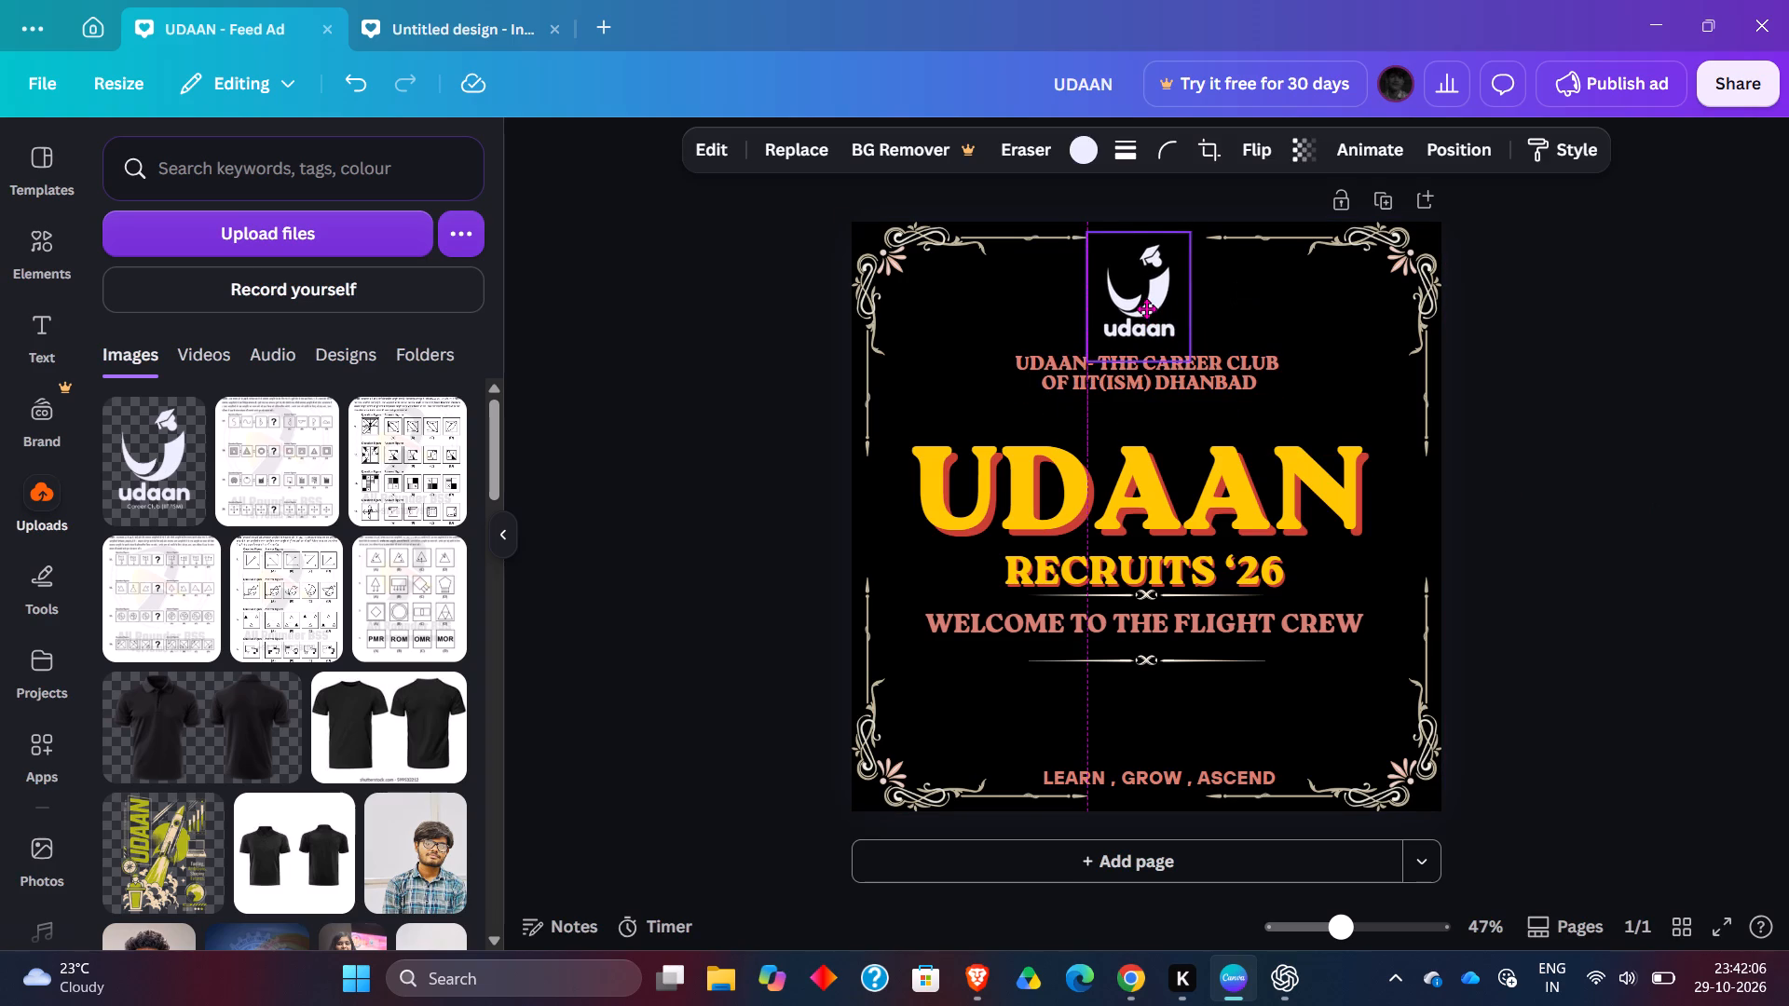
pyautogui.moveTo(1146, 308); pyautogui.dragTo(1146, 309)
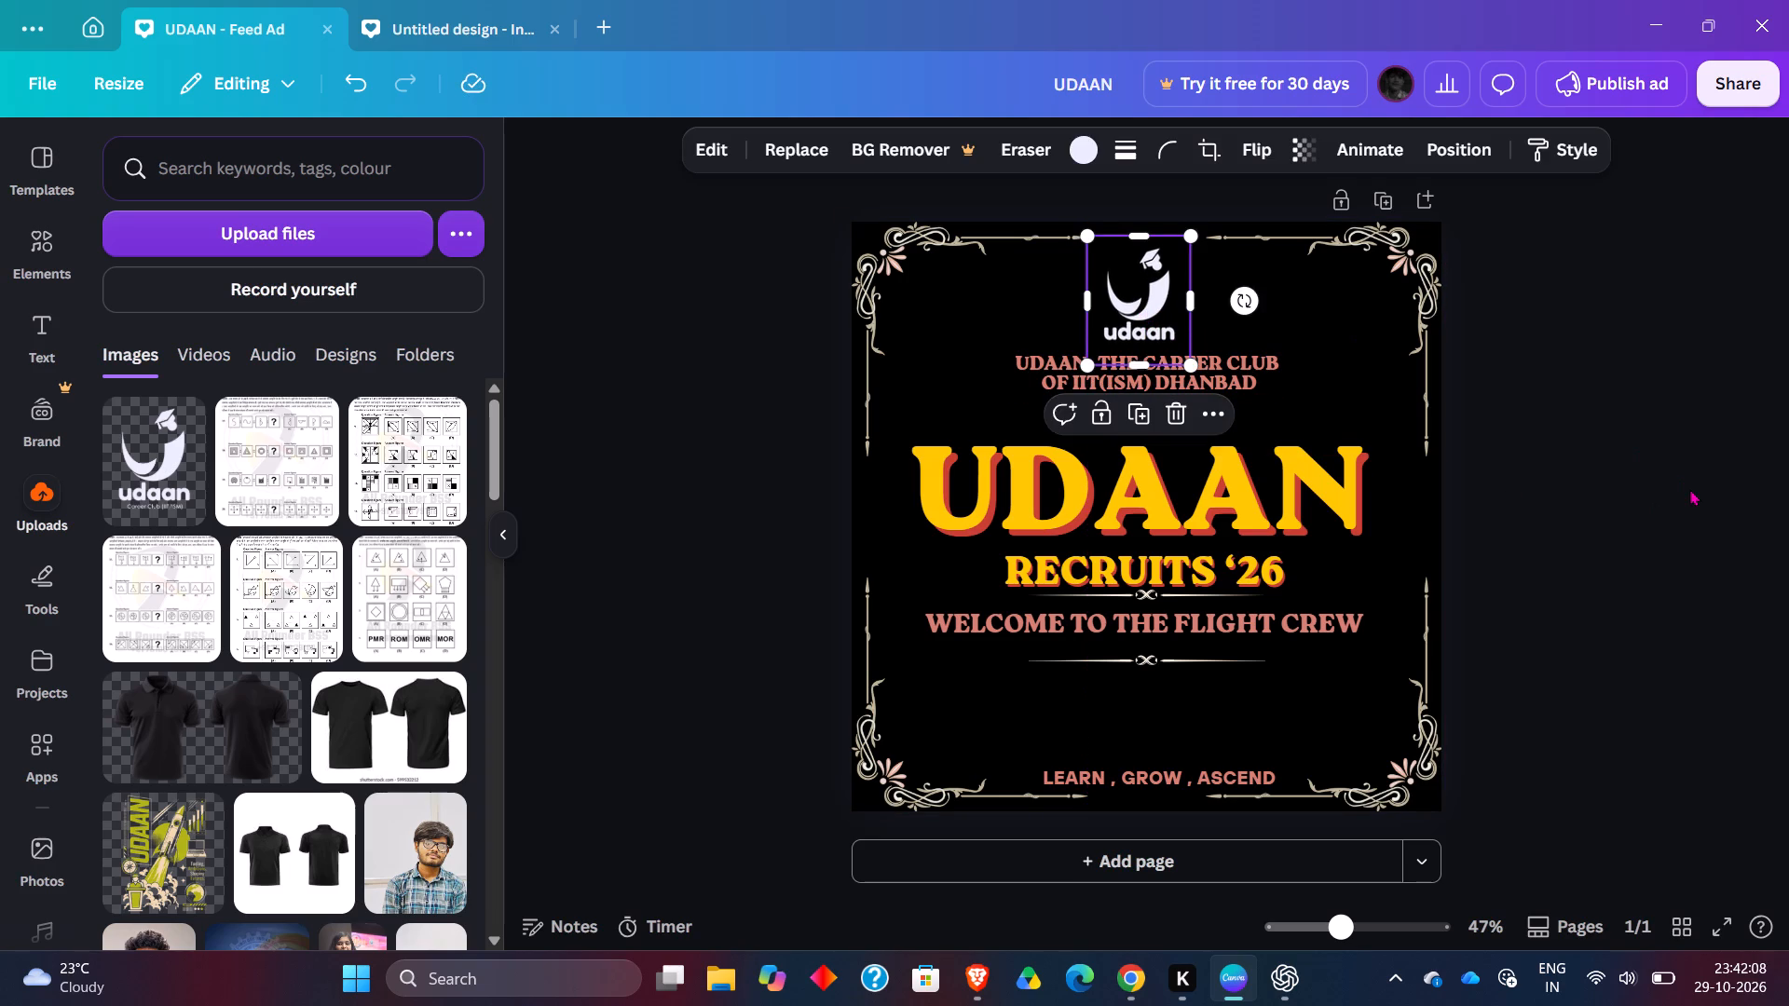
pyautogui.click(1689, 489)
# Erase the word "udaan" from the logo with the Pixel Eraser at size 78, keeping the cap and swoosh symbol.
pyautogui.click(1103, 324)
pyautogui.click(1009, 145)
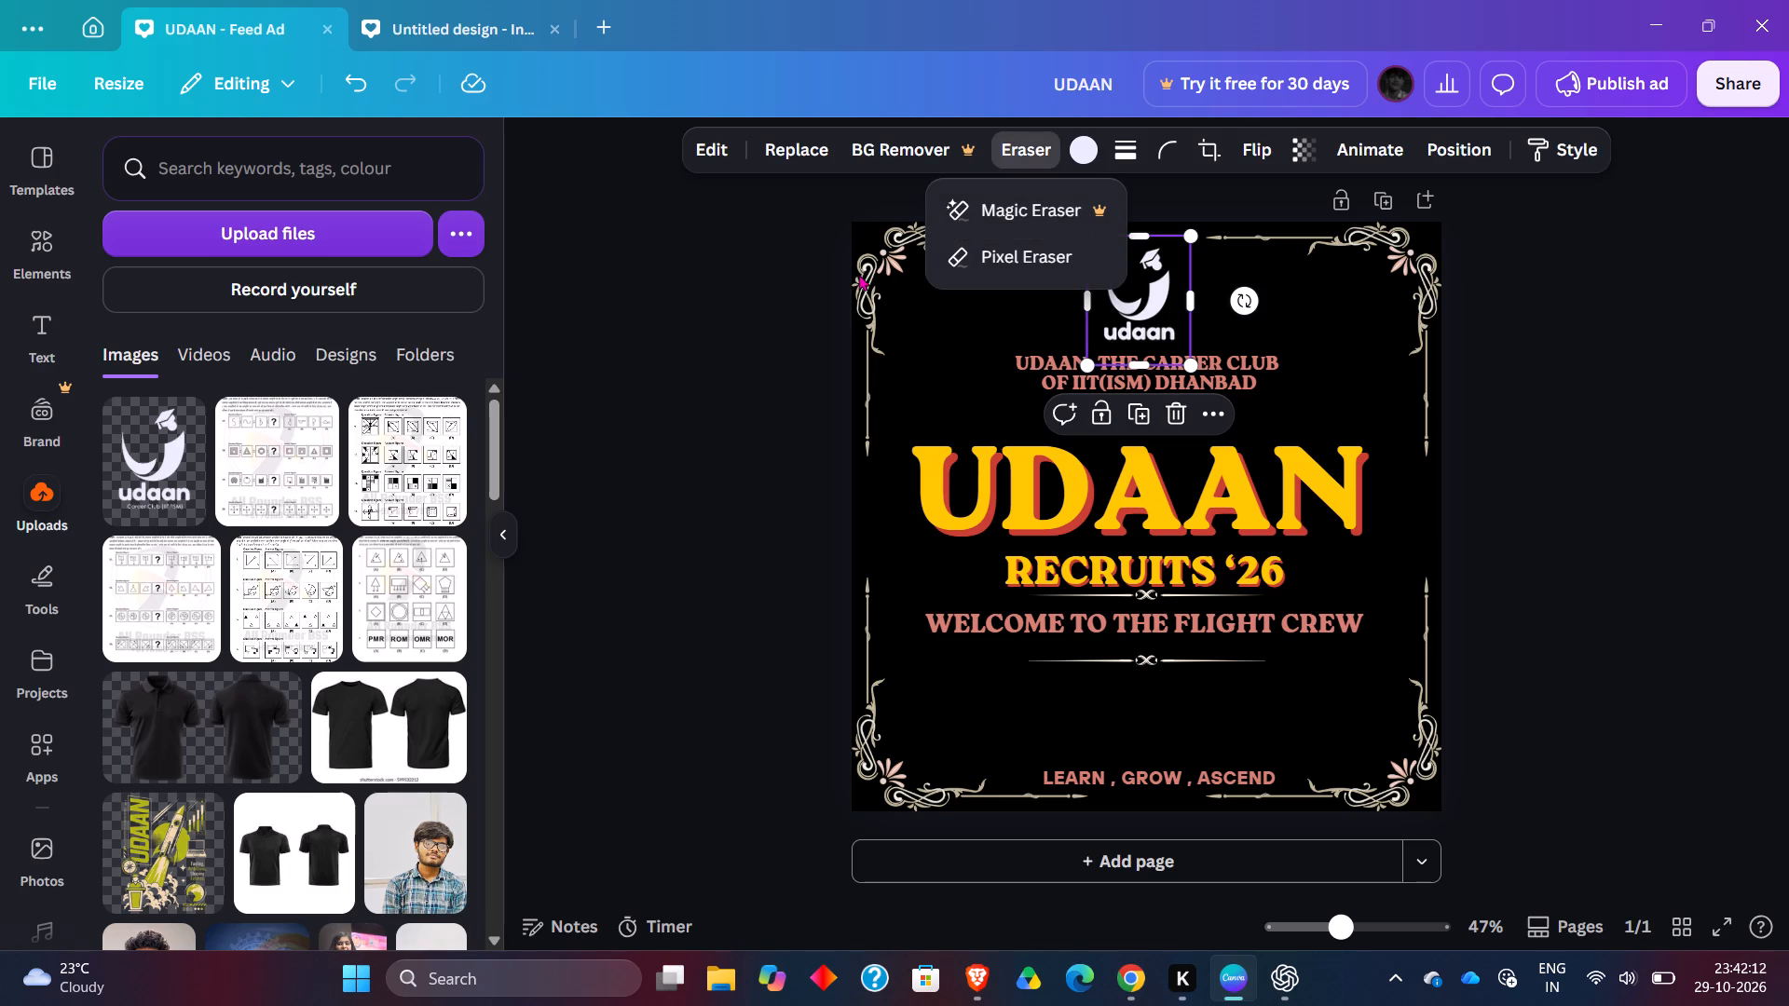
pyautogui.click(984, 253)
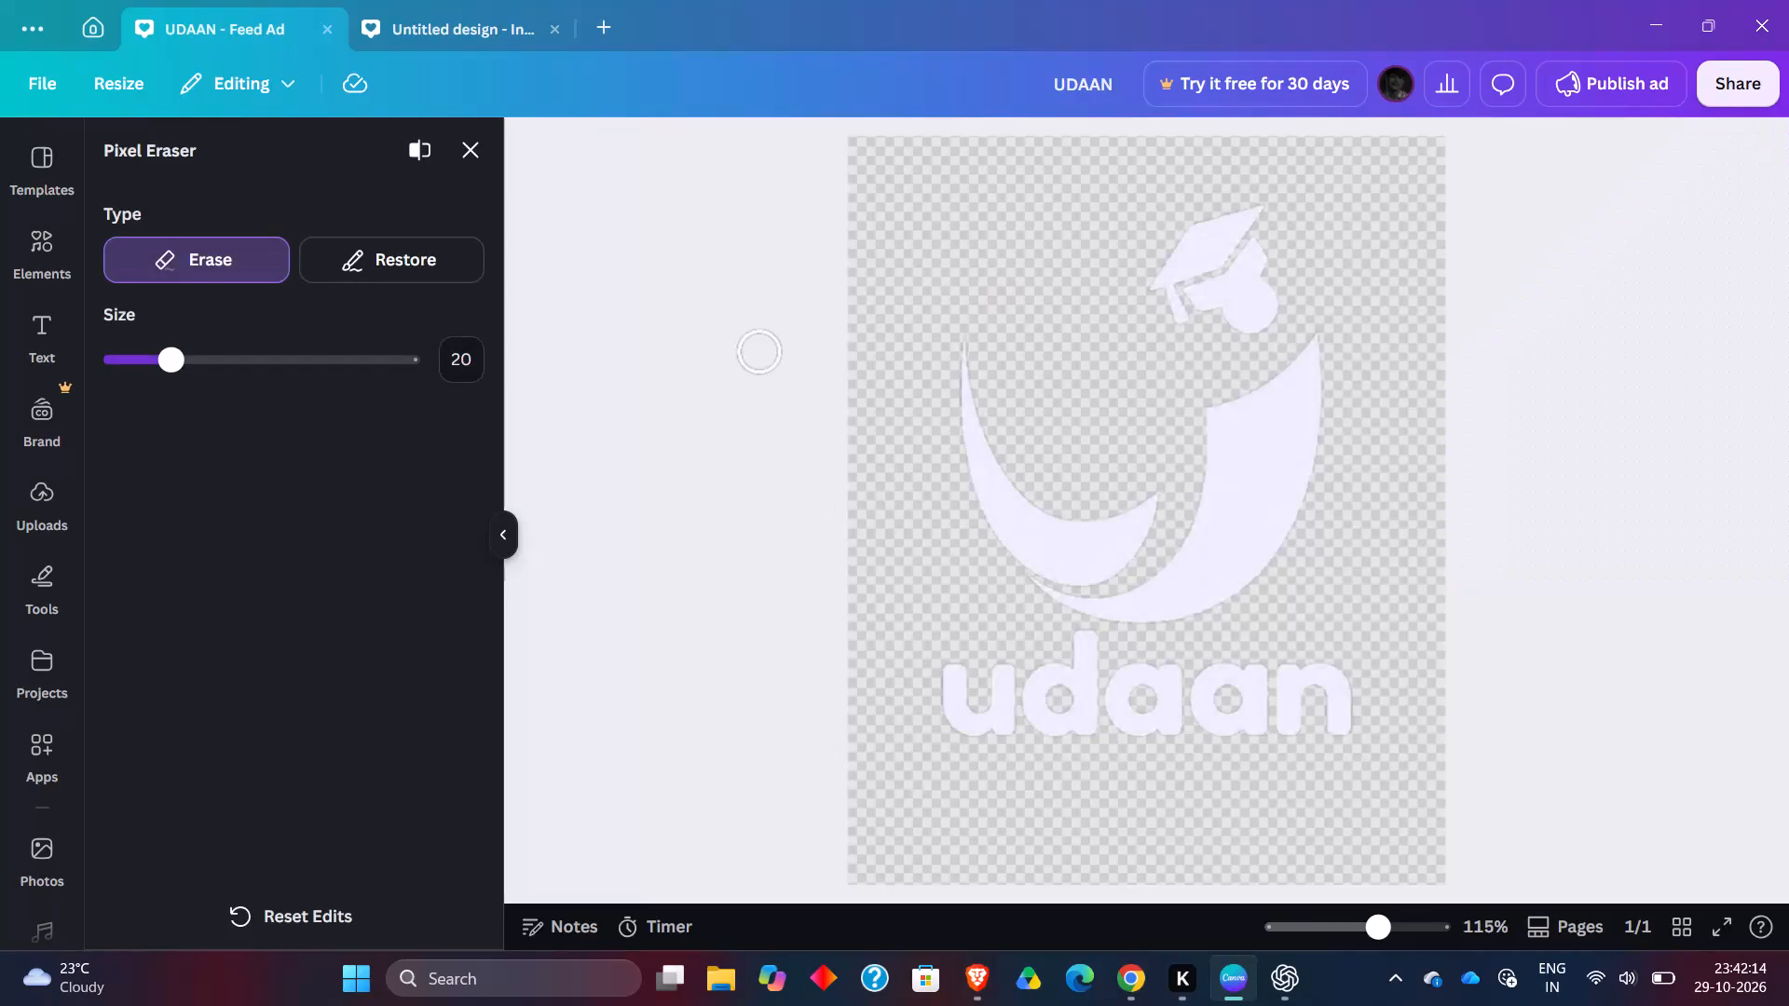
pyautogui.click(345, 350)
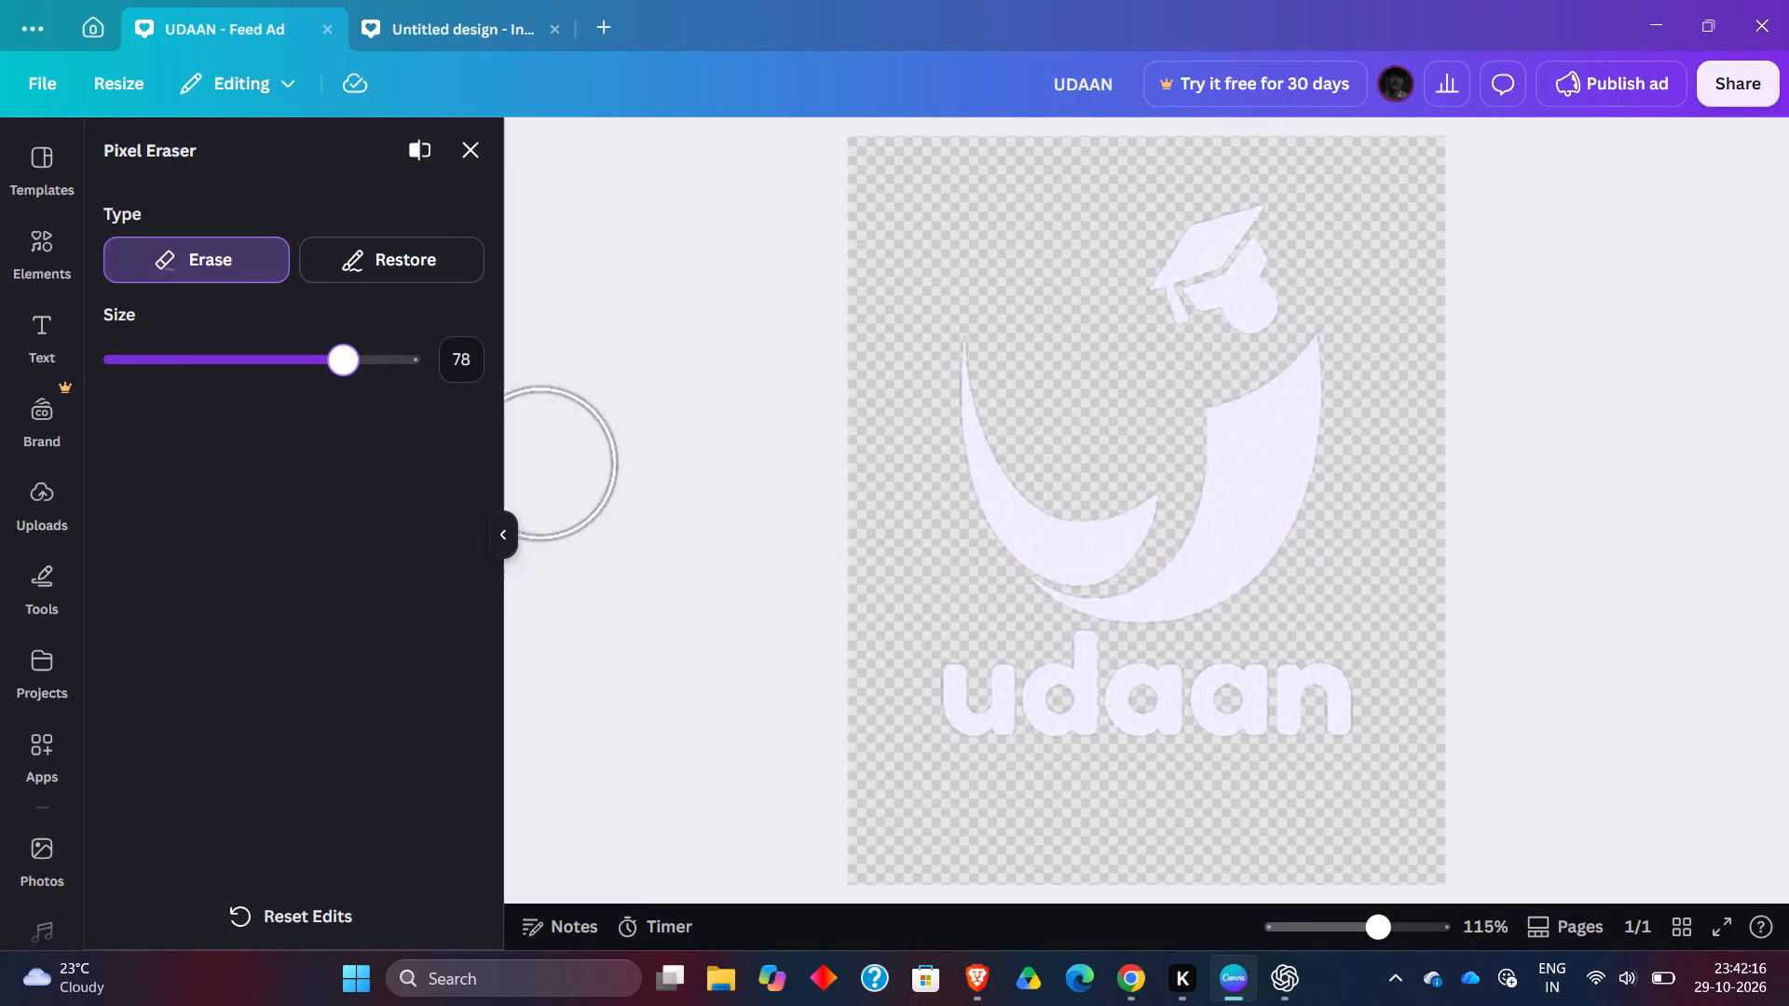
pyautogui.moveTo(935, 717); pyautogui.dragTo(1050, 691)
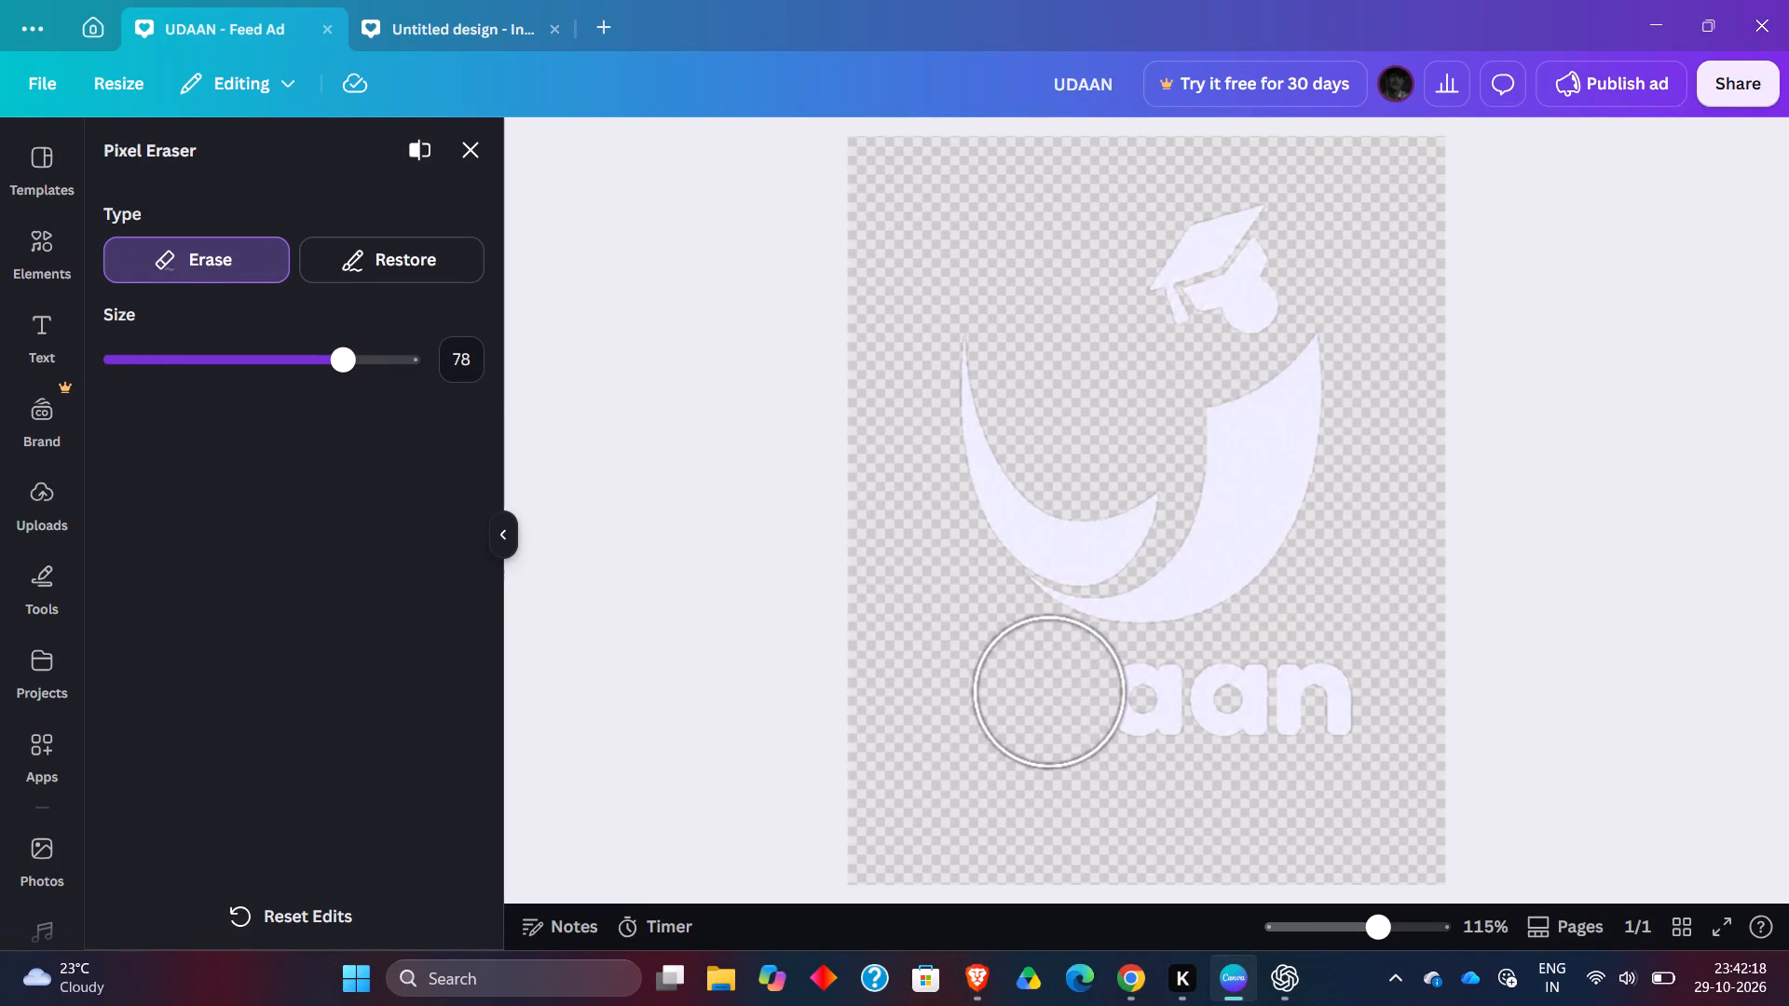
pyautogui.moveTo(1050, 691); pyautogui.dragTo(1195, 730)
pyautogui.moveTo(1195, 730); pyautogui.dragTo(1205, 730)
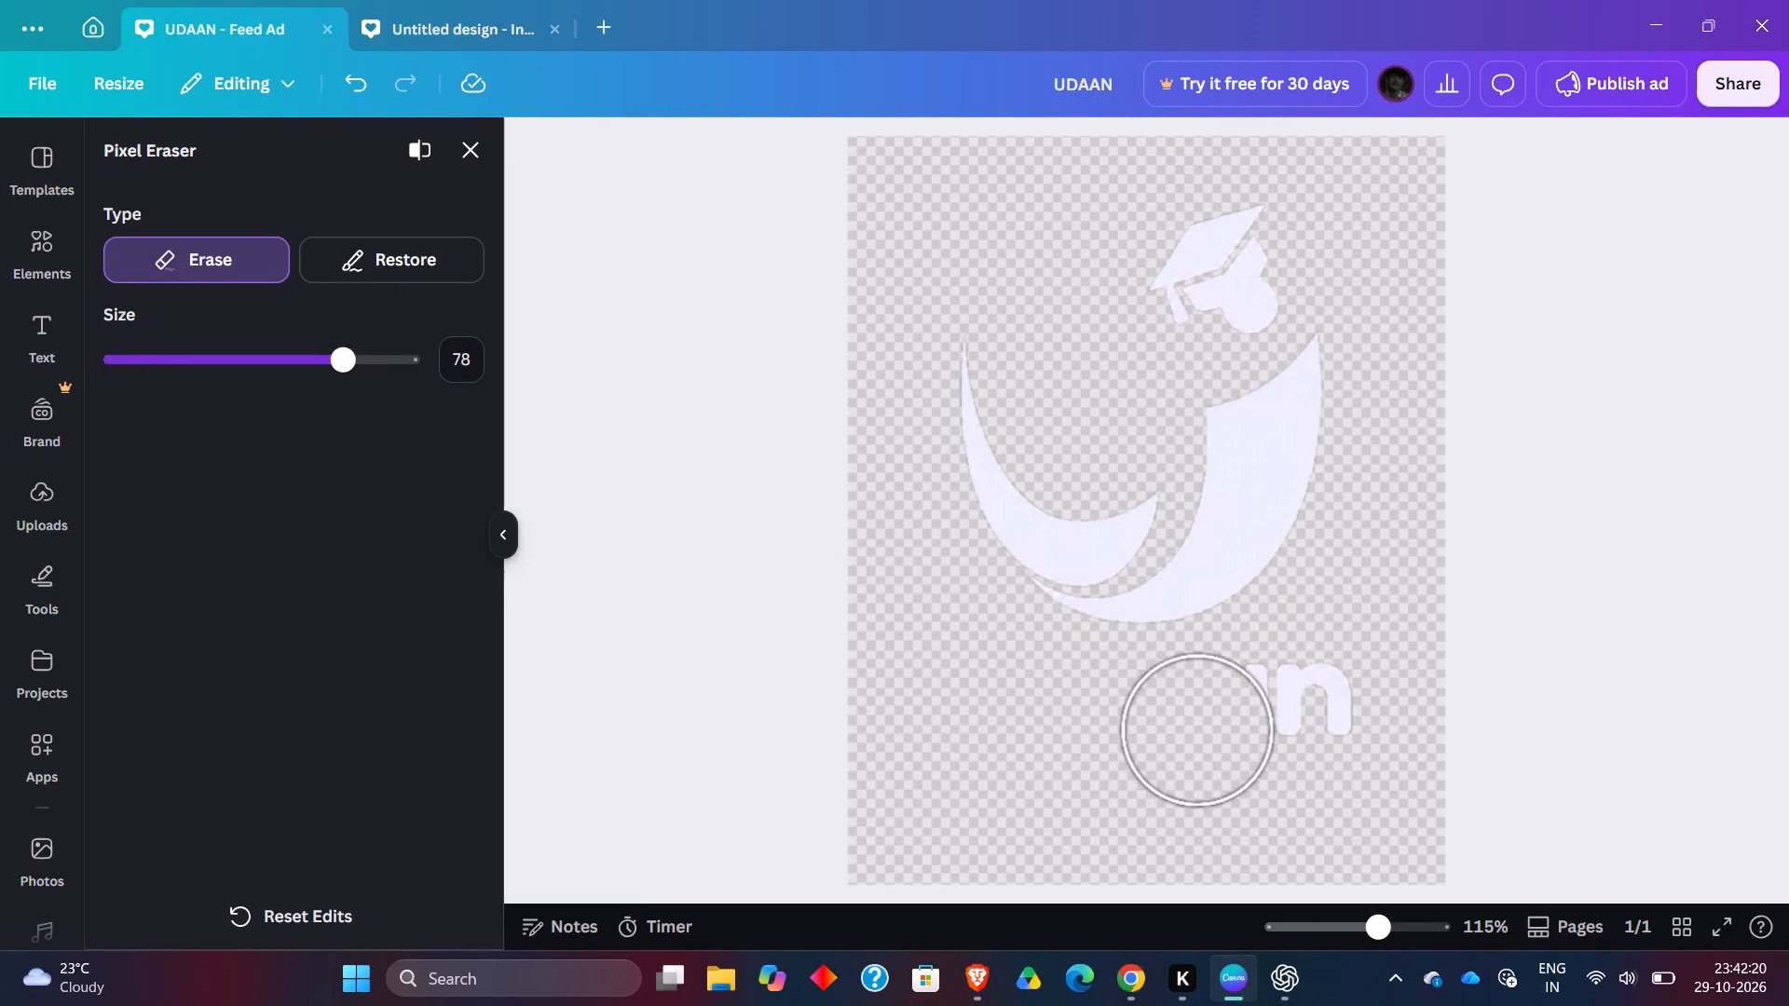
pyautogui.moveTo(1205, 730); pyautogui.dragTo(1220, 839)
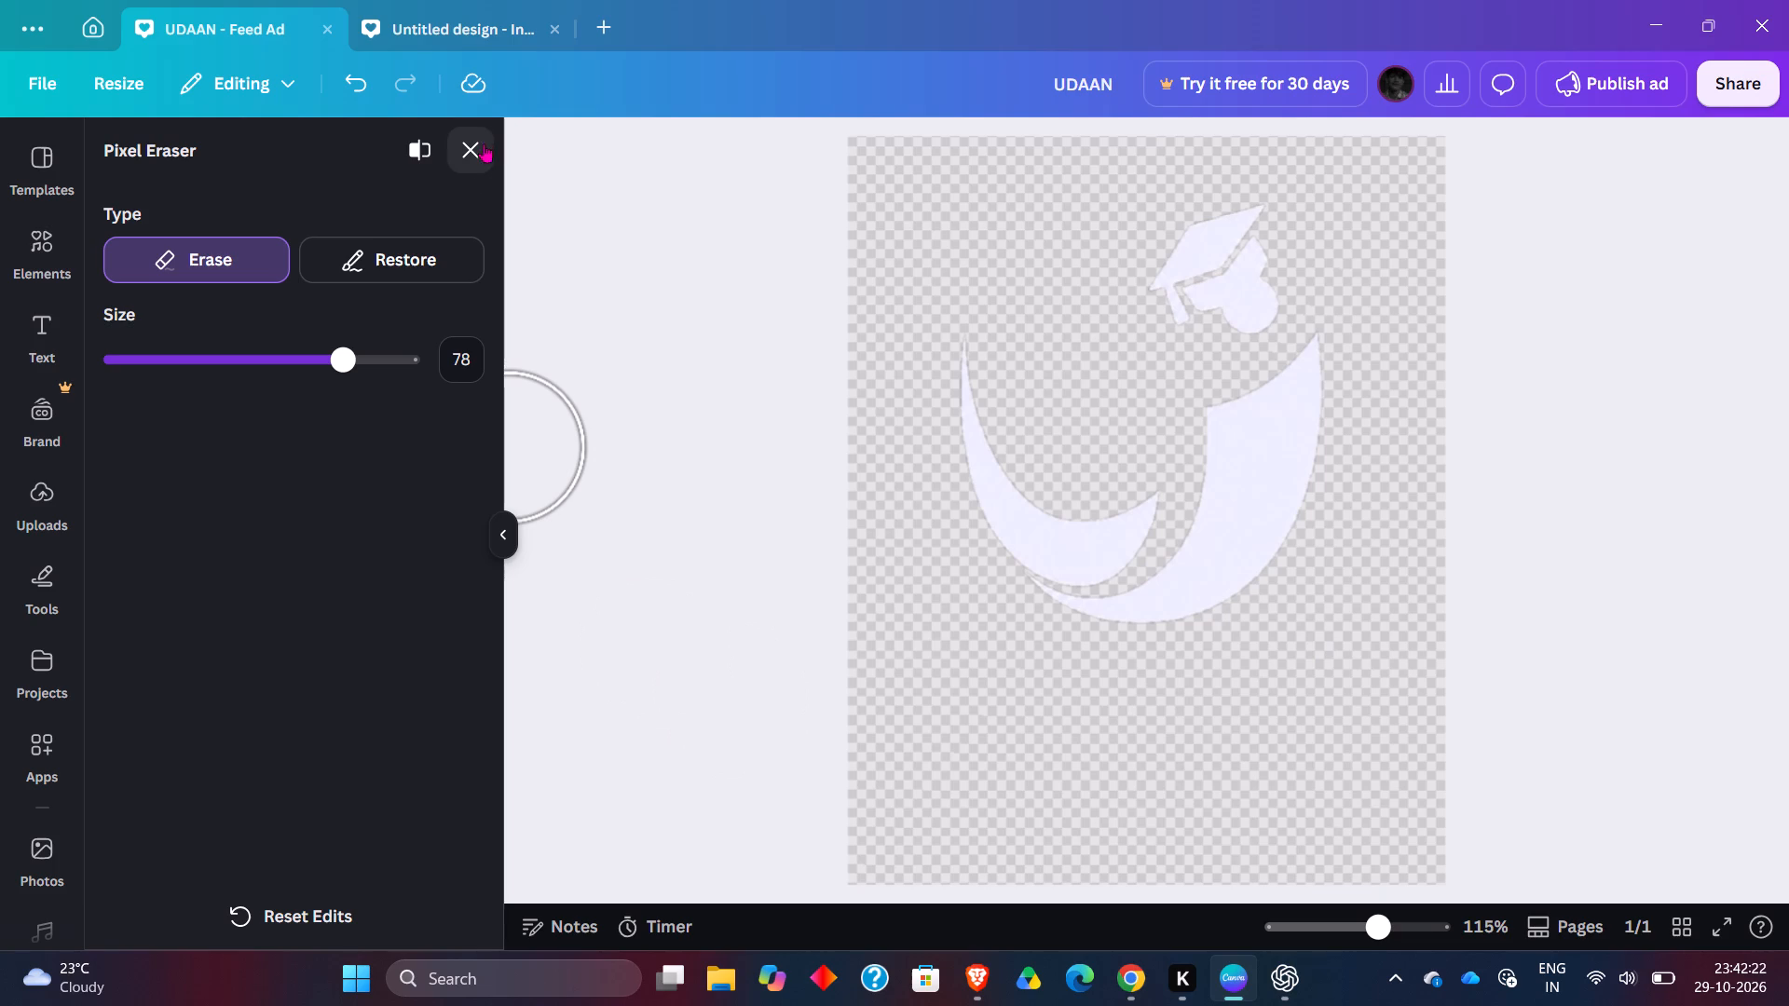
# Leave the Pixel Eraser and enlarge the cap-and-swoosh logo by about a quarter above the career club heading.
pyautogui.click(482, 138)
pyautogui.click(1694, 483)
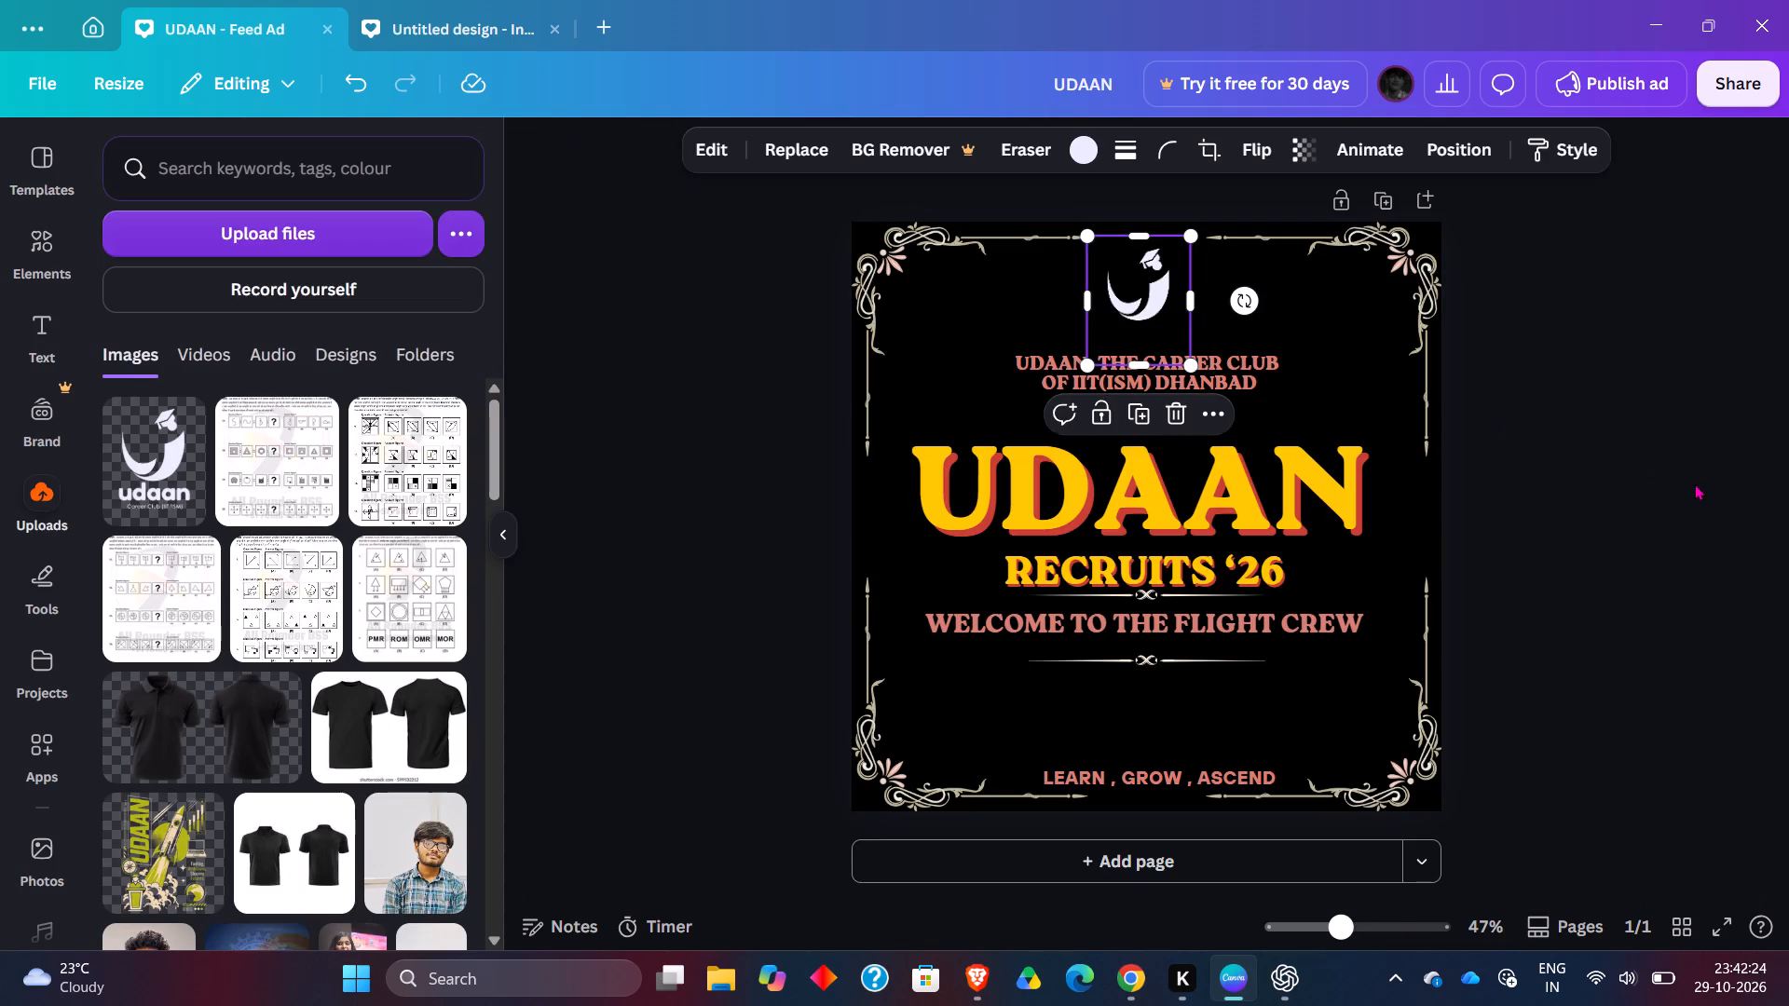
pyautogui.doubleClick(1135, 276)
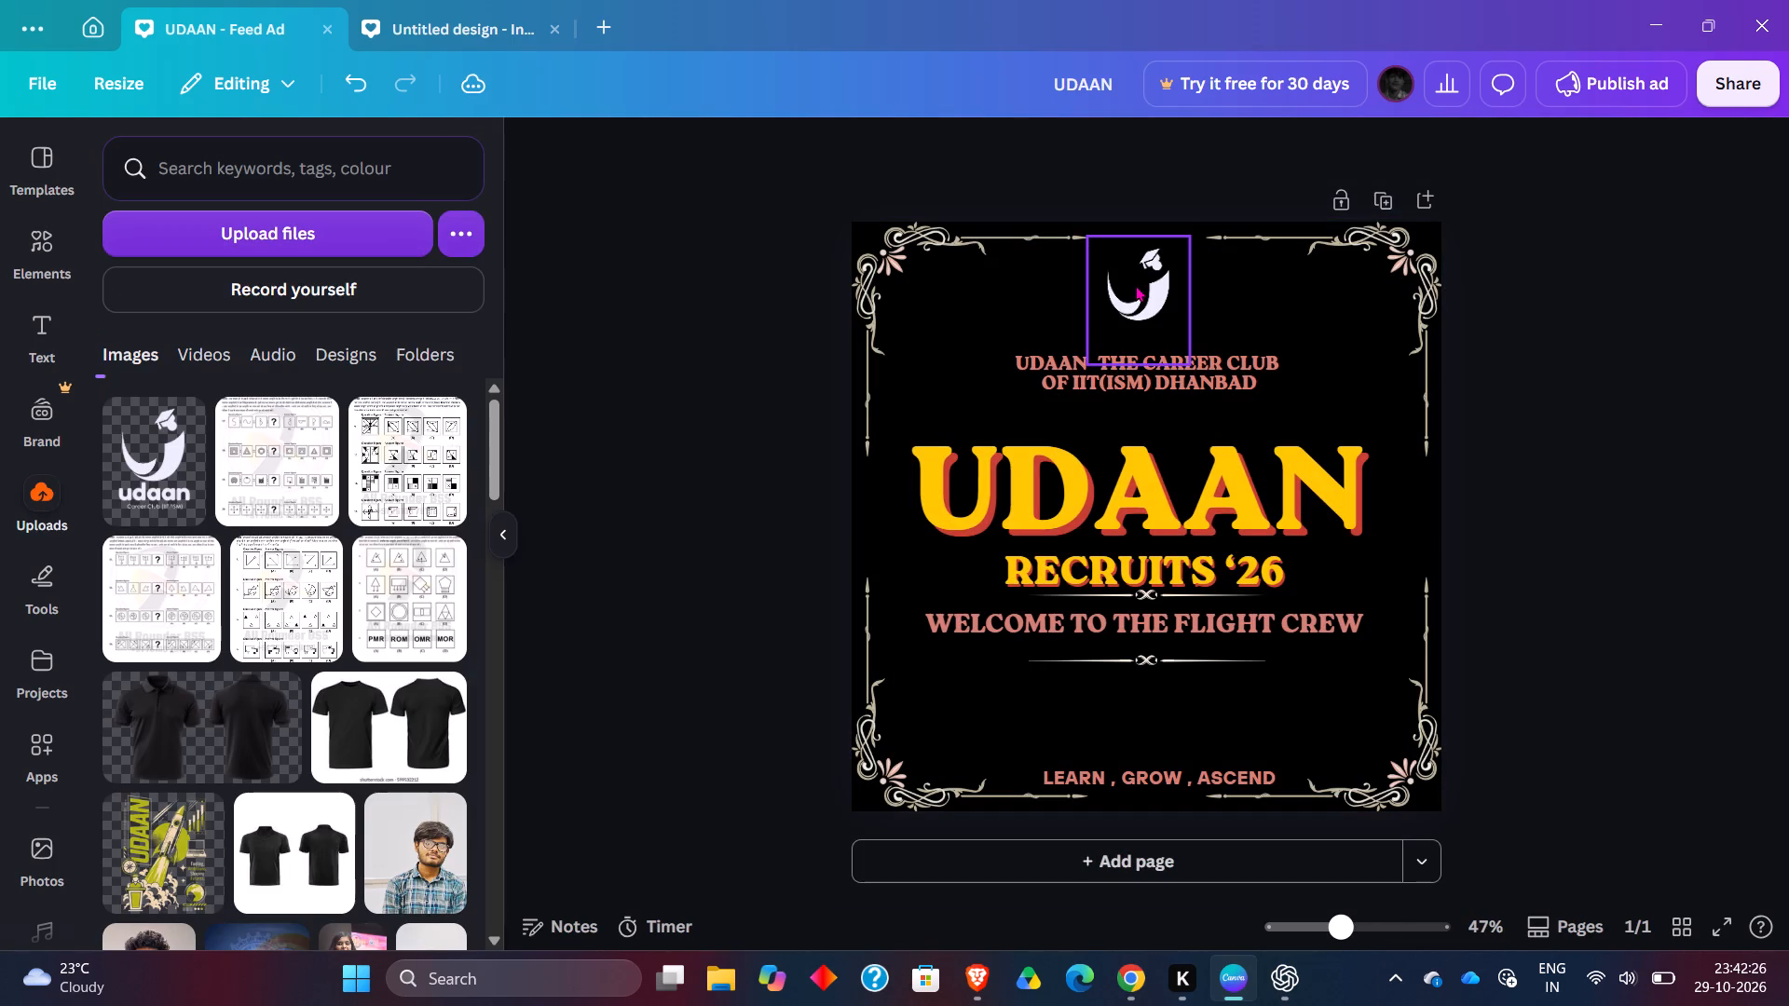
pyautogui.click(1651, 523)
pyautogui.click(1165, 286)
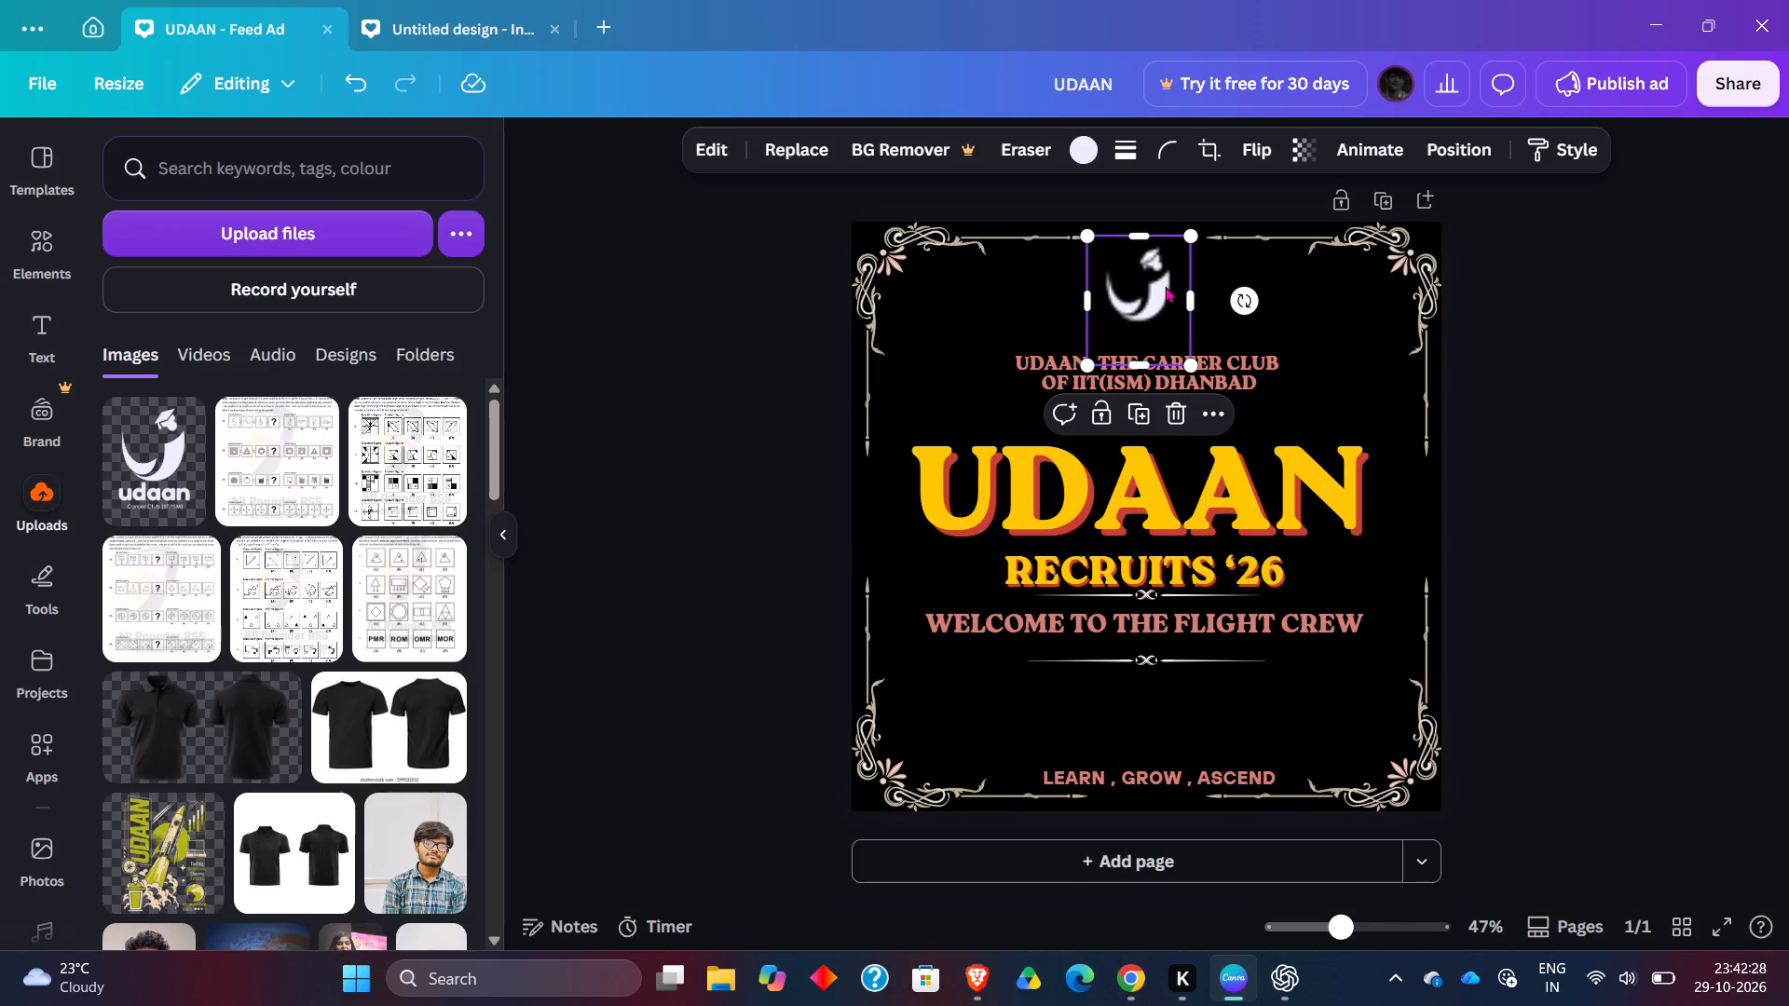
pyautogui.moveTo(1090, 369); pyautogui.dragTo(1089, 369)
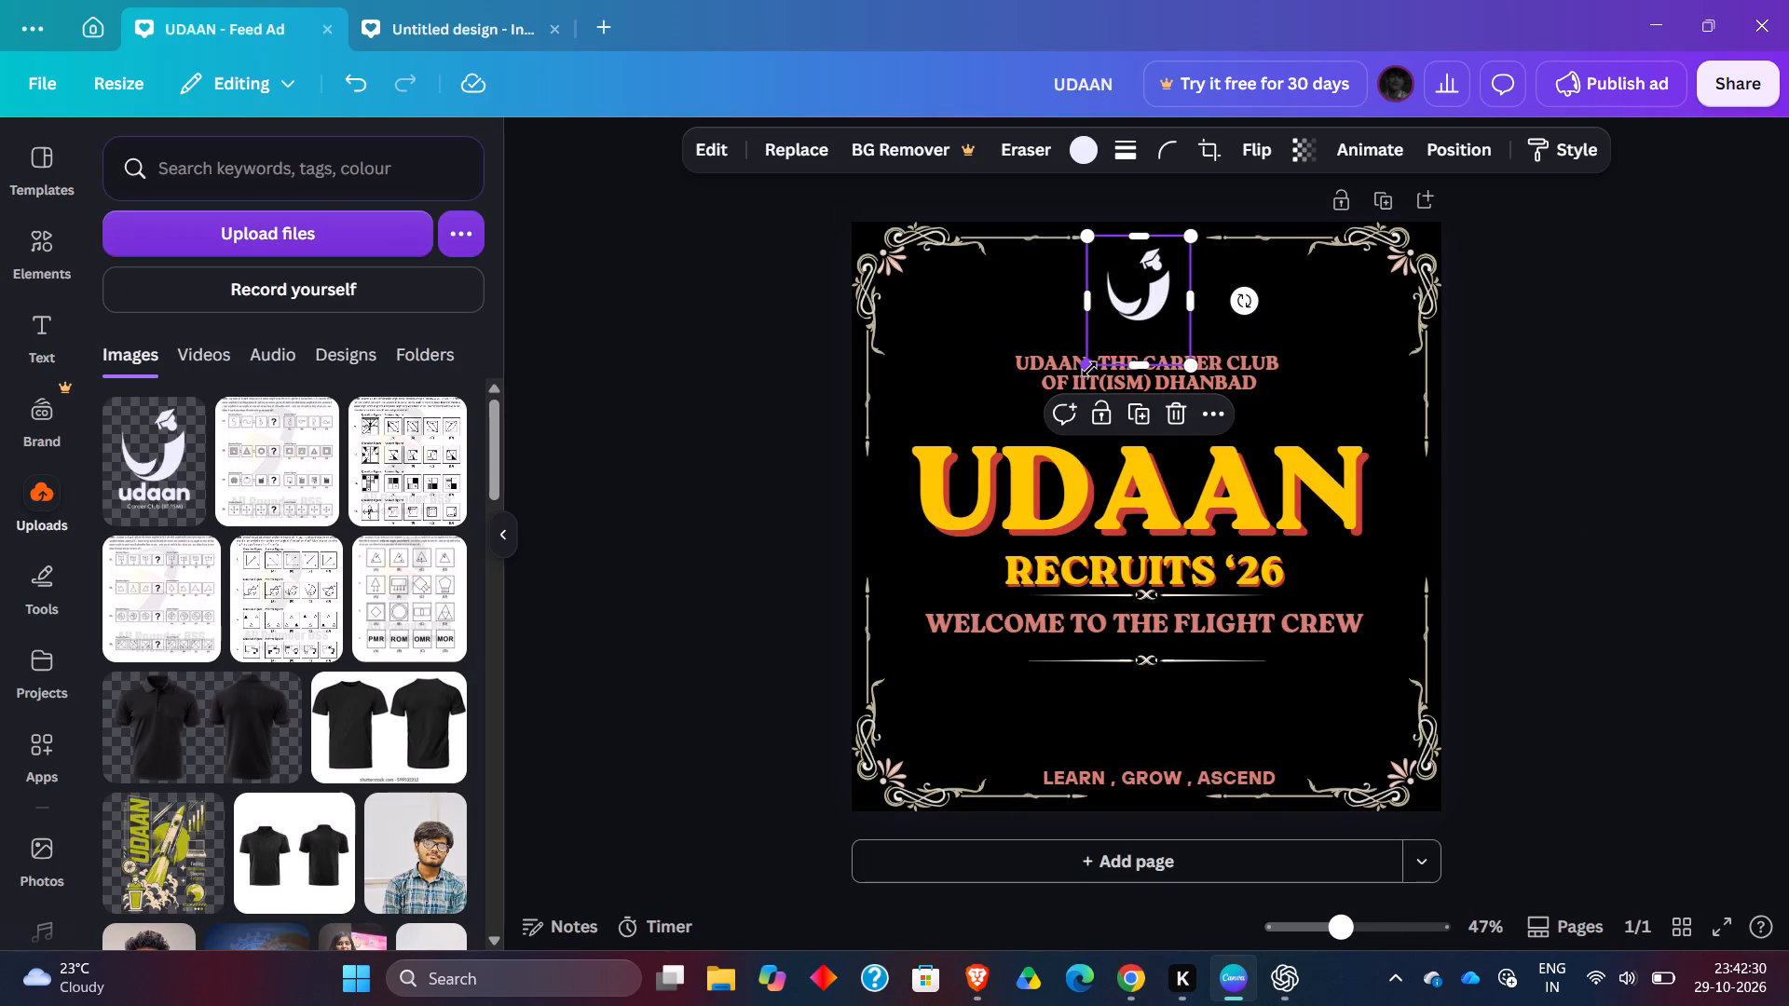
pyautogui.moveTo(1089, 369); pyautogui.dragTo(1059, 395)
pyautogui.click(1788, 541)
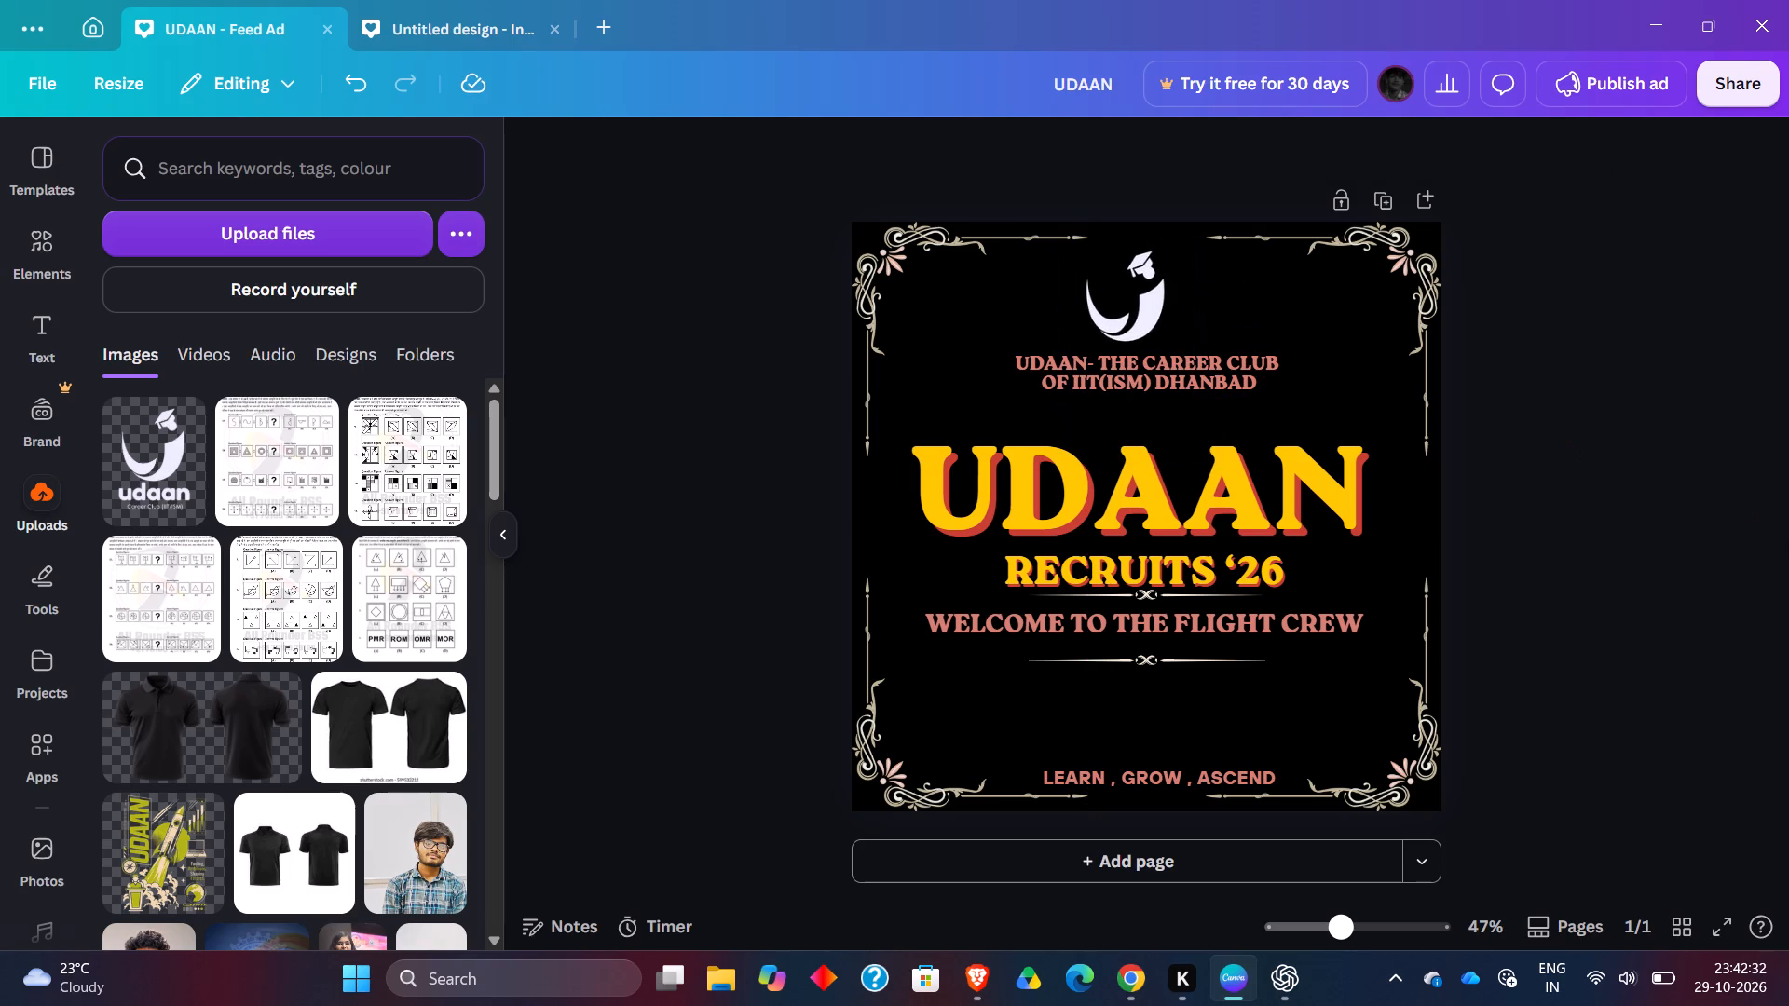
# Centre the enlarged logo horizontally on the poster, keeping it just above the career club heading and inside the top border.
pyautogui.moveTo(1133, 304); pyautogui.dragTo(1156, 304)
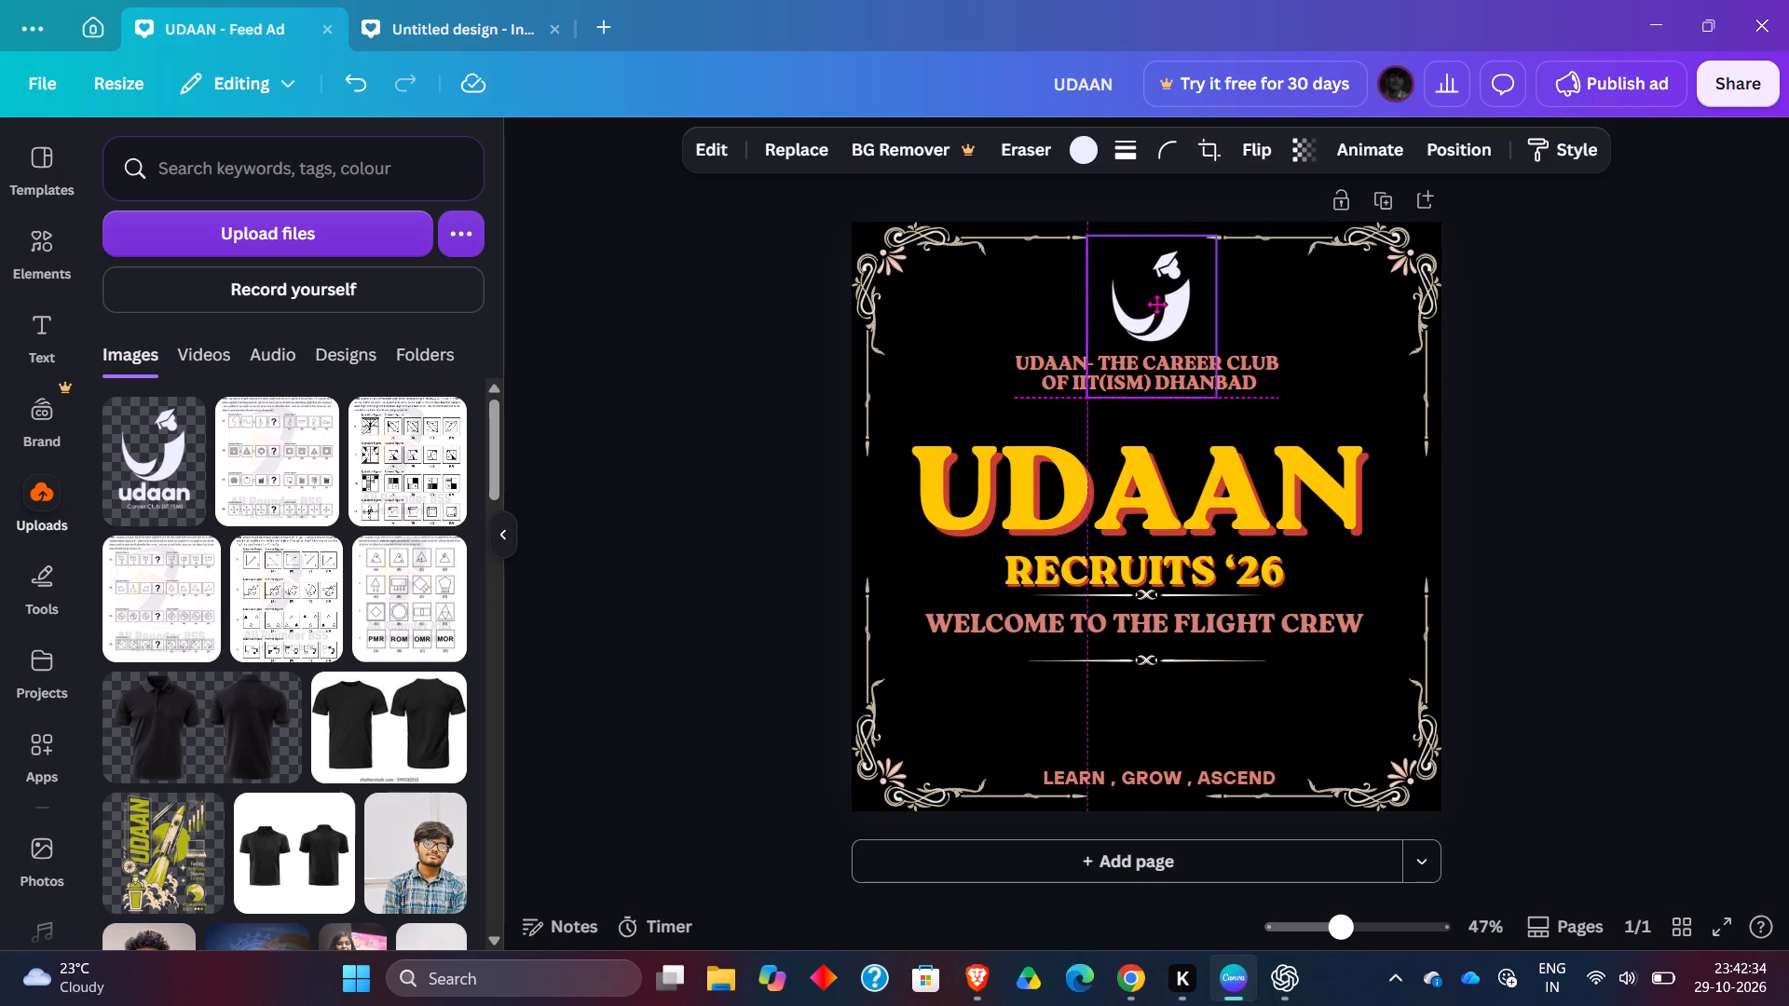
pyautogui.moveTo(1156, 304); pyautogui.dragTo(1177, 304)
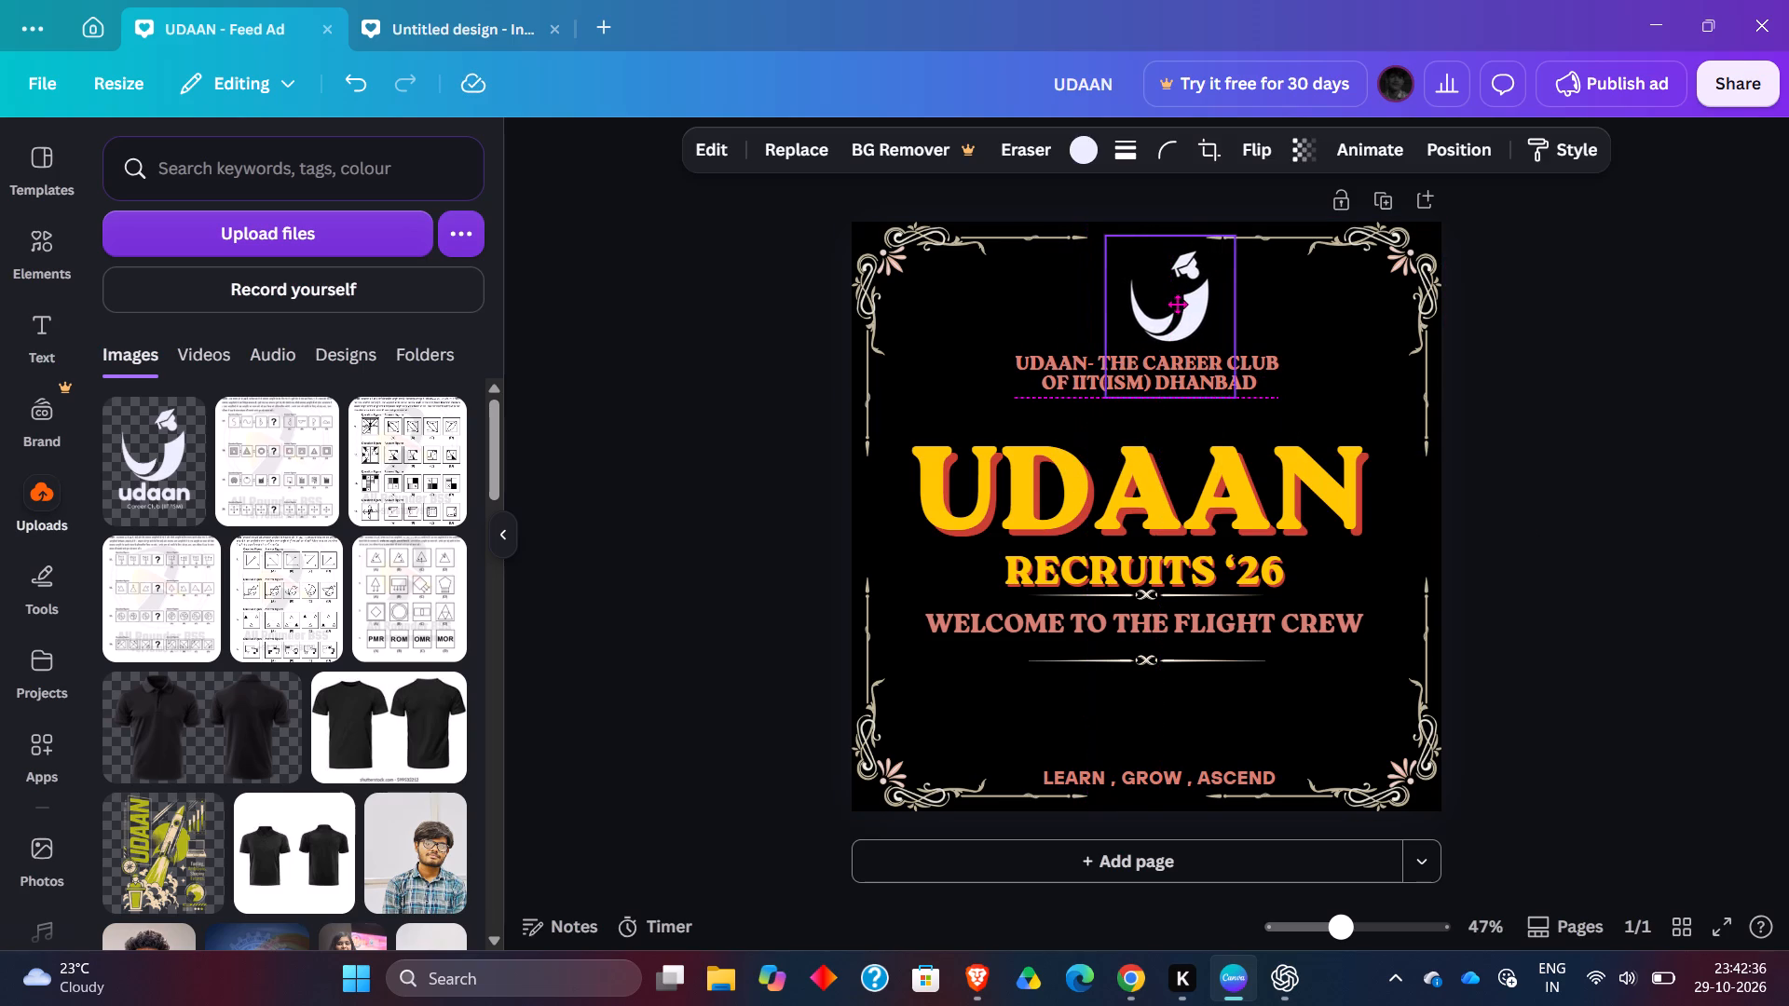
pyautogui.moveTo(1177, 304); pyautogui.dragTo(1143, 306)
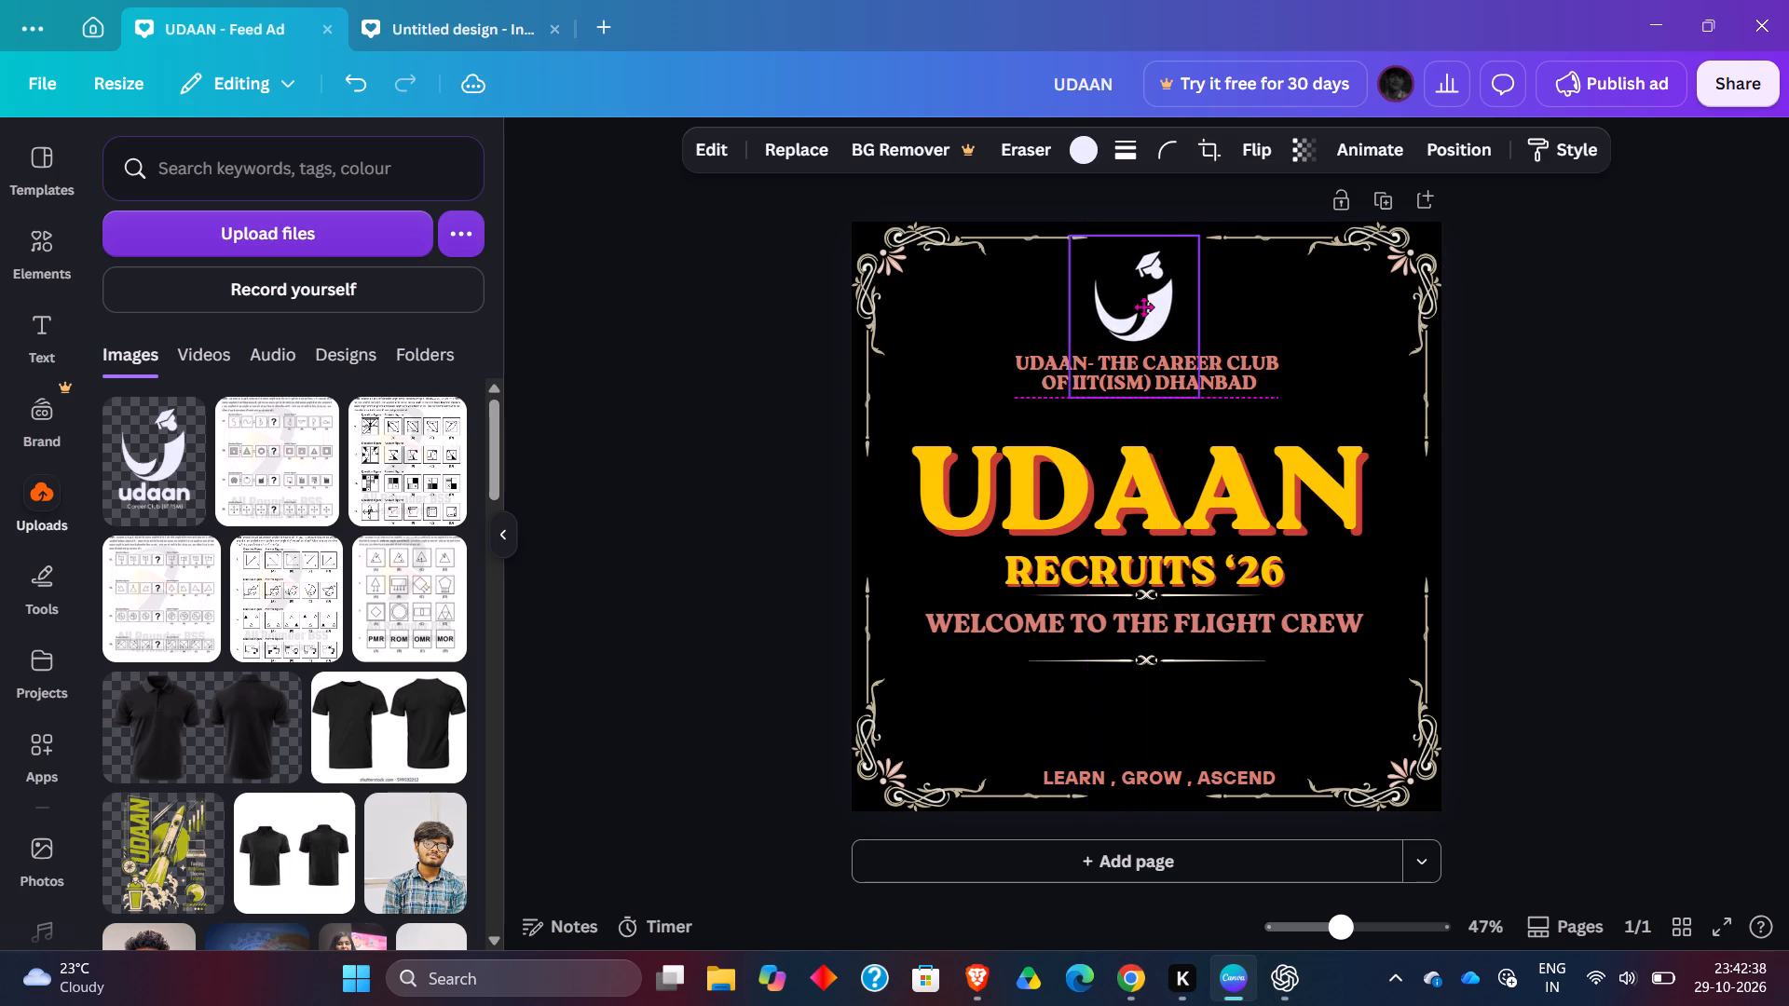
pyautogui.moveTo(1143, 306); pyautogui.dragTo(1154, 304)
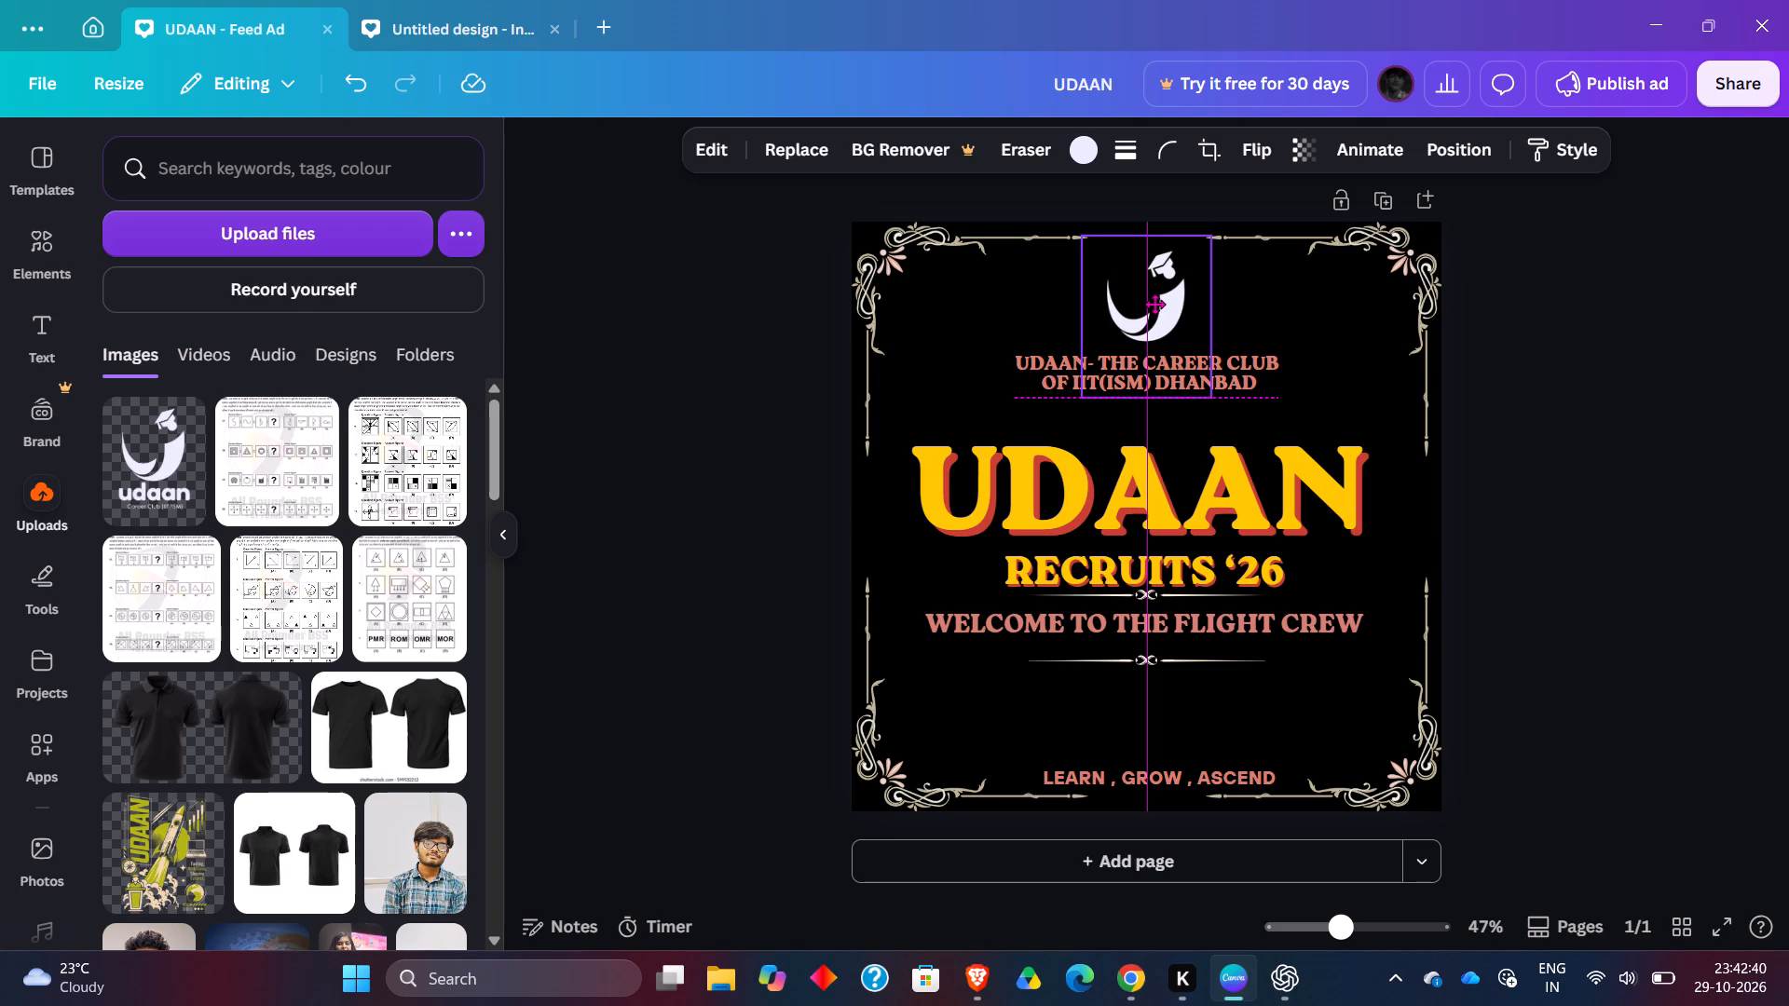
pyautogui.moveTo(1154, 304); pyautogui.dragTo(1154, 293)
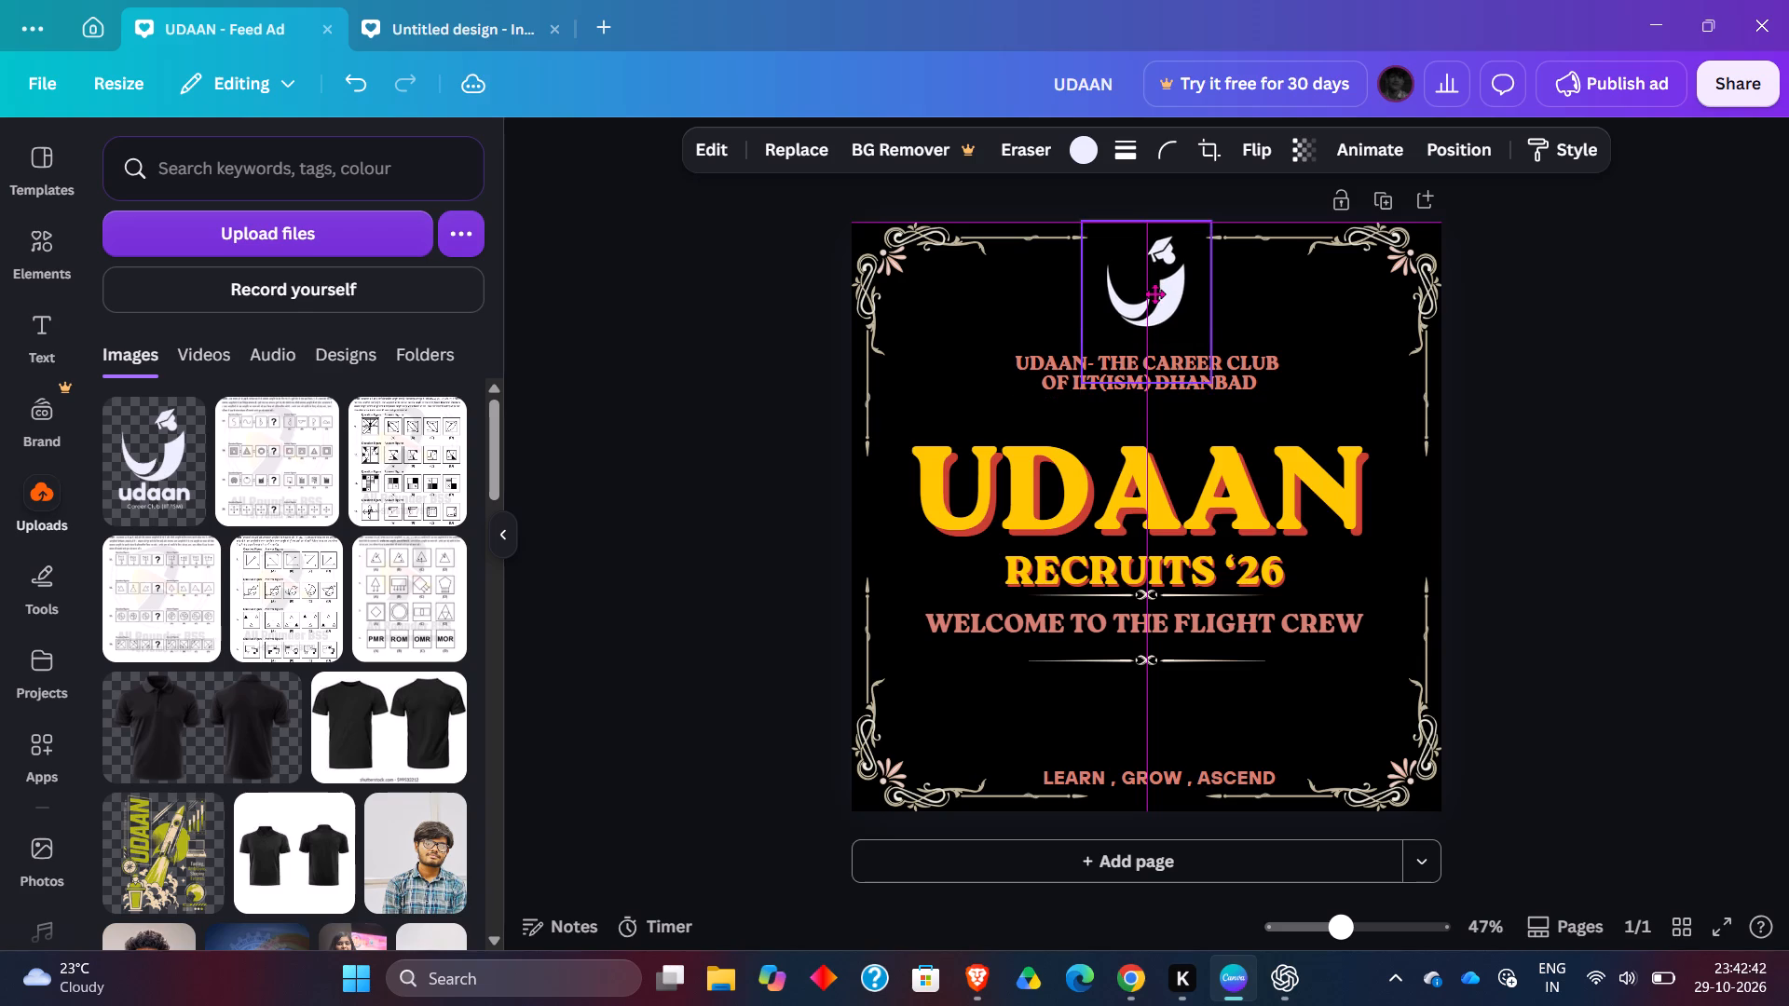
pyautogui.moveTo(1154, 293); pyautogui.dragTo(1154, 297)
pyautogui.click(1648, 465)
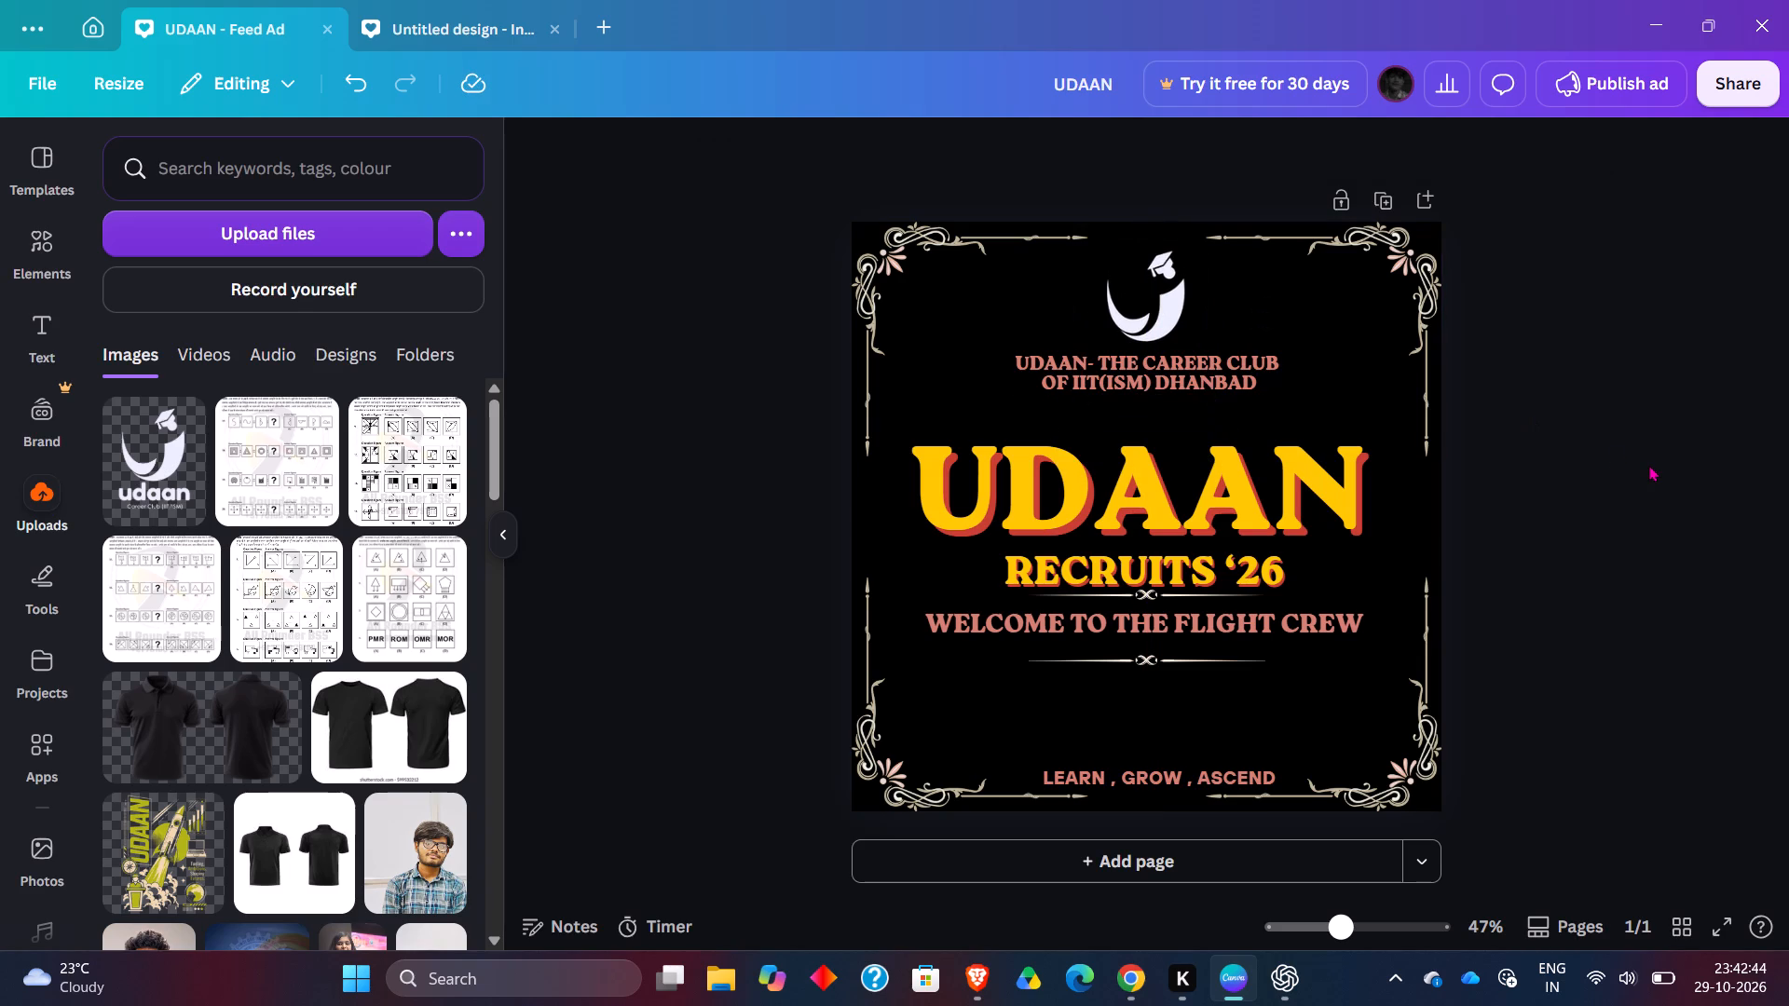
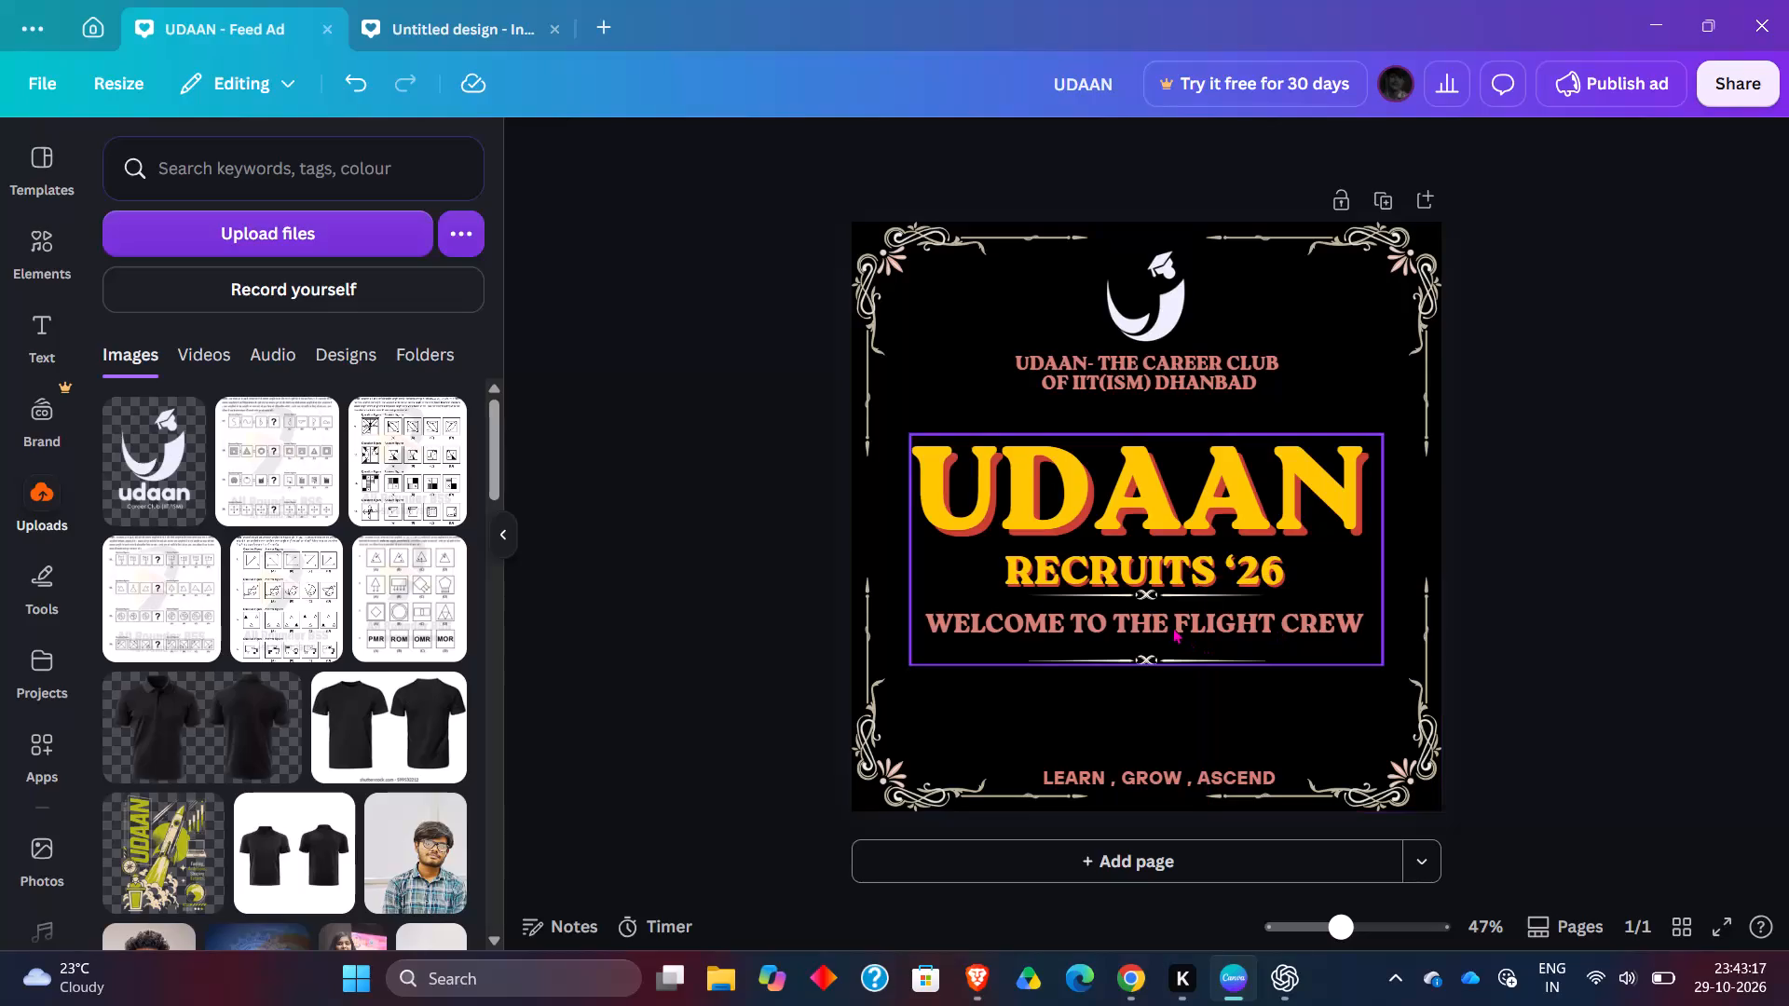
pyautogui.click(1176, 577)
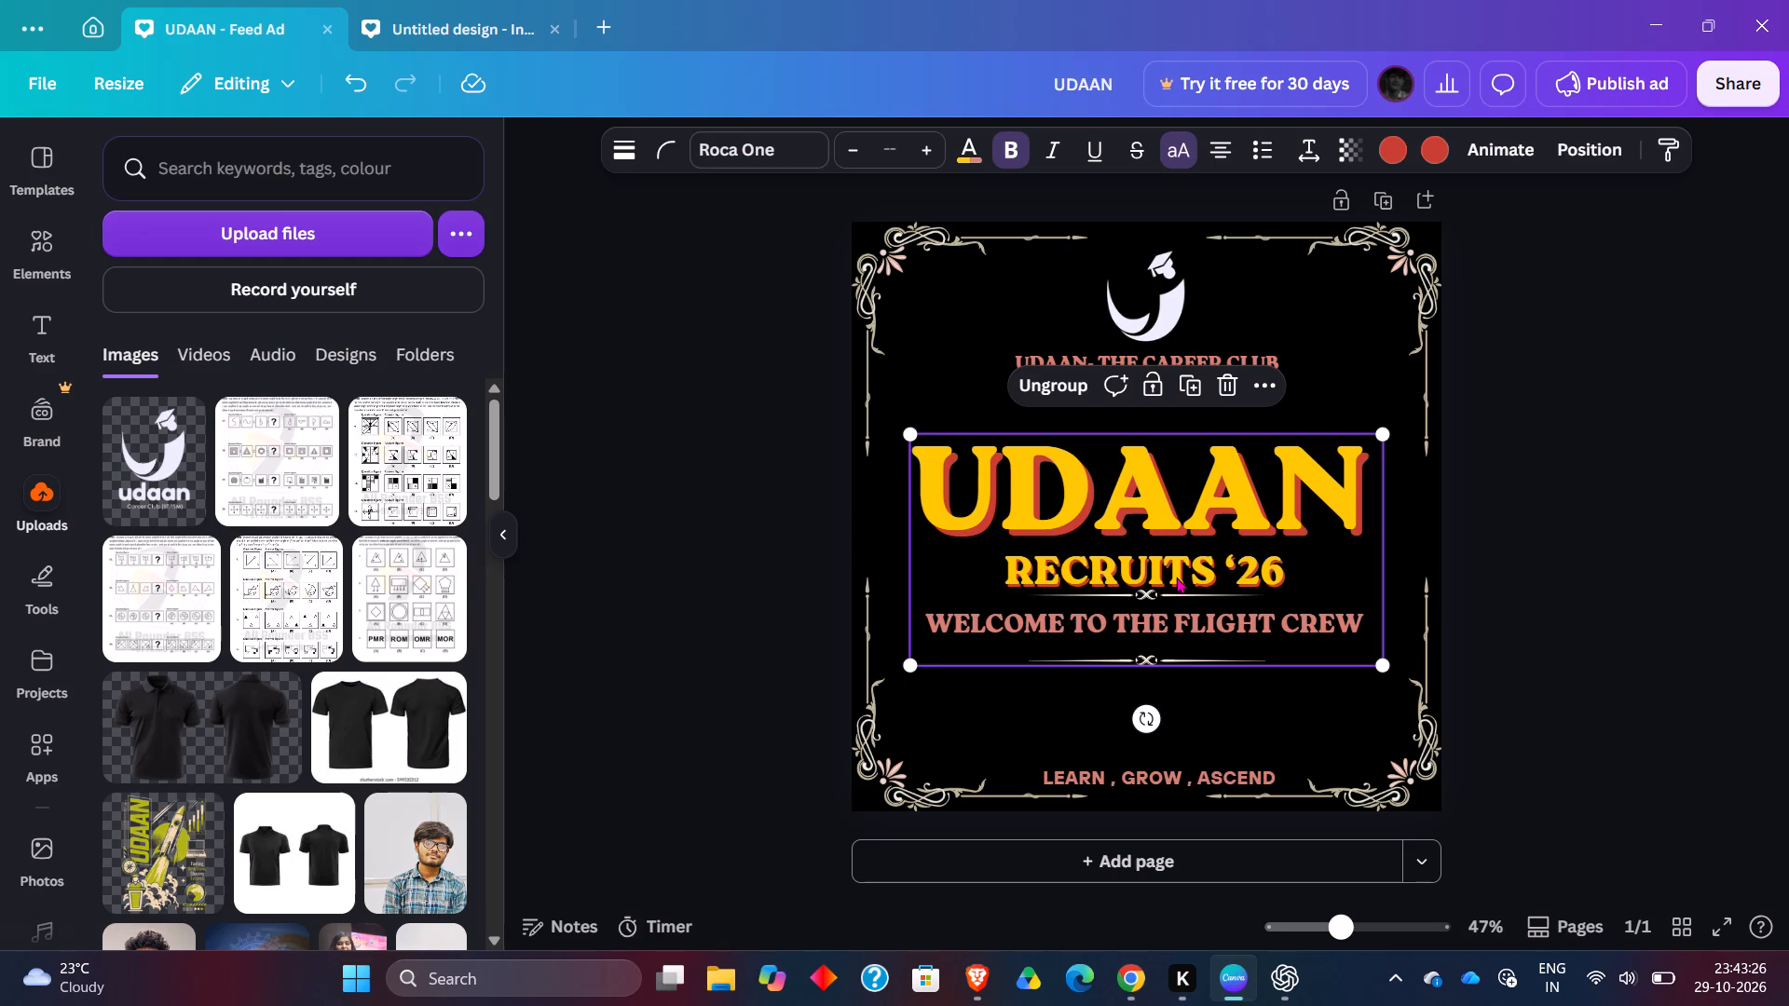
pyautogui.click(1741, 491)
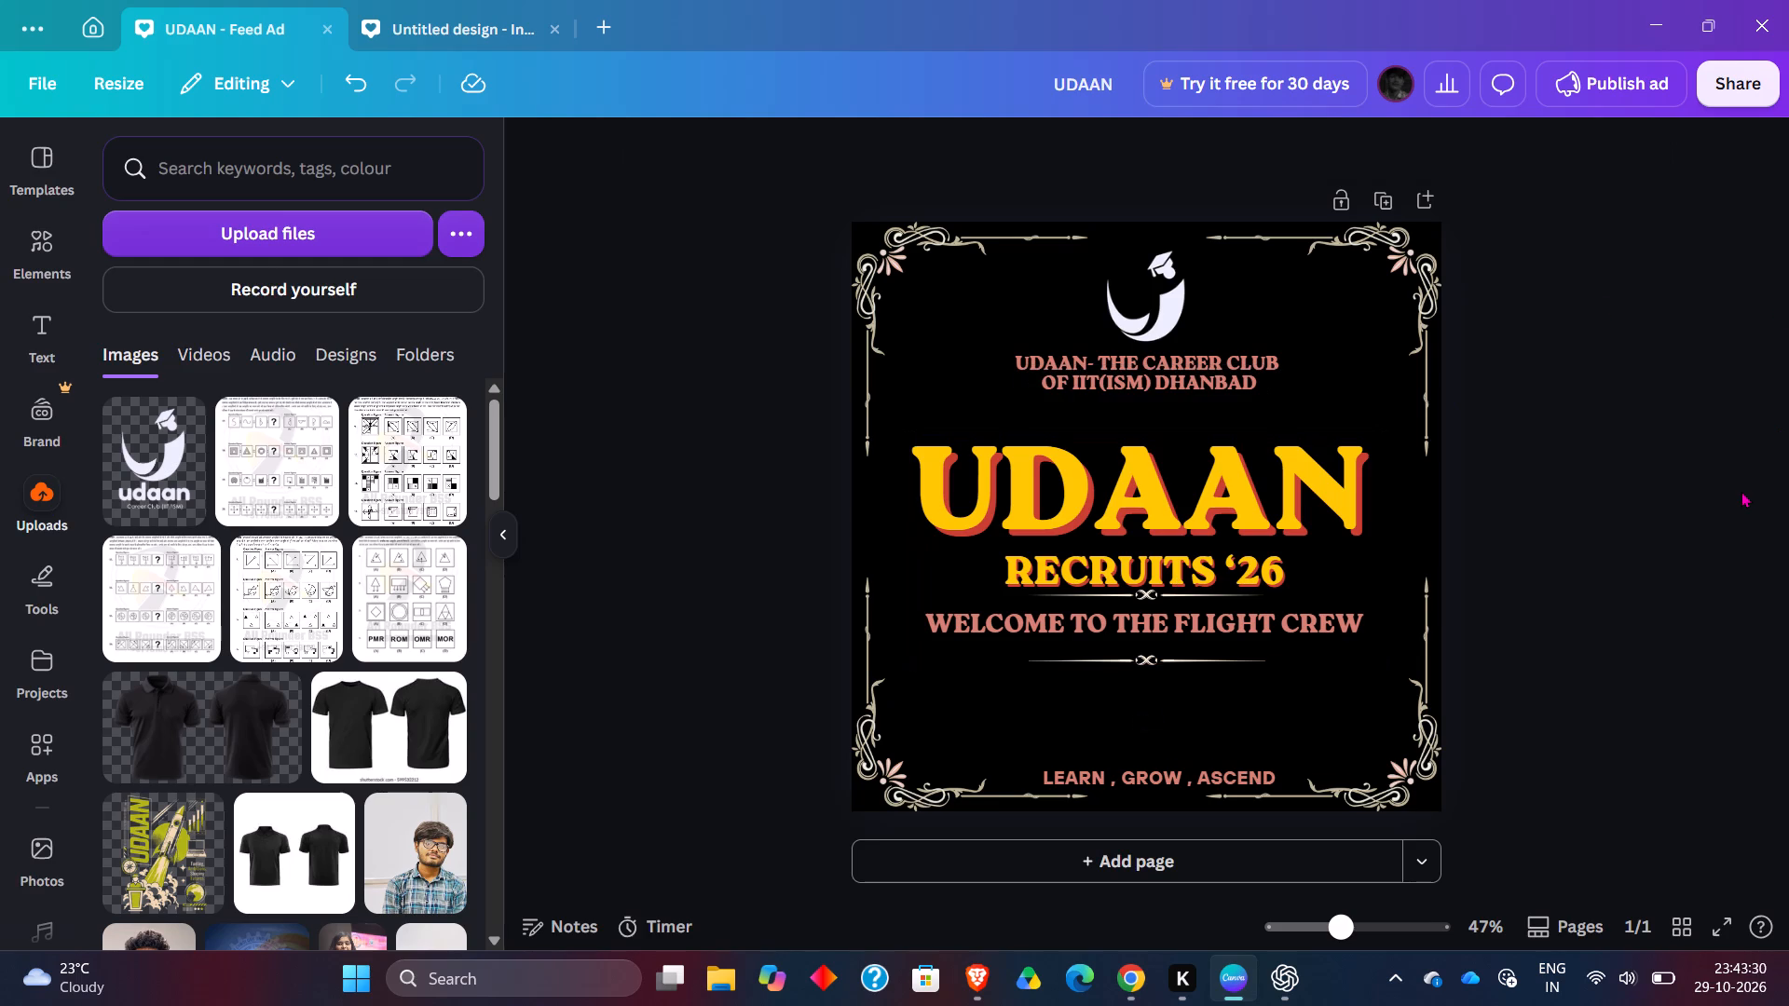
# Switch to the Brave browser, play the song "8 Parche" from the YouTube suggestions, and return to the poster.
pyautogui.click(989, 985)
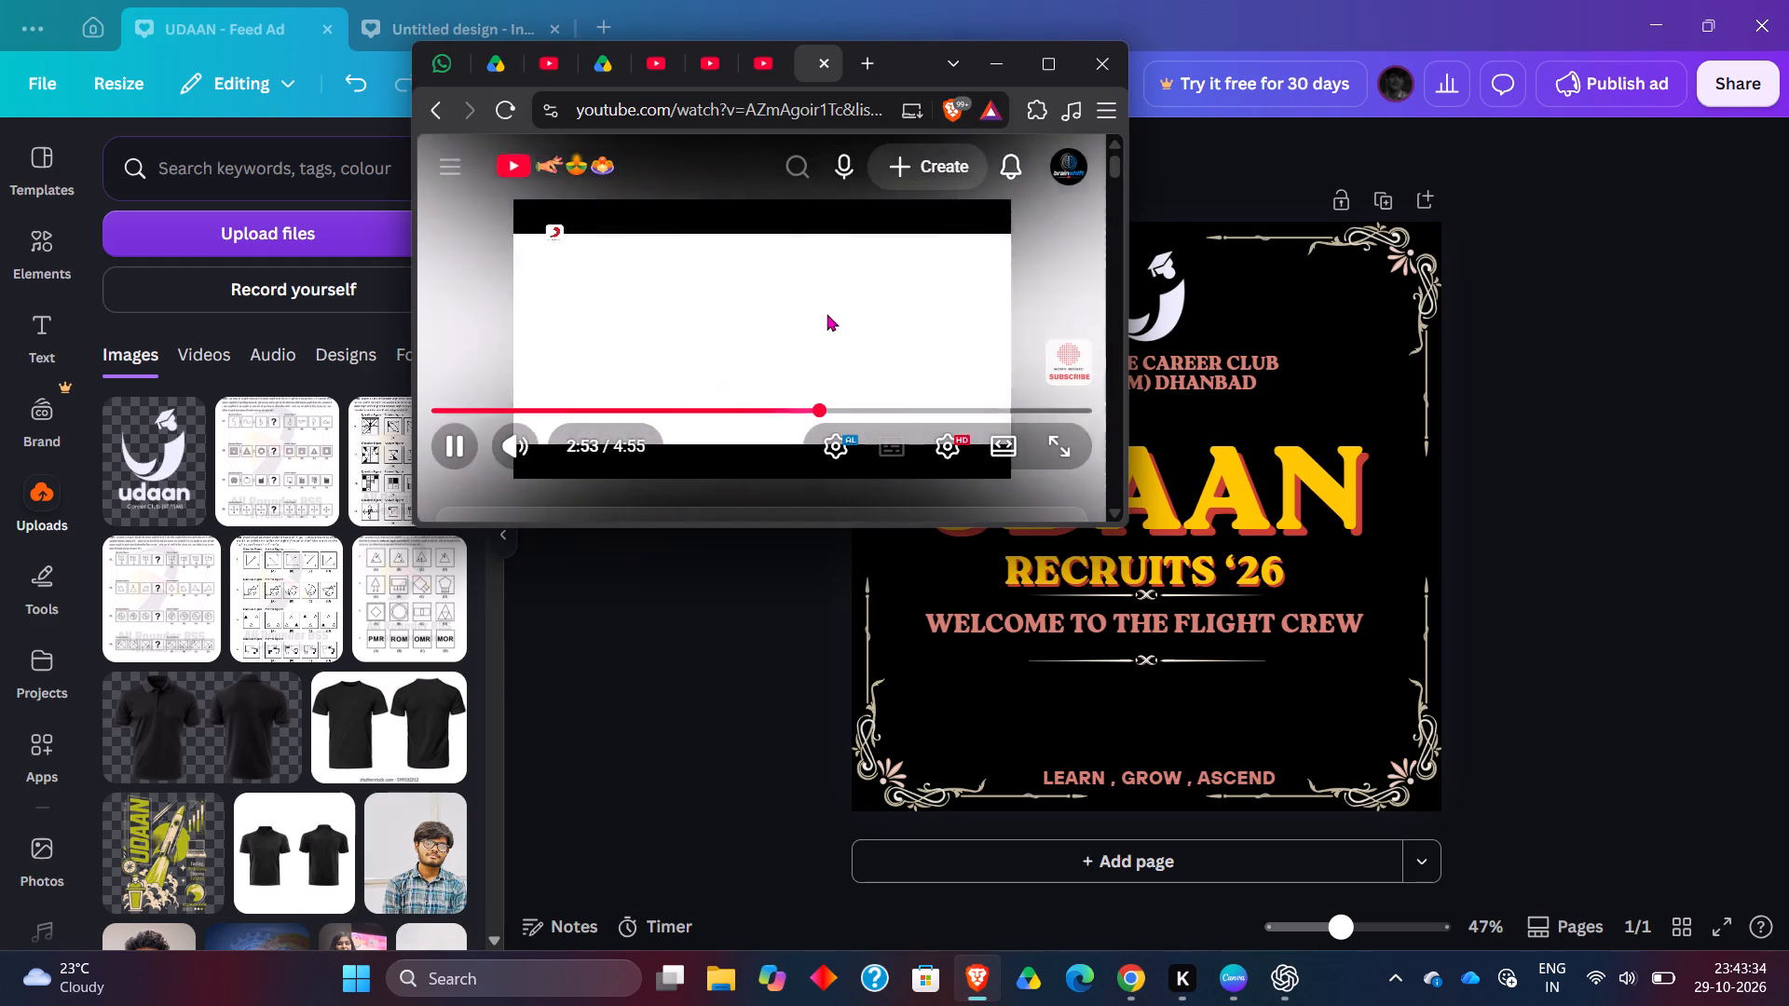
pyautogui.scroll(-9, 826, 314)
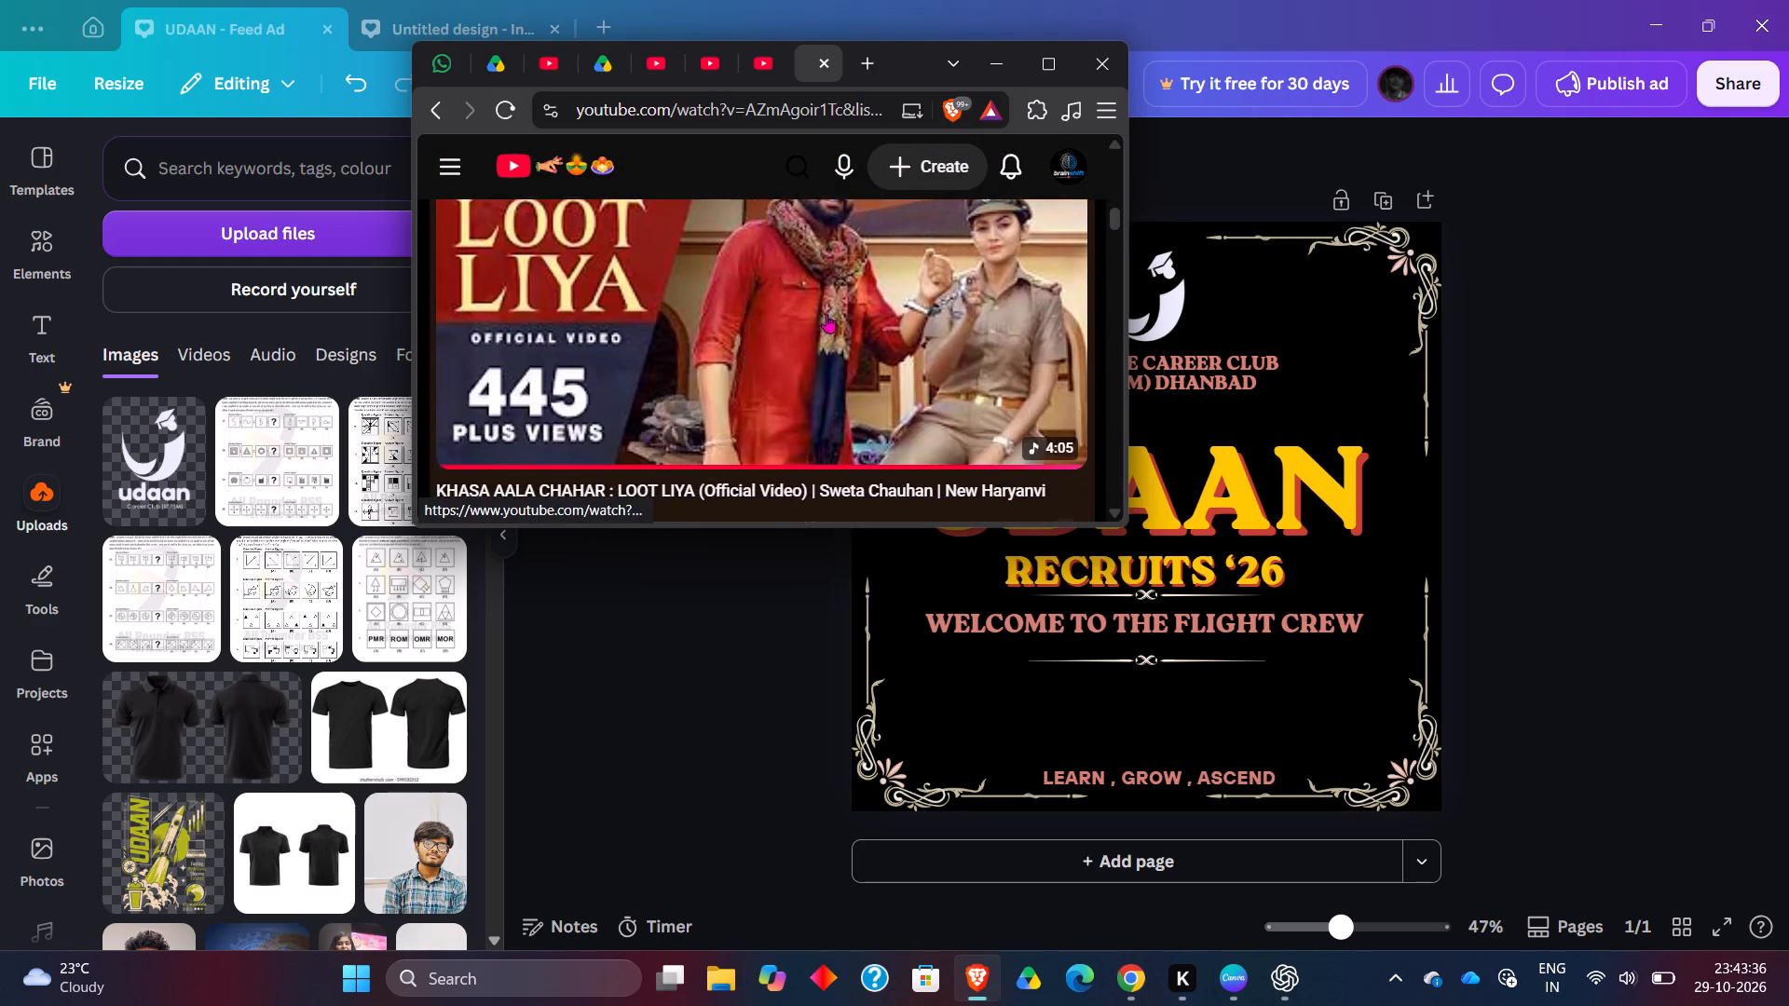
pyautogui.scroll(-5, 826, 314)
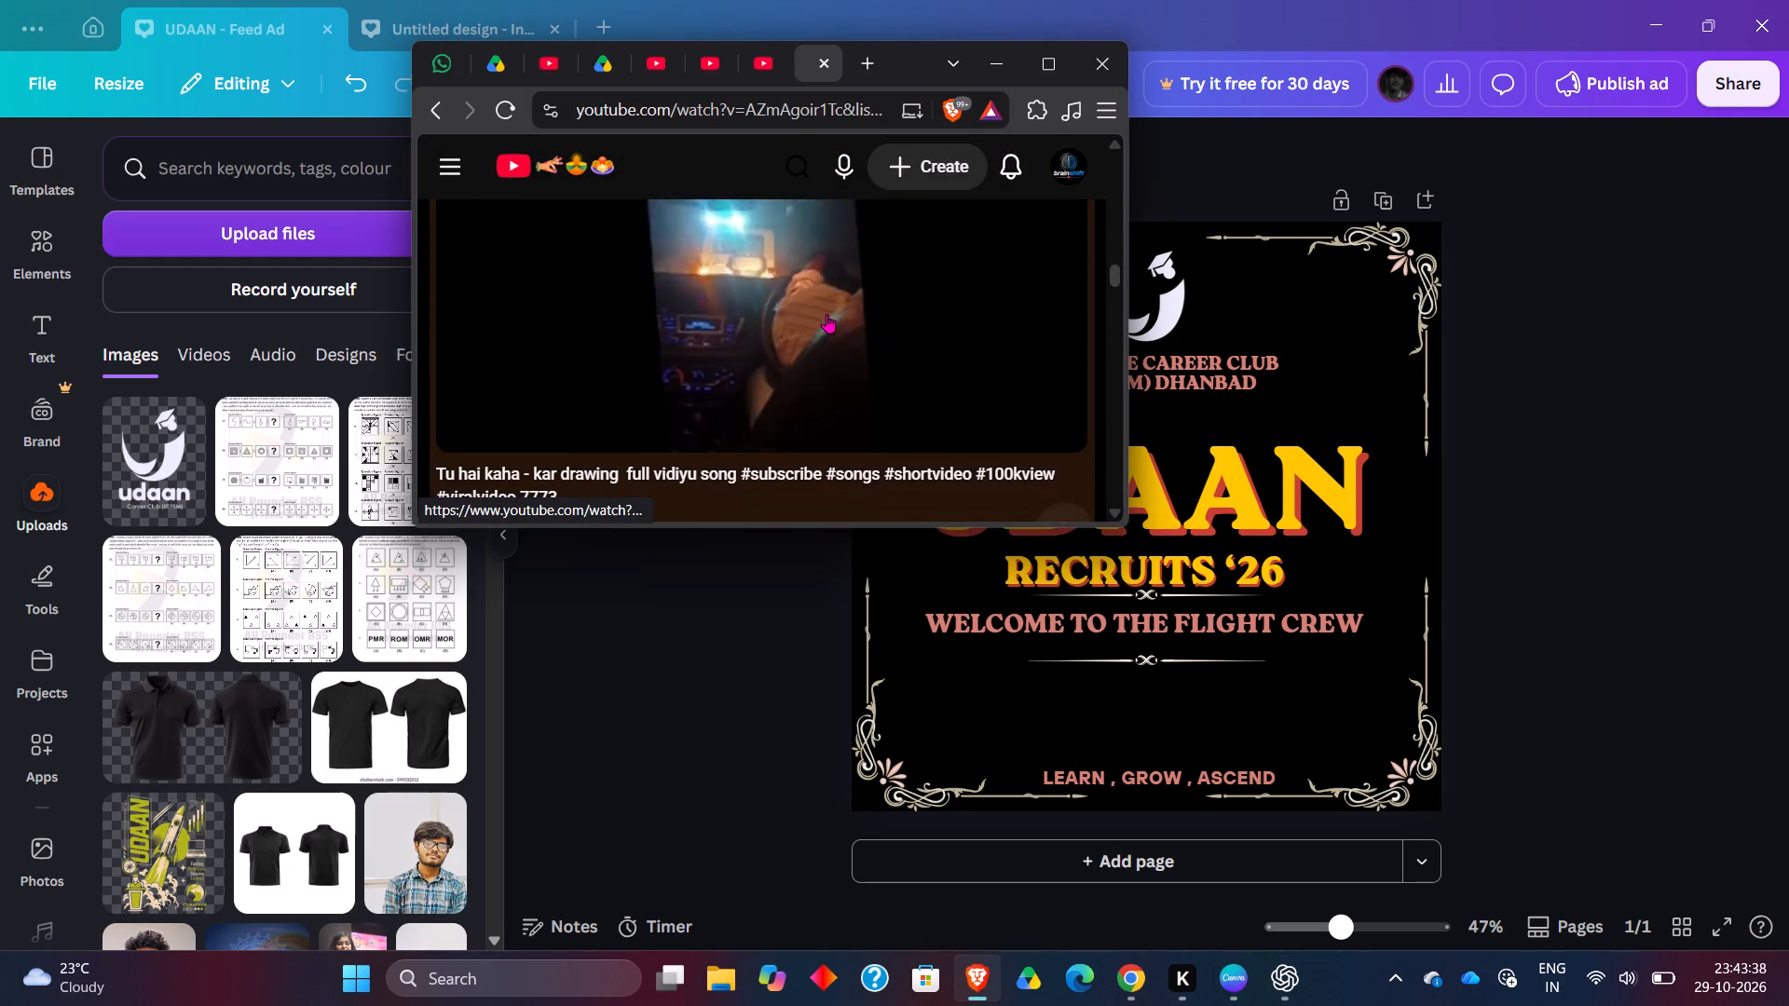
pyautogui.scroll(-8, 826, 314)
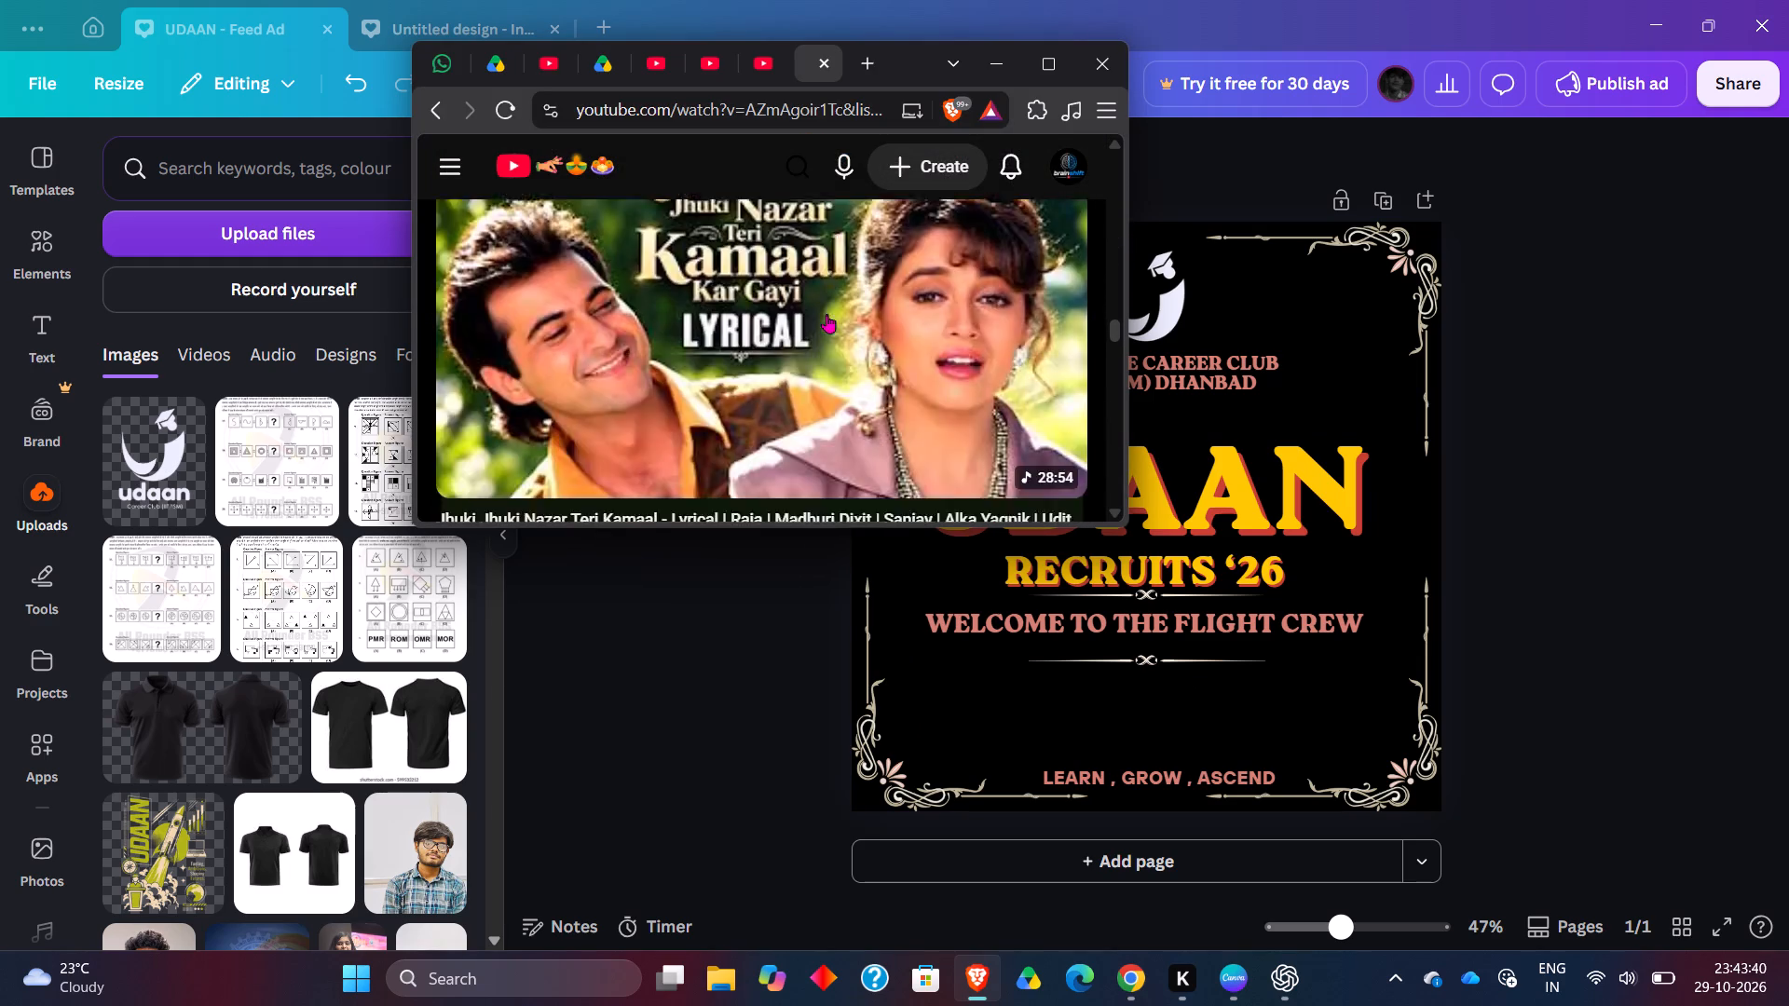
pyautogui.scroll(-4, 826, 314)
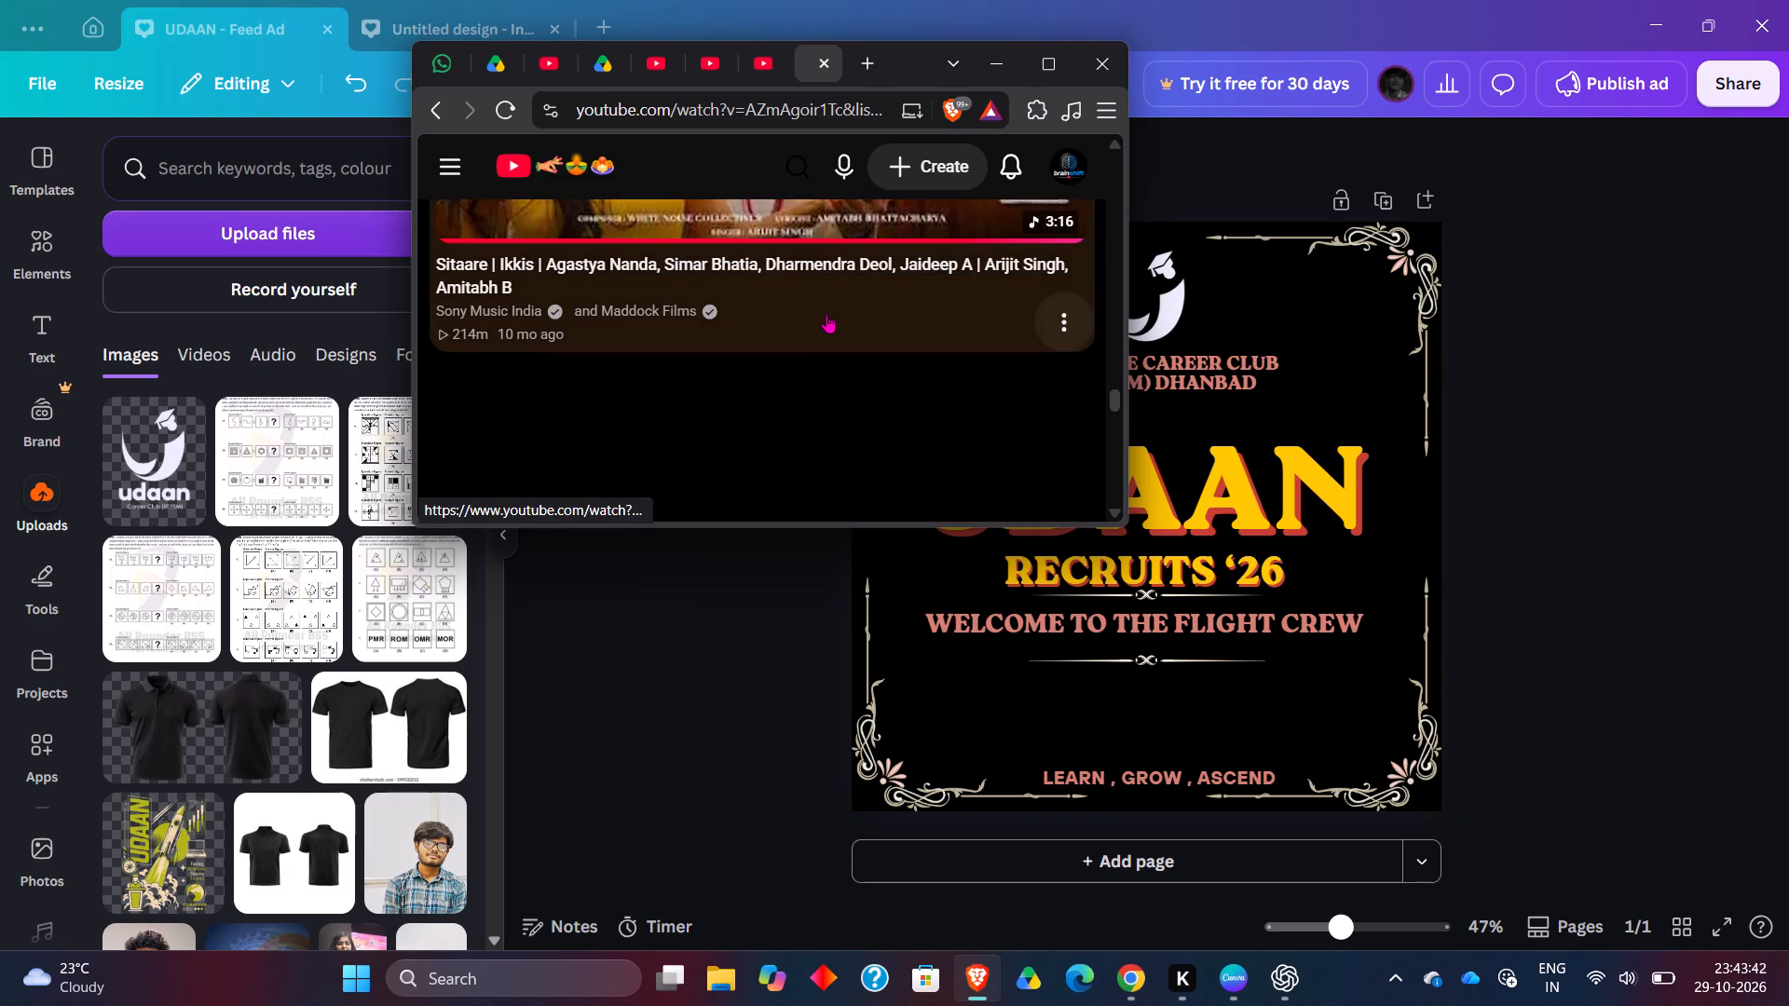
pyautogui.scroll(-10, 826, 314)
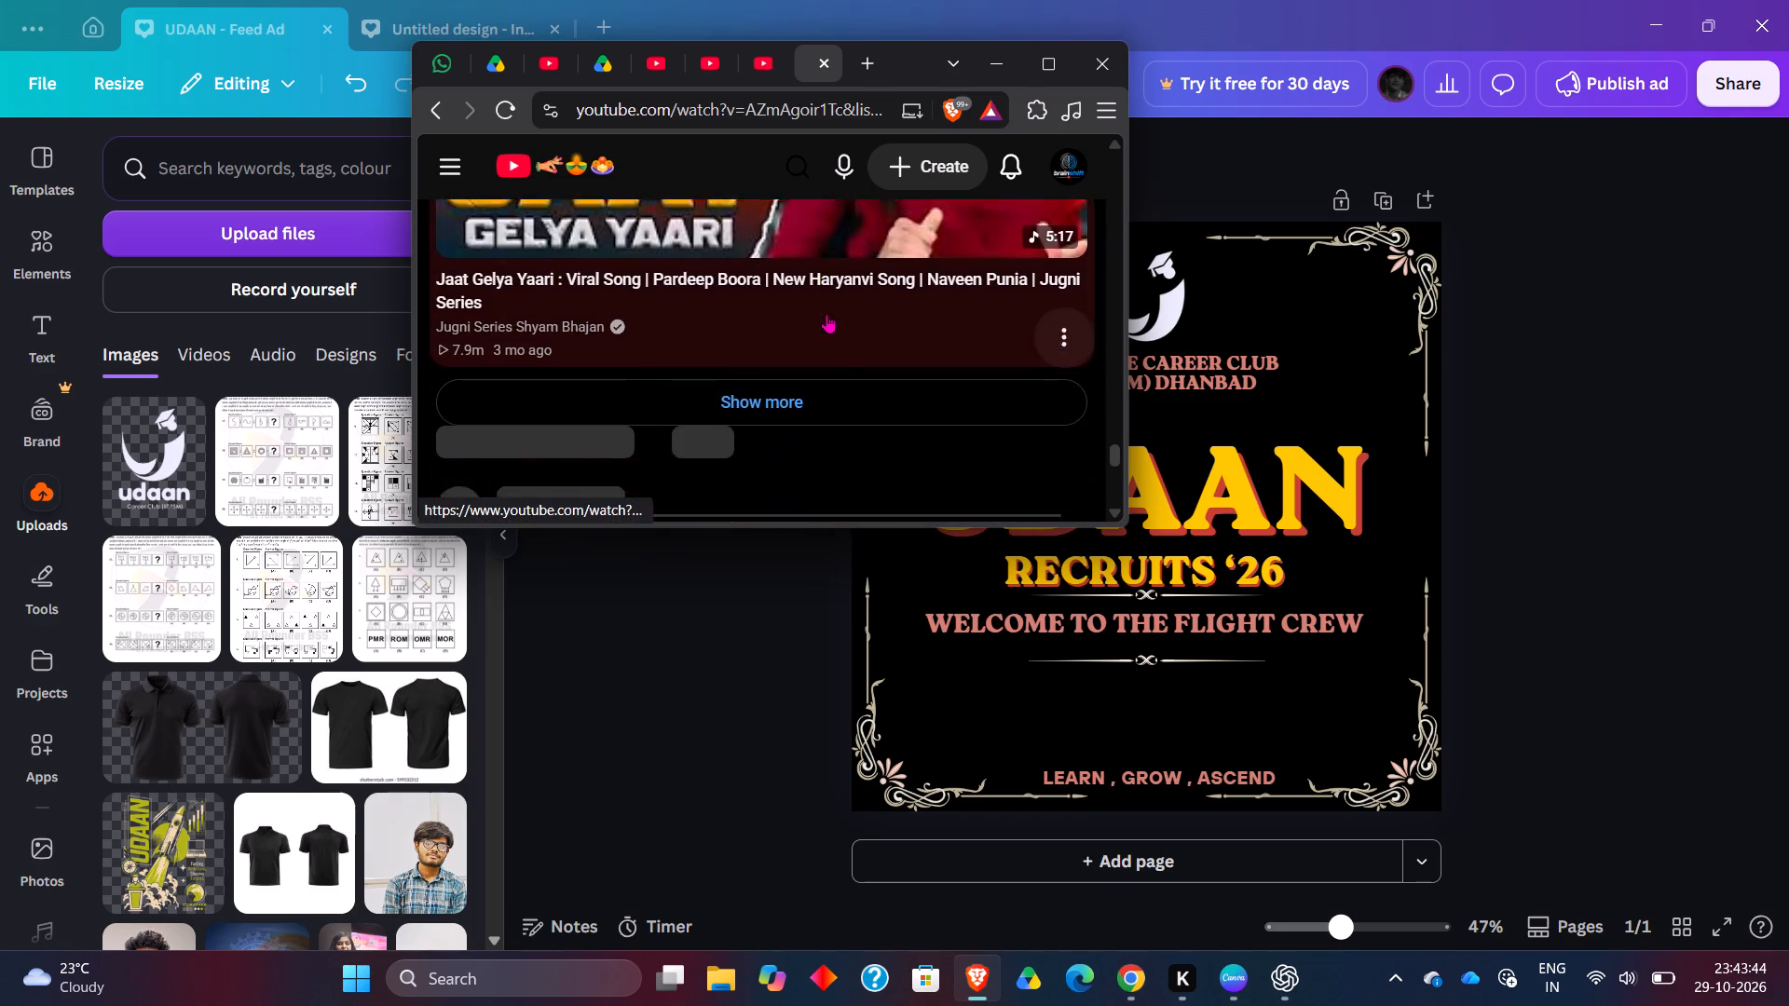
pyautogui.scroll(2, 826, 314)
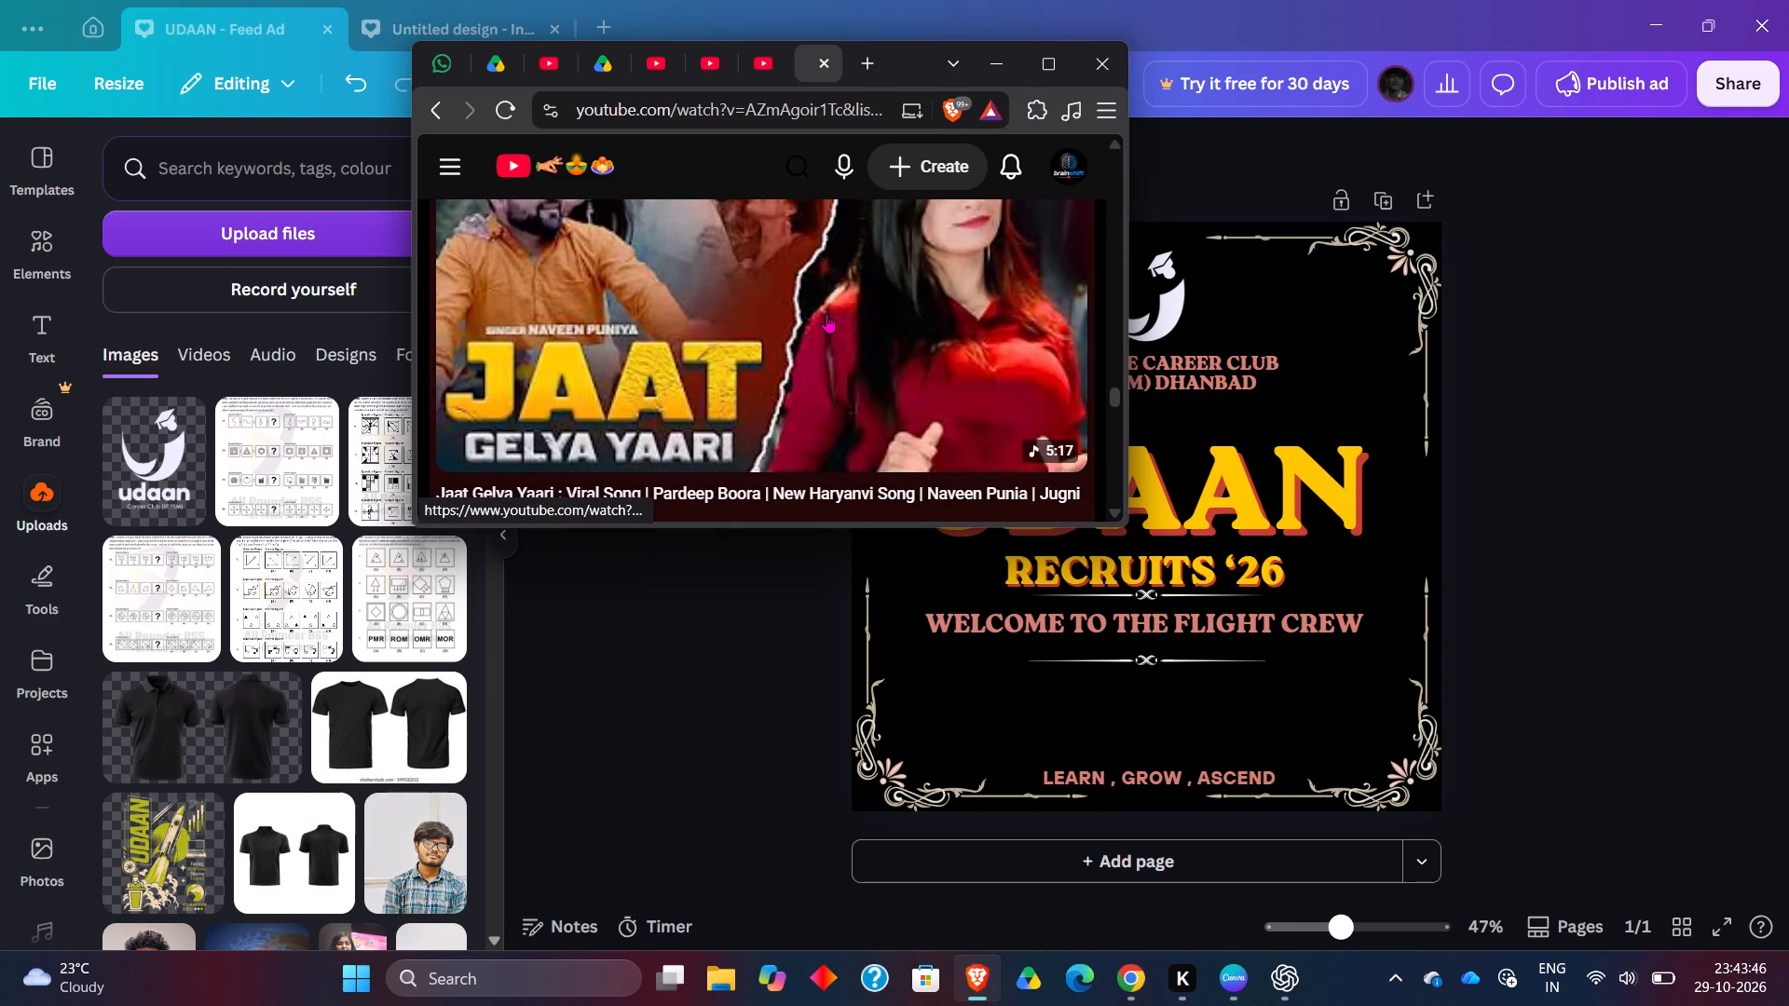
pyautogui.scroll(-1, 826, 314)
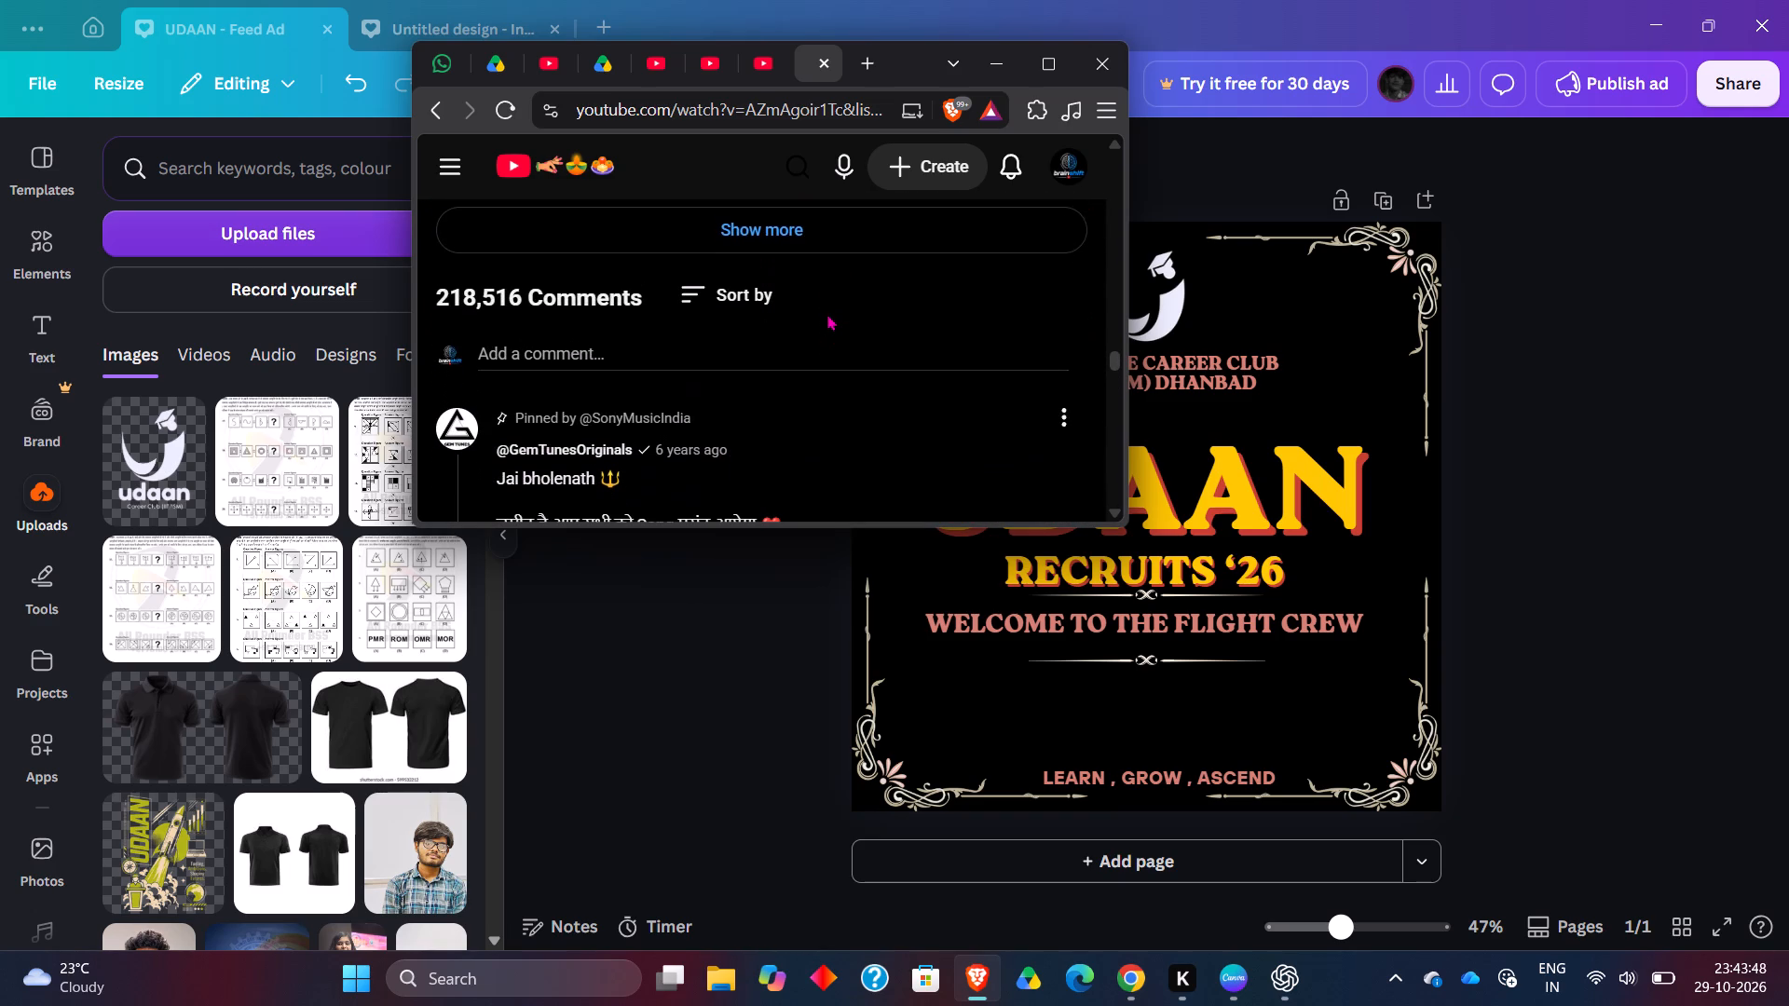
pyautogui.click(818, 246)
pyautogui.scroll(-3, 798, 393)
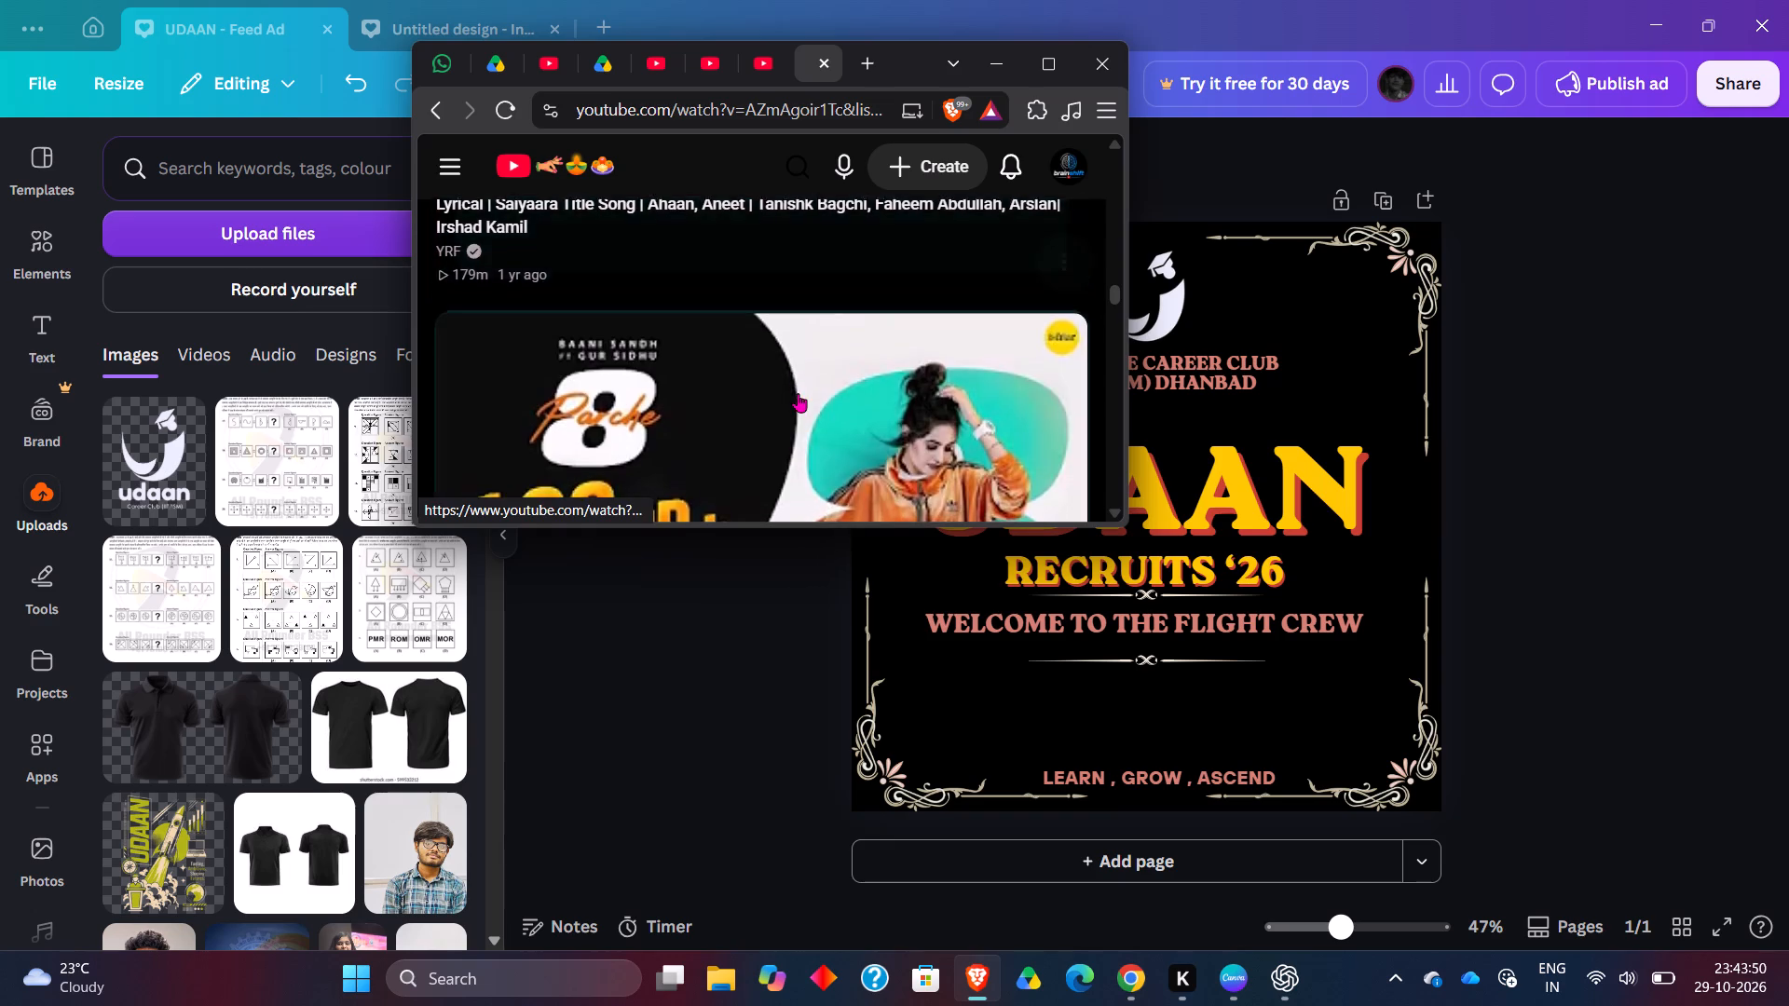
pyautogui.scroll(-2, 798, 393)
pyautogui.click(744, 258)
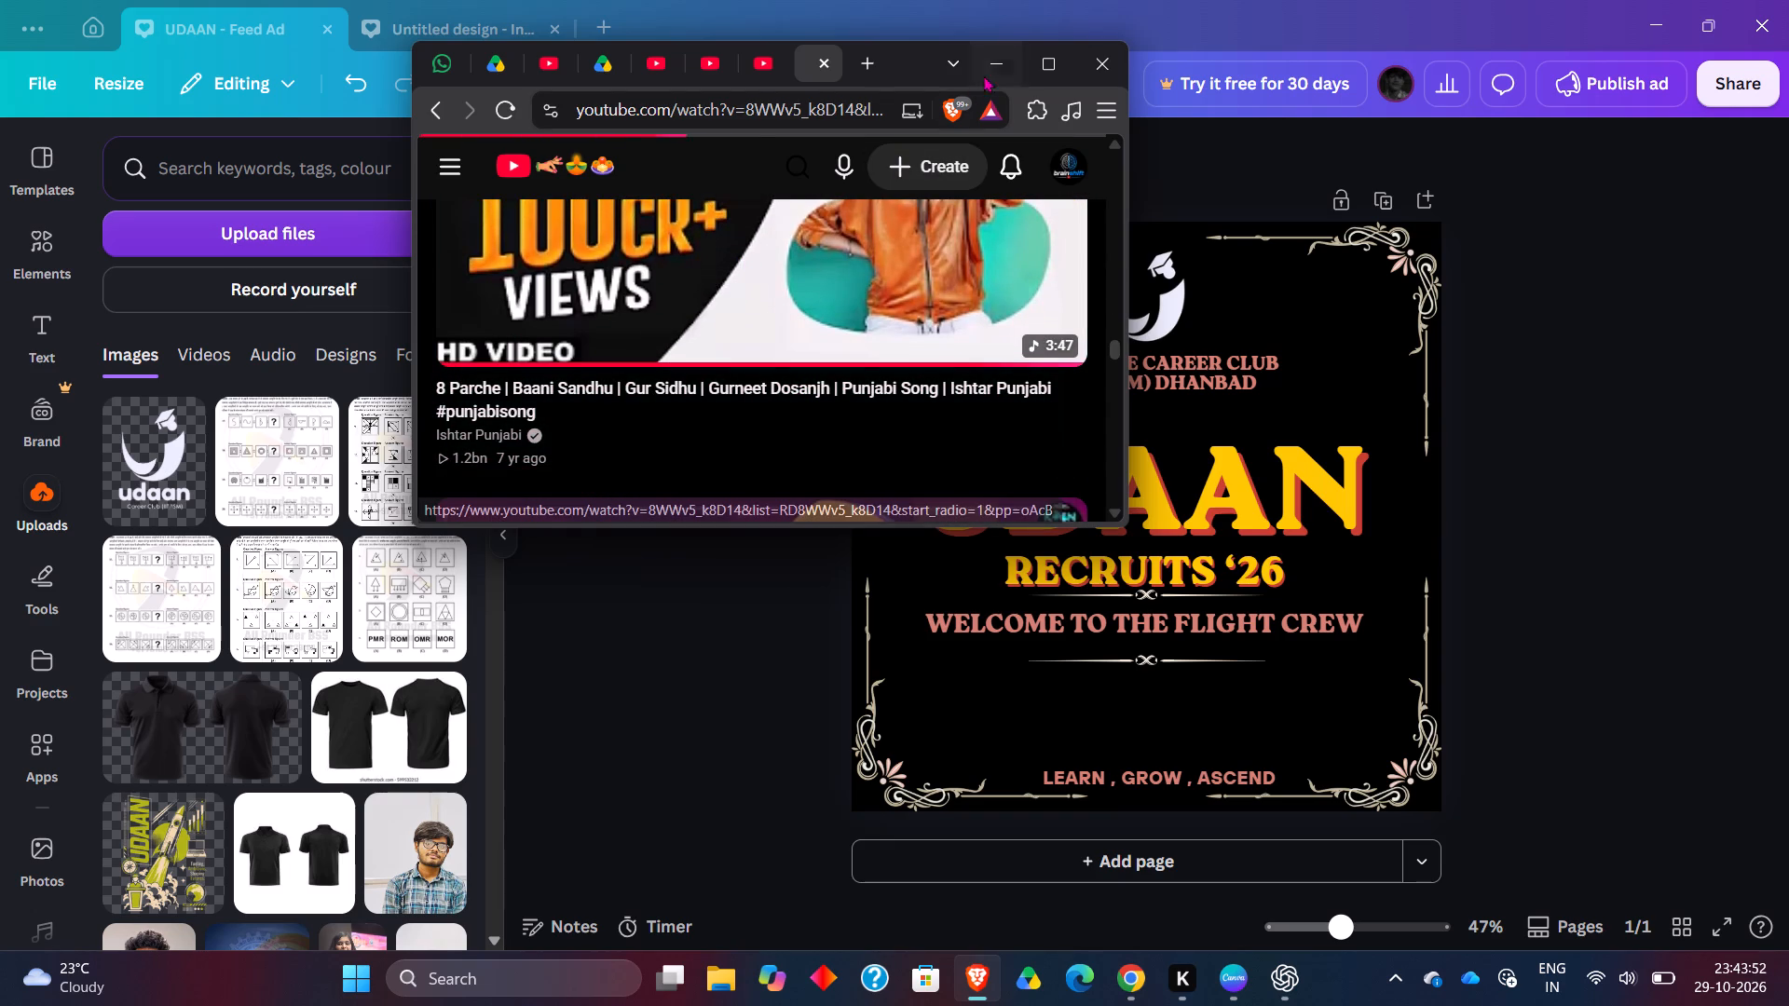
pyautogui.click(996, 61)
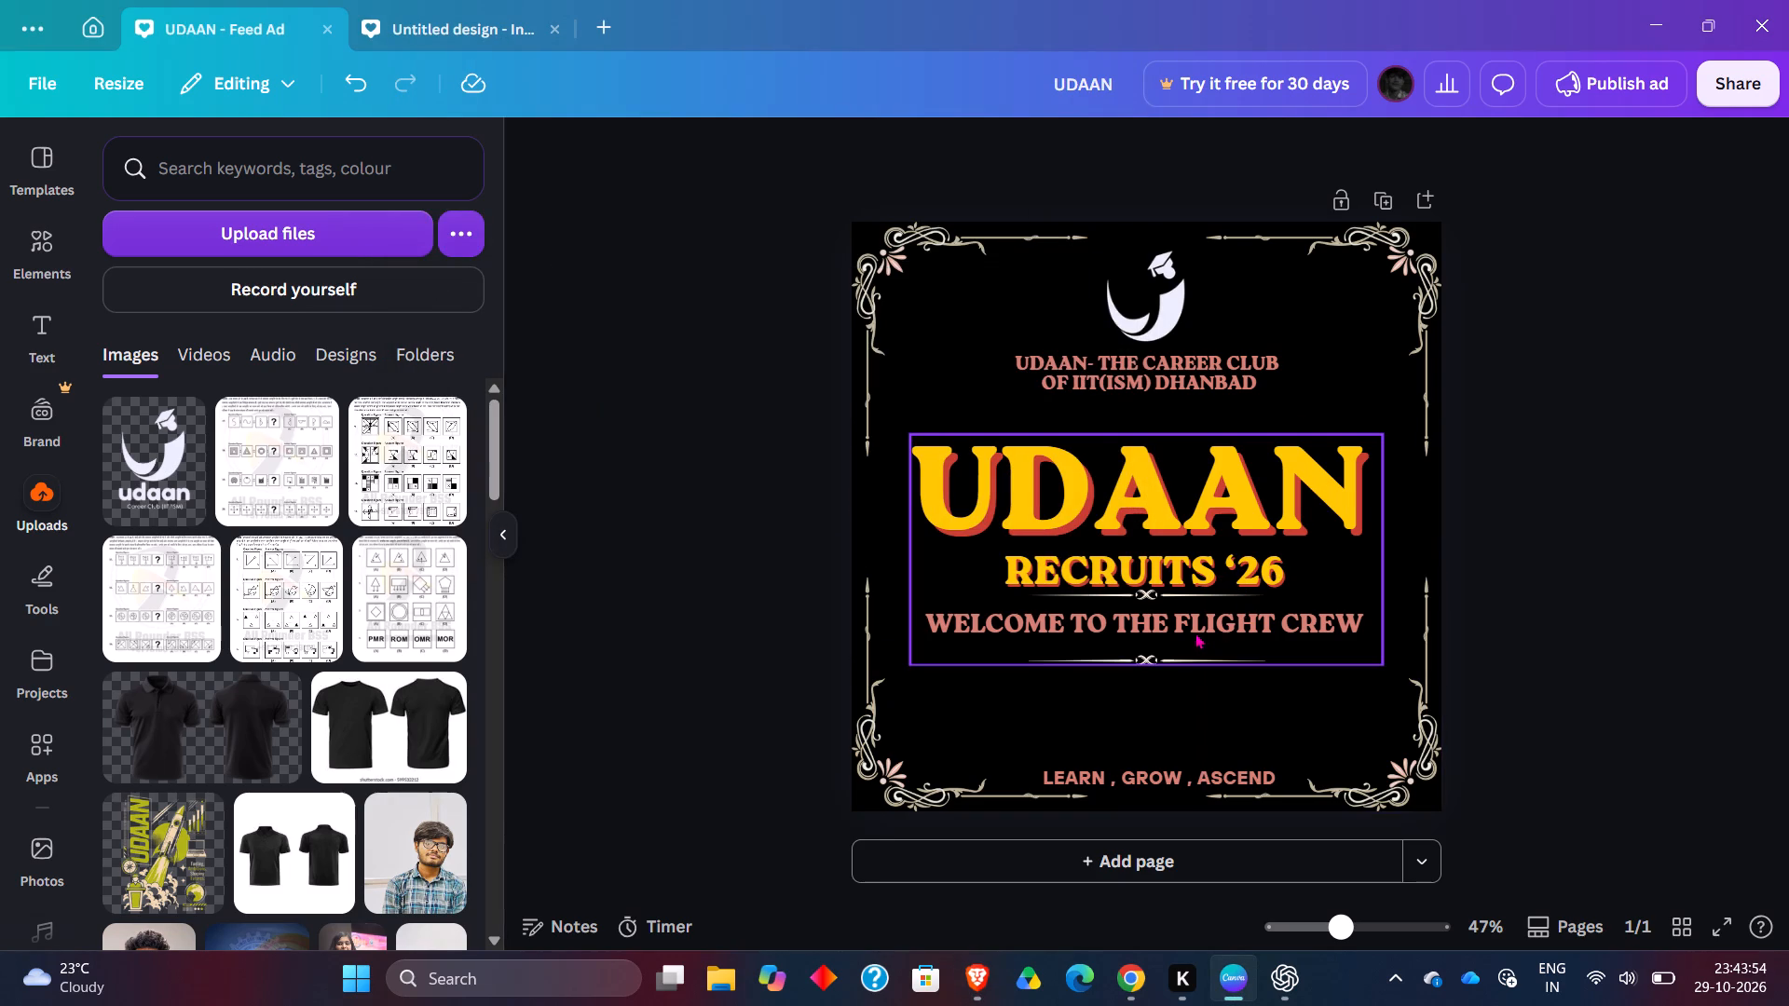
# Ungroup the title block containing UDAAN, RECRUITS '26, the welcome line and the two dividers.
pyautogui.click(1177, 623)
pyautogui.click(1063, 385)
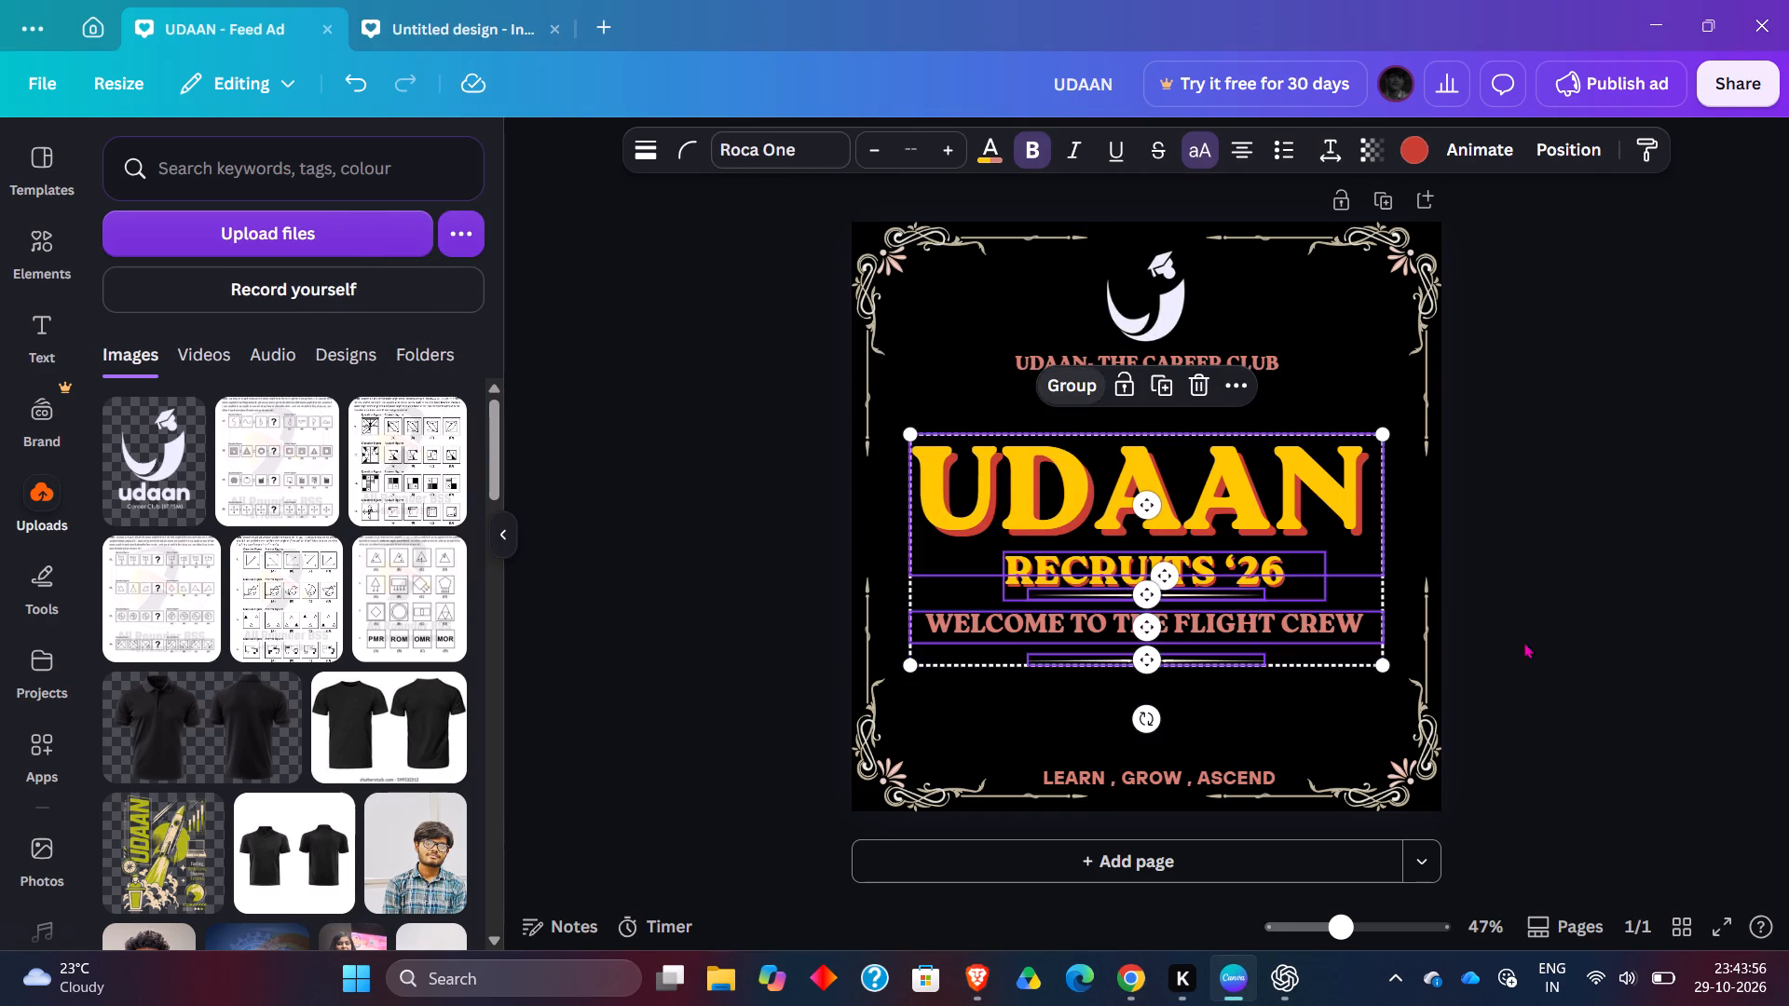
pyautogui.click(1559, 673)
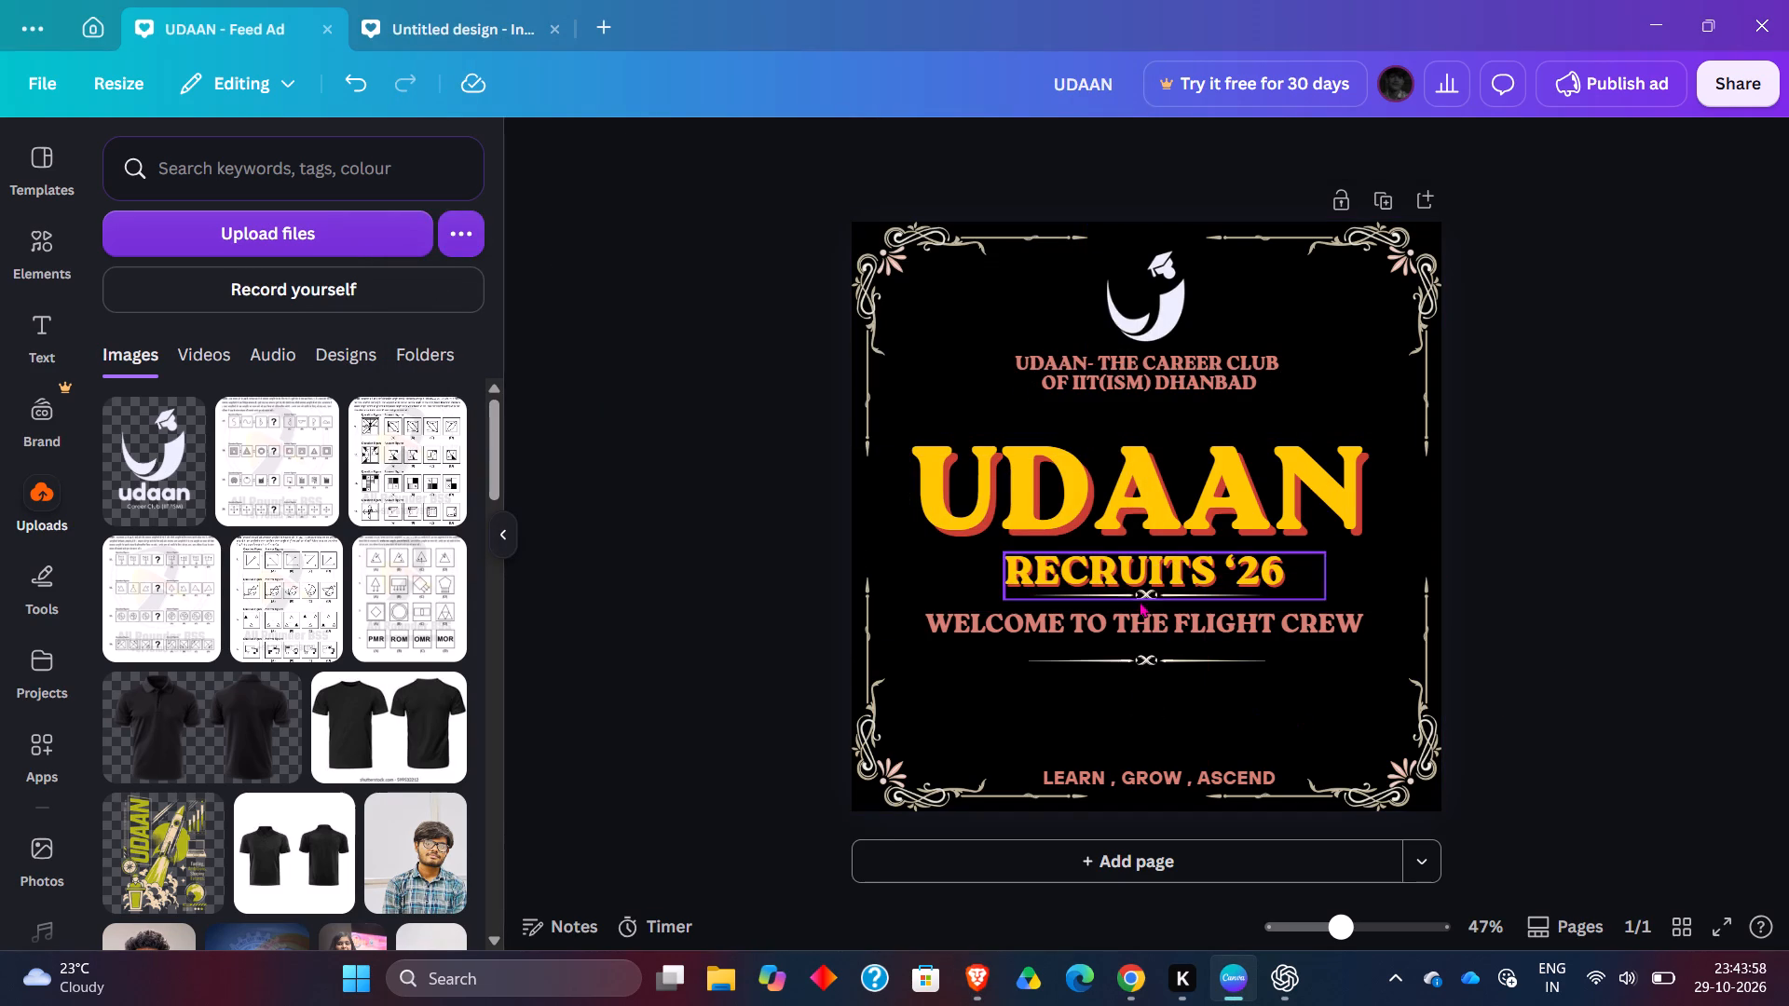
# Move the "WELCOME TO THE FLIGHT CREW" line down slightly towards the lower divider, keeping its horizontal position.
pyautogui.click(1148, 624)
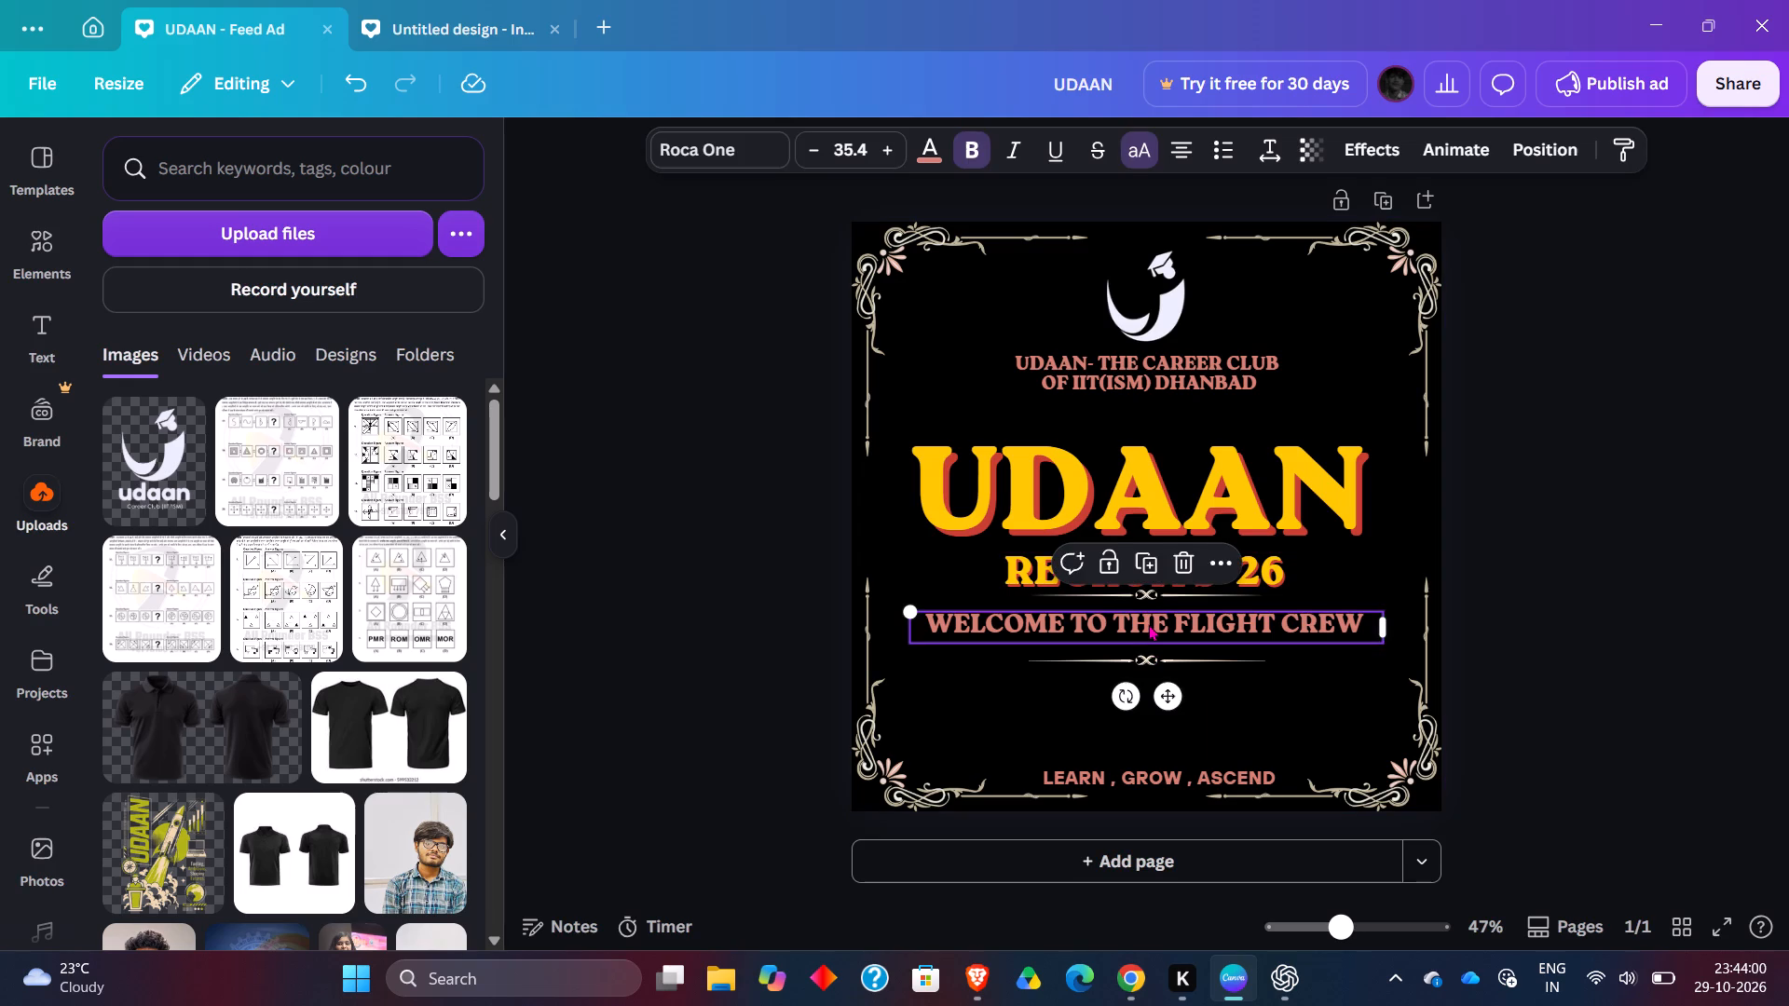
pyautogui.press('Down')
pyautogui.press('Down')
pyautogui.press('Down')
pyautogui.press('Down')
pyautogui.press('Down')
pyautogui.press('Down')
pyautogui.press('Down')
pyautogui.press('Down')
pyautogui.press('Down')
pyautogui.press('Down')
pyautogui.press('Down')
pyautogui.press('Down')
pyautogui.press('Down')
pyautogui.press('Down')
pyautogui.press('Down')
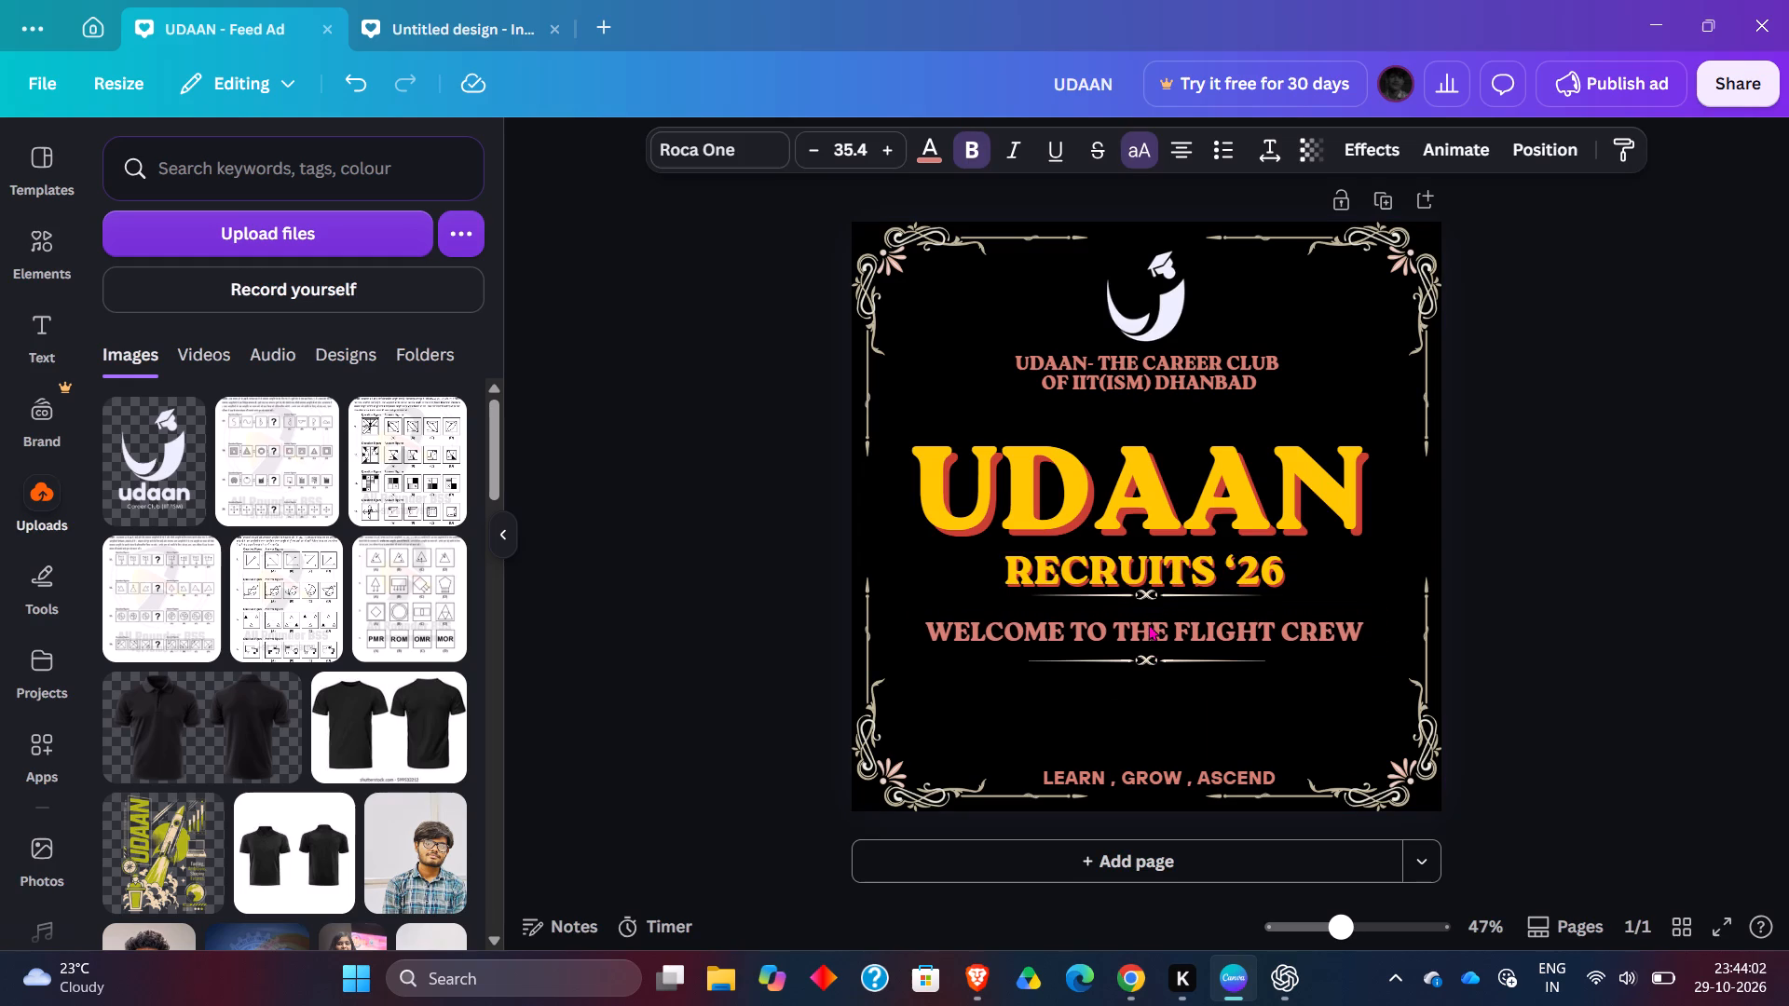
pyautogui.press('Down')
pyautogui.press('Down')
pyautogui.press('Down')
pyautogui.press('Up')
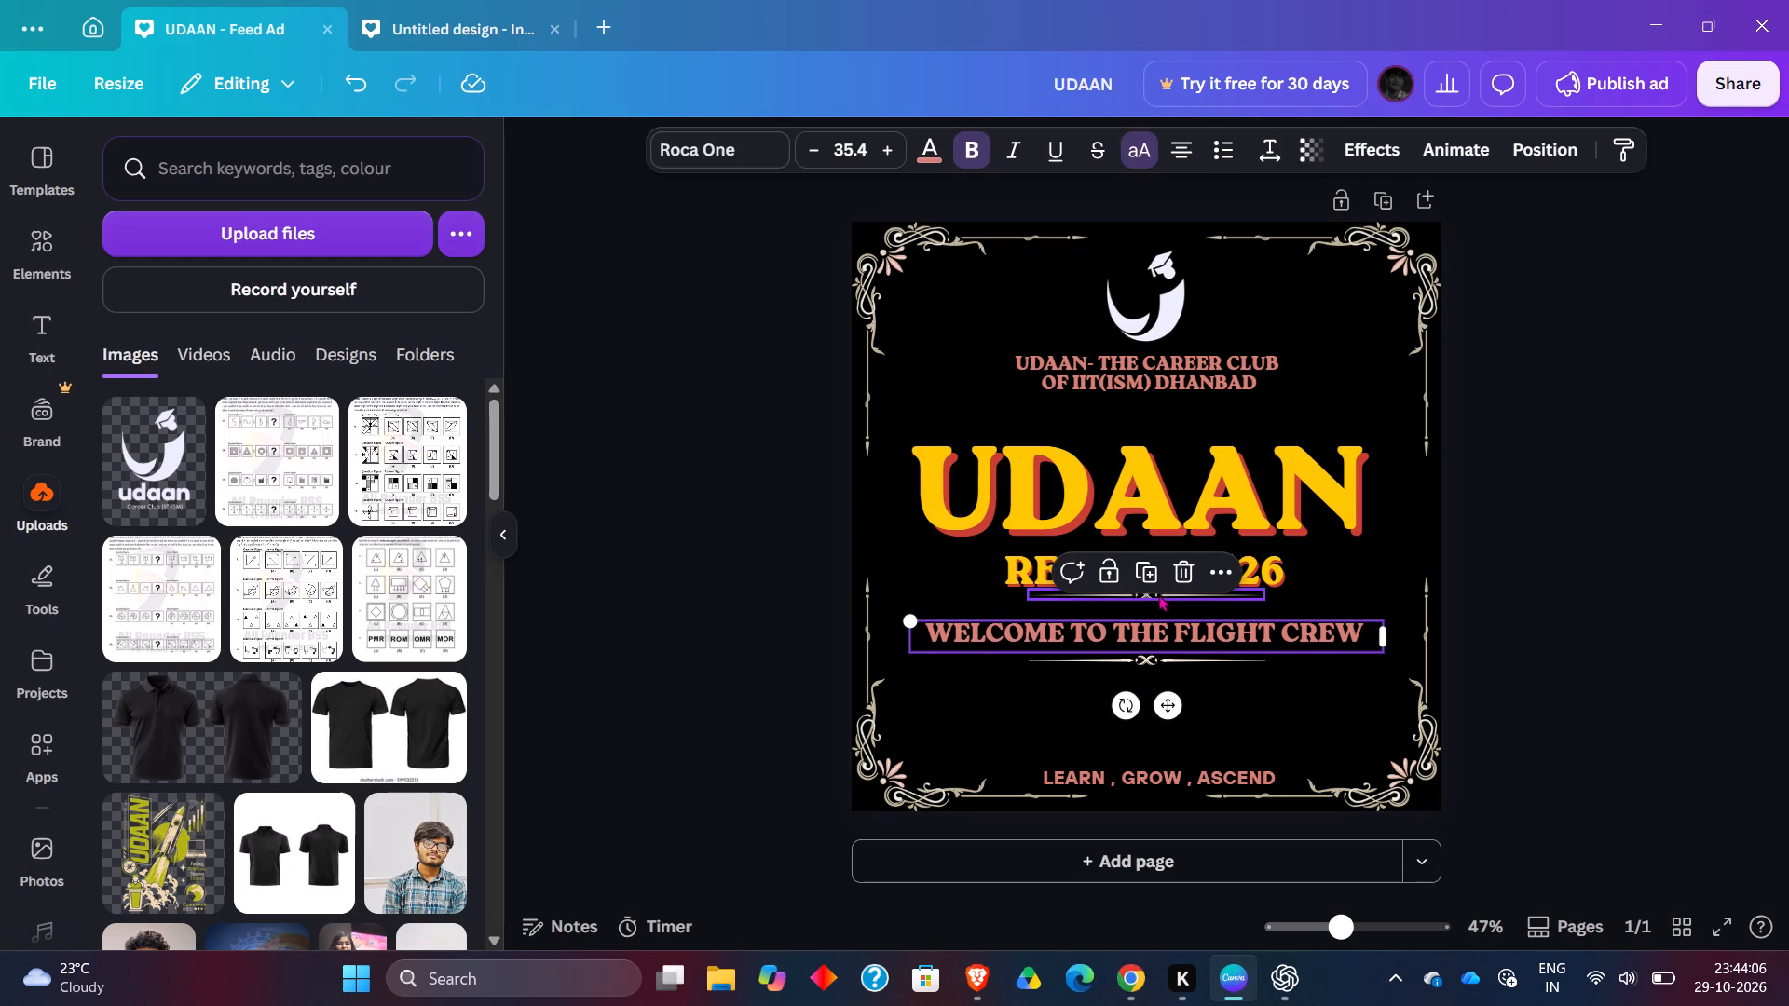
# Move the upper ornamental divider down slightly, giving it more room below the RECRUITS '26 line.
pyautogui.click(1158, 594)
pyautogui.press('Down')
pyautogui.press('Down')
pyautogui.press('Down')
pyautogui.press('Down')
pyautogui.press('Down')
pyautogui.press('Down')
pyautogui.press('Down')
pyautogui.press('Down')
pyautogui.press('Down')
pyautogui.press('Down')
pyautogui.press('Down')
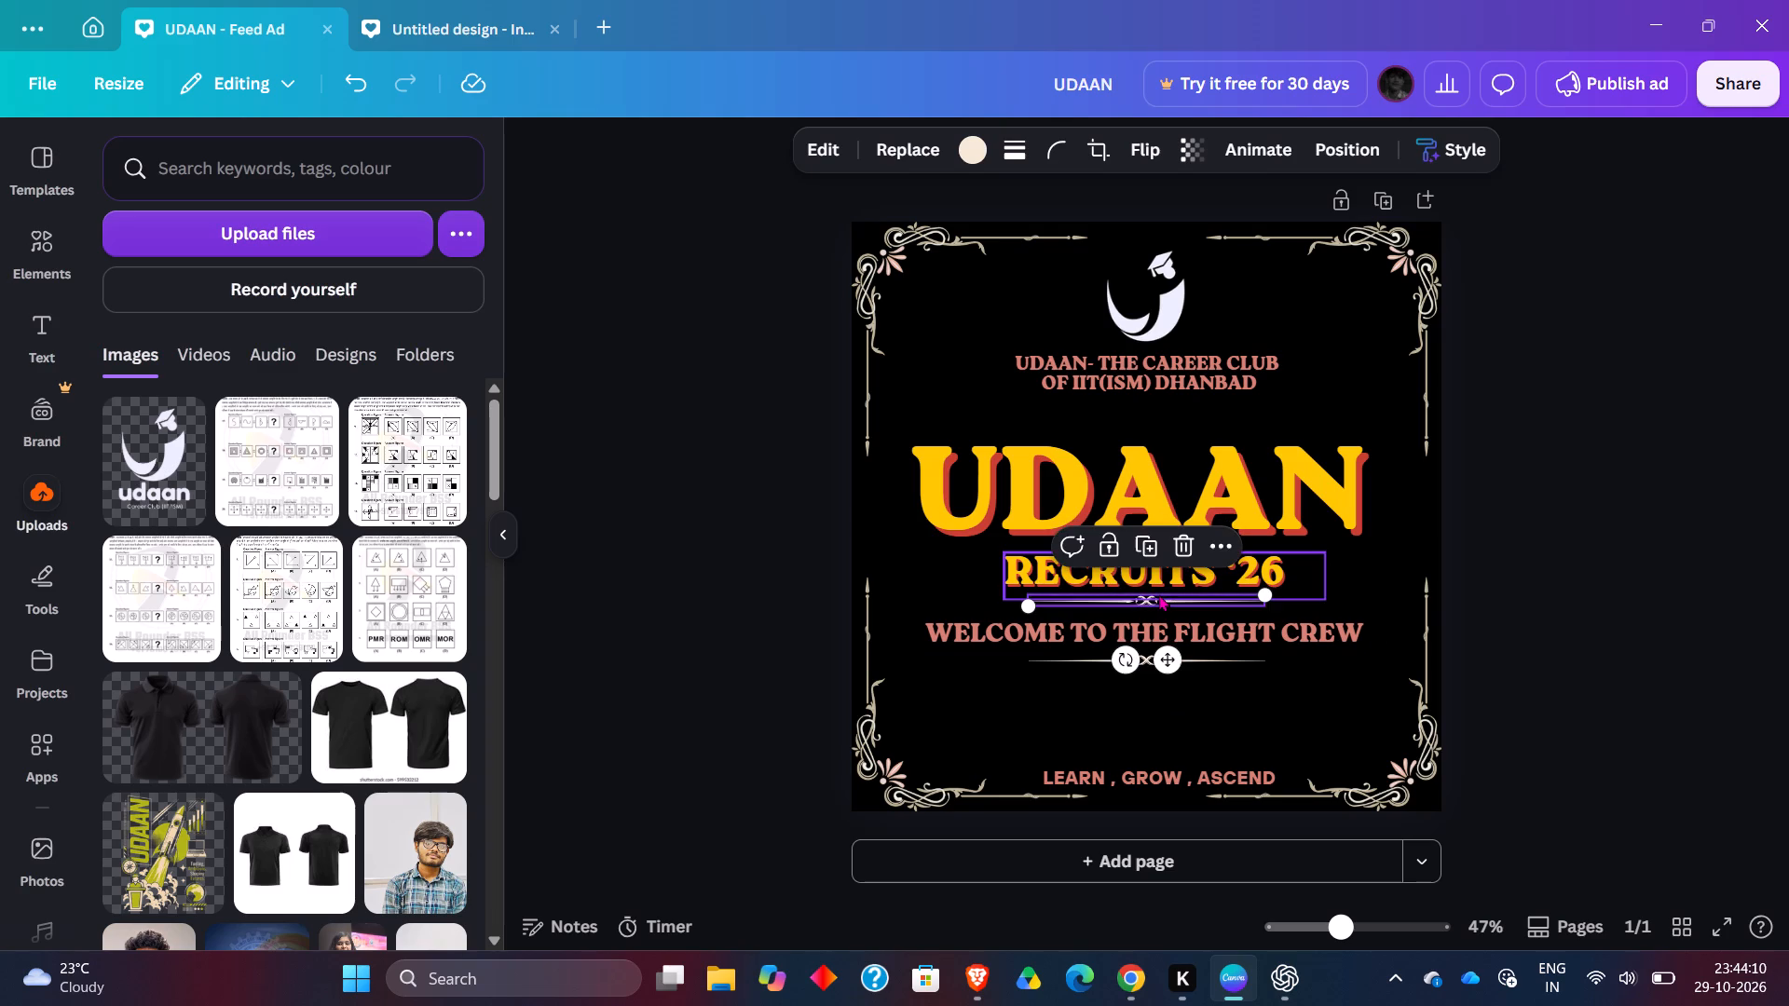
pyautogui.click(1706, 713)
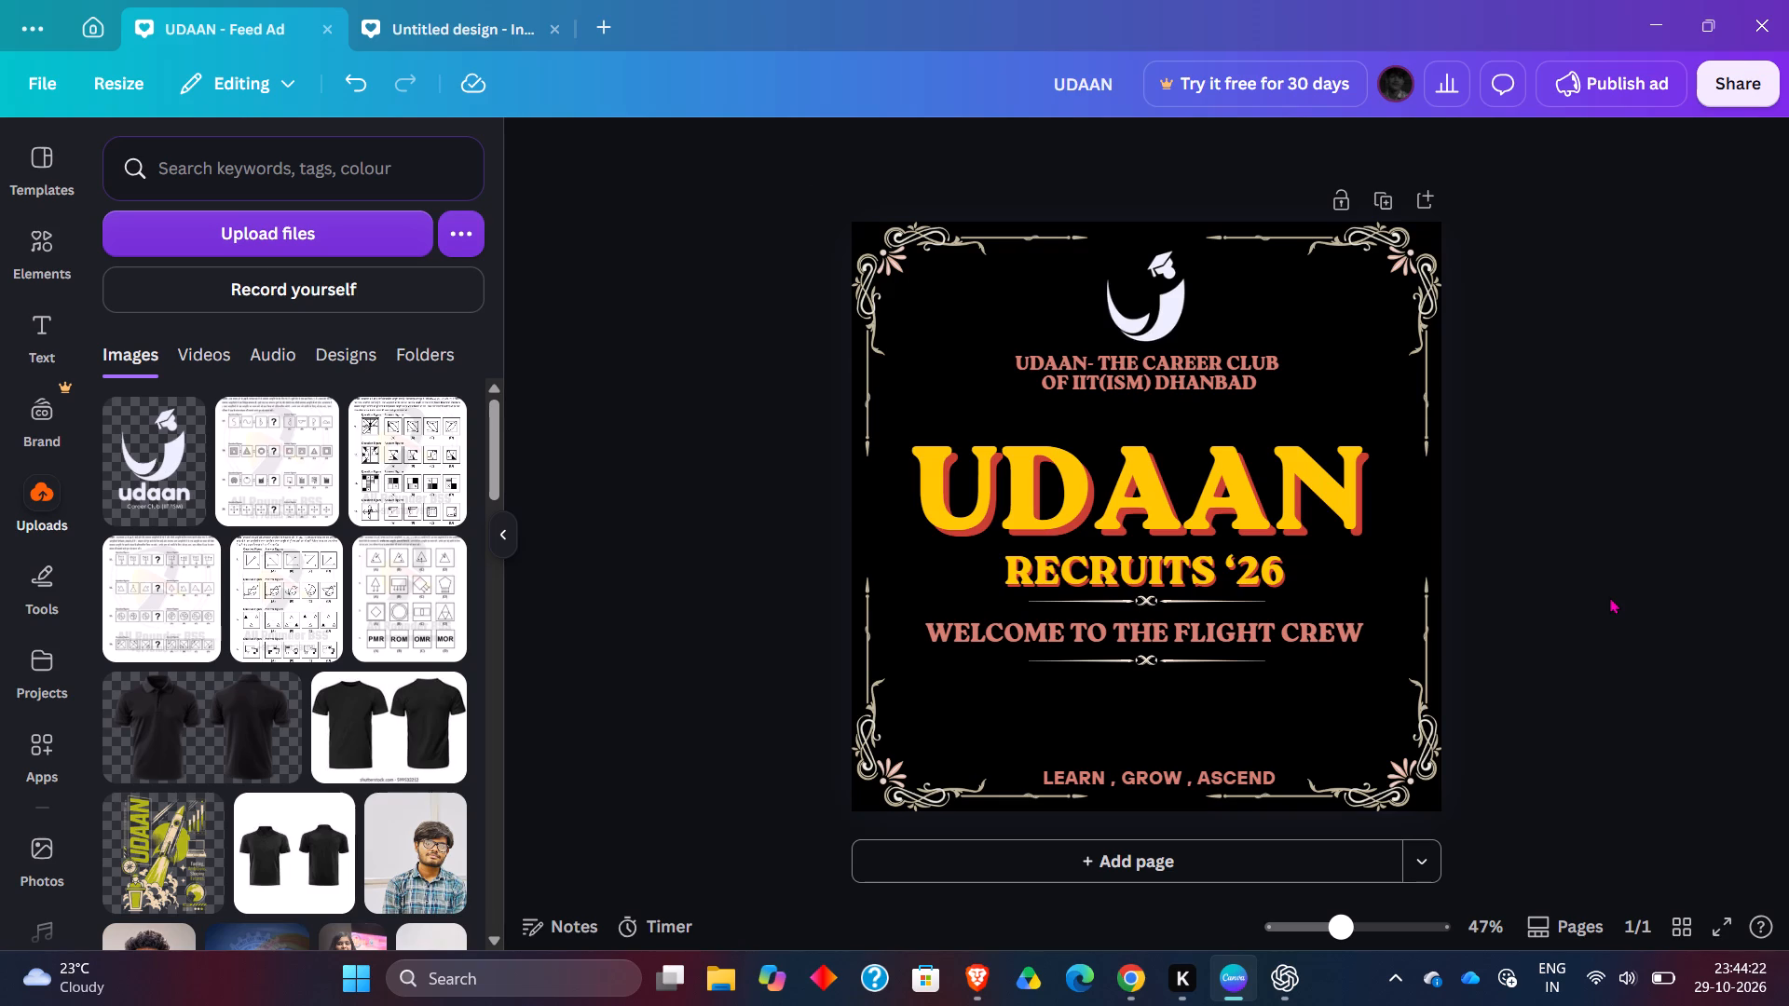
# Delete the cap-and-swoosh logo above the career club heading.
pyautogui.click(1167, 288)
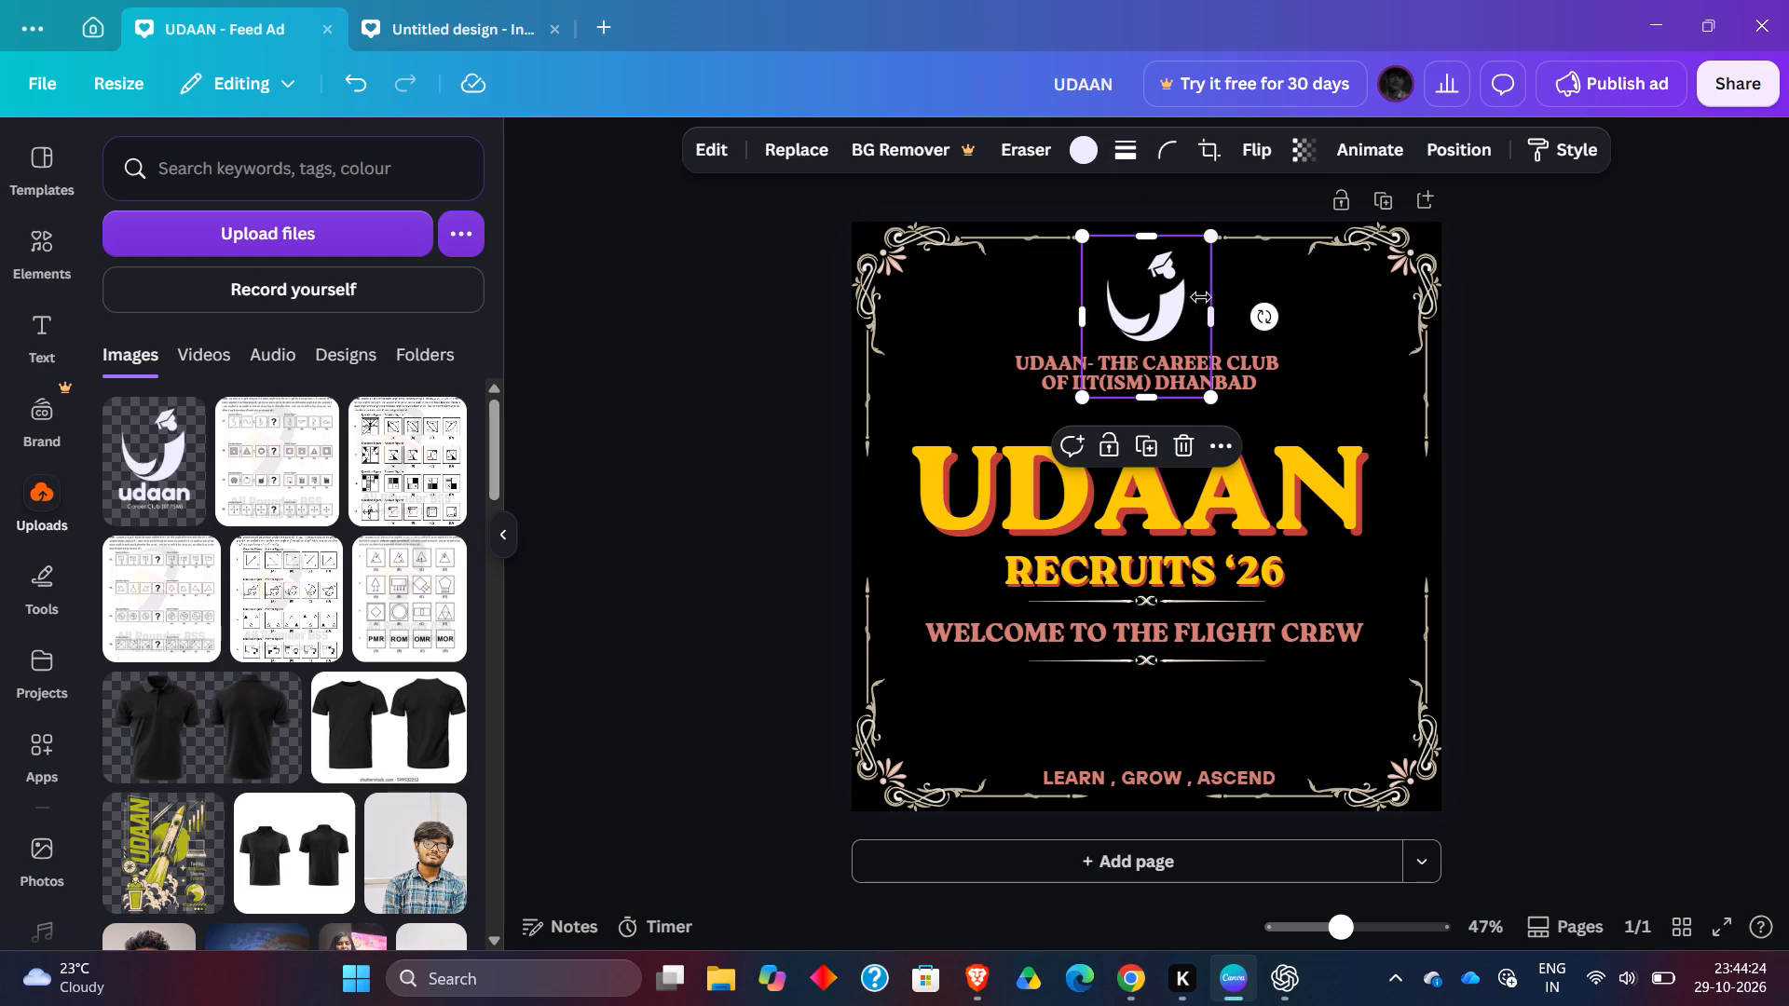
pyautogui.click(1177, 449)
pyautogui.click(1751, 610)
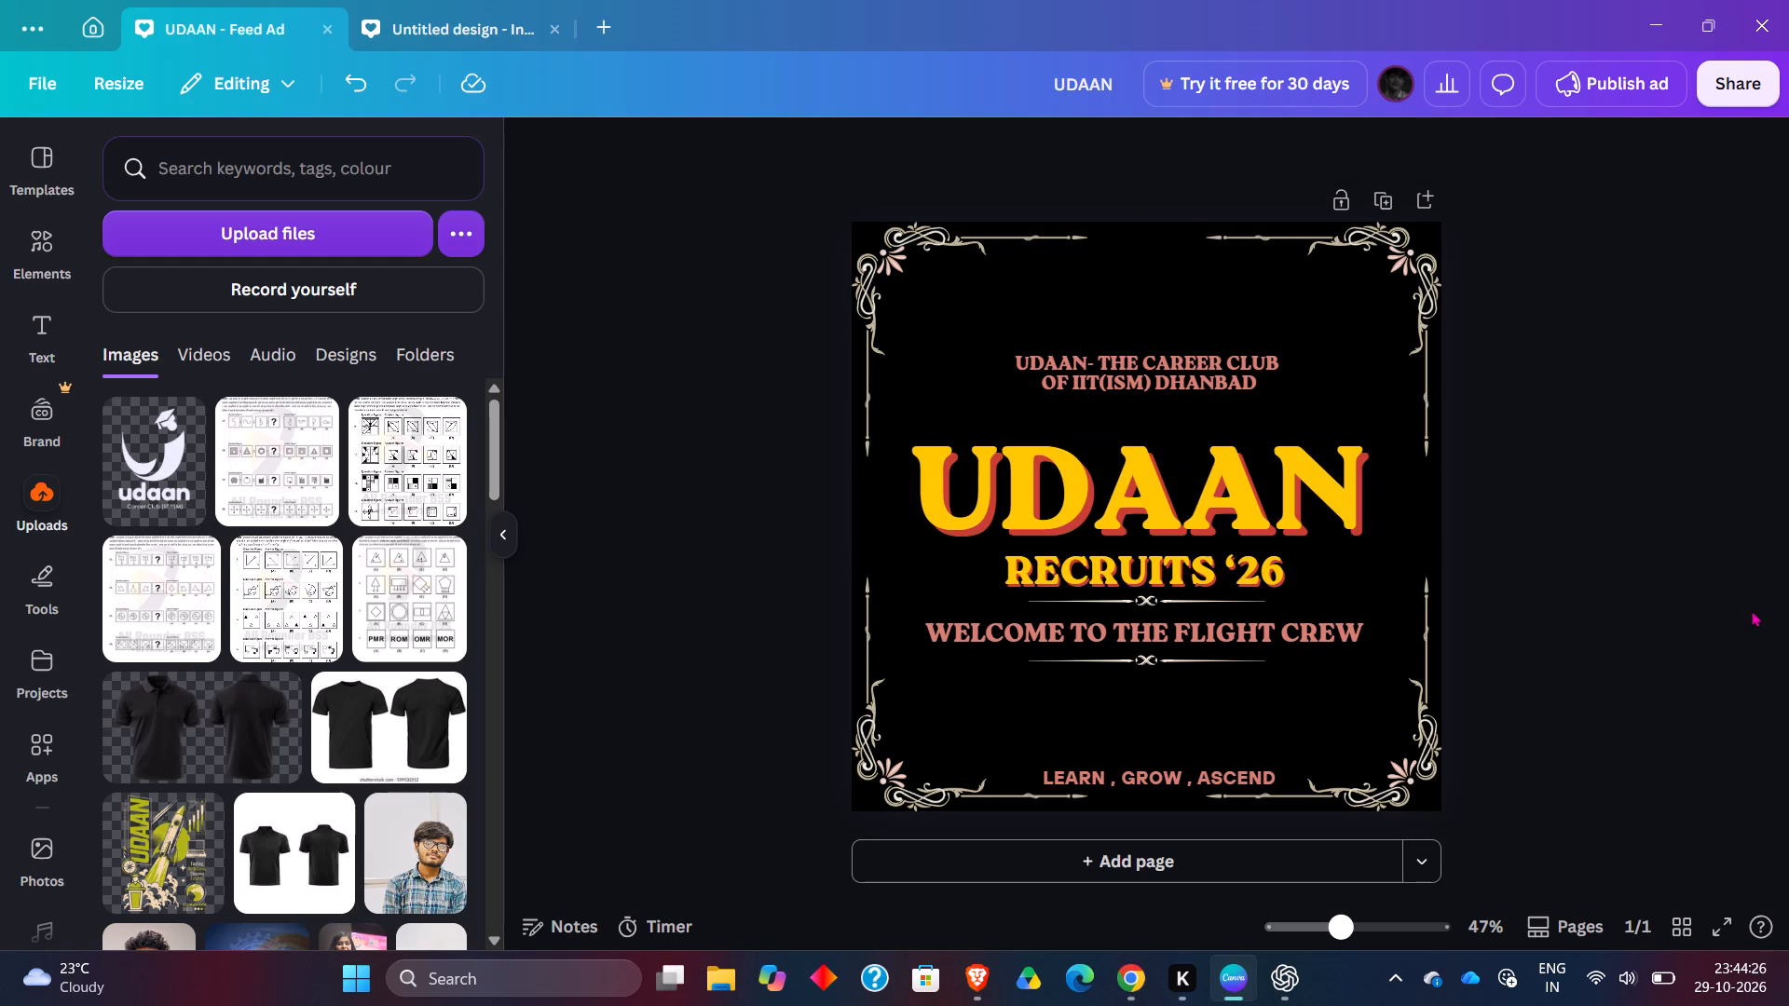
# Move the career club heading up to just below the top border, centred horizontally on the poster.
pyautogui.moveTo(1136, 370); pyautogui.dragTo(1129, 311)
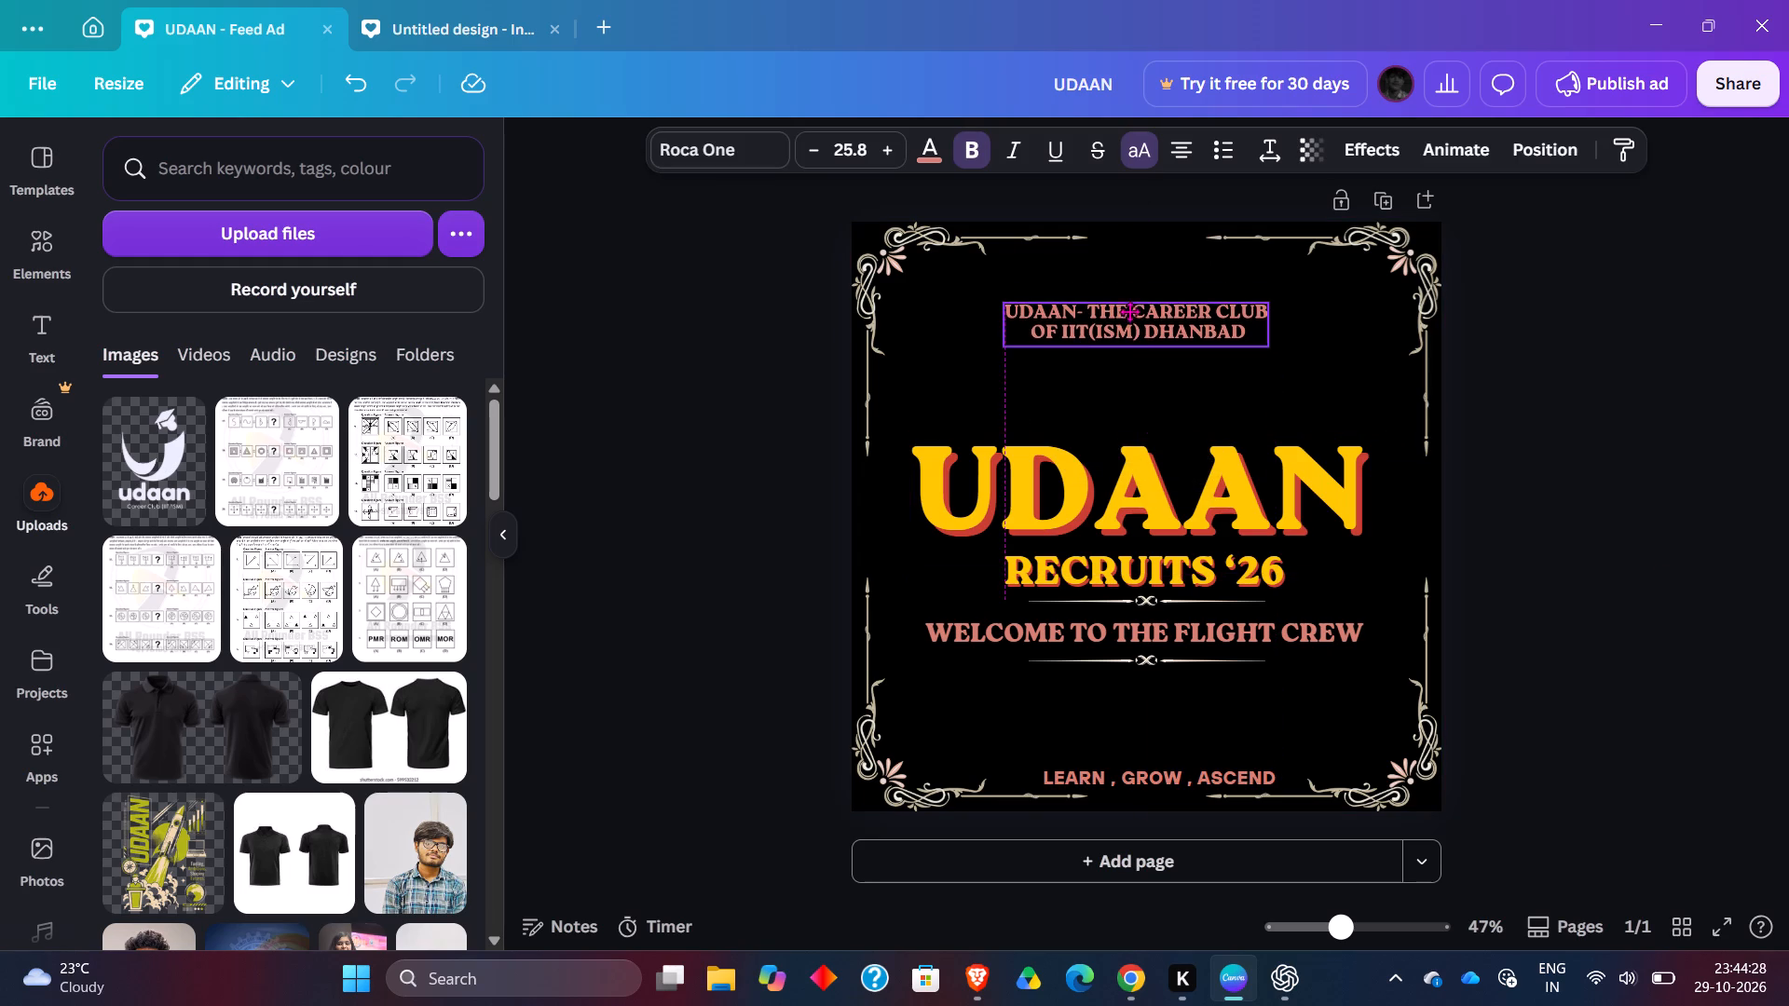
pyautogui.moveTo(1129, 311); pyautogui.dragTo(1139, 292)
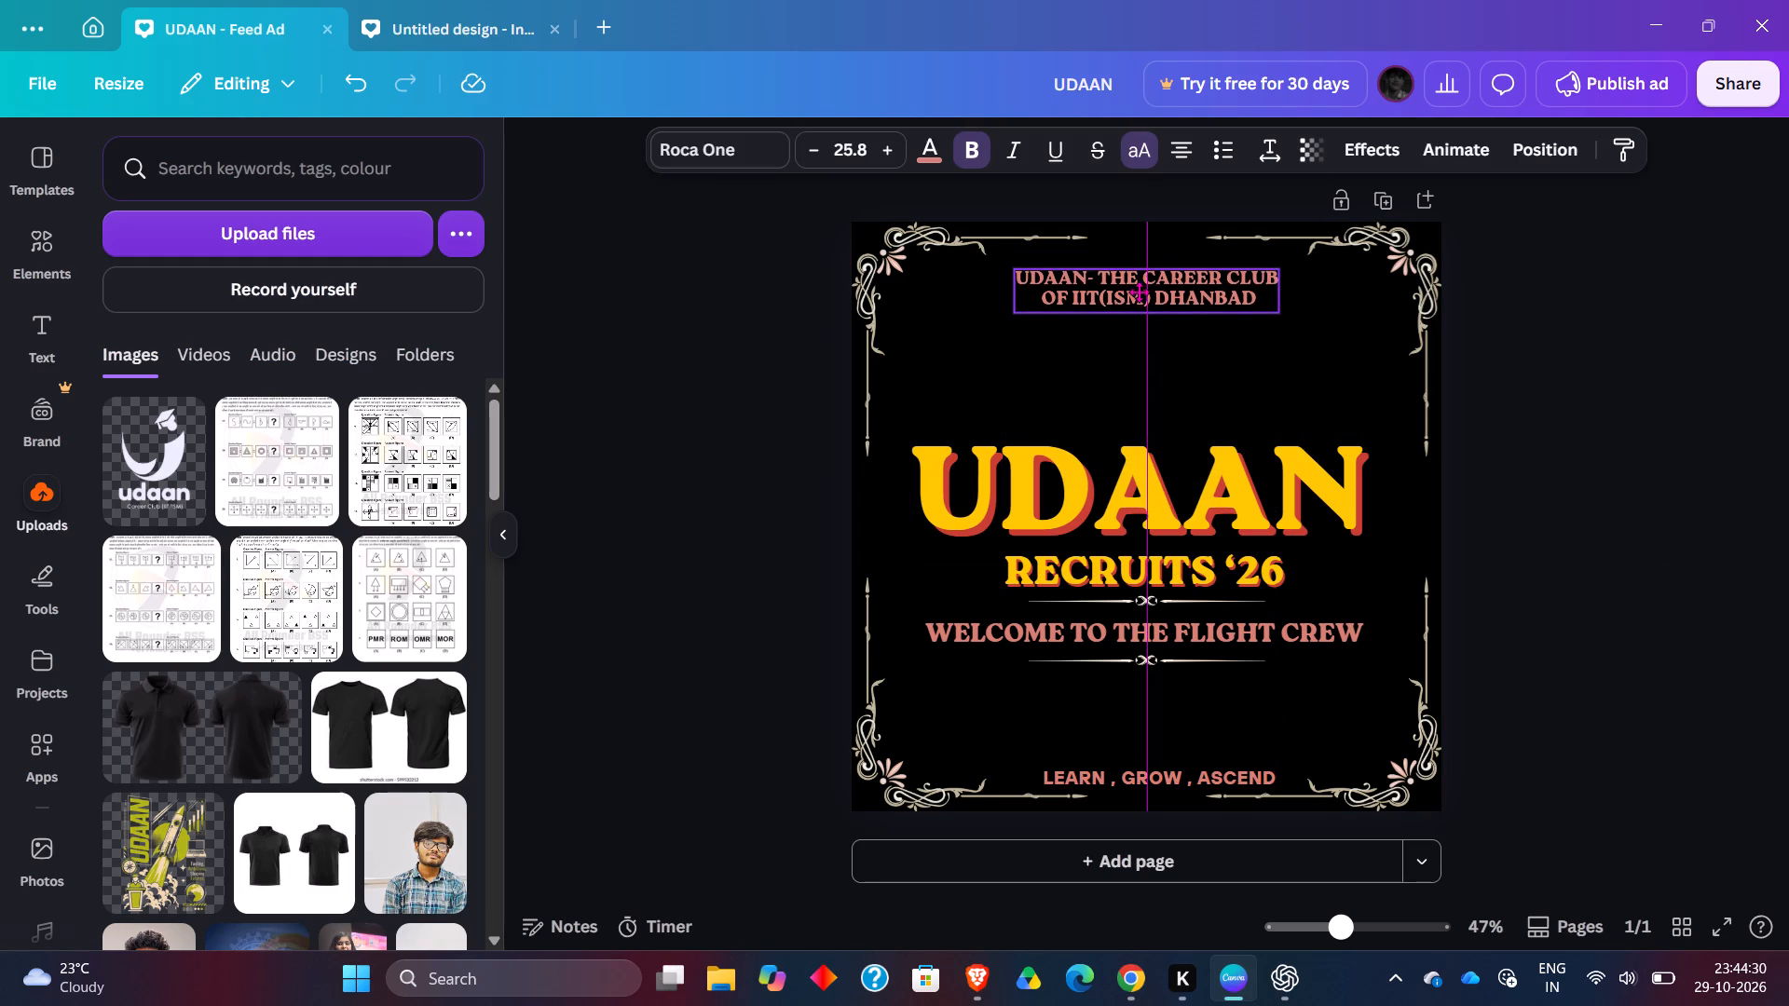
pyautogui.moveTo(1139, 292); pyautogui.dragTo(1139, 285)
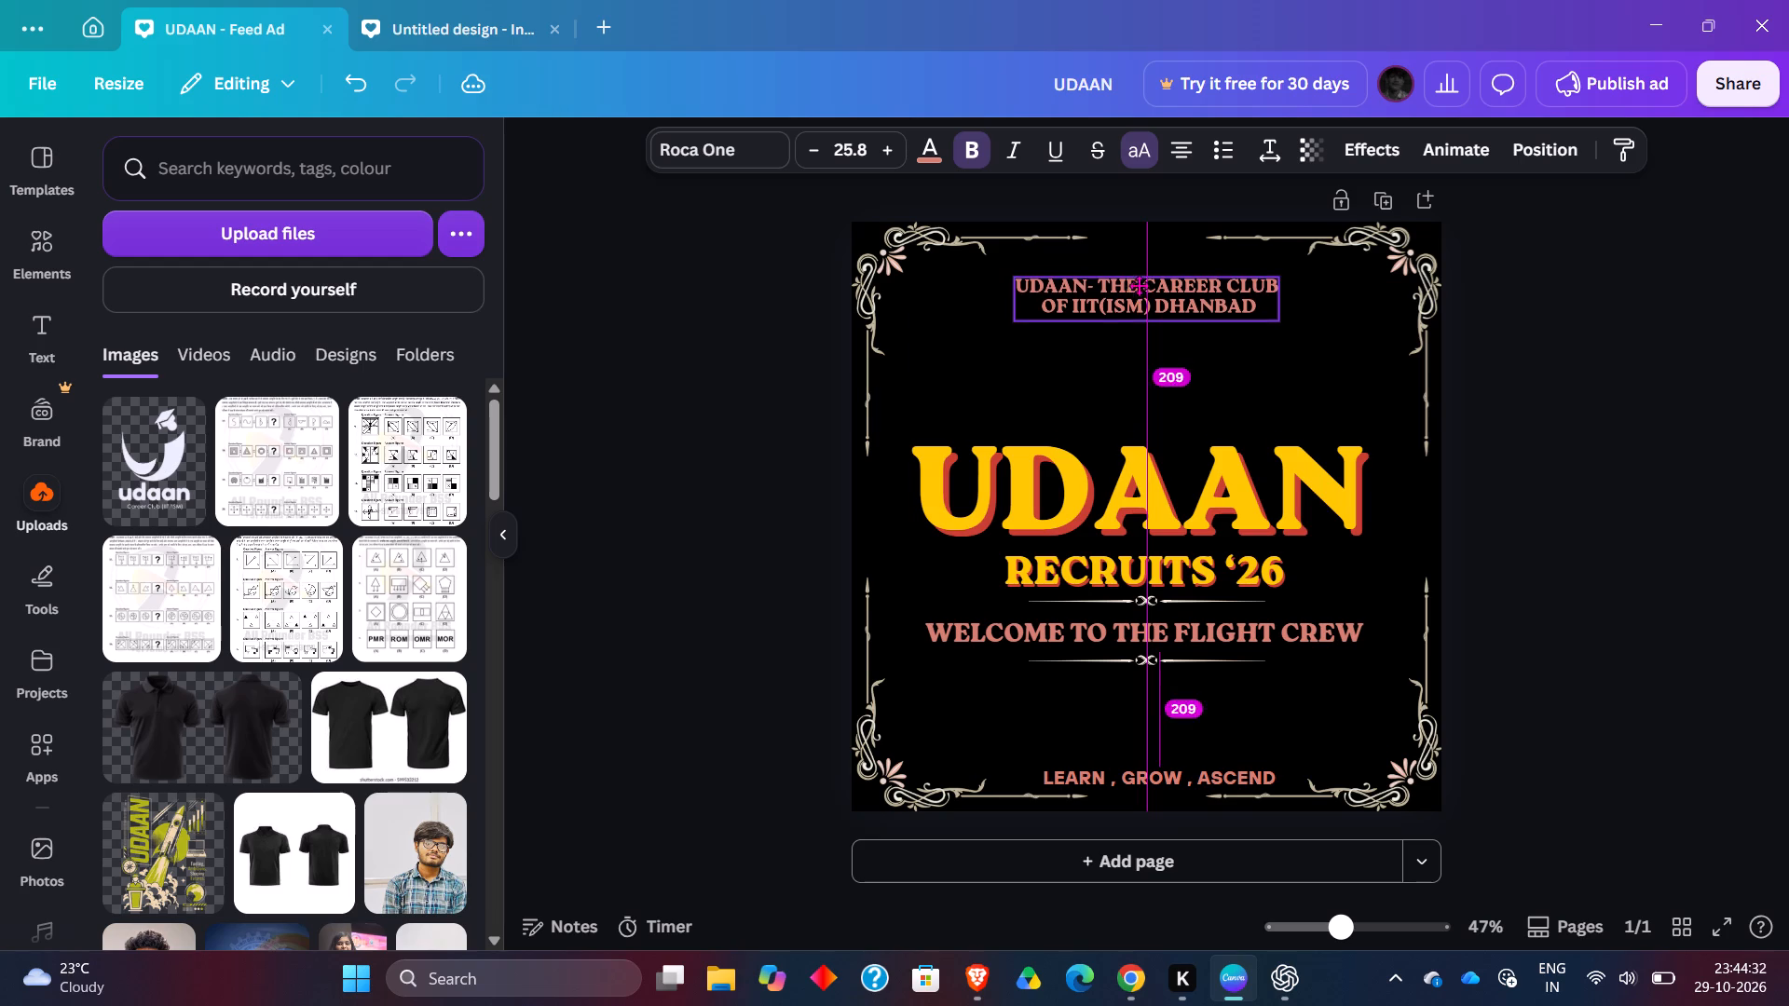
pyautogui.moveTo(1139, 285); pyautogui.dragTo(1139, 282)
pyautogui.click(1139, 282)
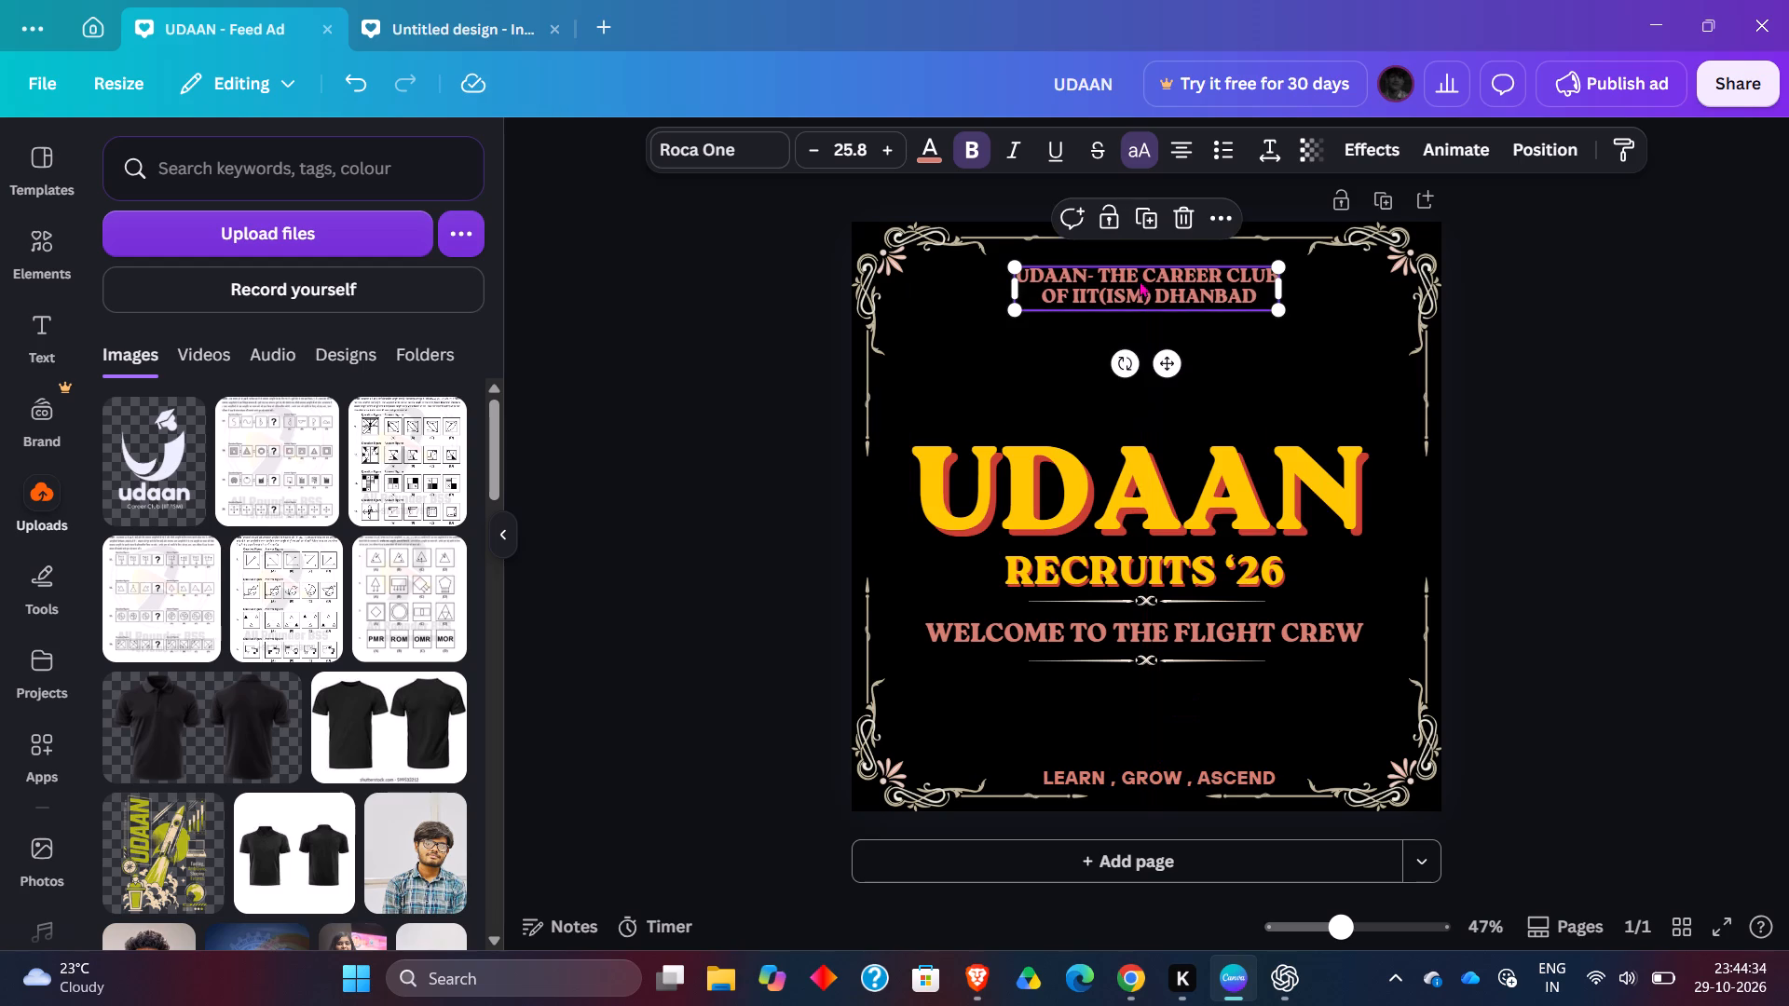
pyautogui.click(1666, 510)
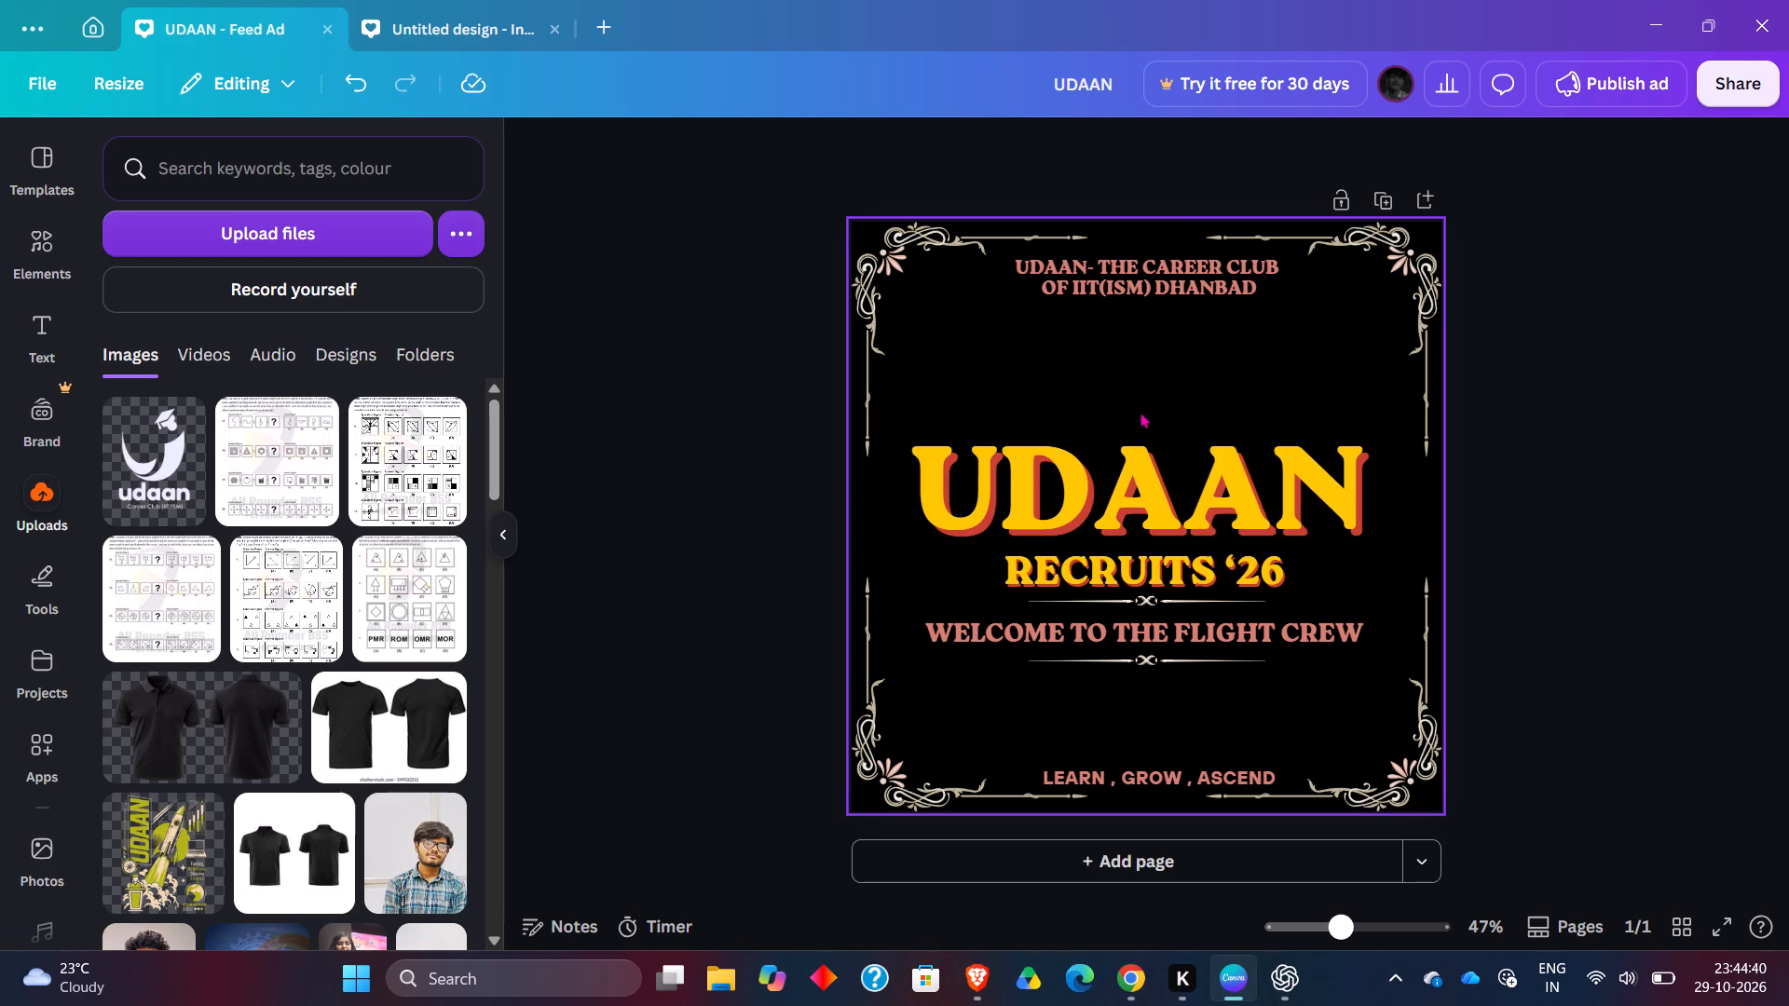
# Group UDAAN, RECRUITS '26, the welcome line and both dividers back into one title block.
pyautogui.moveTo(1140, 412); pyautogui.dragTo(1166, 685)
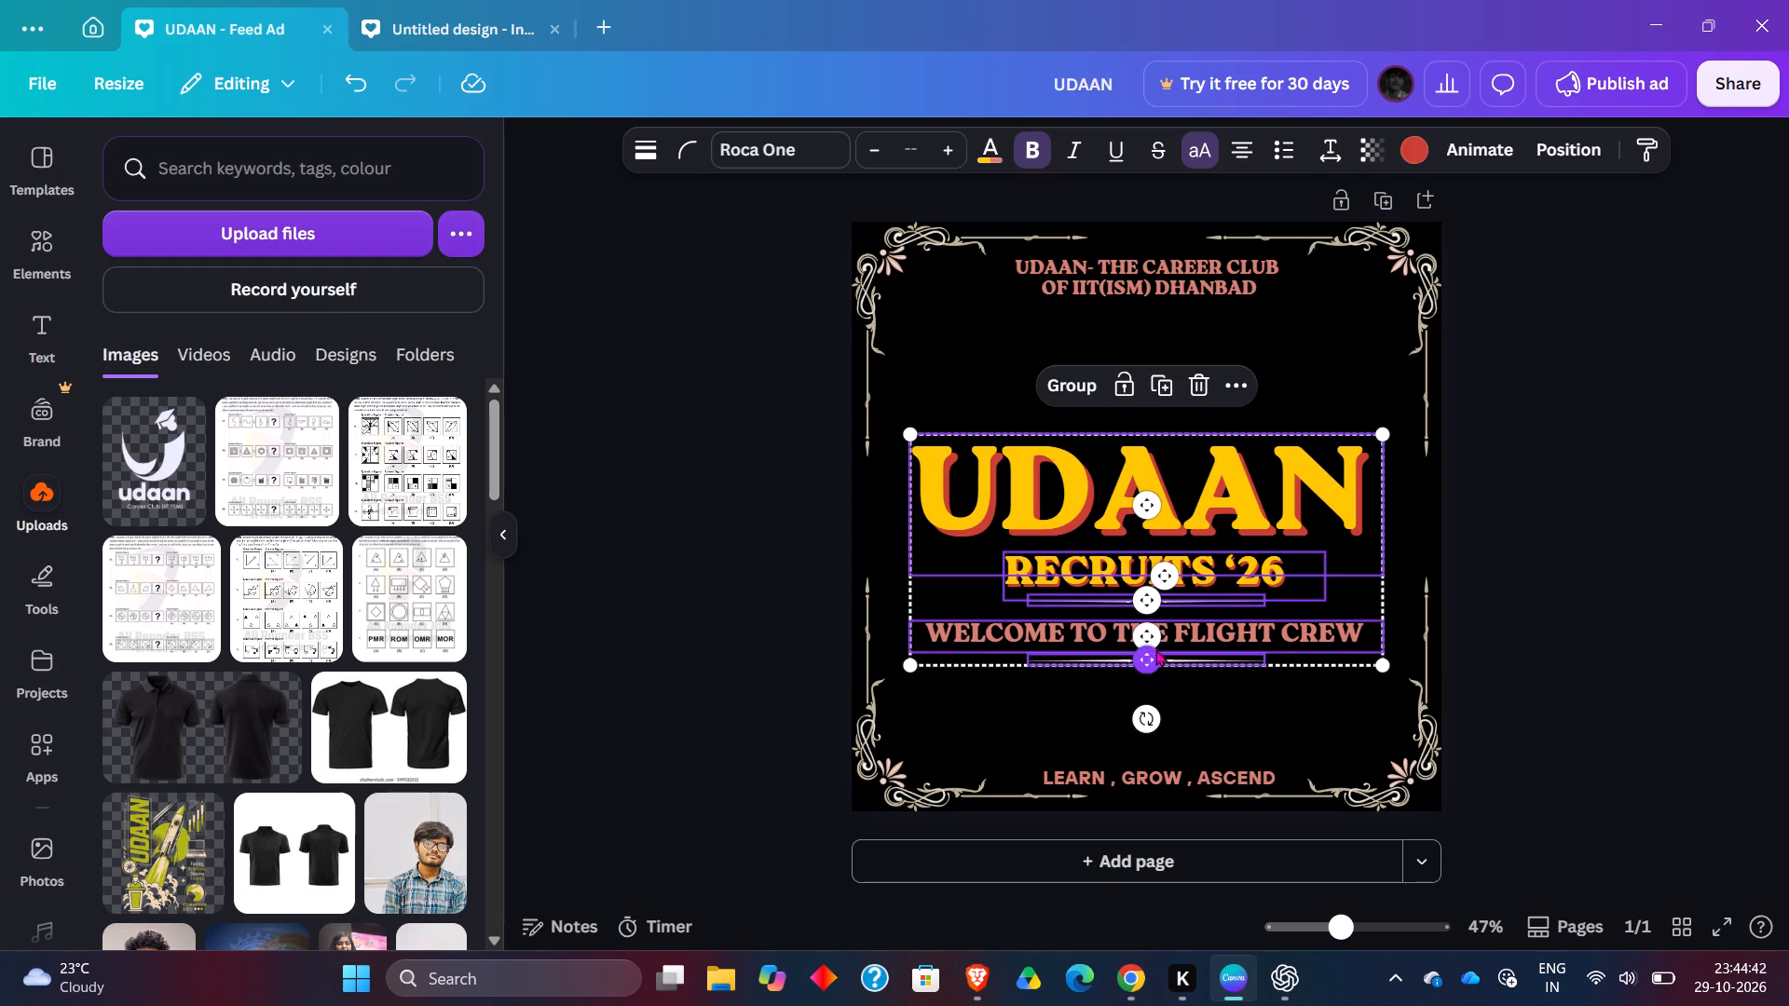
pyautogui.click(1066, 381)
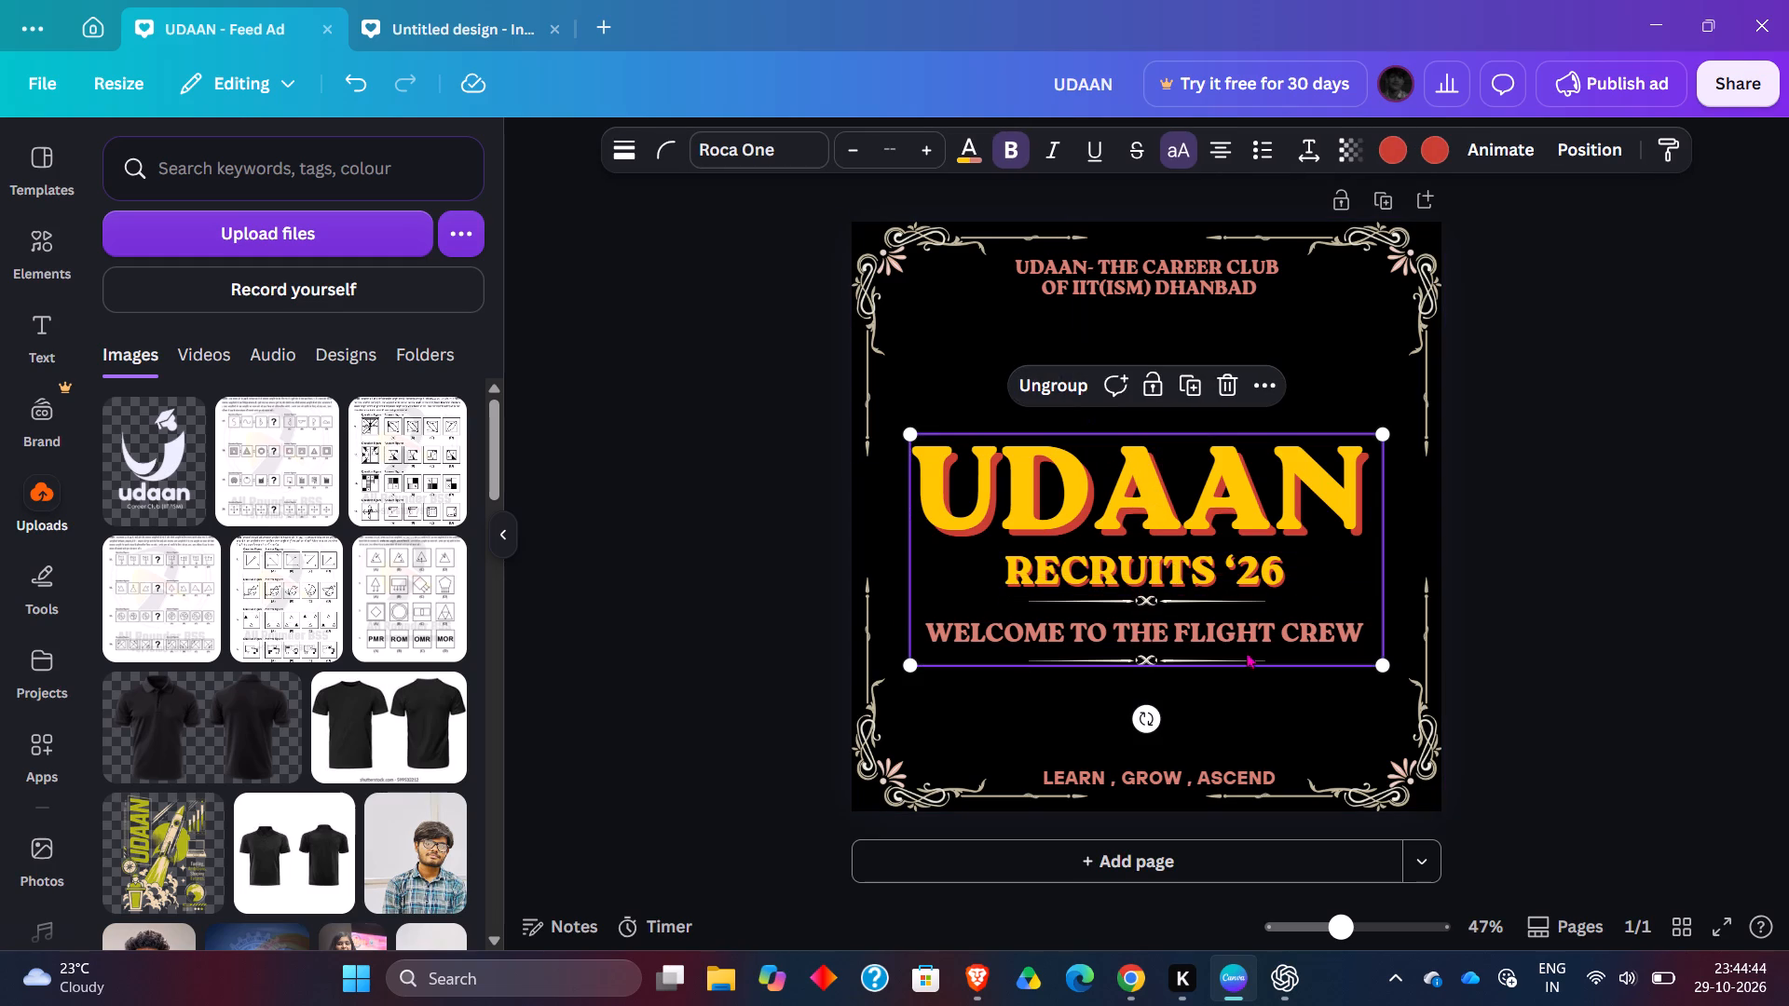
pyautogui.click(1490, 741)
# Move the grouped title block up slightly so it sits vertically centred on the poster, keeping its horizontal position.
pyautogui.click(1135, 558)
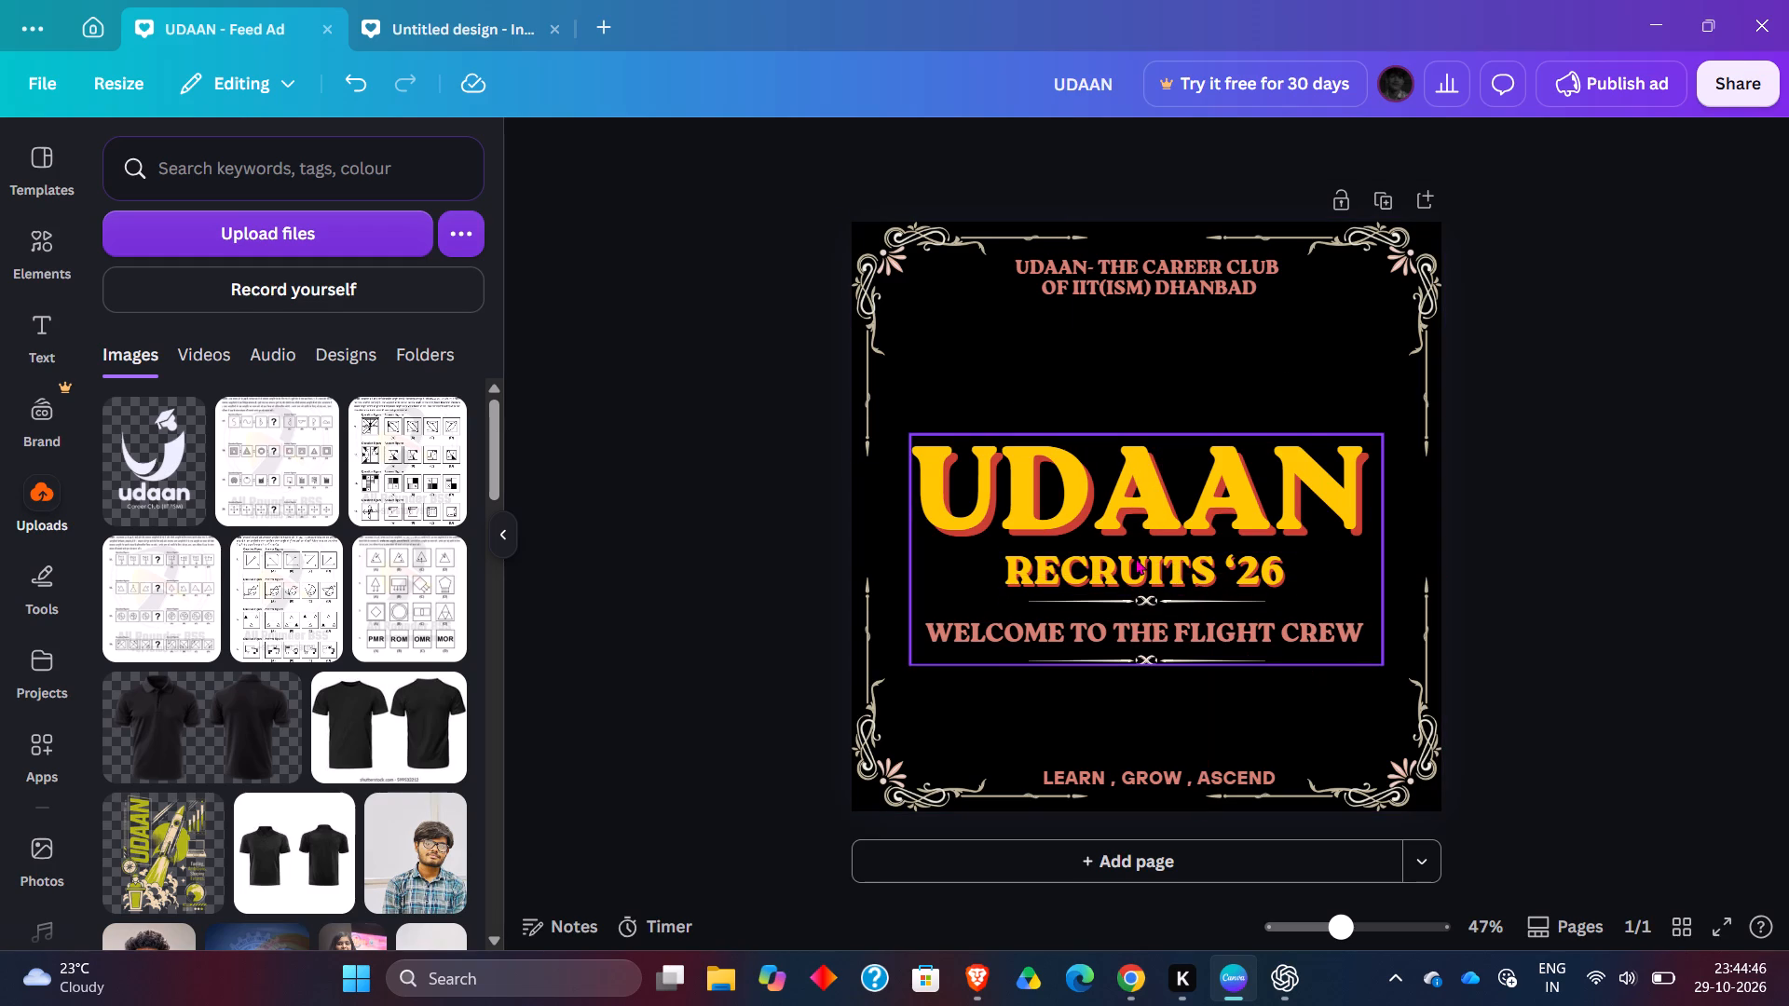
pyautogui.press('Up')
pyautogui.press('Up')
pyautogui.press('Up')
pyautogui.press('Up')
pyautogui.press('Up')
pyautogui.press('Up')
pyautogui.press('Up')
pyautogui.press('Up')
pyautogui.press('Up')
pyautogui.press('Up')
pyautogui.press('Up')
pyautogui.press('Up')
pyautogui.press('Up')
pyautogui.press('Up')
pyautogui.press('Up')
pyautogui.press('Up')
pyautogui.press('Up')
pyautogui.press('Up')
pyautogui.press('Up')
pyautogui.press('Up')
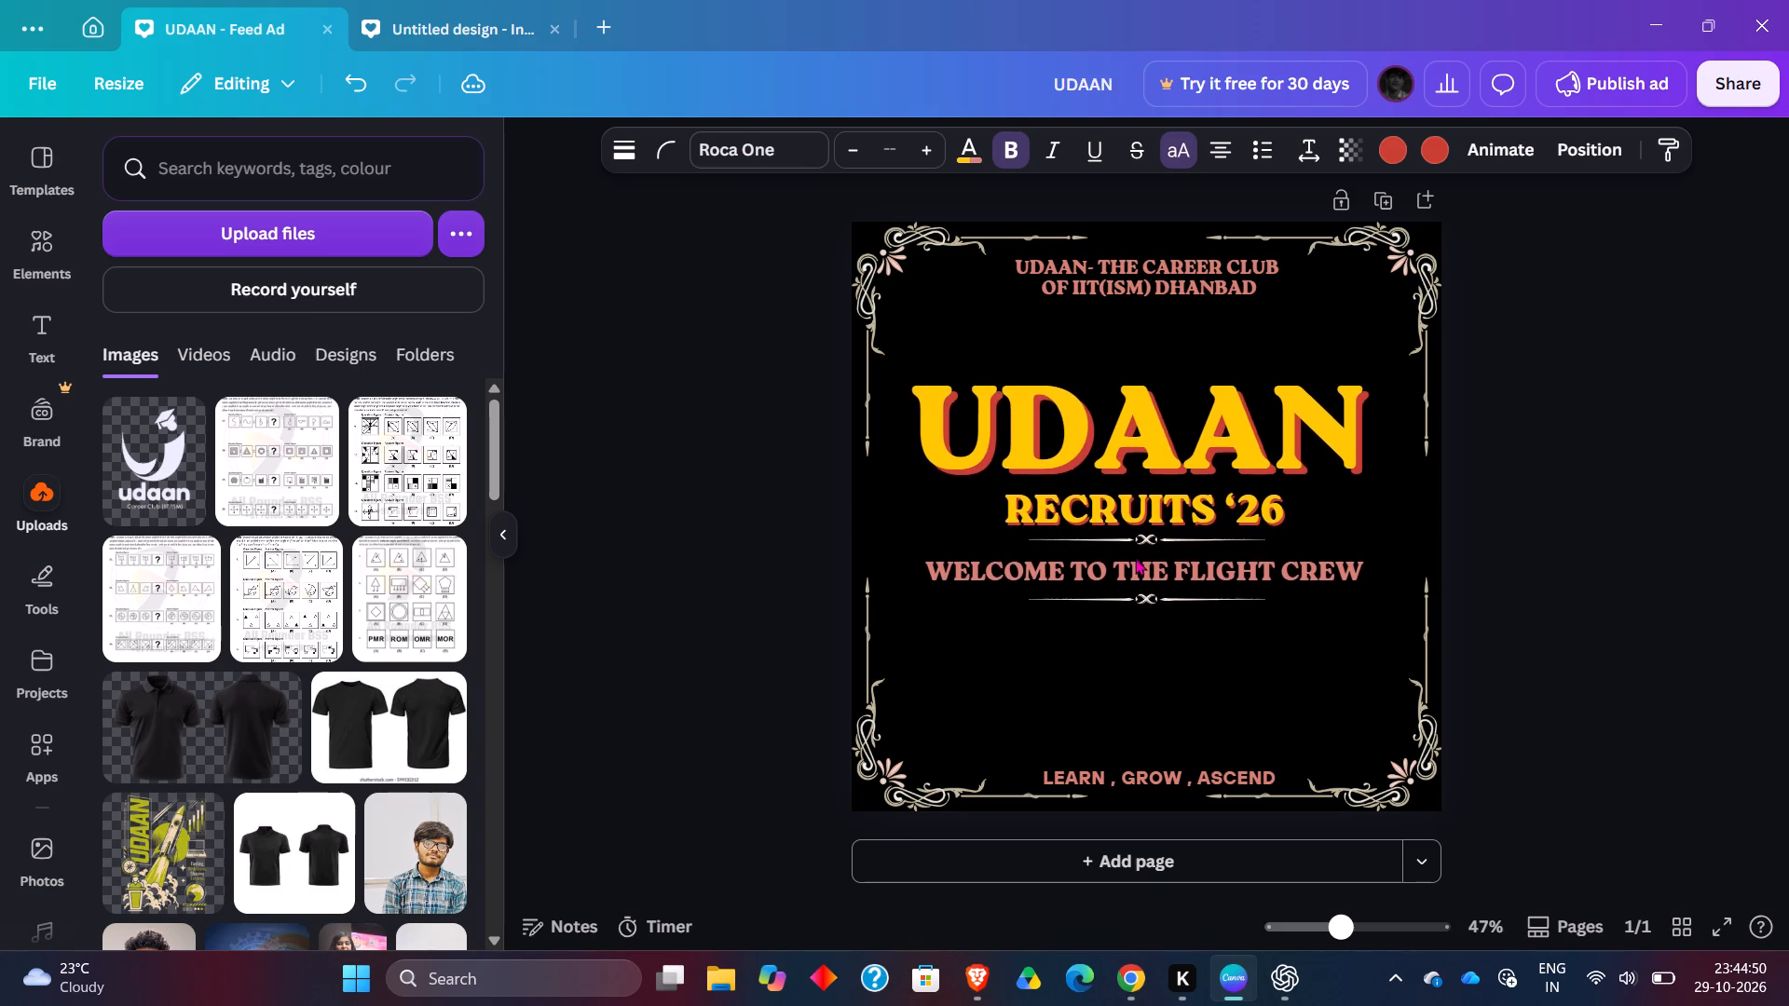
pyautogui.press('Down')
pyautogui.press('Down')
pyautogui.press('Down')
pyautogui.press('Down')
pyautogui.press('Down')
pyautogui.press('Down')
pyautogui.press('Down')
pyautogui.press('Down')
pyautogui.press('Down')
pyautogui.press('Down')
pyautogui.press('Down')
pyautogui.press('Down')
pyautogui.press('Down')
pyautogui.press('Down')
pyautogui.press('Down')
pyautogui.press('Down')
pyautogui.press('Up')
pyautogui.press('Up')
pyautogui.press('Up')
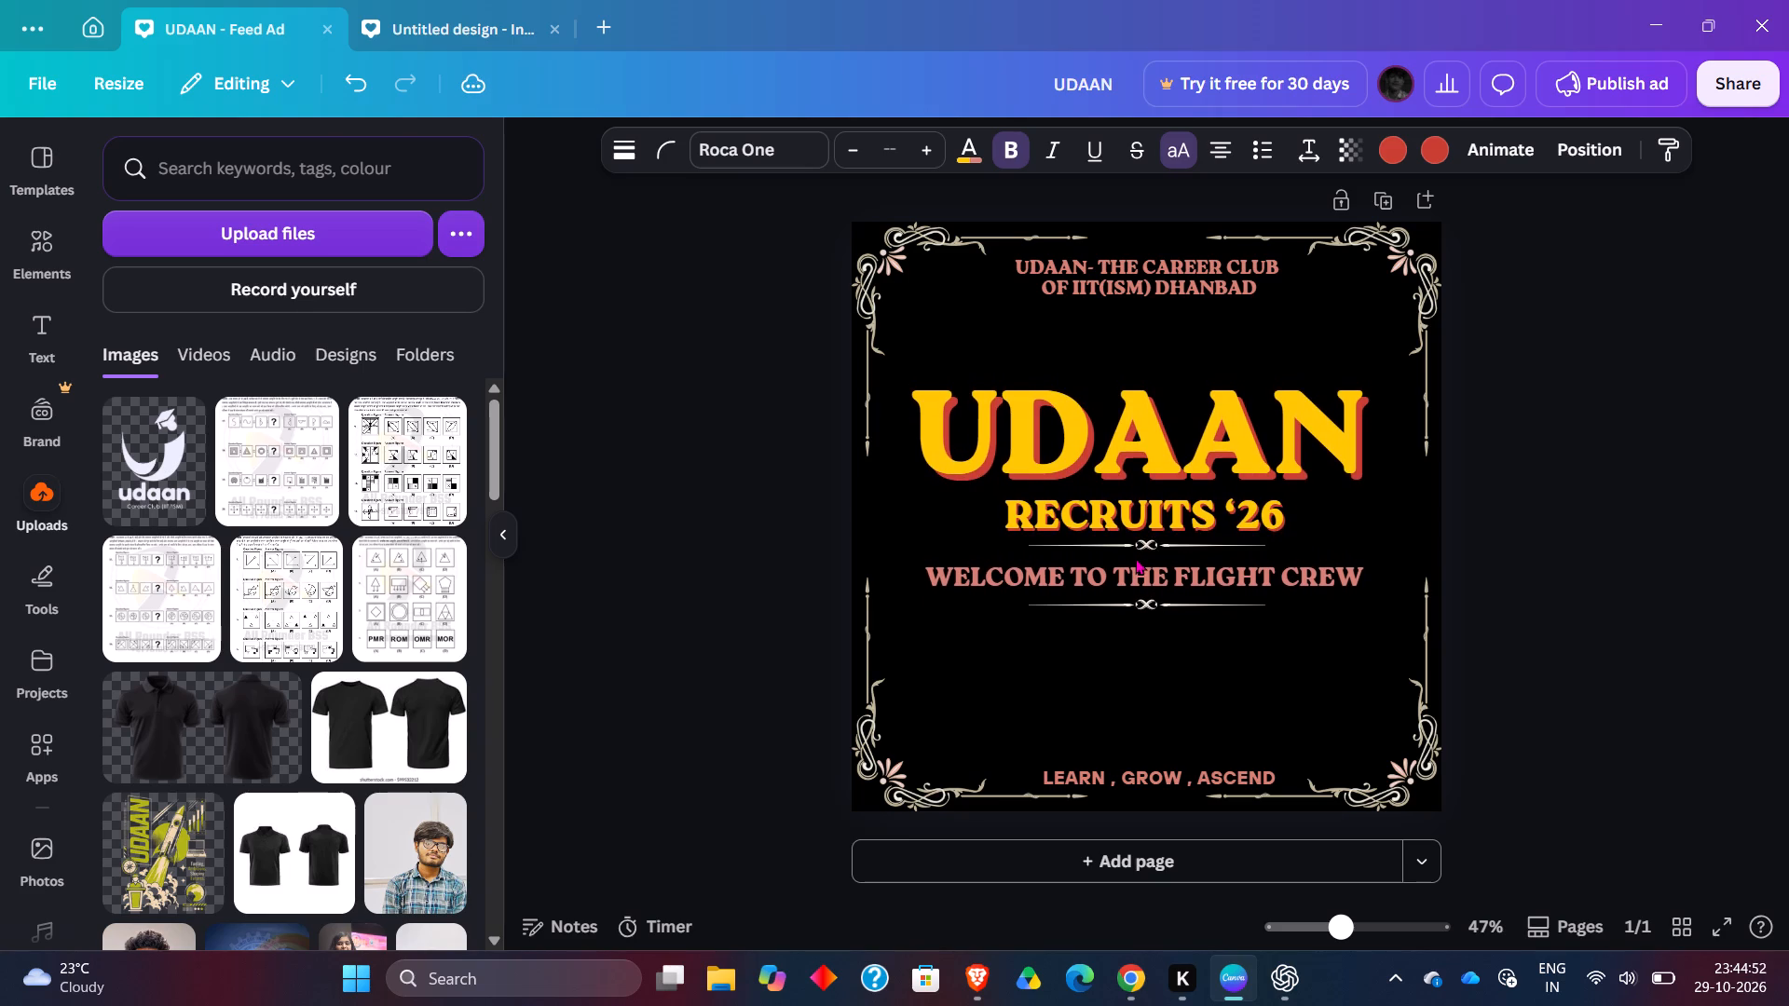
pyautogui.press('Down')
pyautogui.press('Down')
pyautogui.press('Down')
pyautogui.press('Down')
pyautogui.press('Down')
pyautogui.press('Down')
pyautogui.press('Down')
pyautogui.press('Down')
pyautogui.press('Down')
pyautogui.press('Down')
pyautogui.press('Down')
pyautogui.press('Down')
pyautogui.press('Down')
pyautogui.press('Down')
pyautogui.press('Down')
pyautogui.press('Down')
pyautogui.press('Down')
pyautogui.press('Down')
pyautogui.press('Down')
pyautogui.press('Down')
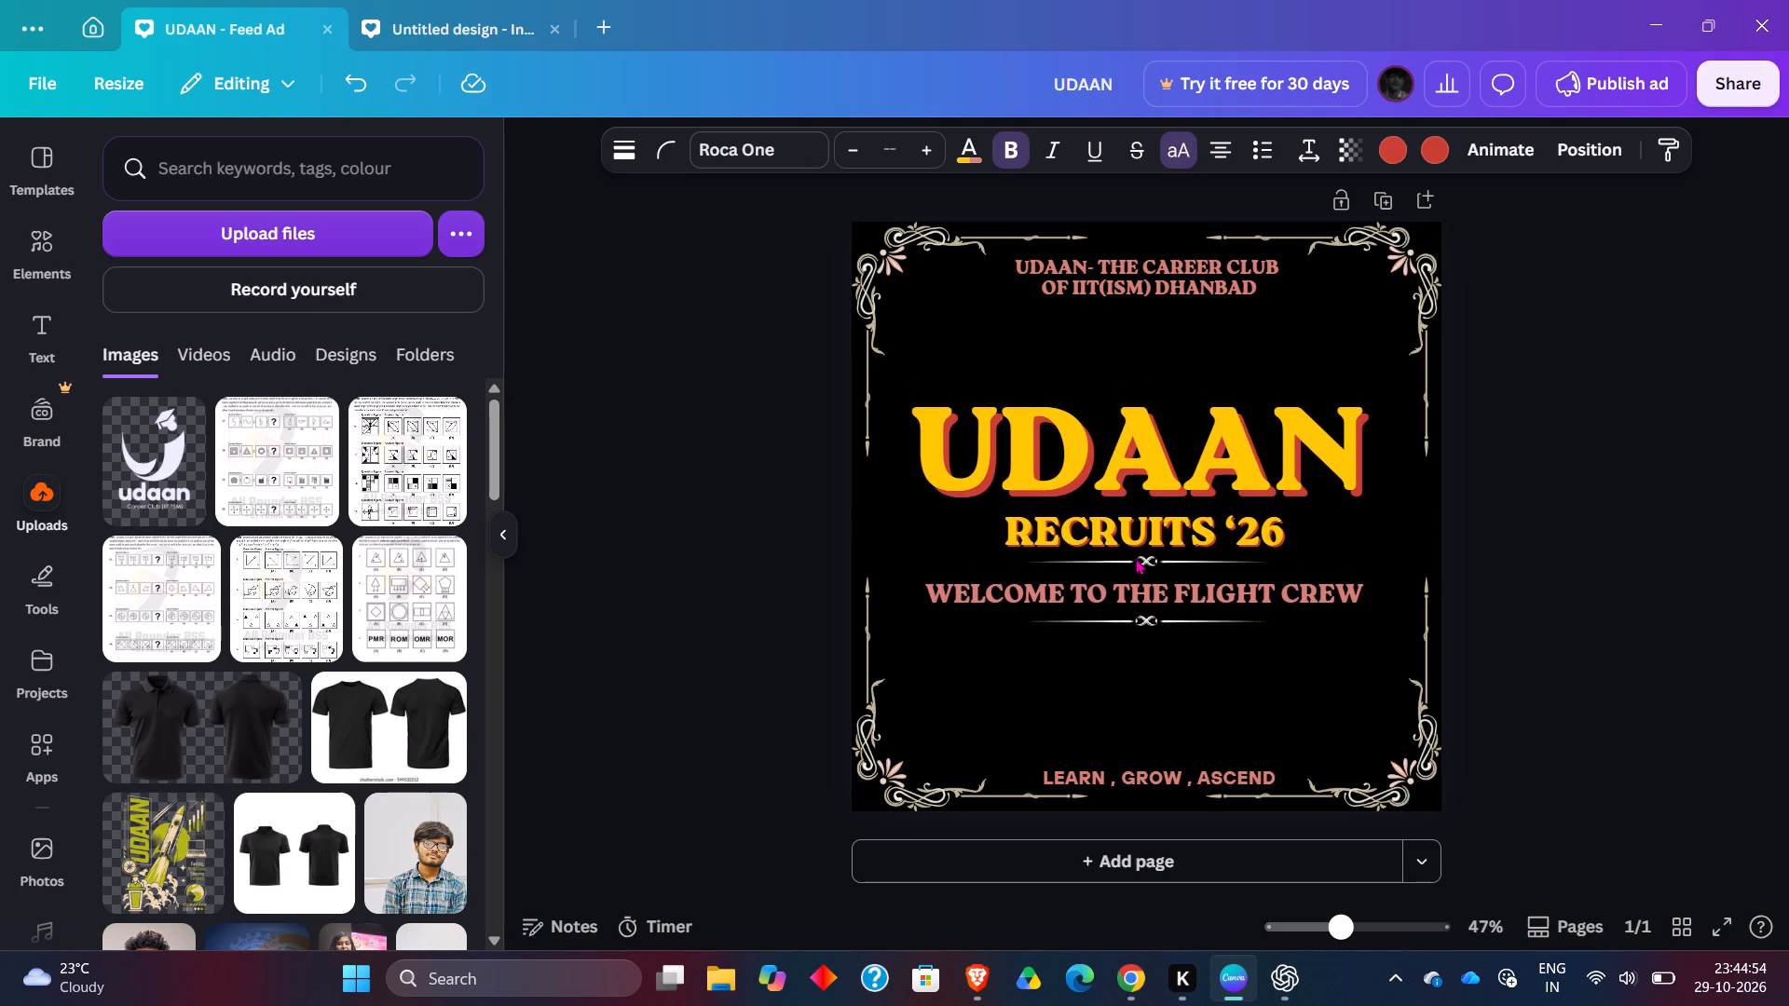
pyautogui.press('Up')
pyautogui.press('Up')
pyautogui.press('Up')
pyautogui.press('Up')
pyautogui.press('Up')
pyautogui.press('Up')
pyautogui.press('Up')
pyautogui.press('Up')
pyautogui.press('Up')
pyautogui.press('Up')
pyautogui.press('Up')
pyautogui.press('Up')
pyautogui.press('Up')
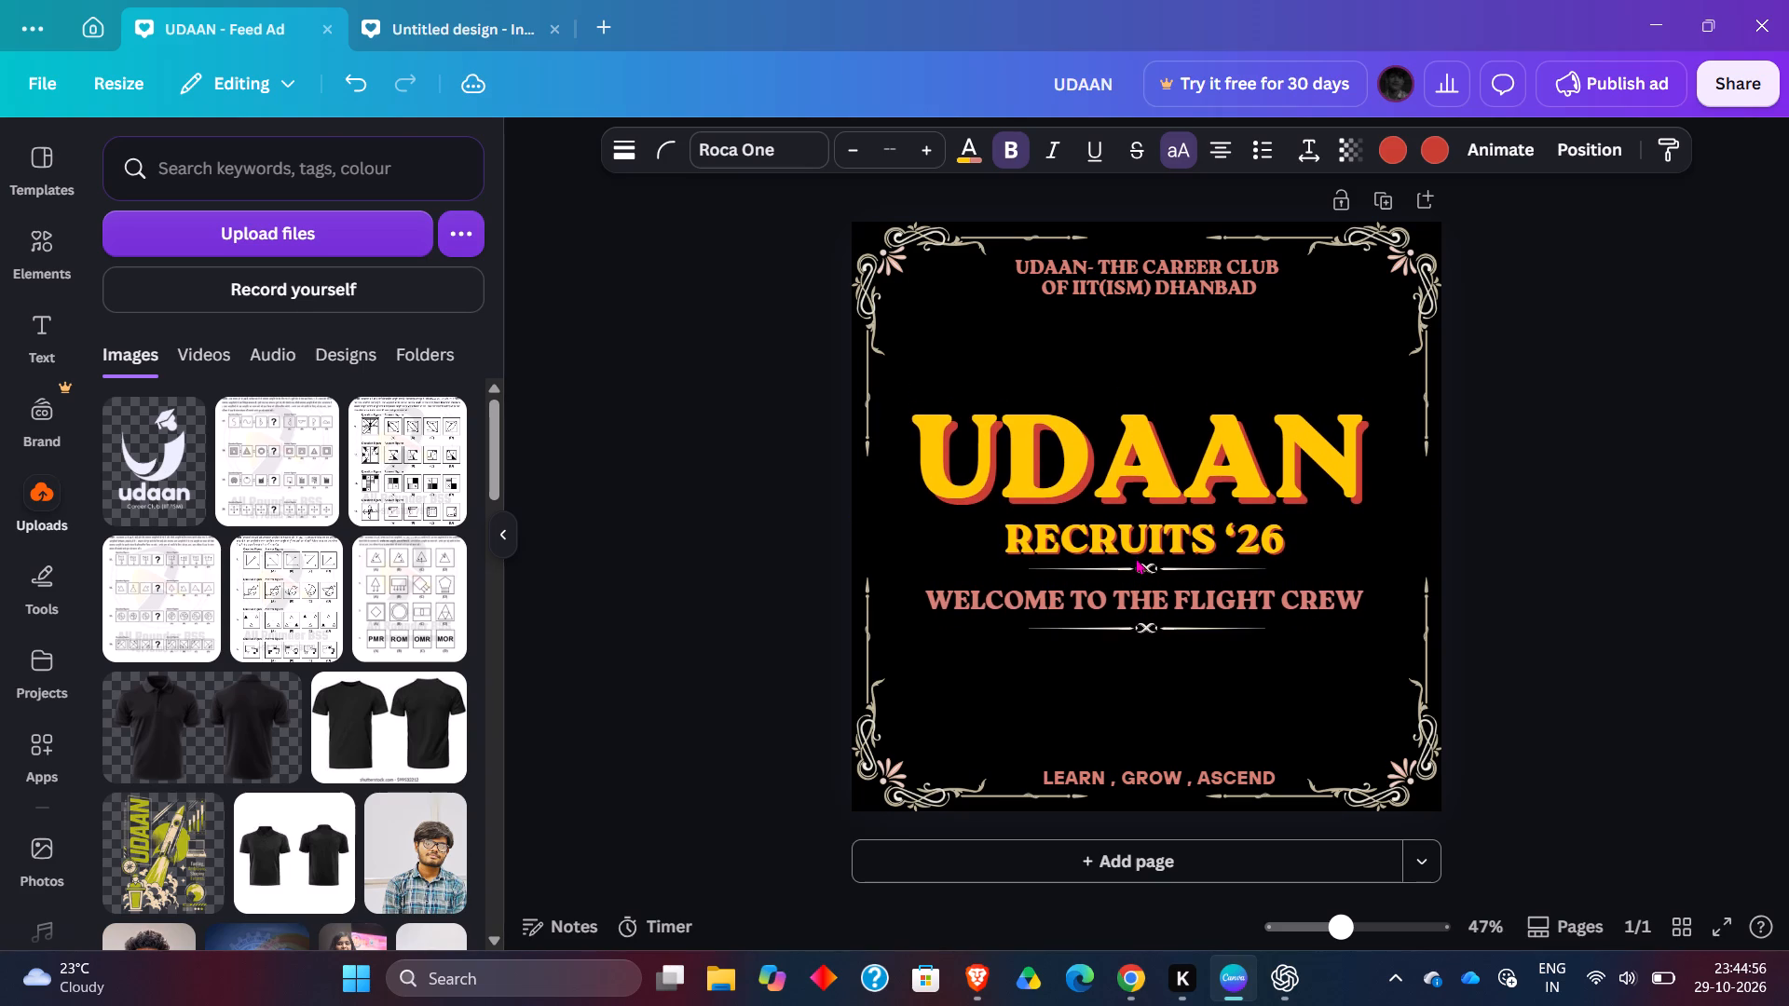
pyautogui.press('Up')
pyautogui.press('Up')
pyautogui.press('Up')
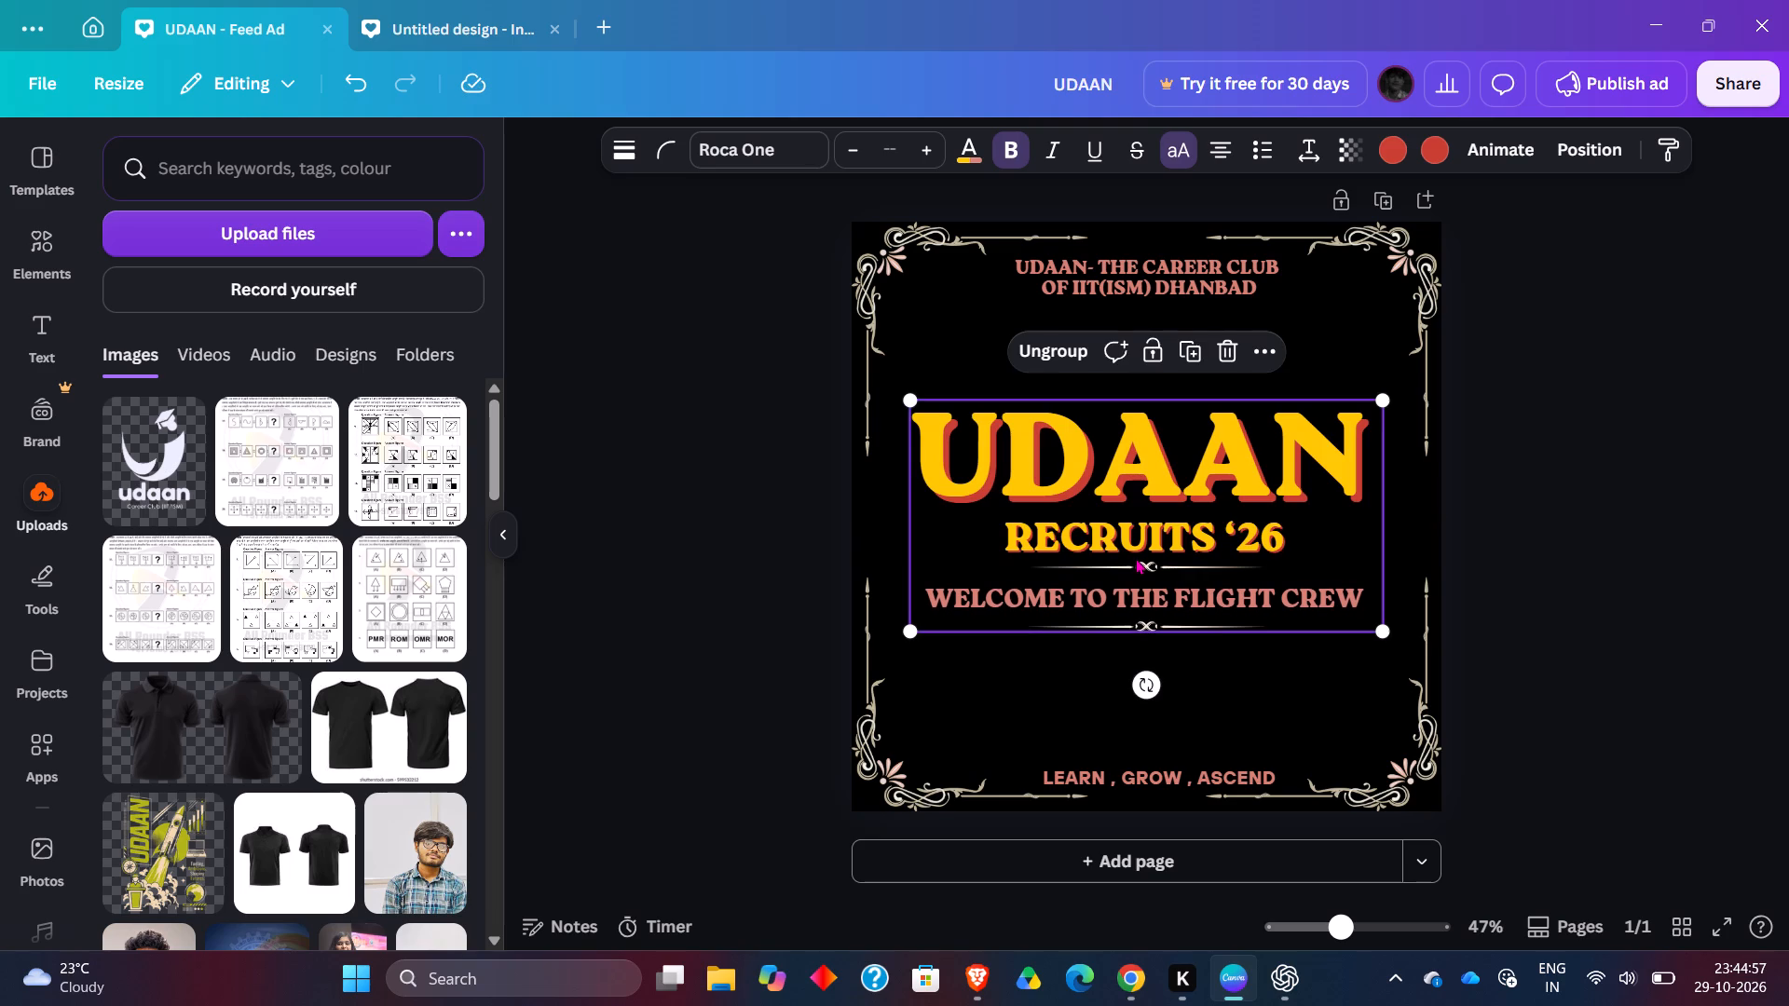
# Add a blank second page to the design and show the page thumbnails.
pyautogui.click(1509, 628)
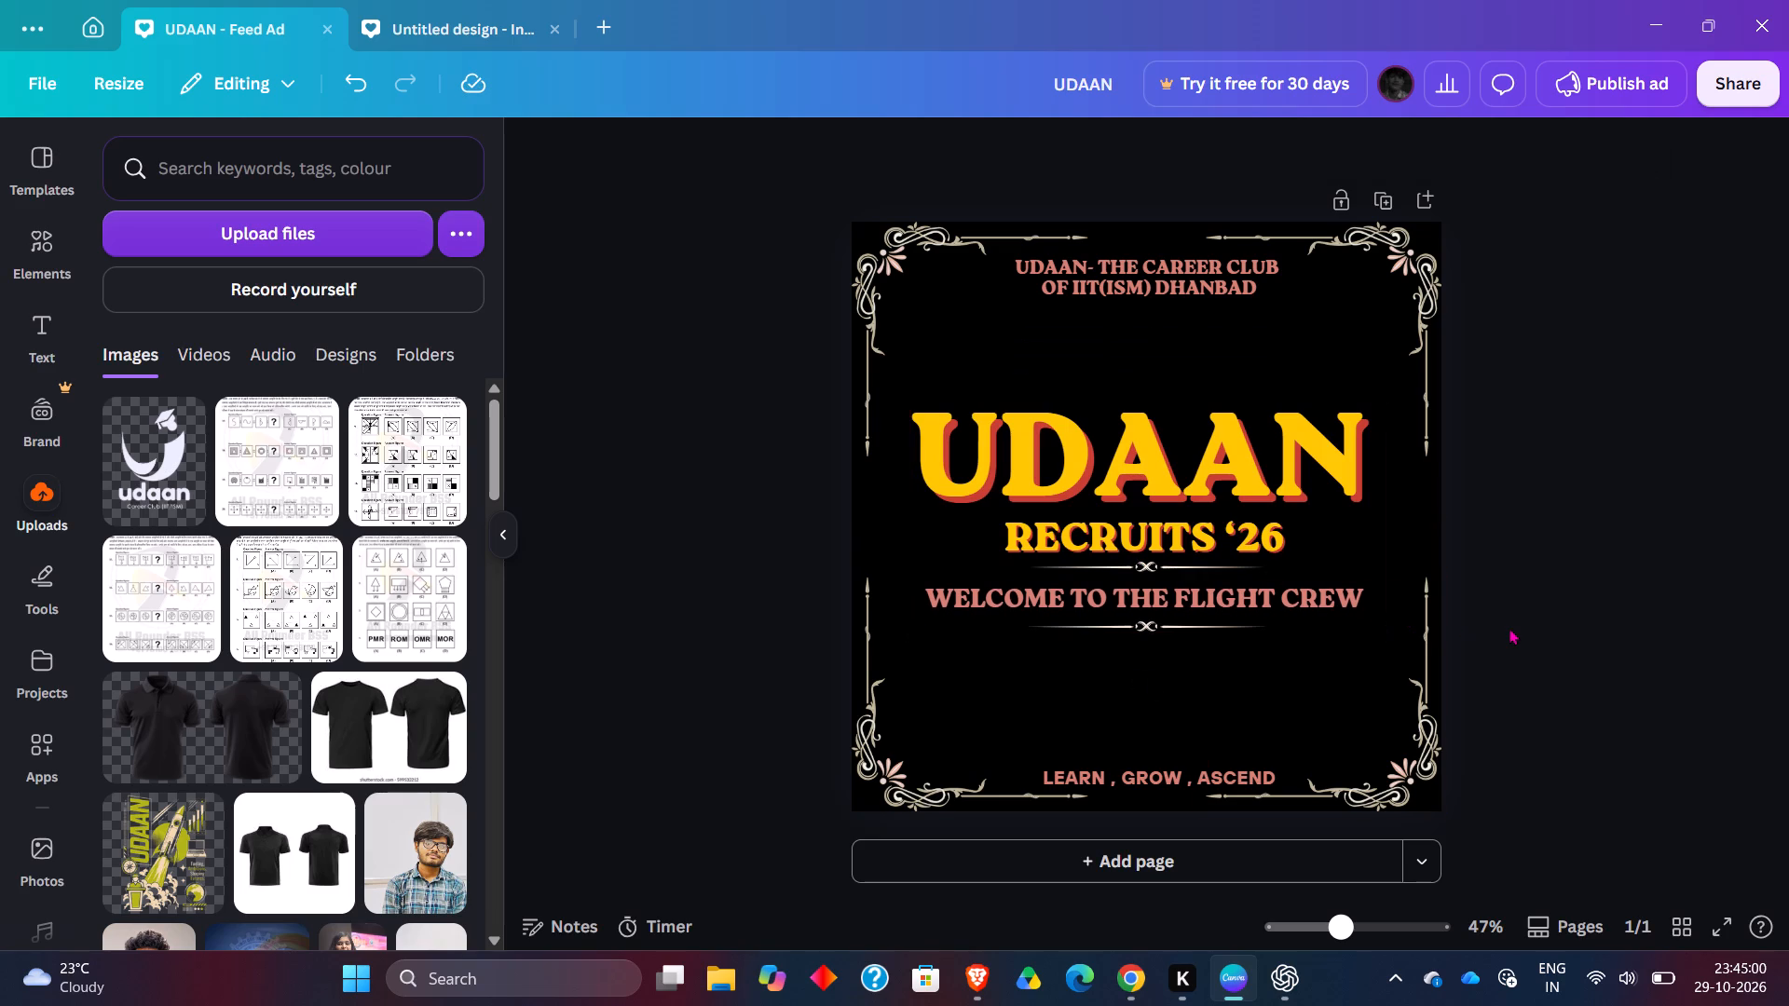
pyautogui.click(1241, 875)
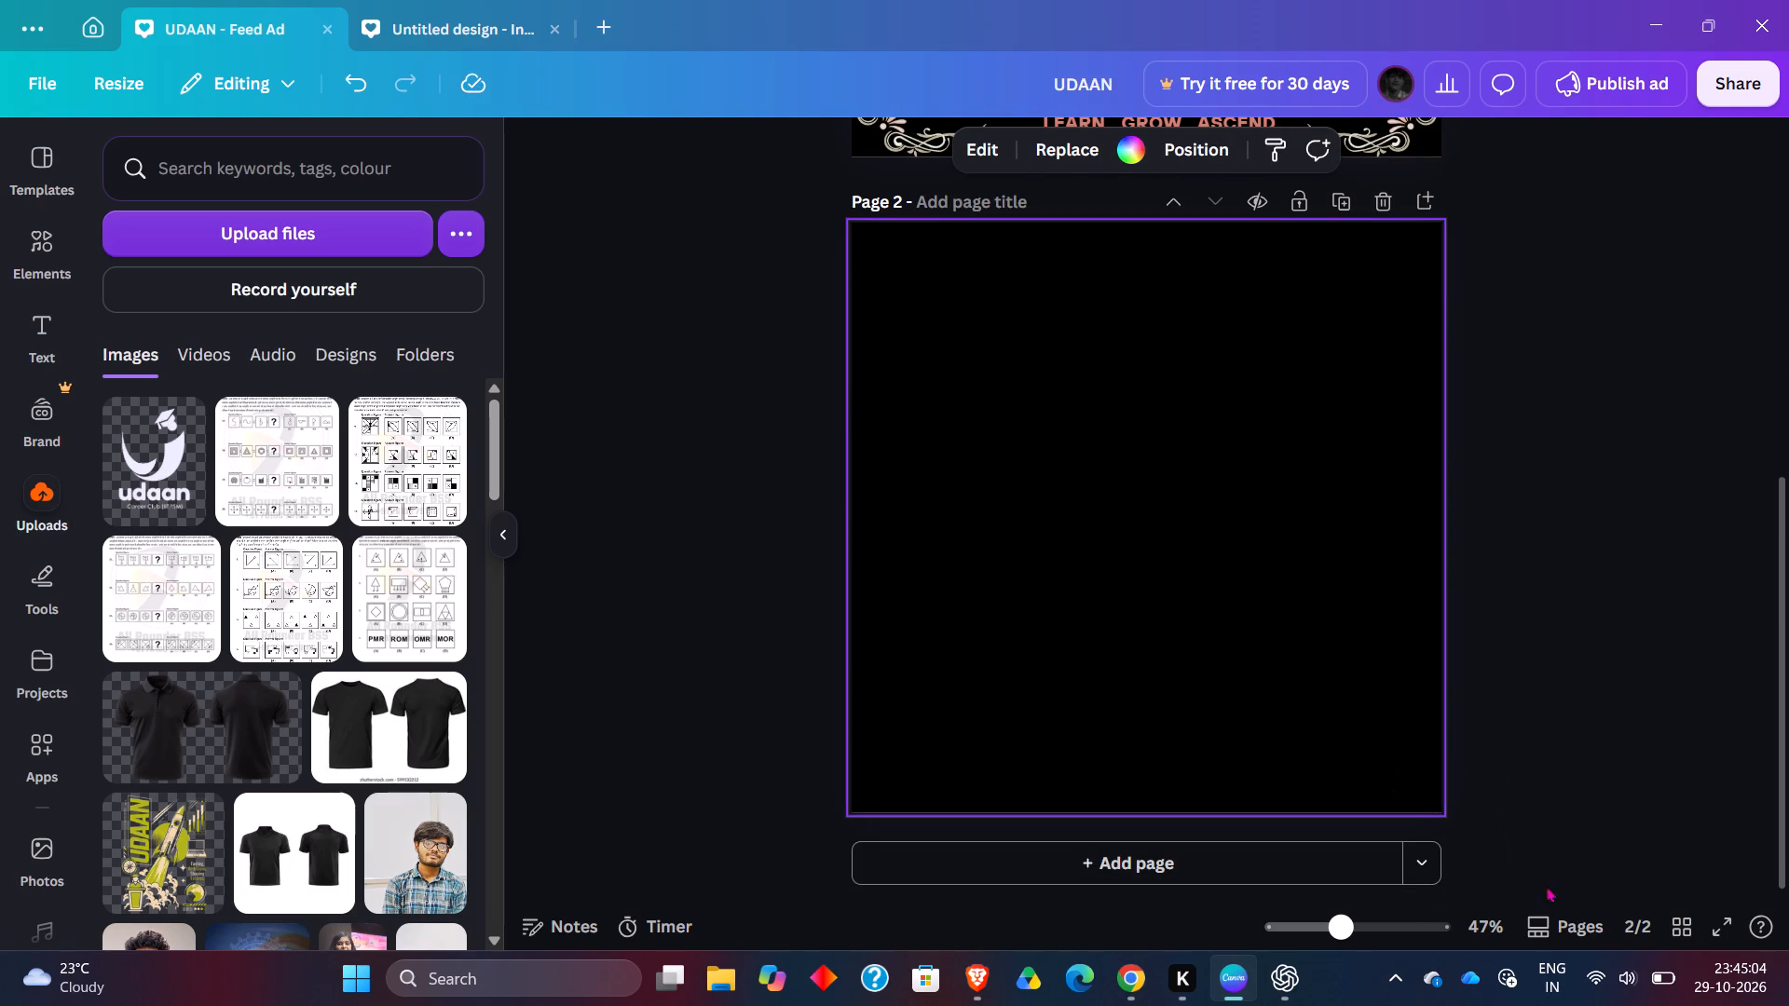
pyautogui.click(1576, 932)
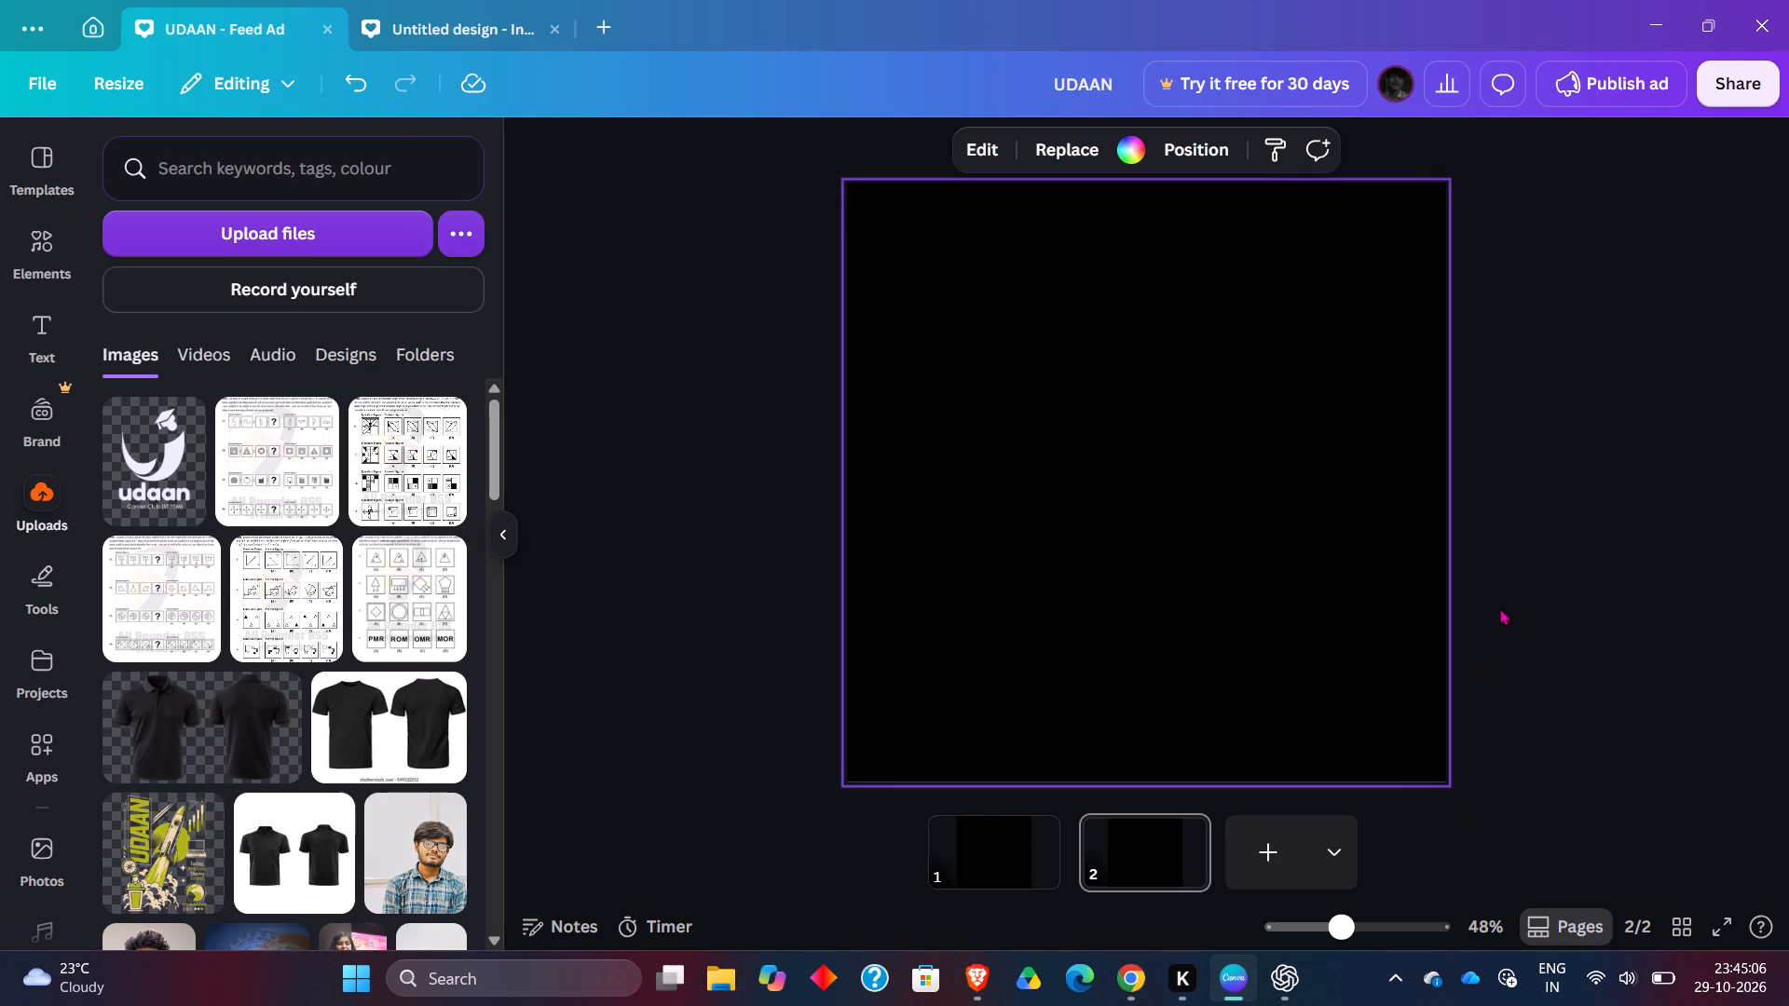
# Copy all of the poster's borders, title block and text from page 1 onto page 2 in the same positions.
pyautogui.click(948, 857)
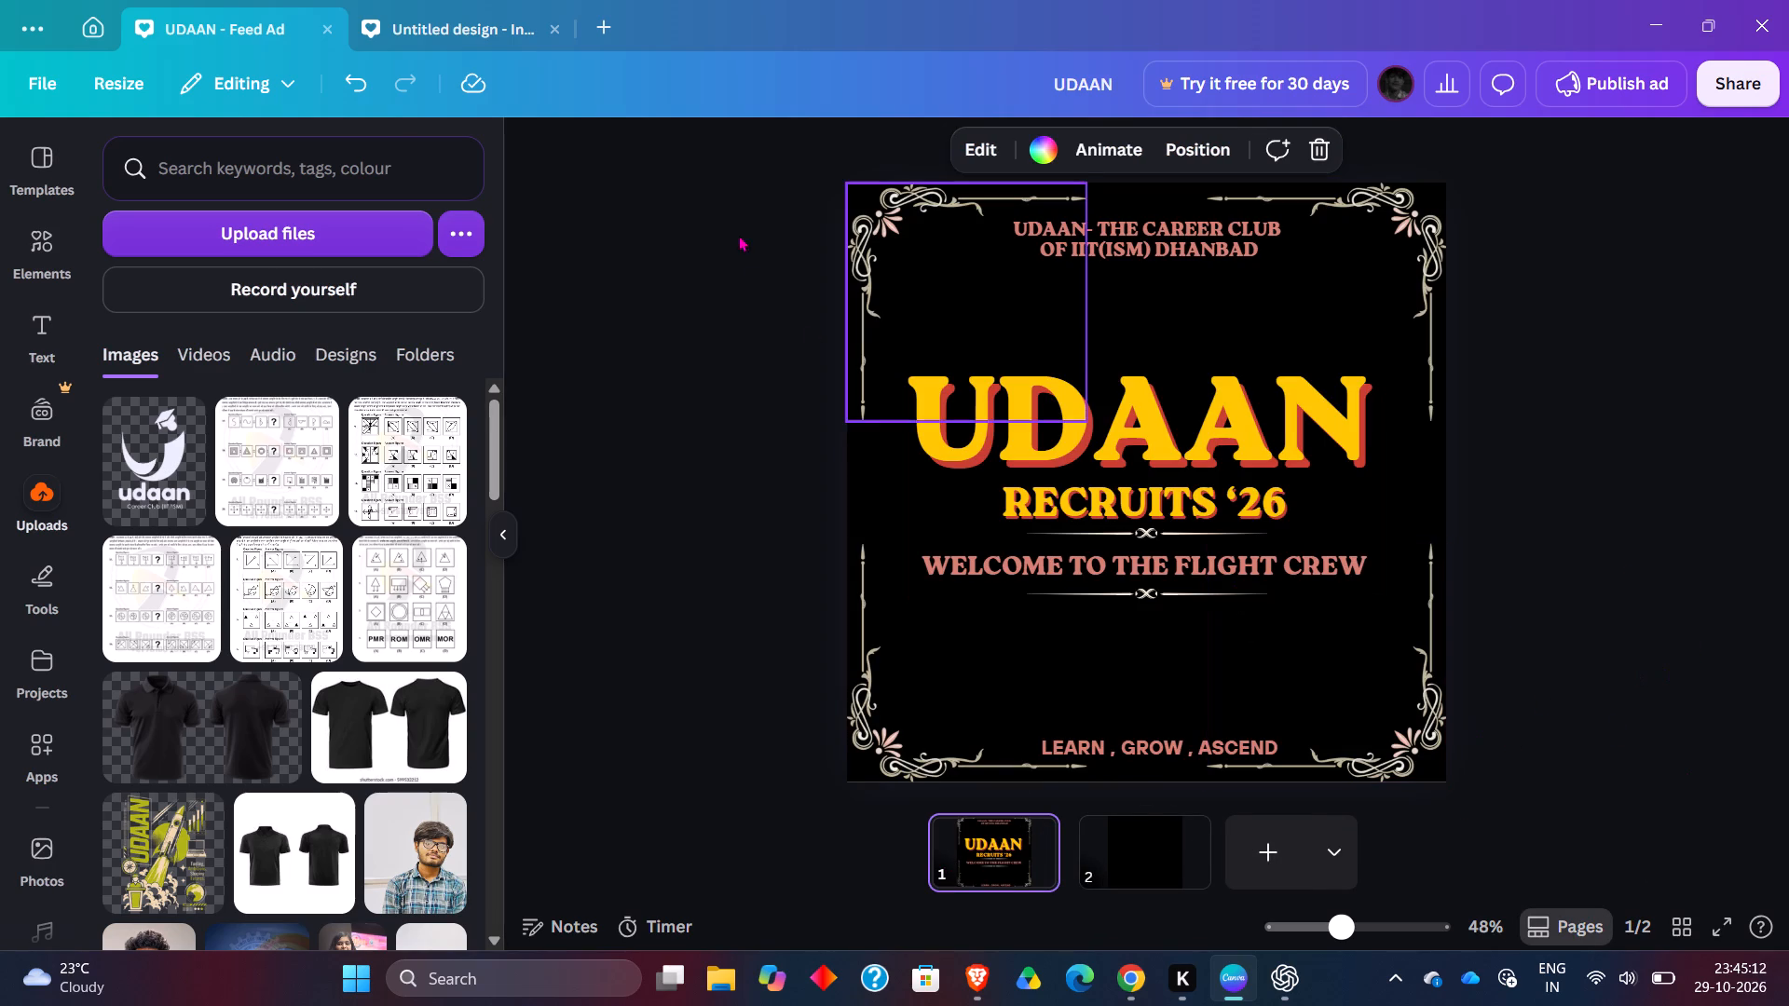
pyautogui.click(756, 163)
pyautogui.moveTo(812, 160); pyautogui.dragTo(1222, 378)
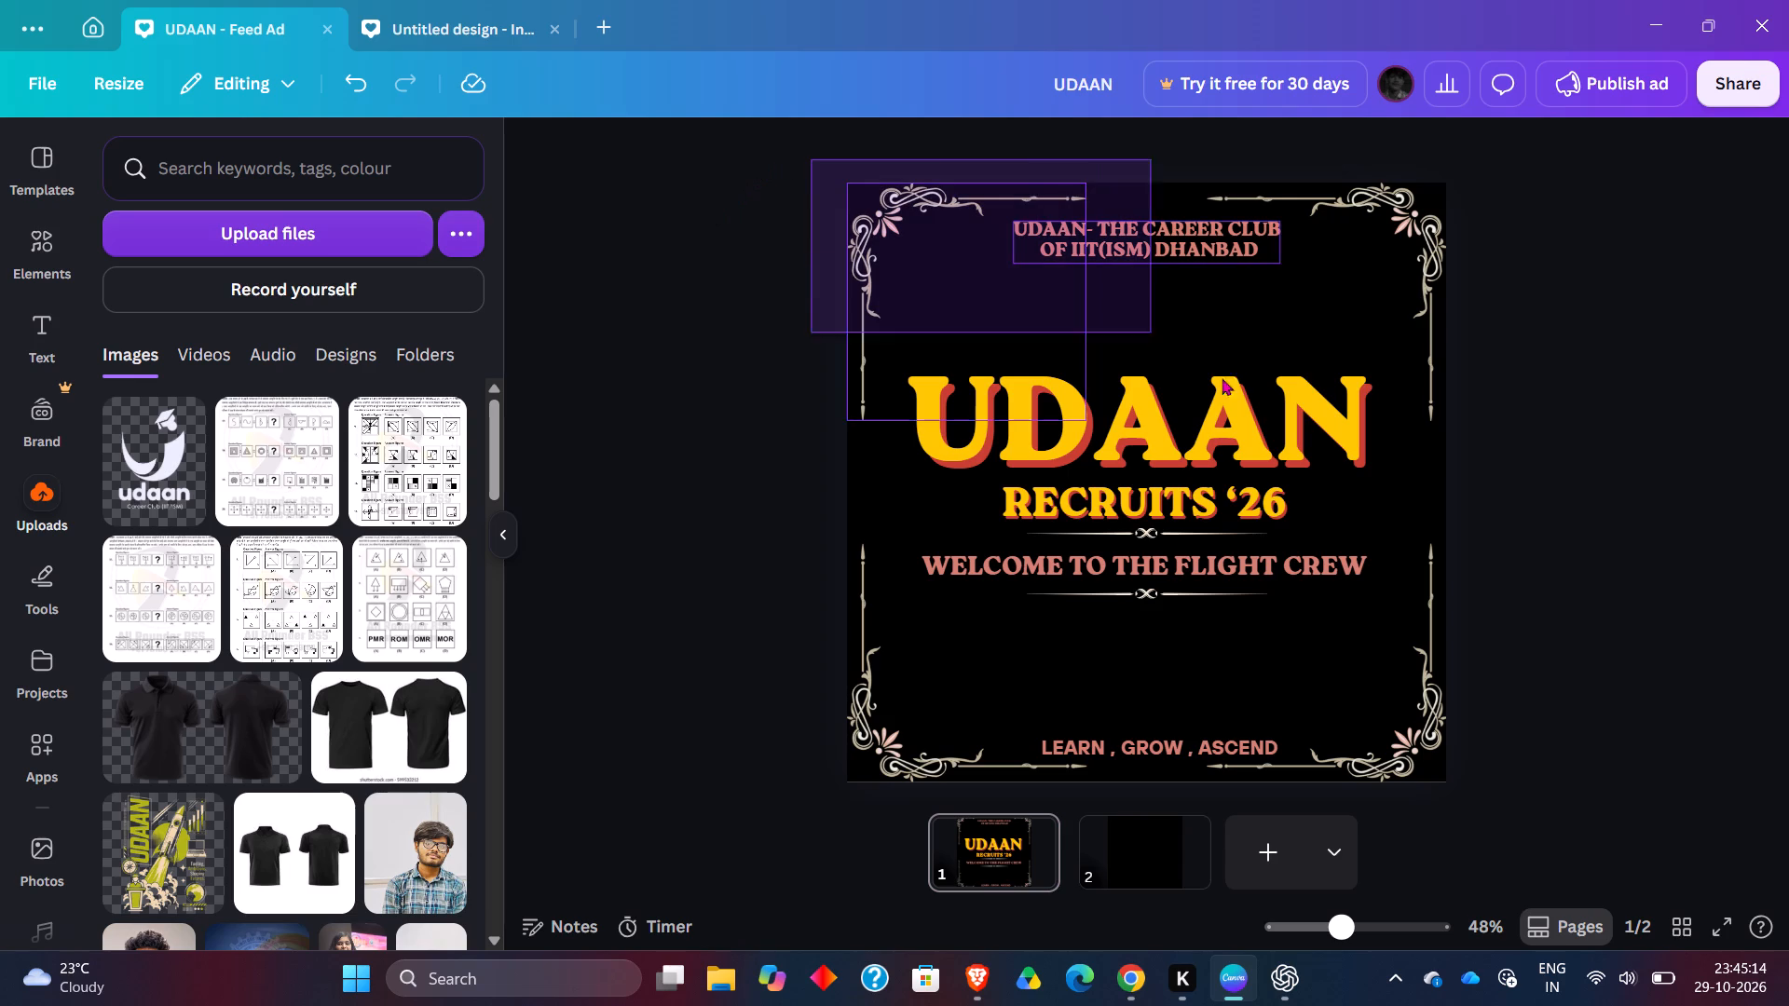
pyautogui.moveTo(1222, 378); pyautogui.dragTo(1534, 809)
pyautogui.scroll(1, 1437, 681)
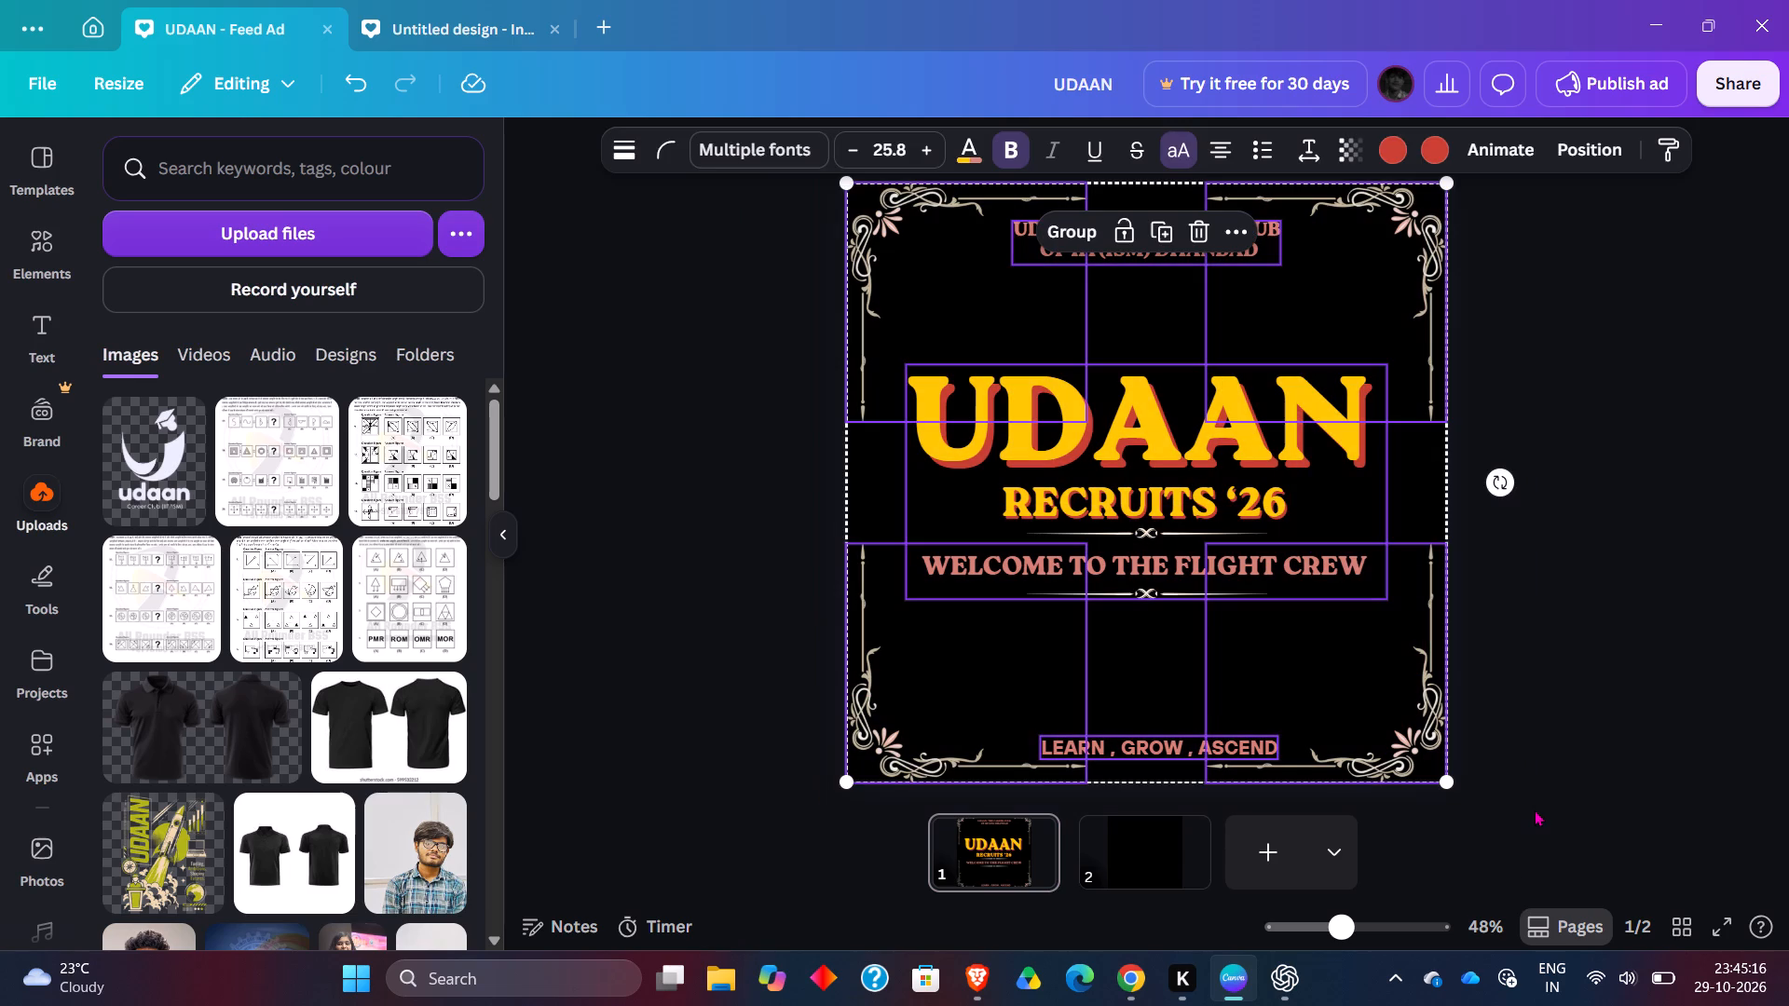
pyautogui.hotkey('ctrl', 'c')
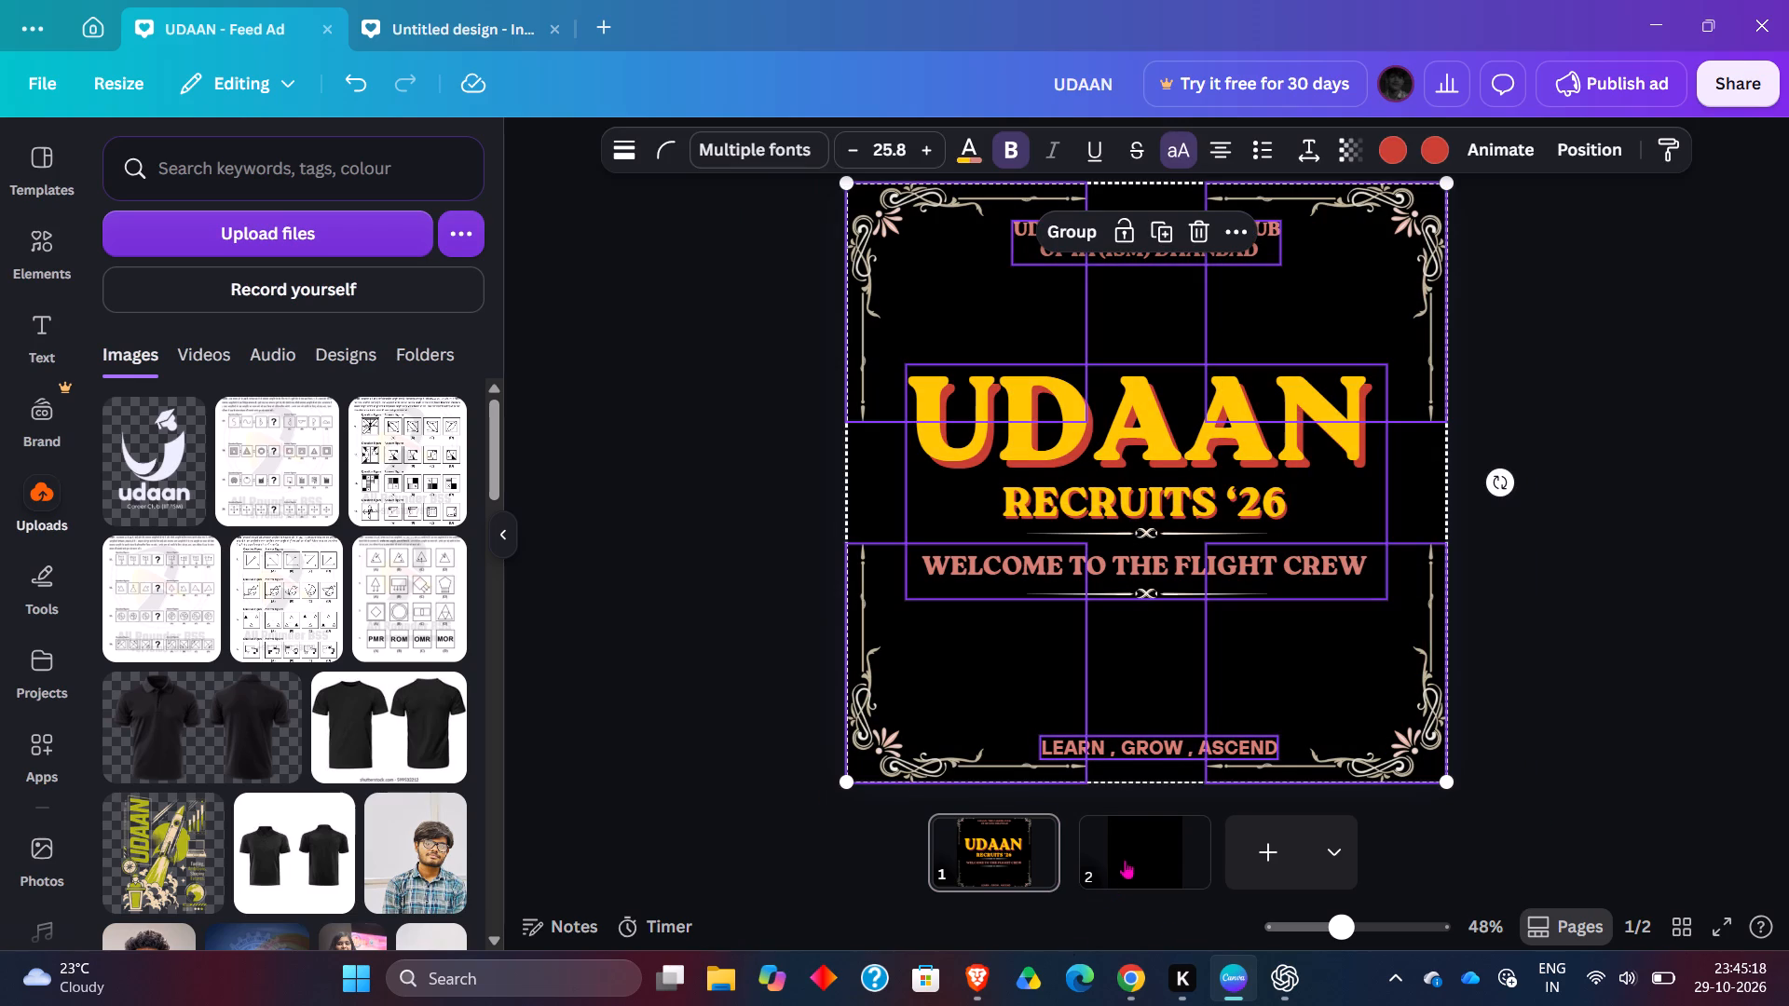
pyautogui.click(1130, 855)
pyautogui.hotkey('ctrl', 'v')
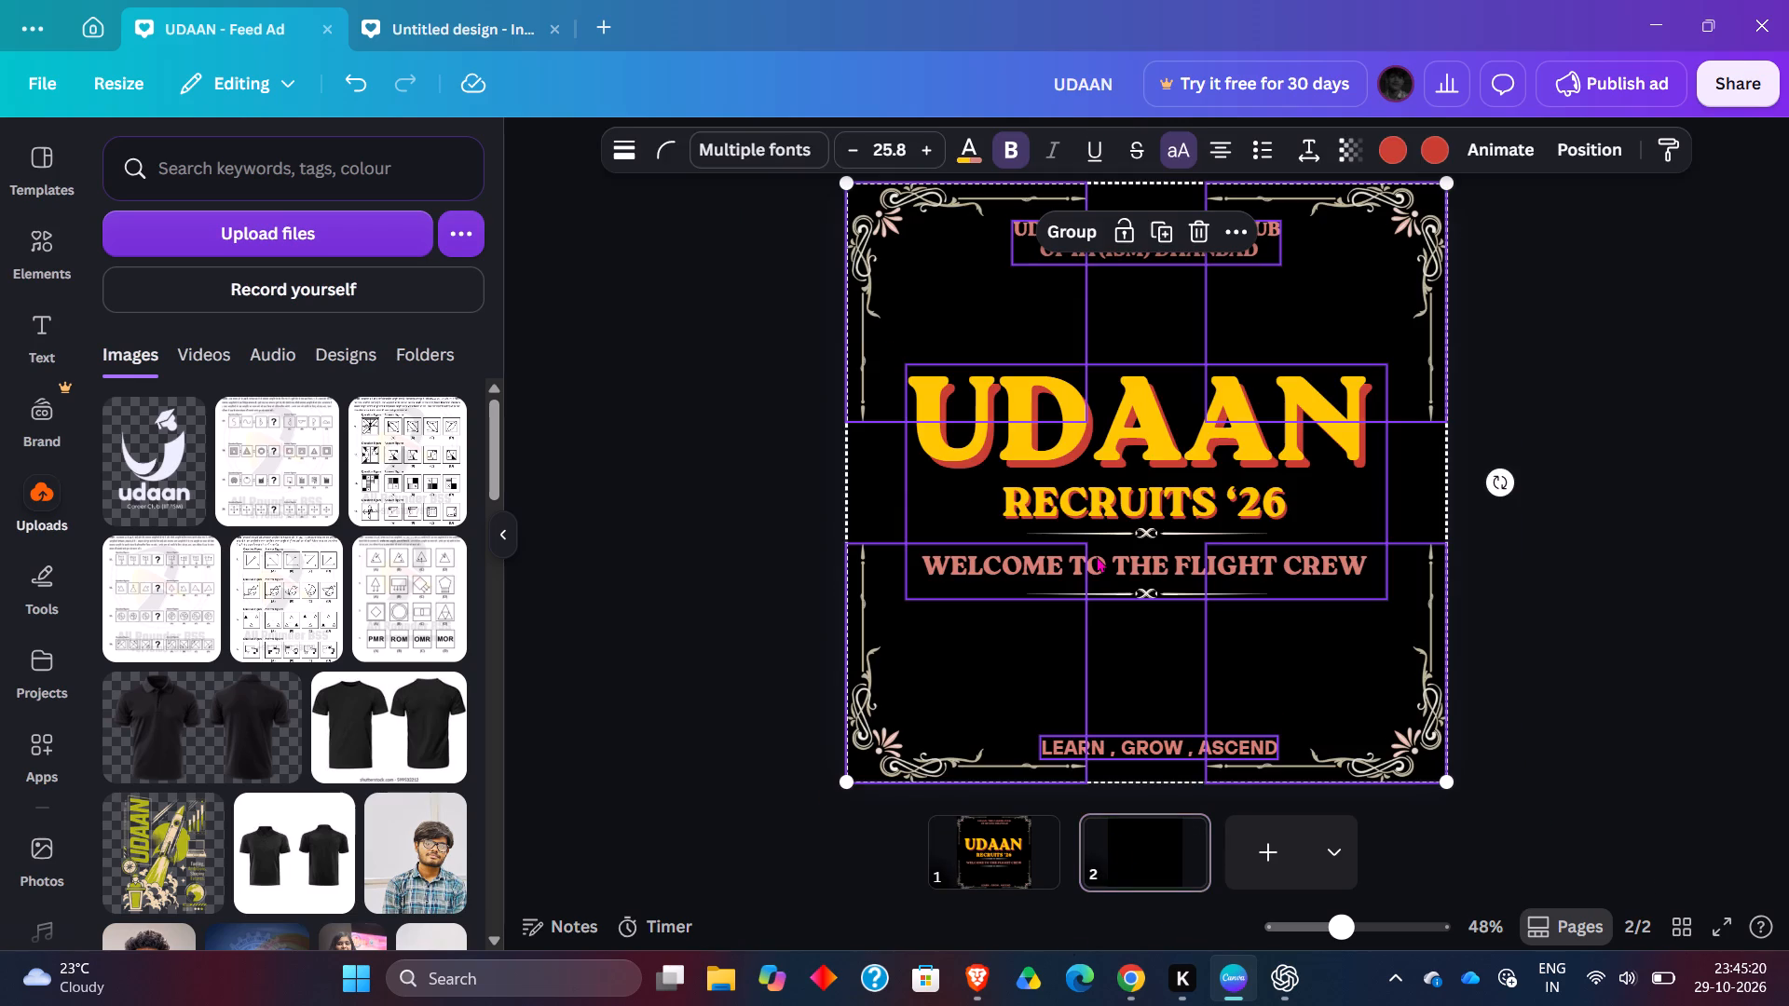
pyautogui.click(1674, 561)
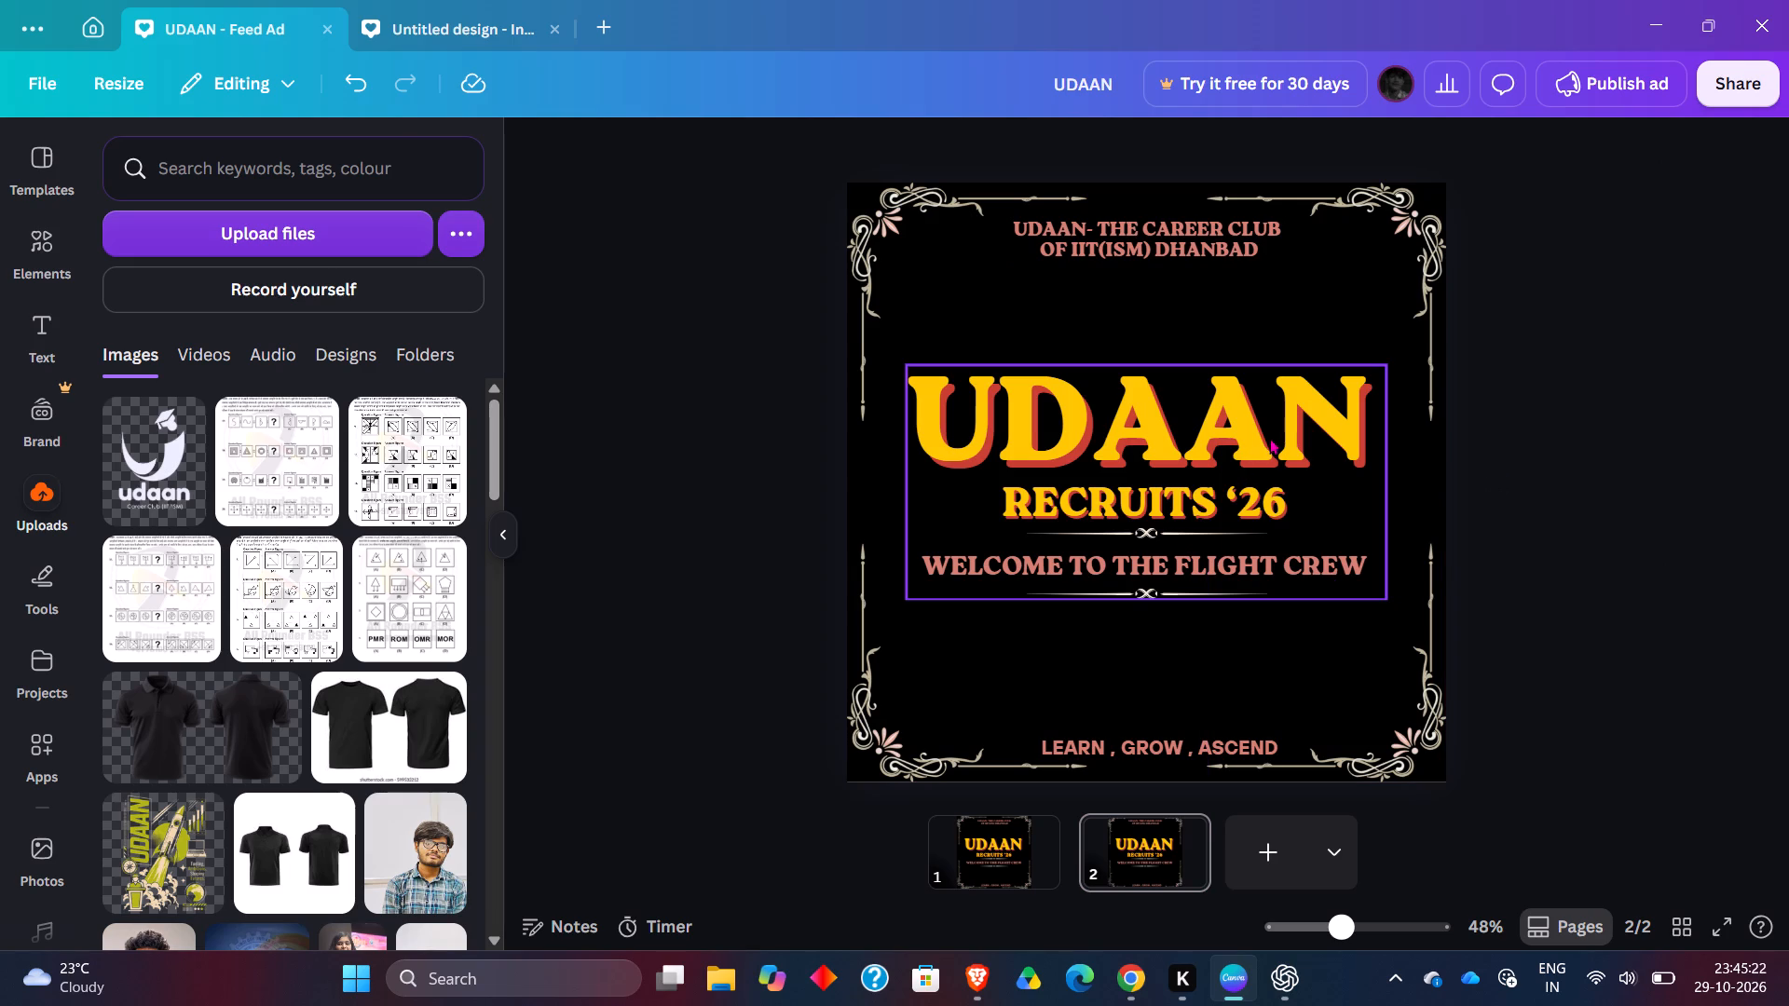
# Ungroup the UDAAN title block on page 2.
pyautogui.click(1247, 448)
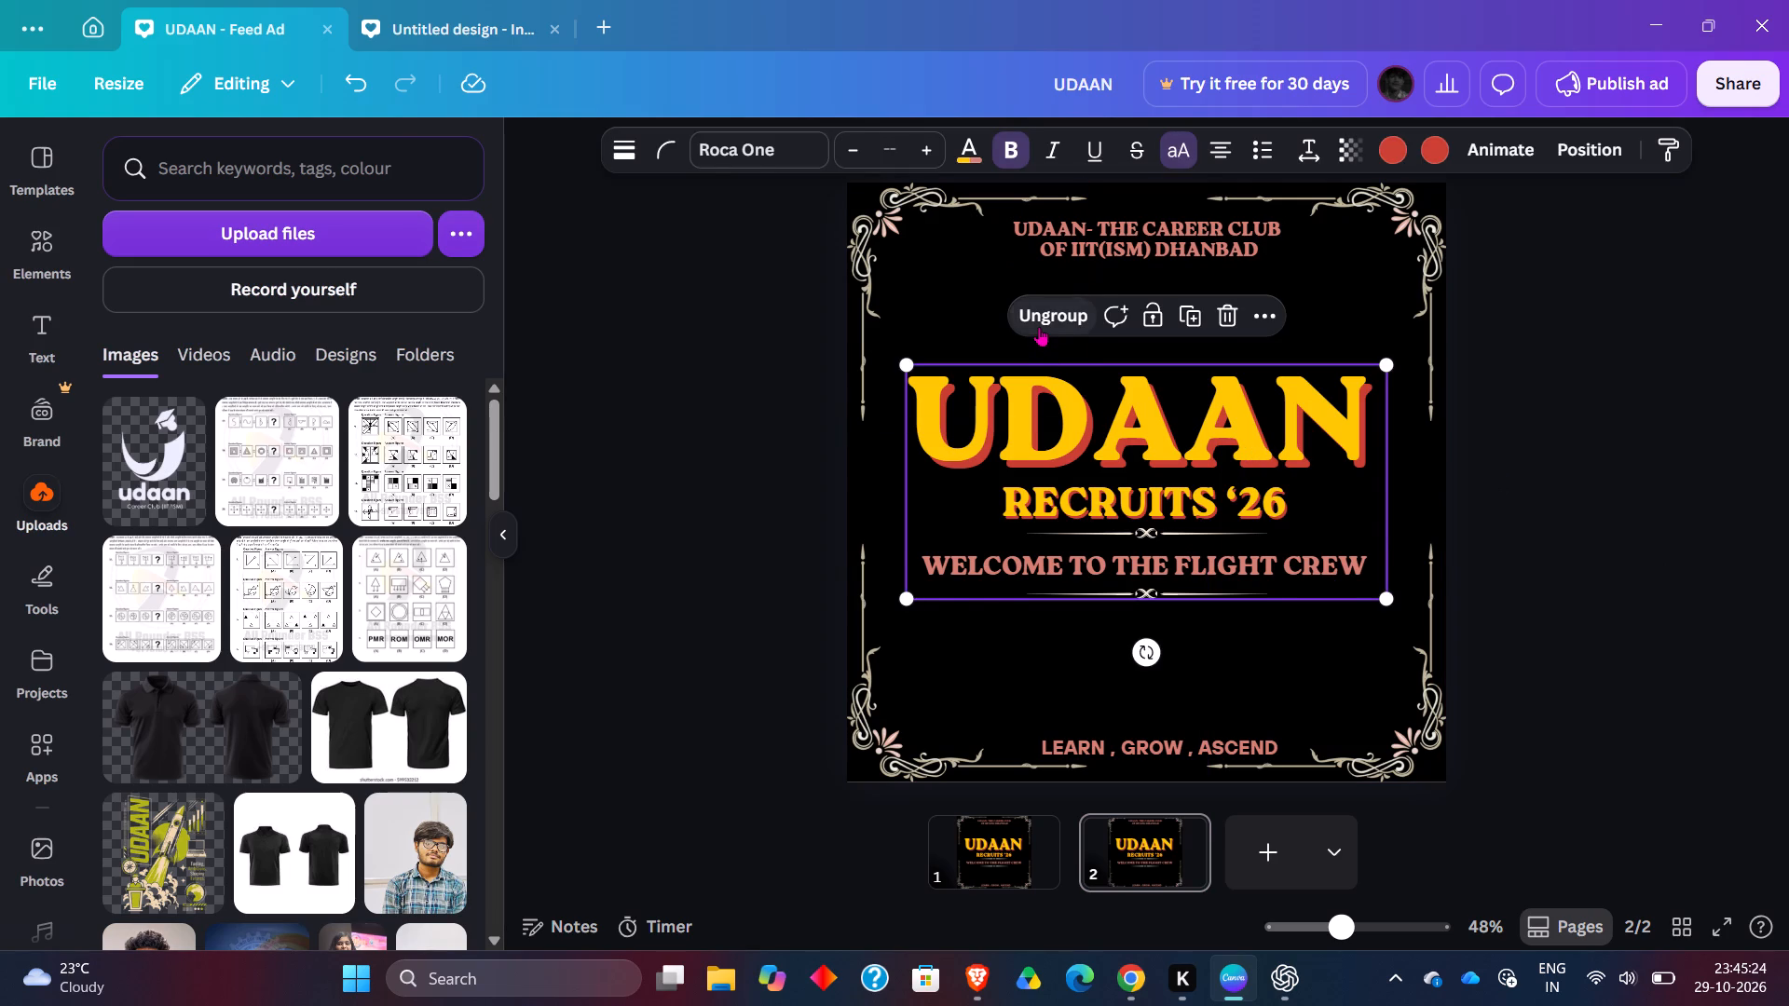
pyautogui.click(1039, 327)
pyautogui.click(1628, 603)
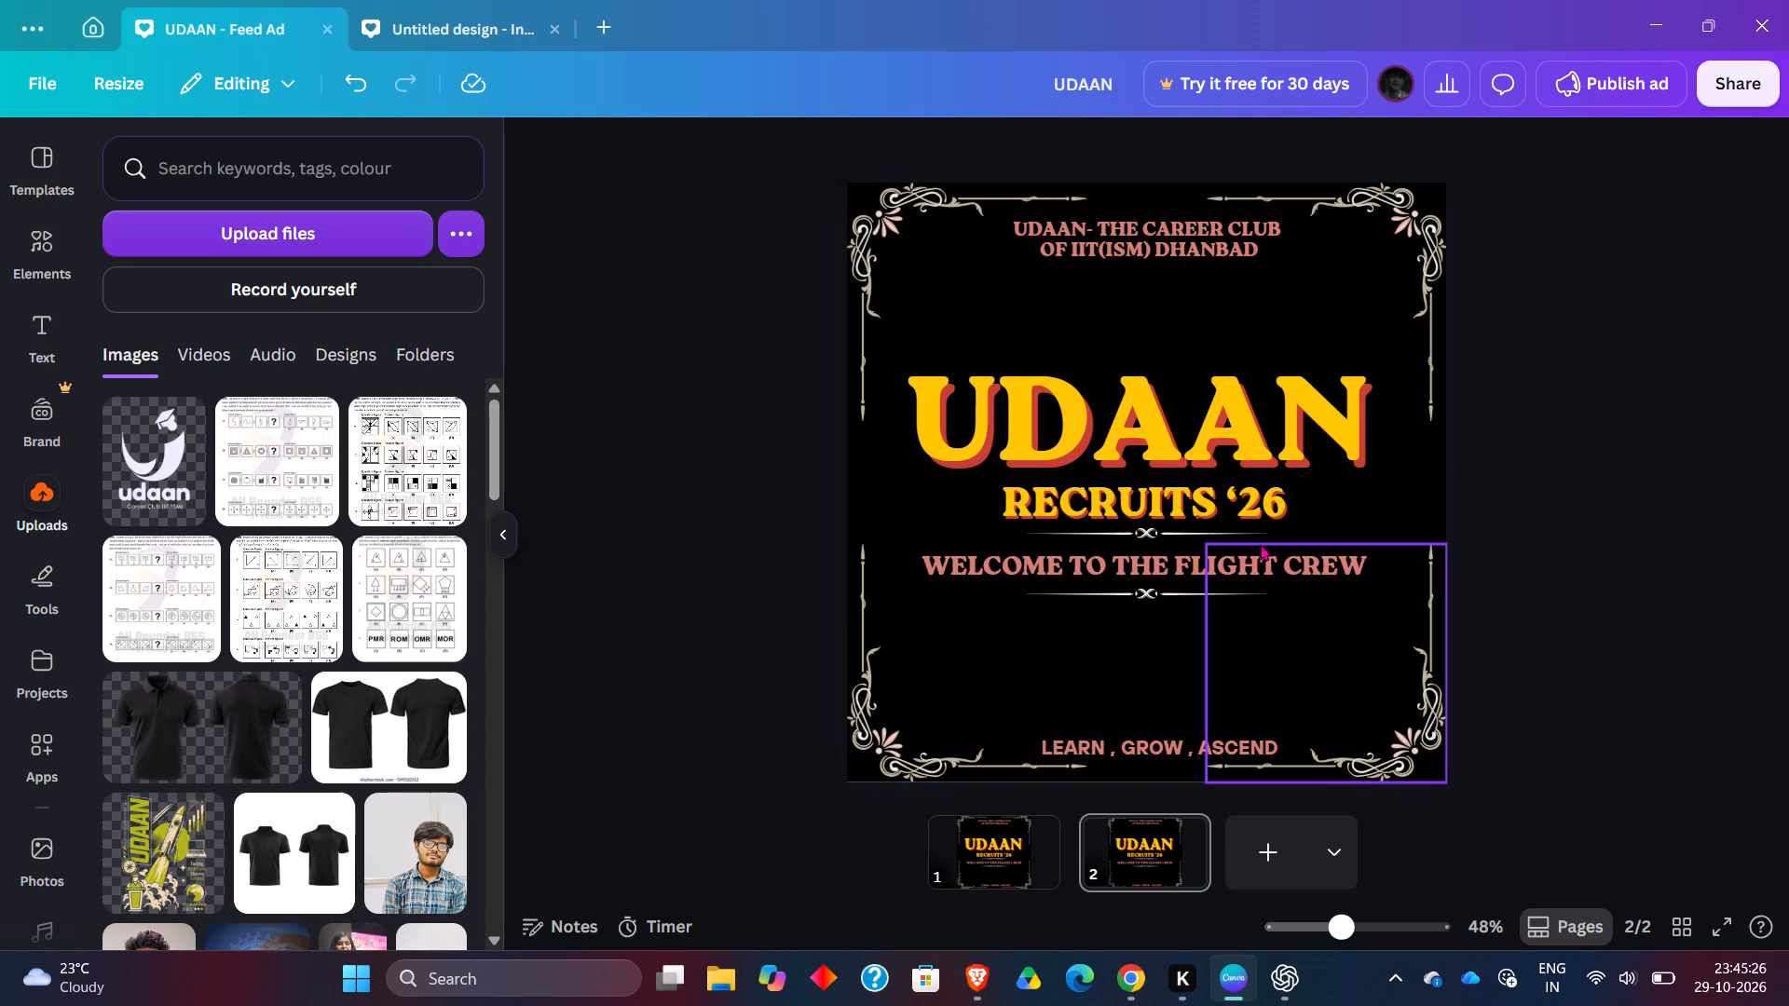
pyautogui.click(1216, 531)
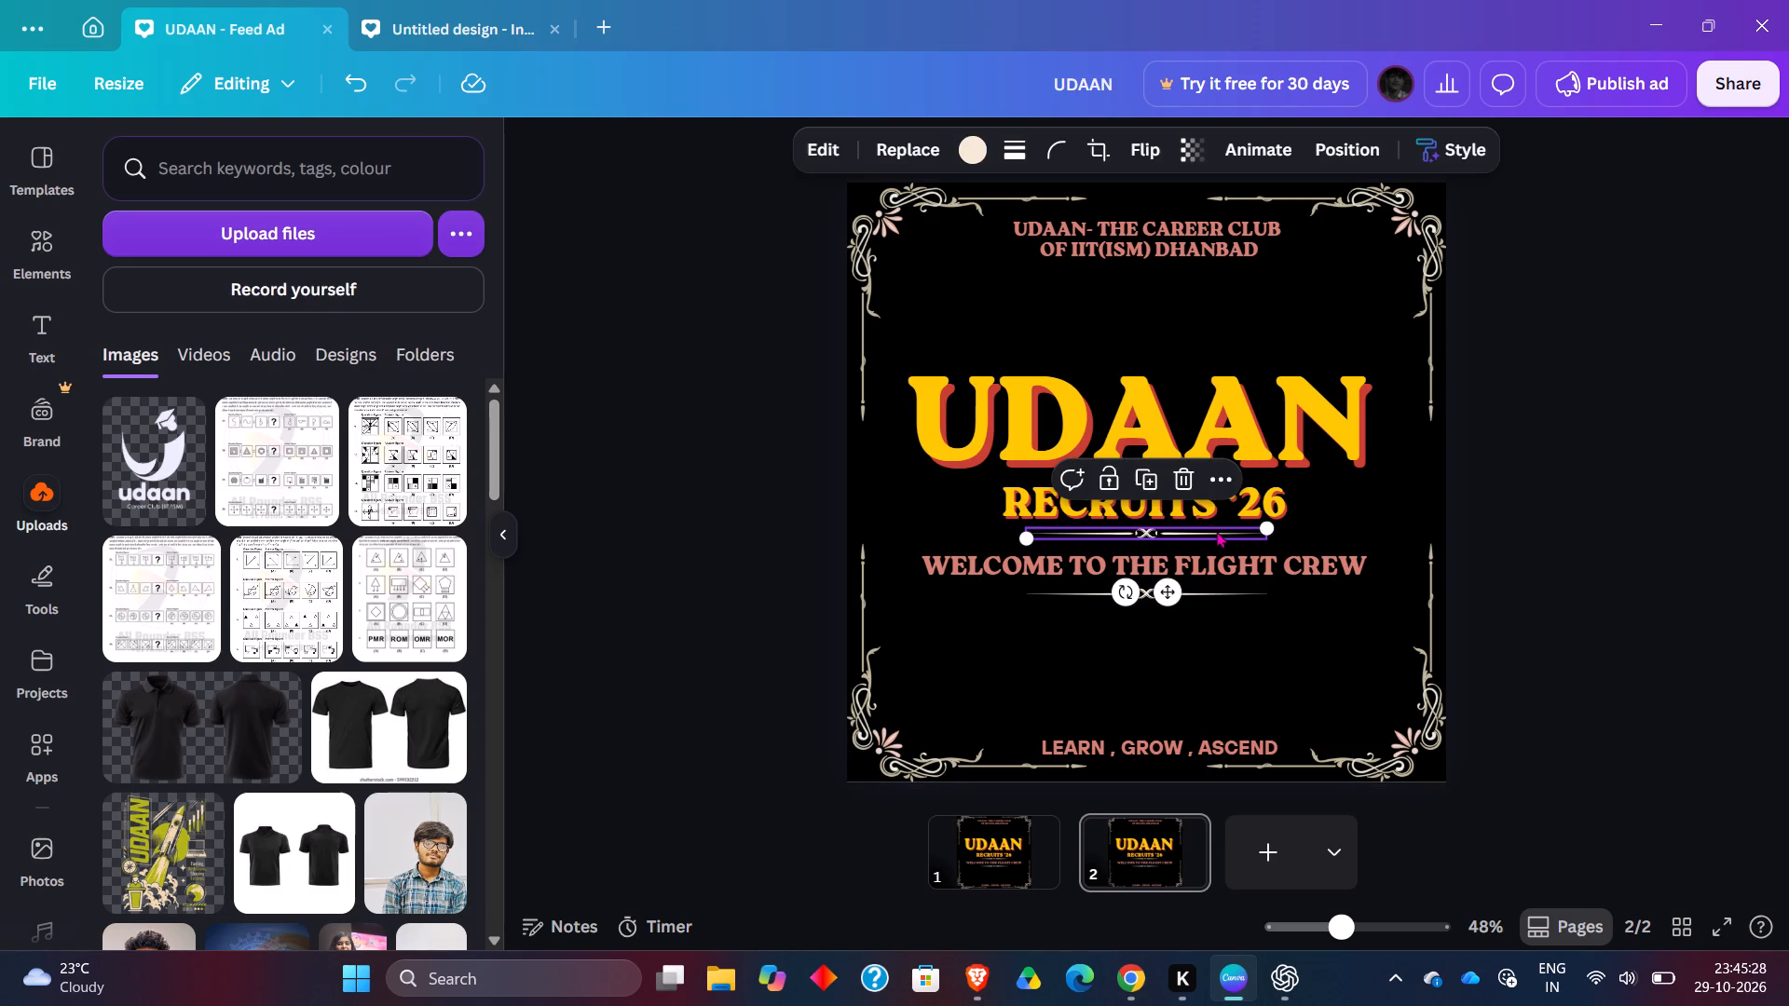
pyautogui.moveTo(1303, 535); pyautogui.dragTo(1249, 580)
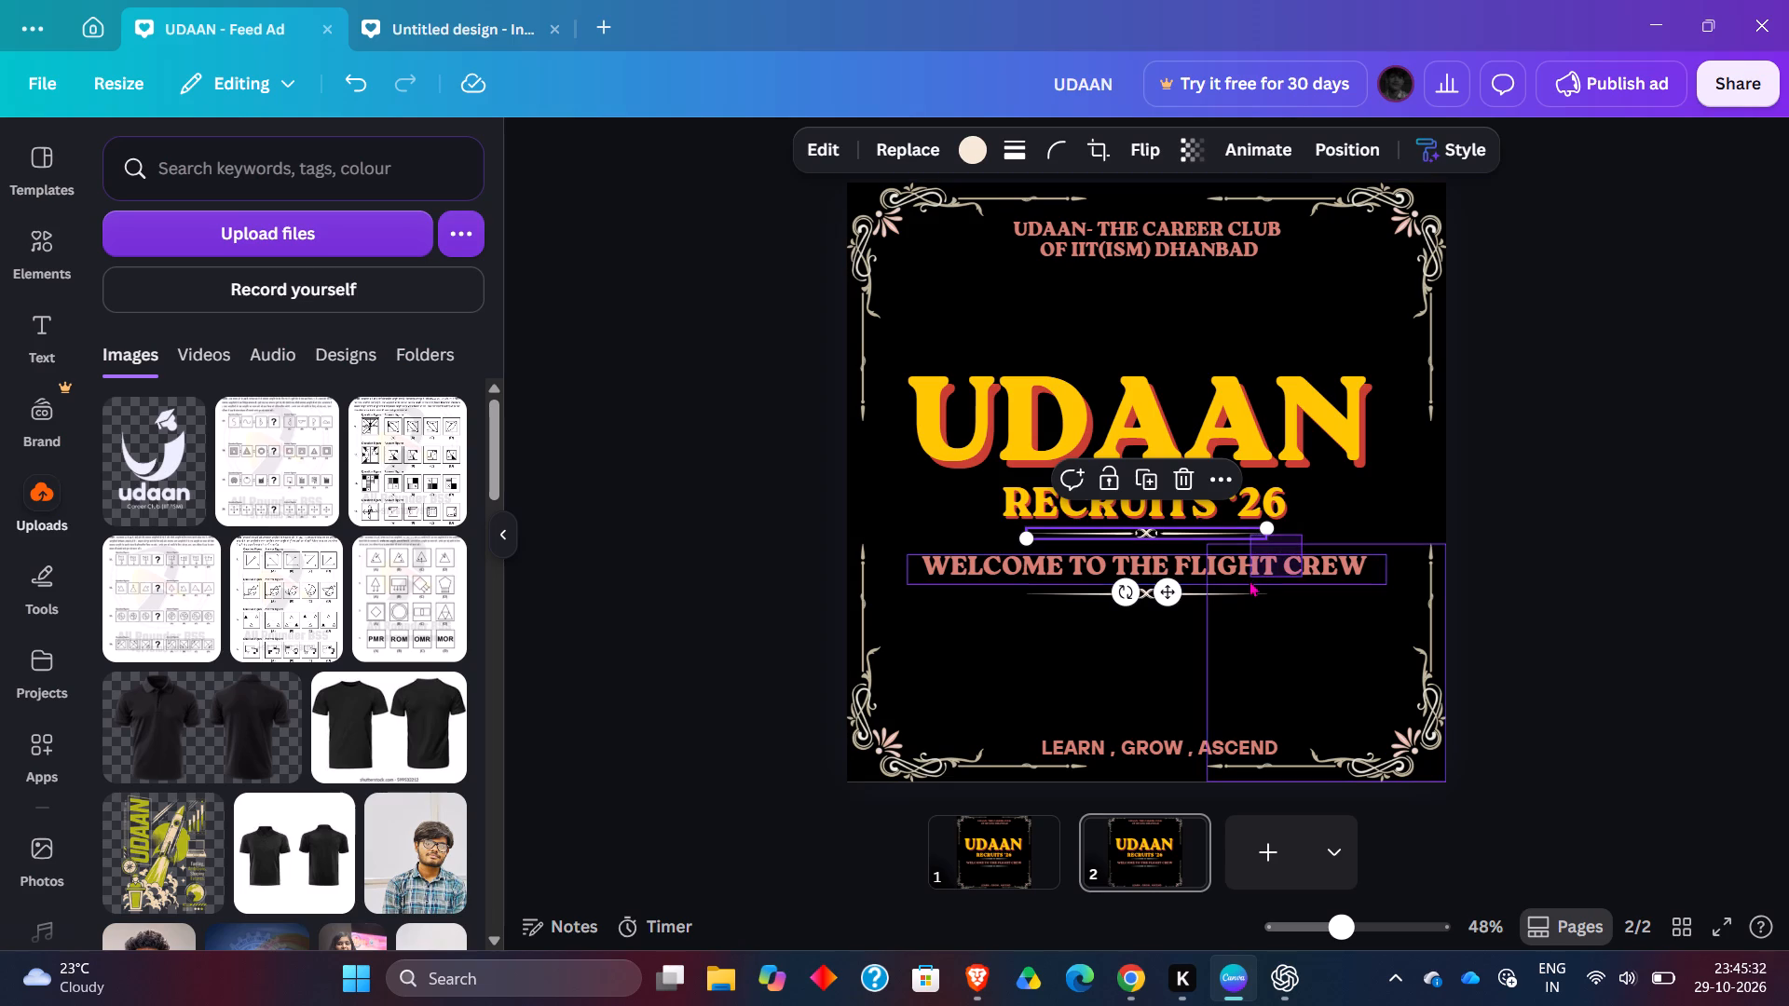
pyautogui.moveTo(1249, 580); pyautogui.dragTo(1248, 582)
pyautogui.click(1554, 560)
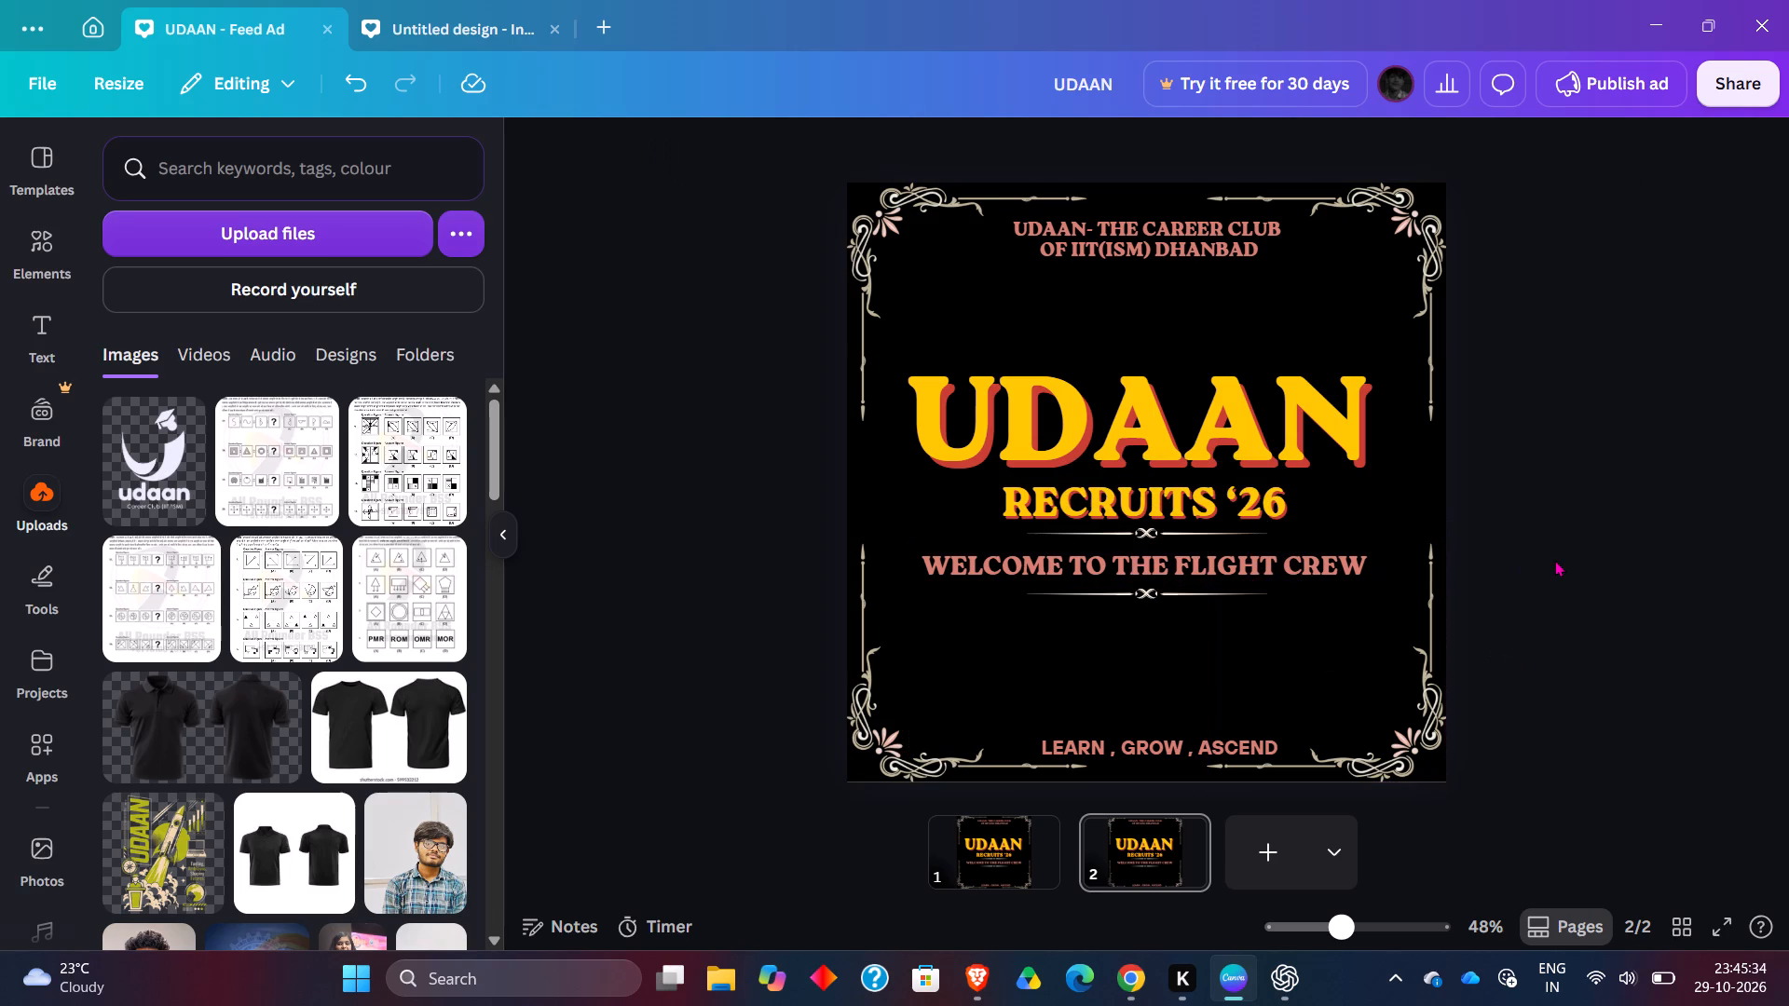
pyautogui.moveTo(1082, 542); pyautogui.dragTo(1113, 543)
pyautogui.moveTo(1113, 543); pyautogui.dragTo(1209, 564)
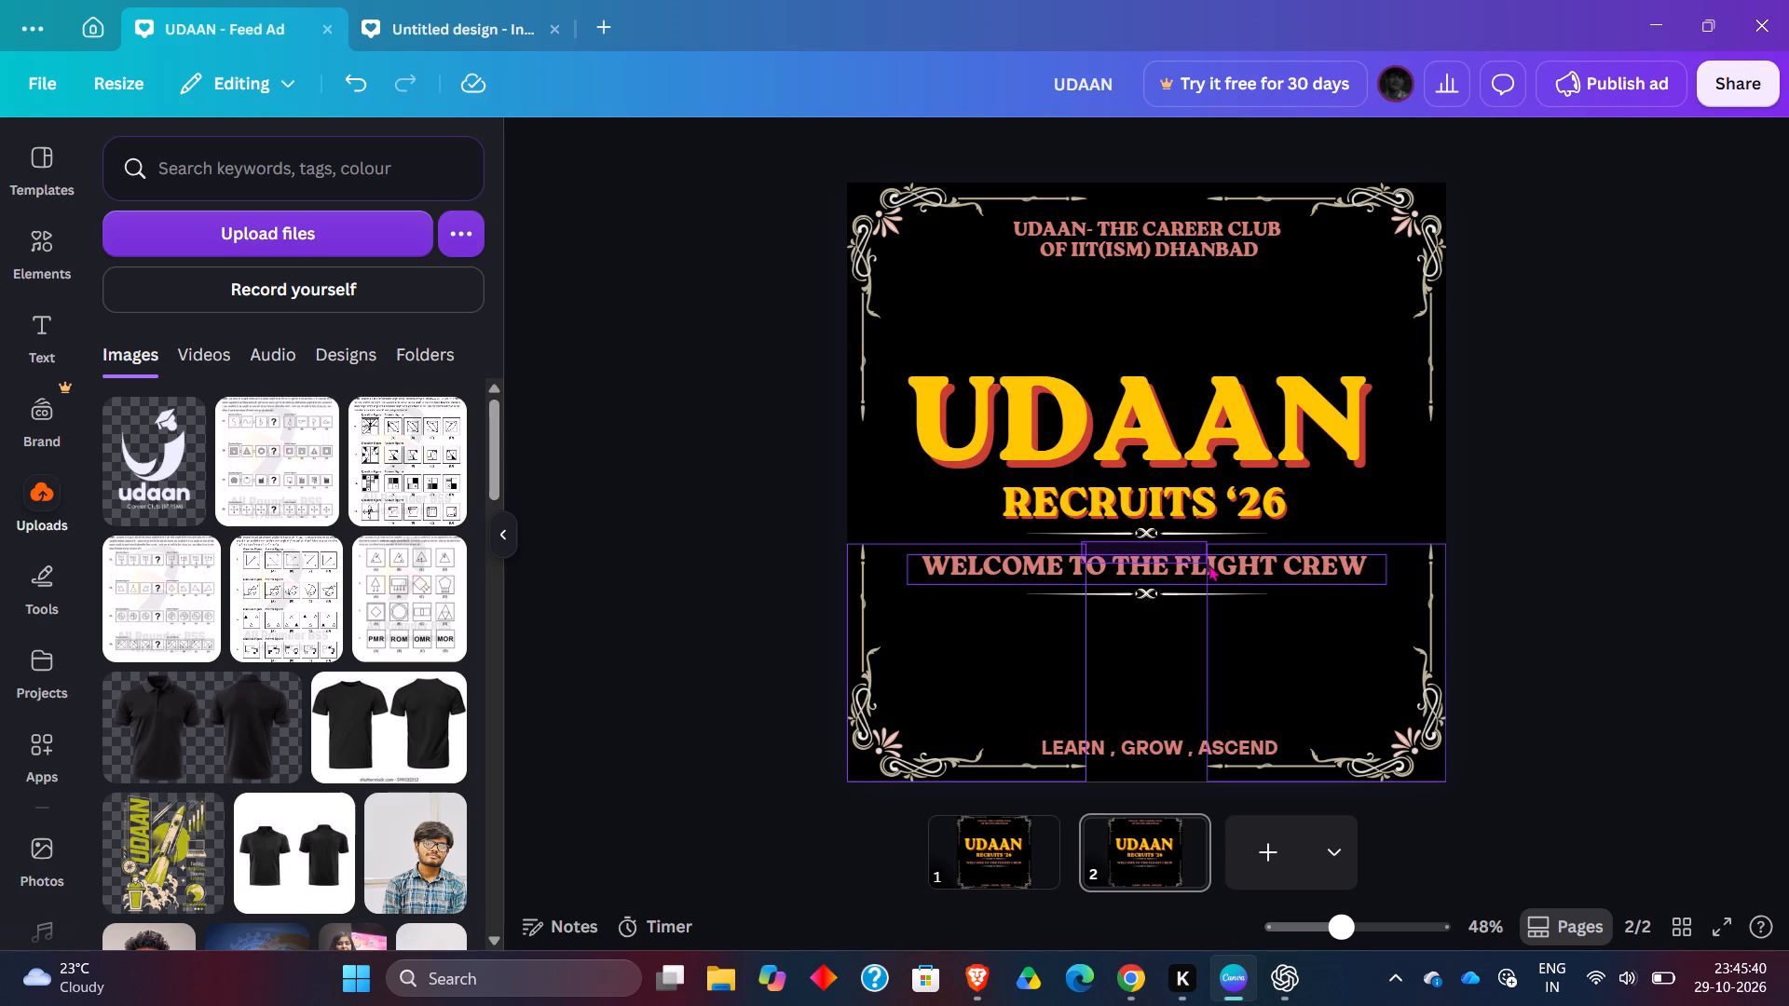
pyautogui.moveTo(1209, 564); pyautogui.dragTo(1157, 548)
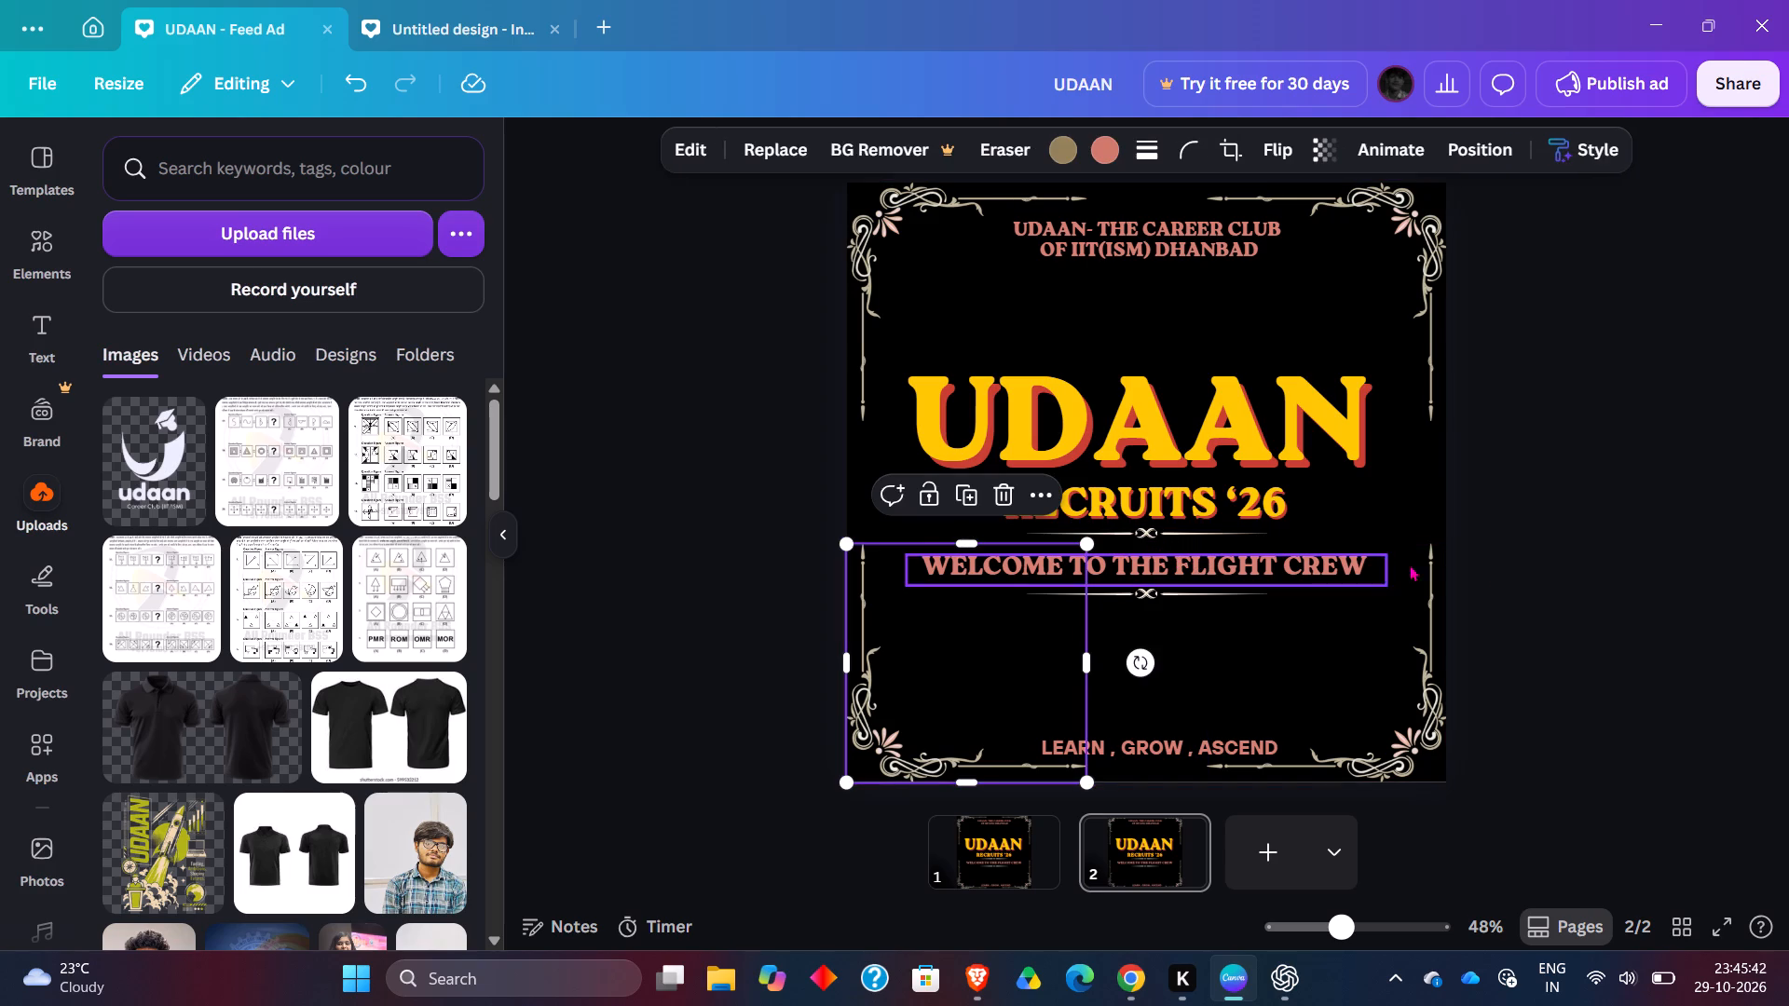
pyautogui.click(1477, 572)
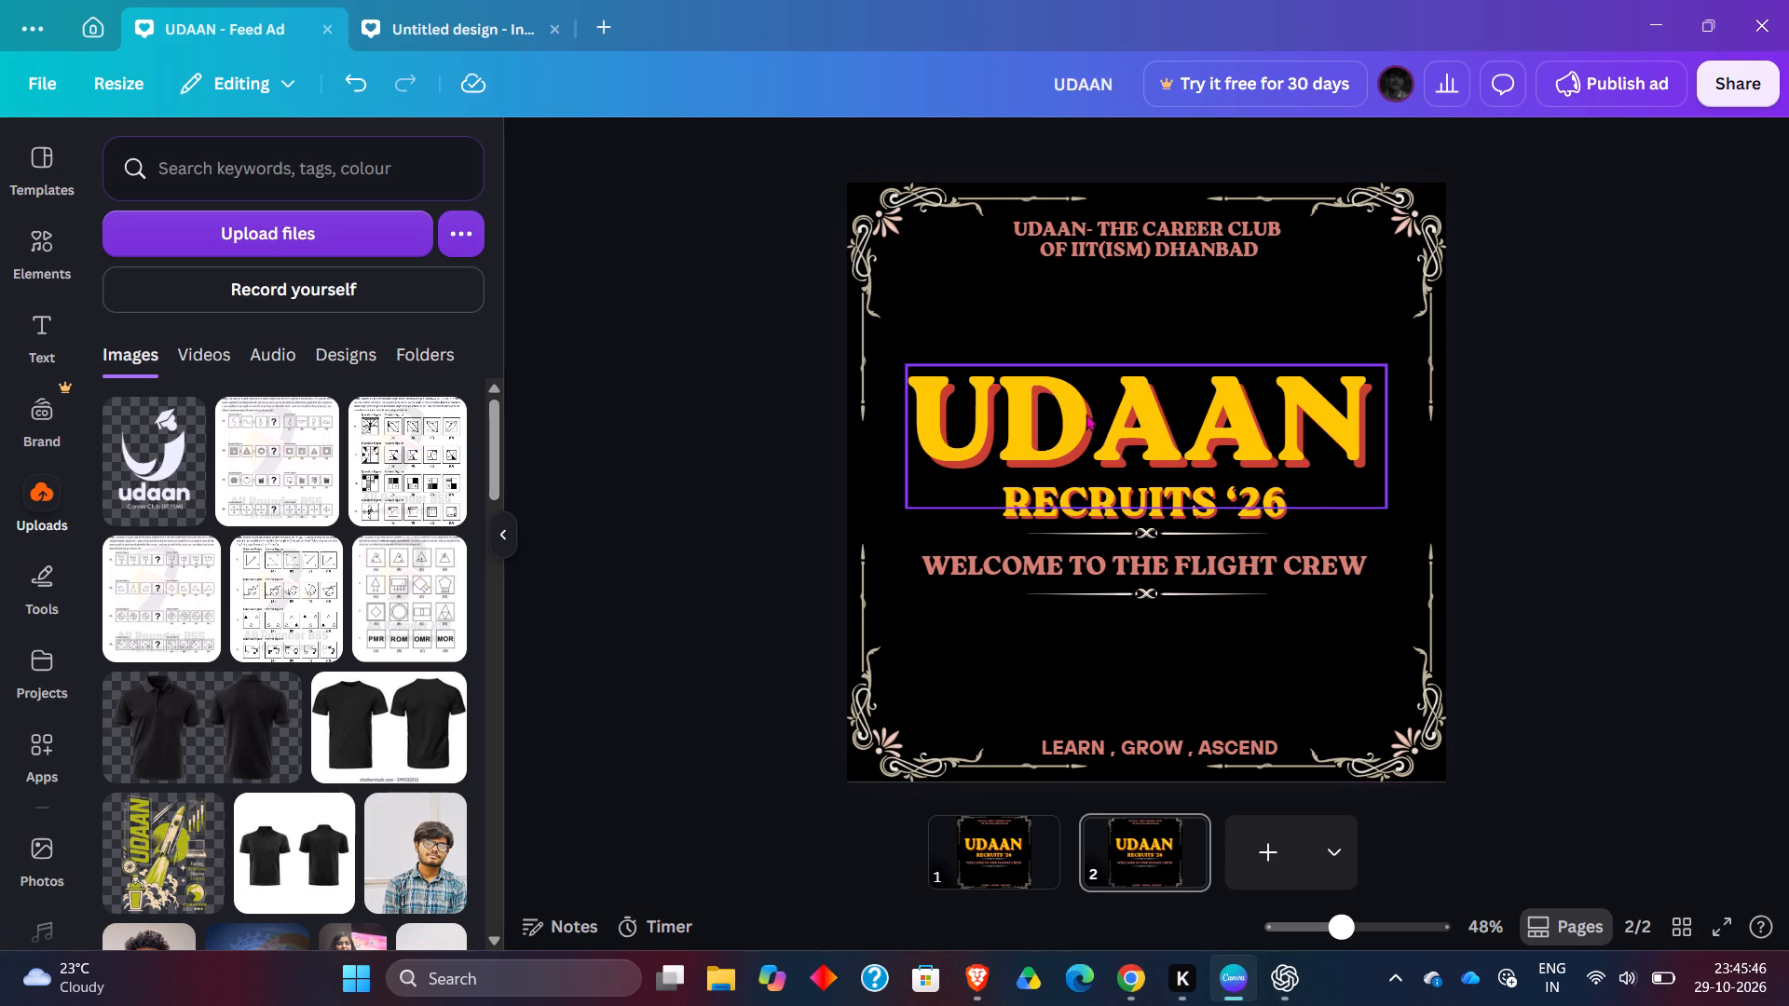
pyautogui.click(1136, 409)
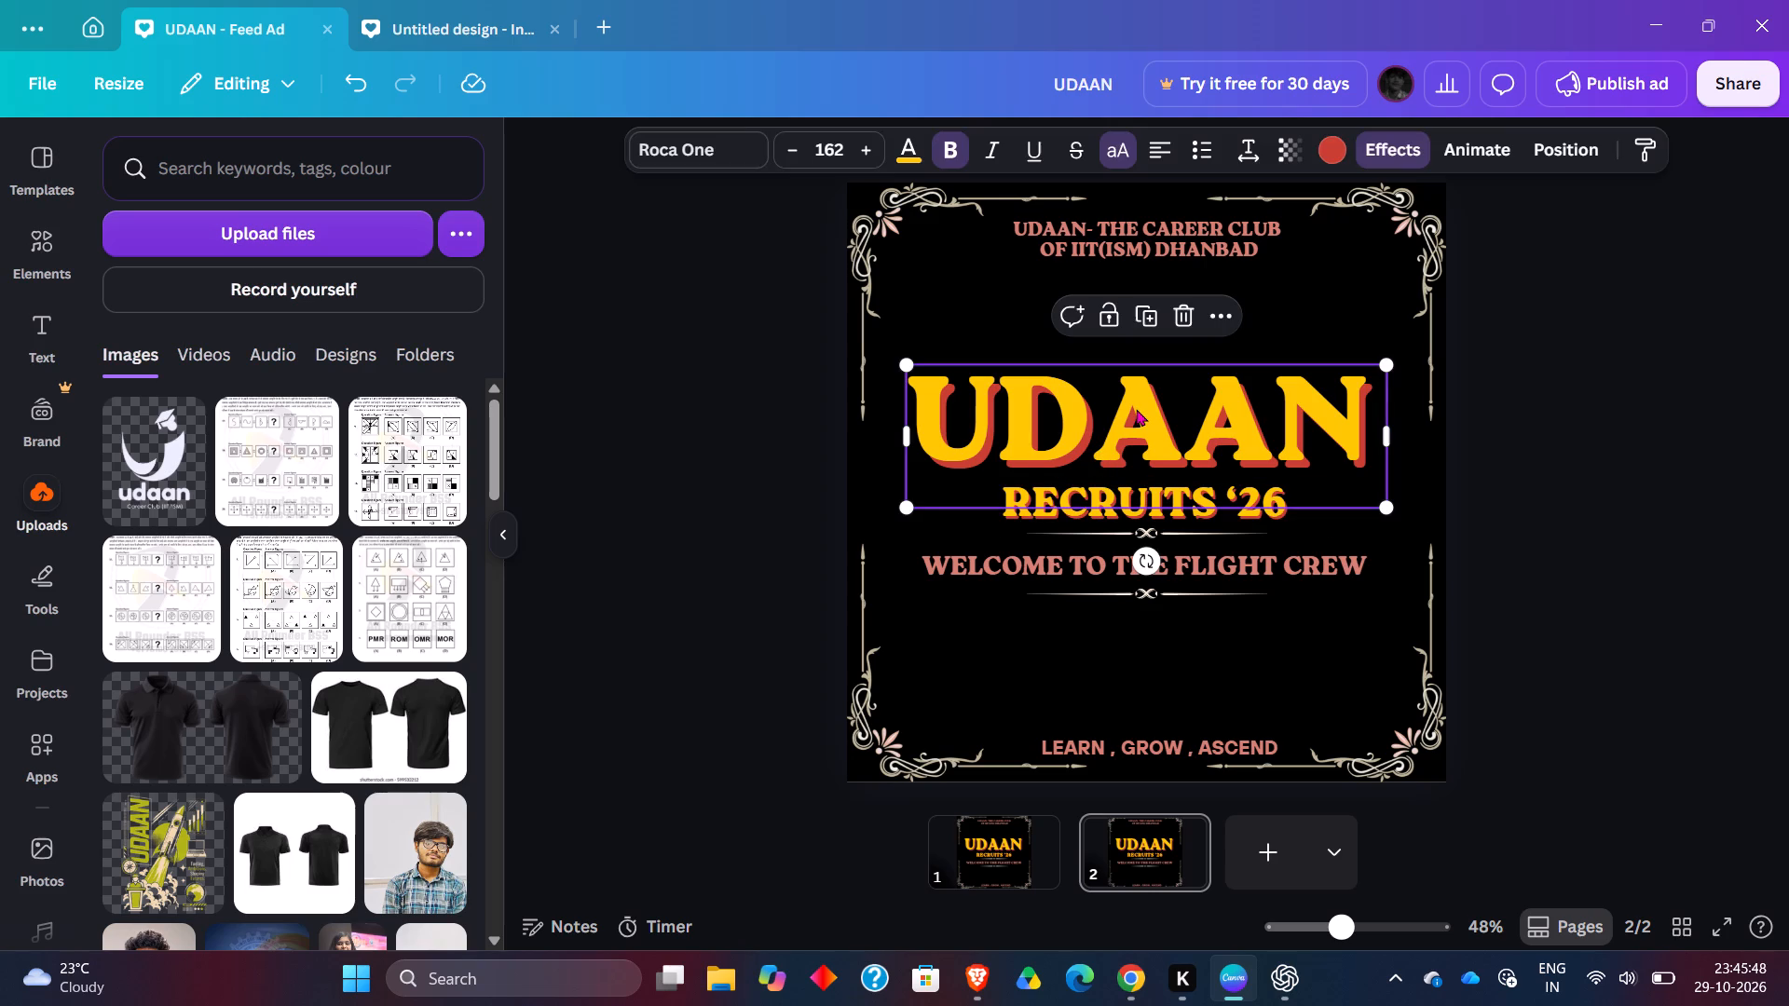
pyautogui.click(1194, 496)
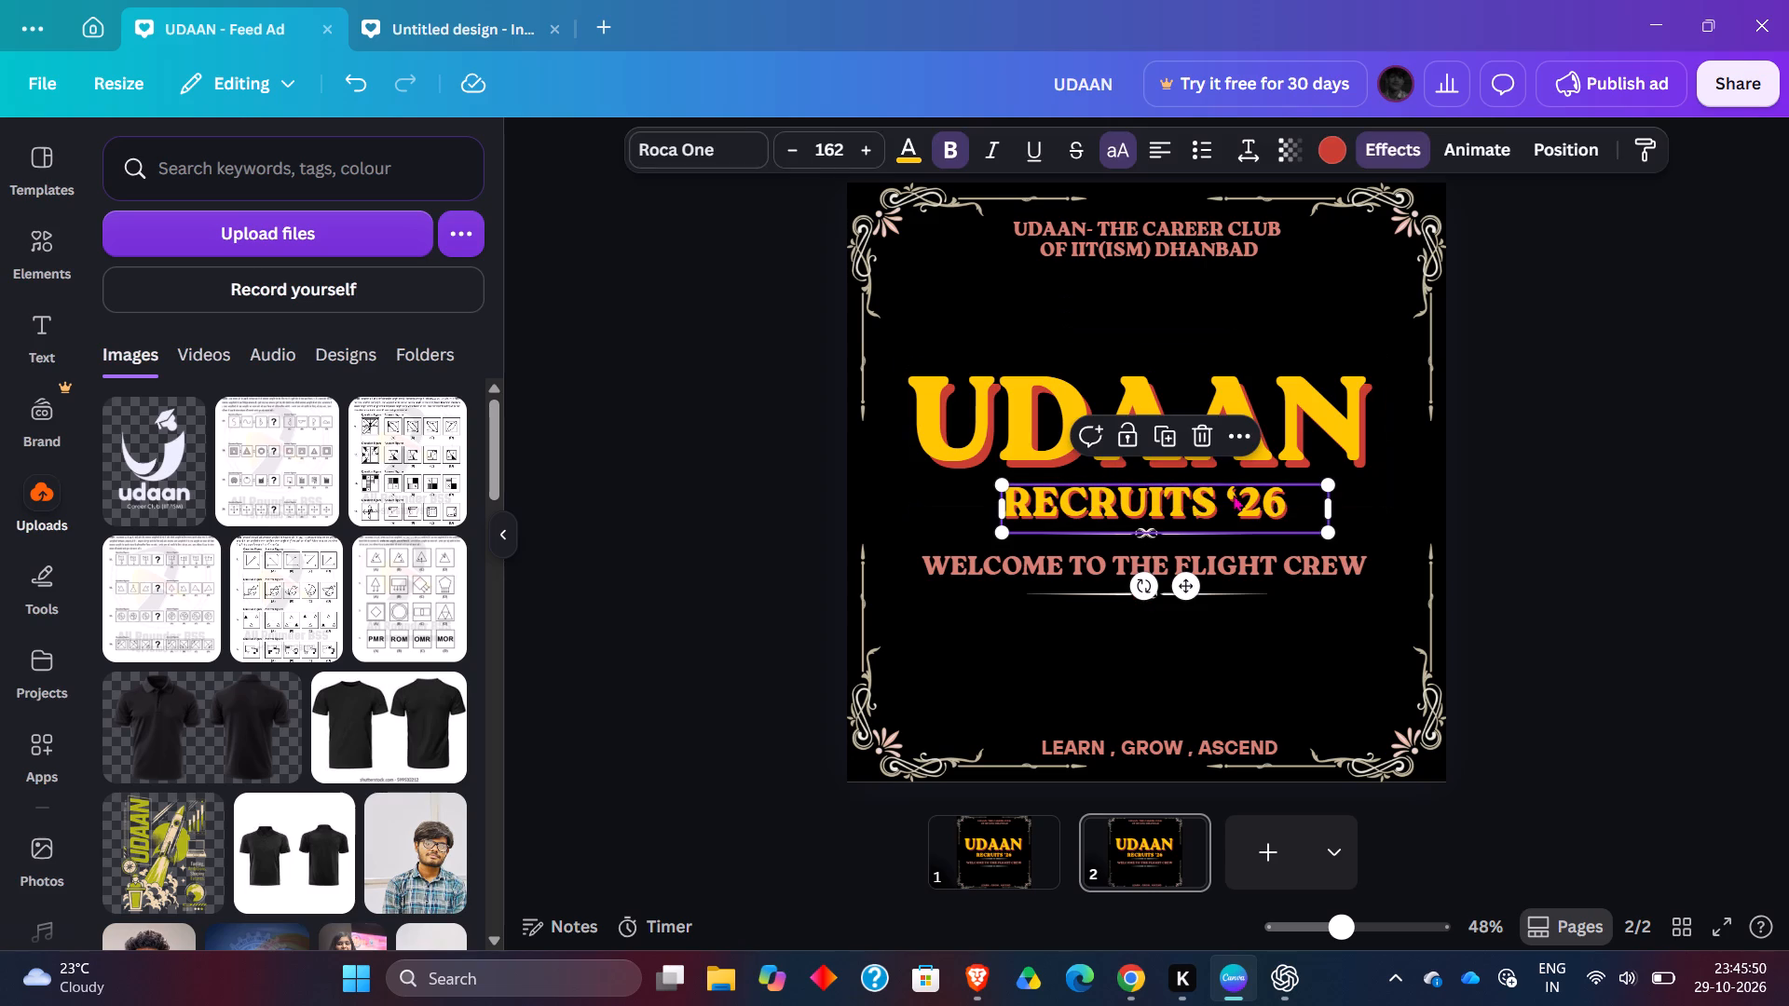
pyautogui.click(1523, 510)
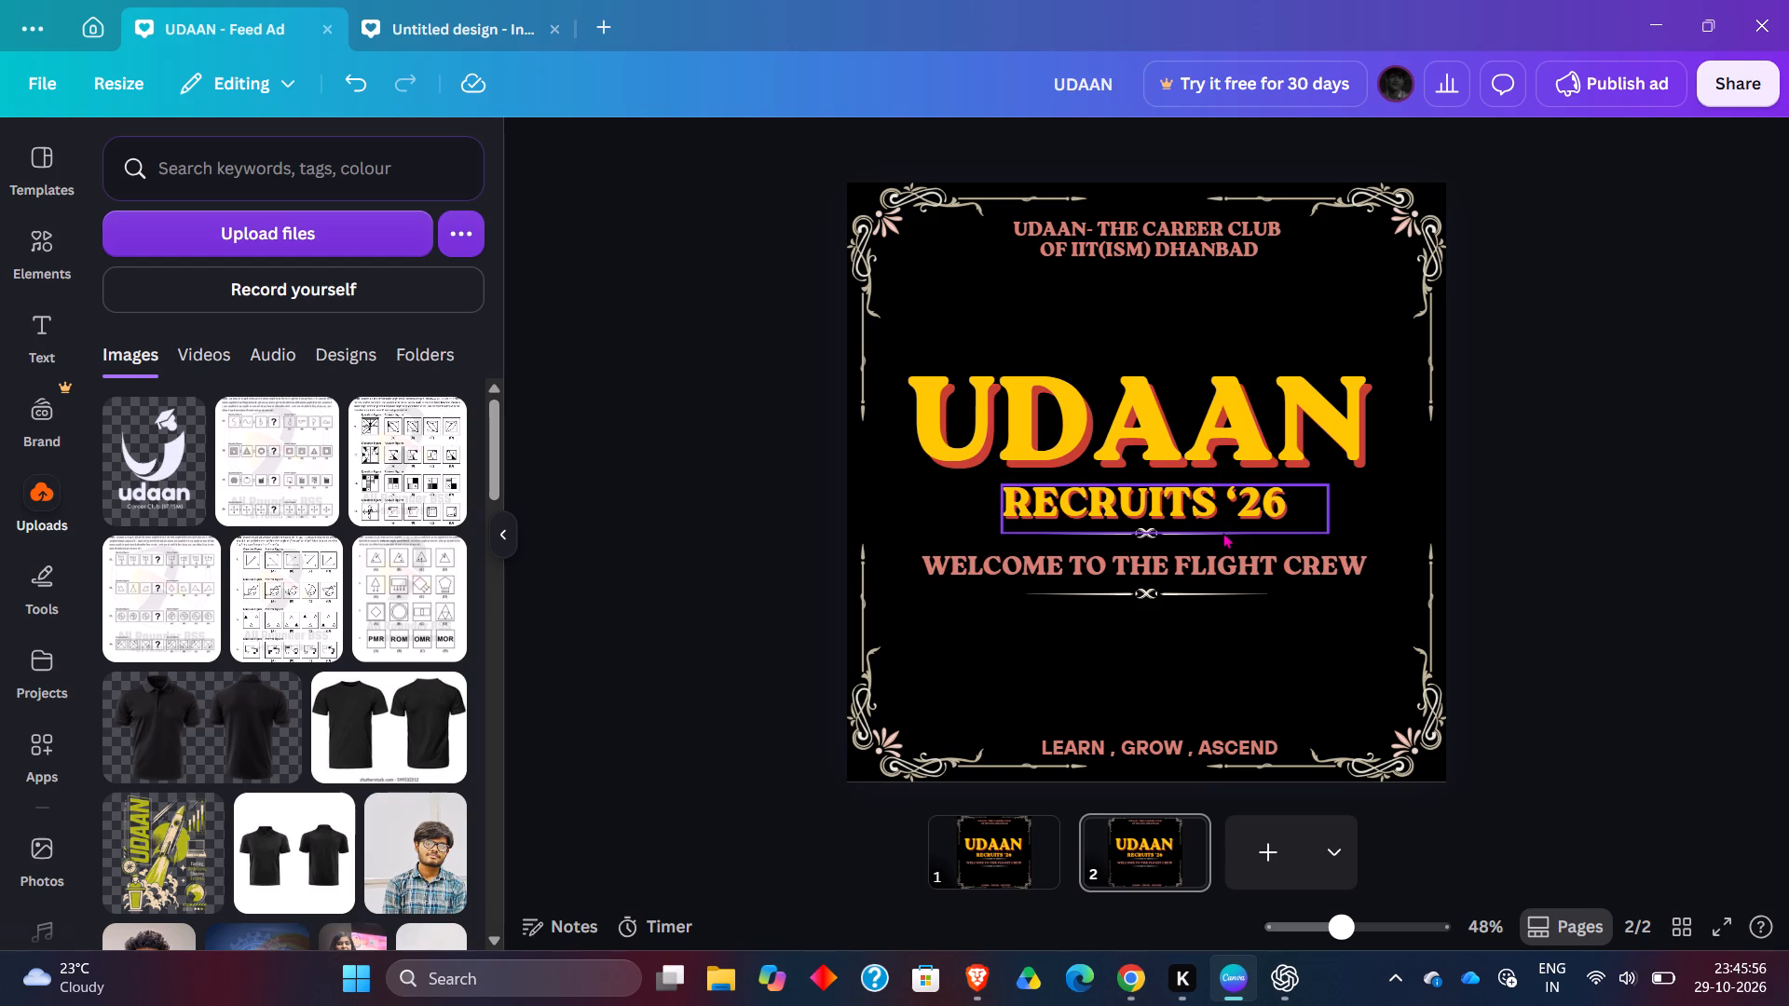
# Lock the poster's bottom-right border corner on page 2.
pyautogui.click(1390, 646)
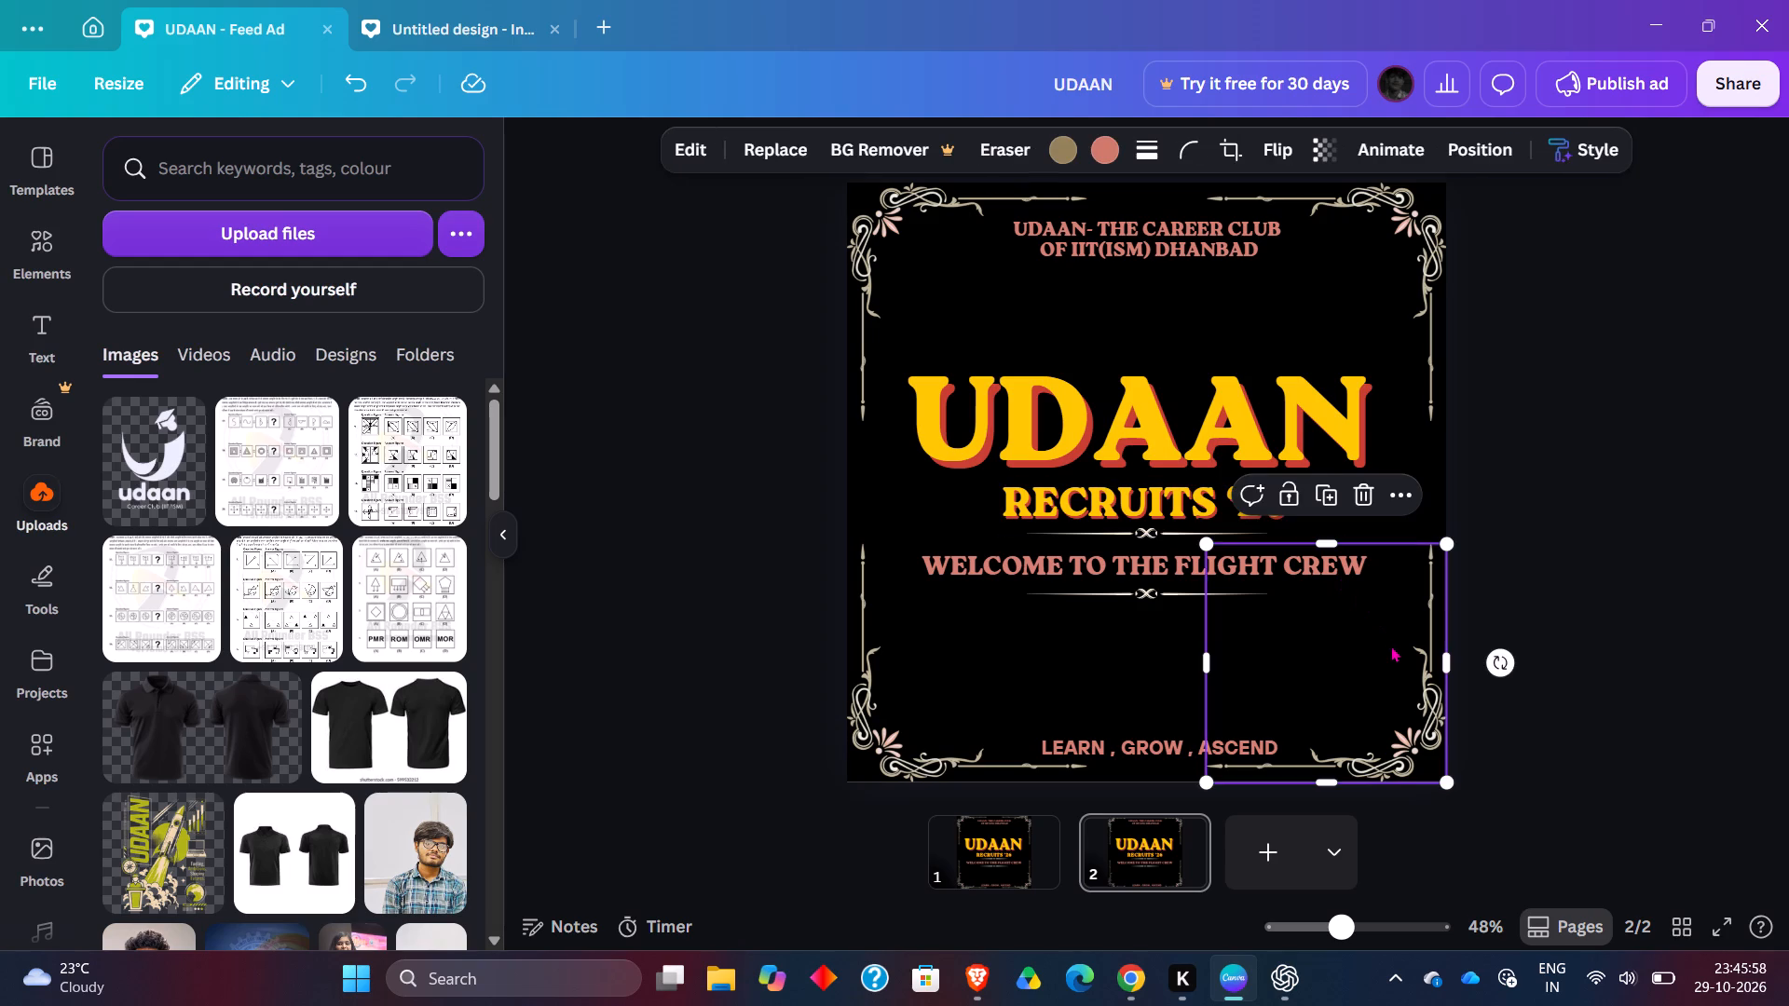
pyautogui.click(1283, 493)
pyautogui.click(1485, 521)
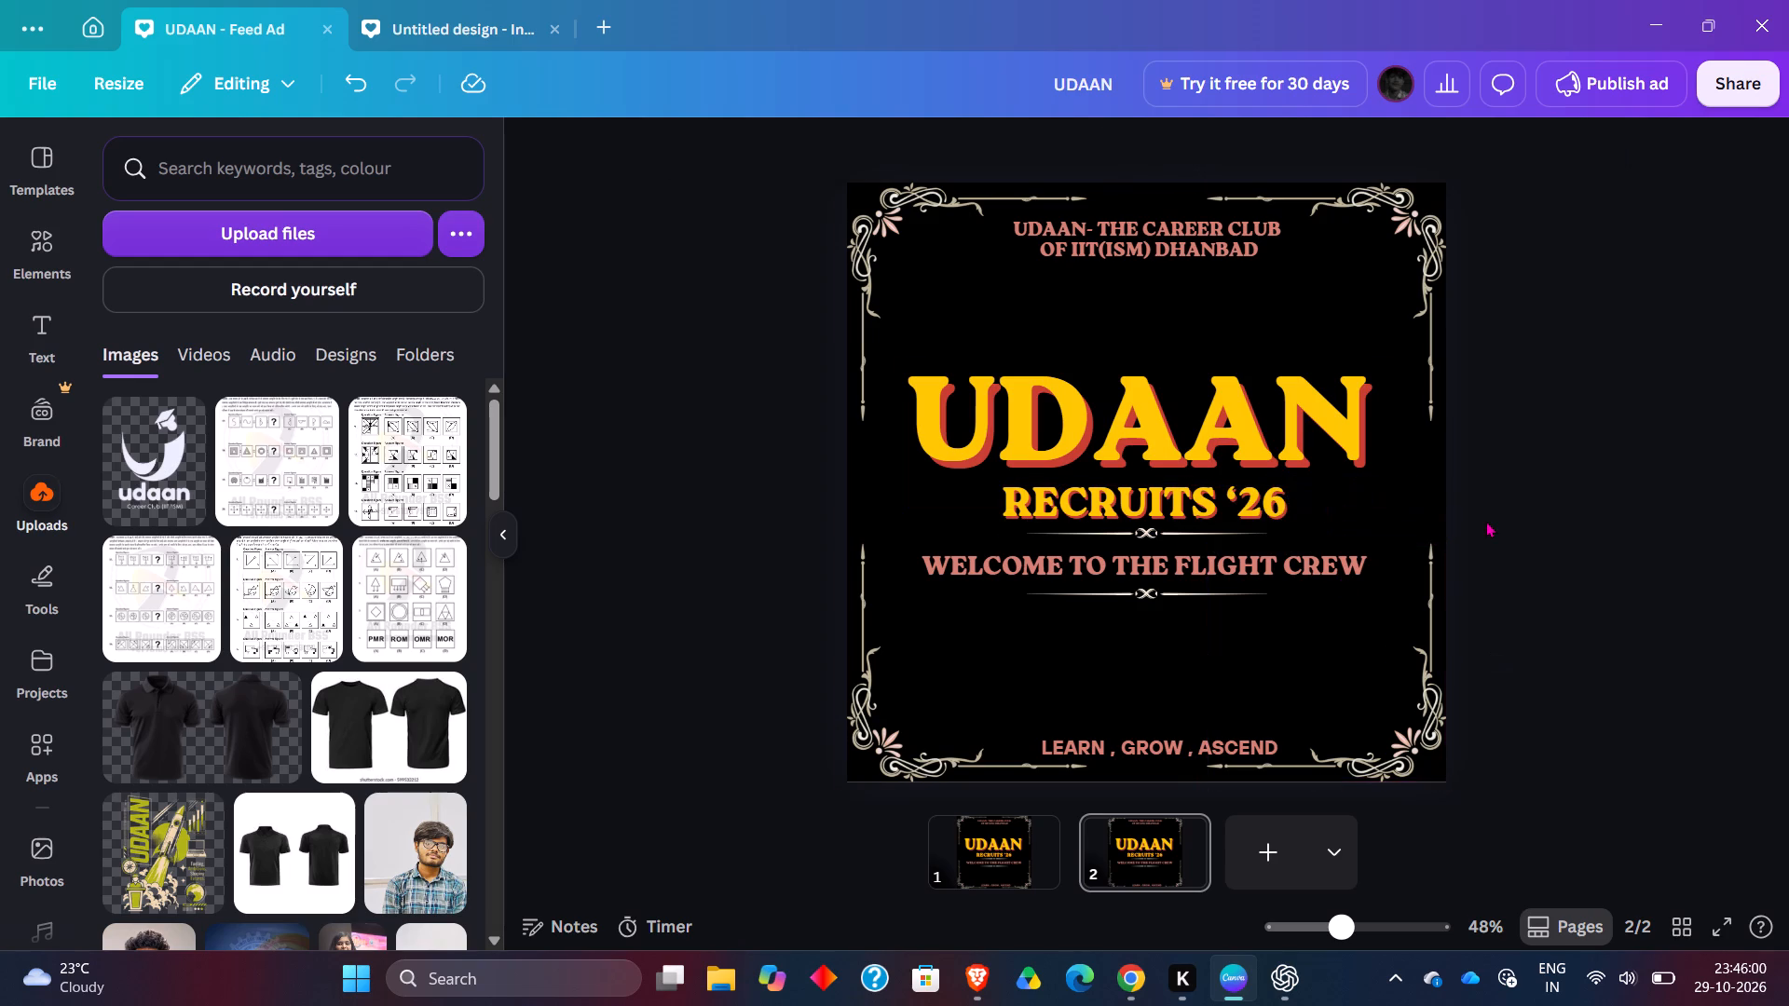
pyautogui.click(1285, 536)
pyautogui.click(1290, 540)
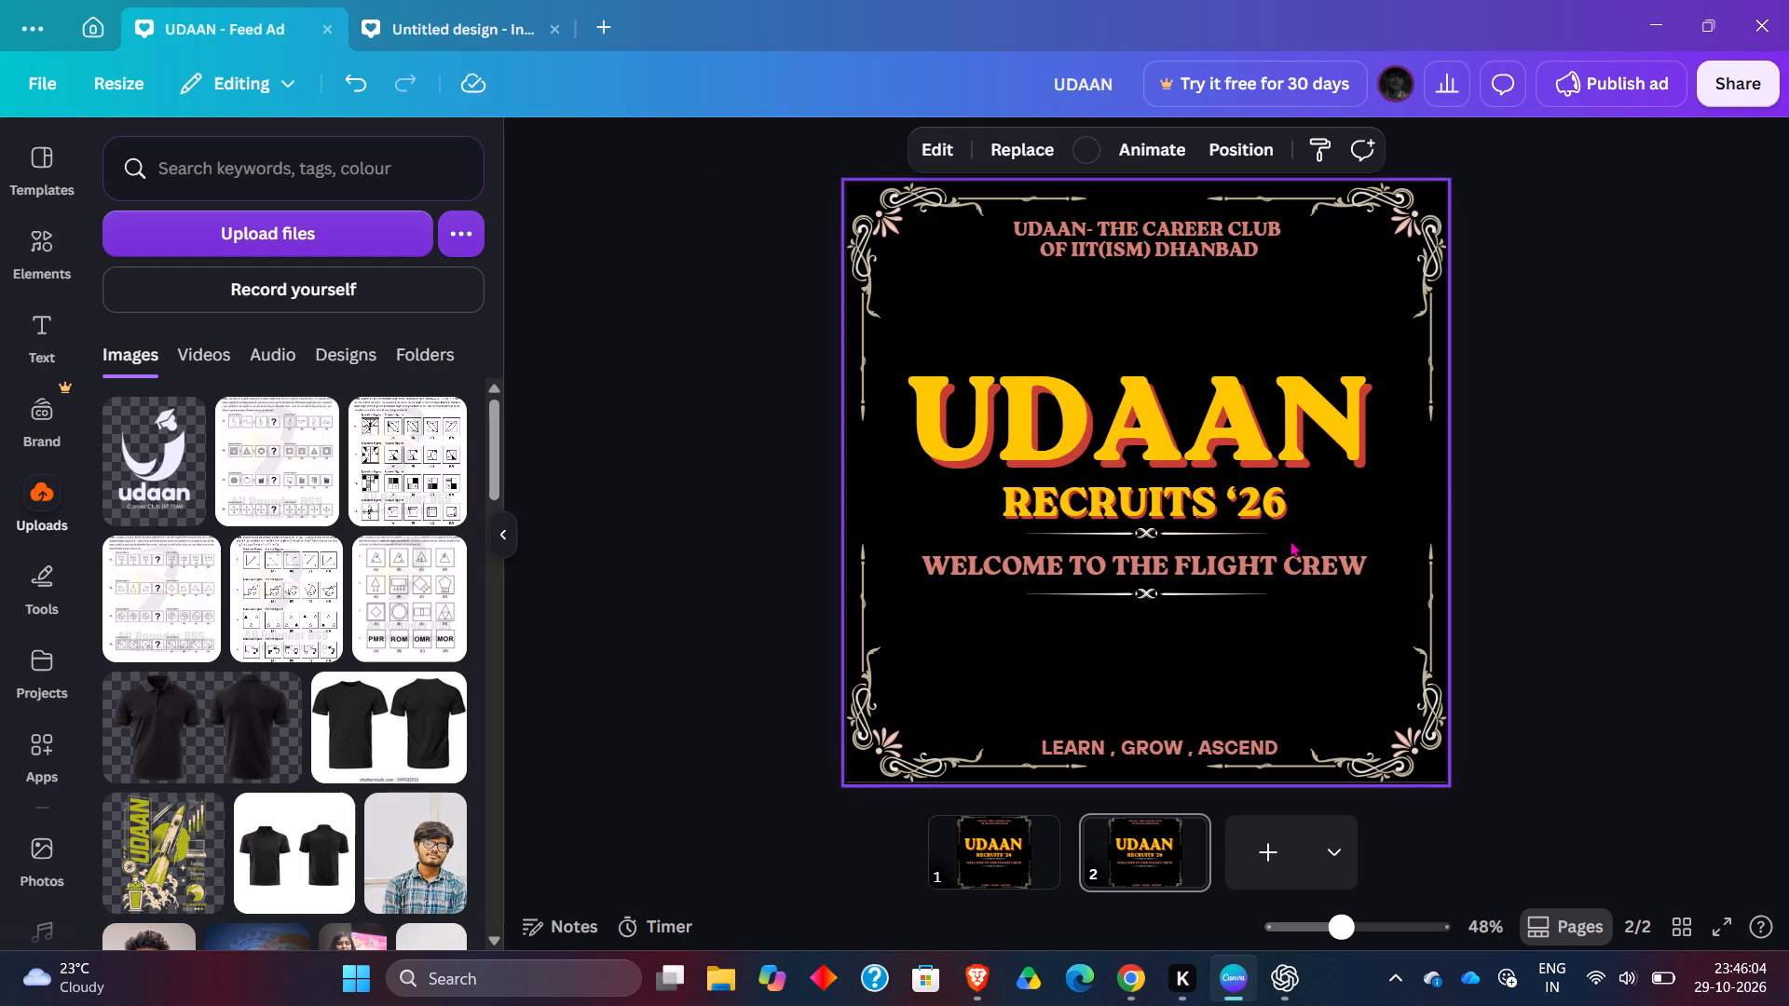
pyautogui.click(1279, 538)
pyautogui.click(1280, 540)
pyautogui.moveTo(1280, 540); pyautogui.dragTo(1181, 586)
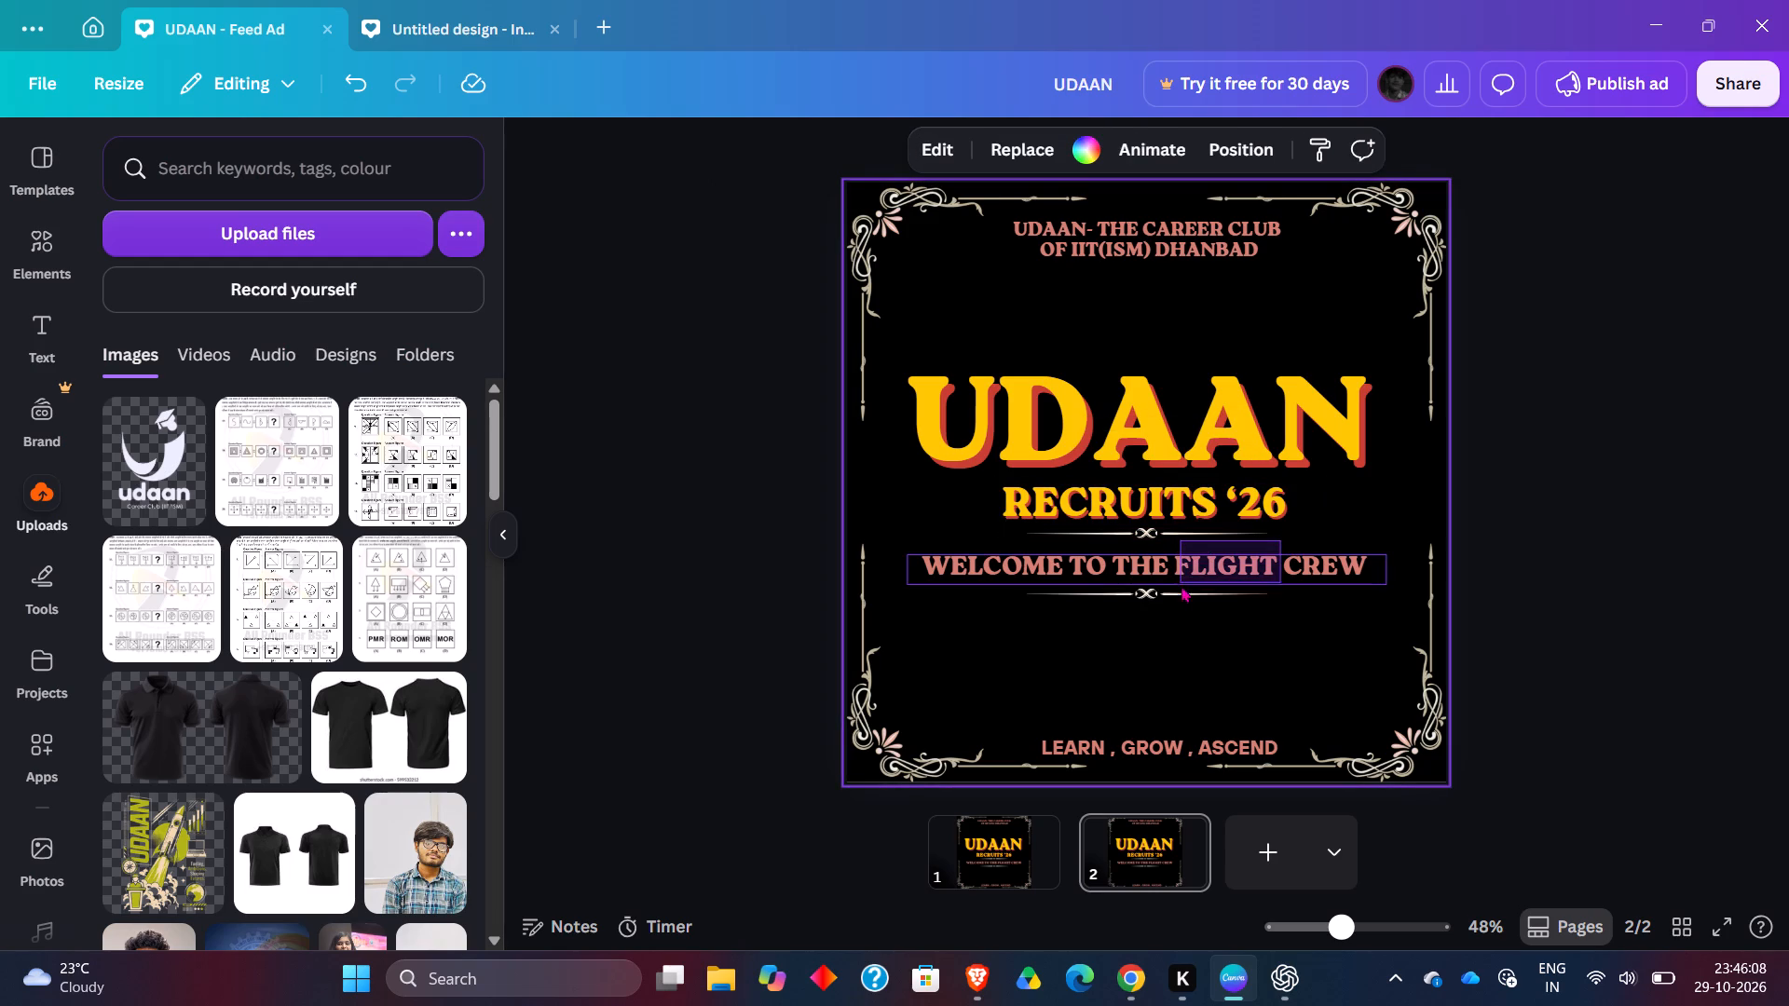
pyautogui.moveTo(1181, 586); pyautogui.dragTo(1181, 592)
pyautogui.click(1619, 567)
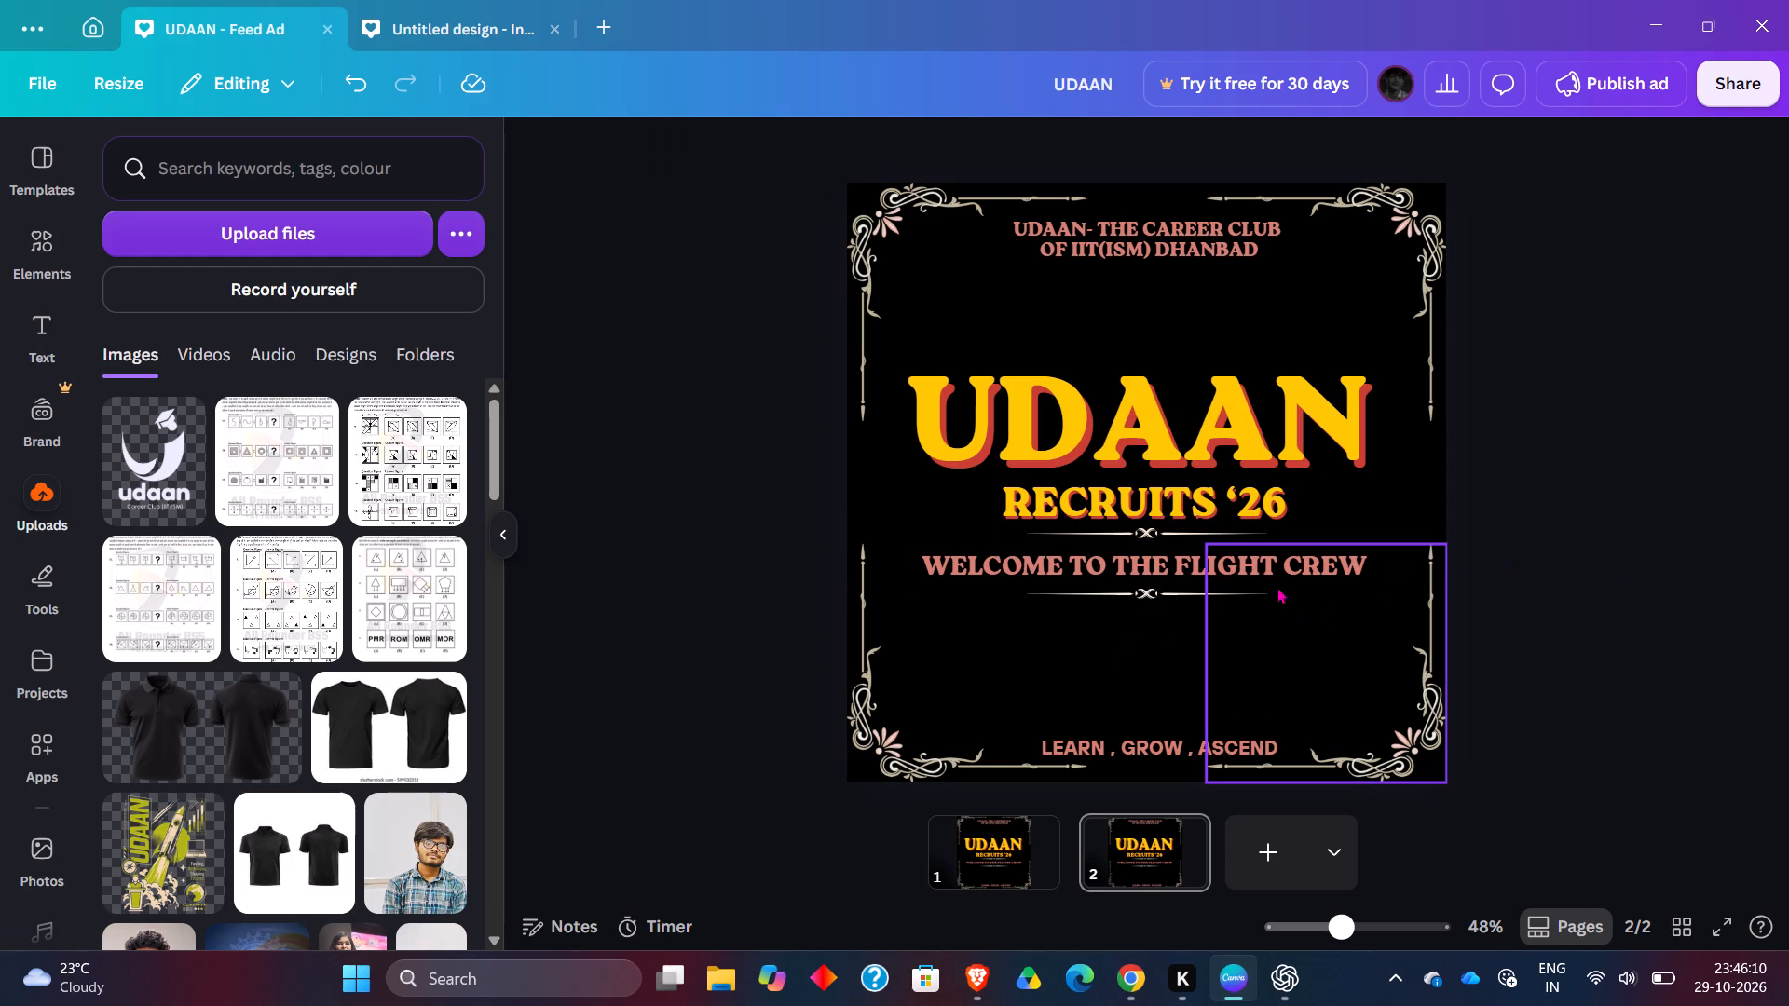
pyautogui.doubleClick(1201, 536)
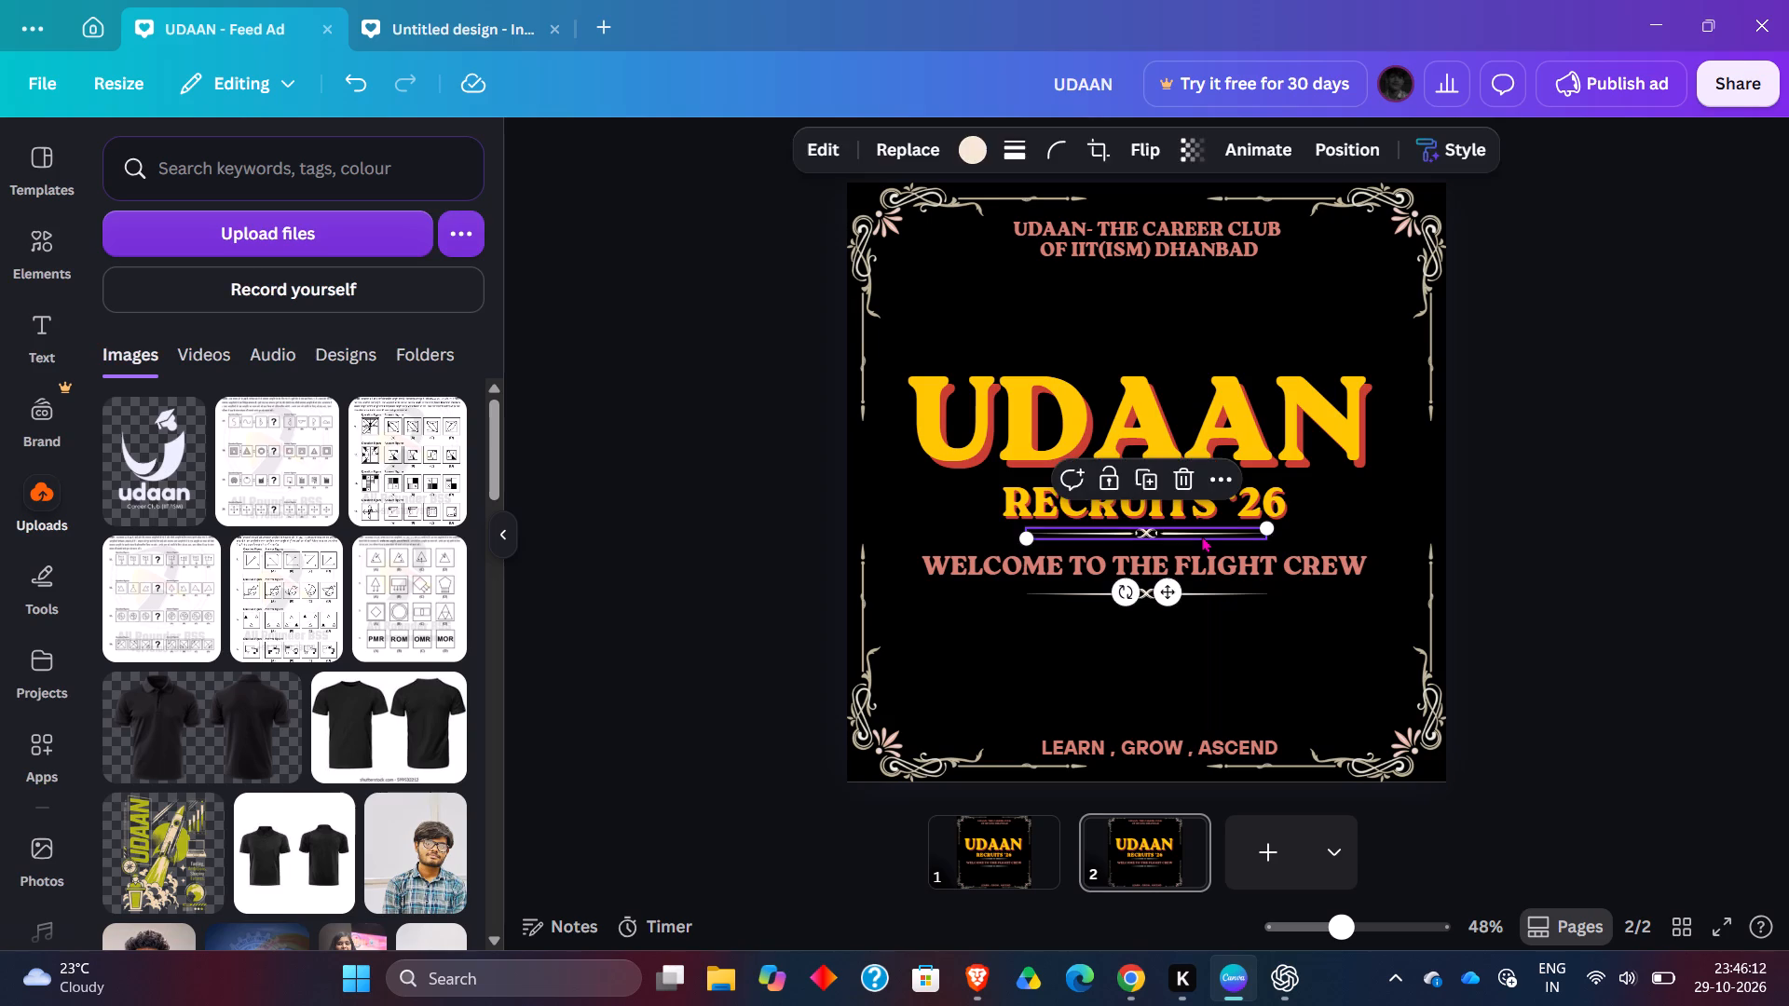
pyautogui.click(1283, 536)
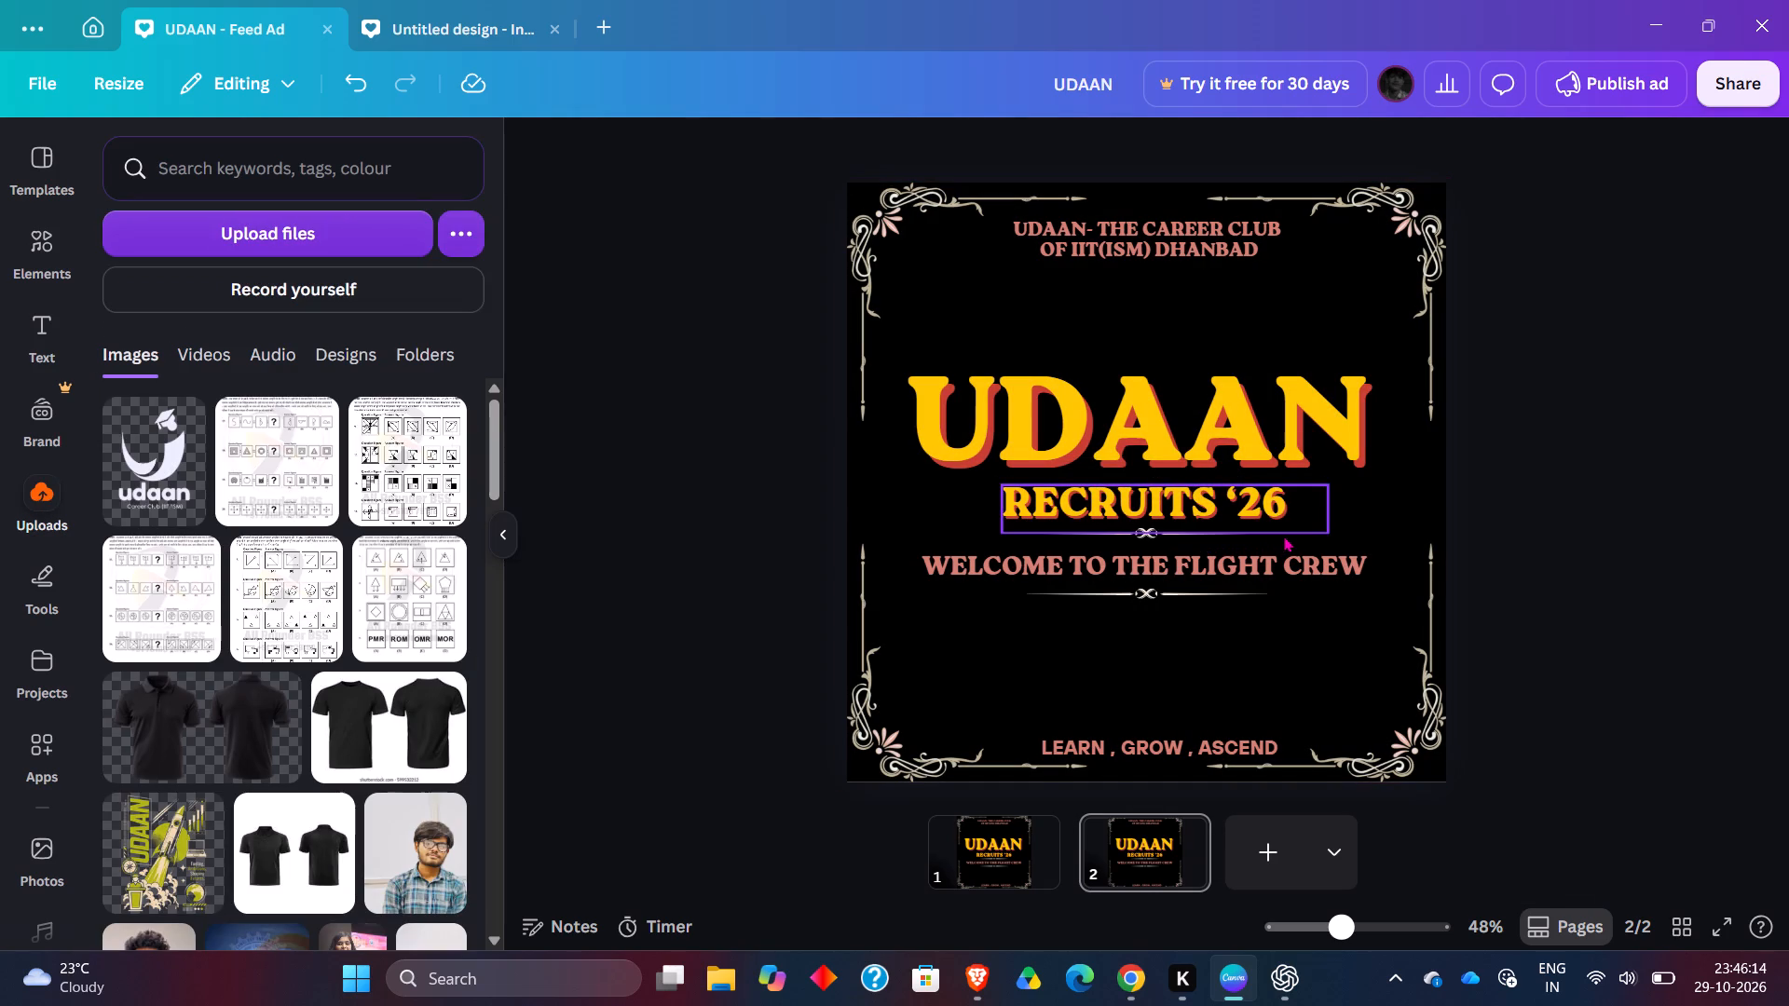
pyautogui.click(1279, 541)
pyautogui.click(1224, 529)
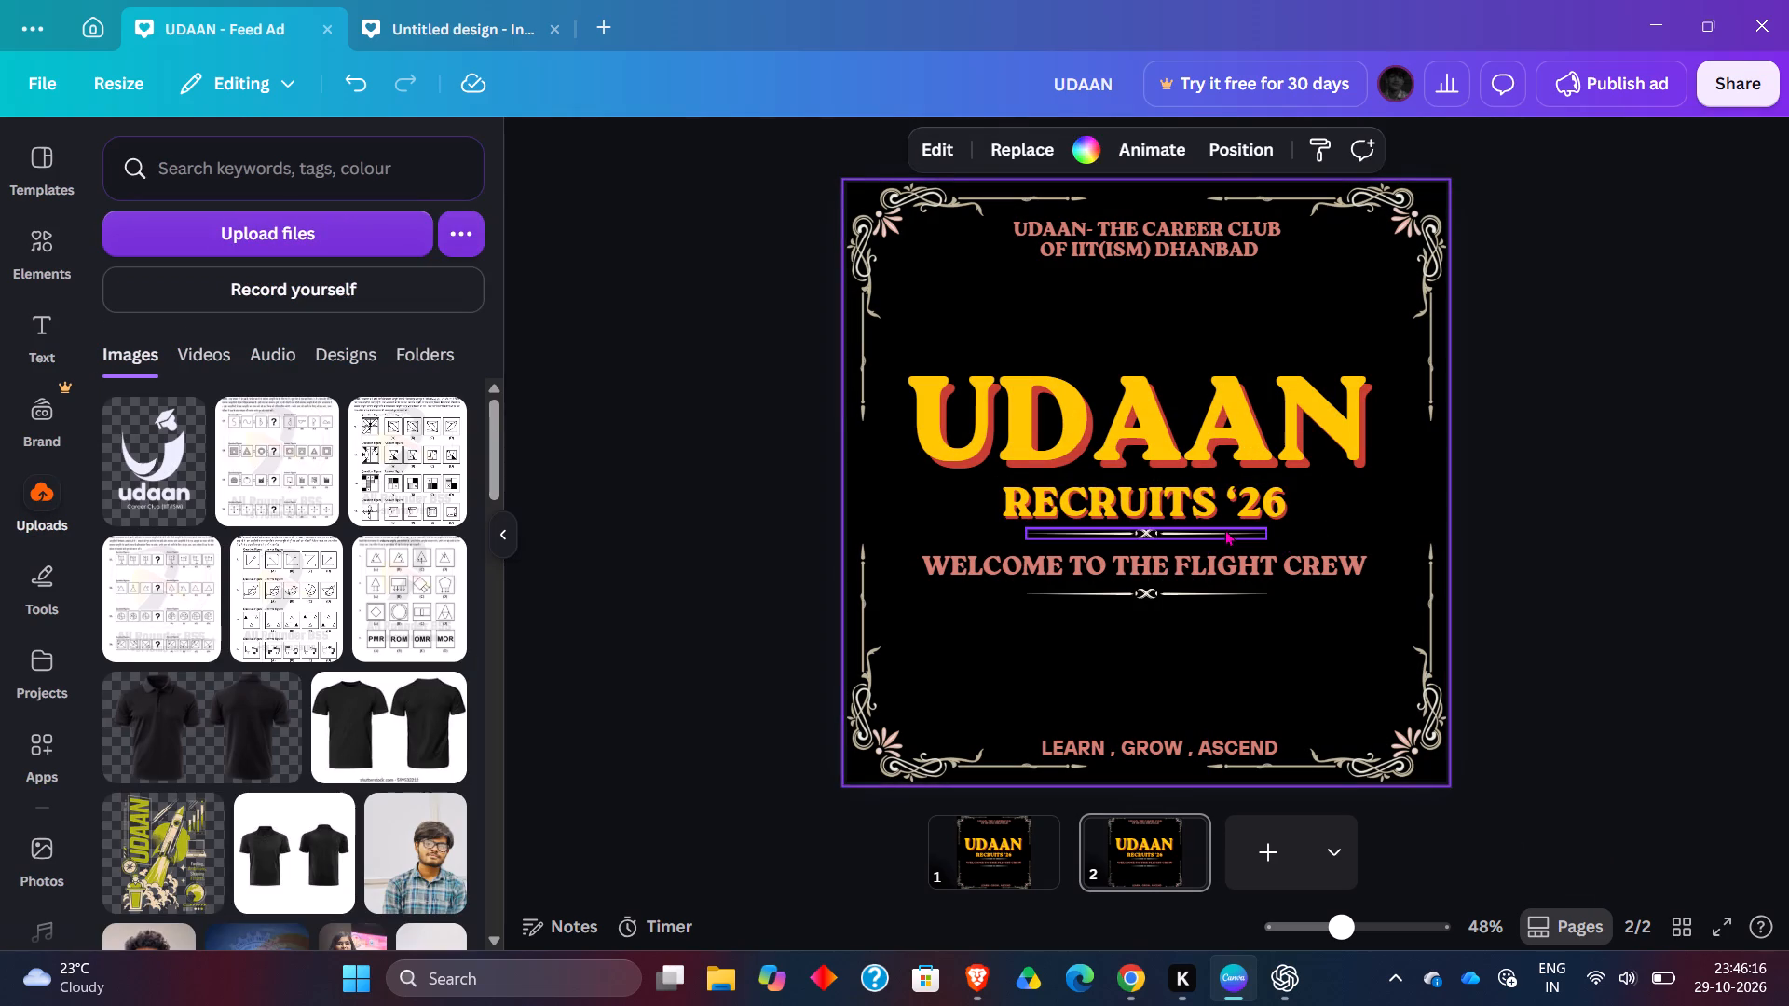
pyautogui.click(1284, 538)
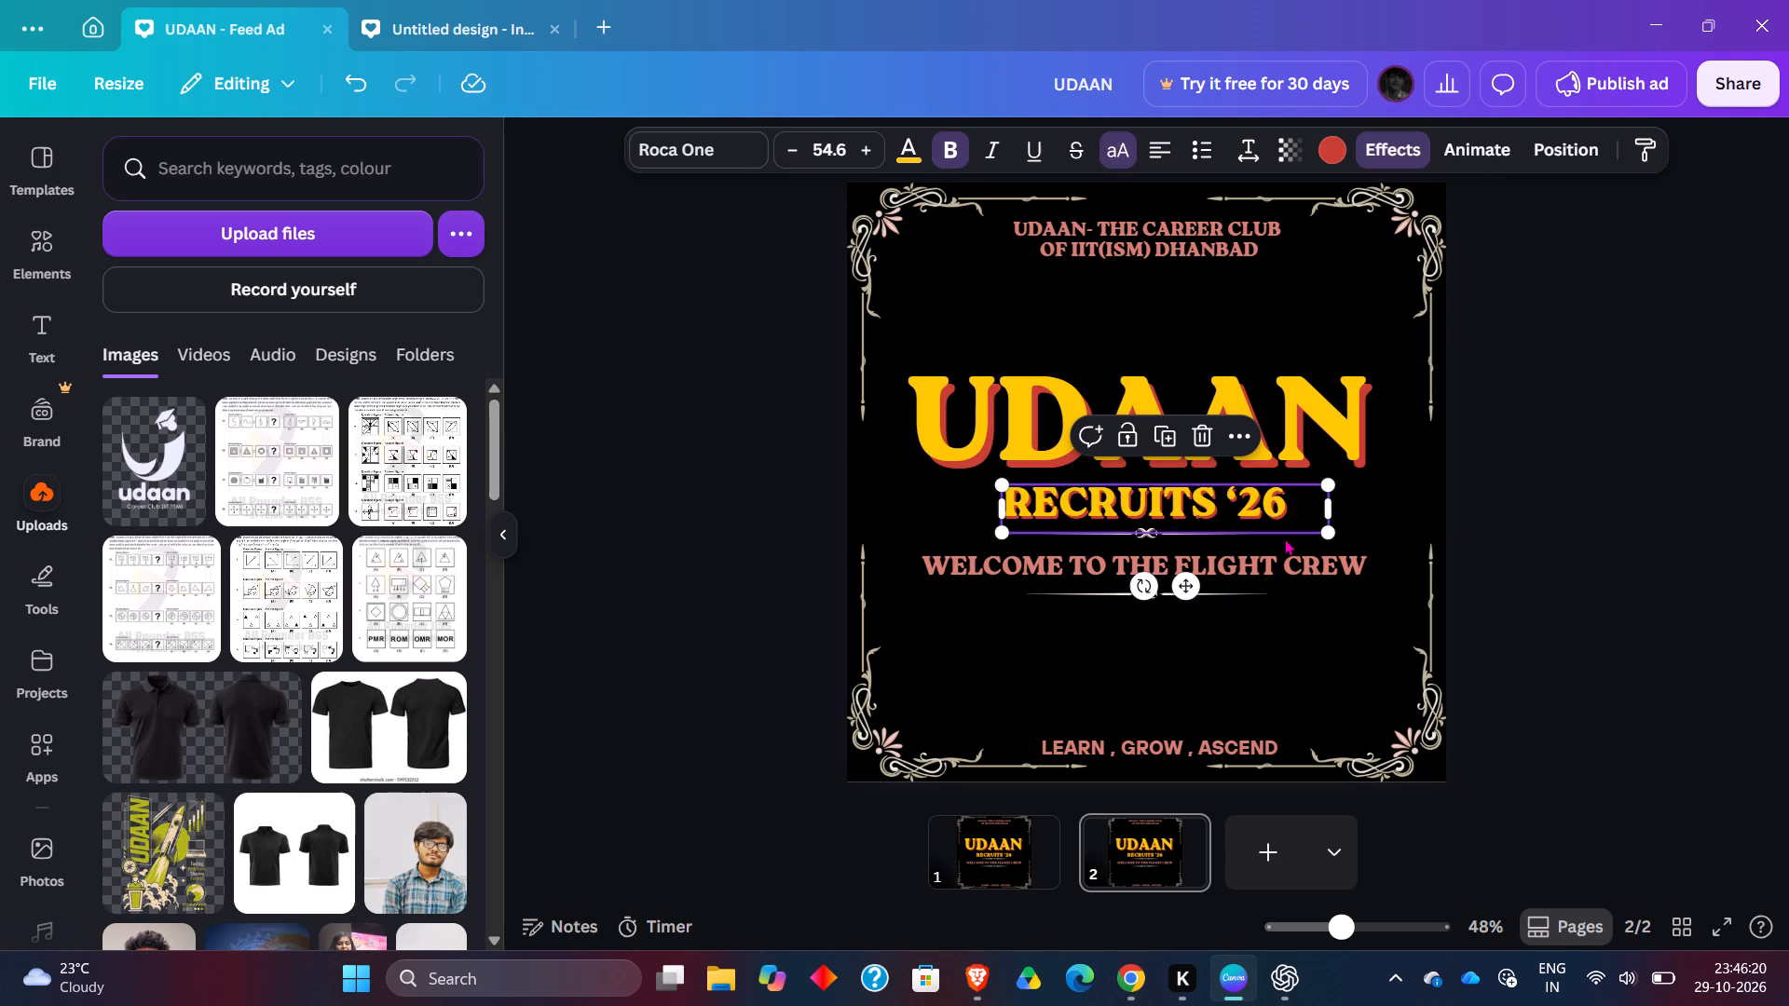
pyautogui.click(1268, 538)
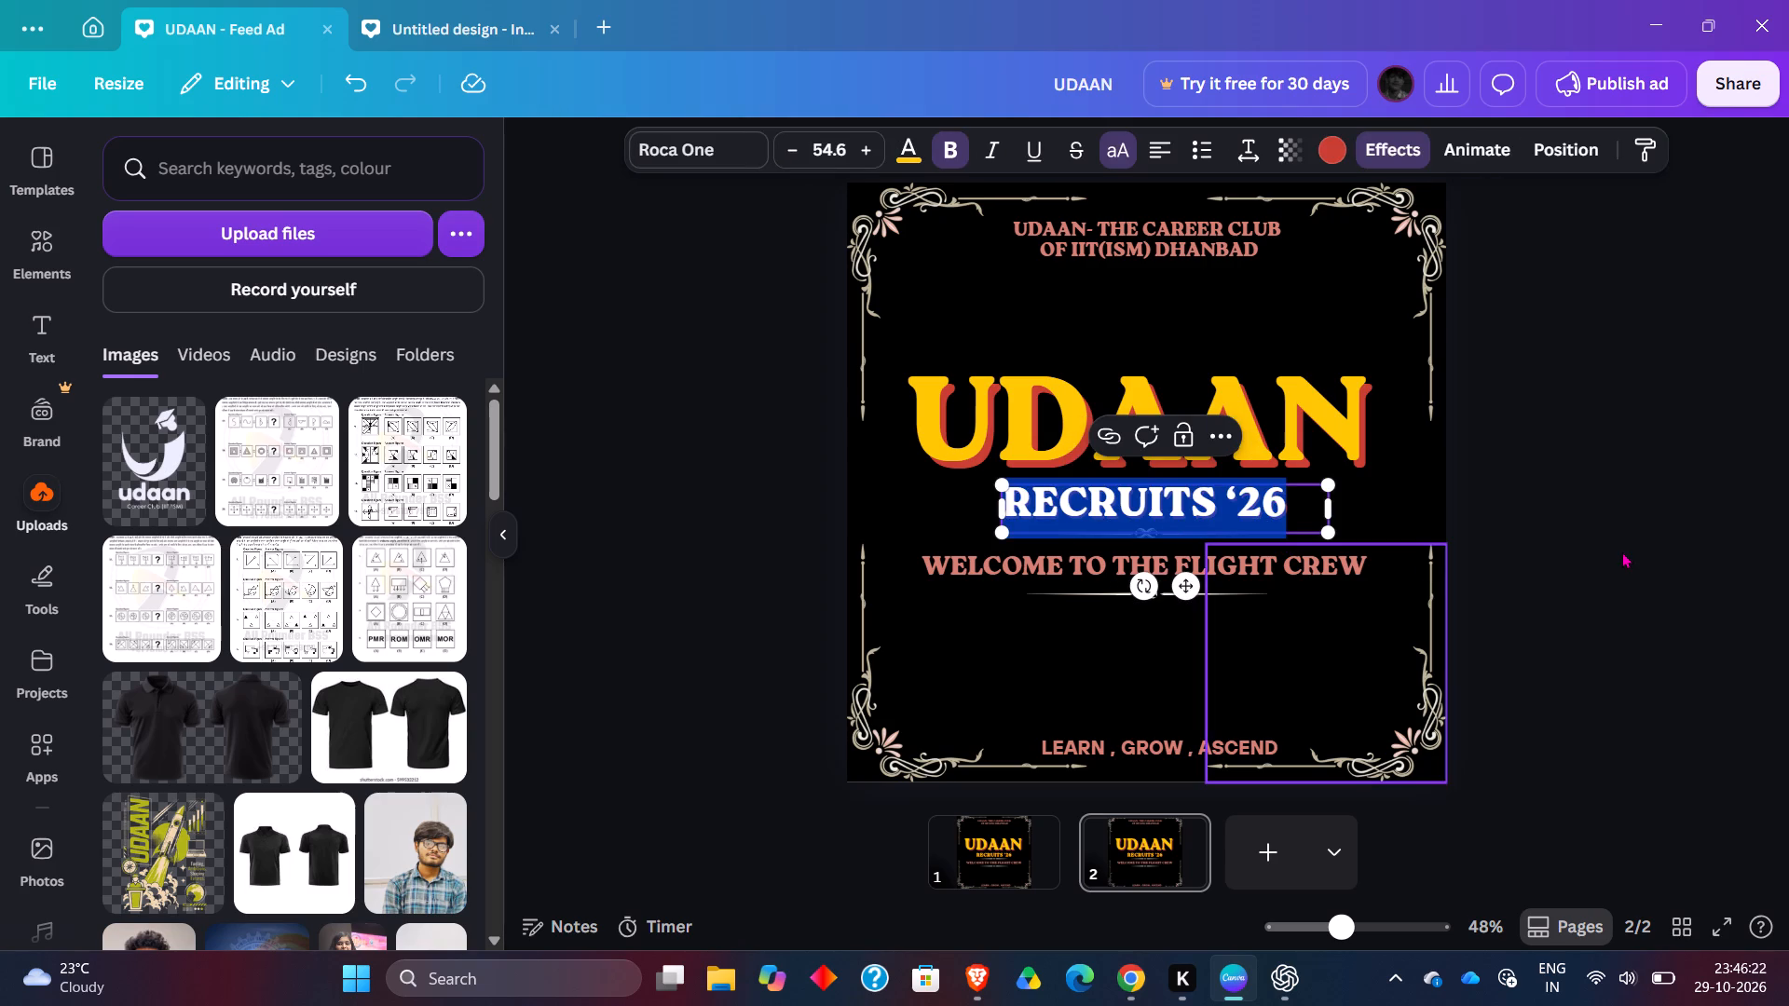
# Delete the RECRUITS '26 text beneath the UDAAN title on page 2.
pyautogui.click(1621, 551)
pyautogui.click(1276, 500)
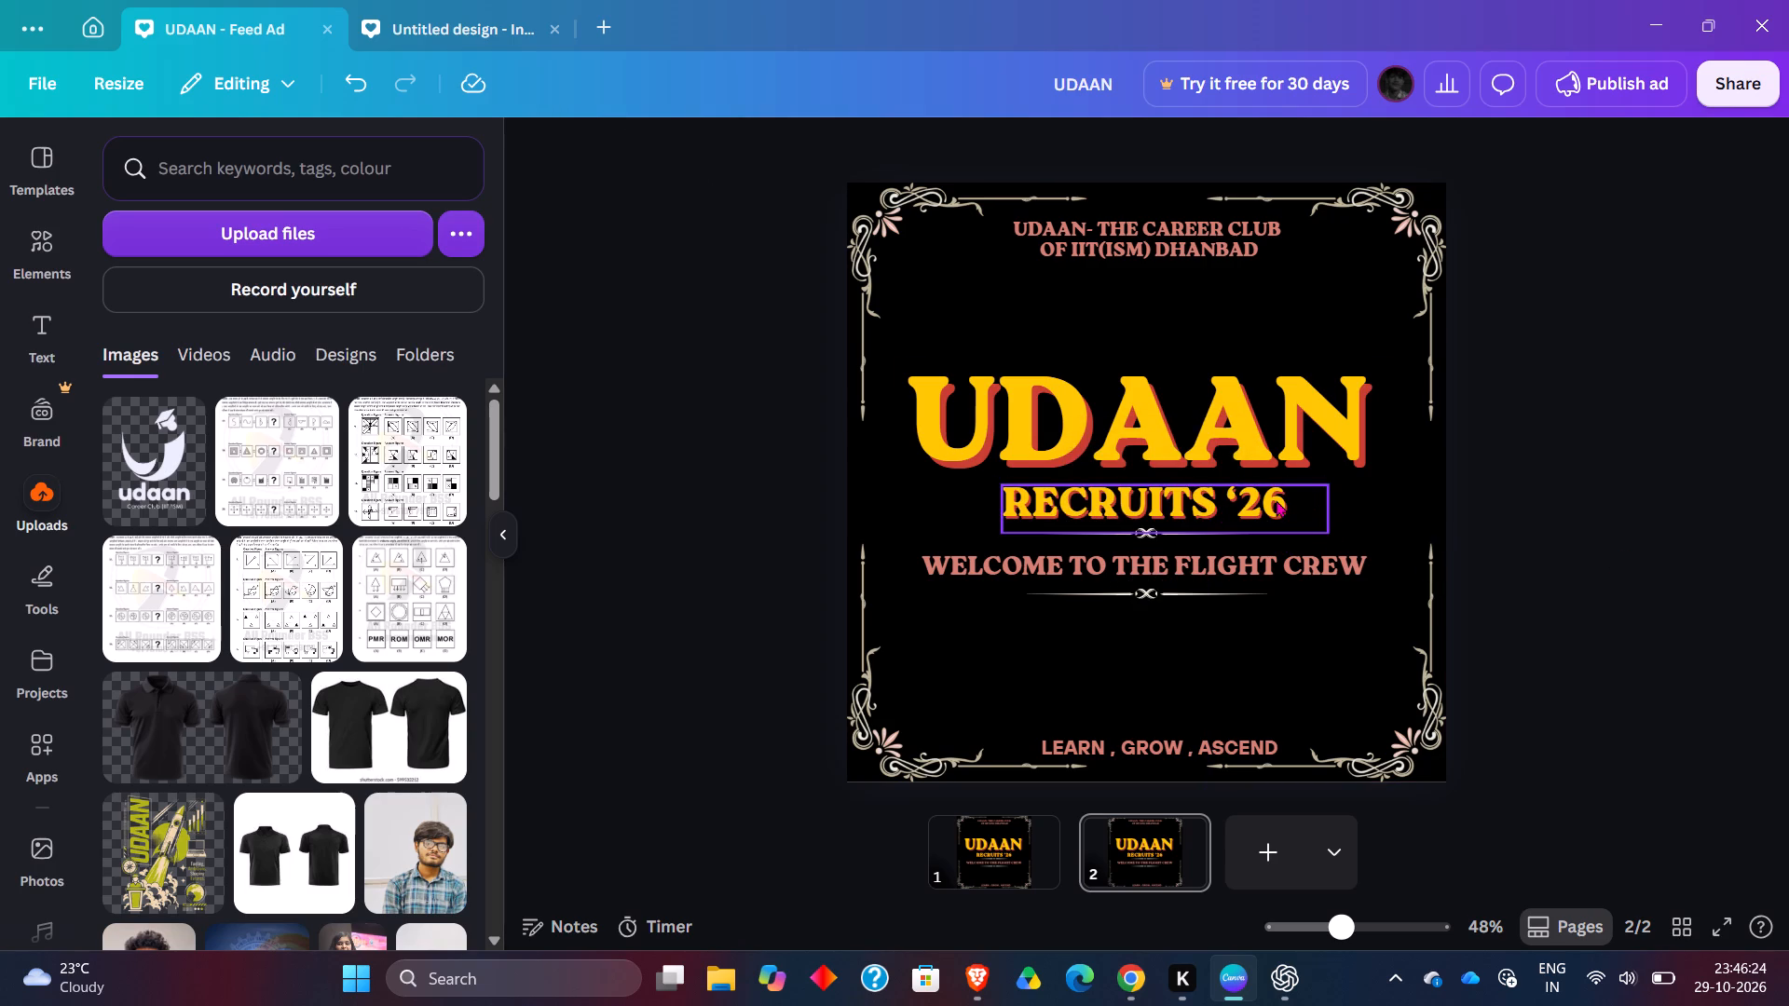
pyautogui.click(1202, 432)
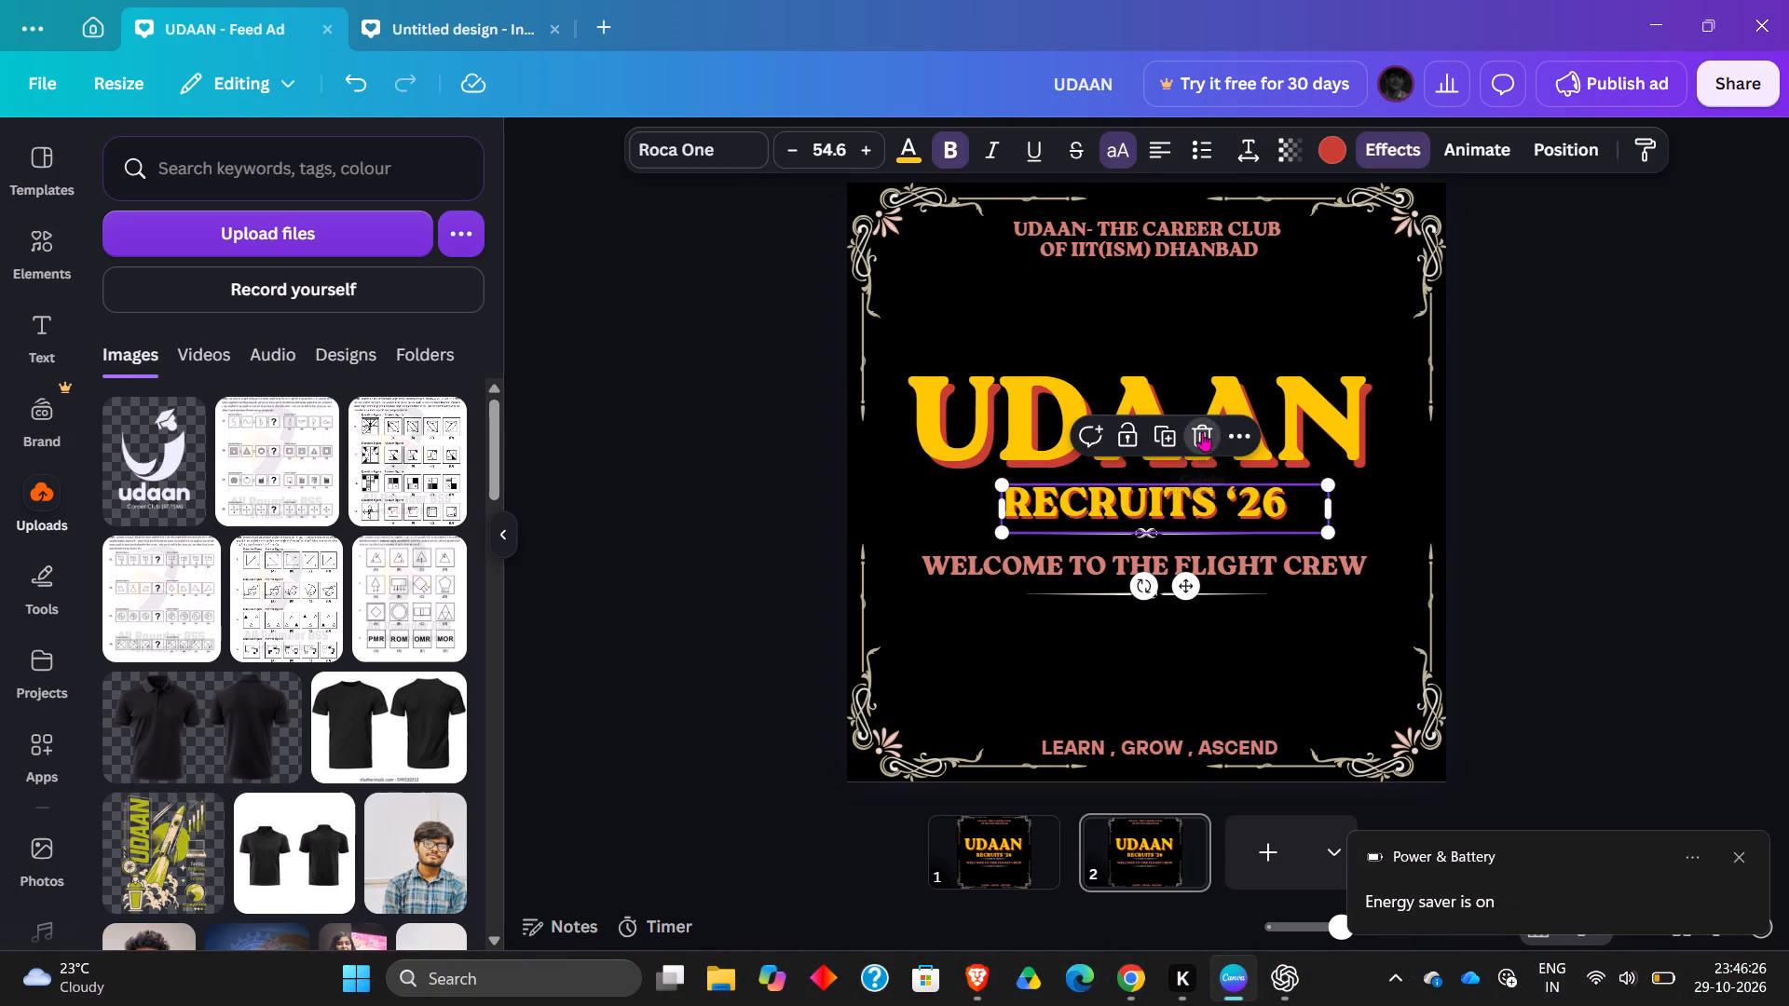
# Group the two ornamental divider lines with the WELCOME TO THE FLIGHT CREW text on page 2.
pyautogui.click(1197, 537)
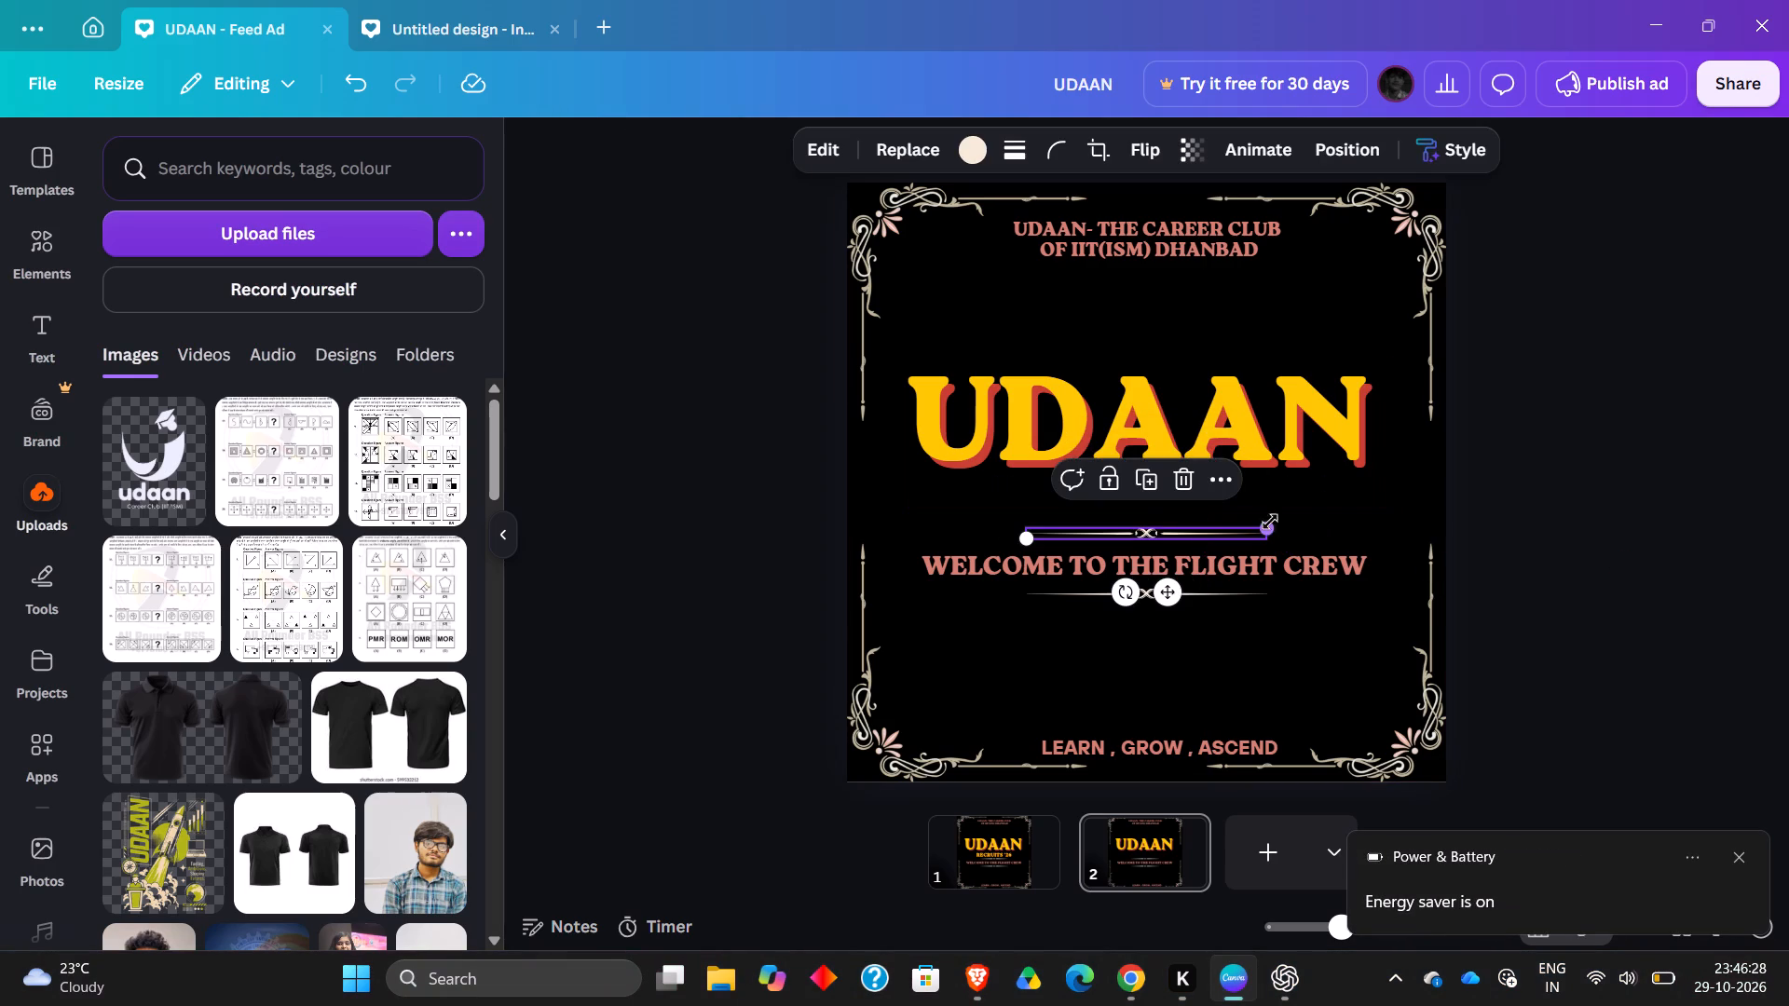
pyautogui.click(1286, 510)
pyautogui.doubleClick(1285, 525)
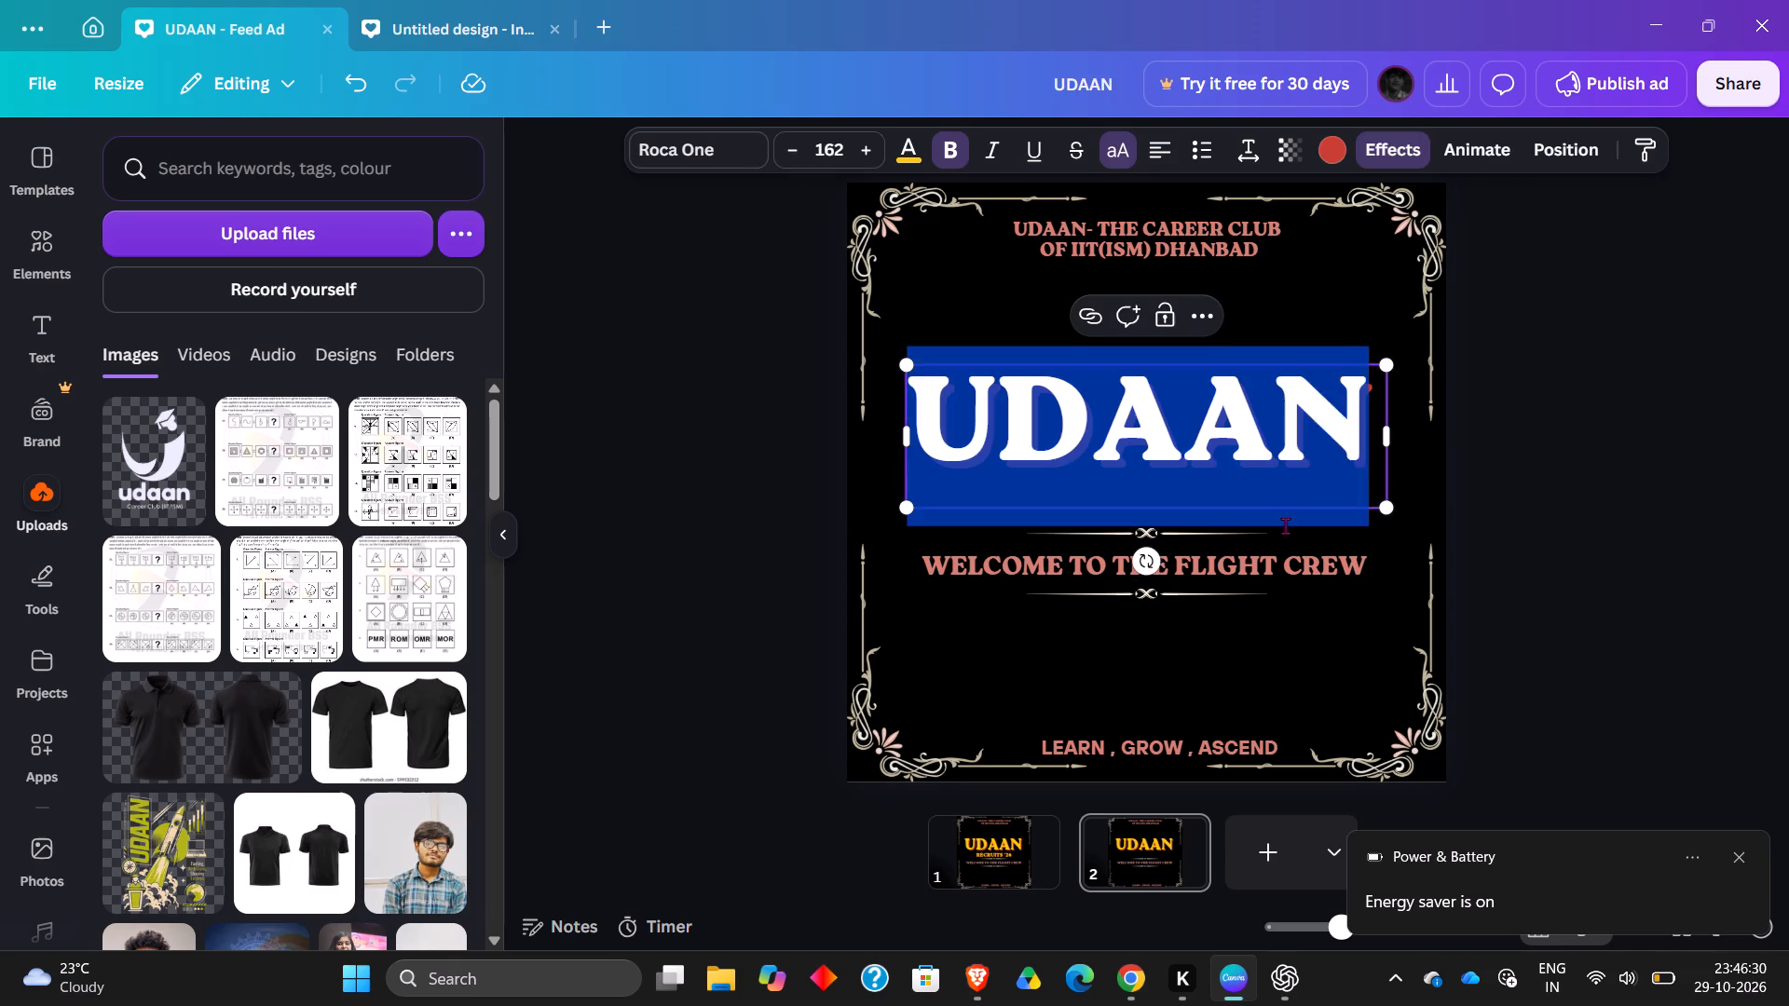
pyautogui.click(1310, 526)
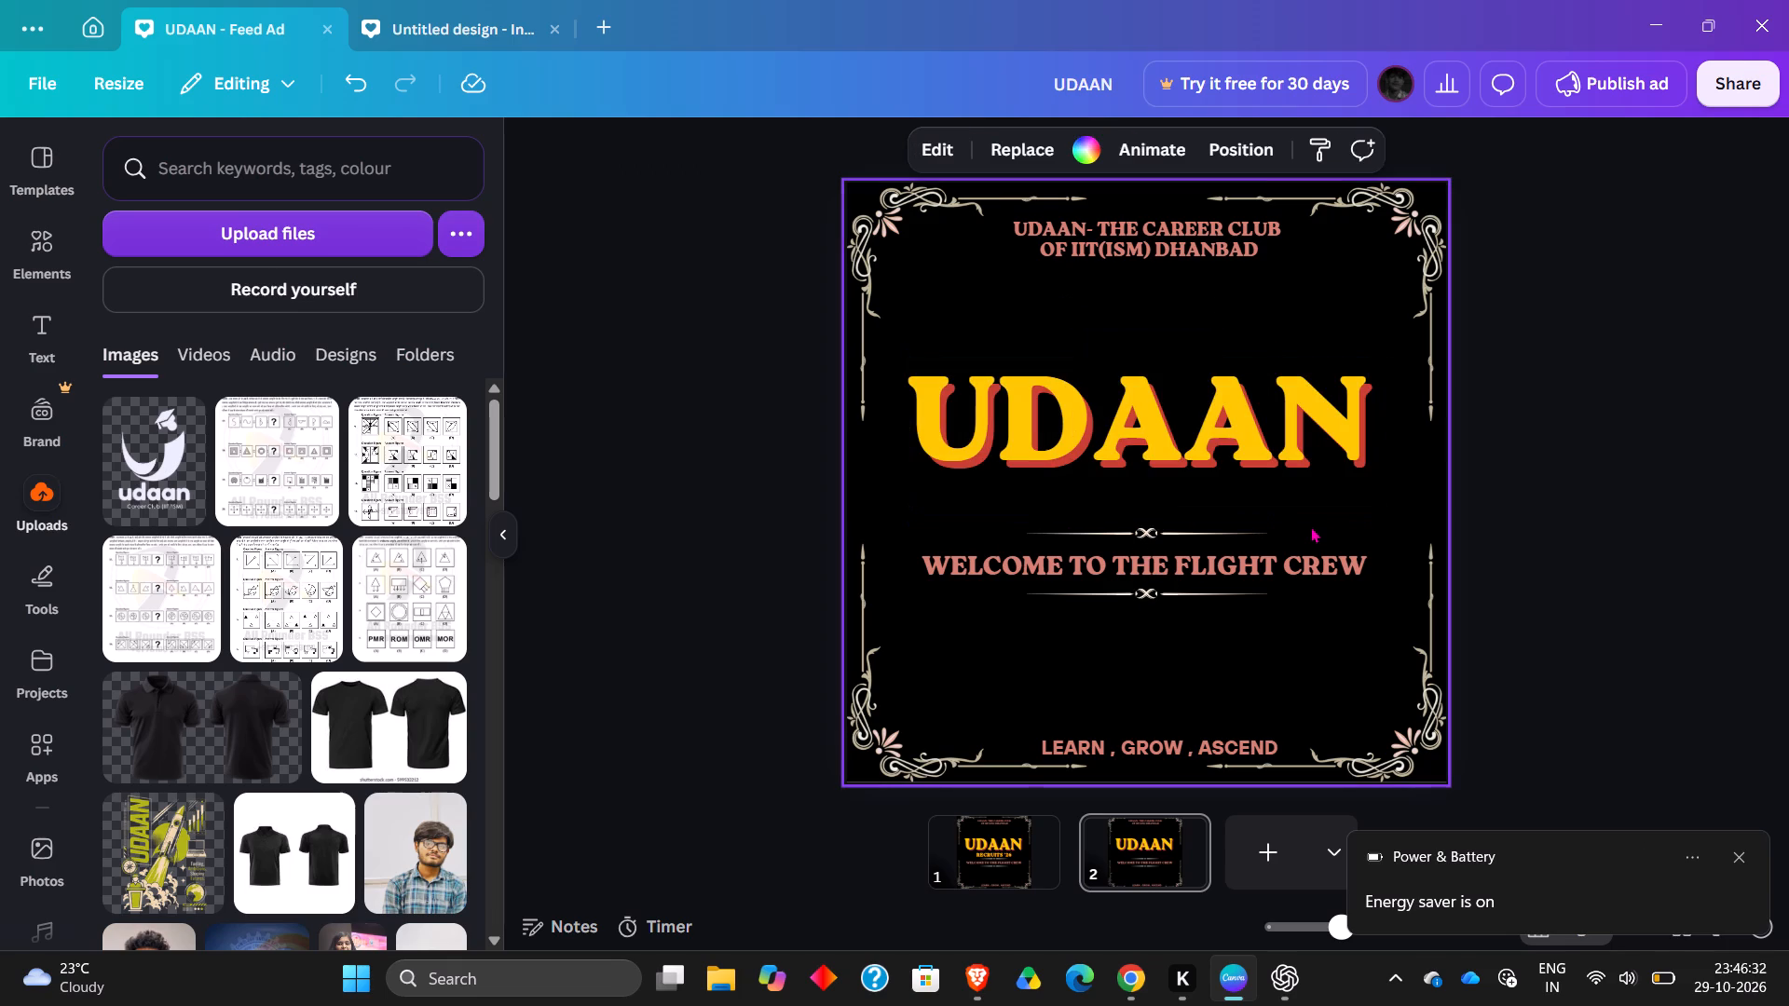
pyautogui.moveTo(1280, 527); pyautogui.dragTo(1235, 606)
pyautogui.click(1064, 479)
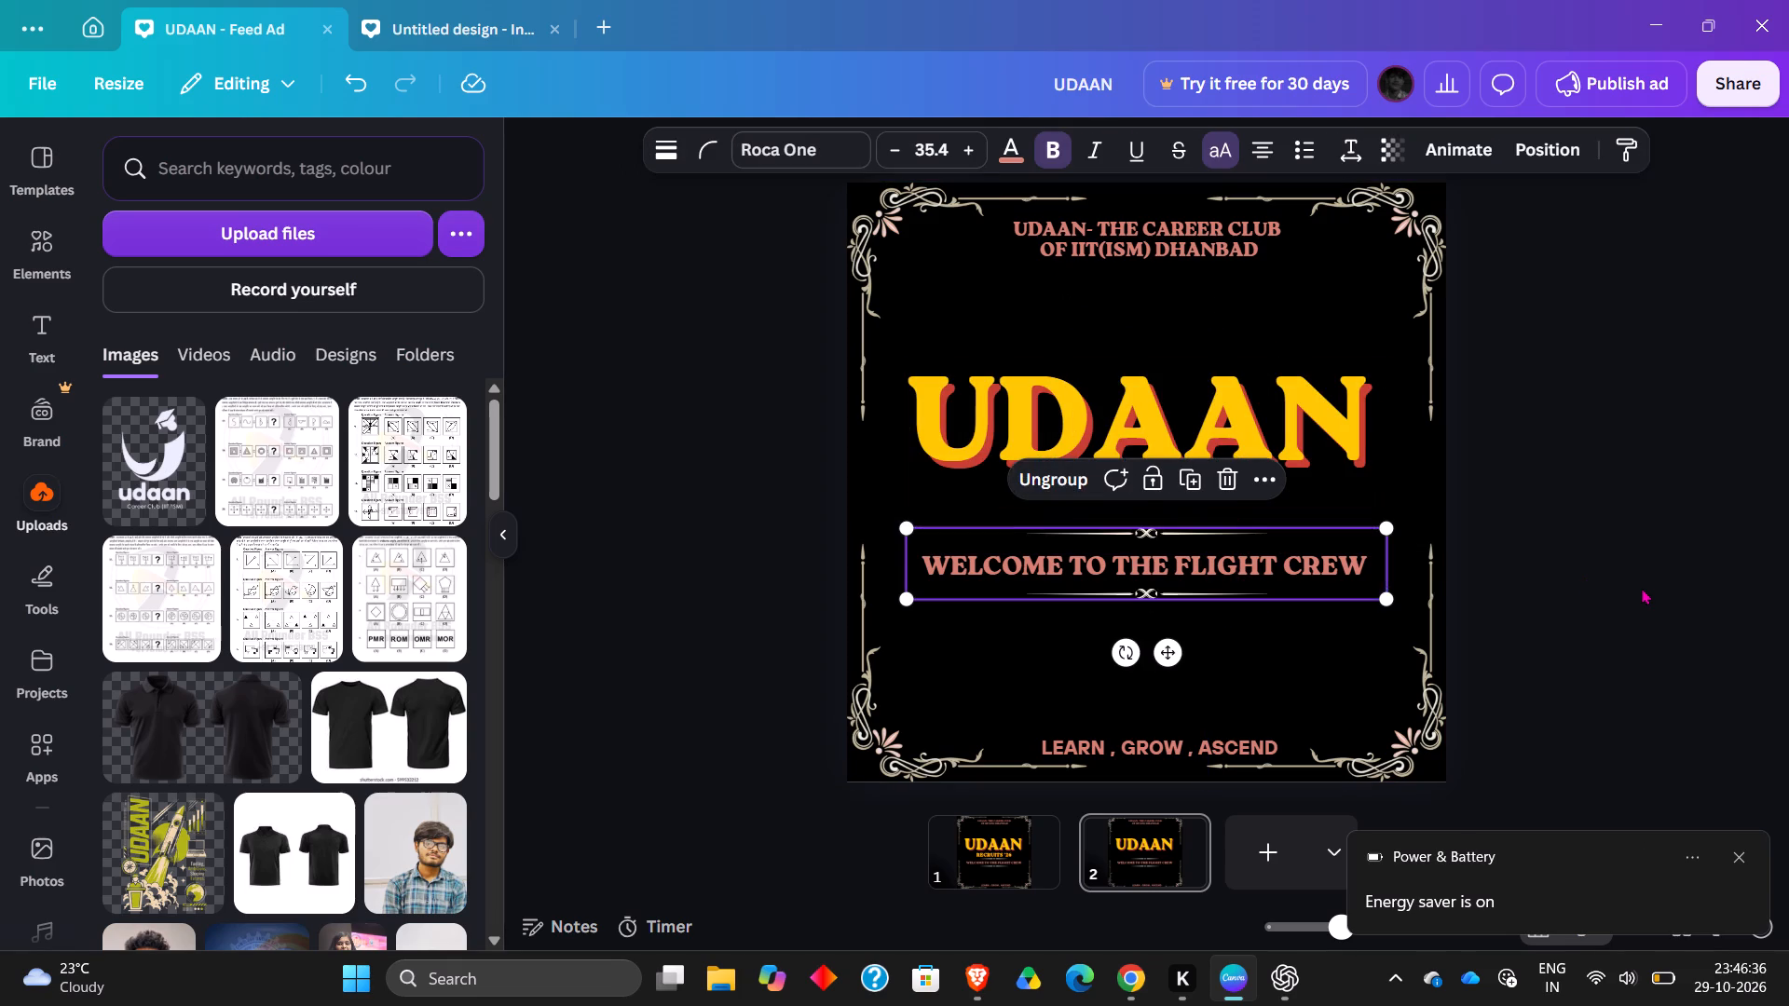
pyautogui.click(1641, 588)
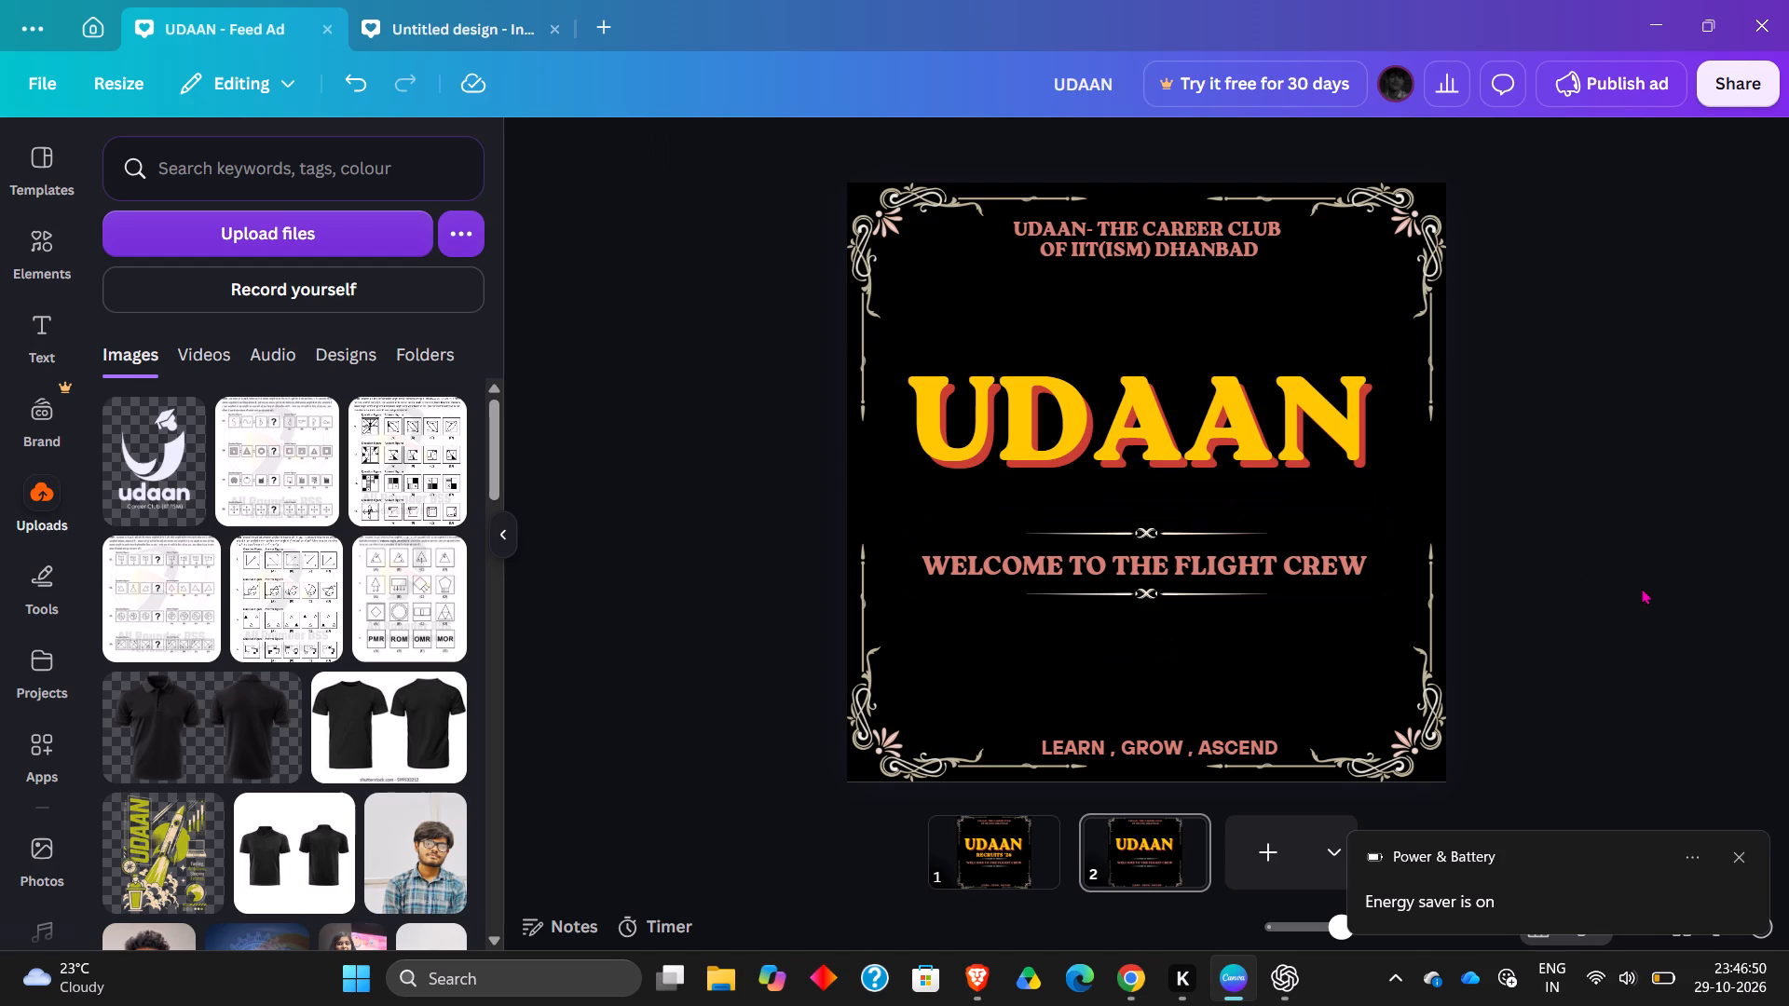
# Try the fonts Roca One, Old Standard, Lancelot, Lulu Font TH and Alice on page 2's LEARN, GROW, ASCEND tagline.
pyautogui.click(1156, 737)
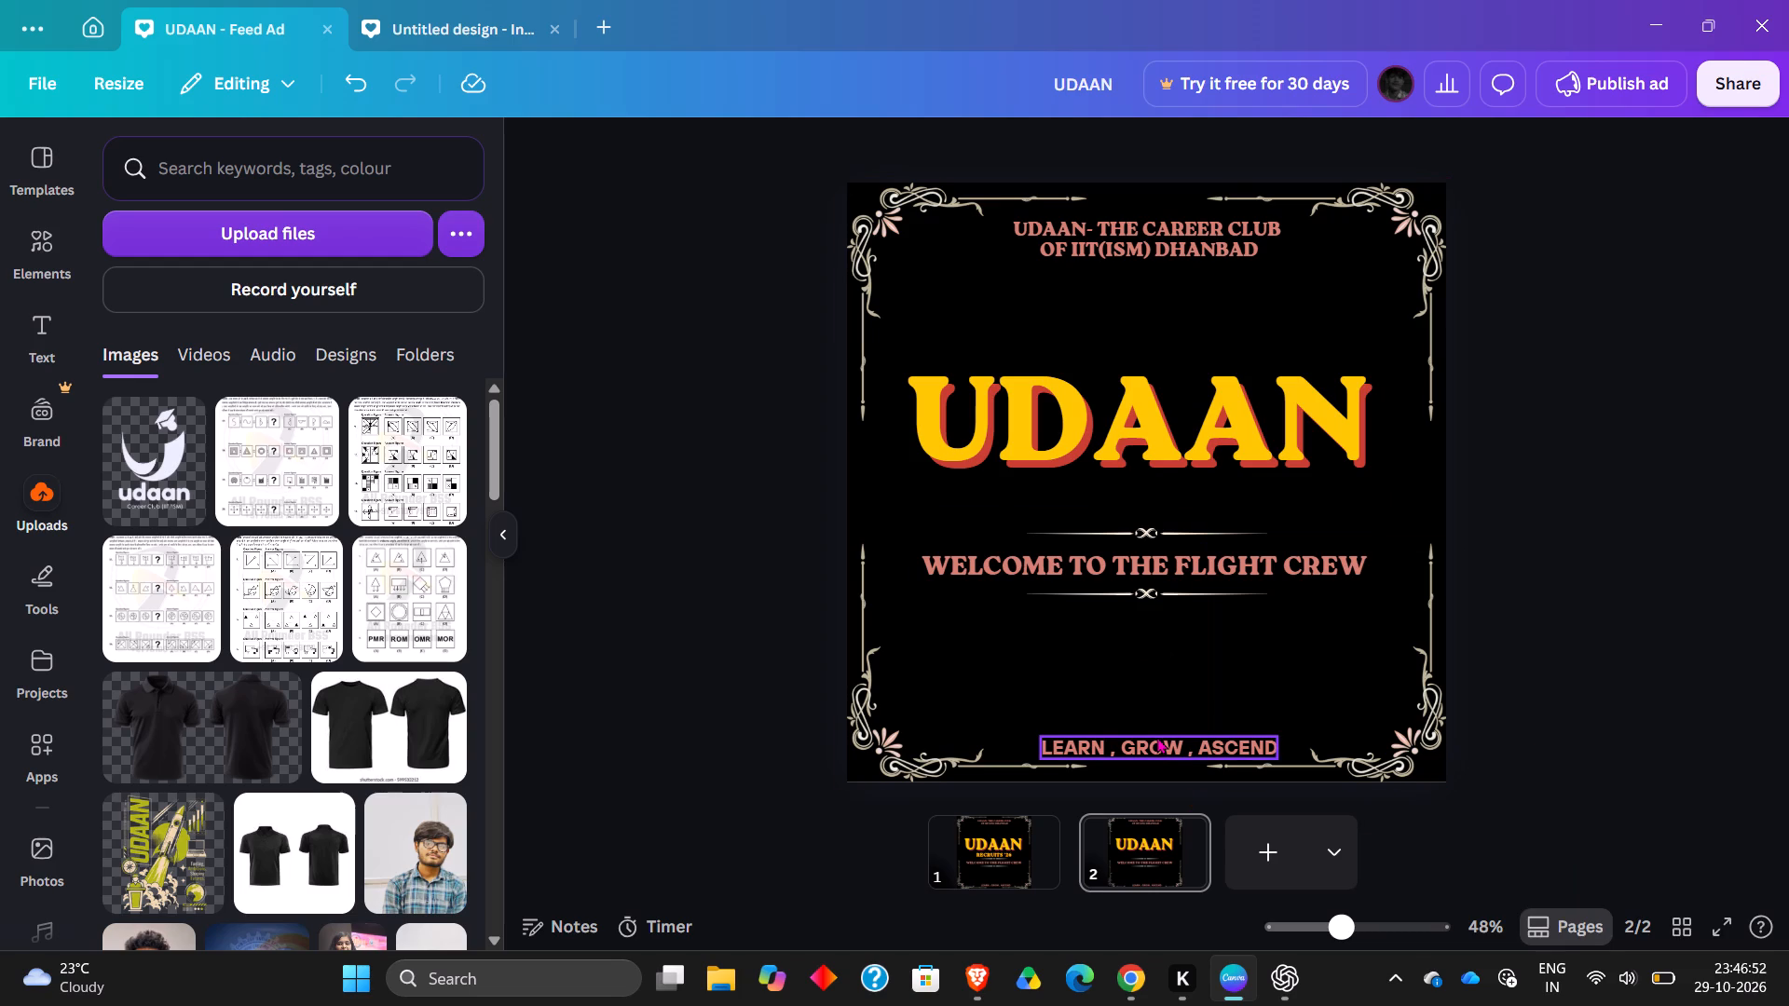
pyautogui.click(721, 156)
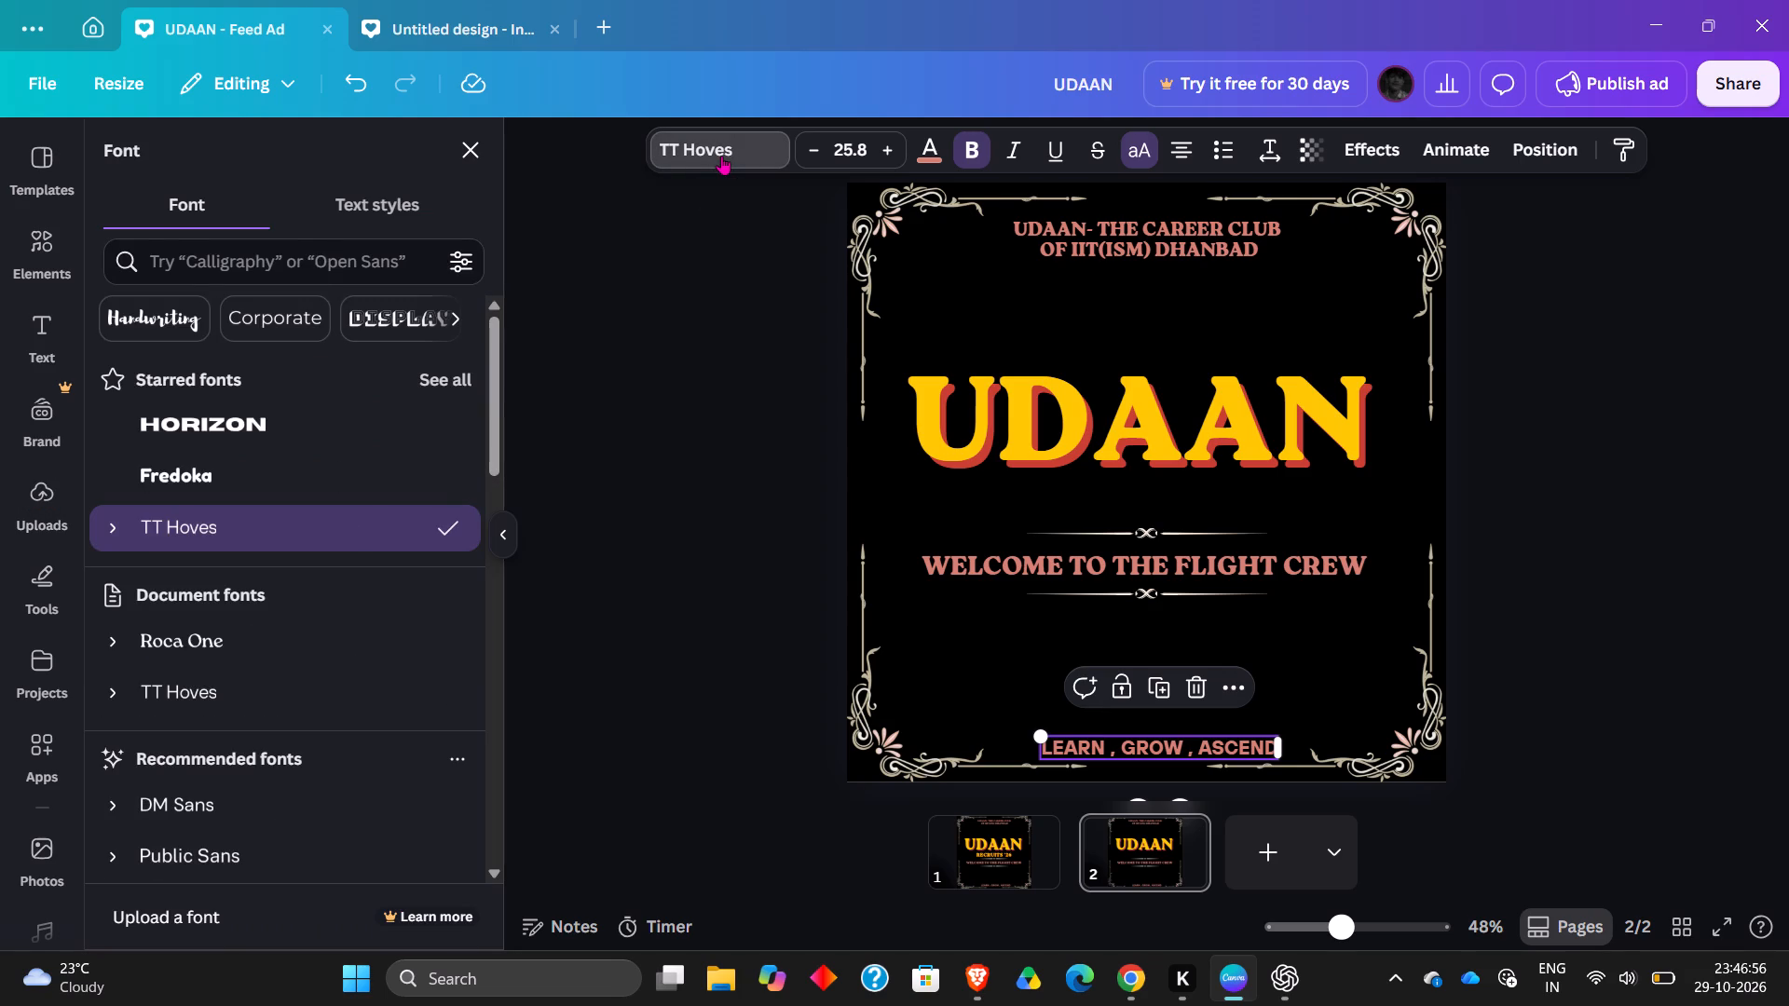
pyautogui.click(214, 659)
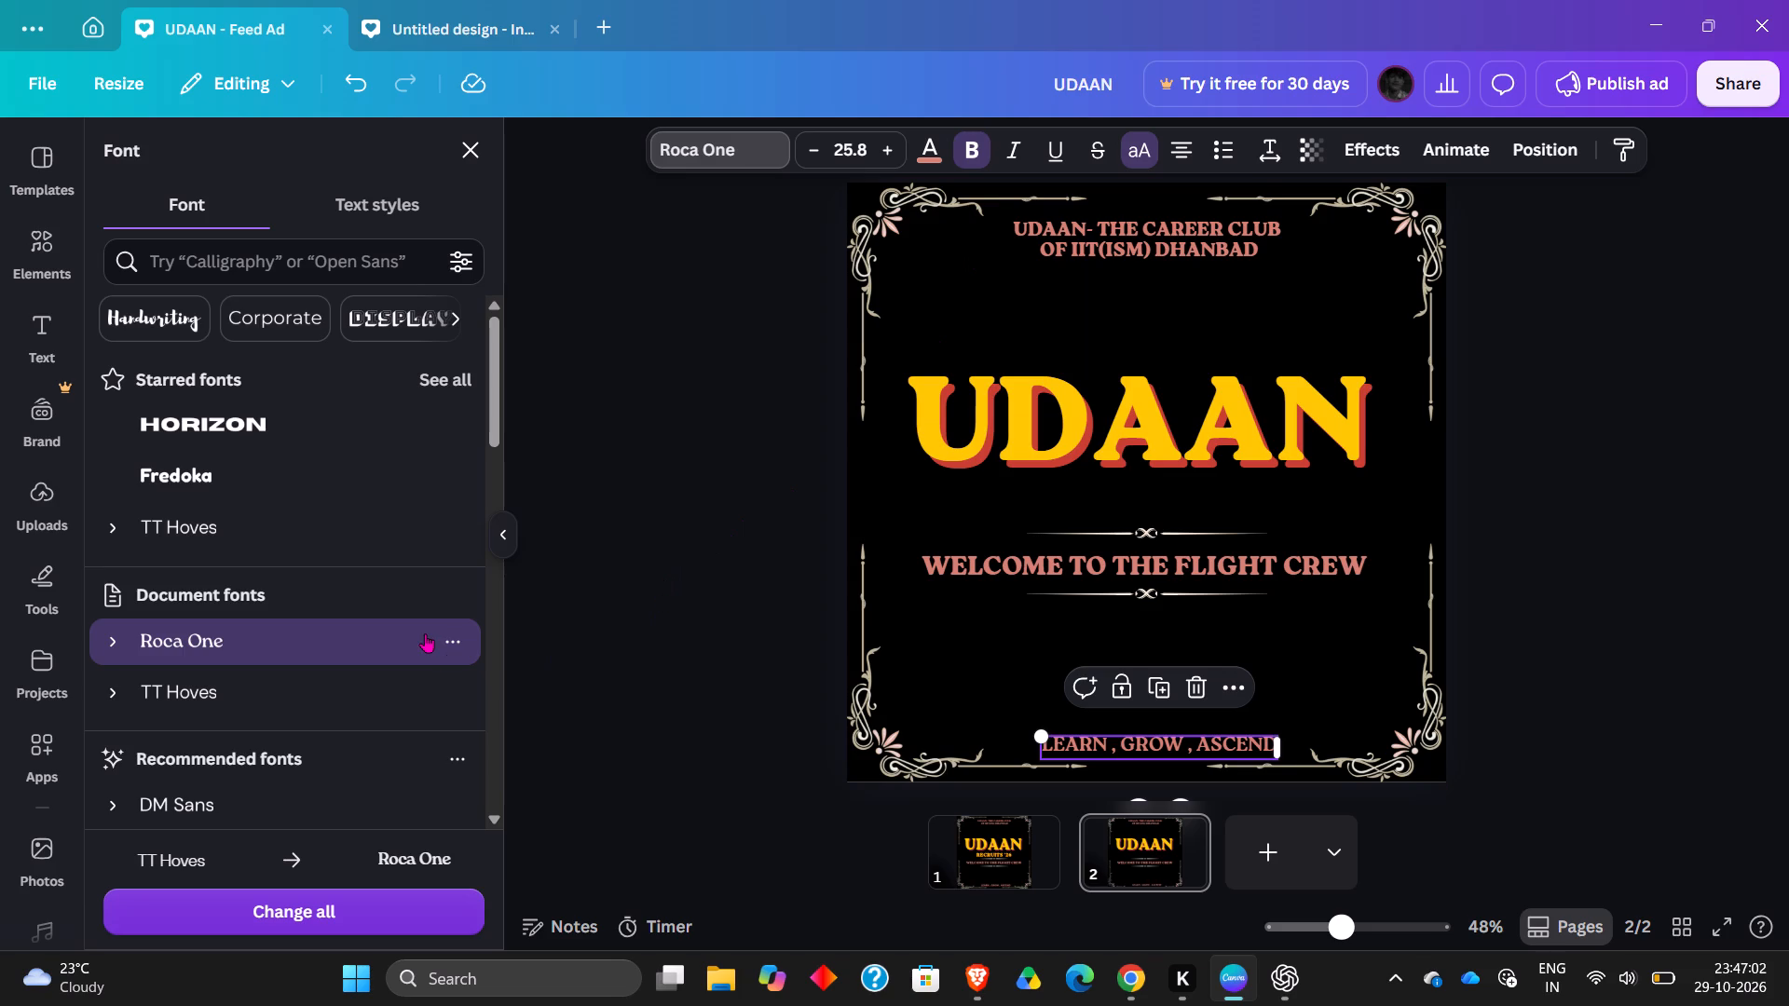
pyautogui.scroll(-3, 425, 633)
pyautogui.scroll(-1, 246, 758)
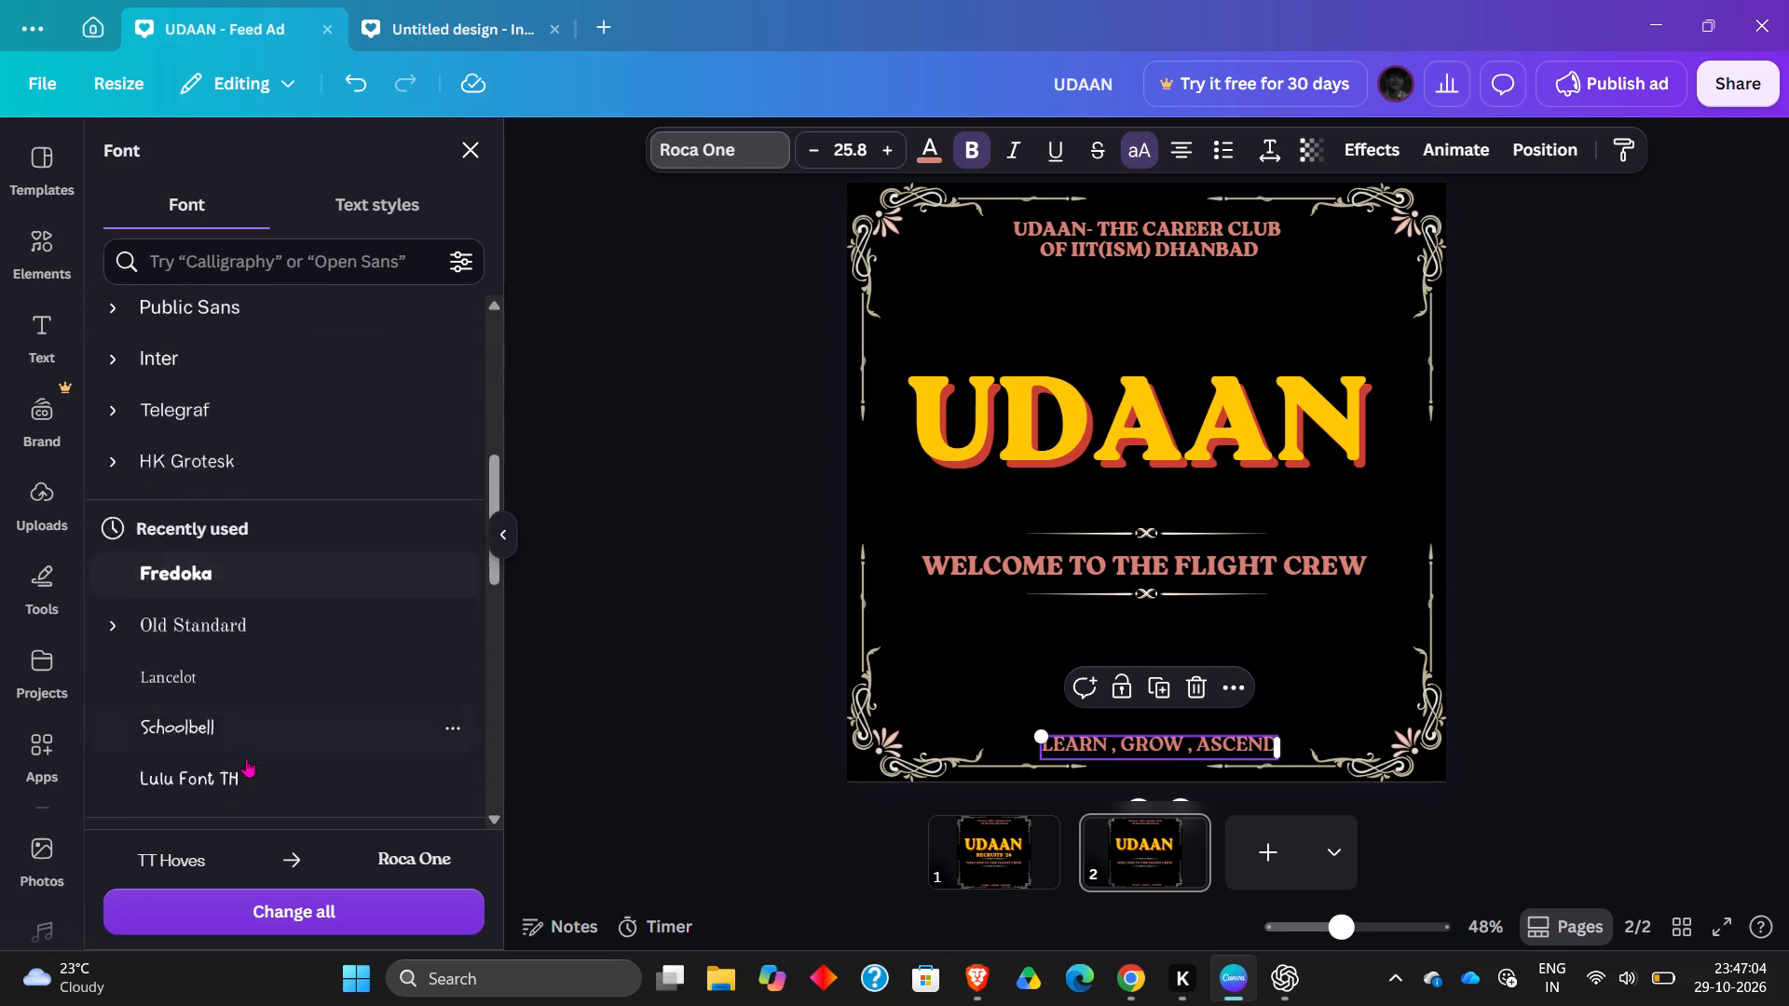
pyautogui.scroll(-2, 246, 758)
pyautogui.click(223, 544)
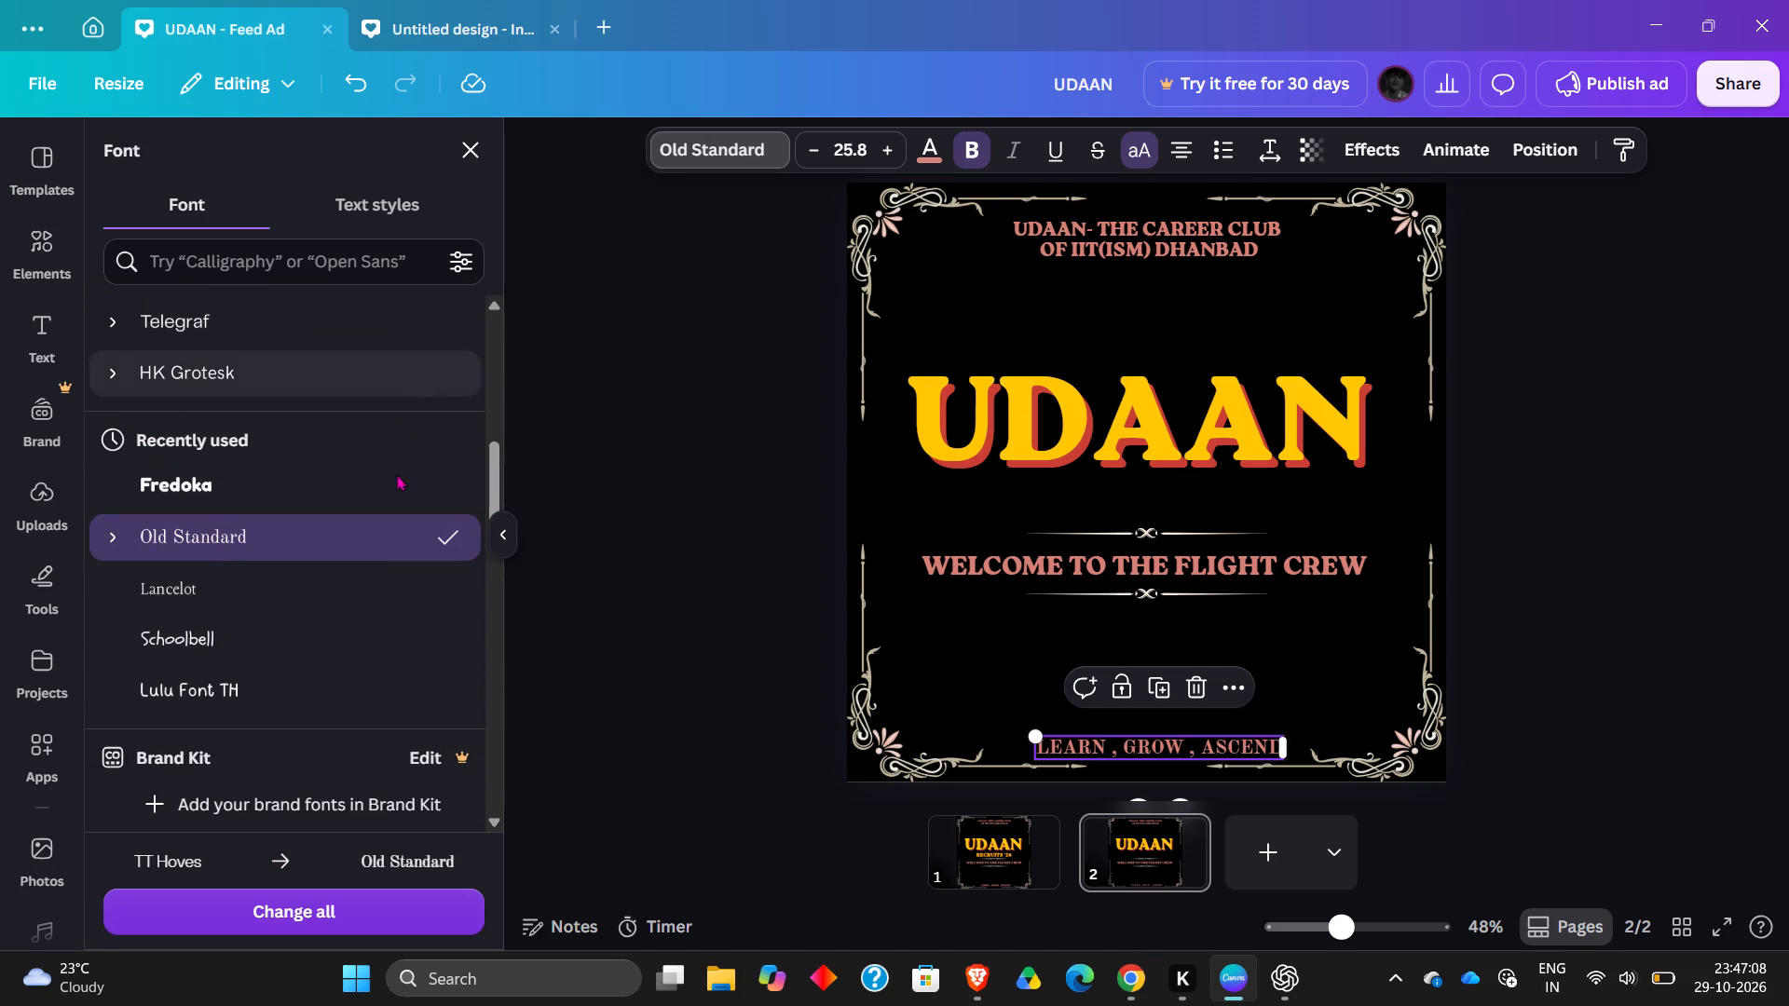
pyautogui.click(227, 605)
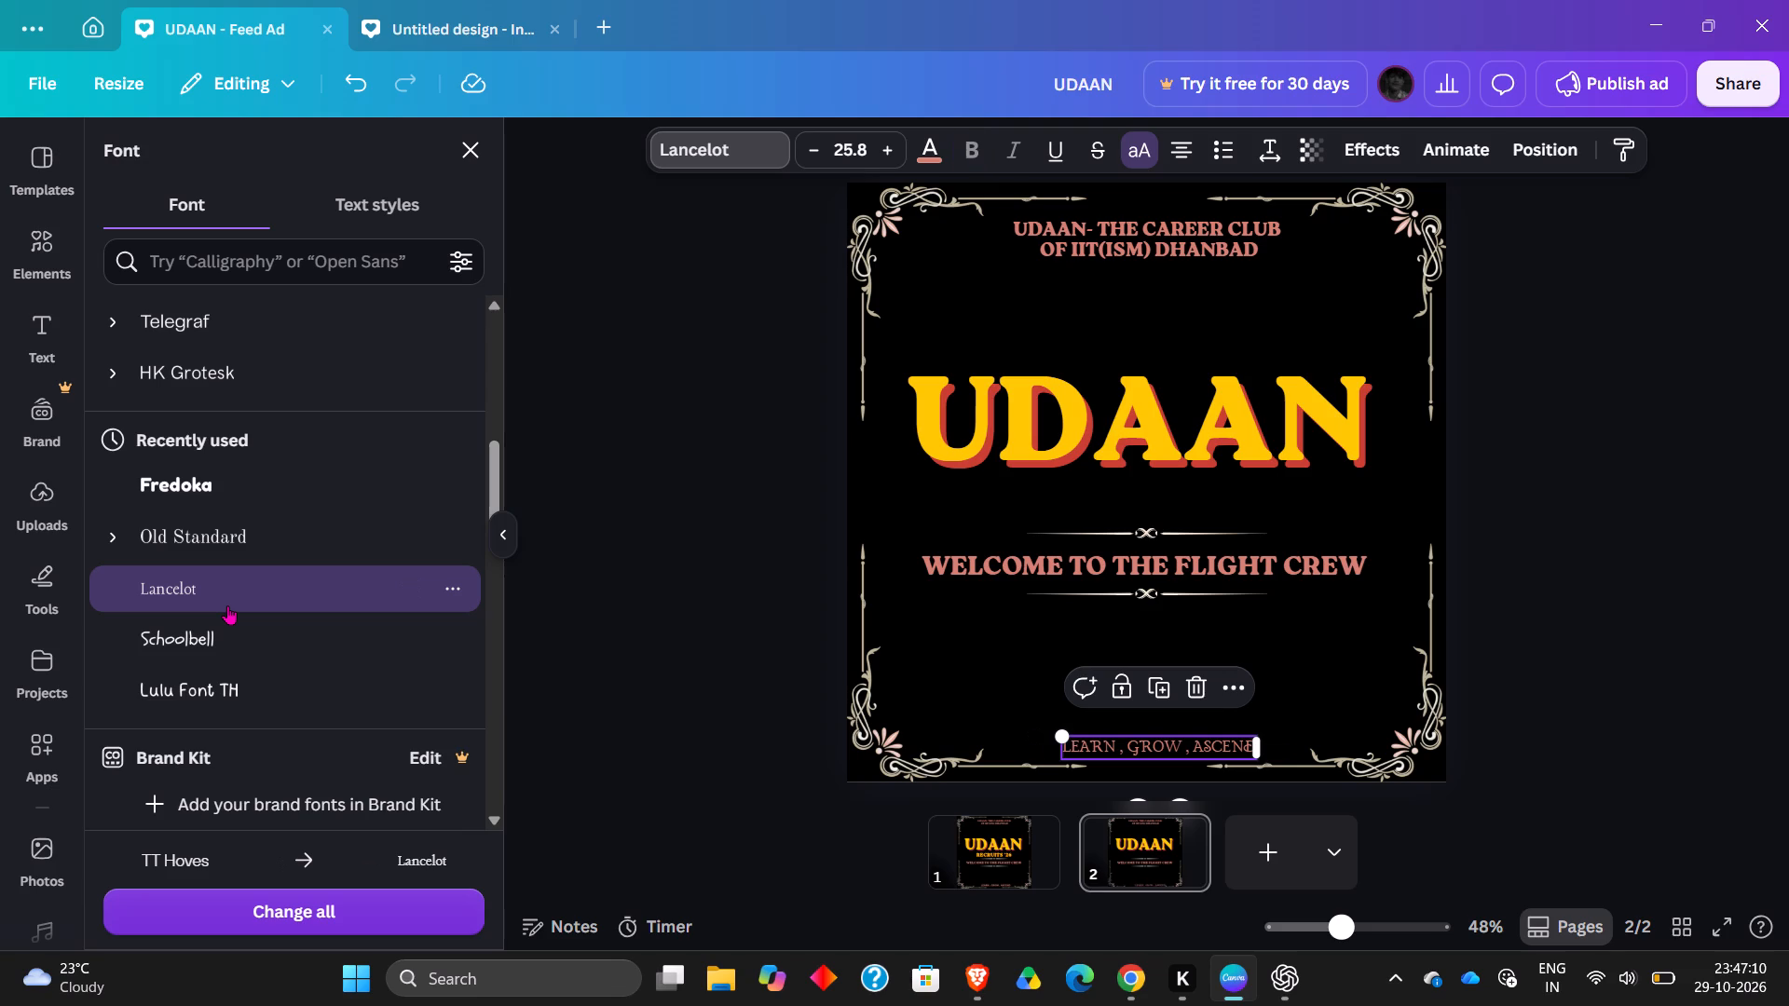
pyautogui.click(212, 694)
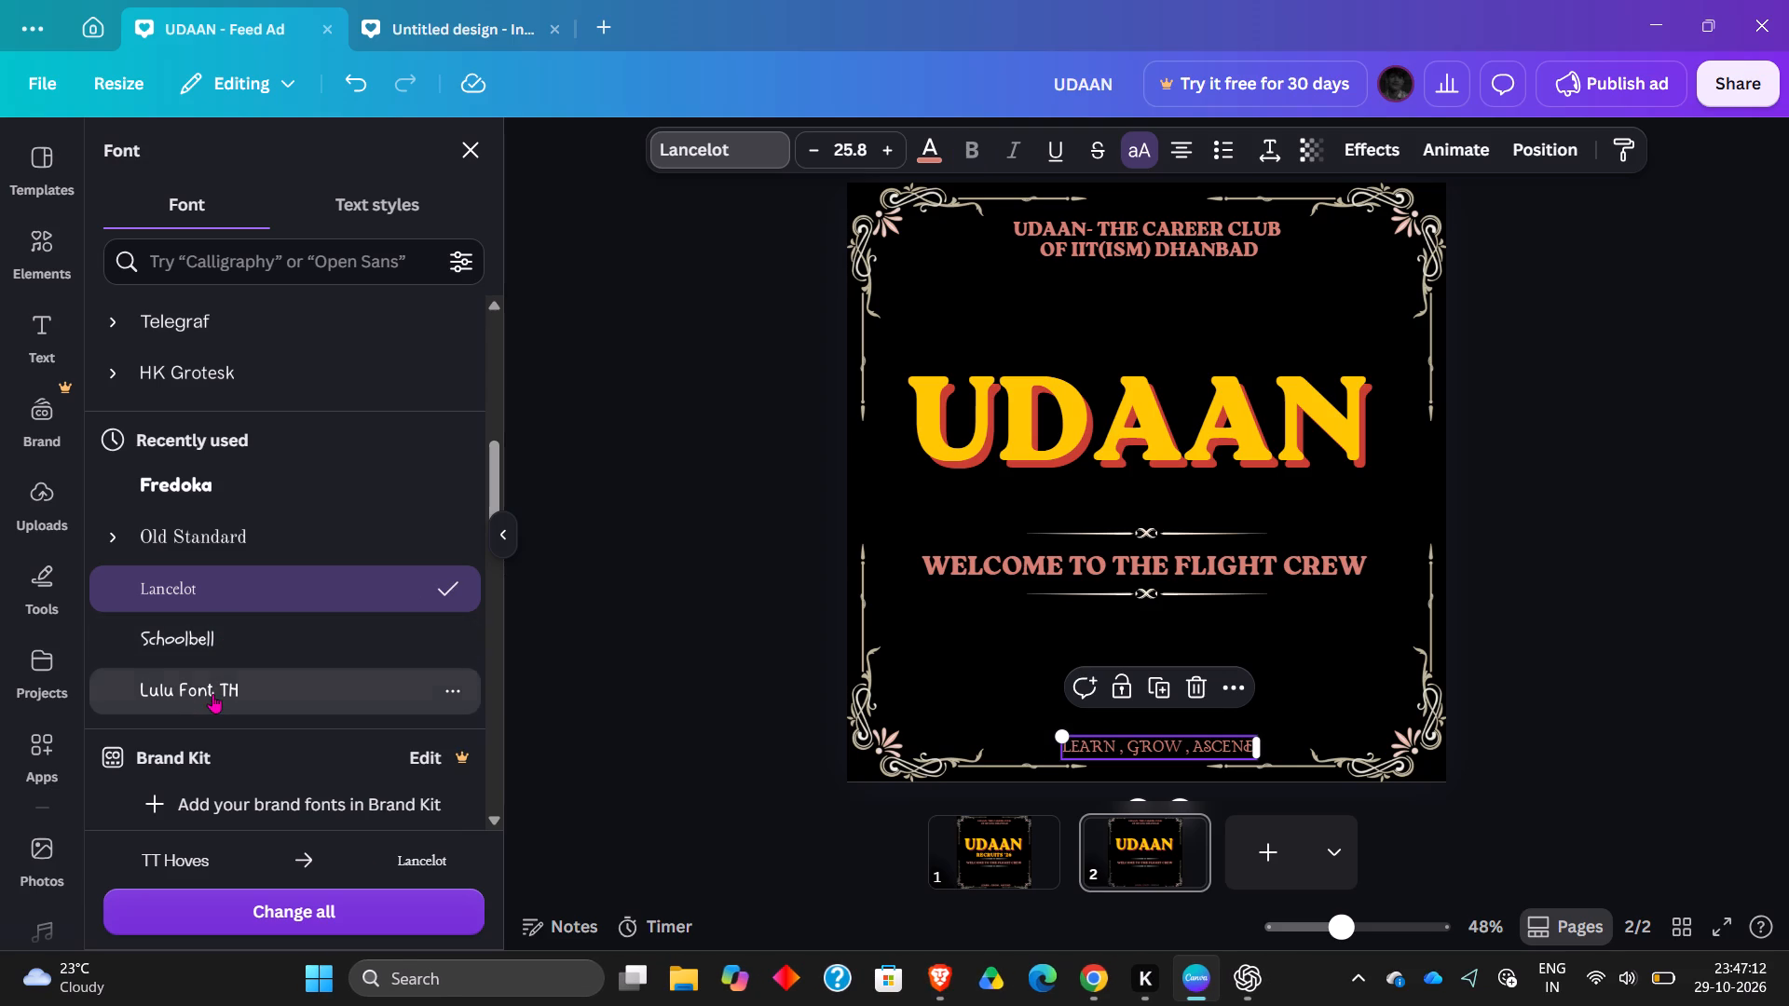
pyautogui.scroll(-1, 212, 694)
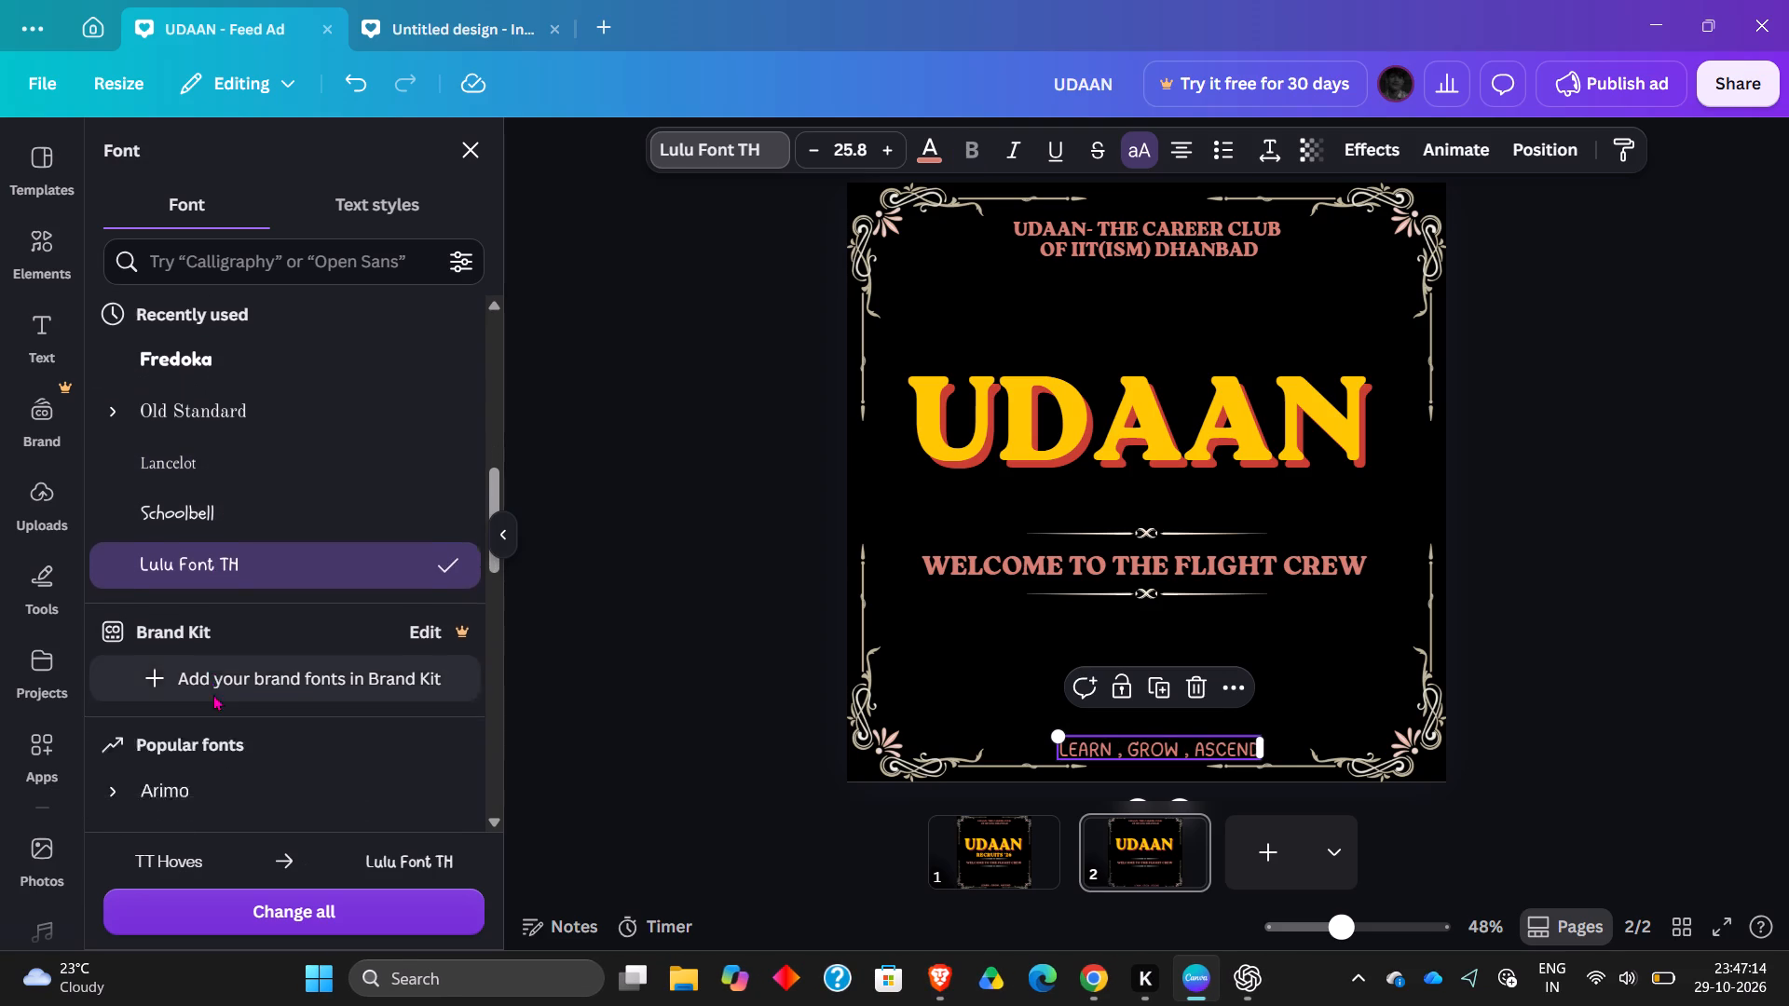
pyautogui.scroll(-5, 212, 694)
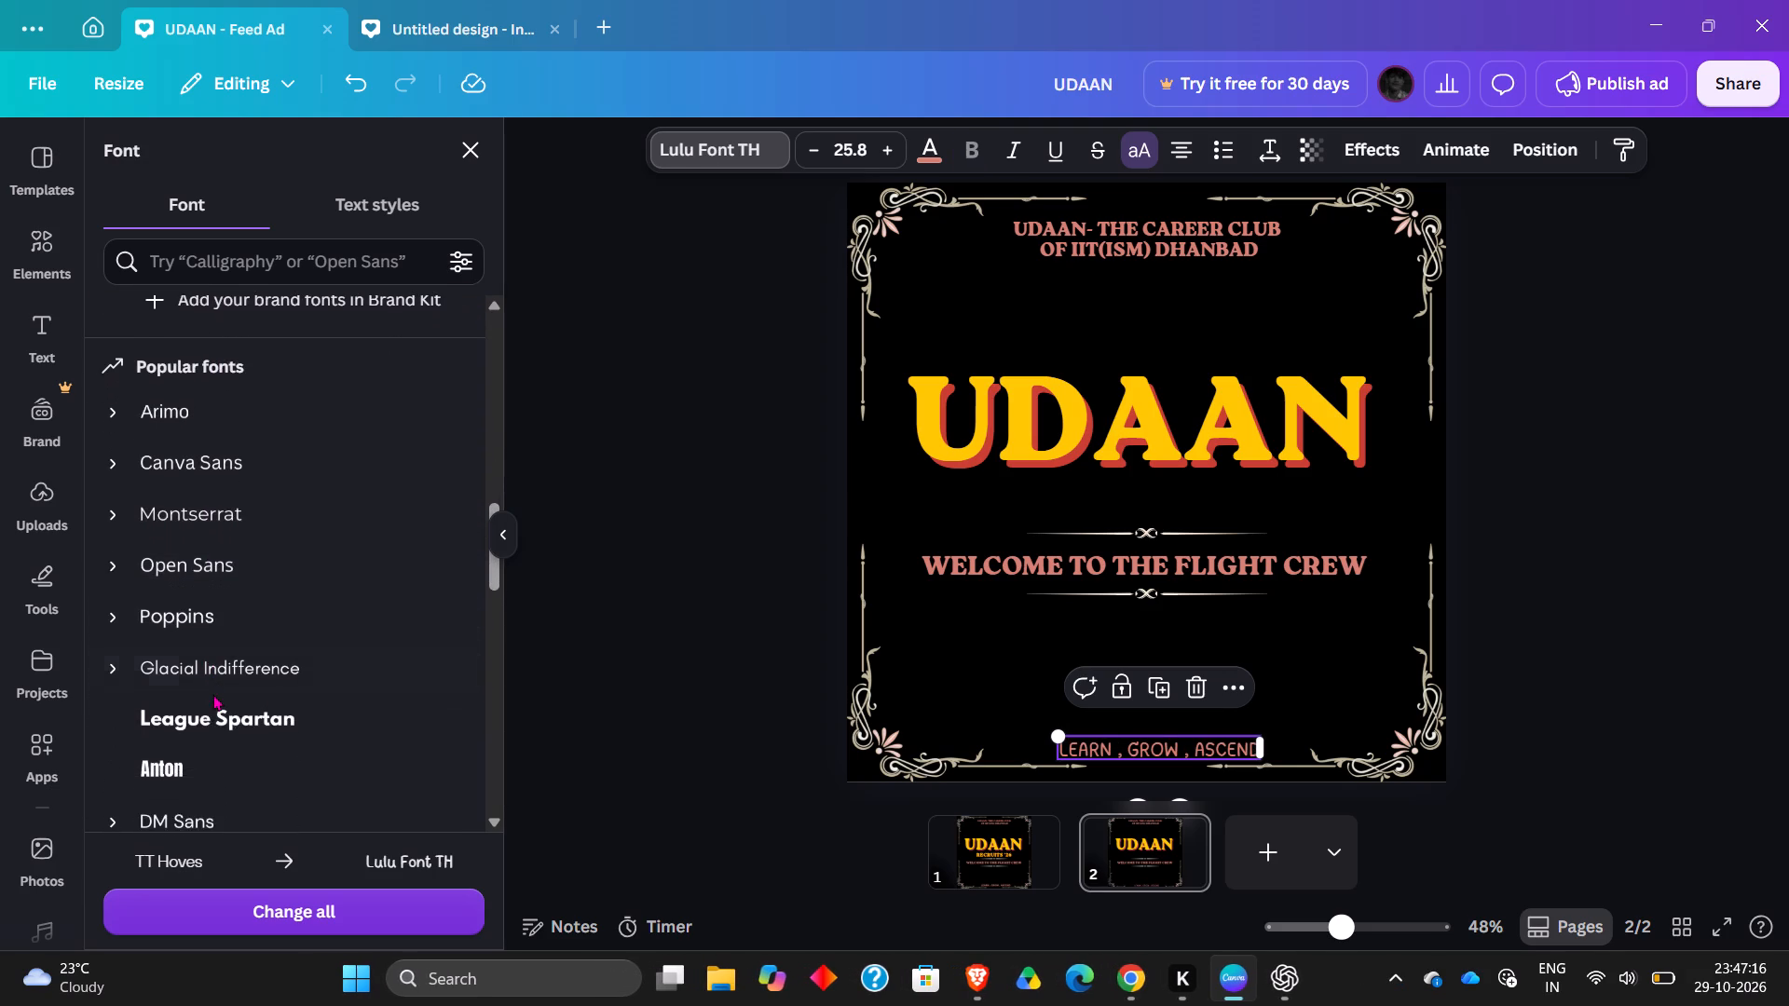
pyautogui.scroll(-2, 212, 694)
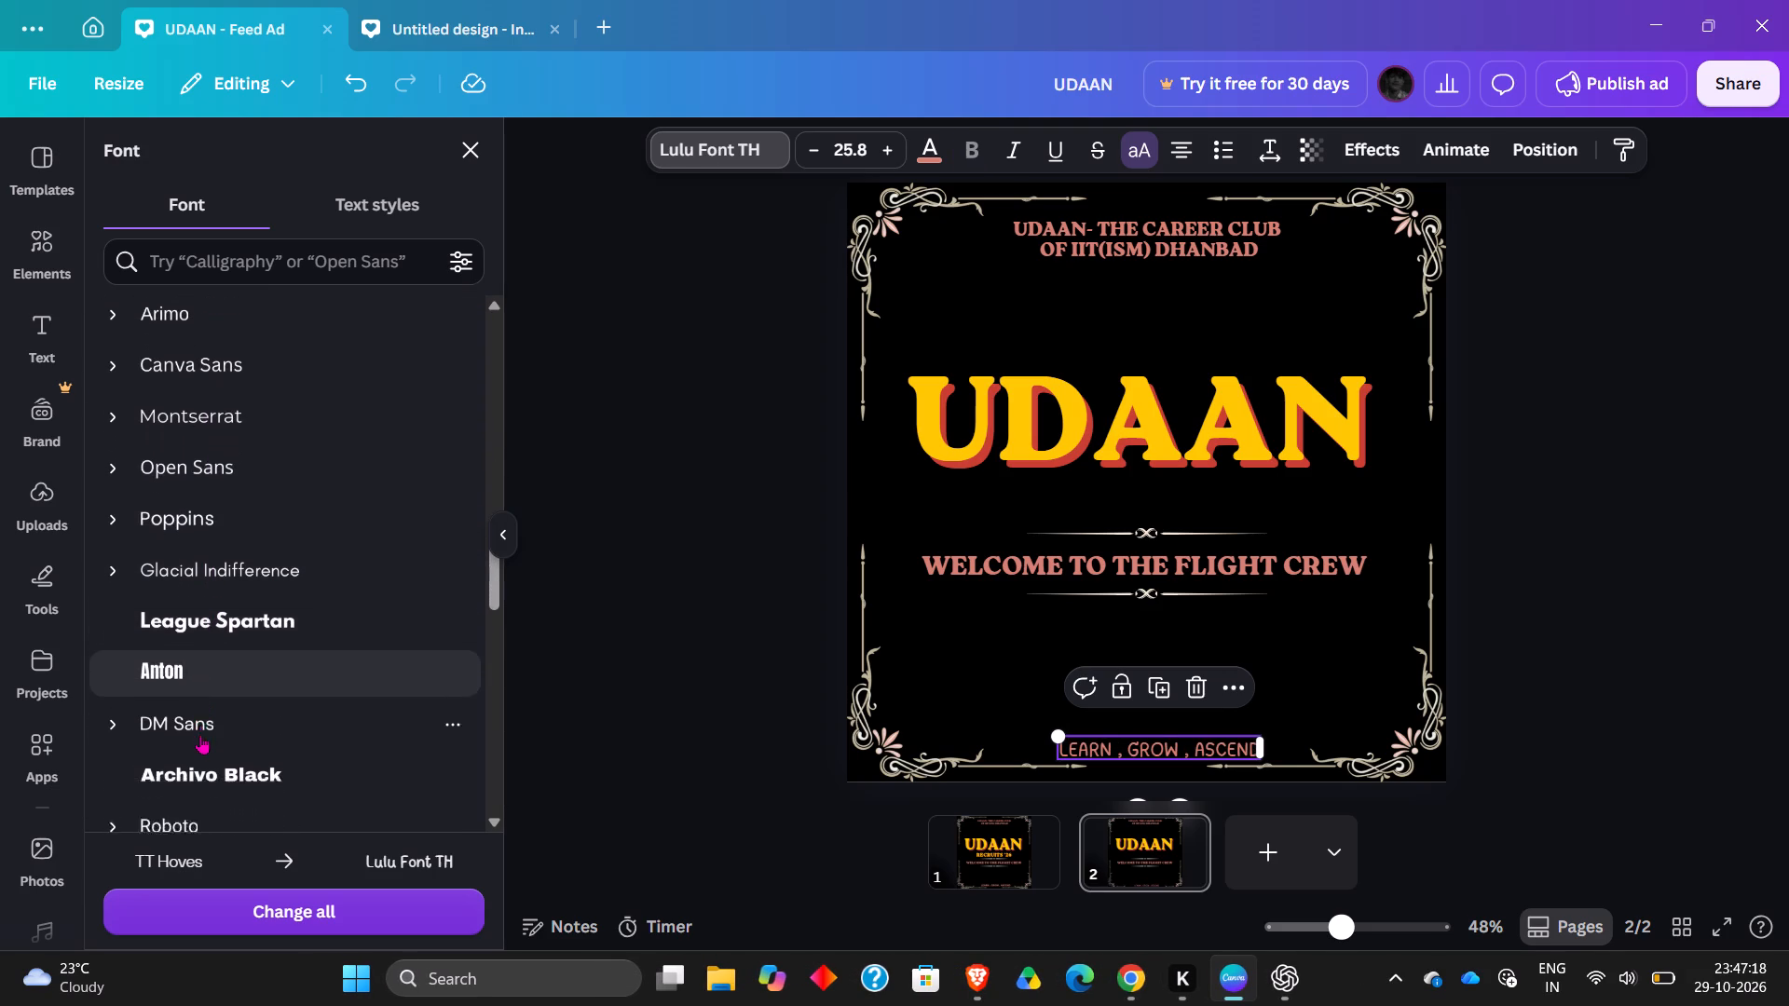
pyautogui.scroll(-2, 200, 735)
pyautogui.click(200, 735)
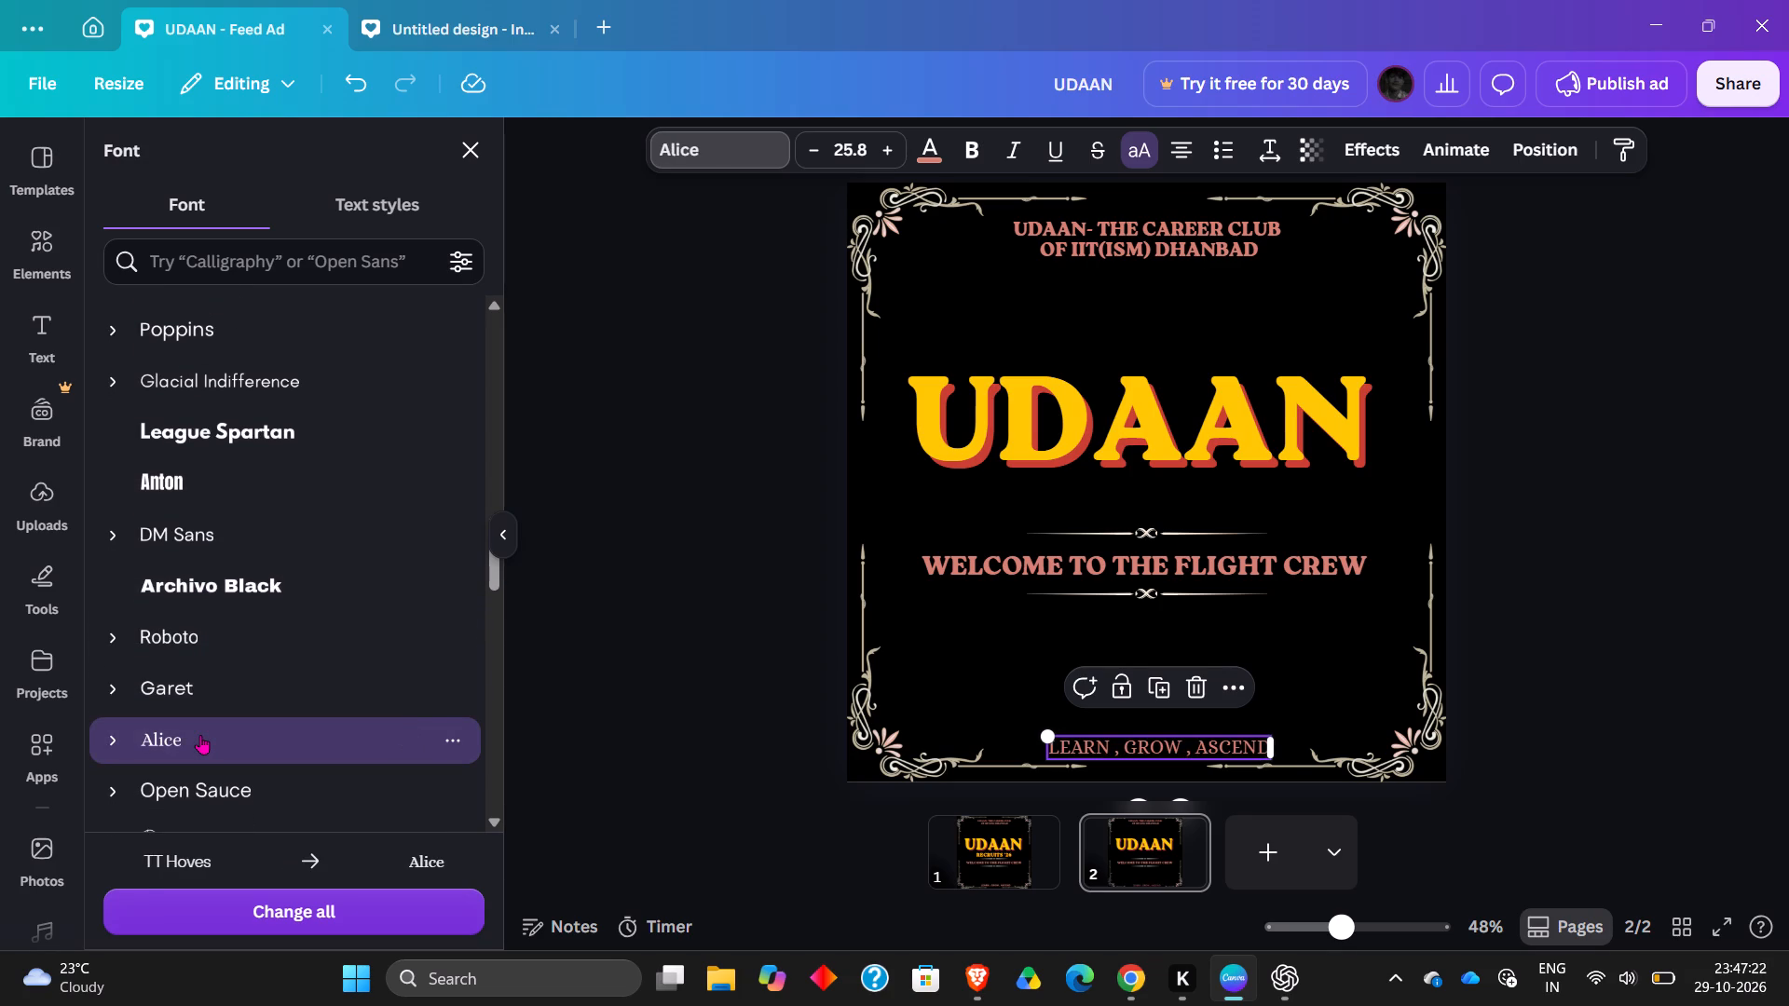
# Set the LEARN, GROW, ASCEND tagline on page 2 to bold Roca One.
pyautogui.scroll(5, 179, 552)
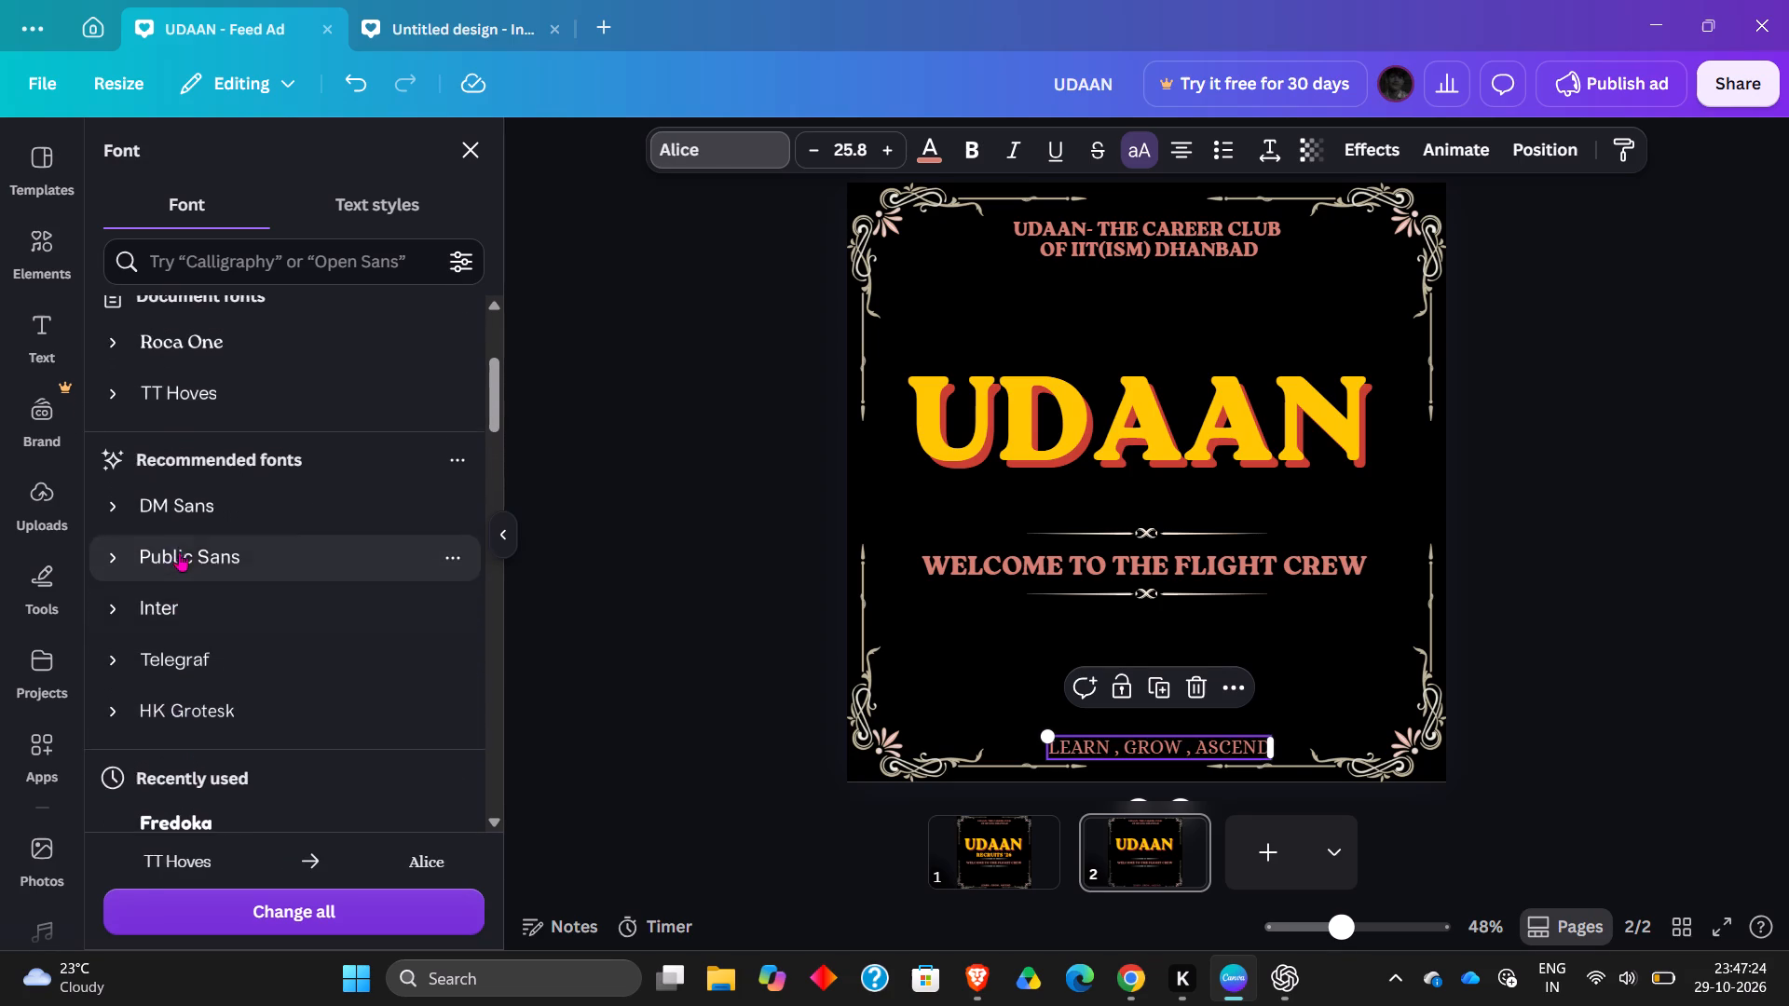
pyautogui.scroll(1, 179, 552)
pyautogui.click(177, 437)
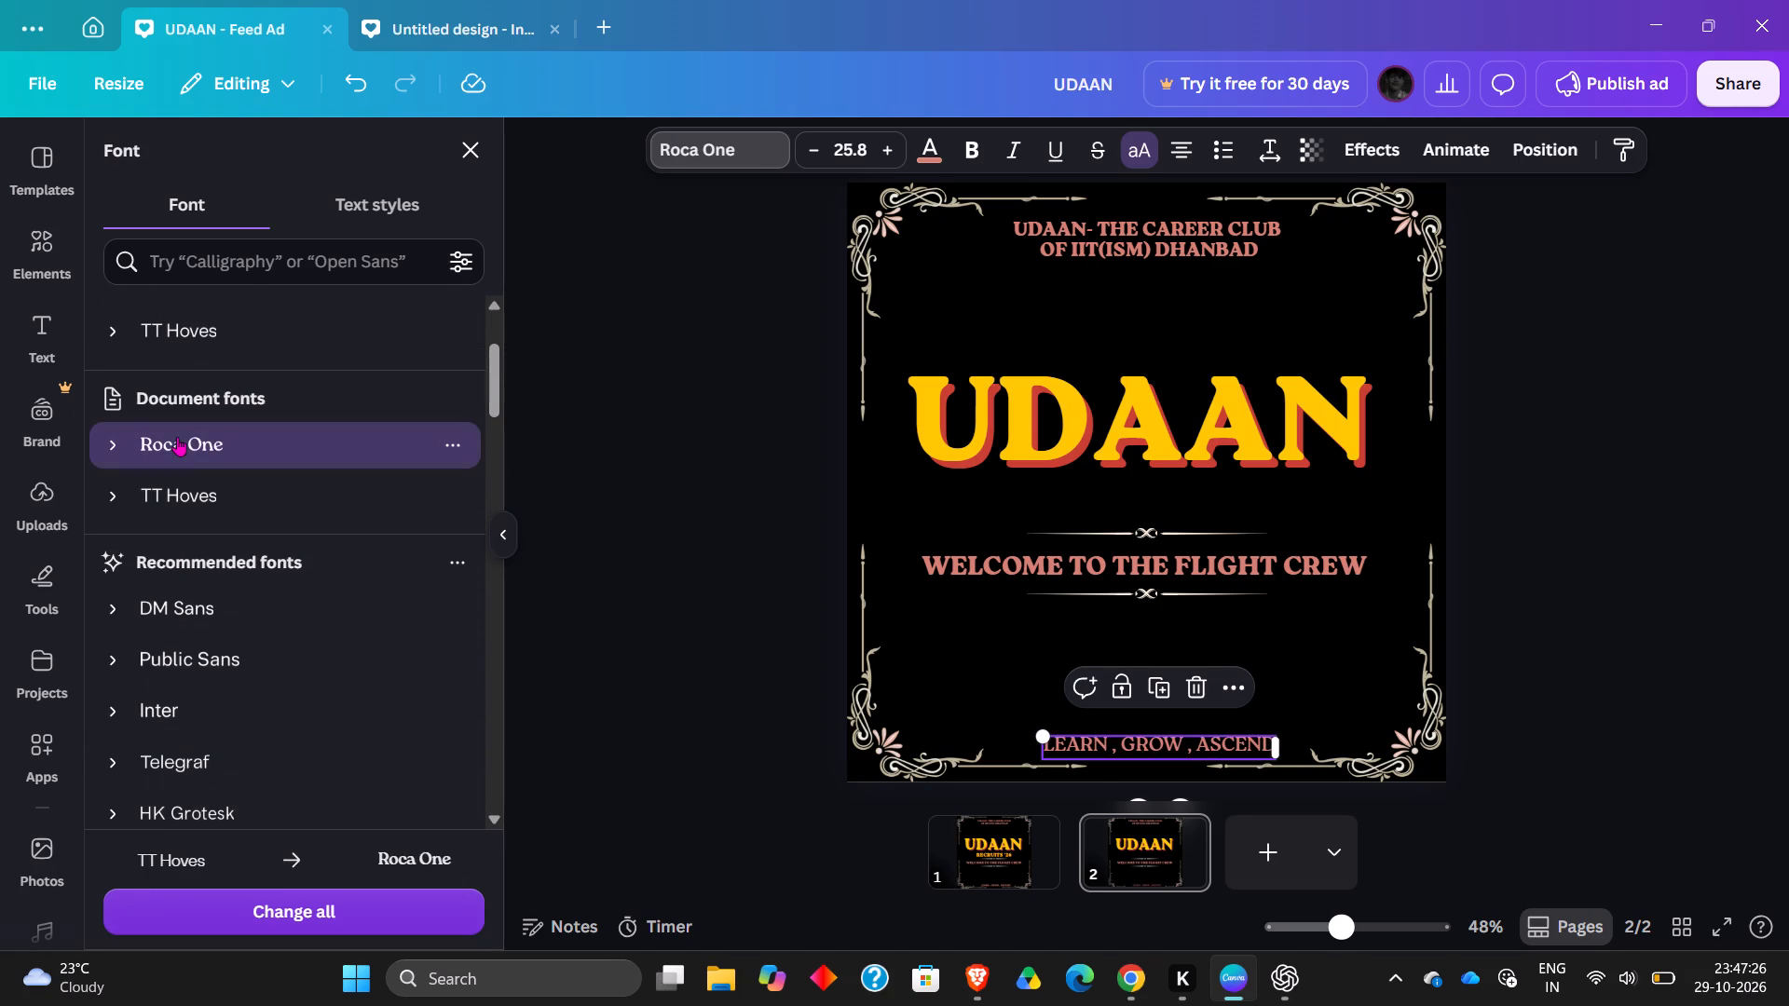
pyautogui.click(979, 150)
pyautogui.click(1623, 498)
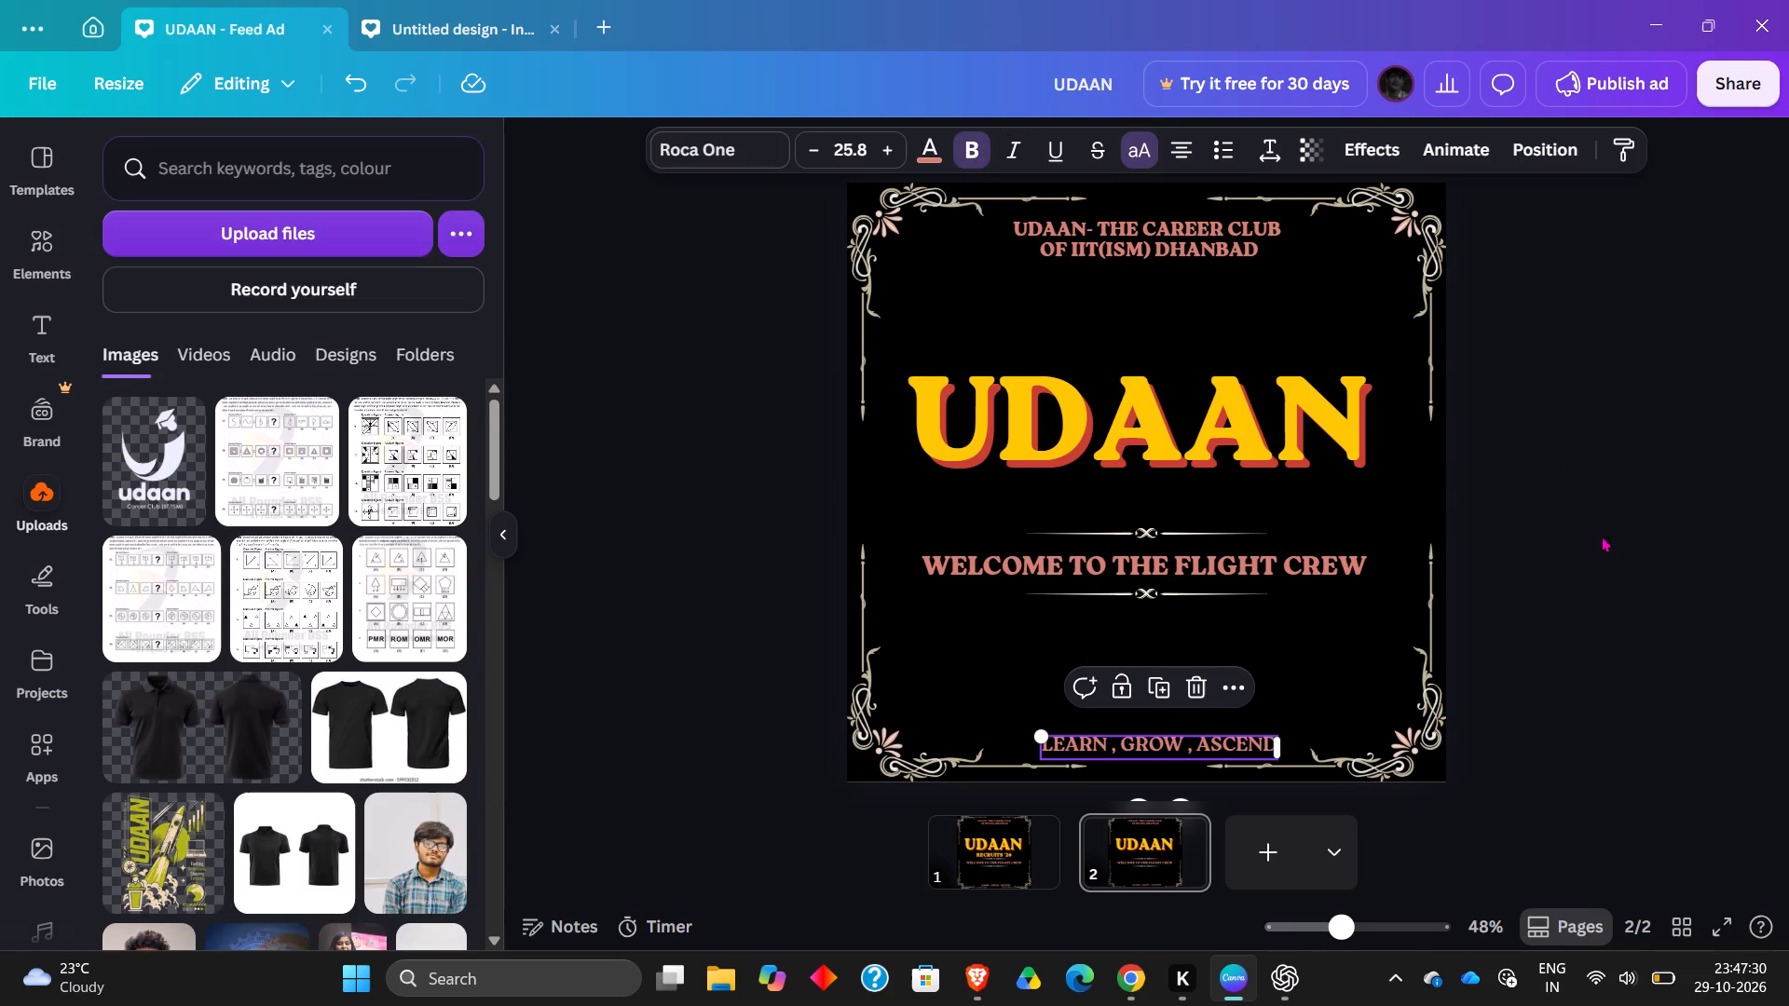
pyautogui.click(1579, 553)
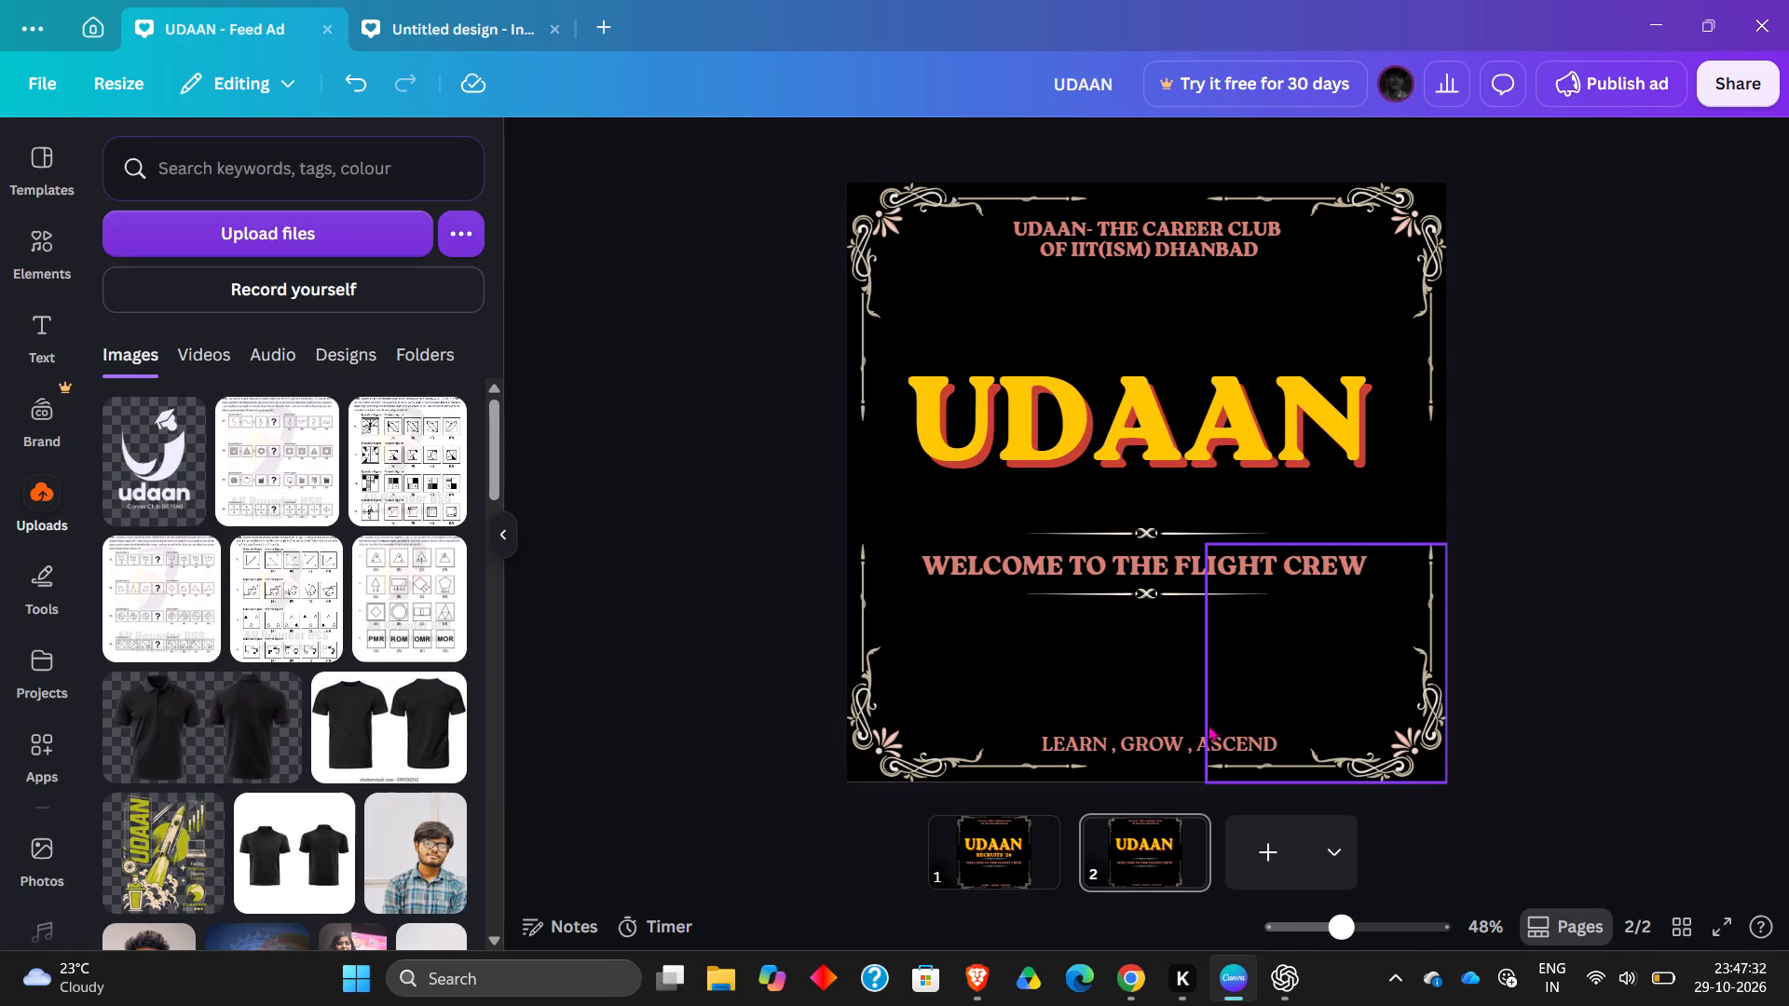
# Nudge the LEARN, GROW, ASCEND tagline on page 2 slightly down toward the bottom border line.
pyautogui.click(1174, 741)
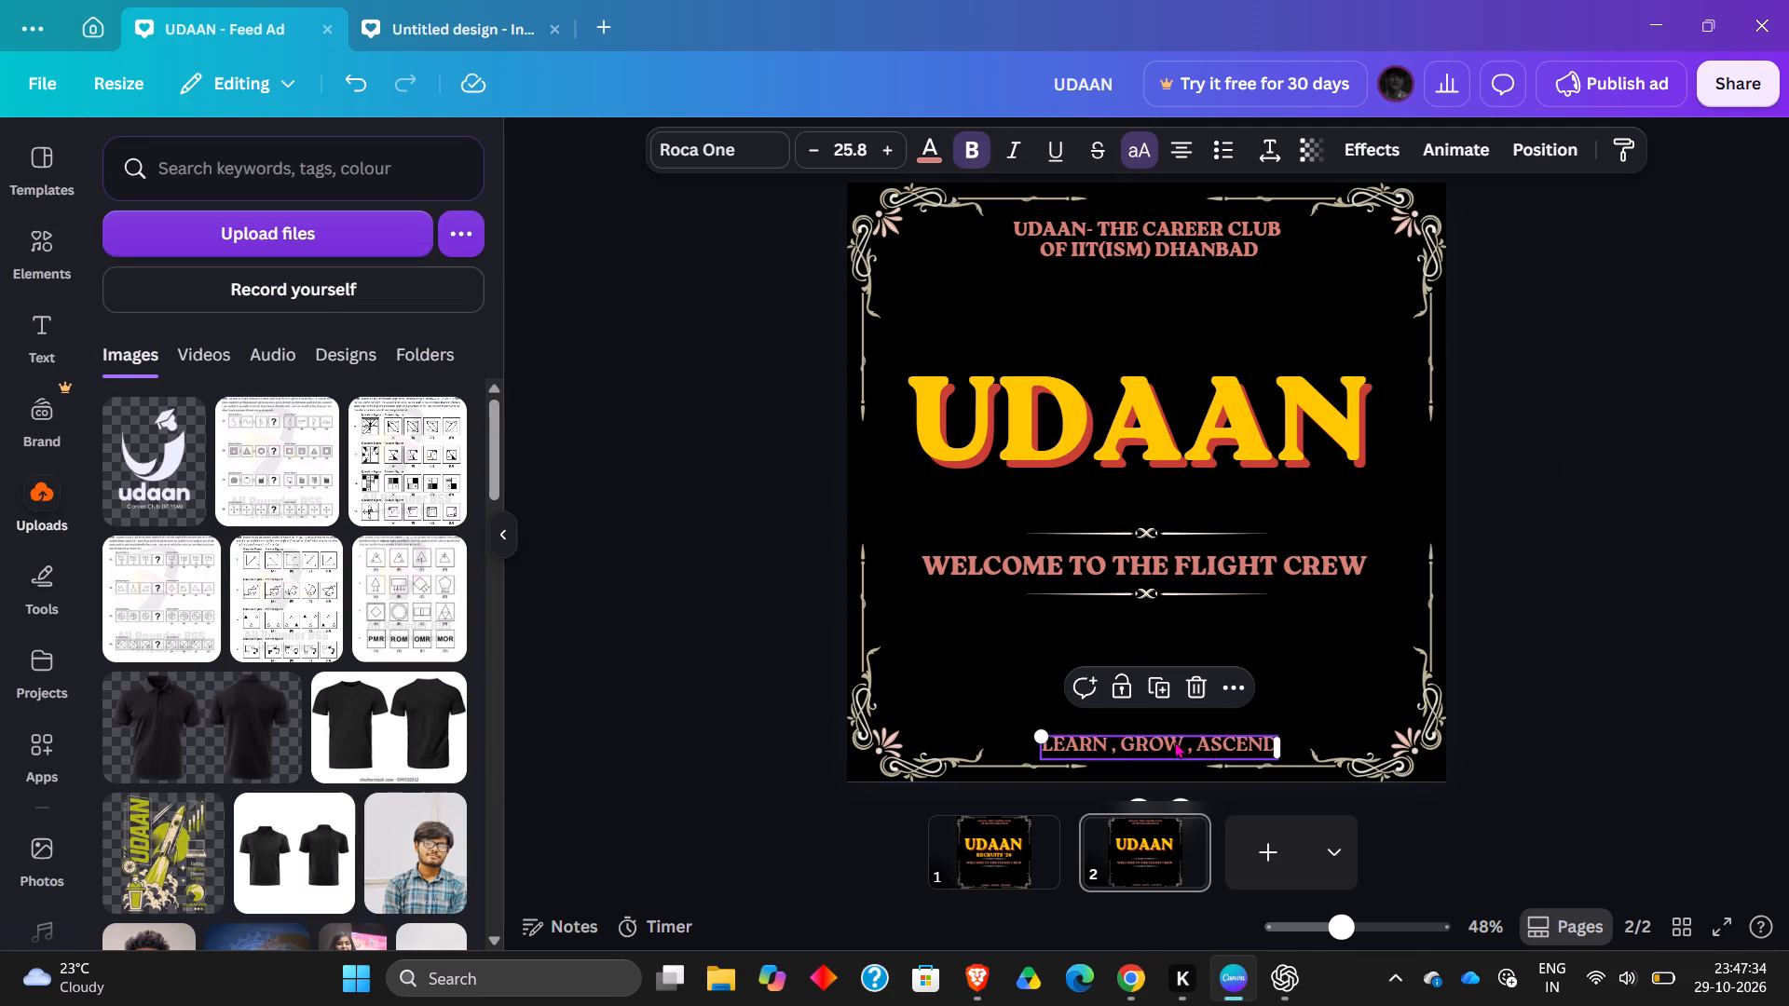
pyautogui.press('Down')
pyautogui.press('Down')
pyautogui.press('Down')
pyautogui.press('Down')
pyautogui.press('Down')
pyautogui.press('Down')
pyautogui.press('Down')
pyautogui.press('Down')
pyautogui.press('Down')
pyautogui.press('Down')
pyautogui.press('Down')
pyautogui.press('Down')
pyautogui.press('Down')
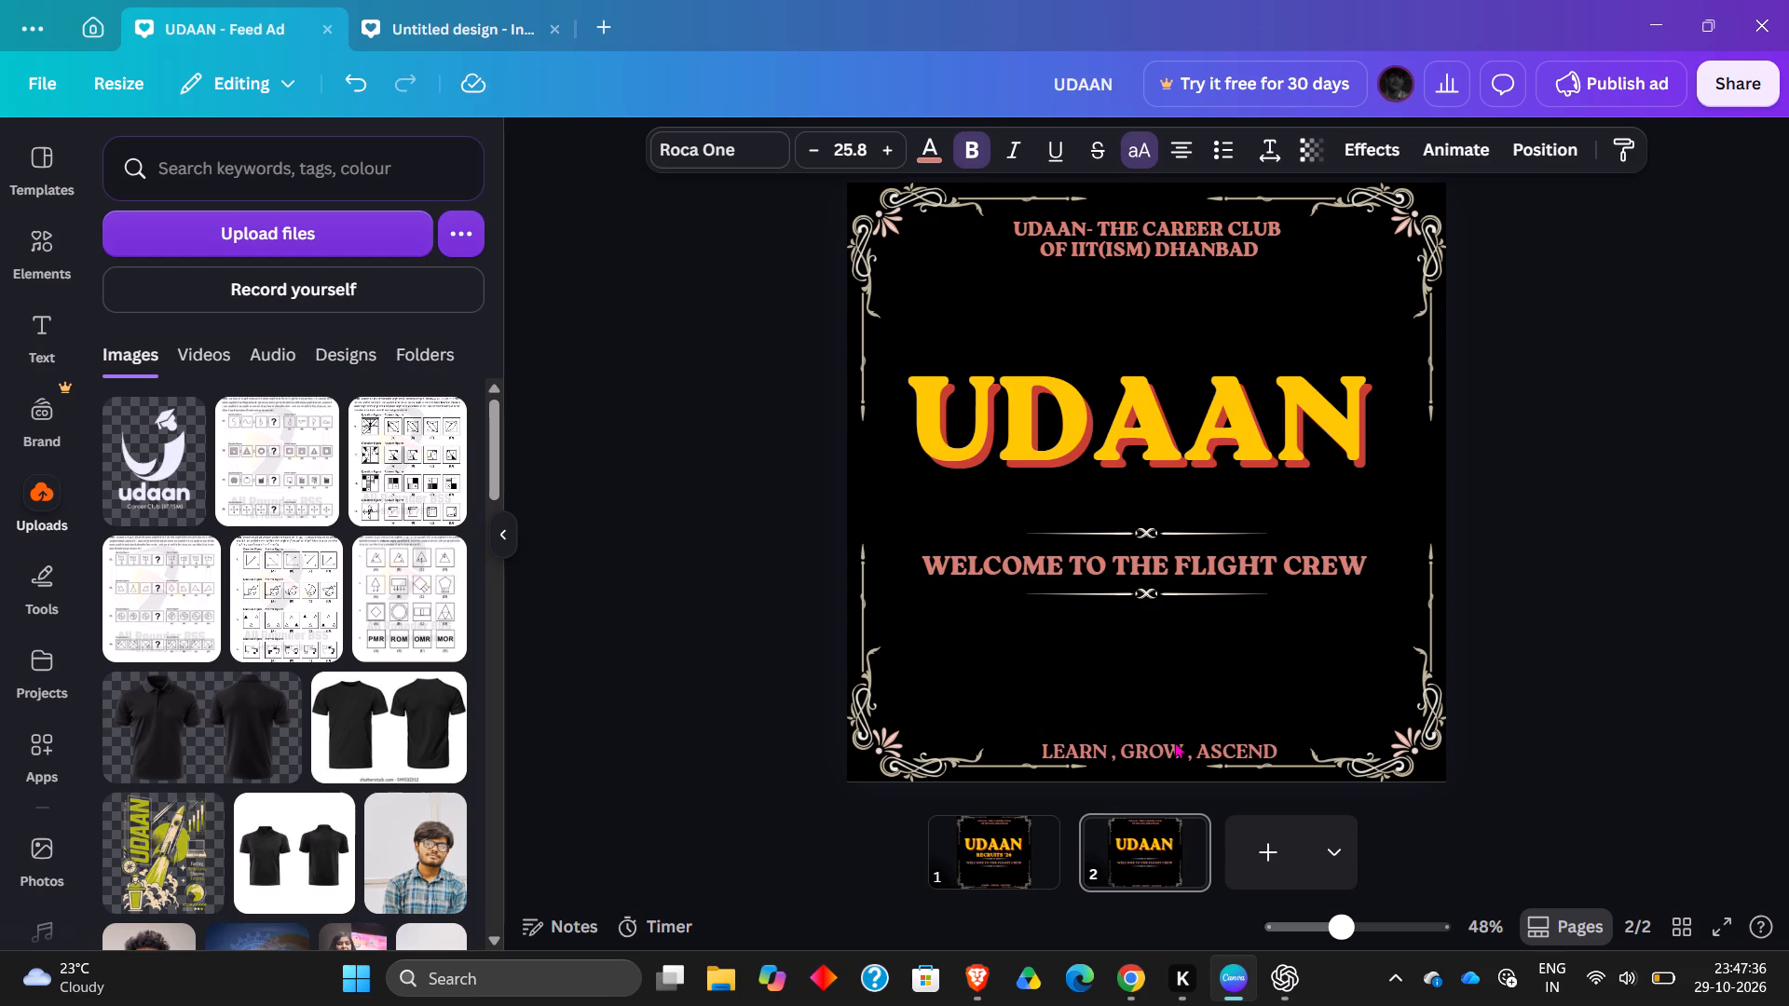
pyautogui.press('Down')
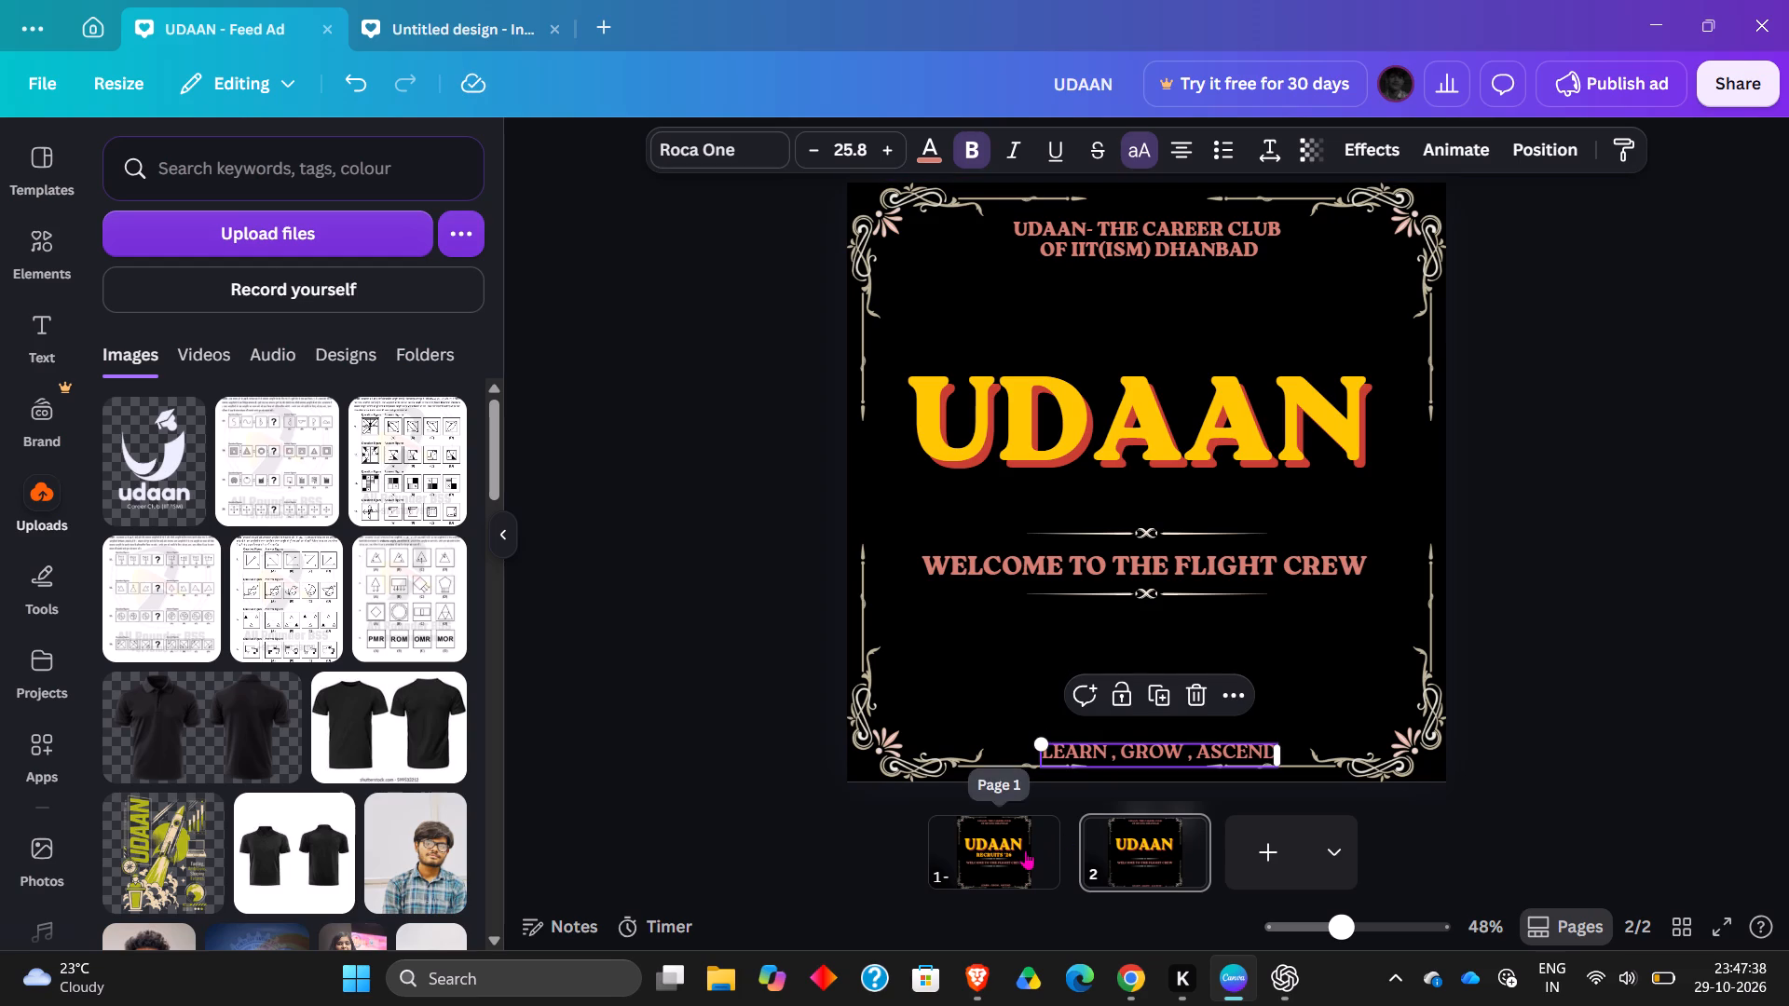
# Change the font of the LEARN, GROW, ASCEND tagline on page 1 to Roca One.
pyautogui.click(1025, 850)
pyautogui.click(1169, 741)
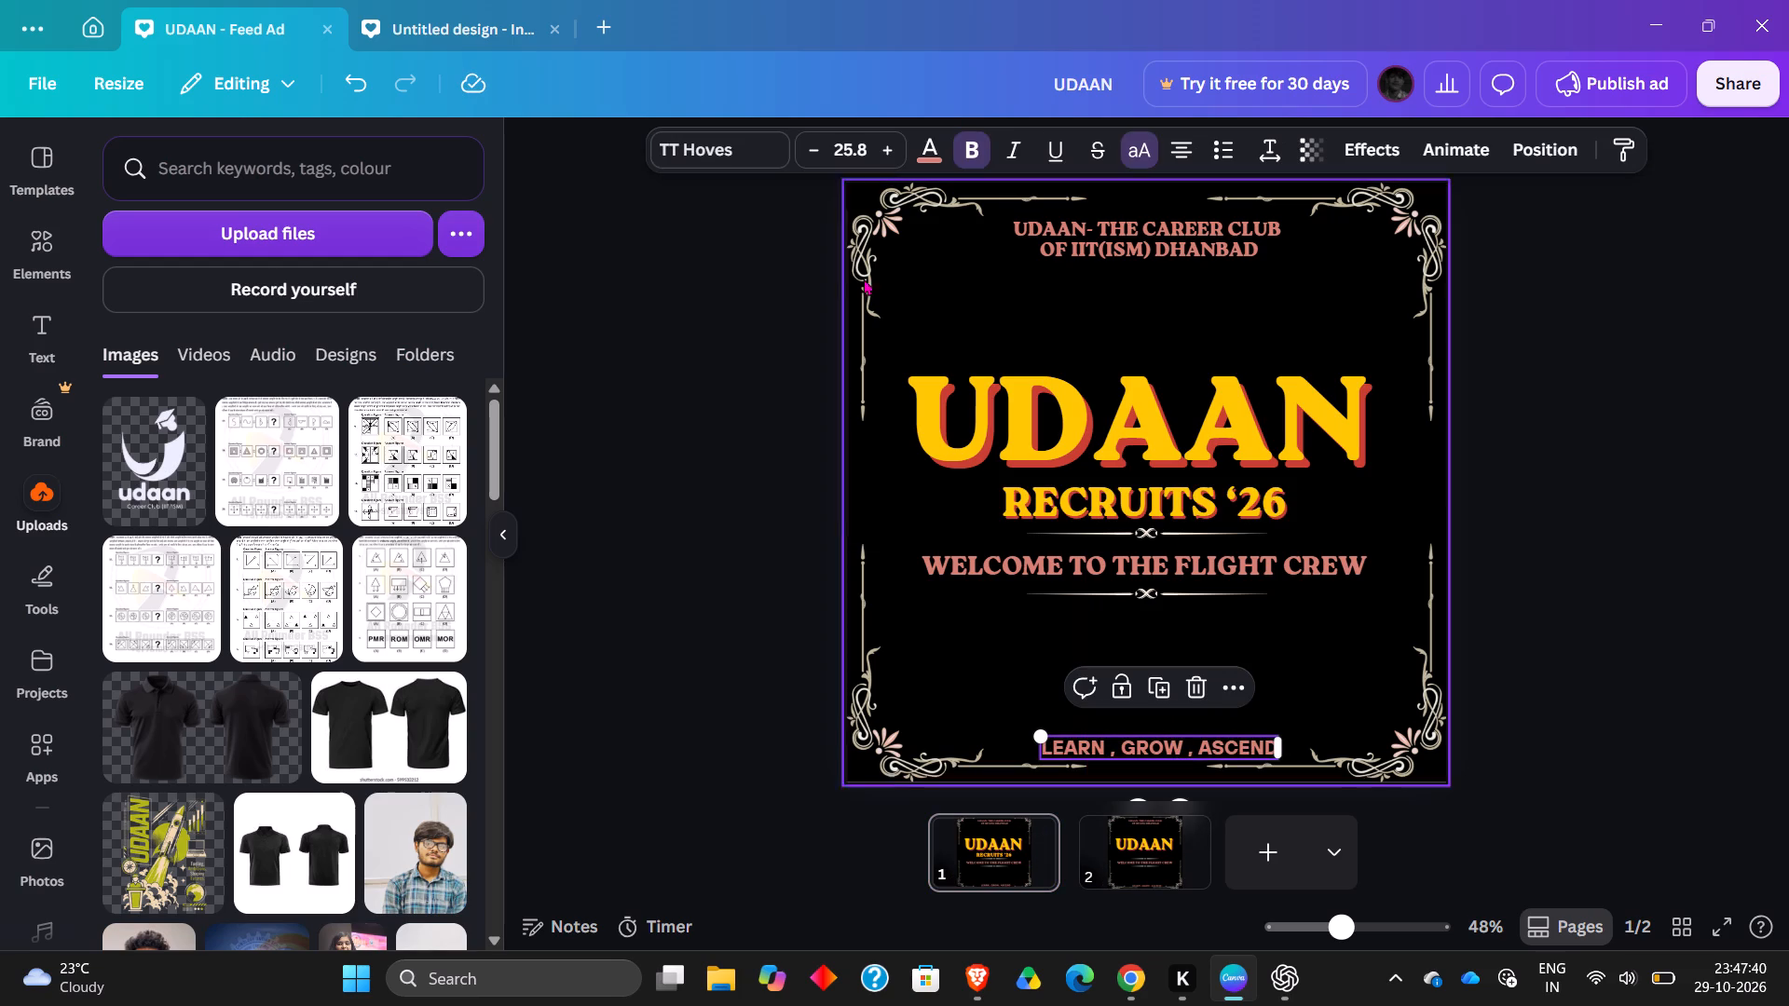
pyautogui.click(710, 152)
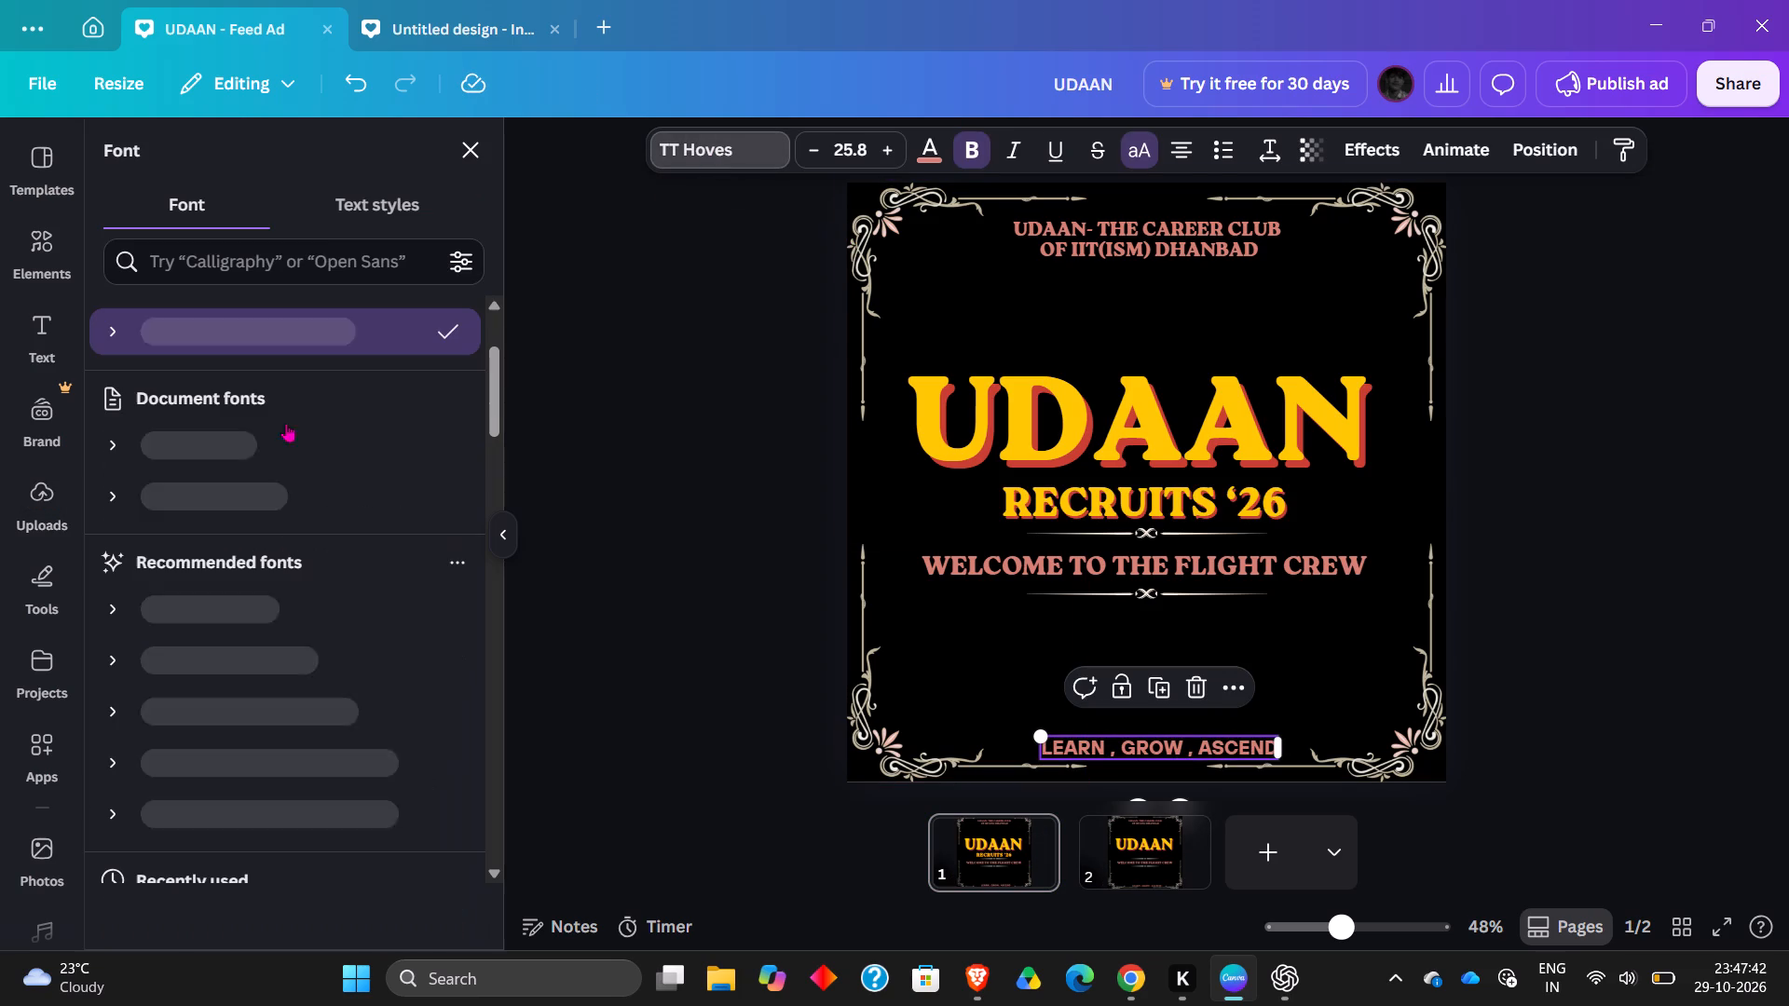
pyautogui.scroll(1, 195, 712)
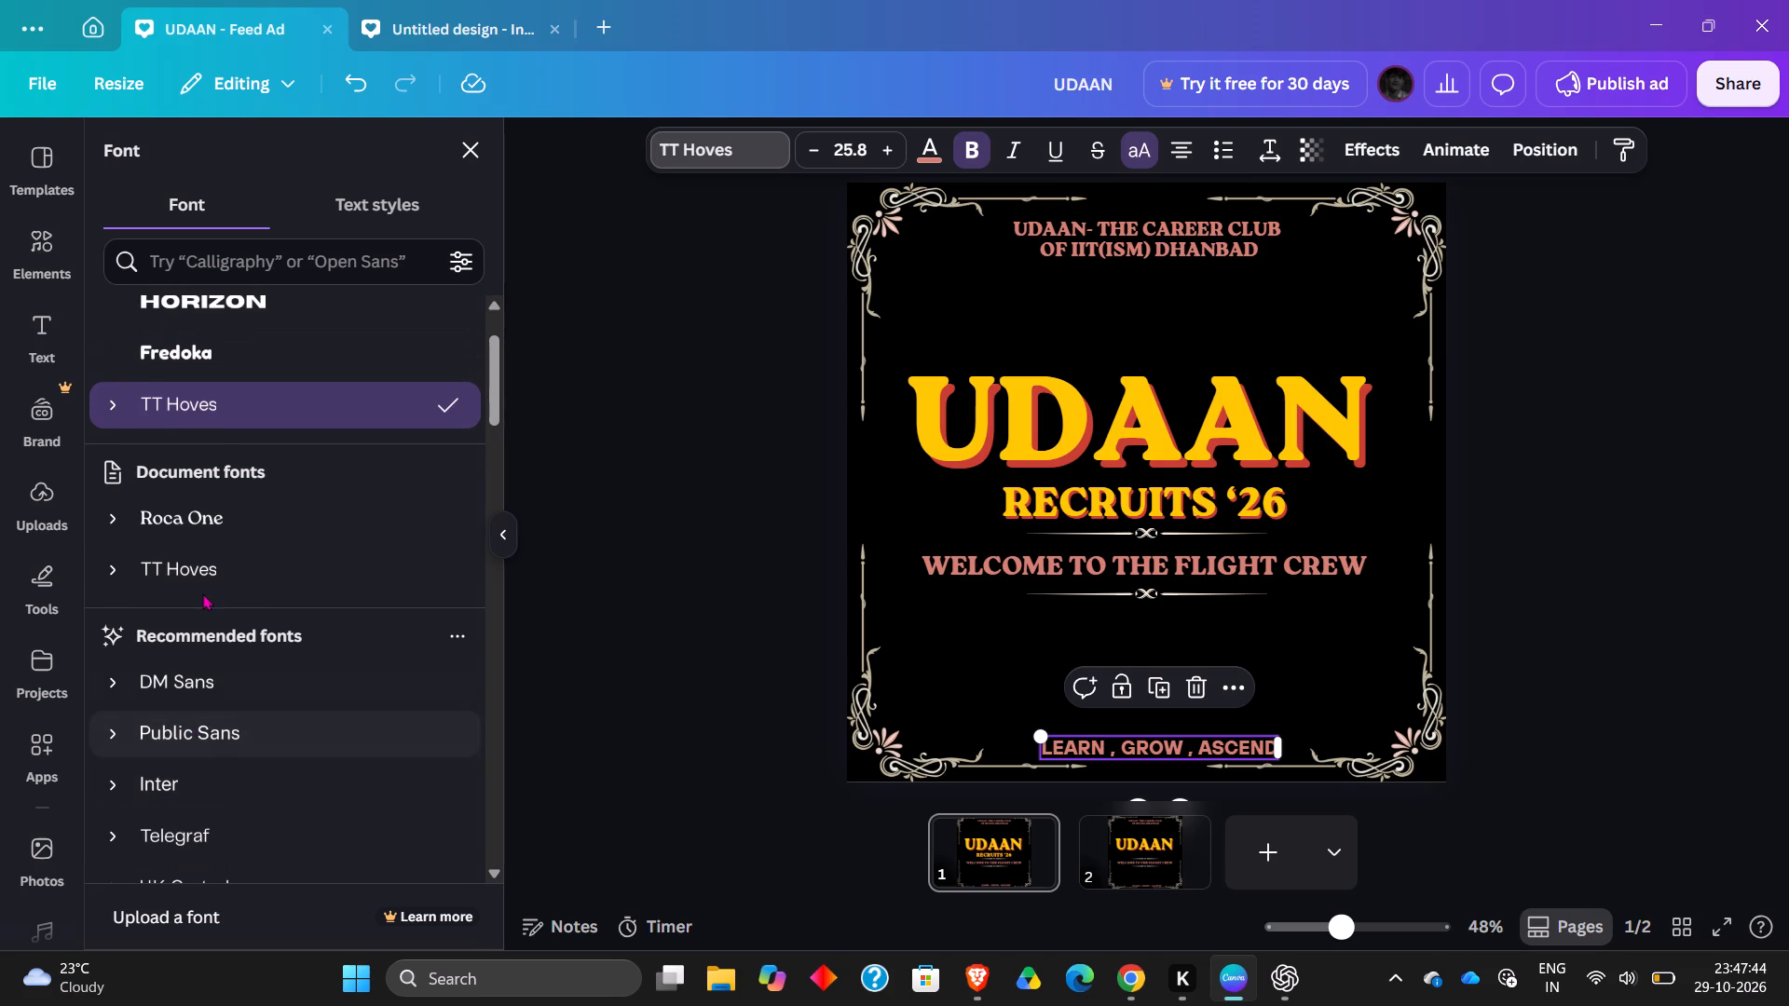
pyautogui.click(217, 504)
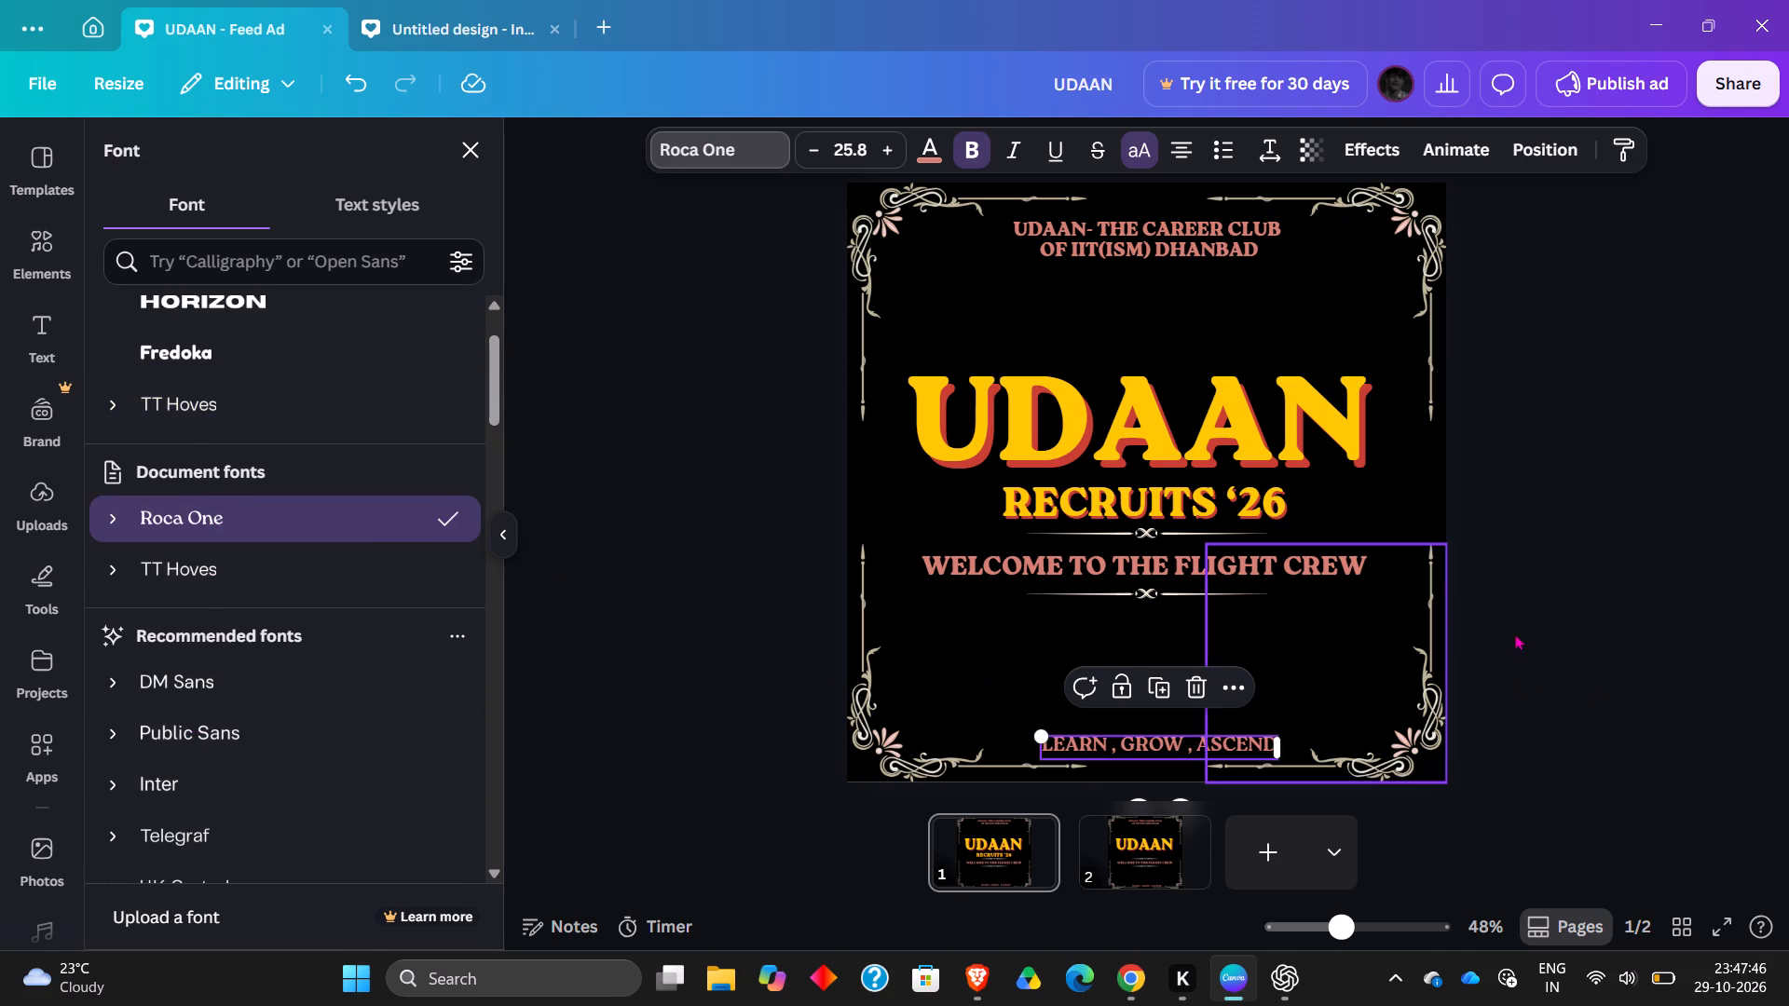
pyautogui.click(1722, 670)
pyautogui.click(1606, 708)
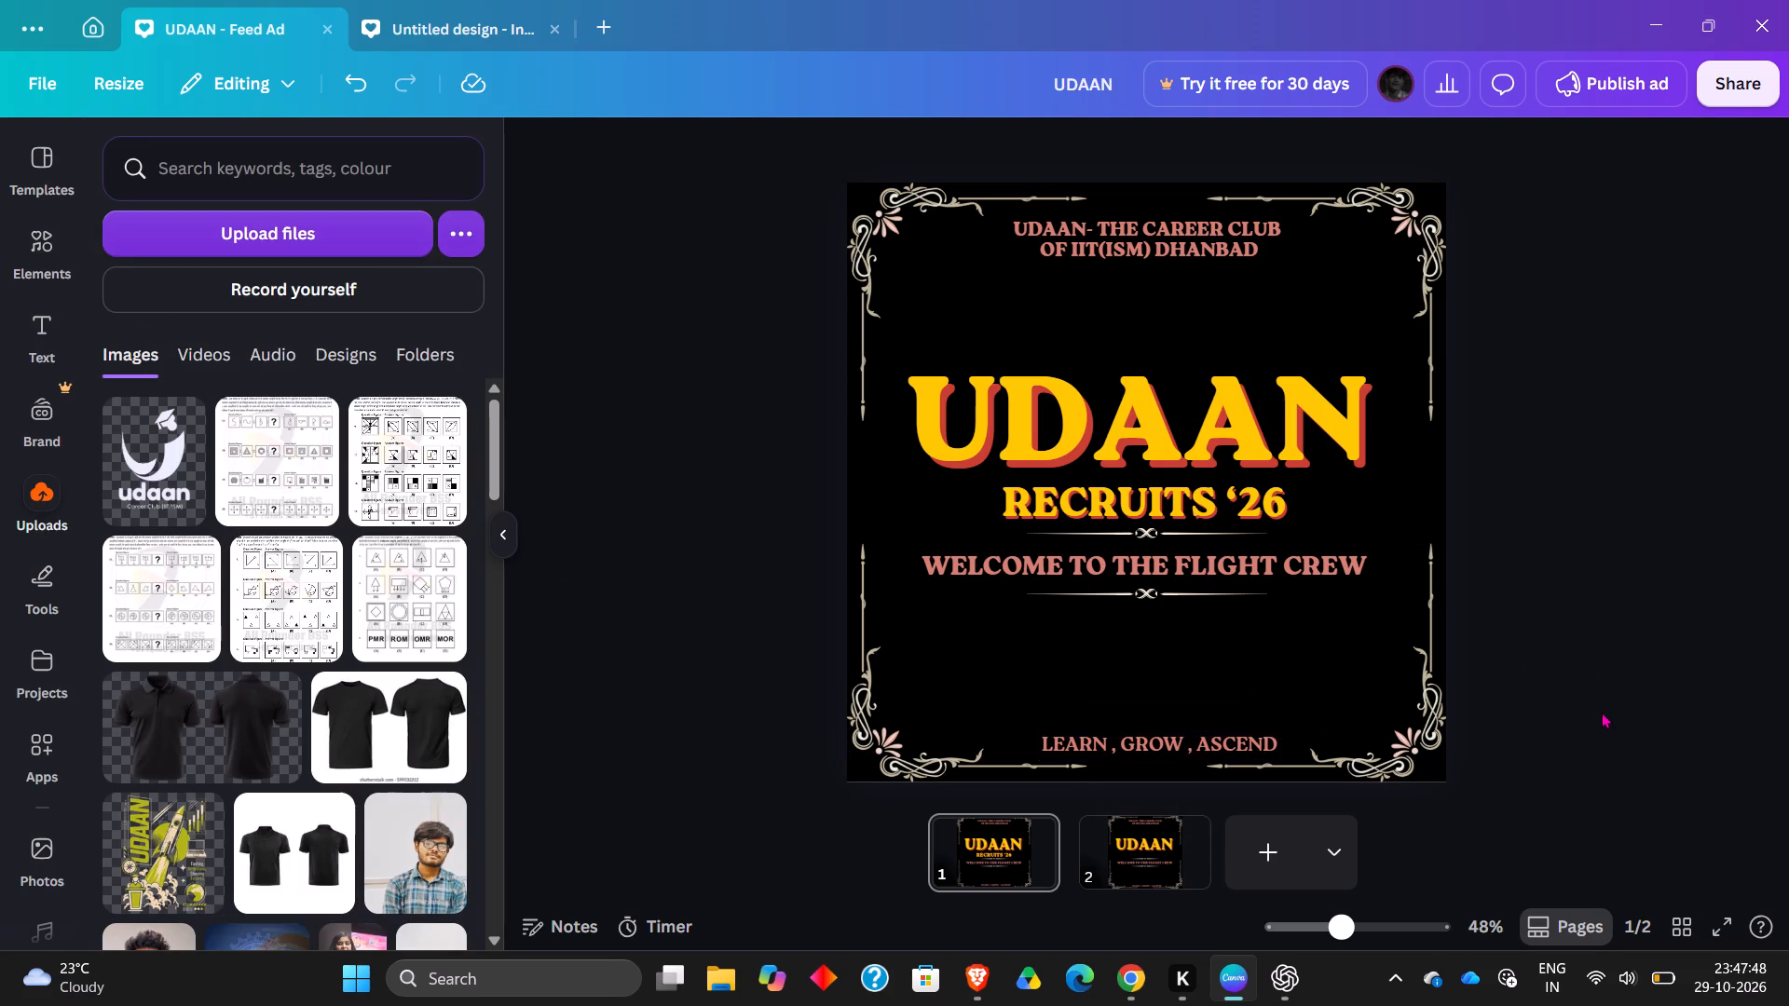
# Nudge the LEARN, GROW, ASCEND tagline on page 1 slightly down toward the bottom border line.
pyautogui.click(1181, 741)
pyautogui.press('Down')
pyautogui.press('Down')
pyautogui.press('Down')
pyautogui.press('Down')
pyautogui.press('Down')
pyautogui.press('Down')
pyautogui.press('Down')
pyautogui.press('Down')
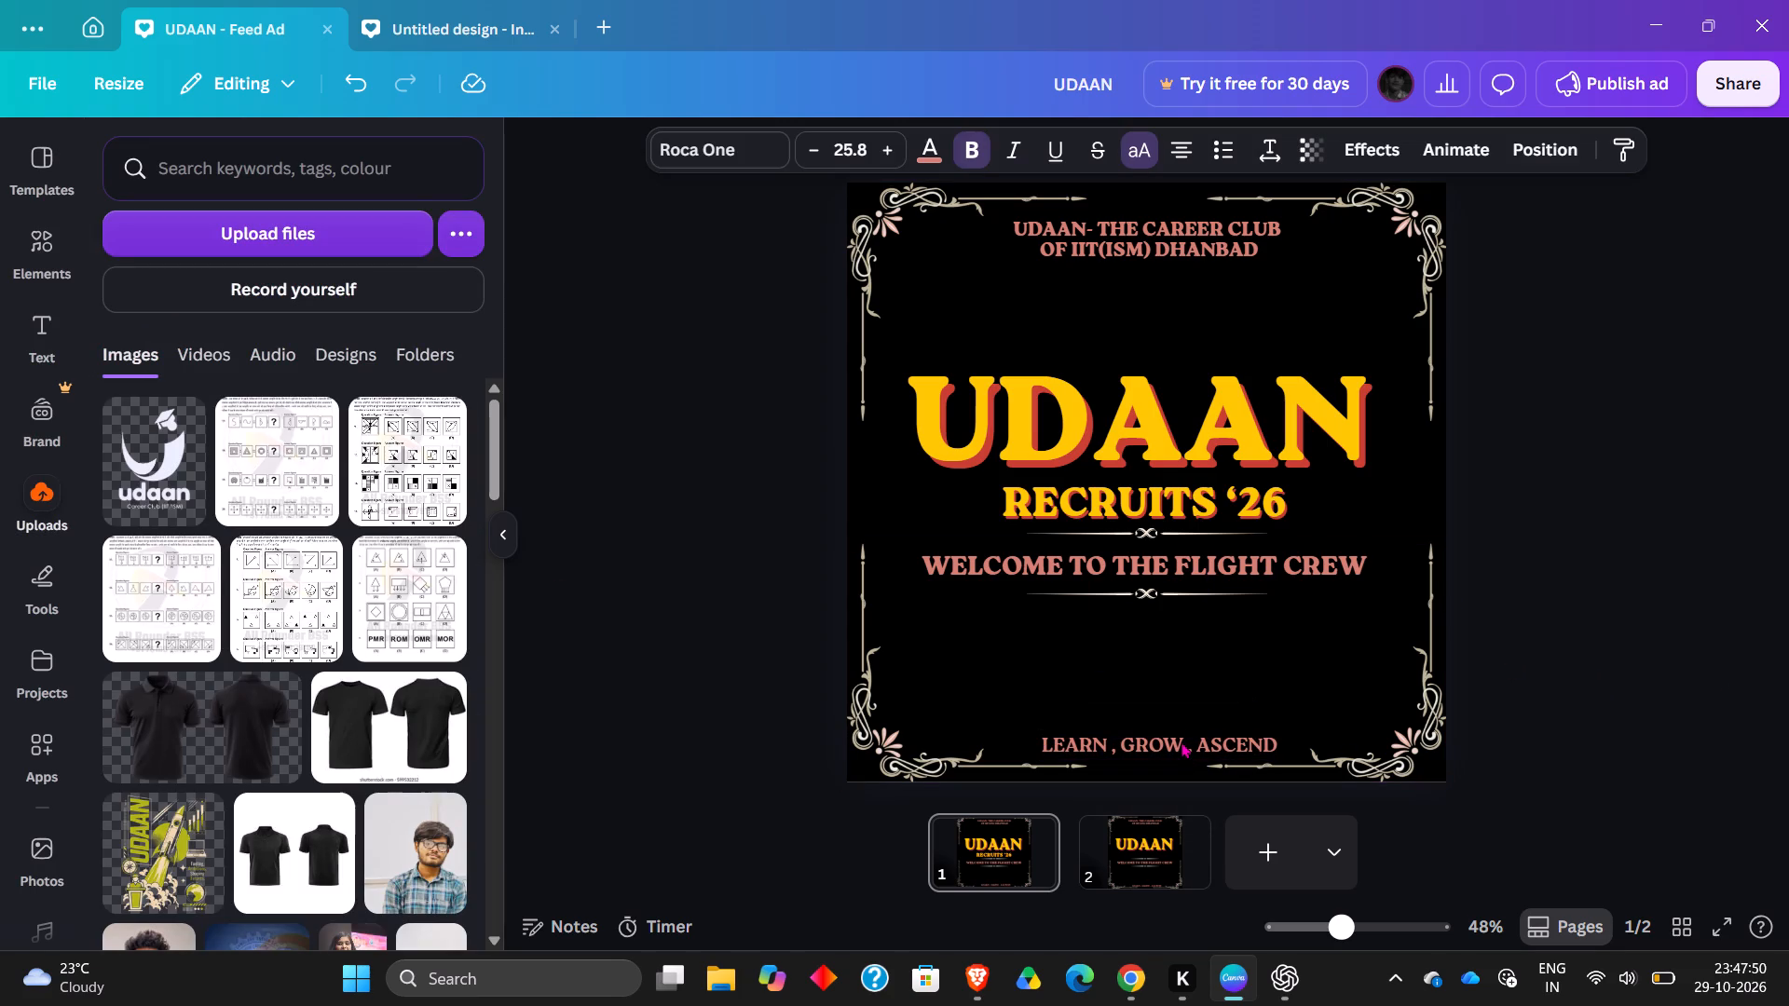
pyautogui.press('Down')
pyautogui.press('Down')
pyautogui.press('Down')
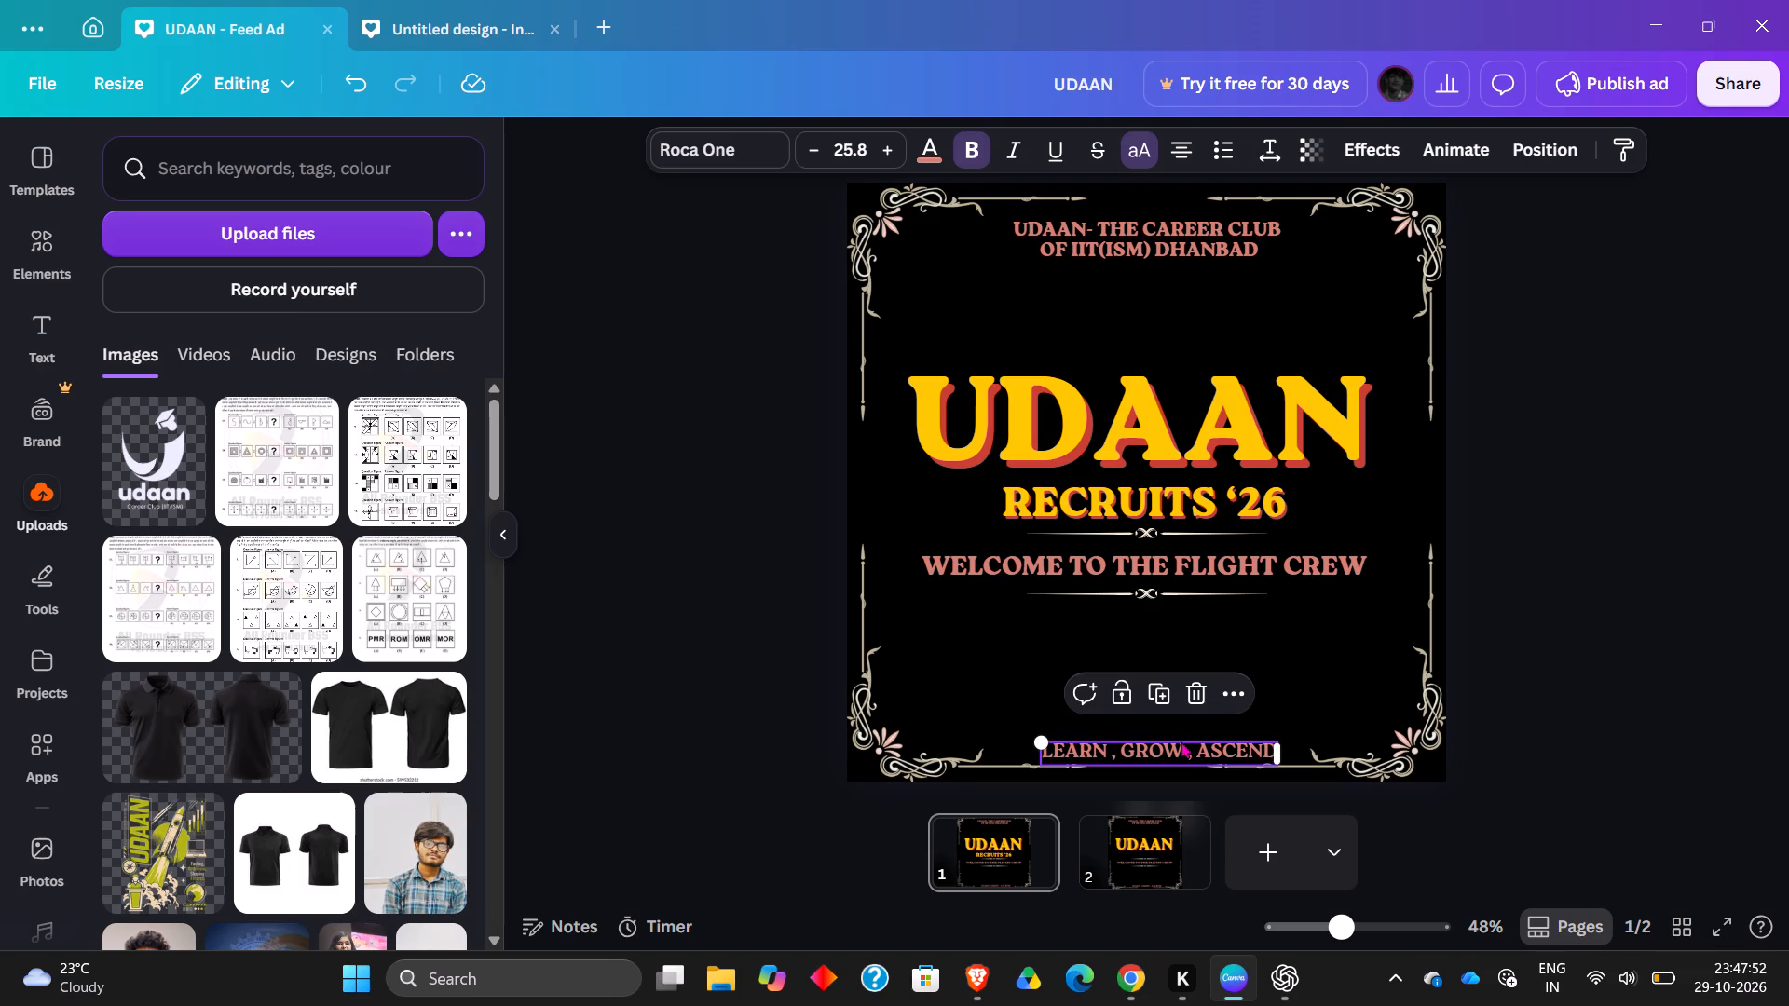
pyautogui.click(1653, 564)
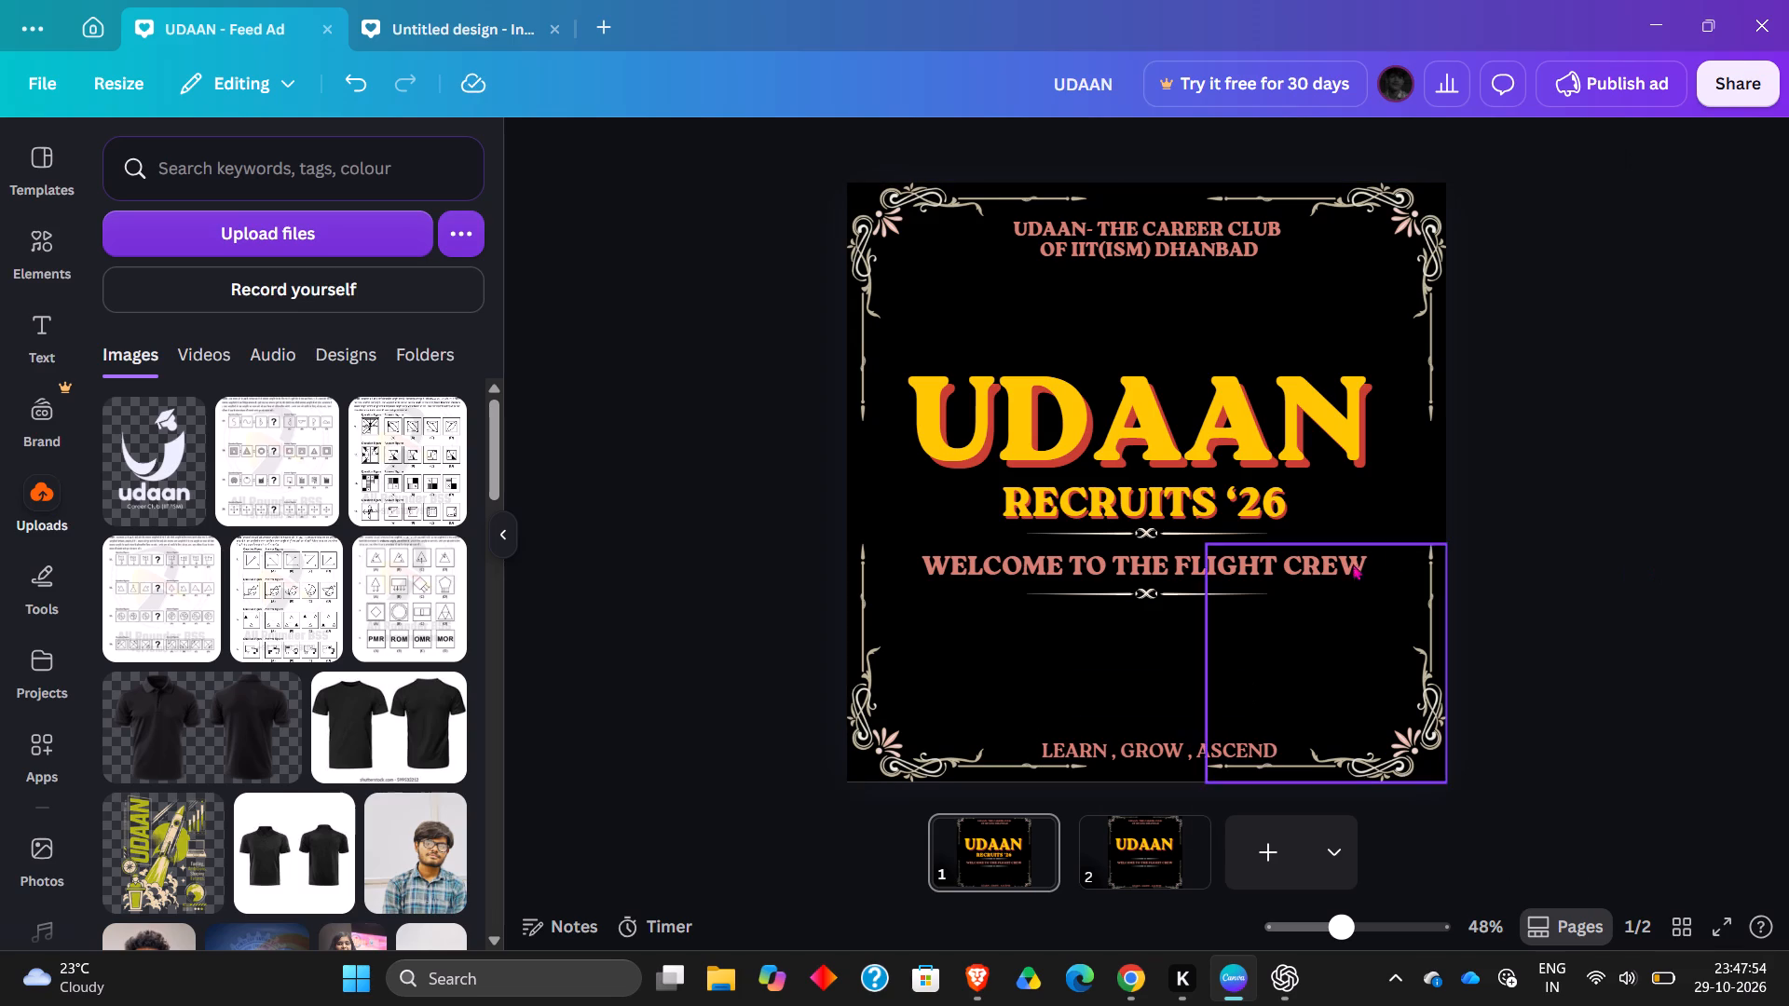
# Replace the UDAAN title on page 2 with "Graphics Design" and turn off its all-uppercase formatting.
pyautogui.click(1172, 873)
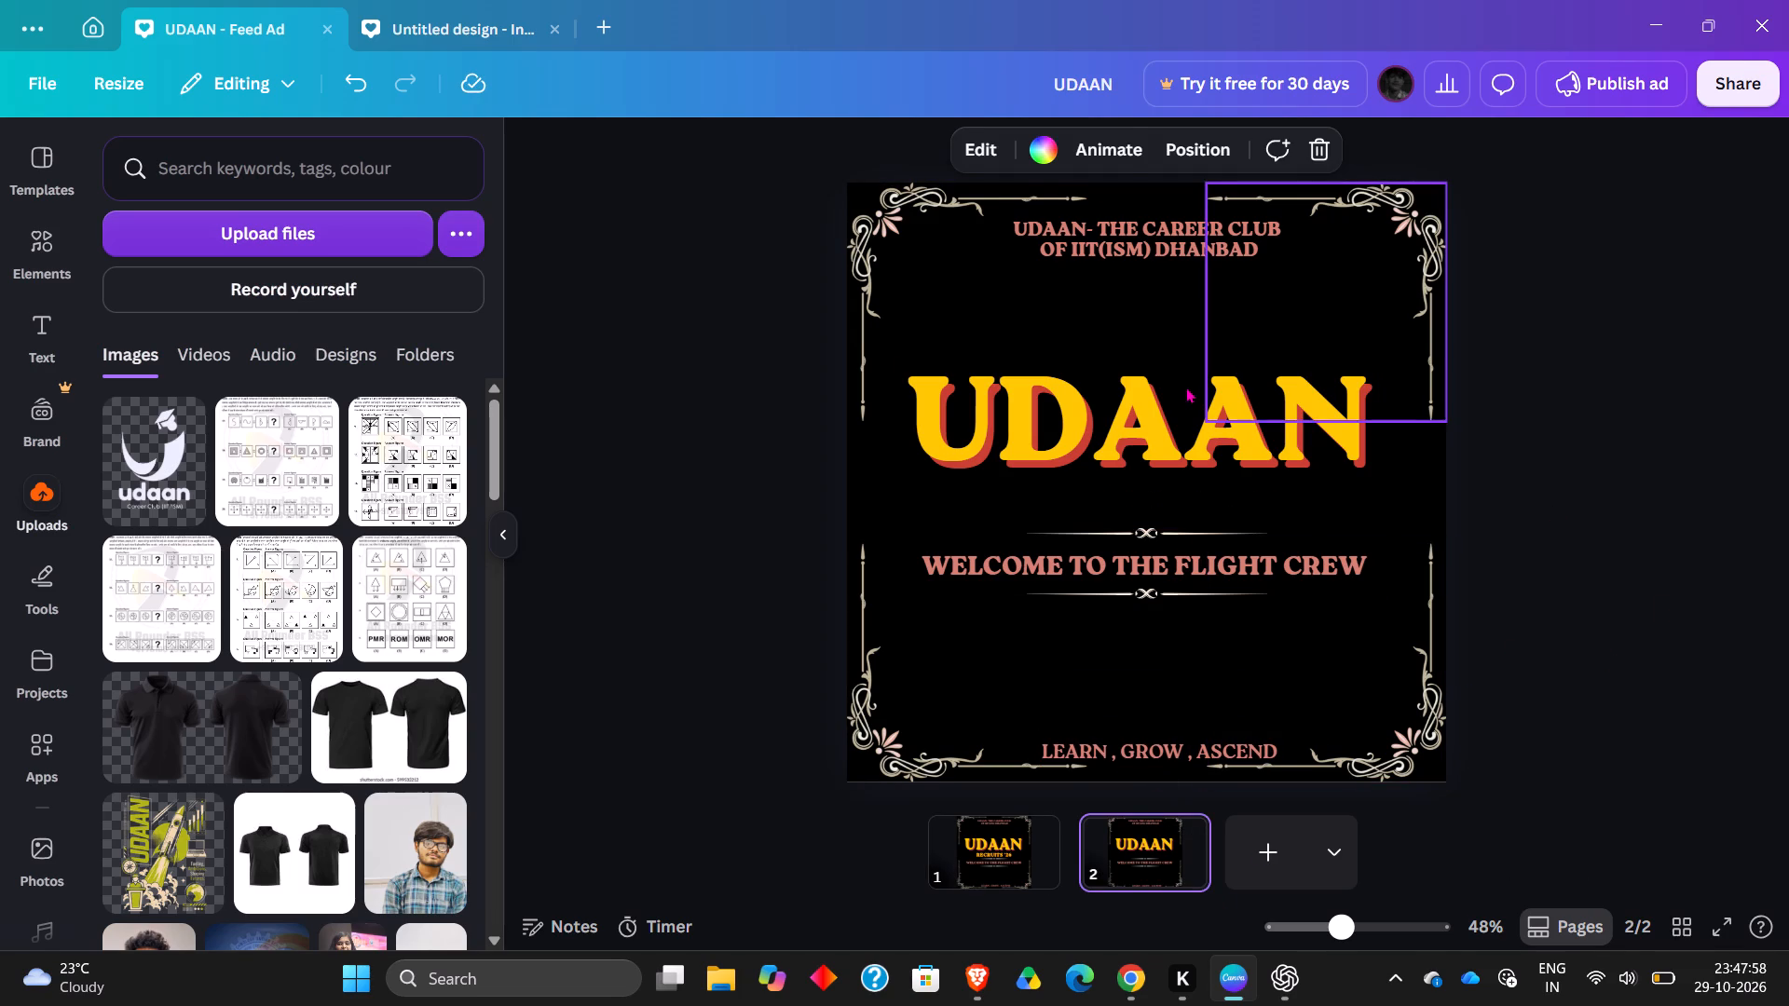
pyautogui.doubleClick(1185, 387)
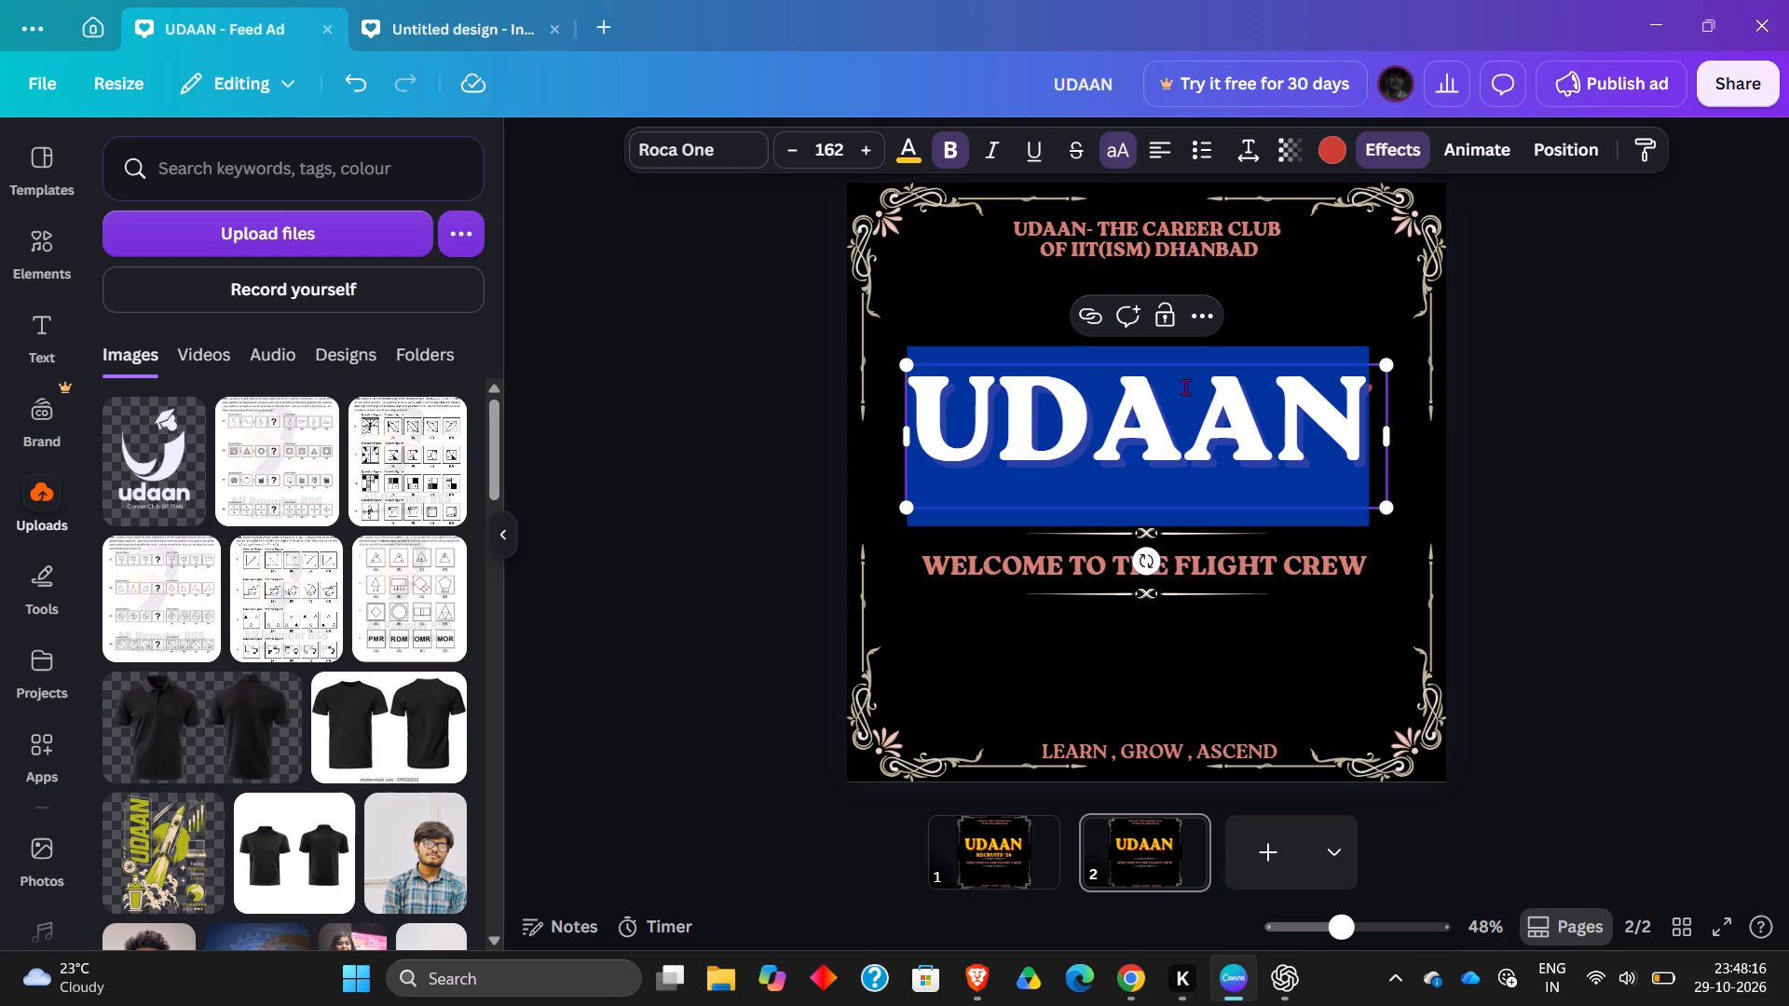
pyautogui.press('g')
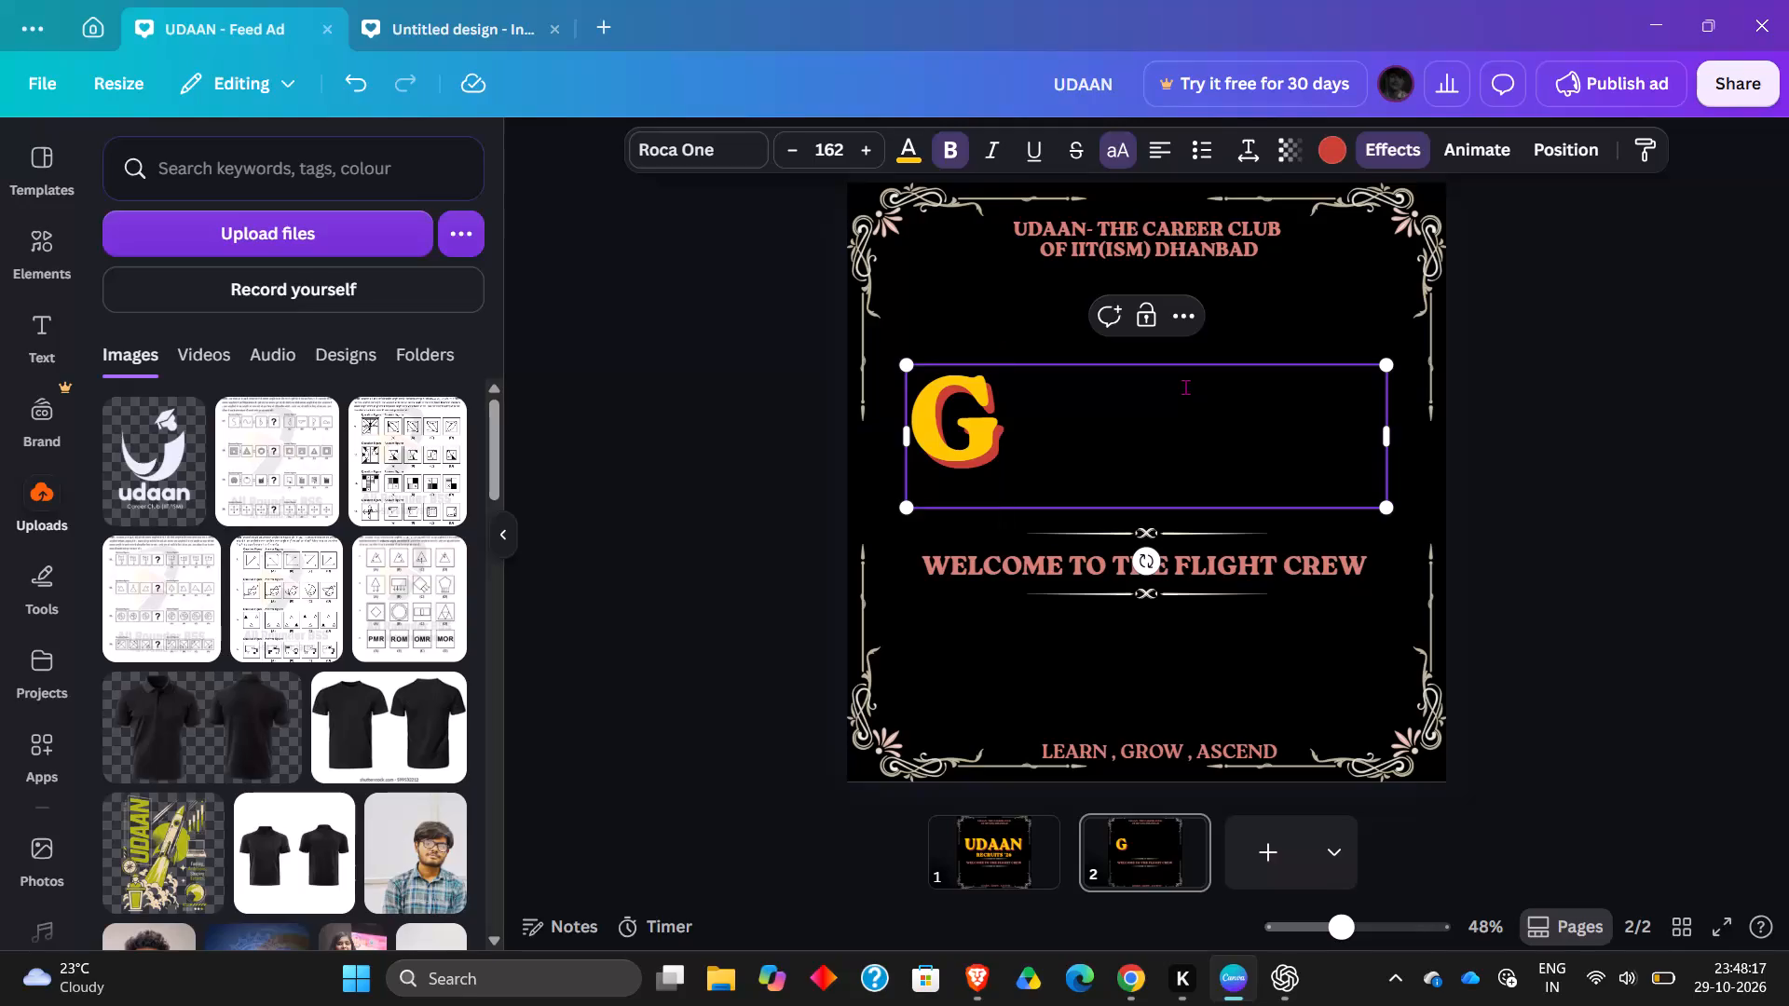
pyautogui.click(1120, 159)
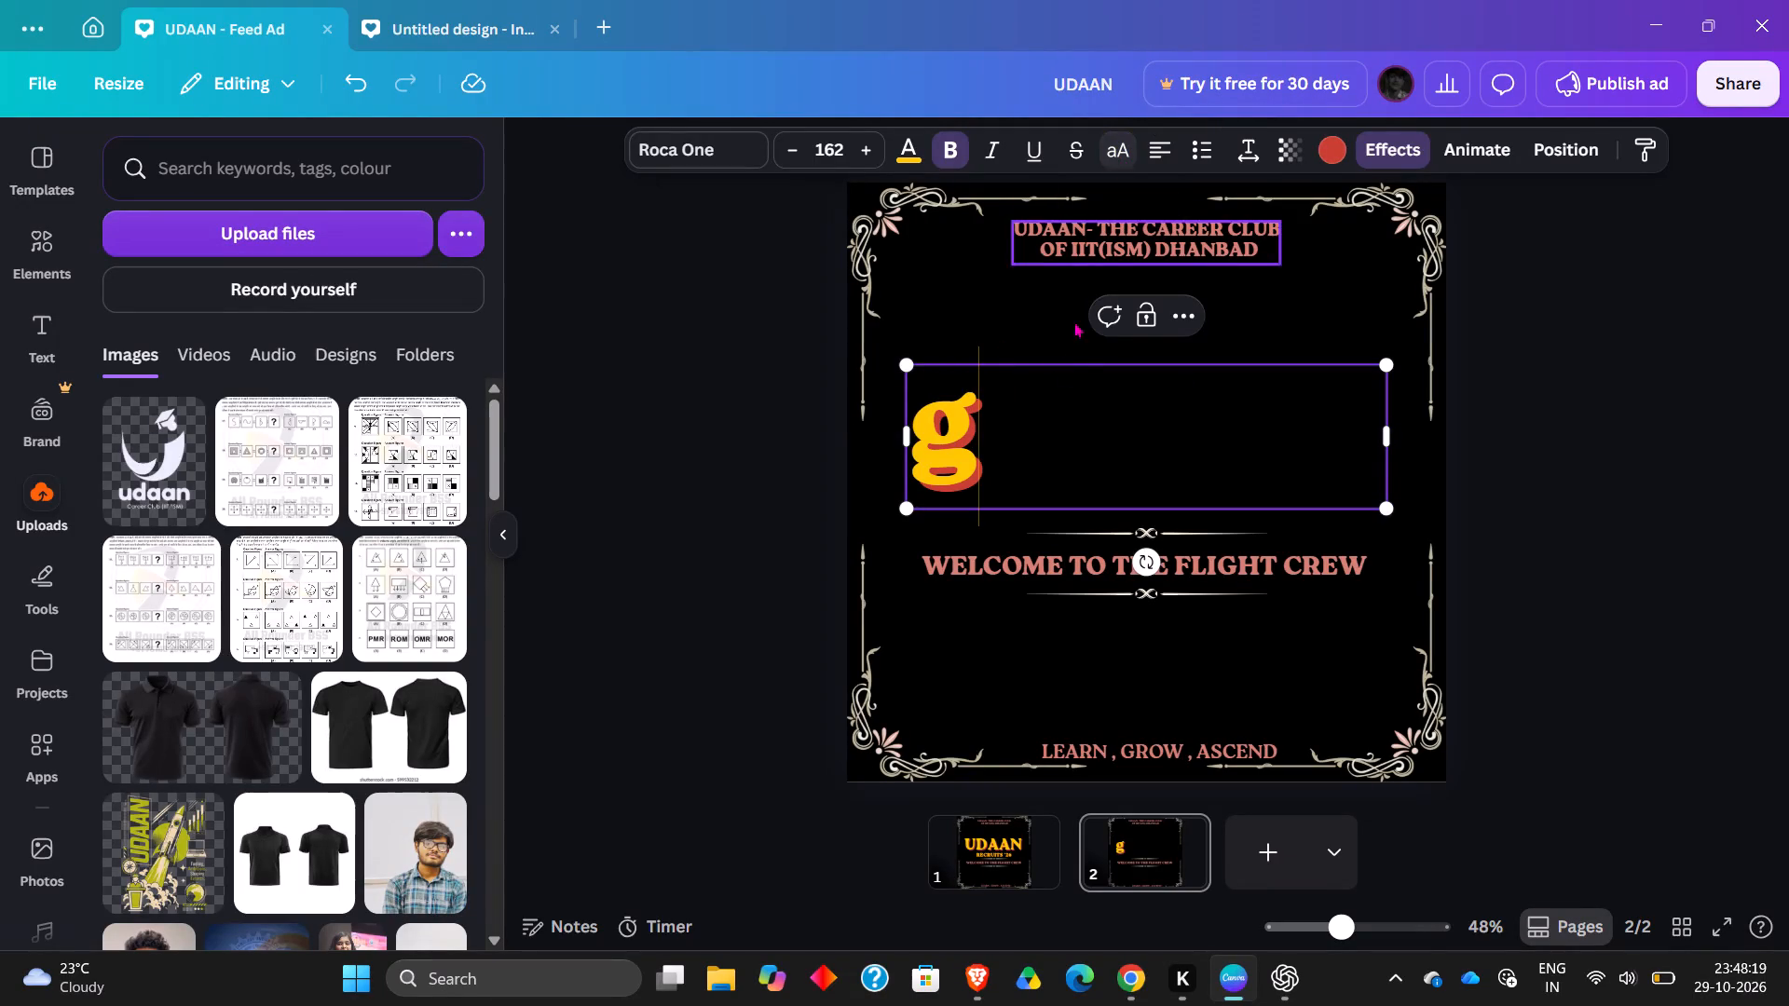
pyautogui.click(1011, 443)
pyautogui.press('BackSpace')
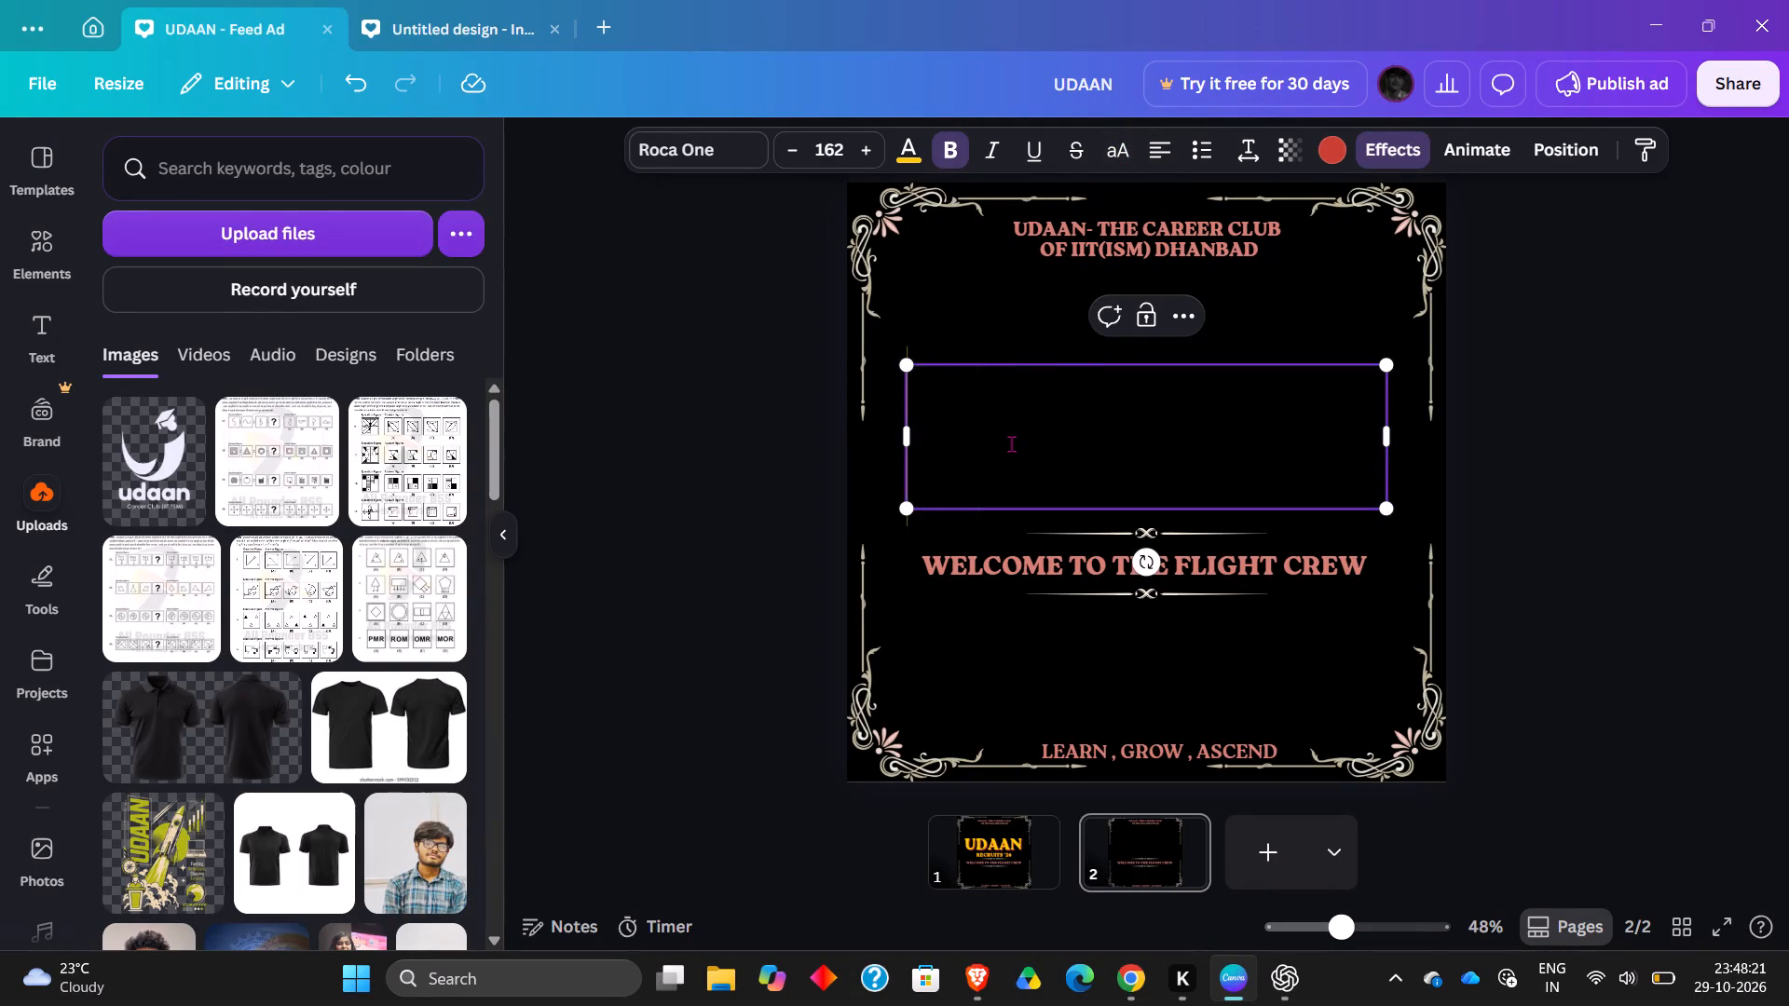
pyautogui.press('g')
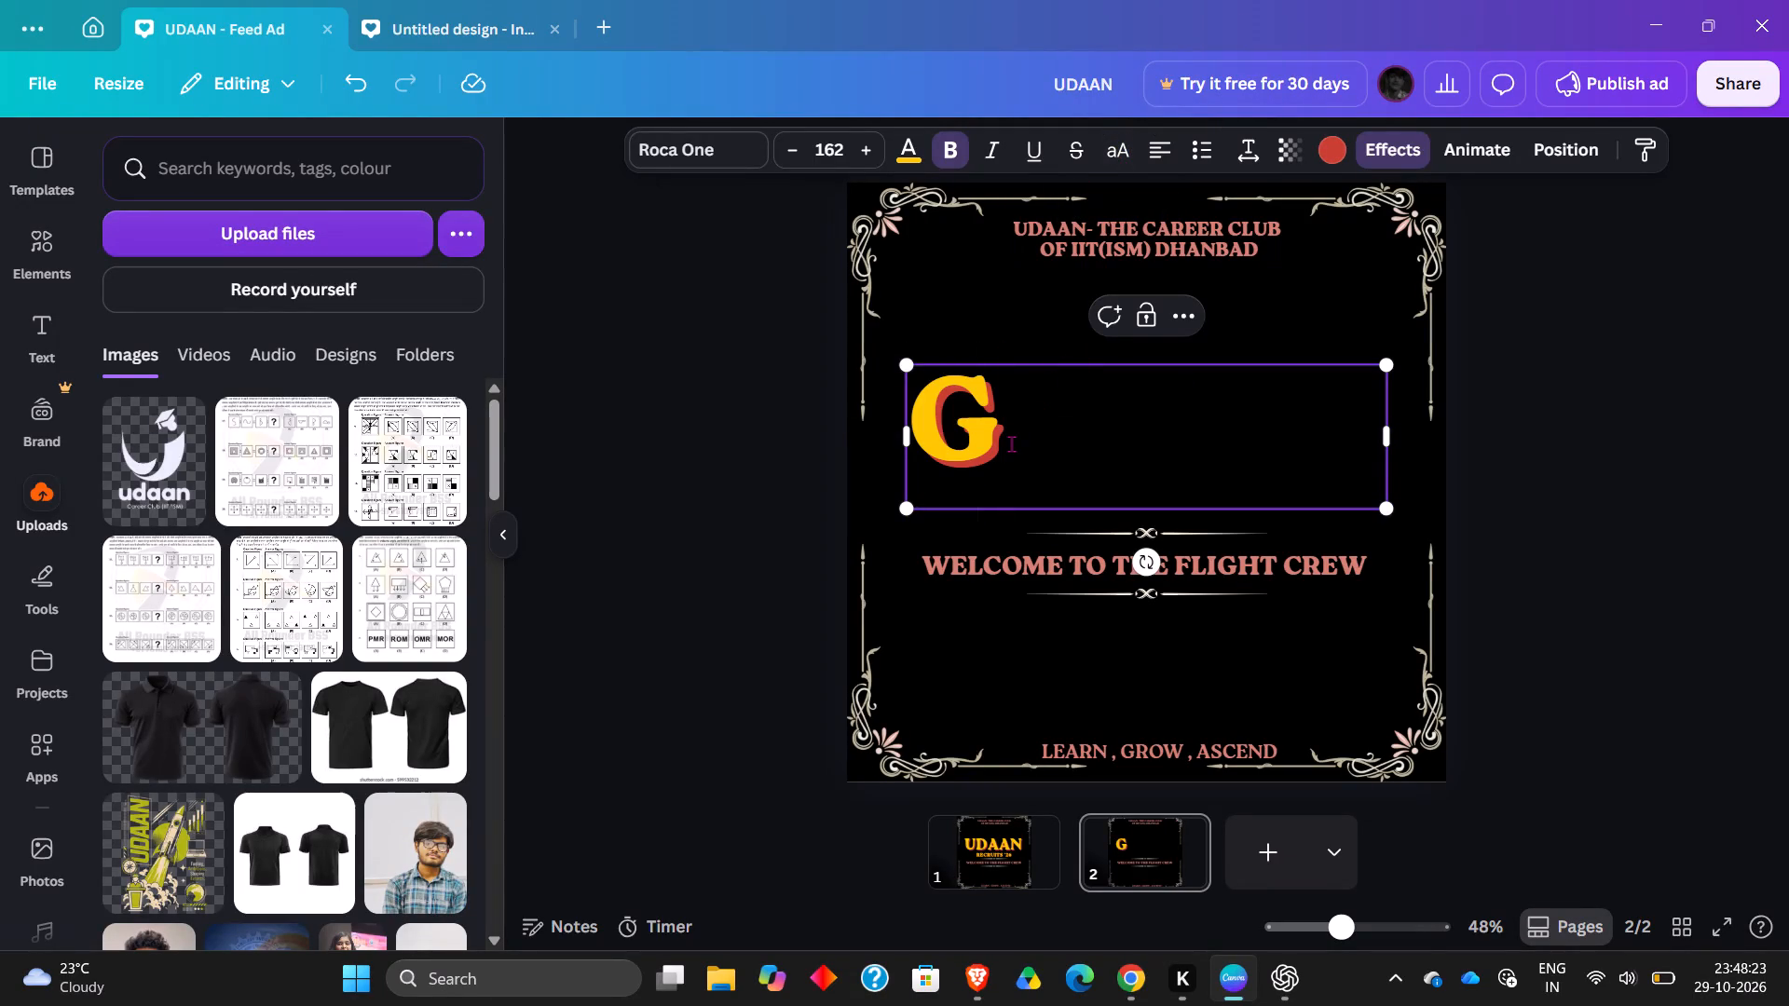
pyautogui.write('re')
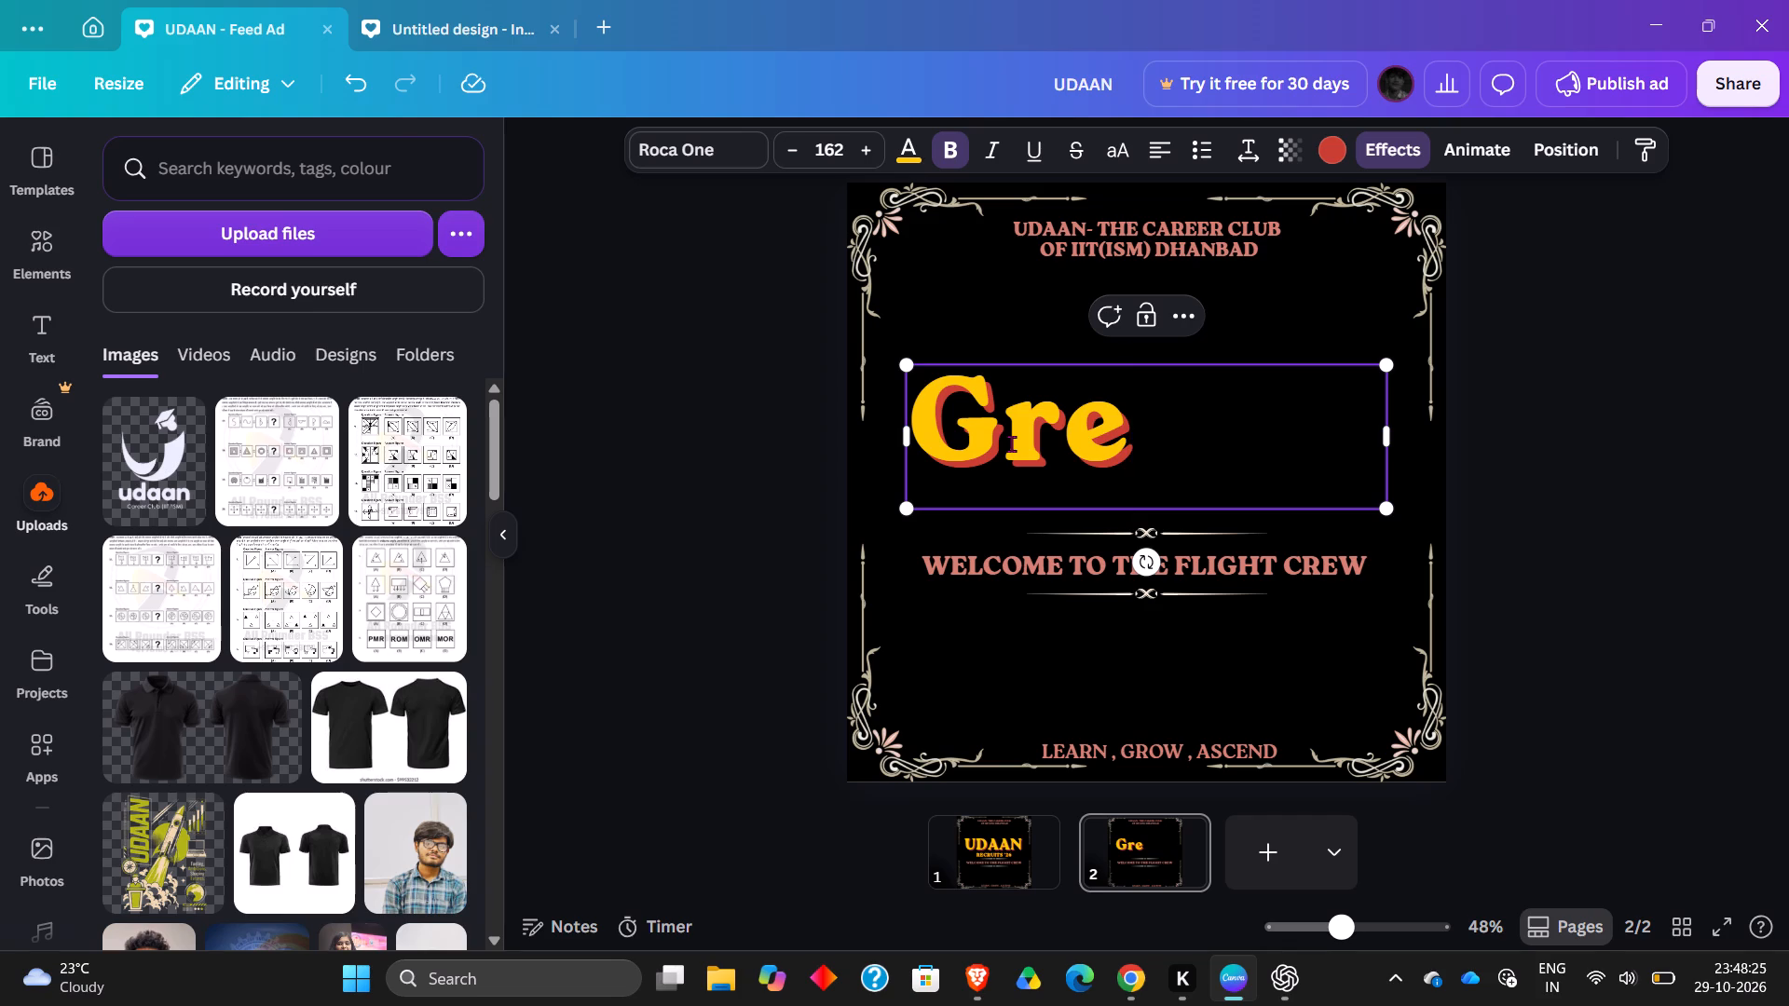
pyautogui.press('BackSpace')
pyautogui.write('ap')
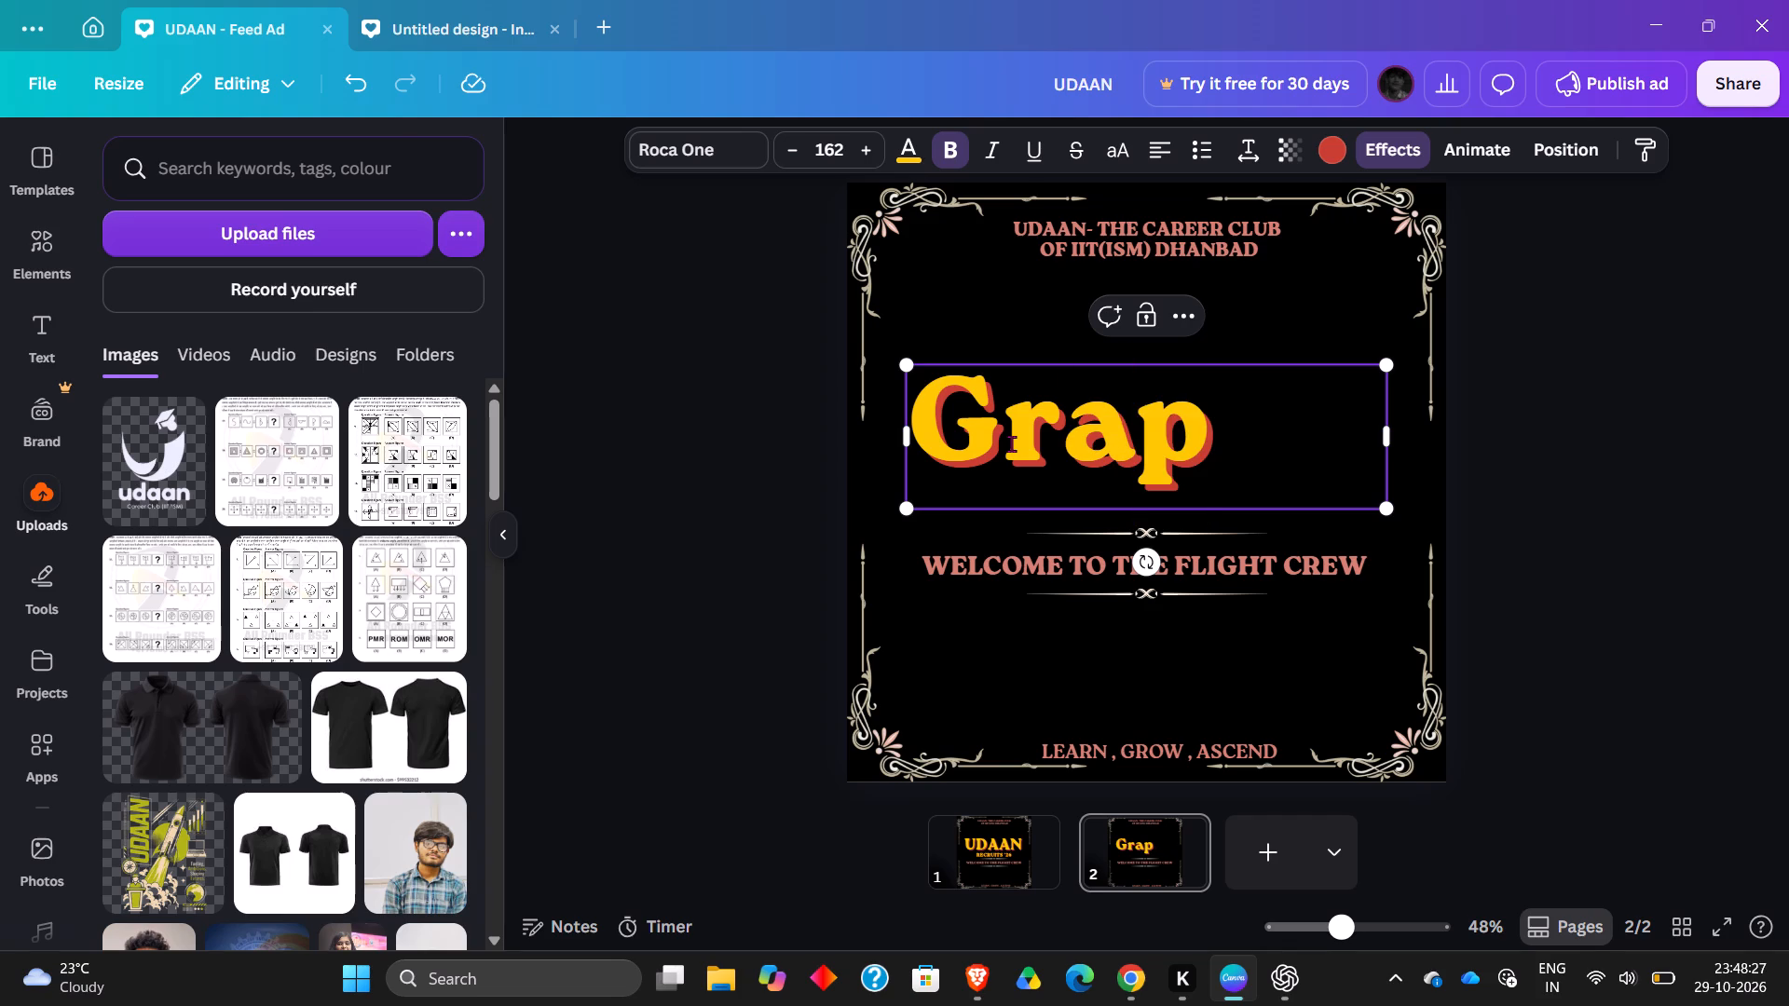
pyautogui.write('hi')
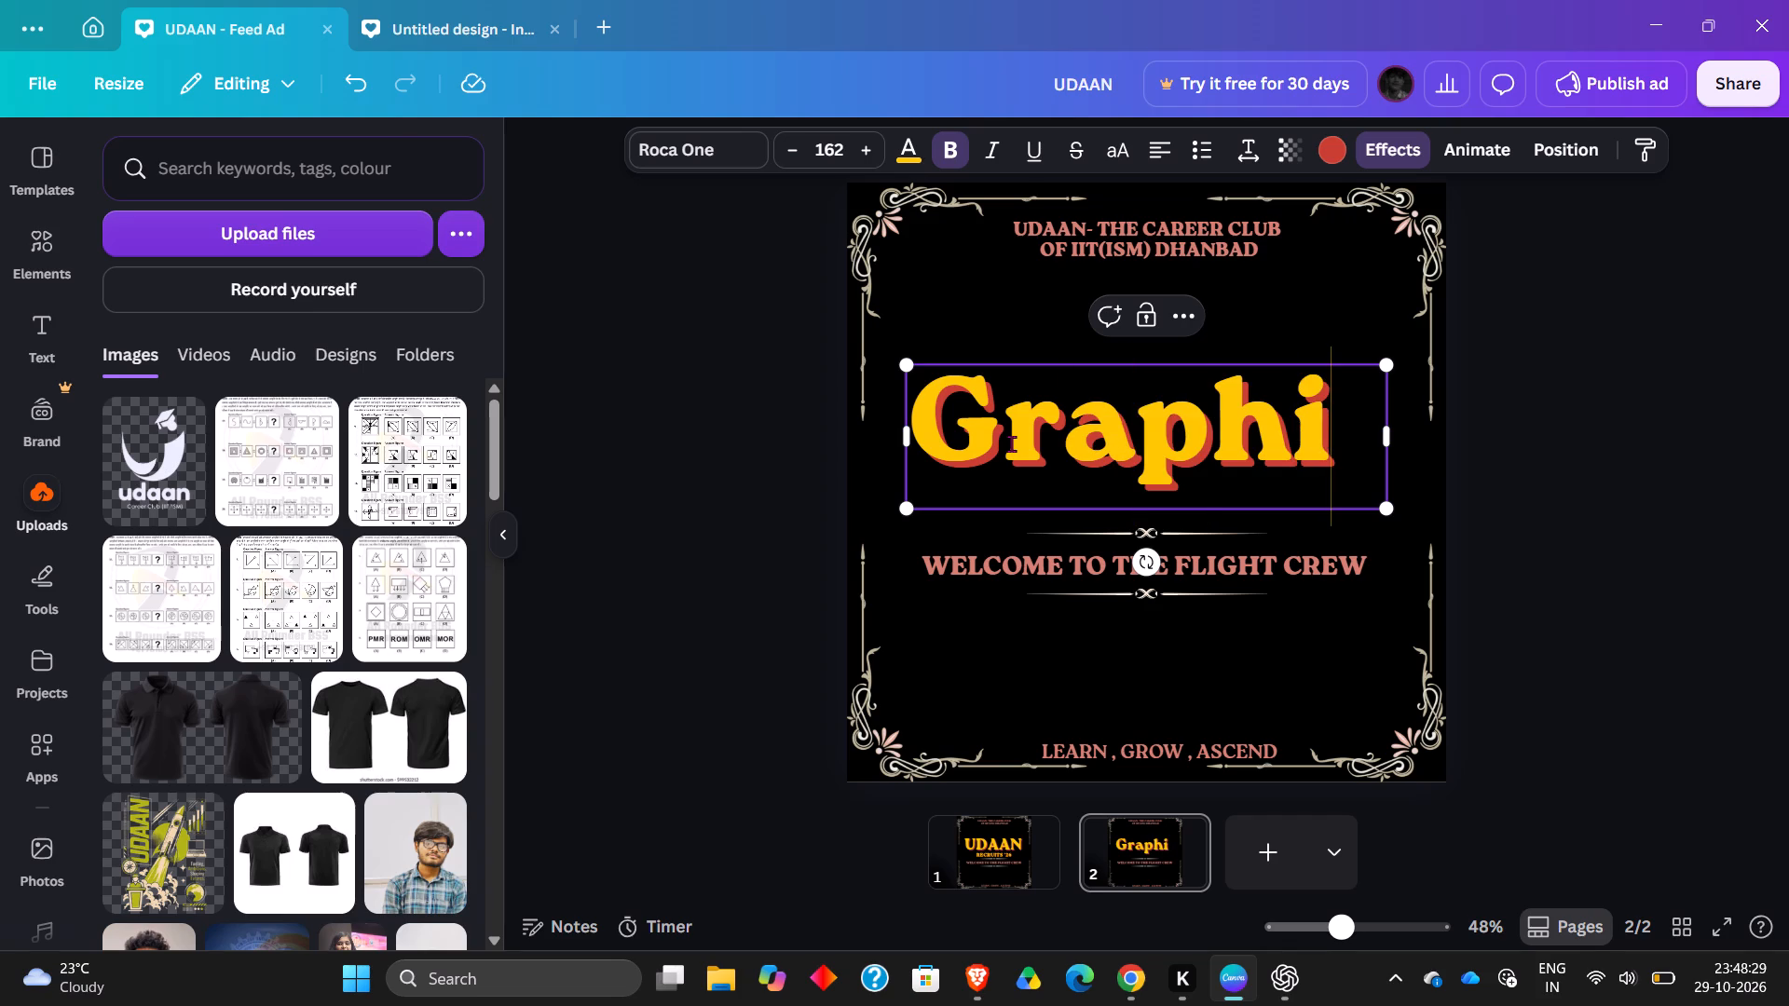
pyautogui.write('cs')
pyautogui.press('space')
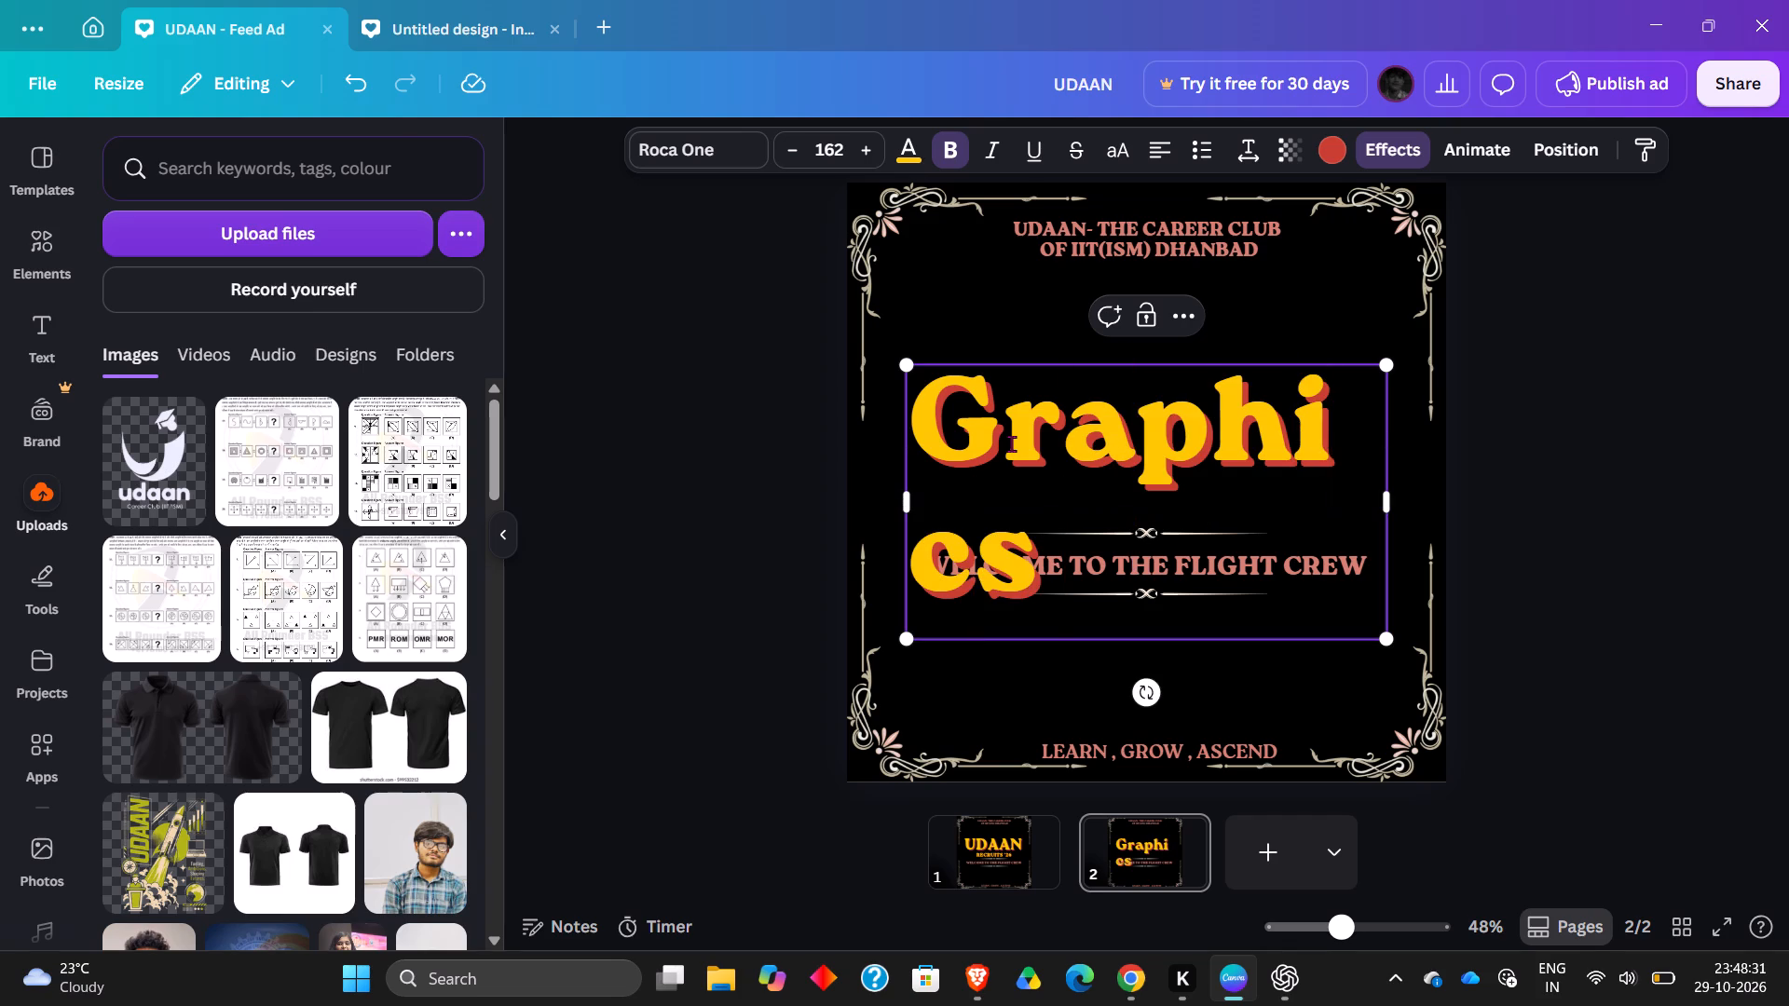
pyautogui.write('Design')
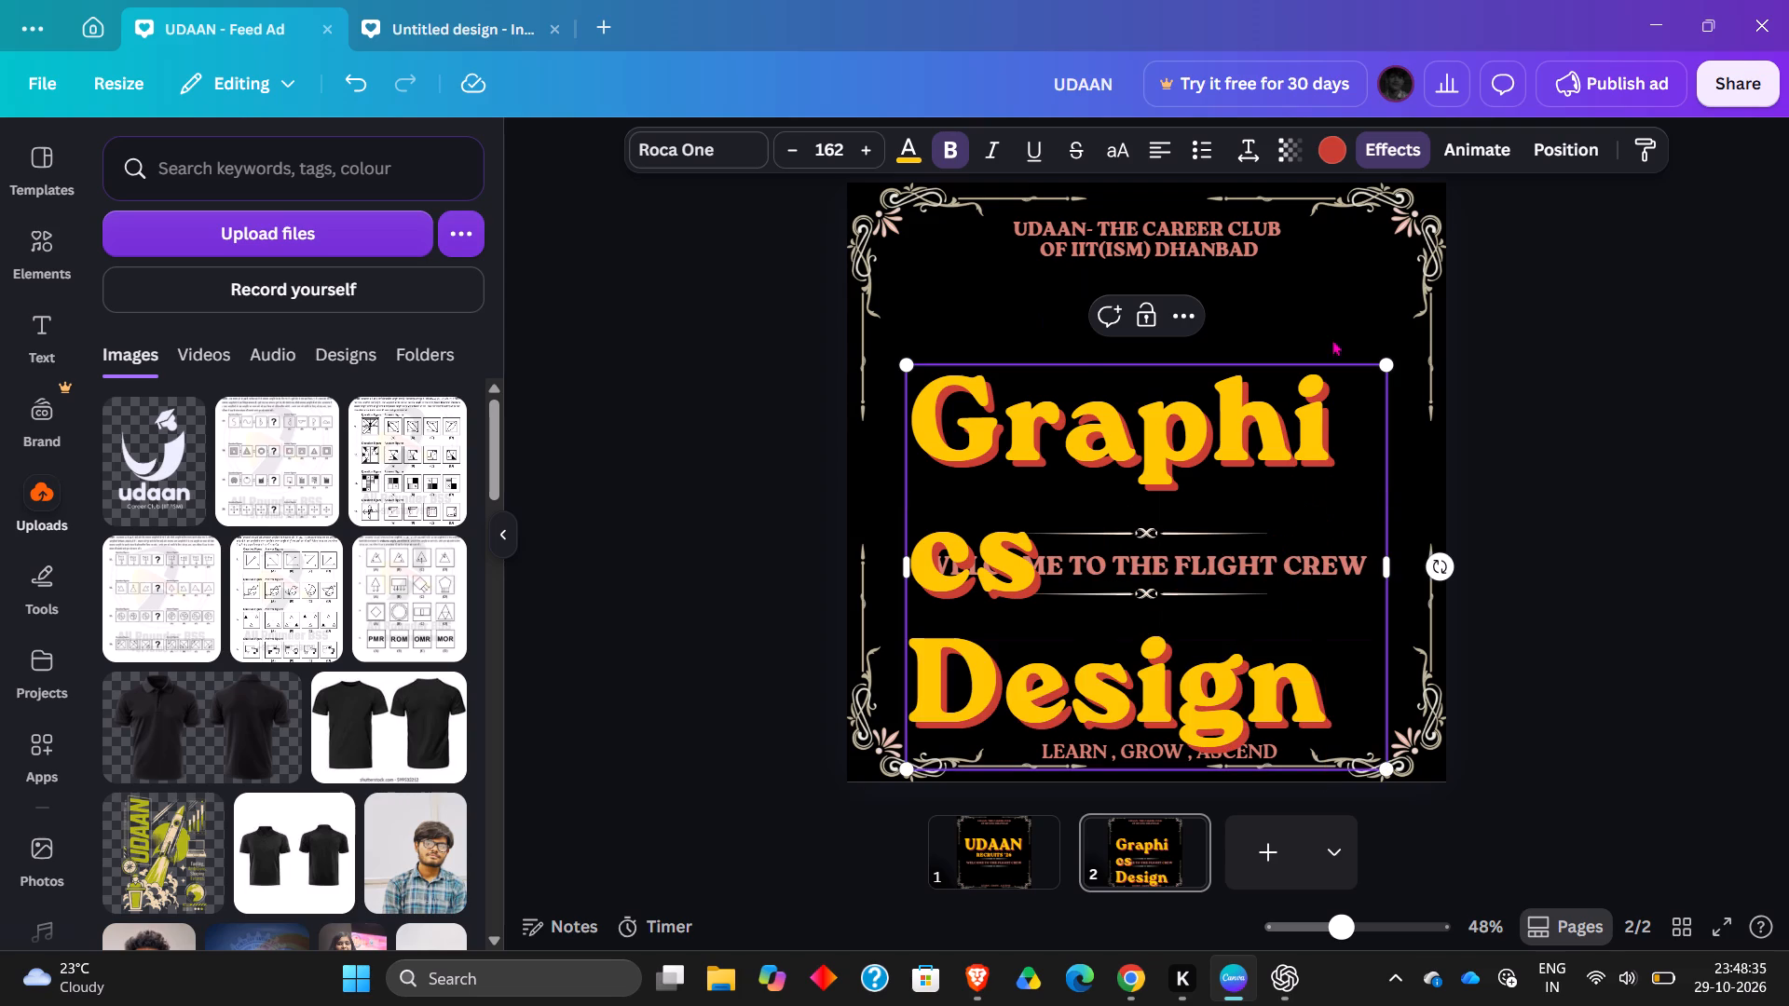
# Reduce the Graphics Design title to size 99 and widen its text box on both sides so both words share one line.
pyautogui.doubleClick(785, 136)
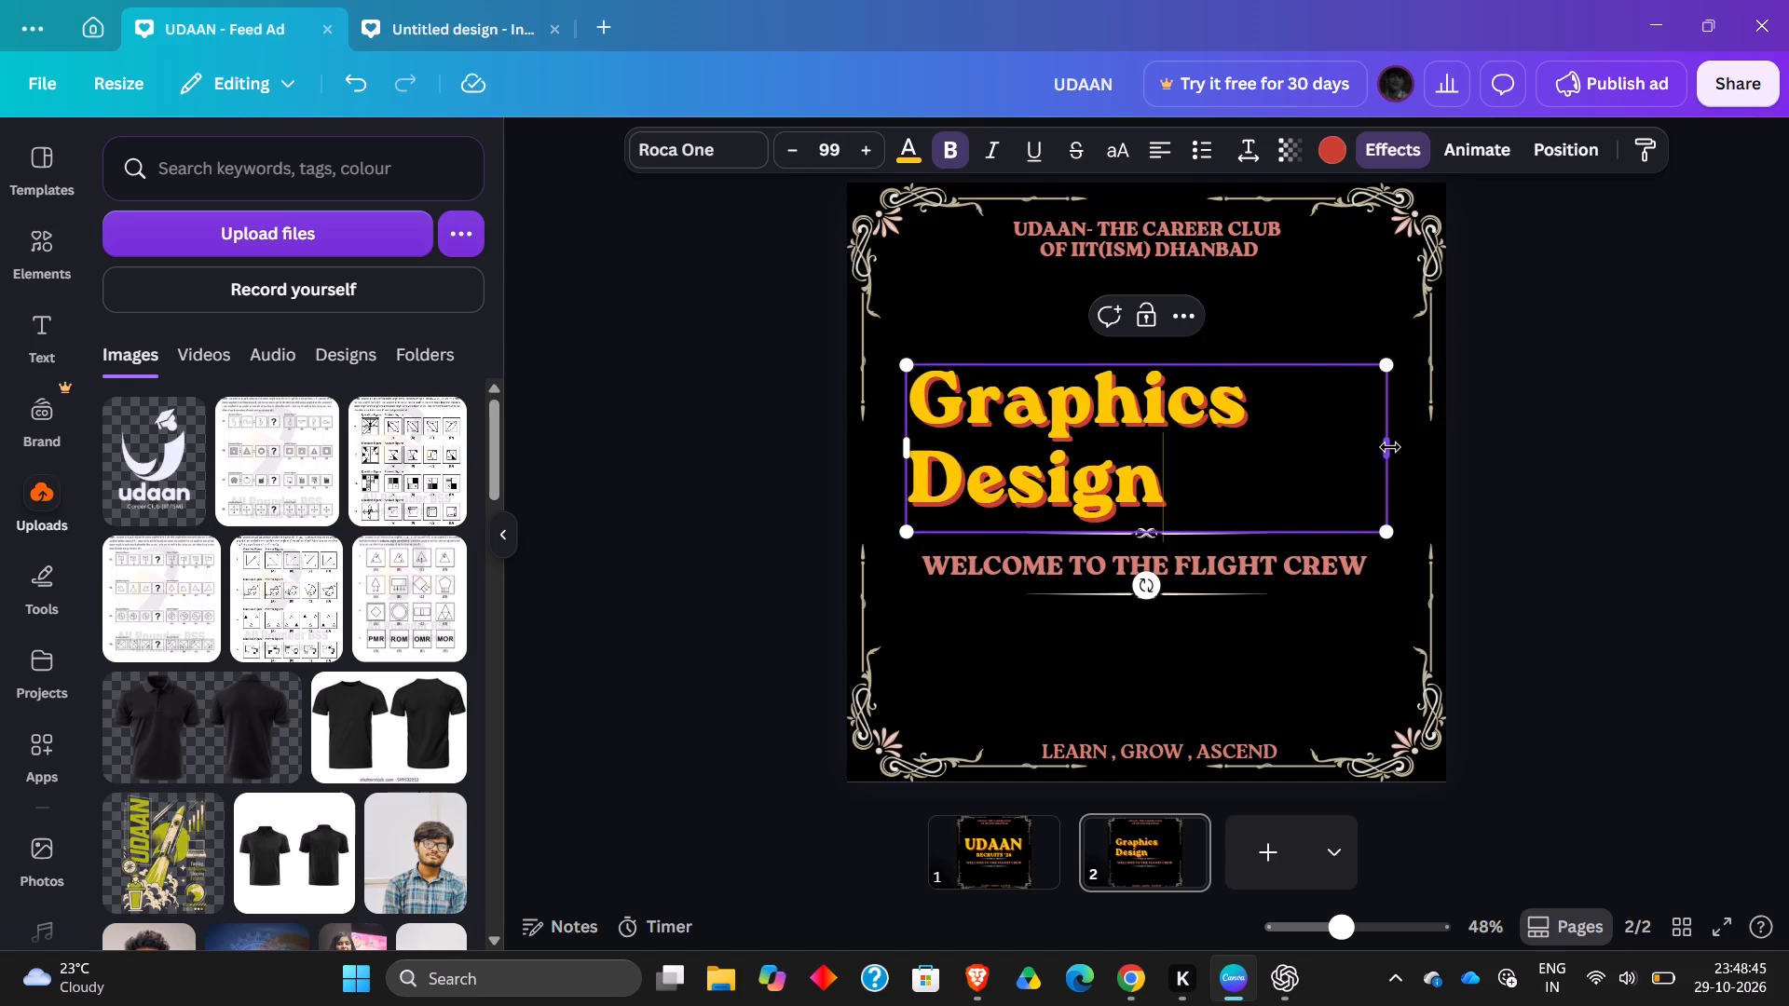
pyautogui.moveTo(1390, 447); pyautogui.dragTo(1487, 439)
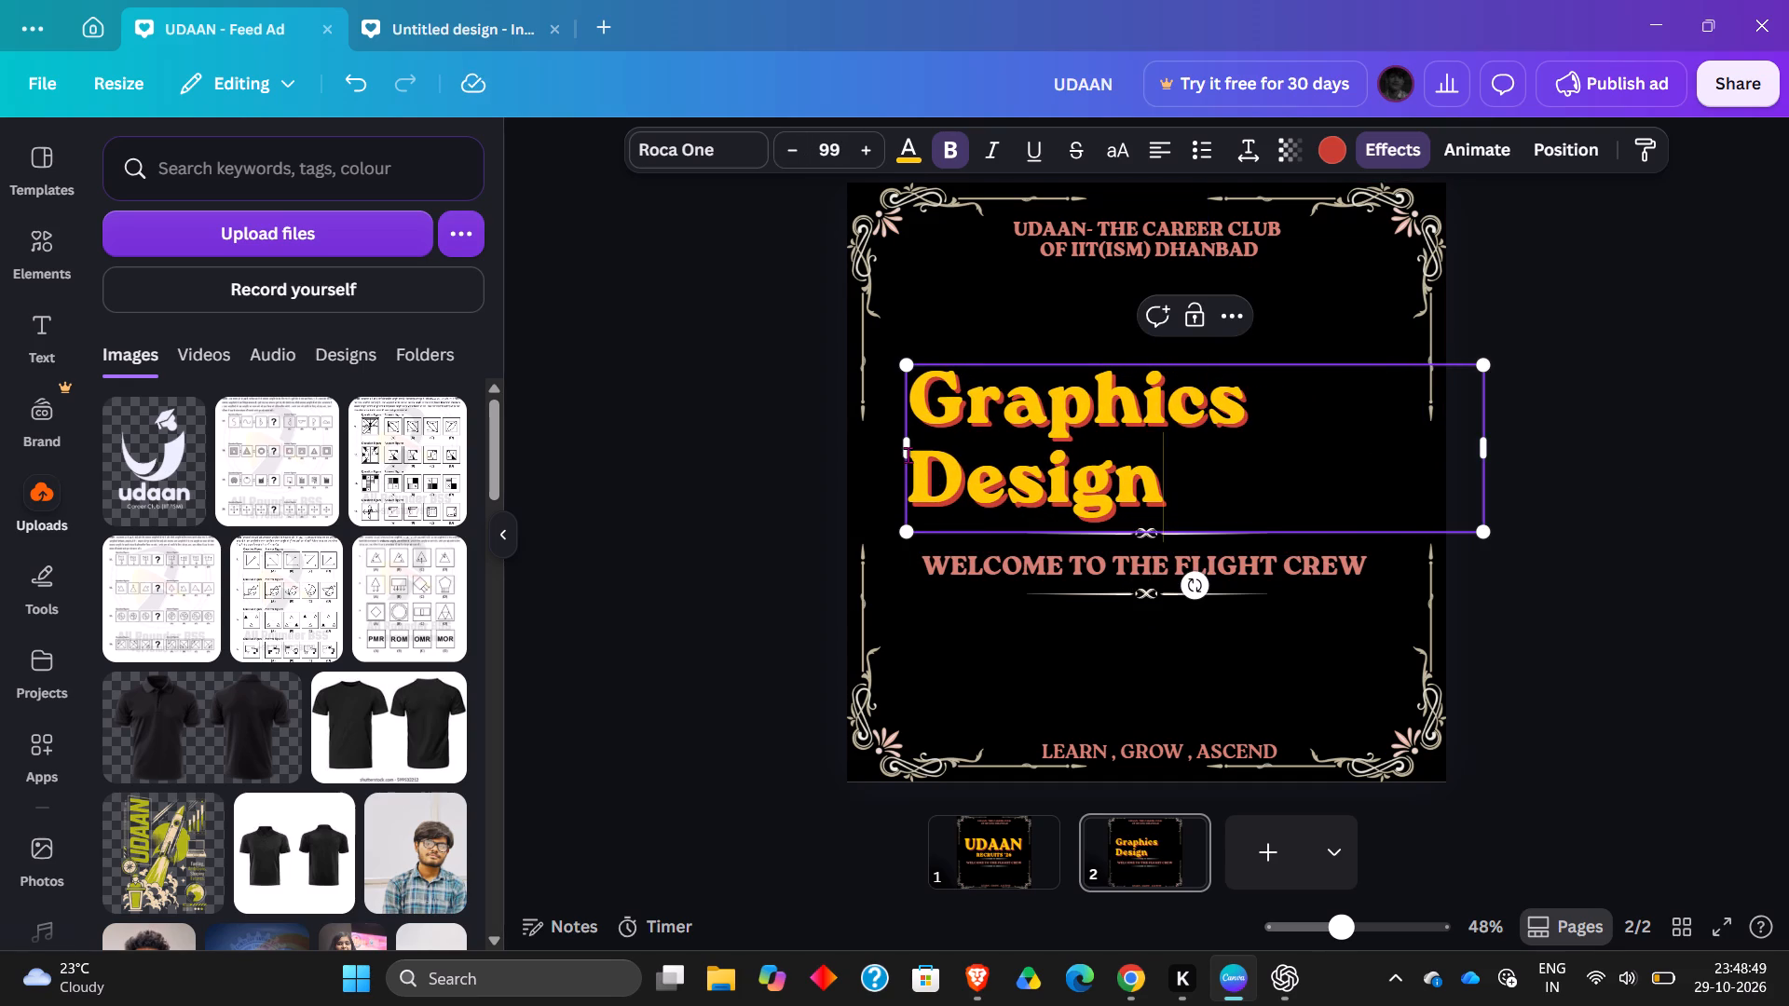
pyautogui.moveTo(900, 451); pyautogui.dragTo(867, 452)
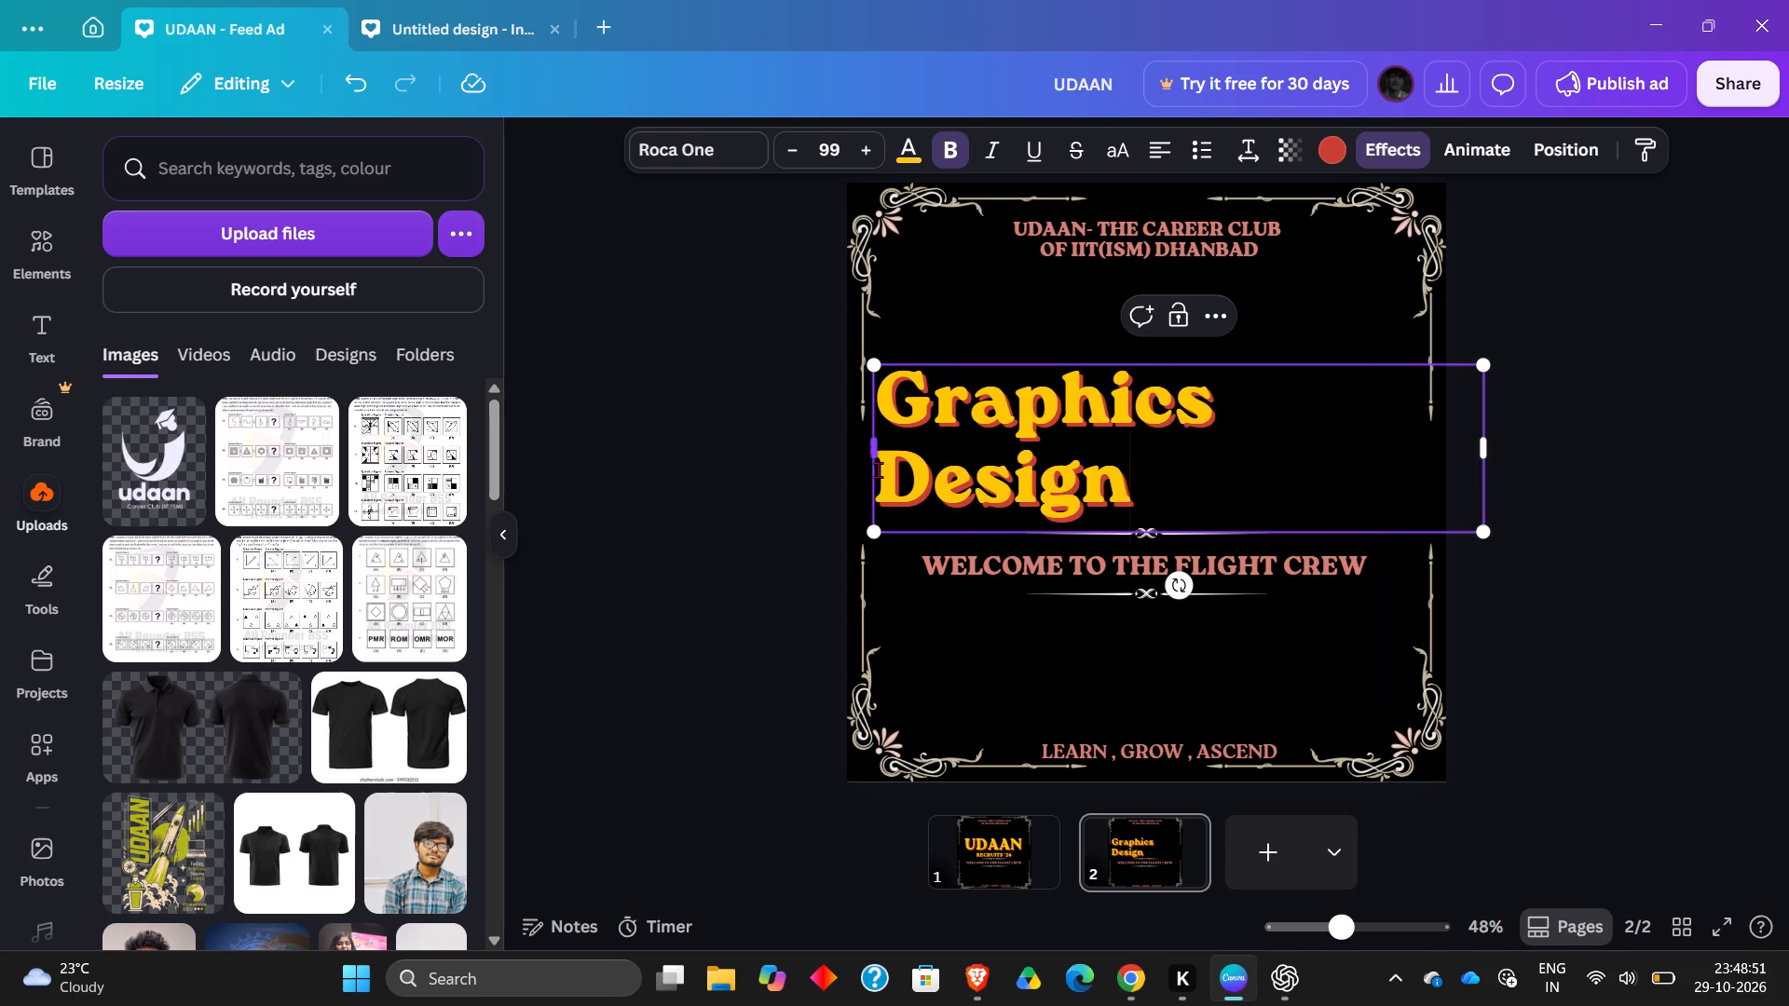
pyautogui.click(880, 479)
pyautogui.press('BackSpace')
pyautogui.press('space')
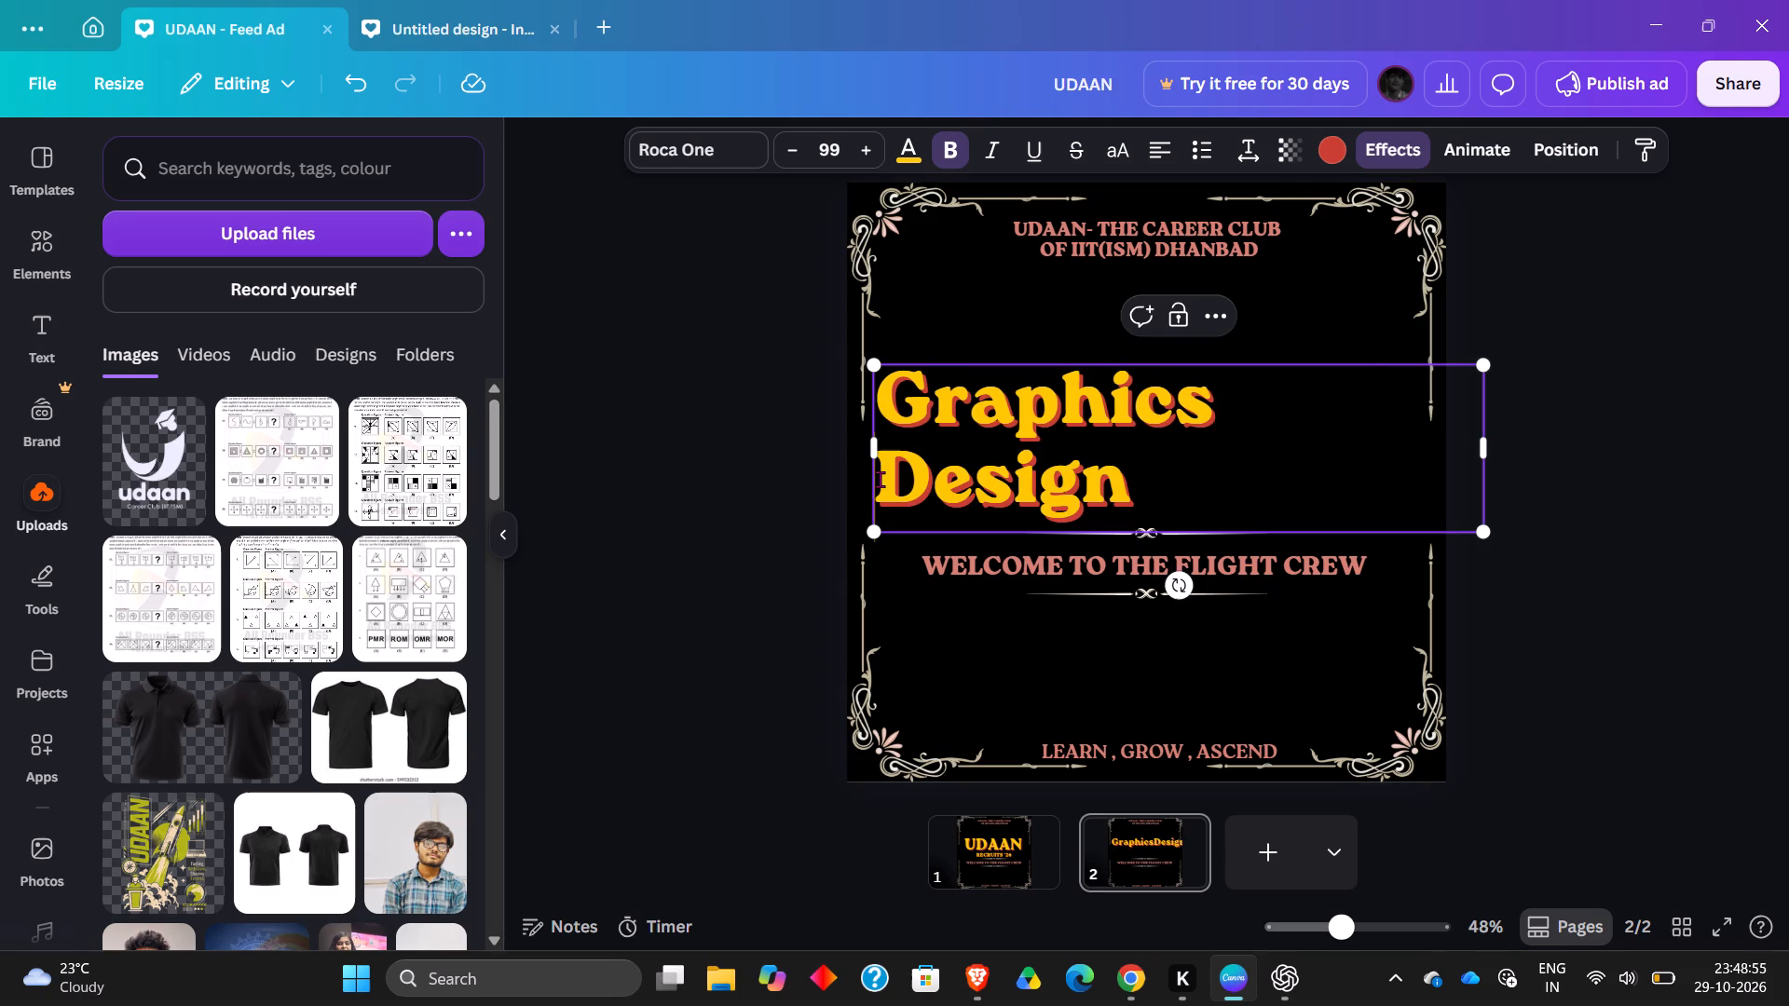
pyautogui.moveTo(1489, 458); pyautogui.dragTo(1578, 446)
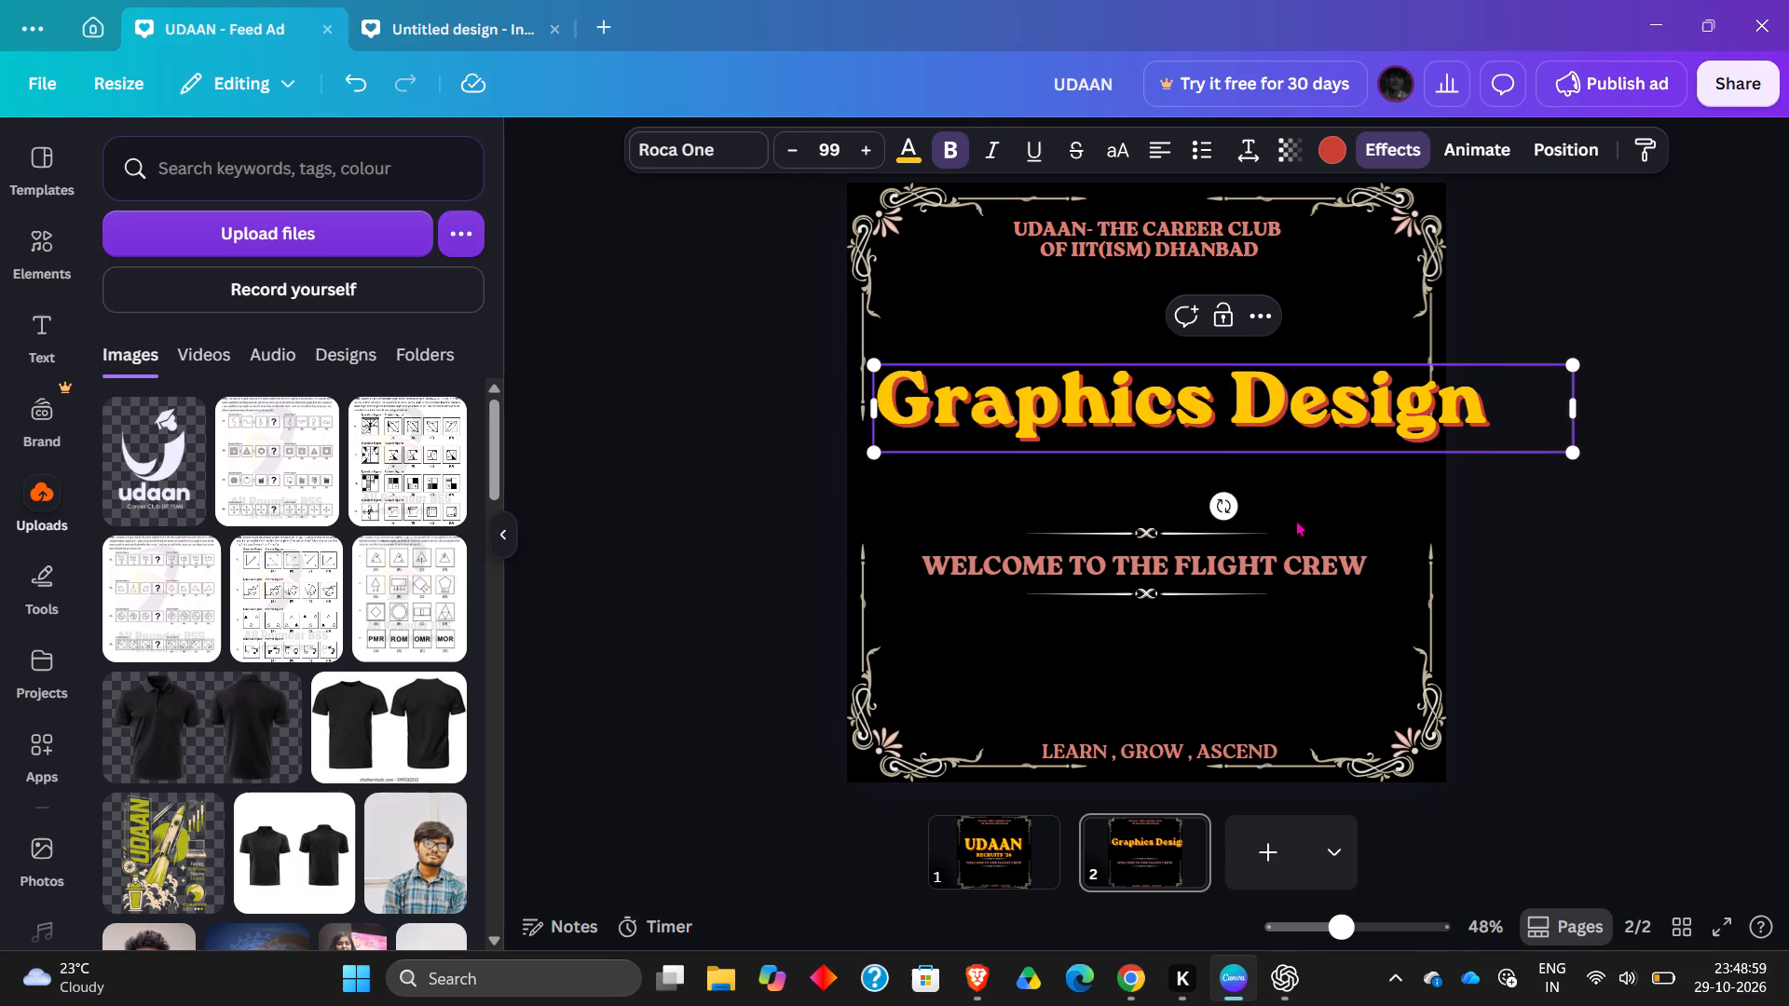
# Set the Graphics Design title's font size to 80 and narrow its text box to fit the words.
pyautogui.tripleClick(794, 148)
pyautogui.tripleClick(794, 148)
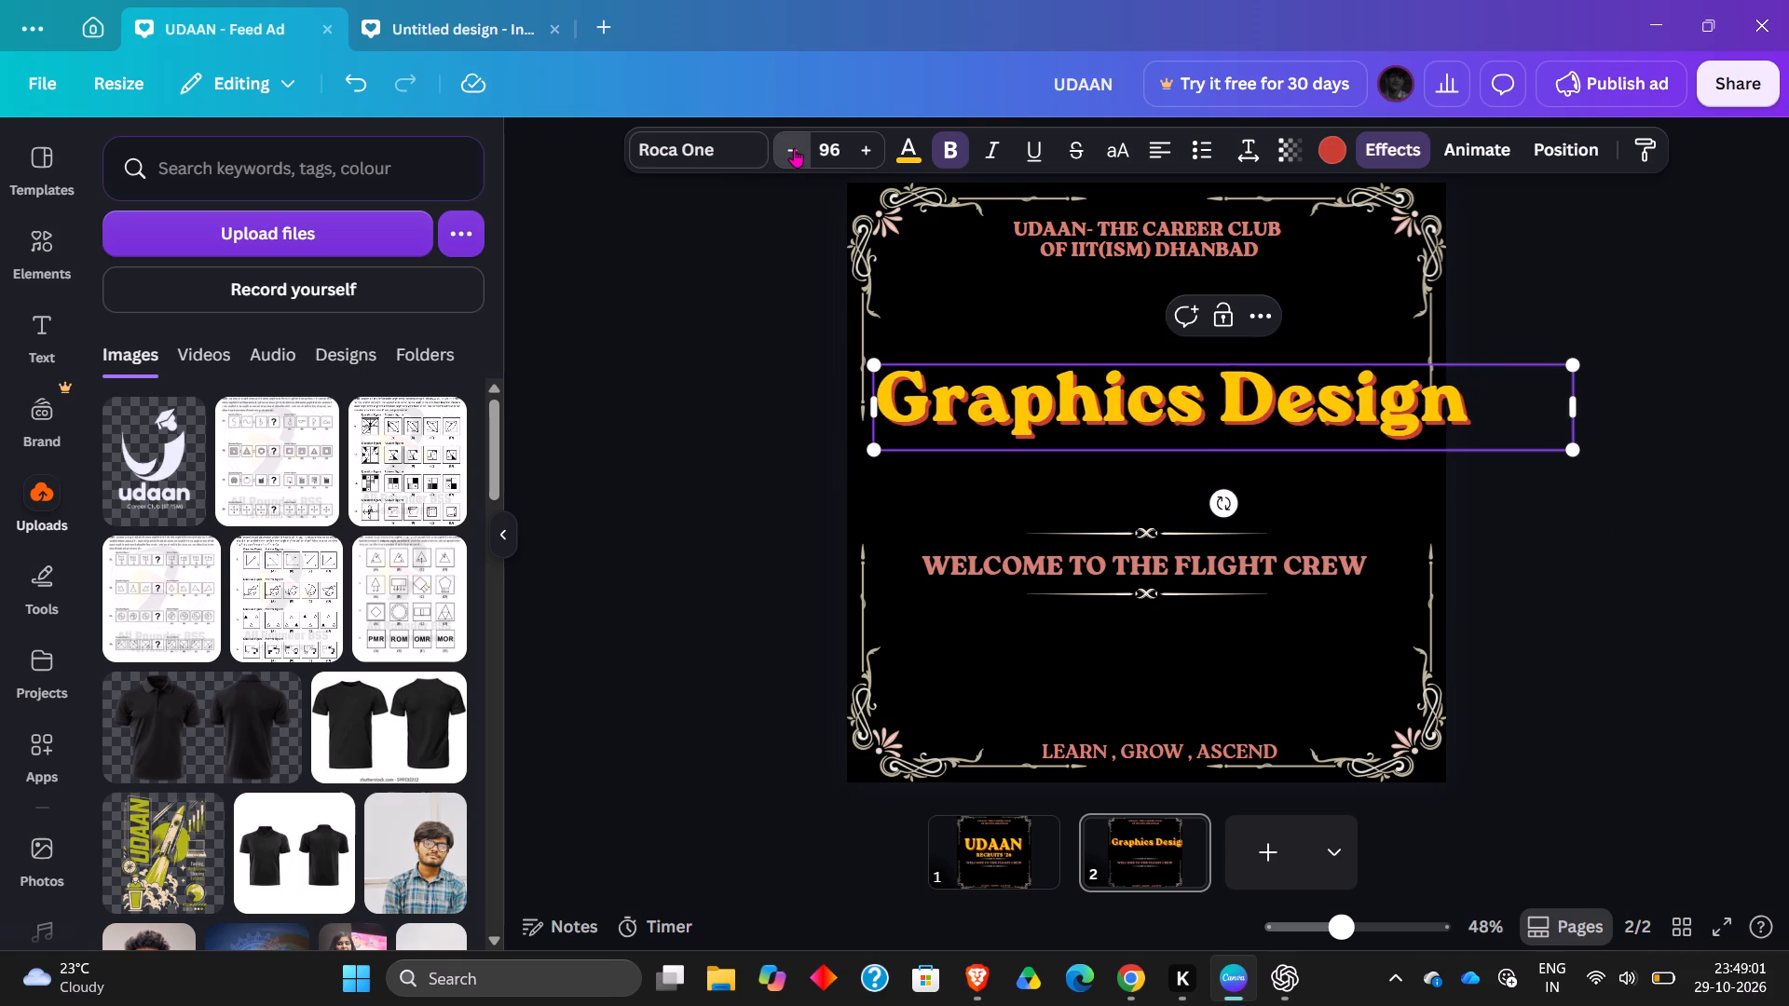
pyautogui.tripleClick(794, 148)
pyautogui.tripleClick(794, 148)
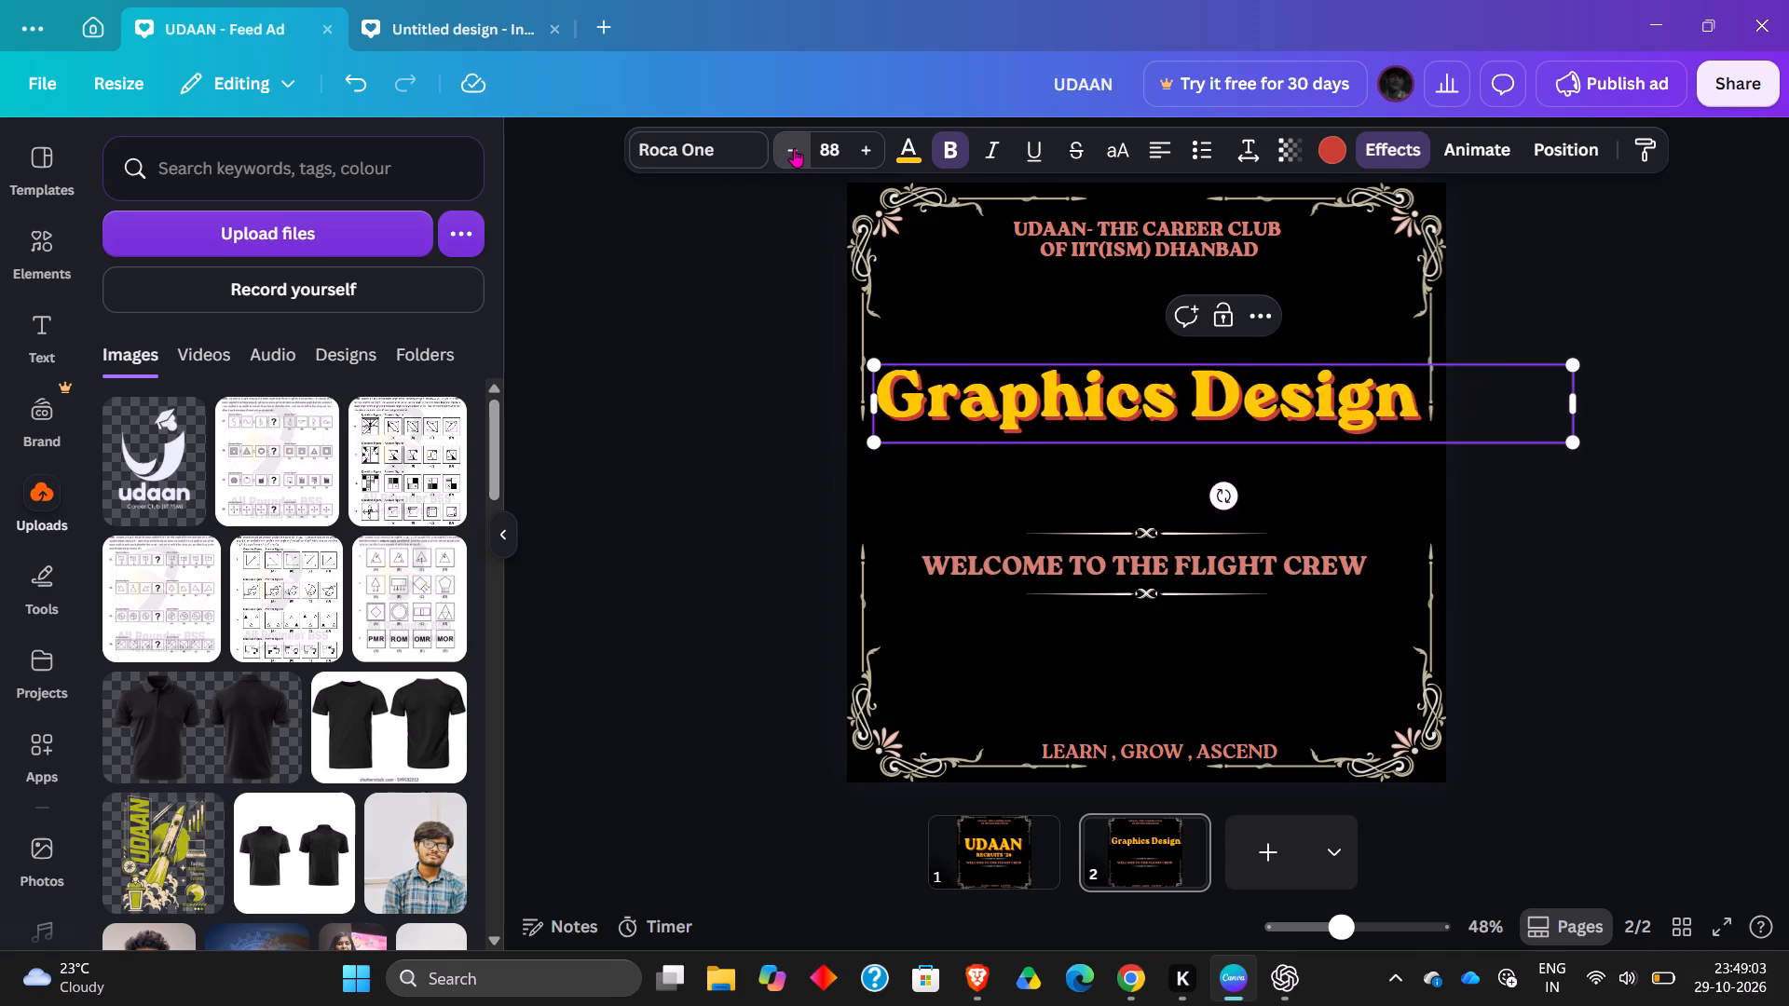
pyautogui.tripleClick(794, 148)
pyautogui.click(794, 148)
pyautogui.click(794, 148)
pyautogui.click(794, 148)
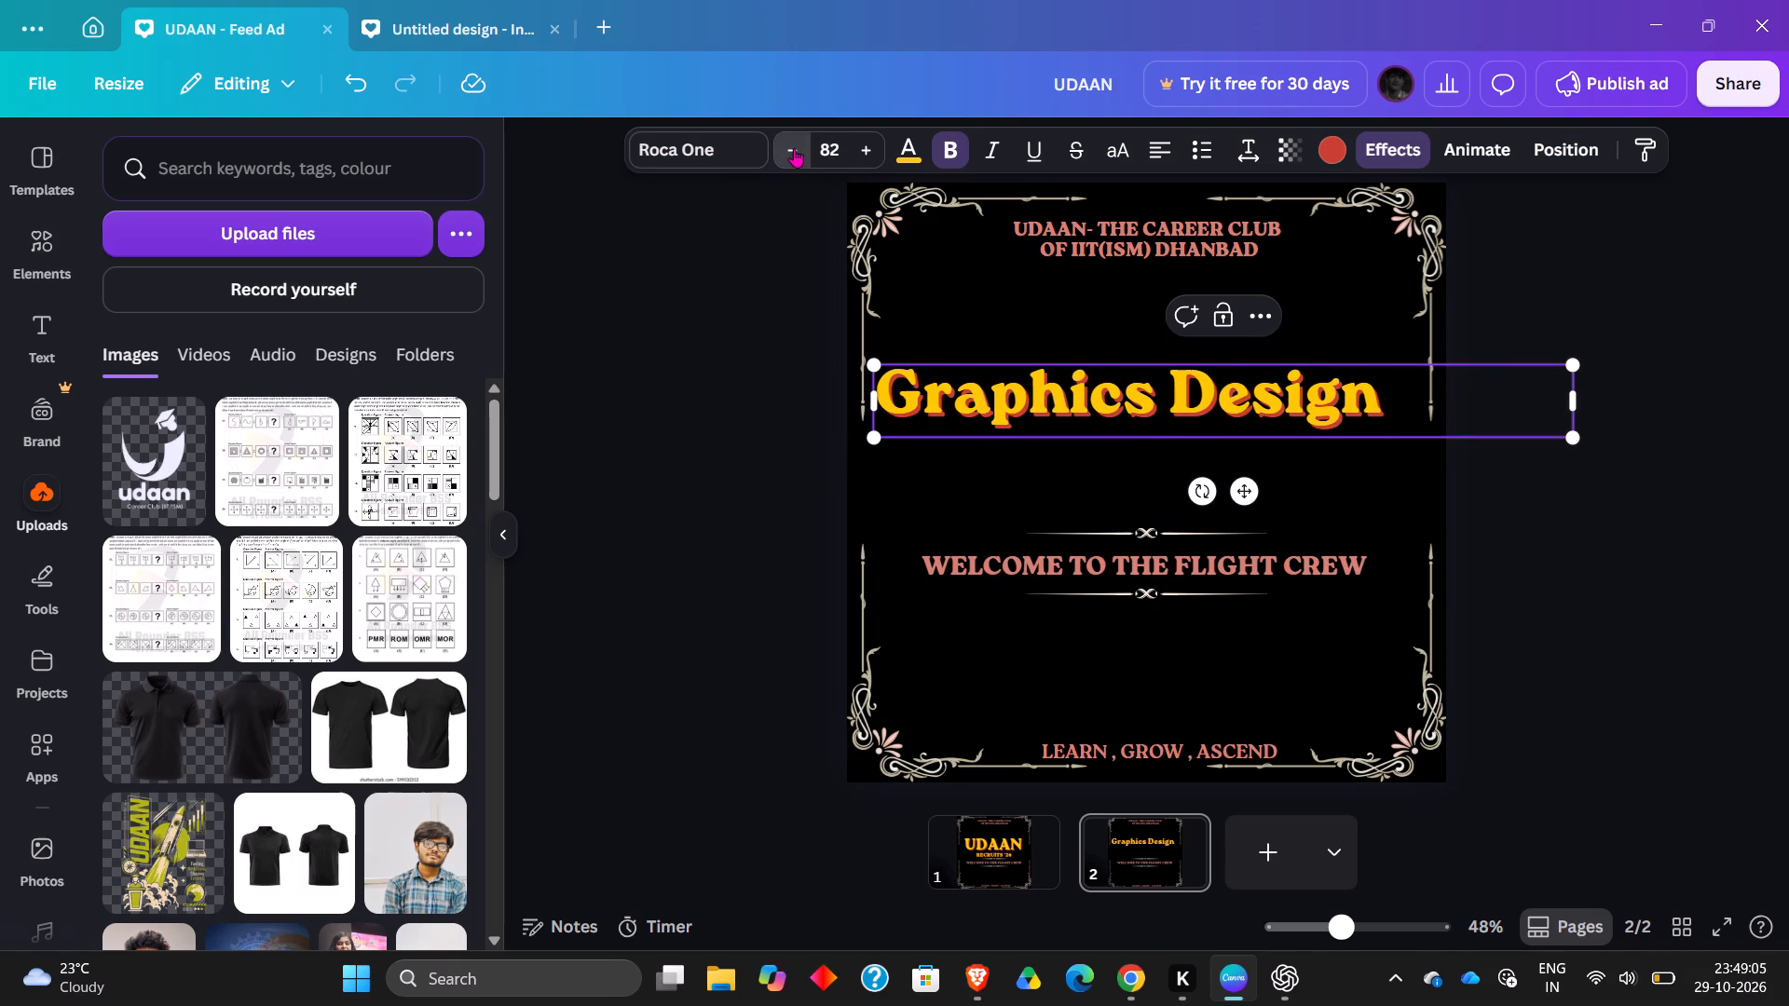
pyautogui.click(794, 148)
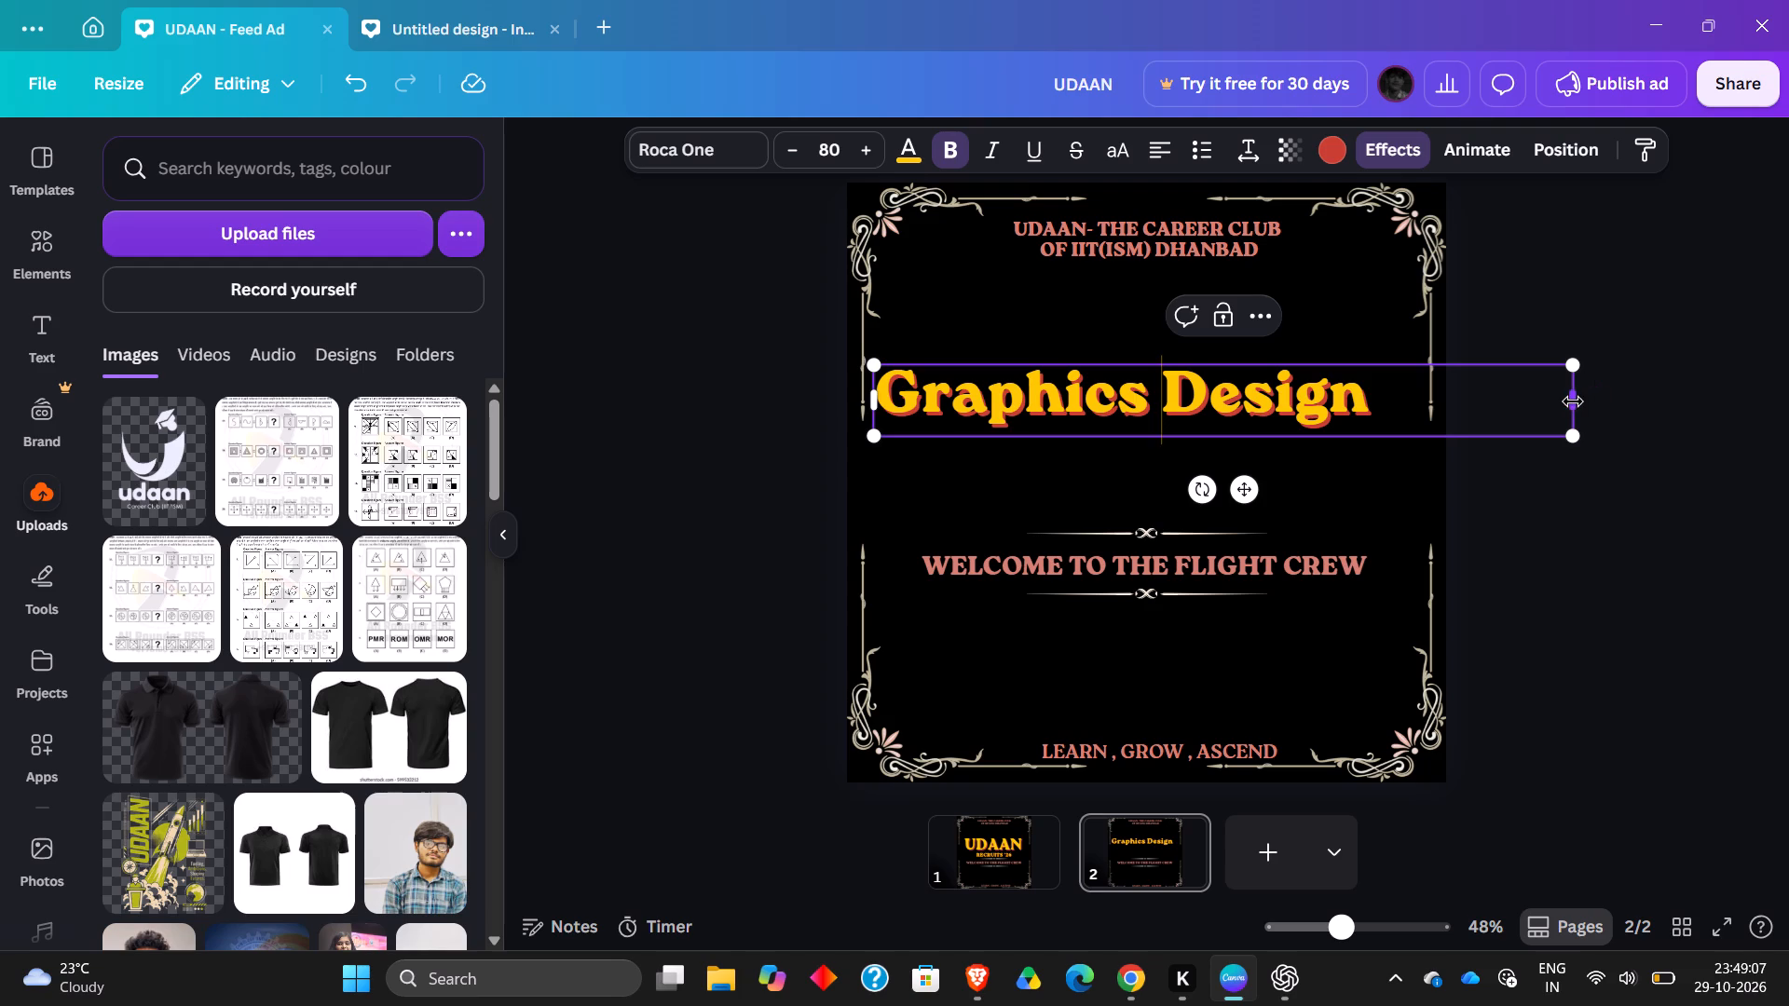
pyautogui.moveTo(1573, 401); pyautogui.dragTo(1390, 408)
pyautogui.click(1752, 423)
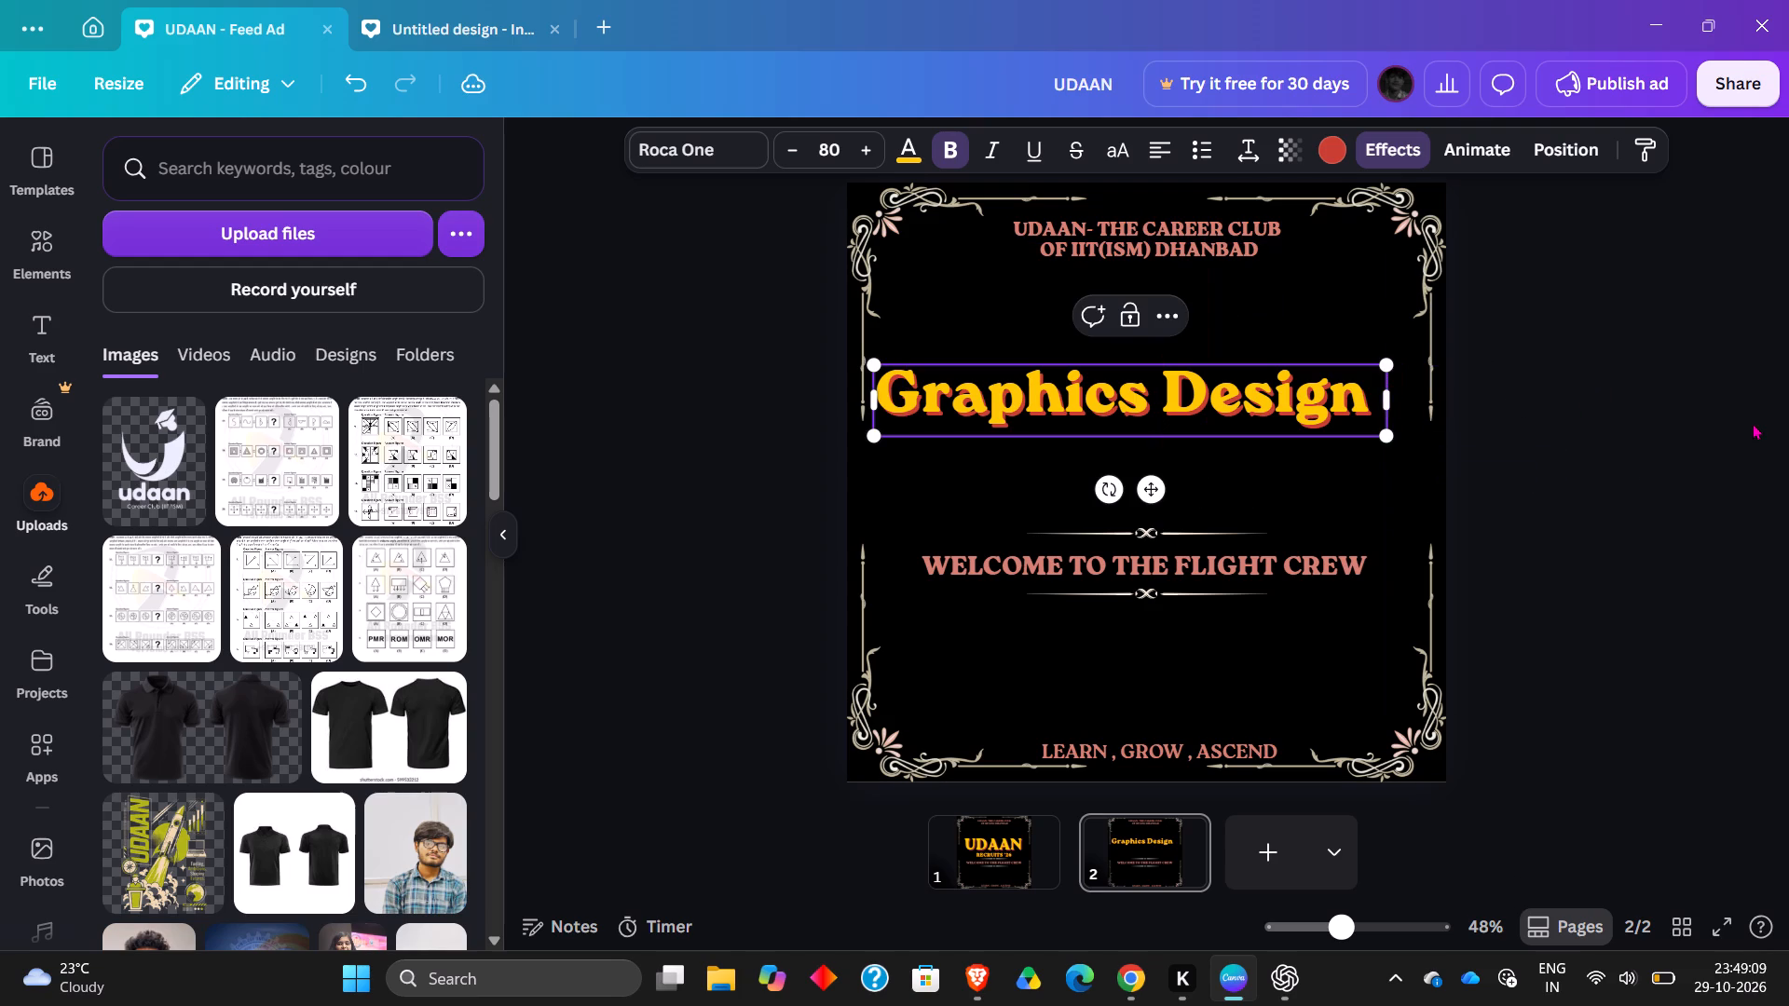
# Move the Graphics Design title up to just below the career club header, centred horizontally on the page.
pyautogui.moveTo(1197, 417); pyautogui.dragTo(1213, 381)
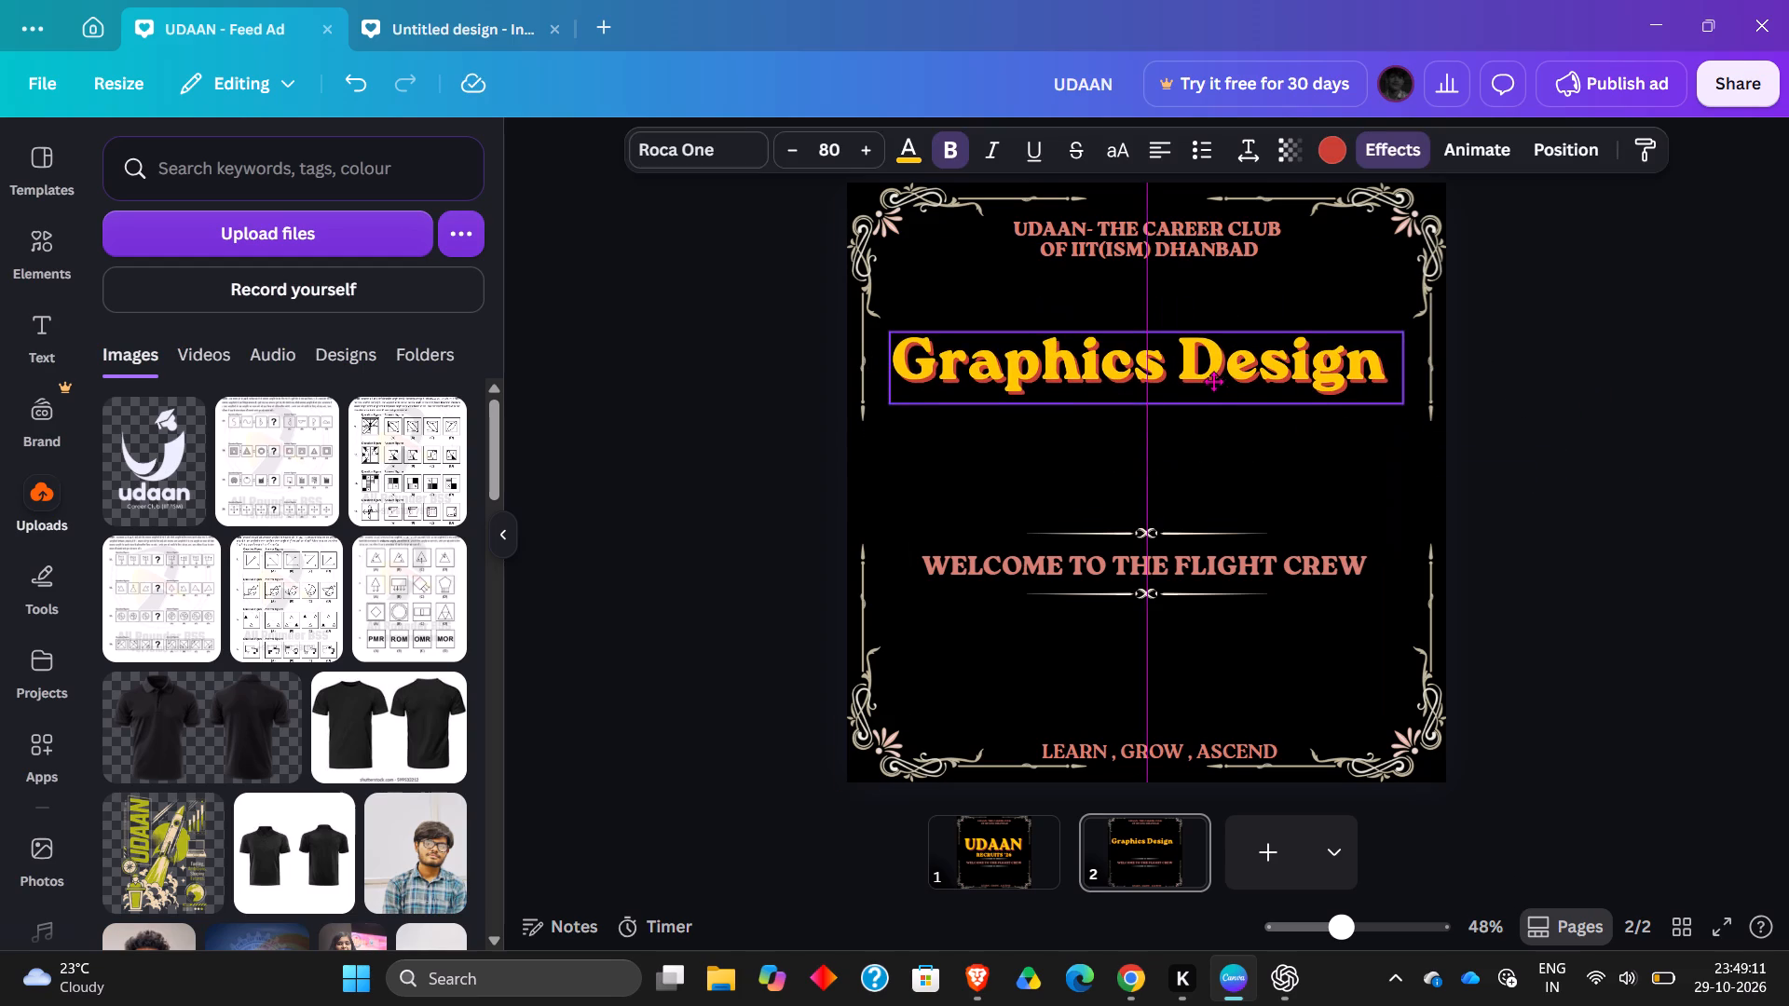
pyautogui.moveTo(1213, 381); pyautogui.dragTo(1209, 349)
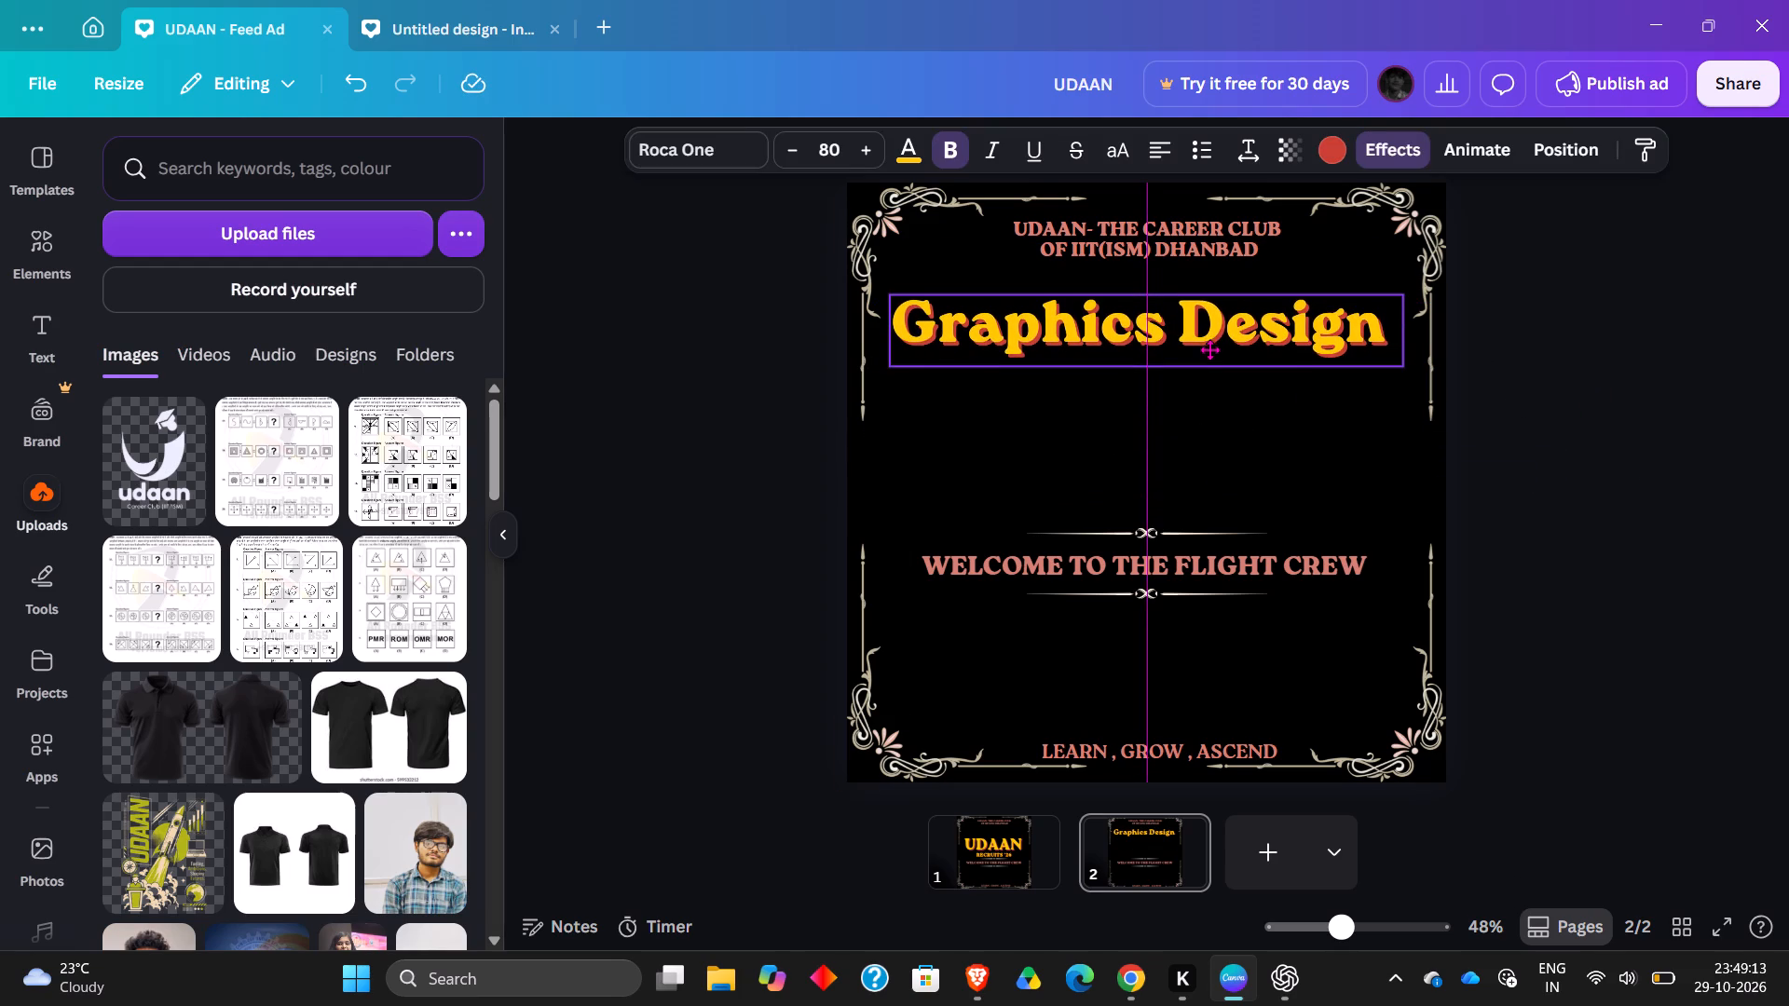
pyautogui.moveTo(1209, 349); pyautogui.dragTo(1209, 323)
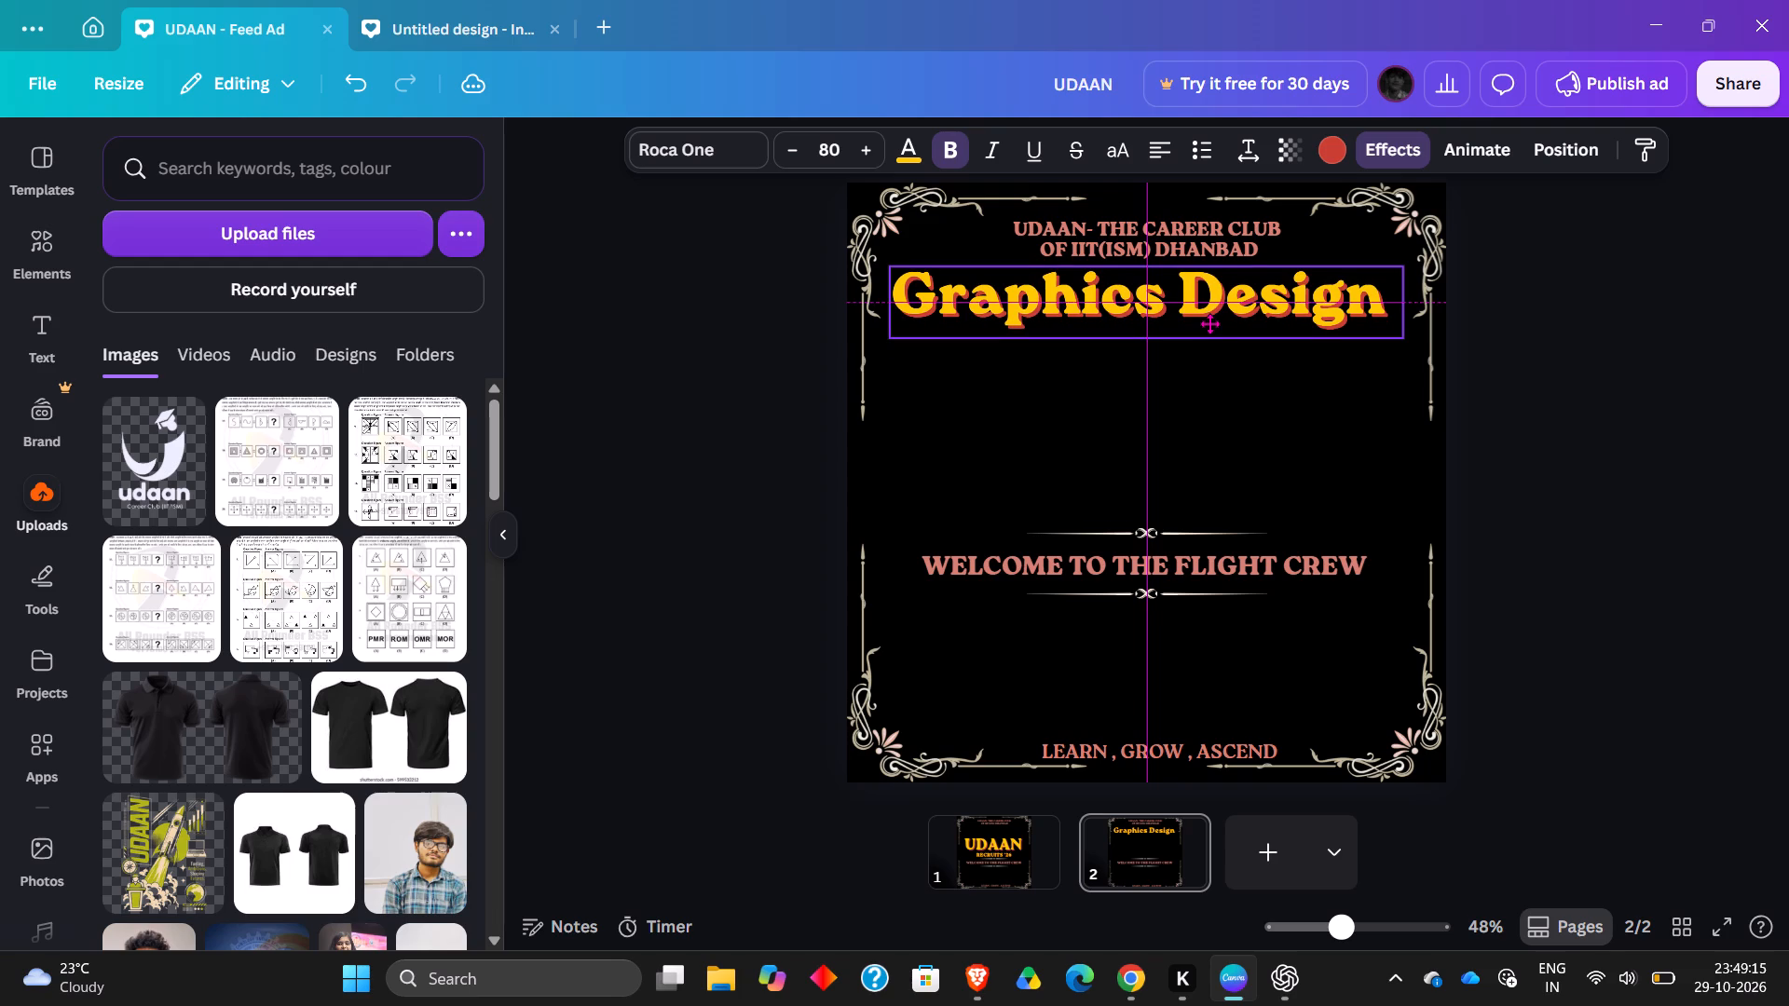
pyautogui.moveTo(1209, 323); pyautogui.dragTo(1222, 329)
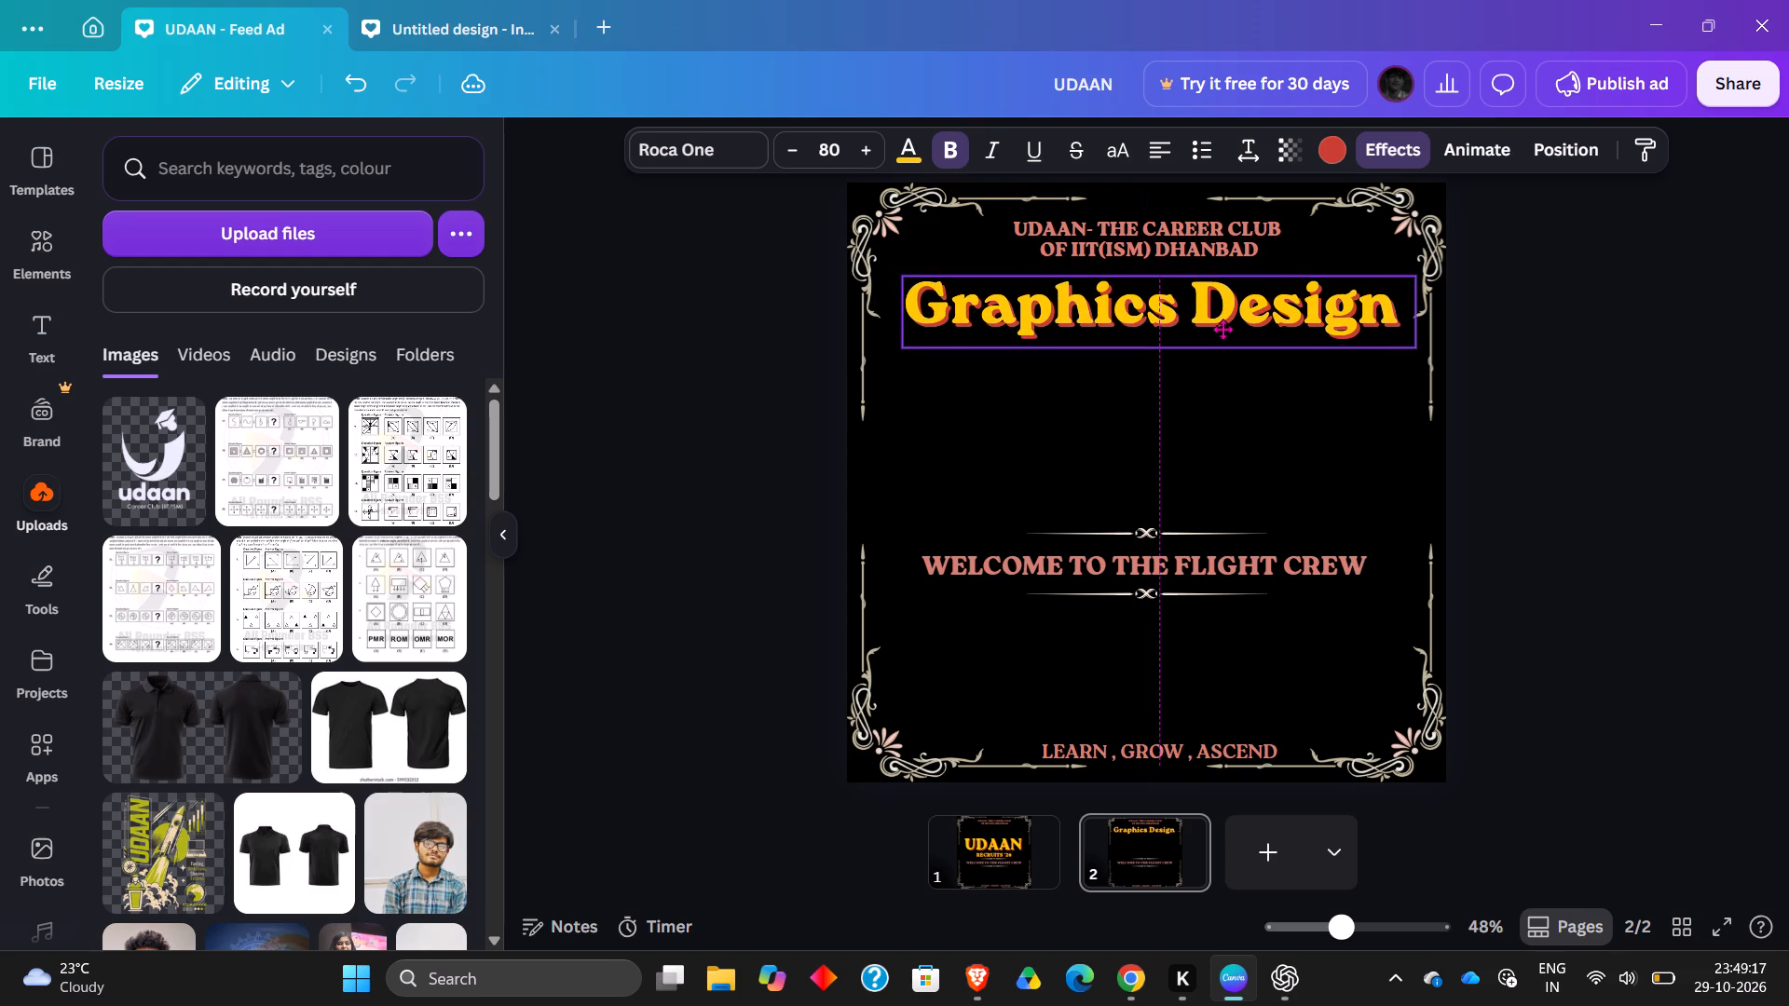
pyautogui.moveTo(1222, 329); pyautogui.dragTo(1204, 333)
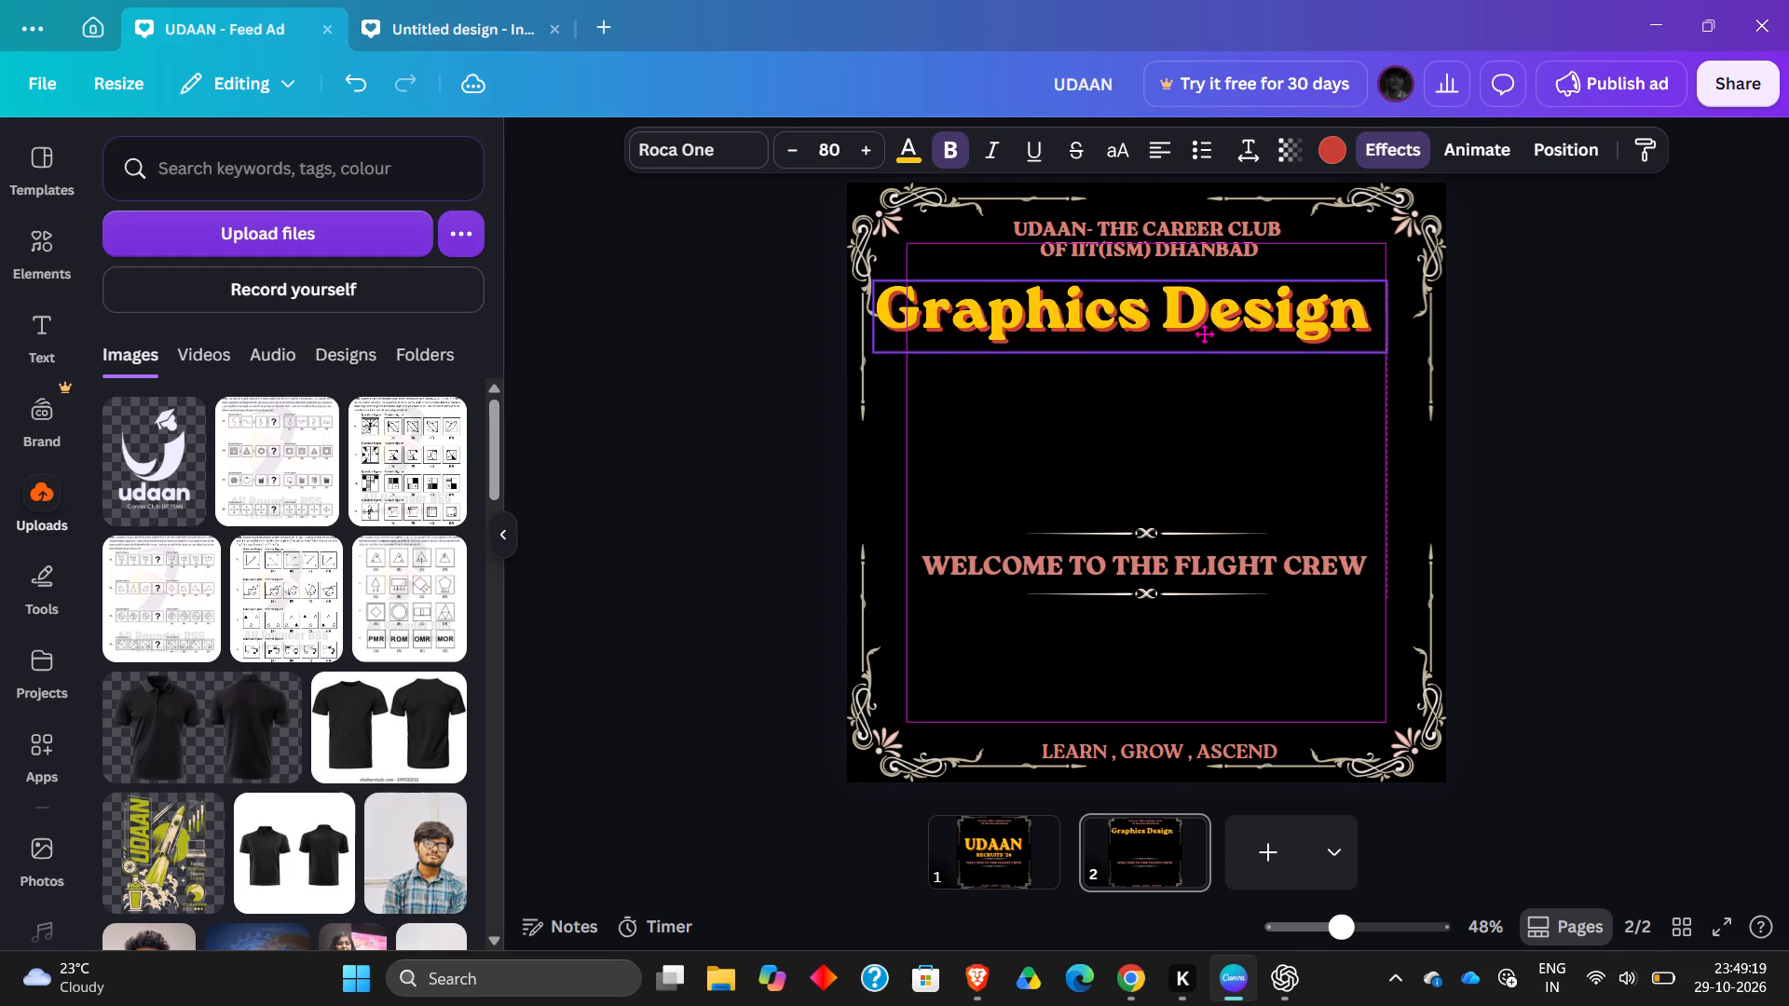
pyautogui.moveTo(1204, 333); pyautogui.dragTo(1210, 328)
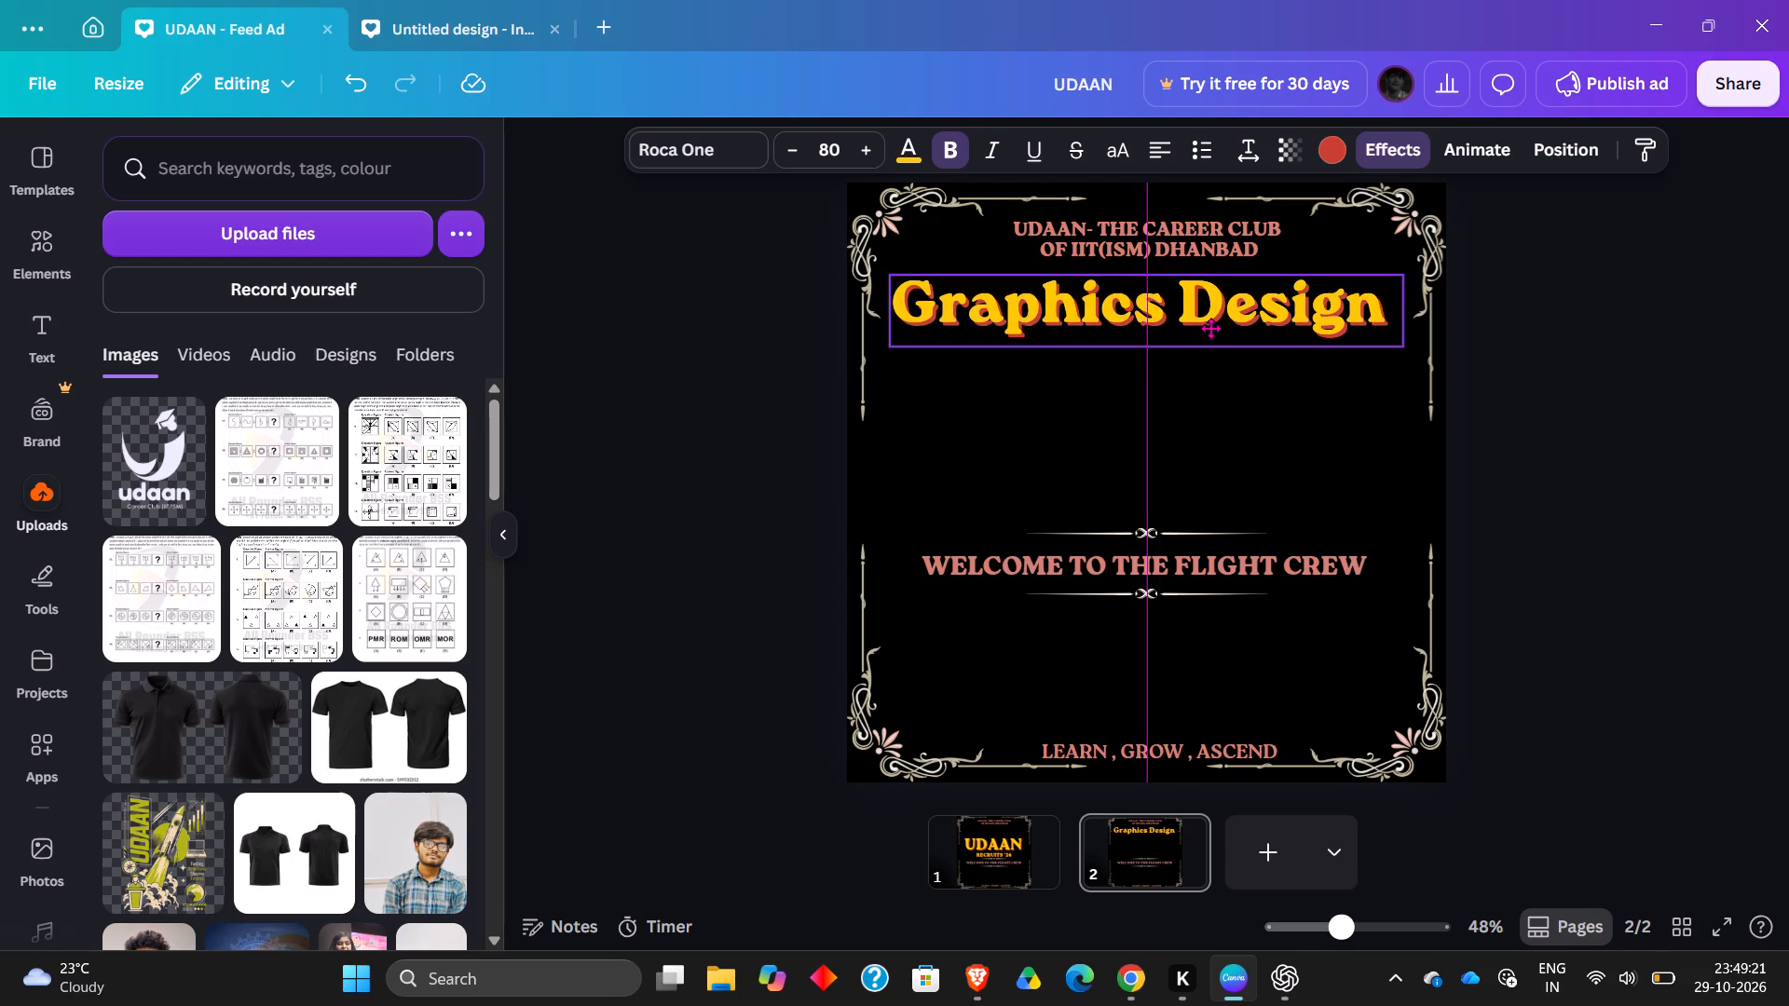
pyautogui.moveTo(1210, 328); pyautogui.dragTo(1210, 330)
pyautogui.click(1493, 429)
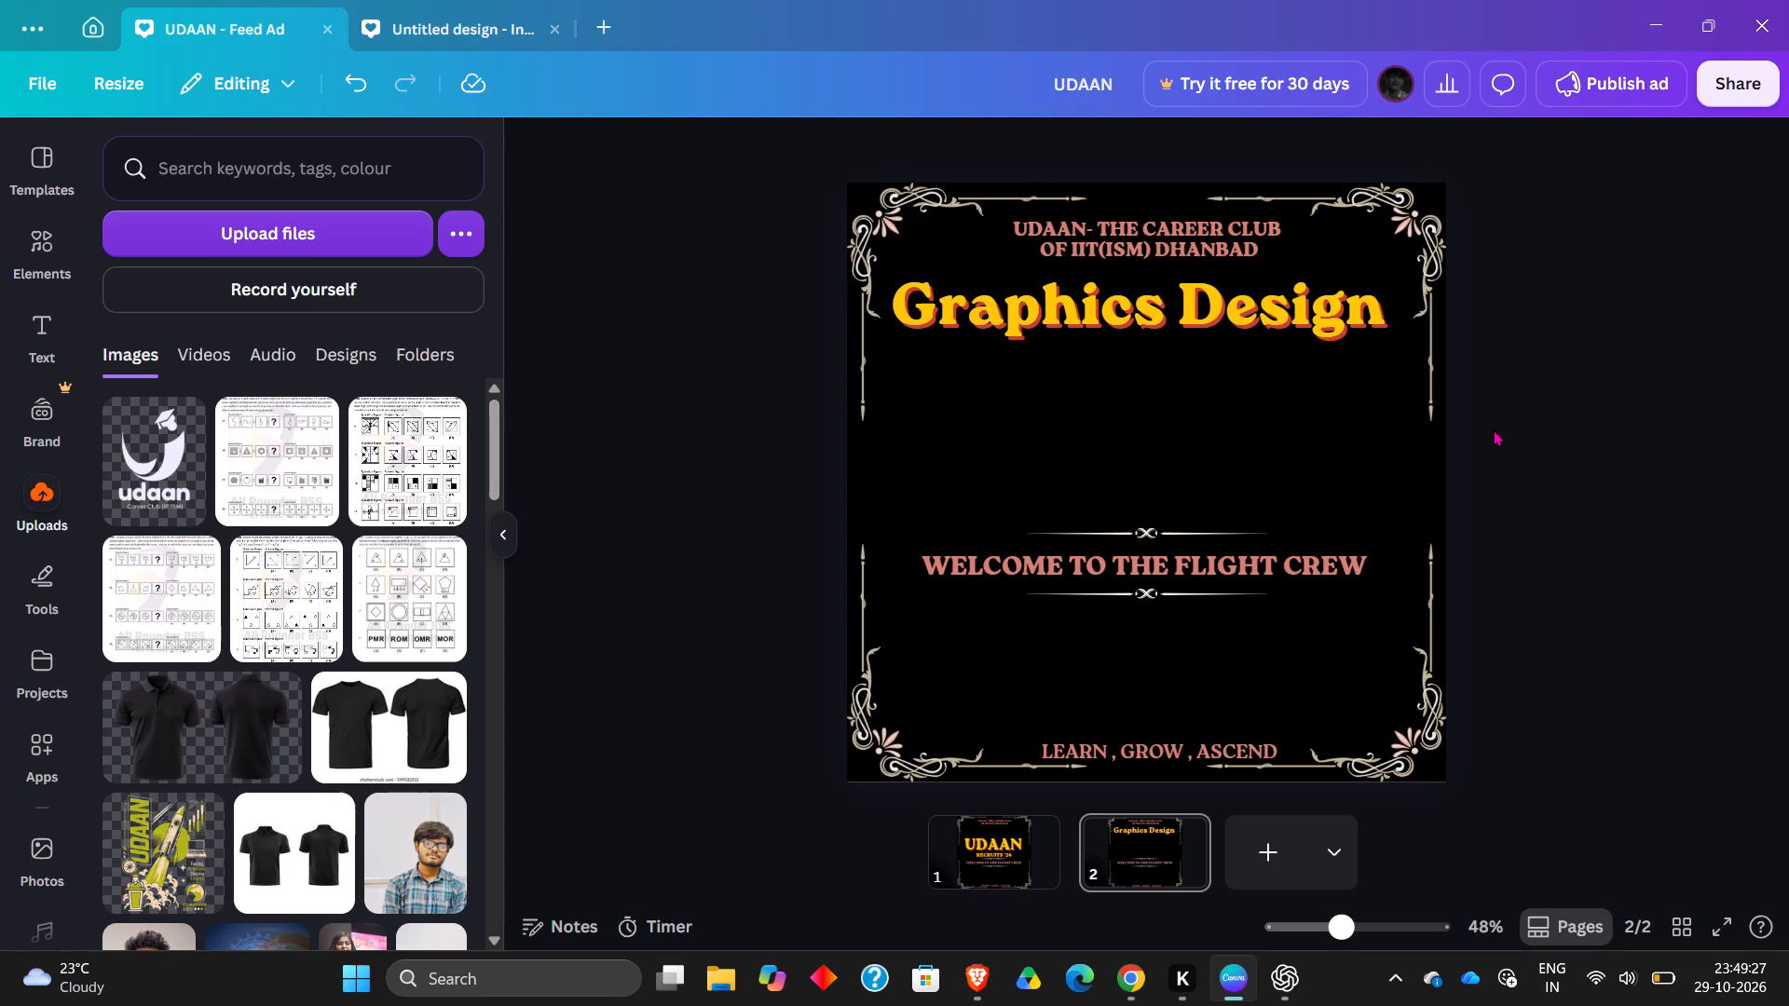
pyautogui.click(1108, 333)
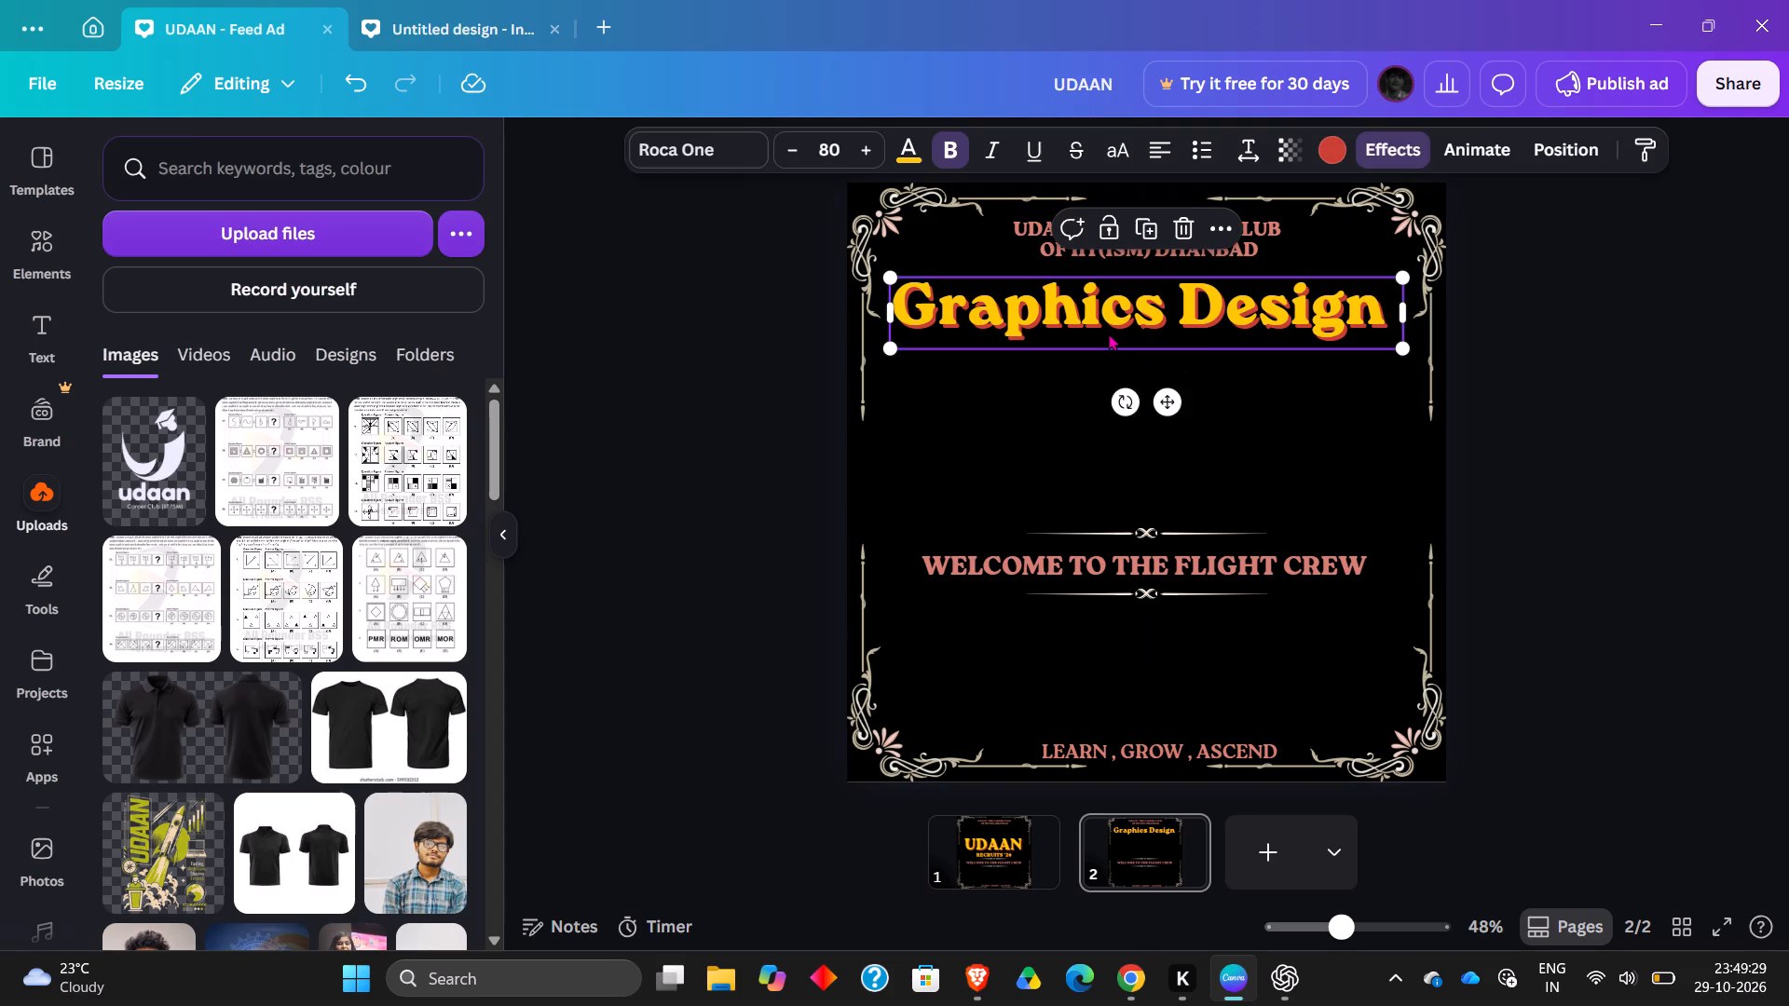
pyautogui.click(1678, 509)
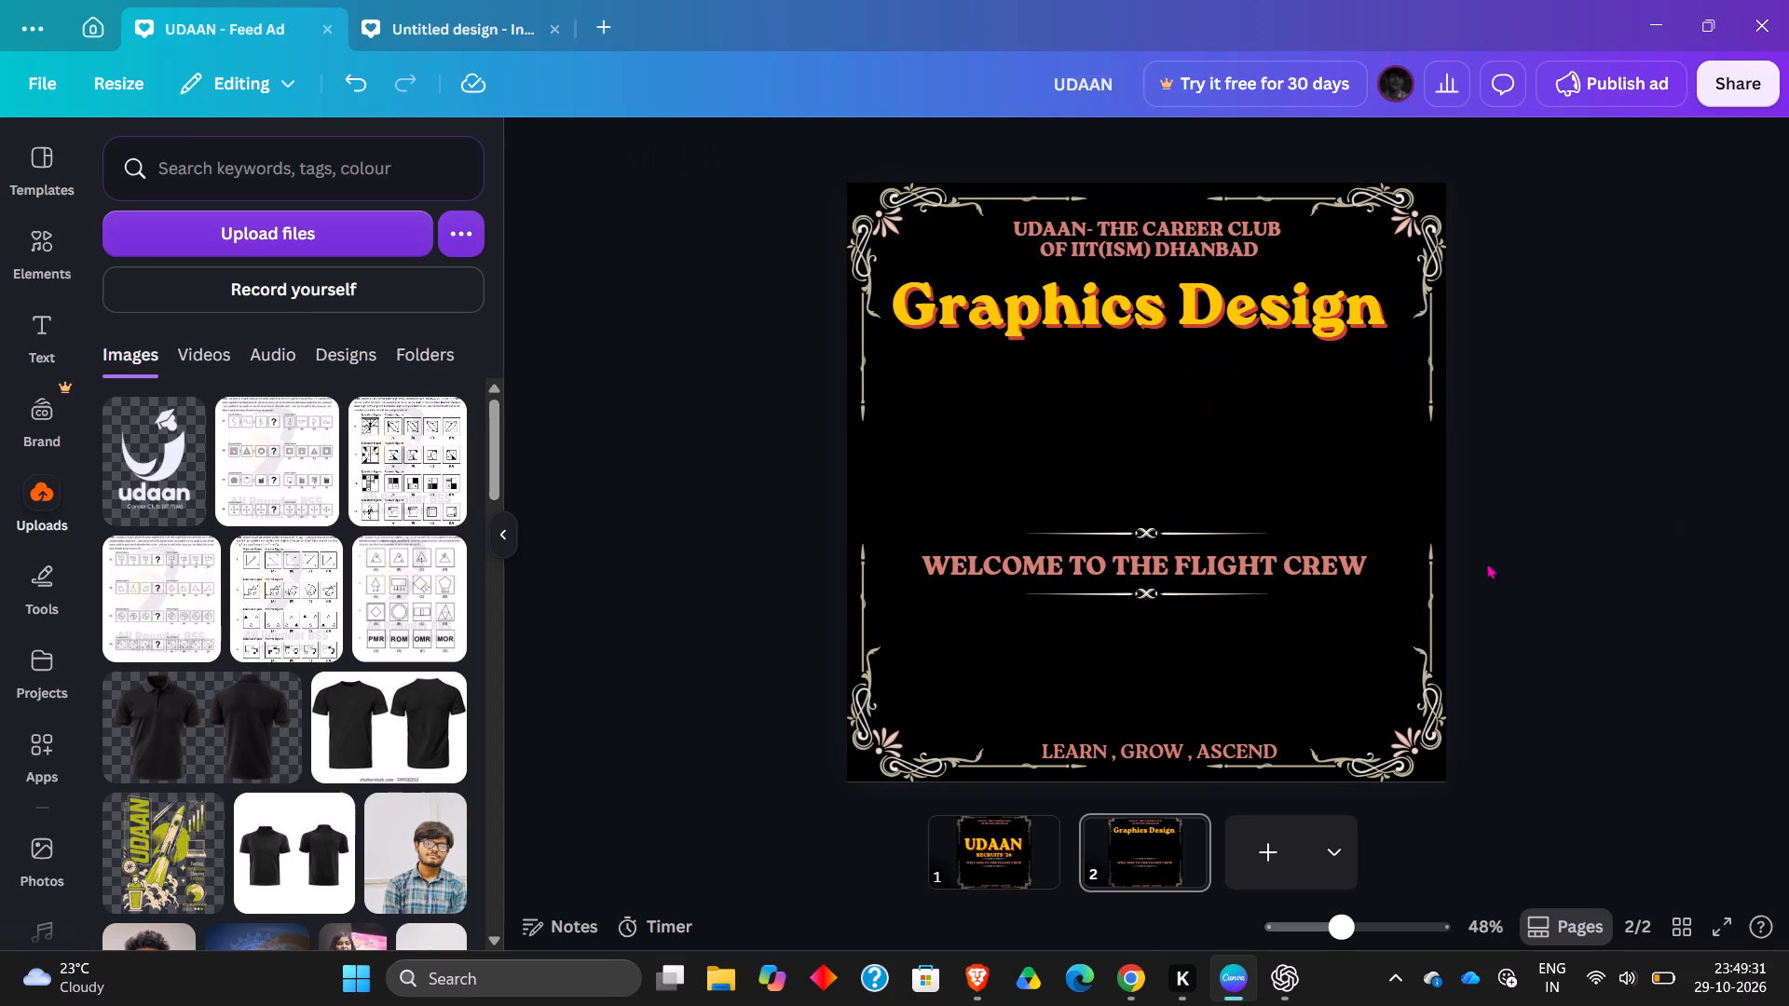
# Move the WELCOME TO THE FLIGHT CREW line and its ornamental dividers down on page 2, keeping them centred.
pyautogui.moveTo(1122, 534); pyautogui.dragTo(1123, 583)
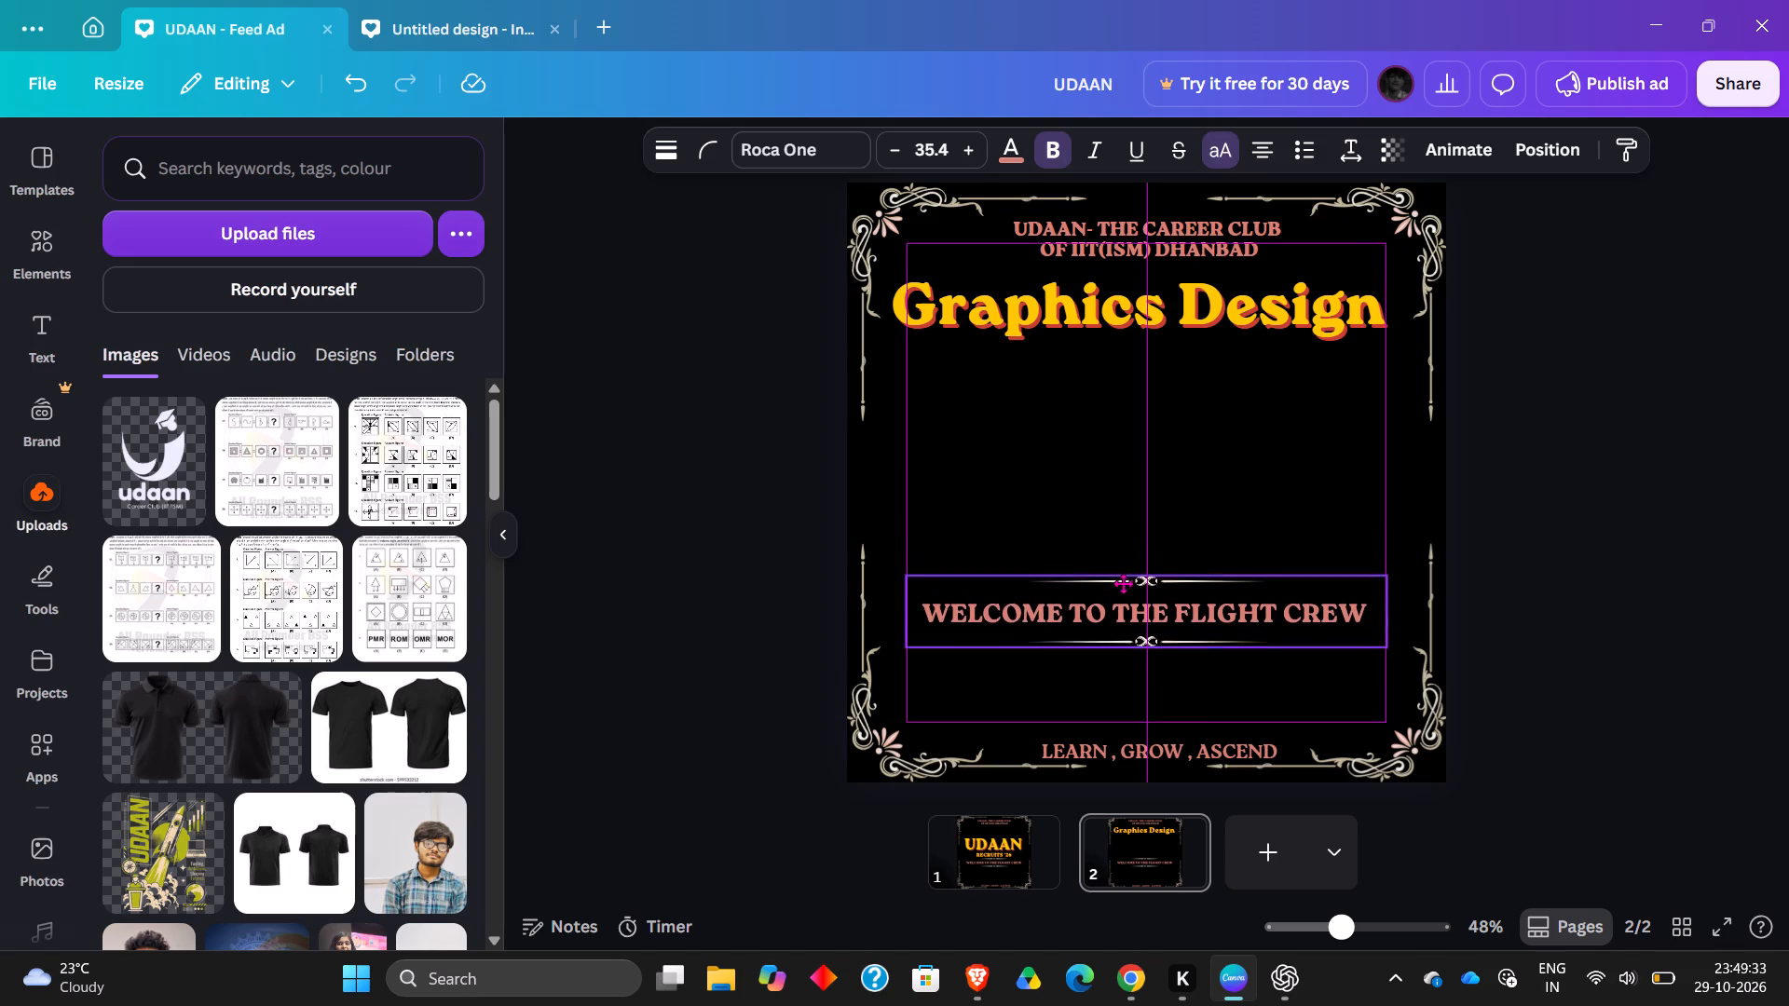
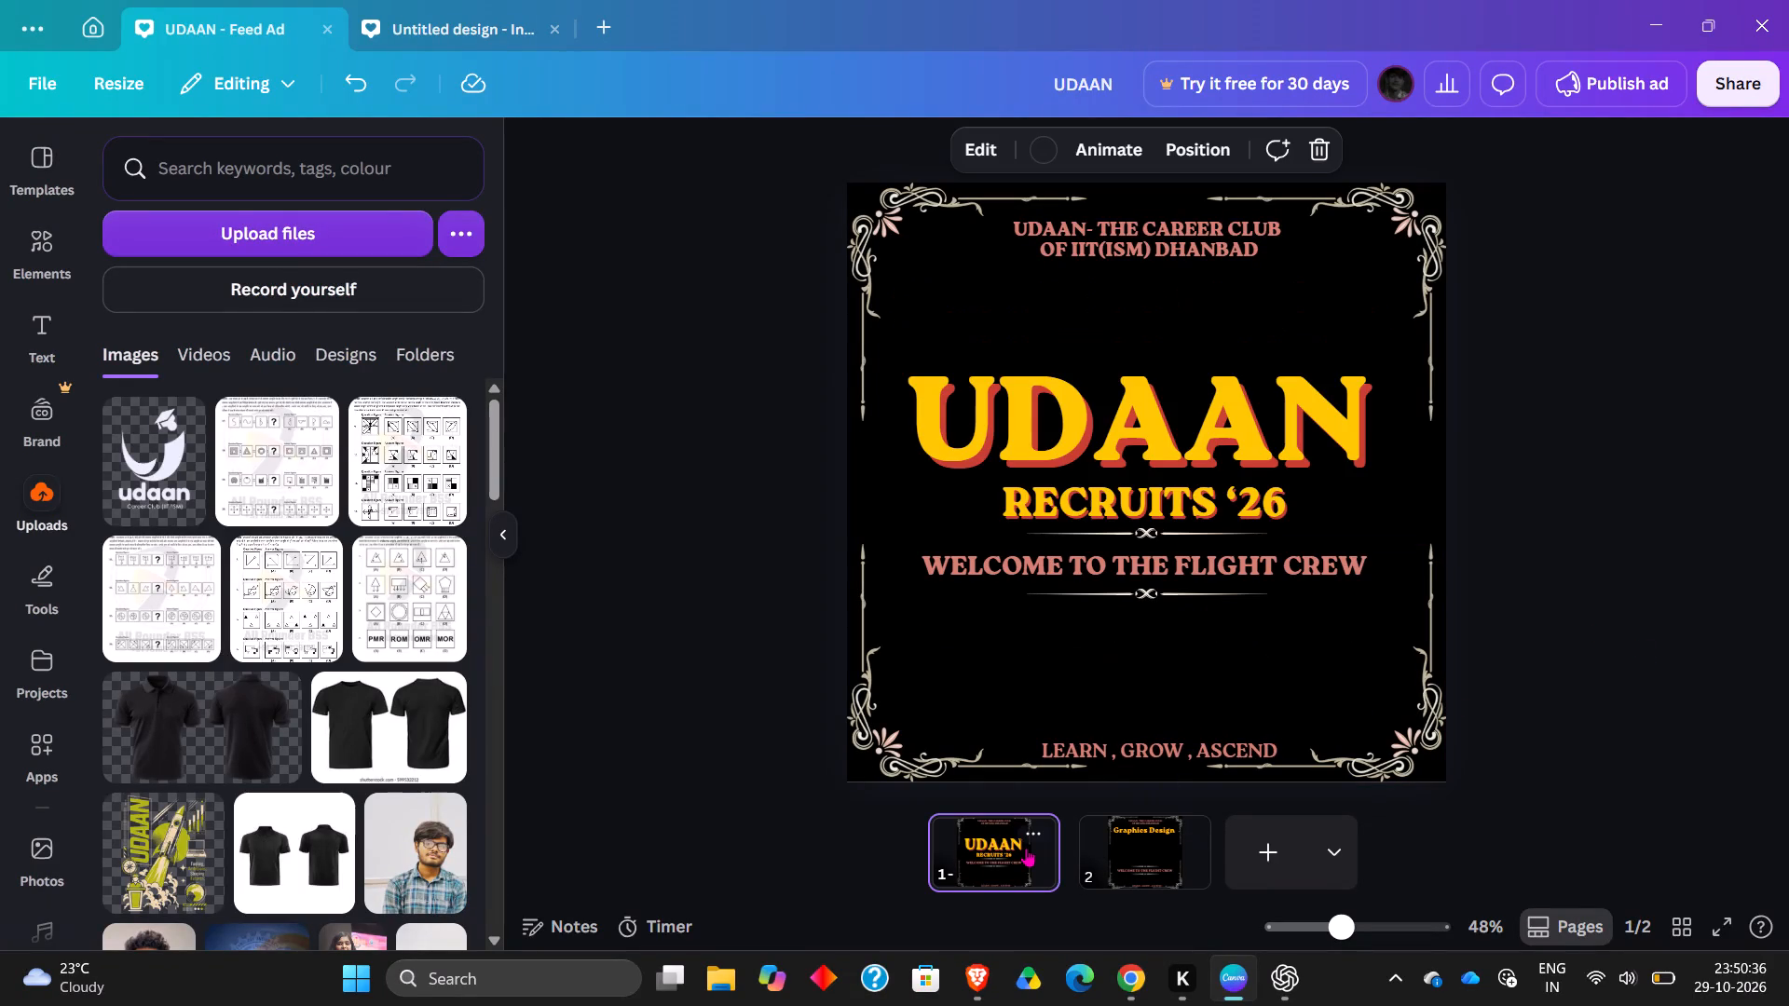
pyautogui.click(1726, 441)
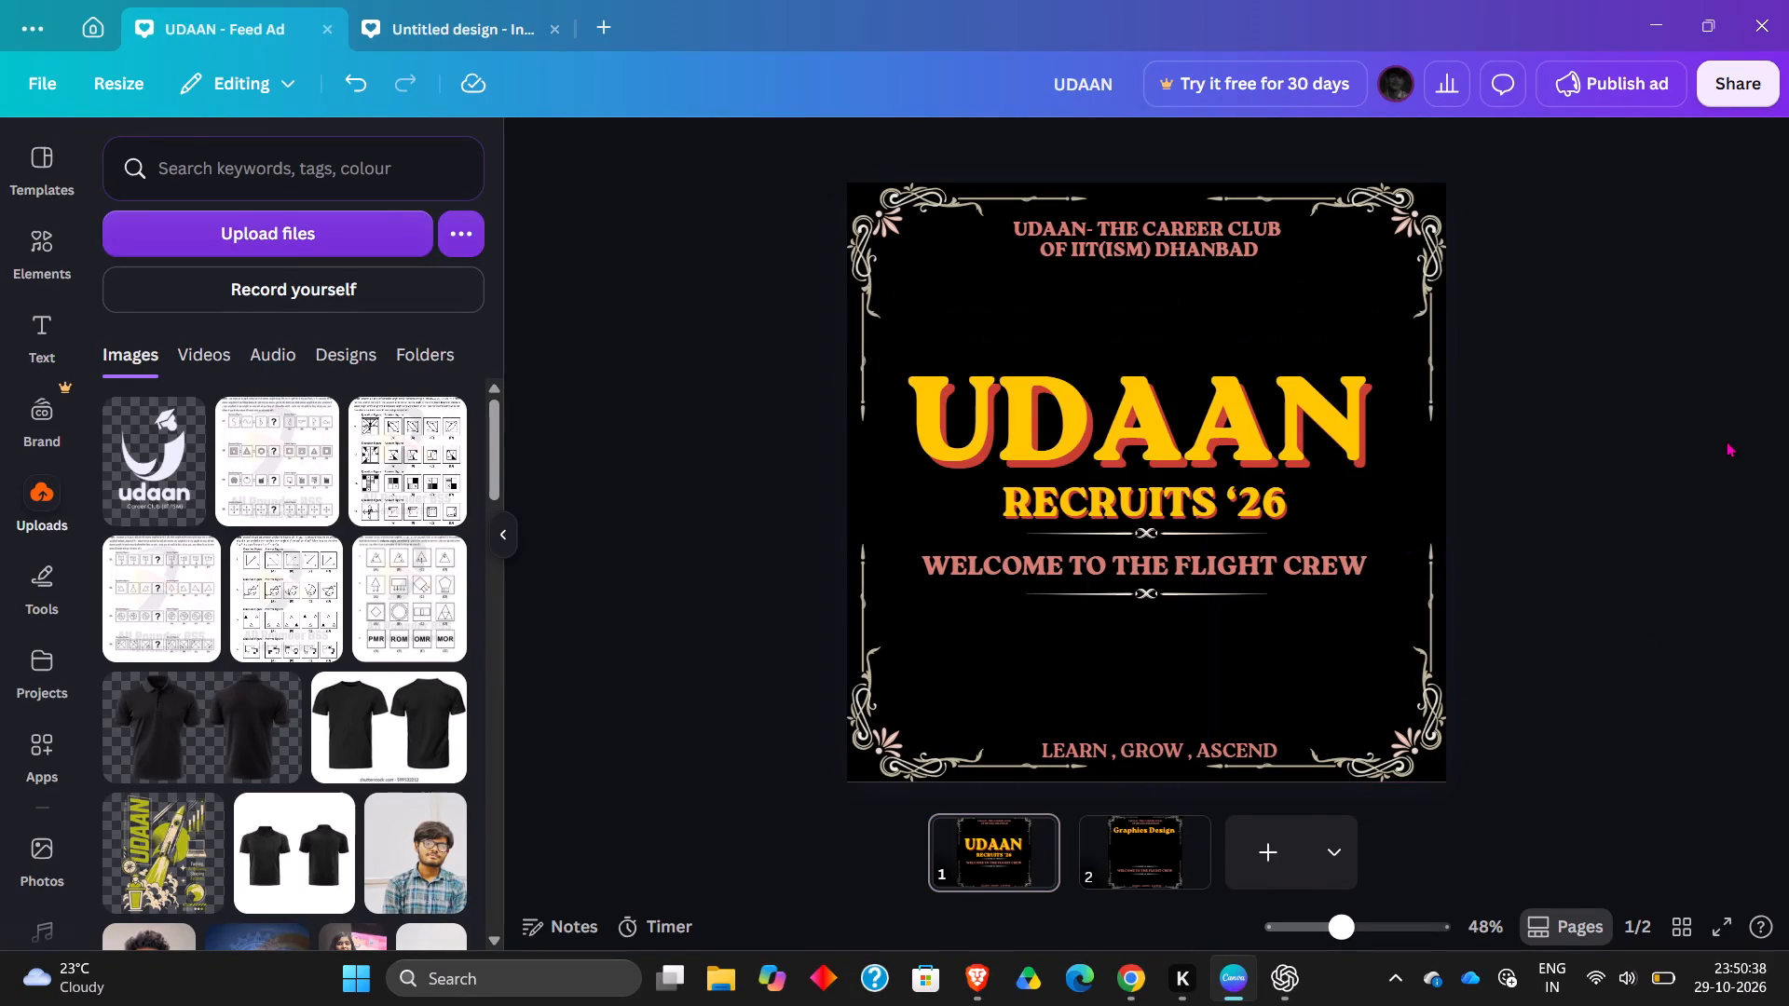
# Add a blank third page directly after the Graphics Design page.
pyautogui.click(1167, 850)
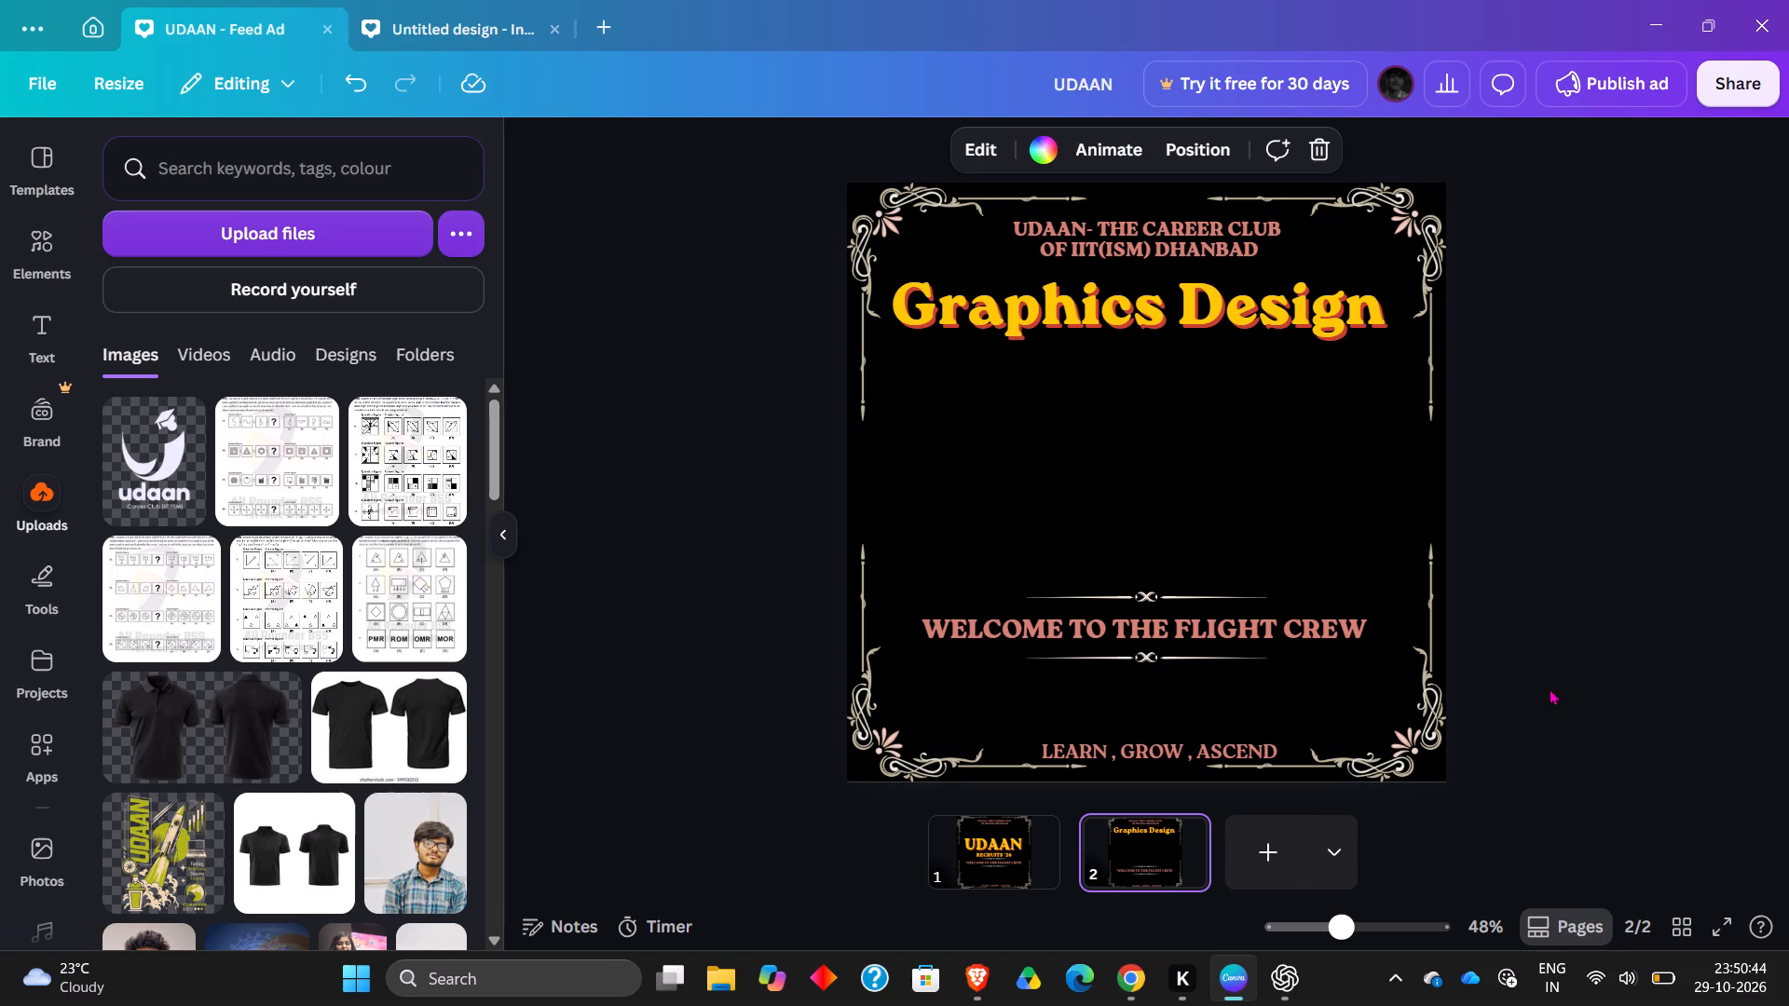
pyautogui.click(1273, 876)
# Return to the Graphics Design page and add a new default text box to it.
pyautogui.click(1079, 882)
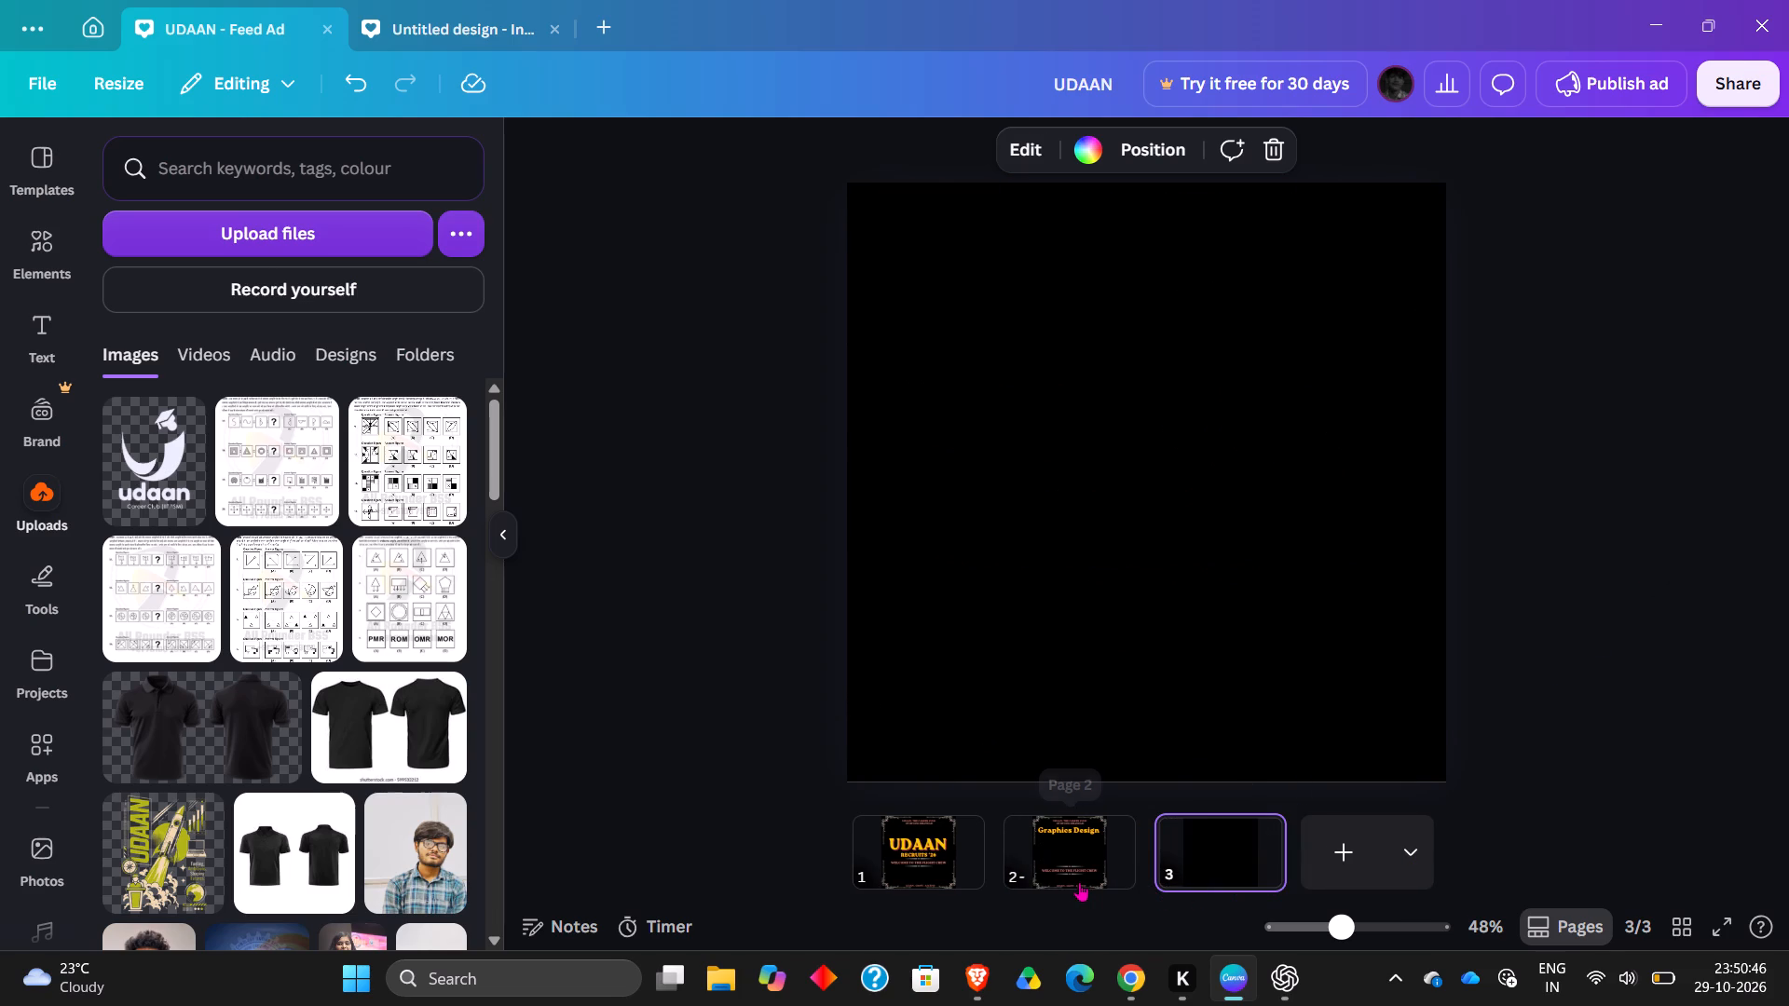
pyautogui.click(1695, 510)
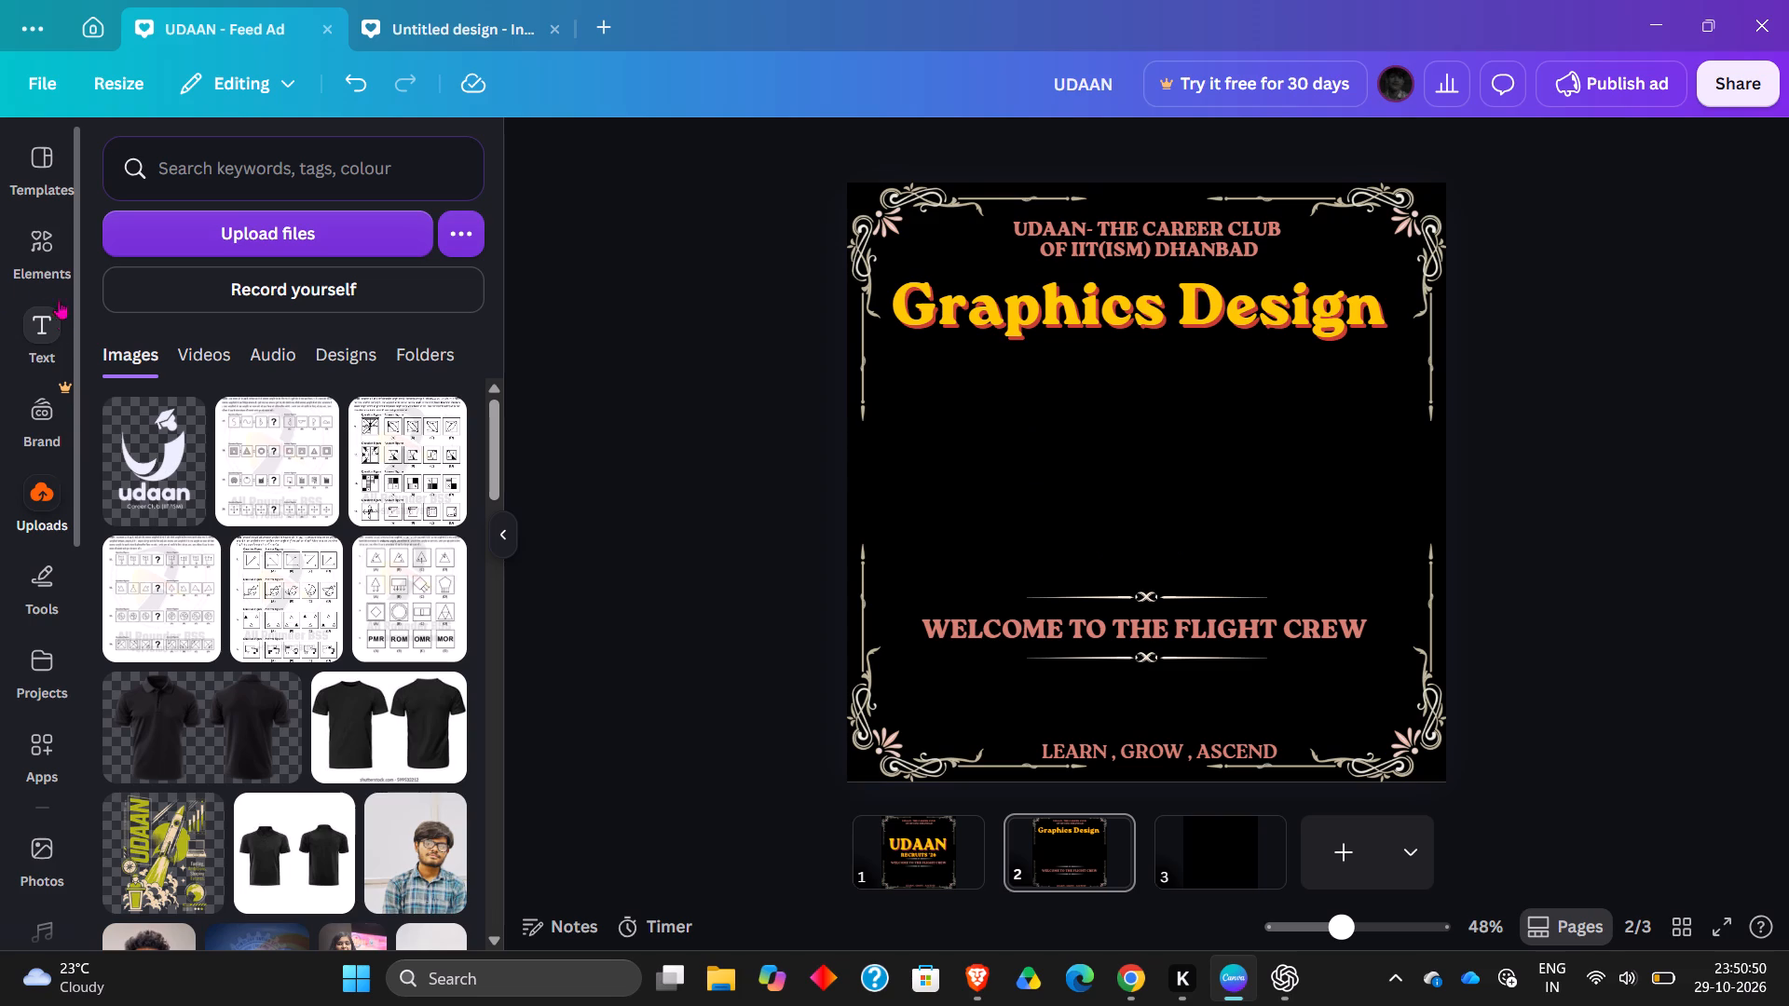
pyautogui.click(53, 337)
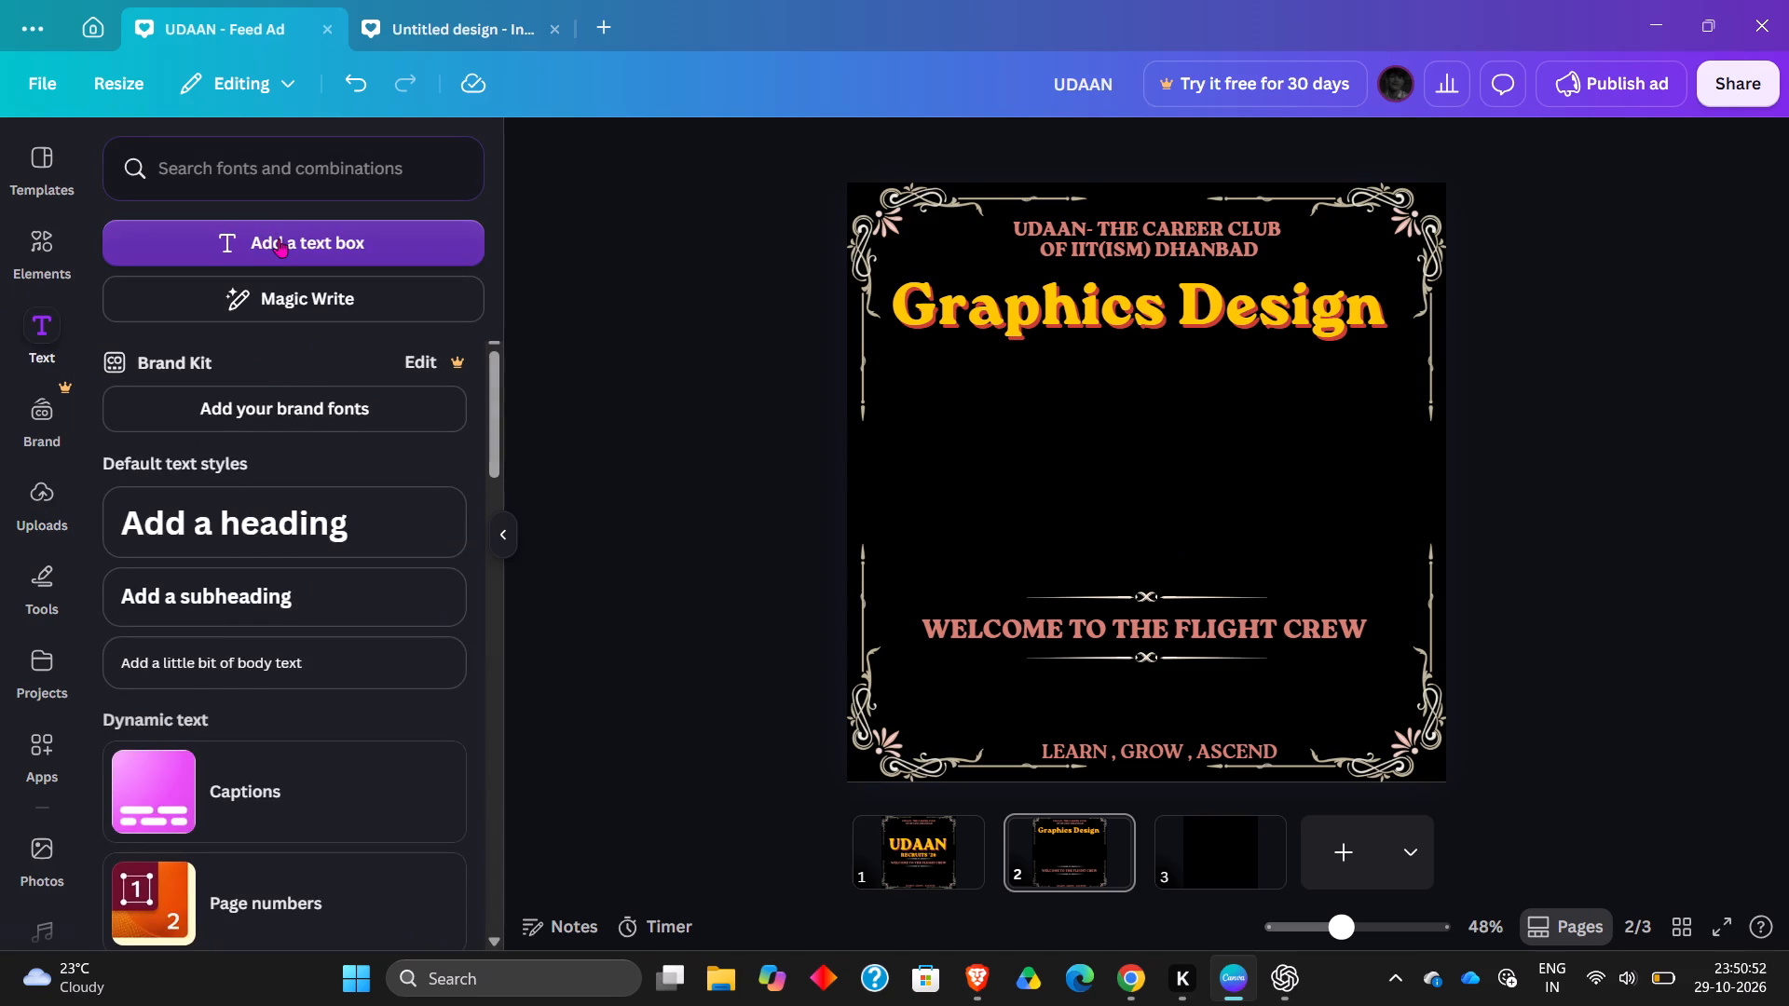
pyautogui.click(279, 238)
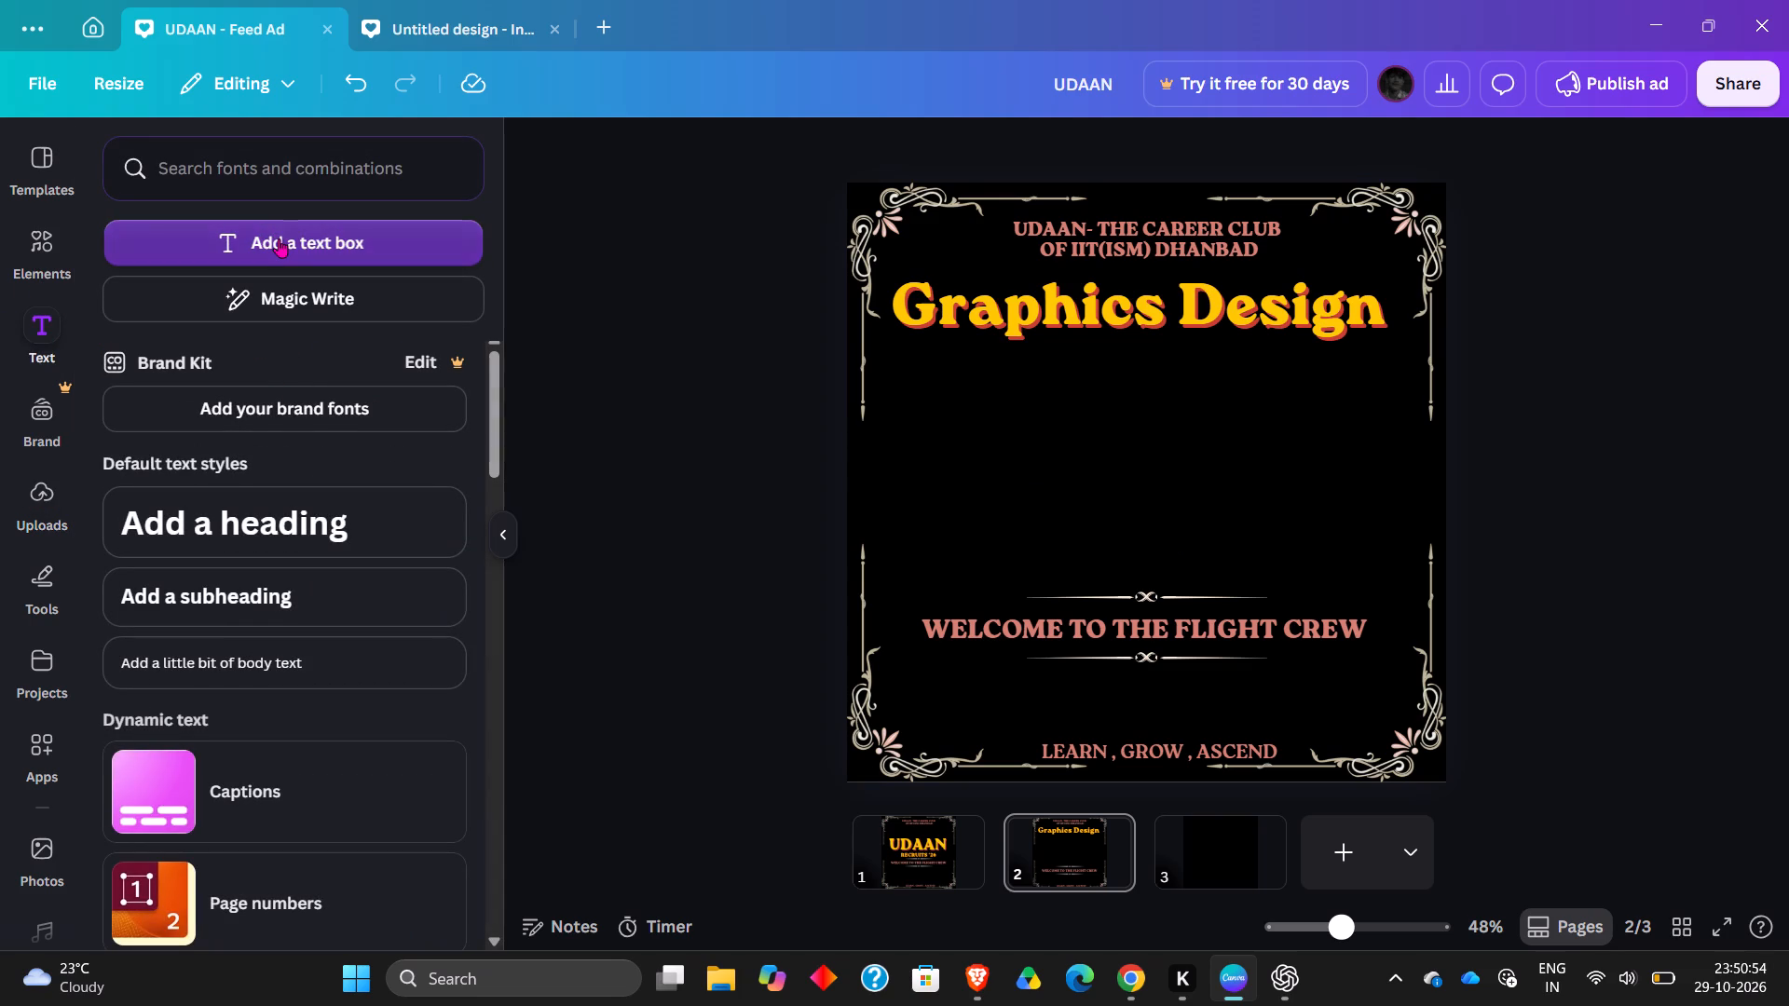
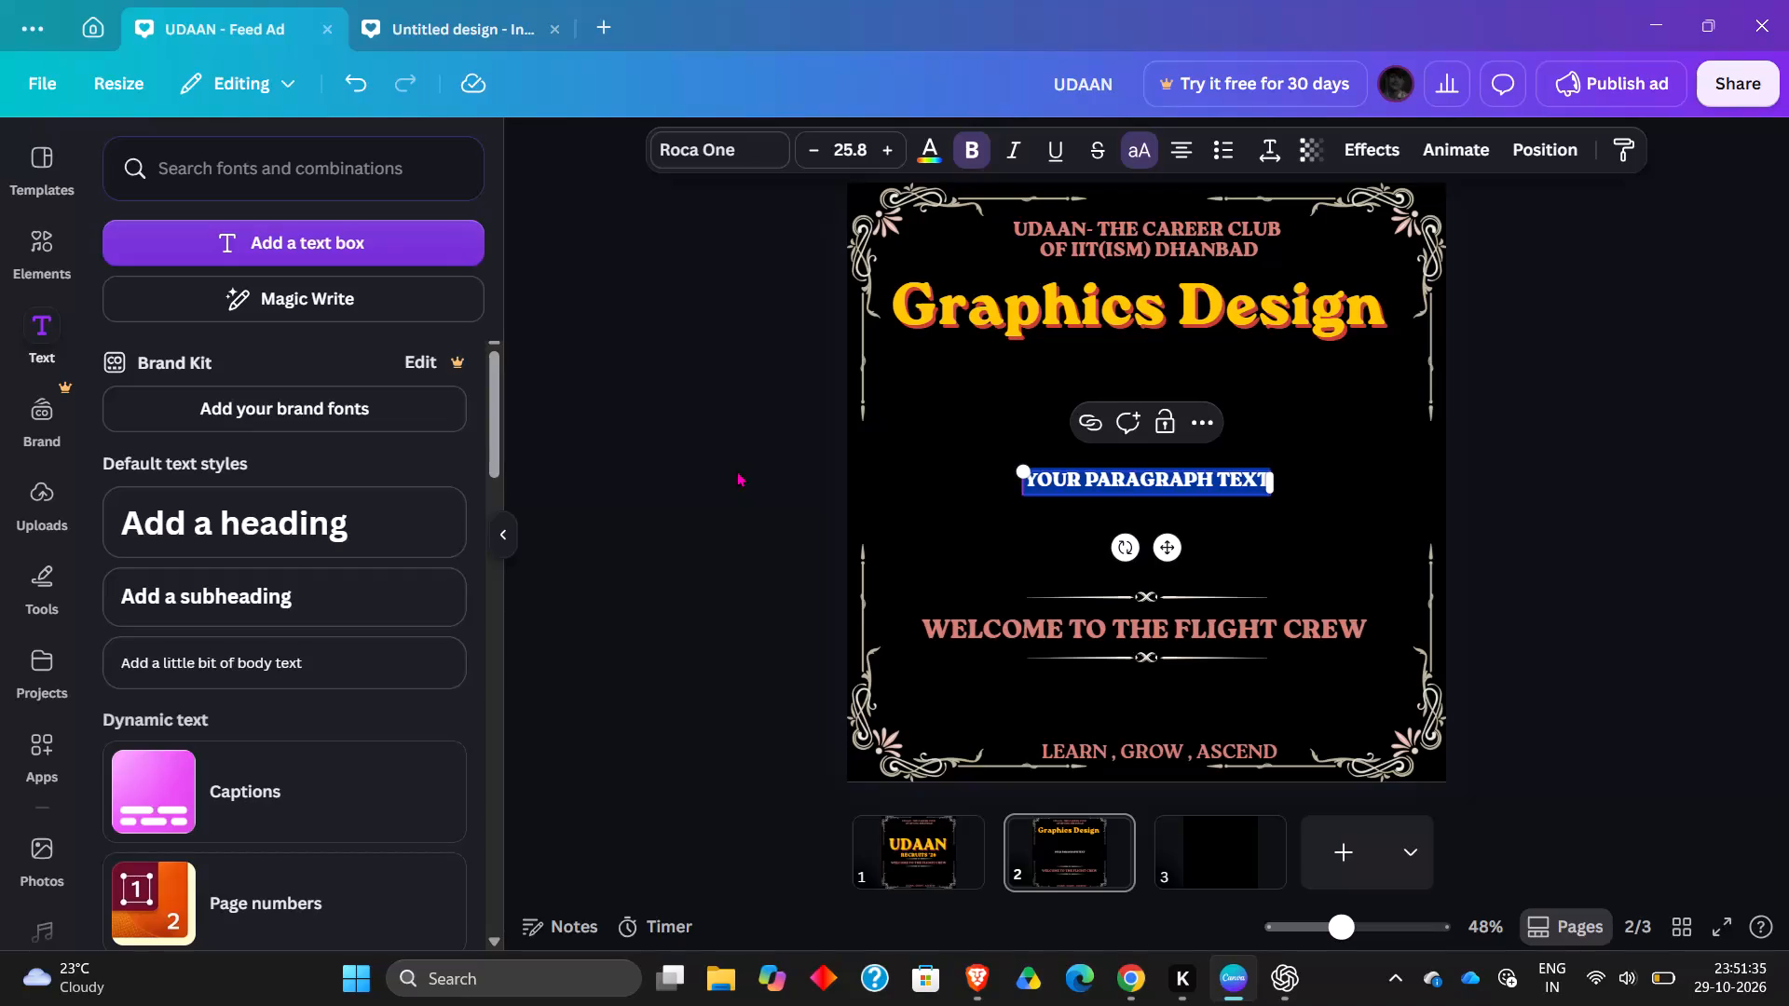
# Make the new text box a bulleted list, turn off its uppercase formatting and enter the first recruit's full name.
pyautogui.click(1223, 161)
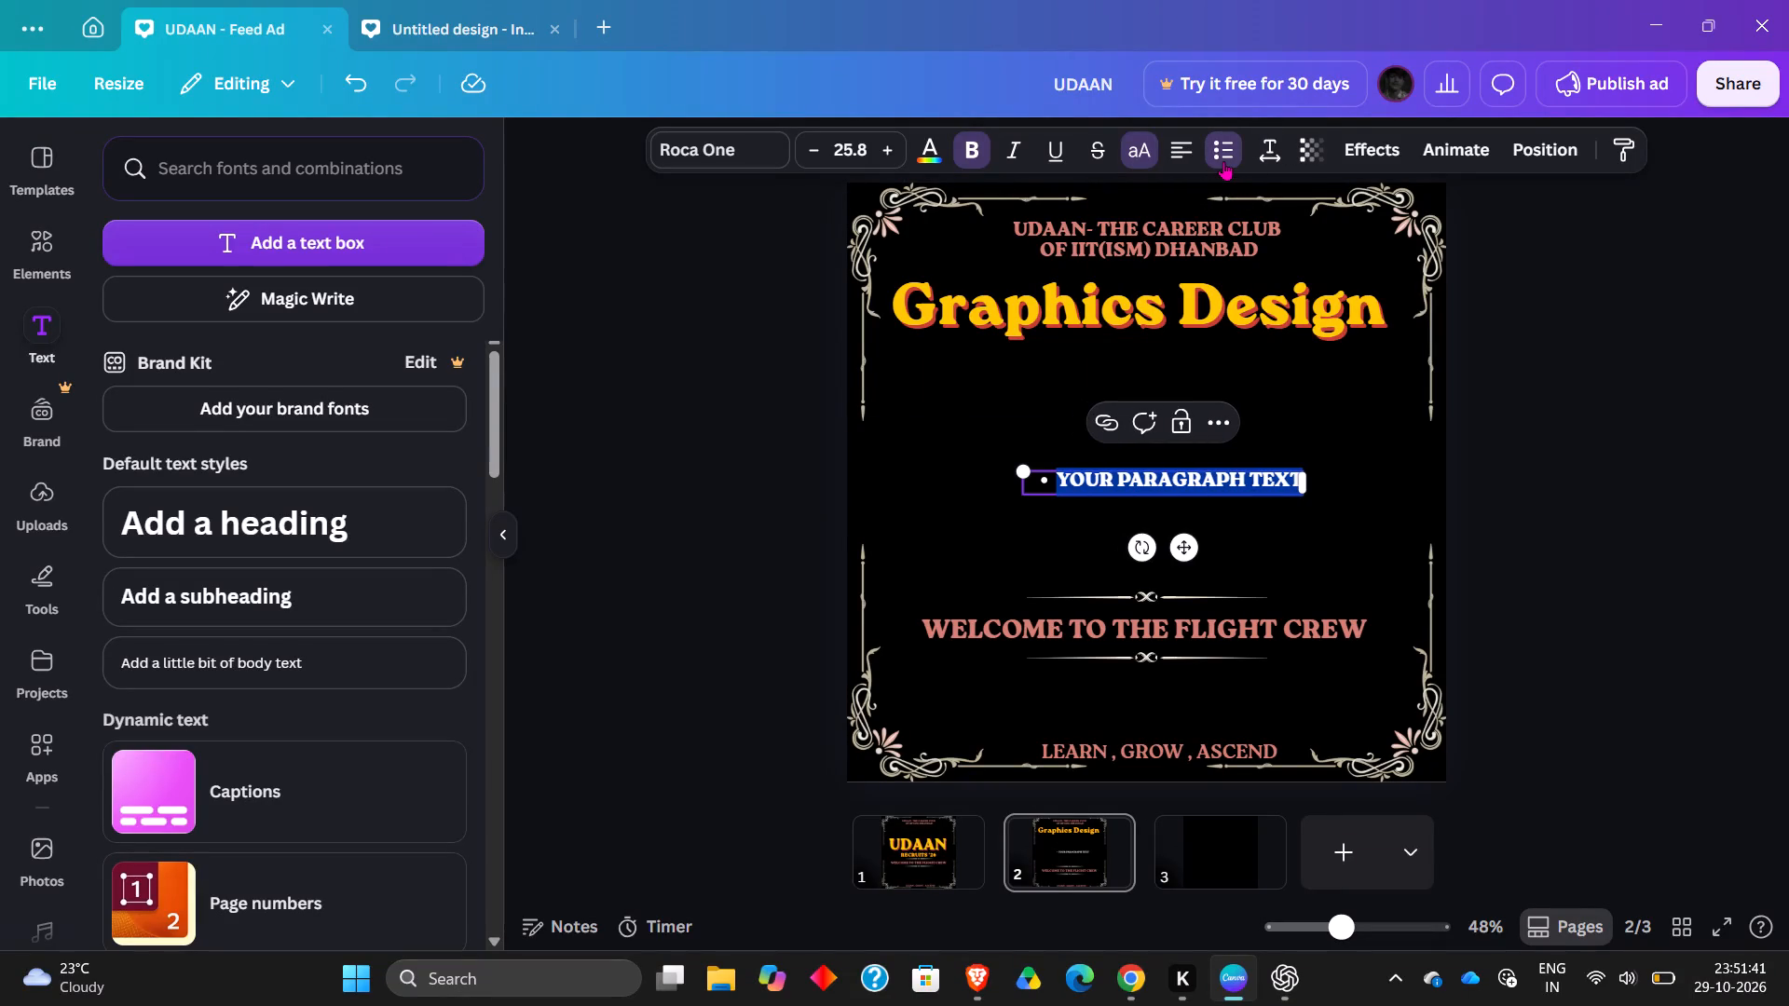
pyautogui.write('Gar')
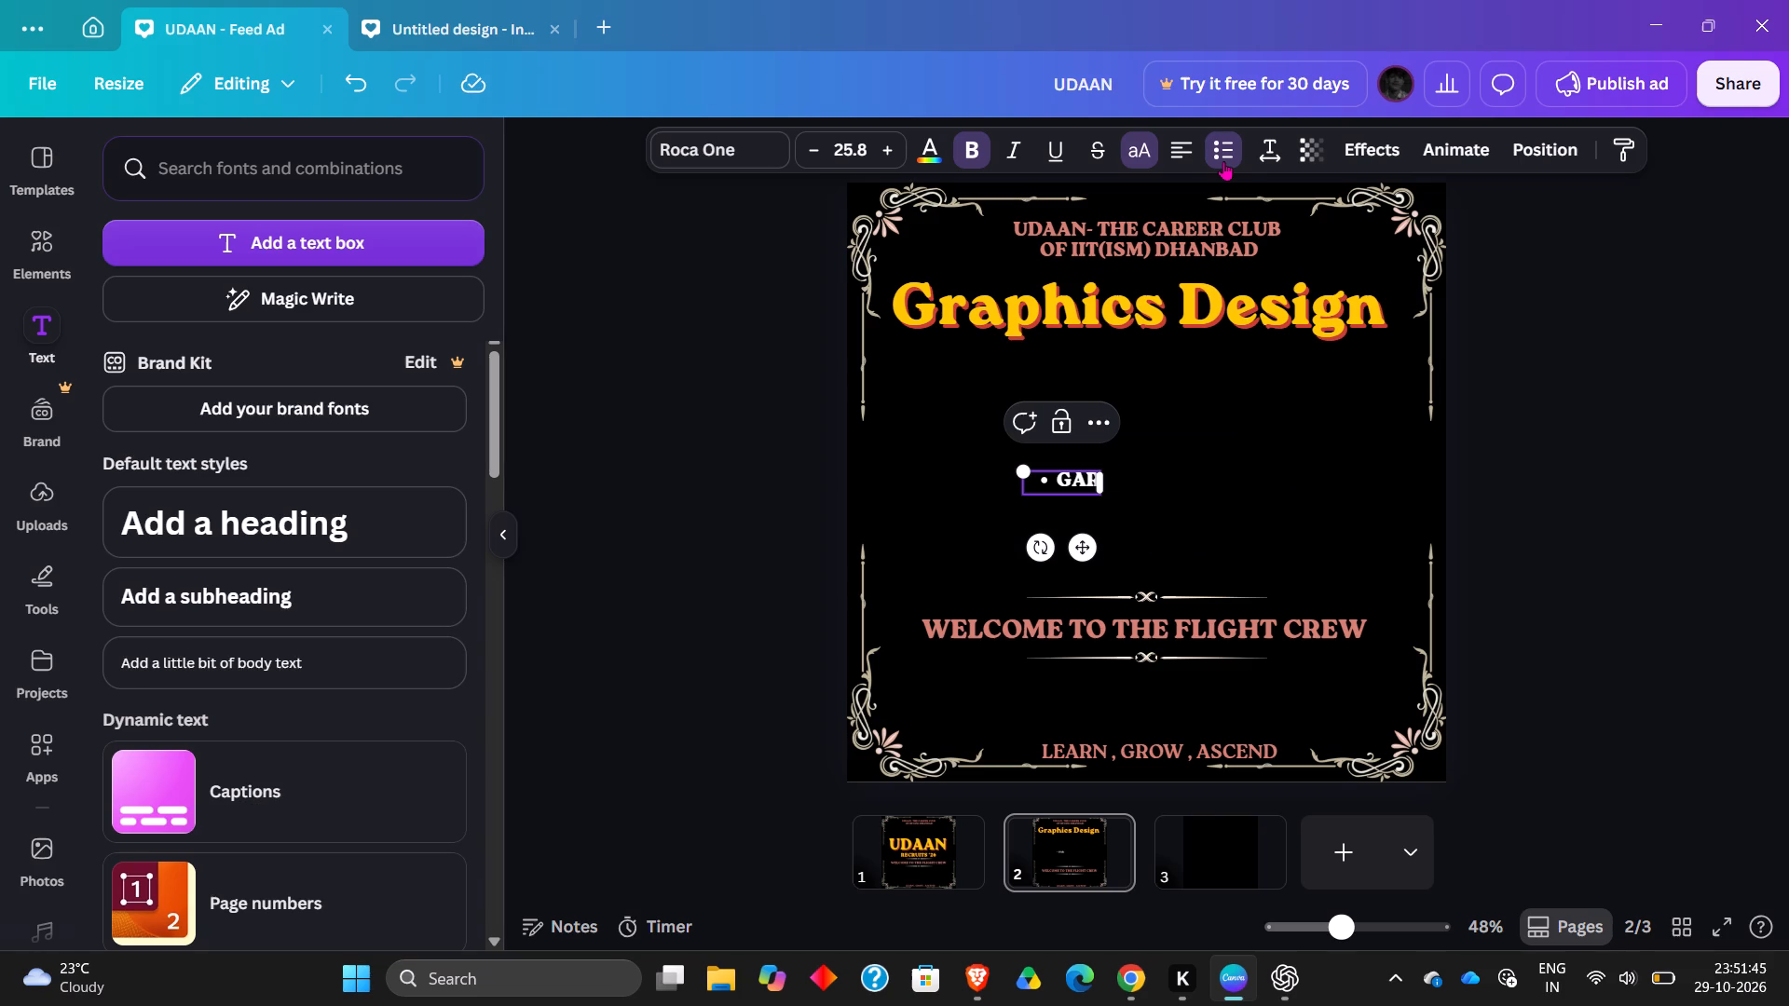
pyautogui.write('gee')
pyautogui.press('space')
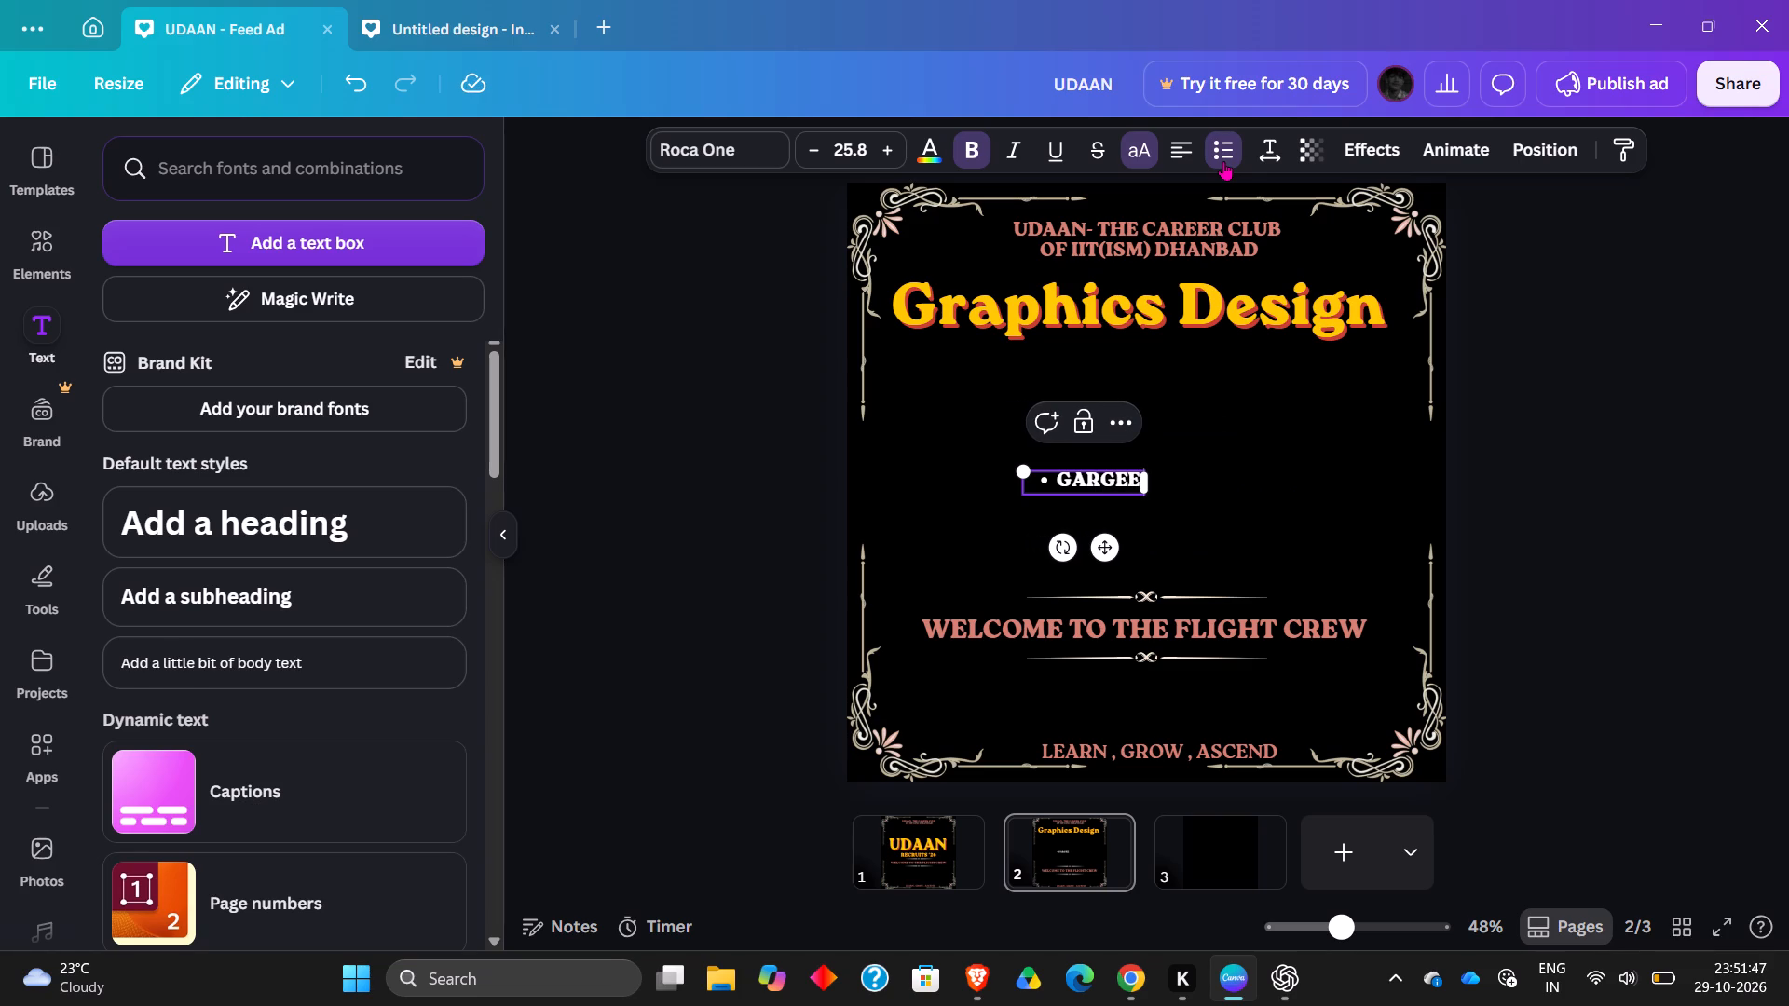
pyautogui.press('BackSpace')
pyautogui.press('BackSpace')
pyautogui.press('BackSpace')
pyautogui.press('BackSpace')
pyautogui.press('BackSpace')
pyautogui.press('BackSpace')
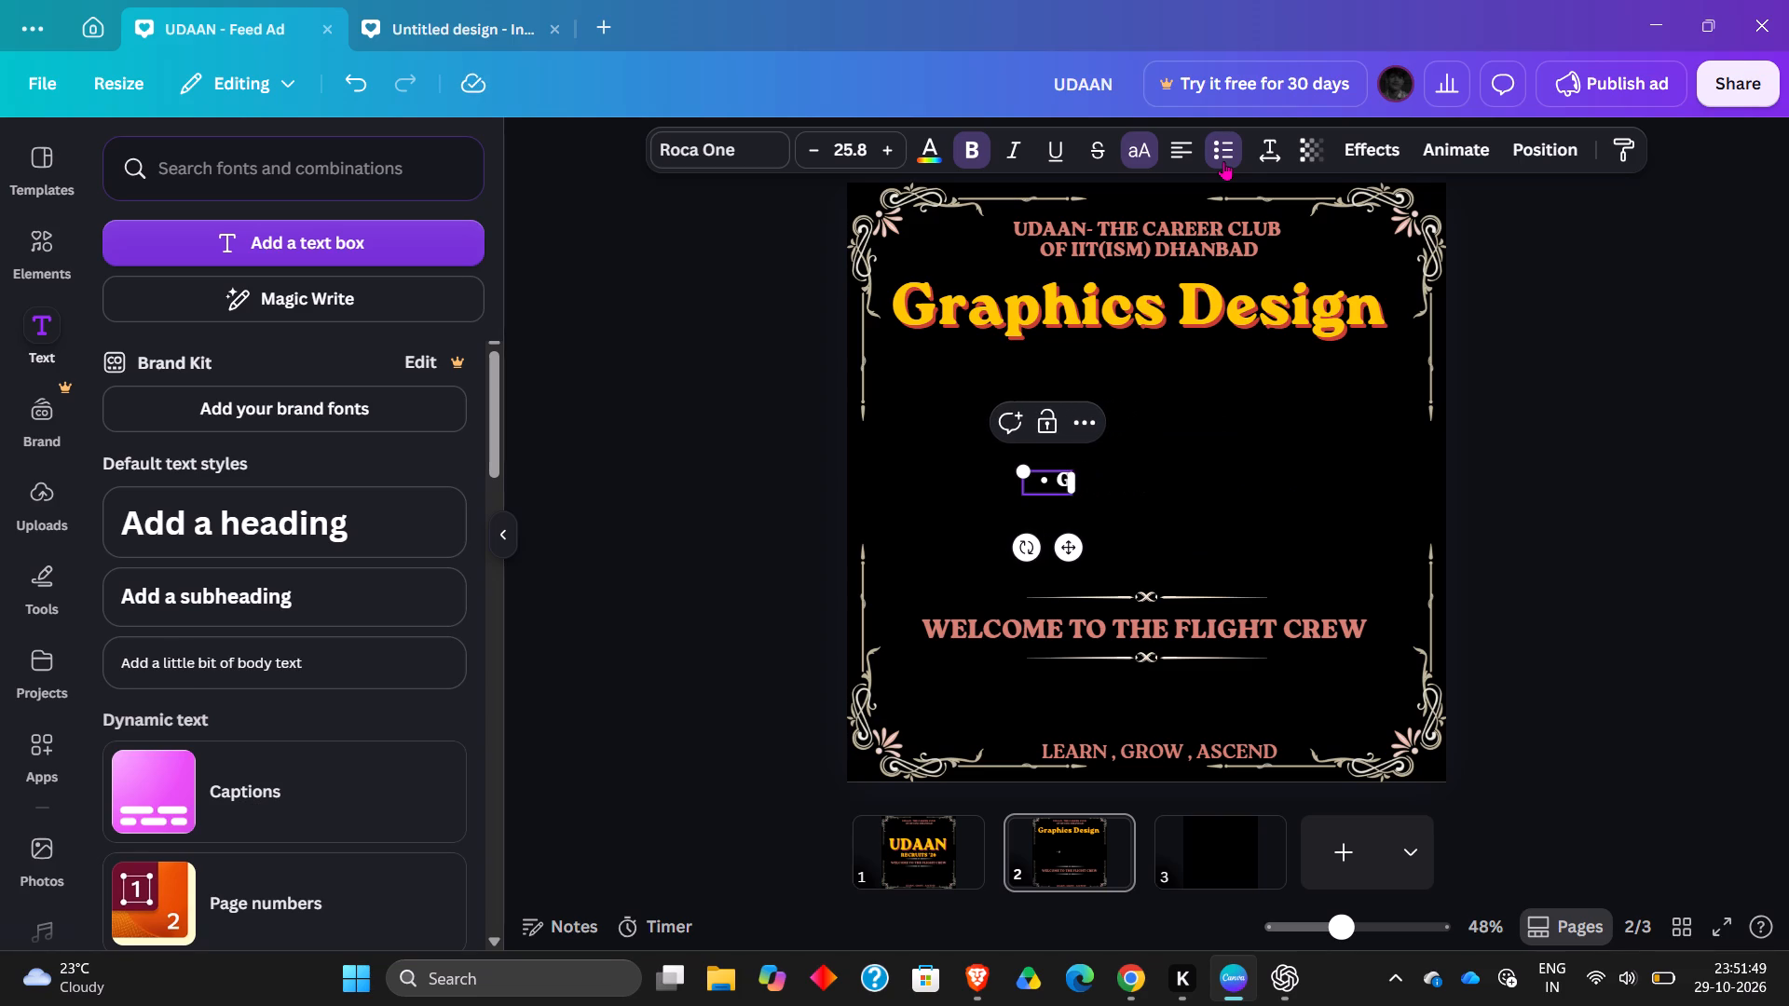
pyautogui.click(1140, 150)
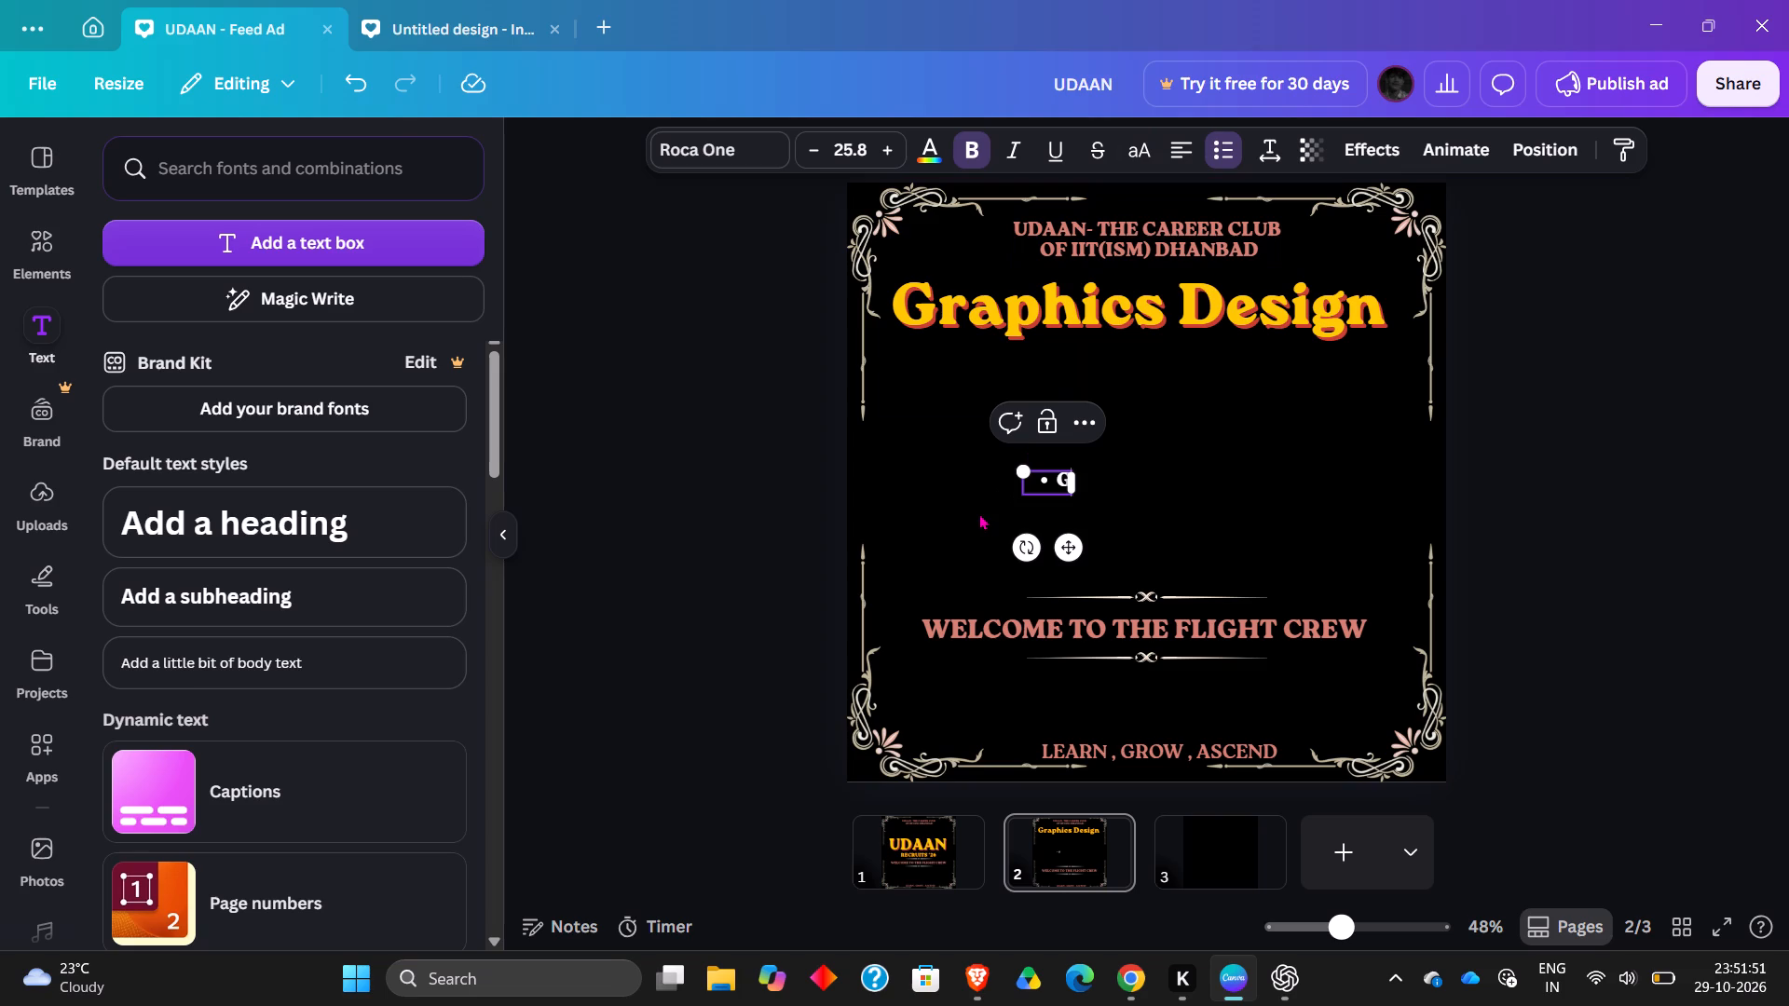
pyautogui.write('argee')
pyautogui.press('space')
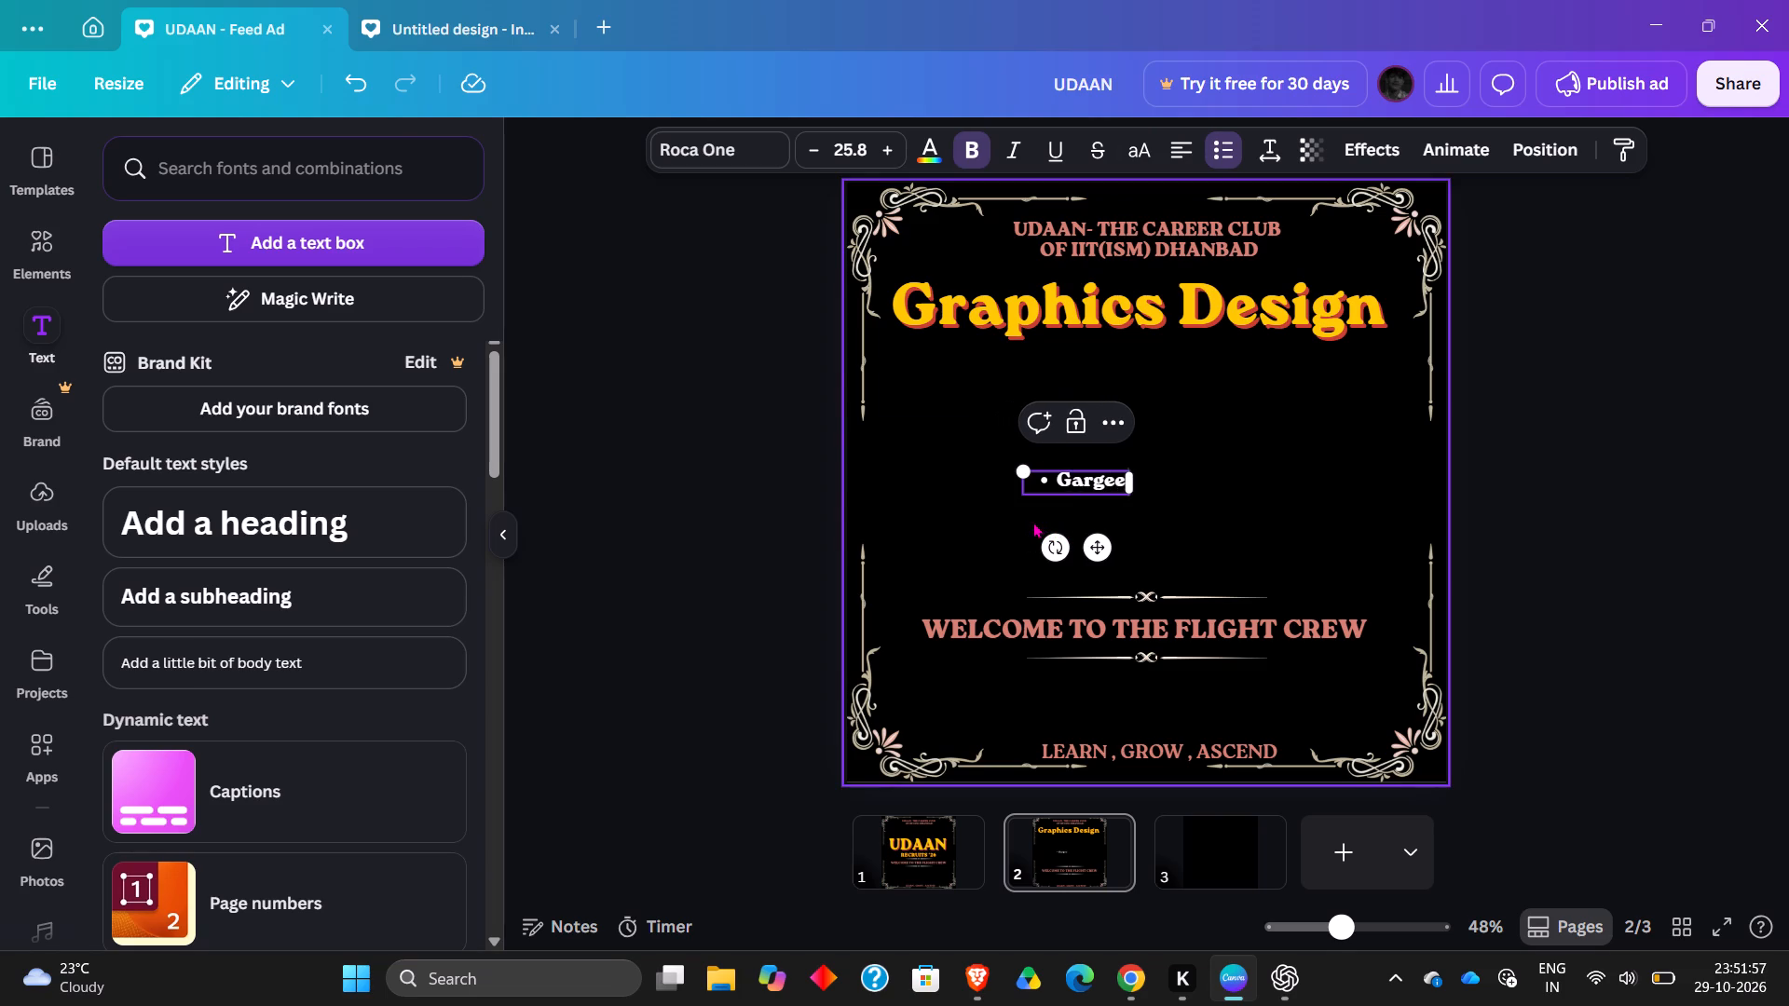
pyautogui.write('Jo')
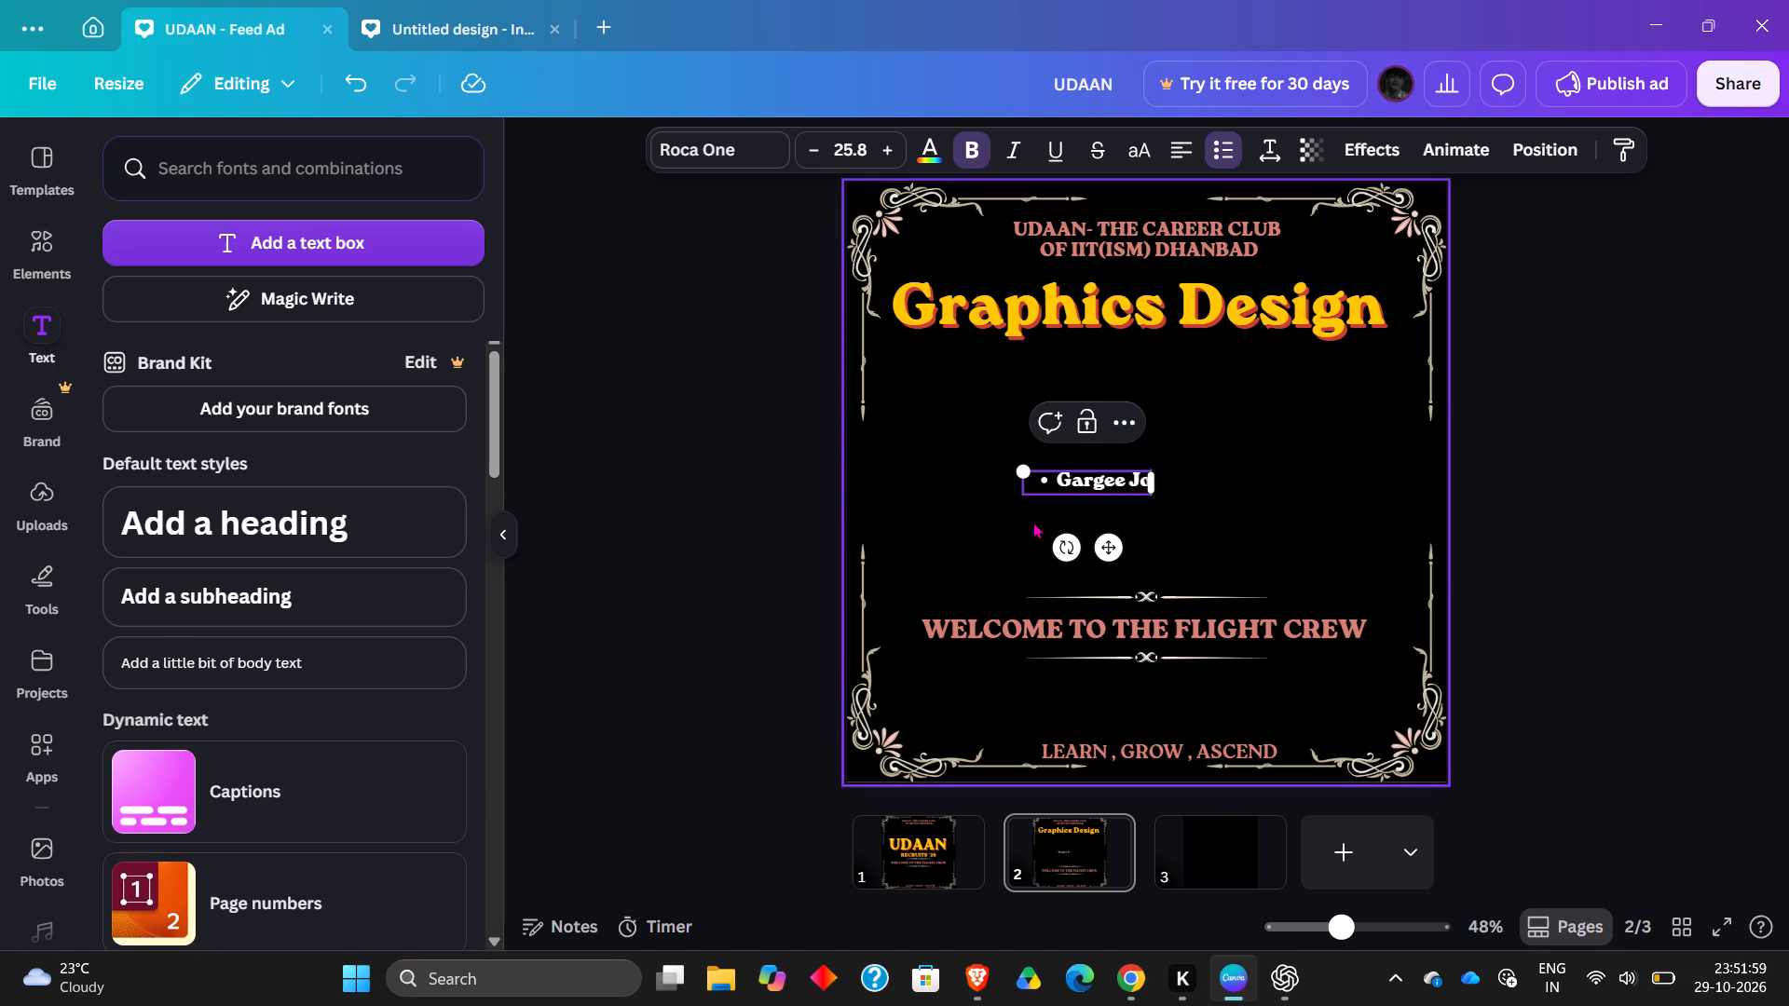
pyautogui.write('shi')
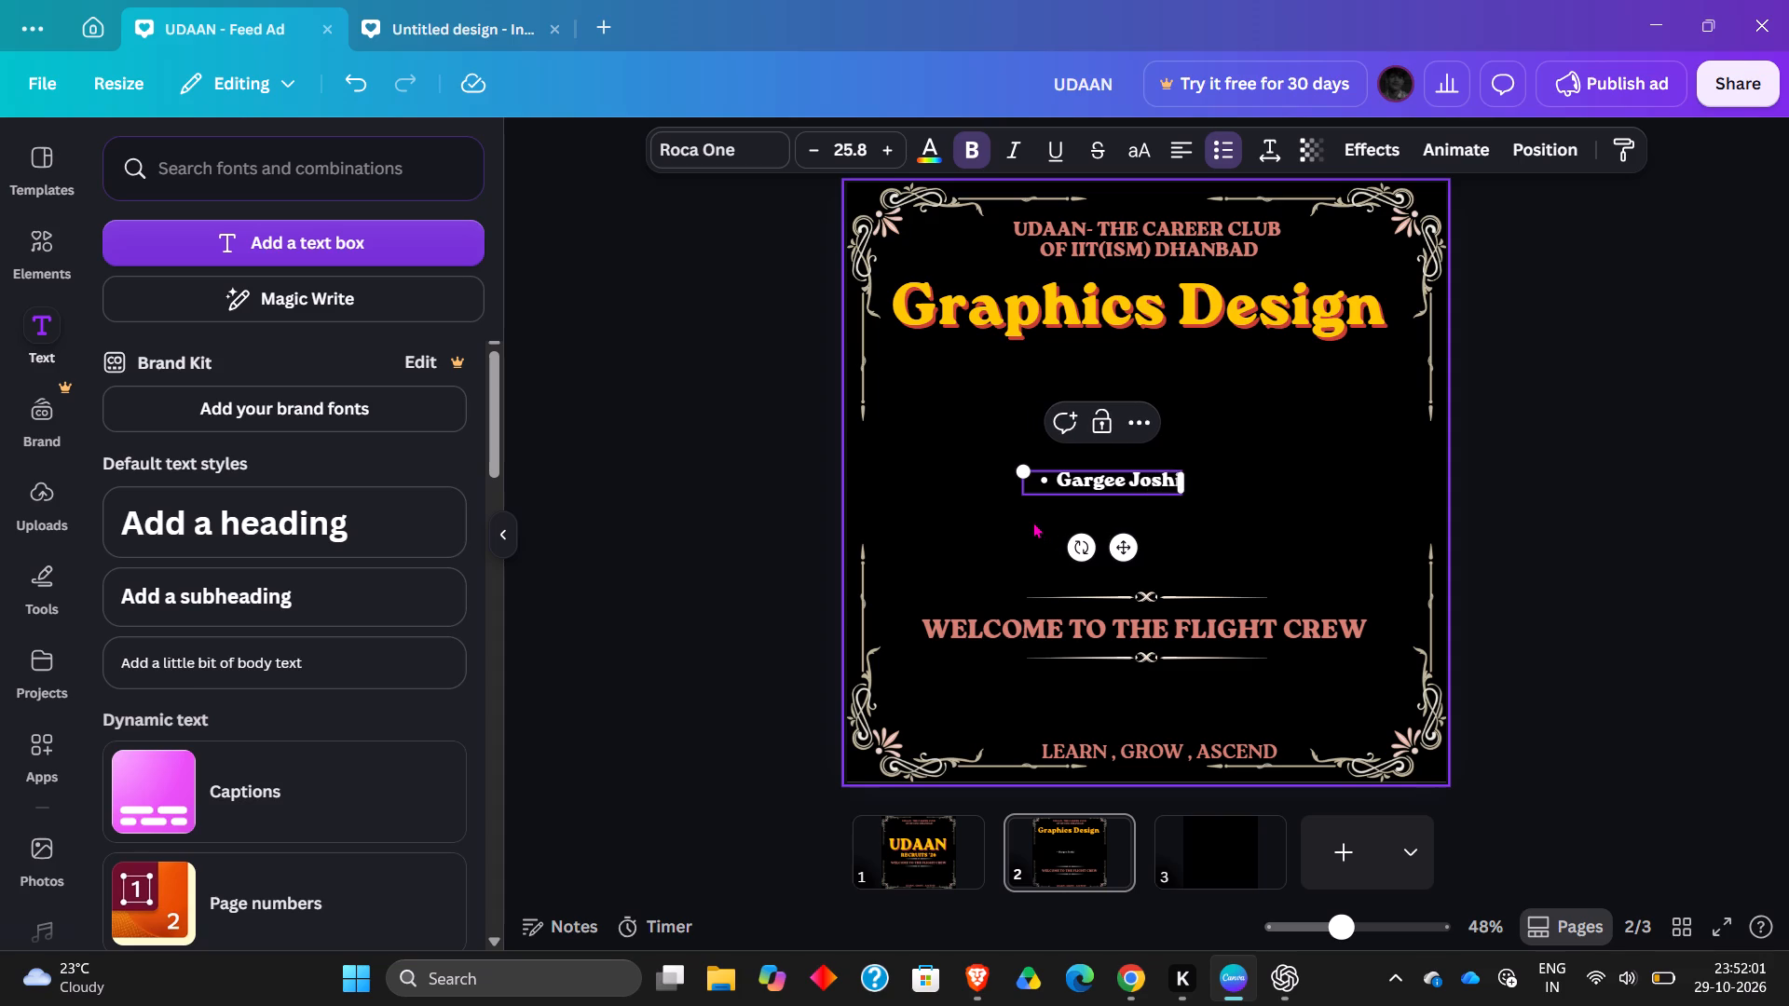
pyautogui.click(1605, 549)
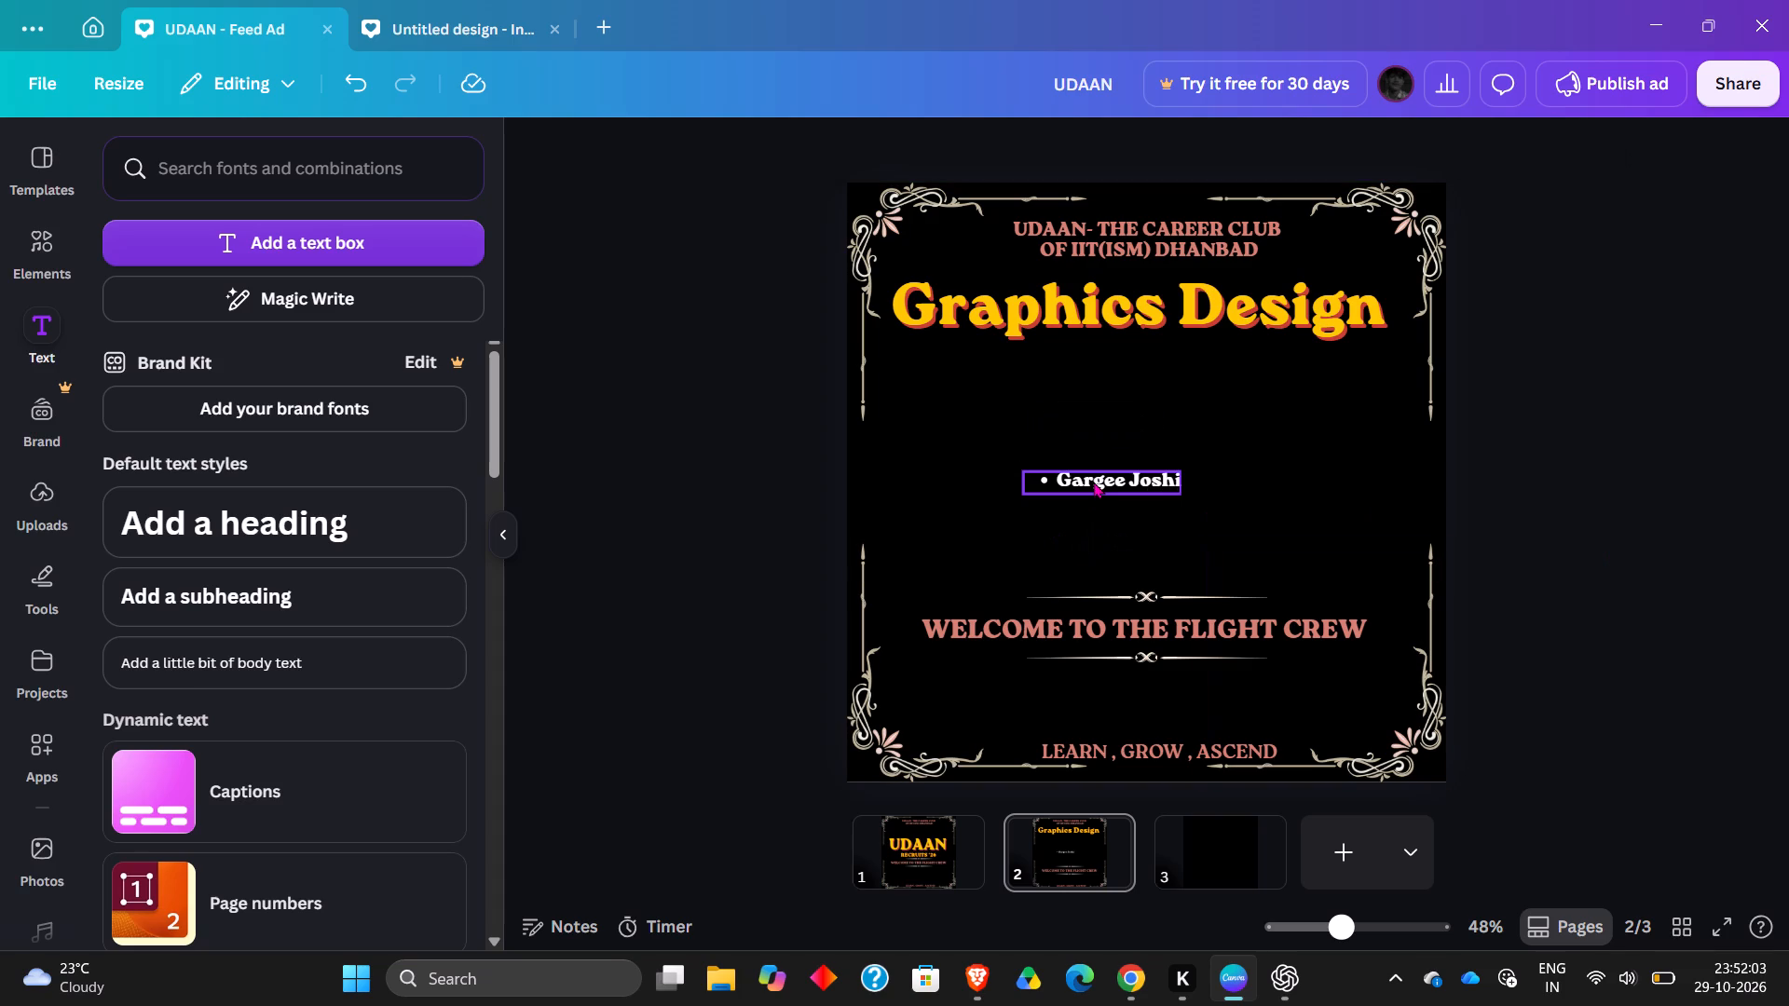
# Set the name bullet's font size to 40 and move it beneath the left part of the Graphics Design title.
pyautogui.click(1093, 482)
pyautogui.moveTo(1093, 482); pyautogui.dragTo(1008, 410)
pyautogui.tripleClick(885, 147)
pyautogui.tripleClick(885, 147)
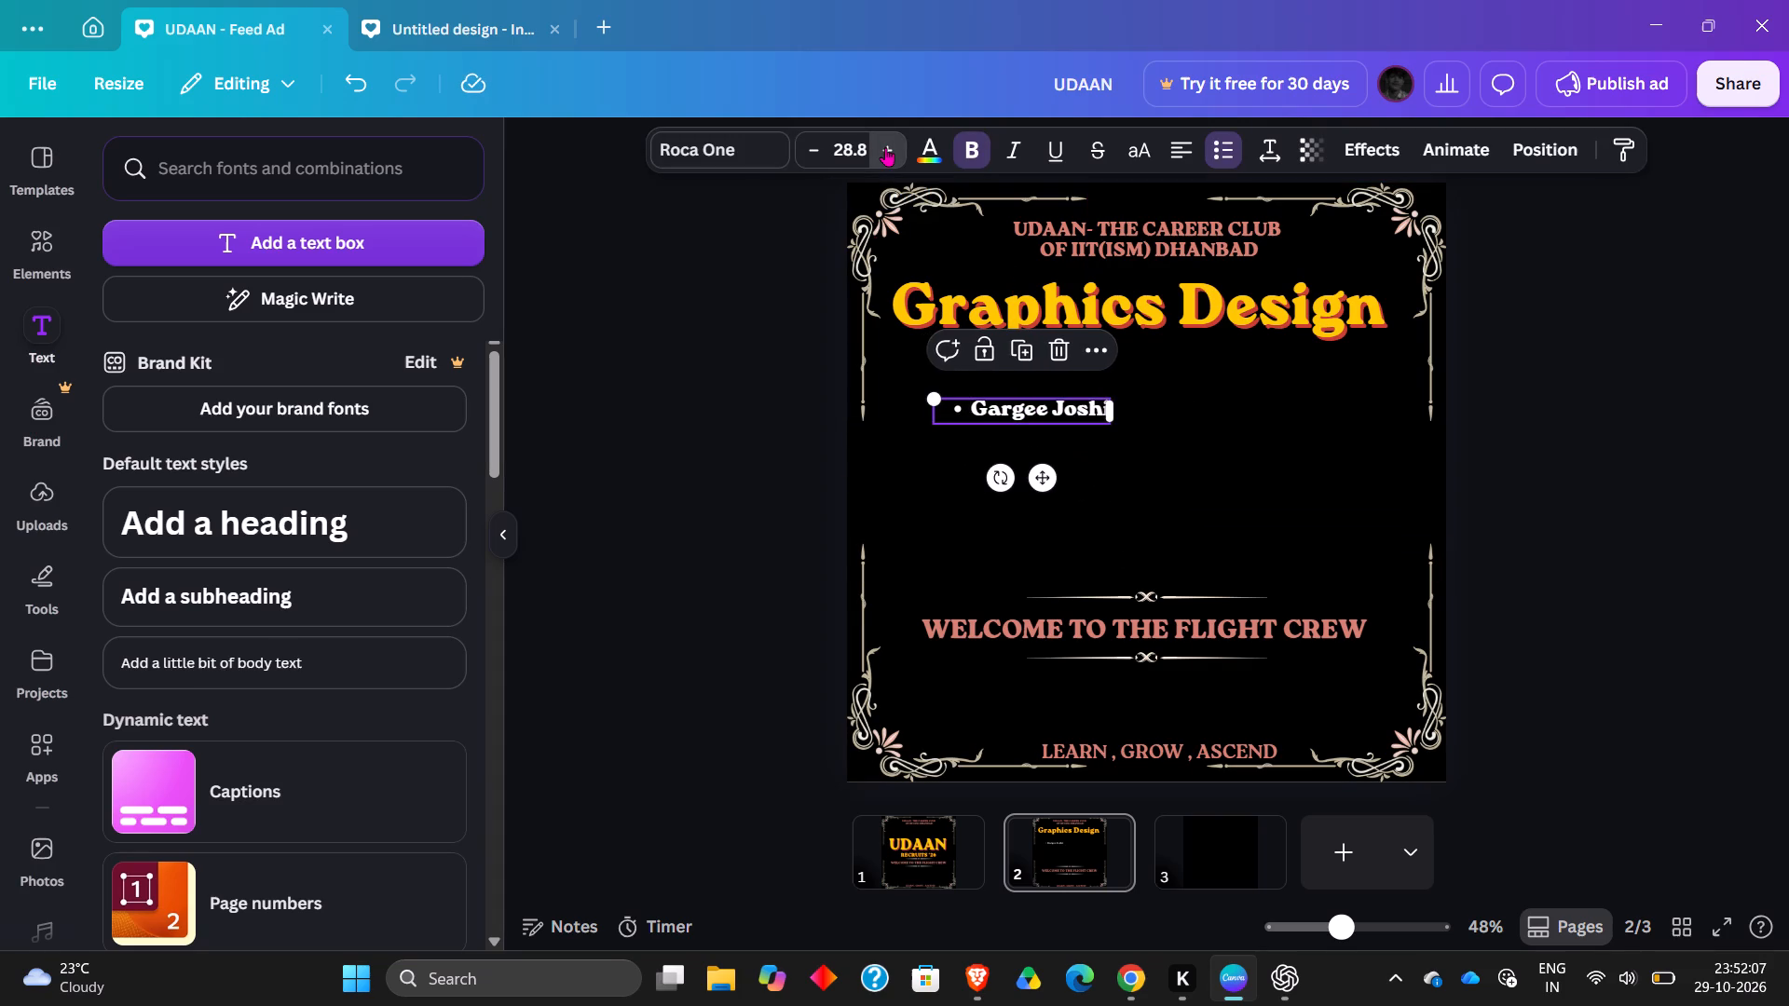
pyautogui.click(885, 147)
pyautogui.click(885, 147)
pyautogui.click(885, 147)
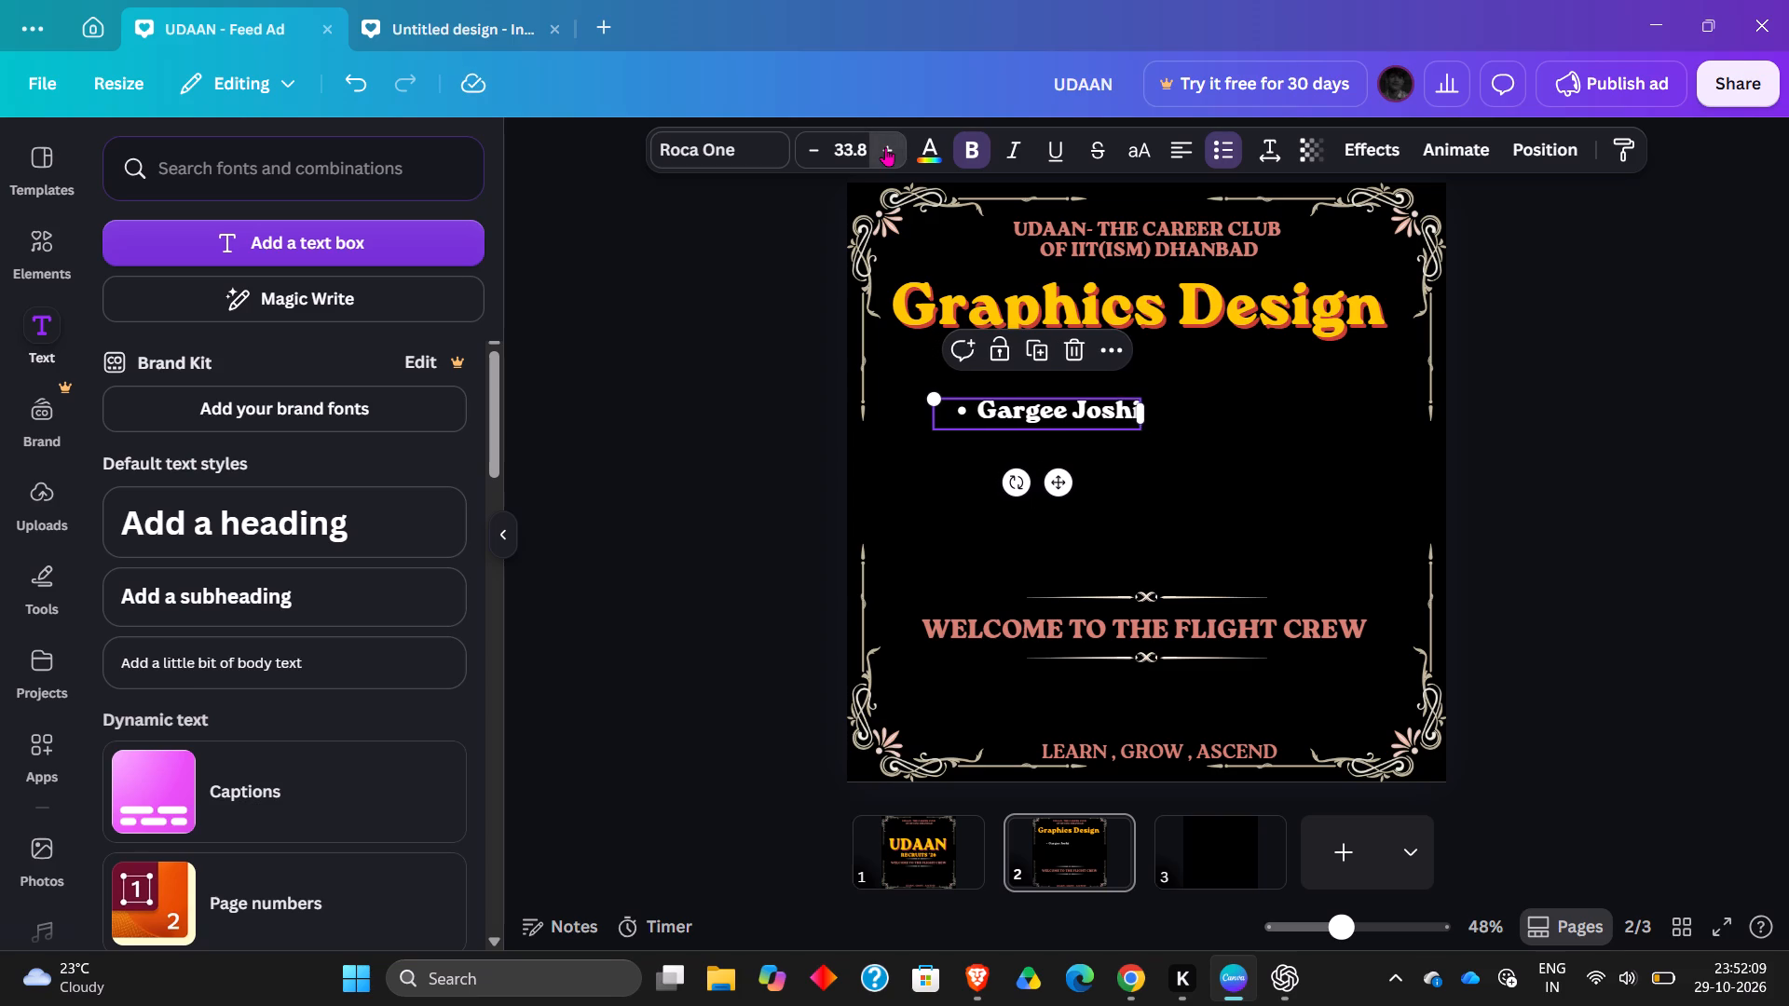
pyautogui.doubleClick(855, 144)
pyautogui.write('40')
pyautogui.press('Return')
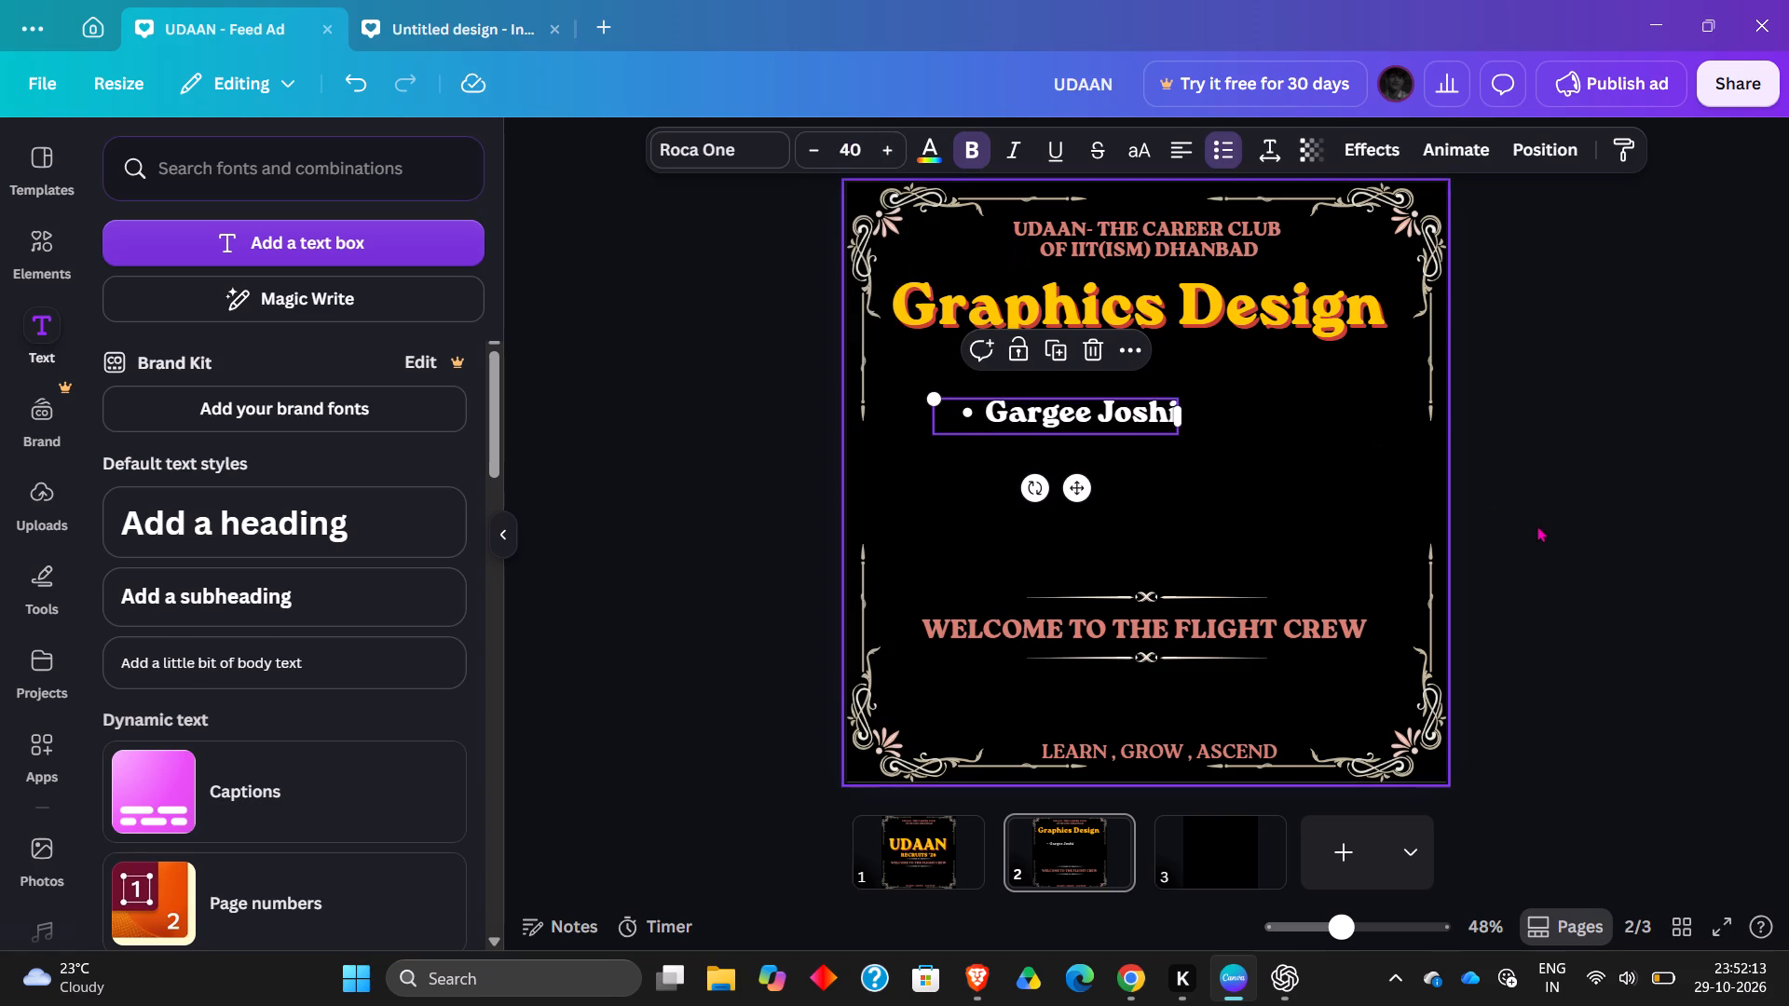
pyautogui.click(1536, 525)
pyautogui.moveTo(1099, 417); pyautogui.dragTo(1091, 417)
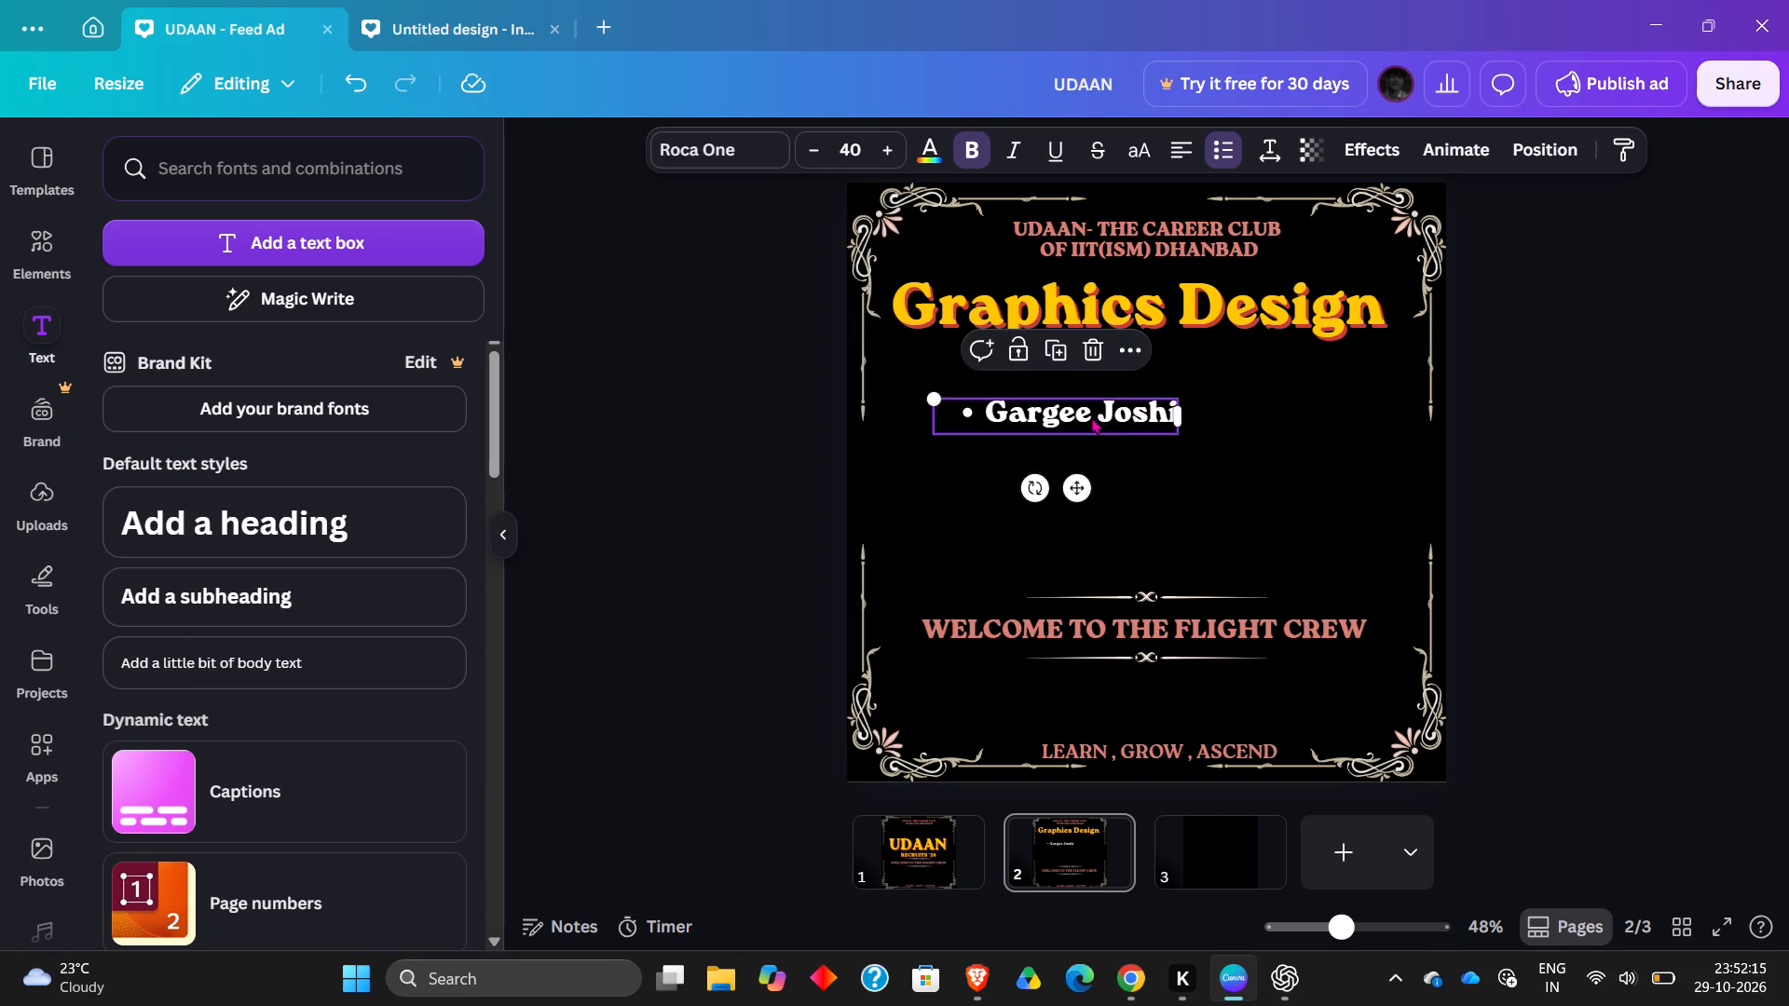
pyautogui.moveTo(1091, 417); pyautogui.dragTo(1064, 413)
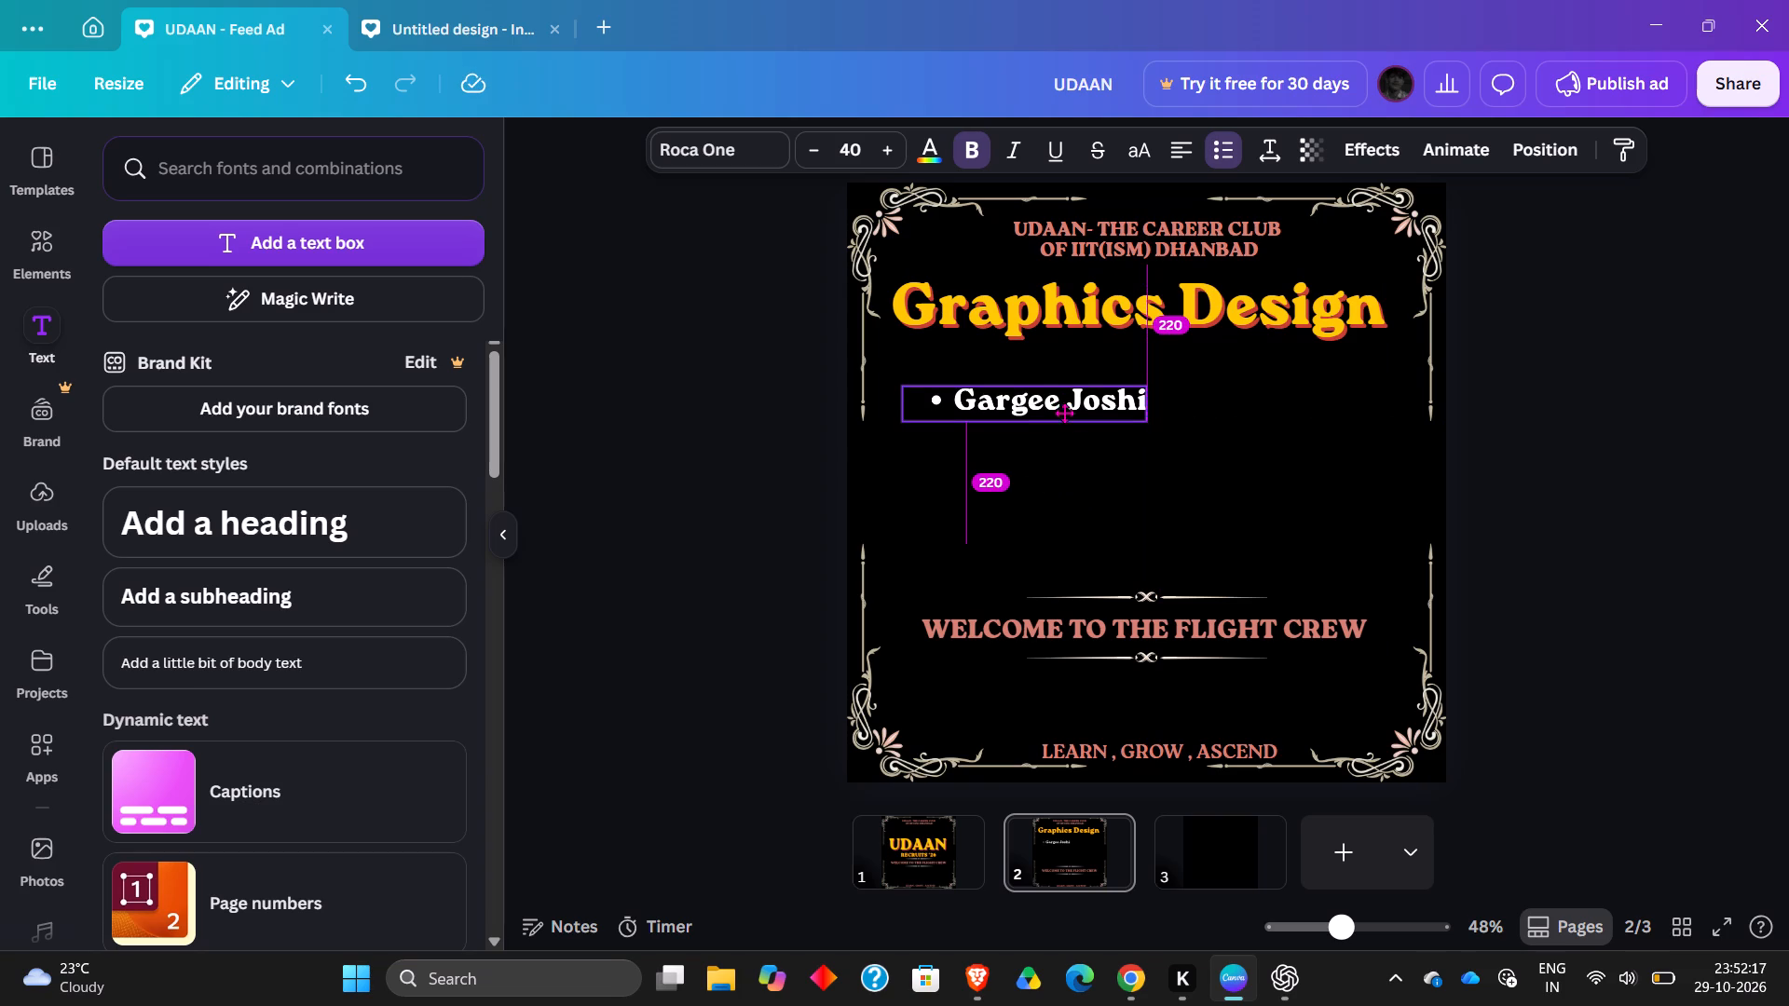
pyautogui.moveTo(1064, 413); pyautogui.dragTo(1062, 414)
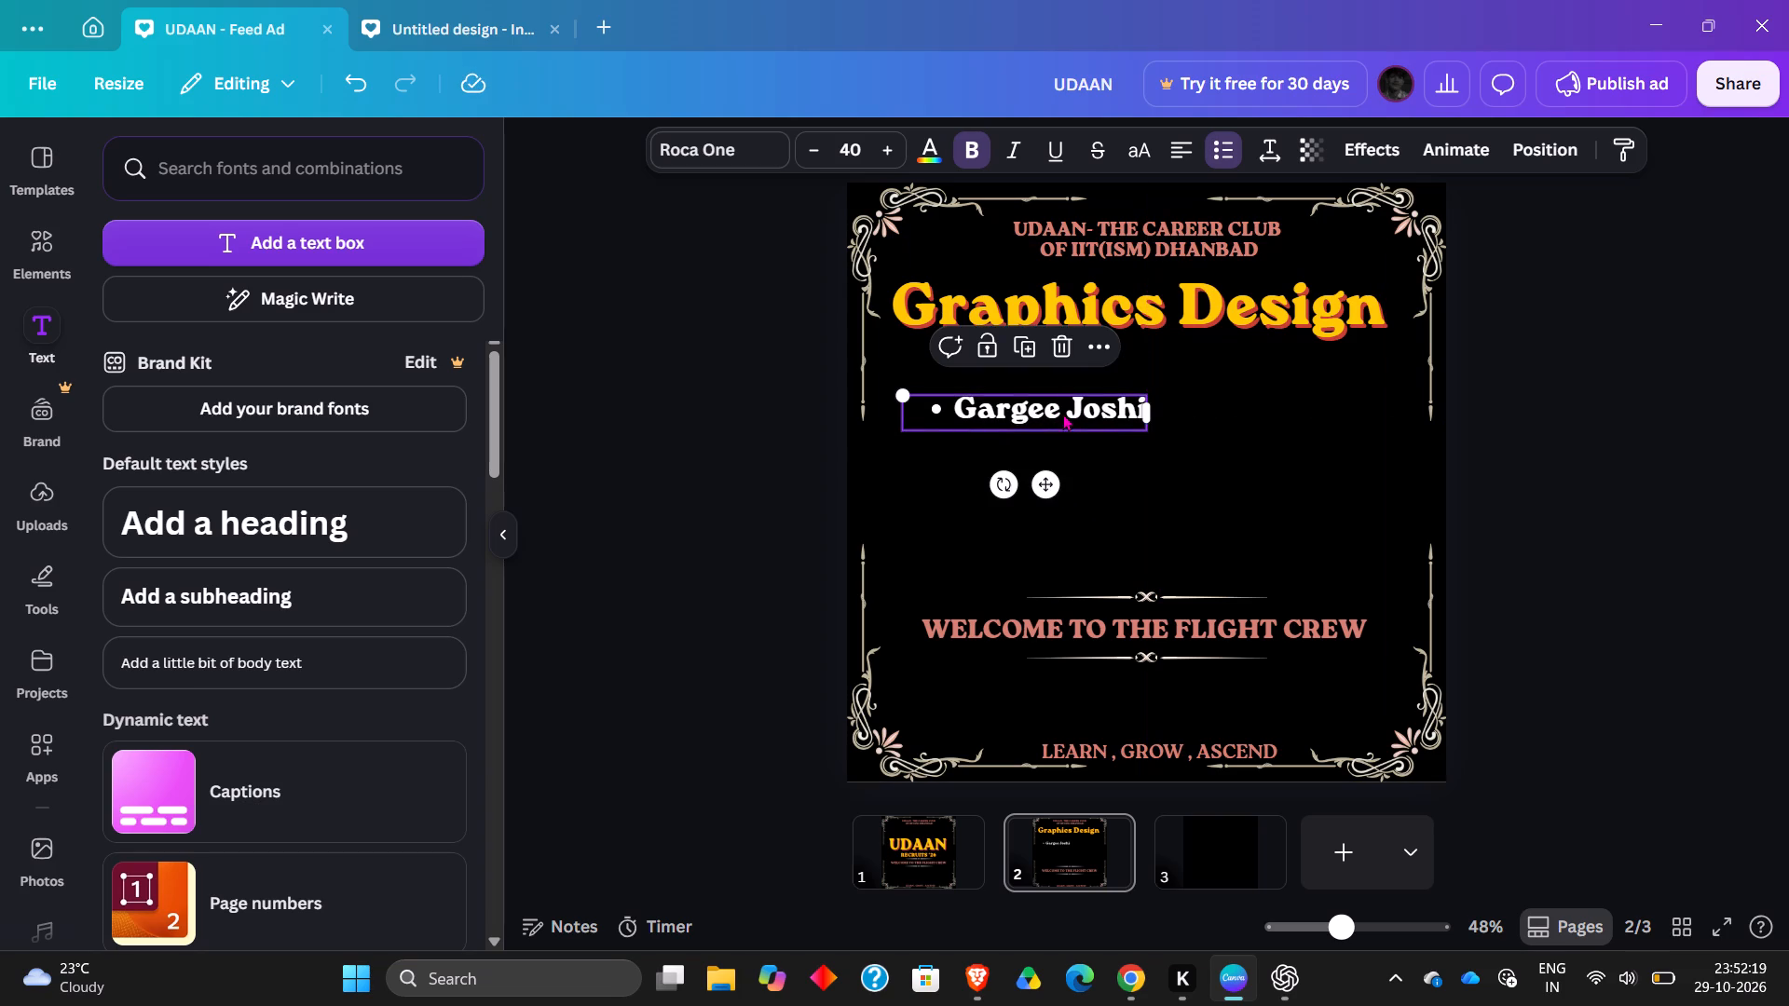
# Reduce the name bullet's font size to 35 and remove its bold formatting.
pyautogui.tripleClick(814, 153)
pyautogui.tripleClick(814, 153)
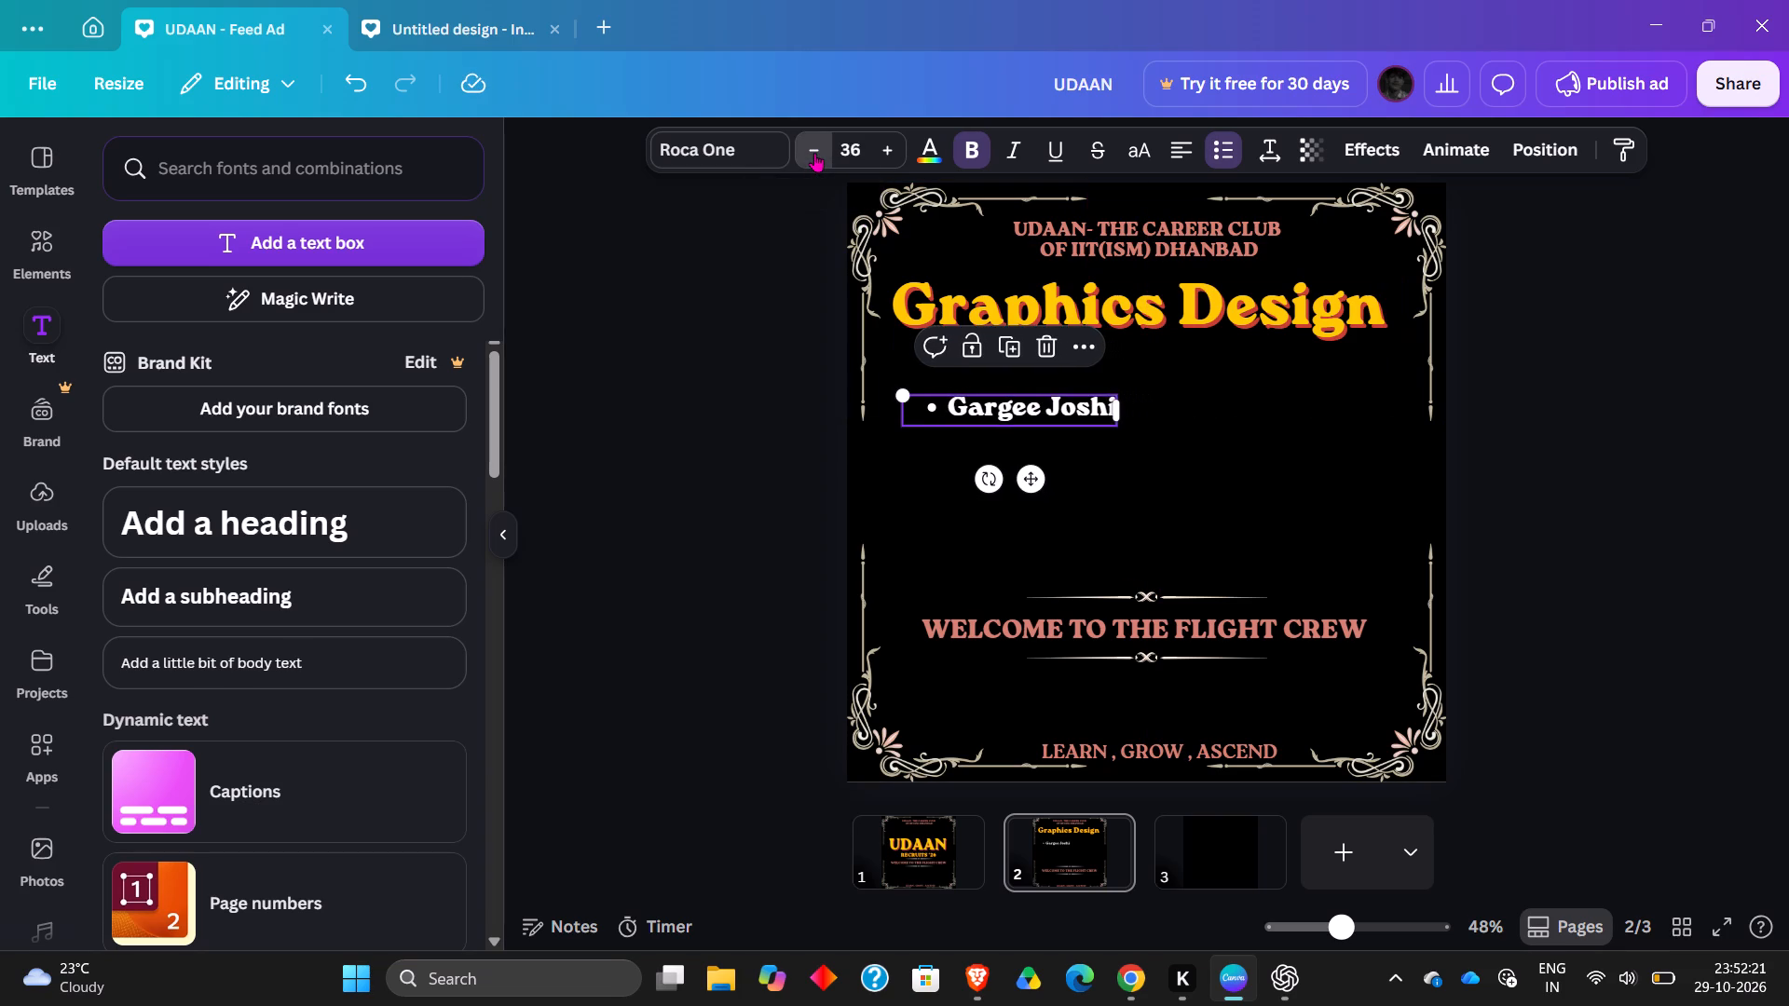
pyautogui.click(814, 153)
pyautogui.click(903, 159)
pyautogui.click(903, 159)
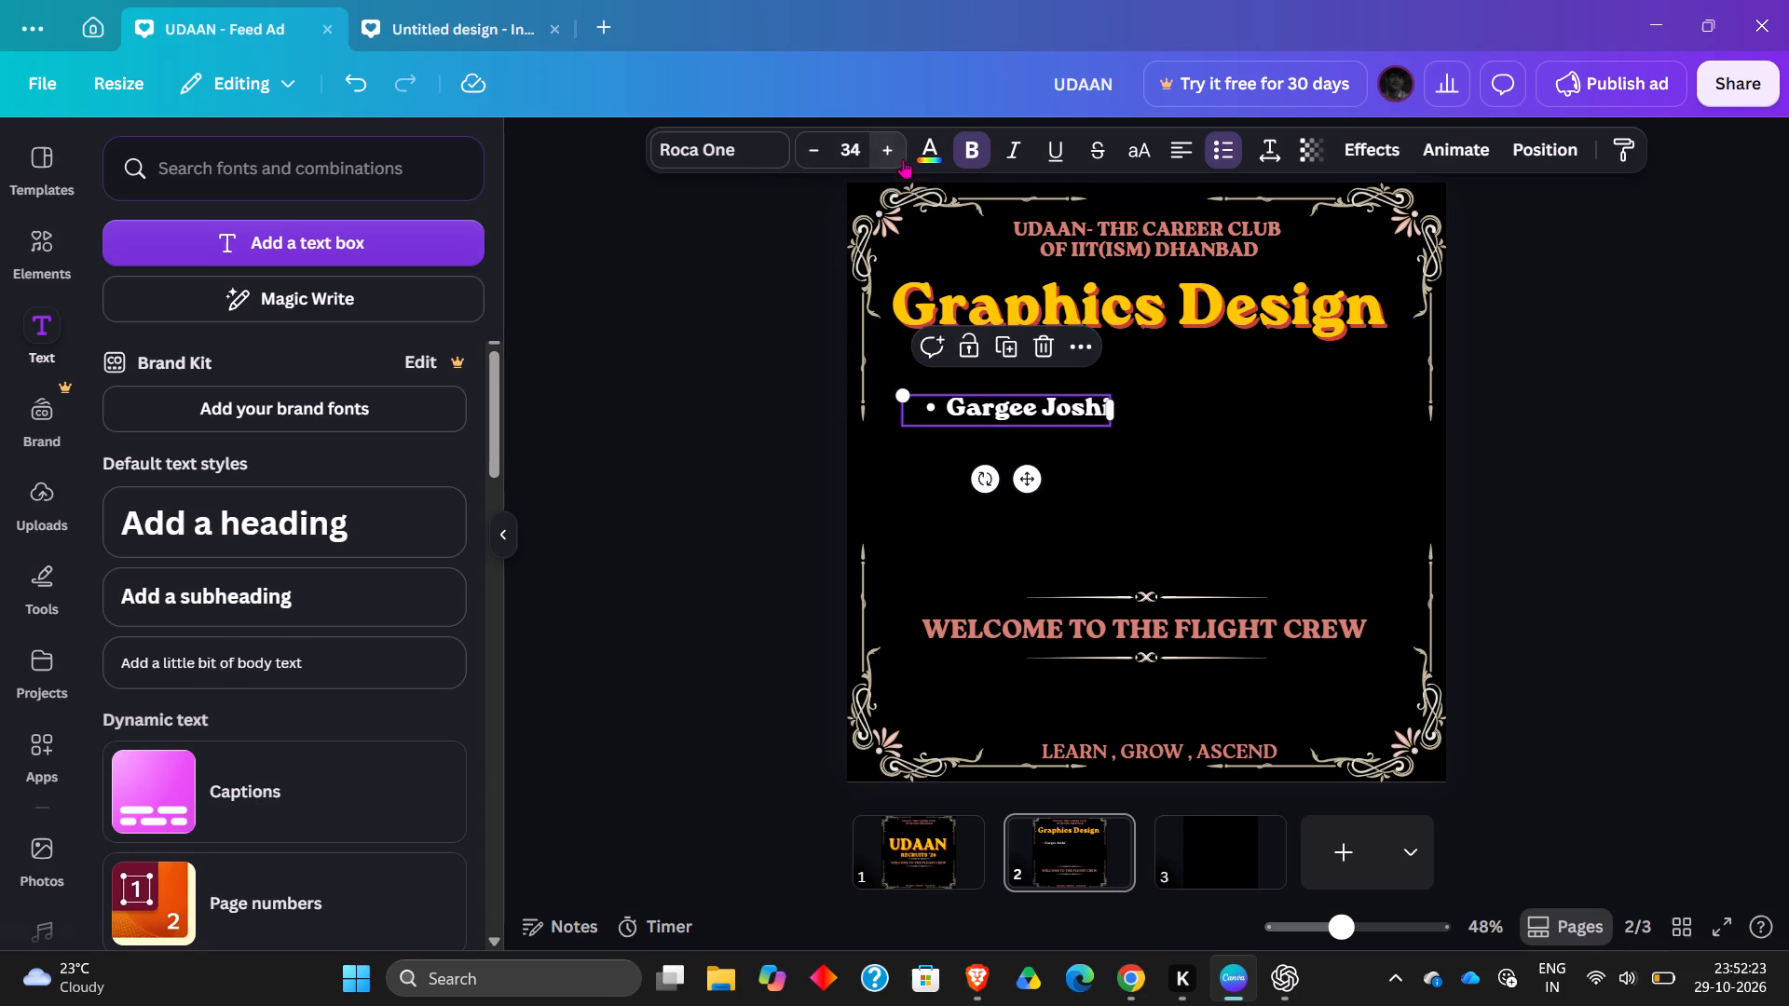
pyautogui.click(1470, 408)
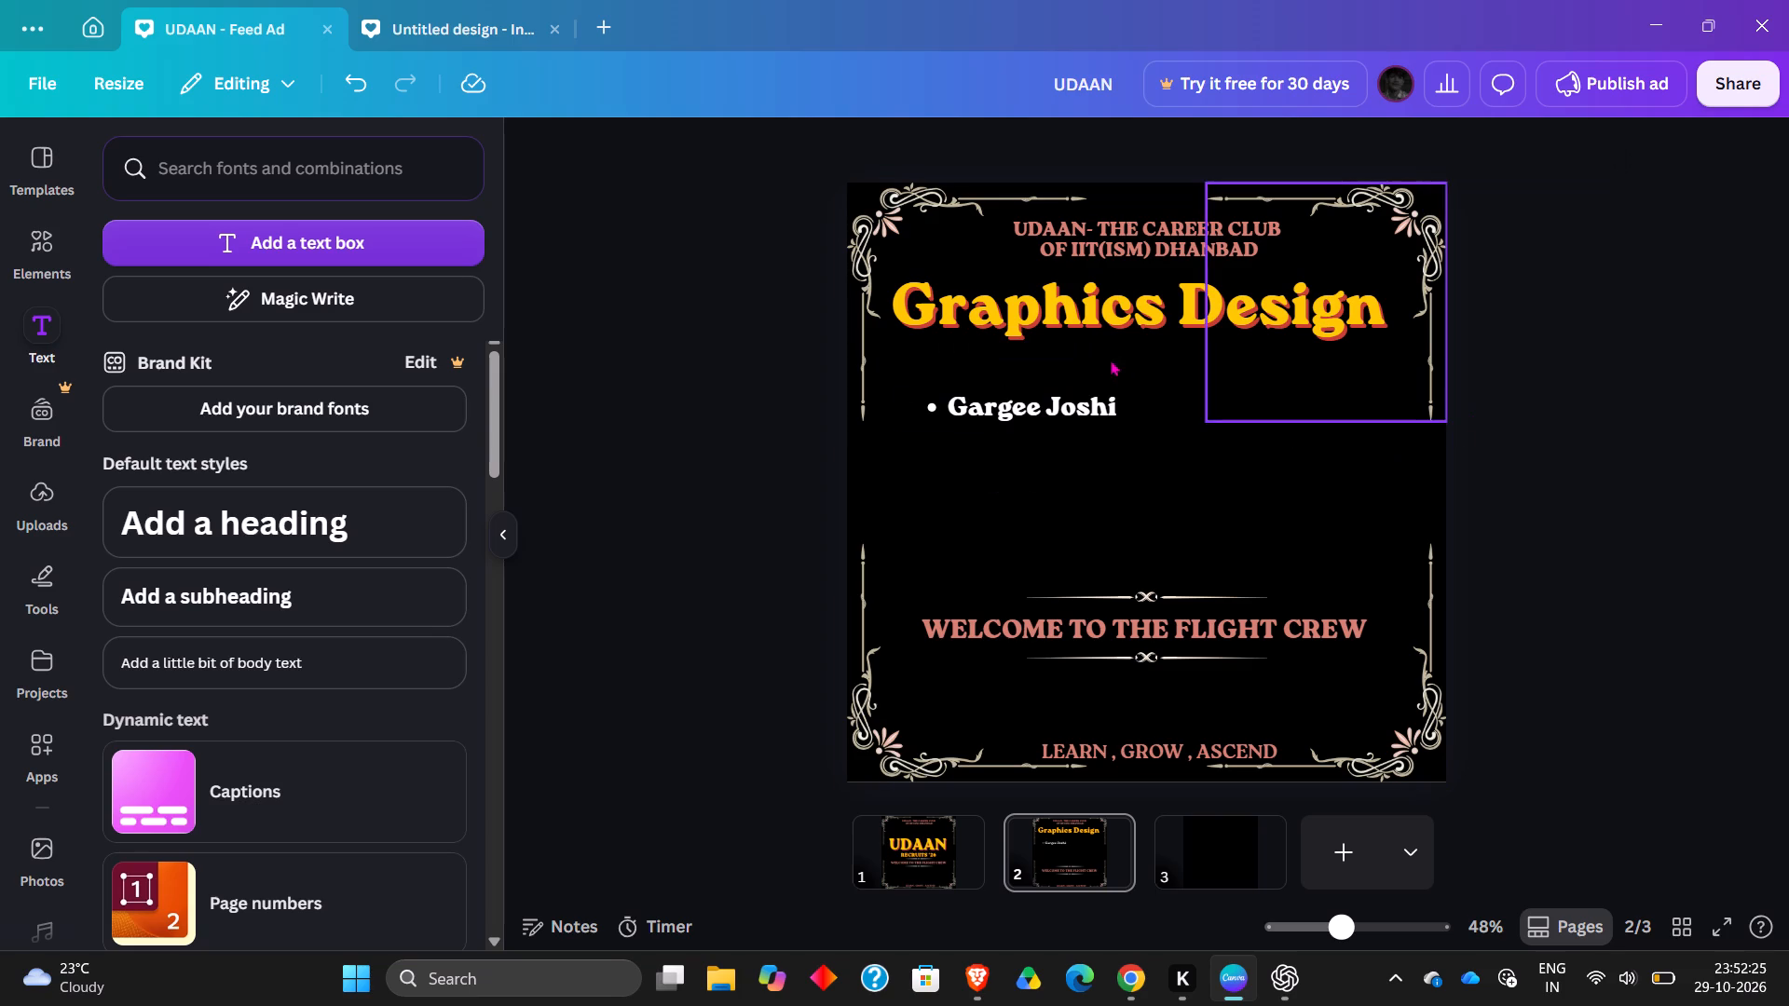
pyautogui.click(1089, 403)
pyautogui.click(973, 148)
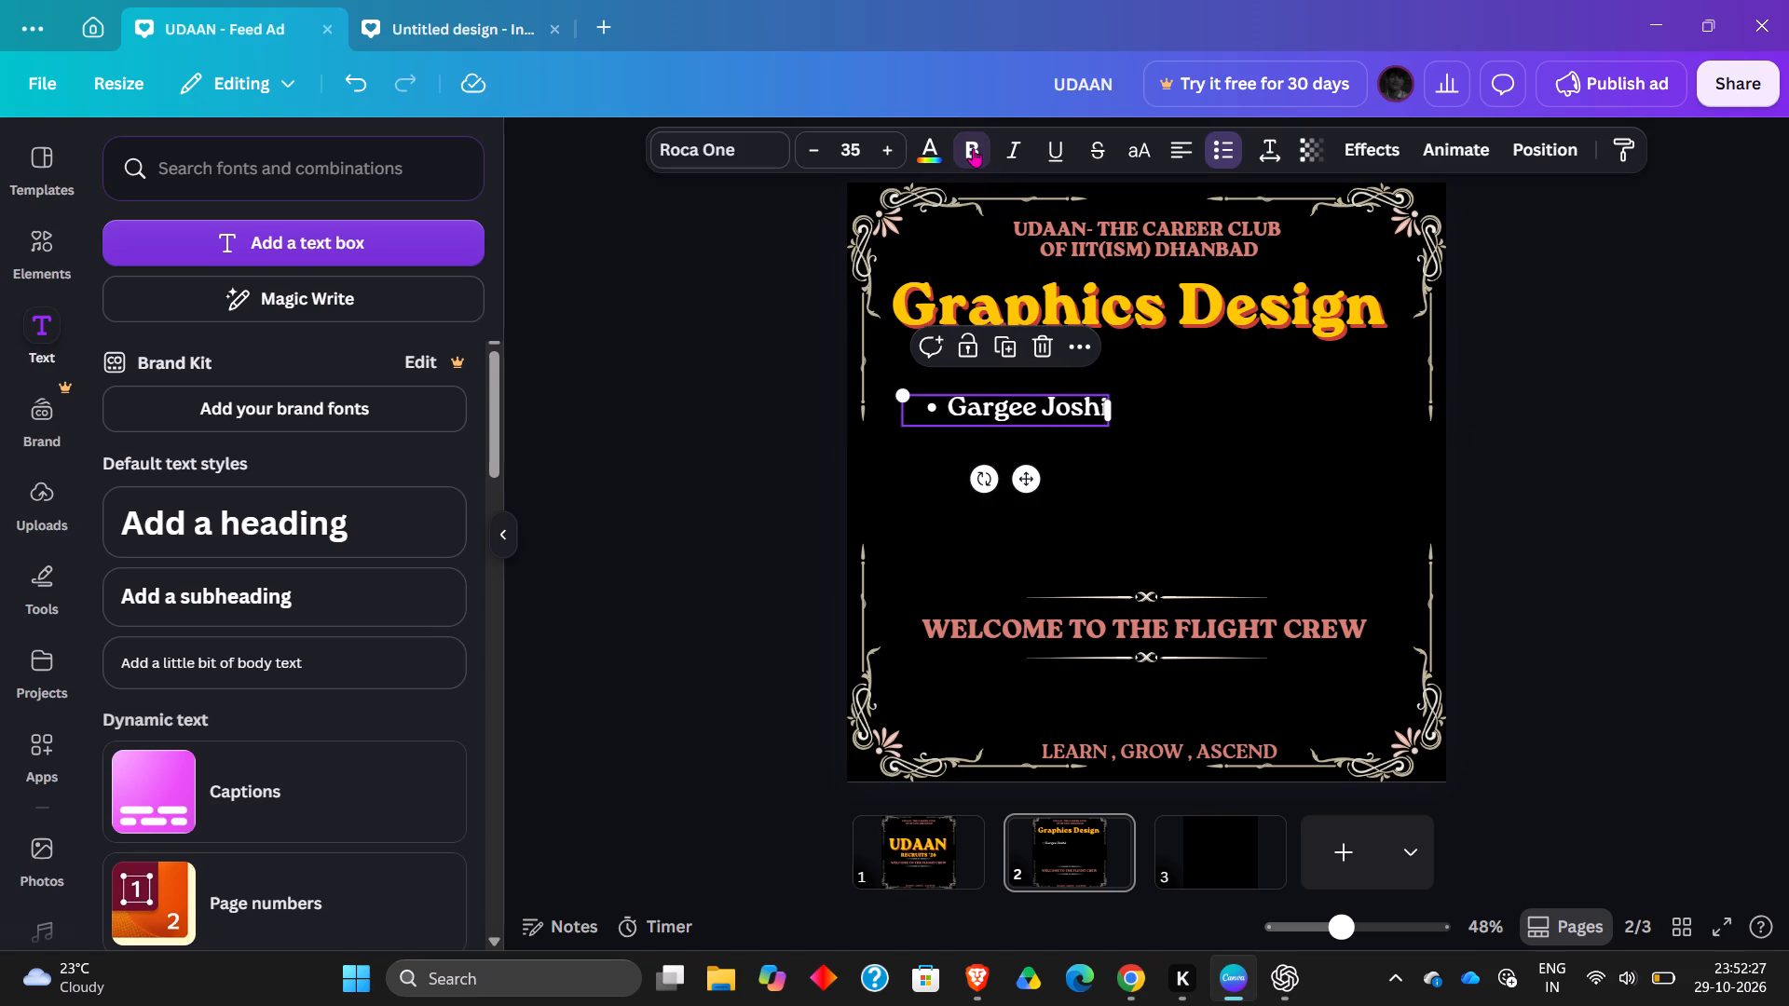
pyautogui.click(1640, 541)
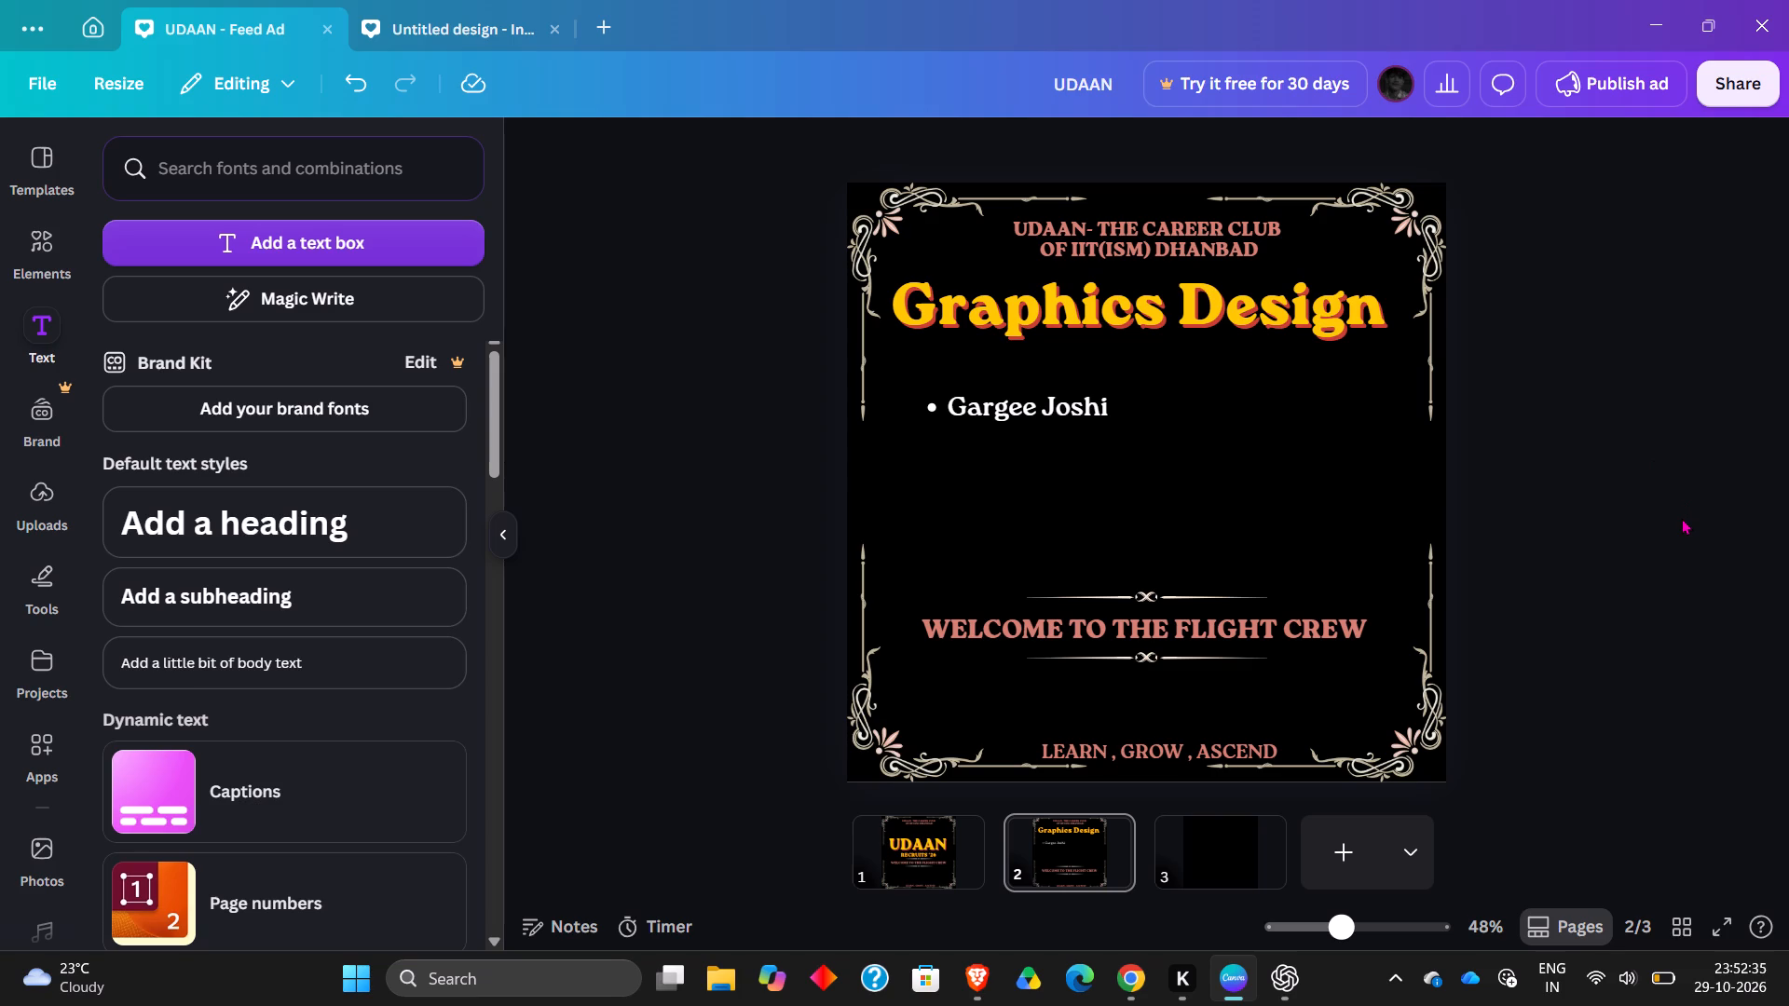
# Duplicate the first name bullet, place the copy directly below it and replace its text with the second recruit's full name.
pyautogui.click(972, 401)
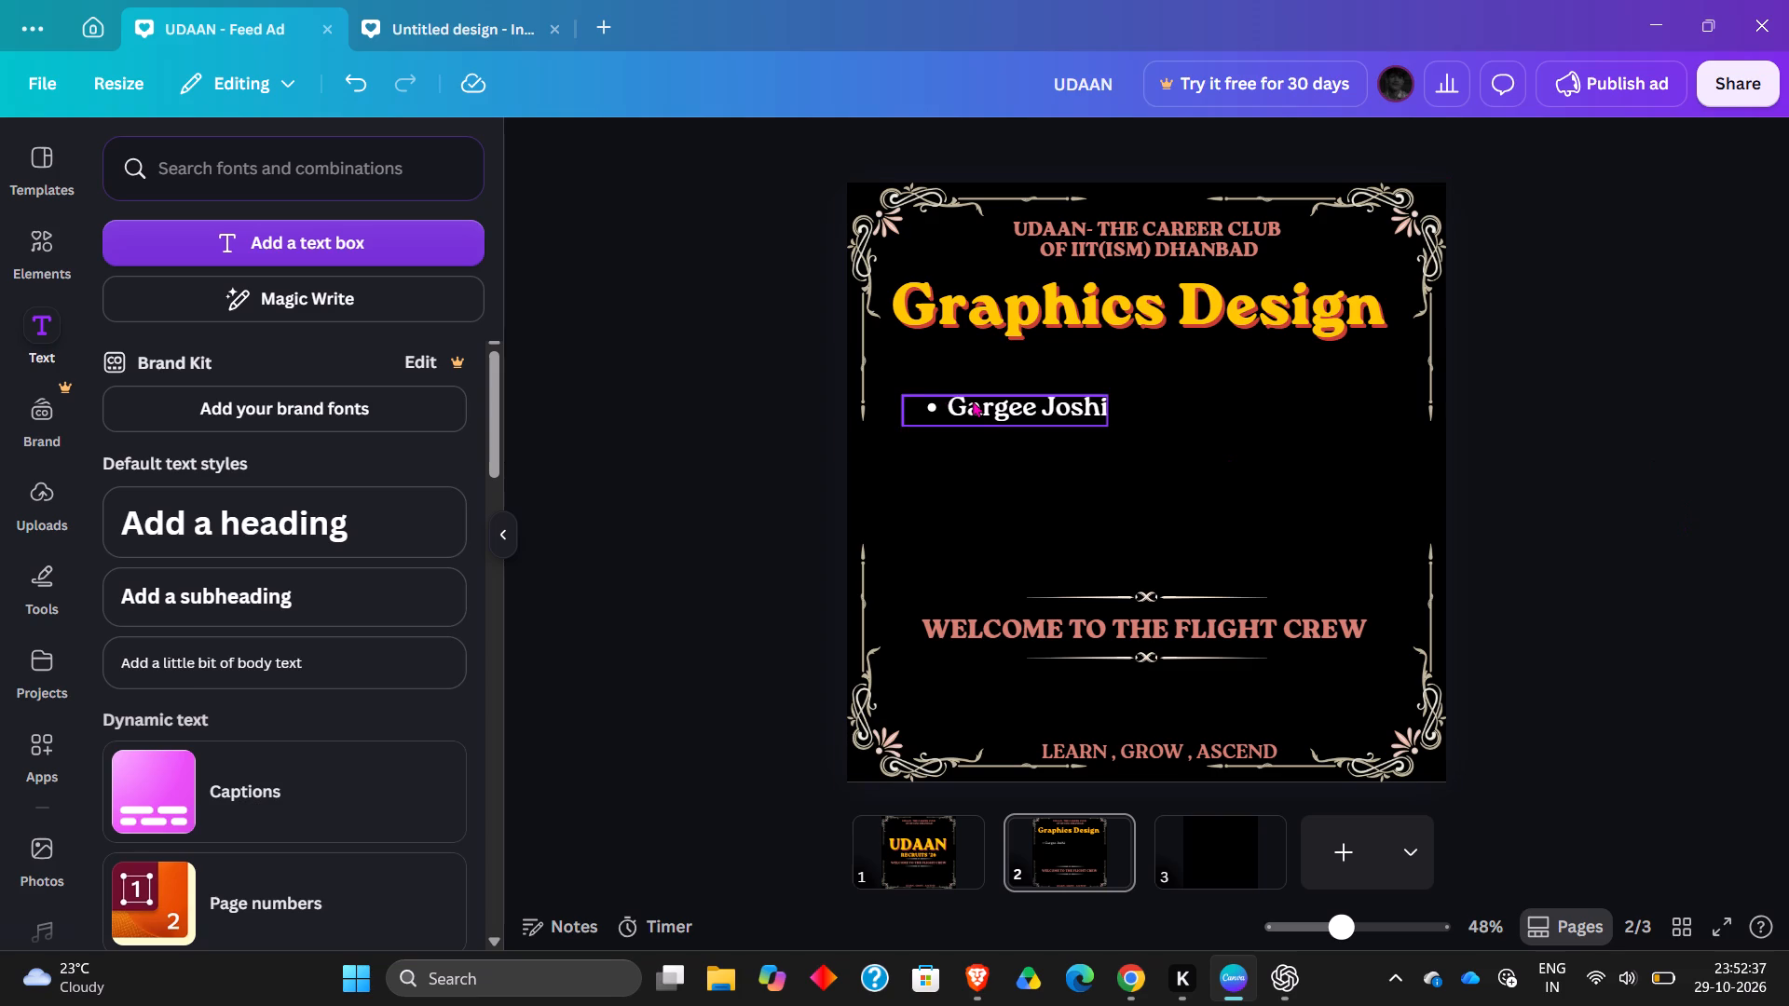
pyautogui.click(1014, 333)
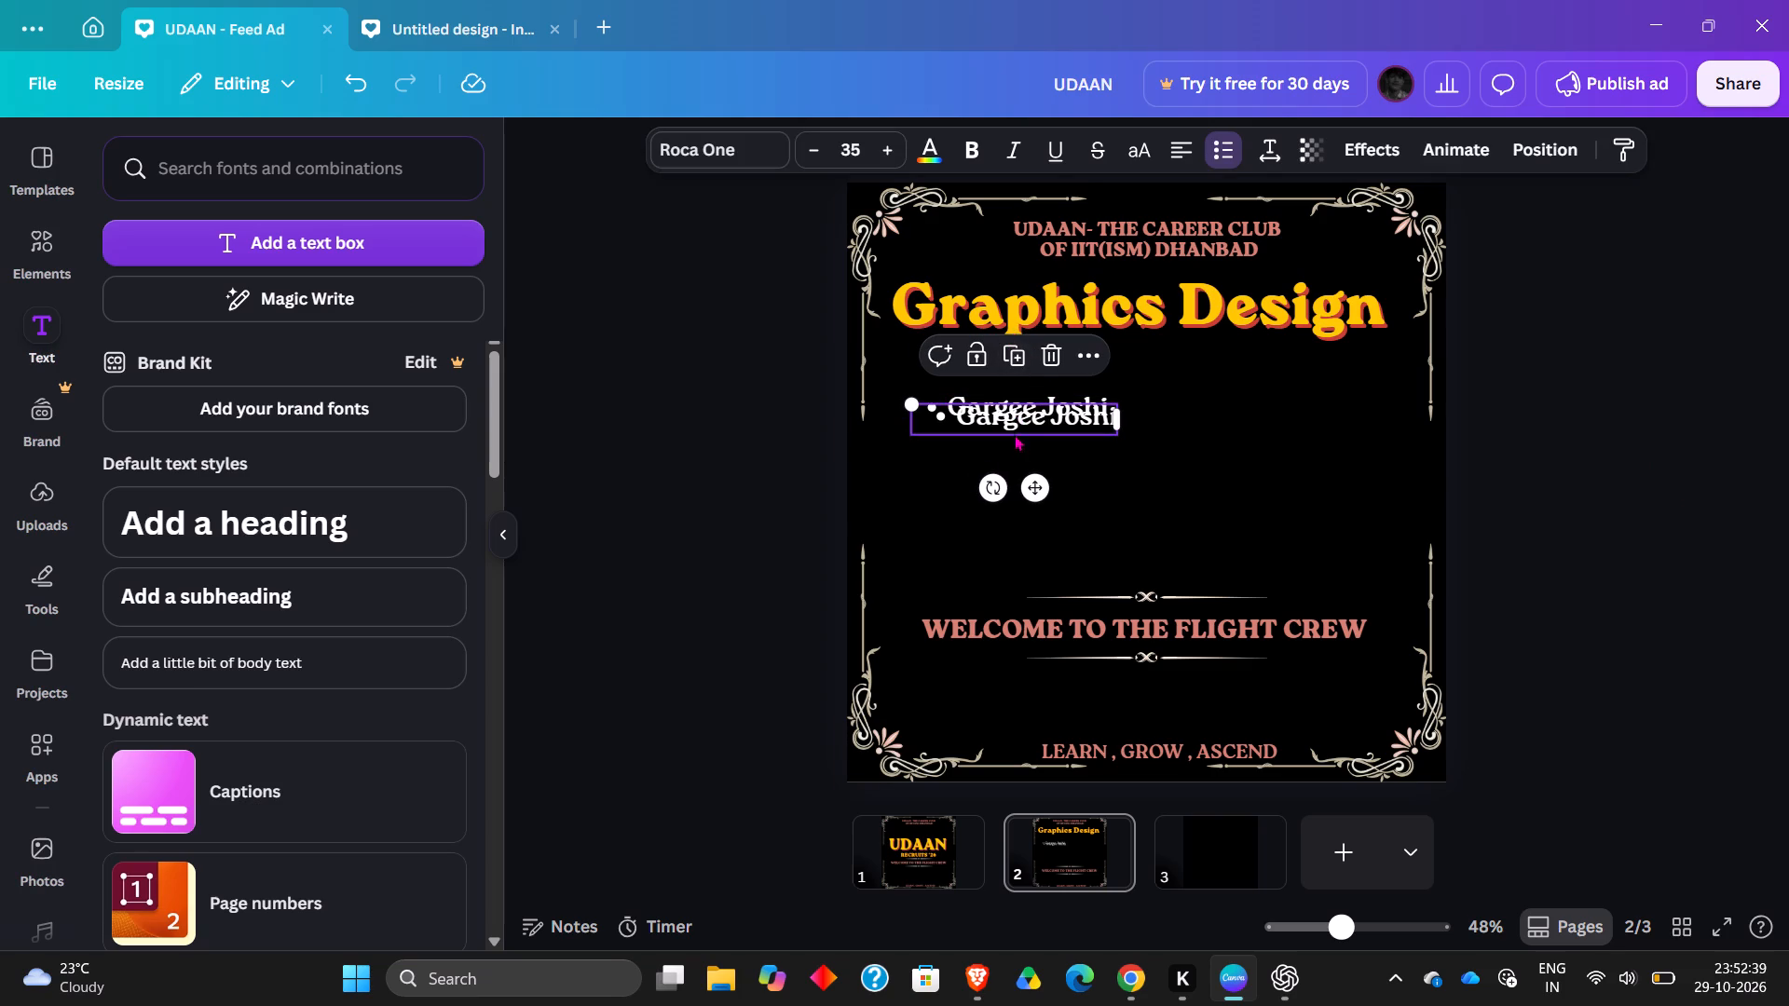
pyautogui.moveTo(1019, 413); pyautogui.dragTo(1017, 446)
pyautogui.doubleClick(999, 455)
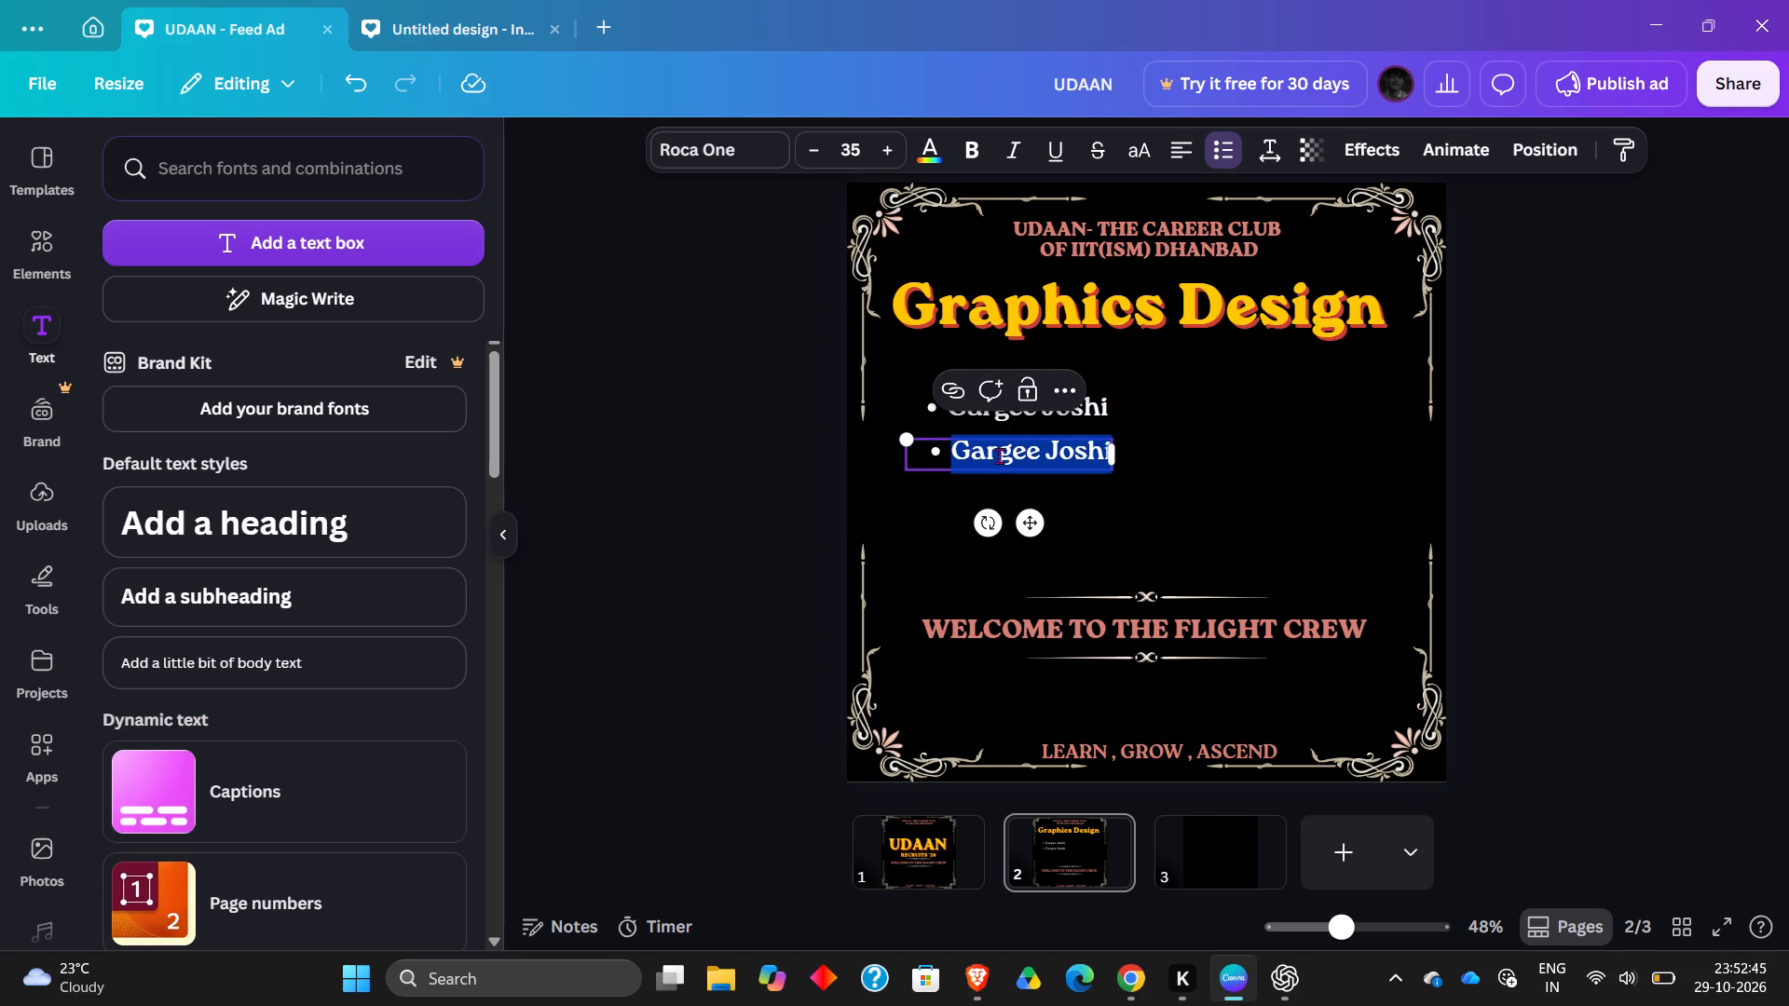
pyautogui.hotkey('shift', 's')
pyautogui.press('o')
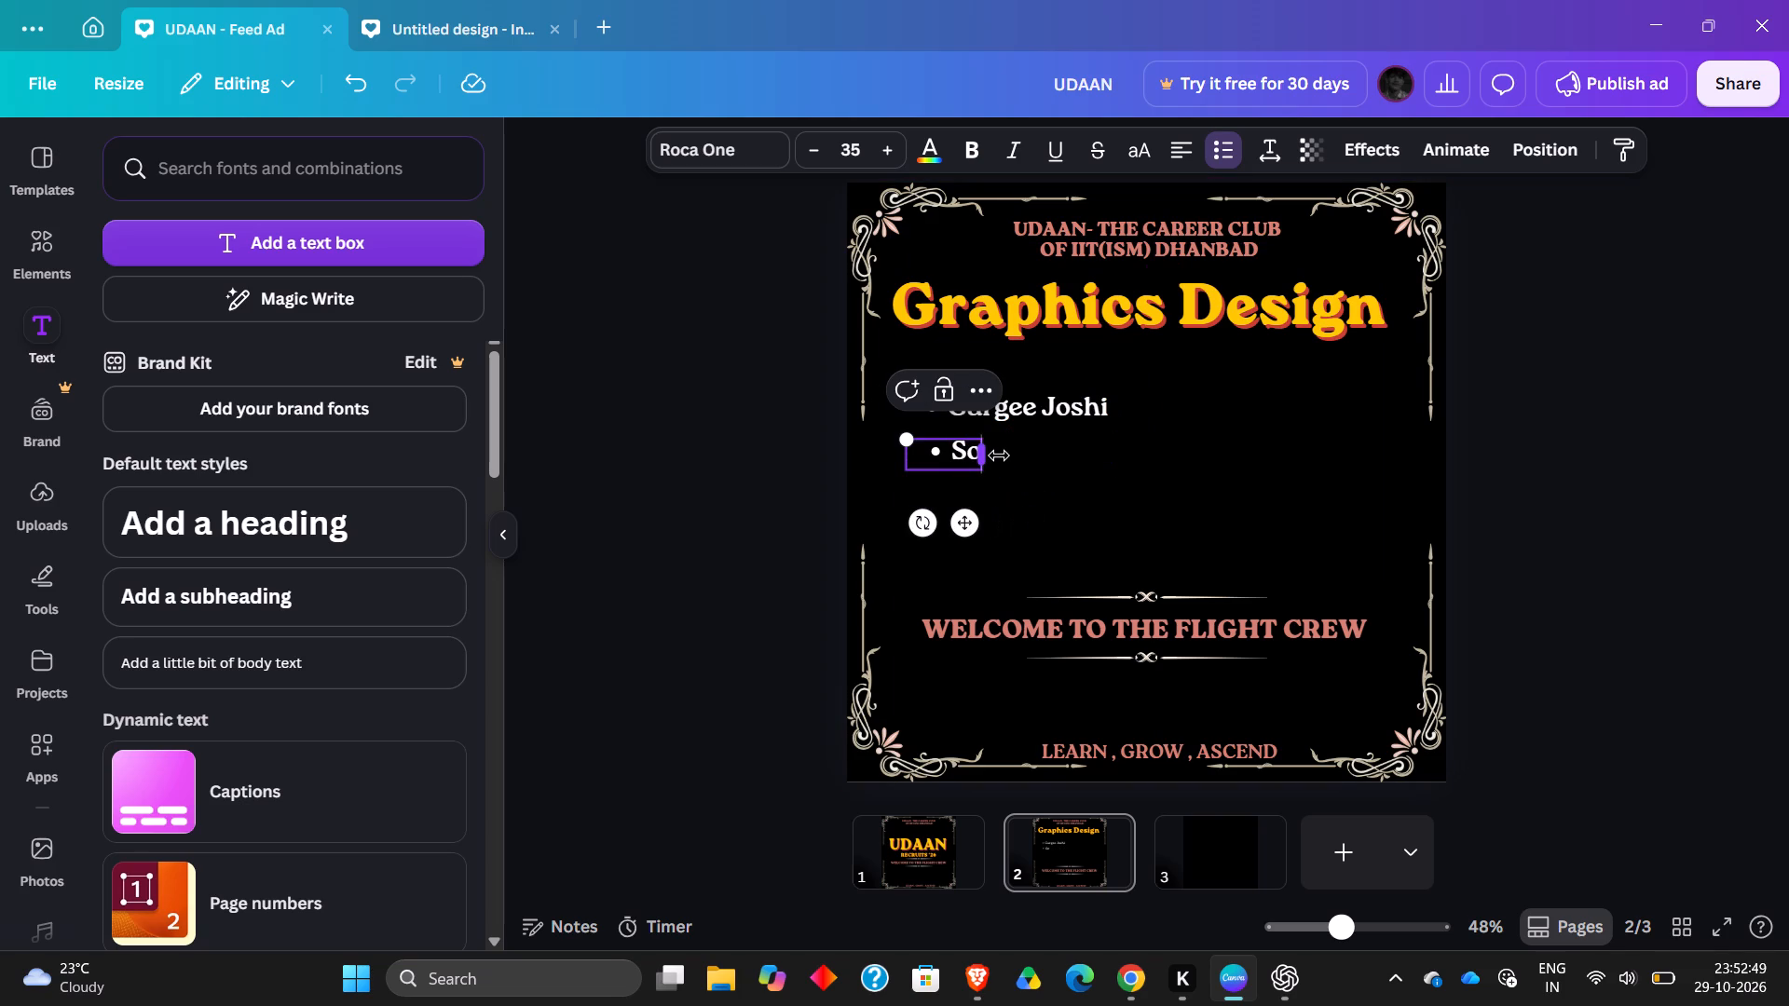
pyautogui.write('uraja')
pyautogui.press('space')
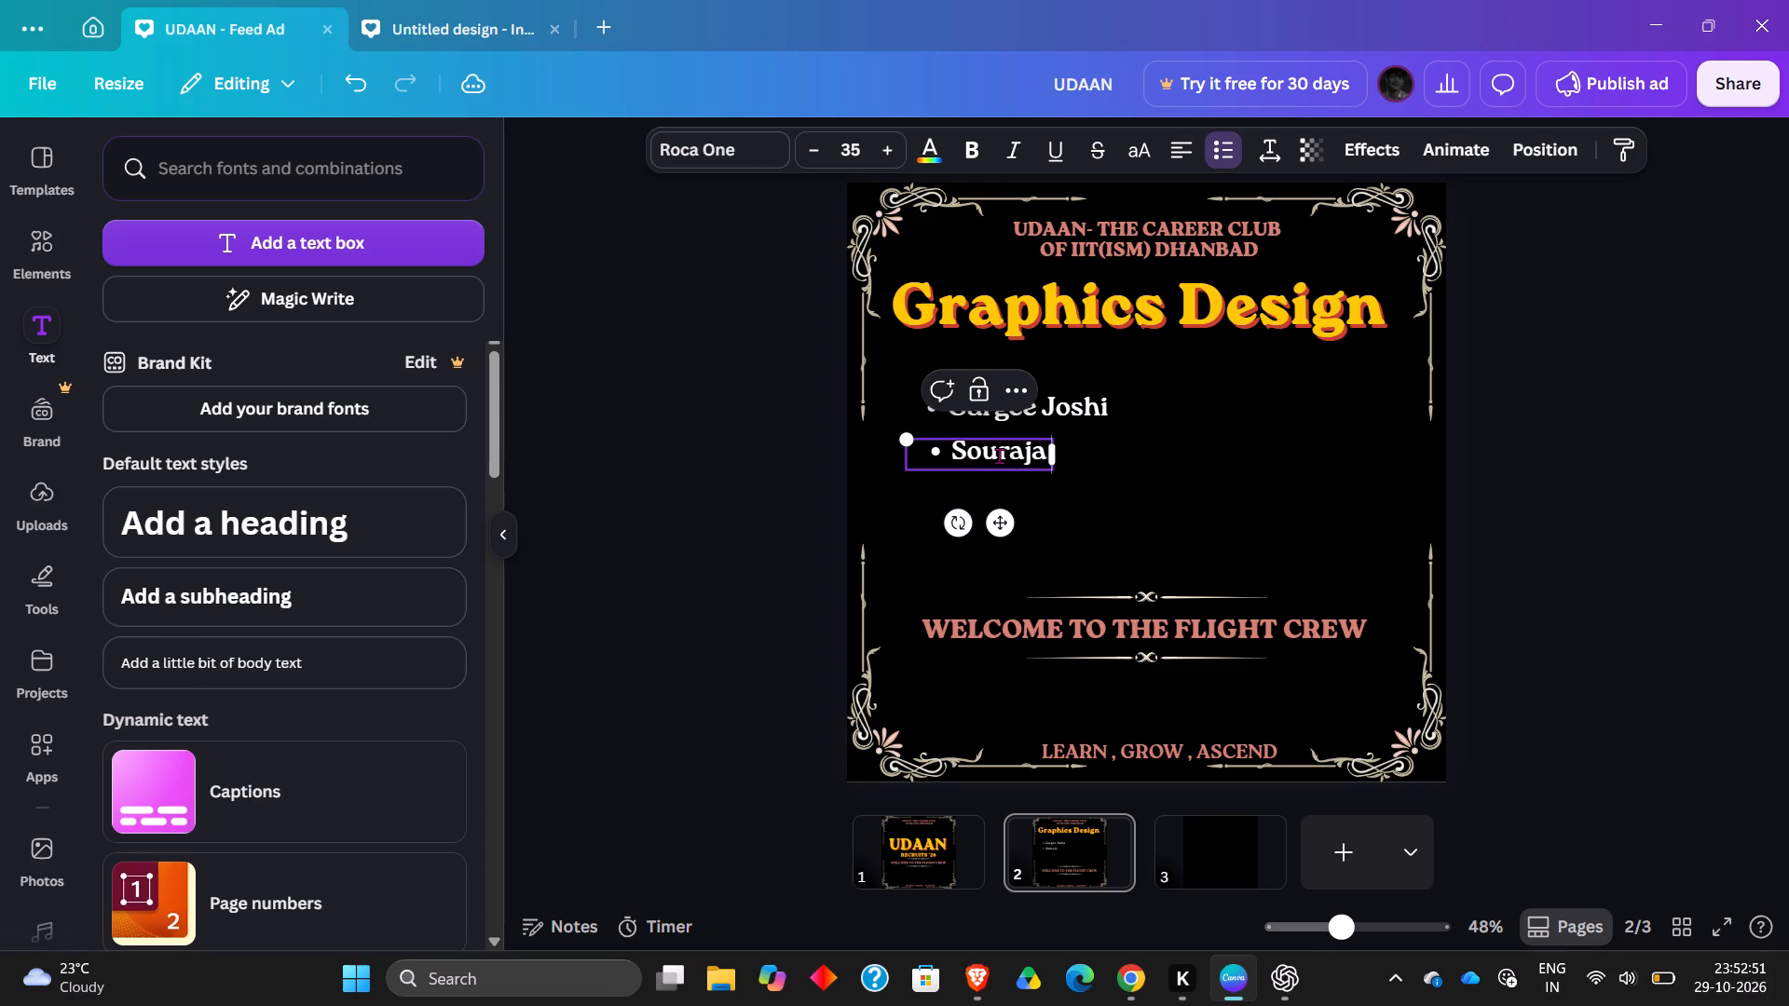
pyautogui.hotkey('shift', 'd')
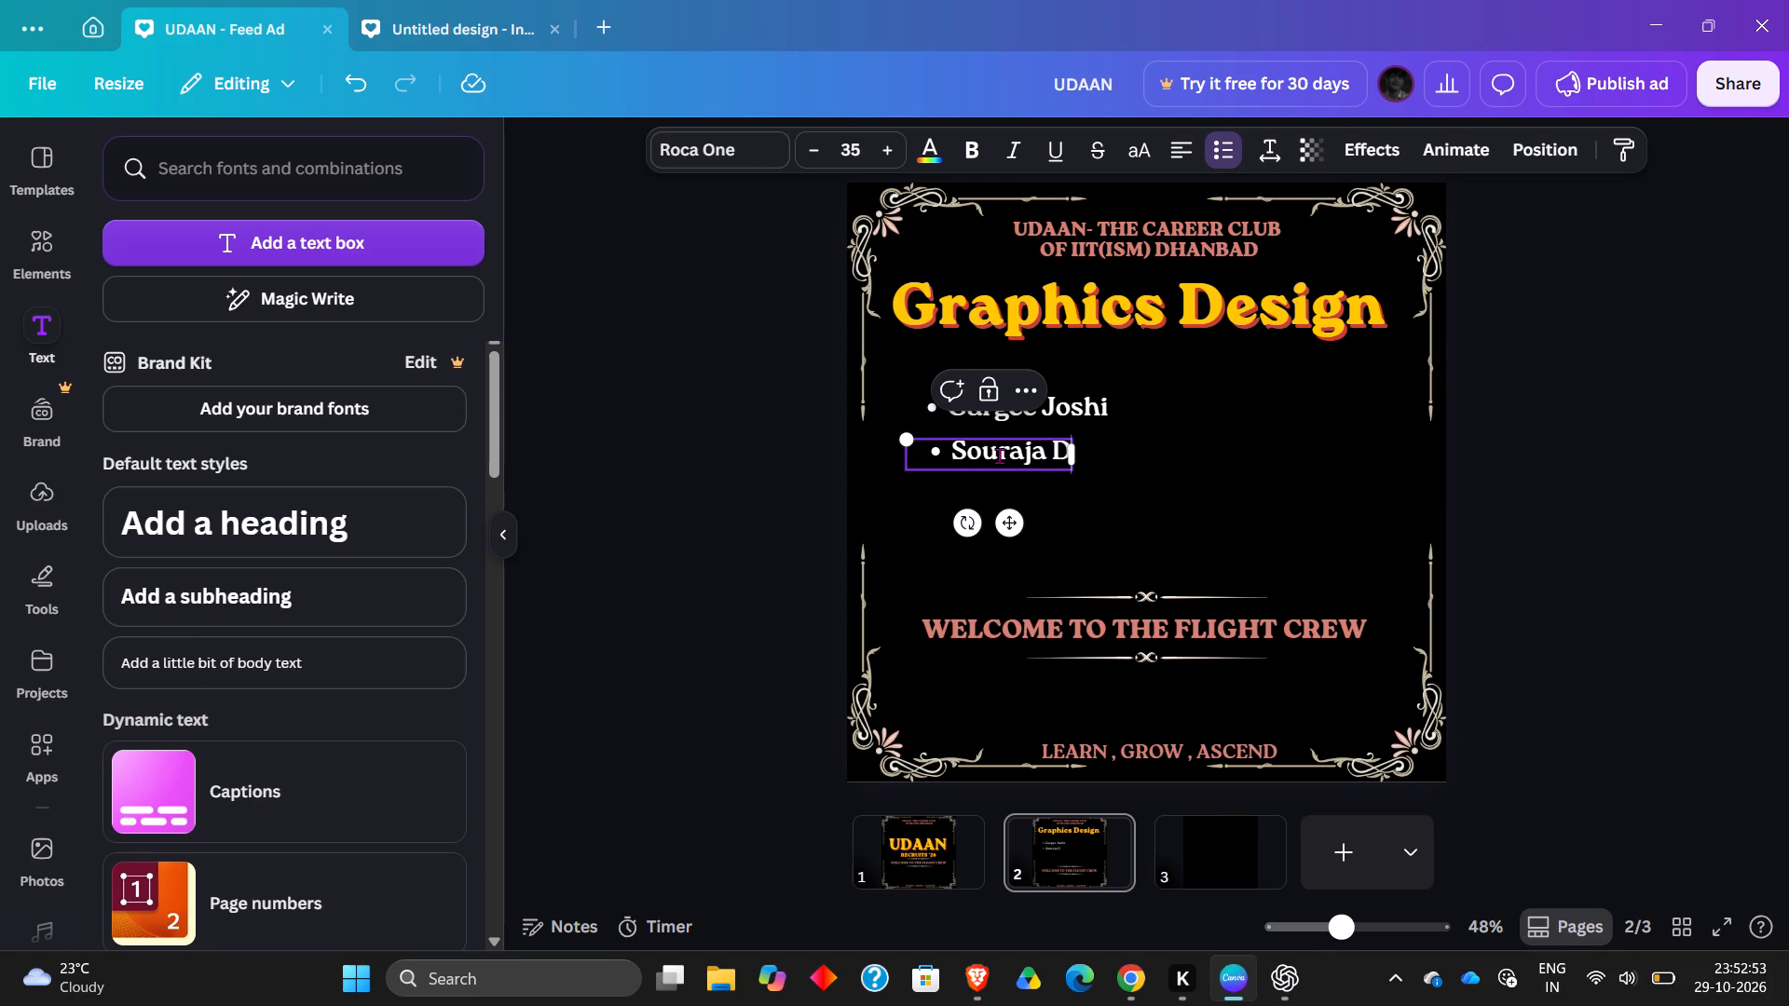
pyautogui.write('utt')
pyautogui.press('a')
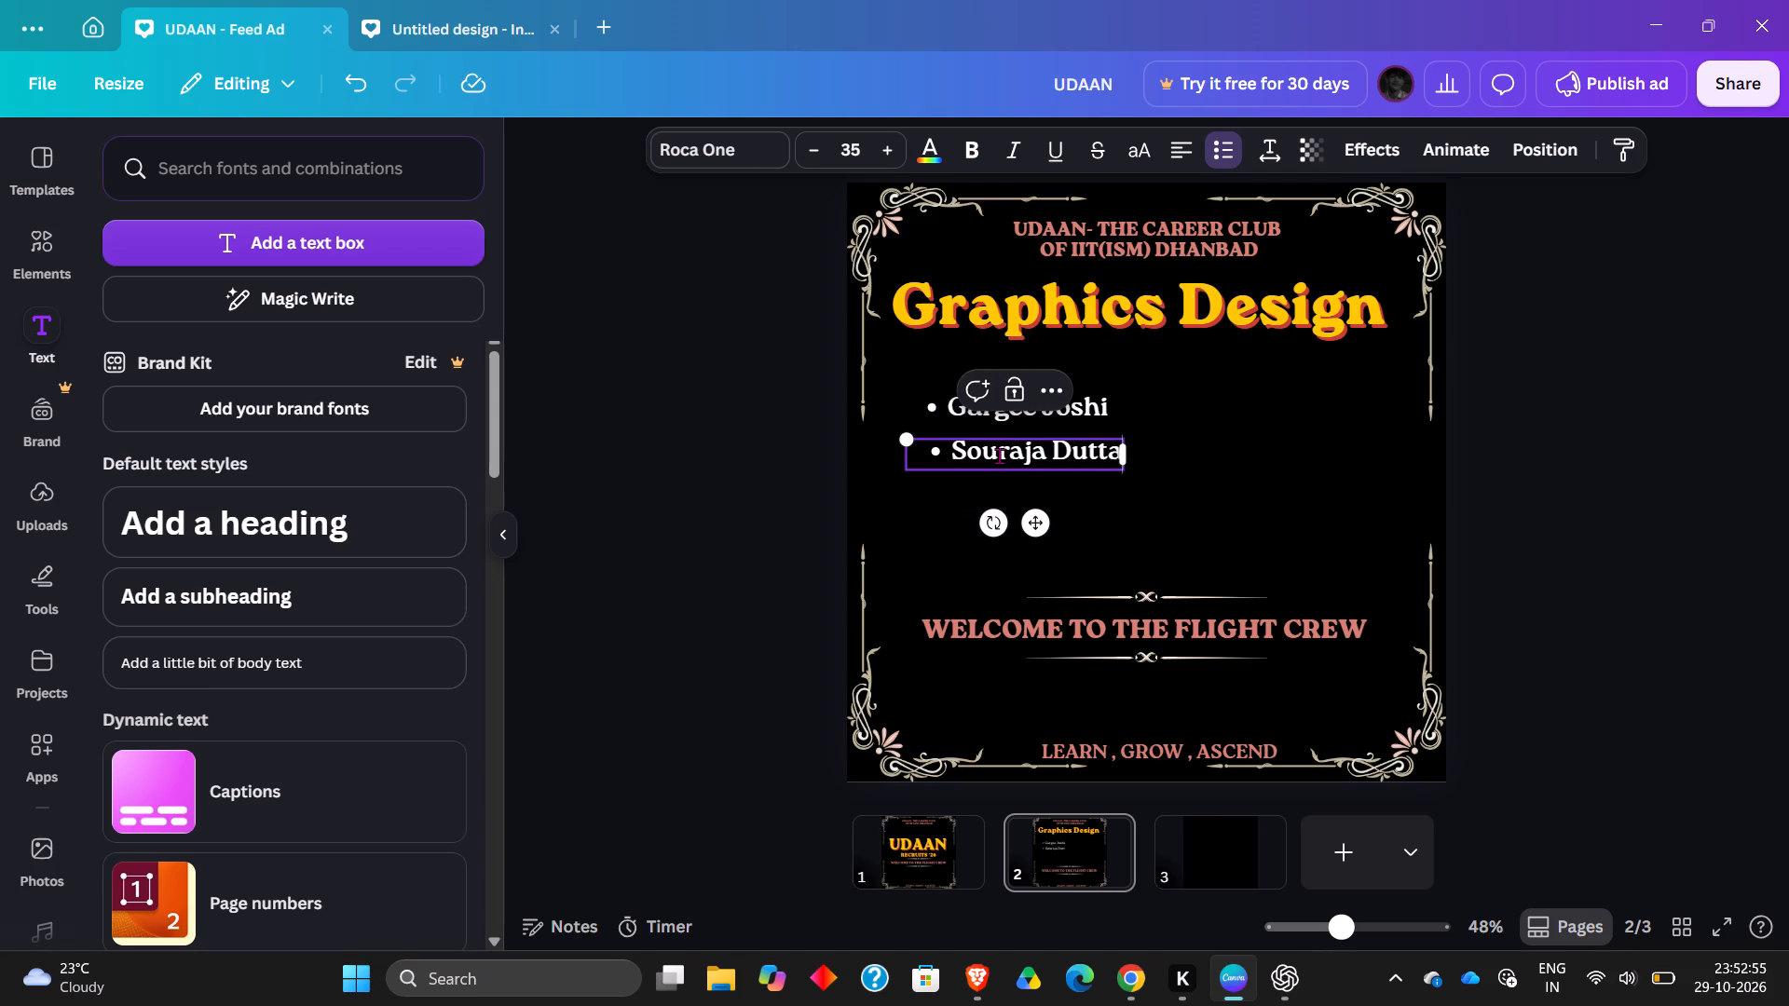
pyautogui.click(1605, 523)
# Duplicate the second name bullet directly below itself and replace the copy's text with the third recruit's full name.
pyautogui.click(1019, 459)
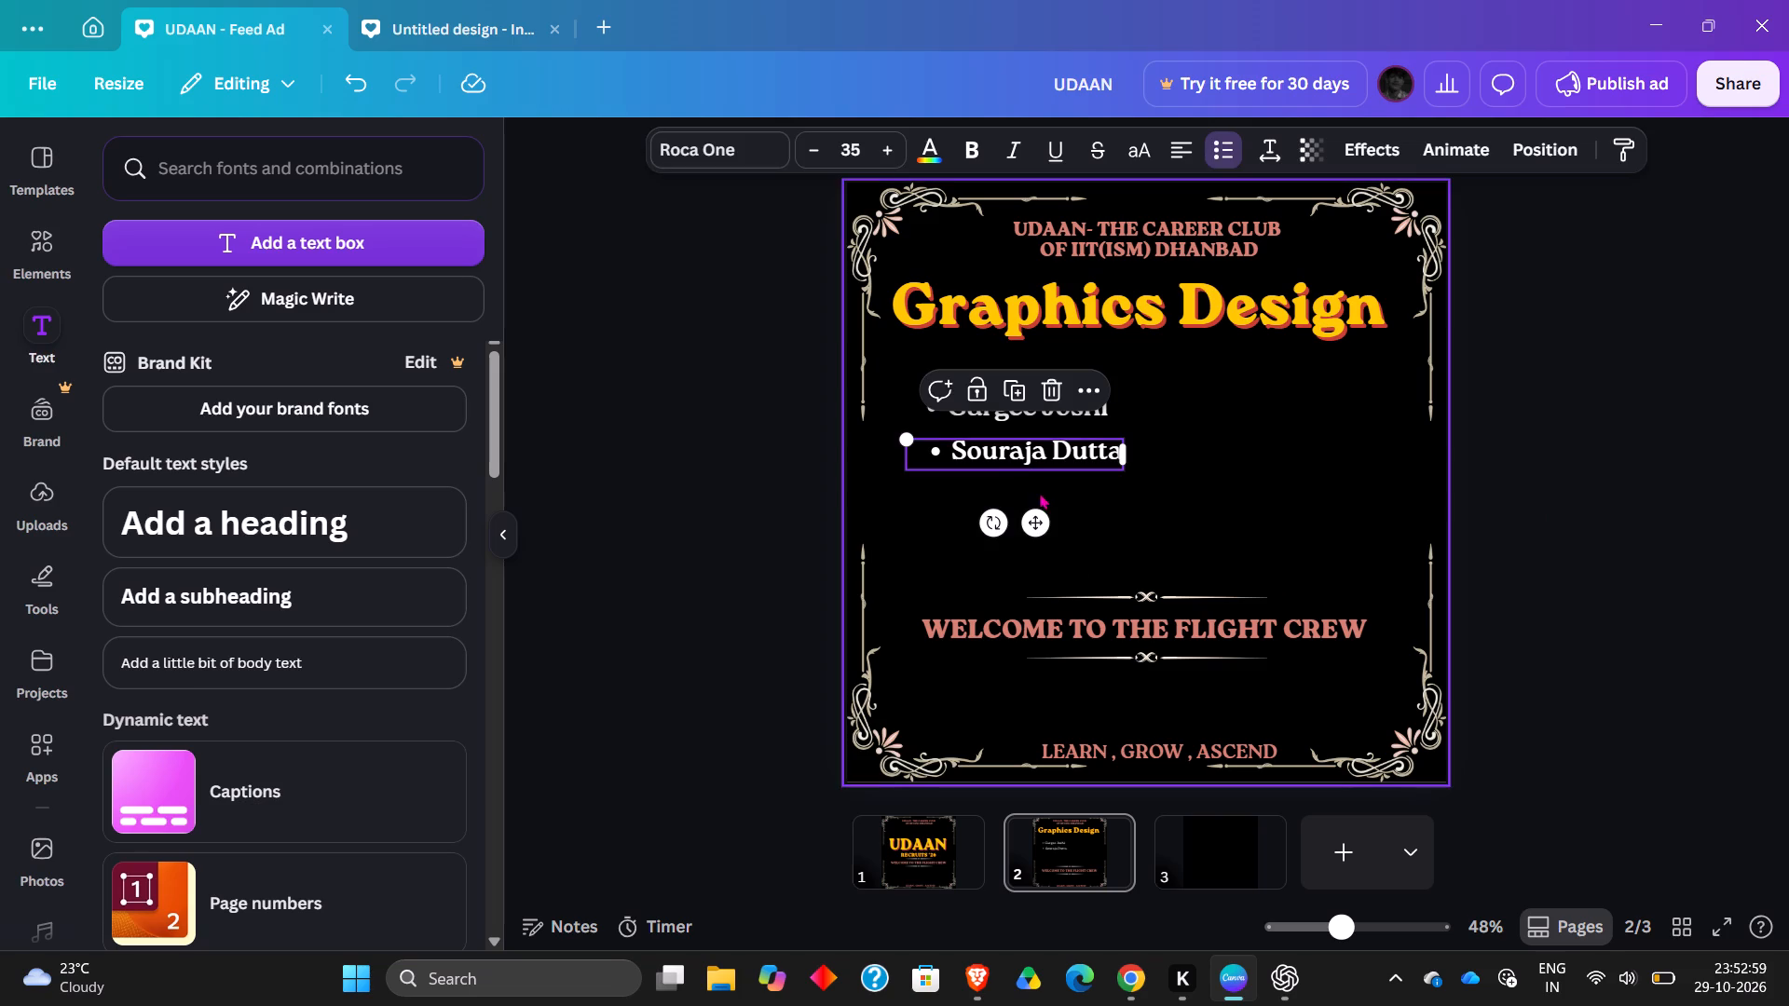
pyautogui.click(1015, 390)
pyautogui.click(1021, 505)
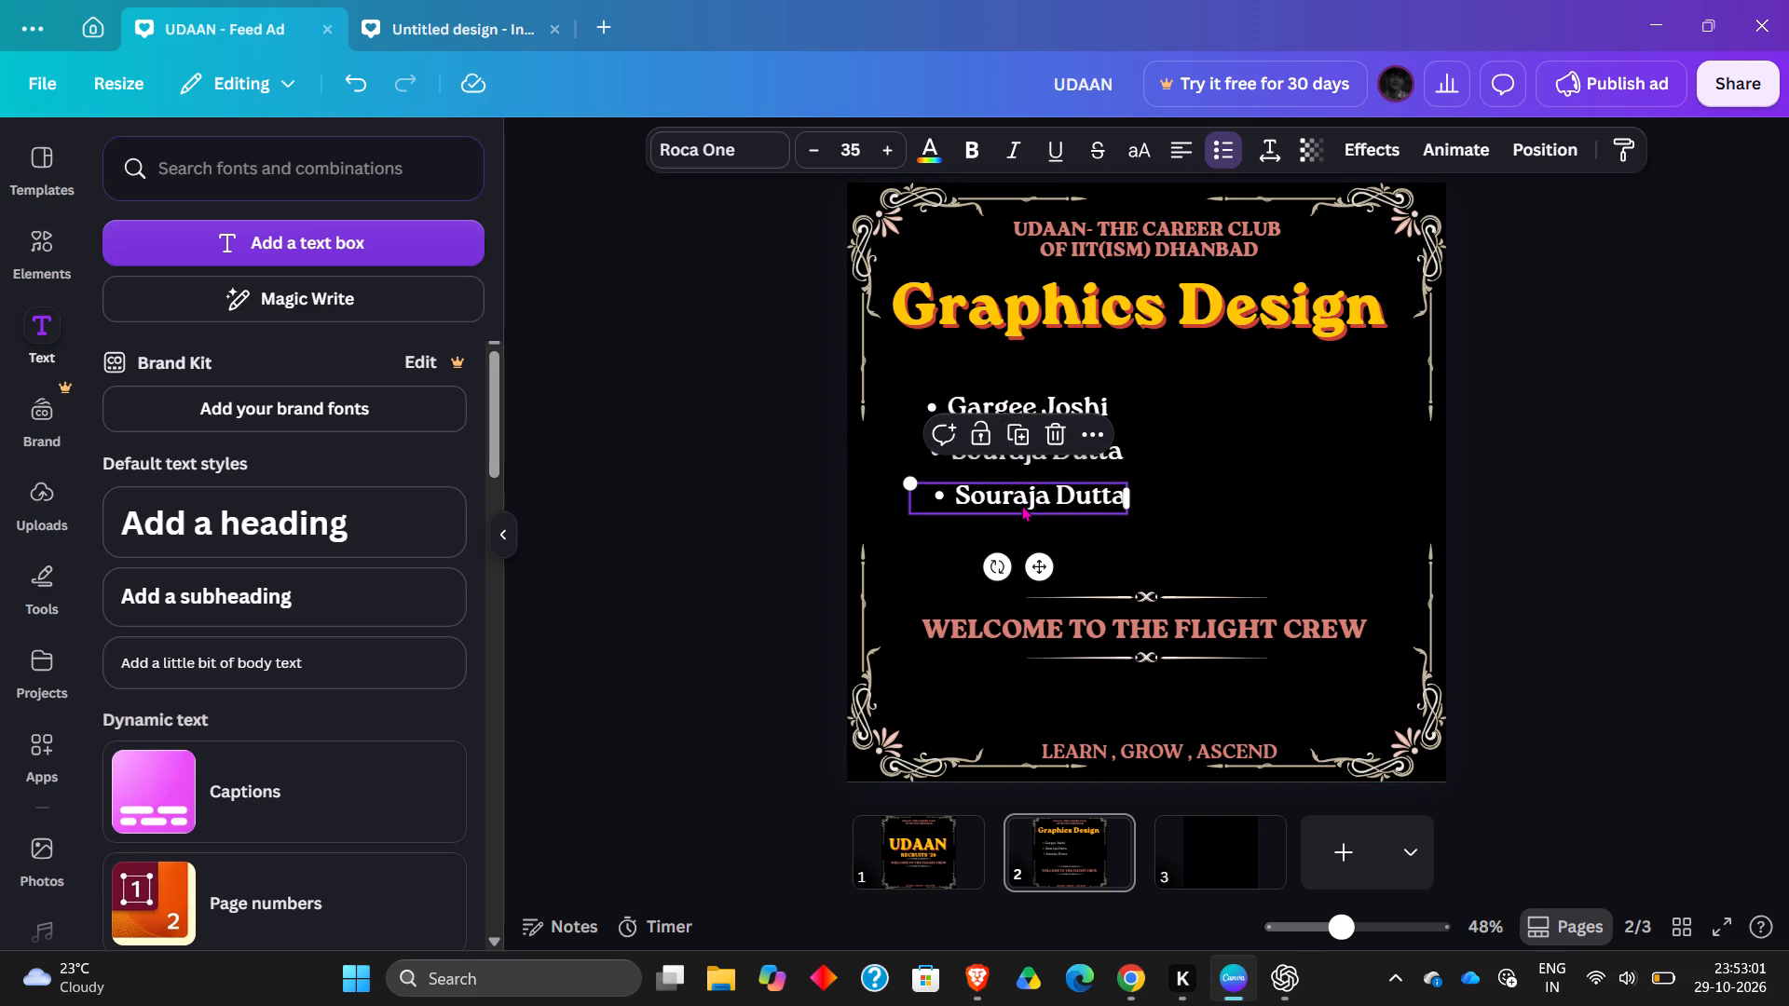
pyautogui.click(1524, 512)
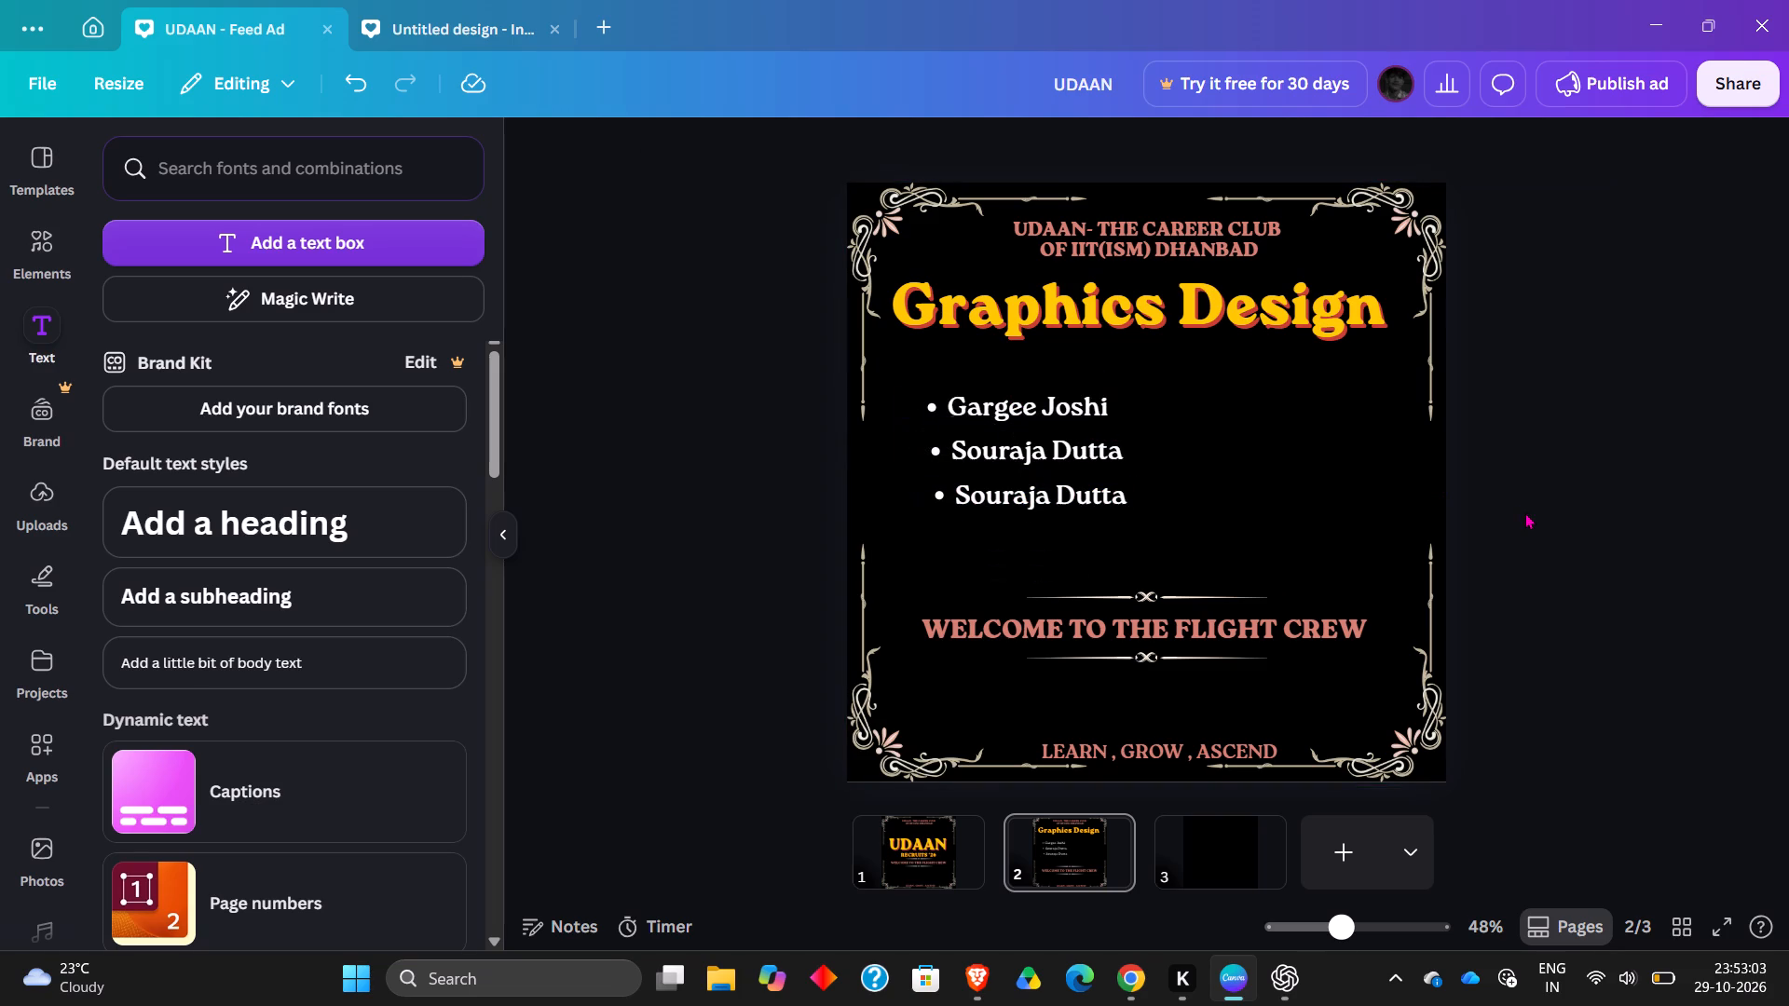
pyautogui.doubleClick(1028, 503)
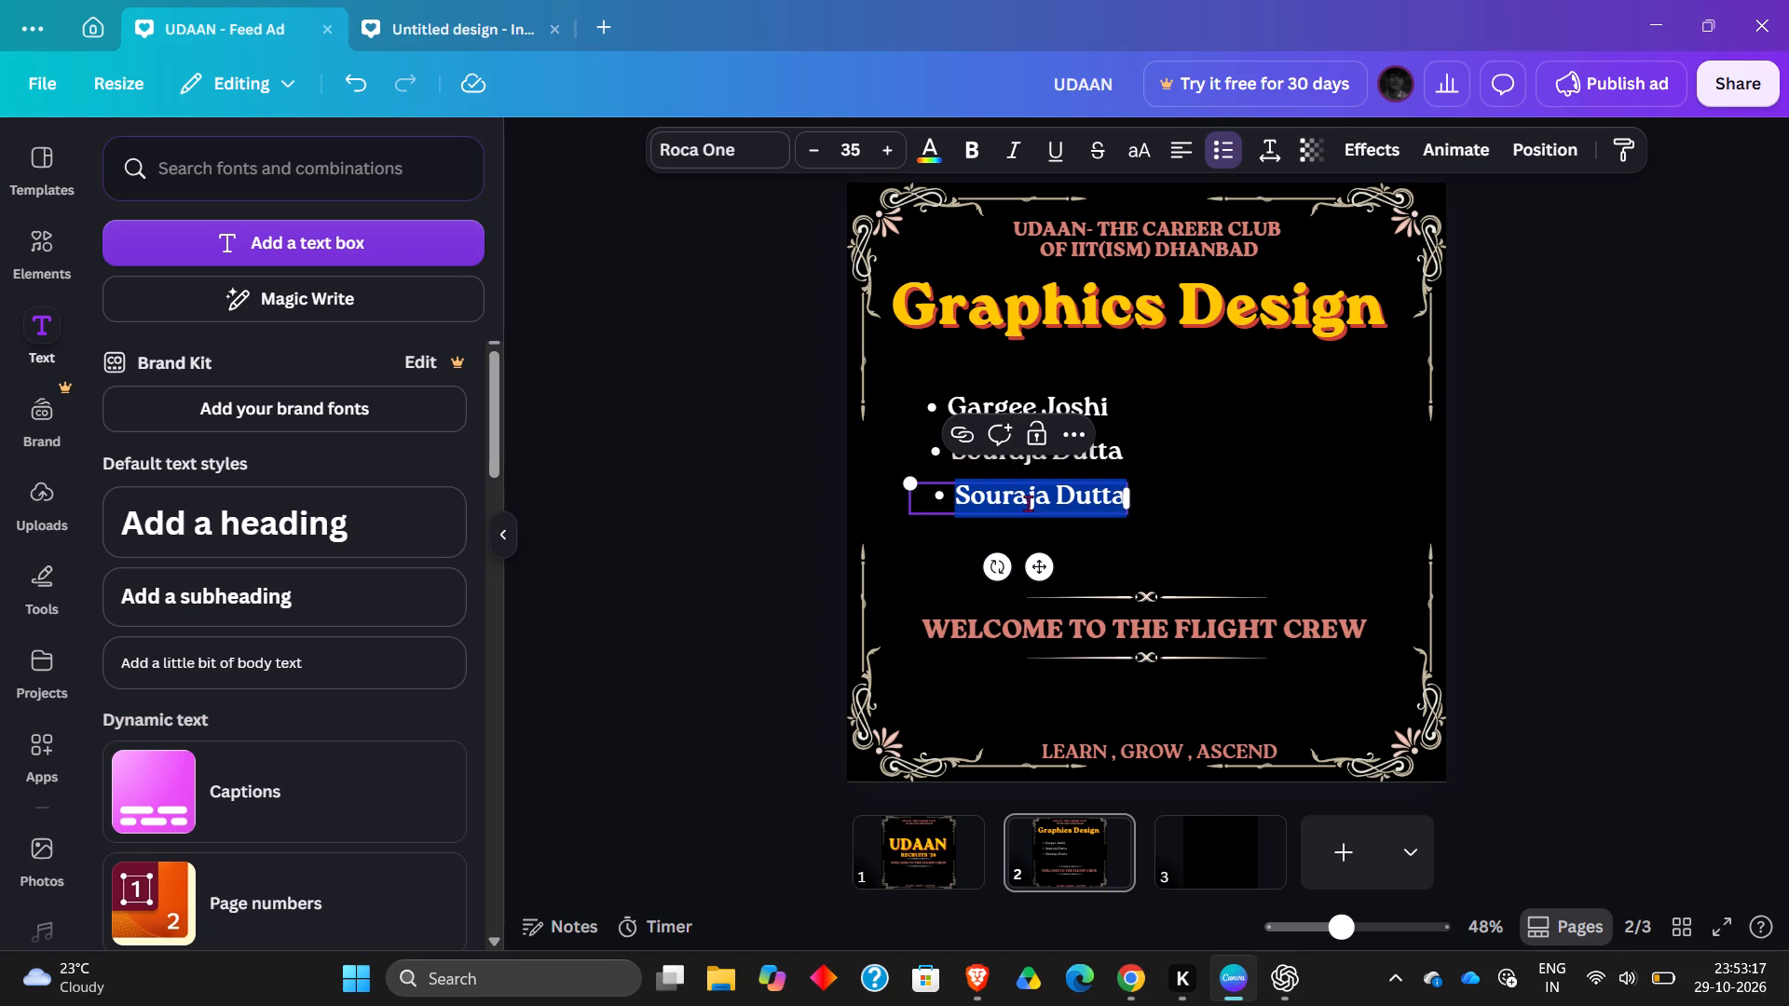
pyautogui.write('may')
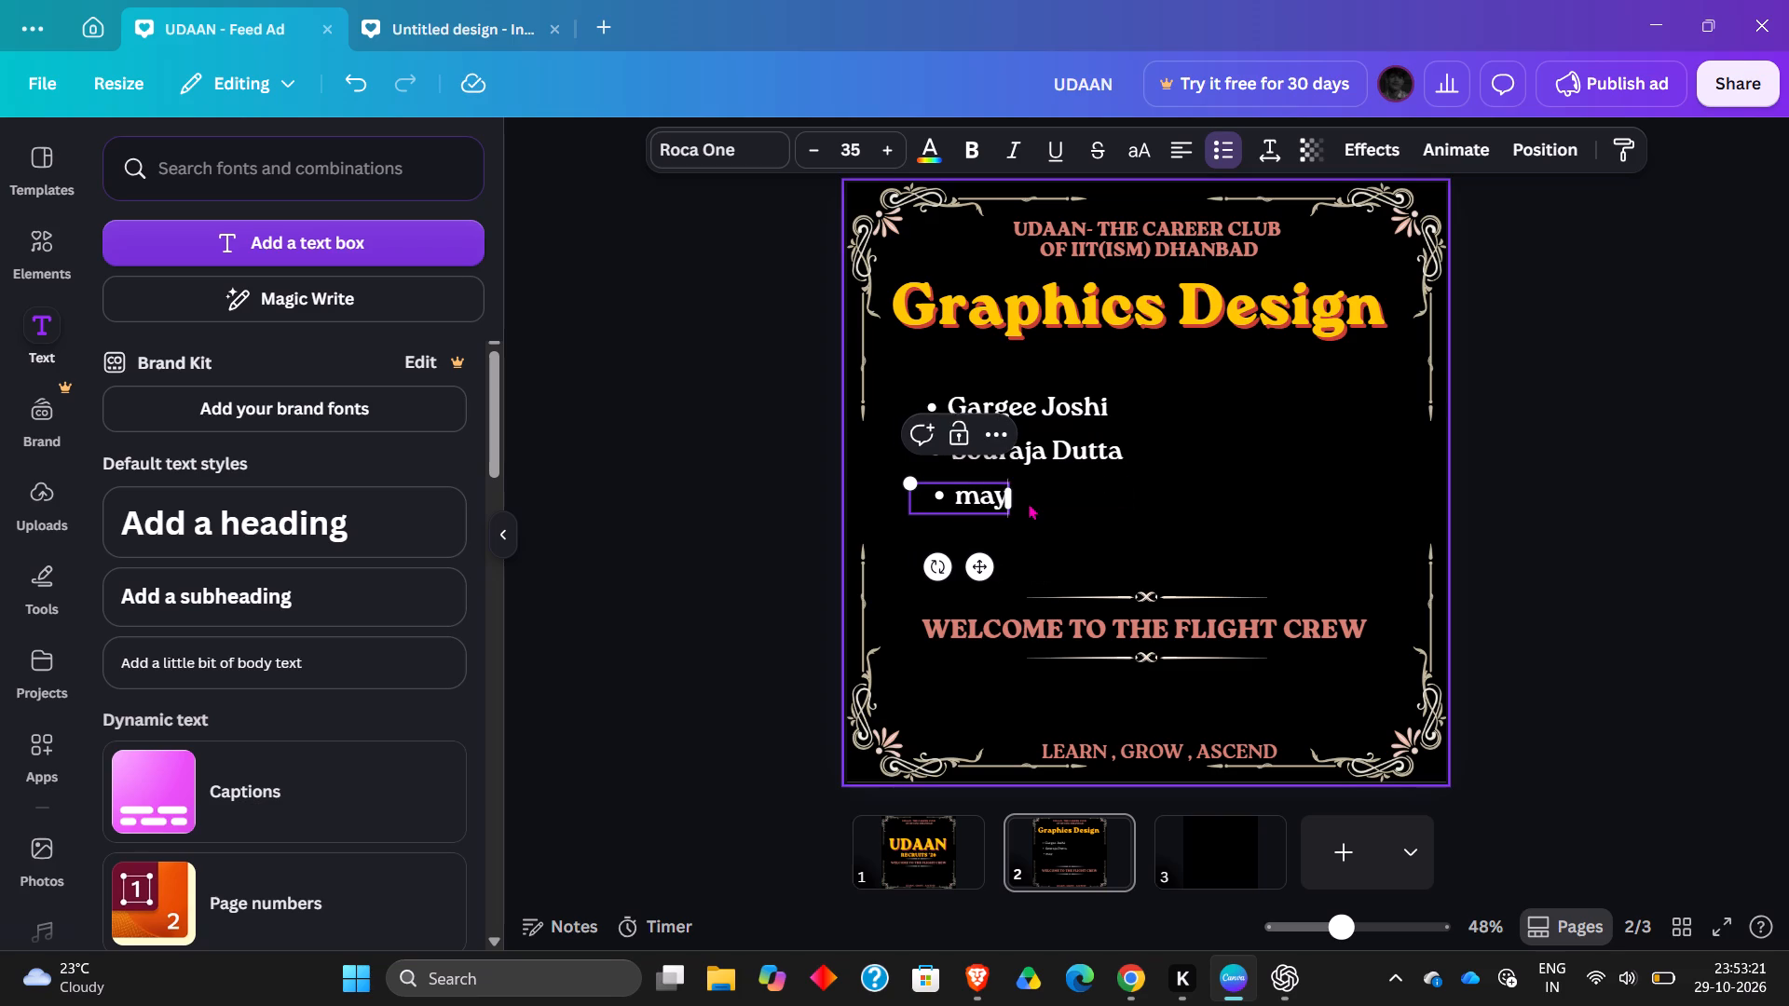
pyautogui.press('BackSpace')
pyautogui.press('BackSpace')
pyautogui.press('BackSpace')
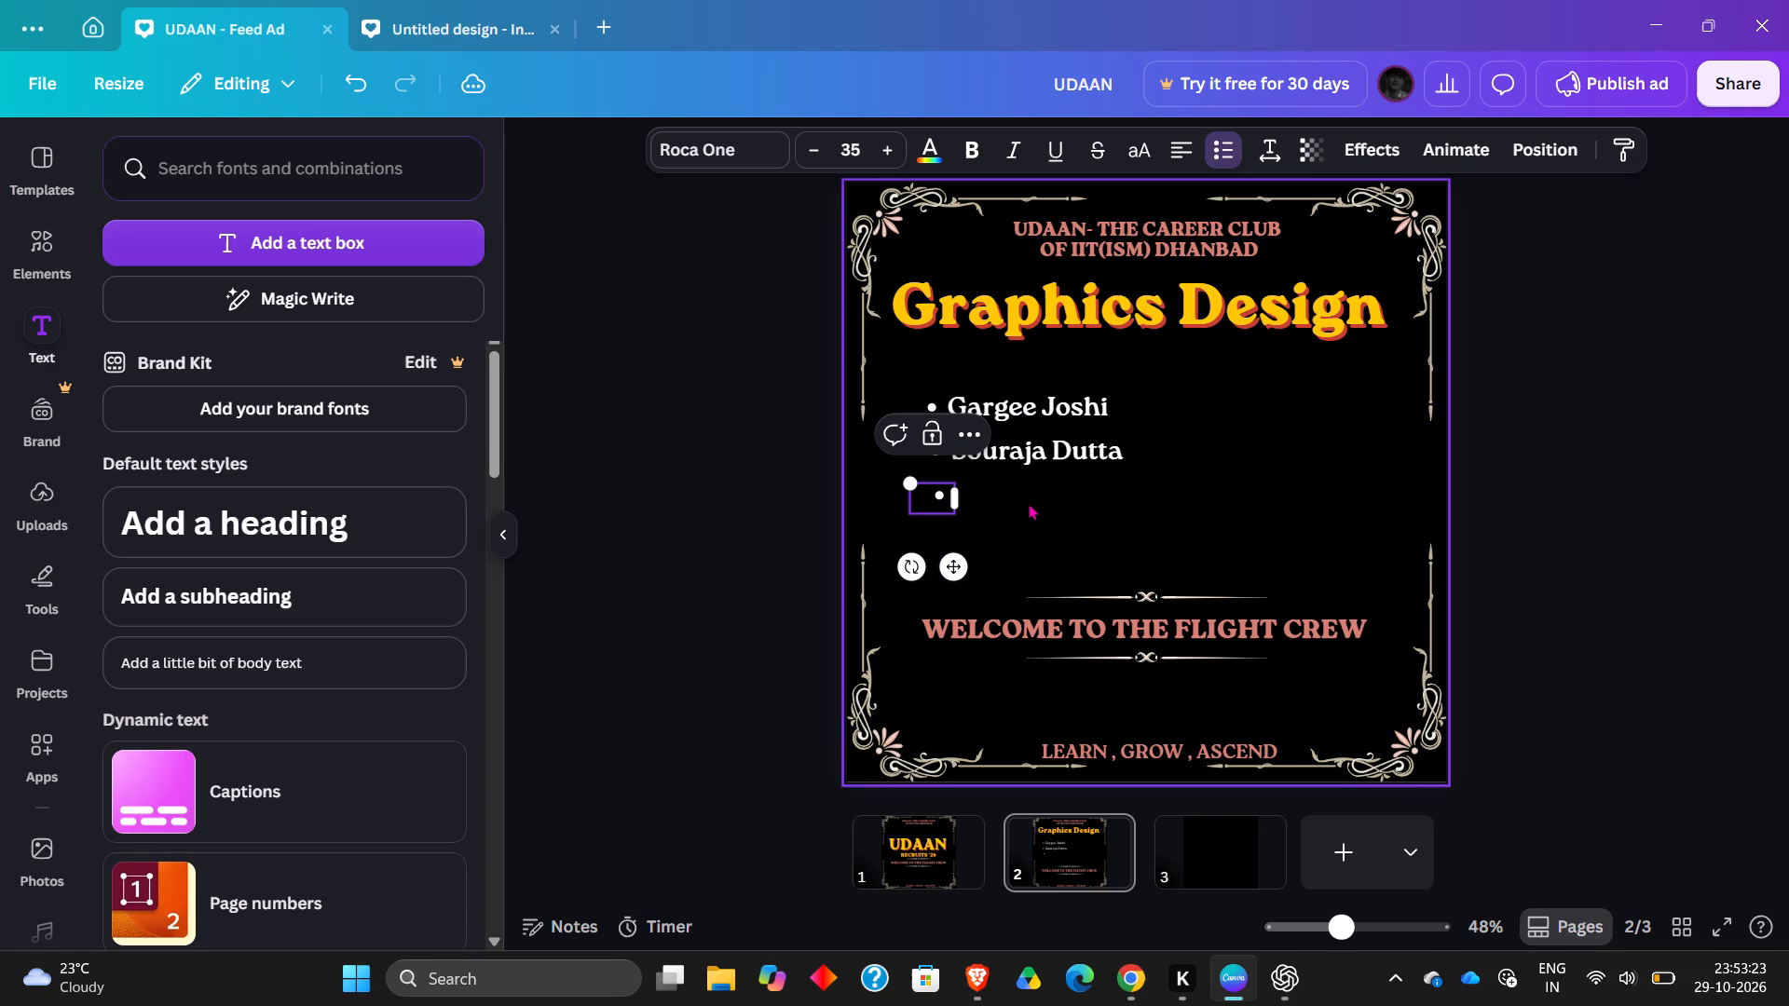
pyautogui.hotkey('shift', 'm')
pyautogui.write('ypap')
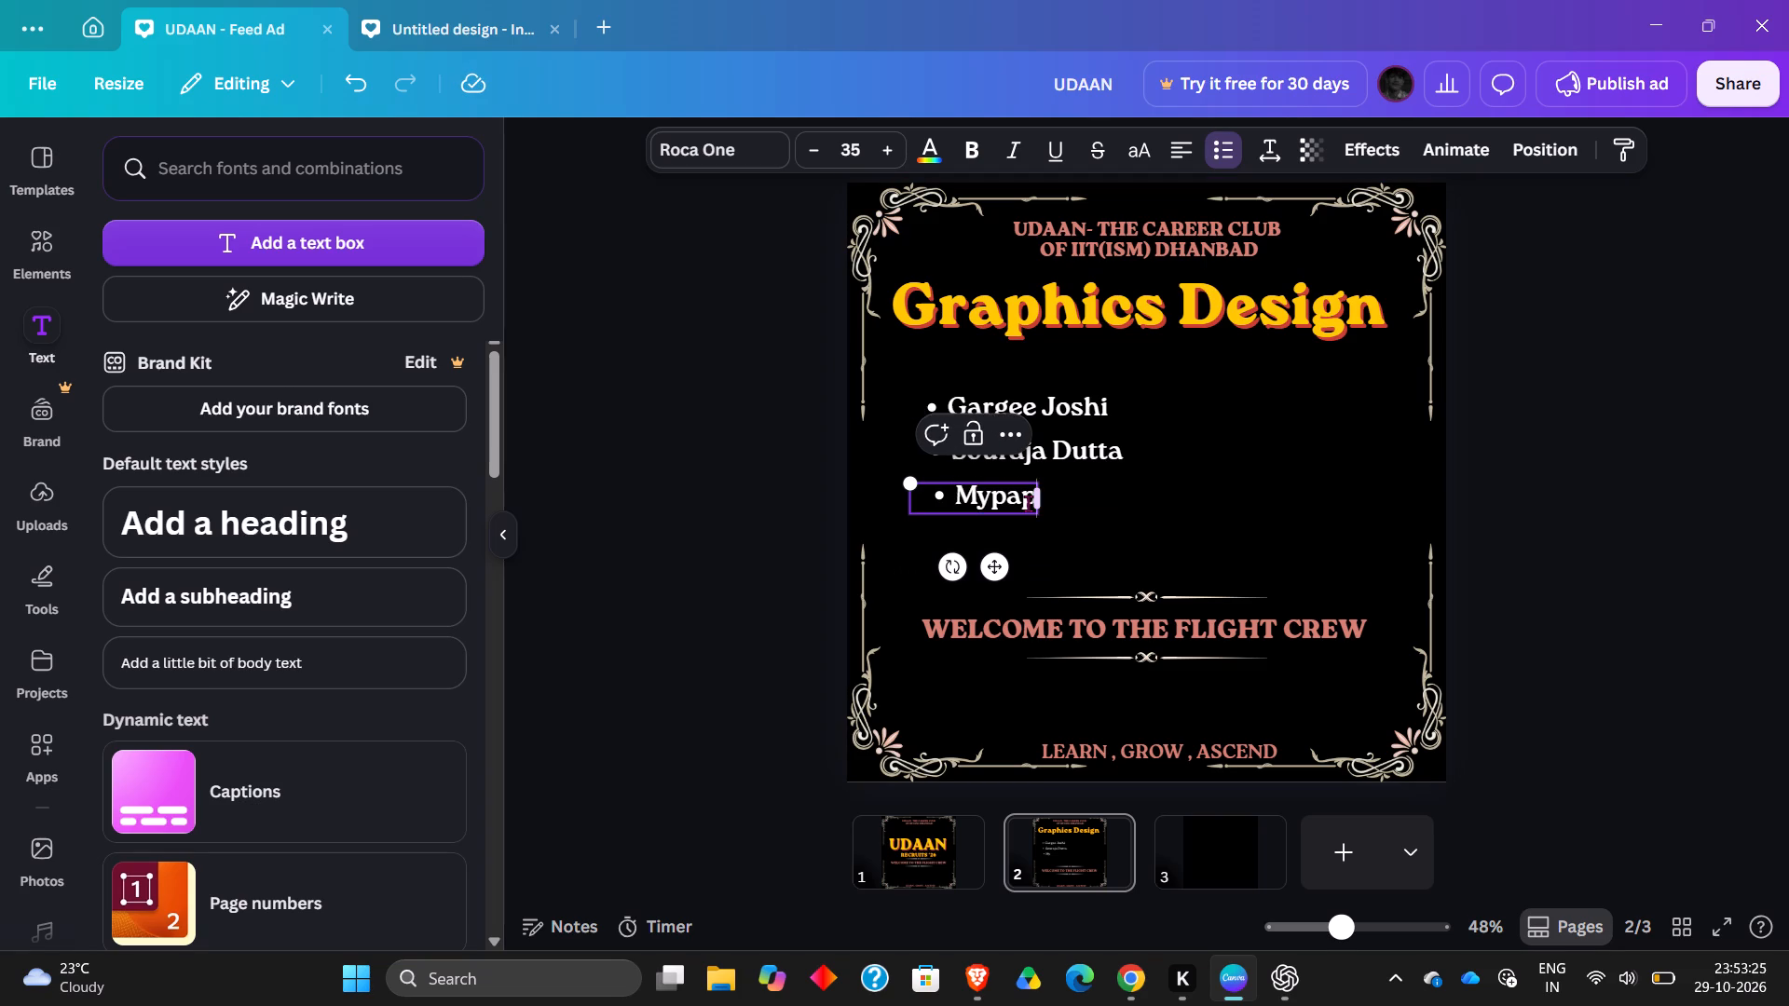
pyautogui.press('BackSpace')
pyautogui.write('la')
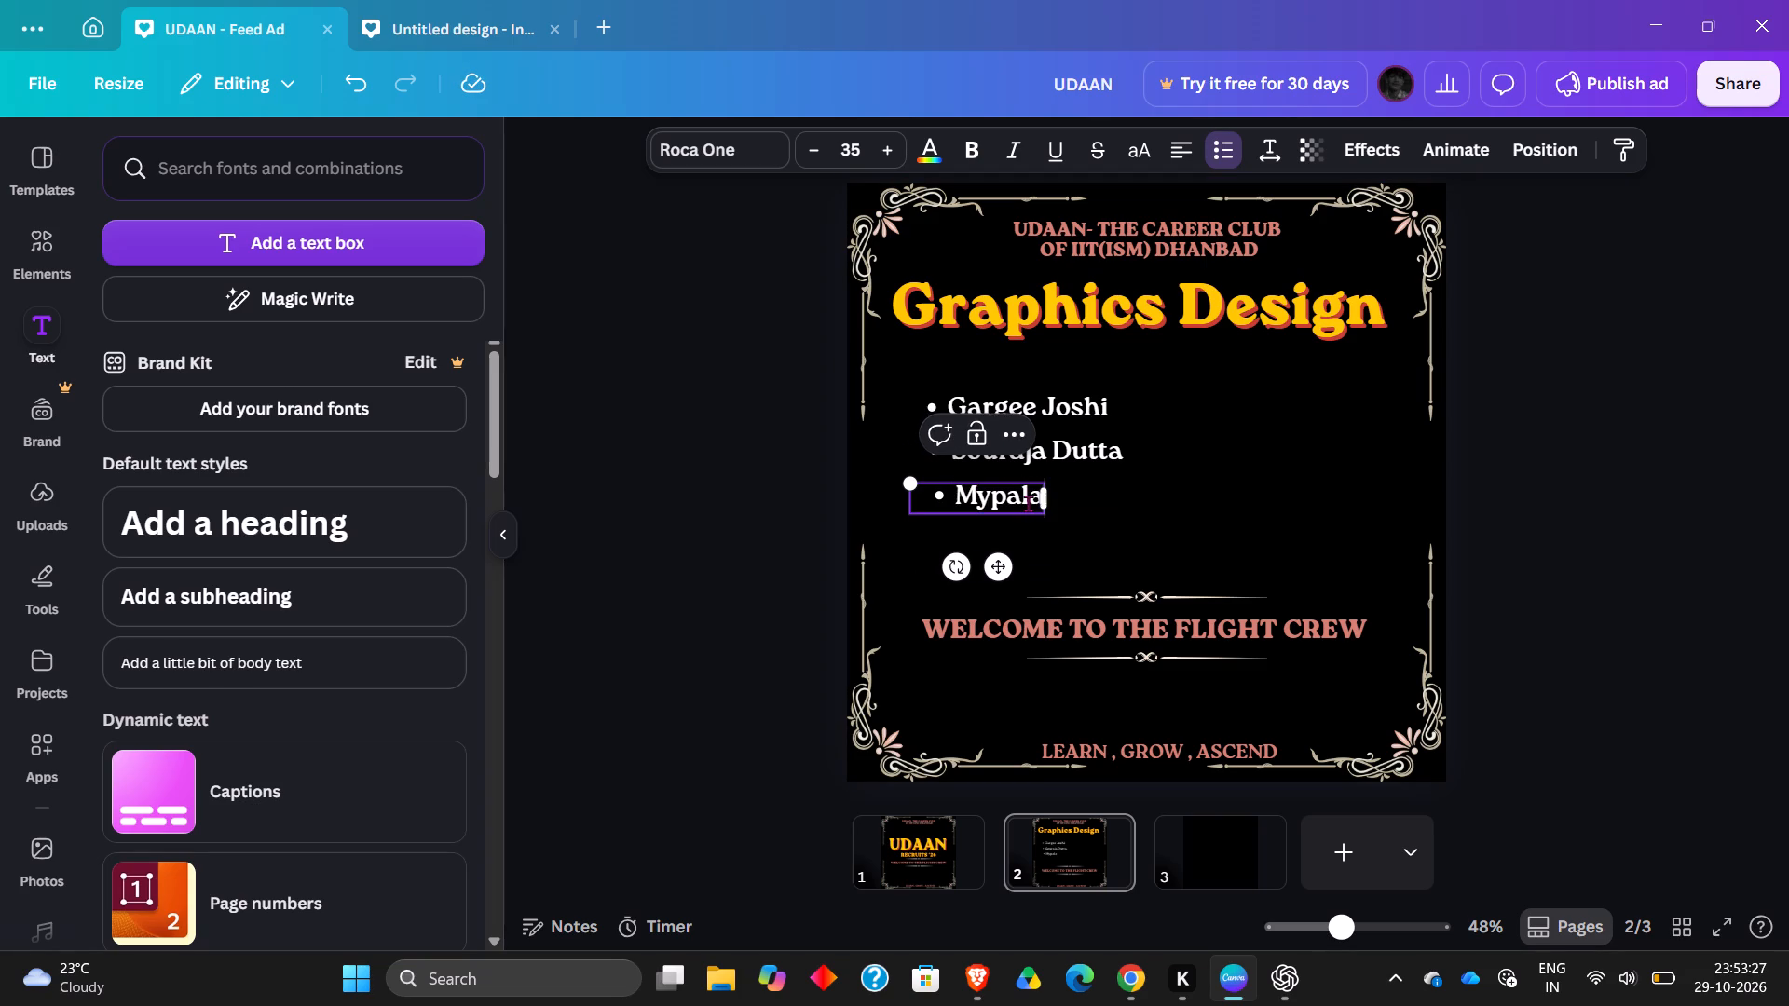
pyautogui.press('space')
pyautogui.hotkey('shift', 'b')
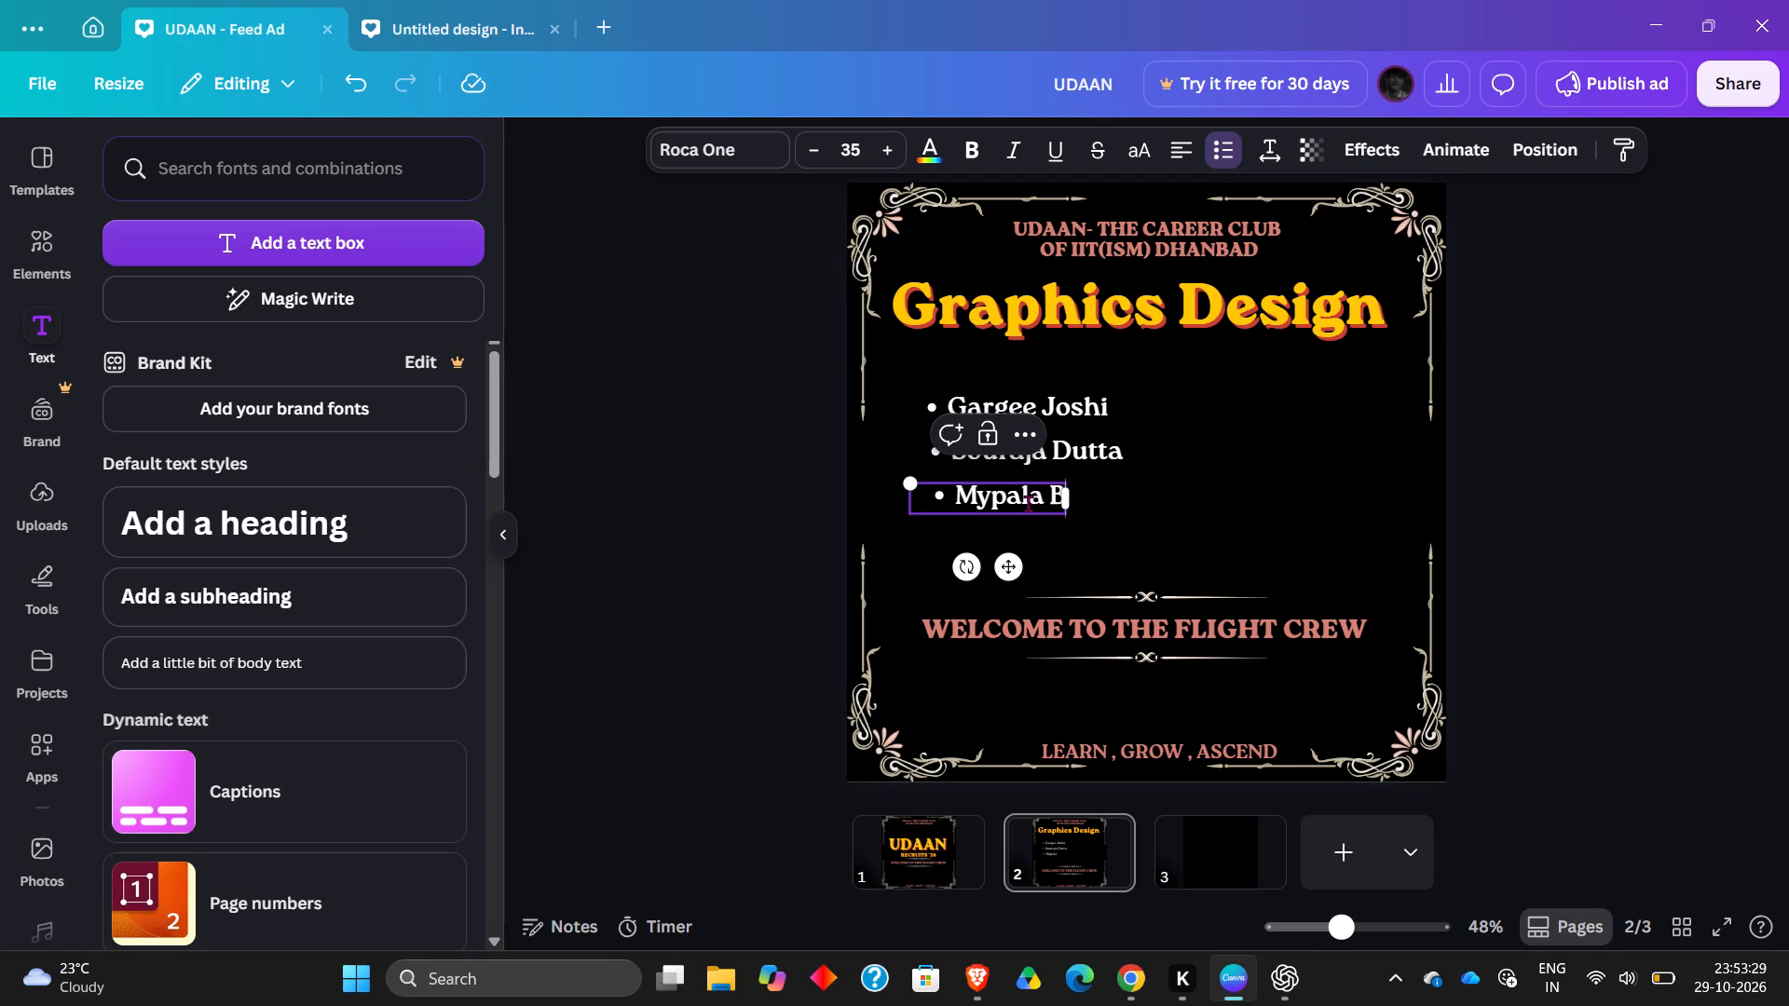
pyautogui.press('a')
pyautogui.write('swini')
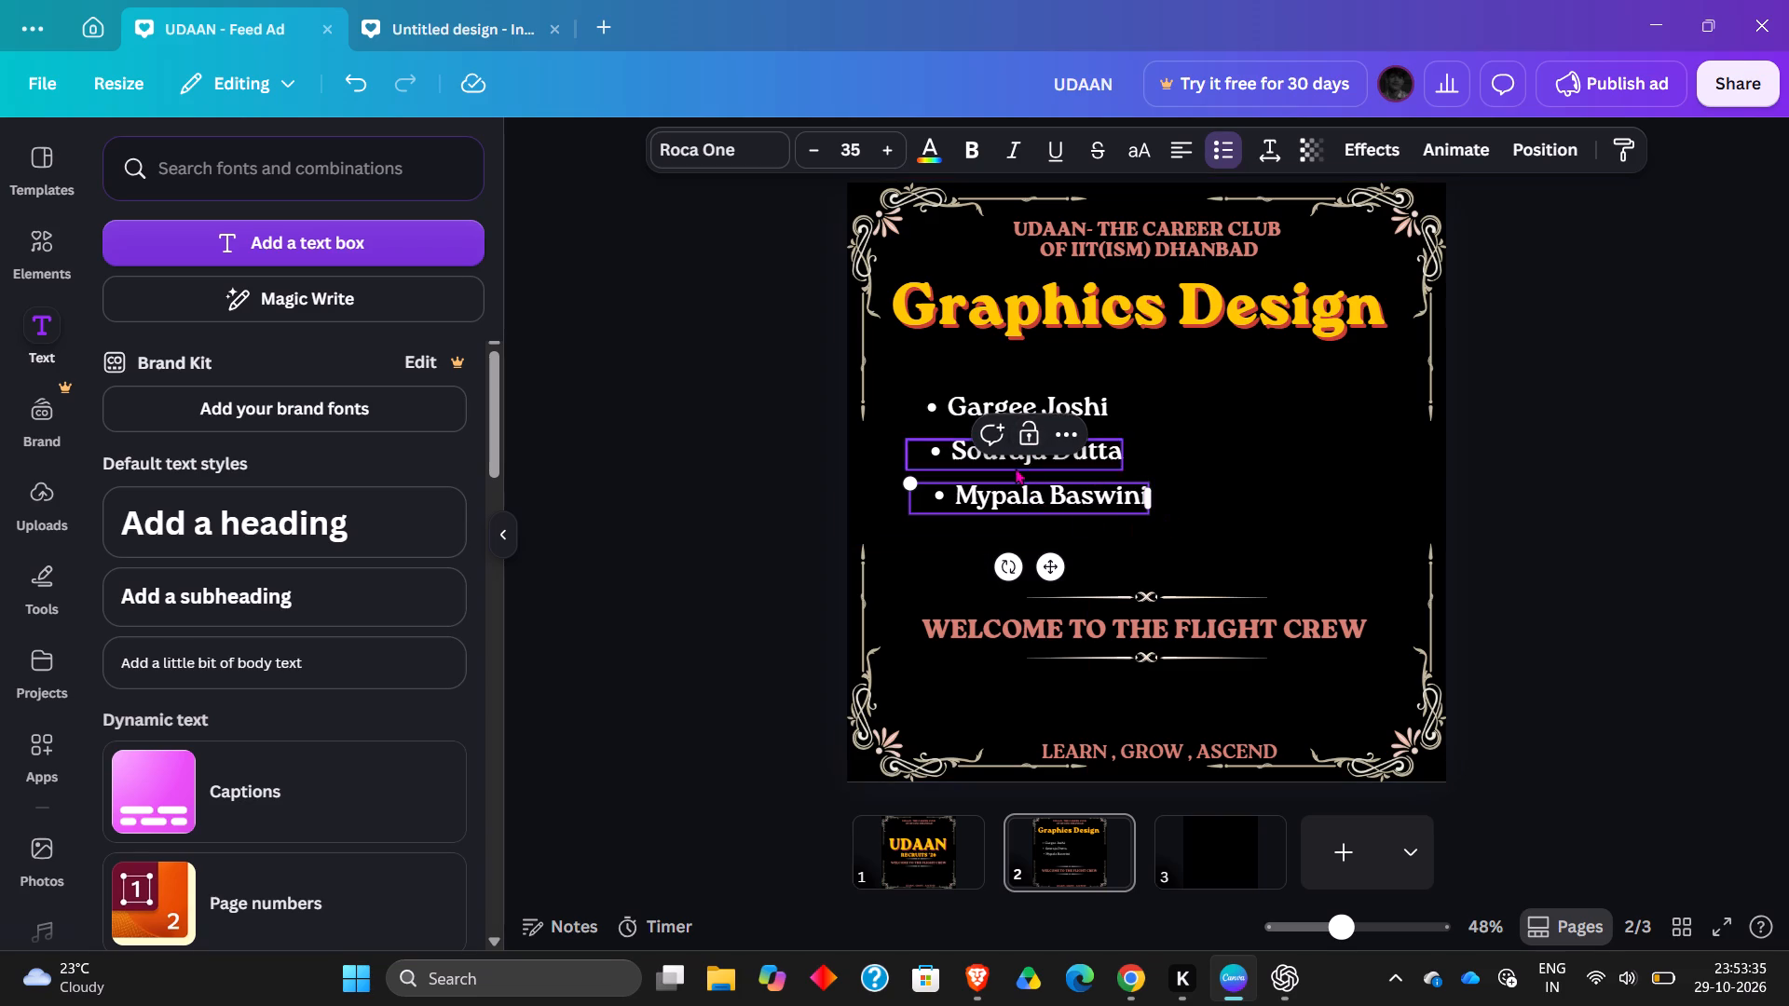
pyautogui.click(1585, 537)
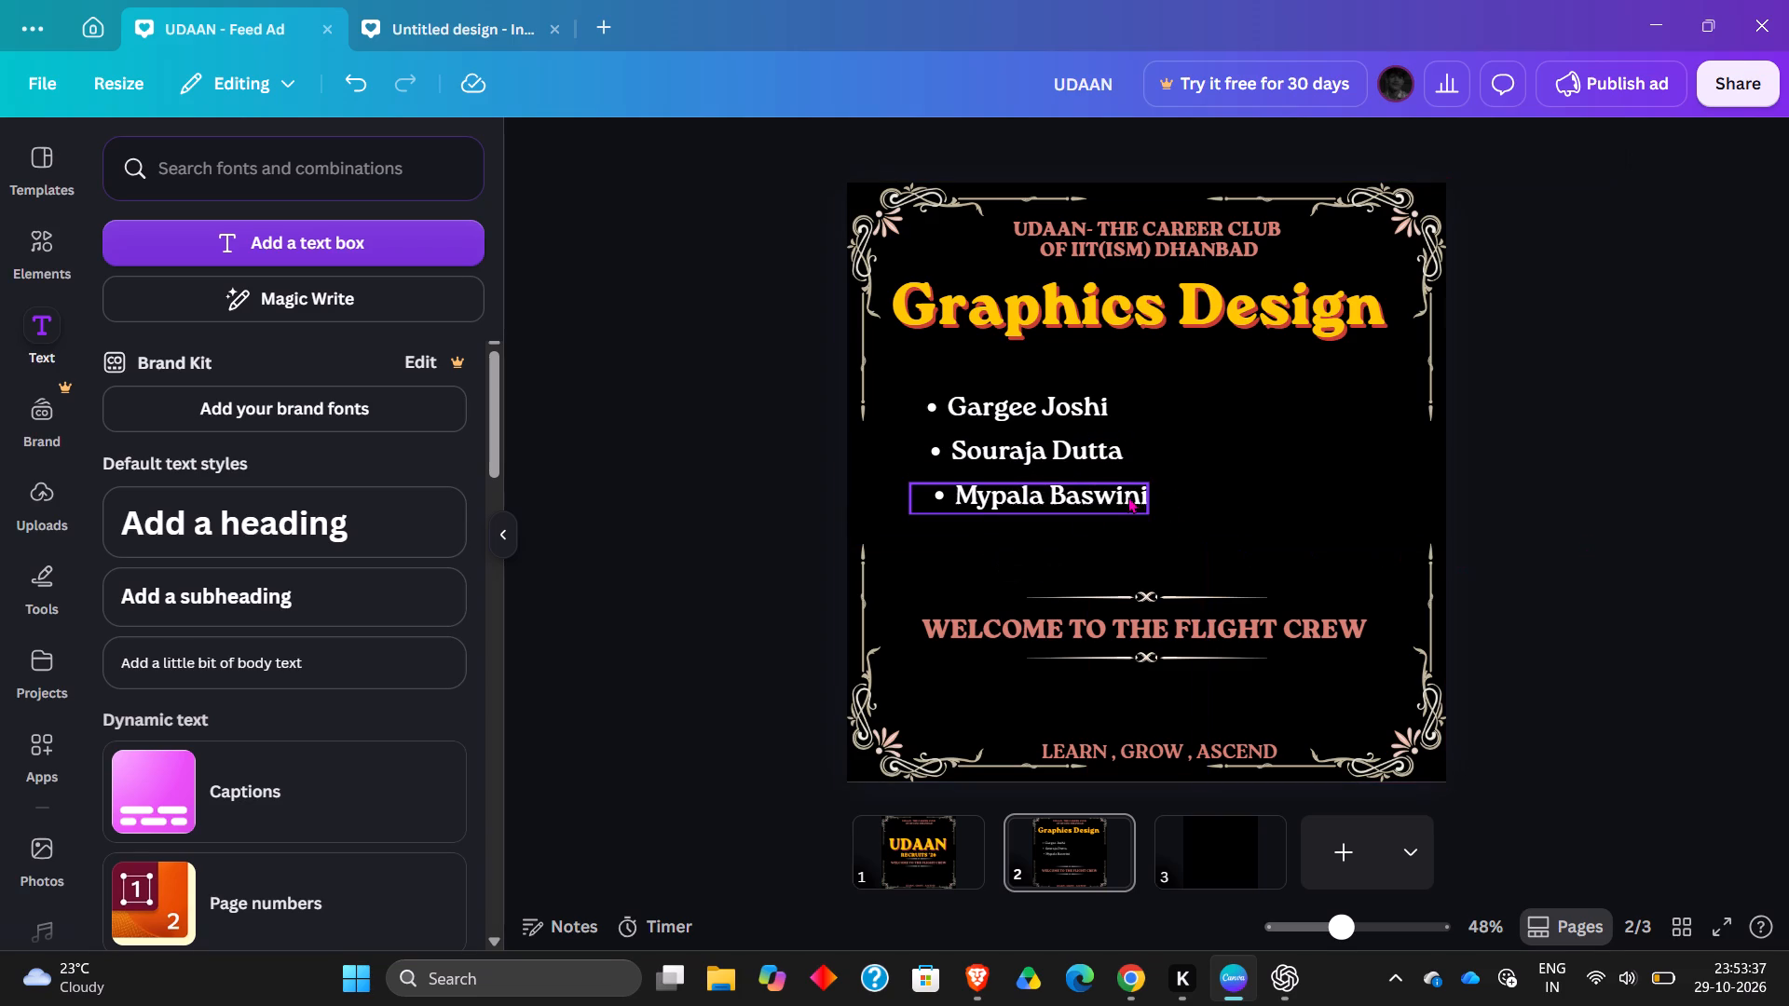
# Duplicate the third name bullet directly below itself and replace the copy's text with the fourth recruit's full name.
pyautogui.click(1093, 491)
pyautogui.click(1031, 426)
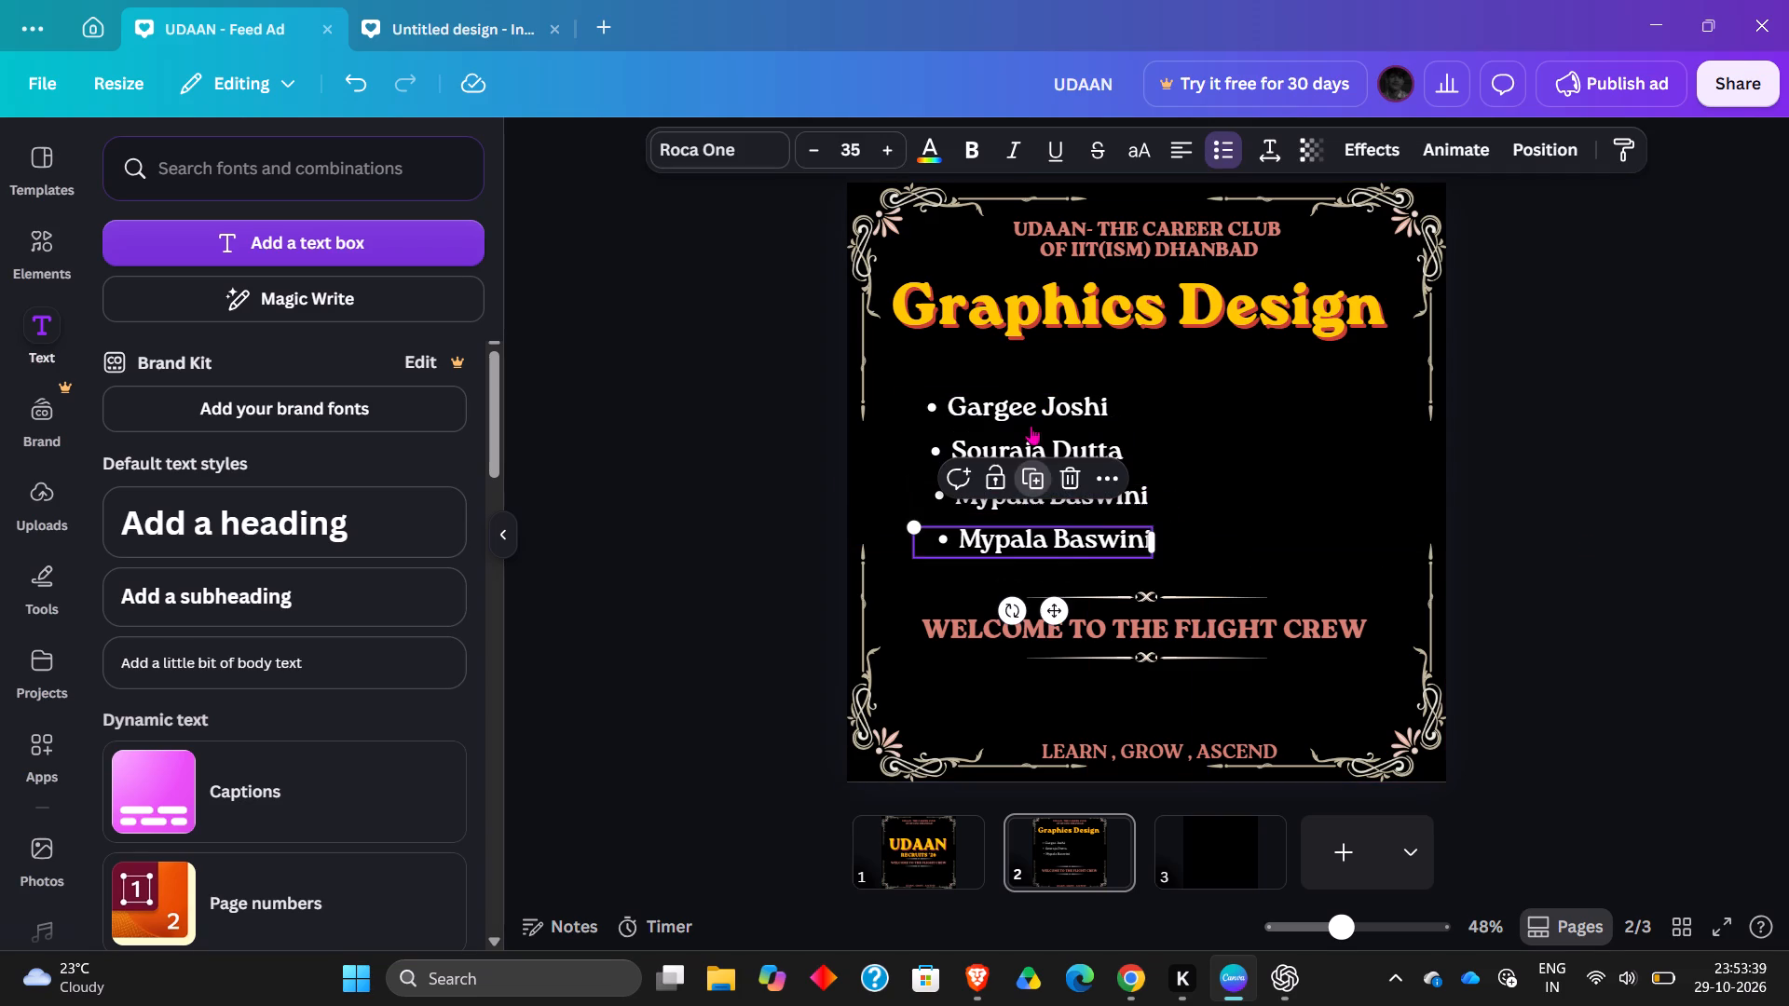
pyautogui.doubleClick(1073, 540)
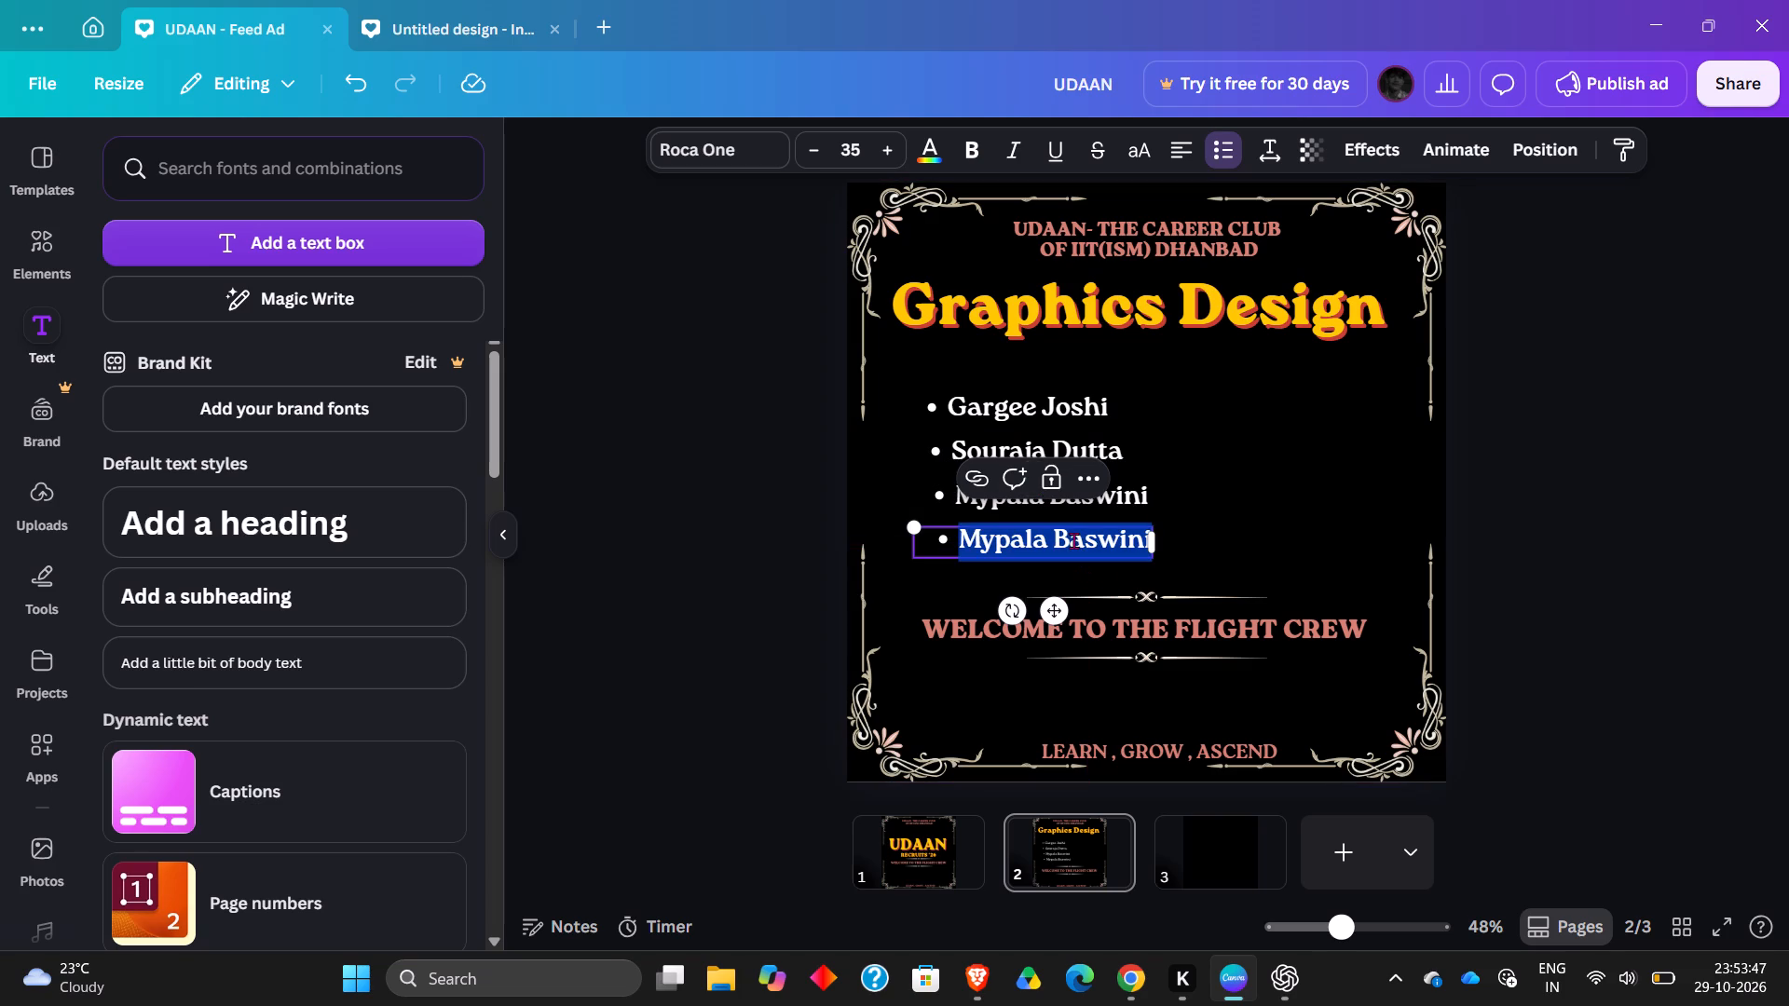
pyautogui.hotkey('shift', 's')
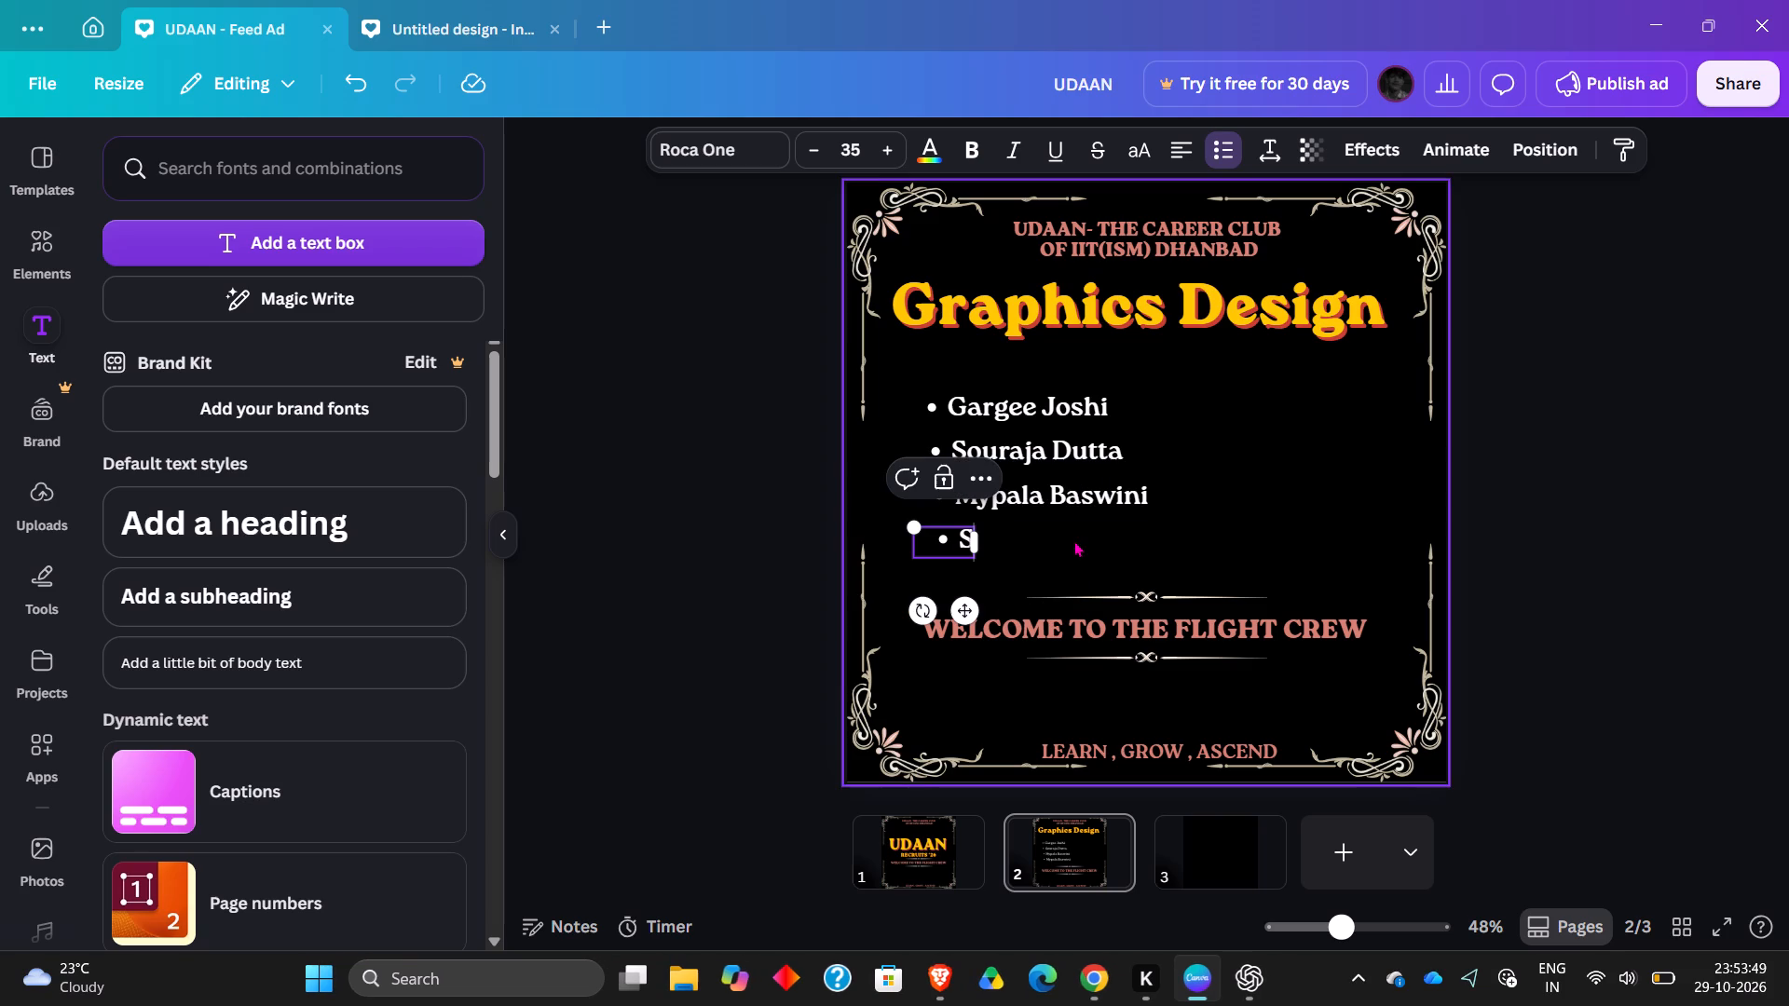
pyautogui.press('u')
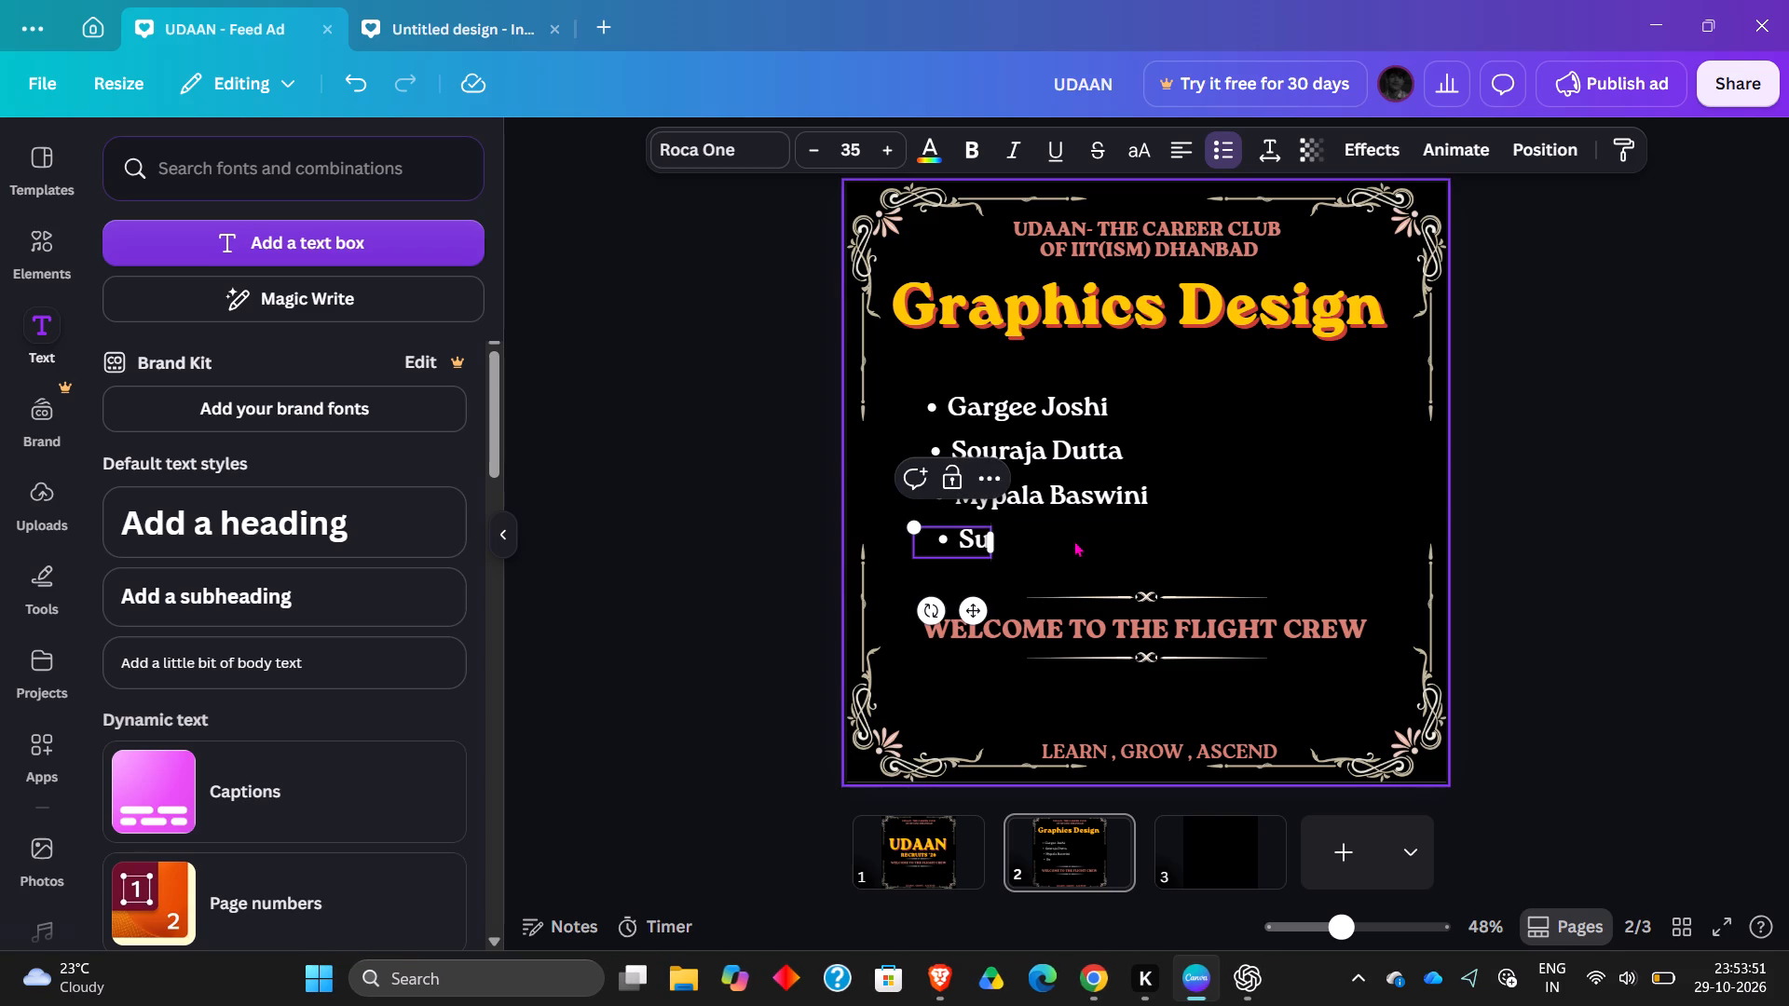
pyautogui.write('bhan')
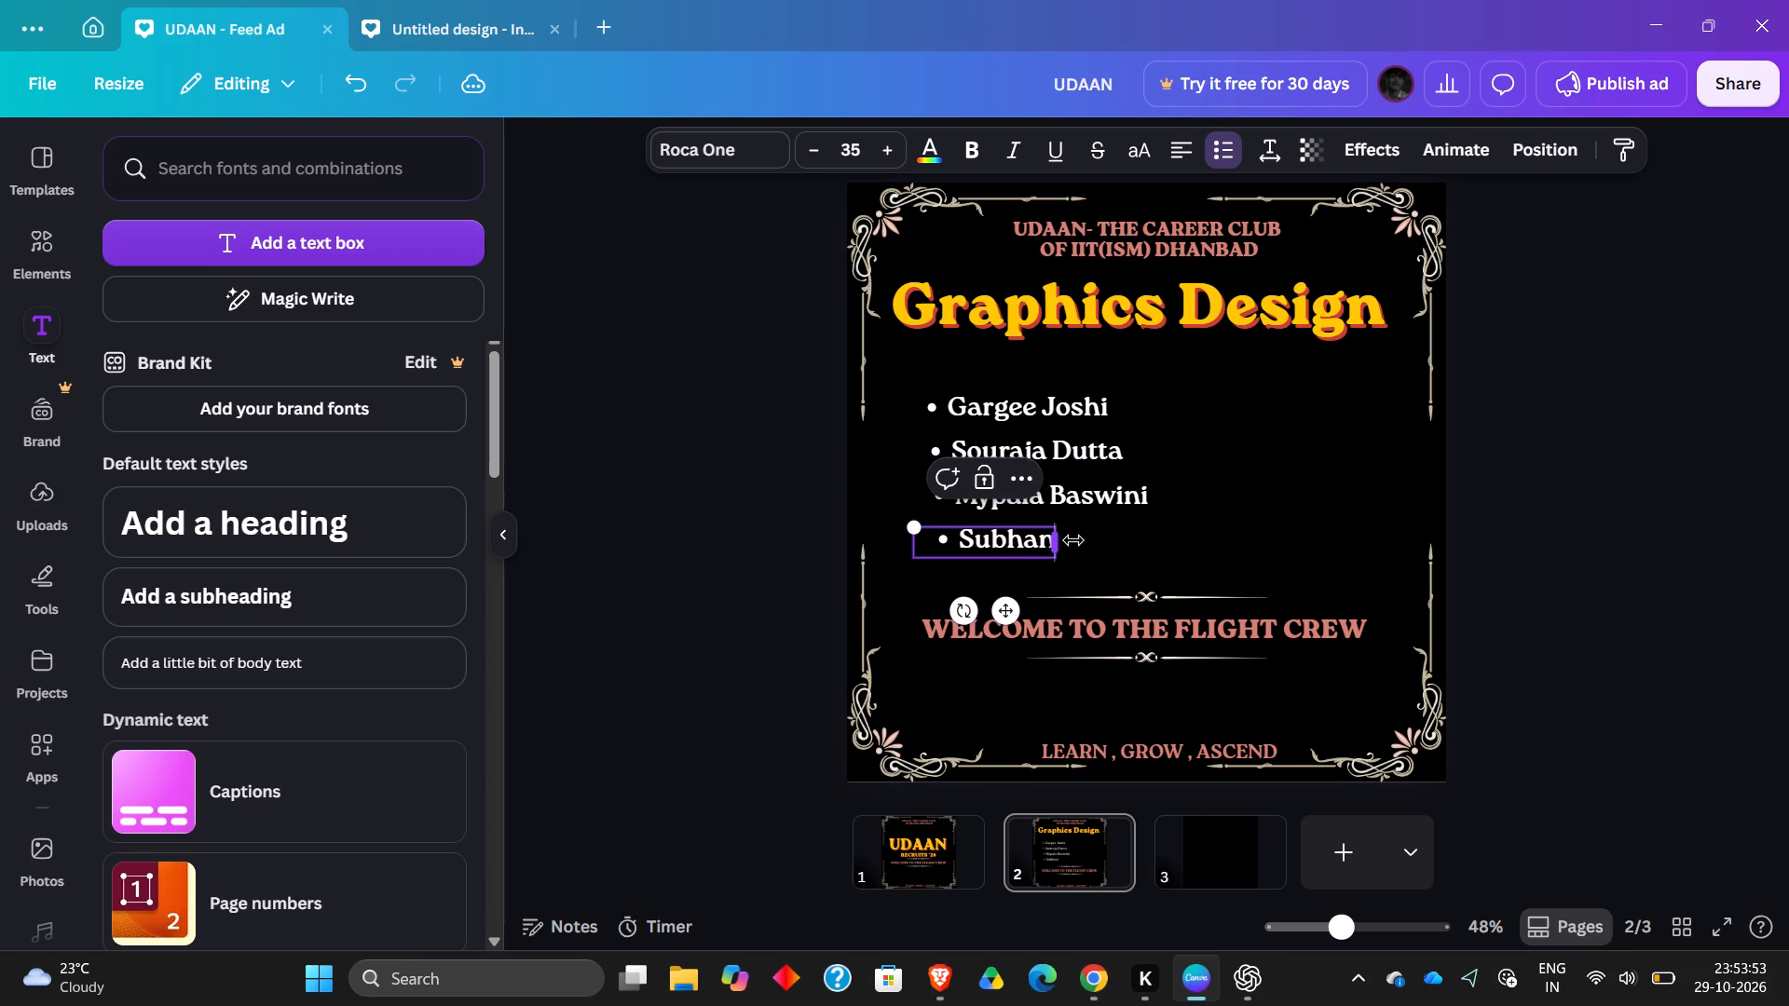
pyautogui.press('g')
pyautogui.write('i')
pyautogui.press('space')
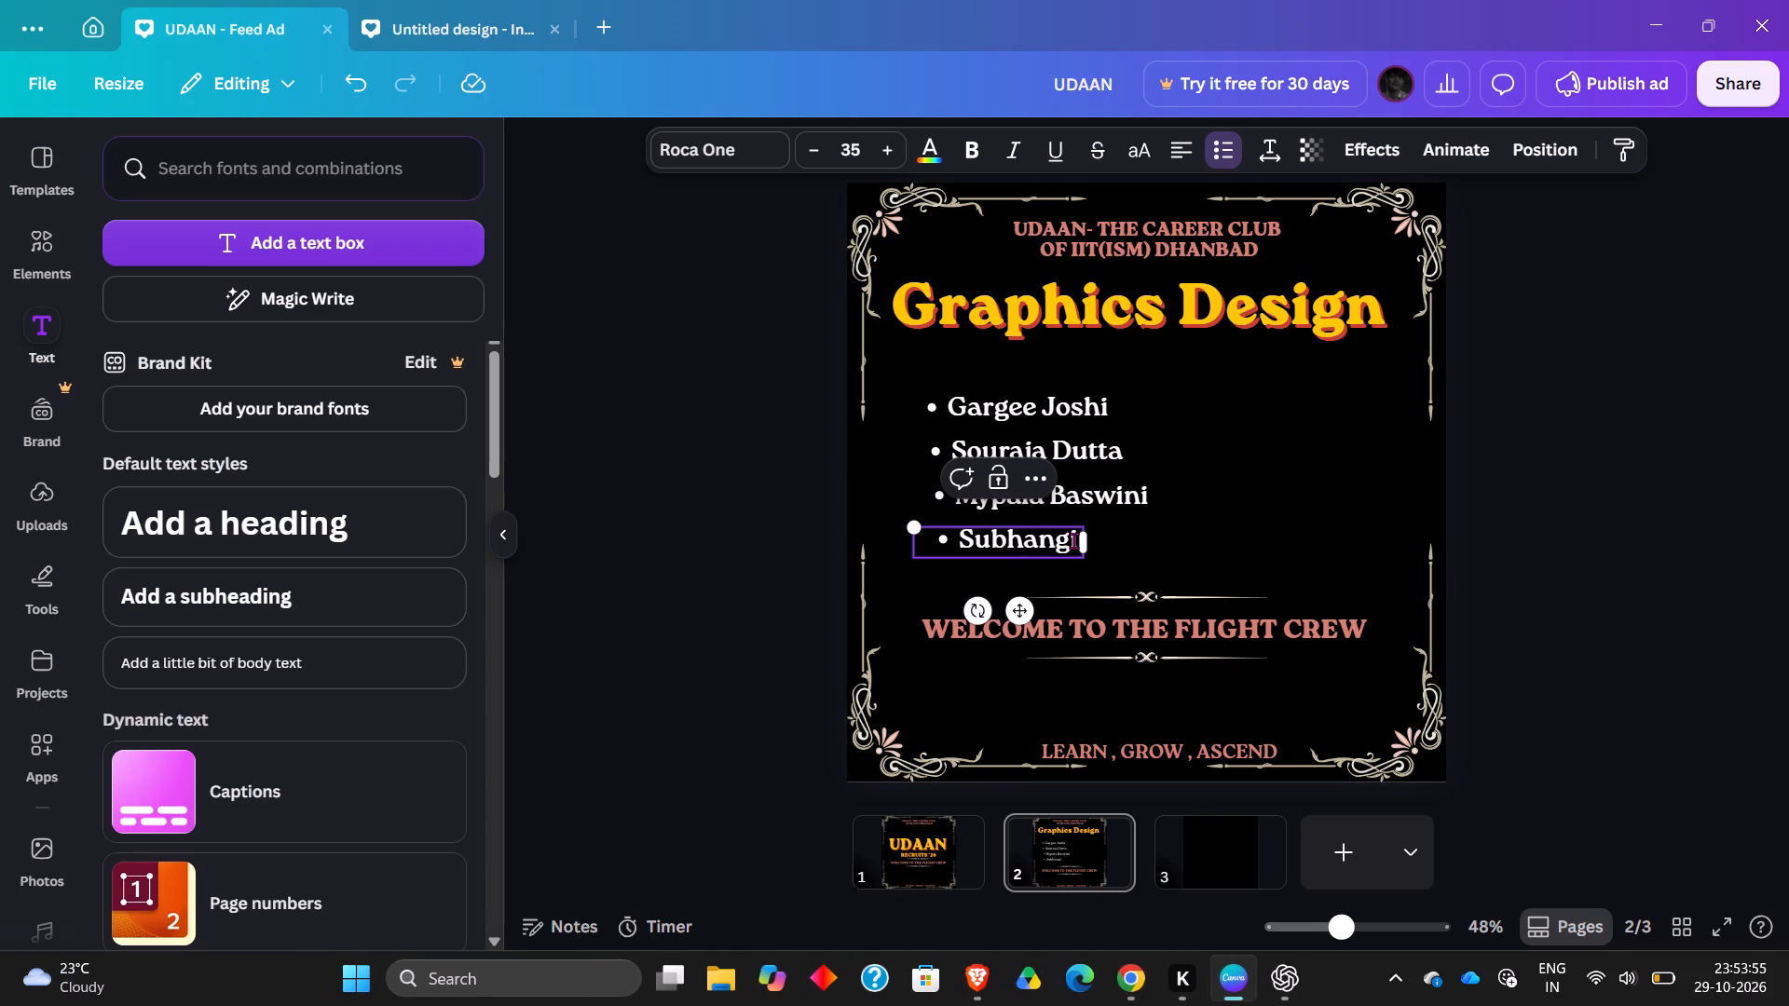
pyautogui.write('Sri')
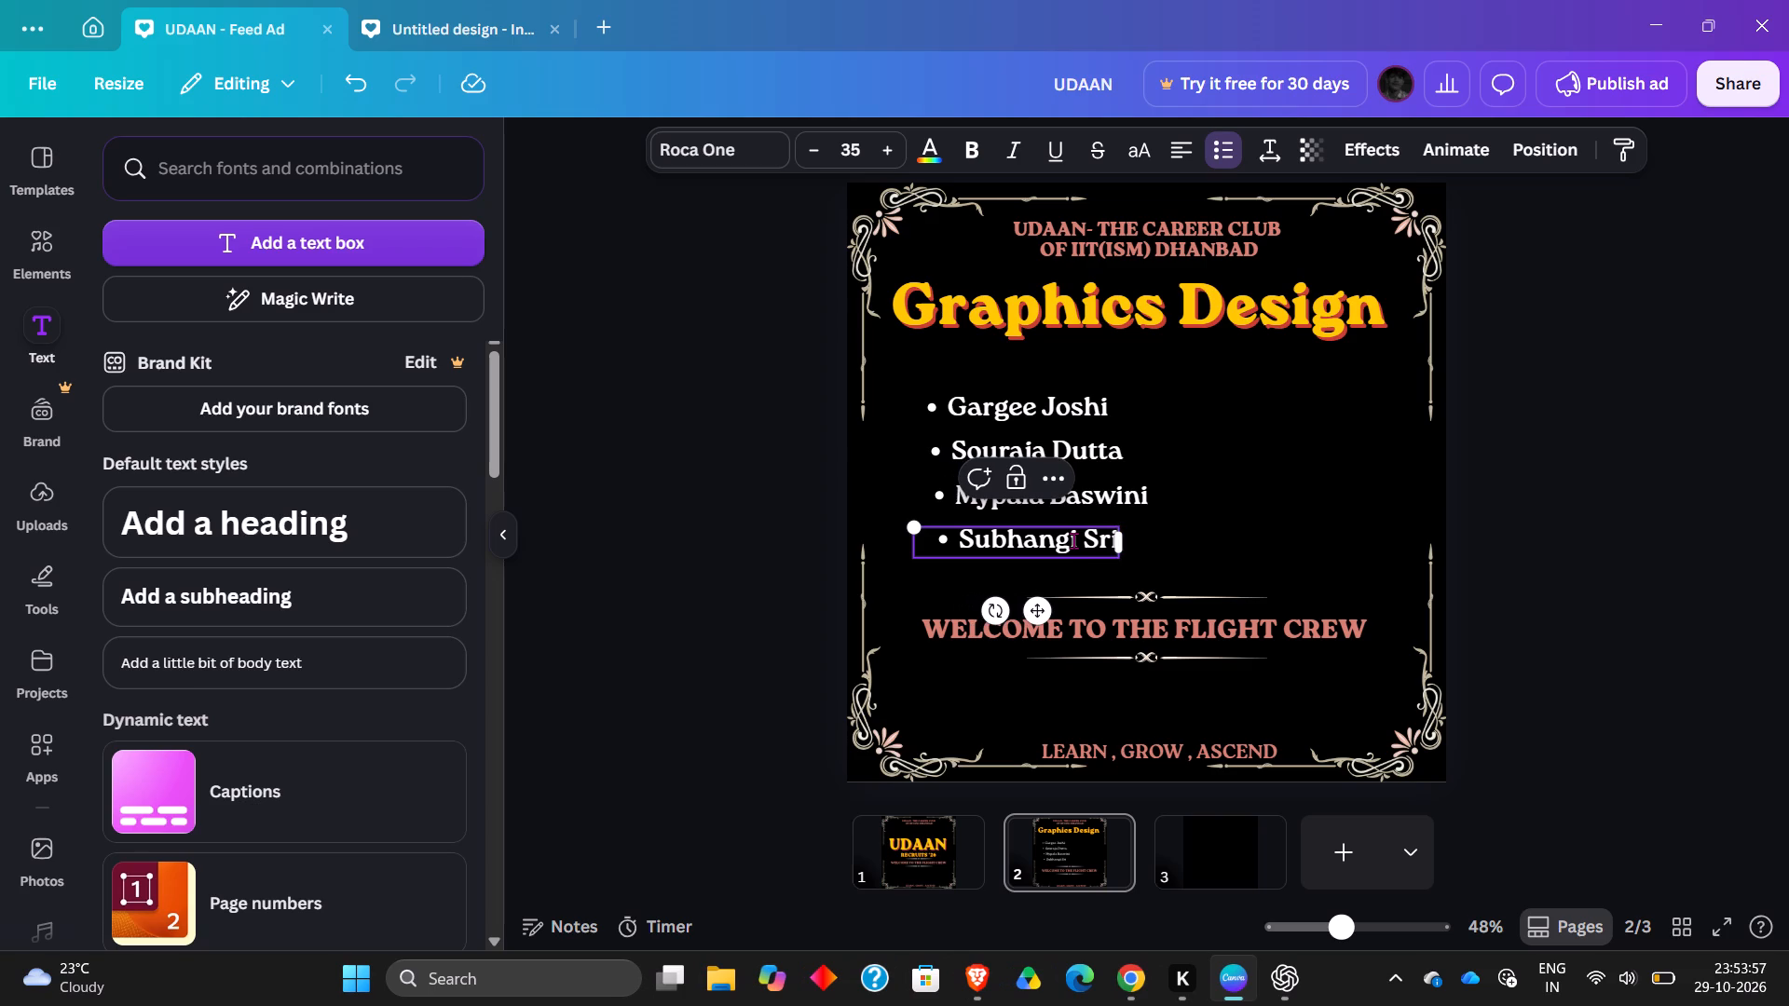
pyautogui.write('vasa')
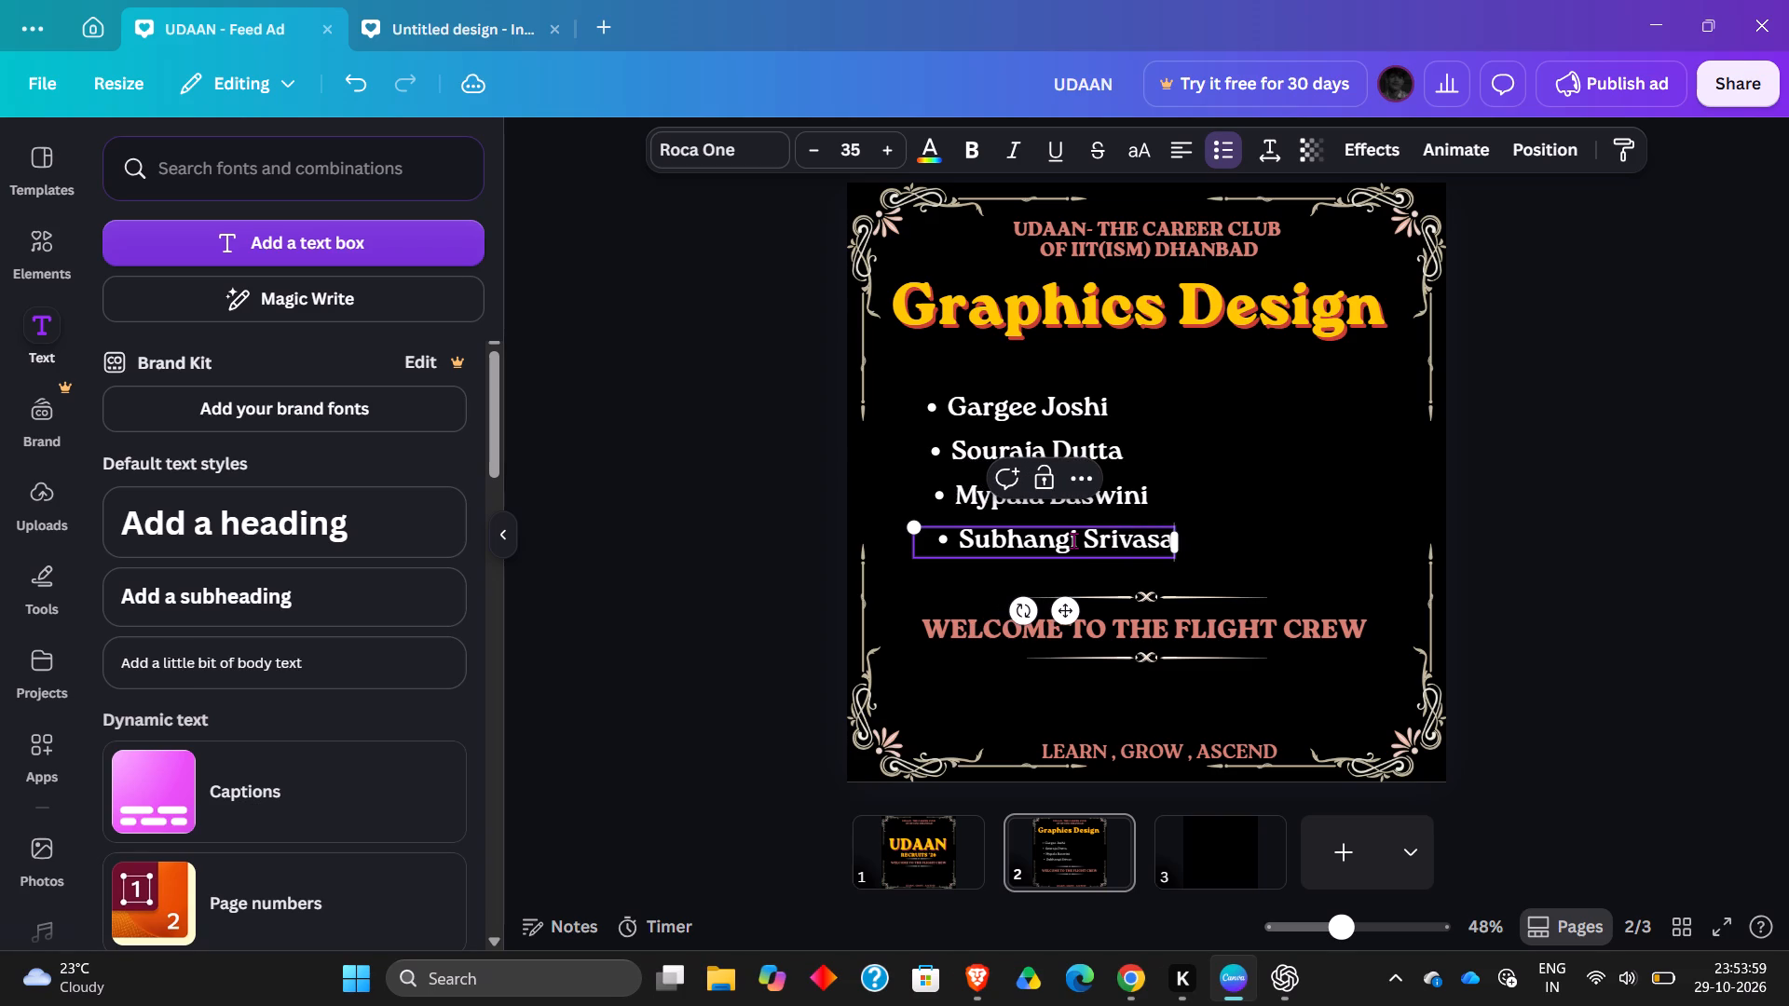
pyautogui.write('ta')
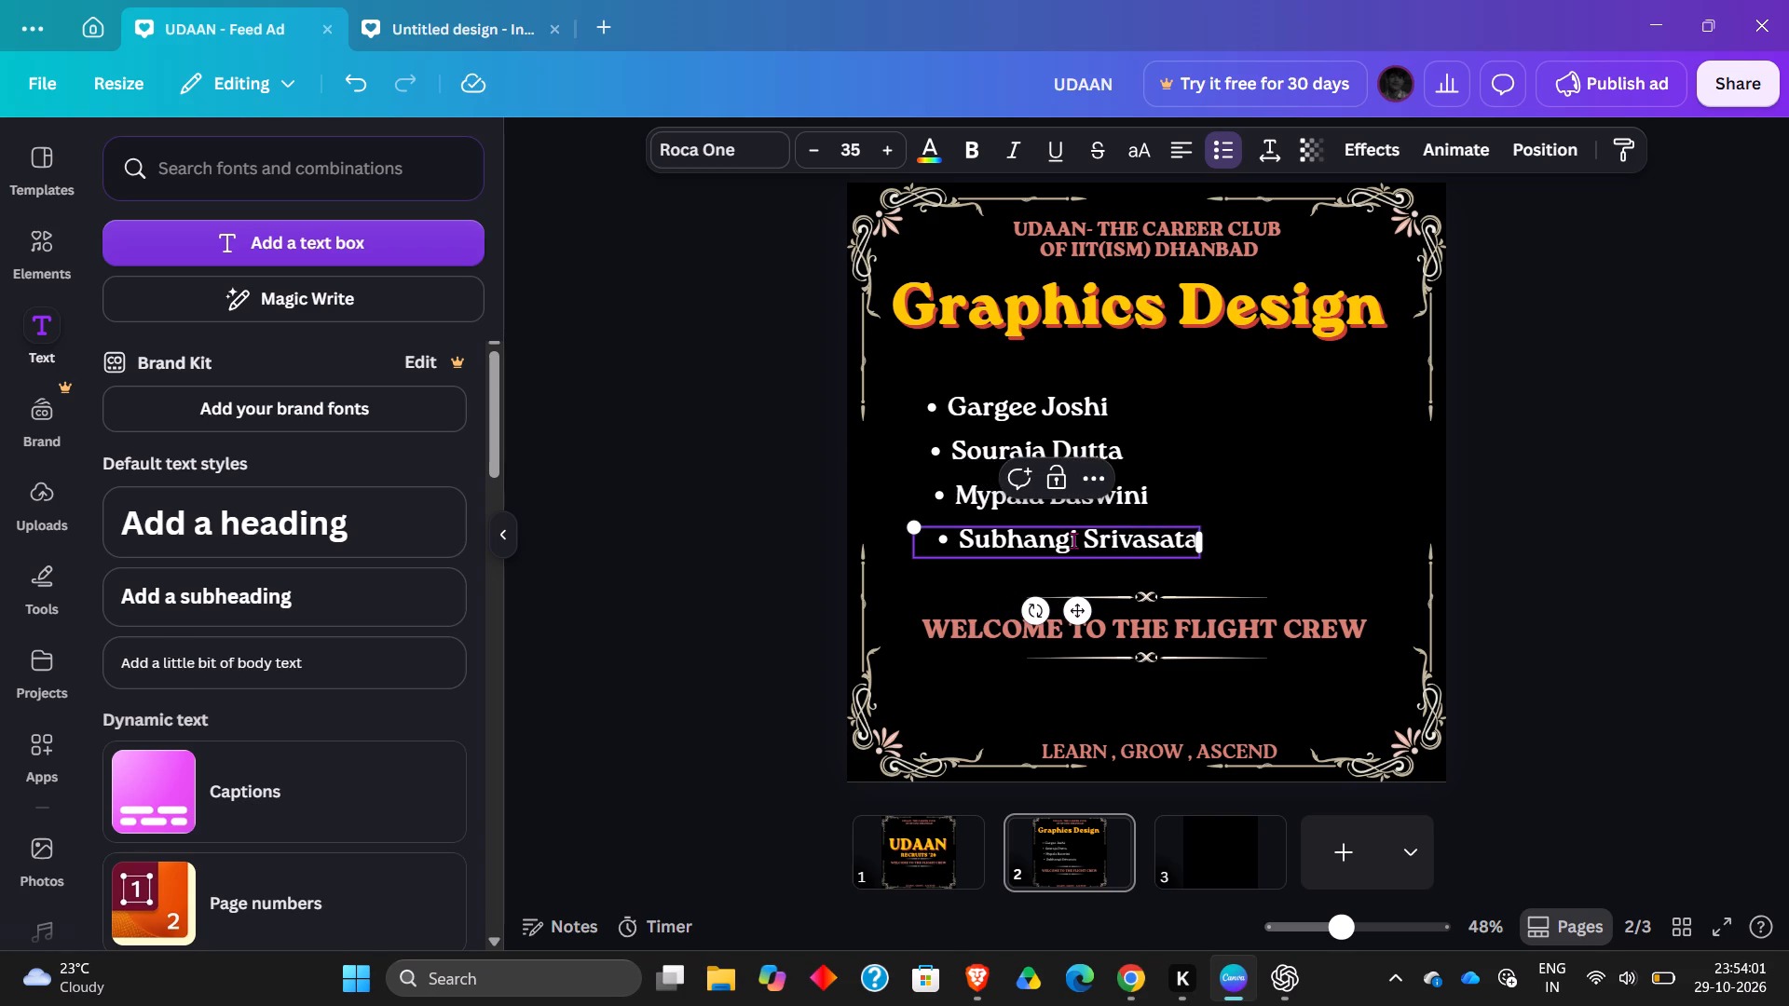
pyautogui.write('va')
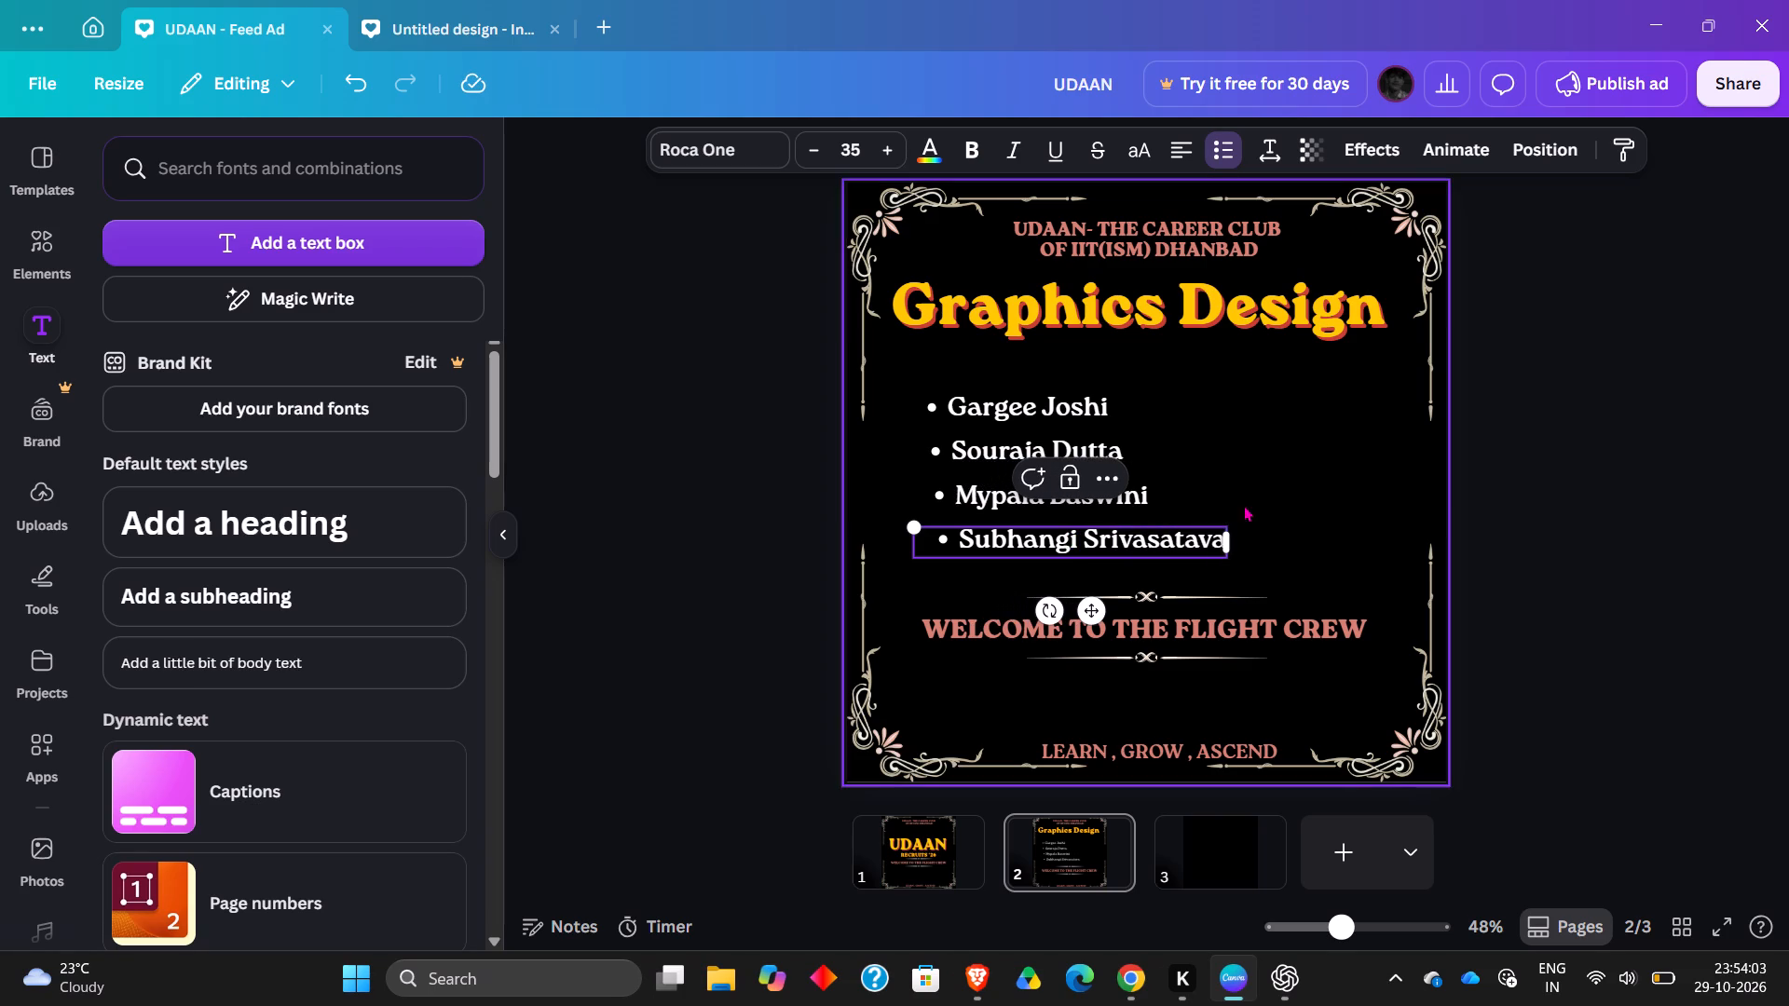
pyautogui.click(1469, 528)
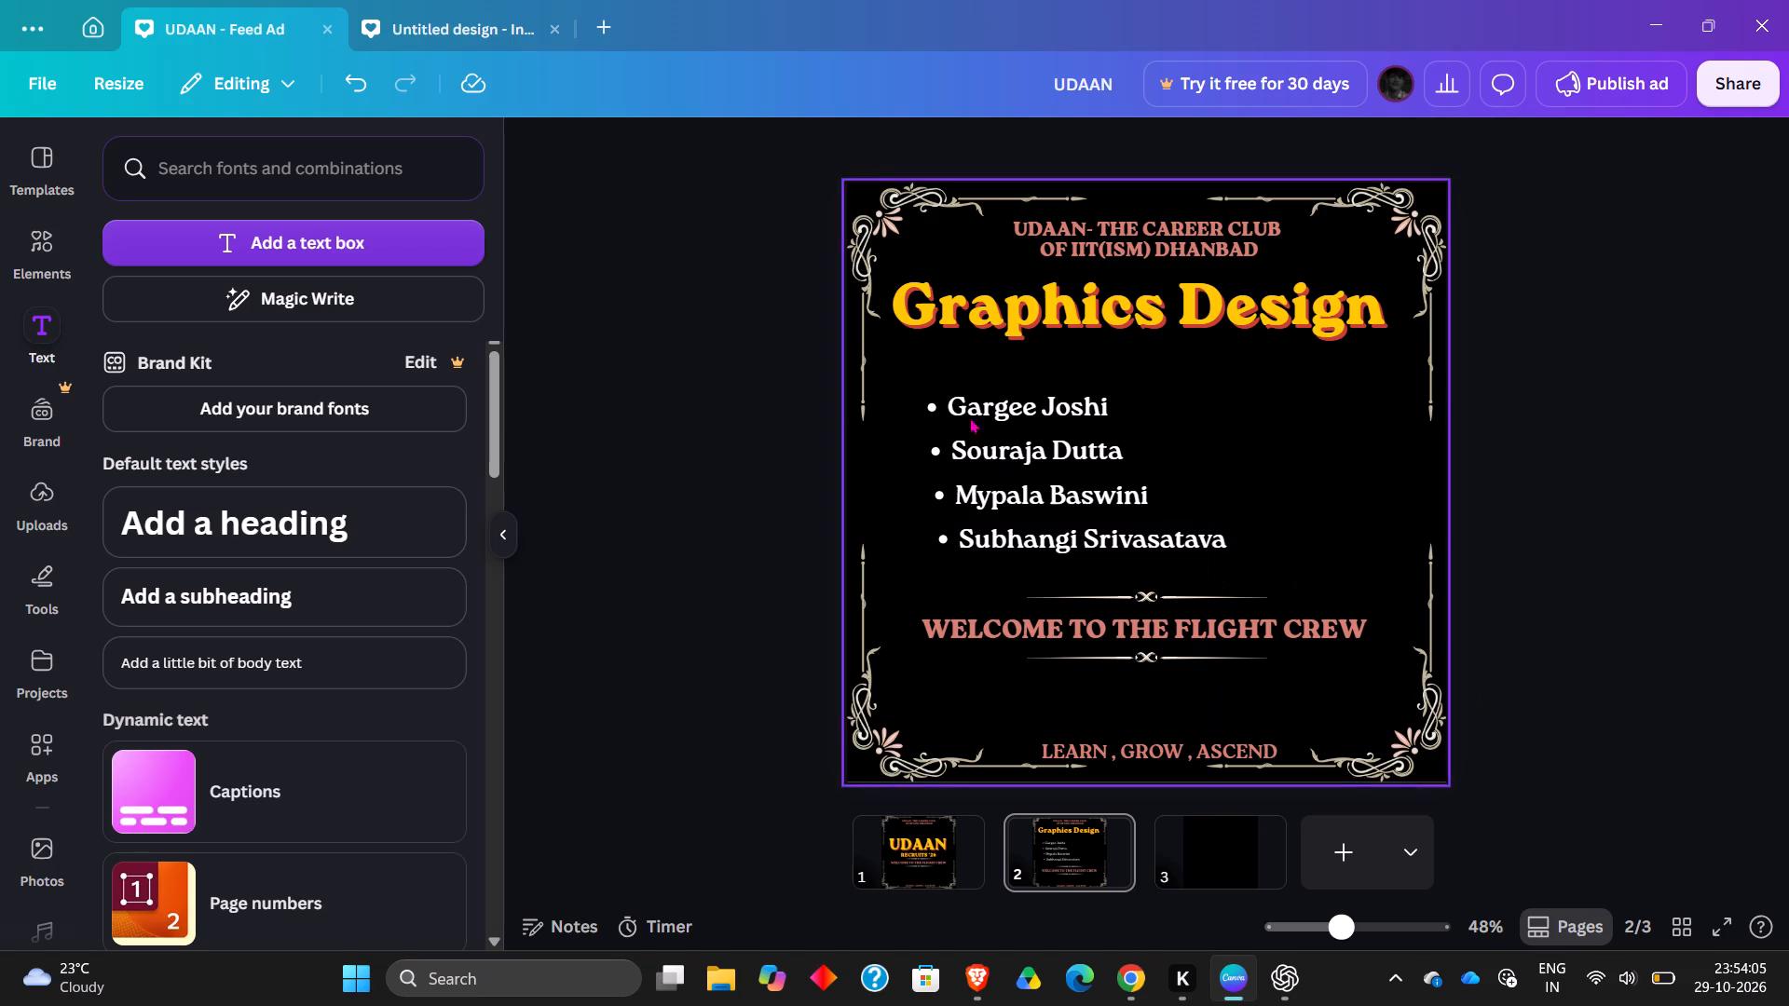
# Duplicate the first name bullet and move the copy beside it to start a second column beneath the word Design.
pyautogui.click(968, 394)
pyautogui.click(1012, 334)
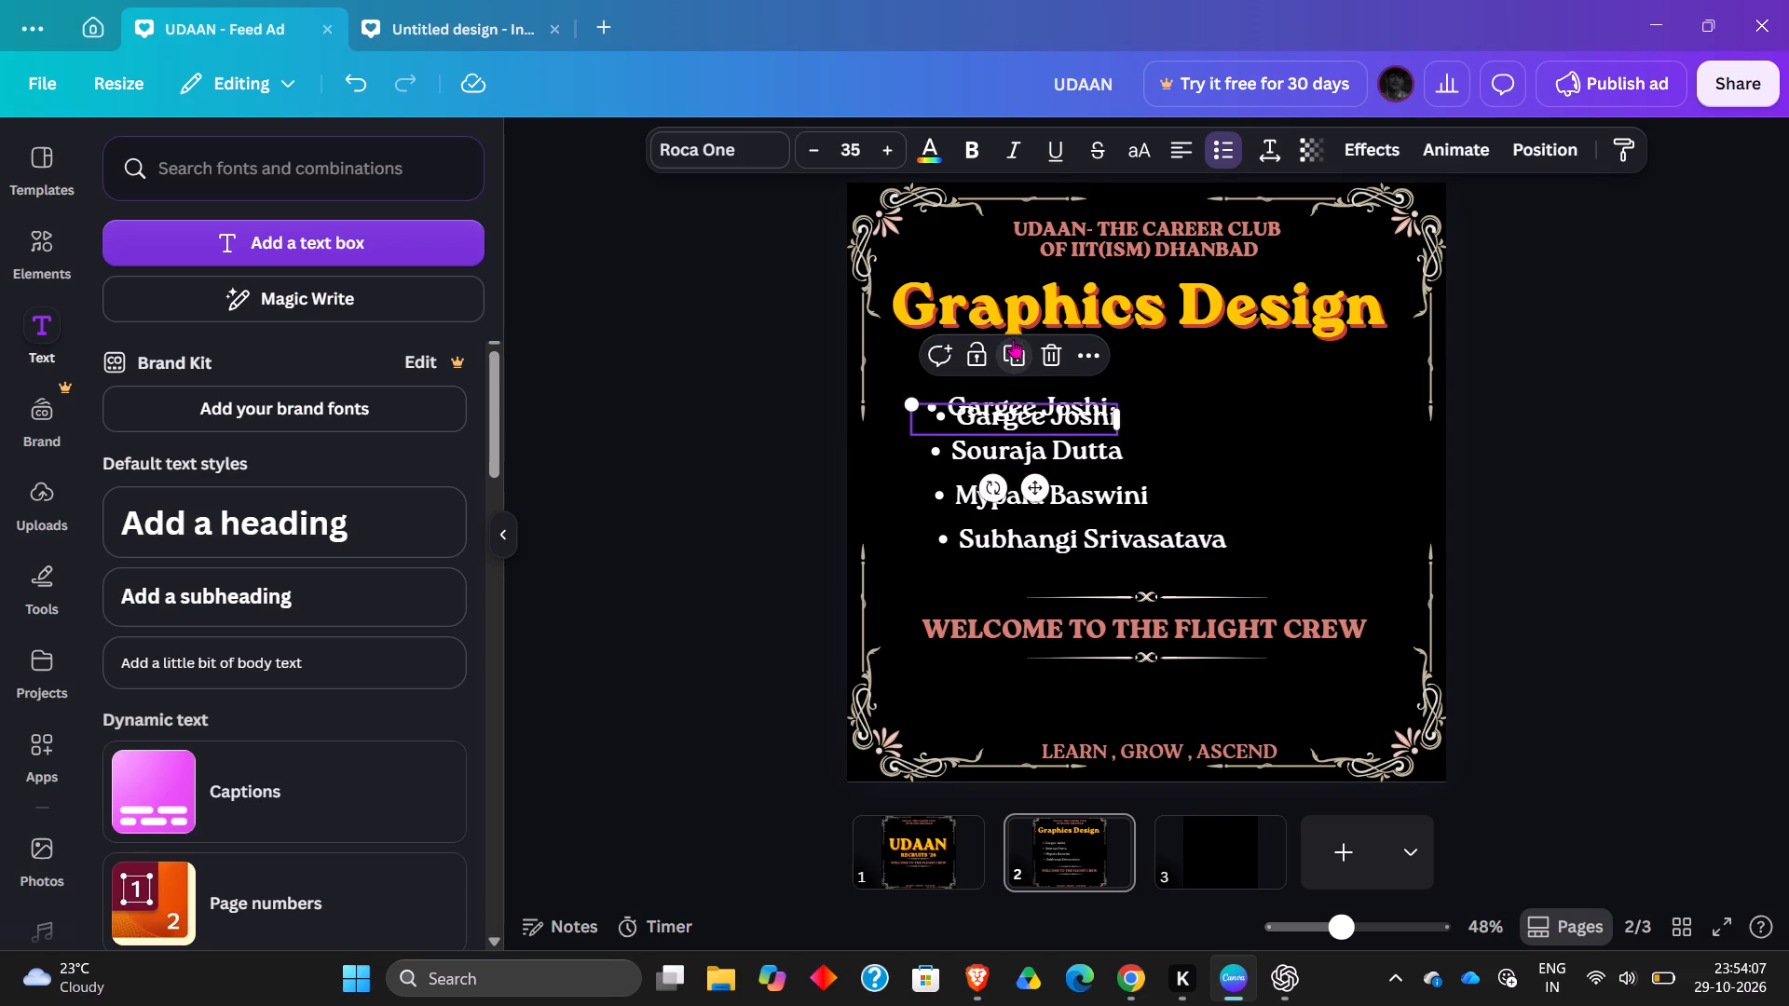
pyautogui.moveTo(1038, 492); pyautogui.dragTo(1250, 482)
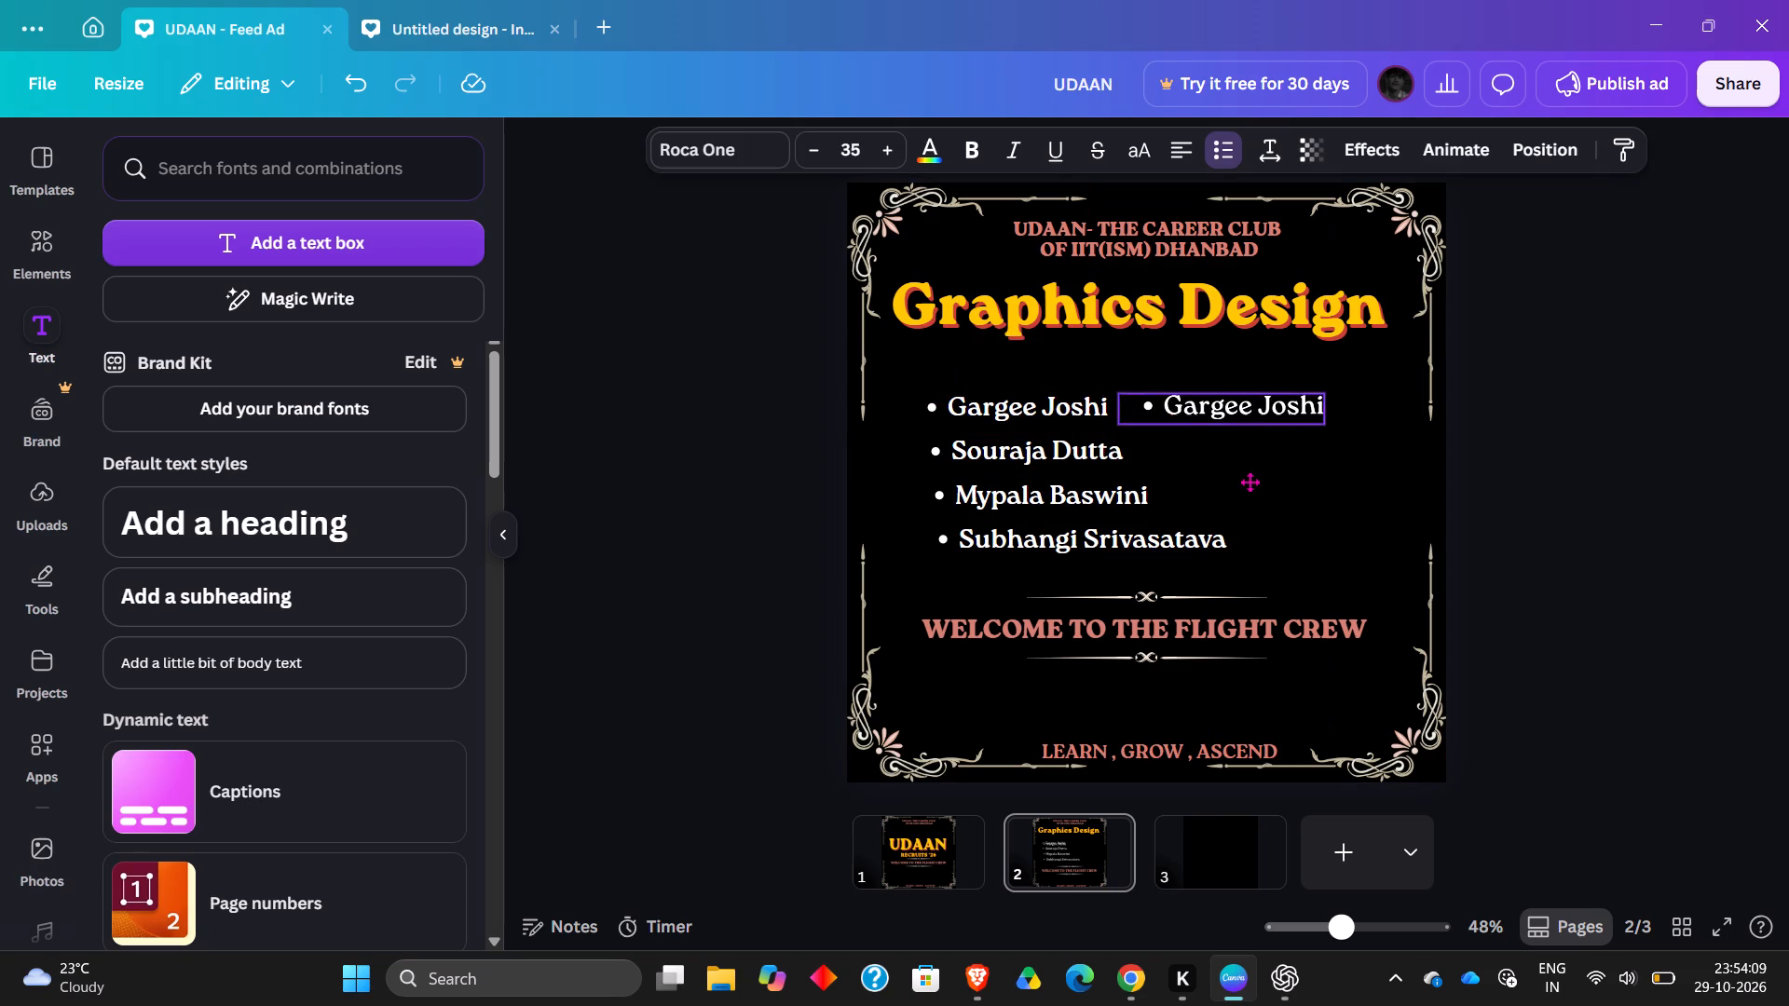
pyautogui.moveTo(1250, 482); pyautogui.dragTo(1264, 480)
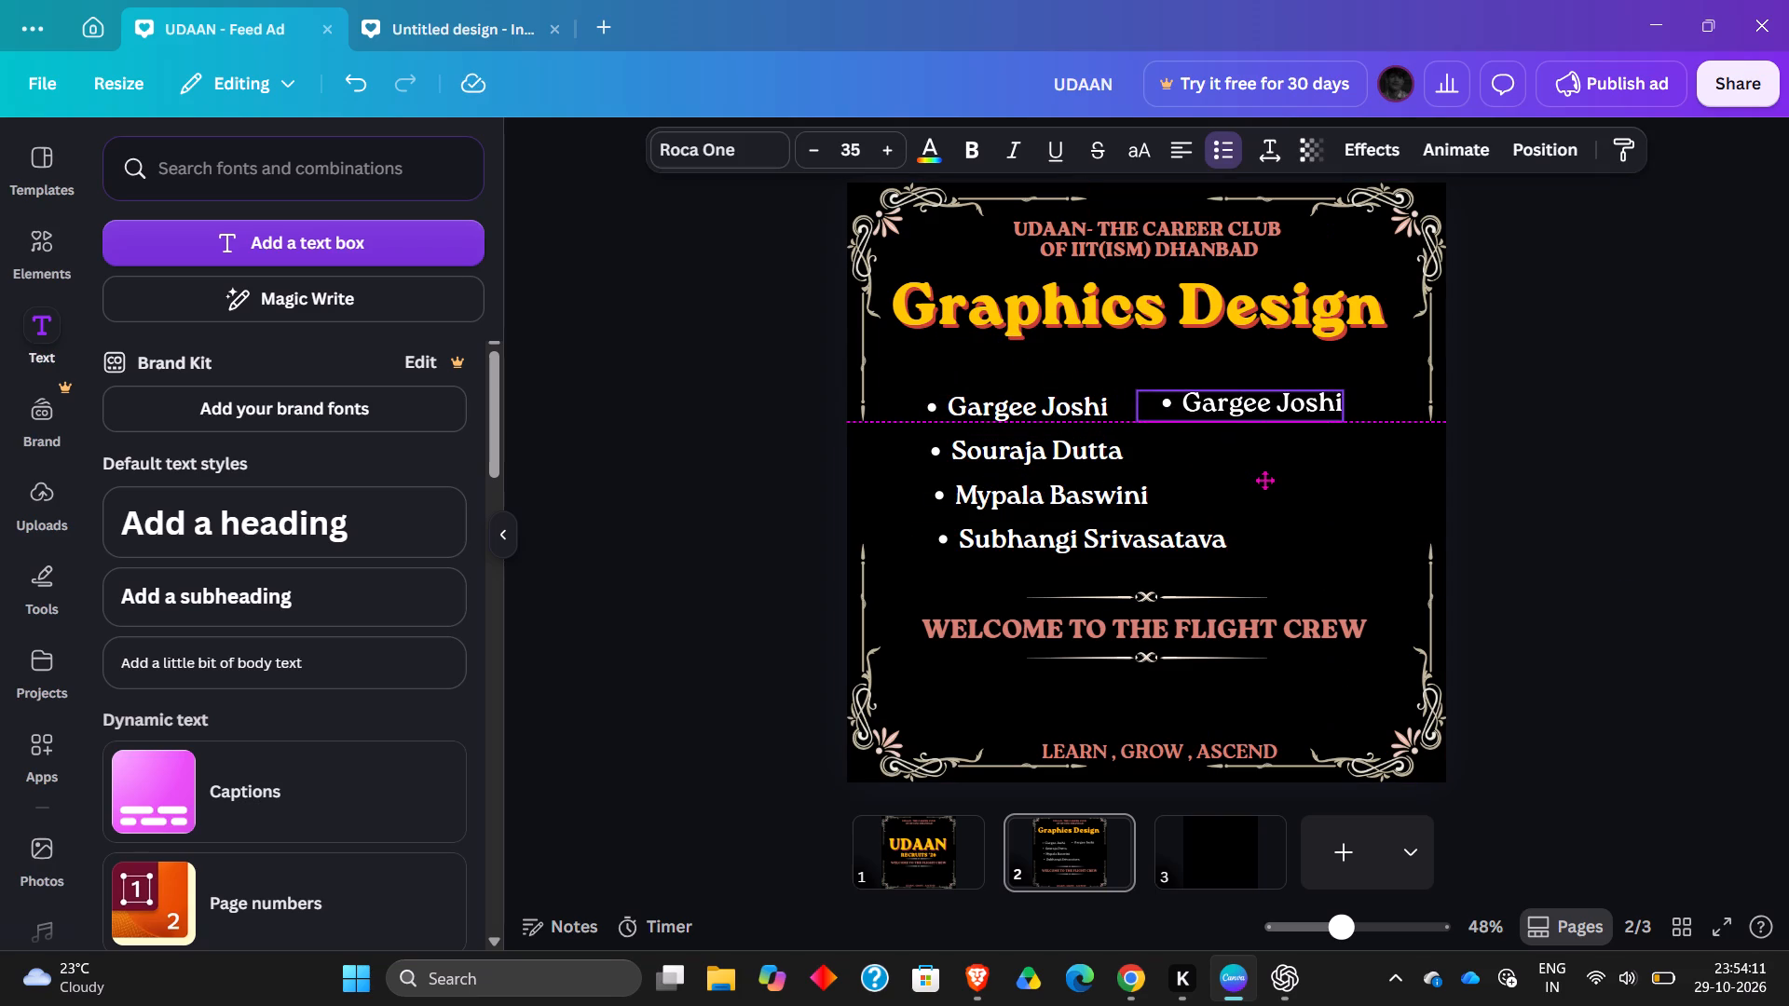
pyautogui.moveTo(1264, 480); pyautogui.dragTo(1274, 478)
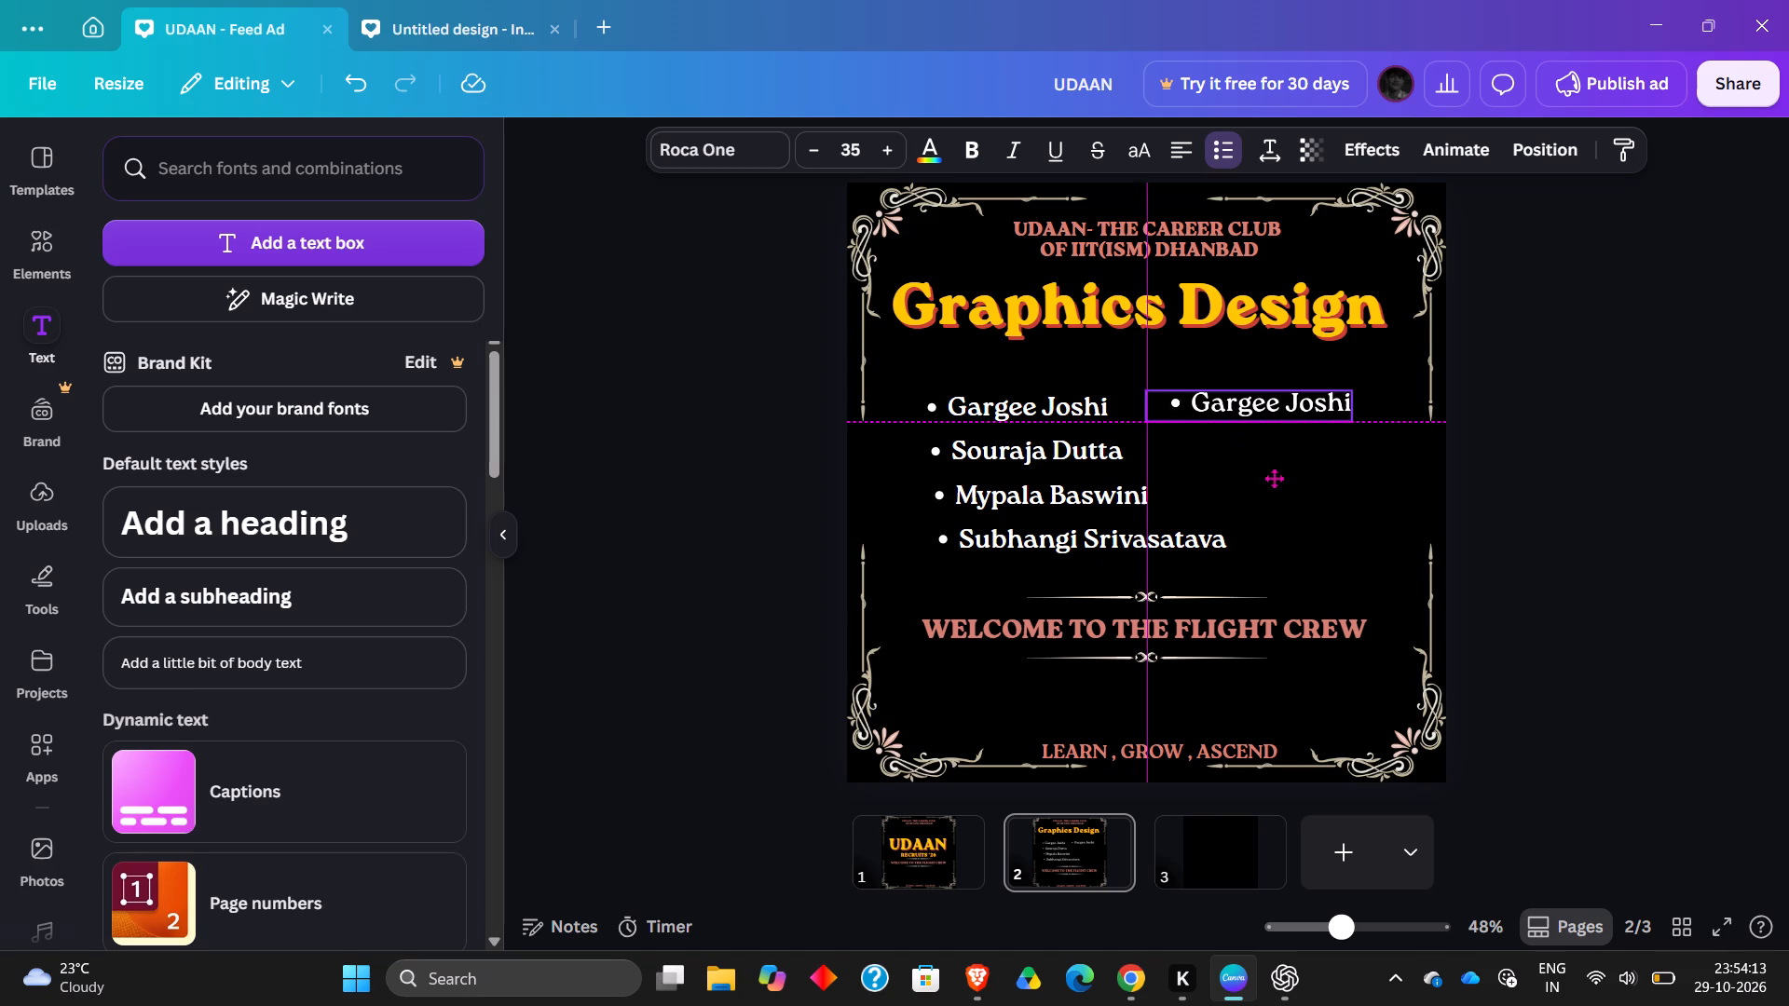
pyautogui.moveTo(1274, 478); pyautogui.dragTo(1283, 478)
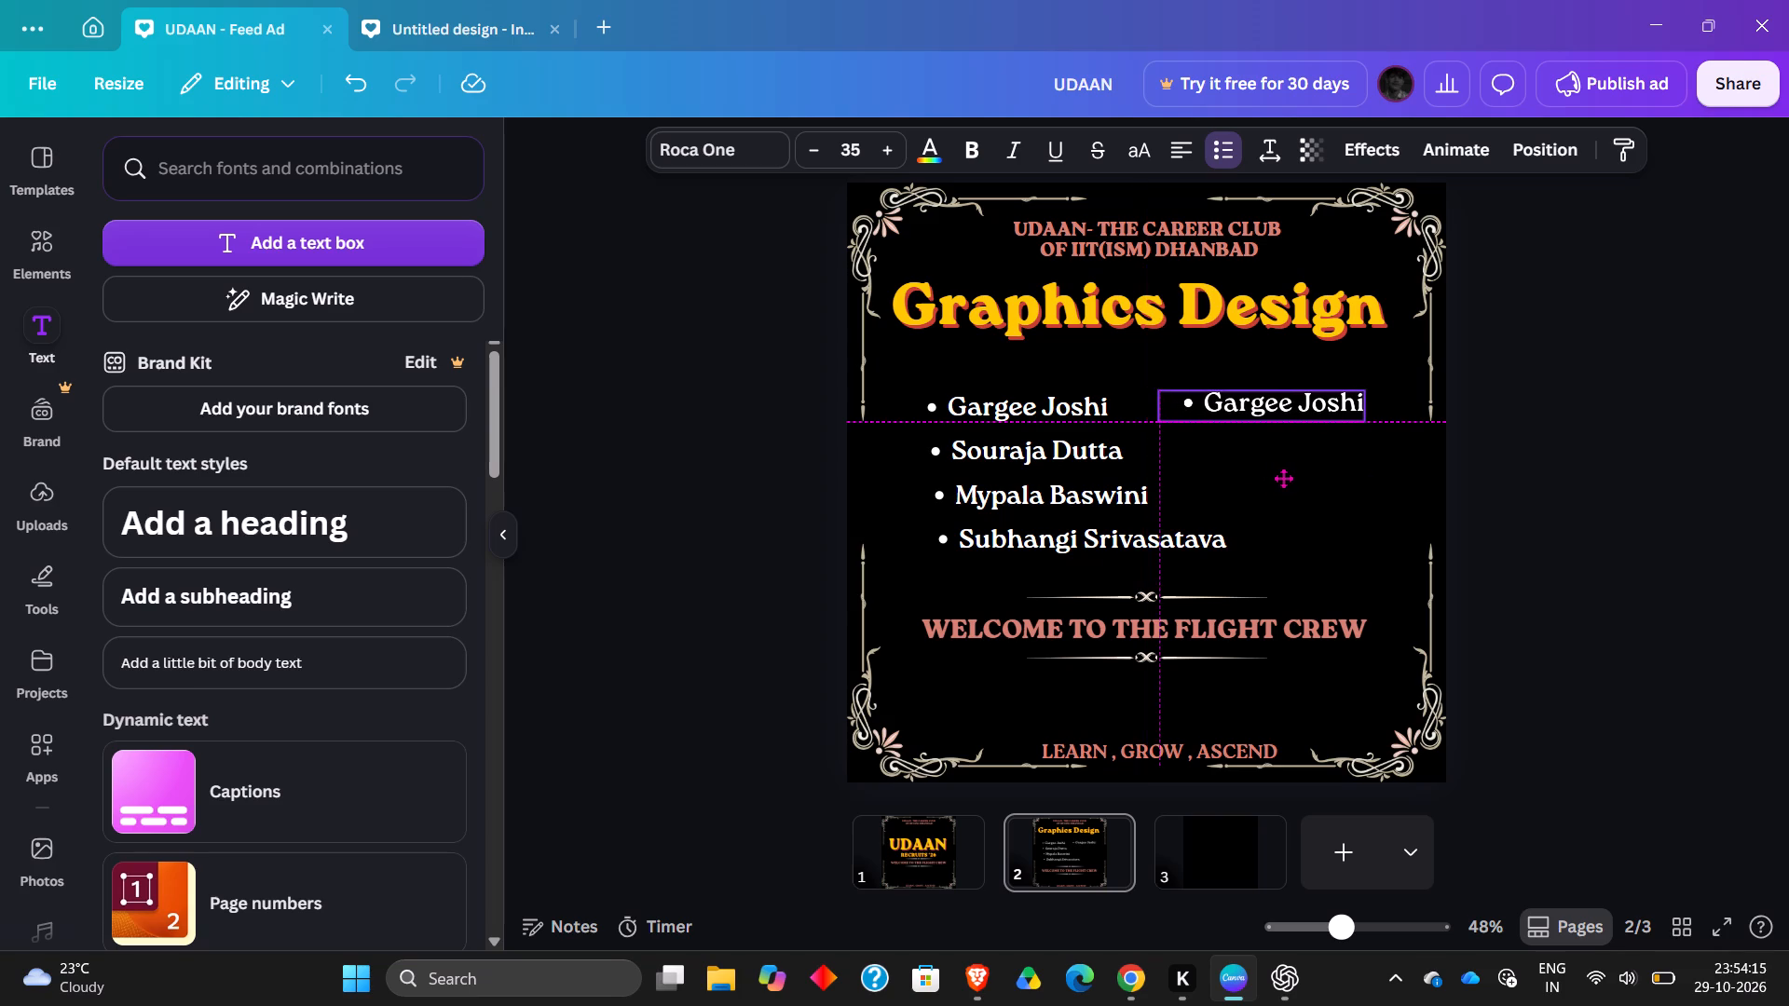
pyautogui.moveTo(1283, 478); pyautogui.dragTo(1303, 475)
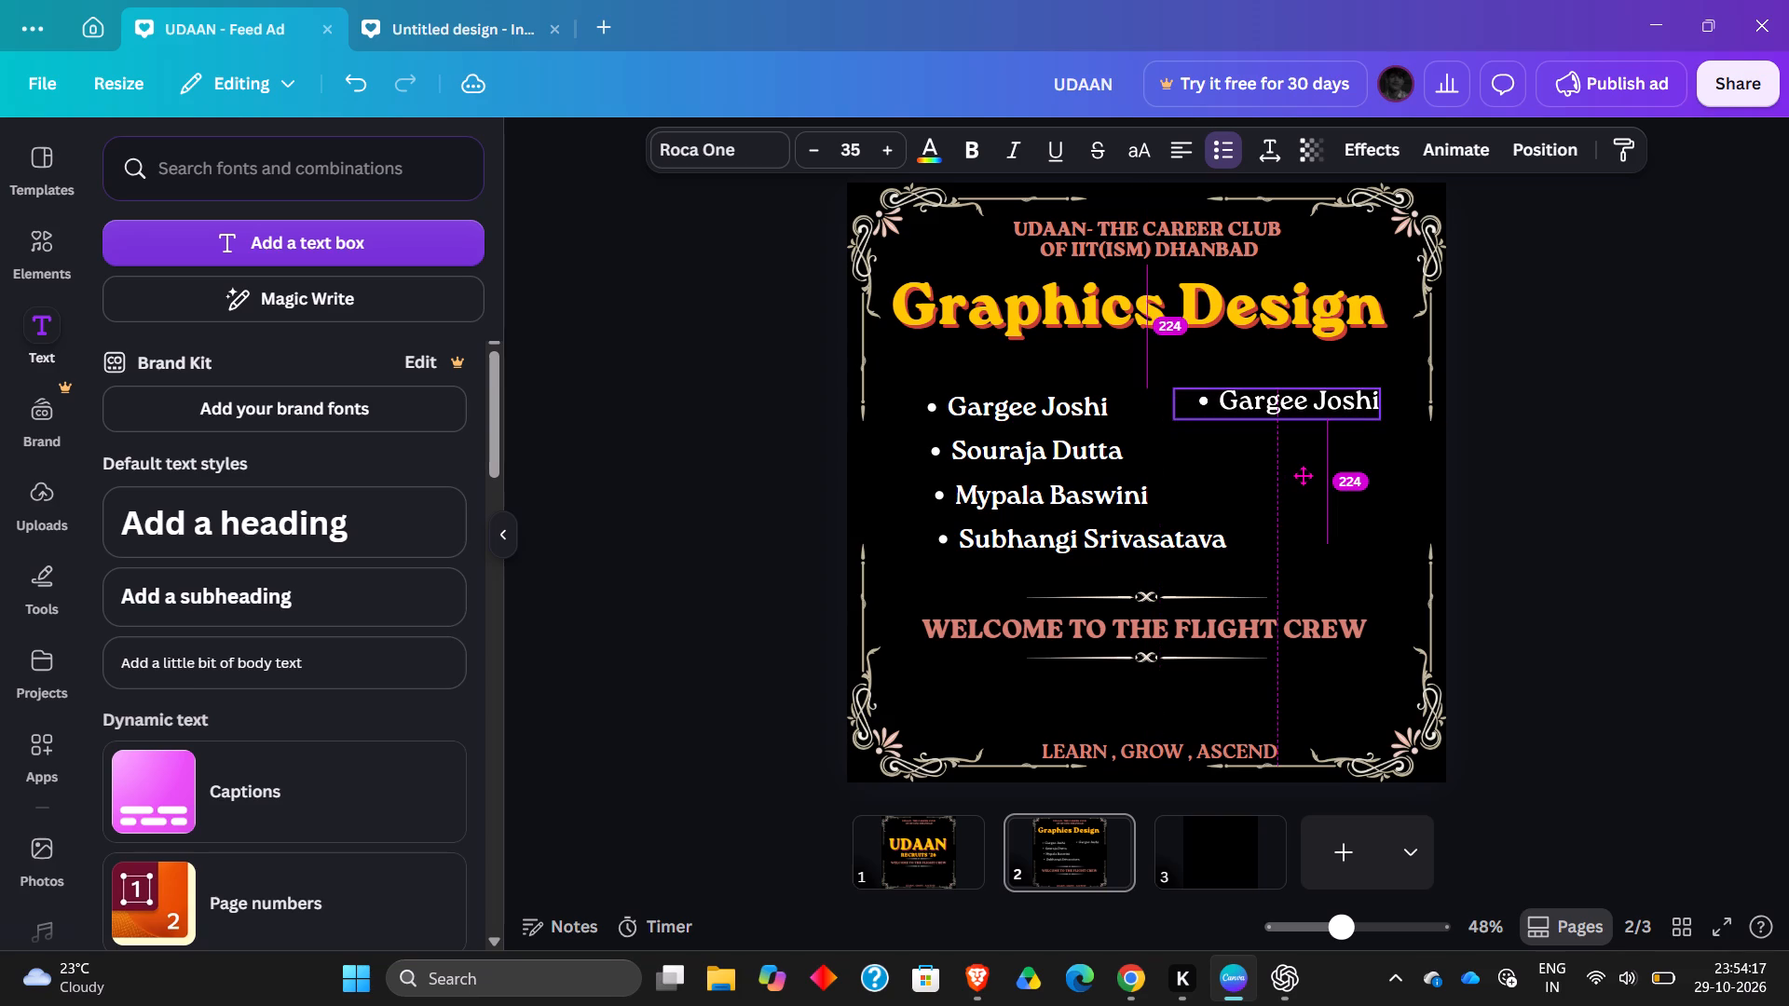
pyautogui.moveTo(1303, 475); pyautogui.dragTo(1303, 474)
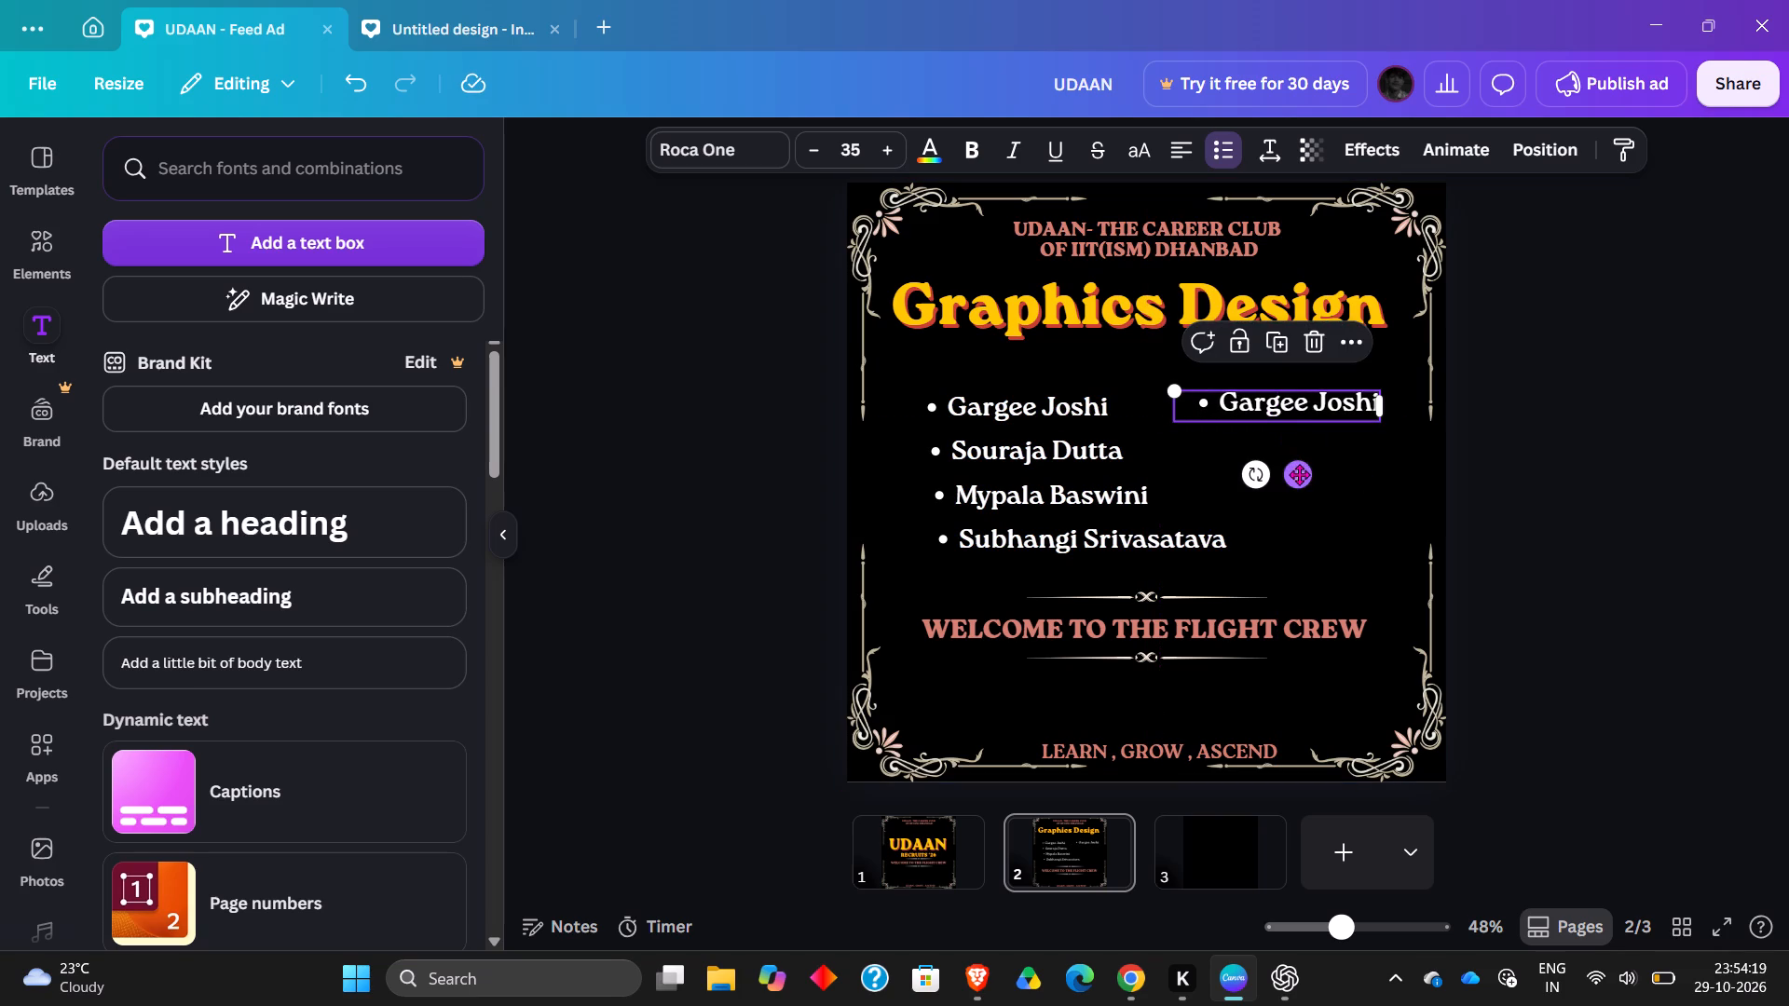
pyautogui.click(1299, 474)
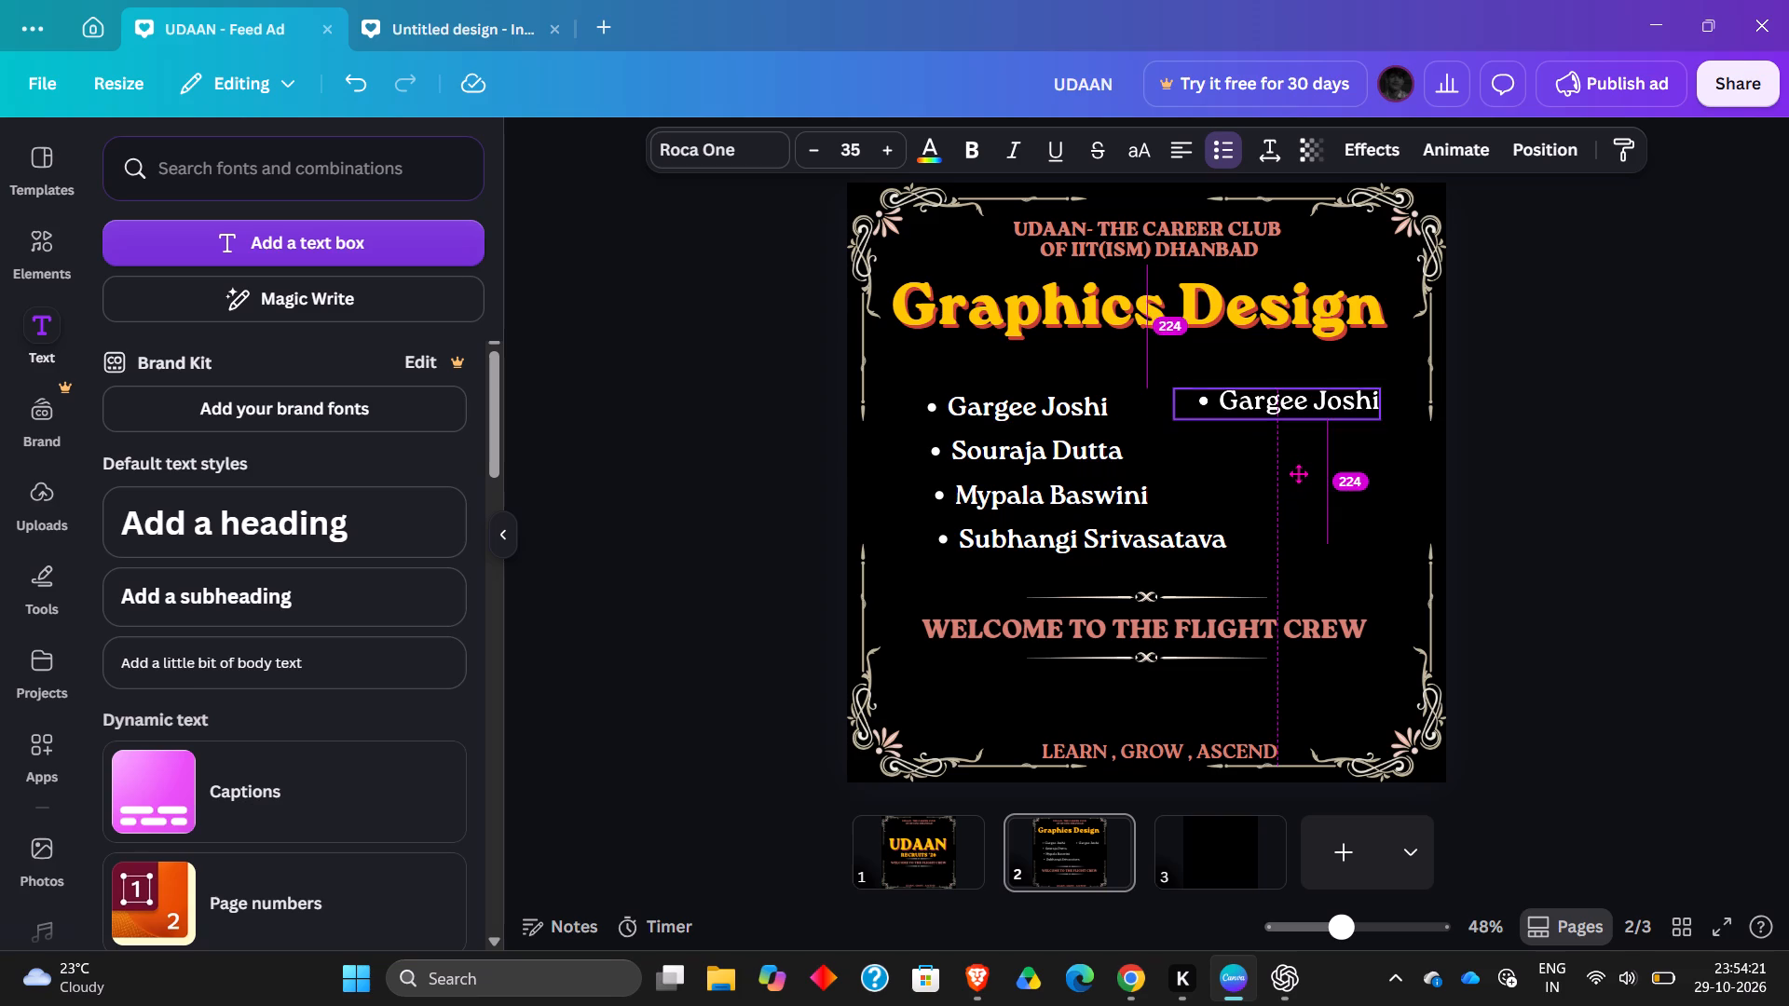
# Replace the text of the second column's first bullet with the fifth recruit's name.
pyautogui.doubleClick(1278, 401)
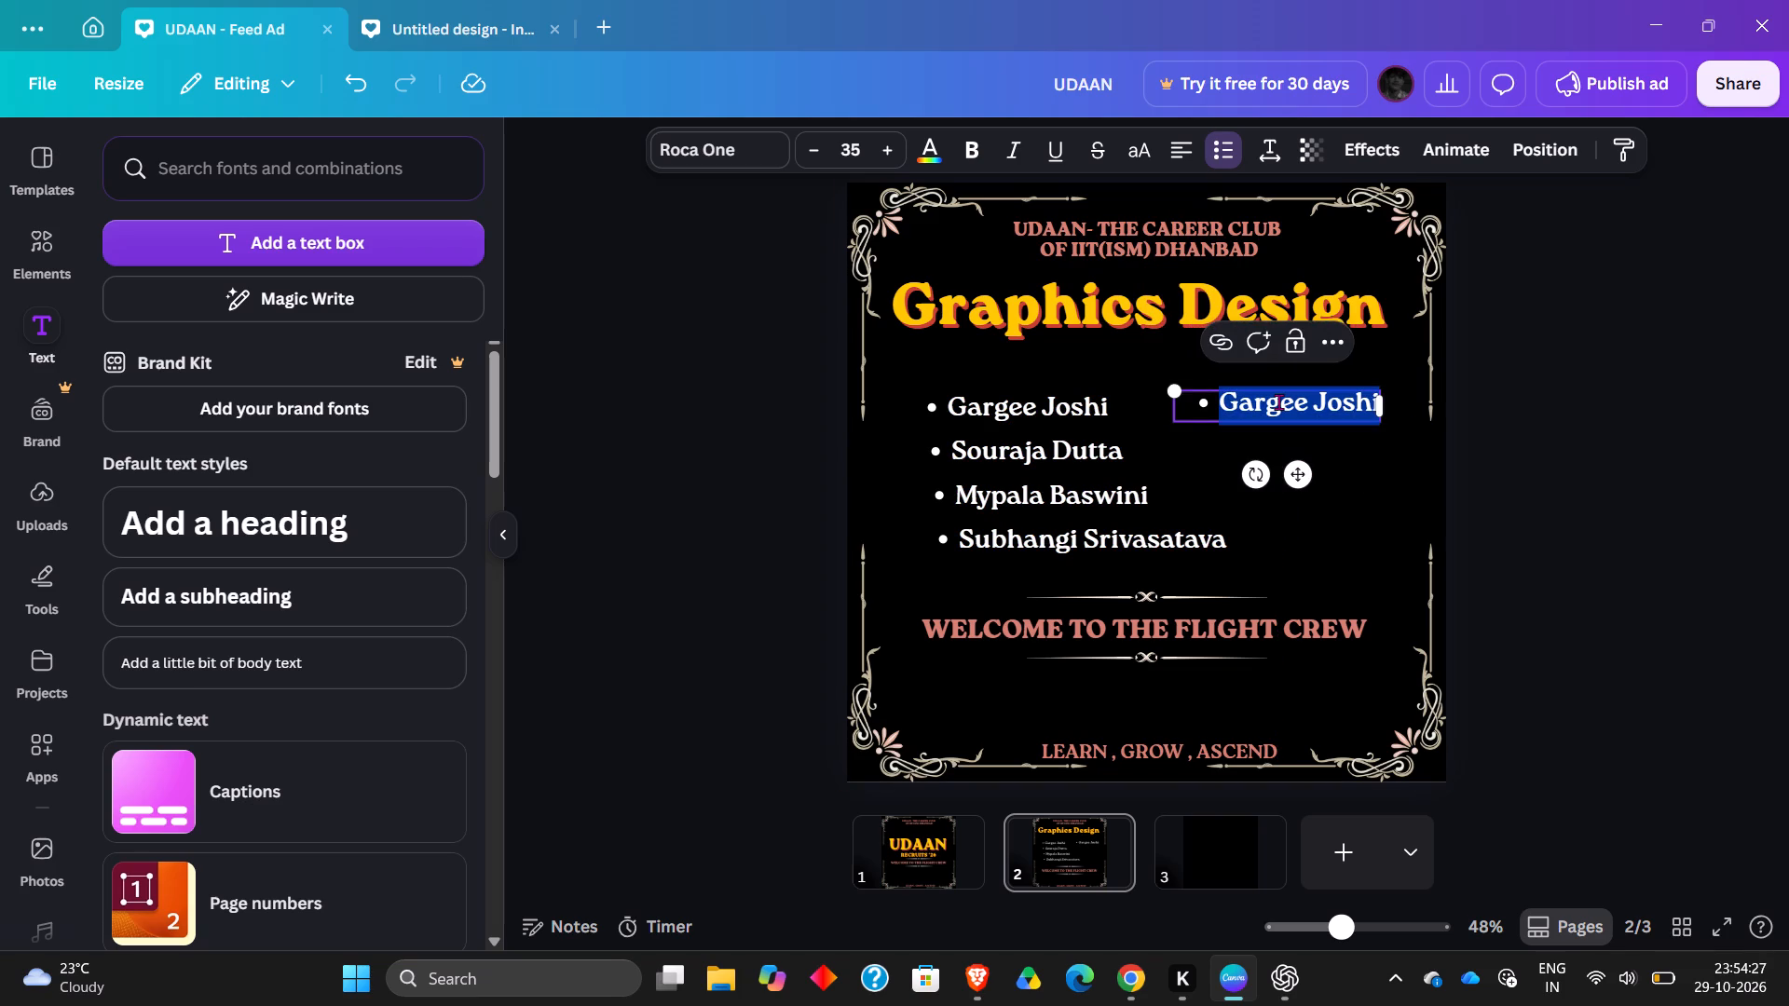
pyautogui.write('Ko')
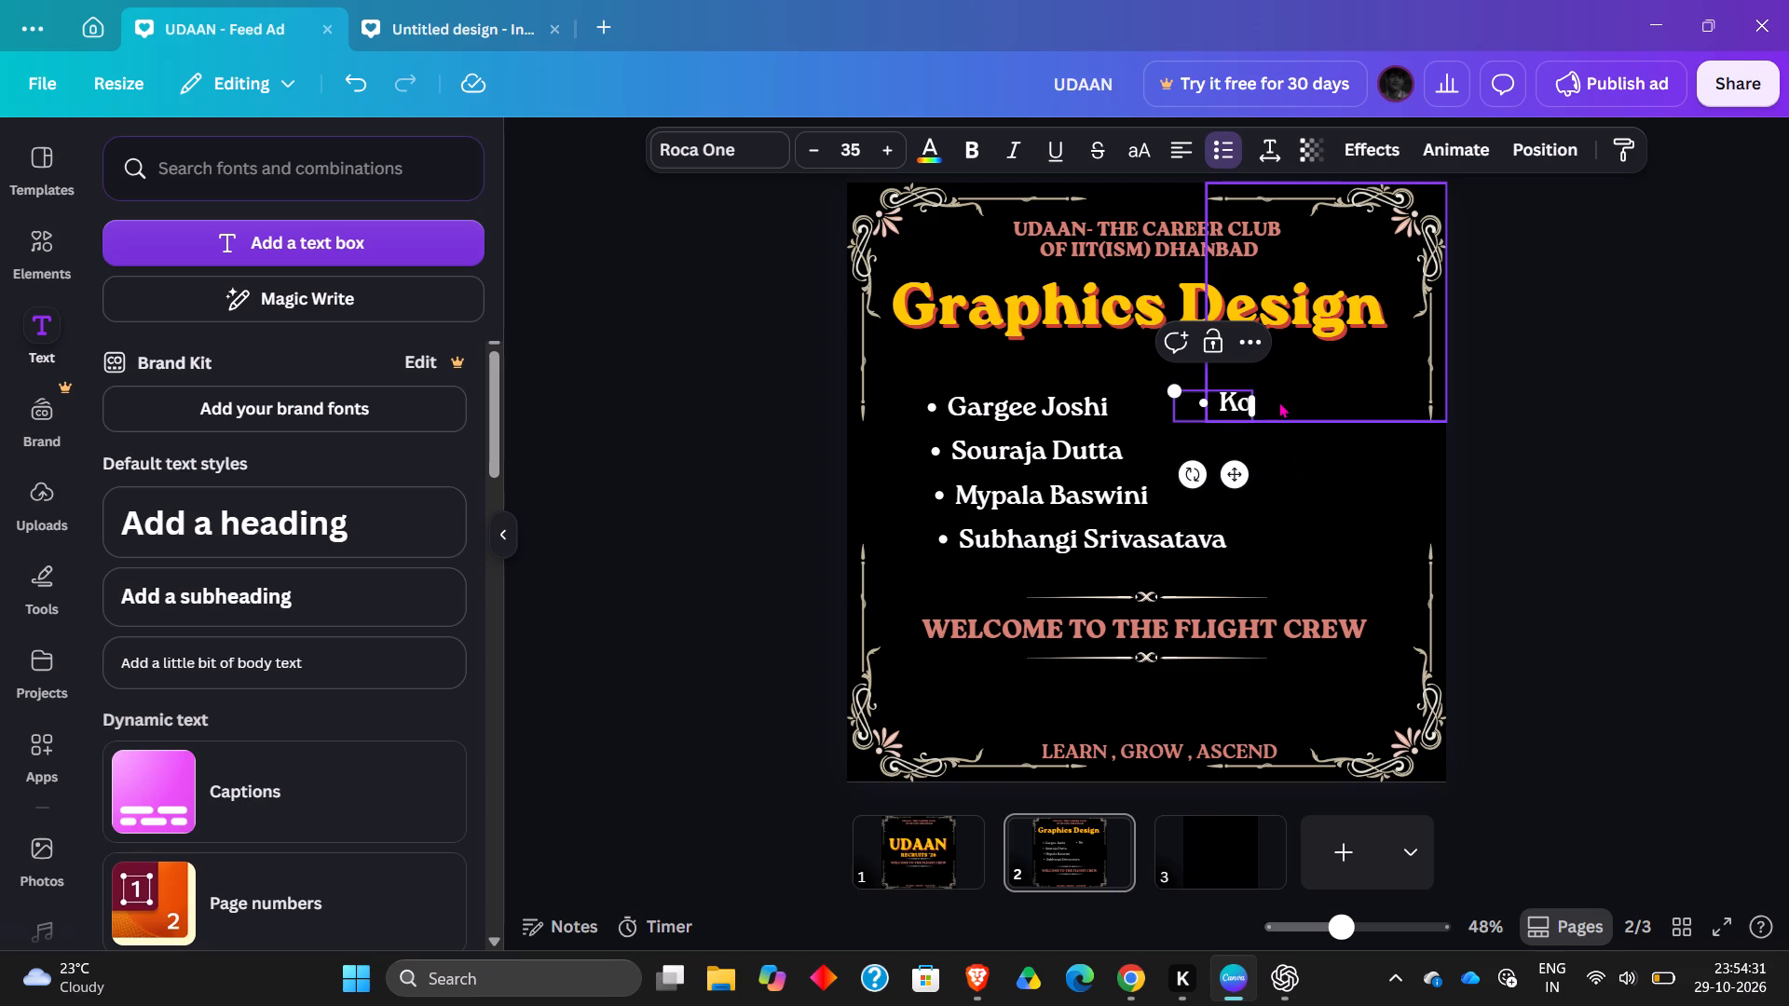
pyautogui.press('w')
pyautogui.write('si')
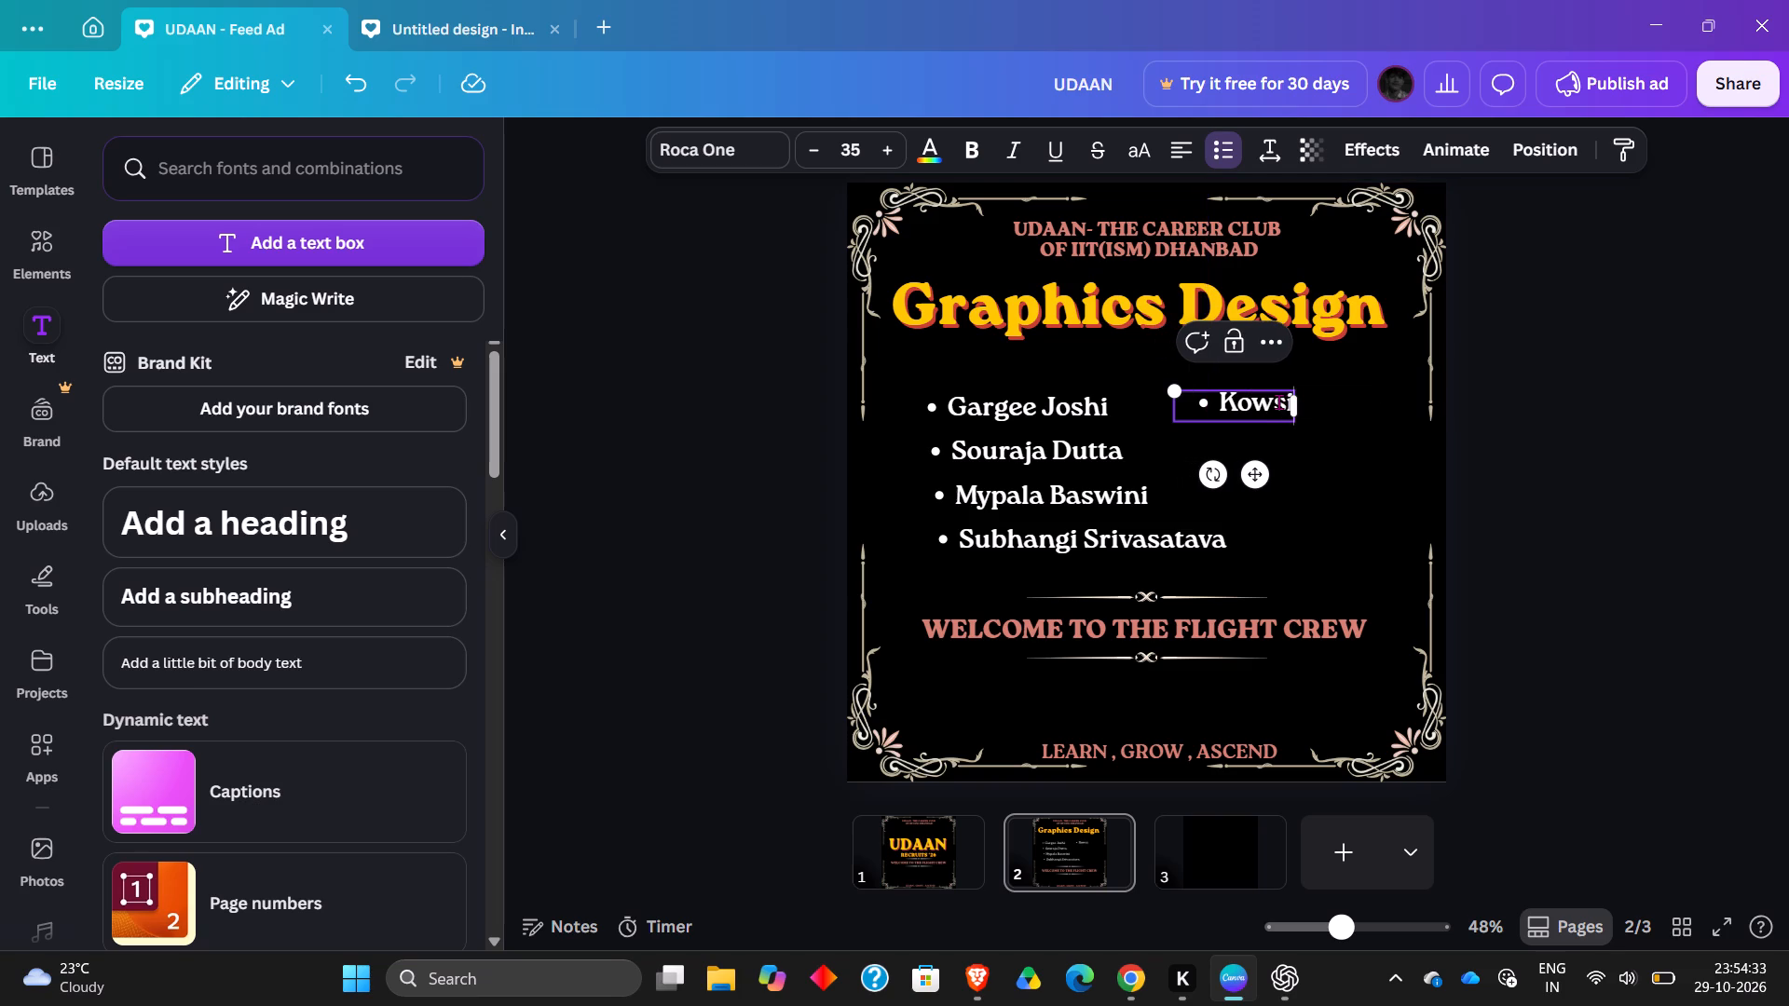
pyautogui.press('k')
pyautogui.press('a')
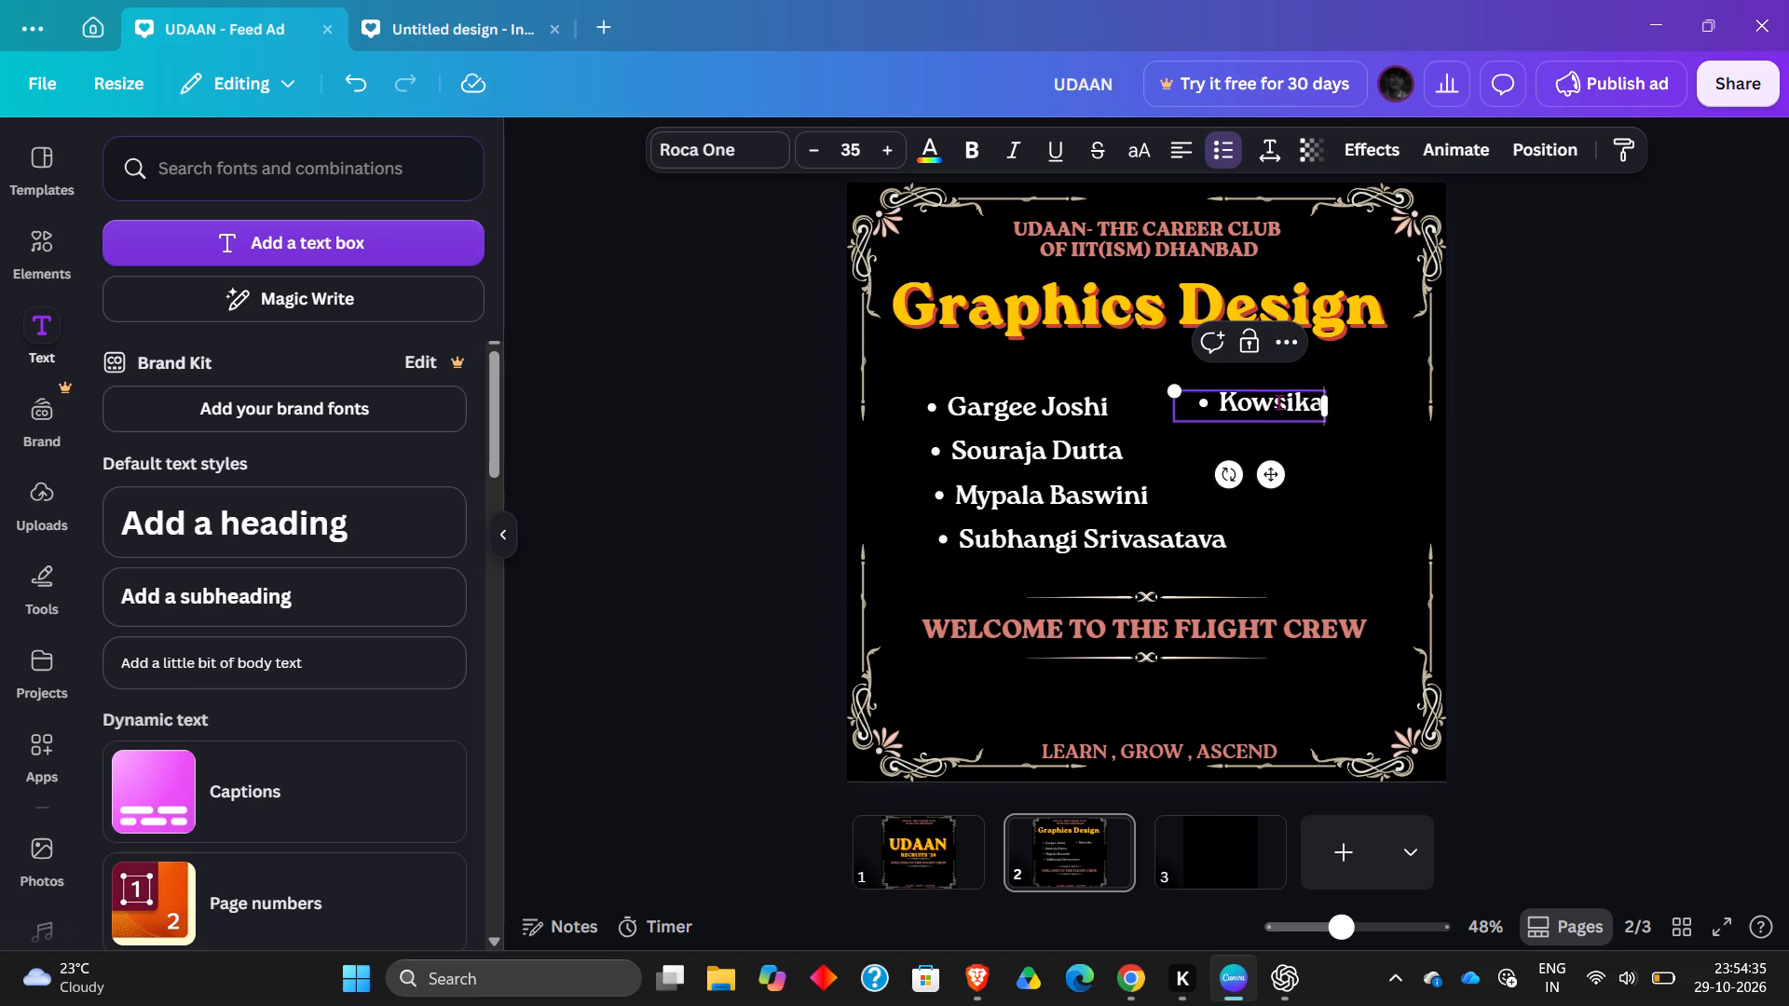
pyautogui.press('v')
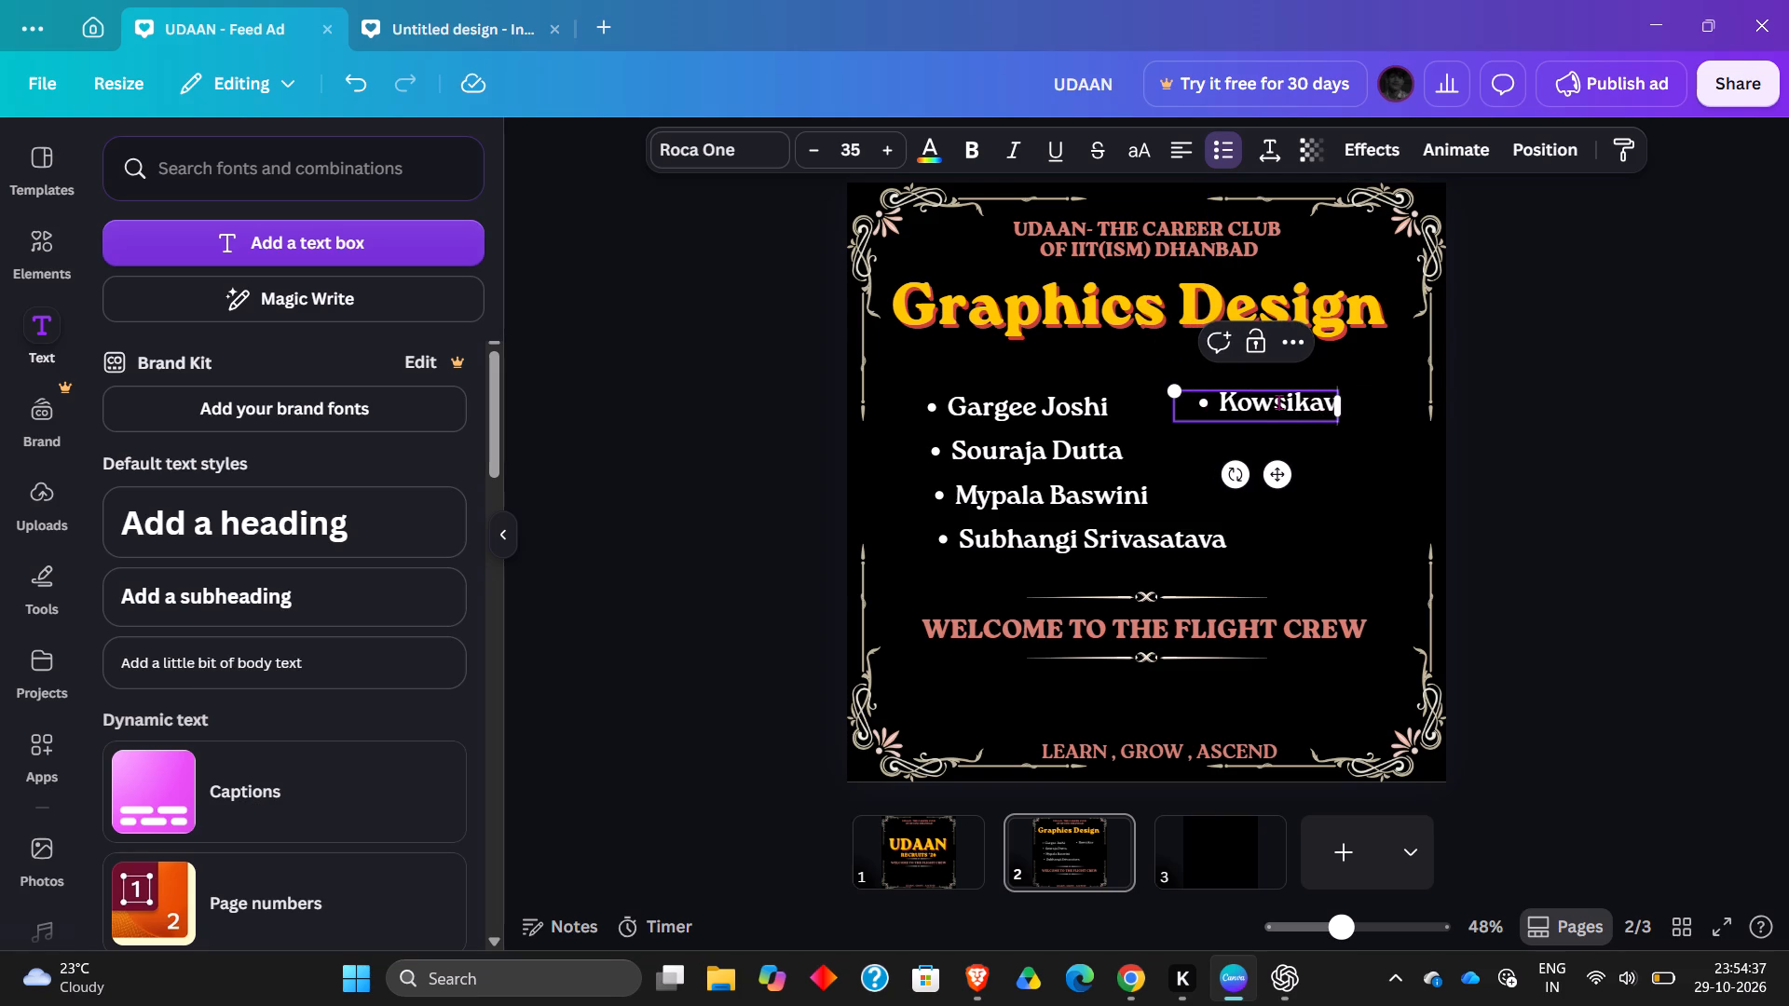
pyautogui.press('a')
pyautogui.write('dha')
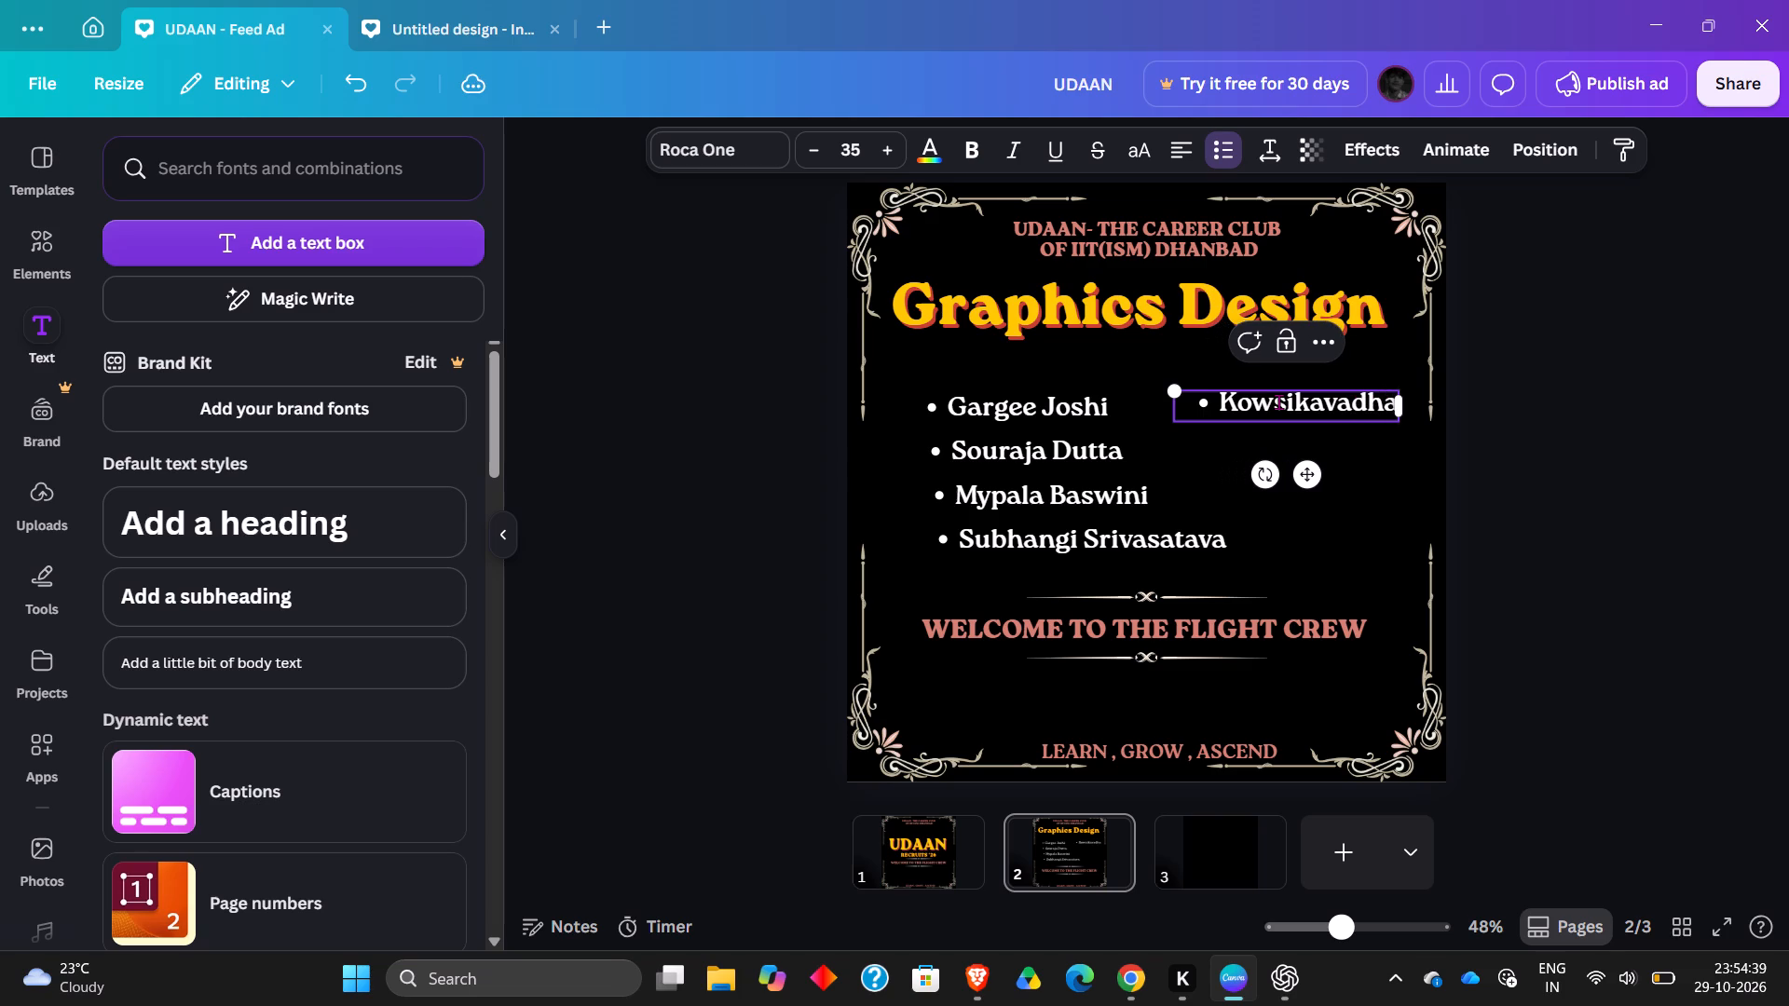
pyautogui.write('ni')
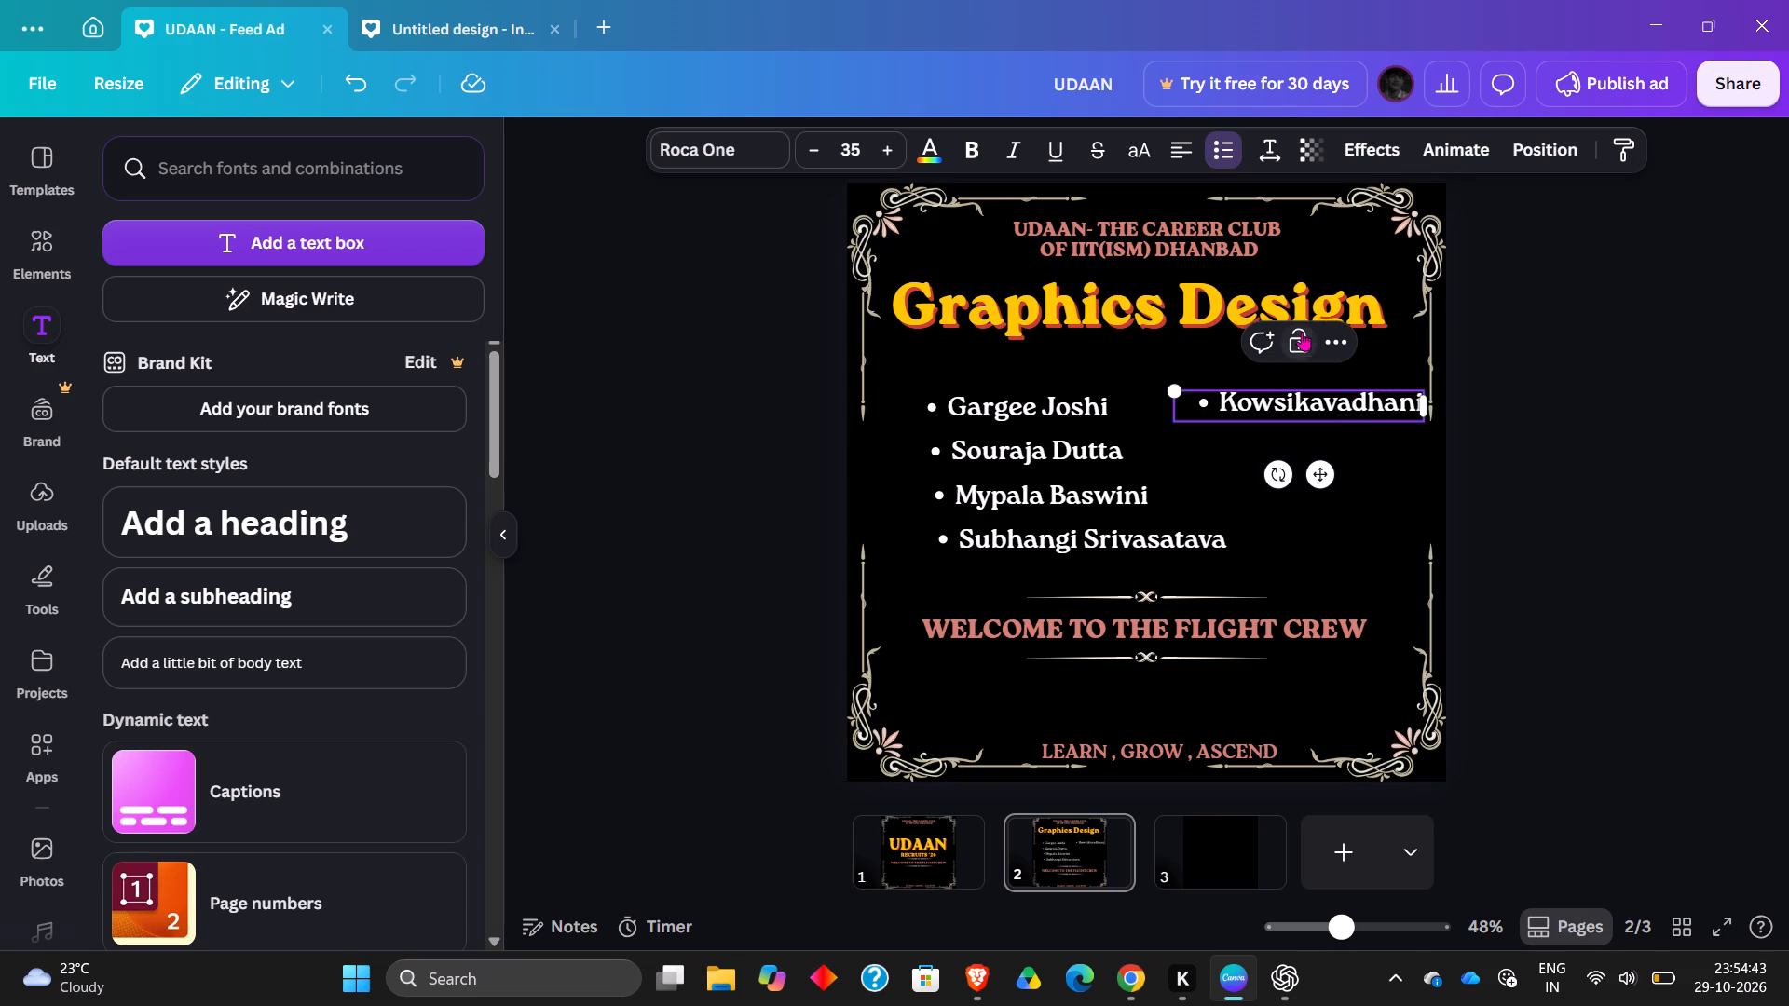
pyautogui.click(1502, 454)
# Duplicate the second column's first bullet, place the copy directly below it and replace its text with the sixth recruit's full name.
pyautogui.click(1265, 398)
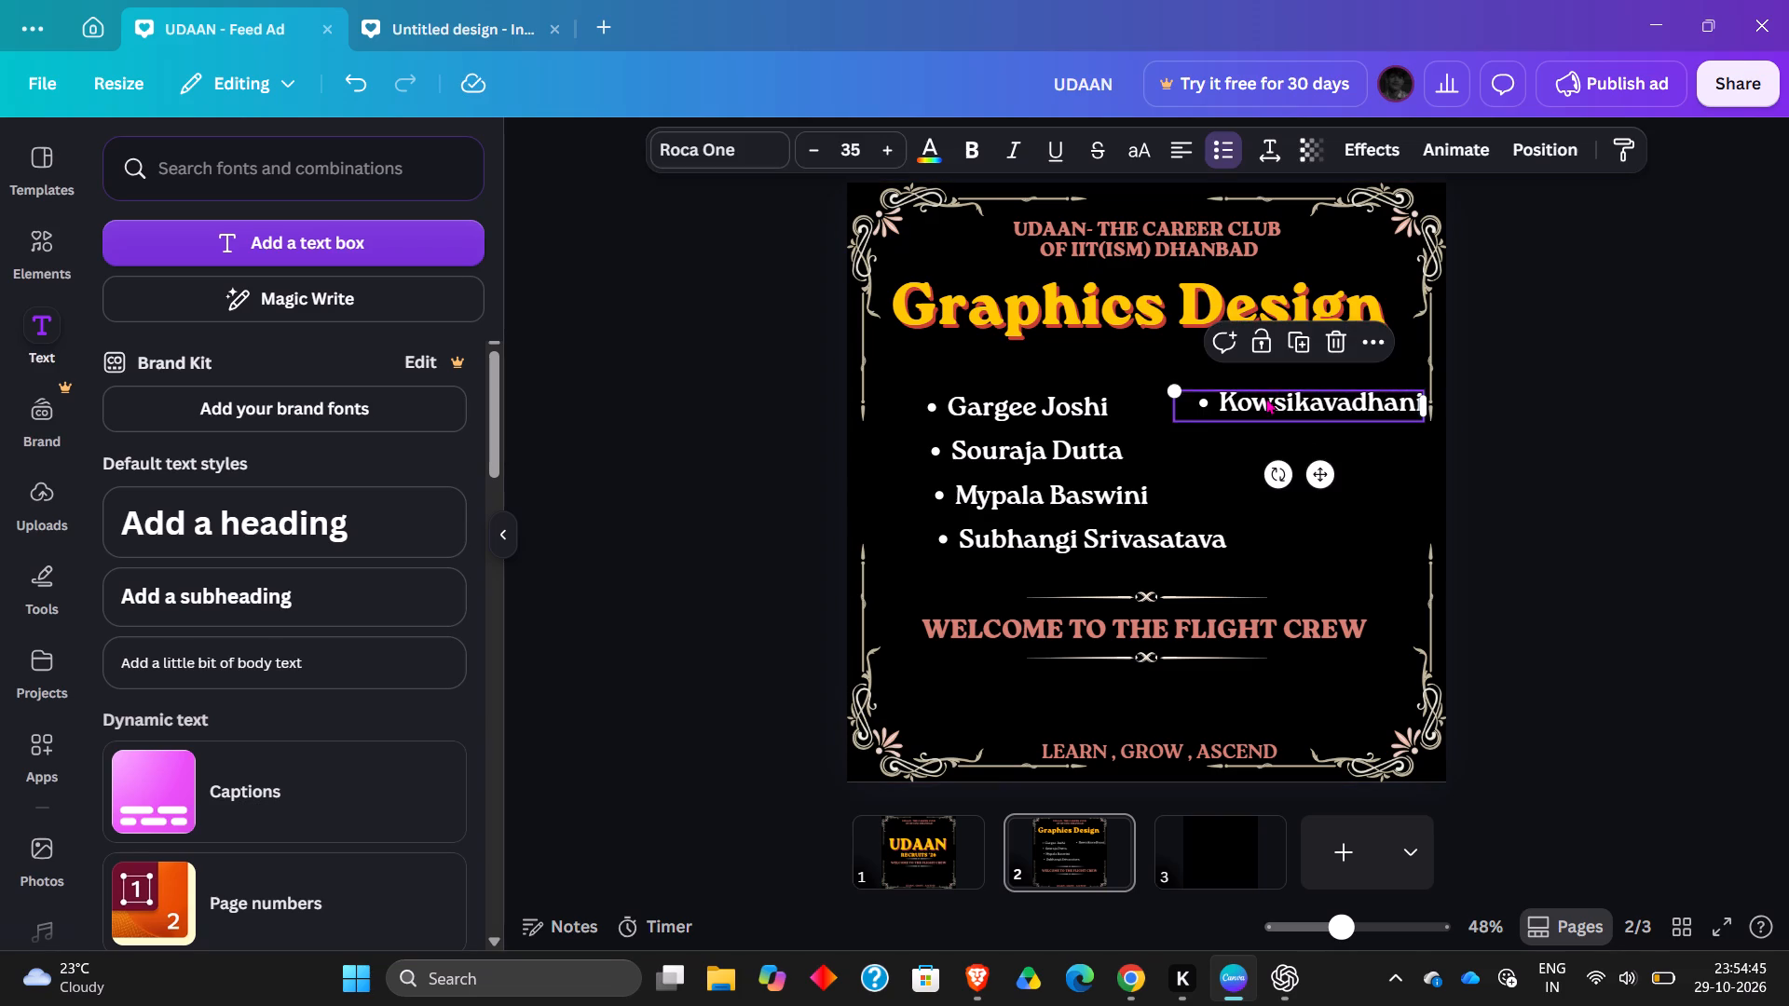
pyautogui.click(1299, 339)
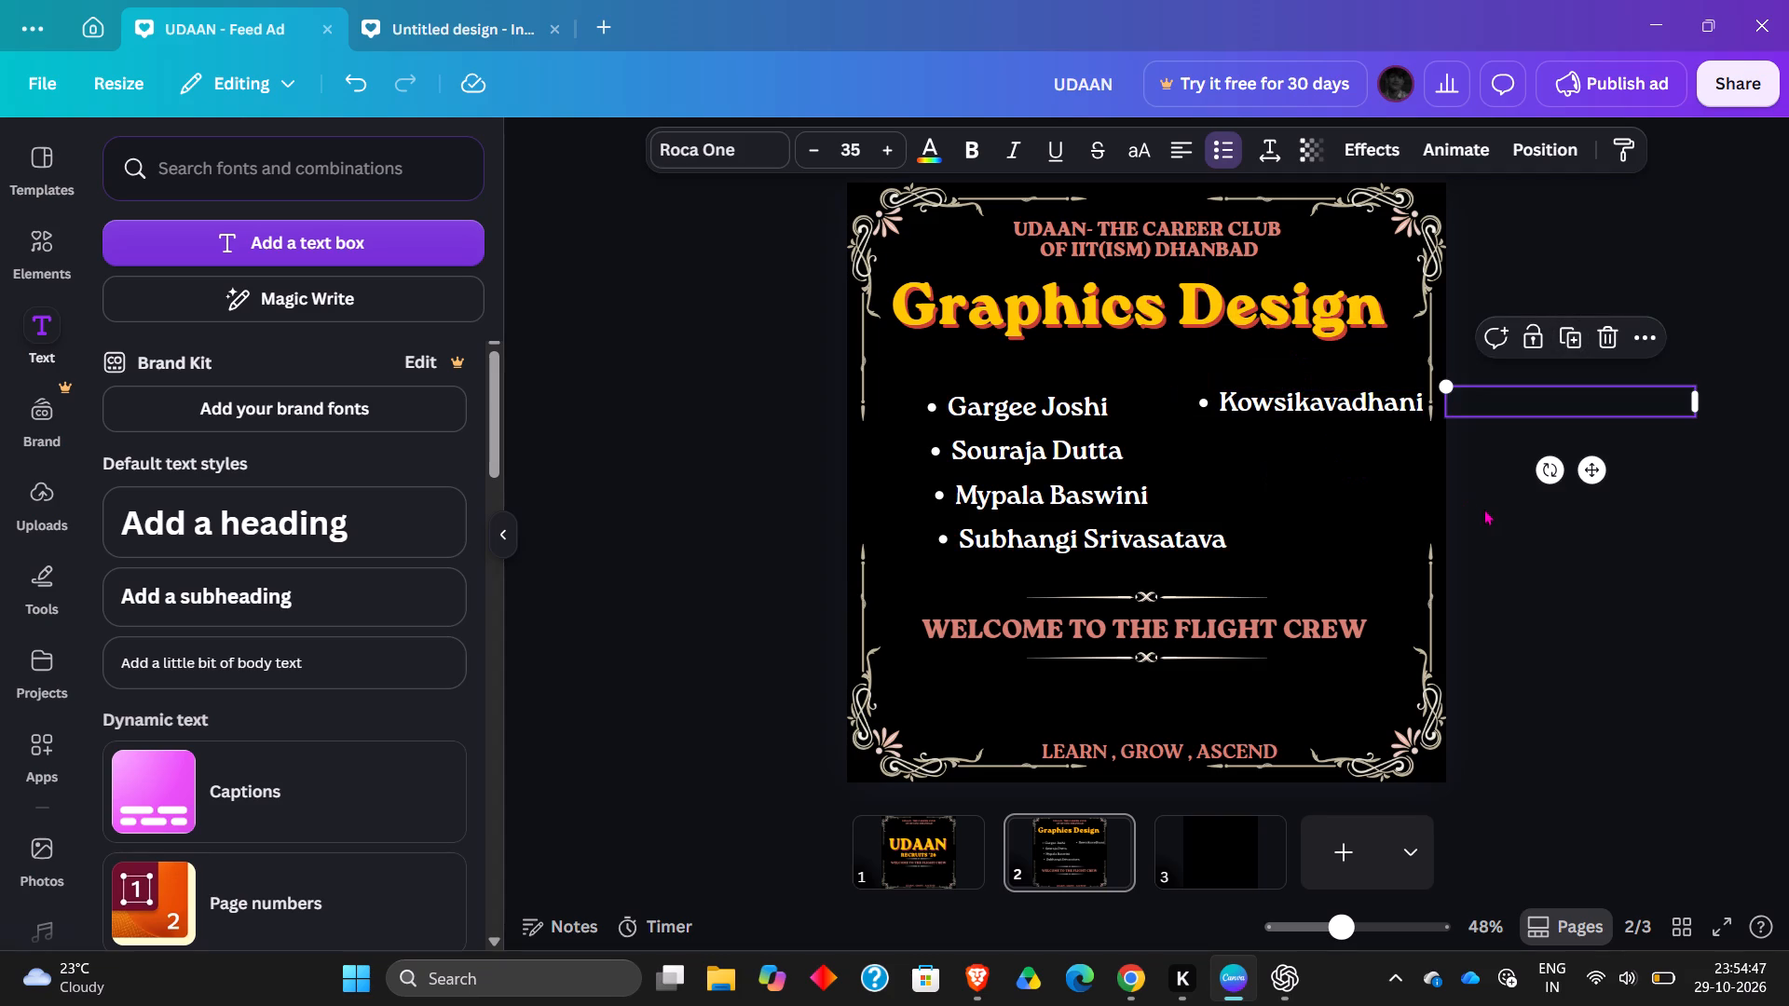
pyautogui.moveTo(1592, 472); pyautogui.dragTo(1385, 526)
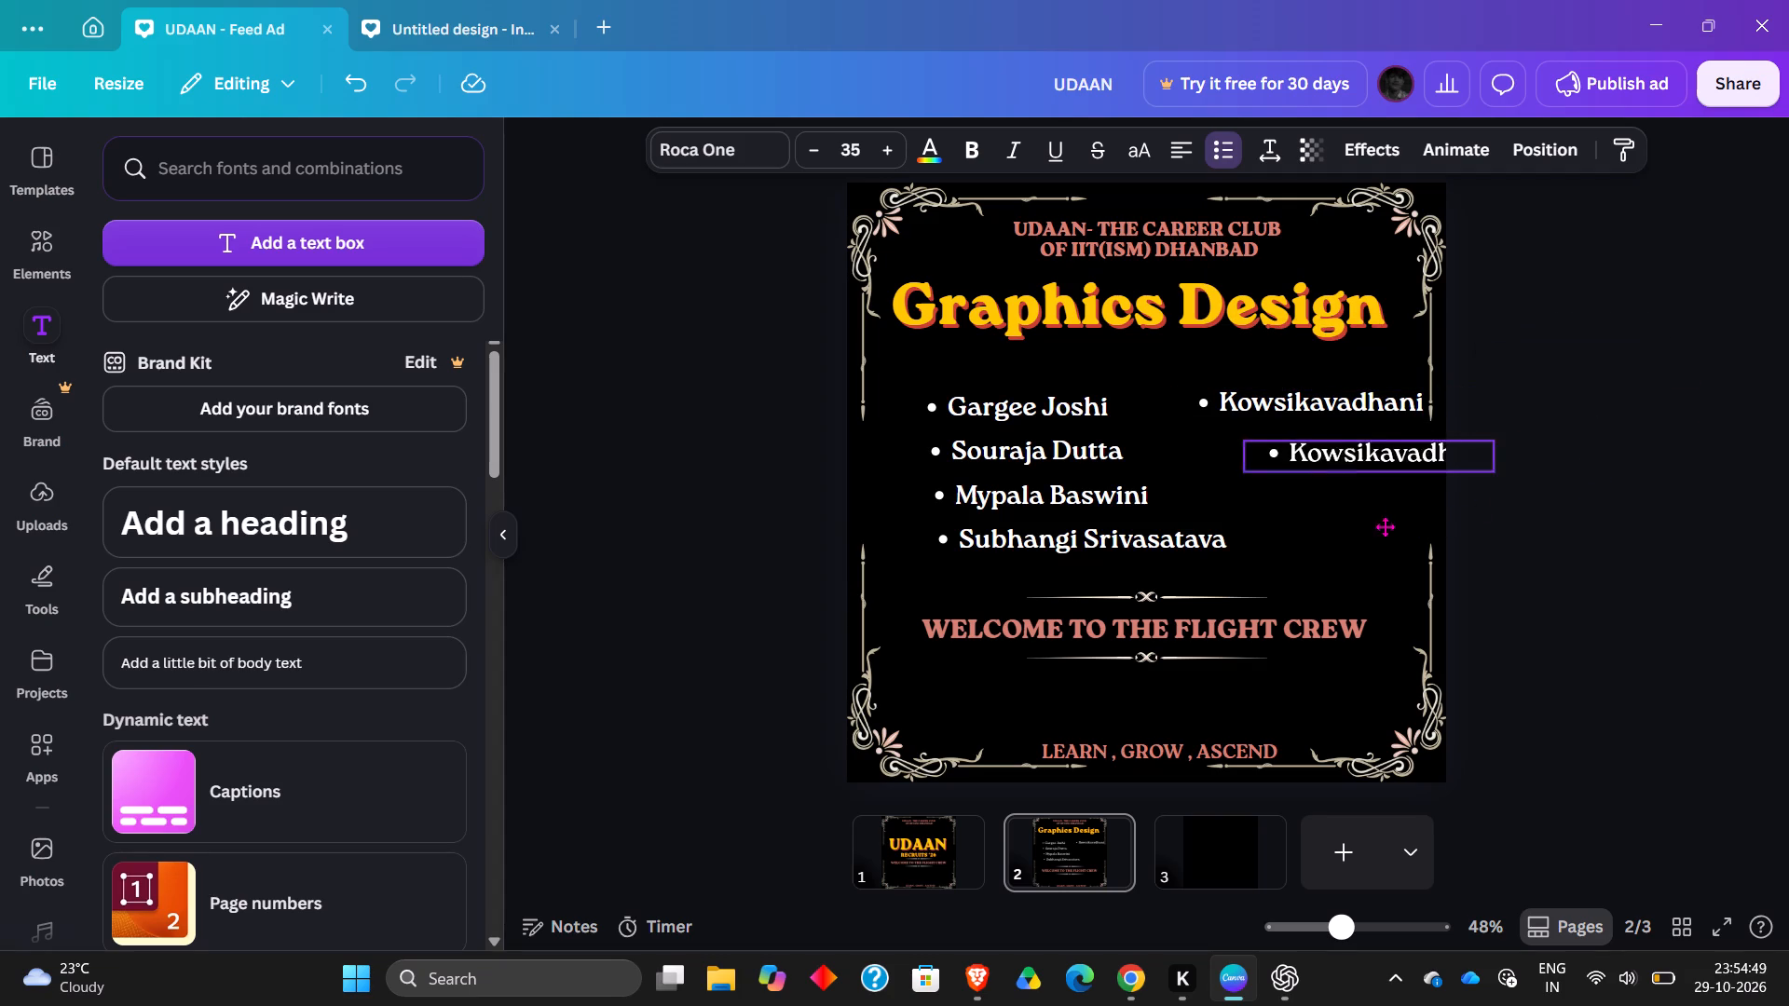
pyautogui.moveTo(1385, 526); pyautogui.dragTo(1331, 523)
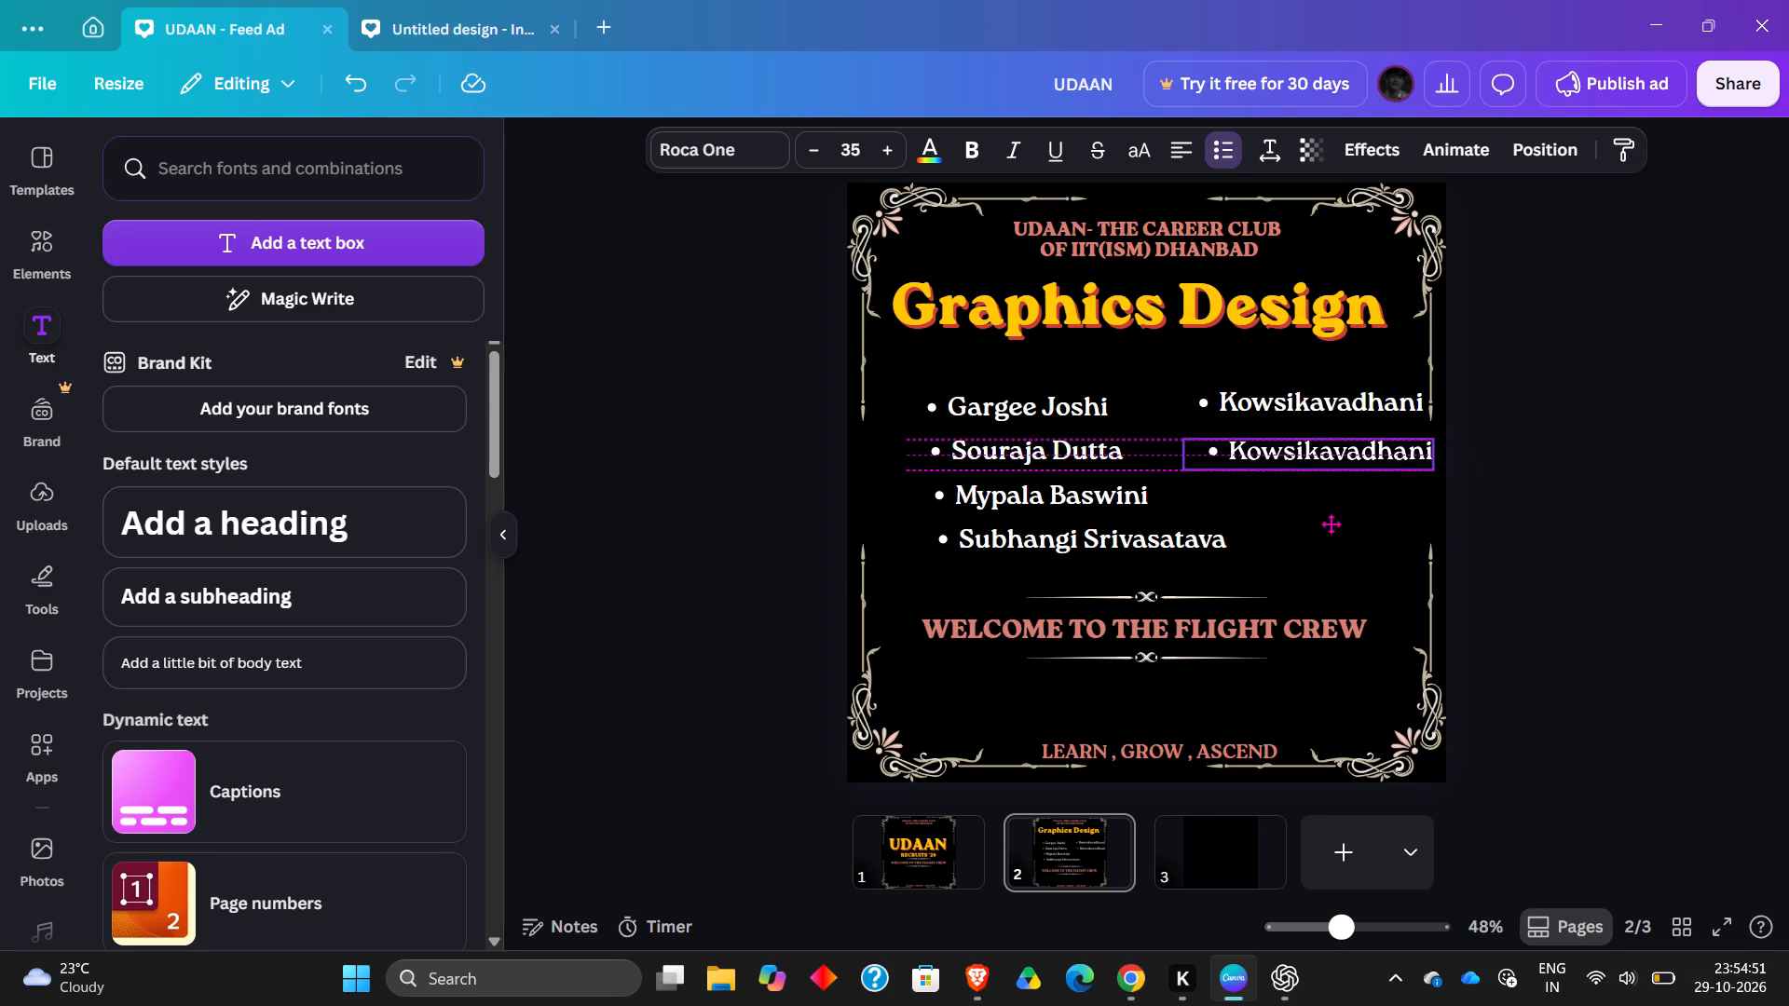
pyautogui.moveTo(1331, 523); pyautogui.dragTo(1322, 524)
pyautogui.doubleClick(1291, 452)
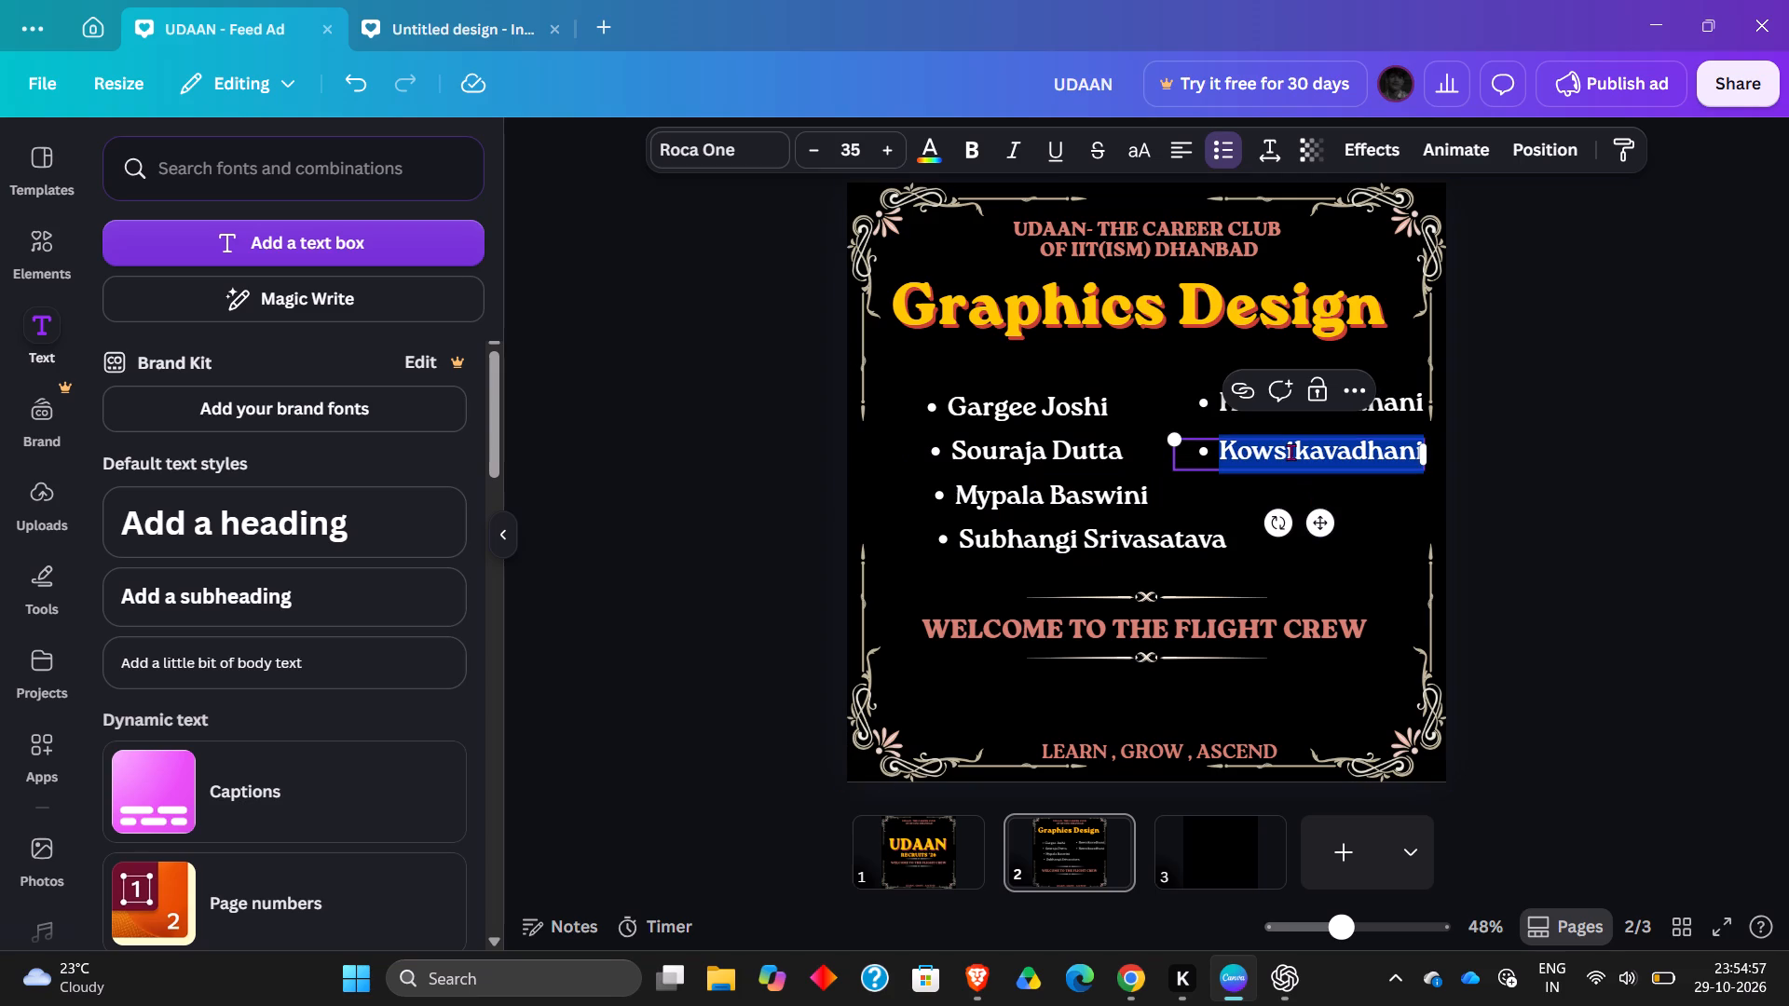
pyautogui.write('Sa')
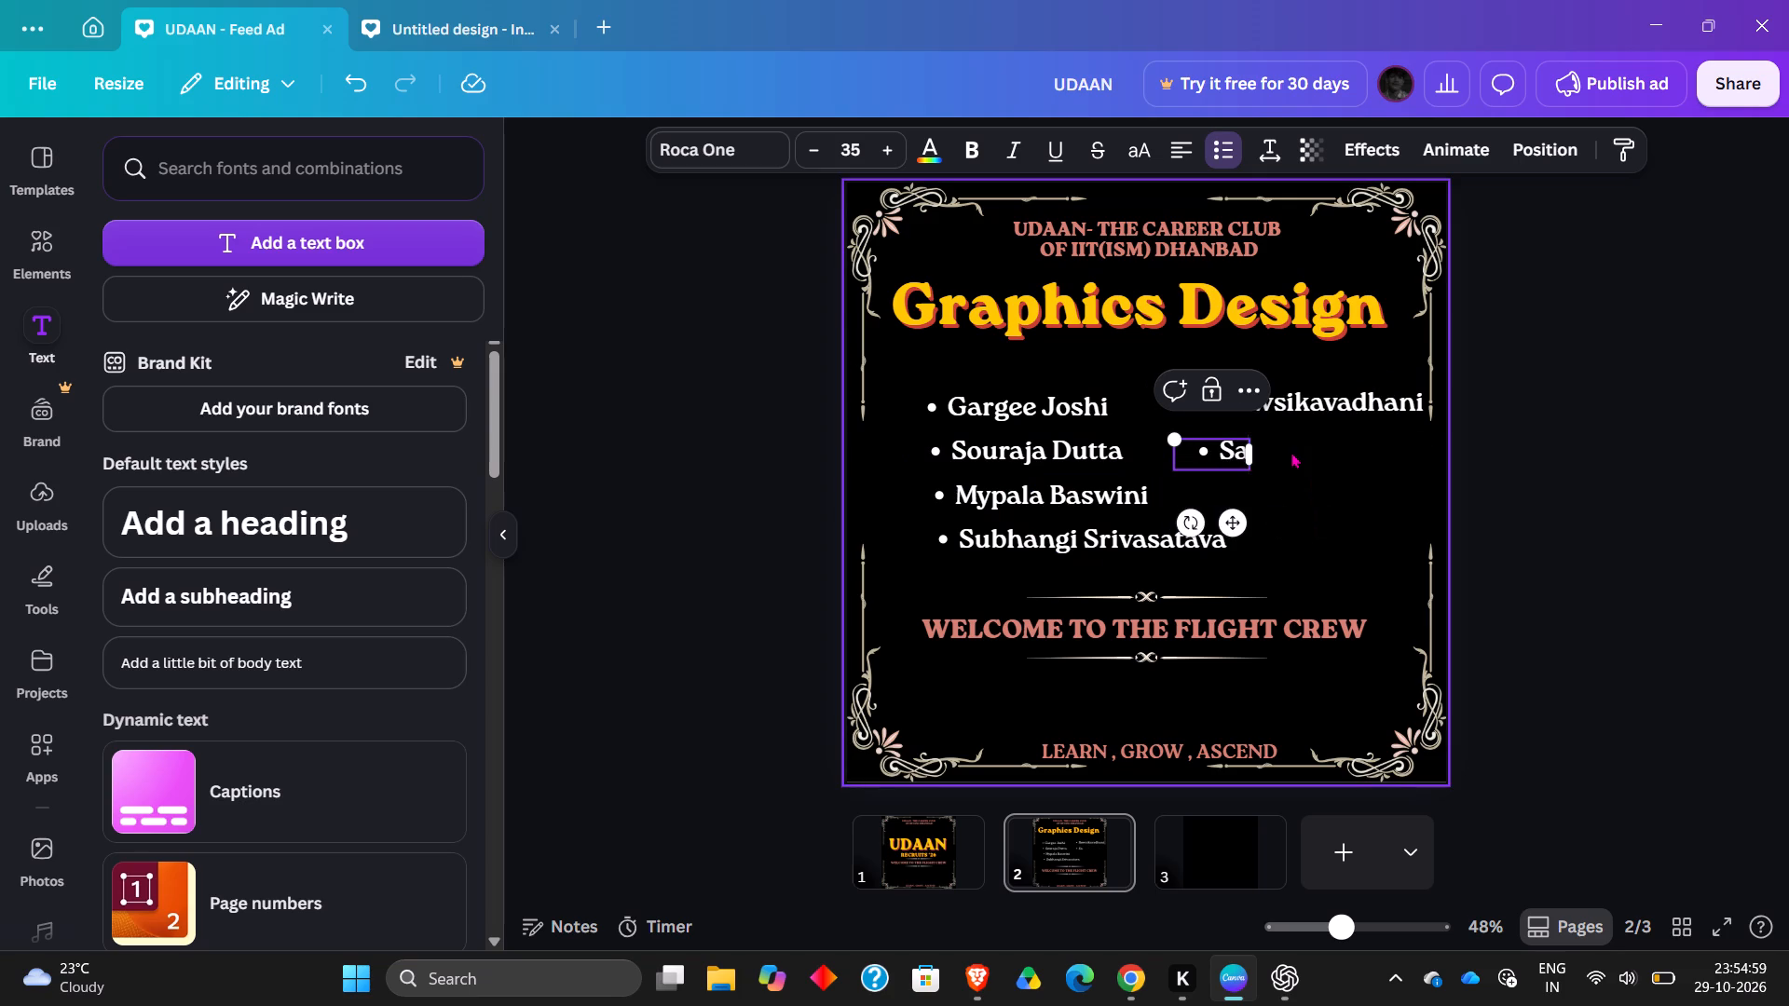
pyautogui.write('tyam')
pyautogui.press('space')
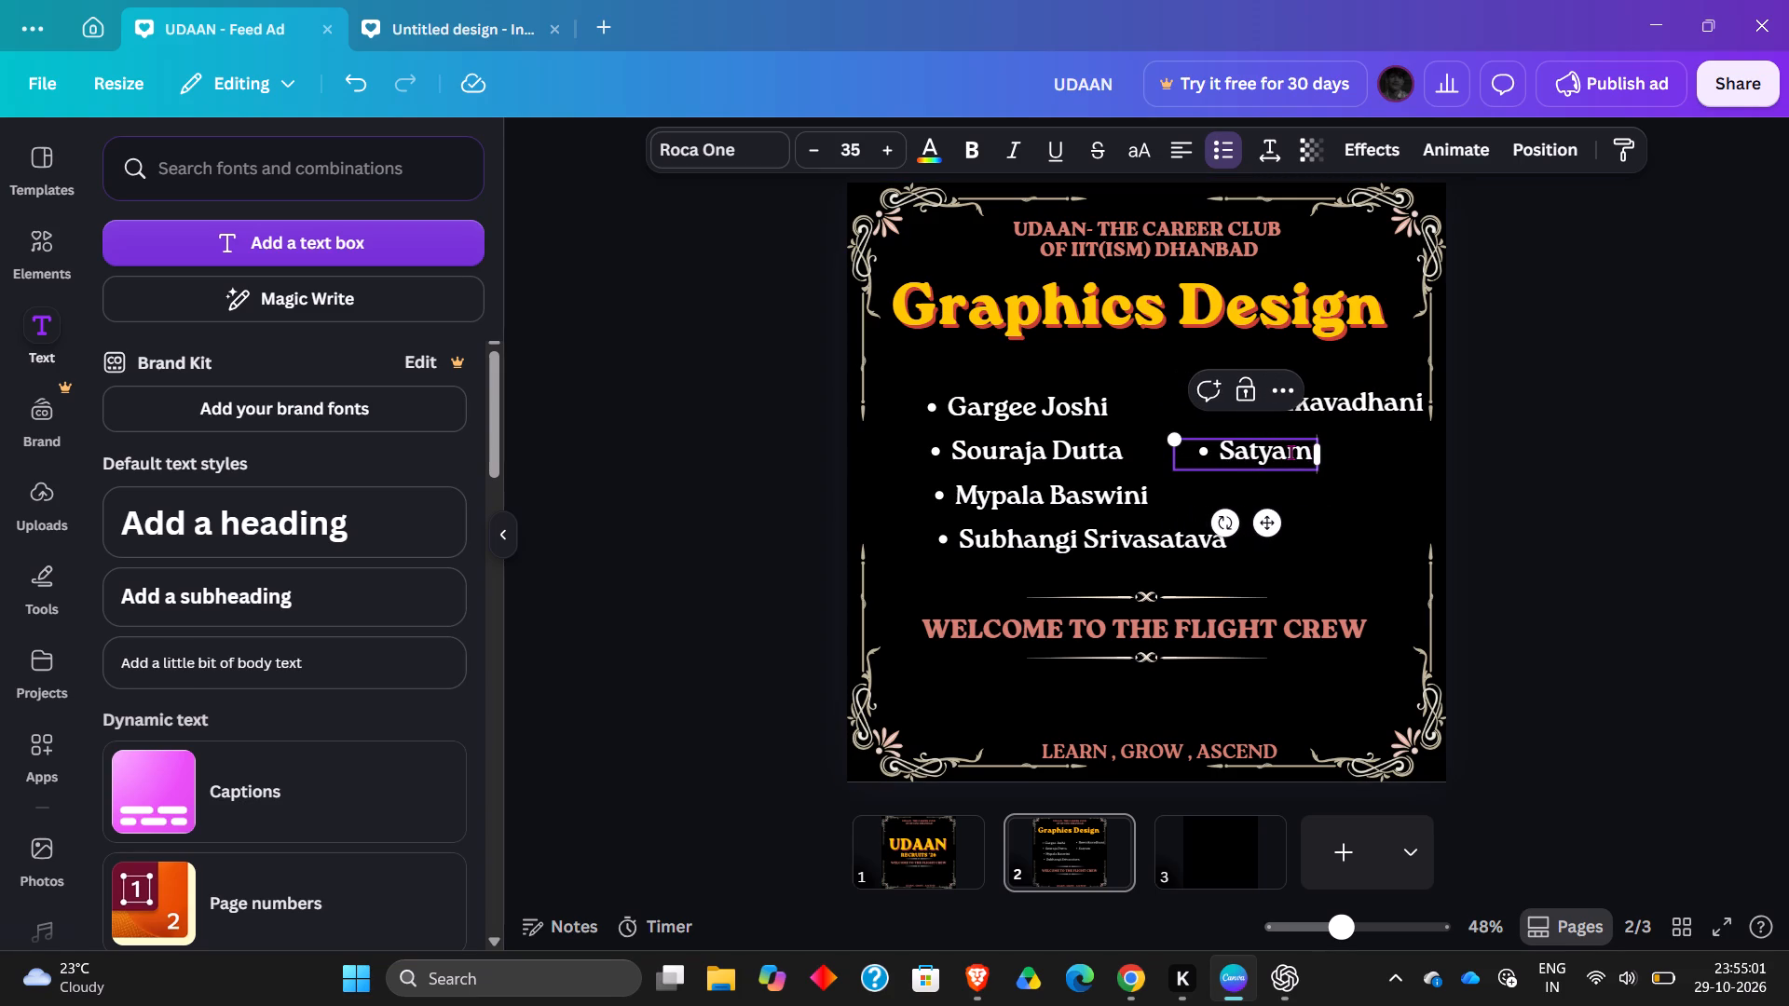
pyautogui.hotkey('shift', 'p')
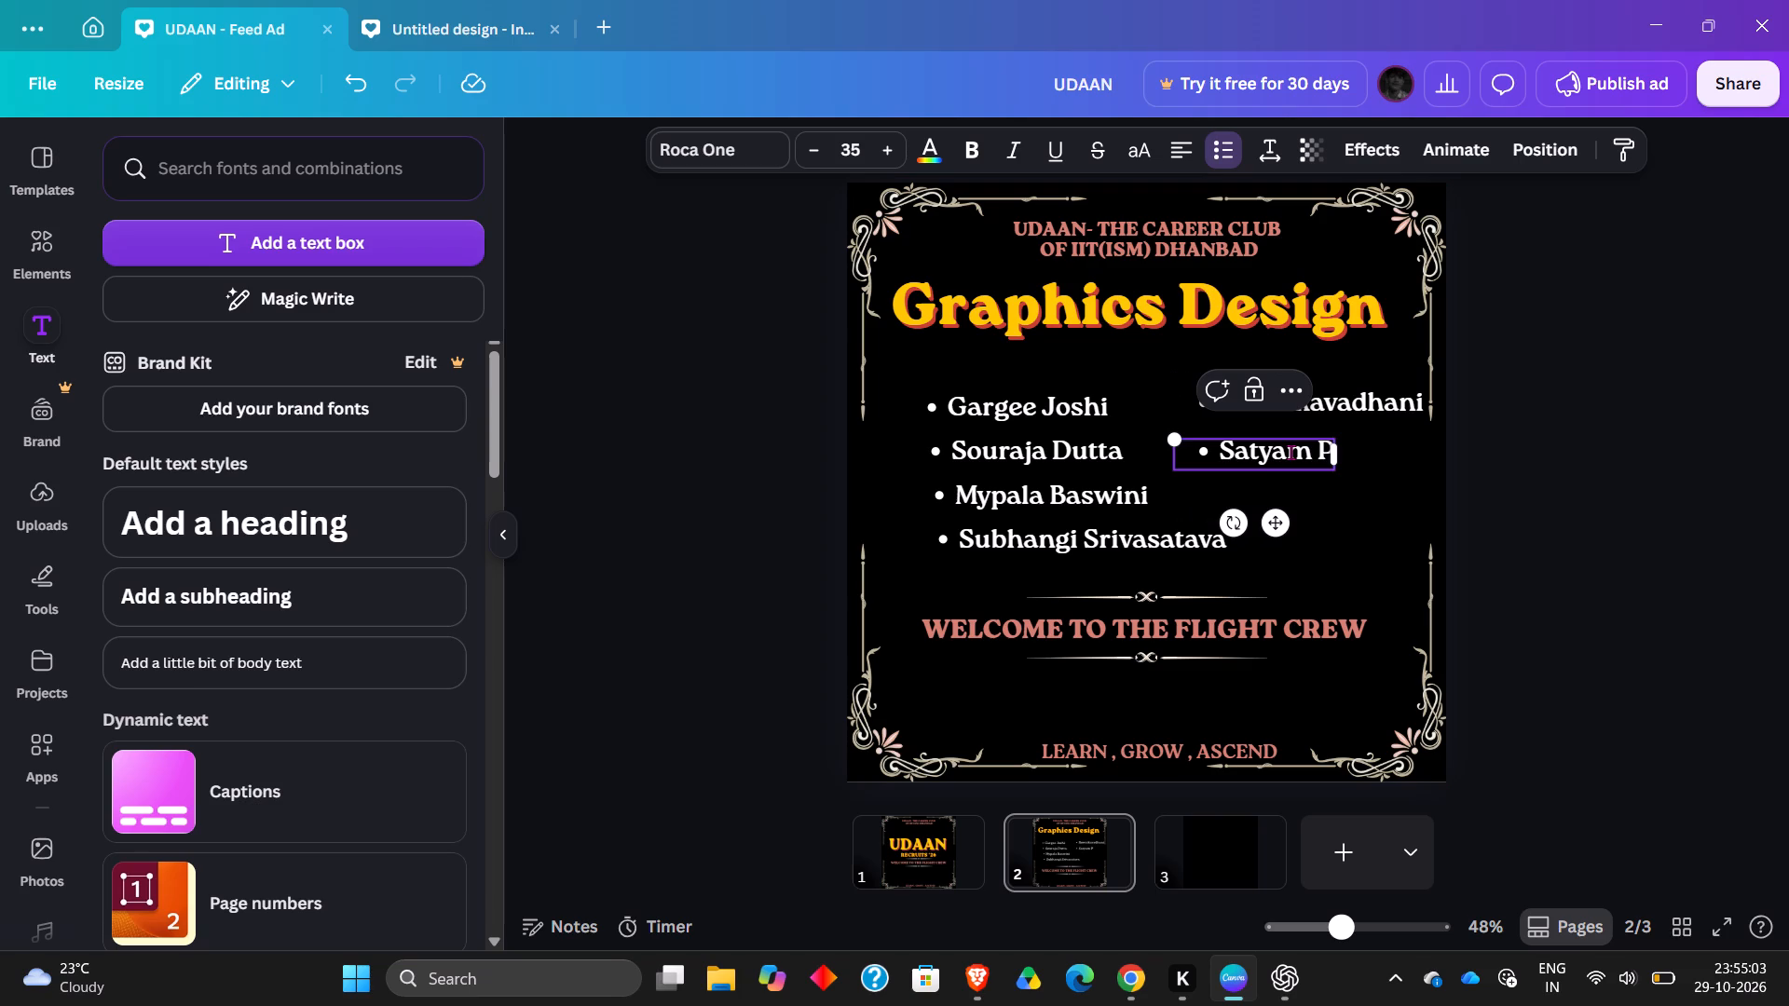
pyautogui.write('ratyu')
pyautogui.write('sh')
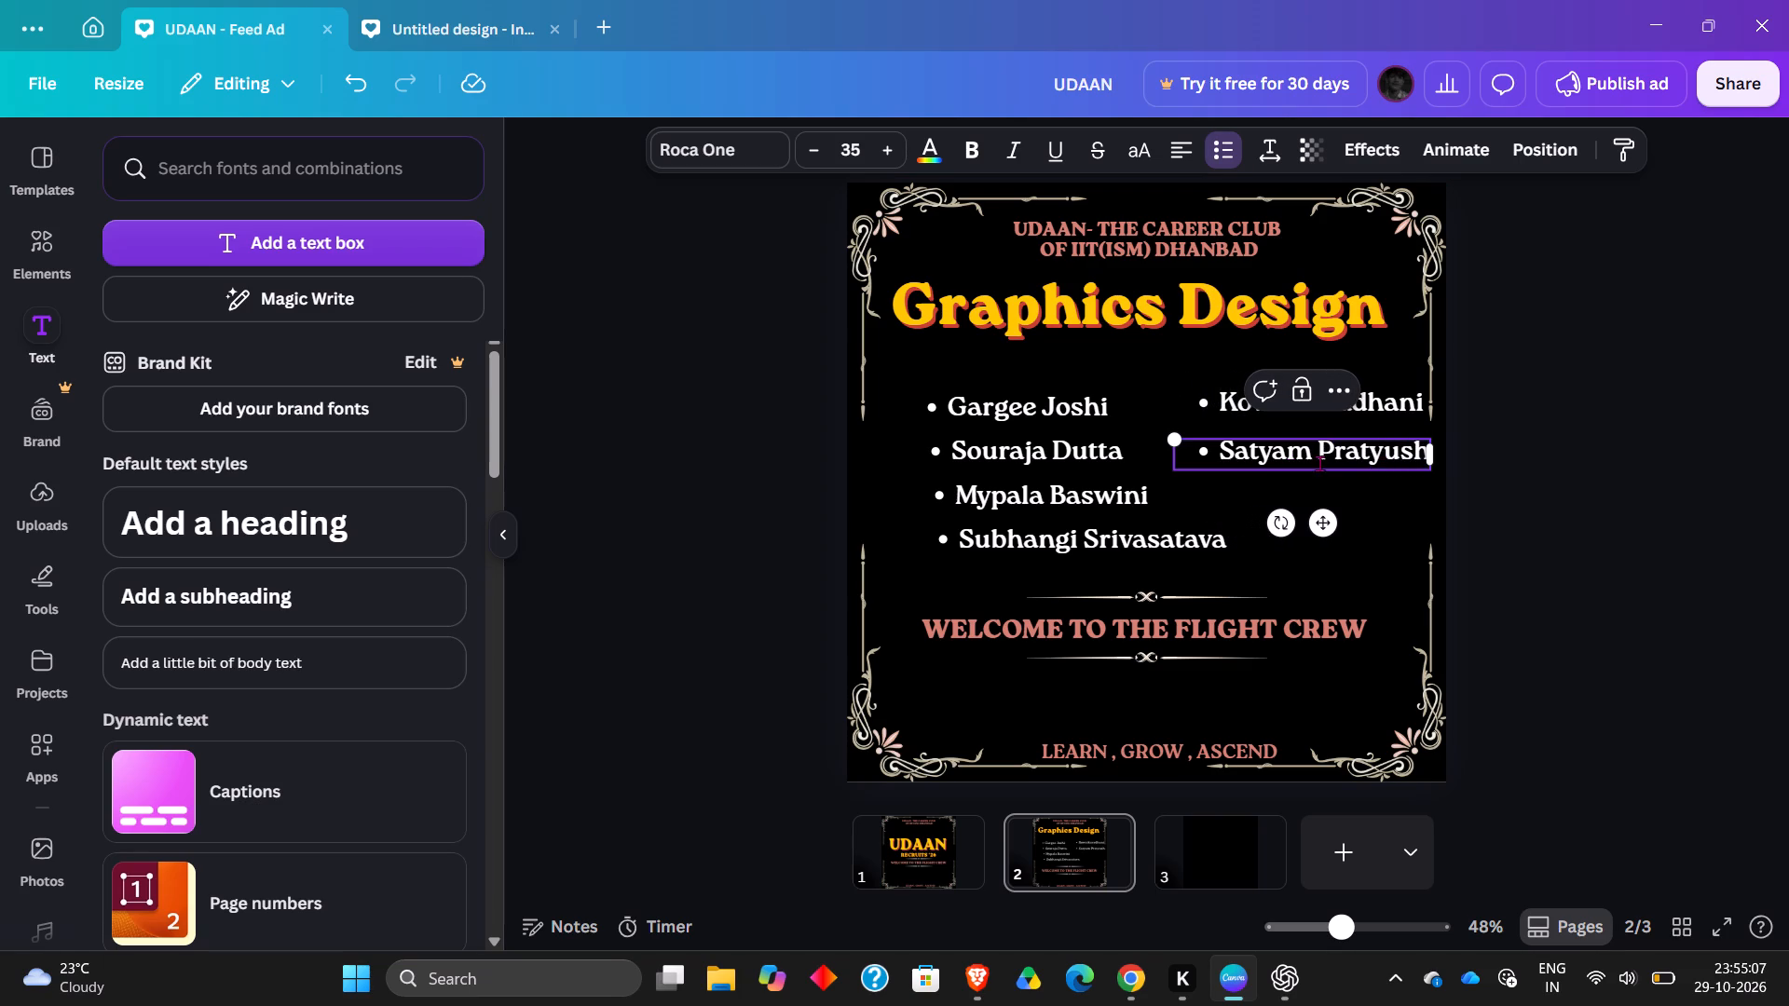
pyautogui.click(1519, 569)
# Duplicate the second column's second bullet directly below itself and replace the copy's text with the seventh recruit's full name.
pyautogui.click(1281, 451)
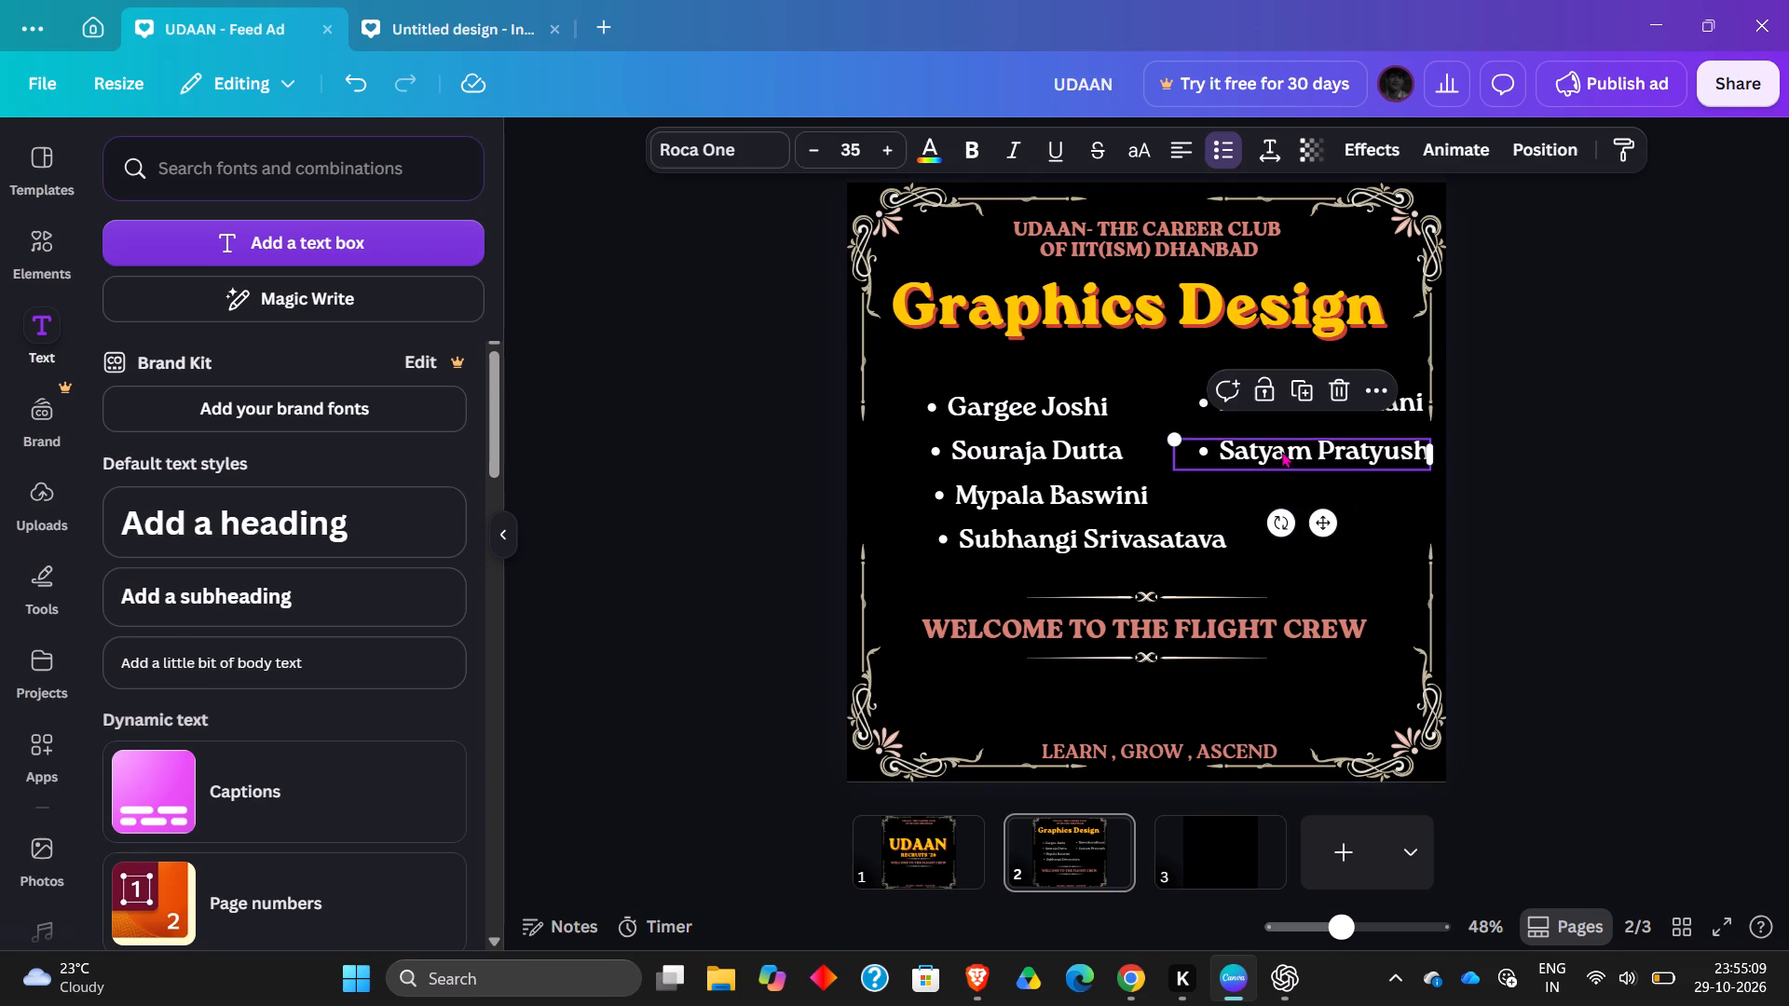
pyautogui.click(1300, 384)
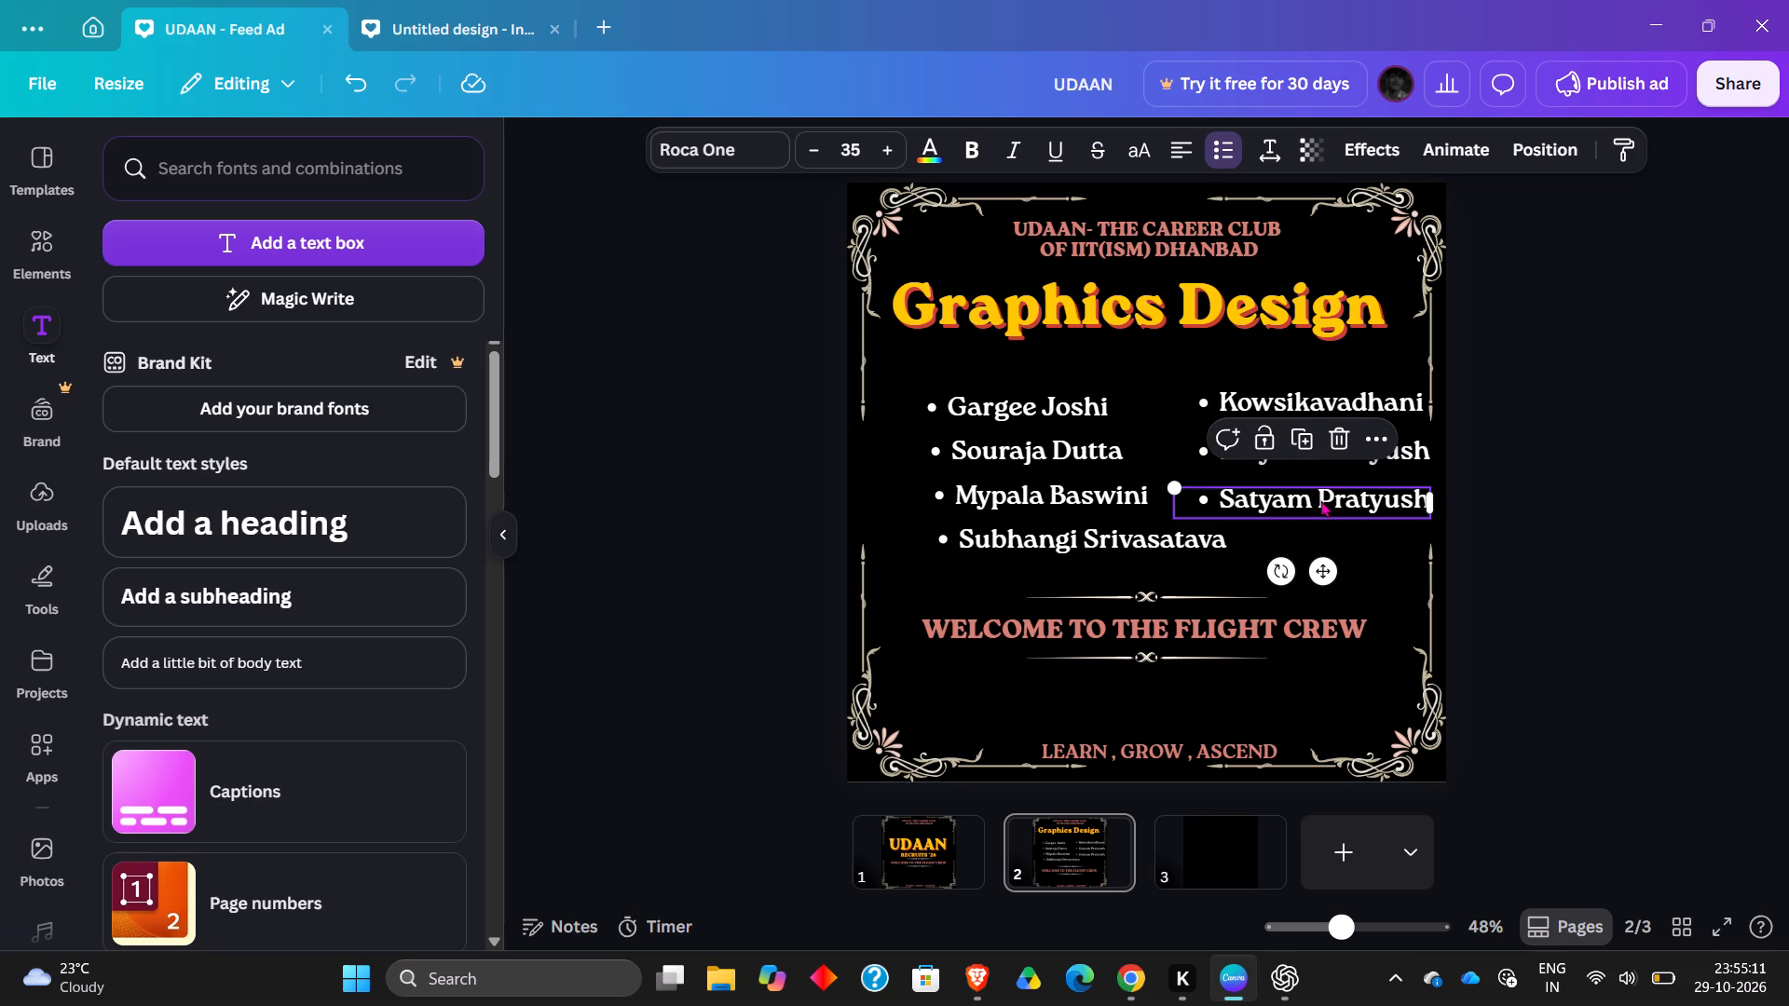
pyautogui.doubleClick(1316, 496)
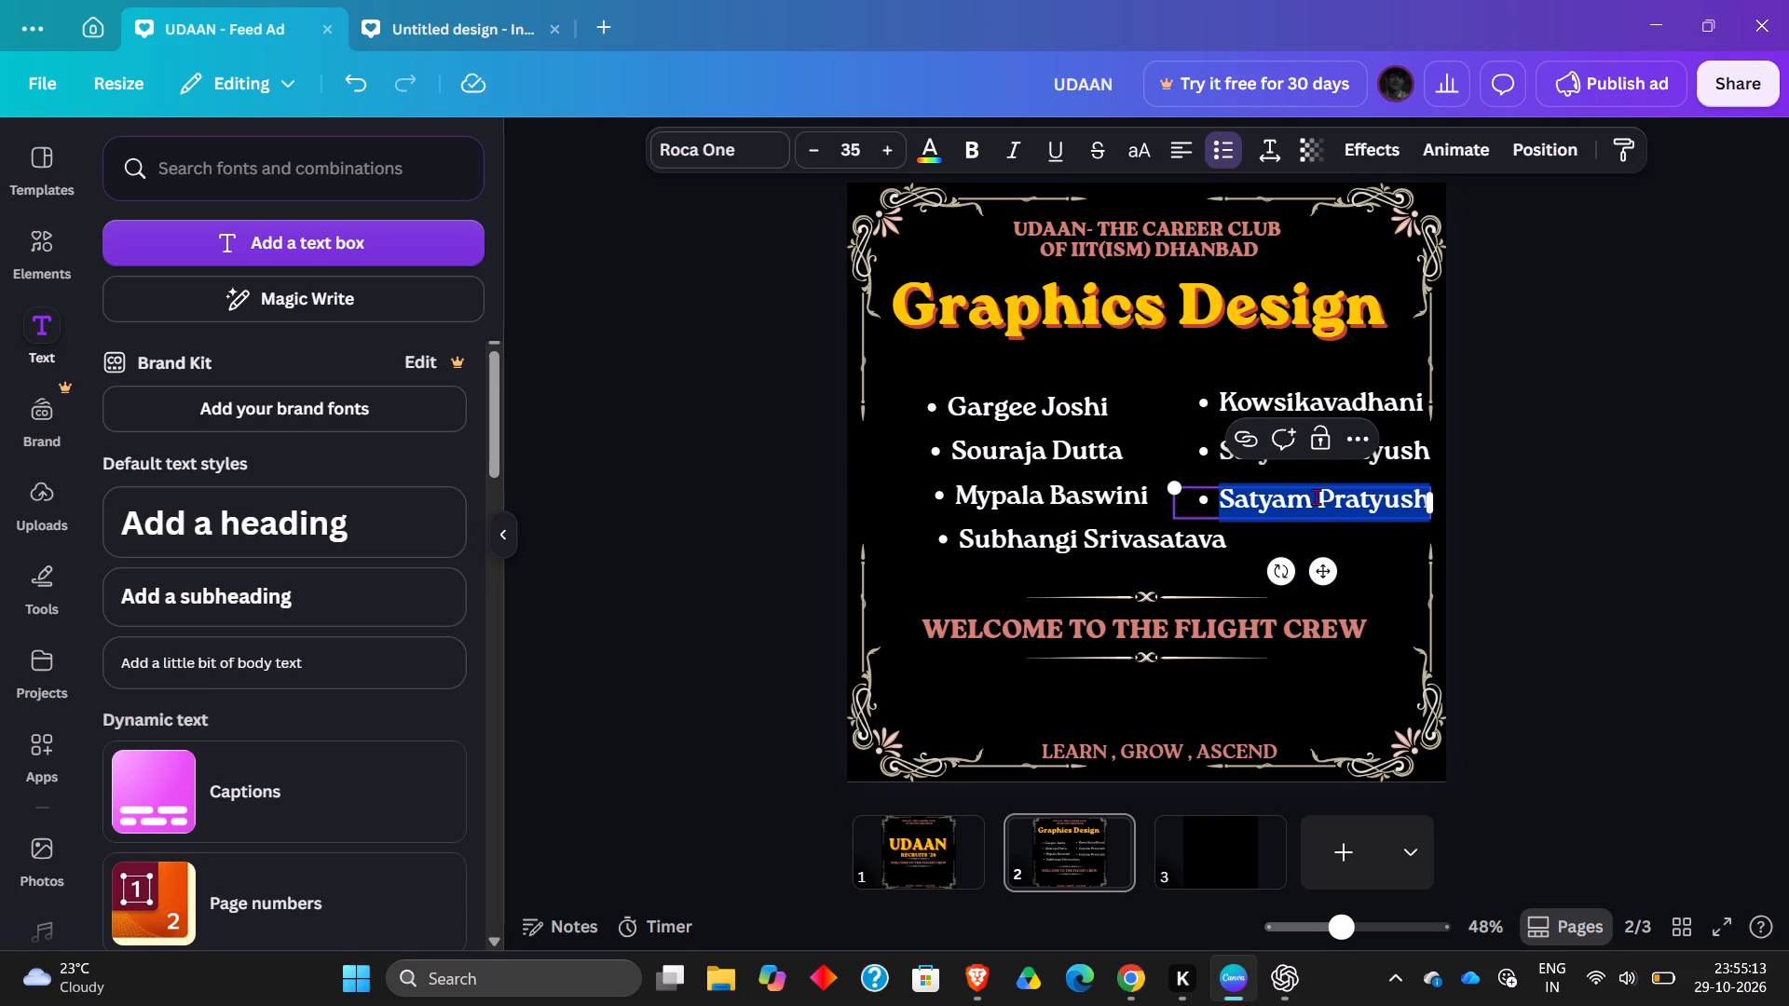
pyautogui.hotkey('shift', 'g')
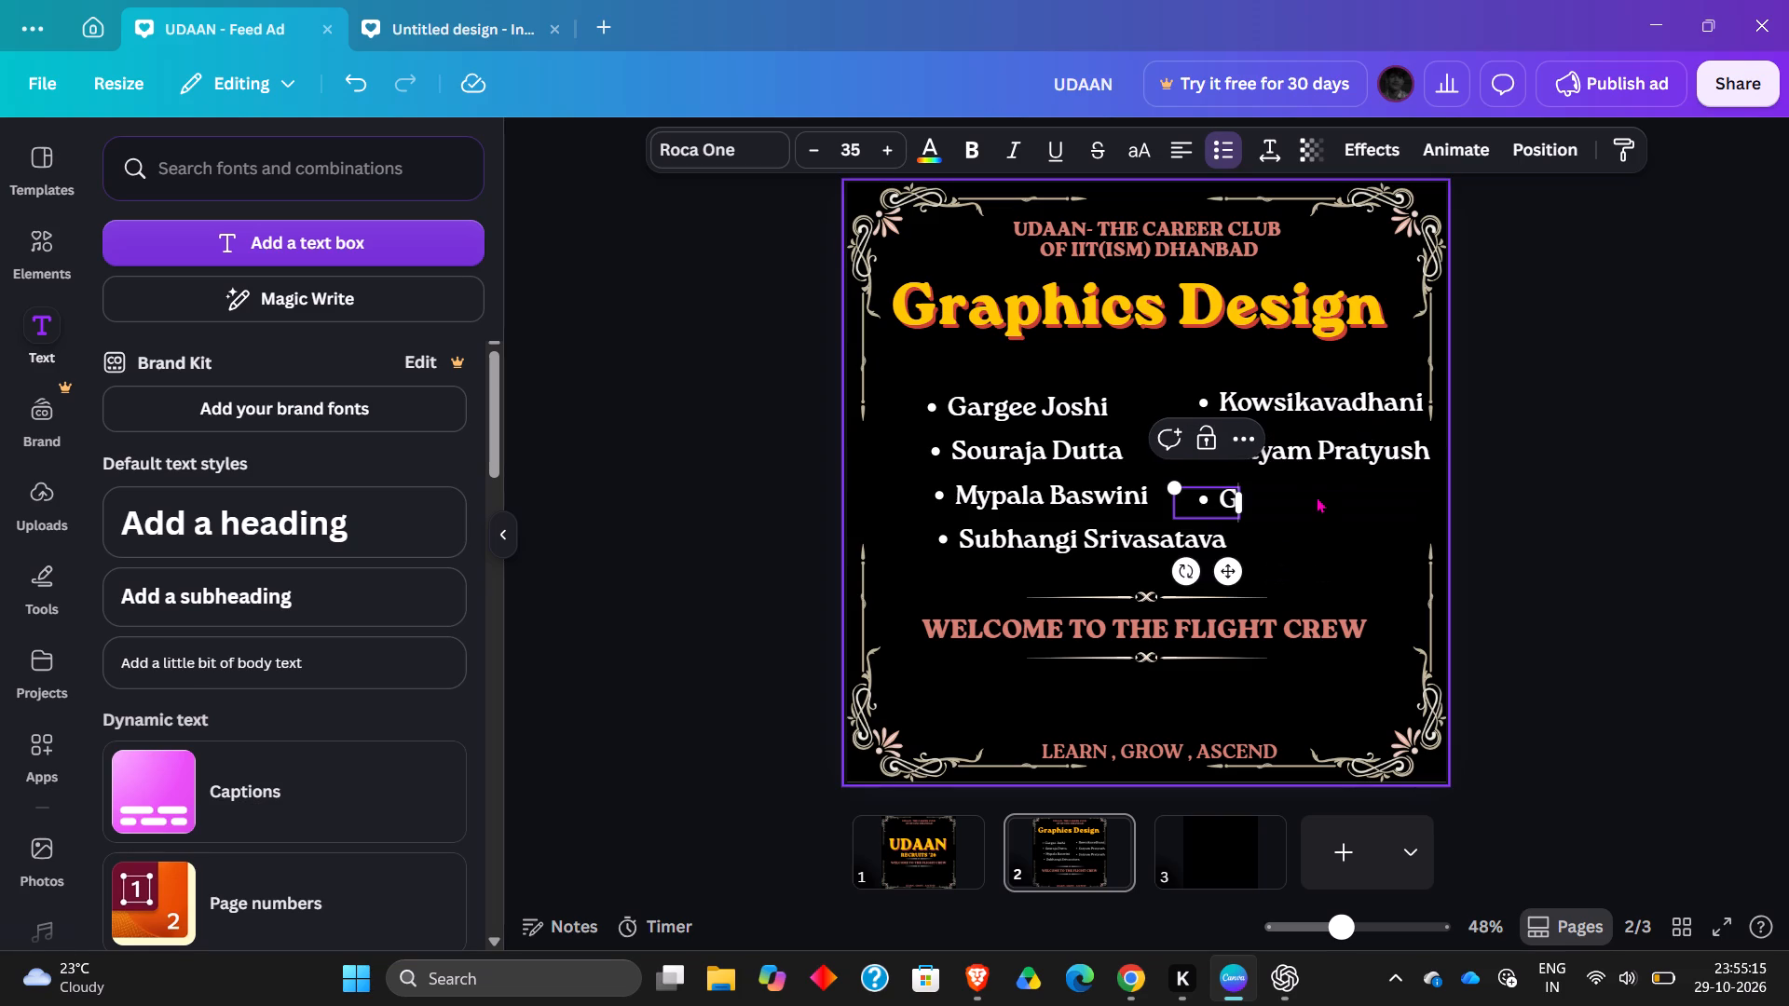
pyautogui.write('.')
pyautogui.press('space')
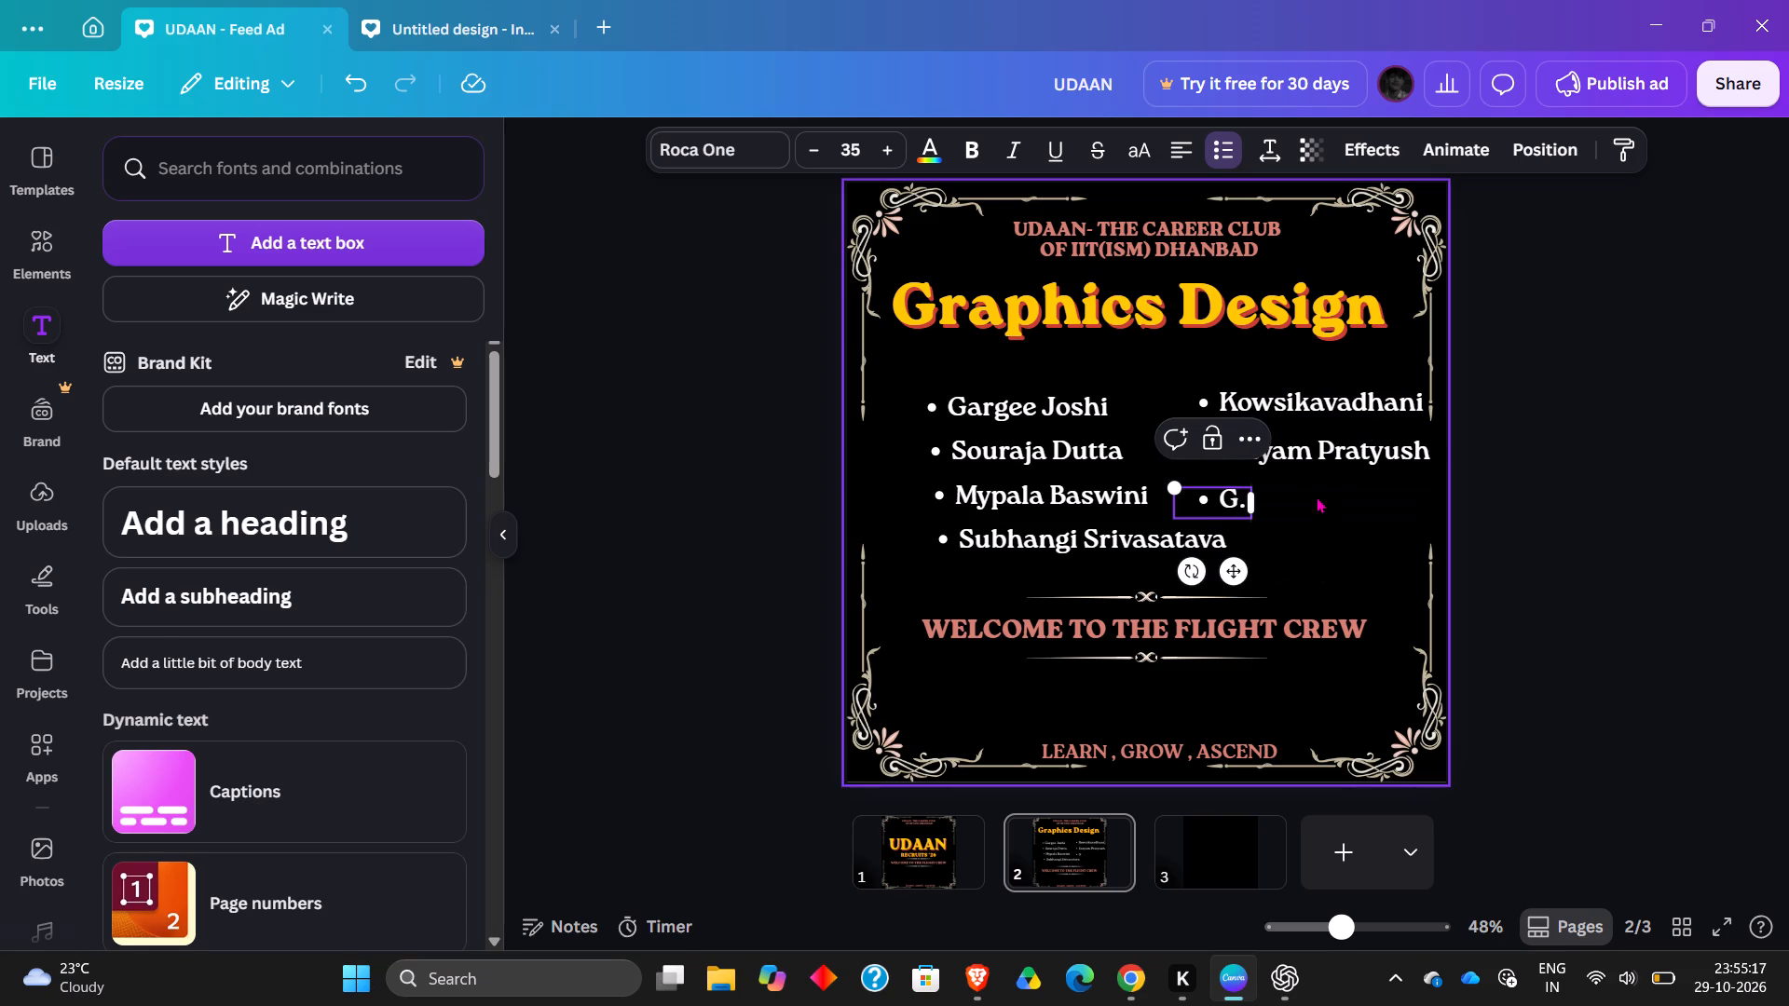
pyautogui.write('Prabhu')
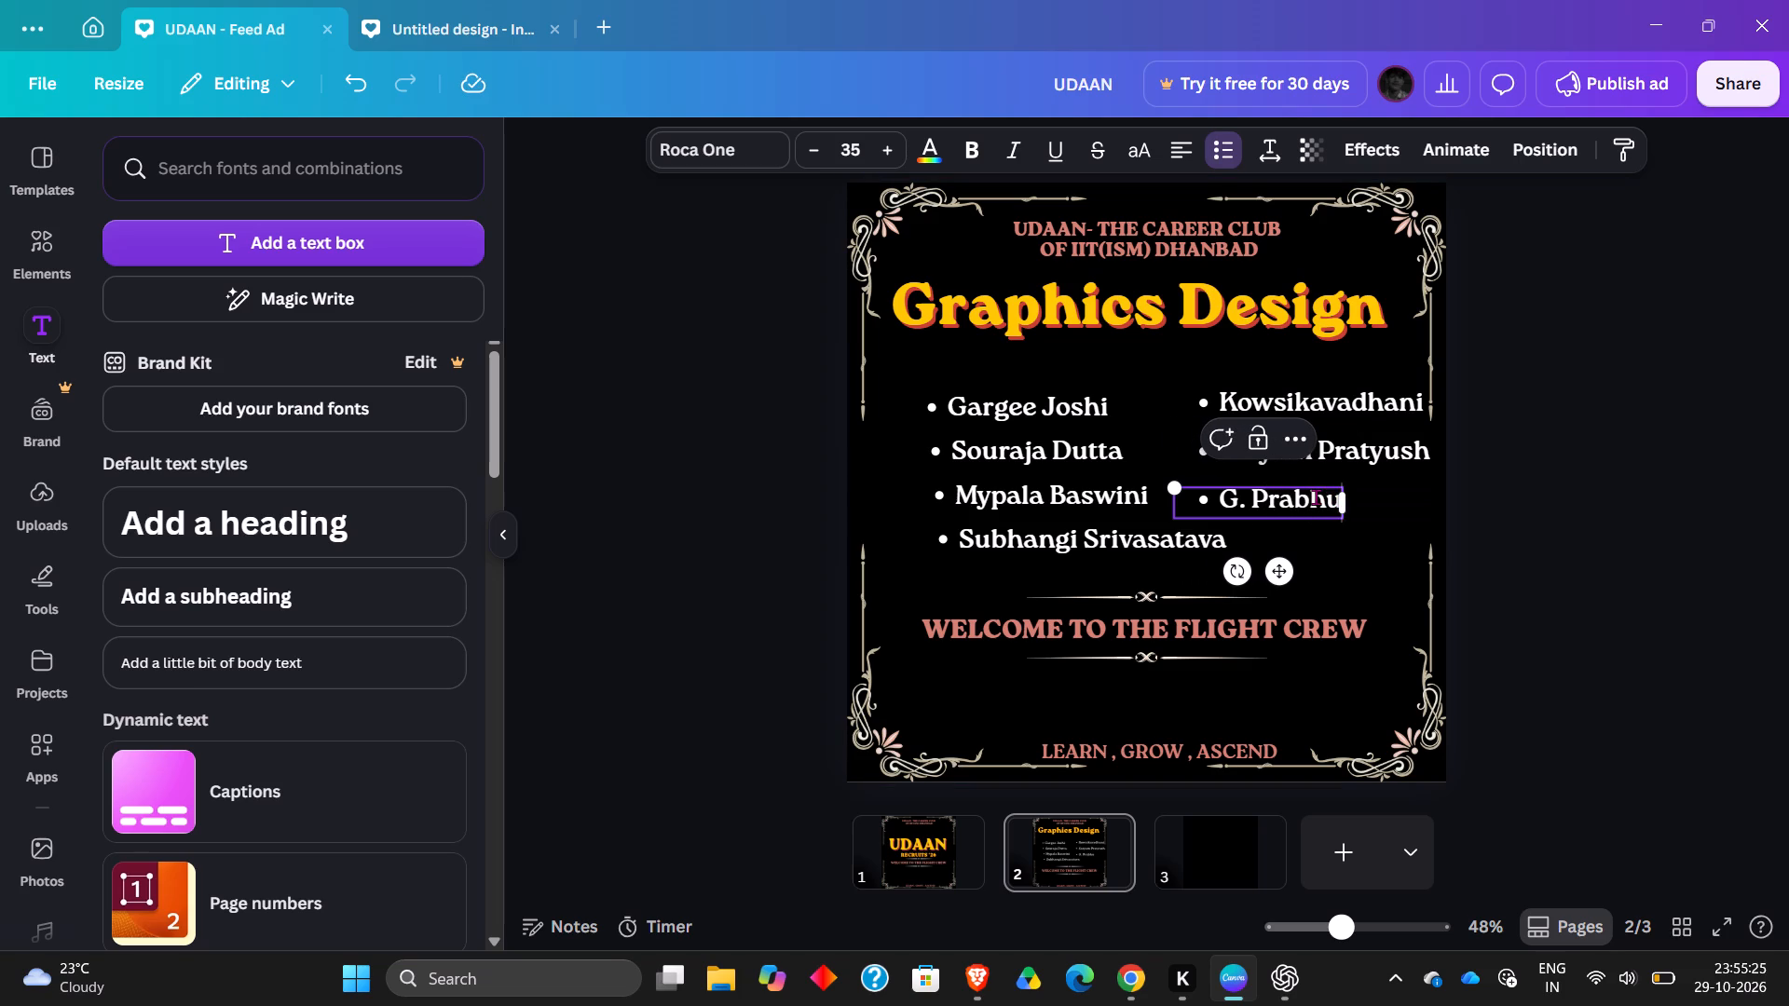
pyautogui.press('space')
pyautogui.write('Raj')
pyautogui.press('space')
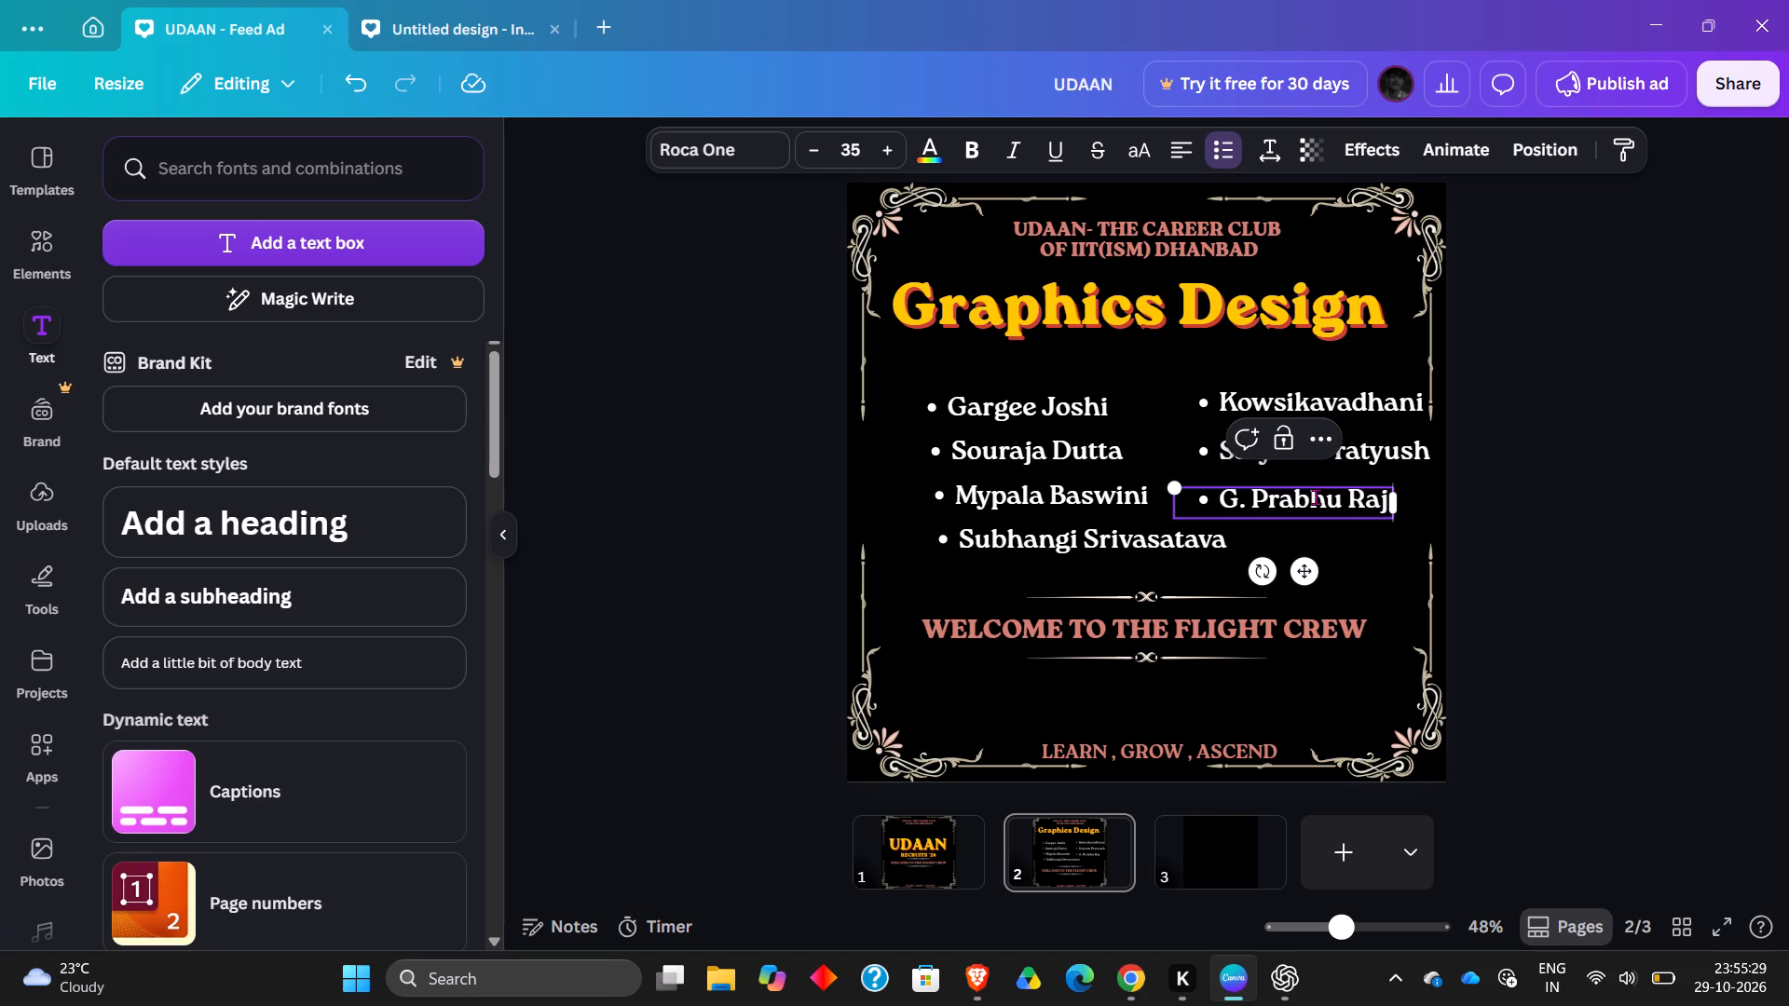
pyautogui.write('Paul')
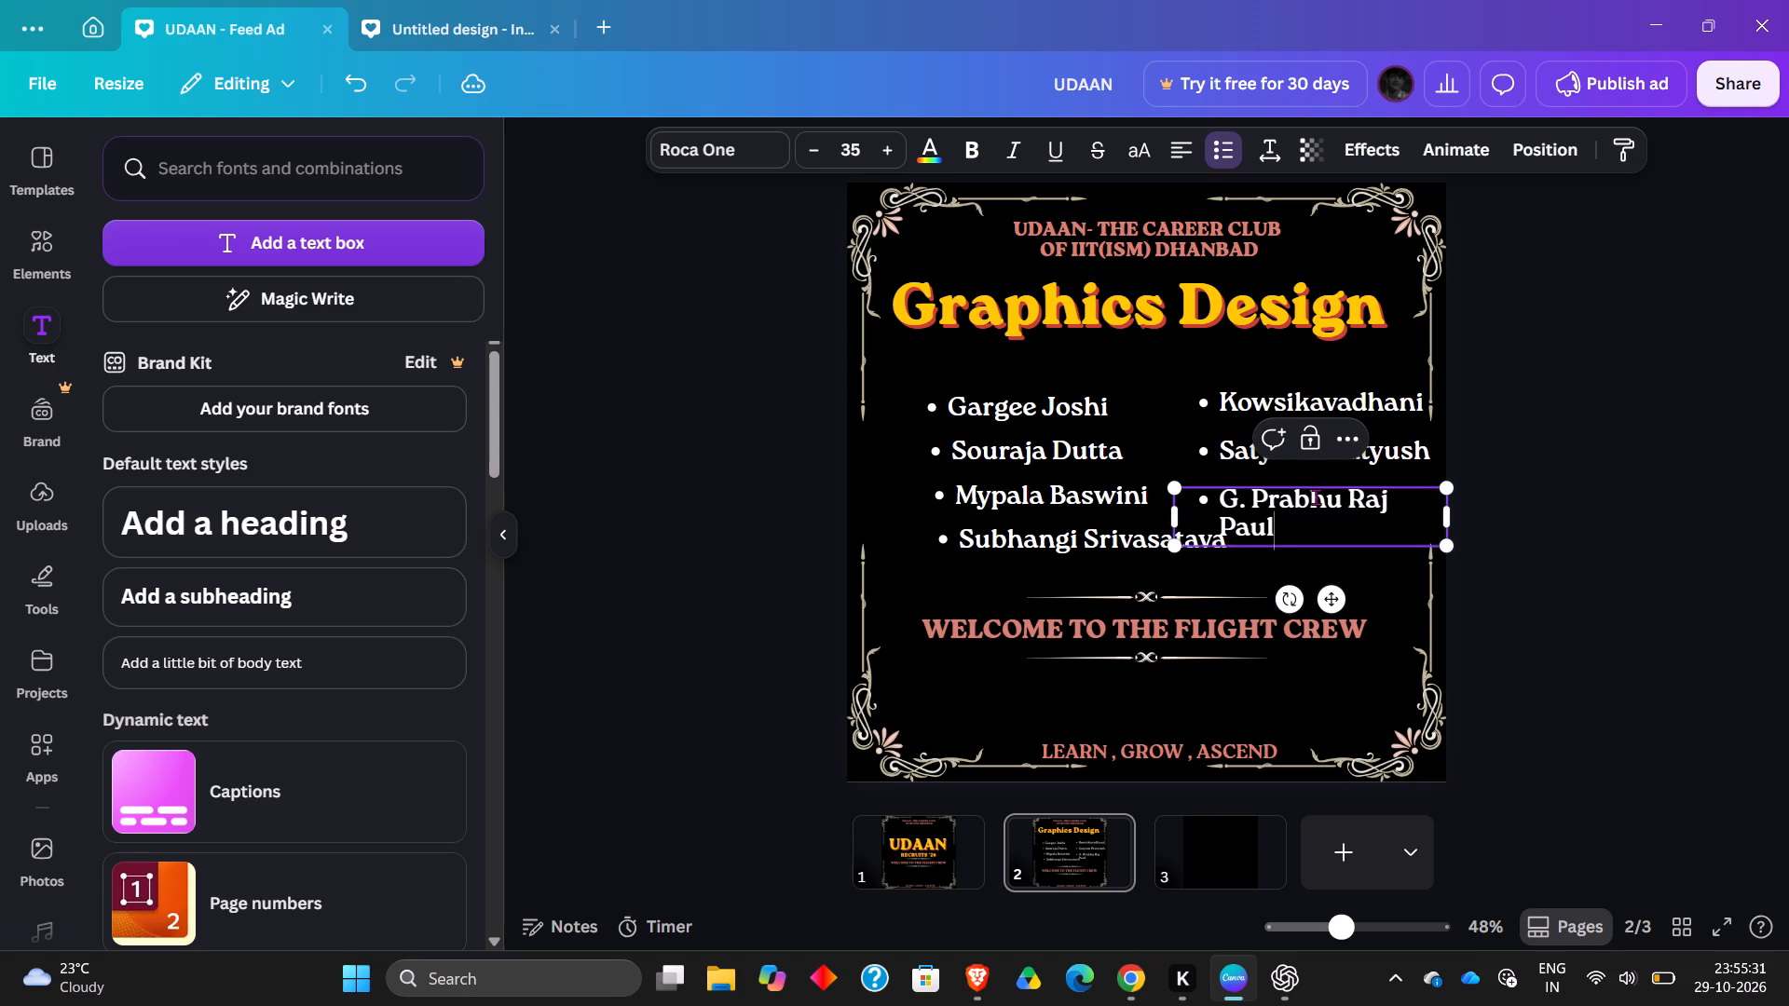
# Widen the second column's third bullet text box so the recruit's name fits on one line.
pyautogui.moveTo(1456, 521); pyautogui.dragTo(1467, 517)
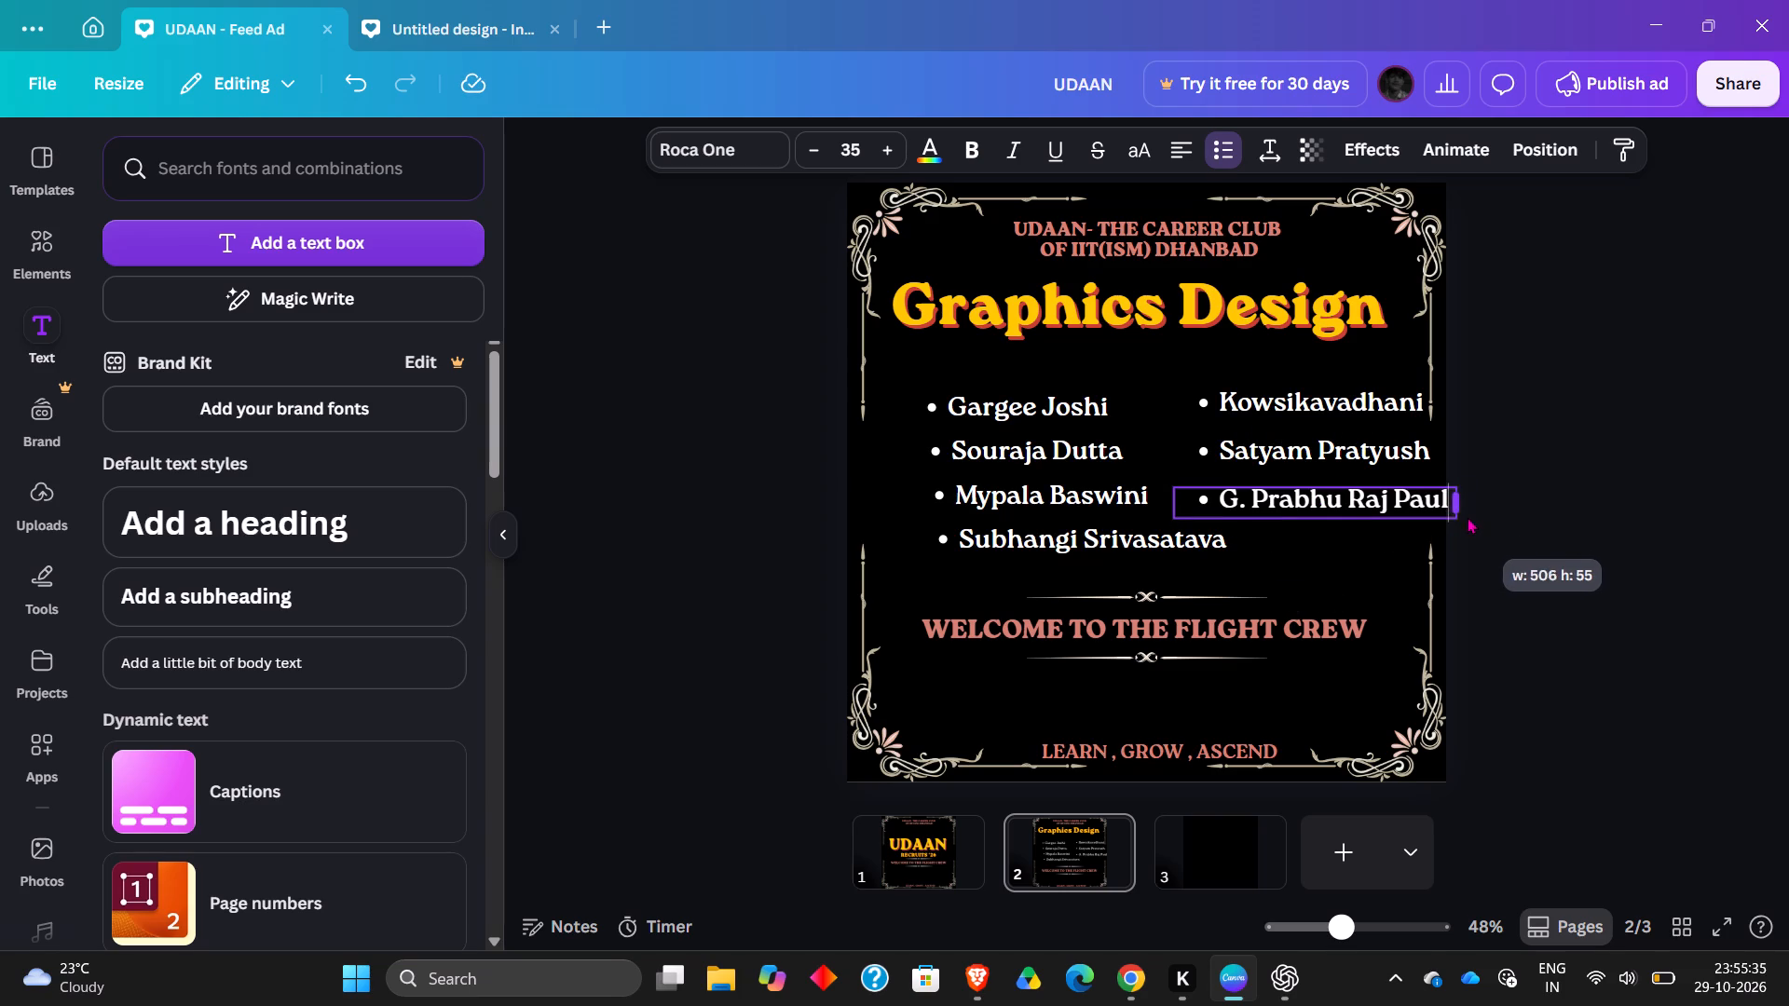
pyautogui.moveTo(1467, 517); pyautogui.dragTo(1478, 511)
pyautogui.click(1533, 542)
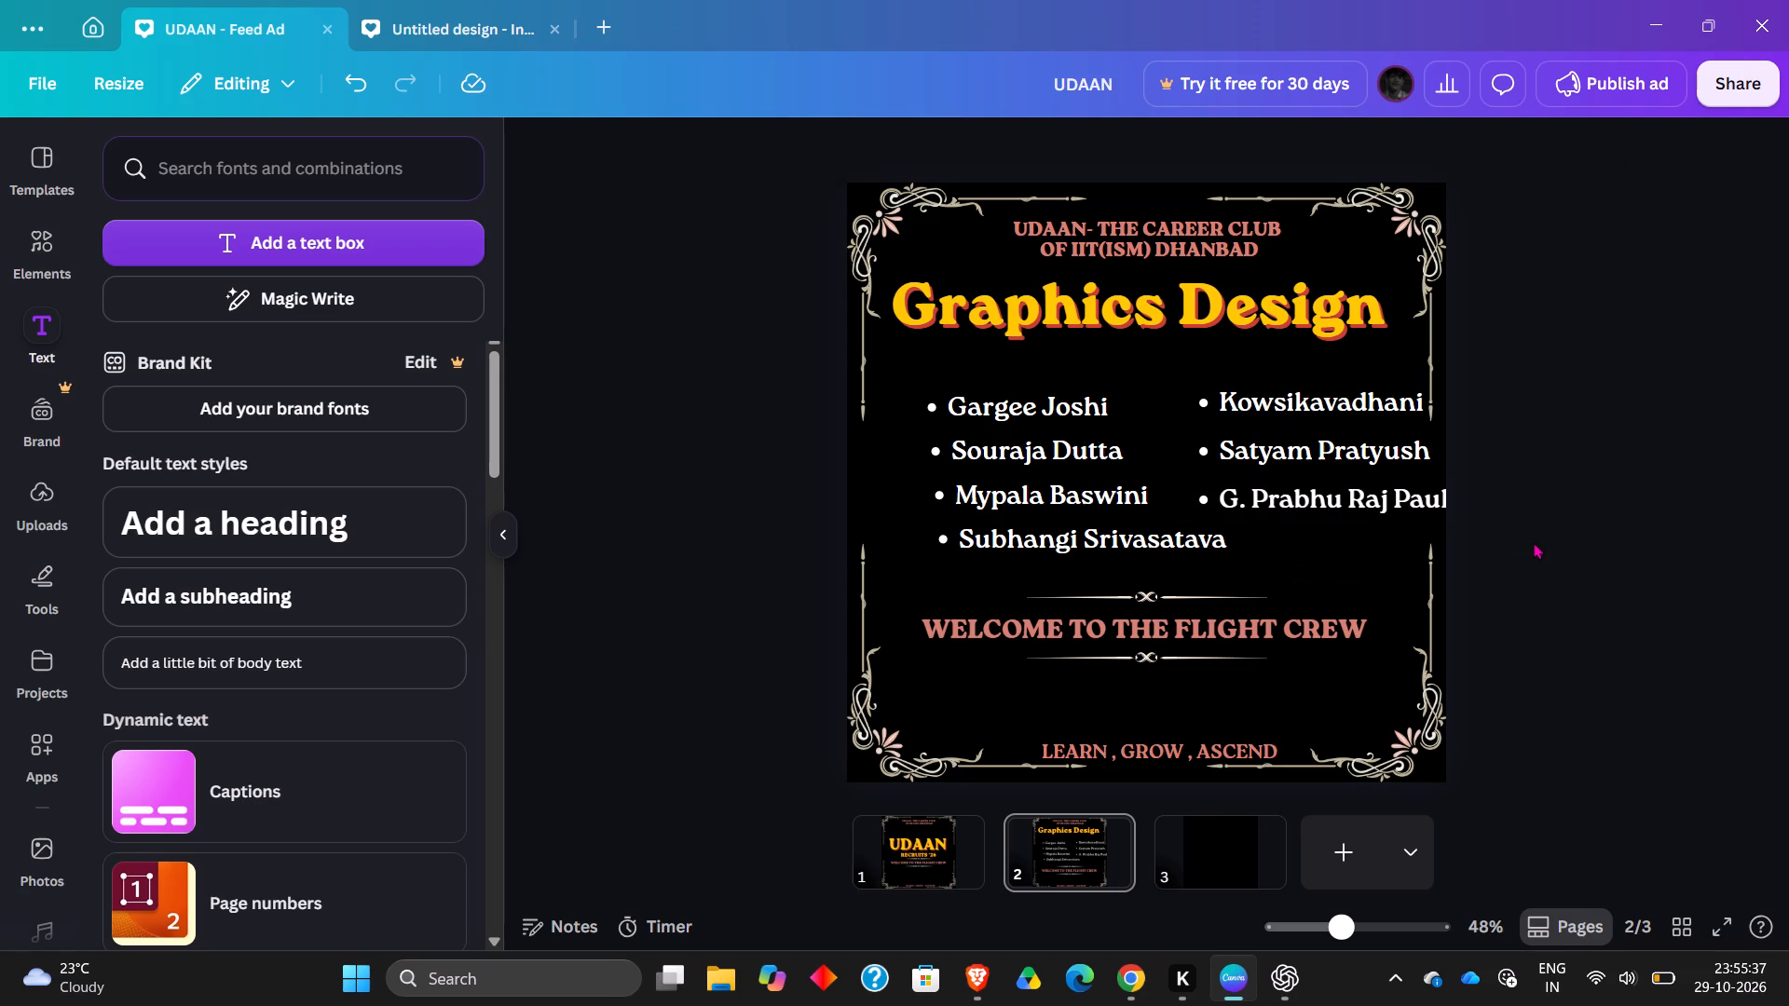
# Nudge the second column's third name bullet slightly left so the name fits within the poster's edge.
pyautogui.click(1337, 496)
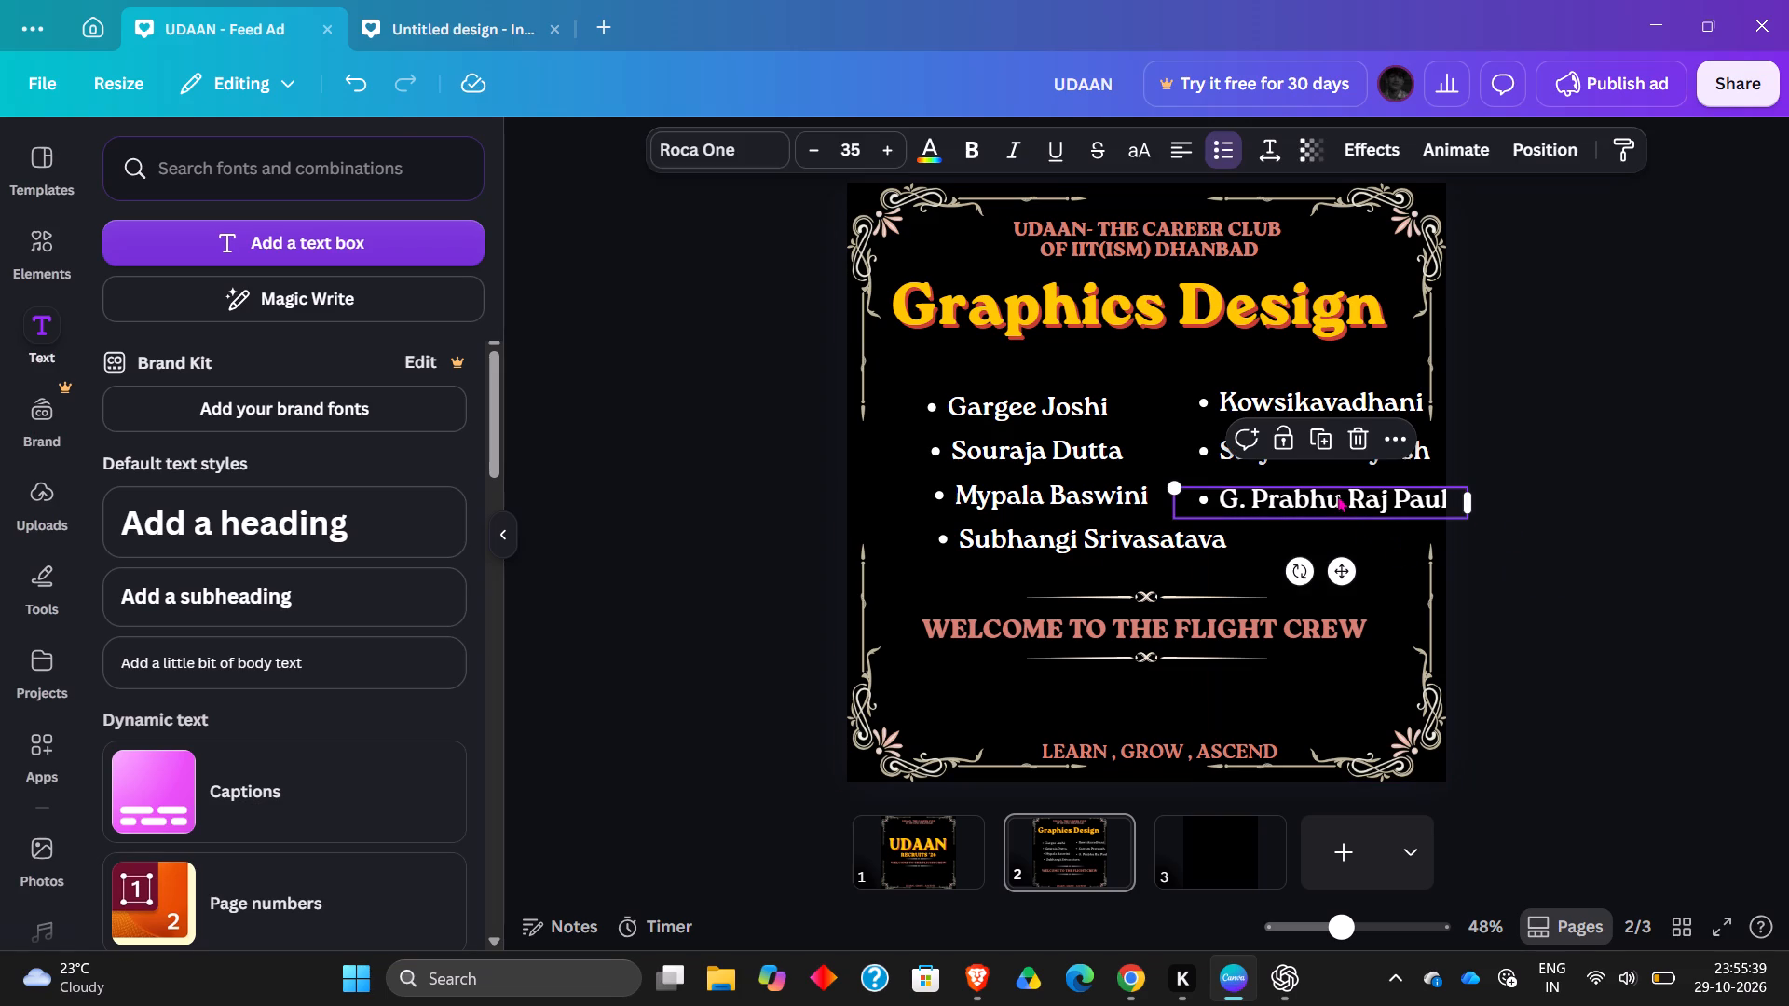
pyautogui.press('Left')
pyautogui.press('Left')
pyautogui.press('Left')
pyautogui.press('Left')
pyautogui.press('Left')
pyautogui.press('Left')
pyautogui.press('Left')
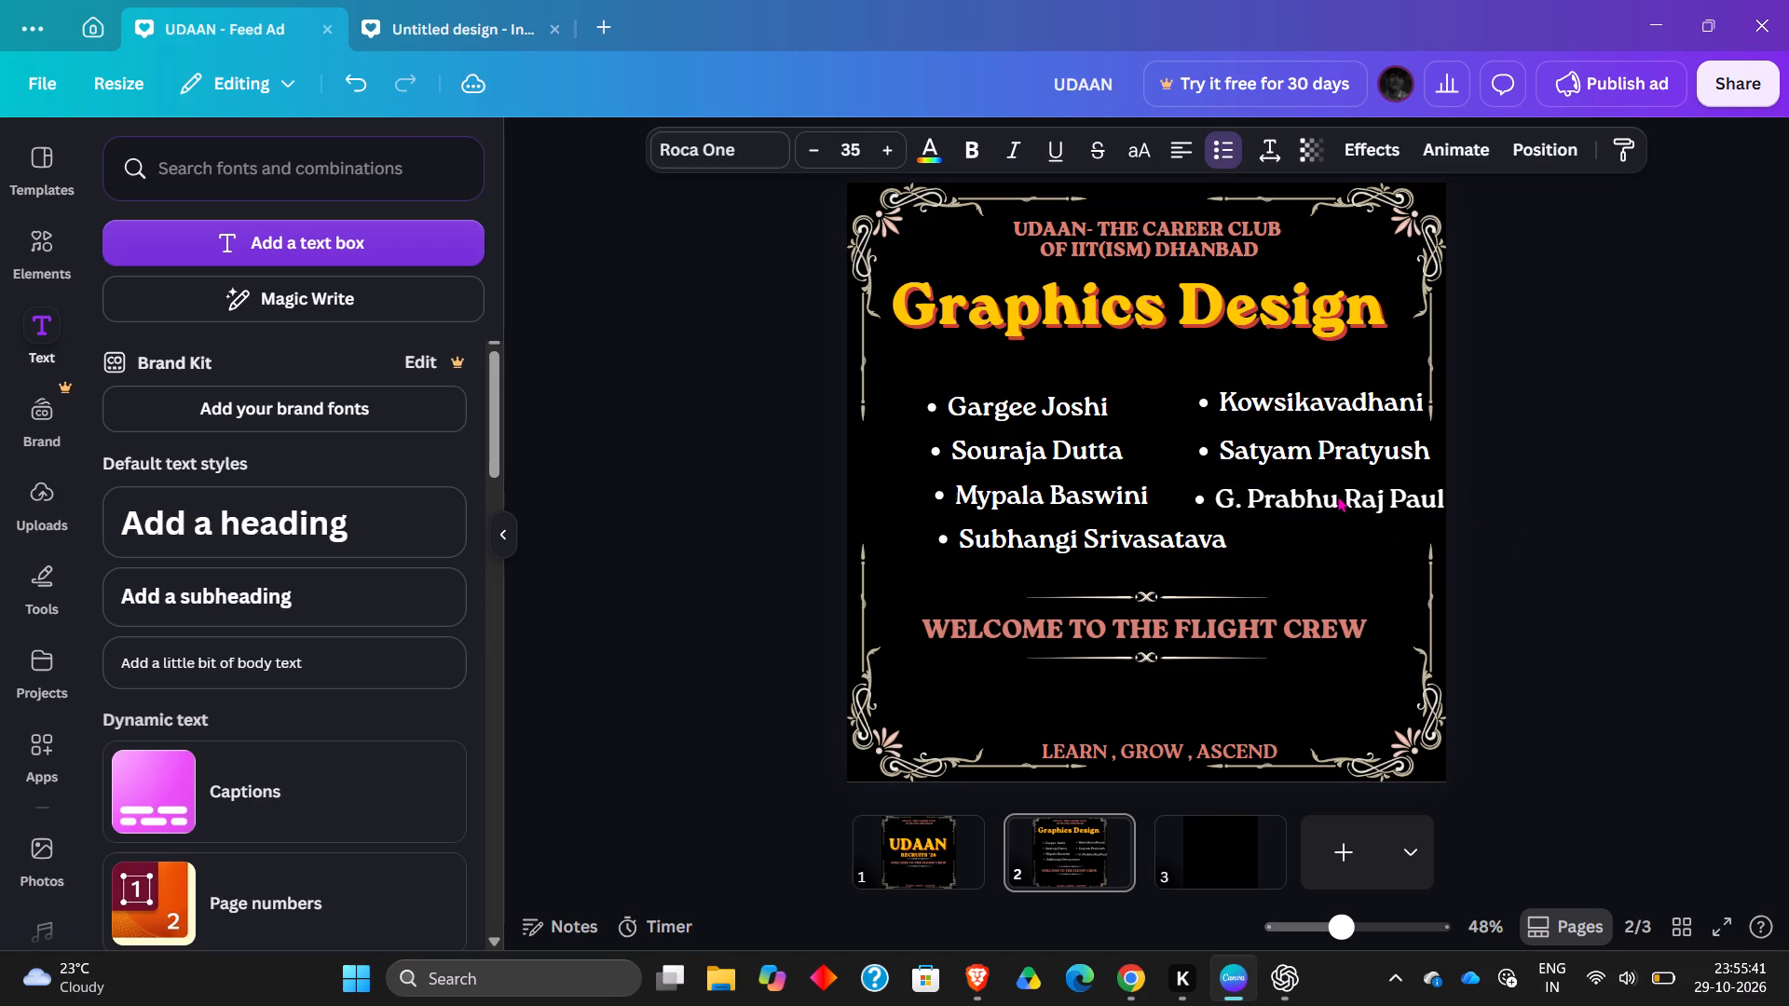
pyautogui.press('Left')
pyautogui.click(1560, 416)
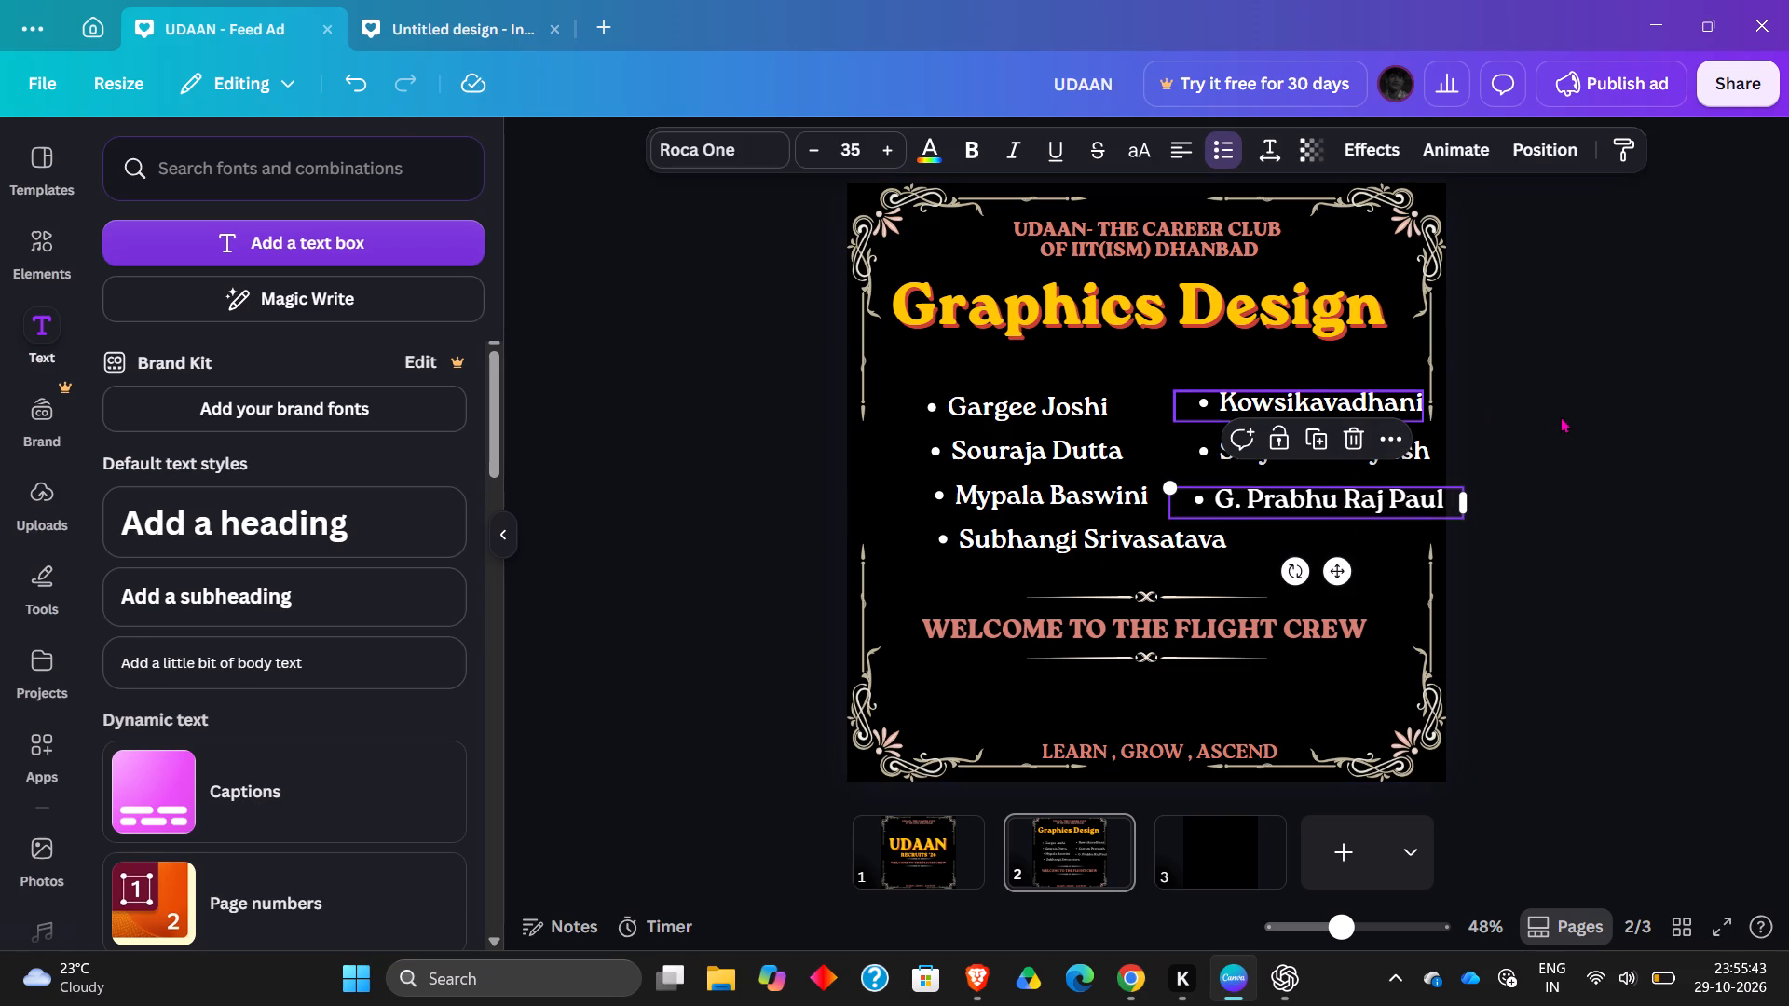
# Nudge the second column's second name bullet slightly left, roughly in line with the third bullet below it.
pyautogui.click(1360, 447)
pyautogui.press('Left')
pyautogui.press('Left')
pyautogui.press('Left')
pyautogui.press('Left')
pyautogui.press('Left')
pyautogui.press('Left')
pyautogui.press('Left')
pyautogui.press('Left')
pyautogui.press('Left')
pyautogui.press('Left')
pyautogui.press('Left')
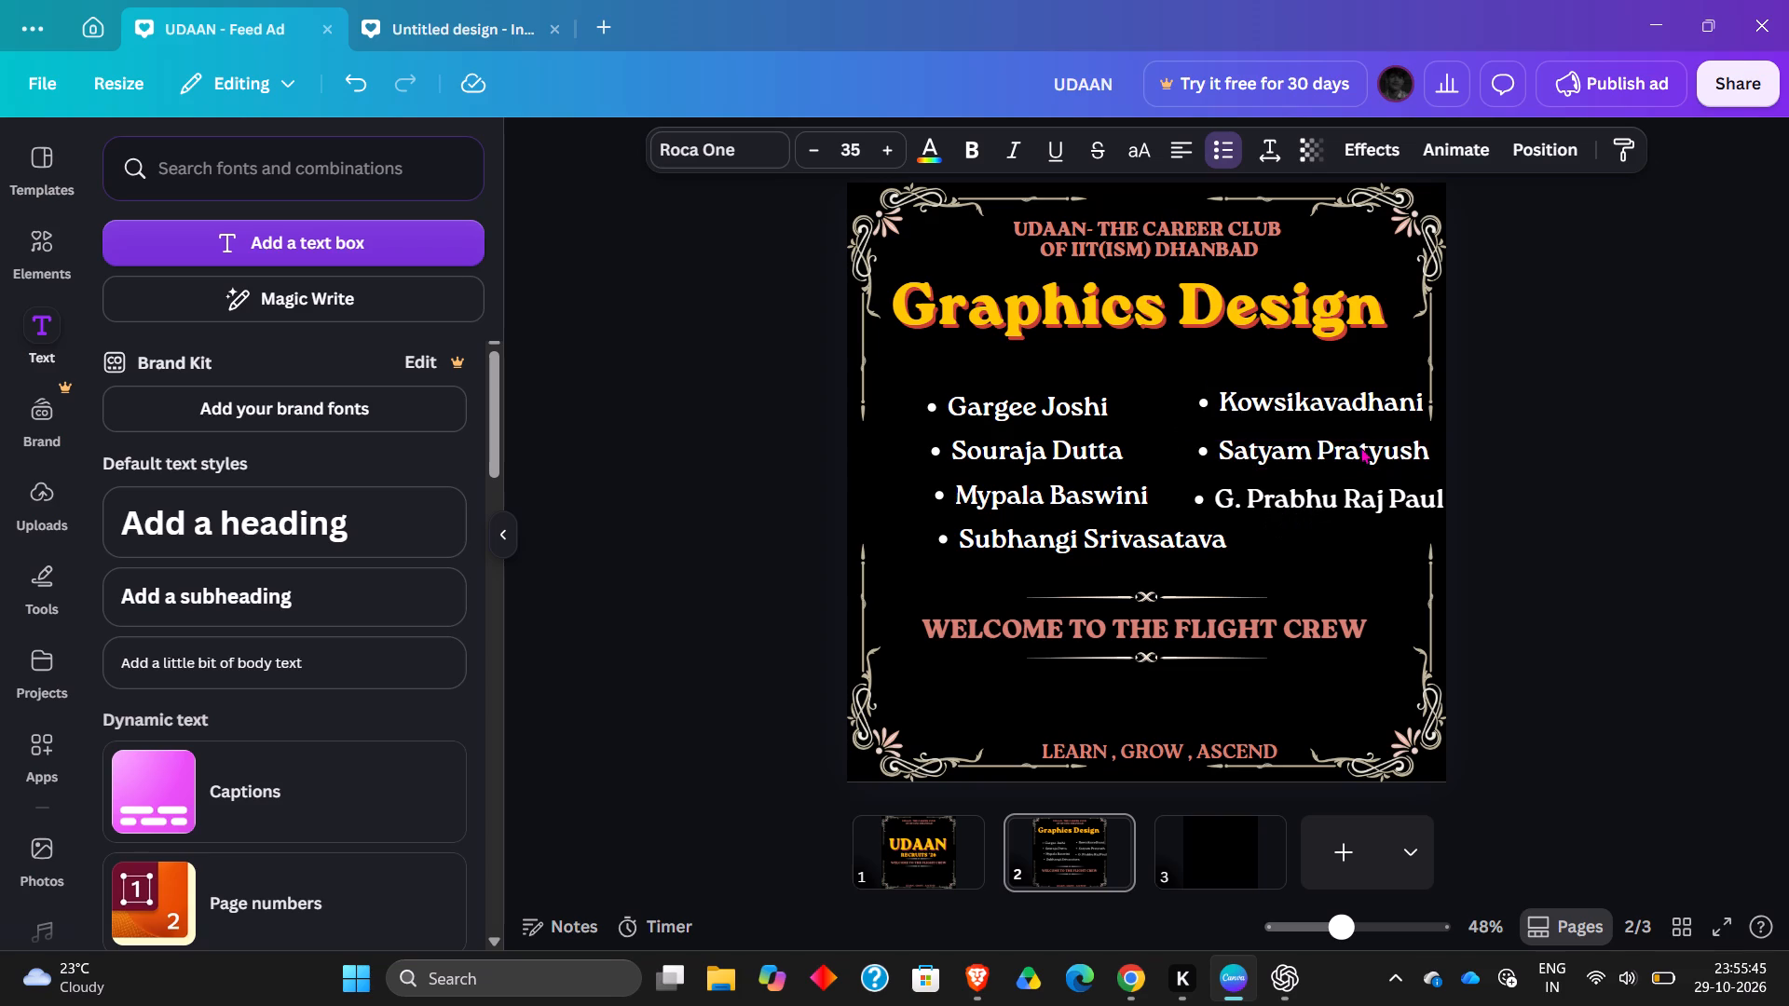
pyautogui.press('Left')
pyautogui.press('Left')
pyautogui.press('Left')
pyautogui.press('Left')
pyautogui.press('Left')
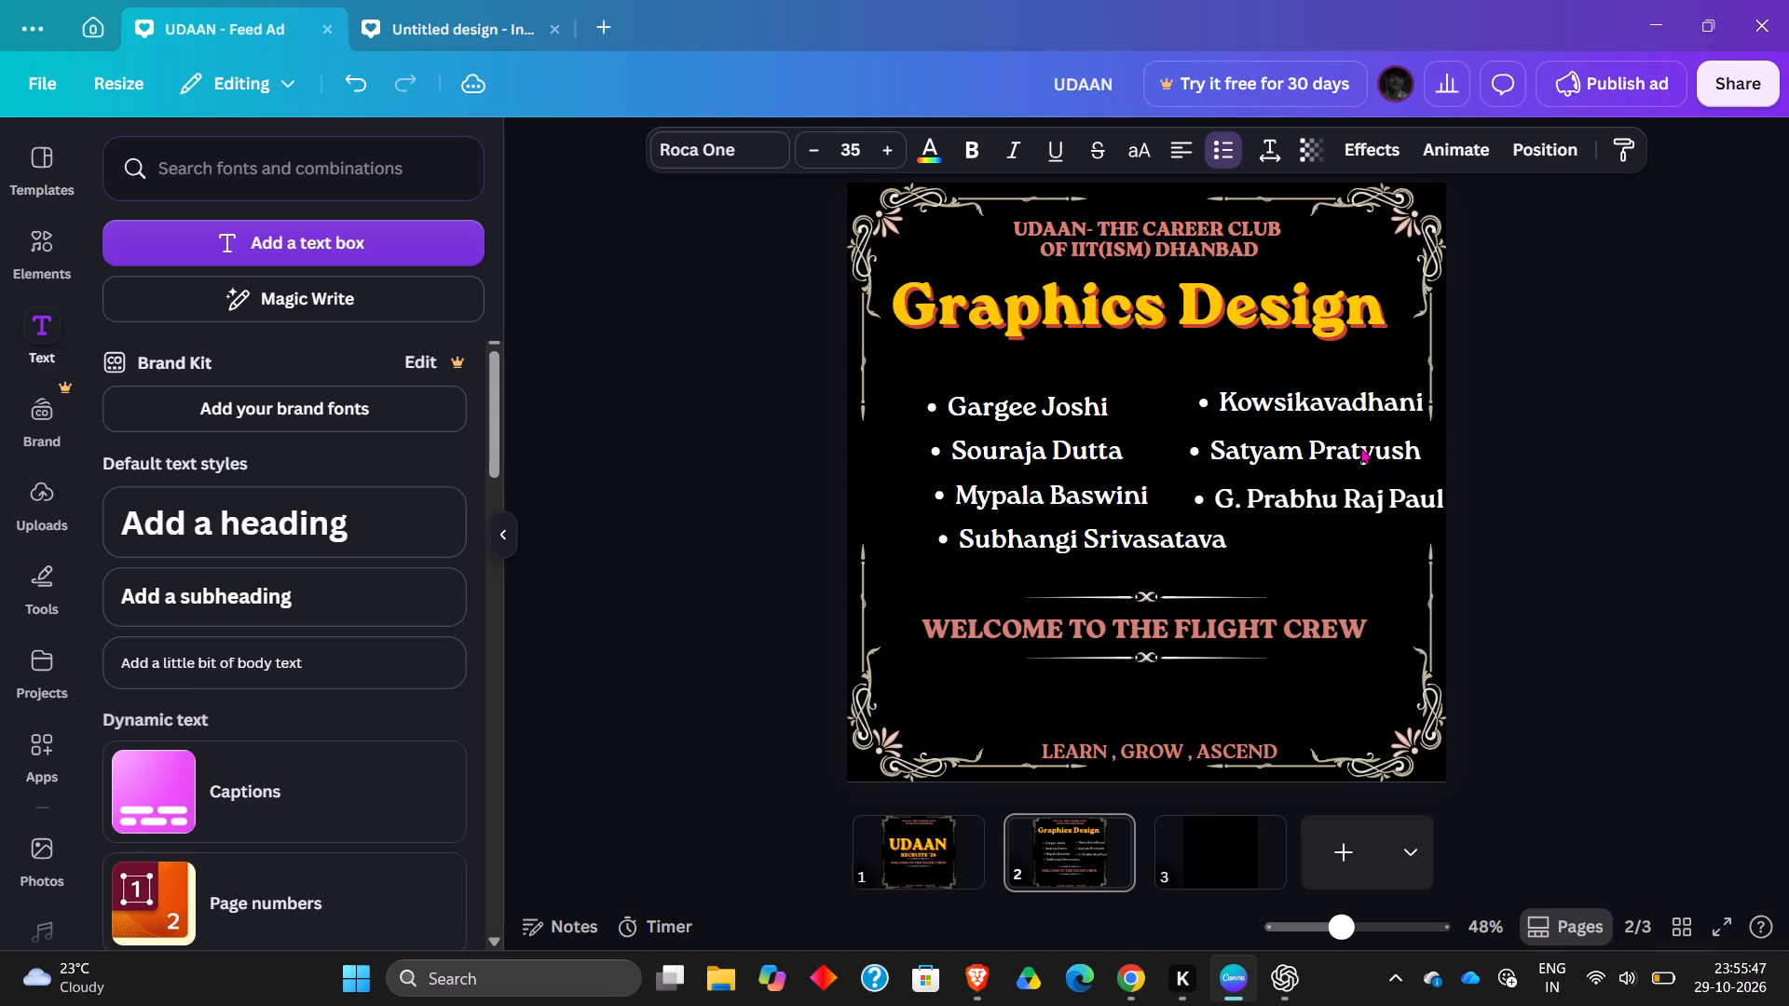
pyautogui.press('Left')
pyautogui.press('Right')
pyautogui.press('Right')
pyautogui.press('Right')
pyautogui.press('Right')
pyautogui.press('Right')
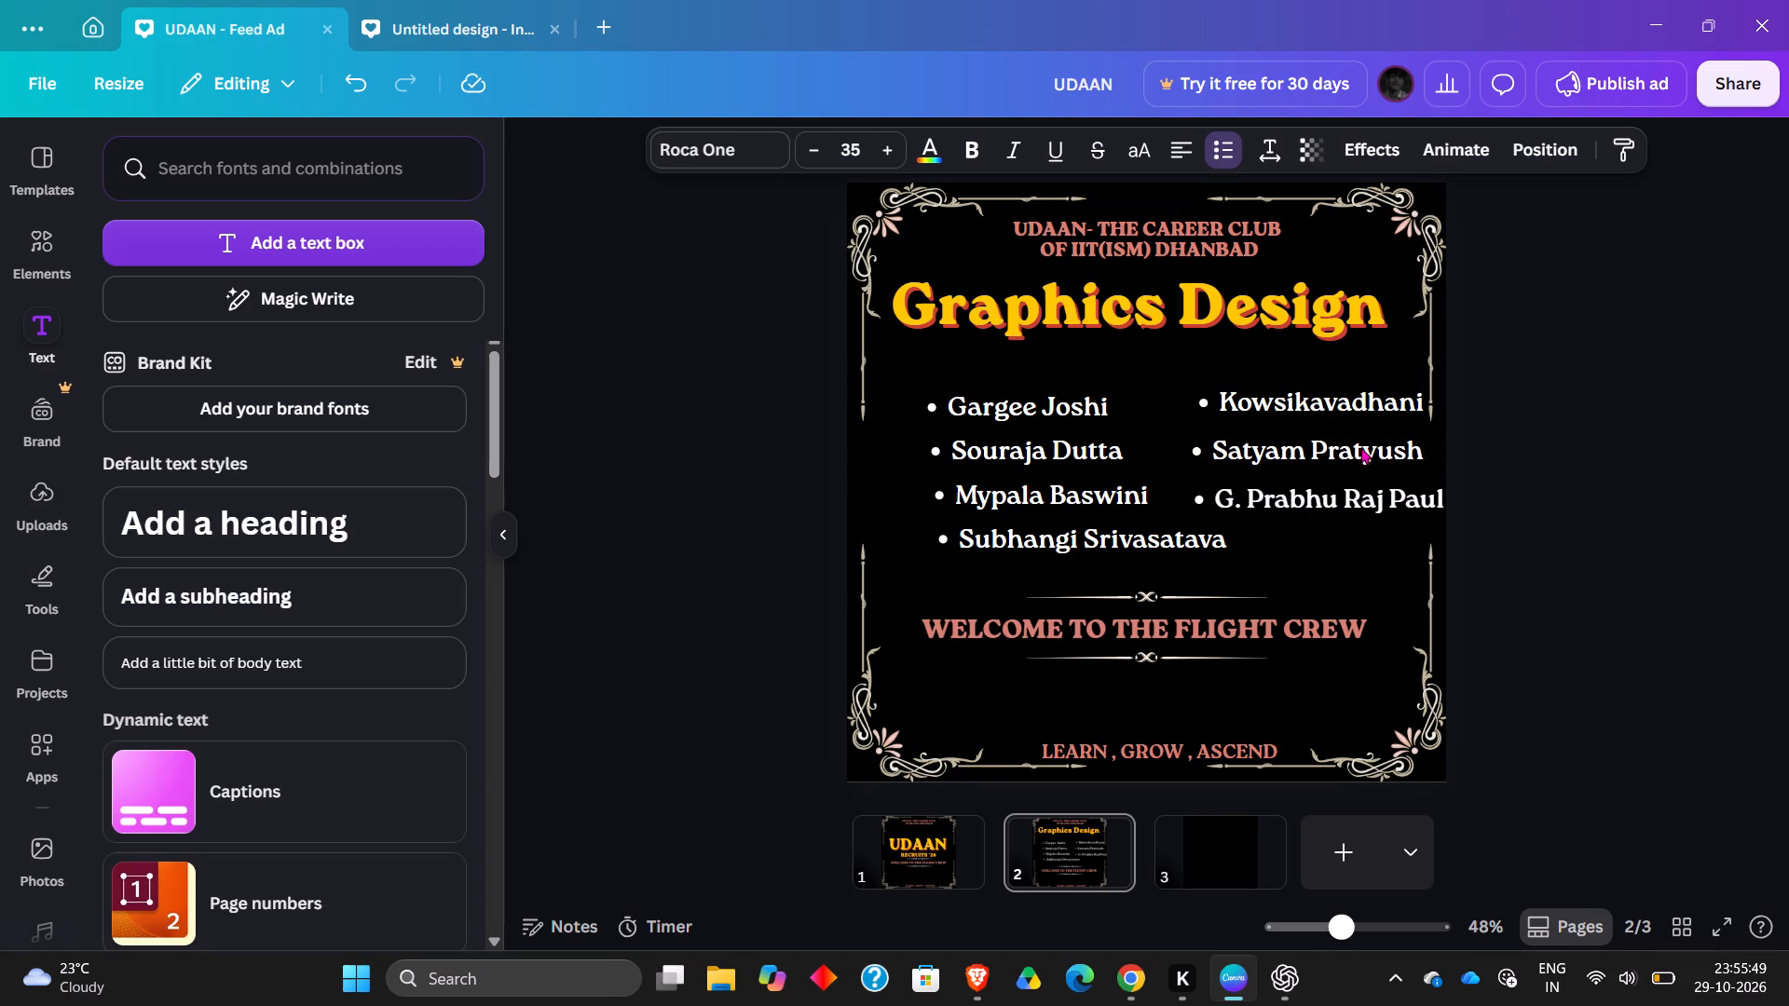
pyautogui.press('Right')
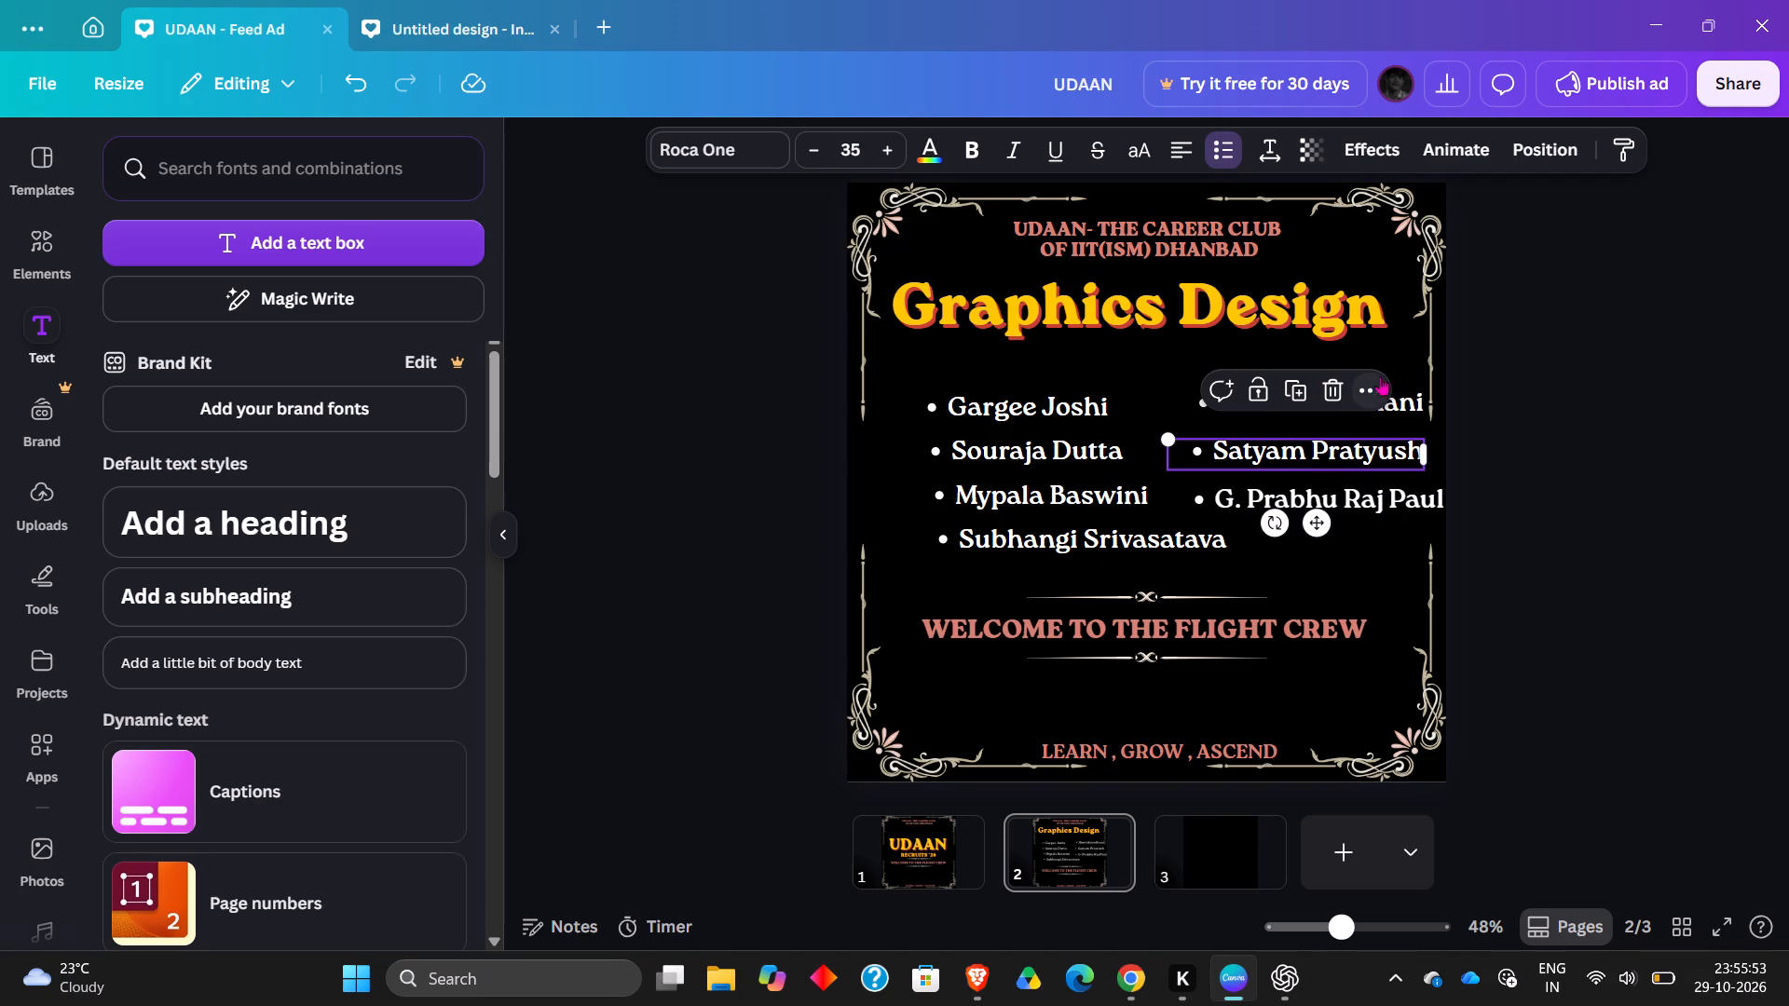
# Nudge the second column's first name bullet slightly left to line up with the second bullet below it.
pyautogui.click(1401, 404)
pyautogui.press('Left')
pyautogui.press('Left')
pyautogui.press('Left')
pyautogui.press('Left')
pyautogui.press('Left')
pyautogui.press('Left')
pyautogui.press('Left')
pyautogui.press('Left')
pyautogui.press('Left')
pyautogui.press('Left')
pyautogui.press('Left')
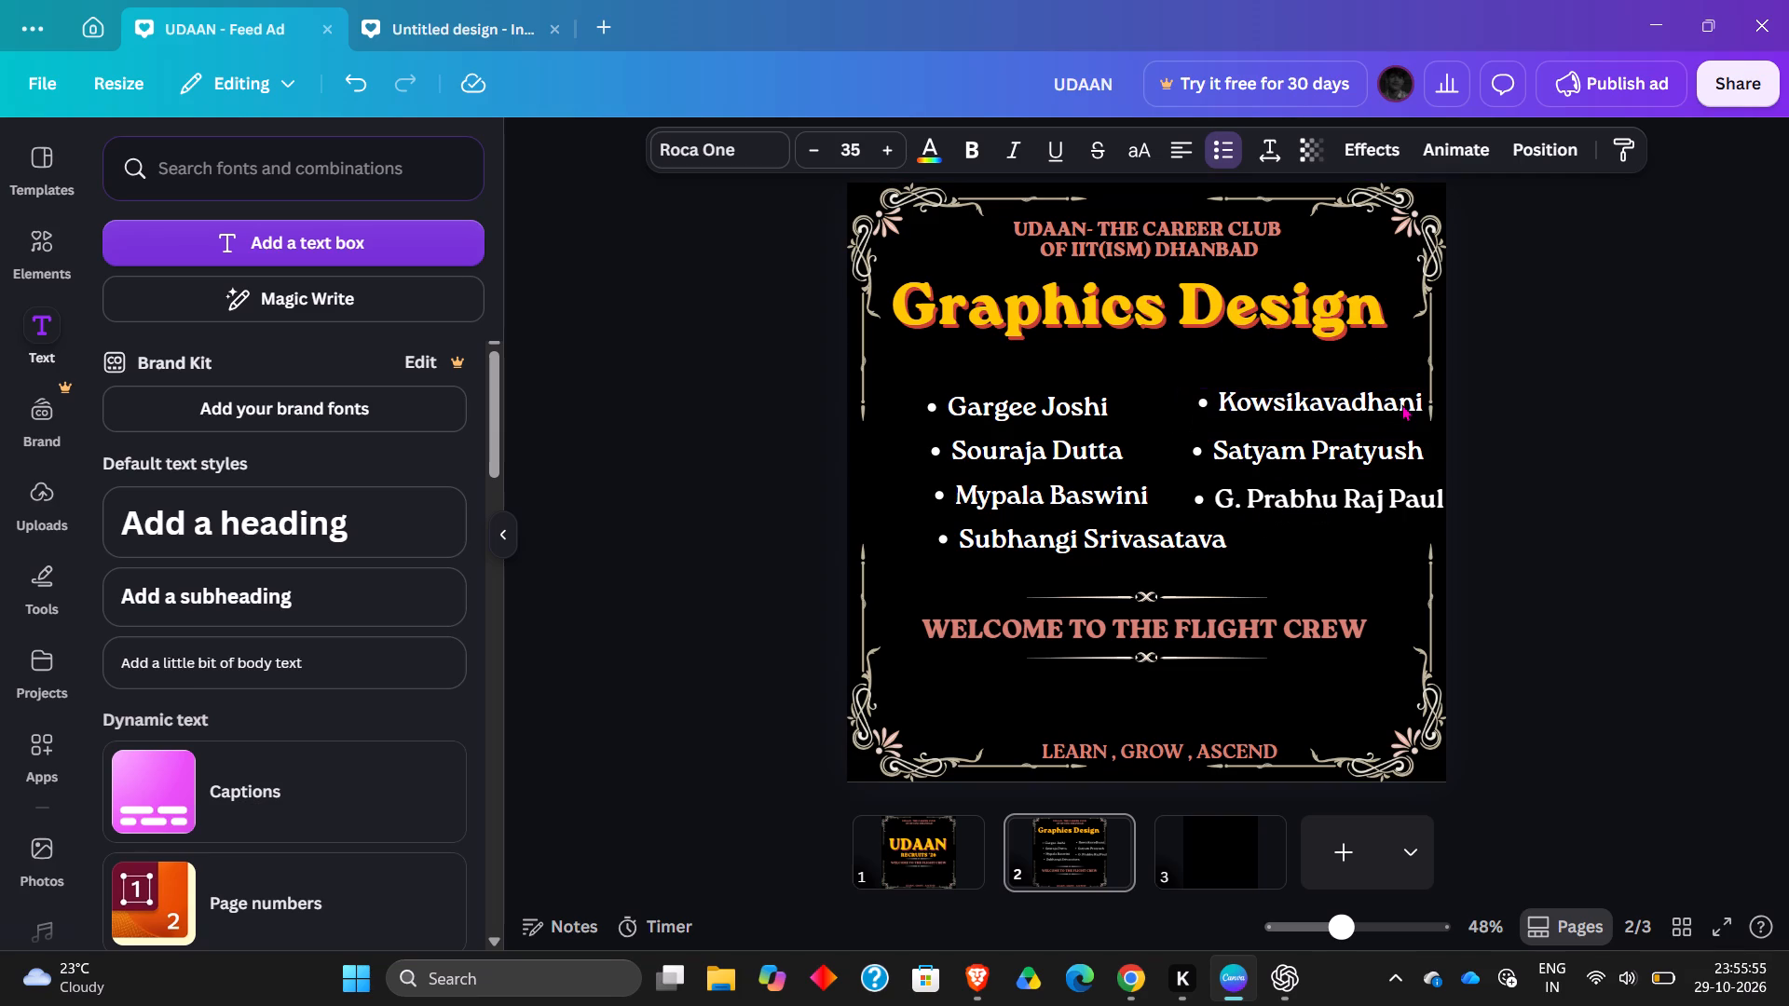
pyautogui.press('Left')
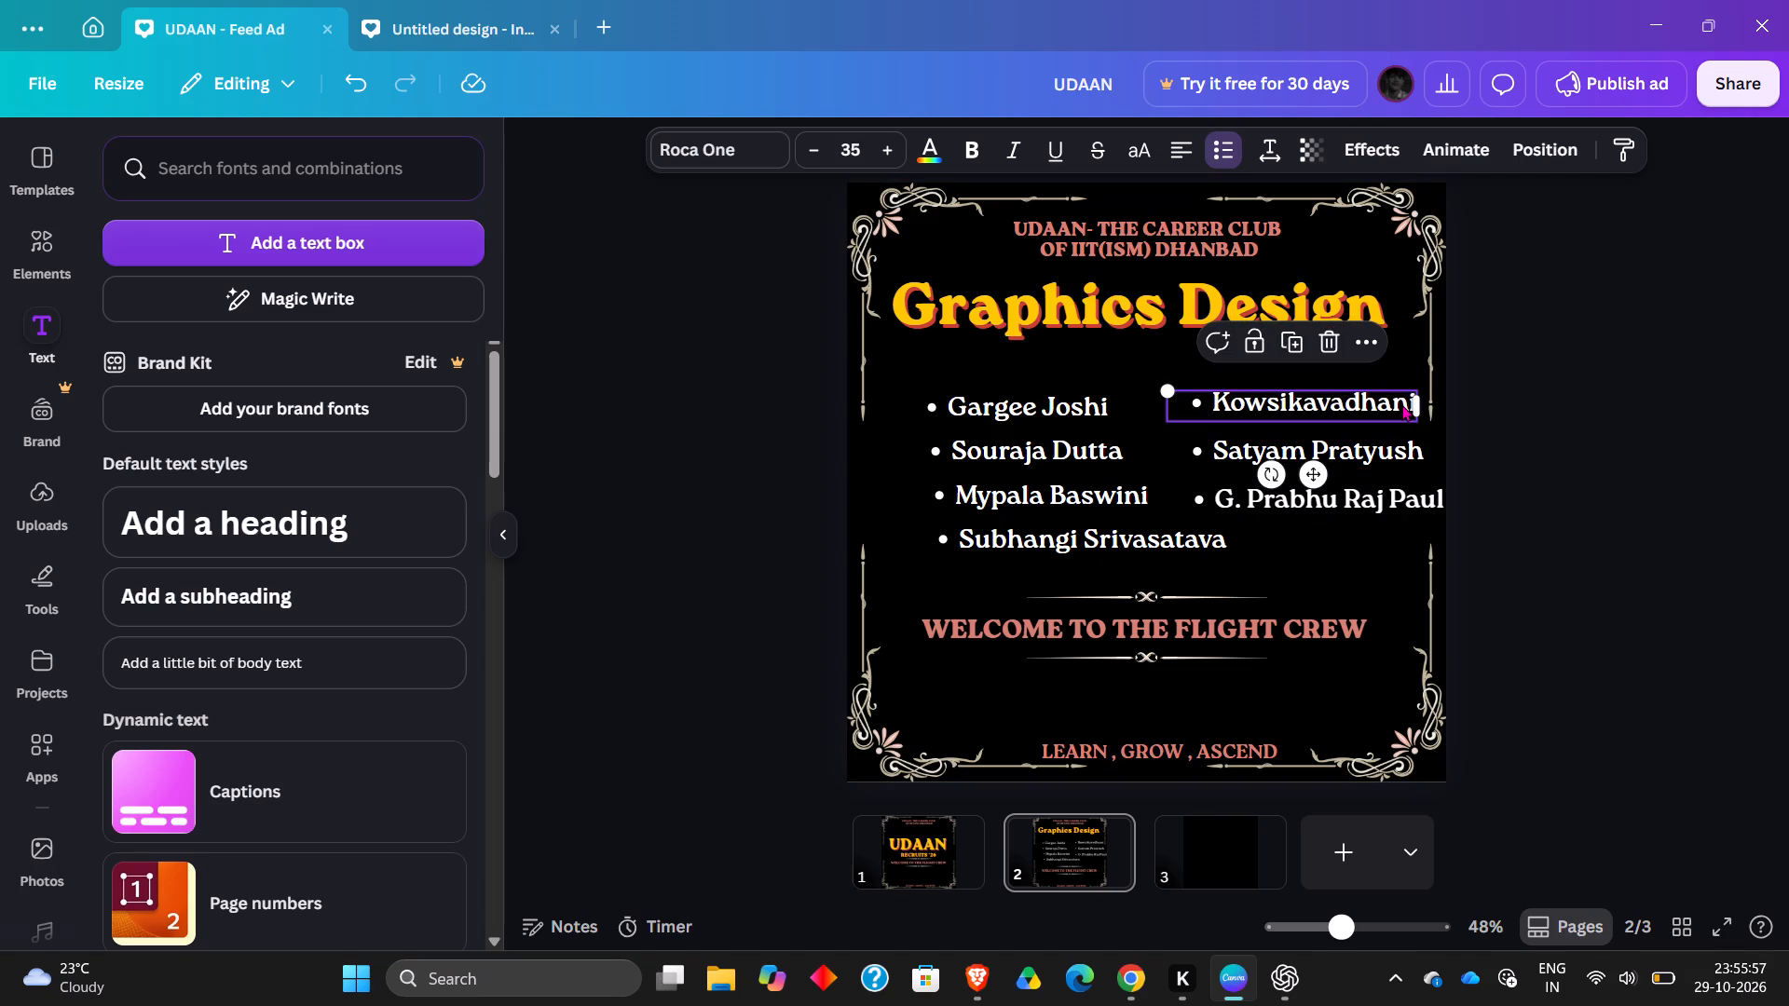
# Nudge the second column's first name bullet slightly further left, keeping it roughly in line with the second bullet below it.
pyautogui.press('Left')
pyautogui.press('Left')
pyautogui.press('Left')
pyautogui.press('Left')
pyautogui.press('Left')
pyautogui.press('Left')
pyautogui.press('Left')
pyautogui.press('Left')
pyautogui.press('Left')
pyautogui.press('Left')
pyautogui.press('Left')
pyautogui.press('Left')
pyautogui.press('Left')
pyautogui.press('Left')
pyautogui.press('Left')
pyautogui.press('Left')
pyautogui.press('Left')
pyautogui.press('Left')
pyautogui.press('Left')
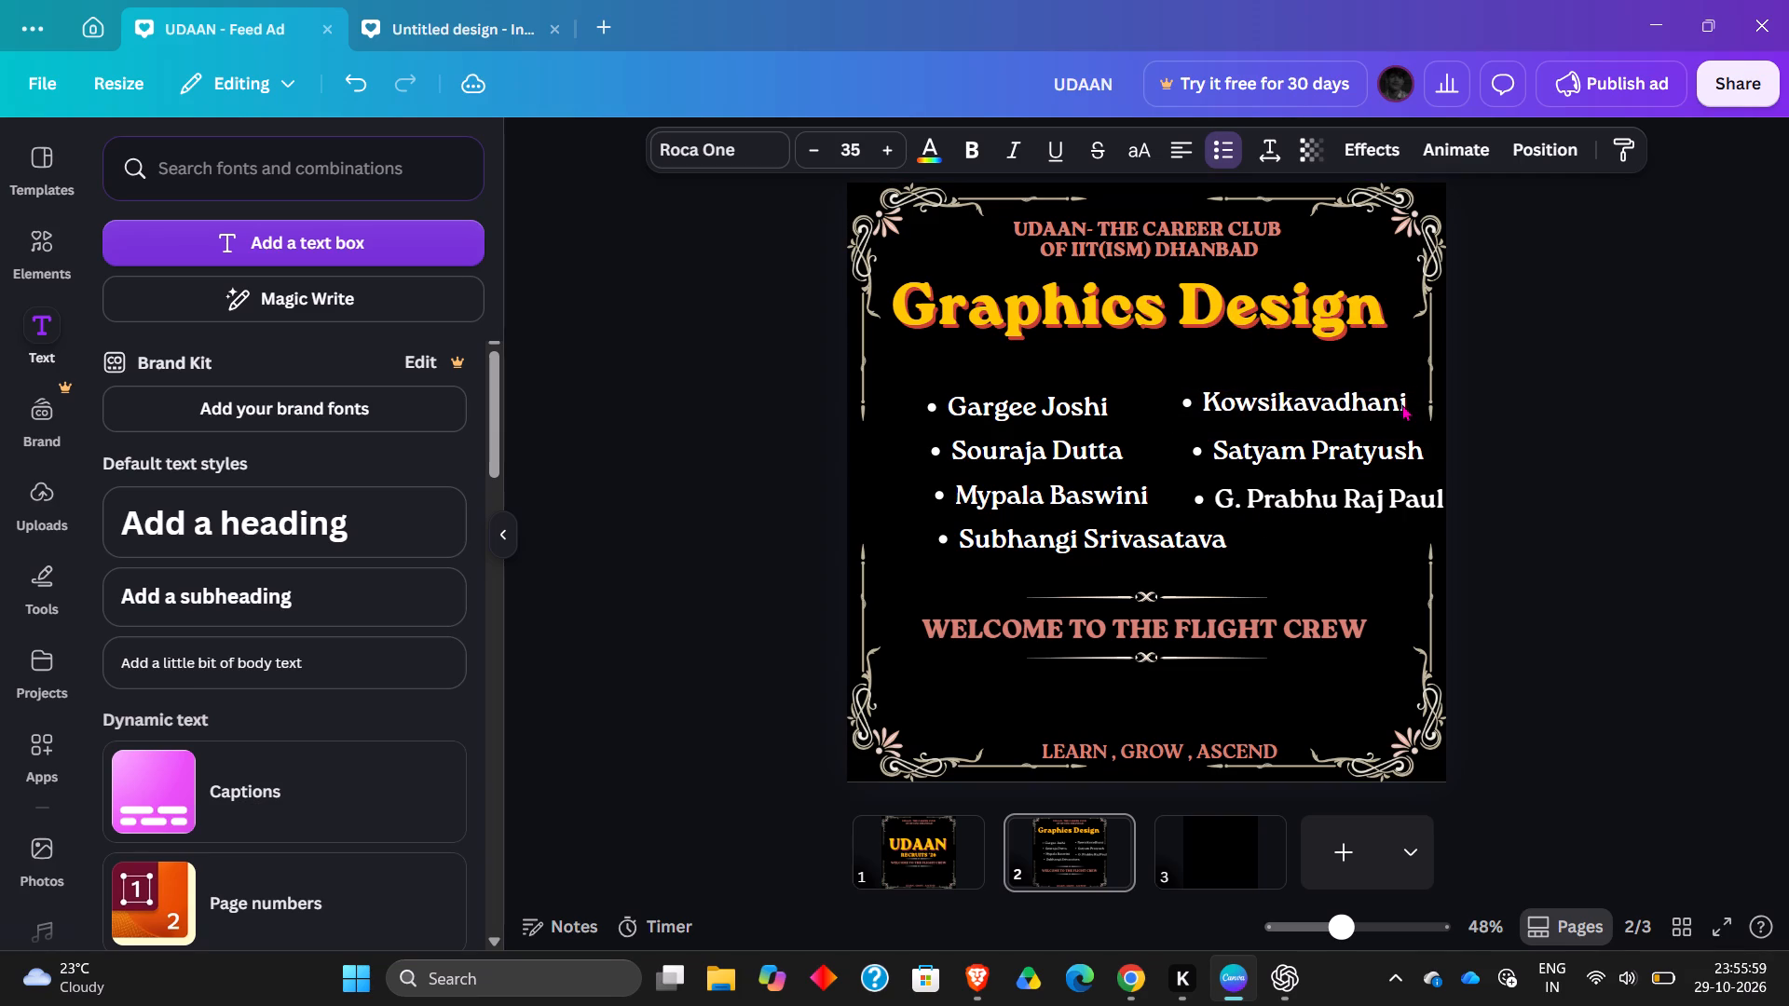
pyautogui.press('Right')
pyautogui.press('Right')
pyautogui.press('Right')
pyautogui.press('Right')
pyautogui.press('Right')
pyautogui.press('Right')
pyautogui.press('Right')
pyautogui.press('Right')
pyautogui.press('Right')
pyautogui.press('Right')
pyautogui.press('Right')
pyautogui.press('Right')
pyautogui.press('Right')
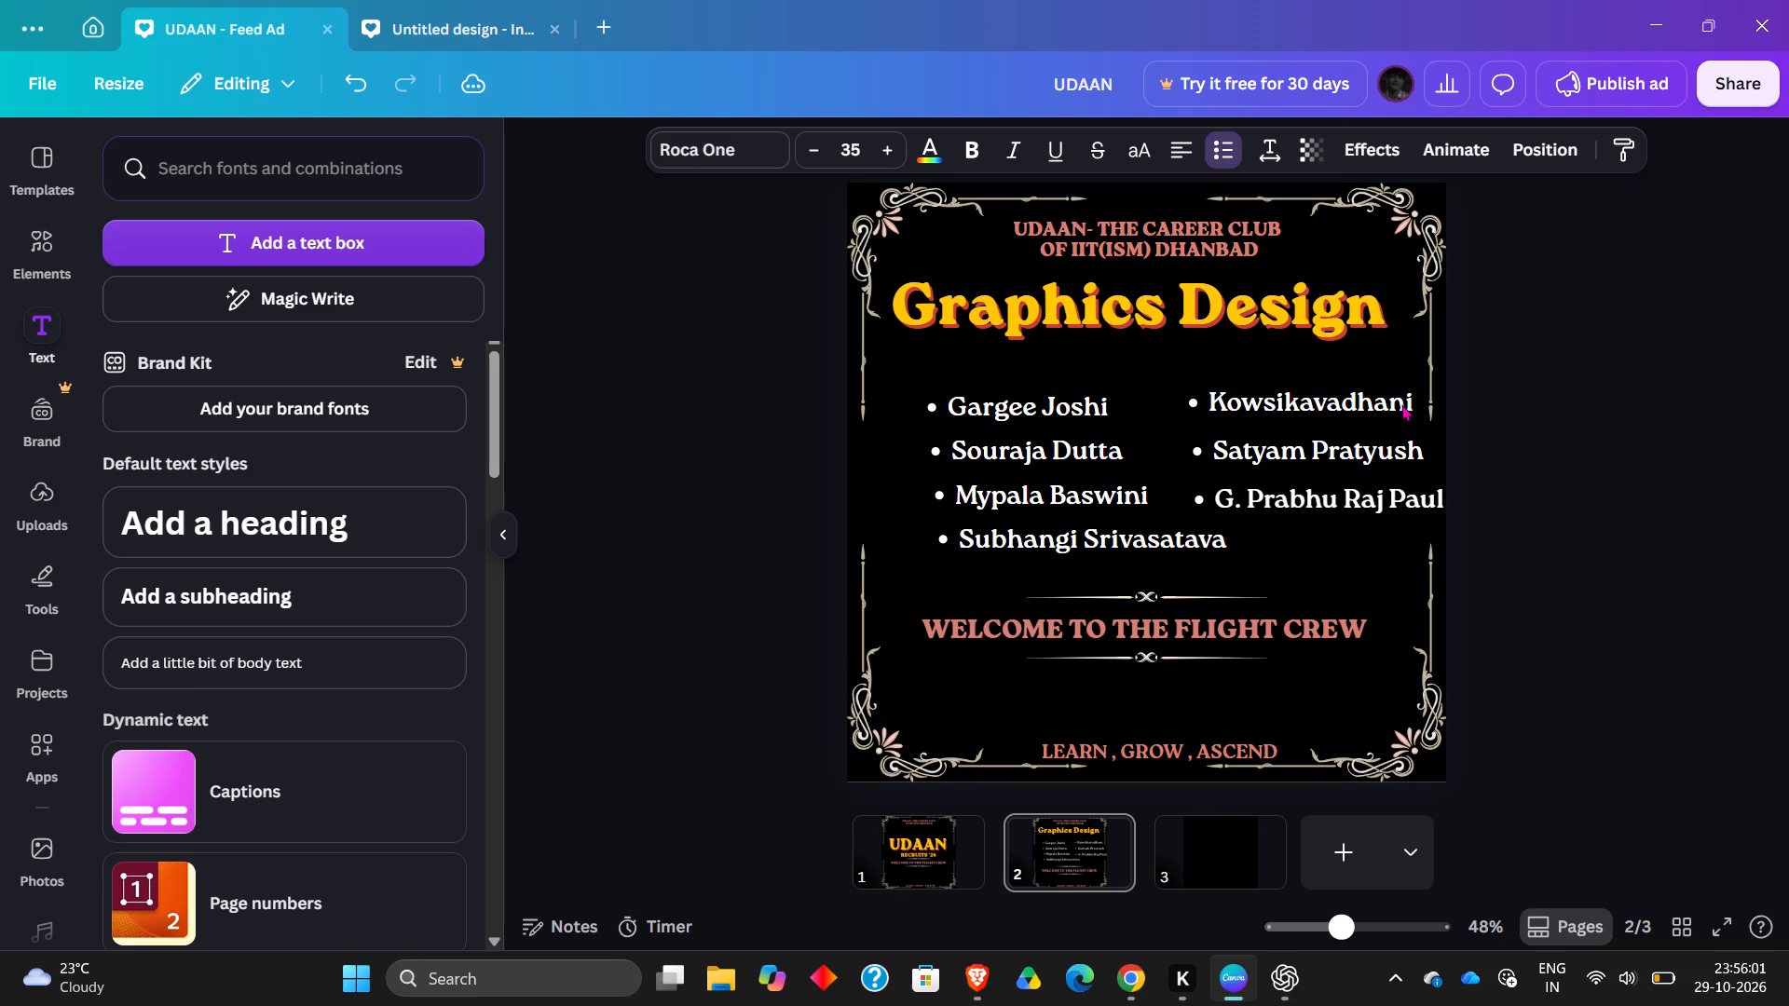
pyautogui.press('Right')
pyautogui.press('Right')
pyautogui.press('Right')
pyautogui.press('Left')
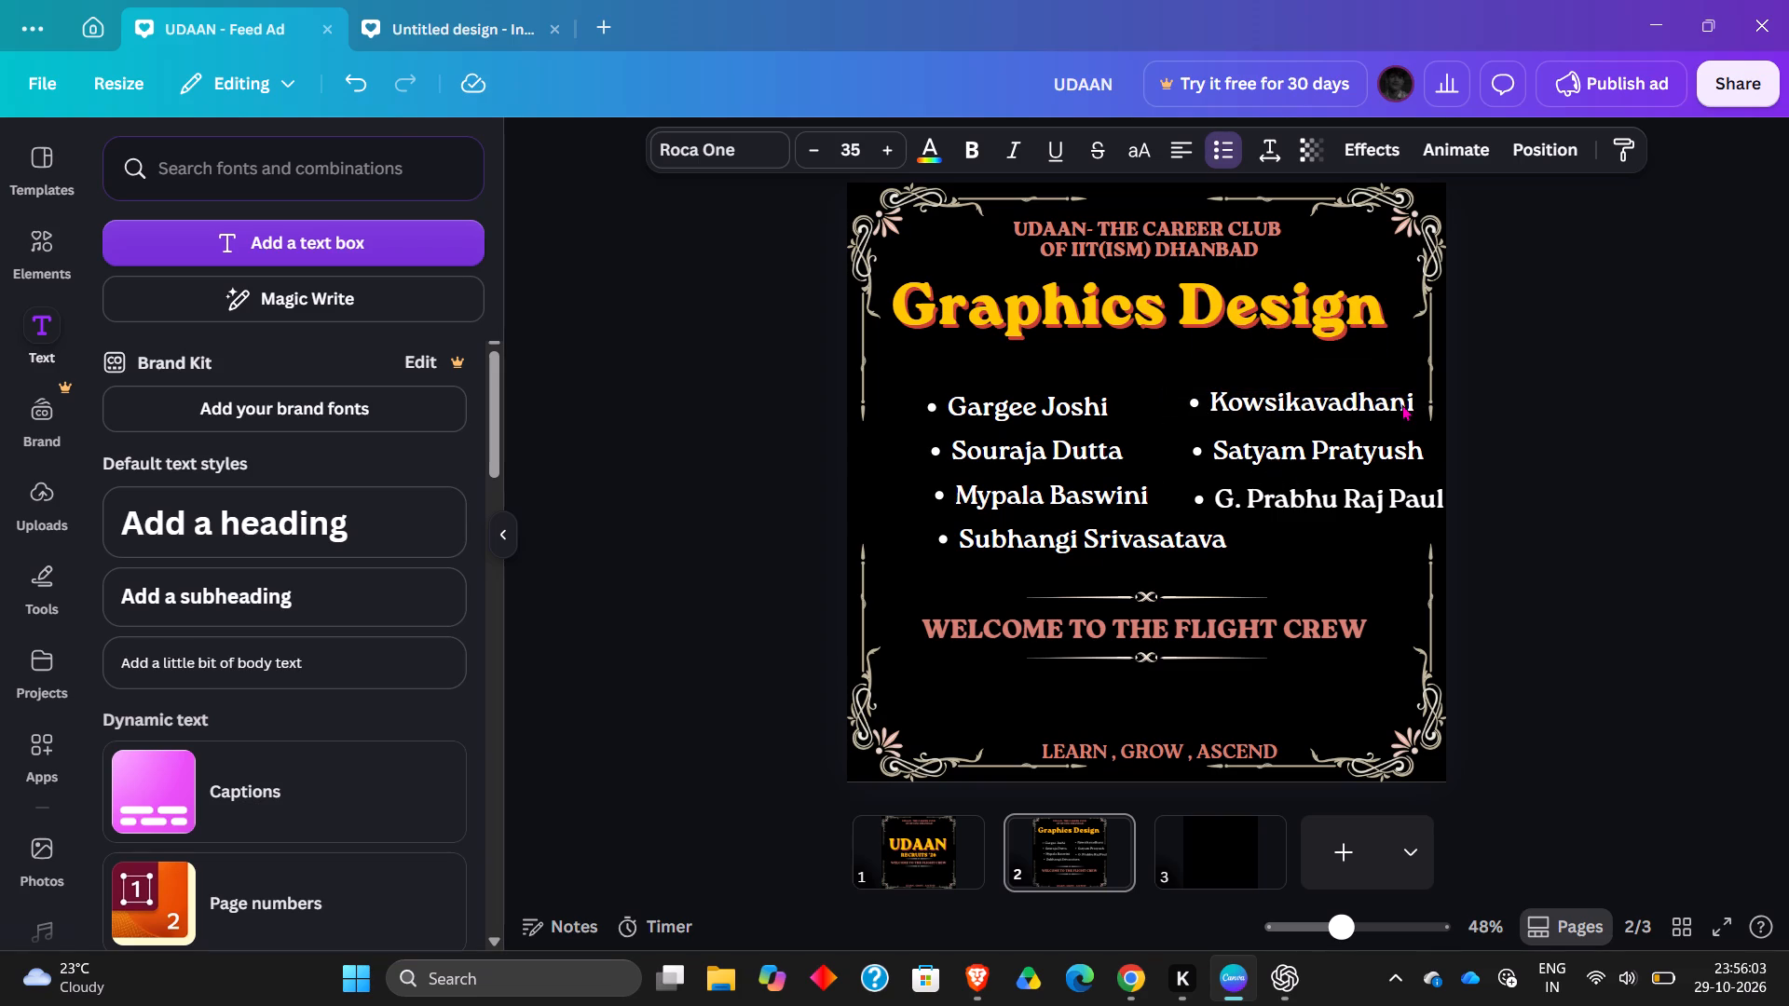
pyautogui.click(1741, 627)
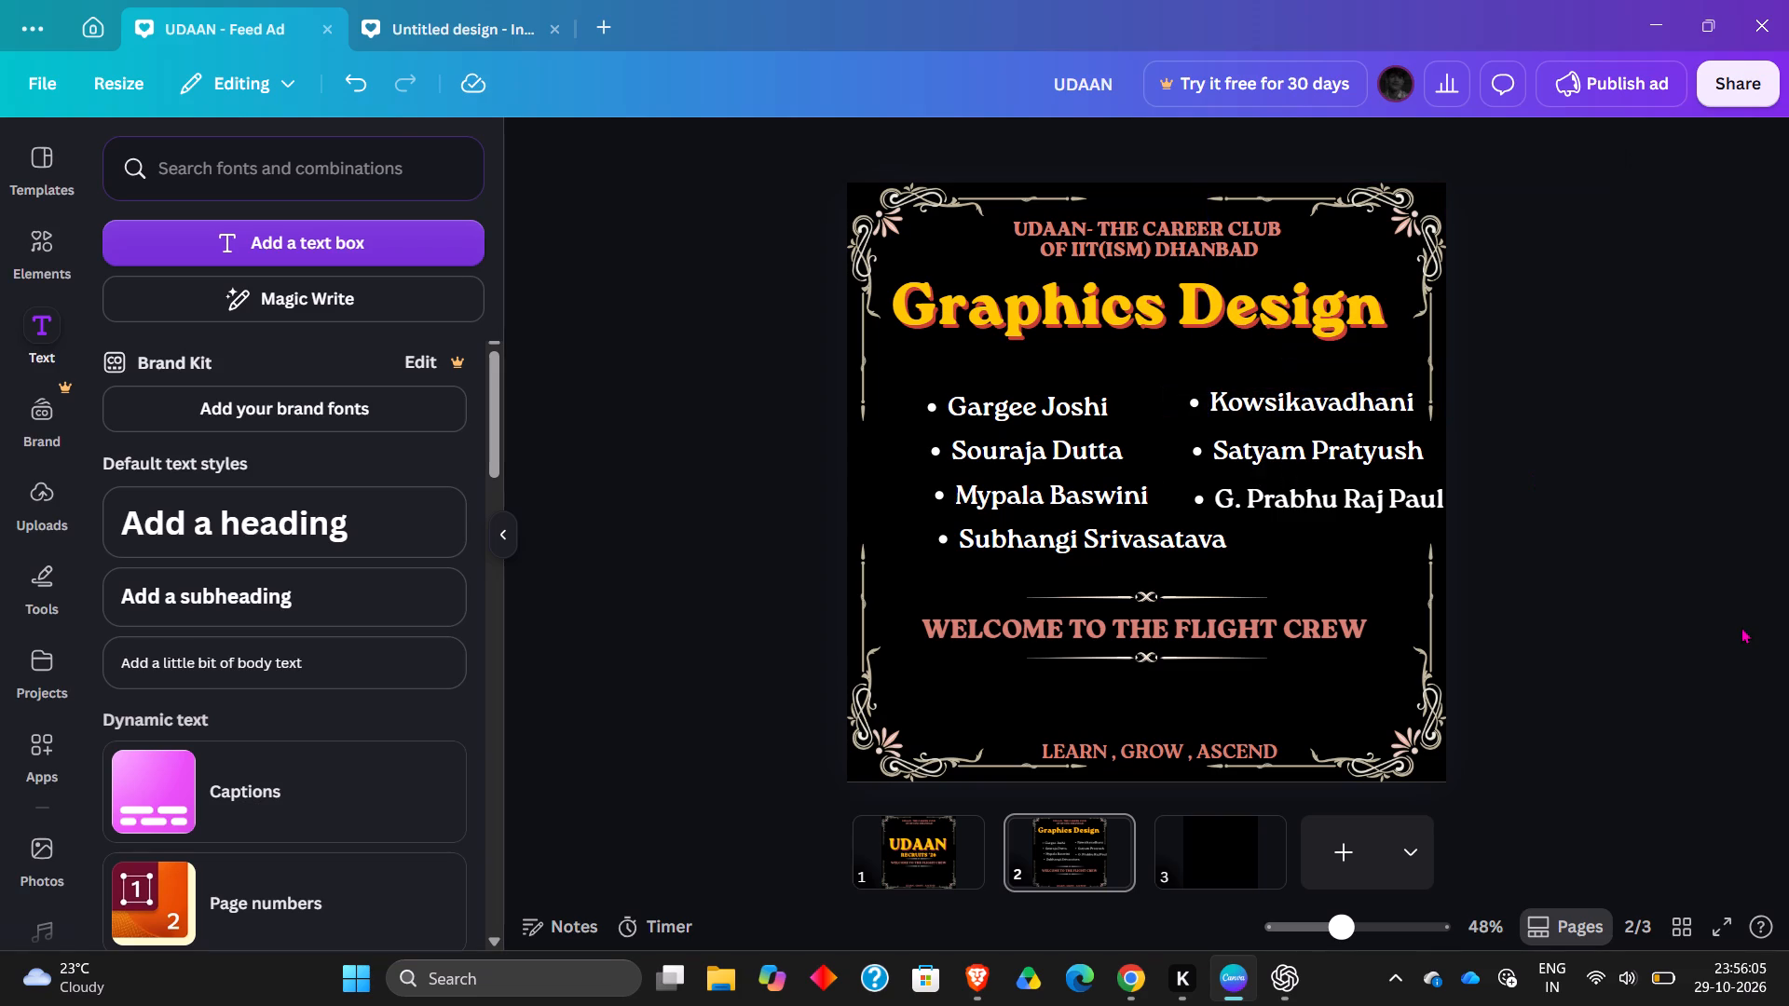
# Align the second column's three name bullets vertically with each other and level with the first column's first three rows.
pyautogui.click(1305, 391)
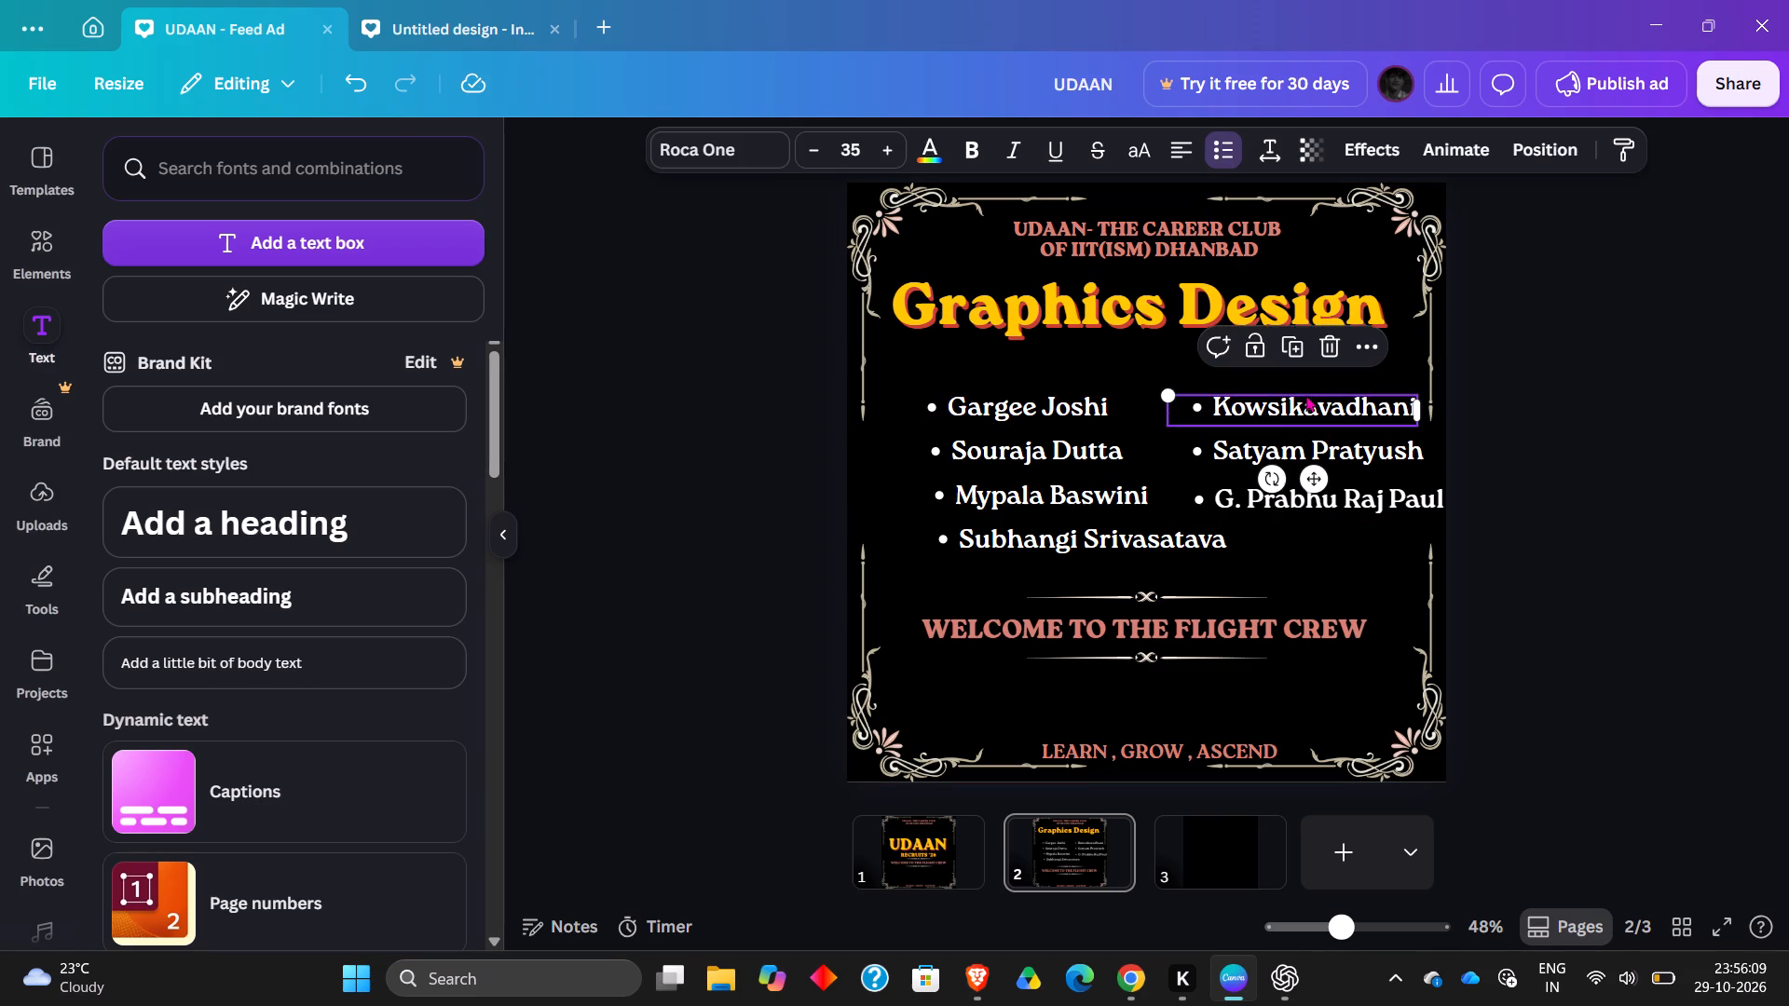
pyautogui.click(1538, 507)
pyautogui.click(1323, 456)
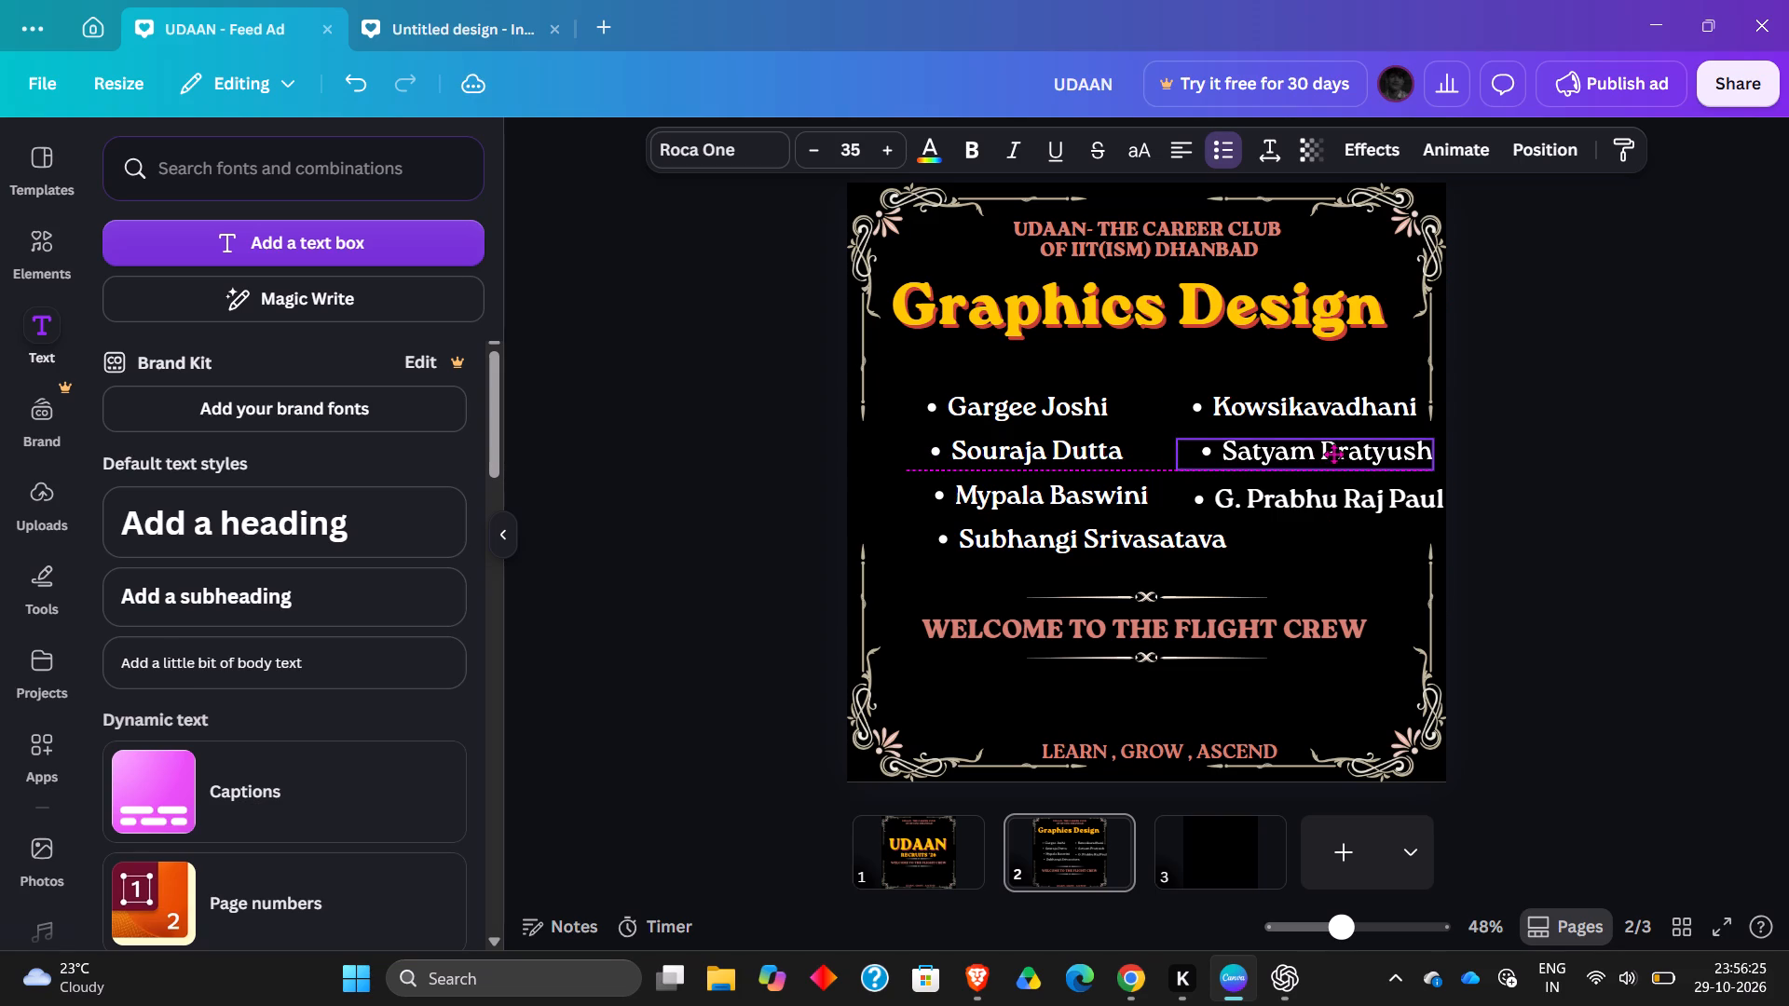
pyautogui.click(1564, 520)
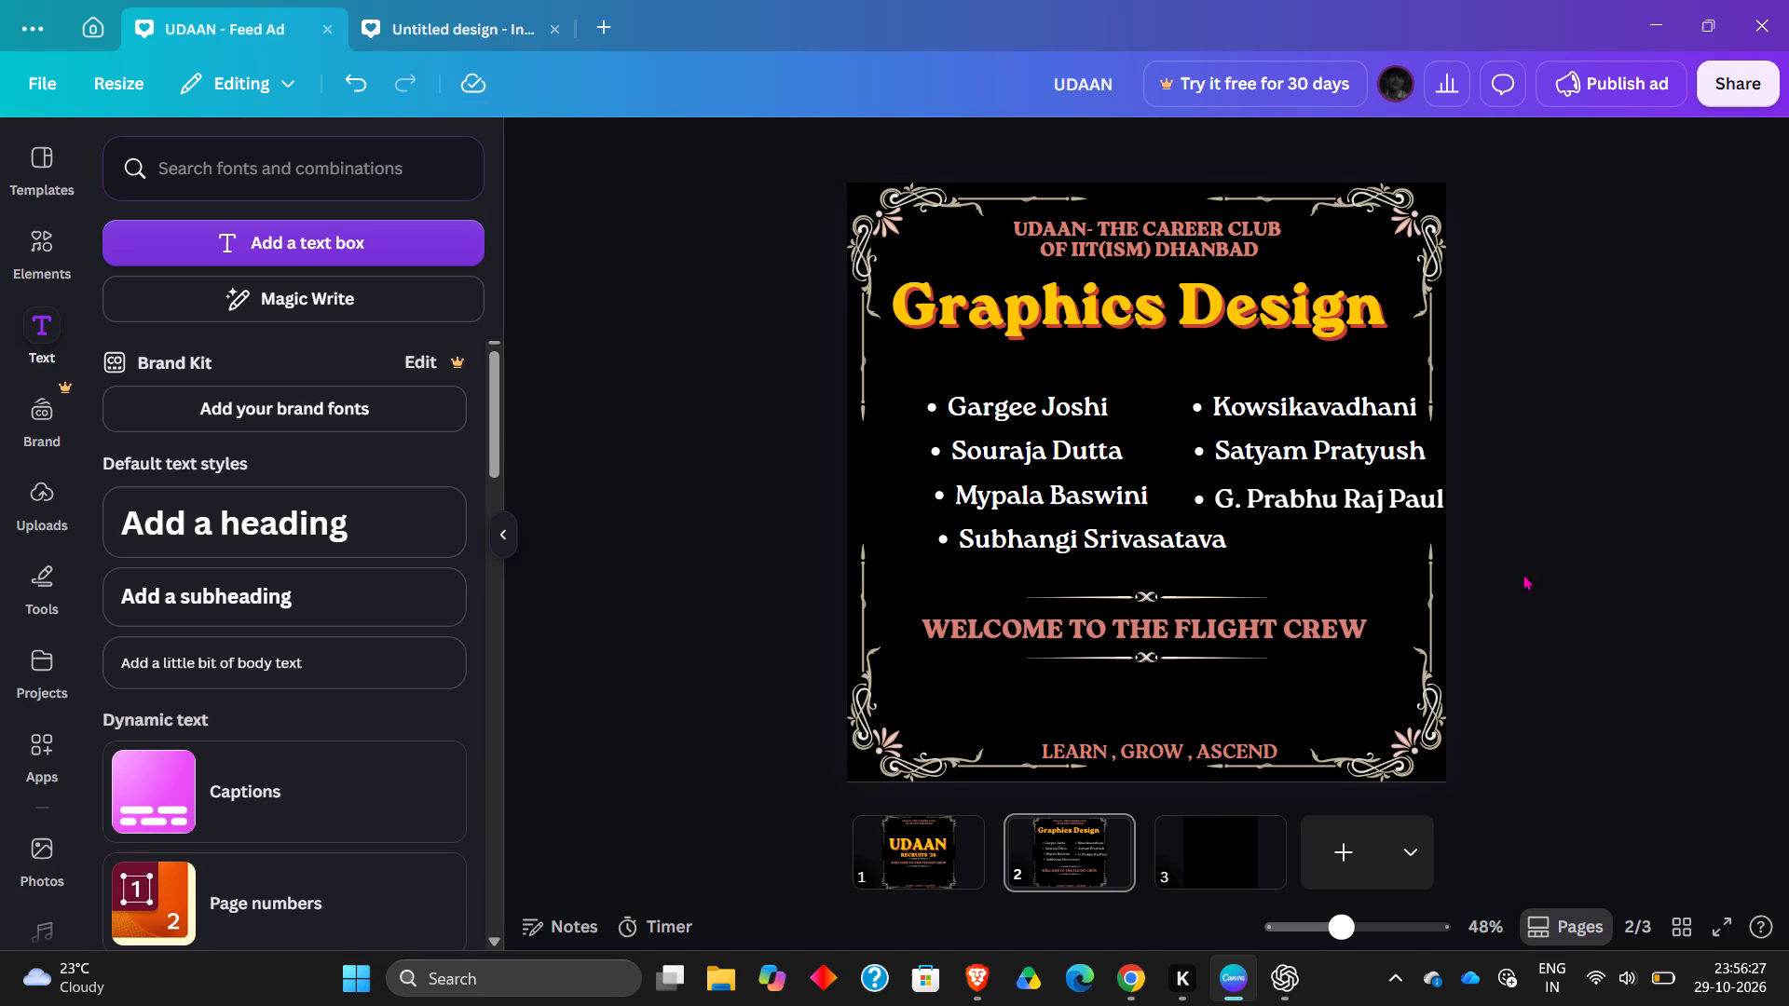
pyautogui.click(1331, 502)
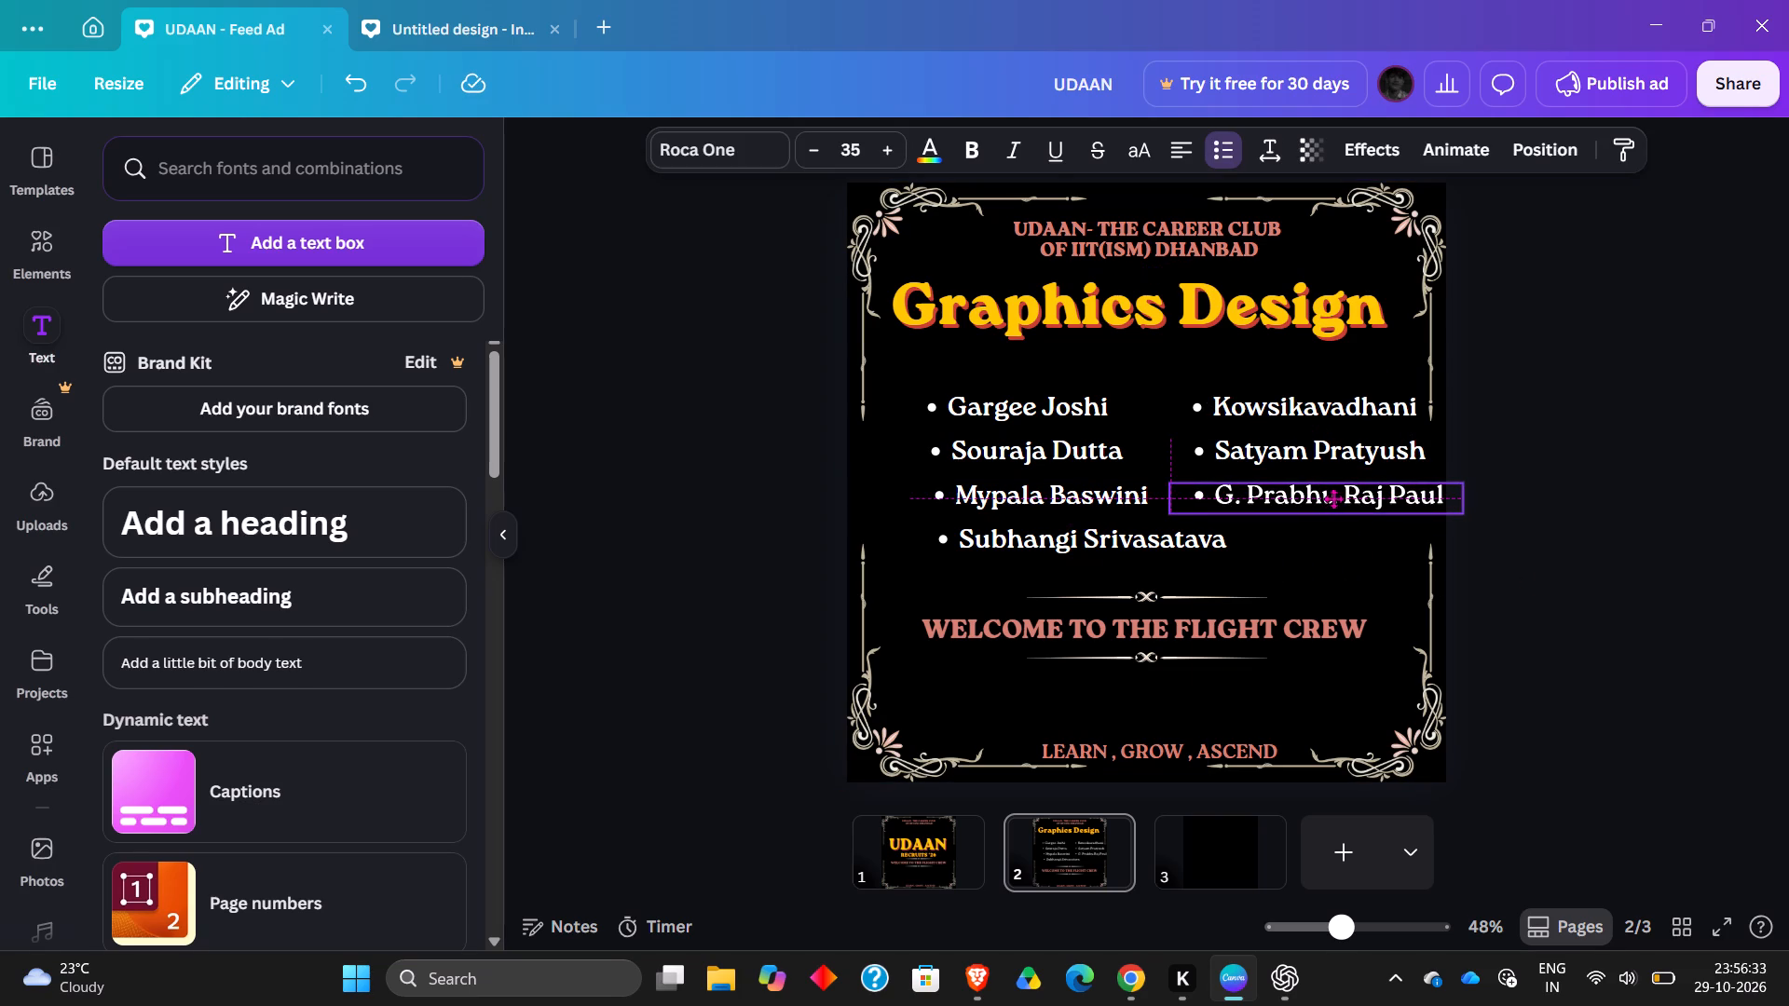
pyautogui.click(1496, 564)
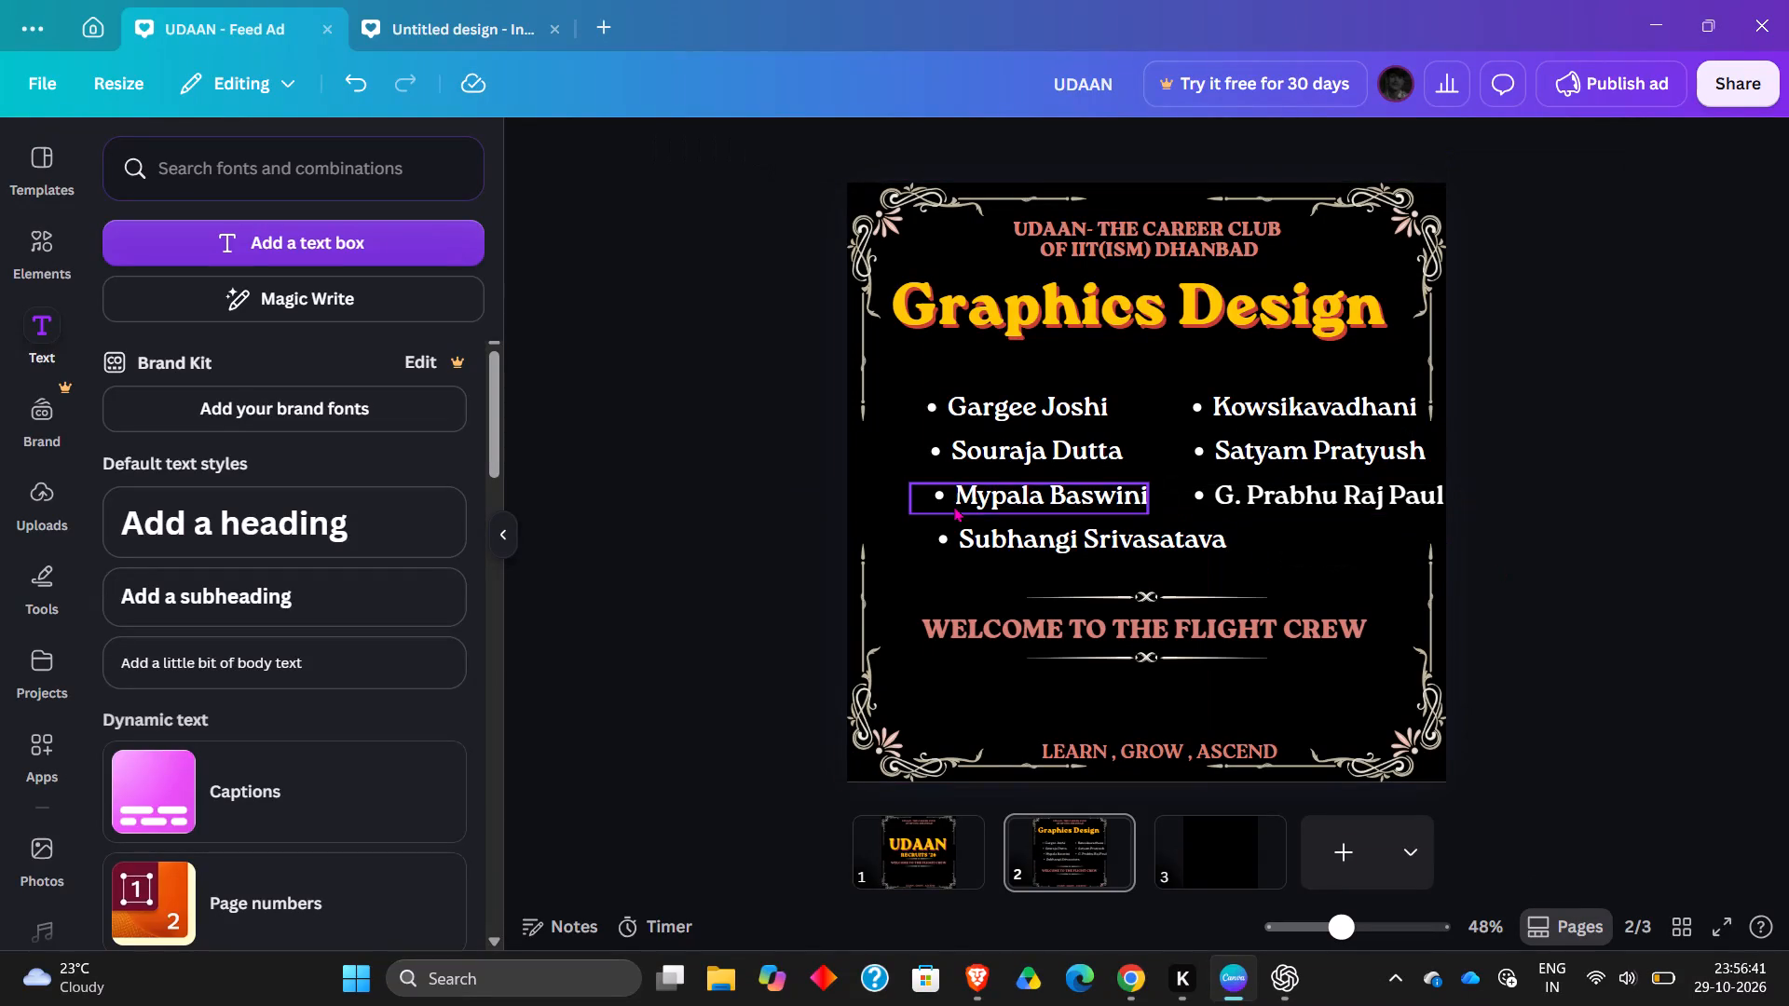
# Lock the four ornamental corner frame pieces in place so the name bullets can be selected without them.
pyautogui.click(890, 360)
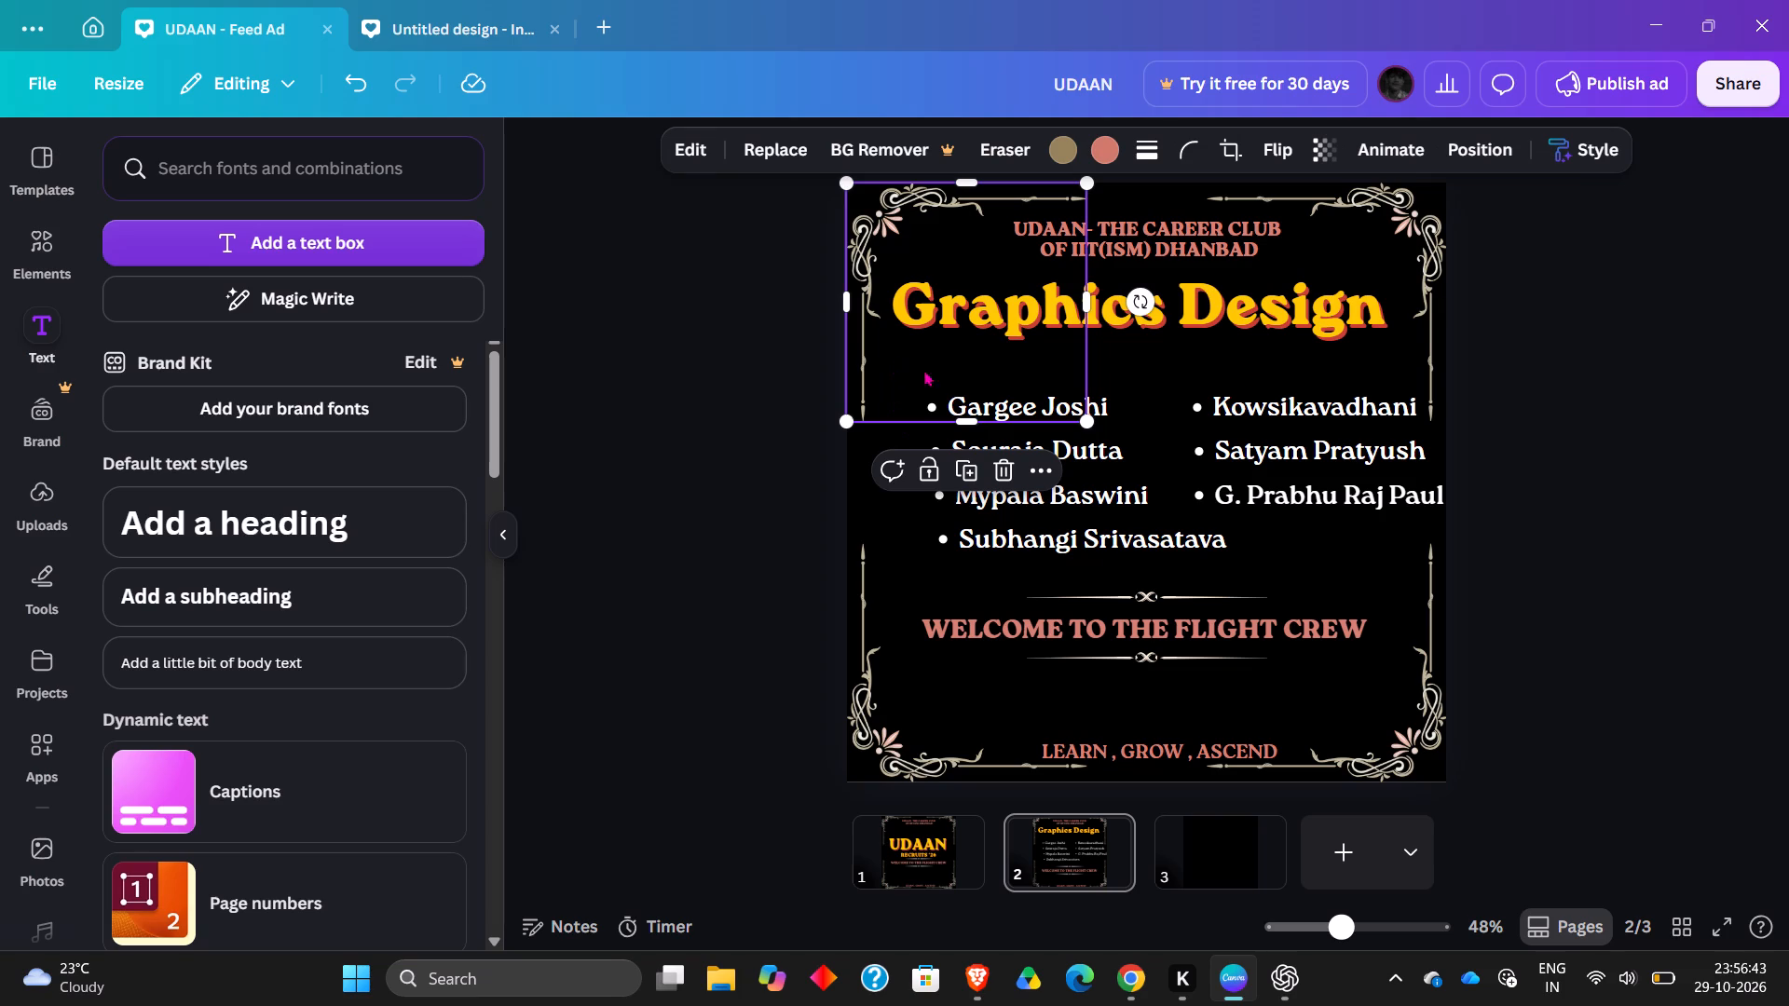
pyautogui.click(929, 459)
pyautogui.click(1567, 540)
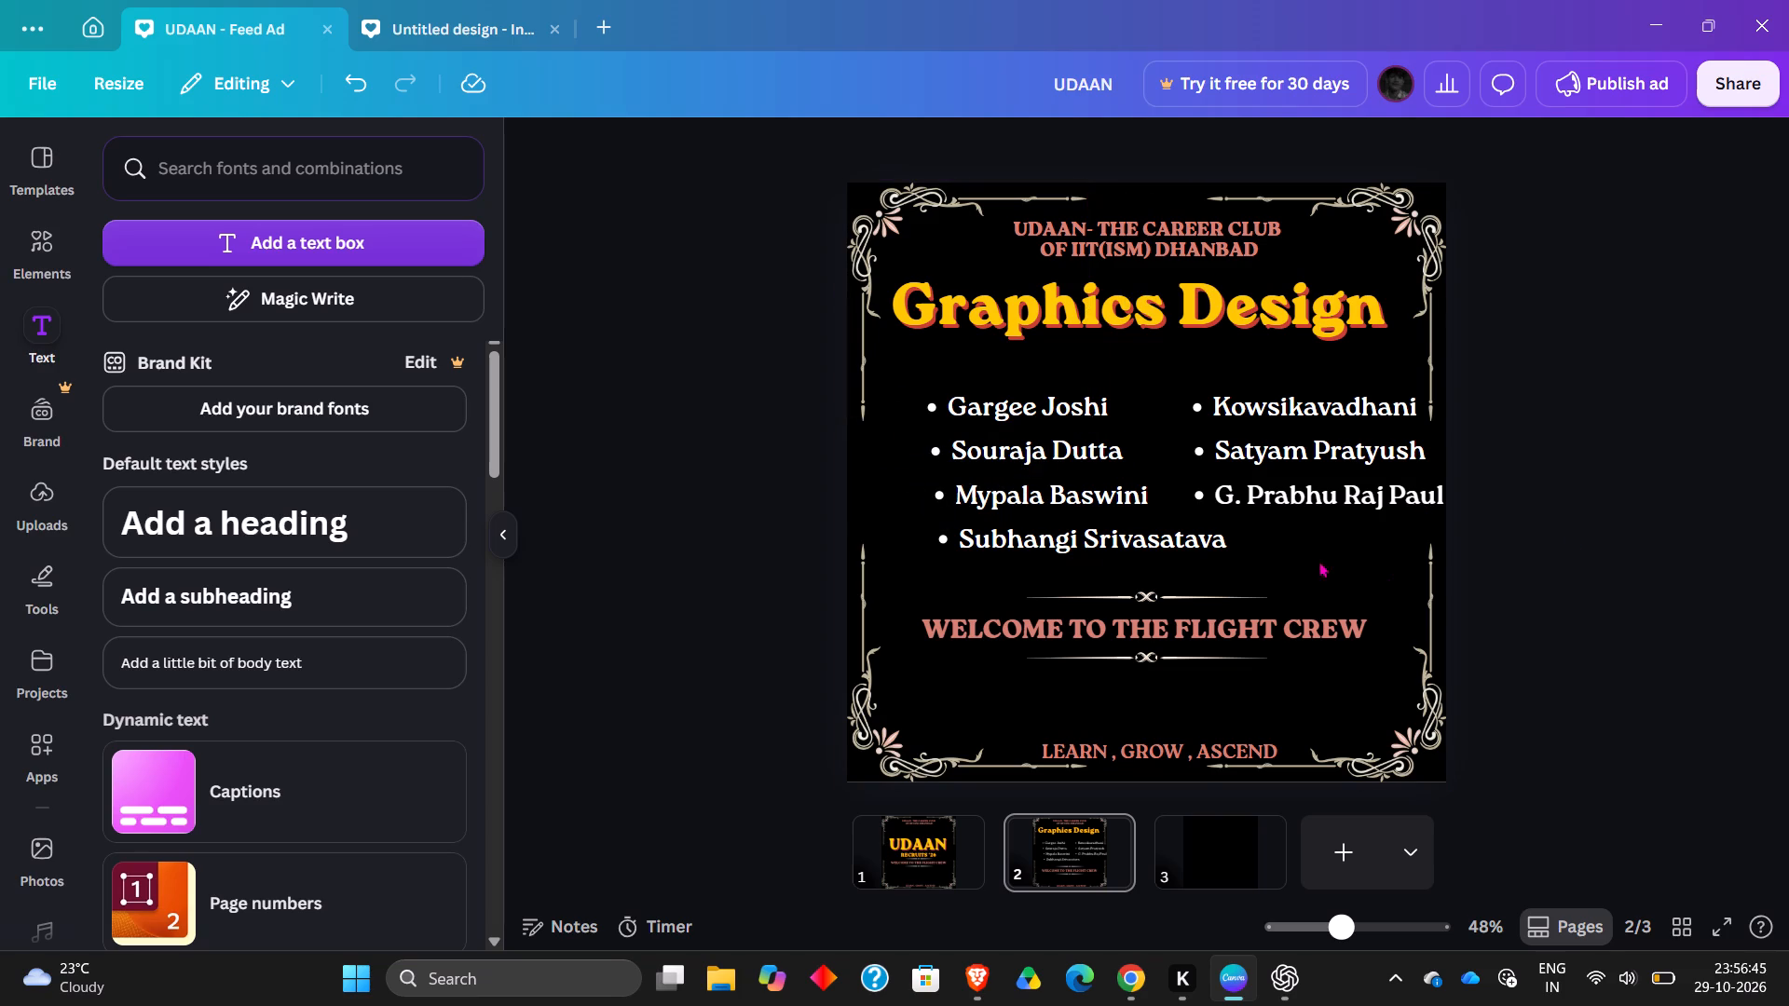
pyautogui.moveTo(901, 389); pyautogui.dragTo(1142, 449)
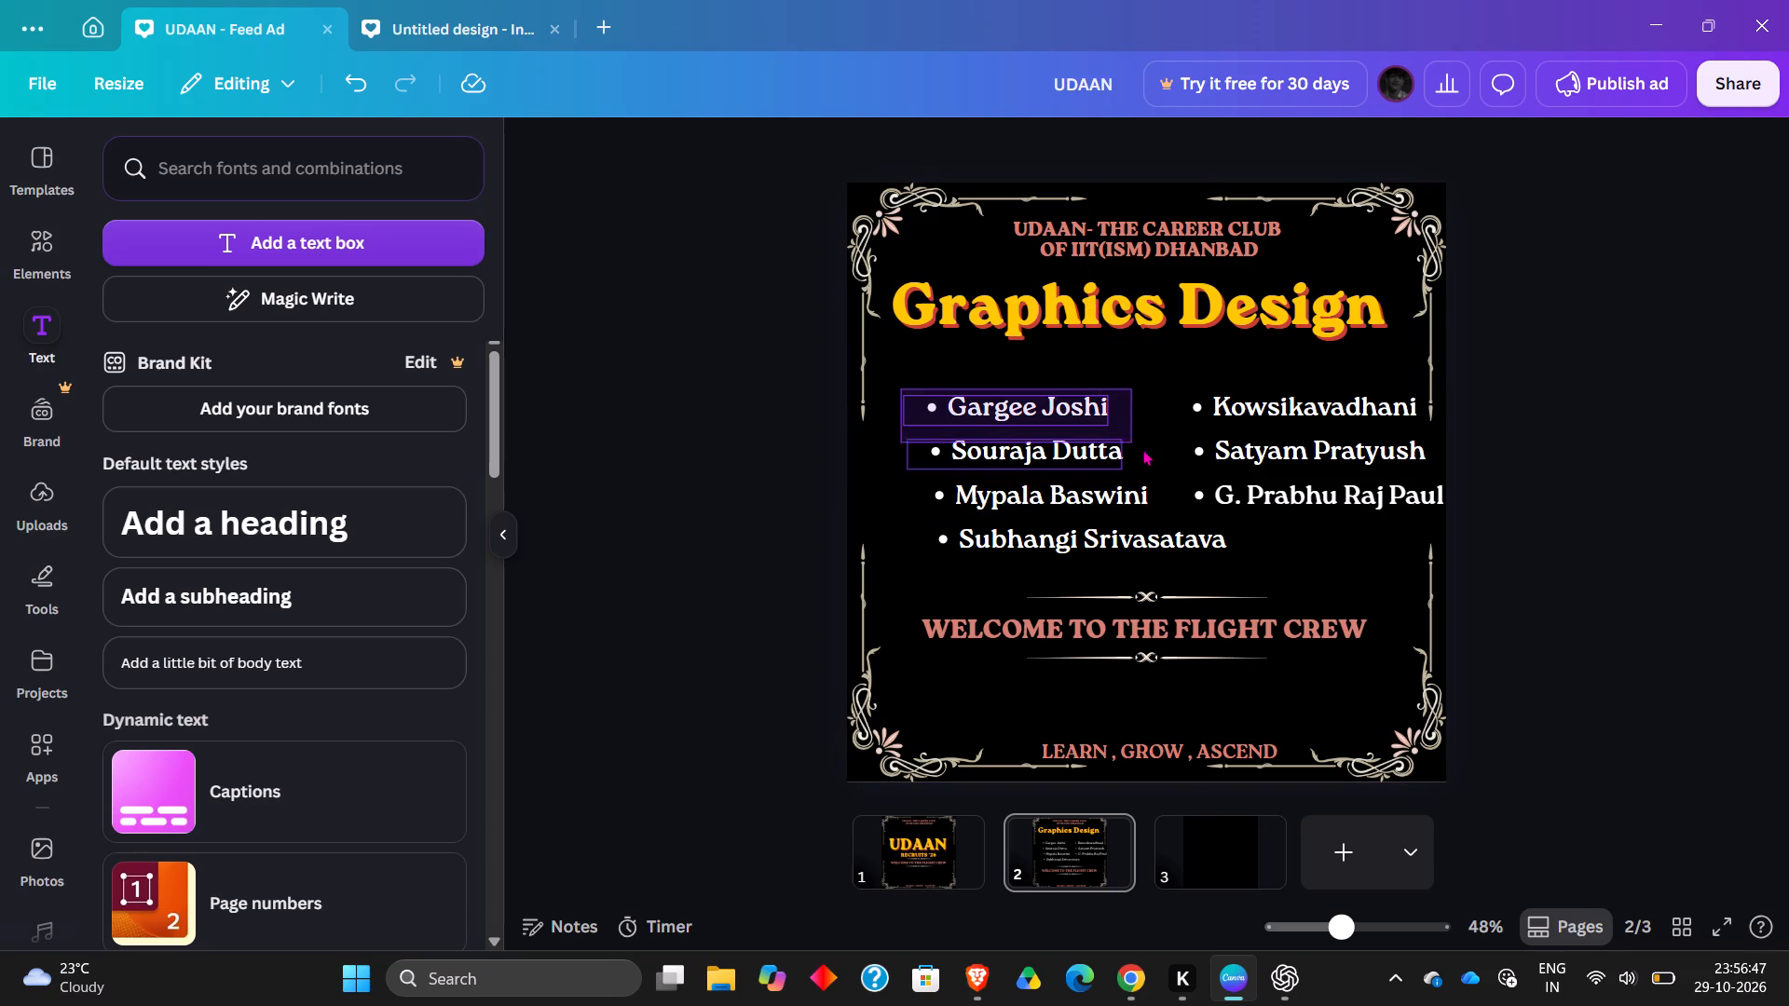
pyautogui.moveTo(1142, 449); pyautogui.dragTo(1286, 551)
pyautogui.click(1741, 591)
pyautogui.click(1293, 337)
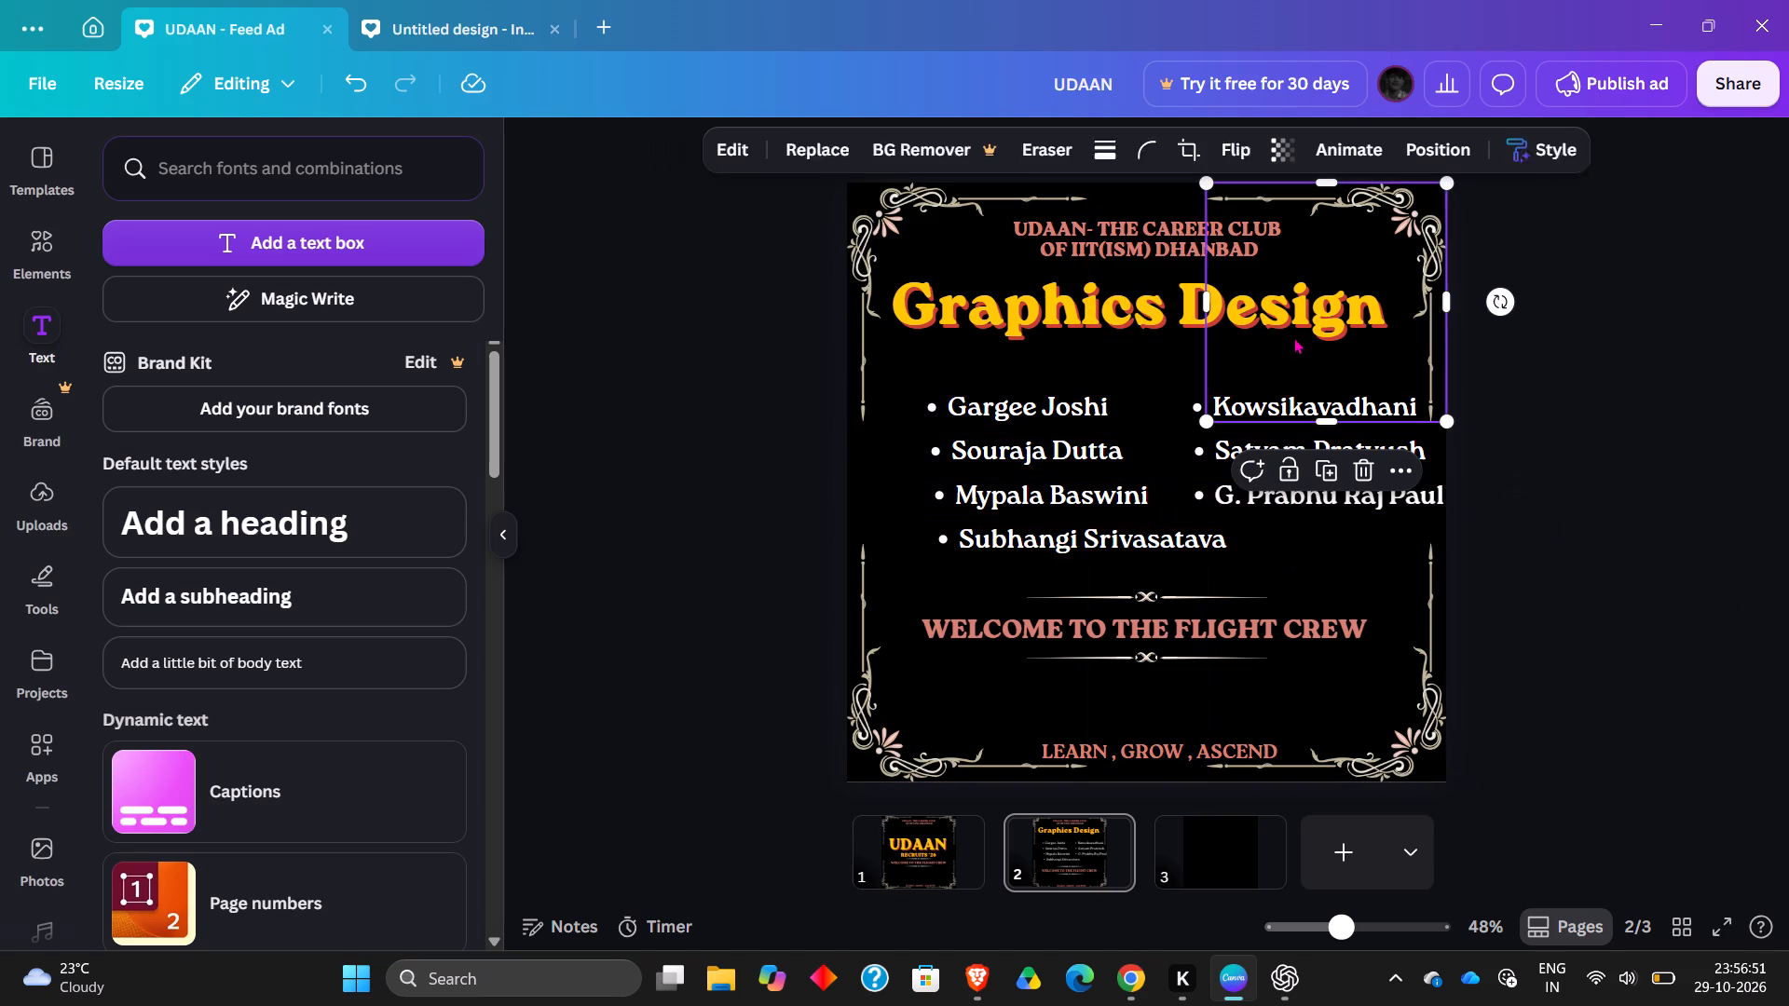
pyautogui.click(1297, 474)
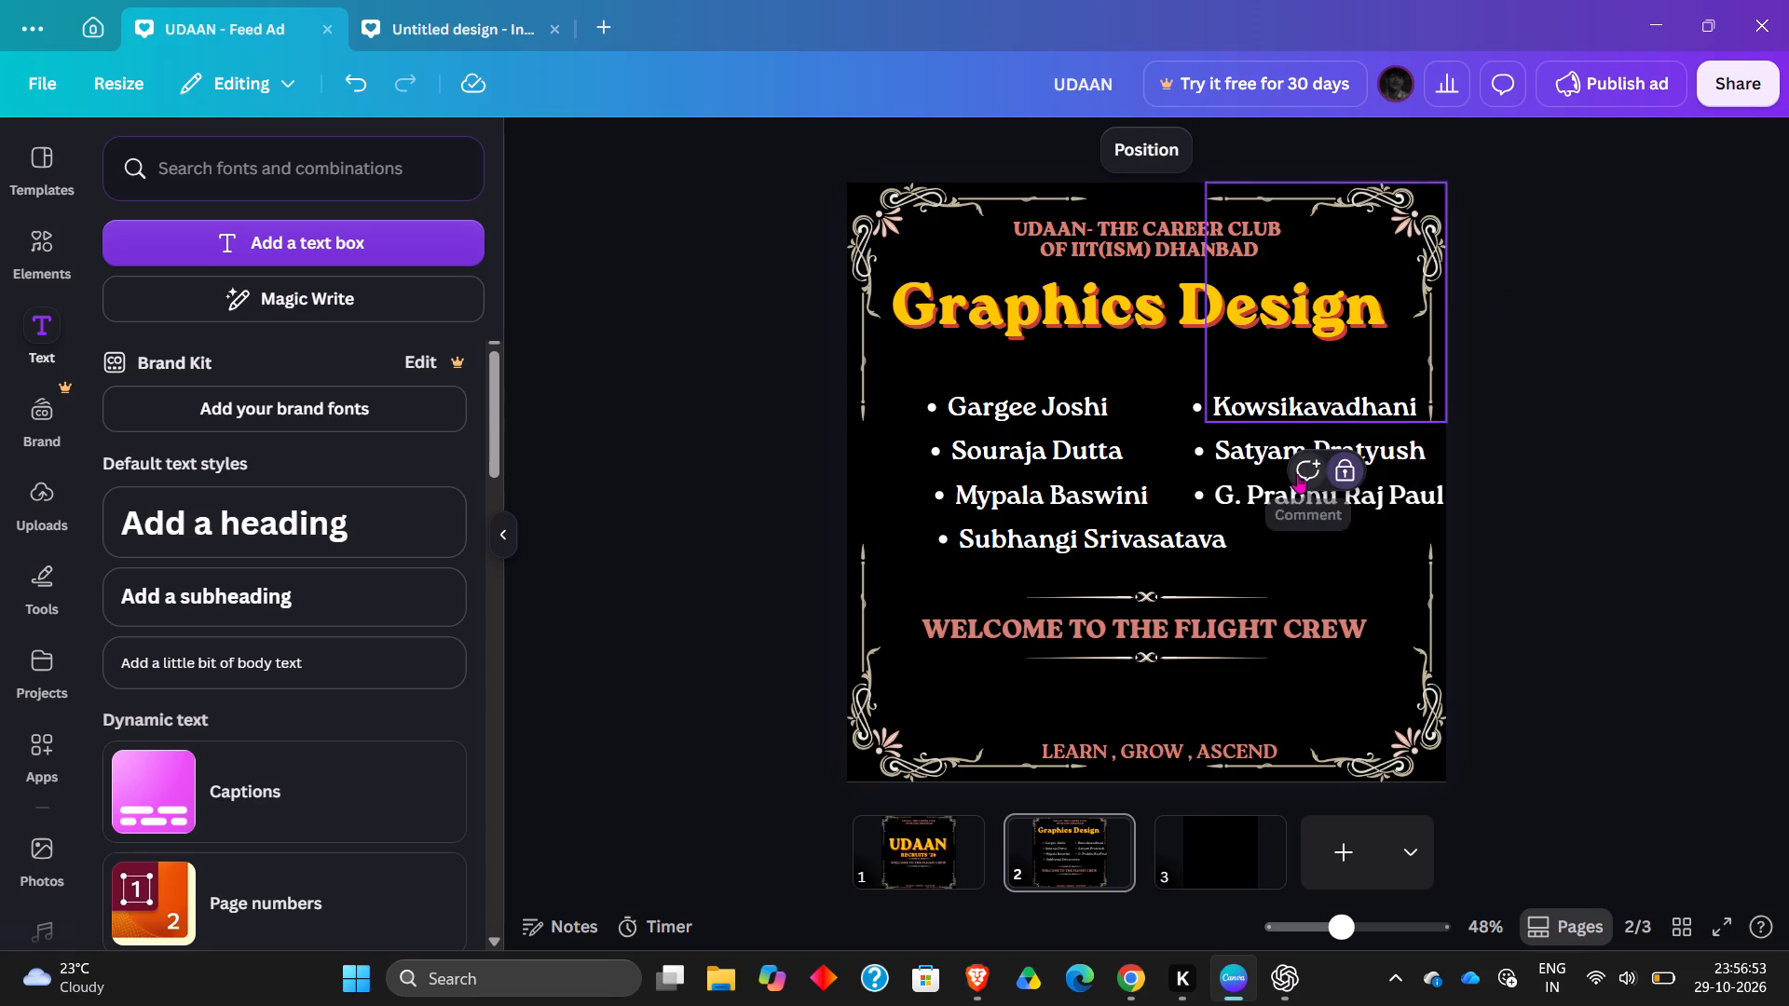
pyautogui.click(892, 618)
pyautogui.click(934, 496)
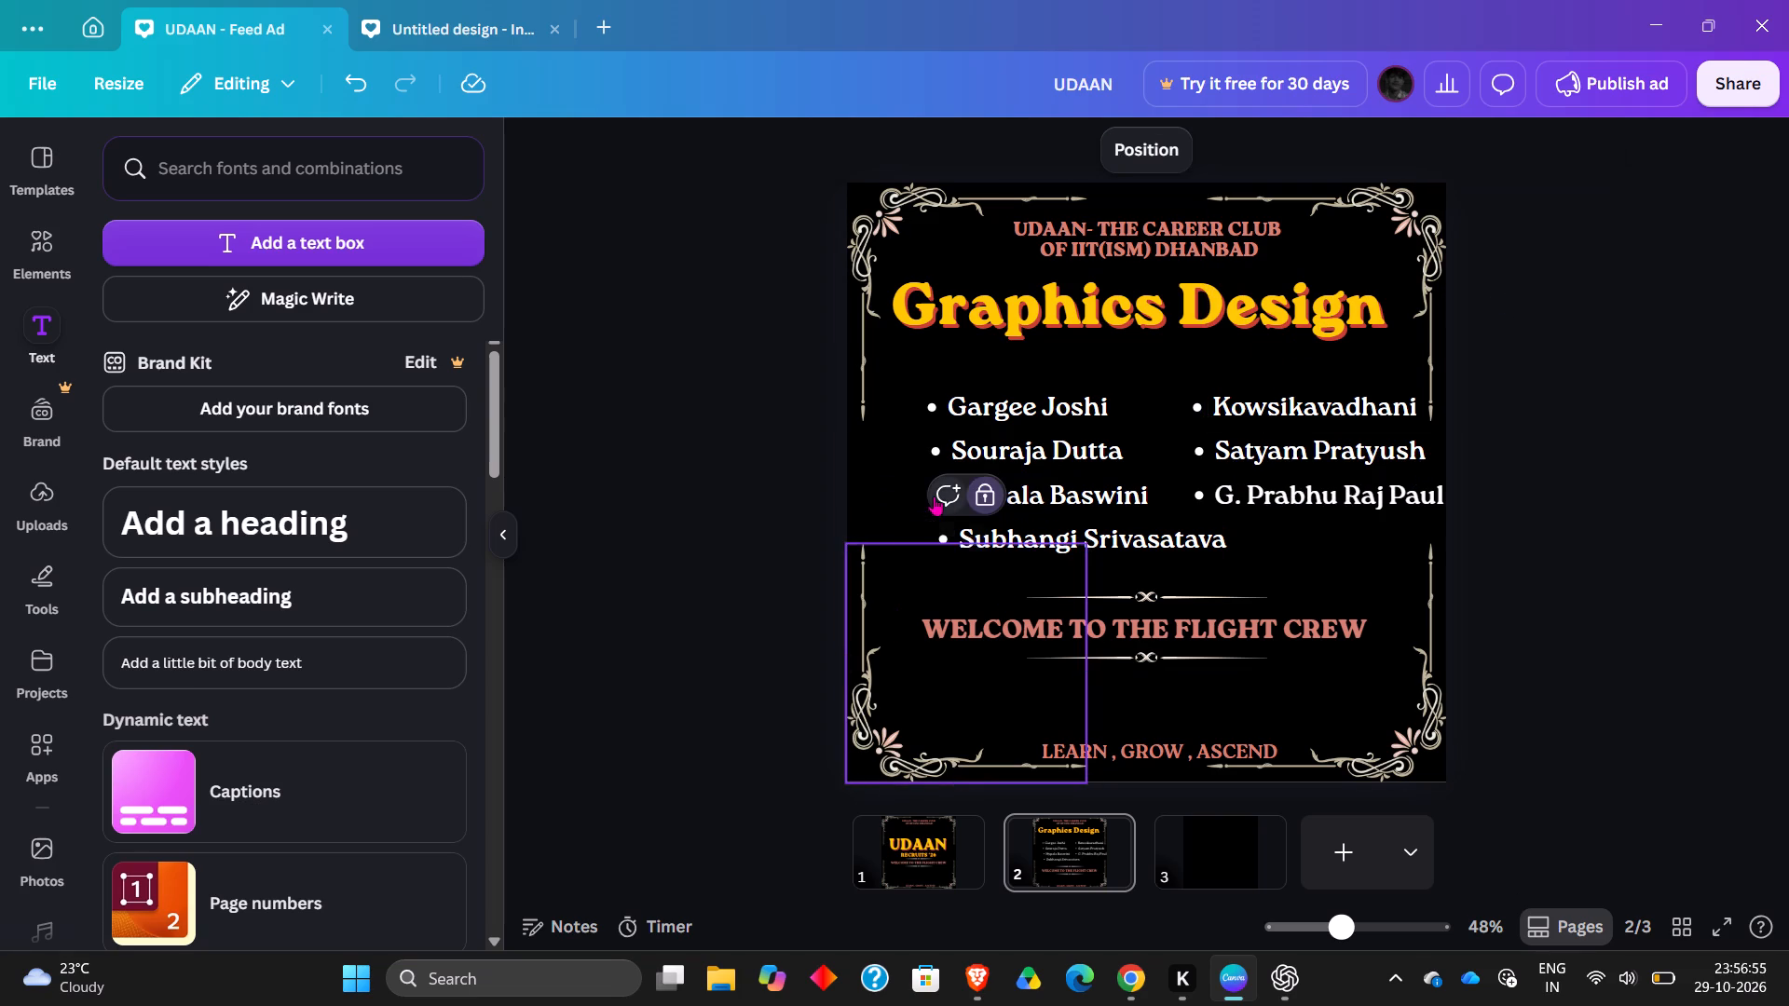
pyautogui.click(1594, 631)
pyautogui.moveTo(907, 387); pyautogui.dragTo(1272, 551)
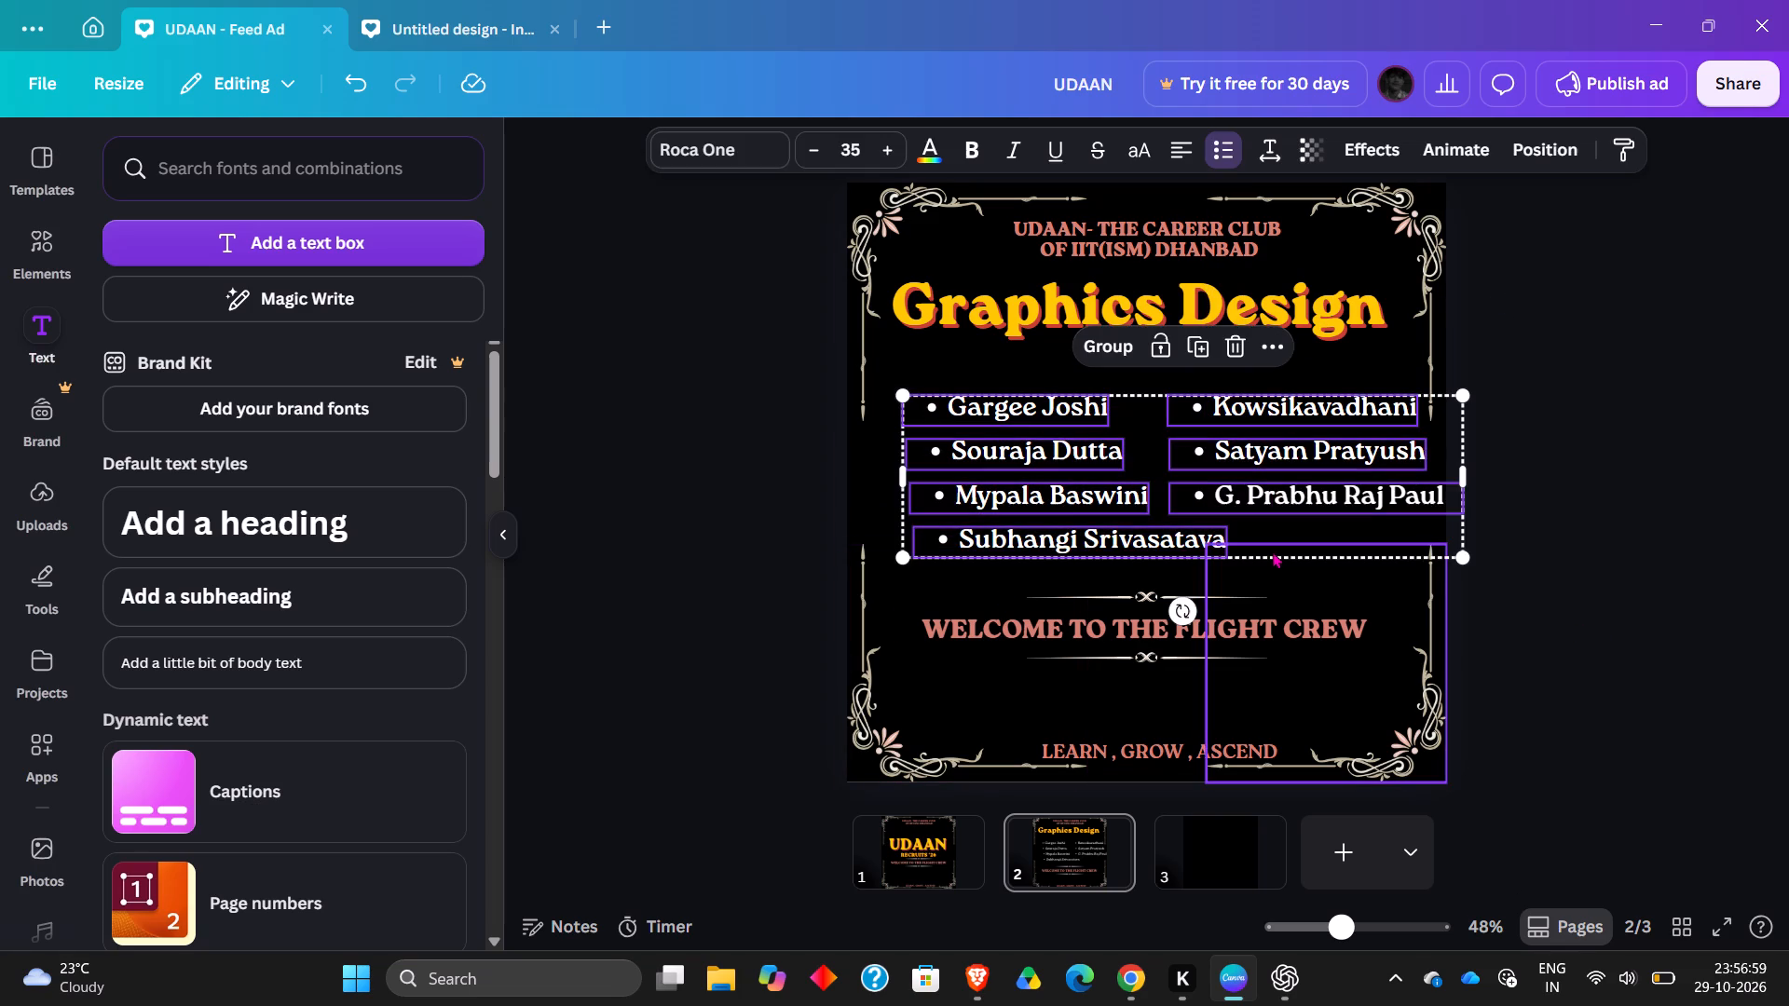
pyautogui.click(1651, 653)
pyautogui.click(1281, 634)
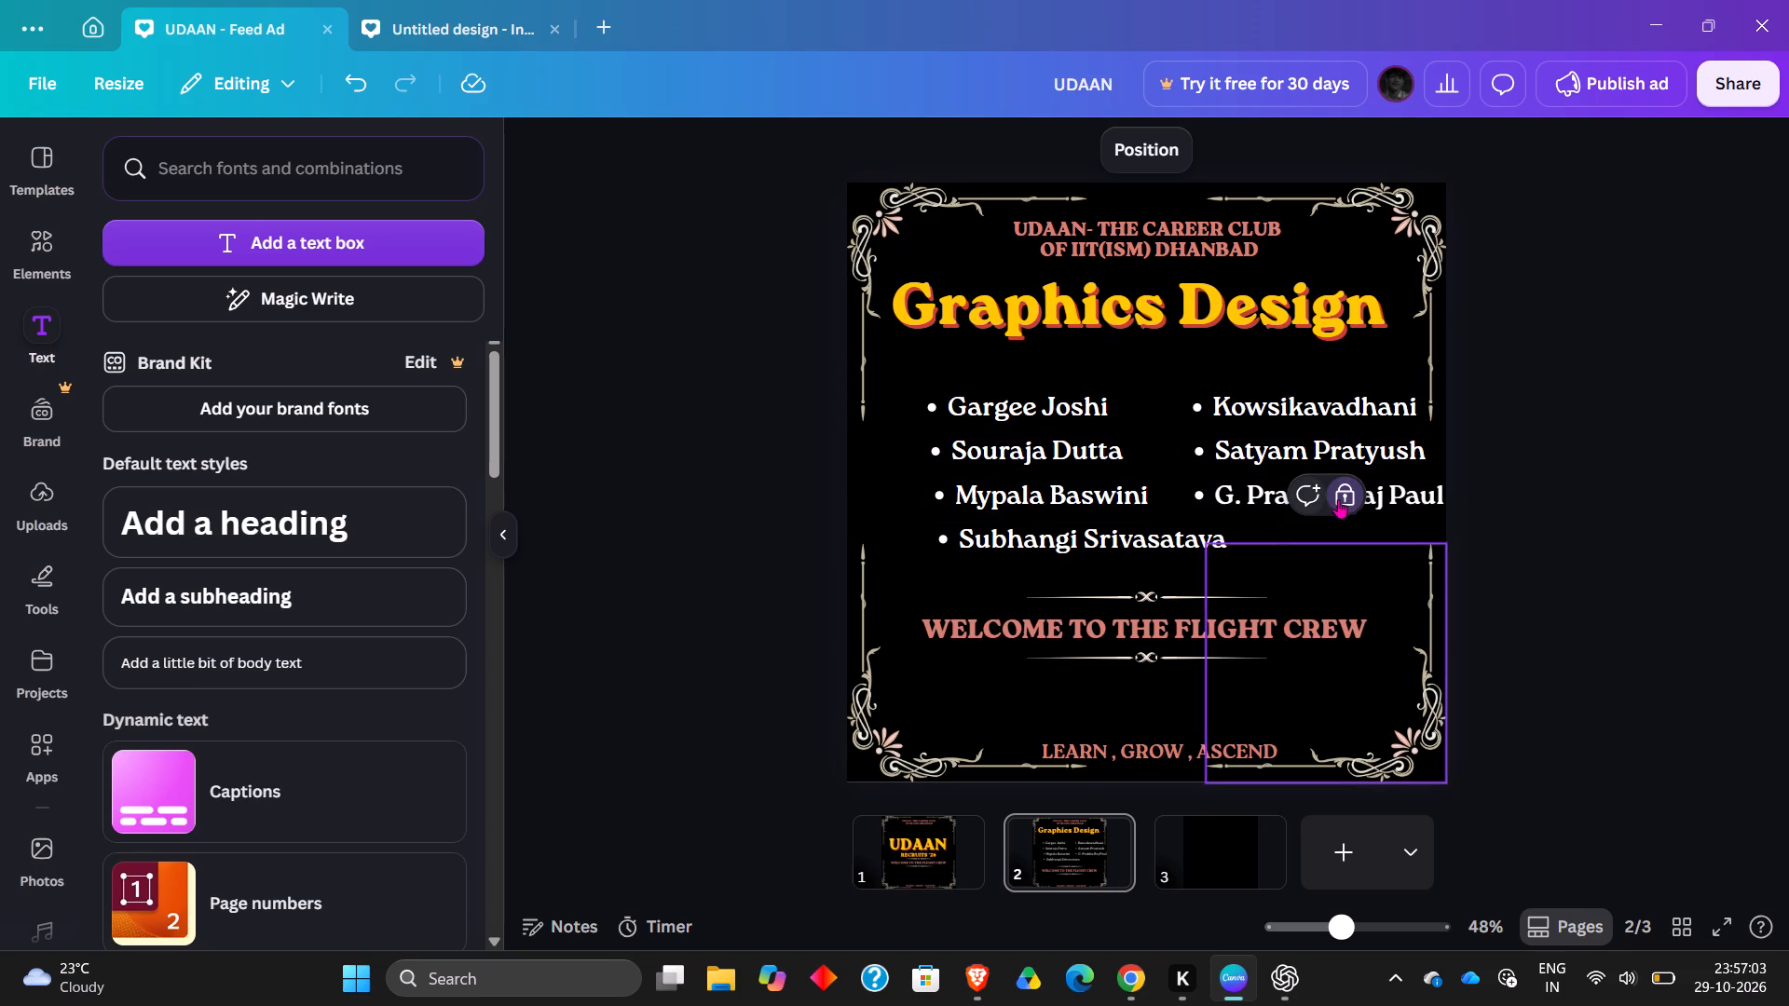
pyautogui.click(1530, 619)
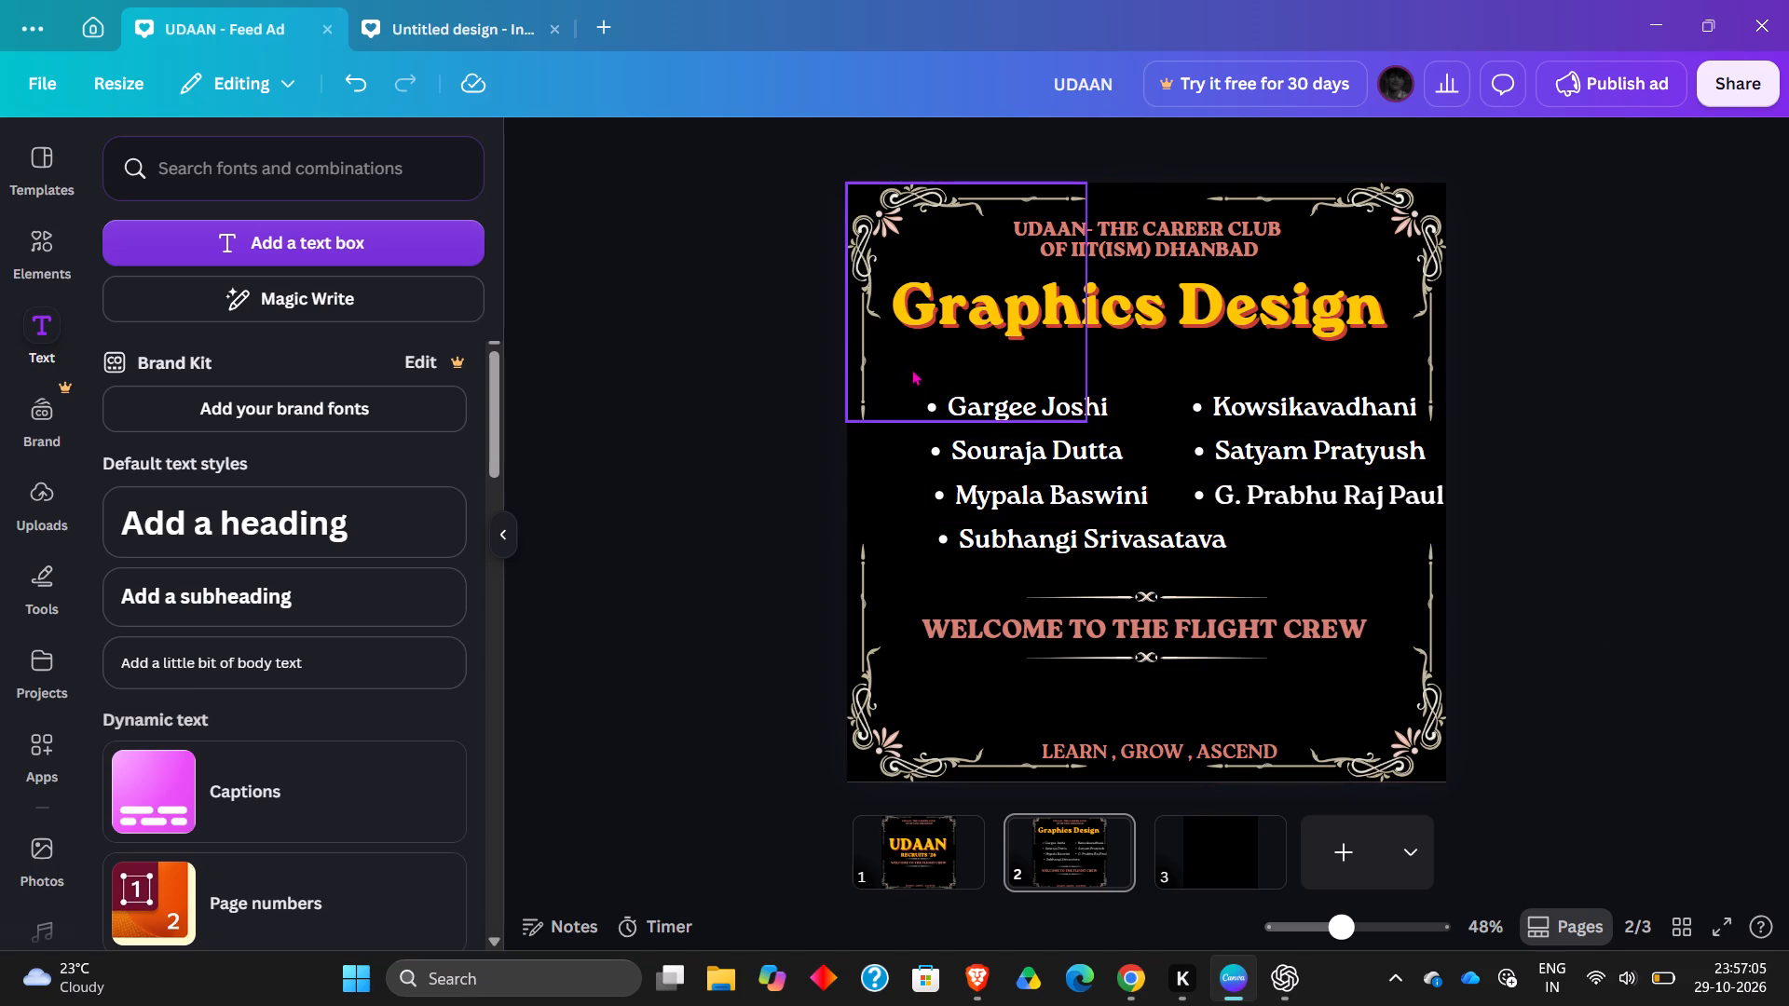
# Select all seven name bullets together and shift them left so both columns sit within the poster's ornamental frame.
pyautogui.moveTo(911, 369); pyautogui.dragTo(1253, 551)
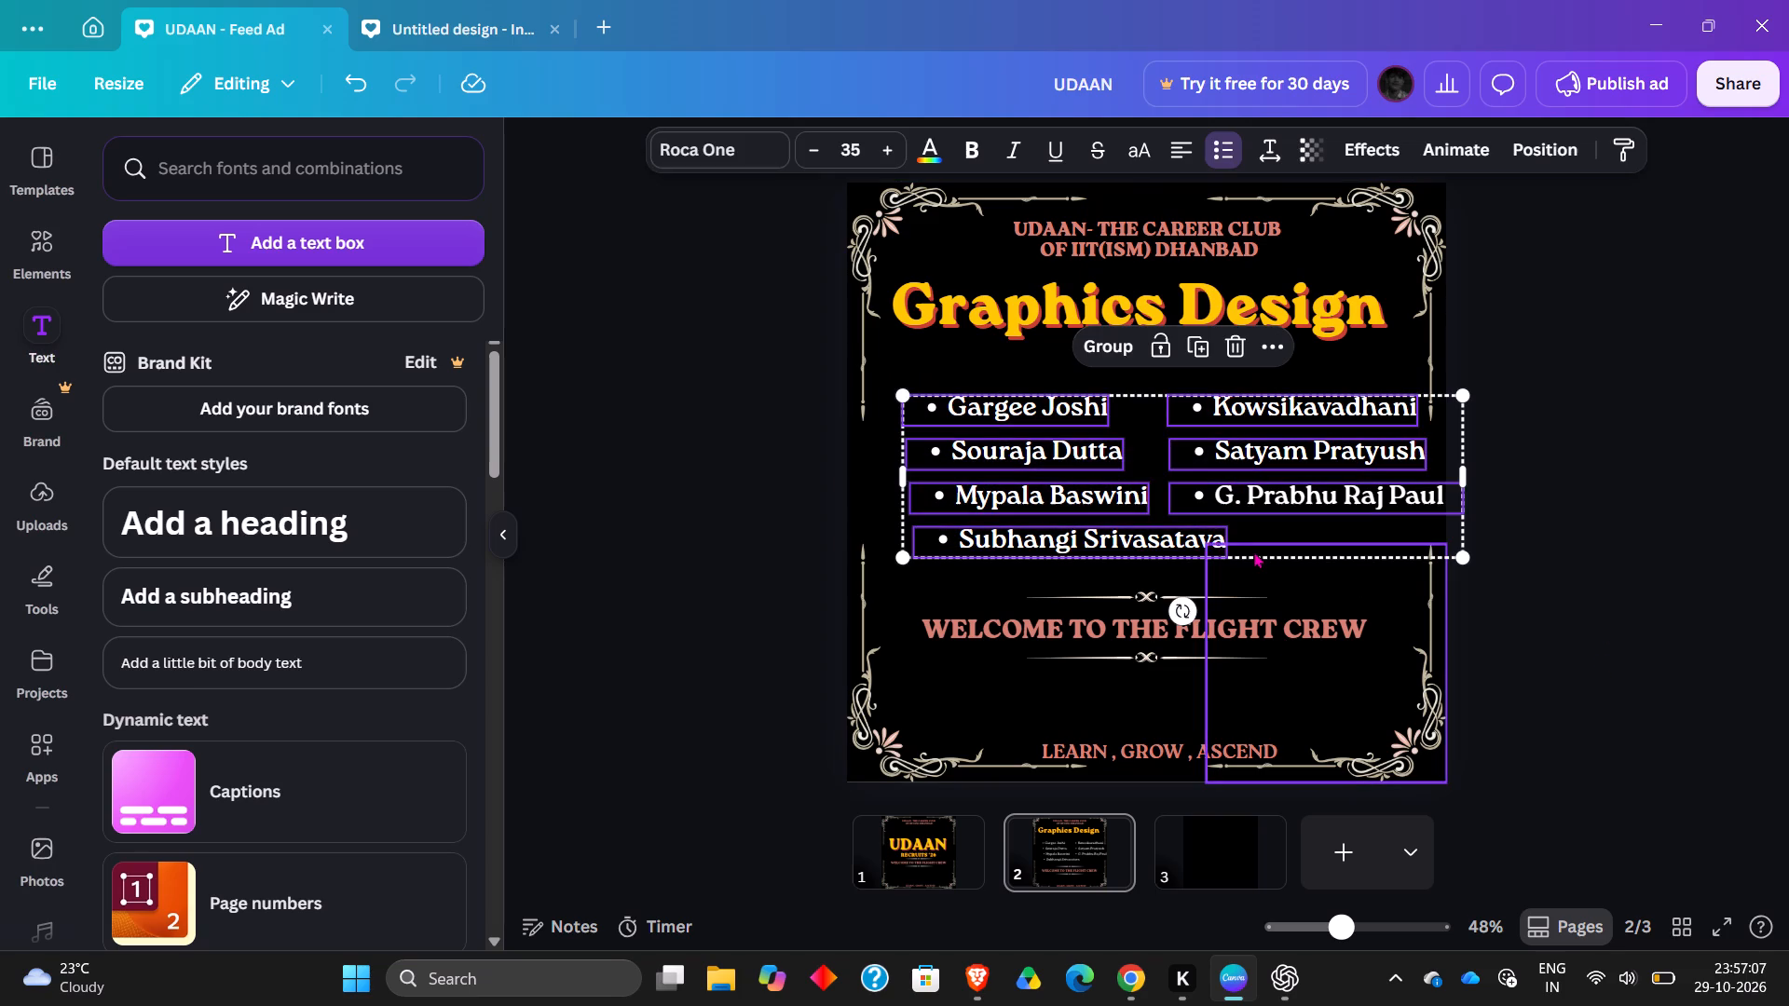
pyautogui.press('Left')
pyautogui.press('Left')
pyautogui.press('Left')
pyautogui.press('Left')
pyautogui.press('Left')
pyautogui.press('Left')
pyautogui.press('Left')
pyautogui.press('Left')
pyautogui.press('Left')
pyautogui.press('Left')
pyautogui.press('Left')
pyautogui.press('Left')
pyautogui.press('Left')
pyautogui.press('Left')
pyautogui.press('Left')
pyautogui.press('Left')
pyautogui.press('Left')
pyautogui.press('Left')
pyautogui.press('Left')
pyautogui.press('Left')
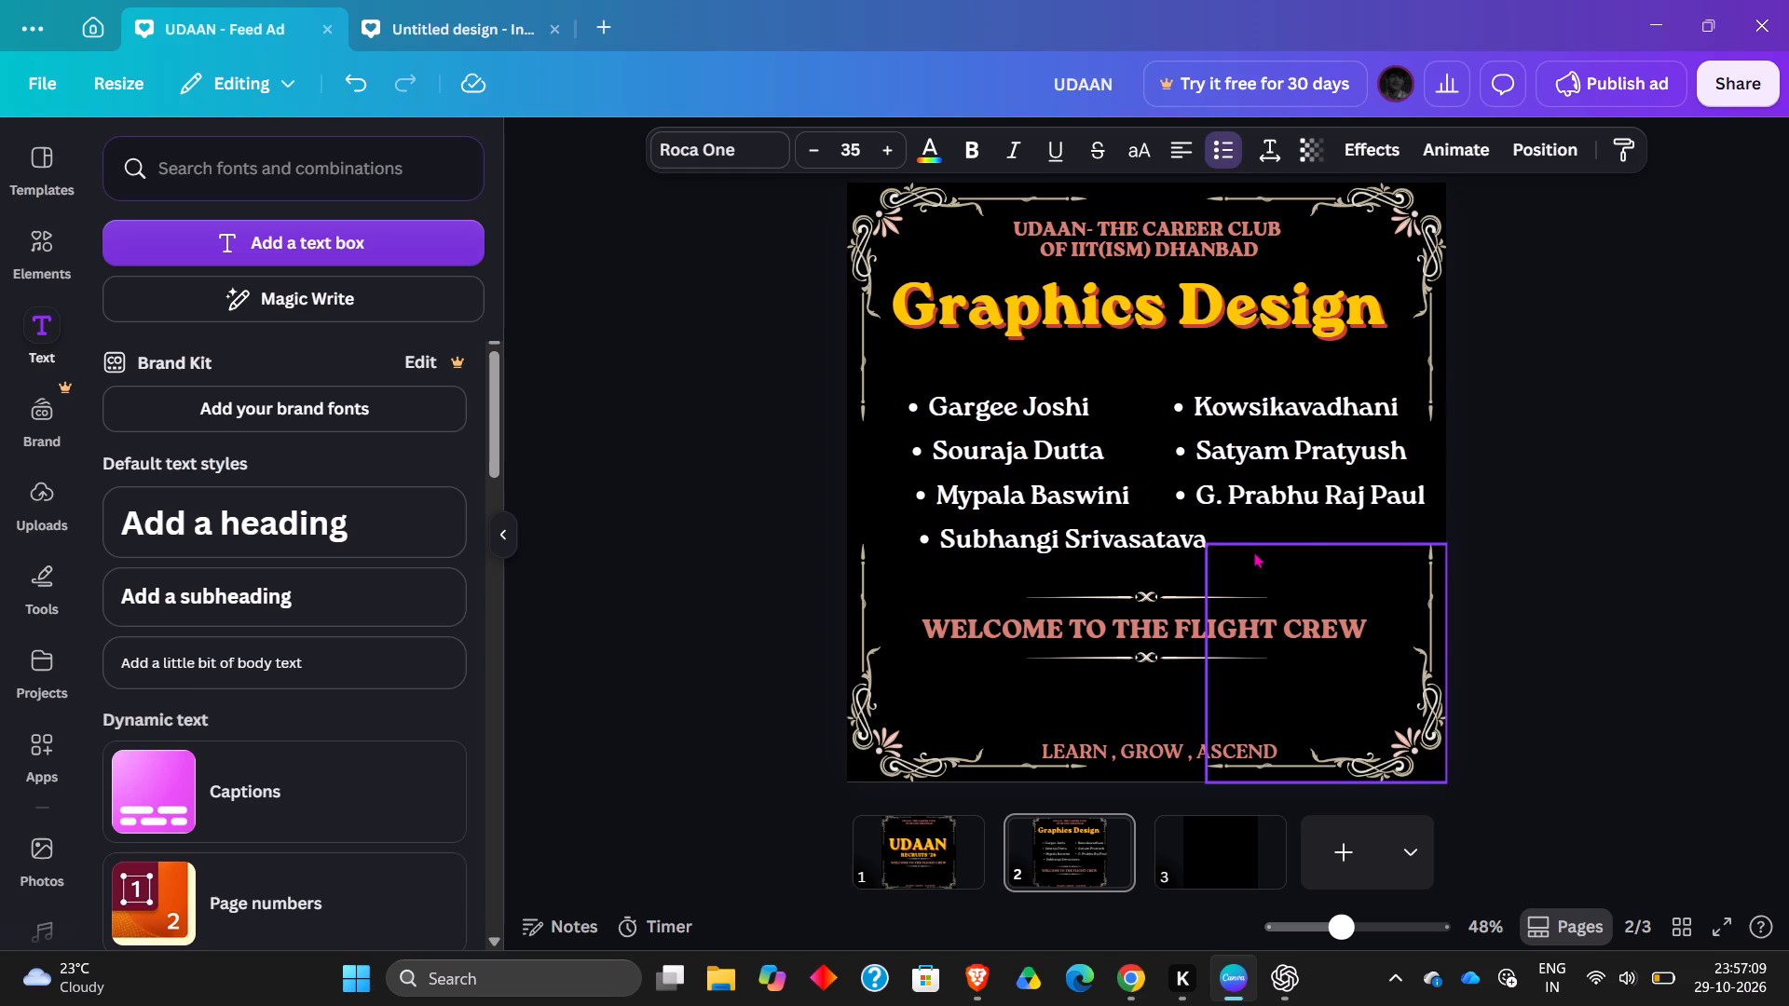
pyautogui.press('Left')
pyautogui.press('Left')
pyautogui.press('Left')
pyautogui.press('Left')
pyautogui.press('Left')
pyautogui.press('Left')
pyautogui.press('Left')
pyautogui.press('Left')
pyautogui.press('Left')
pyautogui.press('Left')
pyautogui.press('Left')
pyautogui.press('Left')
pyautogui.press('Left')
pyautogui.press('Left')
pyautogui.press('Left')
pyautogui.press('Left')
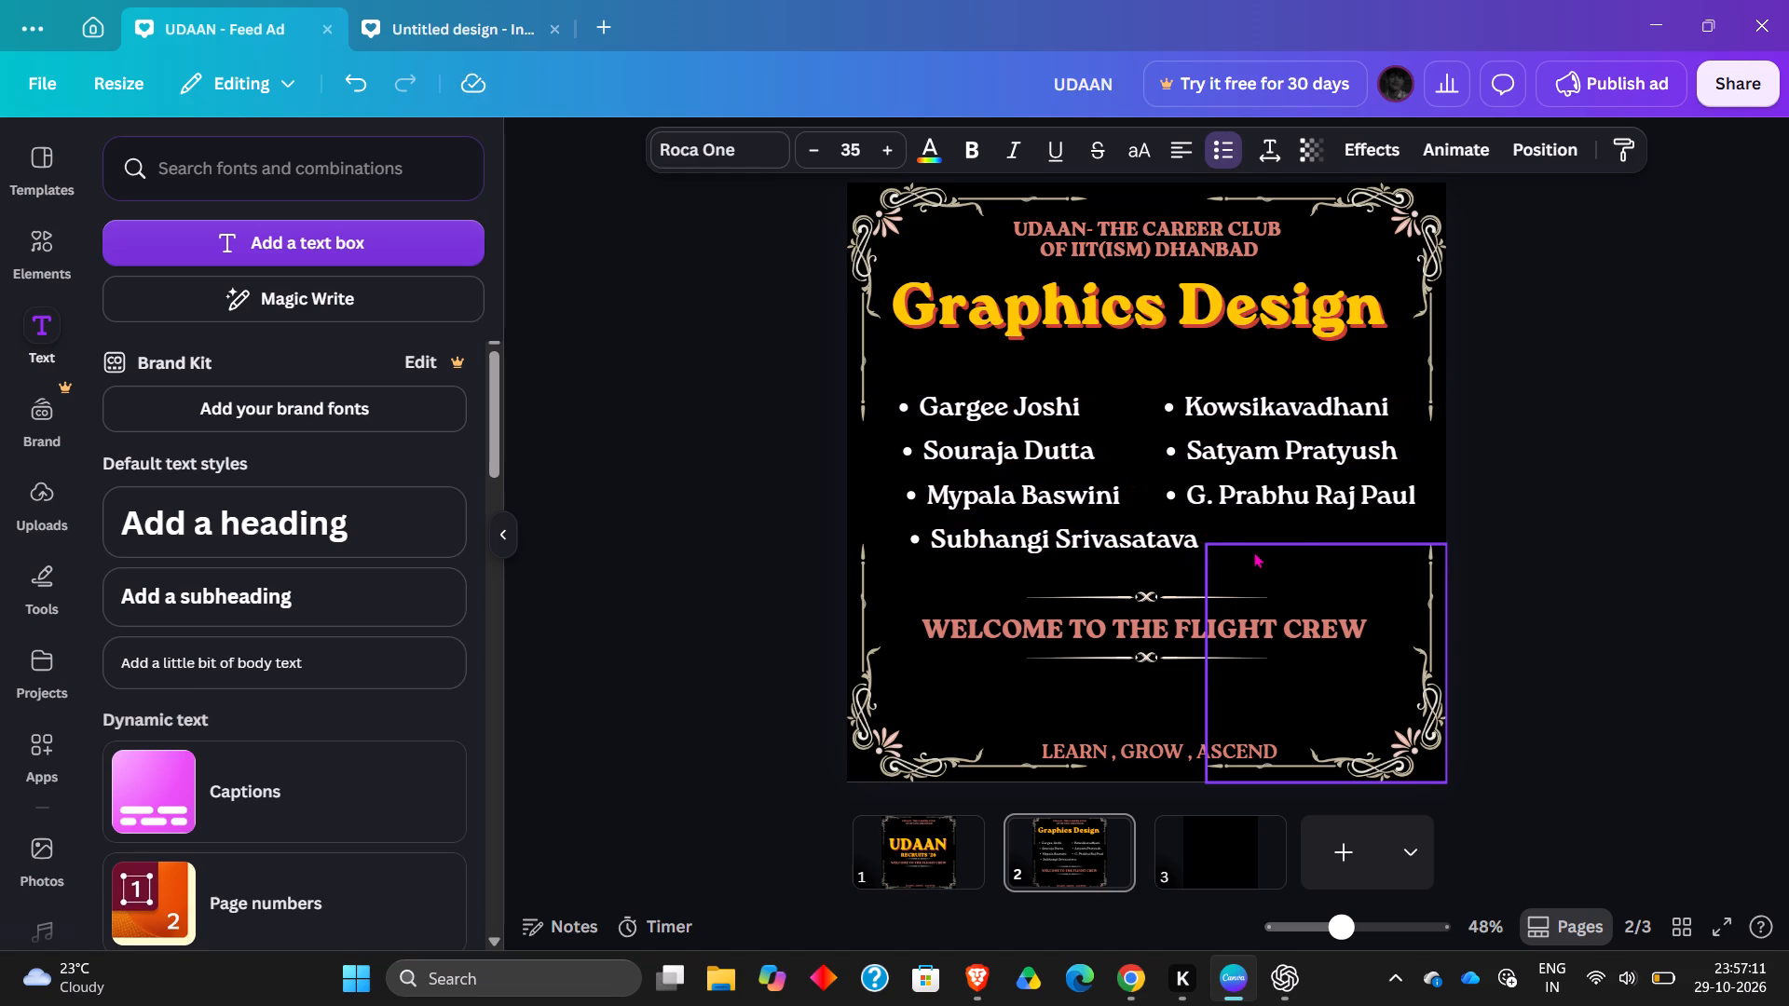
pyautogui.press('Right')
pyautogui.press('Right')
pyautogui.press('Right')
pyautogui.press('Right')
pyautogui.press('Right')
pyautogui.press('Right')
pyautogui.press('Right')
pyautogui.press('Right')
pyautogui.press('Right')
pyautogui.press('Right')
pyautogui.press('Right')
pyautogui.press('Right')
pyautogui.press('Right')
pyautogui.press('Left')
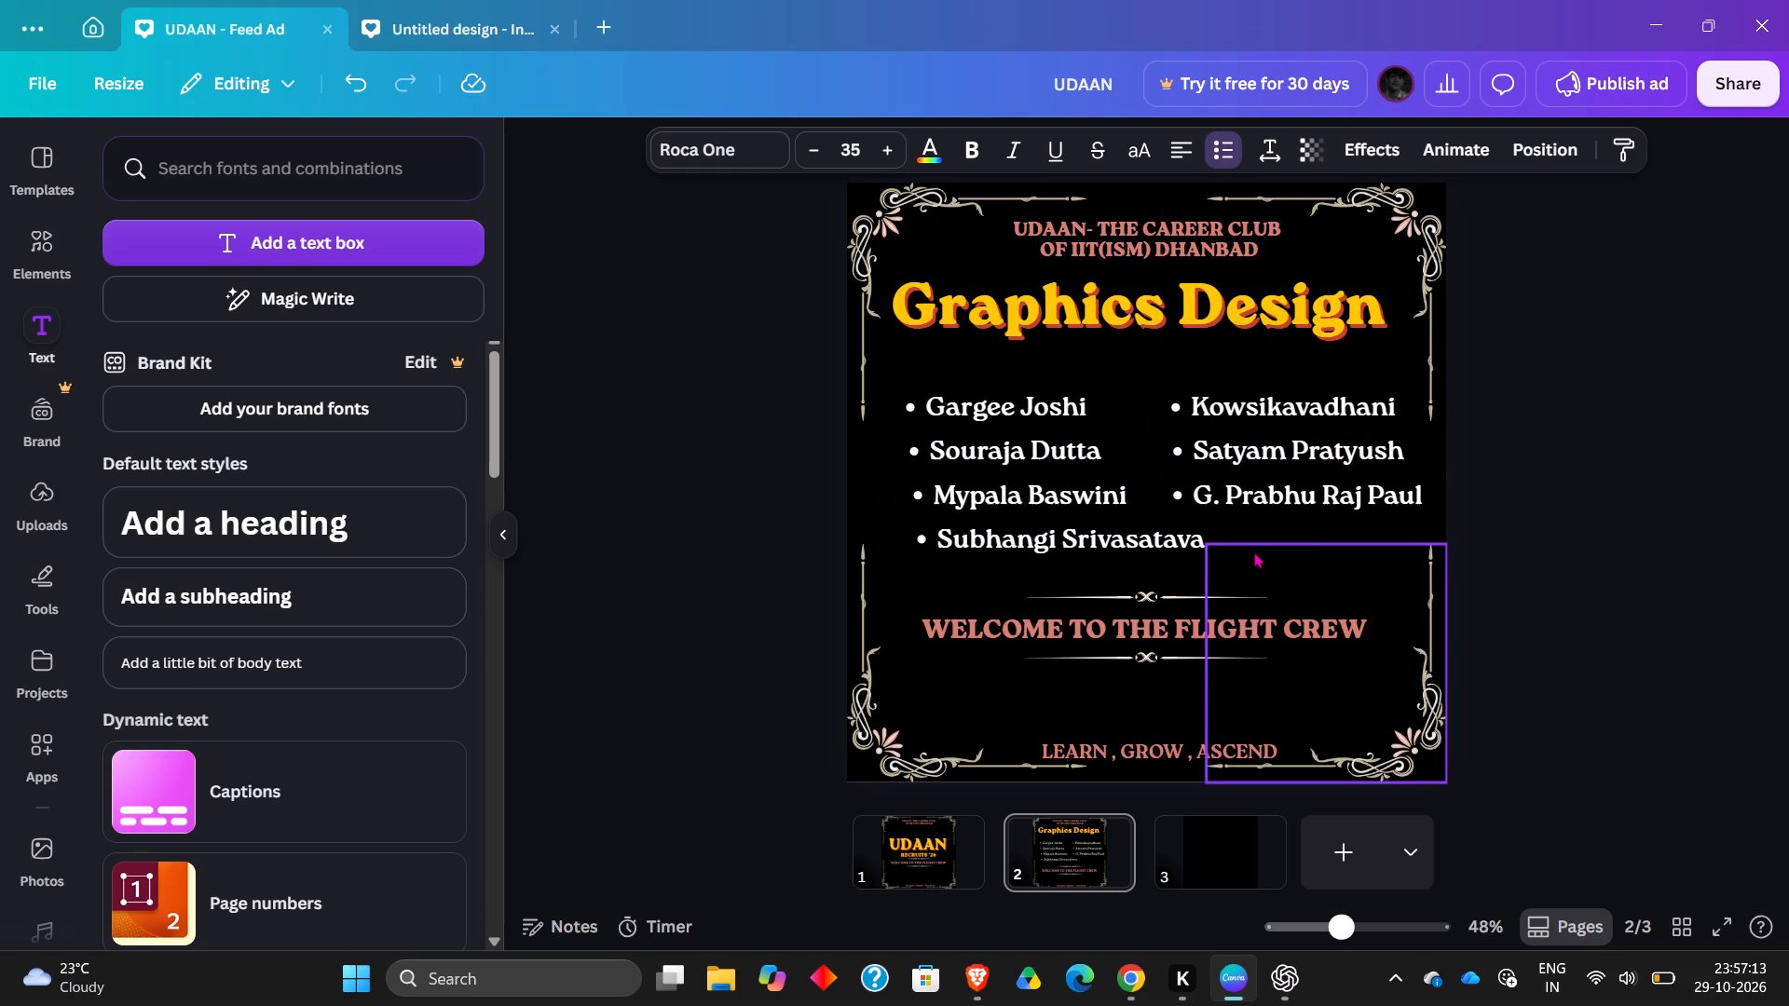
pyautogui.press('Left')
pyautogui.press('Left')
pyautogui.press('Left')
pyautogui.press('Left')
pyautogui.press('Left')
pyautogui.press('Right')
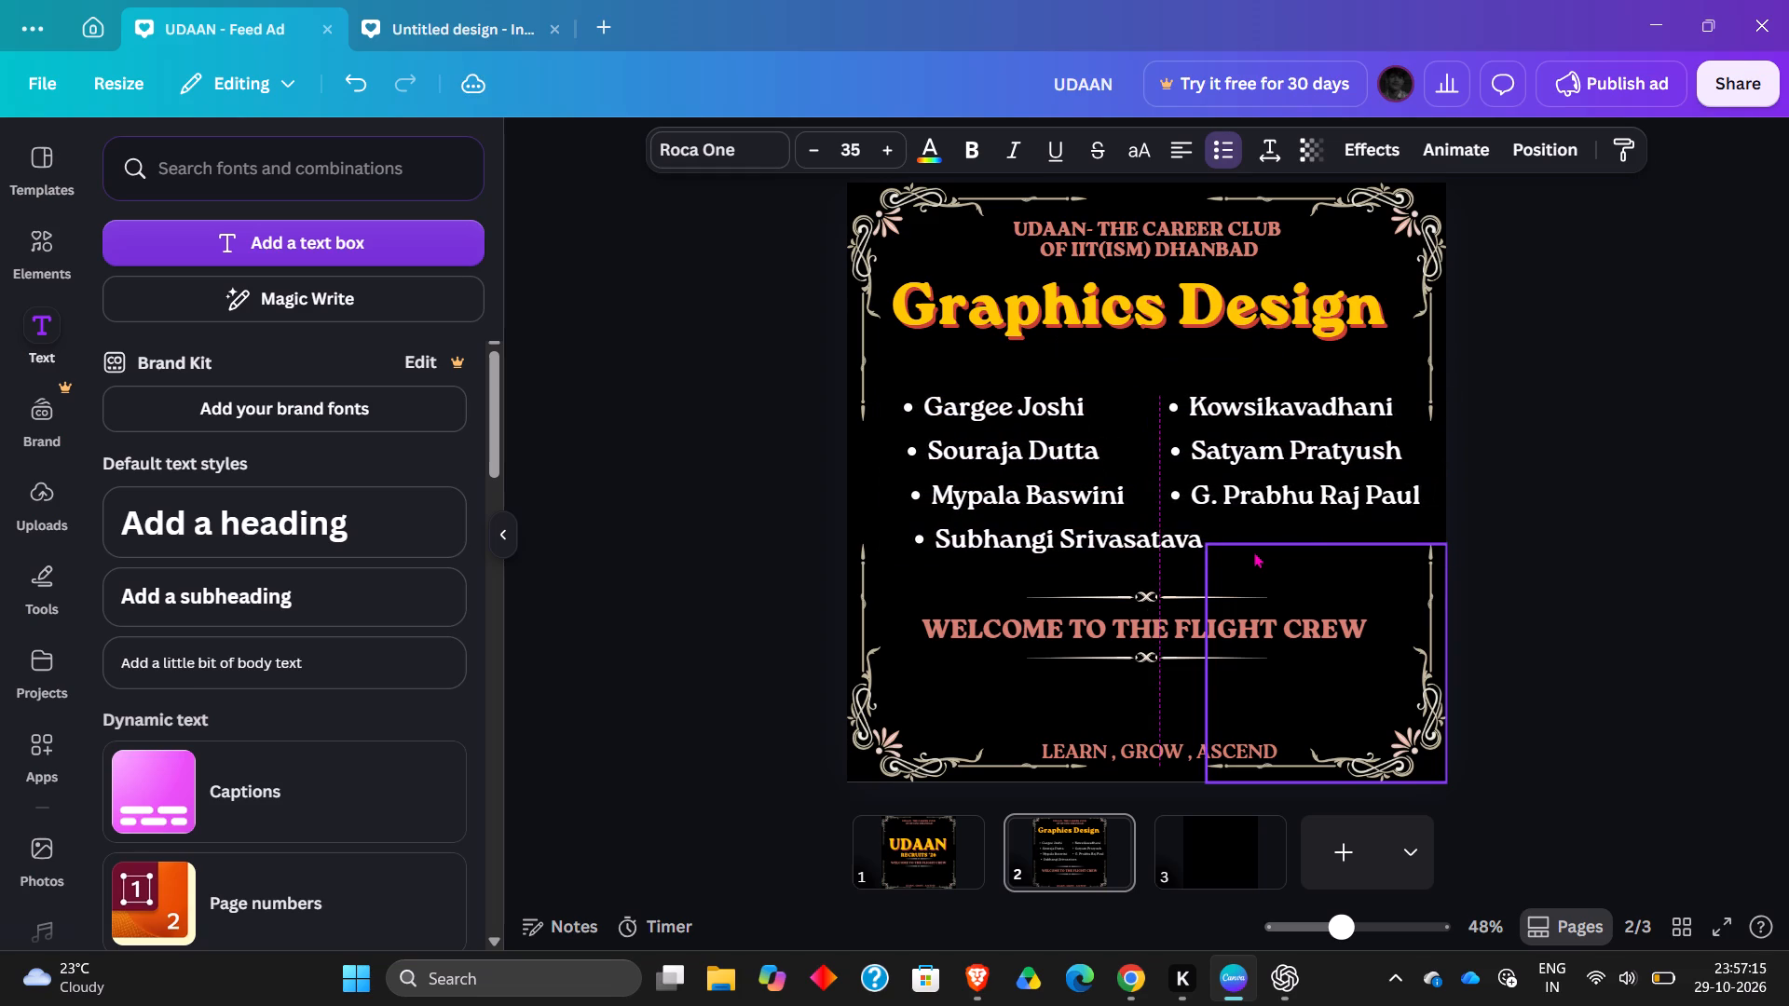
pyautogui.press('Right')
pyautogui.press('Left')
pyautogui.press('Left')
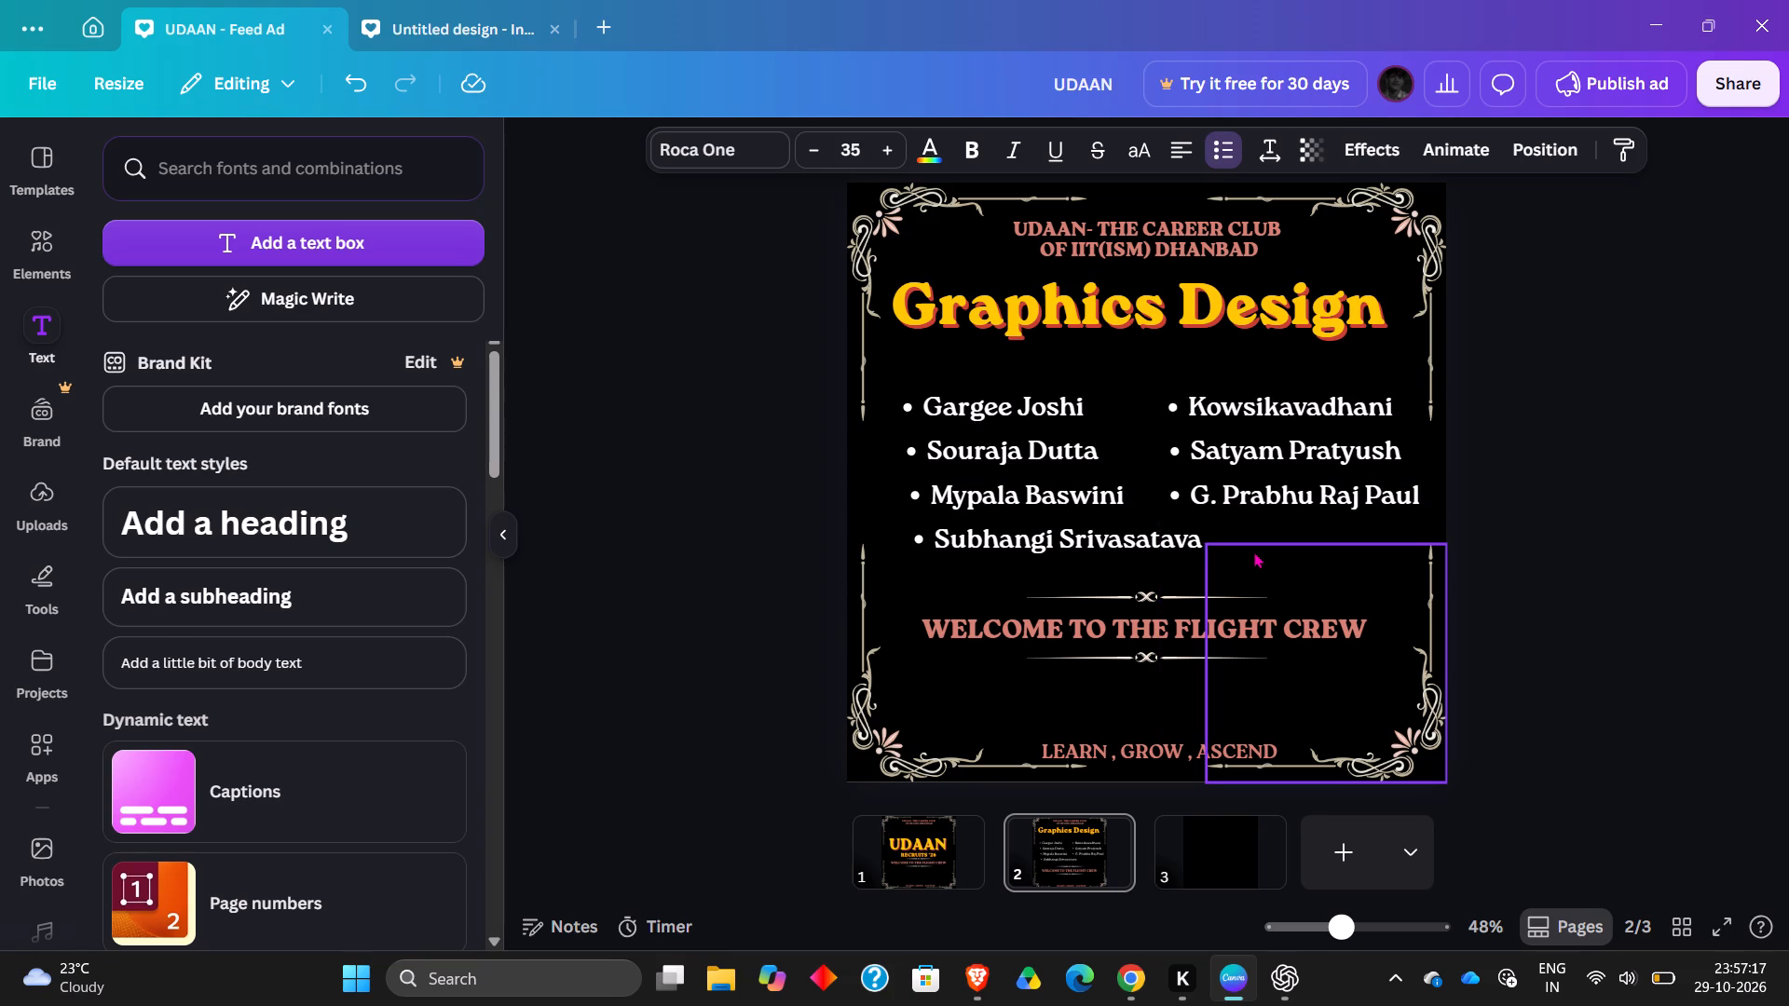
pyautogui.press('Left')
pyautogui.press('Left')
pyautogui.press('Left')
pyautogui.press('Left')
pyautogui.press('Left')
pyautogui.press('Left')
pyautogui.press('Left')
pyautogui.press('Left')
pyautogui.press('Left')
pyautogui.press('Left')
pyautogui.press('Left')
pyautogui.press('Right')
pyautogui.press('Right')
pyautogui.press('Right')
pyautogui.press('Right')
pyautogui.press('Right')
pyautogui.press('Right')
pyautogui.press('Right')
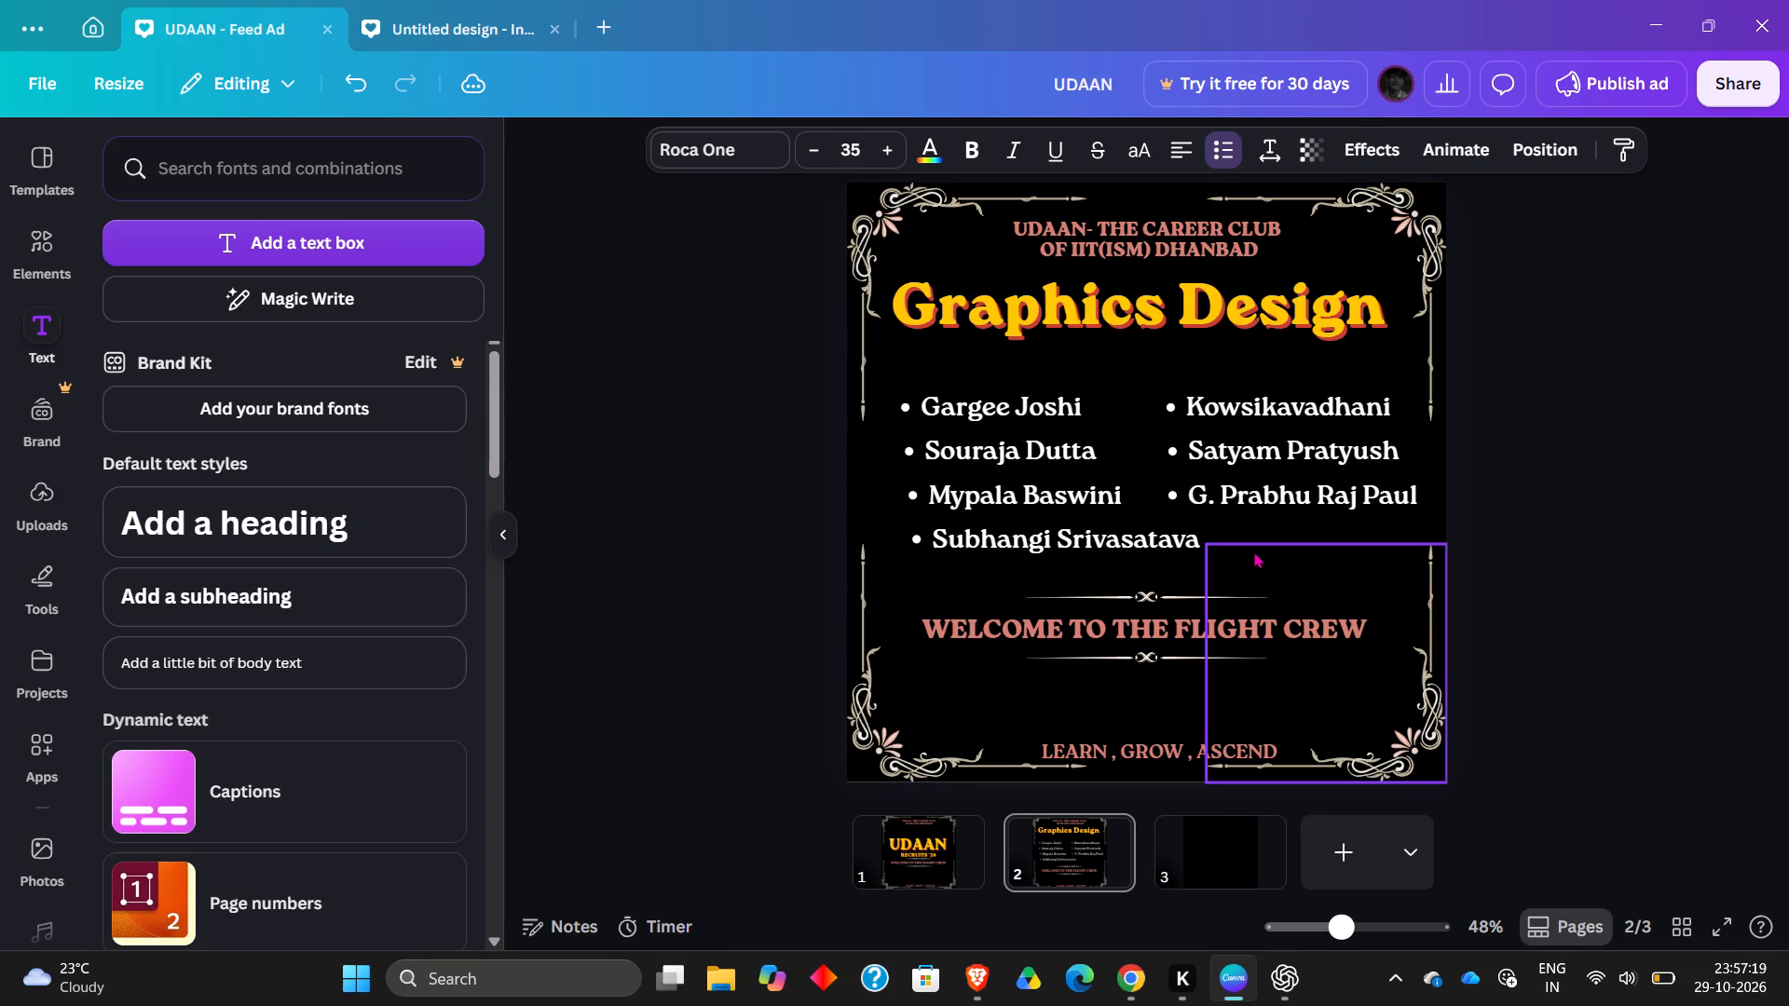
pyautogui.press('Right')
pyautogui.press('Right')
pyautogui.press('Left')
pyautogui.press('Left')
pyautogui.click(1788, 635)
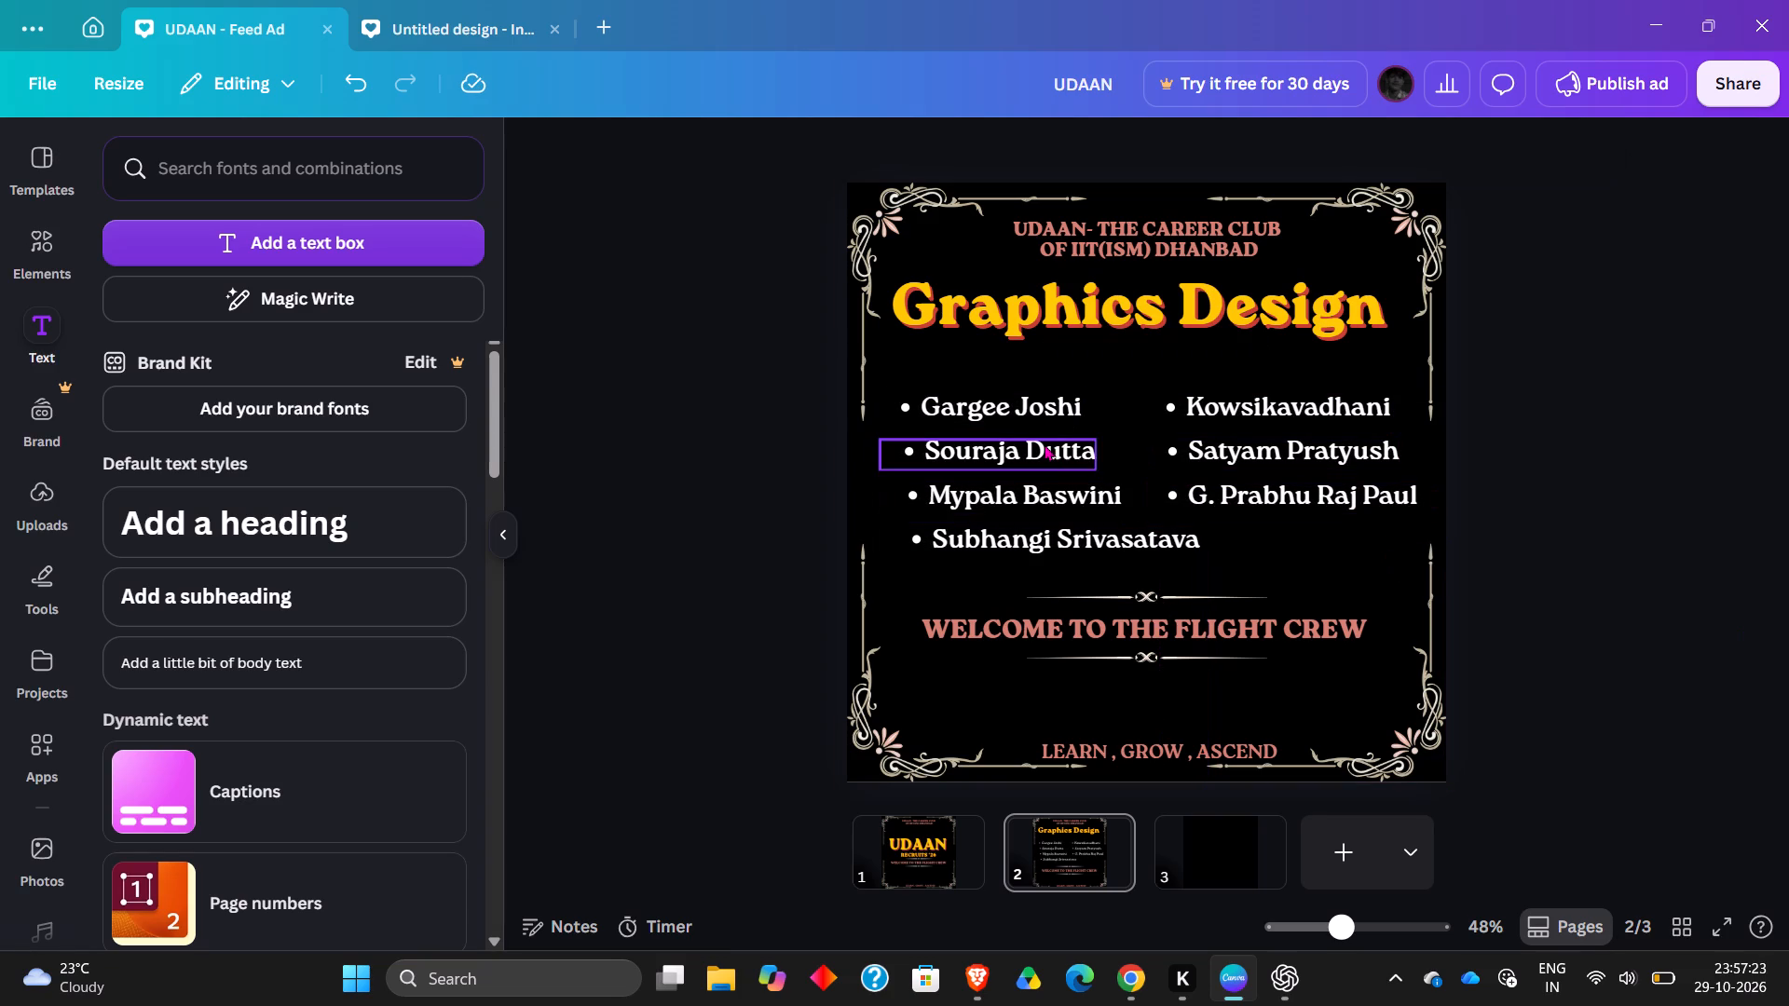
# Line up the first column's four name bullets vertically by adjusting each text box slightly sideways.
pyautogui.click(1017, 493)
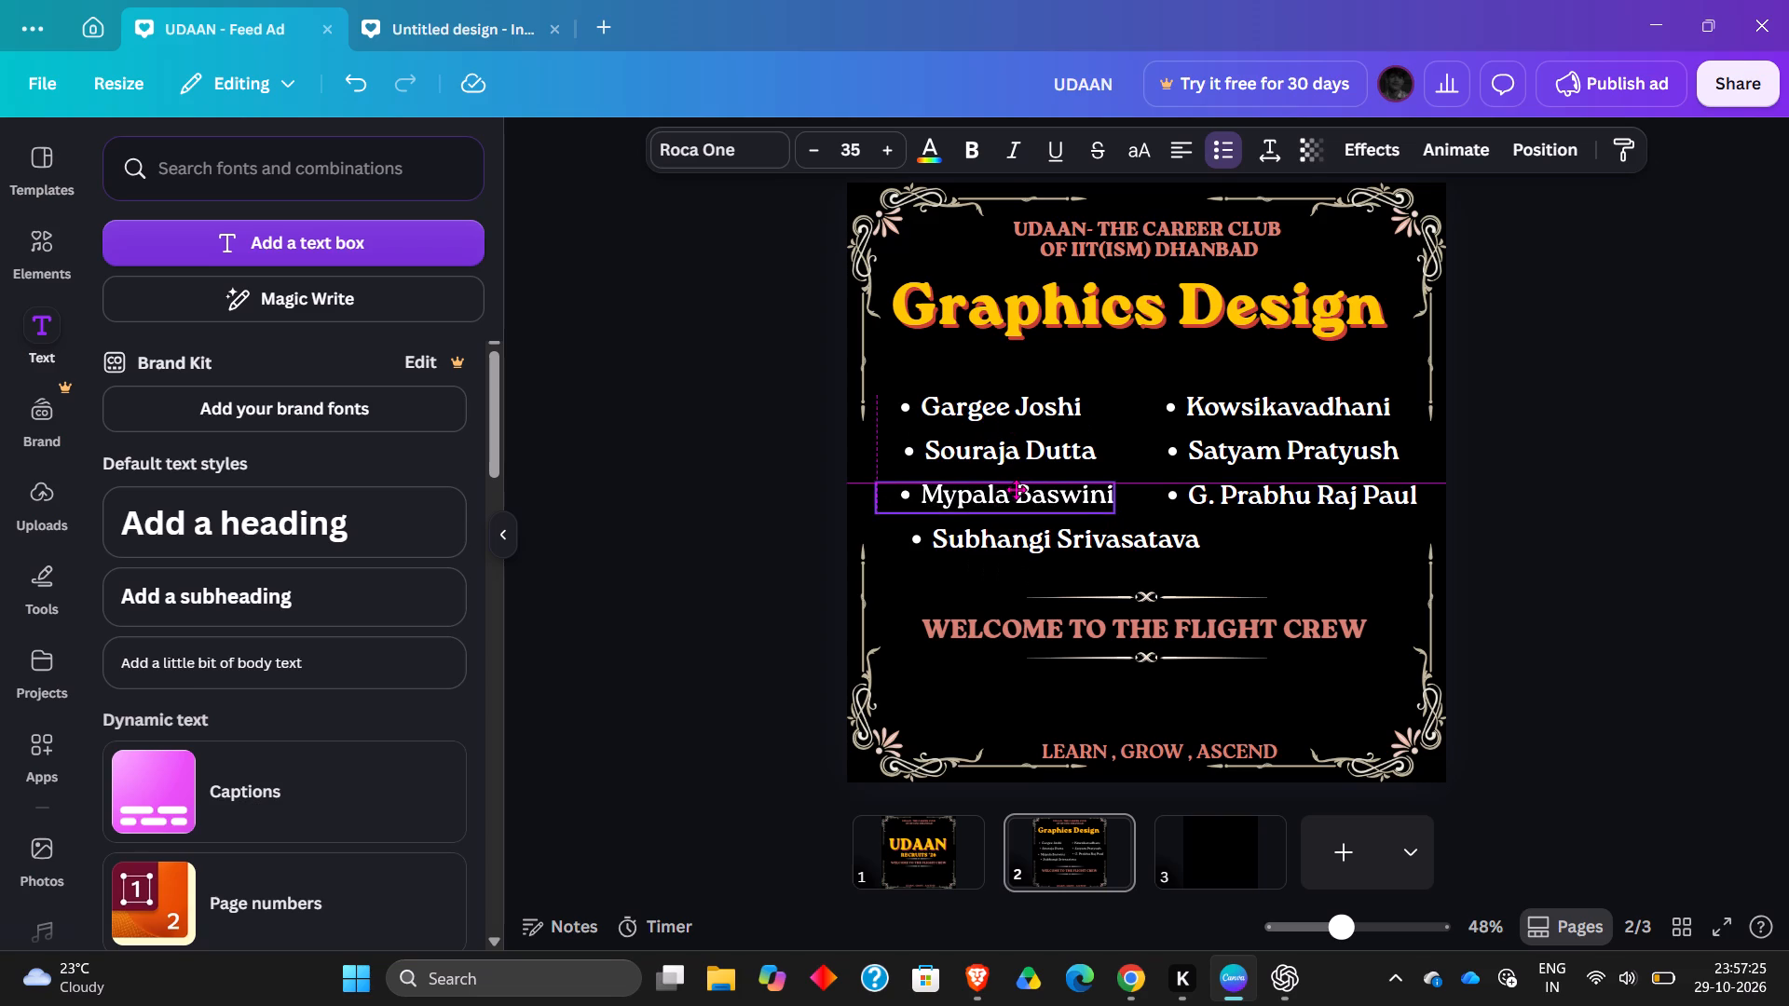
pyautogui.click(985, 401)
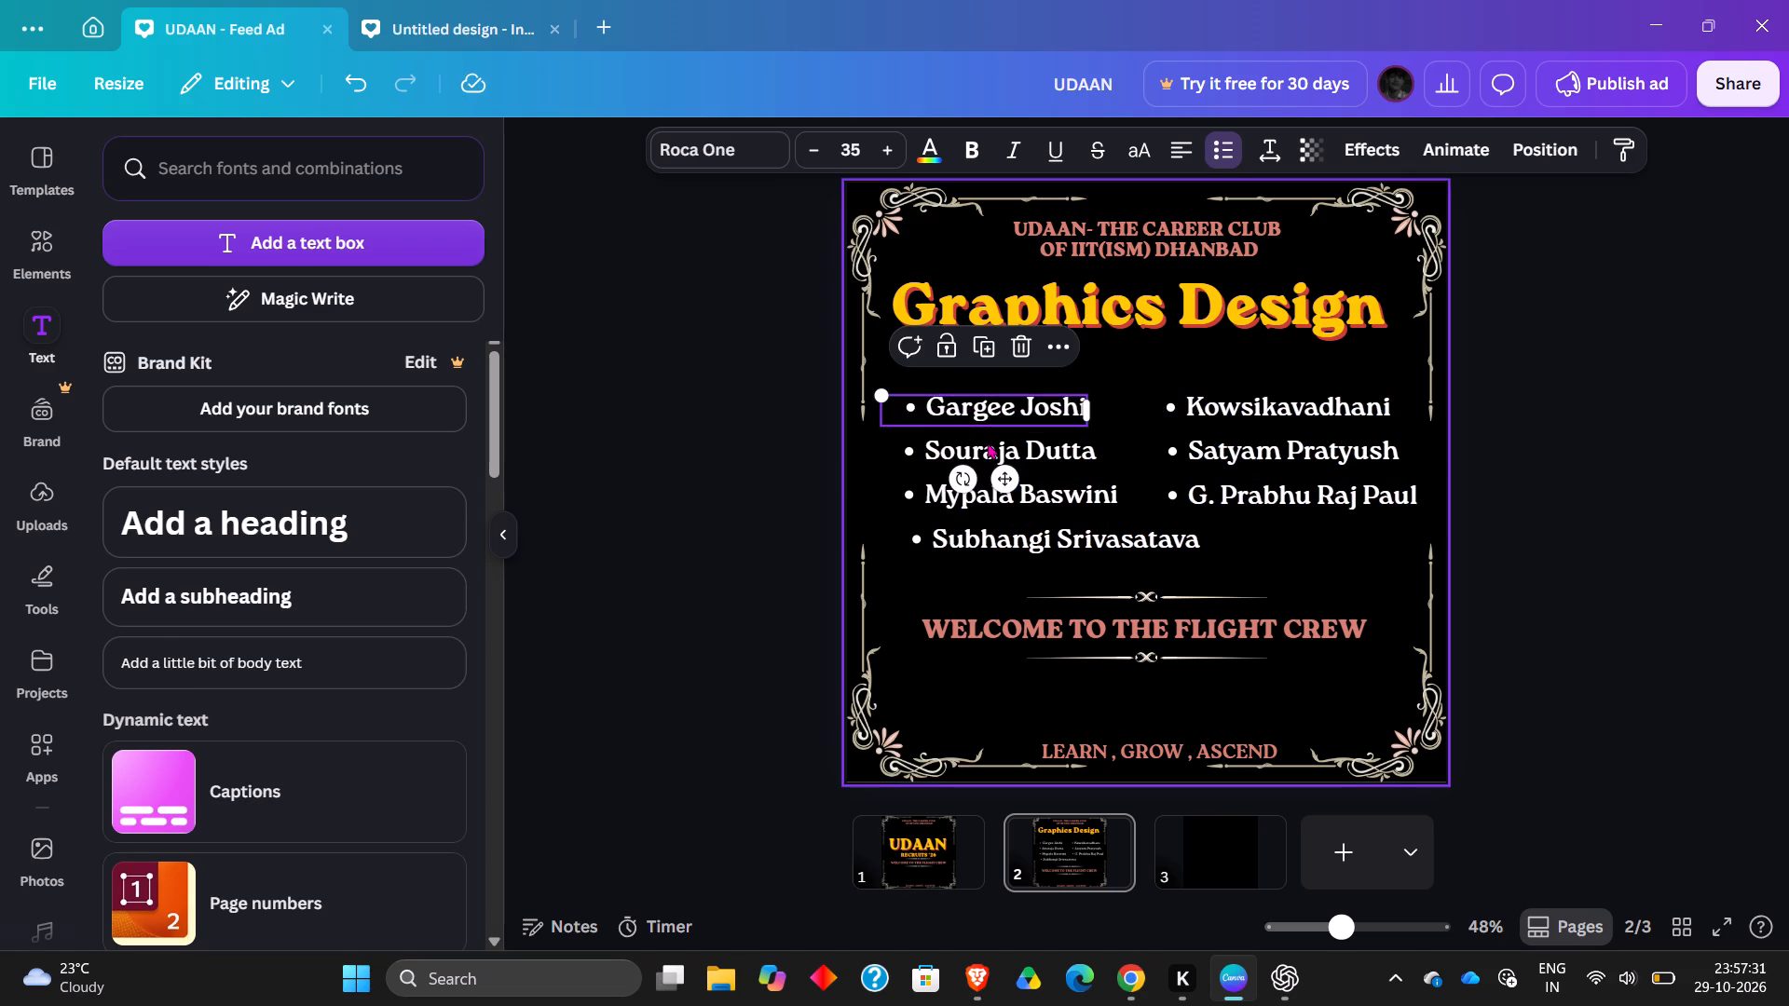
pyautogui.click(987, 442)
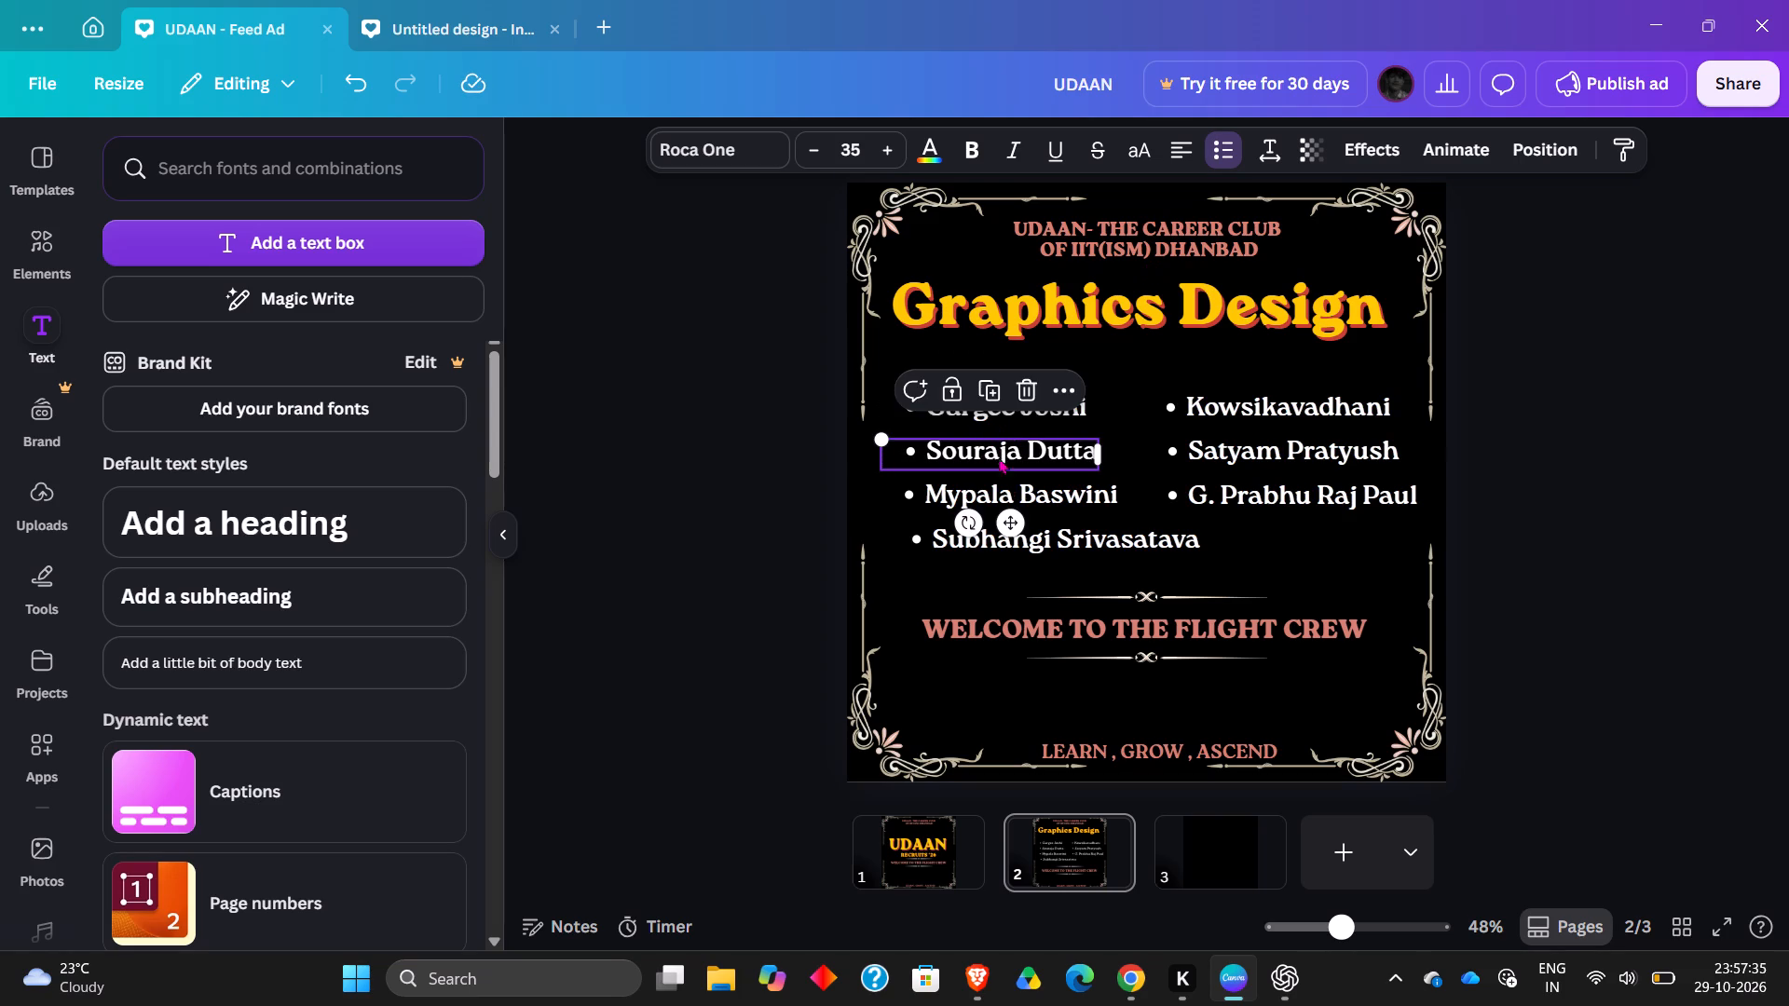
pyautogui.moveTo(1058, 531); pyautogui.dragTo(1052, 531)
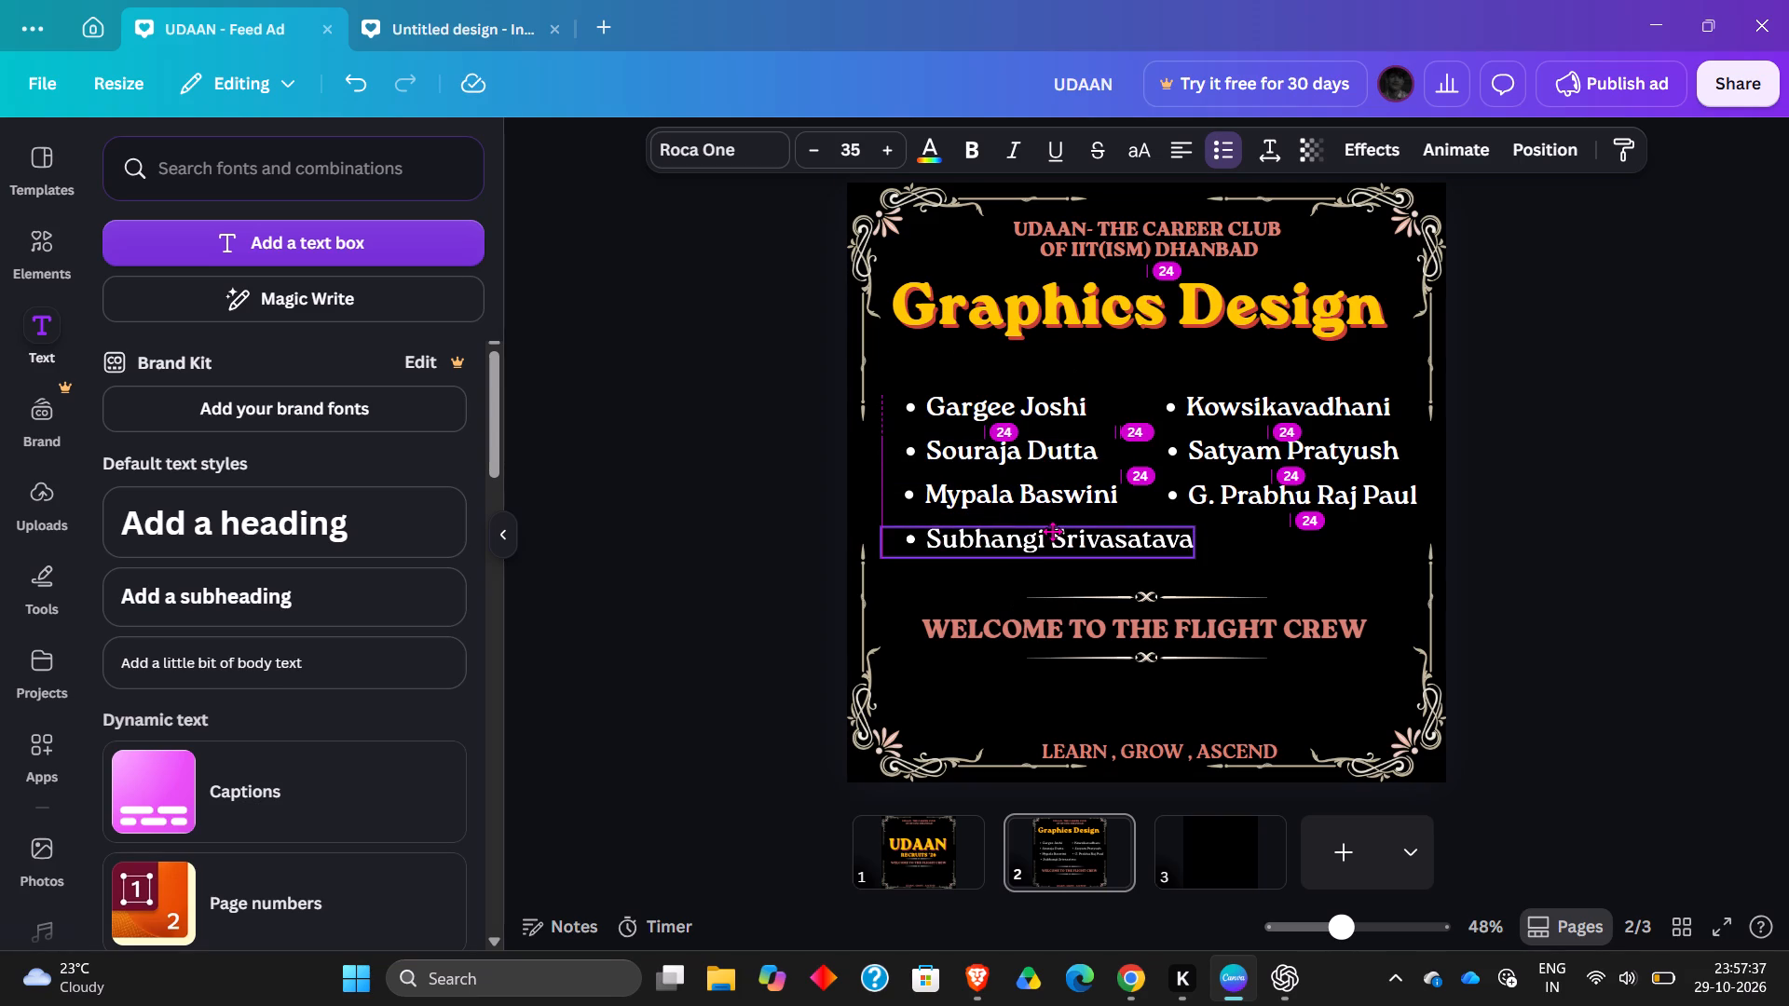
pyautogui.moveTo(1052, 531); pyautogui.dragTo(1048, 530)
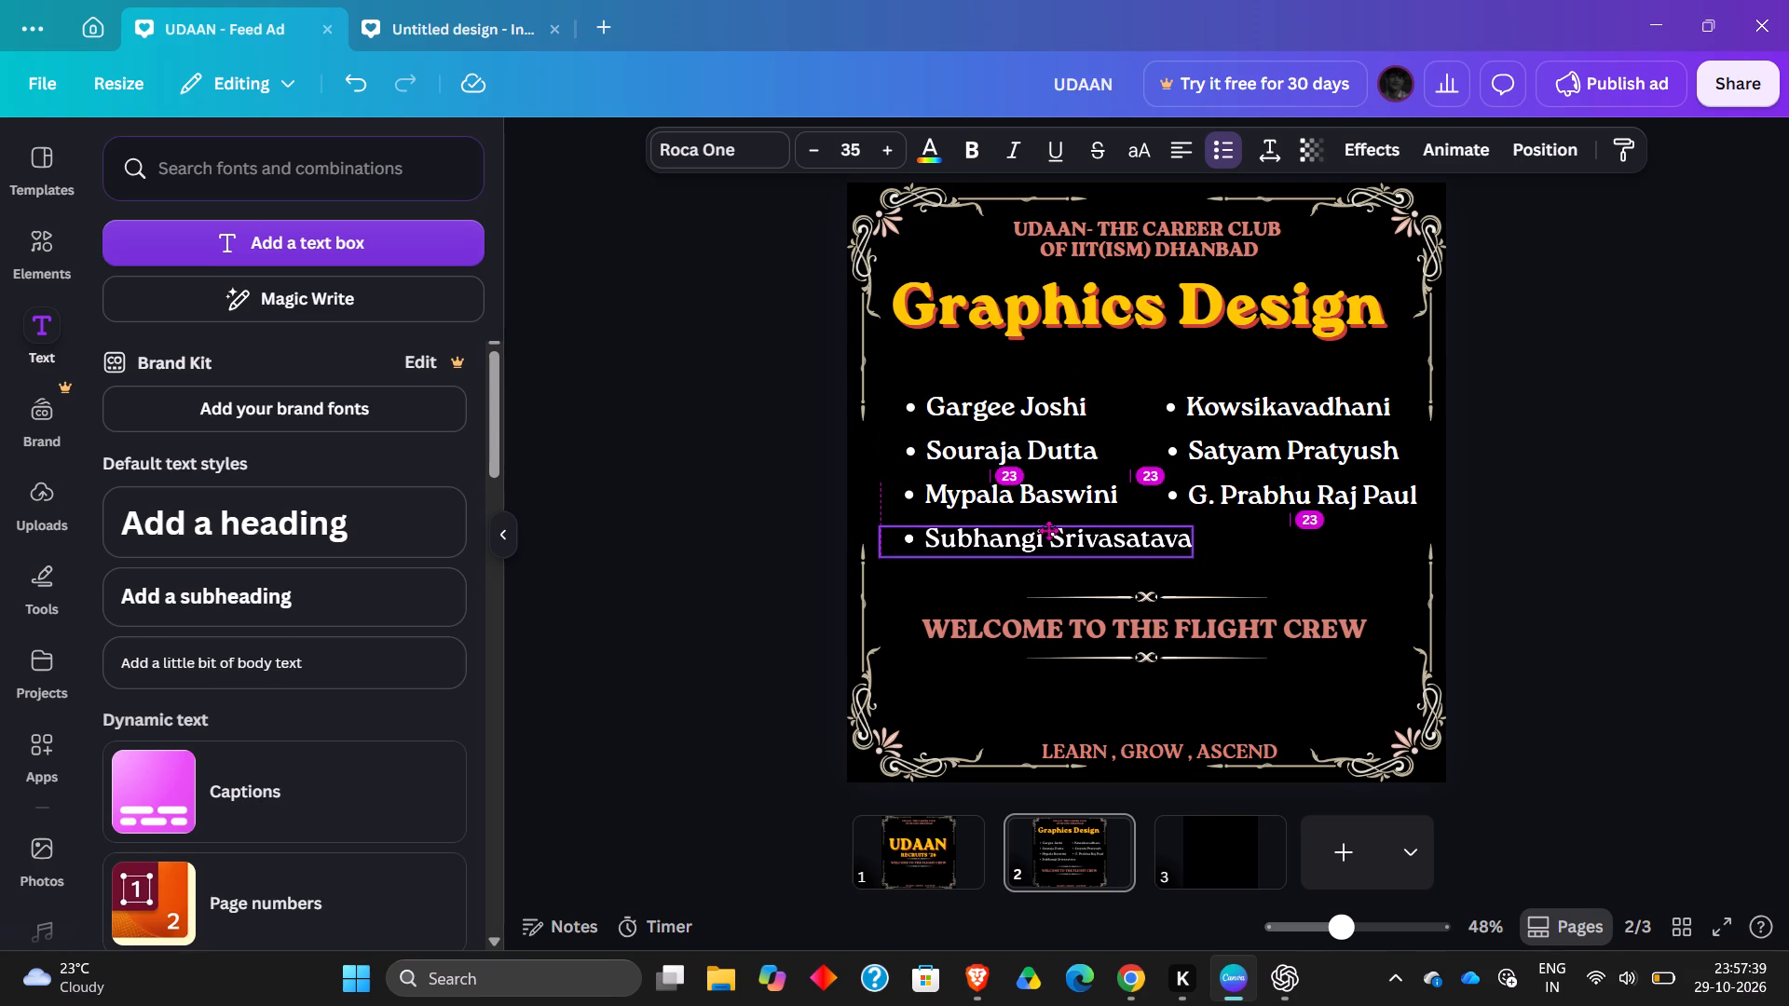
pyautogui.moveTo(1048, 530); pyautogui.dragTo(1044, 530)
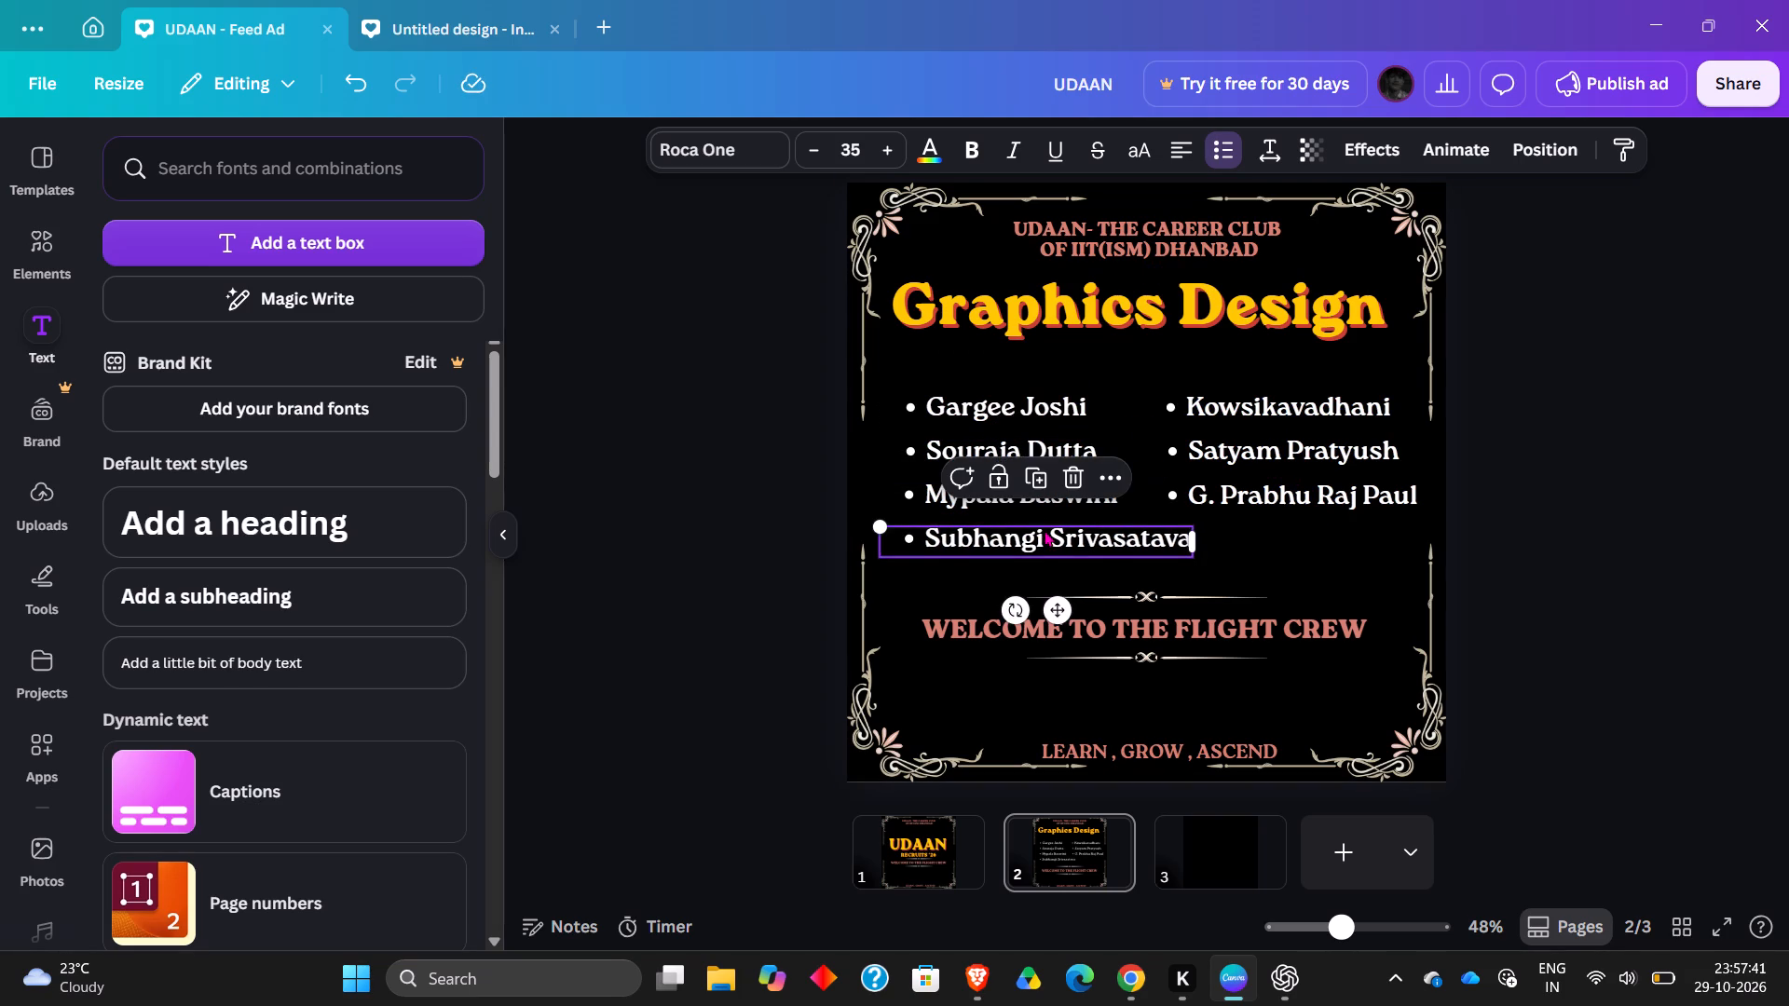
pyautogui.click(1488, 586)
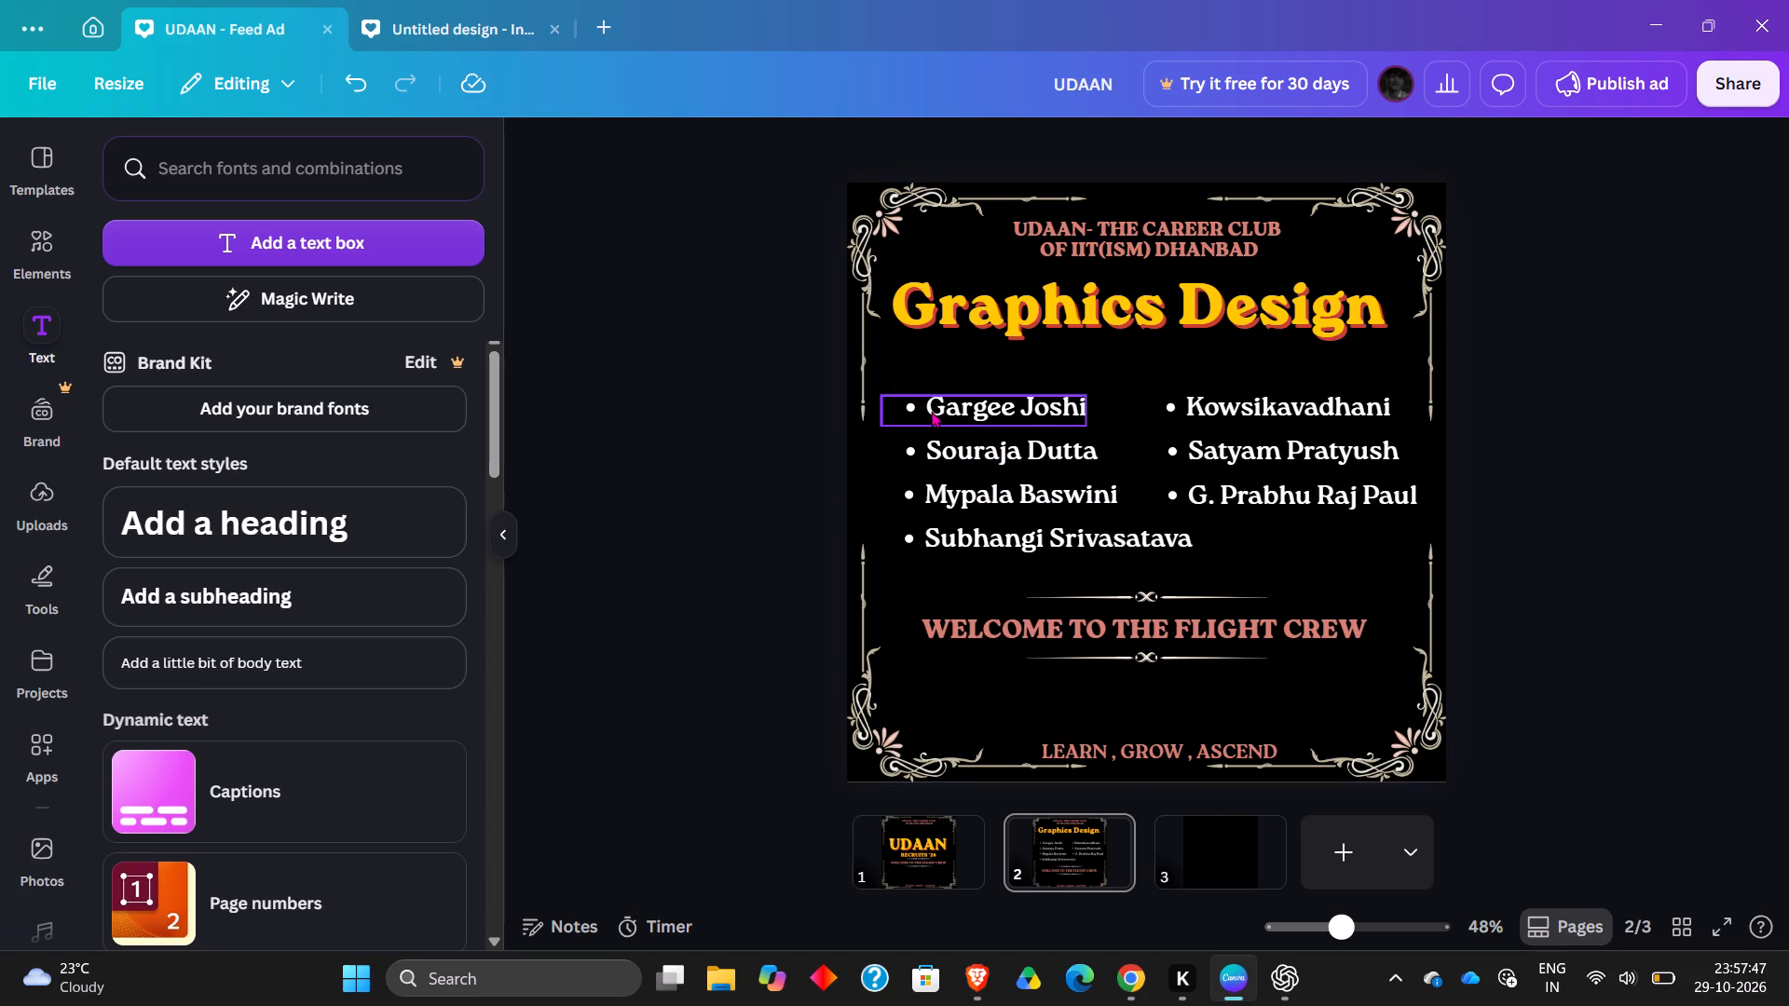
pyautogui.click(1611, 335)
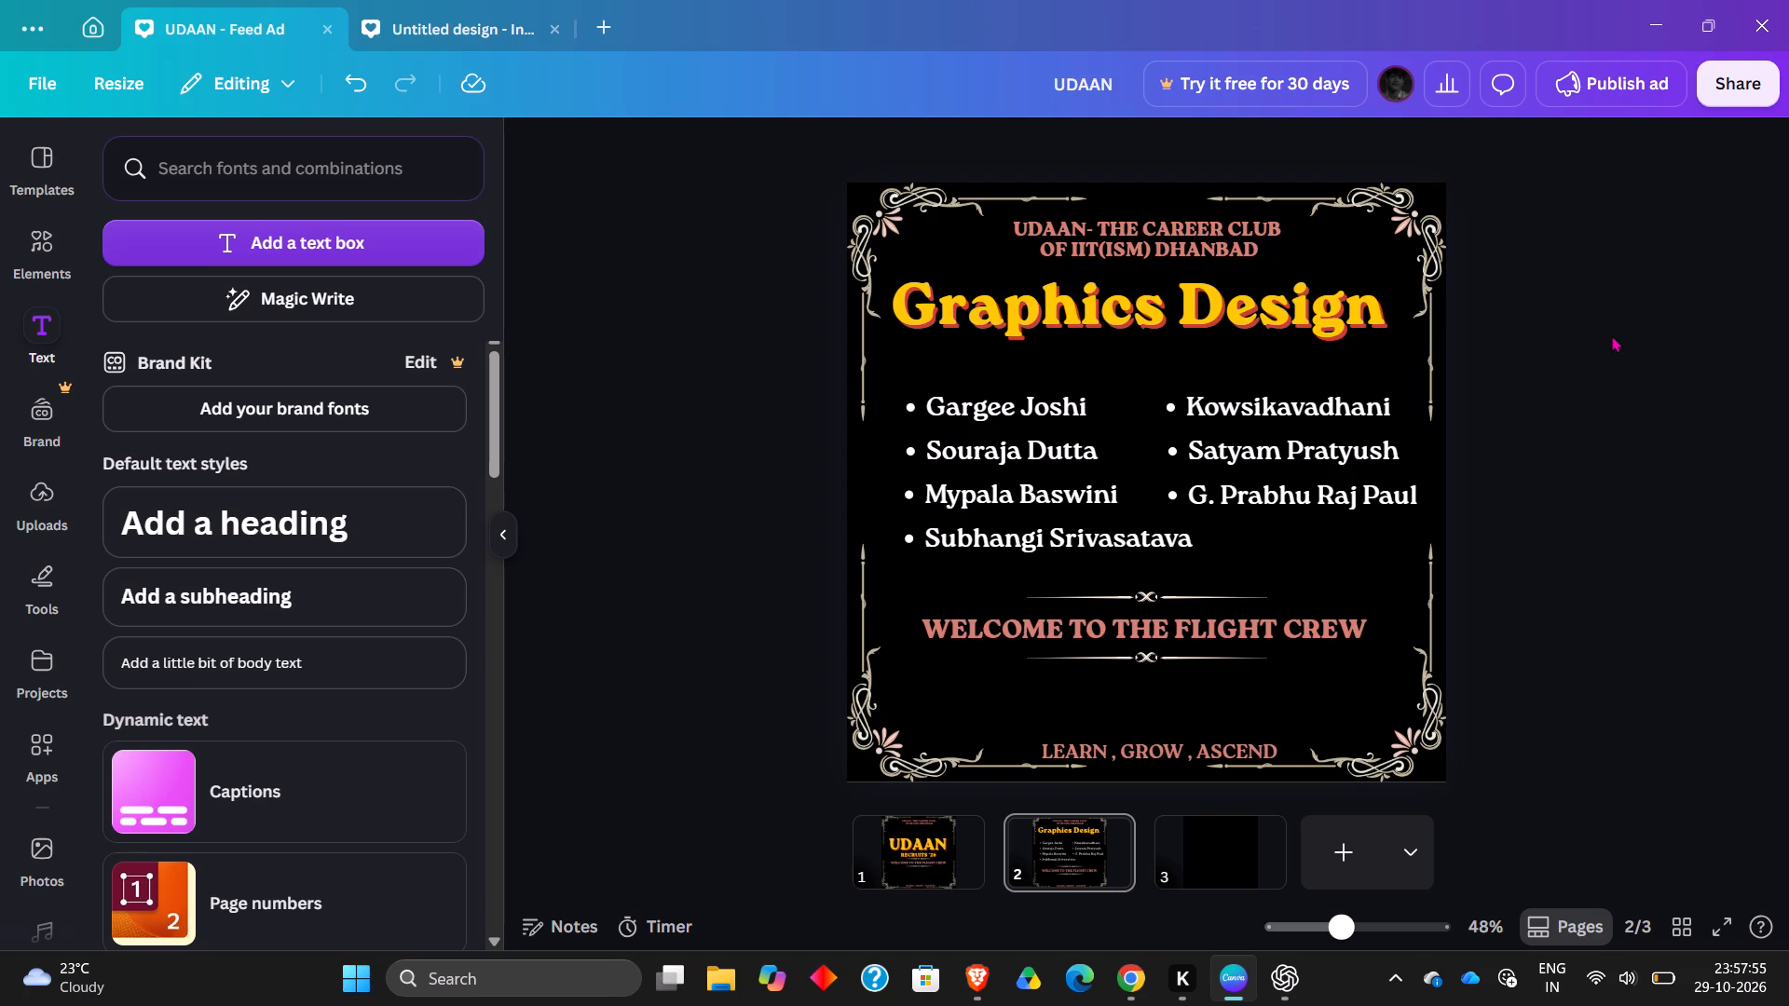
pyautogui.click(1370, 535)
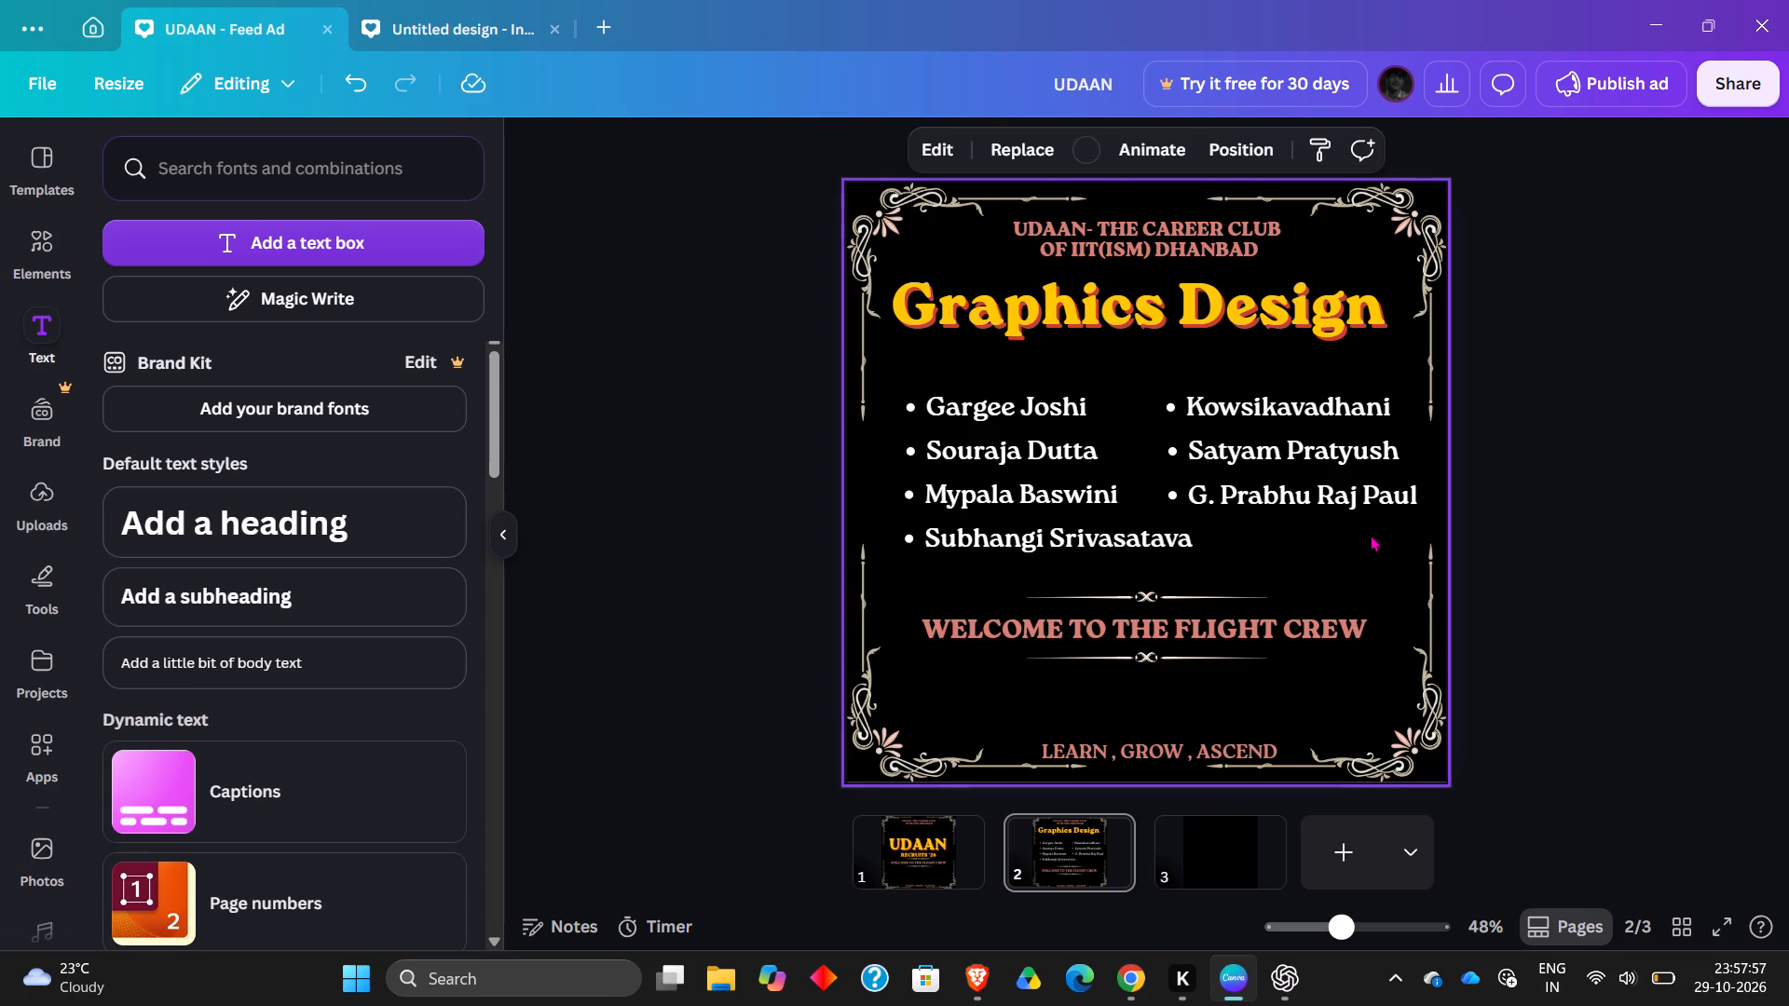
# Try several default gradients on the Graphics Design page's background and settle on the black-to-blue linear gradient (#000000, #3533cd).
pyautogui.click(1098, 156)
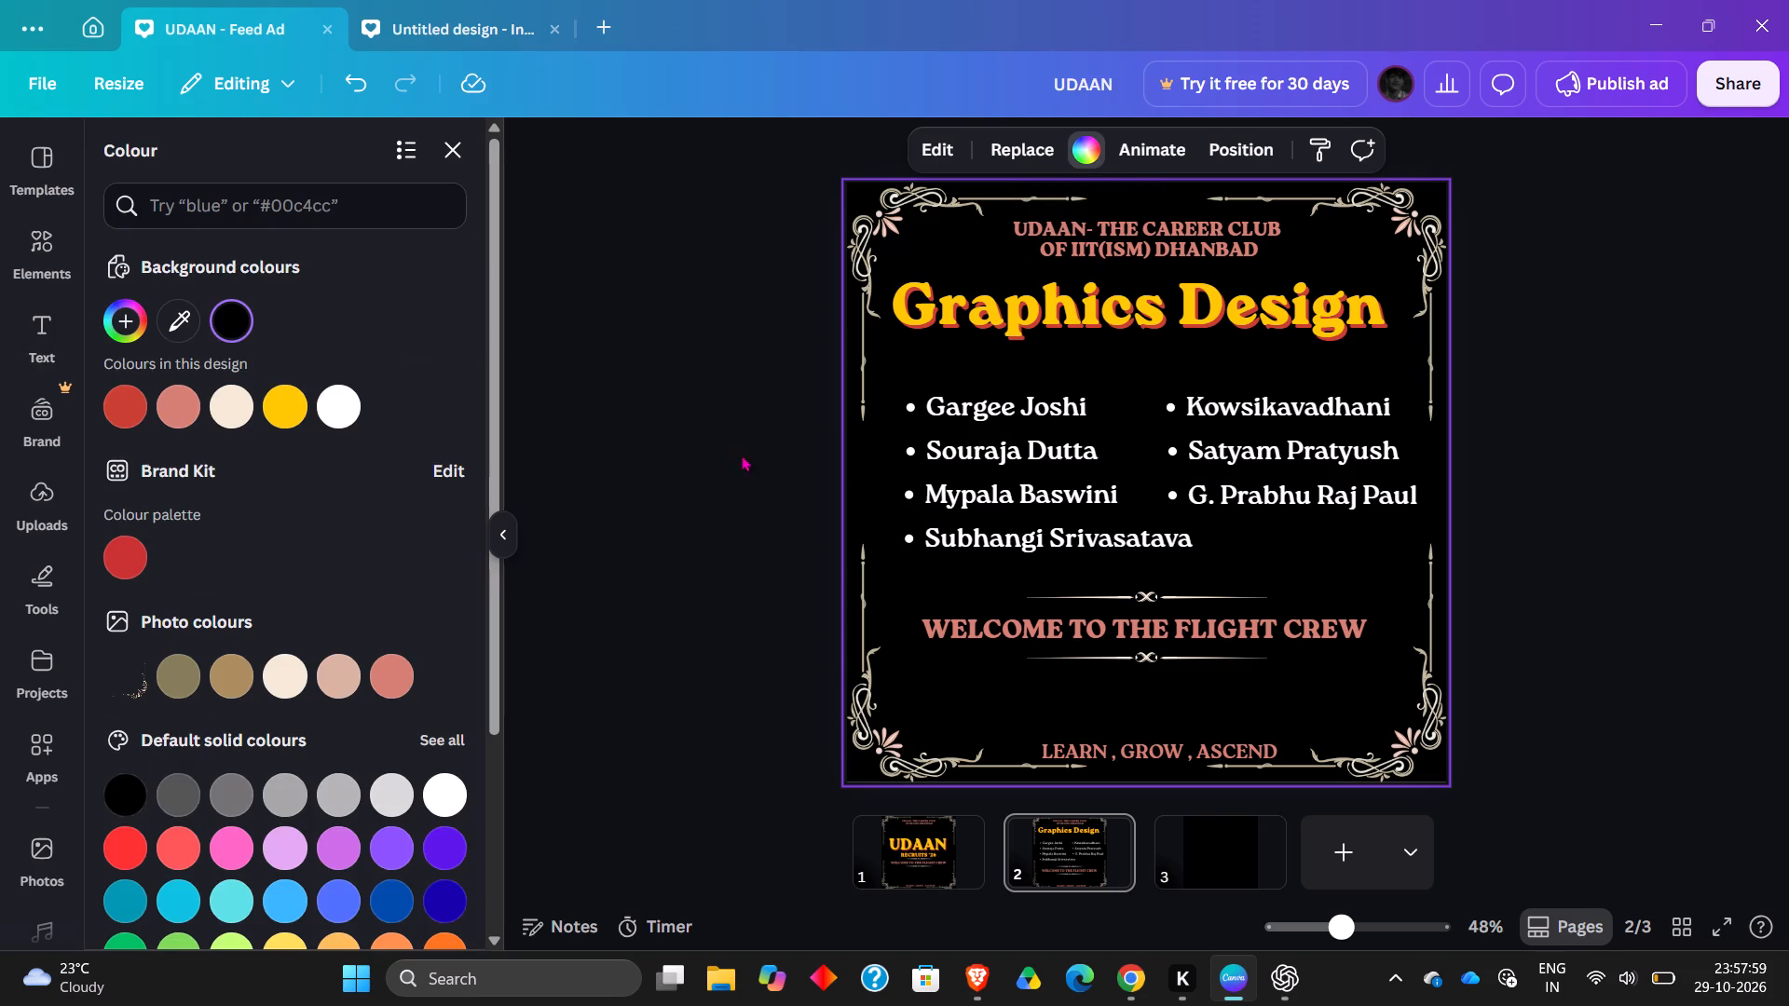
pyautogui.scroll(-5, 337, 857)
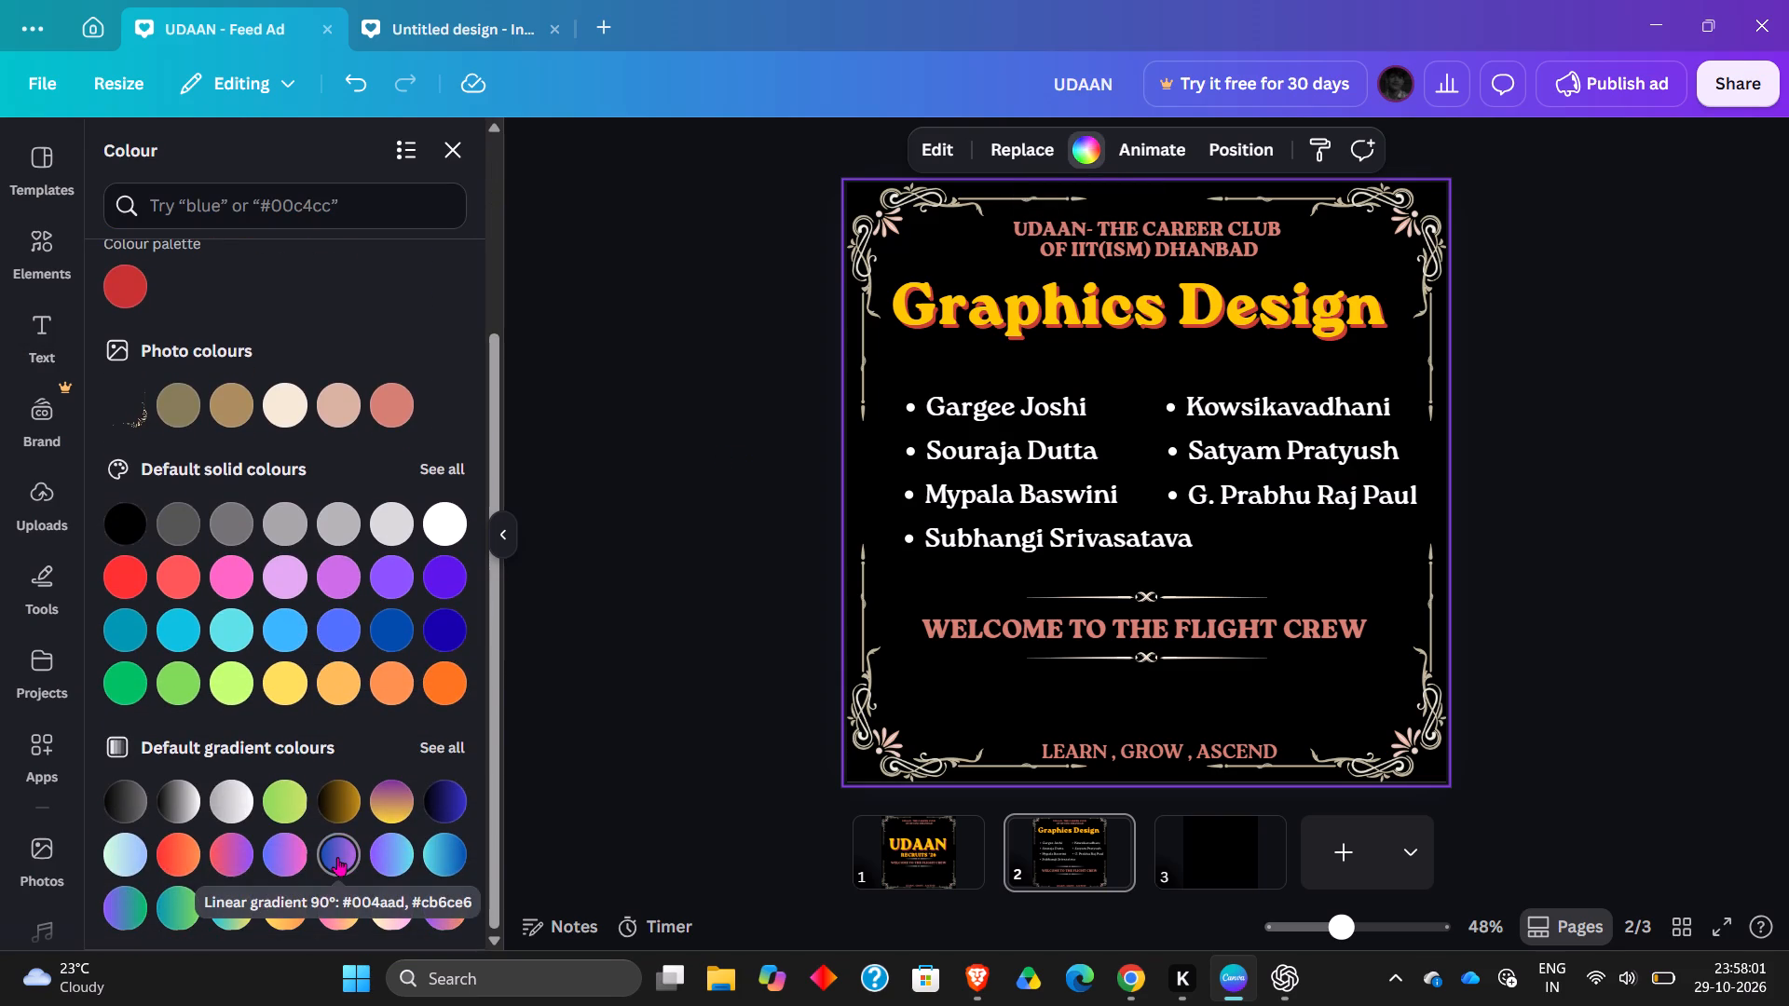
pyautogui.click(393, 806)
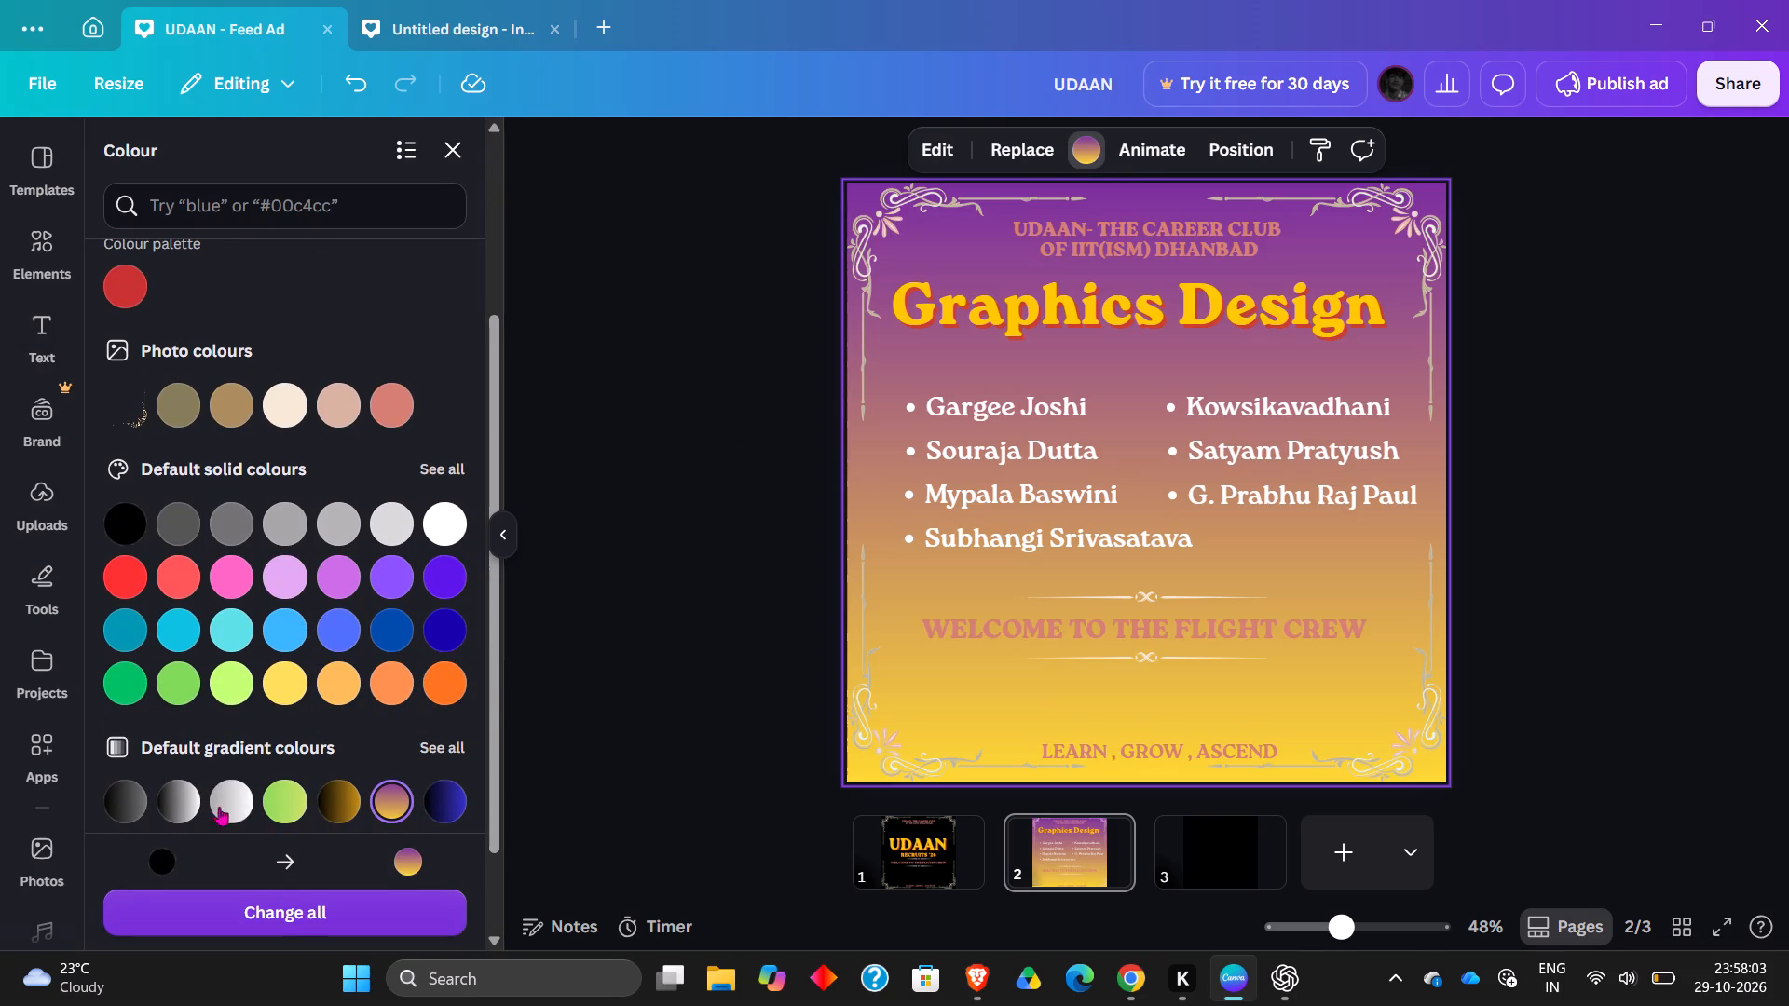
pyautogui.click(171, 810)
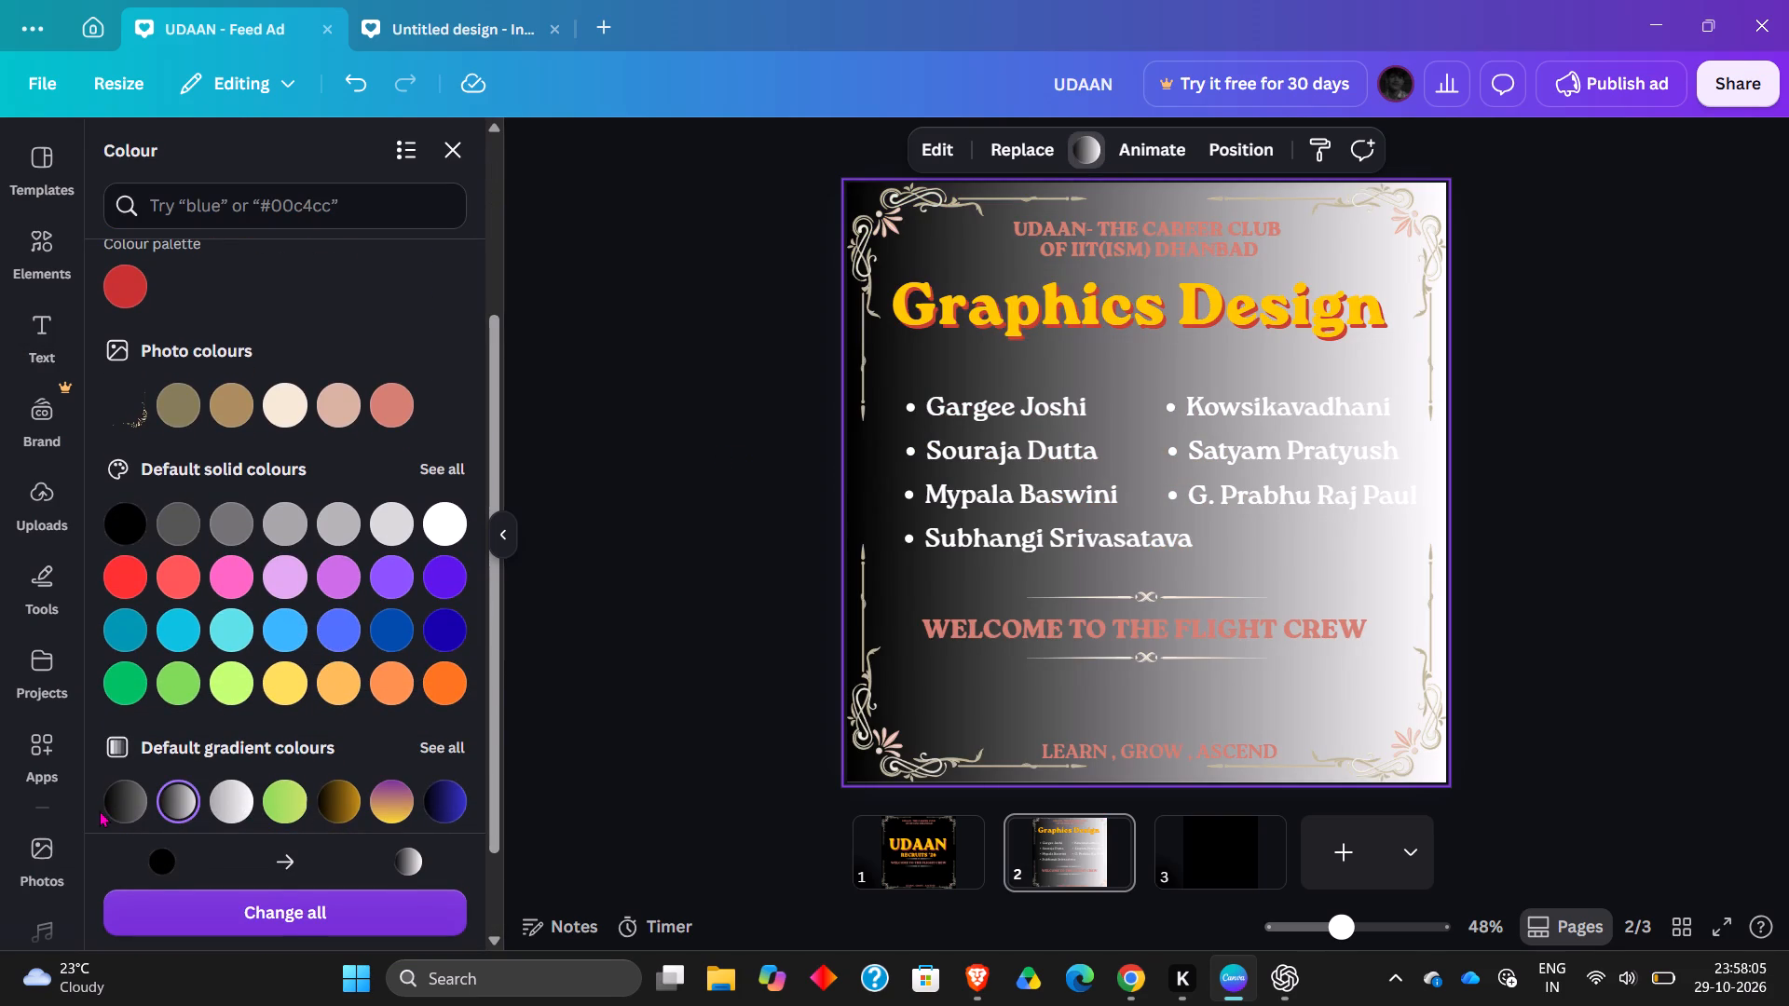
pyautogui.click(99, 810)
pyautogui.click(118, 803)
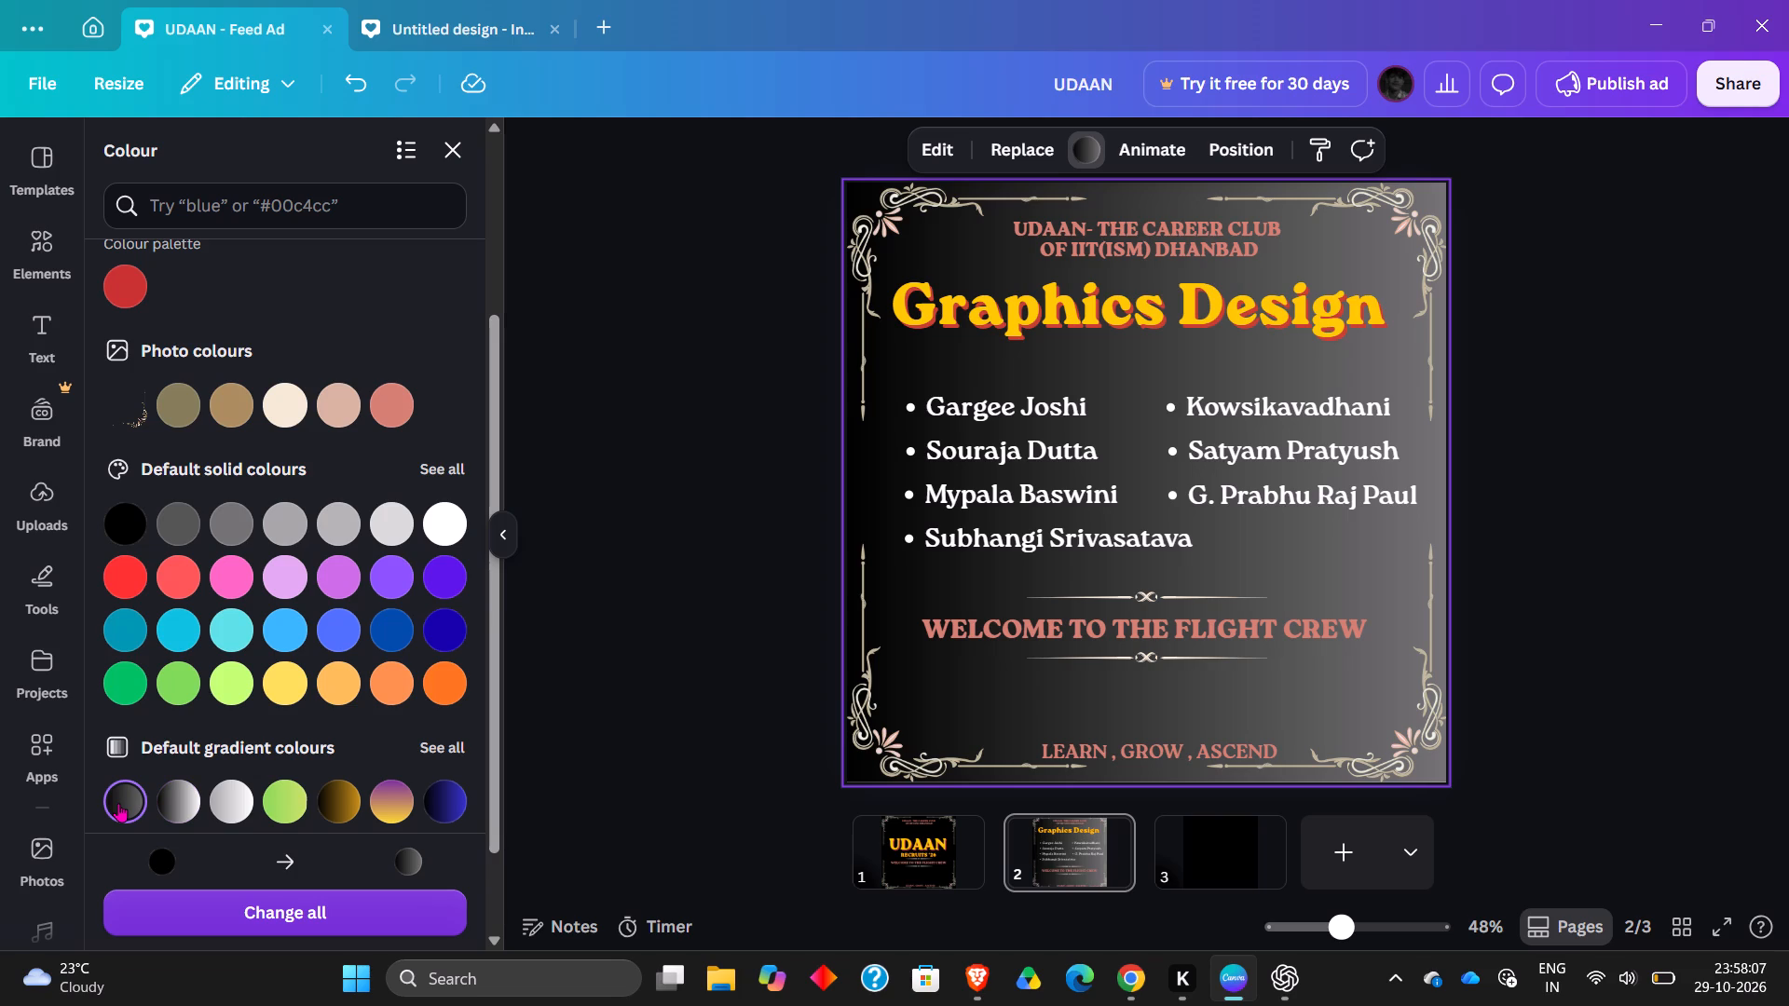
pyautogui.scroll(-2, 292, 714)
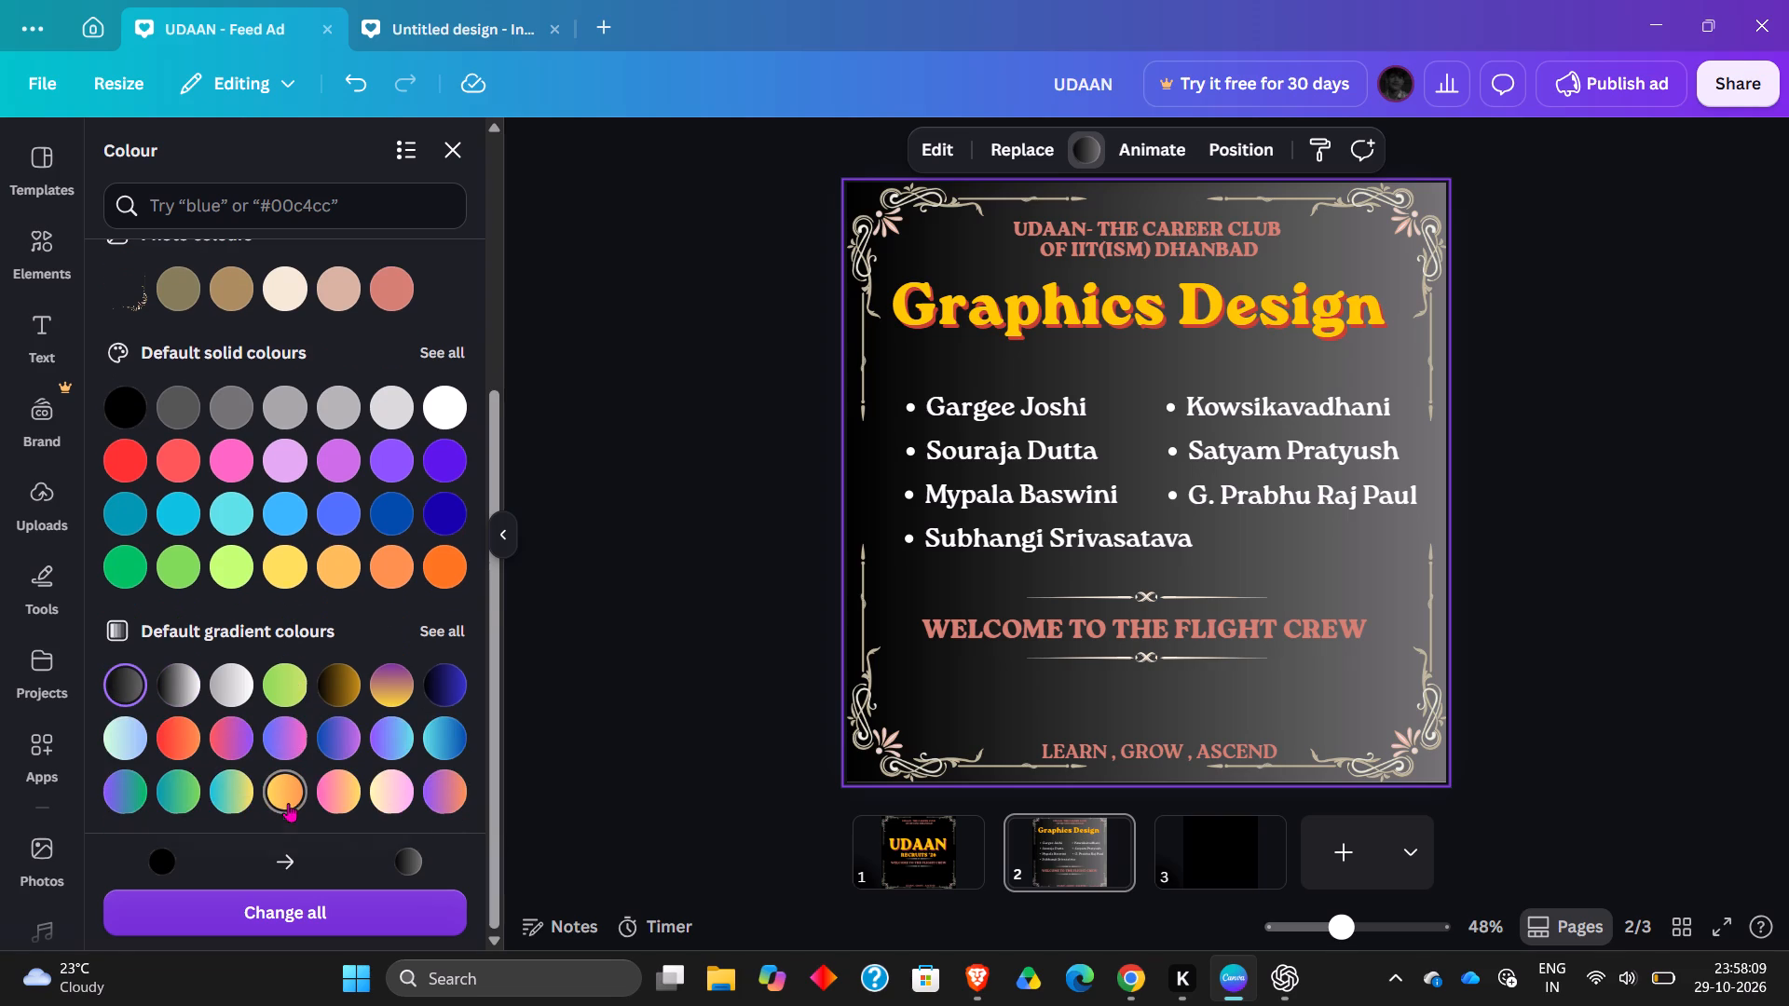
pyautogui.click(288, 803)
pyautogui.click(439, 737)
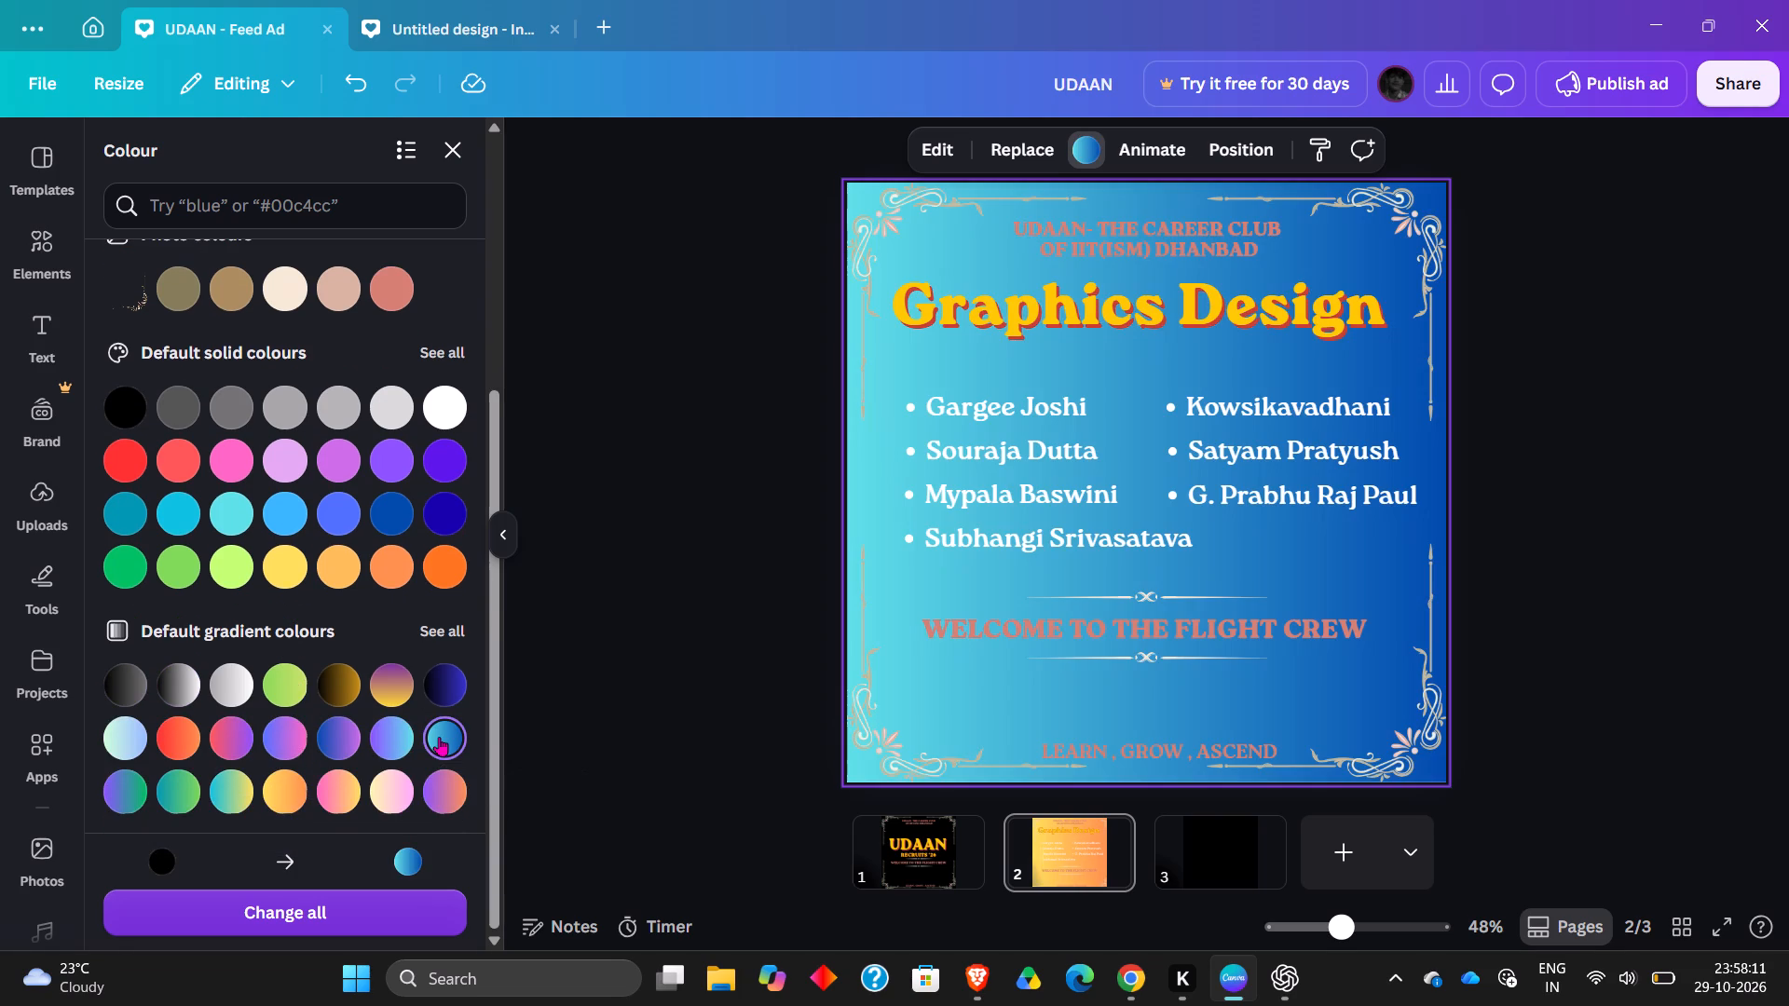
pyautogui.click(463, 692)
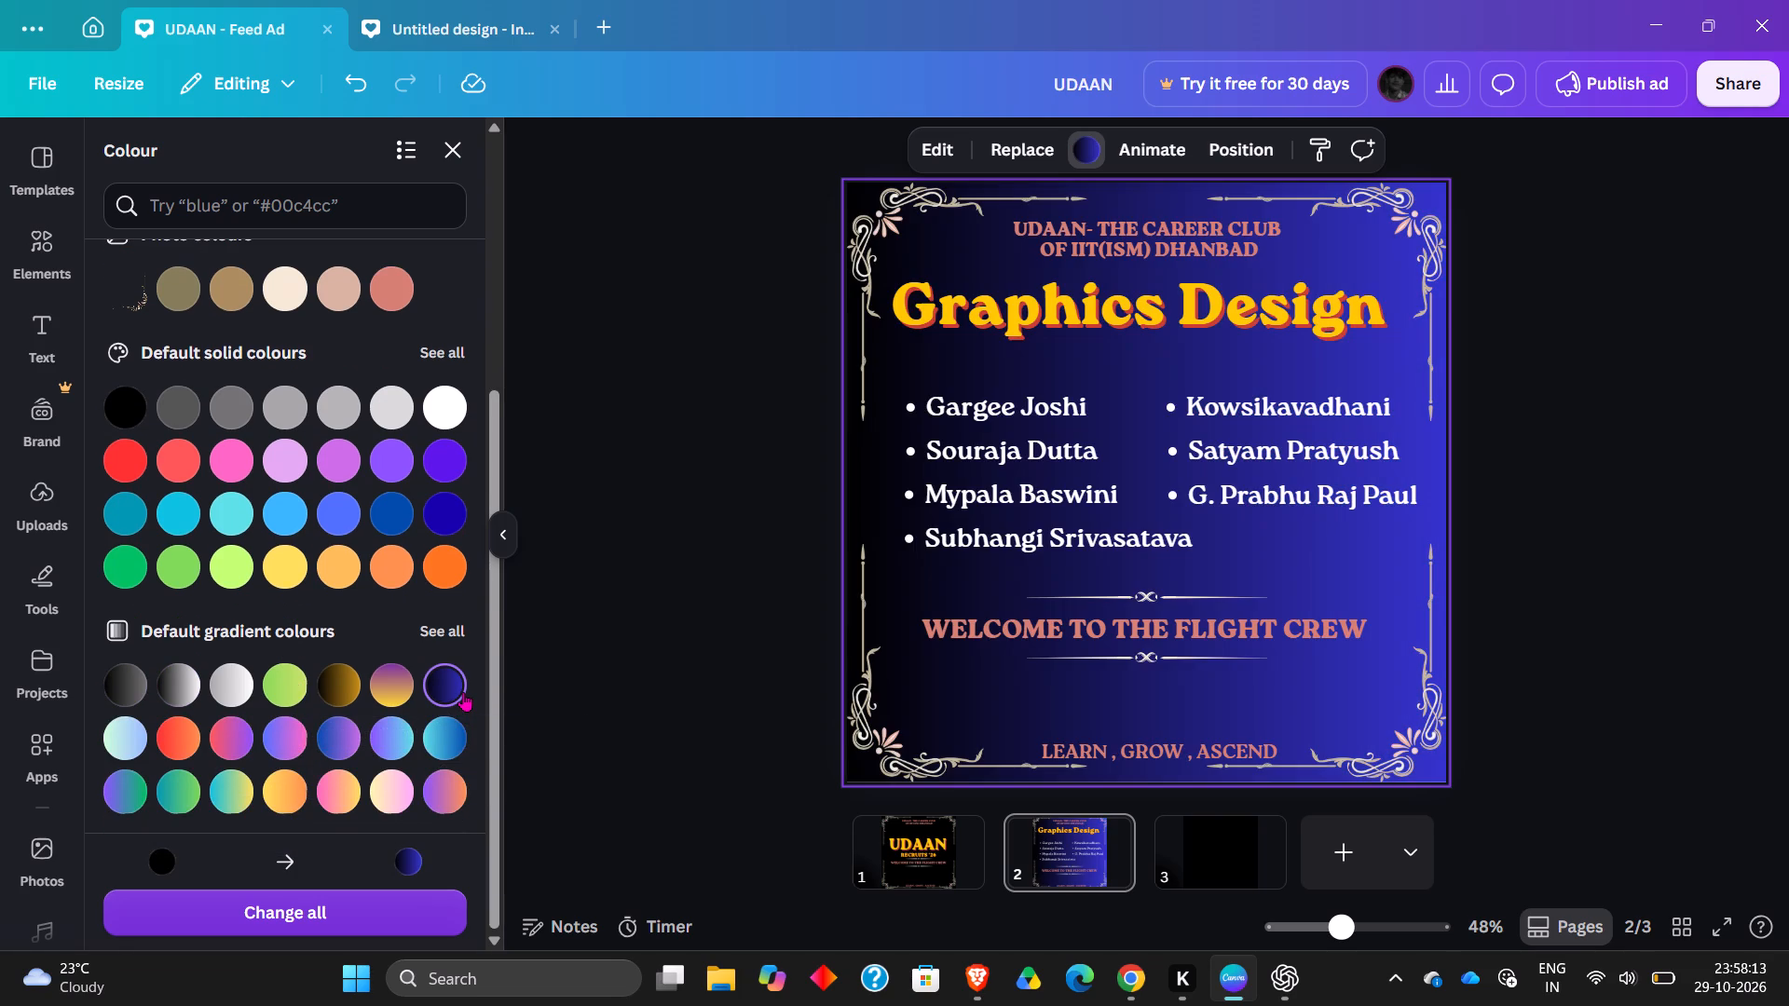
pyautogui.click(1747, 676)
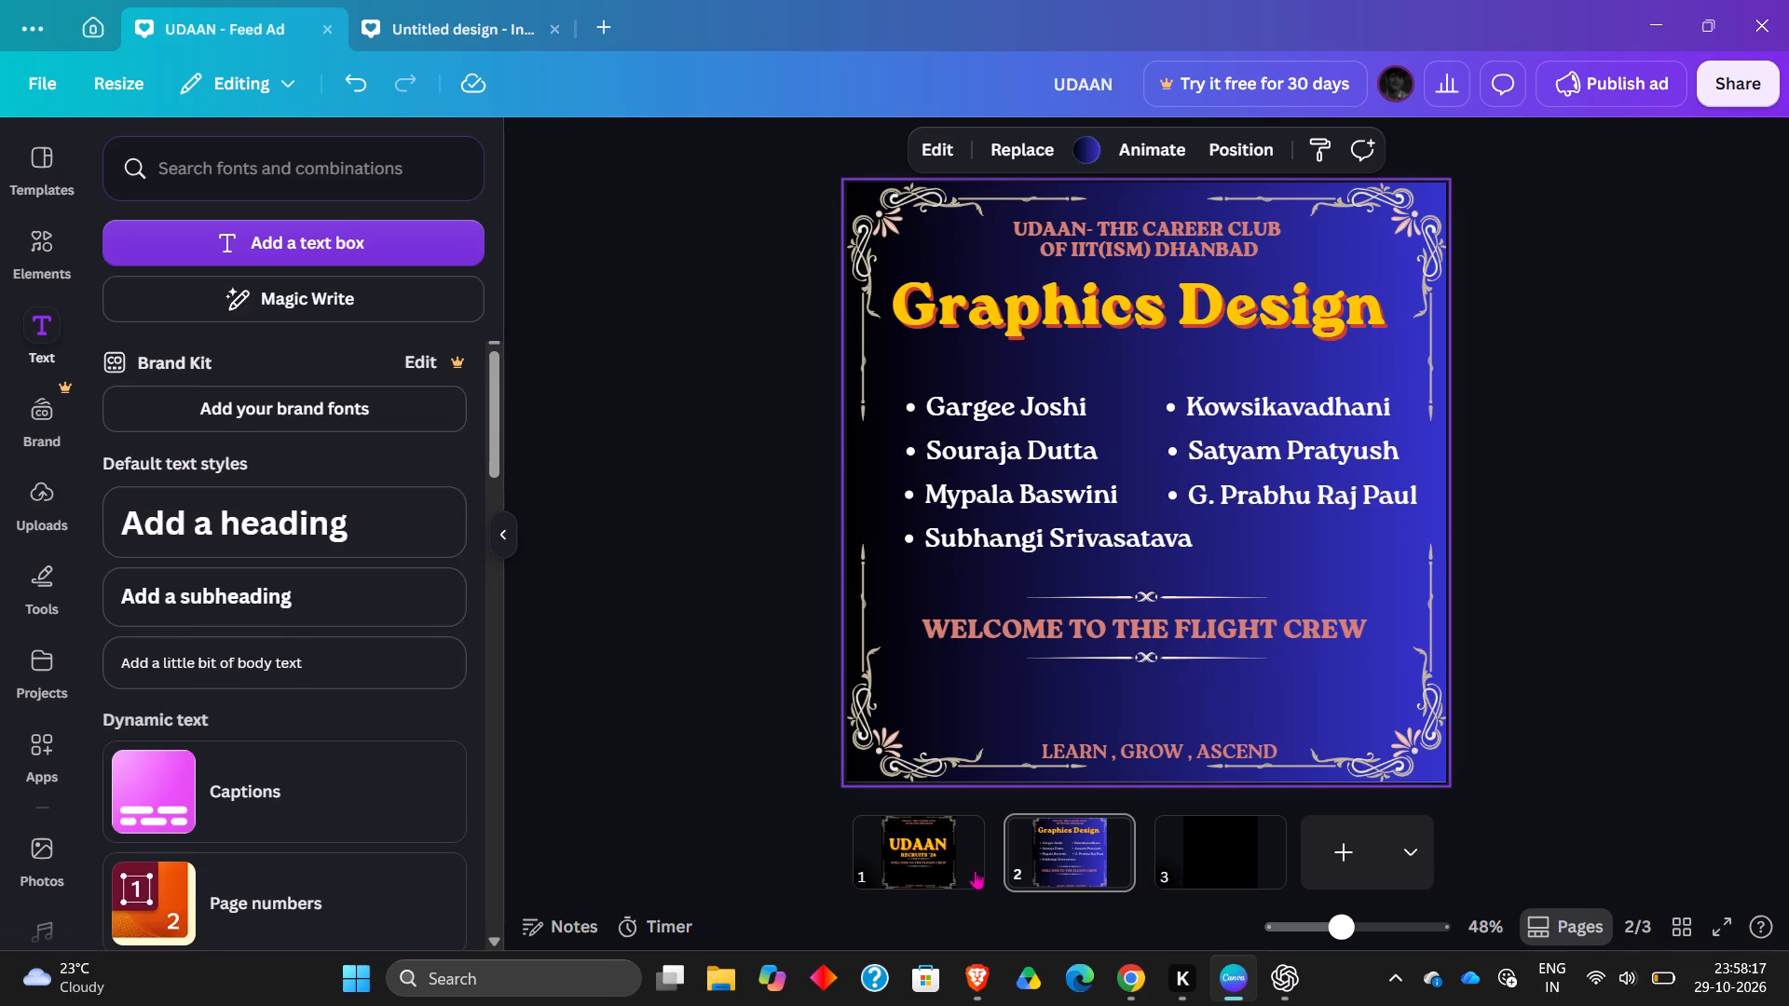
# Set the UDAAN Recruits '26 cover page's background to the black-to-blue gradient, comparing it with the cyan-to-blue and blue-to-purple ones.
pyautogui.click(944, 854)
pyautogui.click(1318, 633)
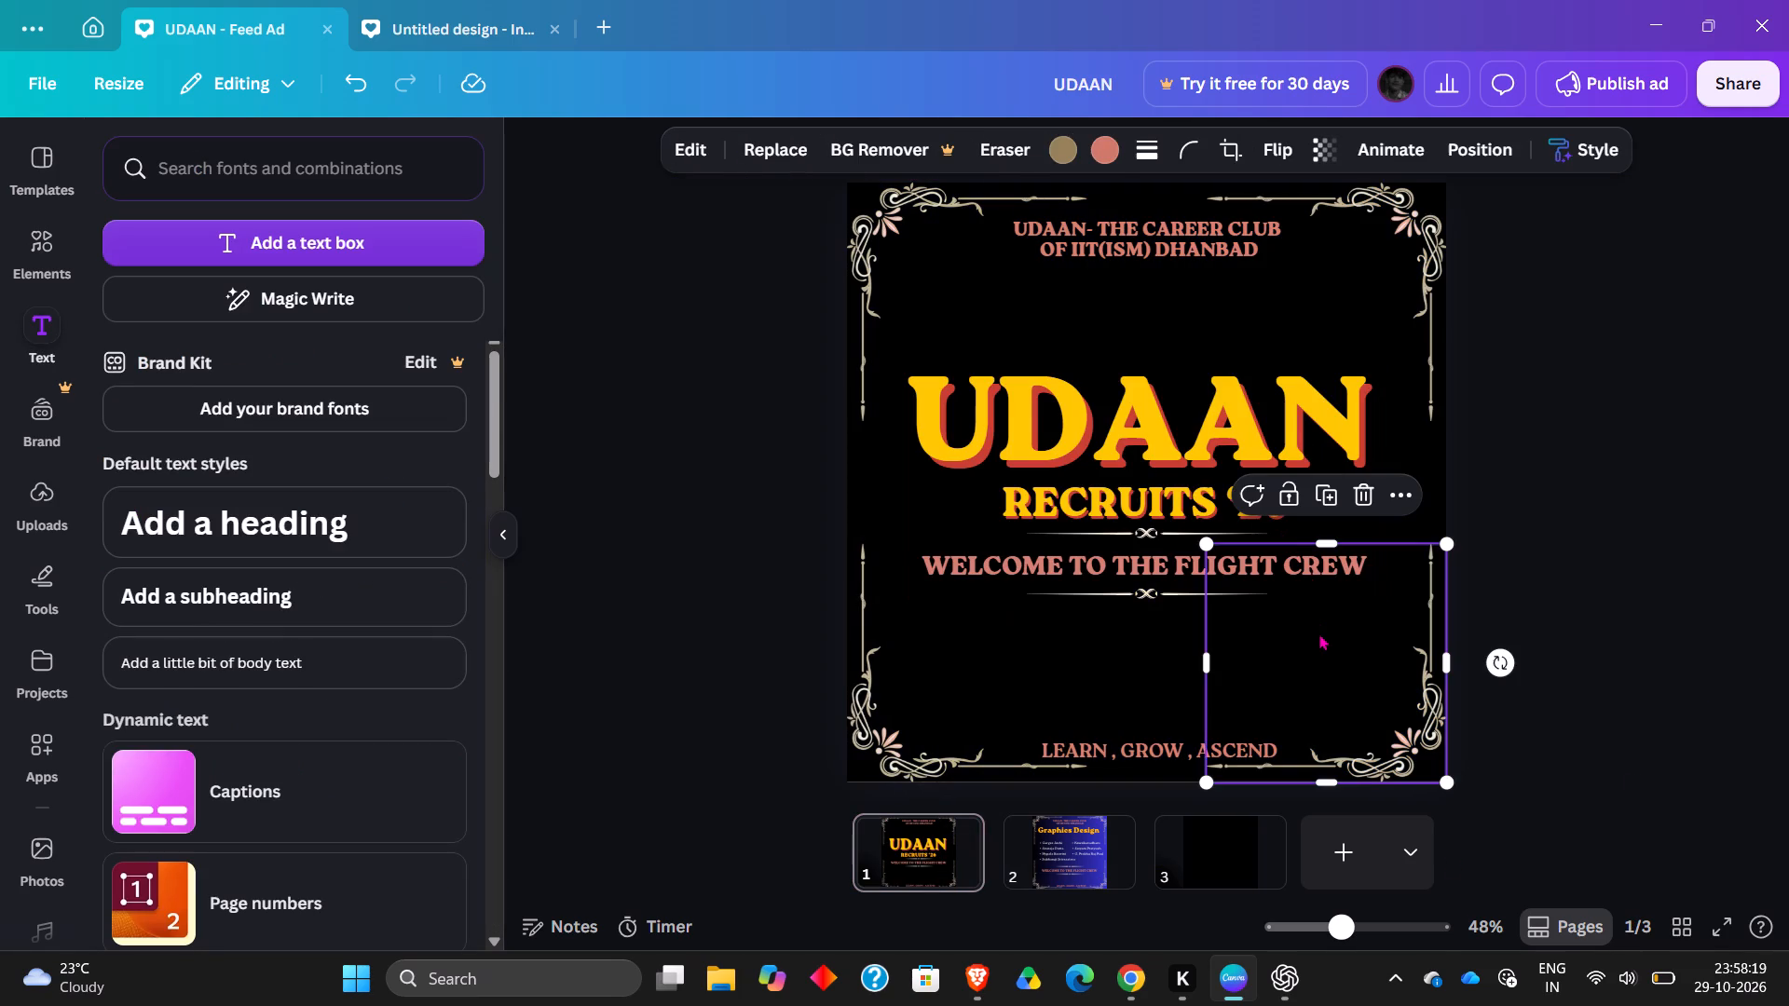
pyautogui.click(1690, 513)
pyautogui.click(1426, 469)
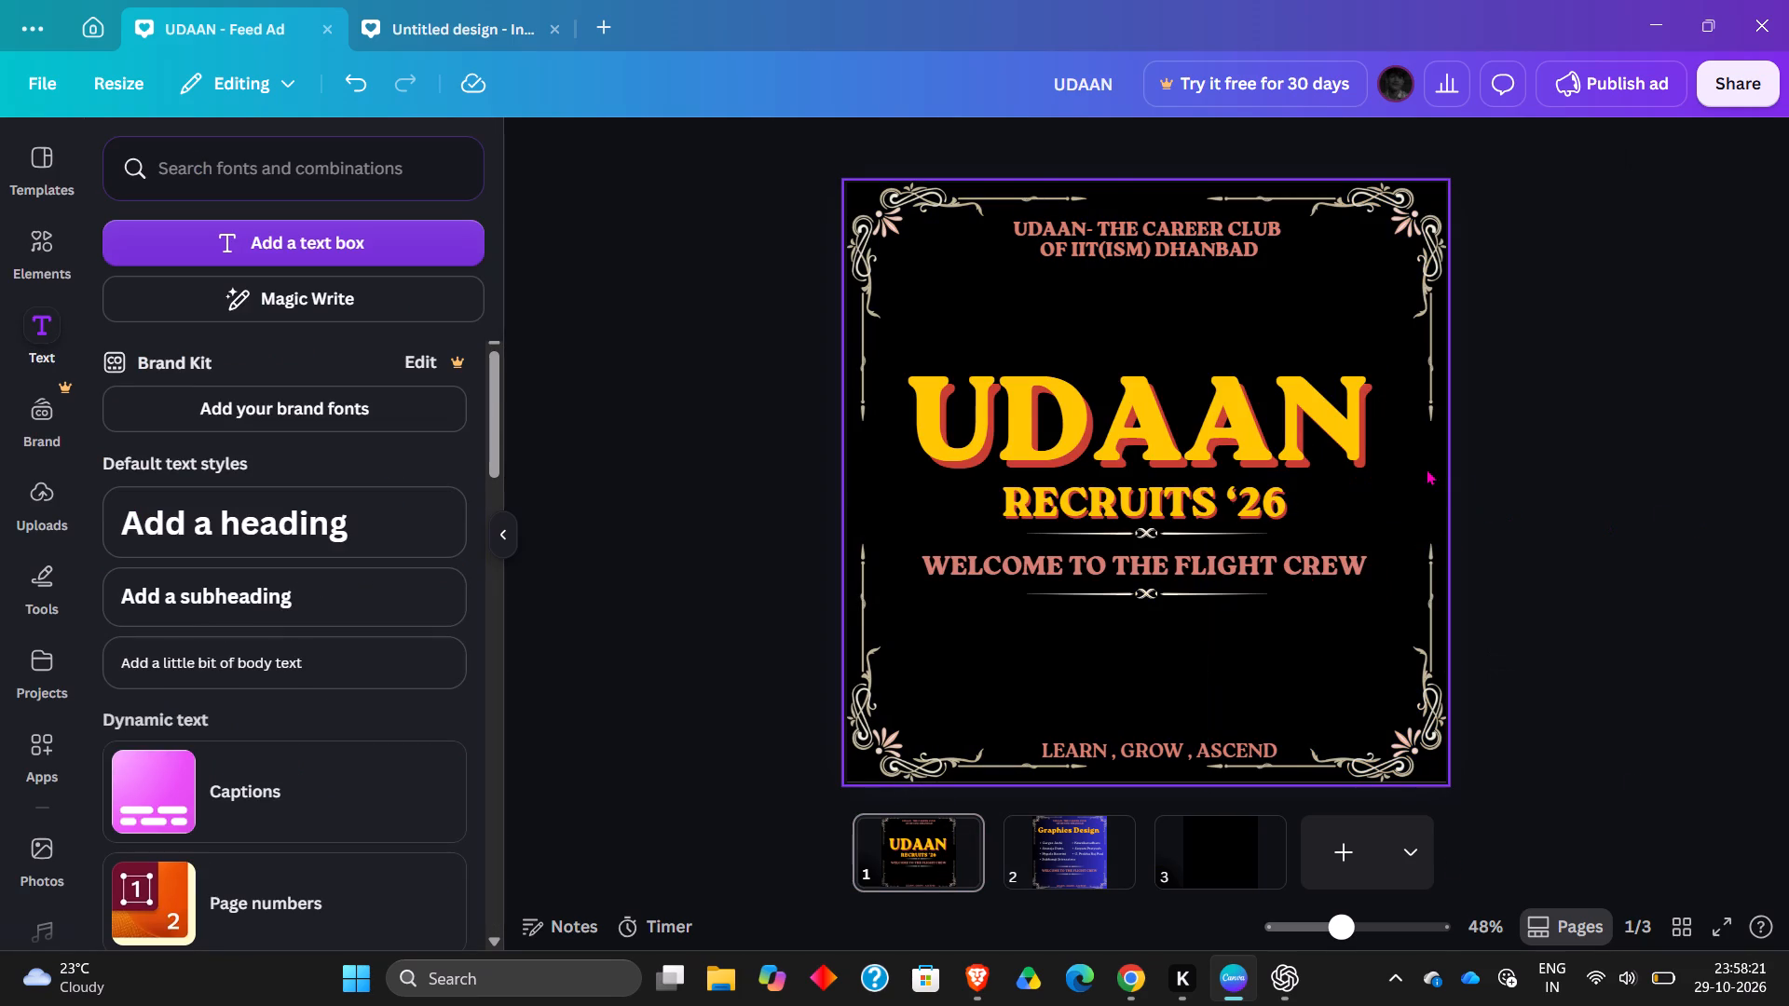
pyautogui.click(1087, 152)
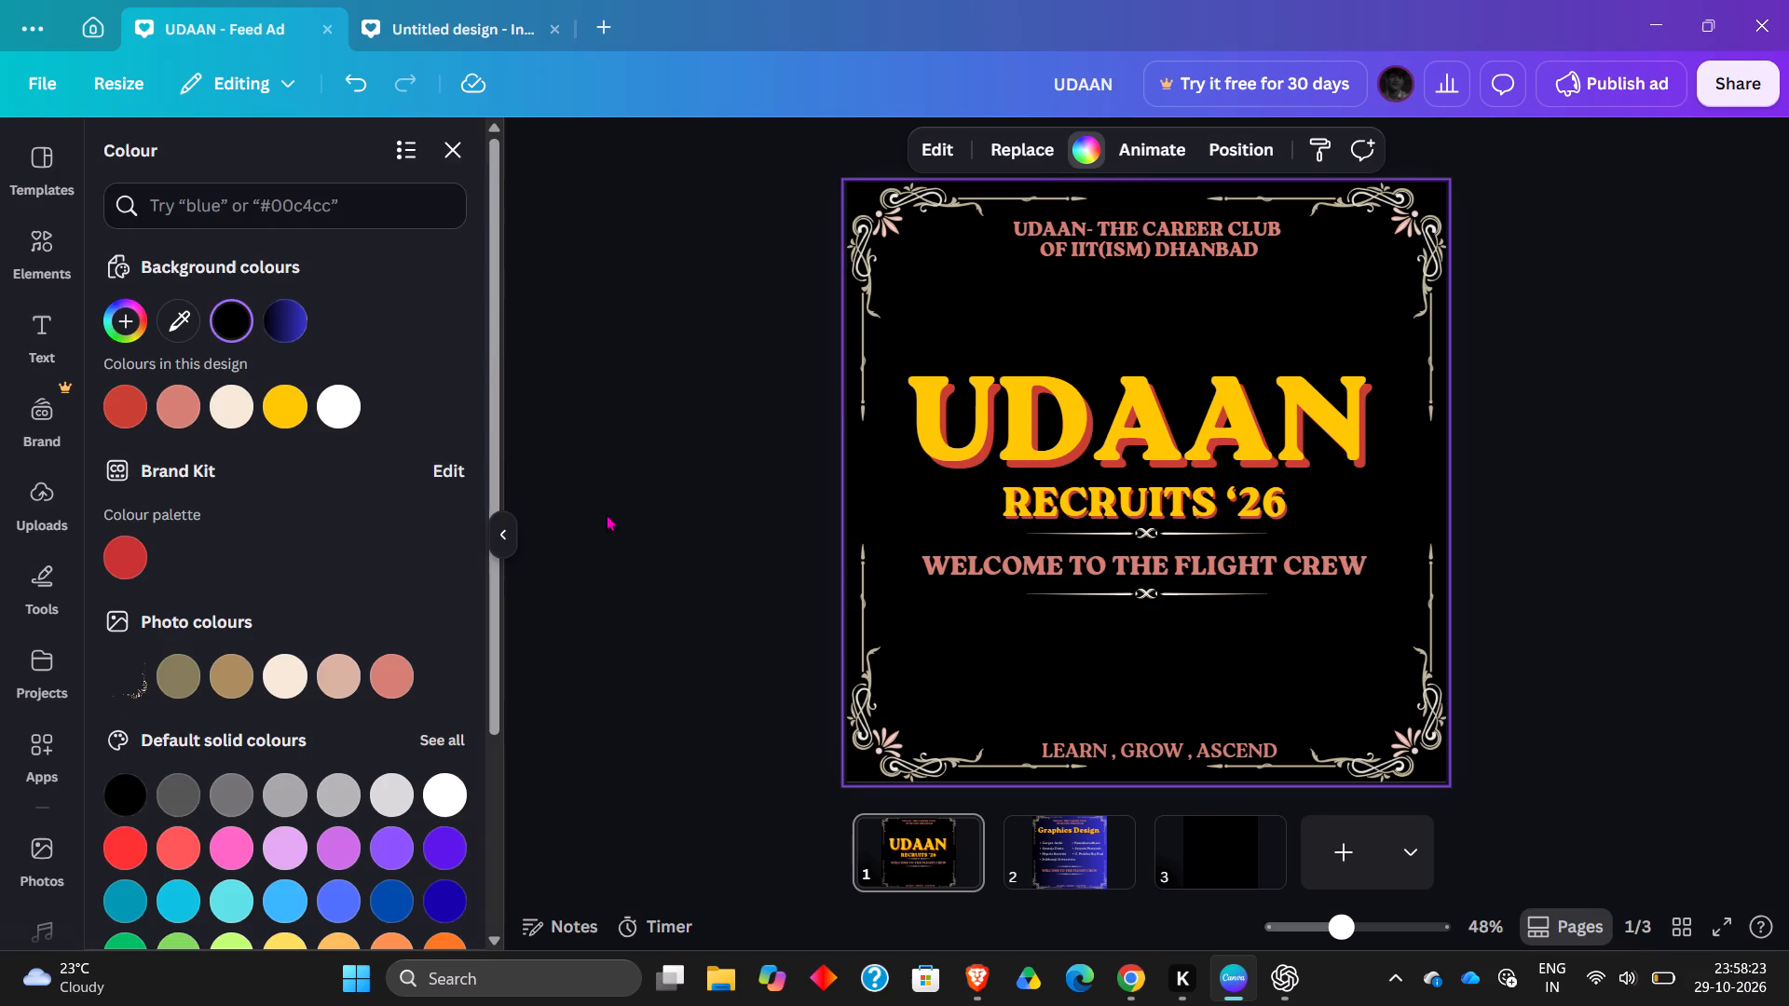
pyautogui.scroll(-4, 304, 810)
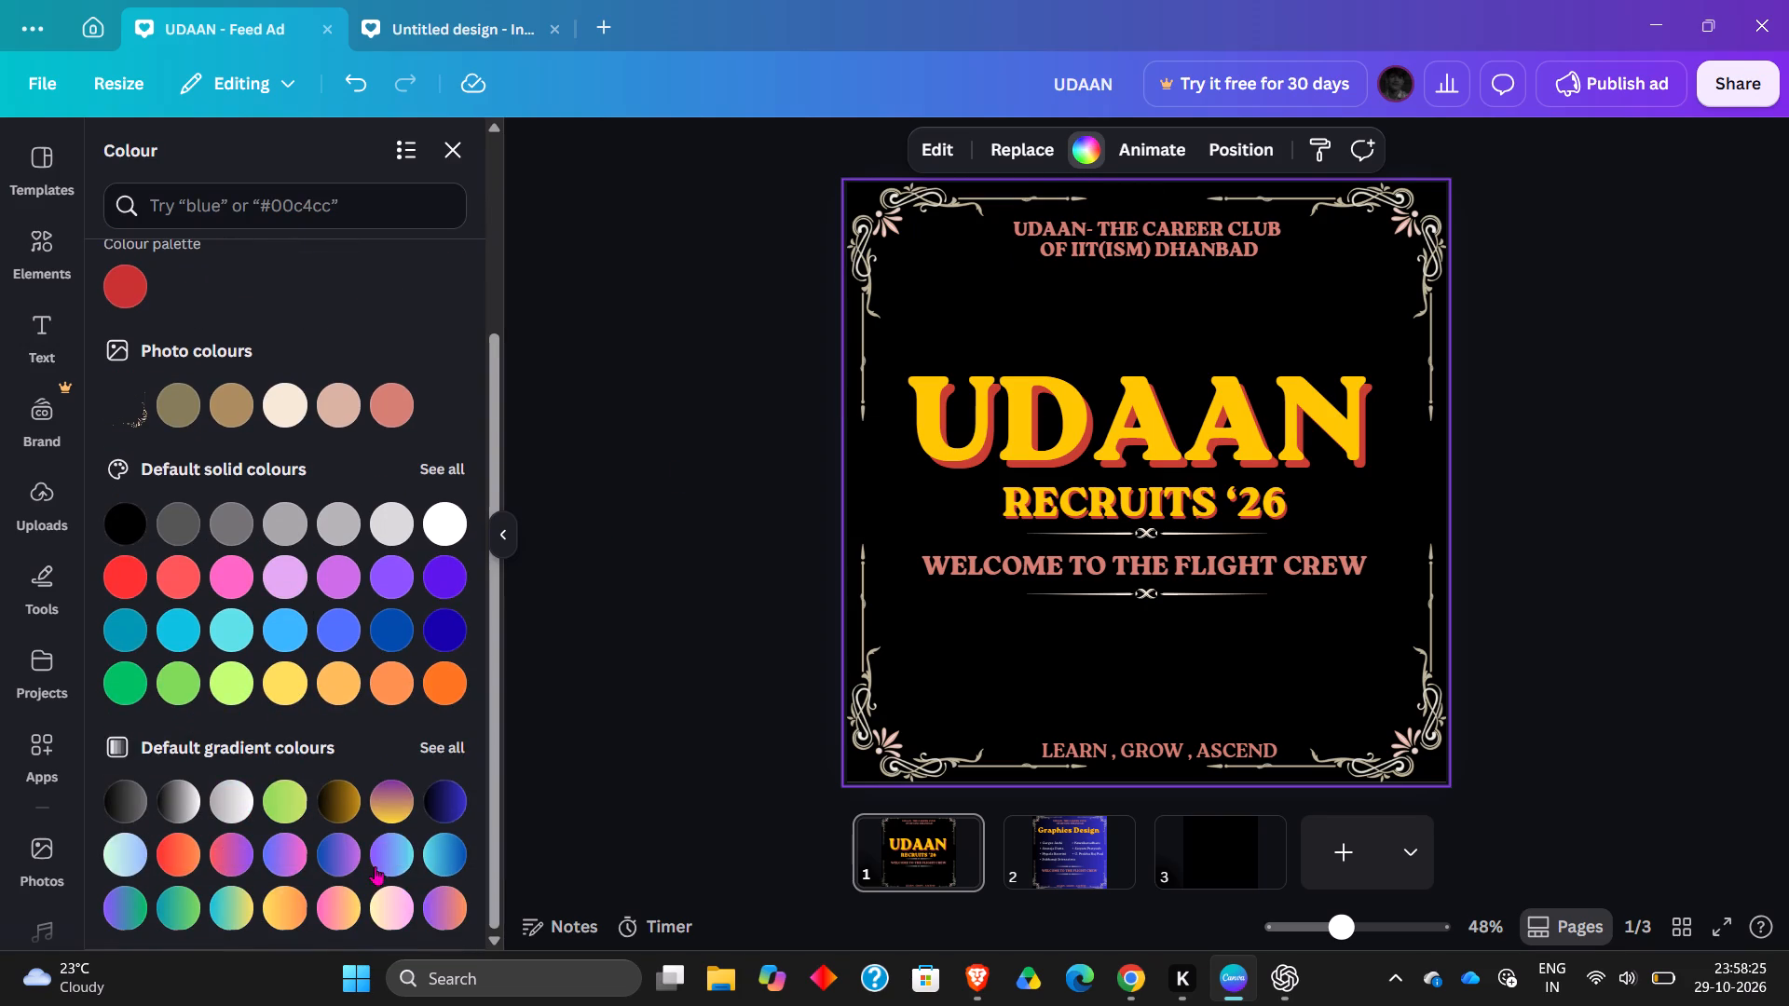
pyautogui.click(446, 815)
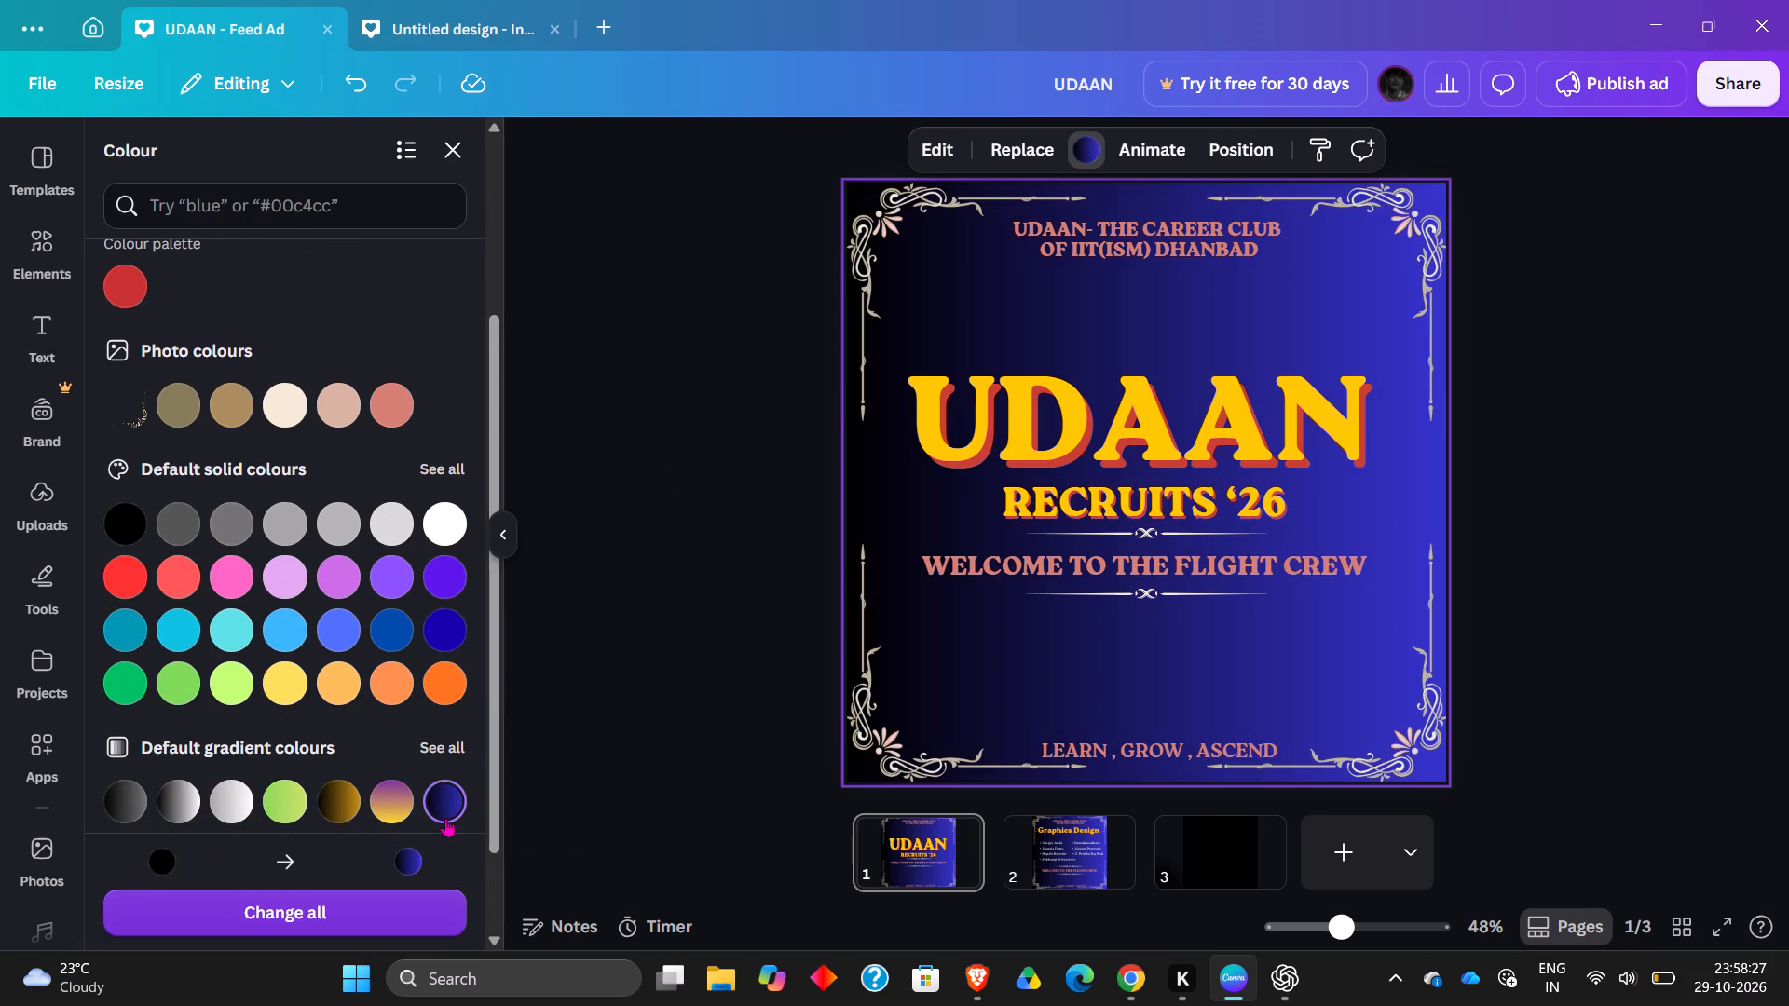
pyautogui.click(453, 795)
pyautogui.scroll(-1, 453, 795)
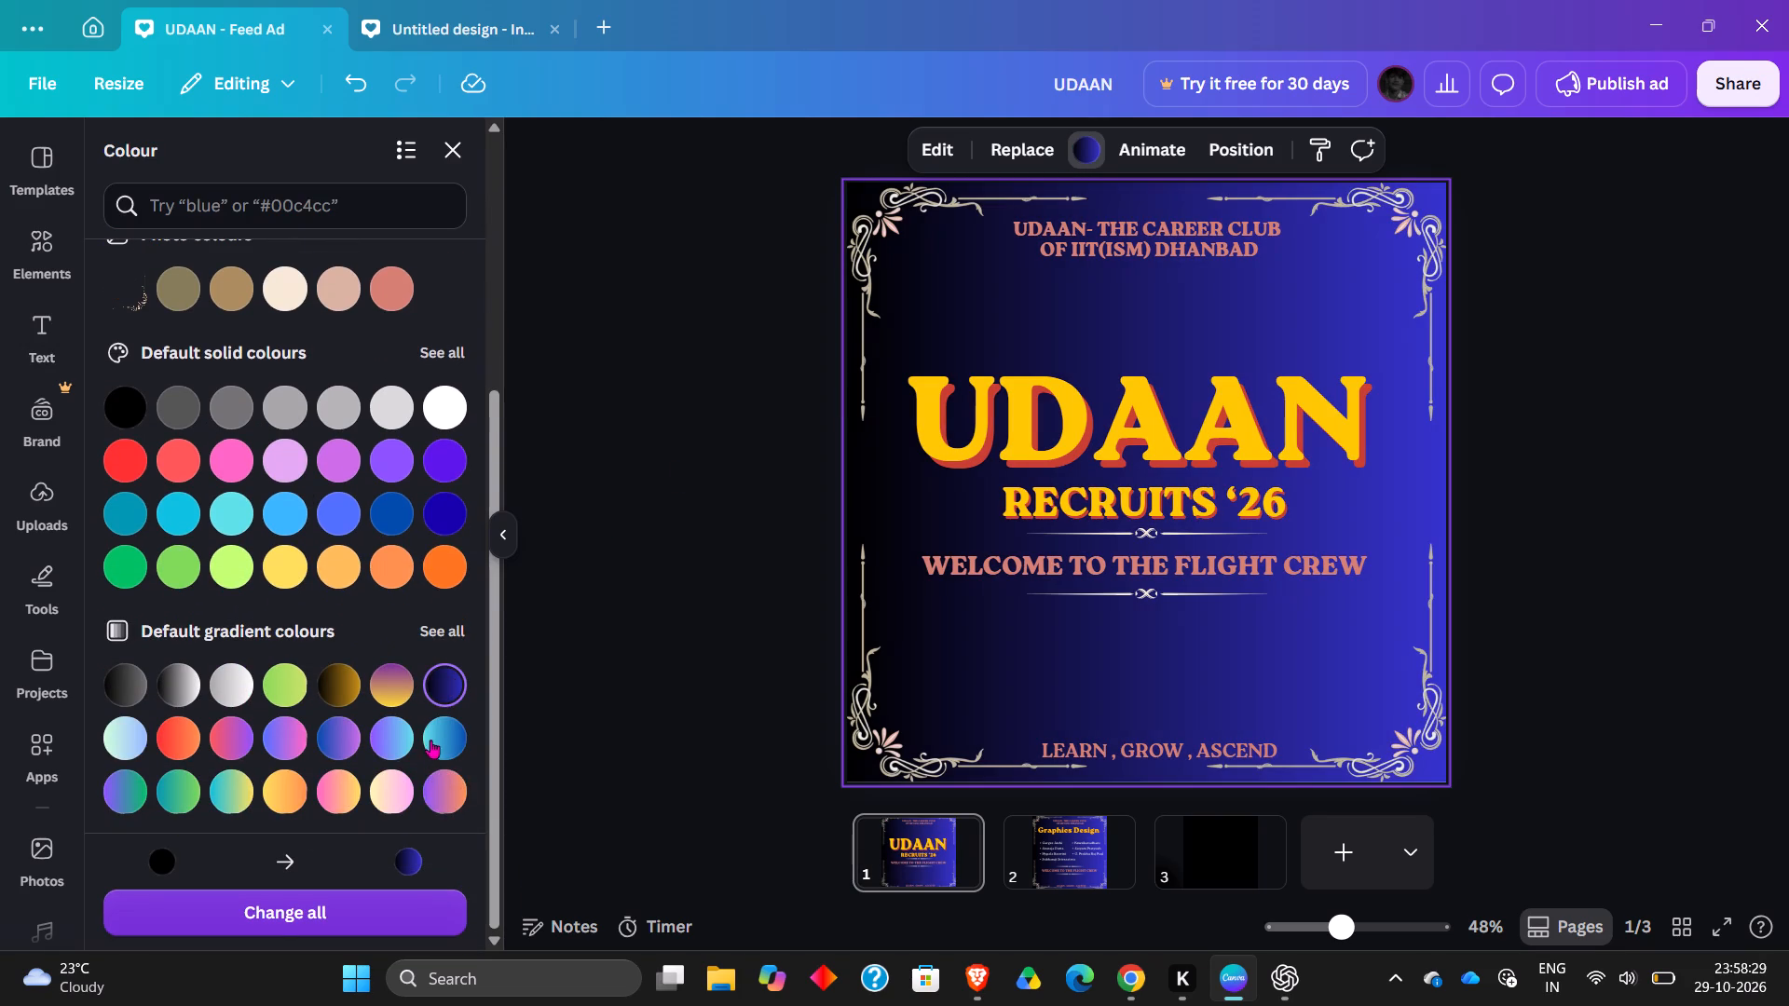
pyautogui.click(430, 739)
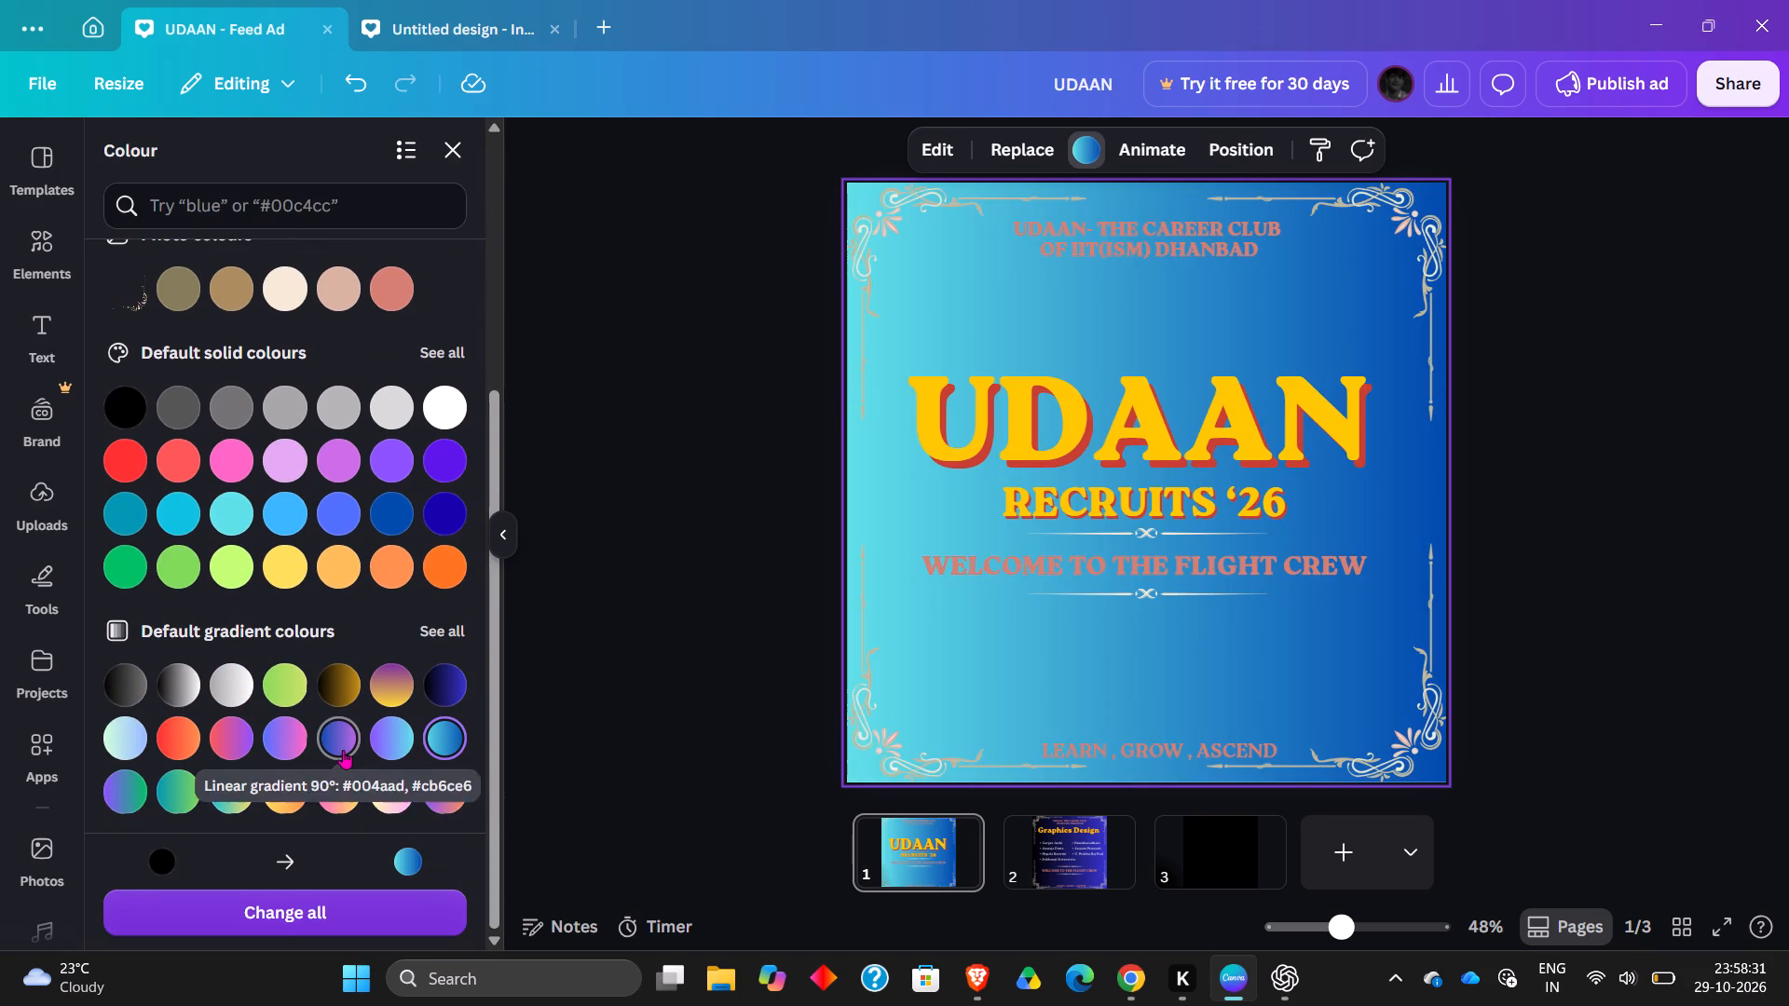
pyautogui.click(343, 750)
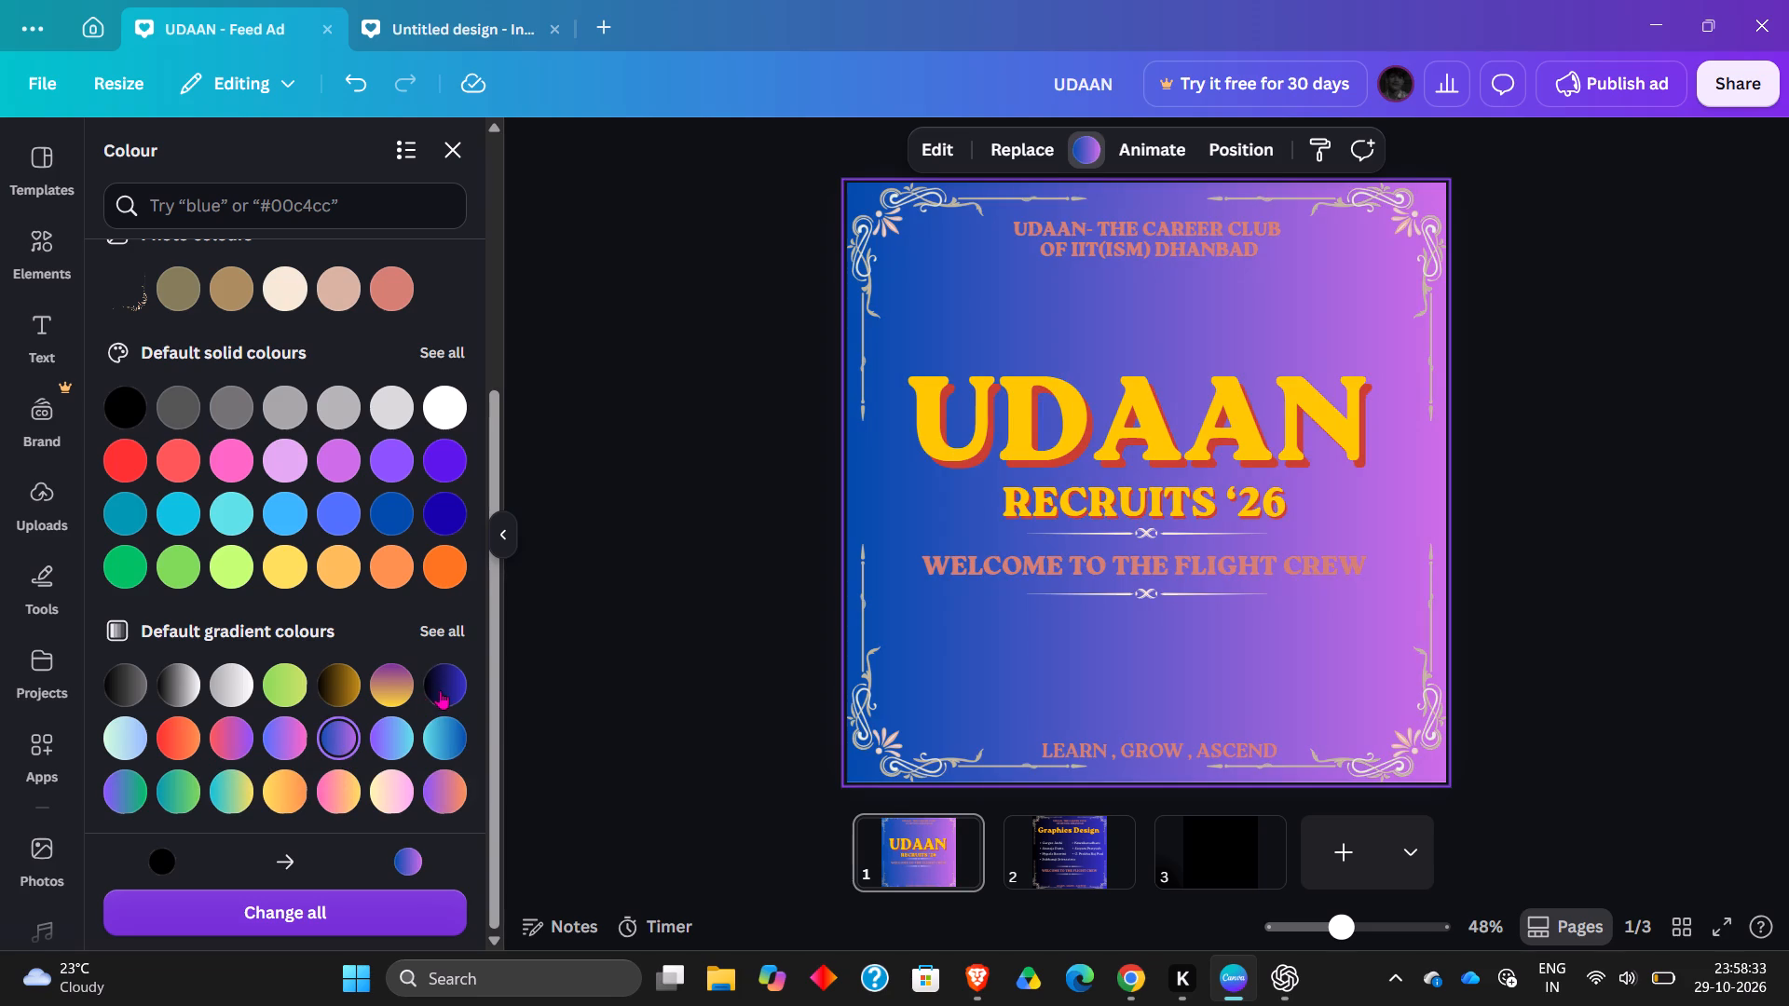
pyautogui.click(444, 688)
# Review the backgrounds of pages 1 and 2 against each other, reapplying the black-to-blue gradient on the Graphics Design page.
pyautogui.click(1039, 844)
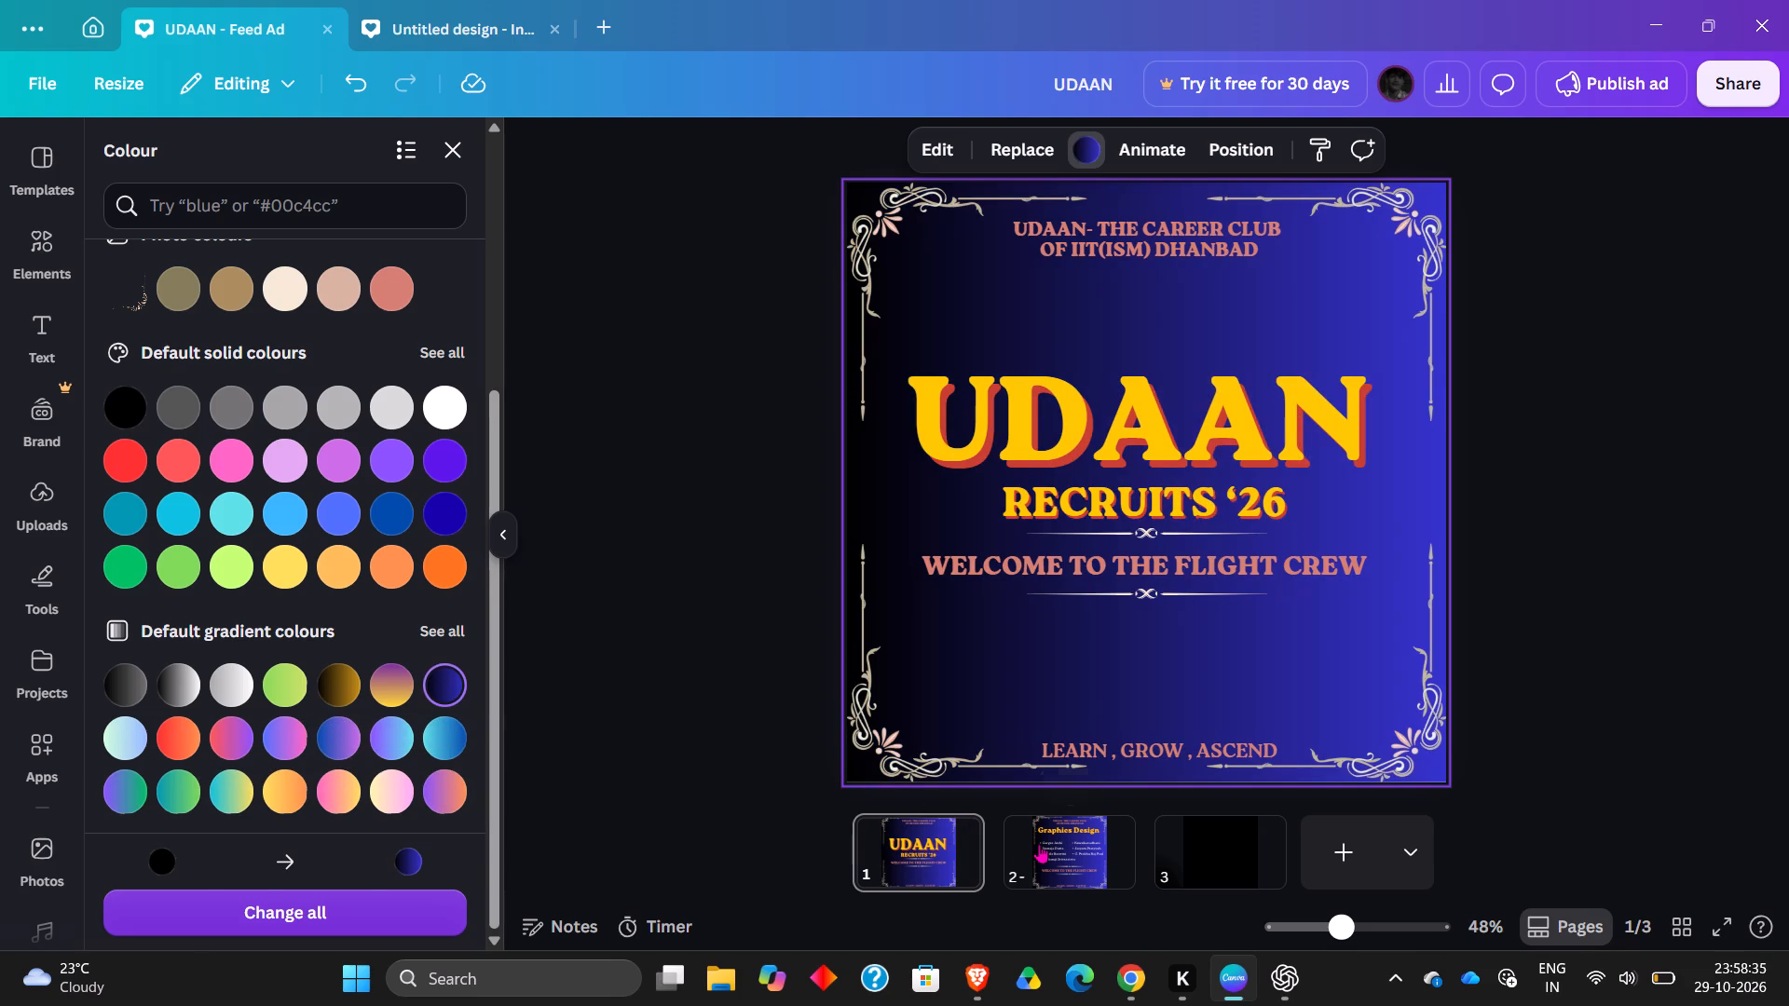
pyautogui.scroll(-5, 367, 804)
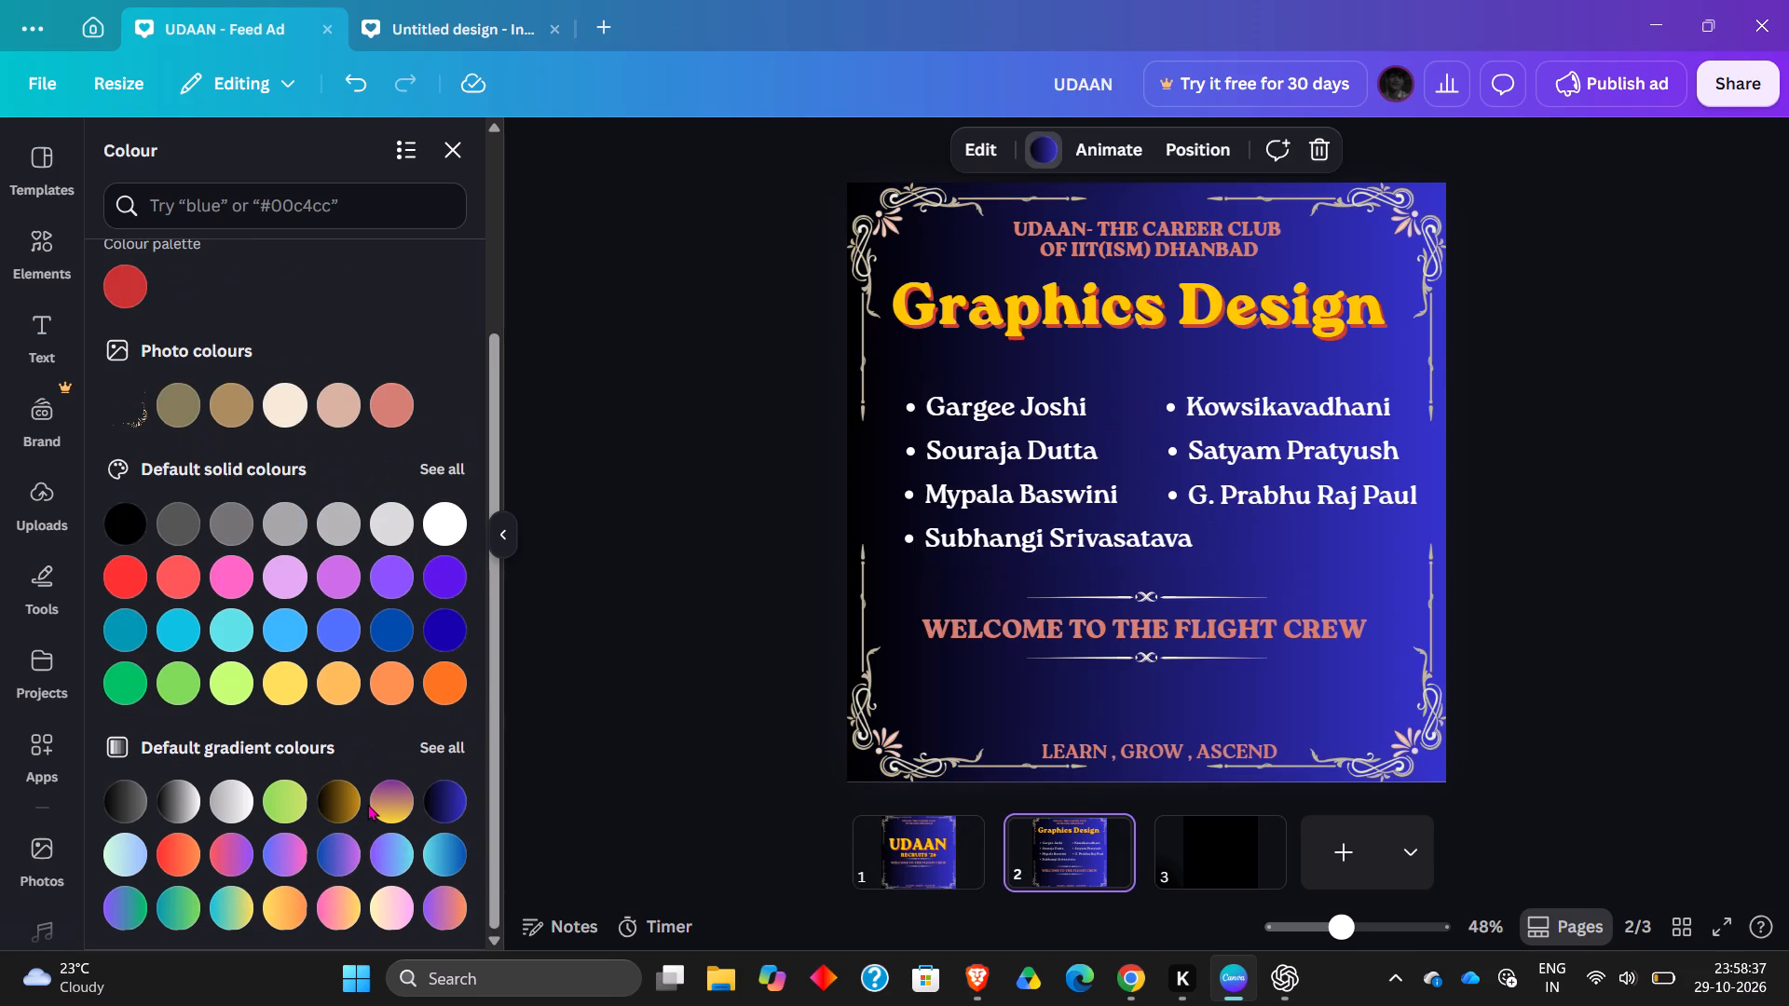
pyautogui.scroll(-1, 367, 804)
pyautogui.scroll(-3, 281, 846)
pyautogui.click(1544, 361)
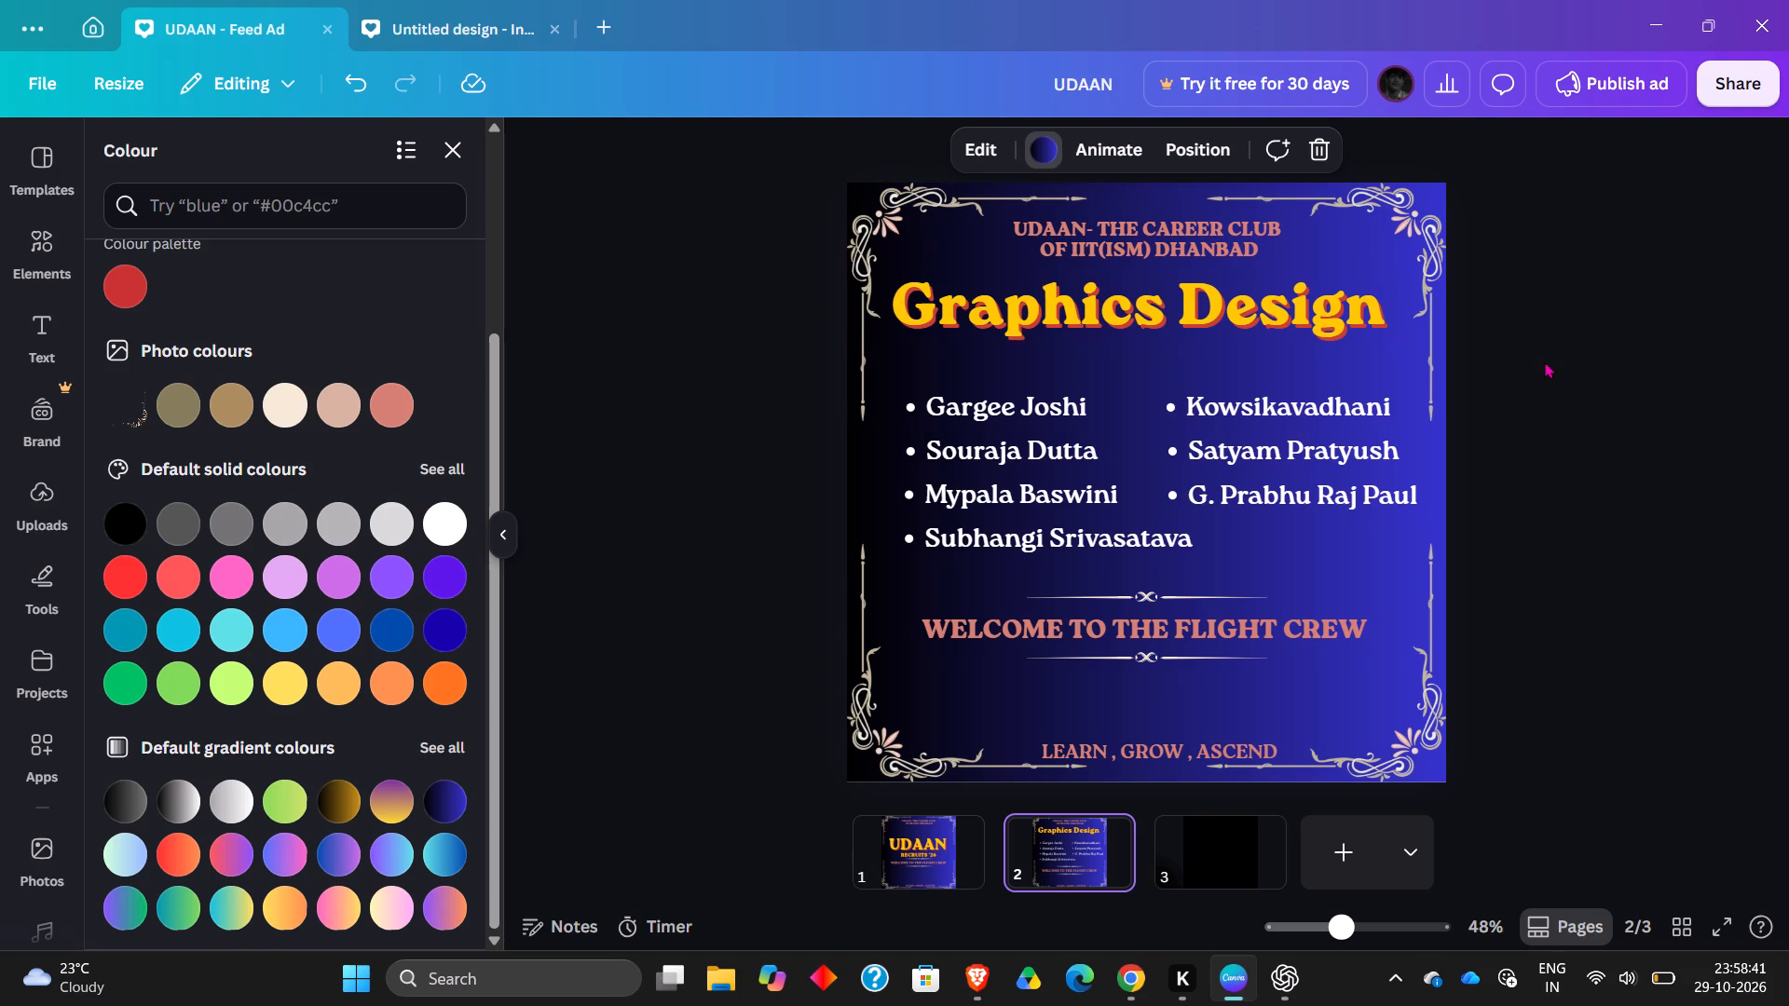
pyautogui.click(1441, 485)
pyautogui.click(1093, 158)
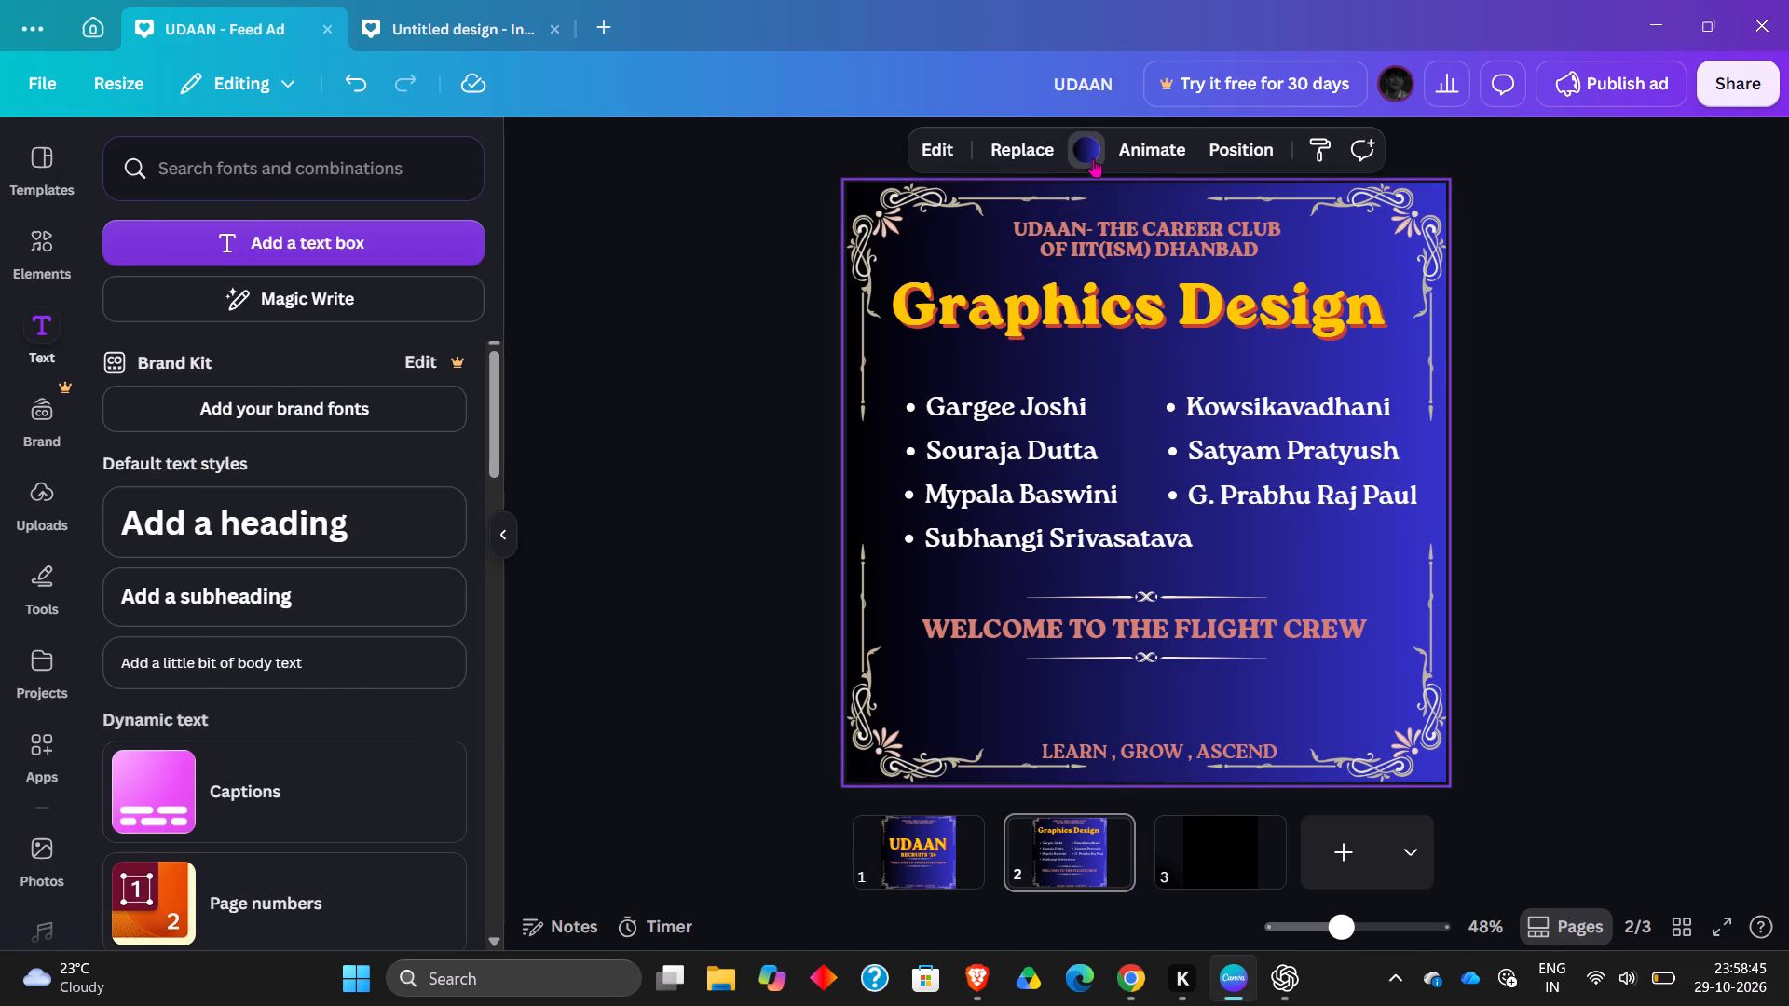
pyautogui.scroll(-7, 308, 853)
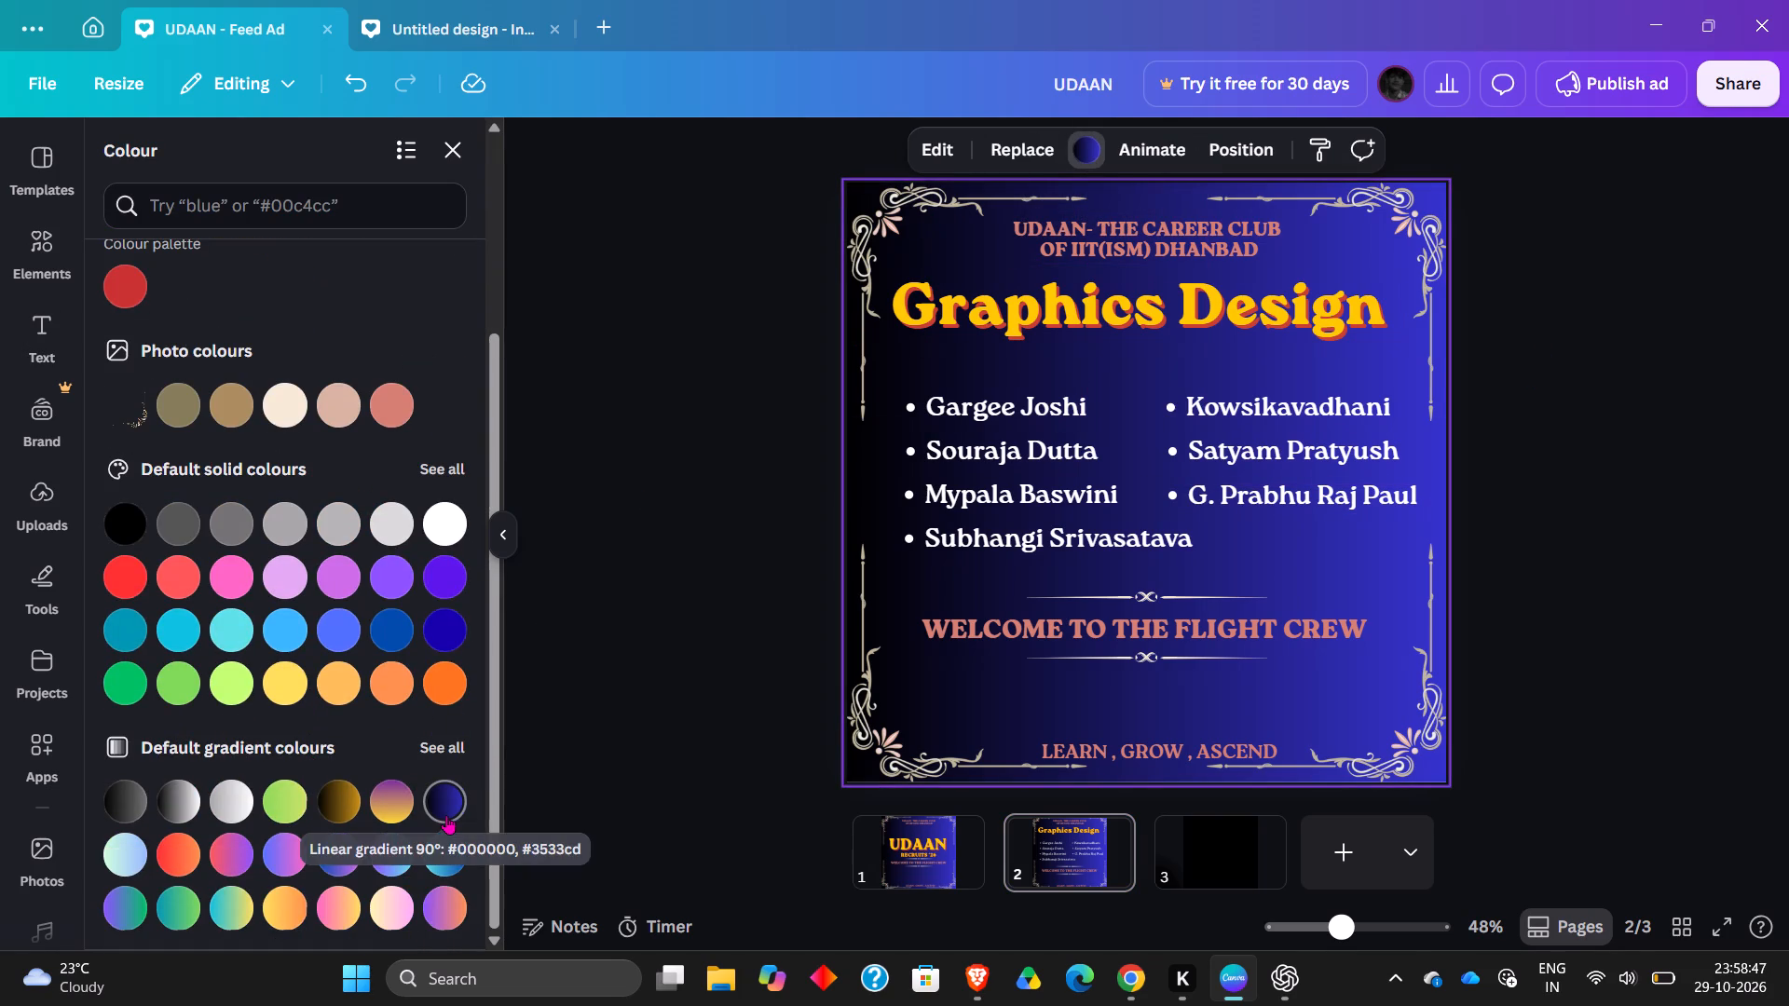
pyautogui.click(446, 815)
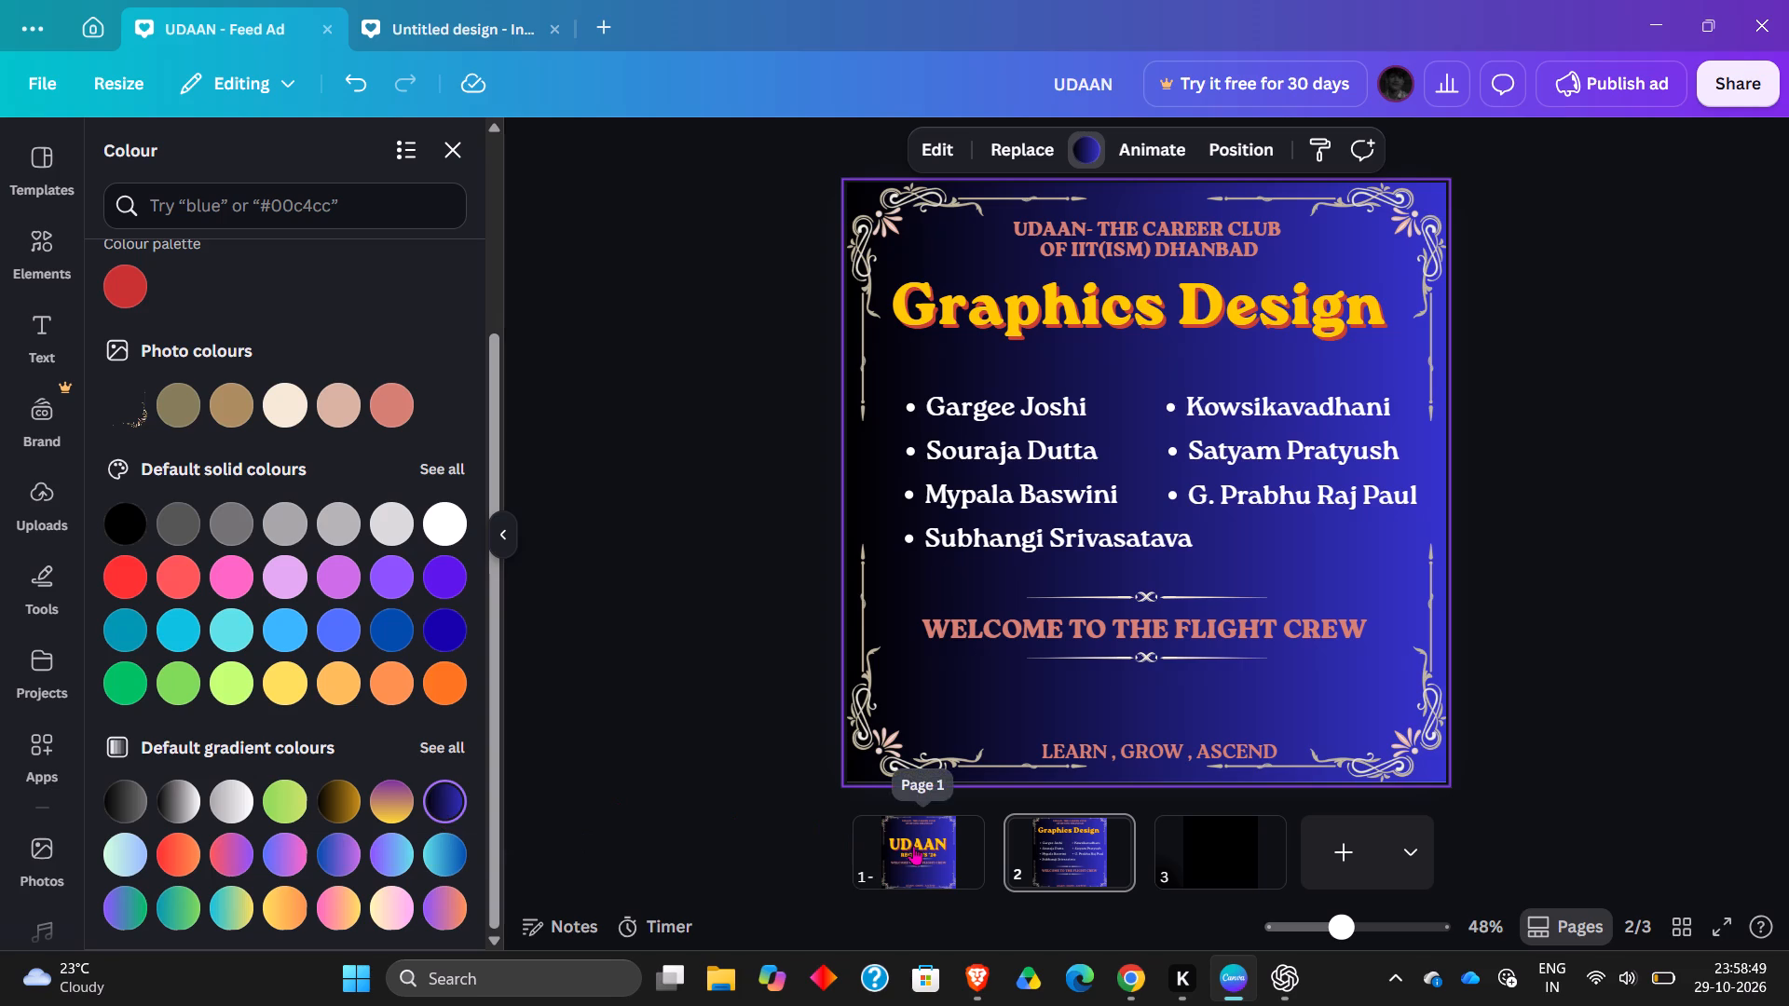
pyautogui.click(913, 846)
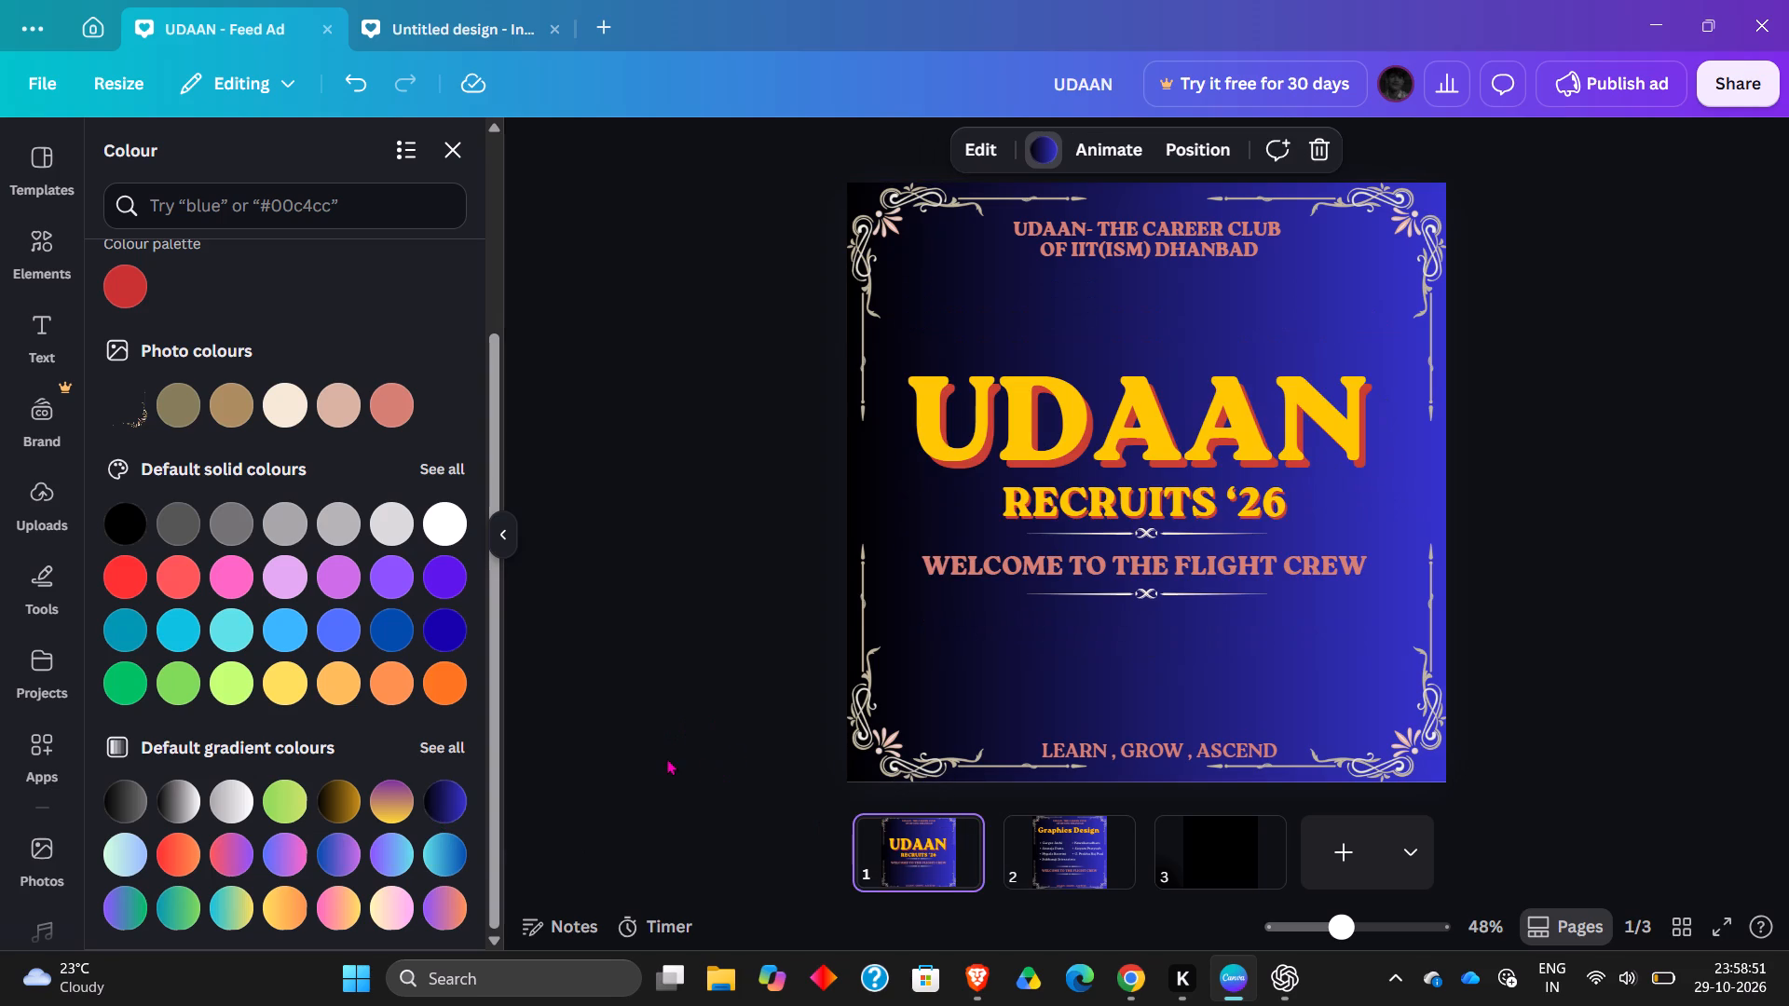
pyautogui.click(666, 758)
pyautogui.click(1561, 647)
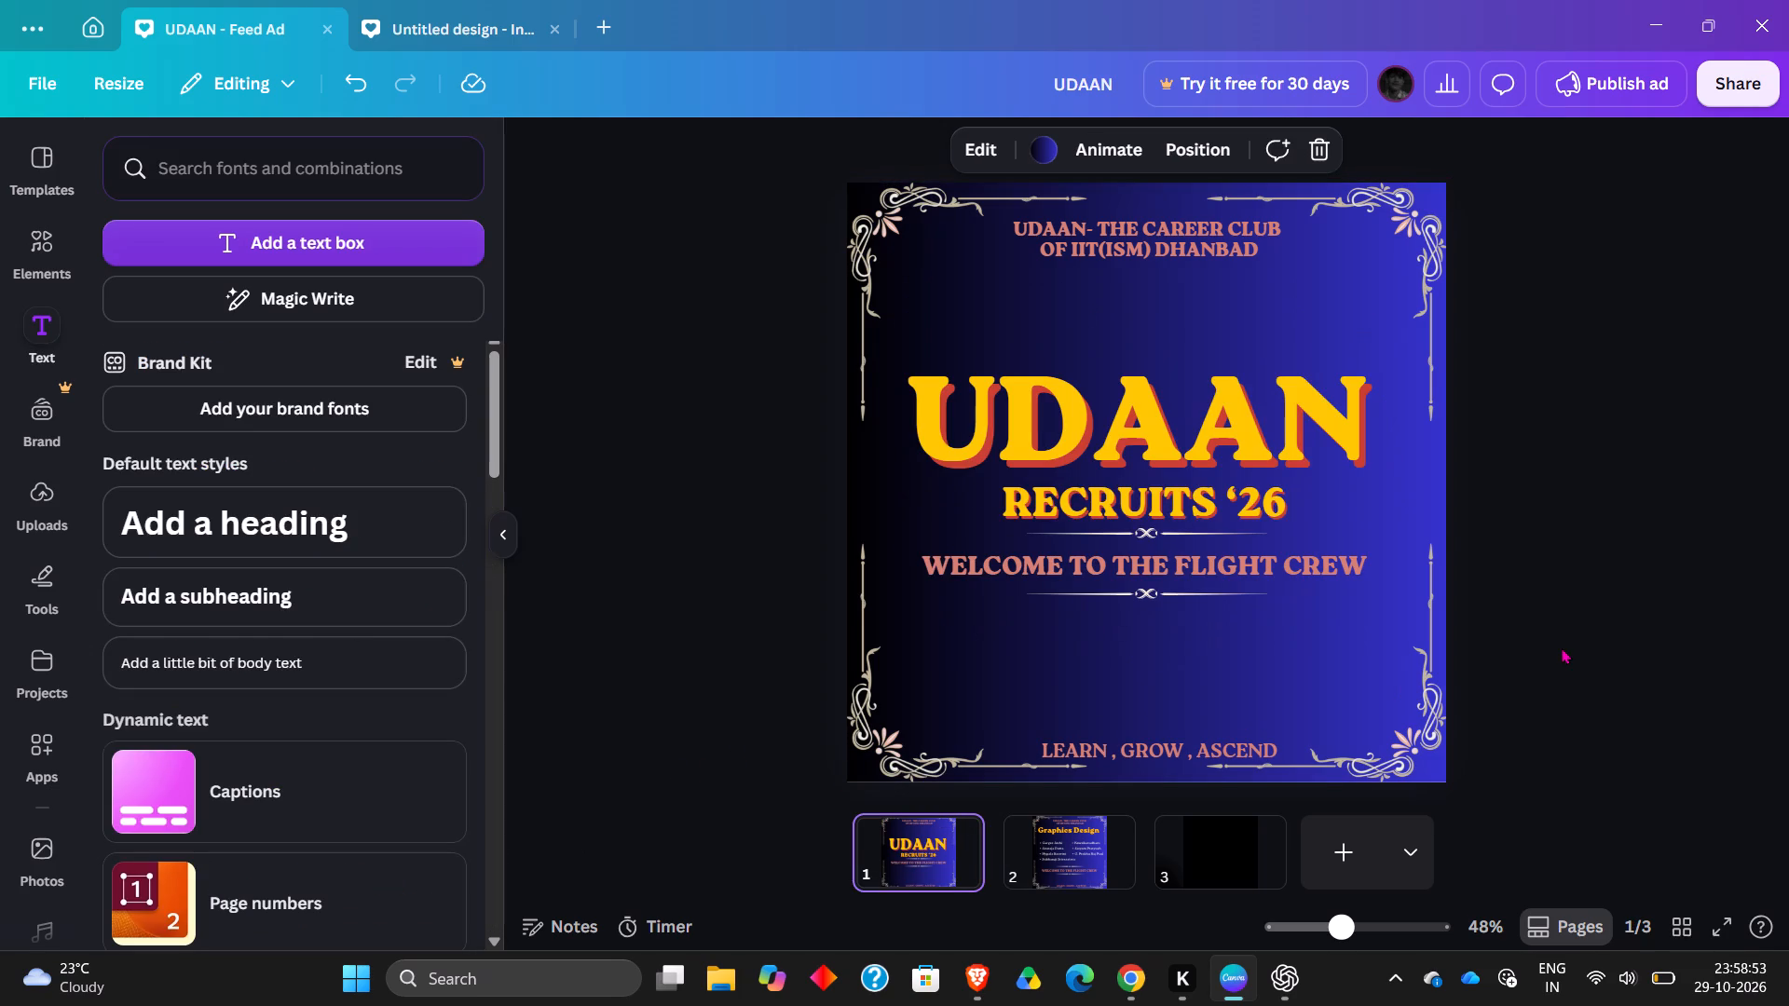
pyautogui.click(1106, 874)
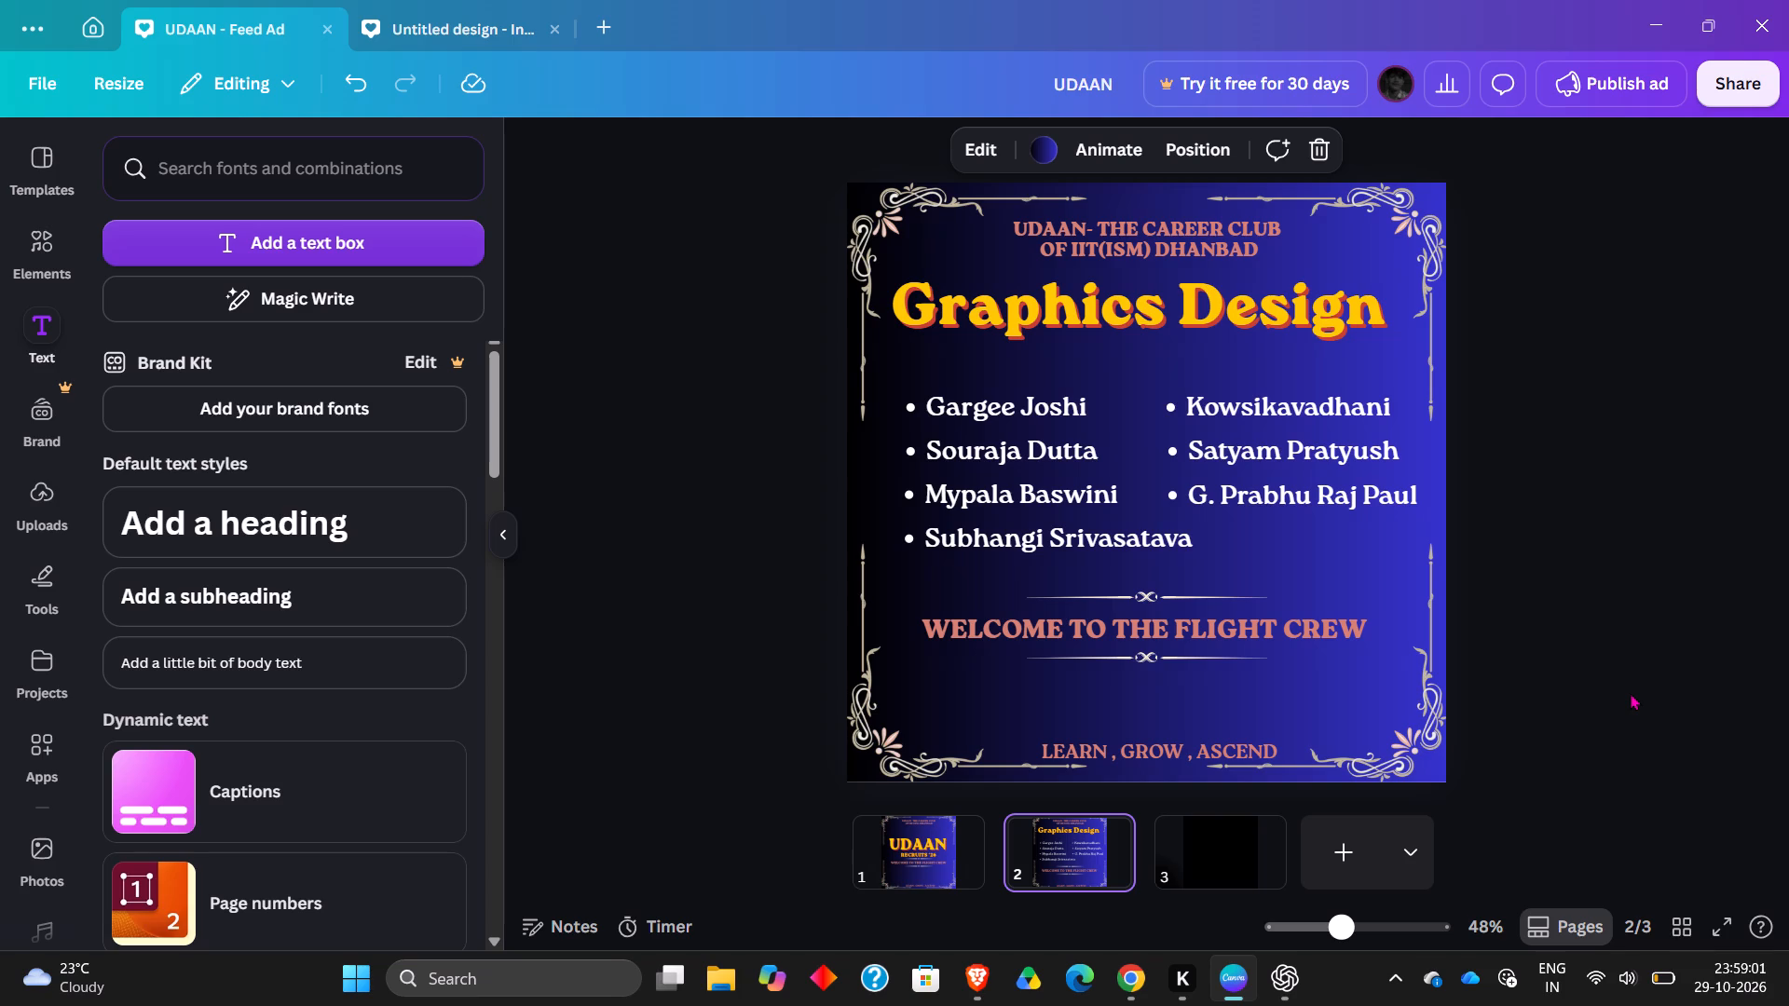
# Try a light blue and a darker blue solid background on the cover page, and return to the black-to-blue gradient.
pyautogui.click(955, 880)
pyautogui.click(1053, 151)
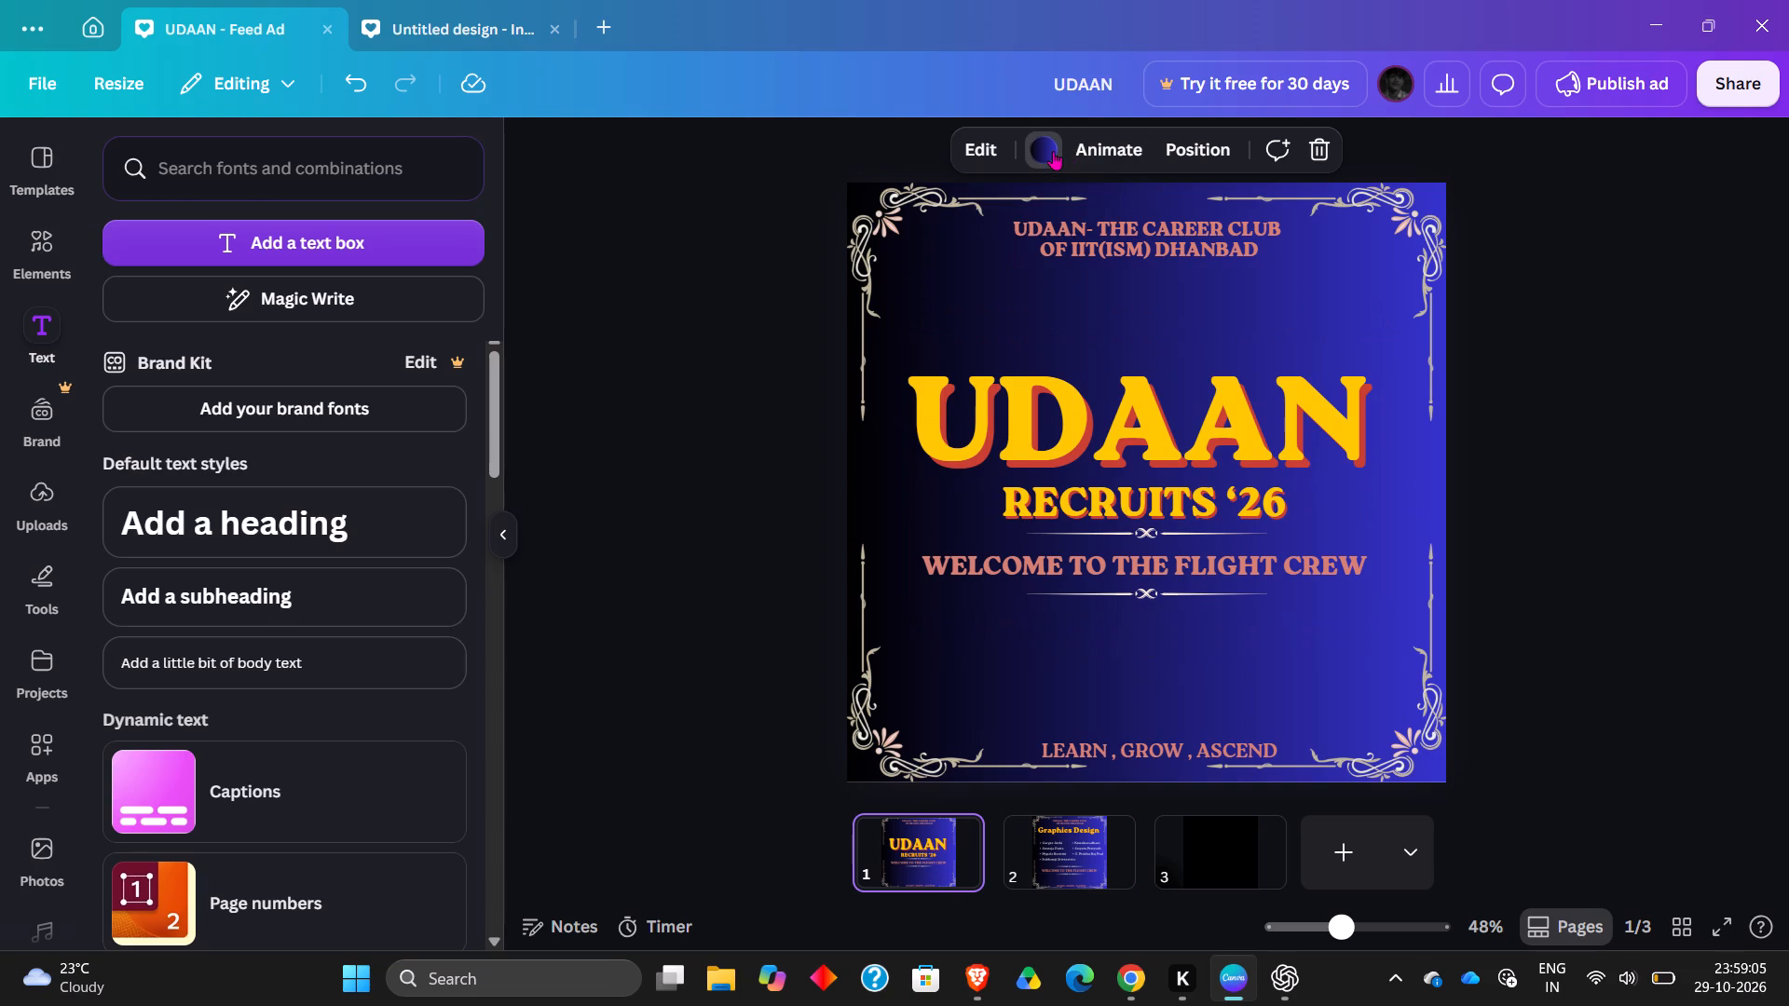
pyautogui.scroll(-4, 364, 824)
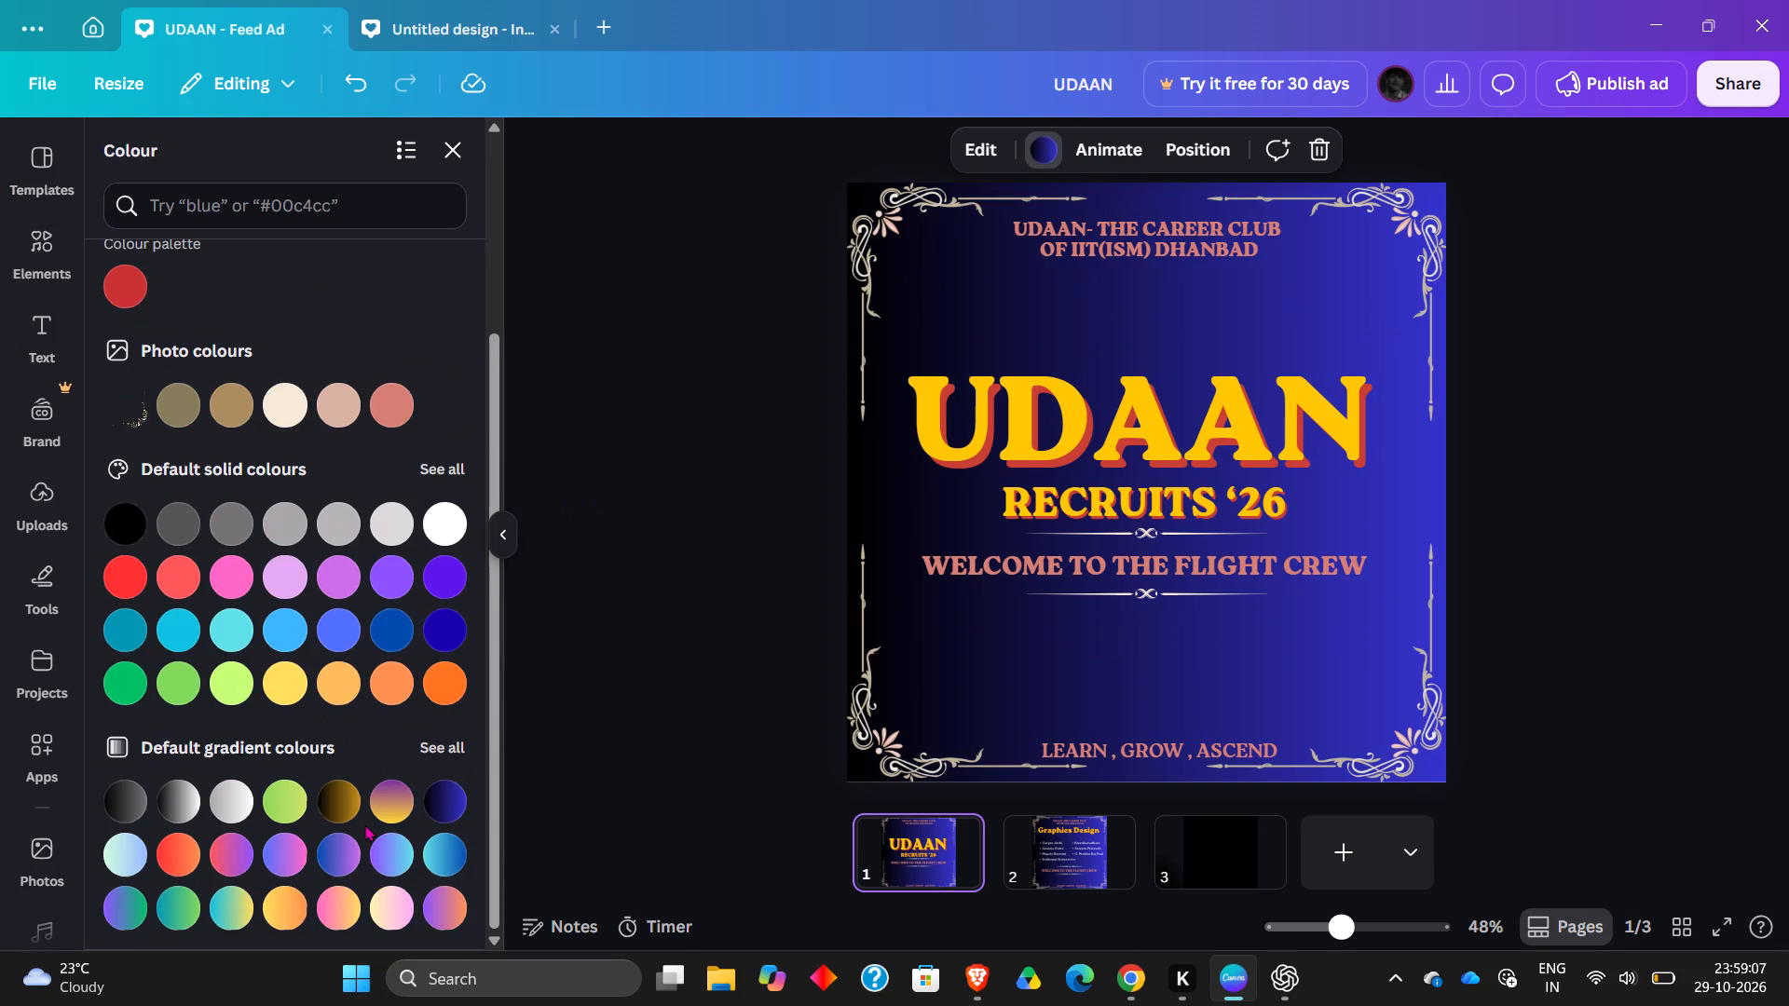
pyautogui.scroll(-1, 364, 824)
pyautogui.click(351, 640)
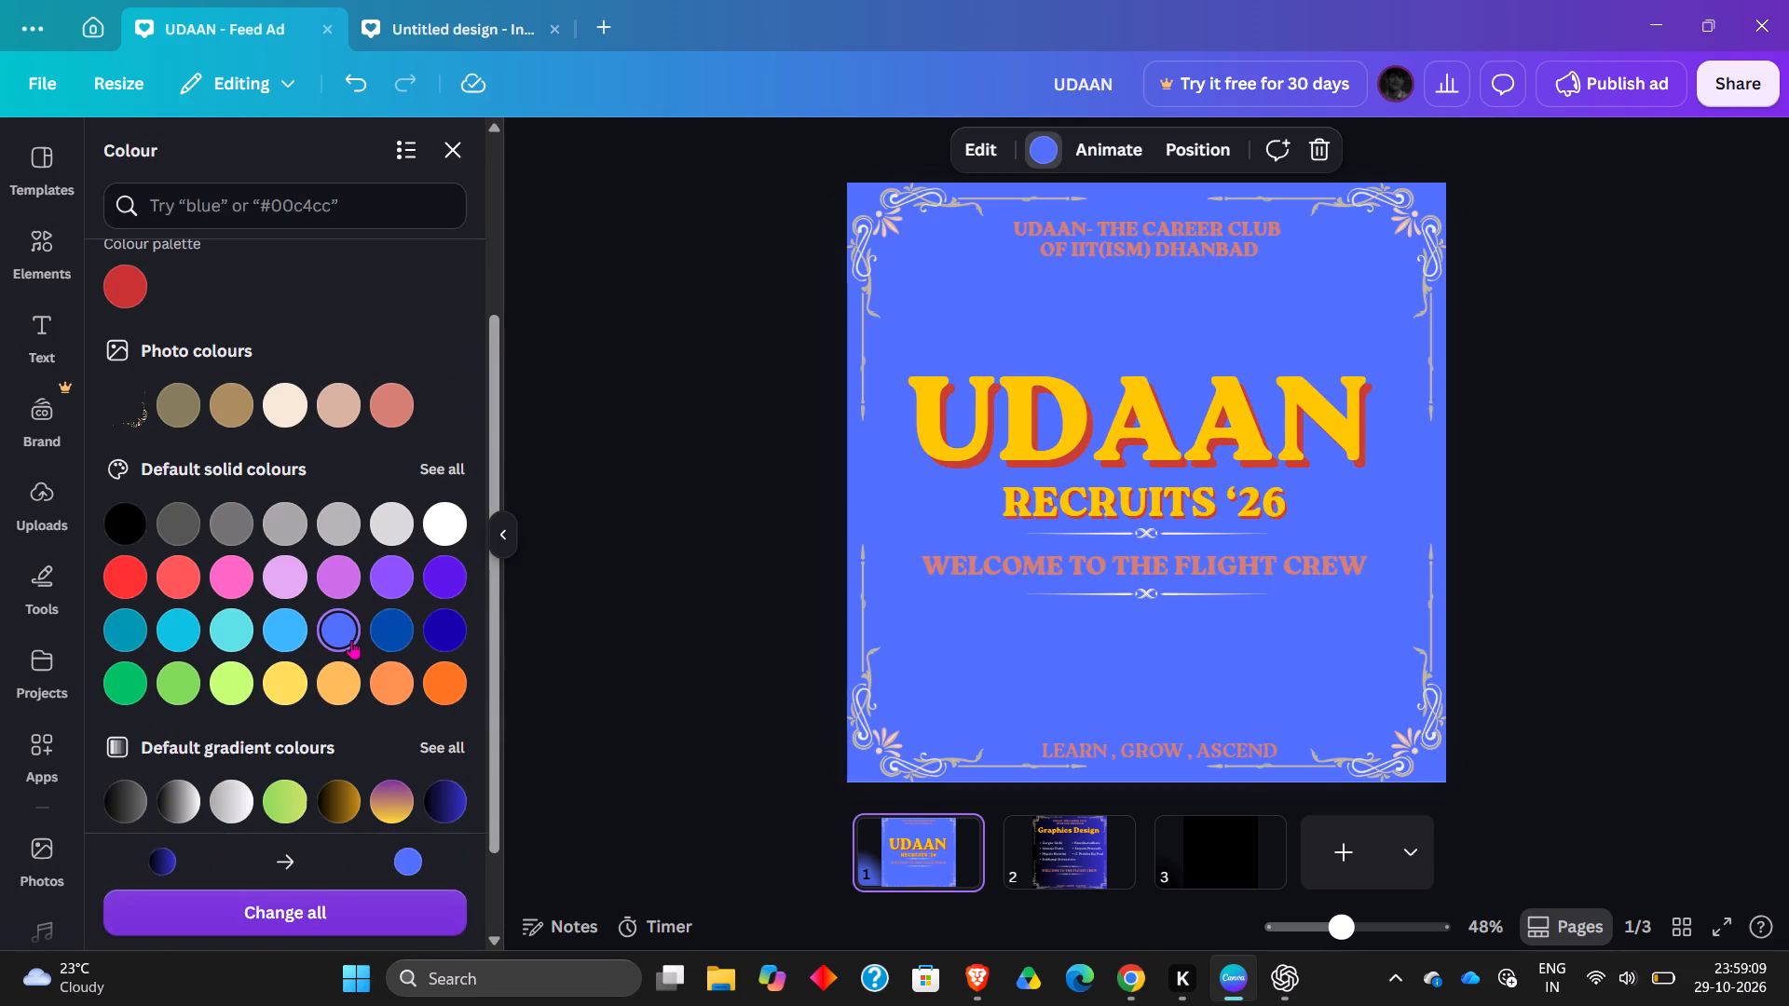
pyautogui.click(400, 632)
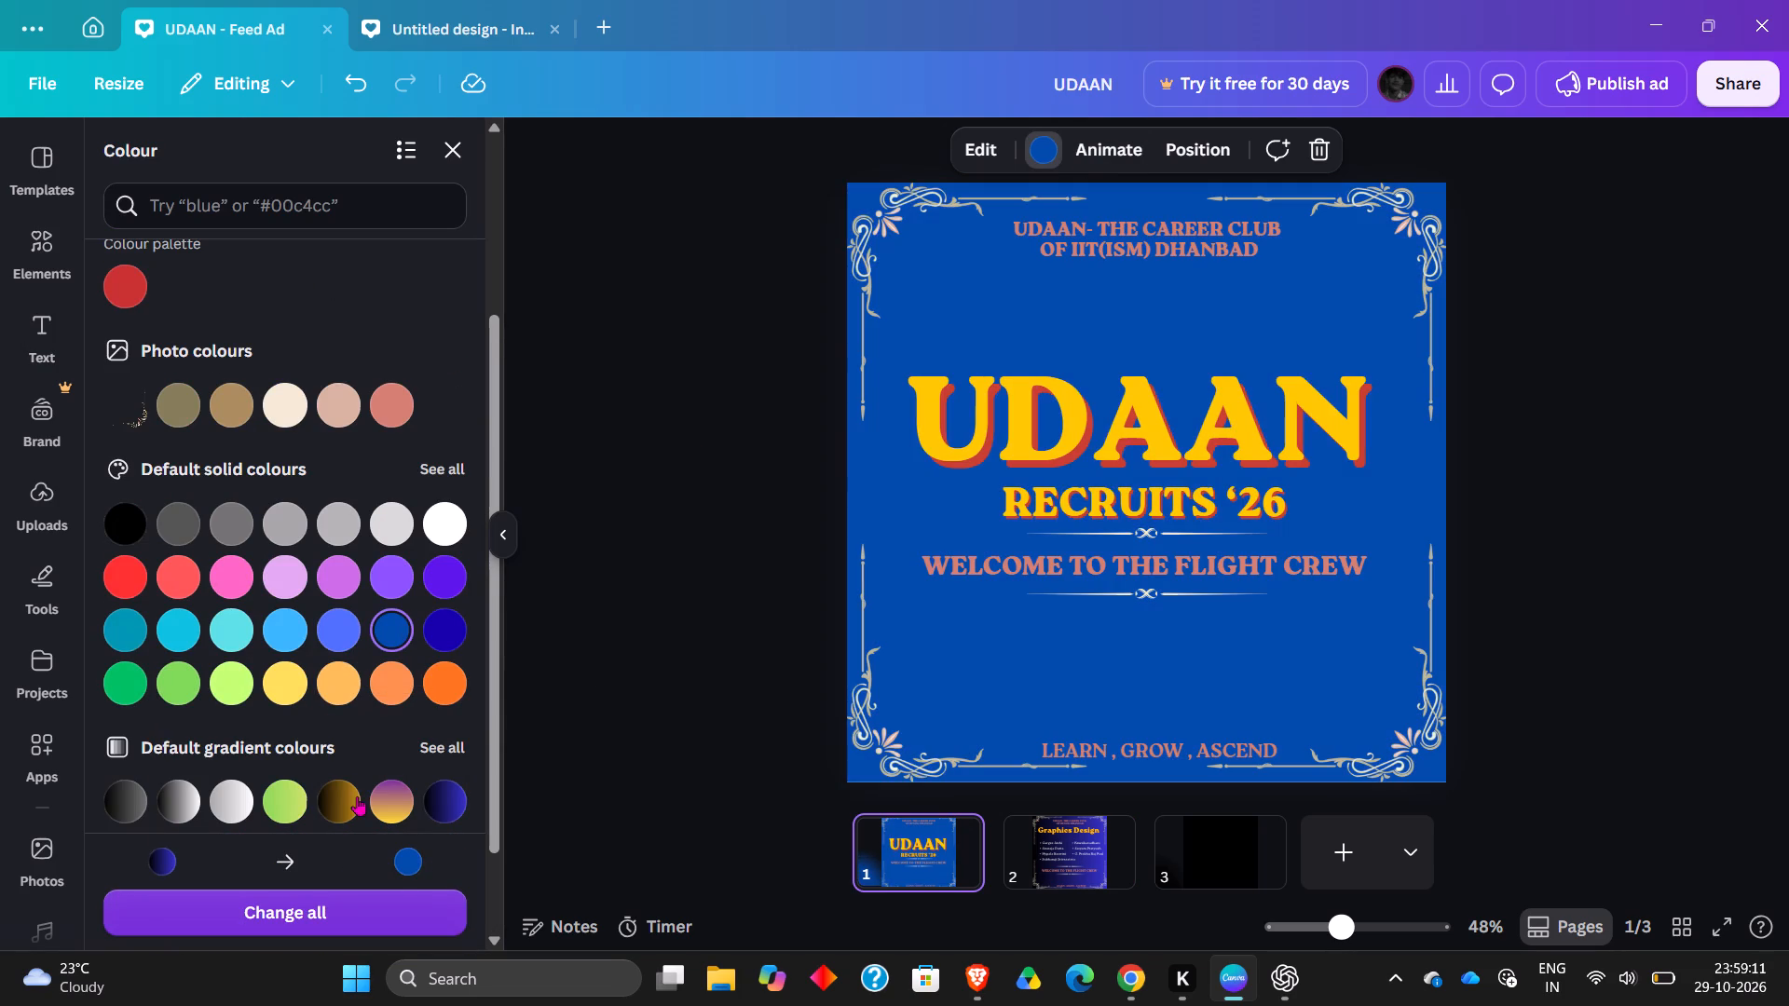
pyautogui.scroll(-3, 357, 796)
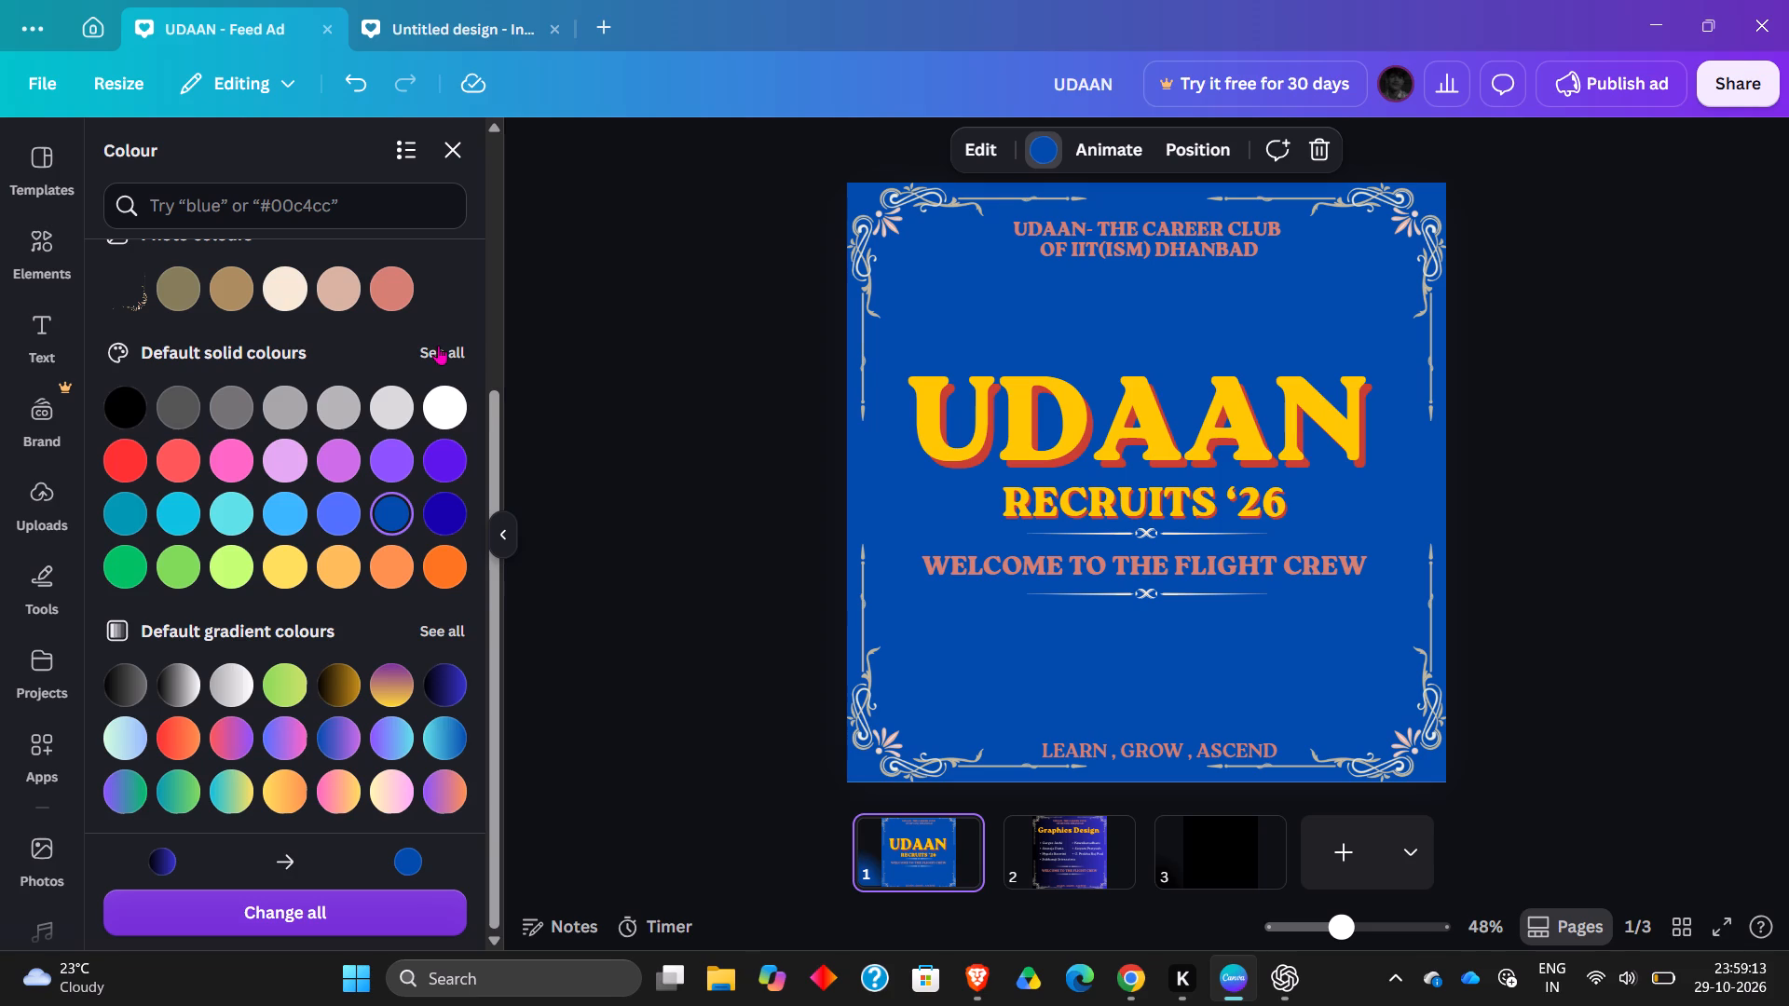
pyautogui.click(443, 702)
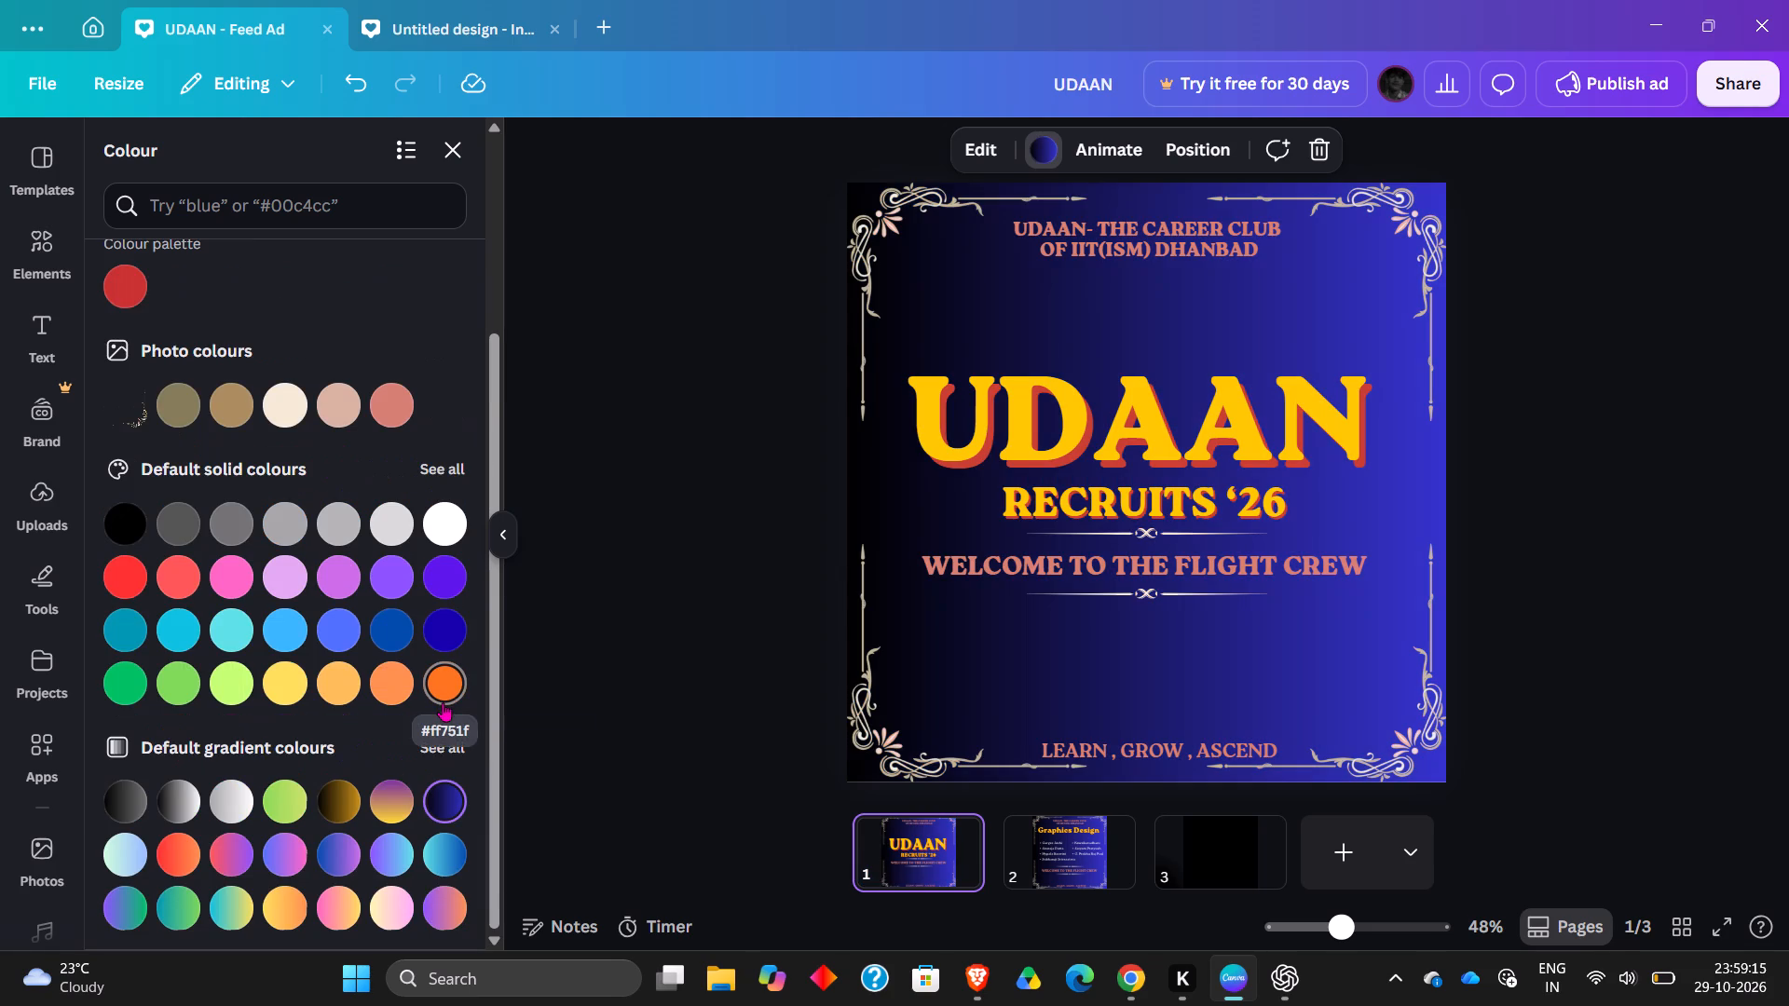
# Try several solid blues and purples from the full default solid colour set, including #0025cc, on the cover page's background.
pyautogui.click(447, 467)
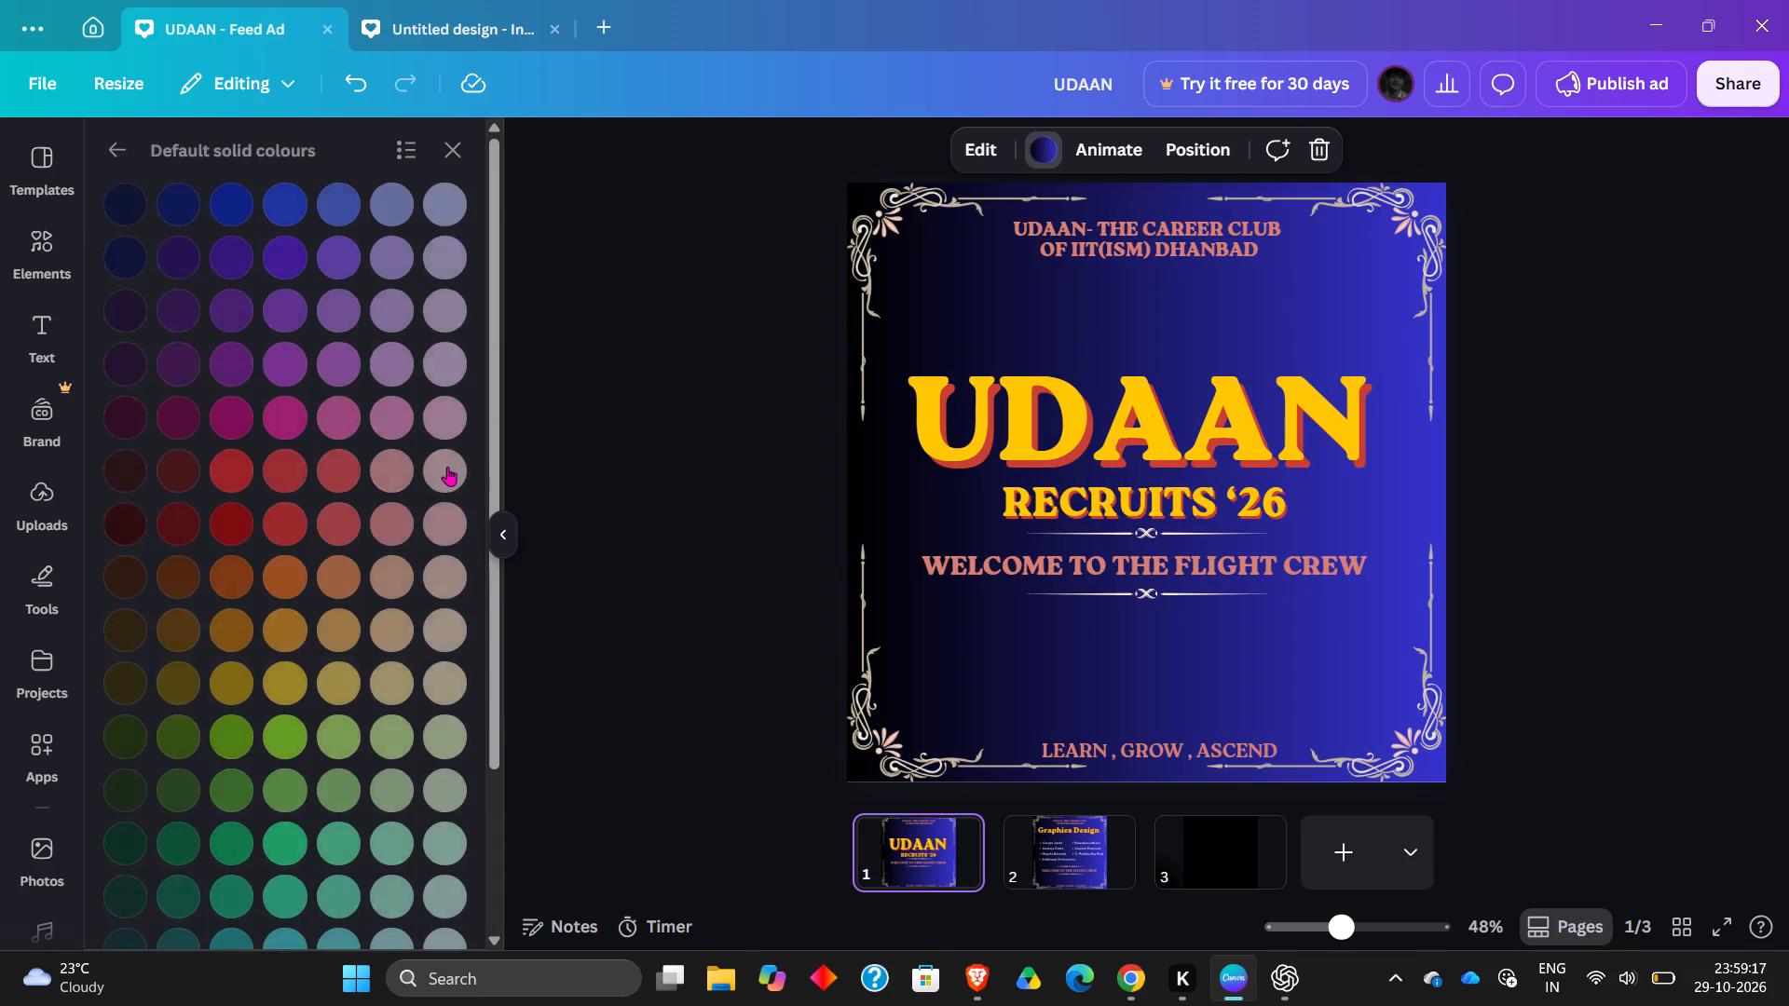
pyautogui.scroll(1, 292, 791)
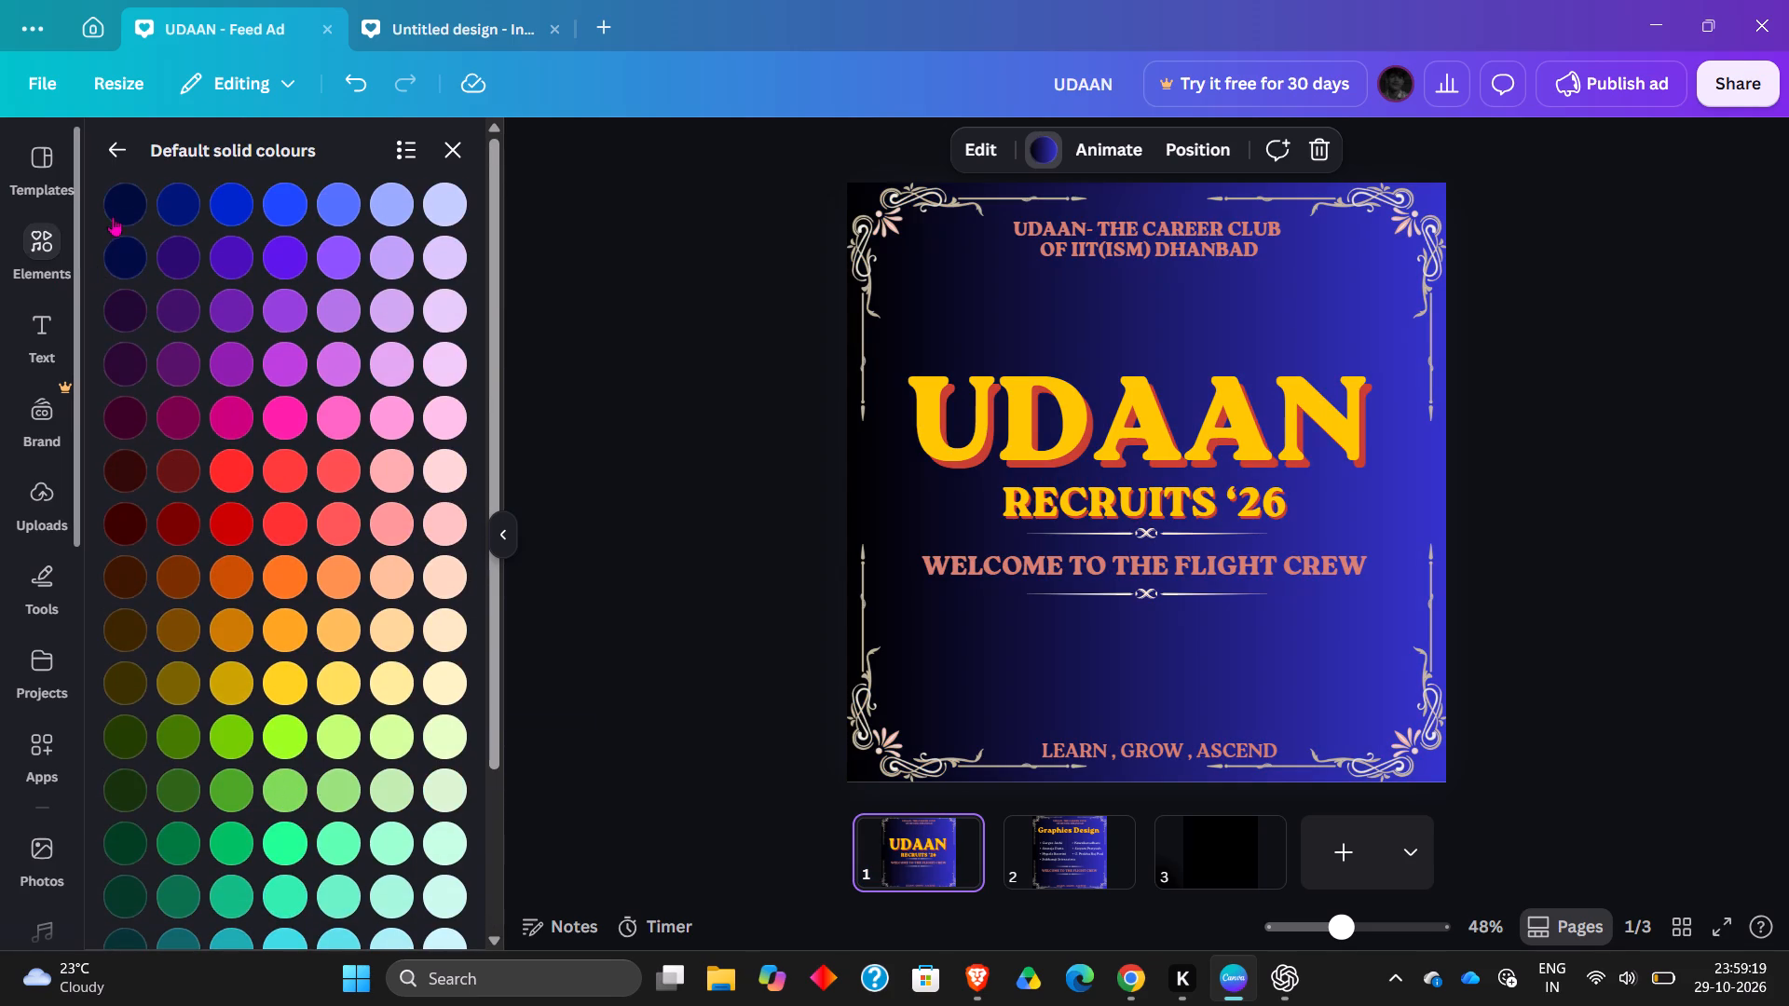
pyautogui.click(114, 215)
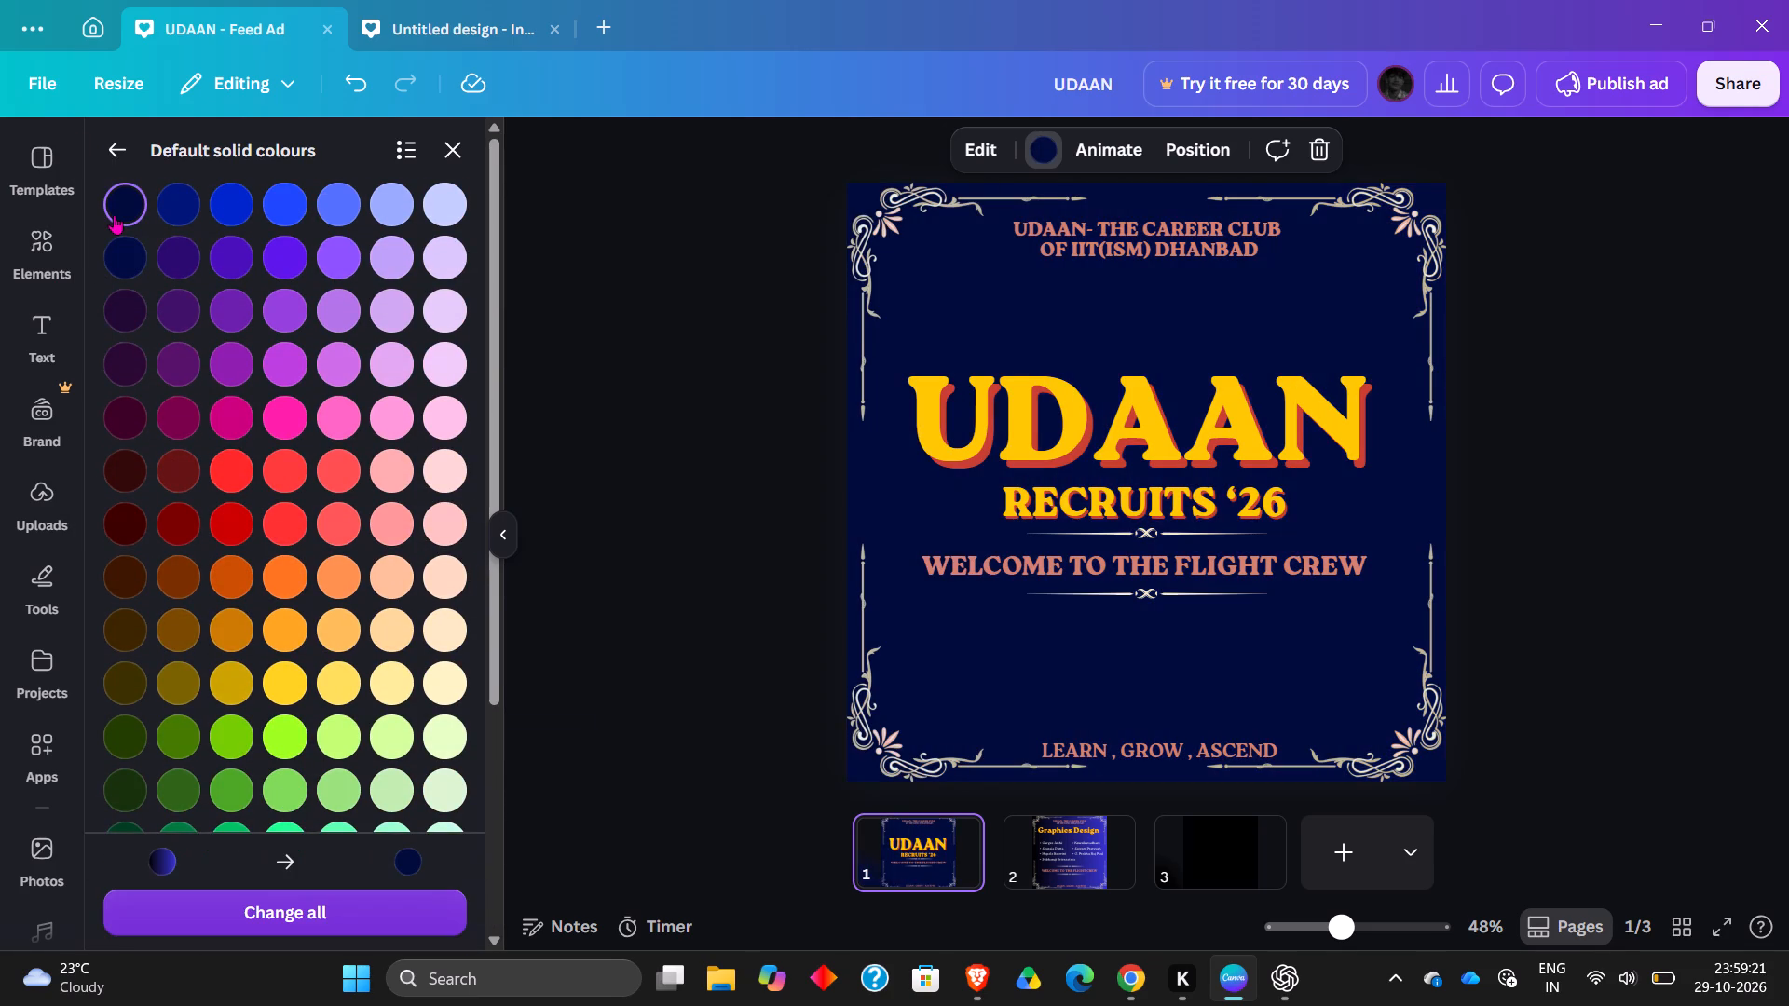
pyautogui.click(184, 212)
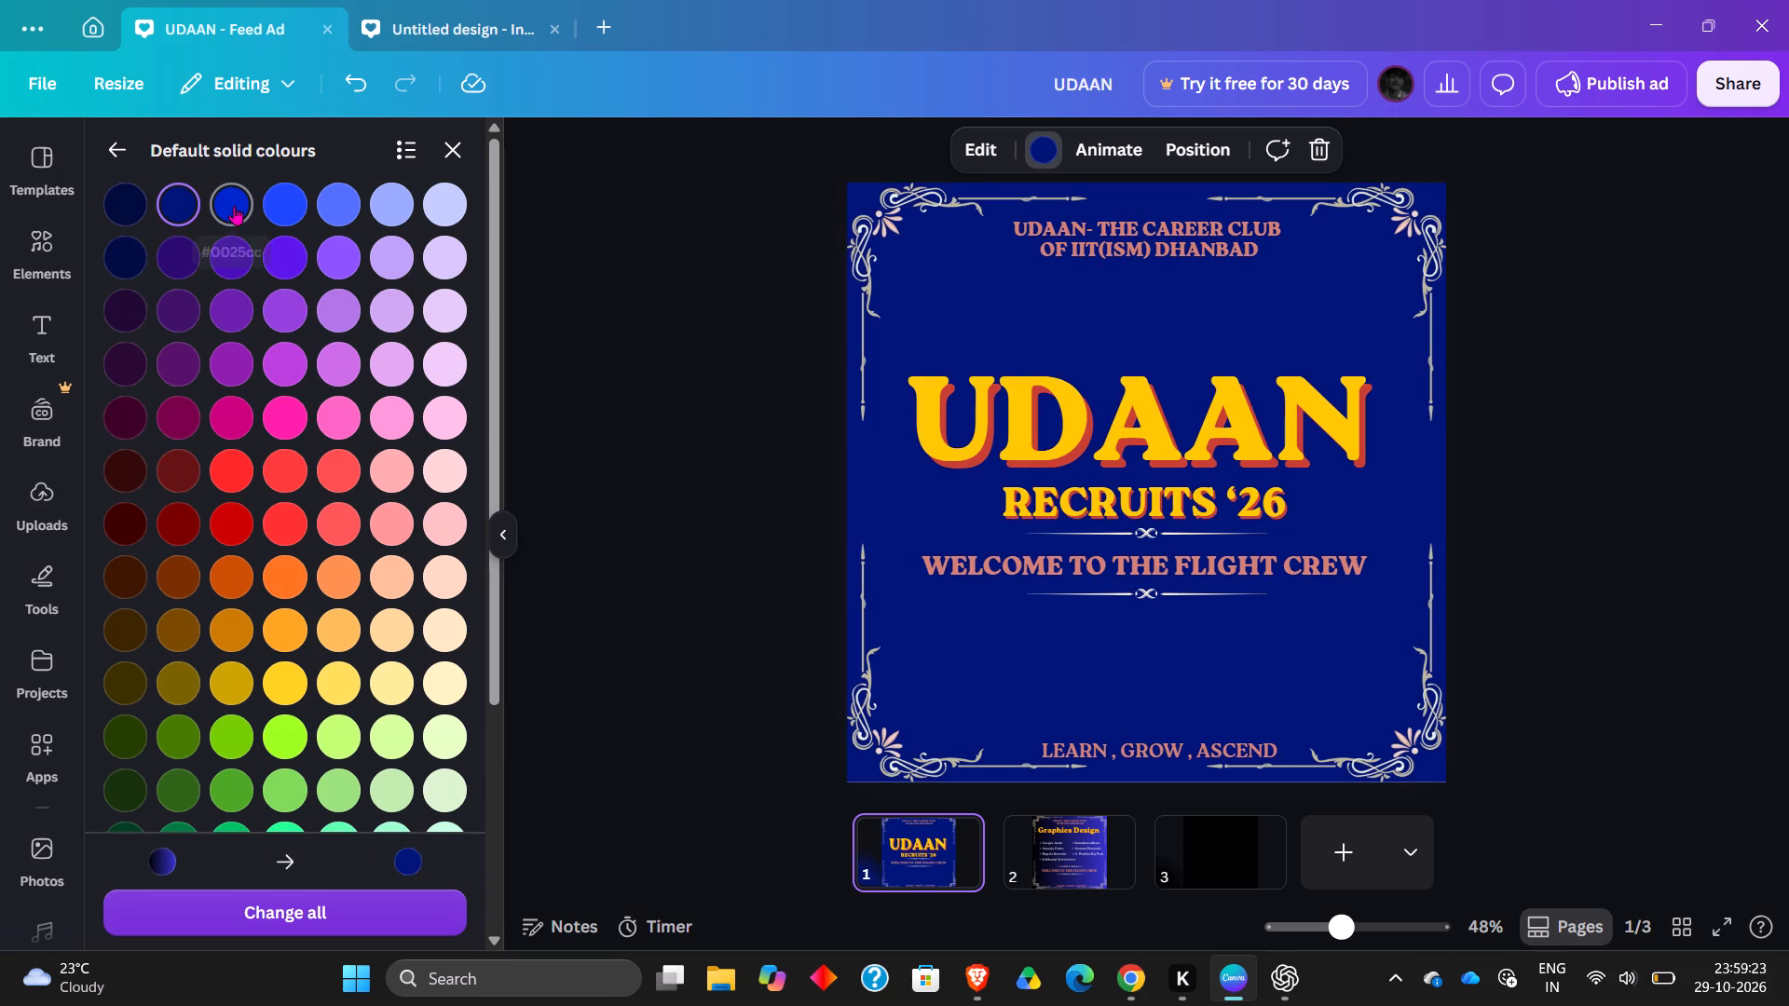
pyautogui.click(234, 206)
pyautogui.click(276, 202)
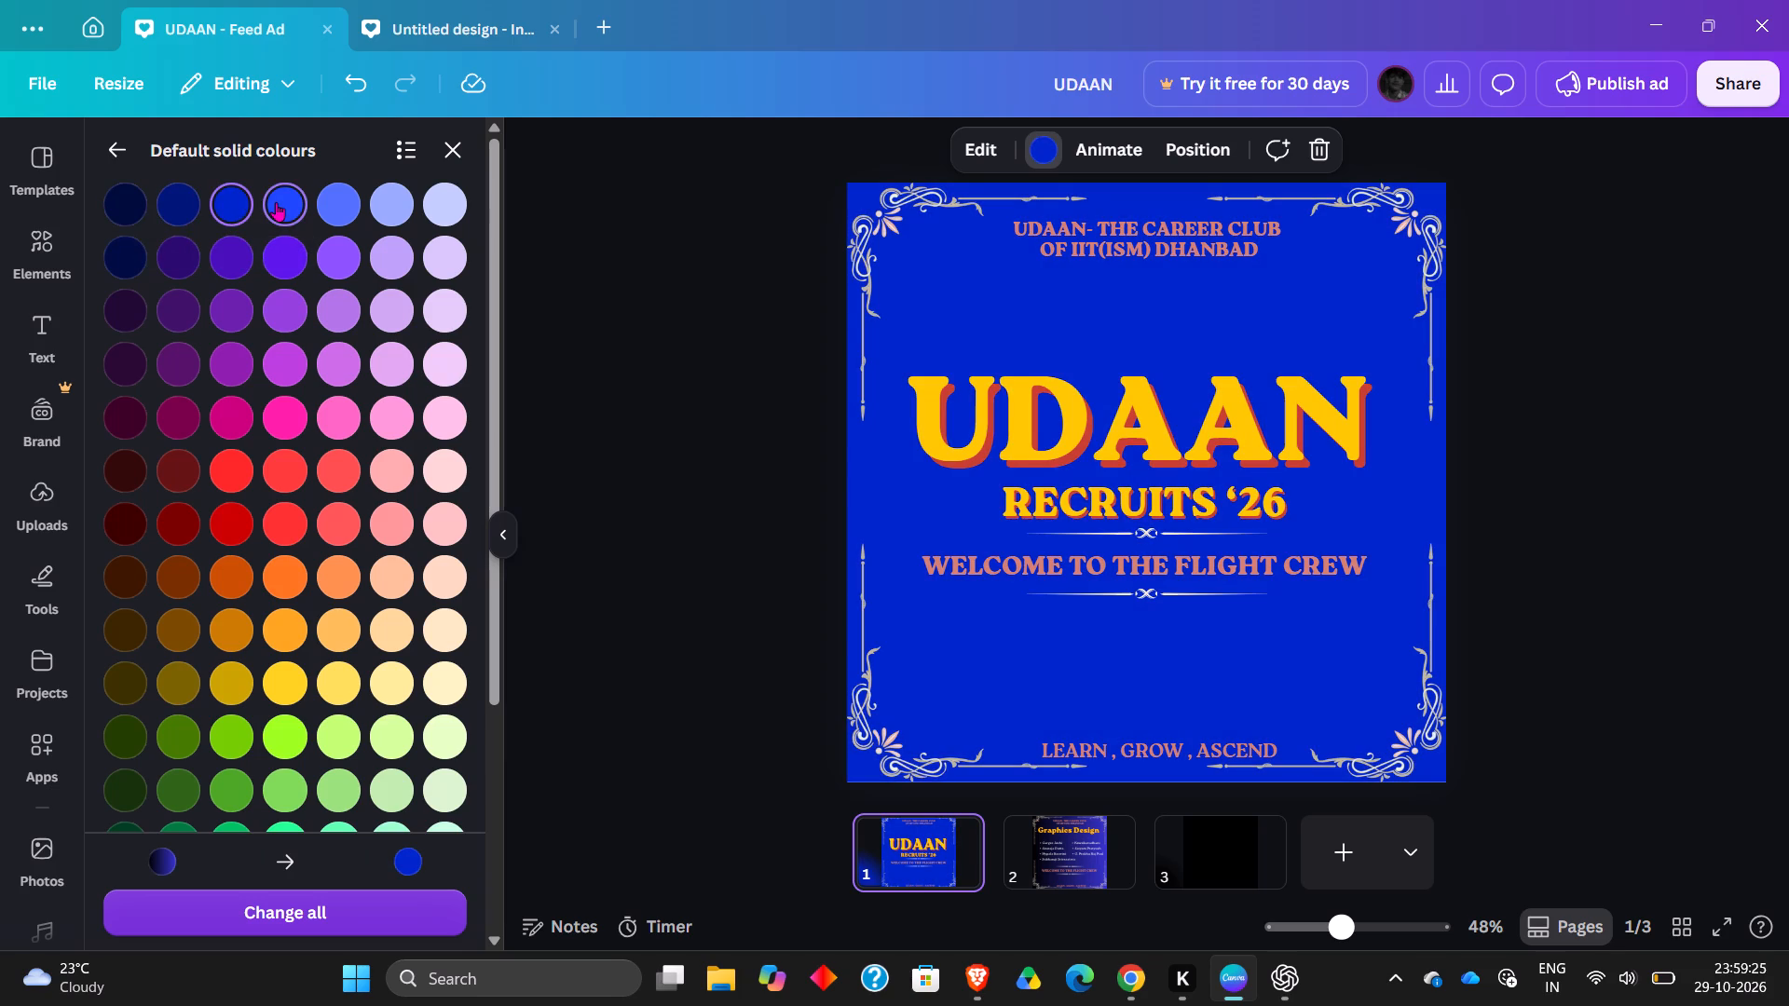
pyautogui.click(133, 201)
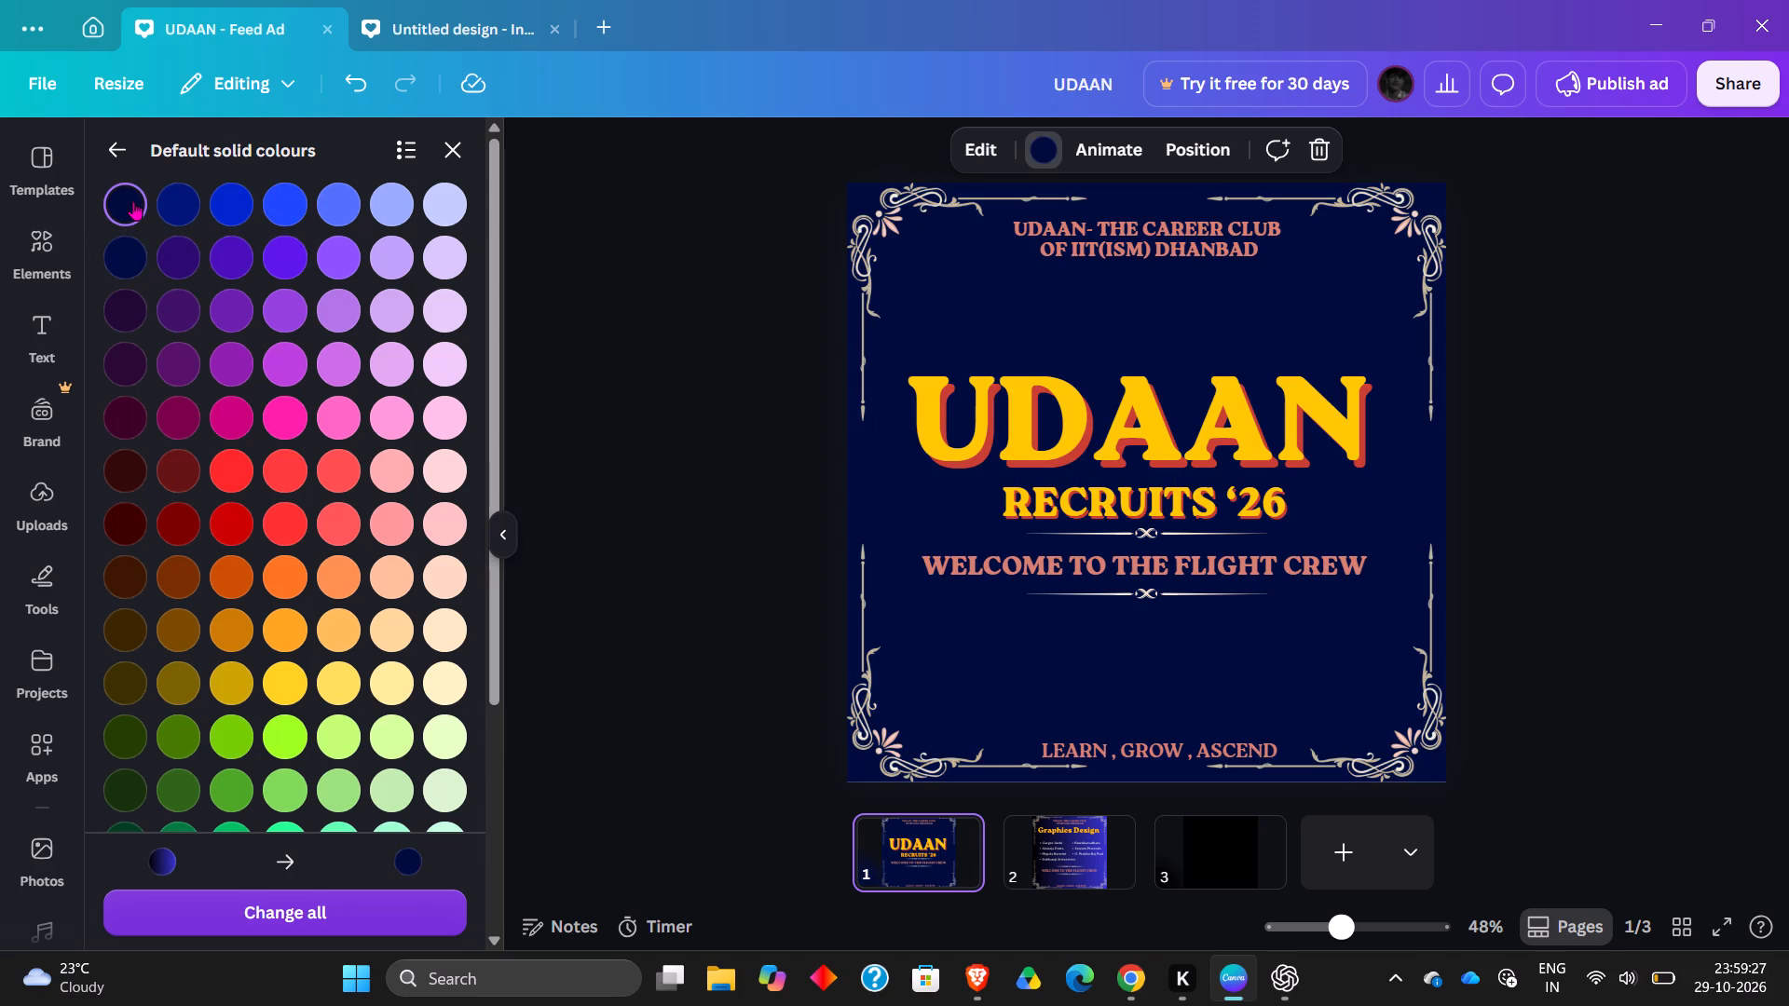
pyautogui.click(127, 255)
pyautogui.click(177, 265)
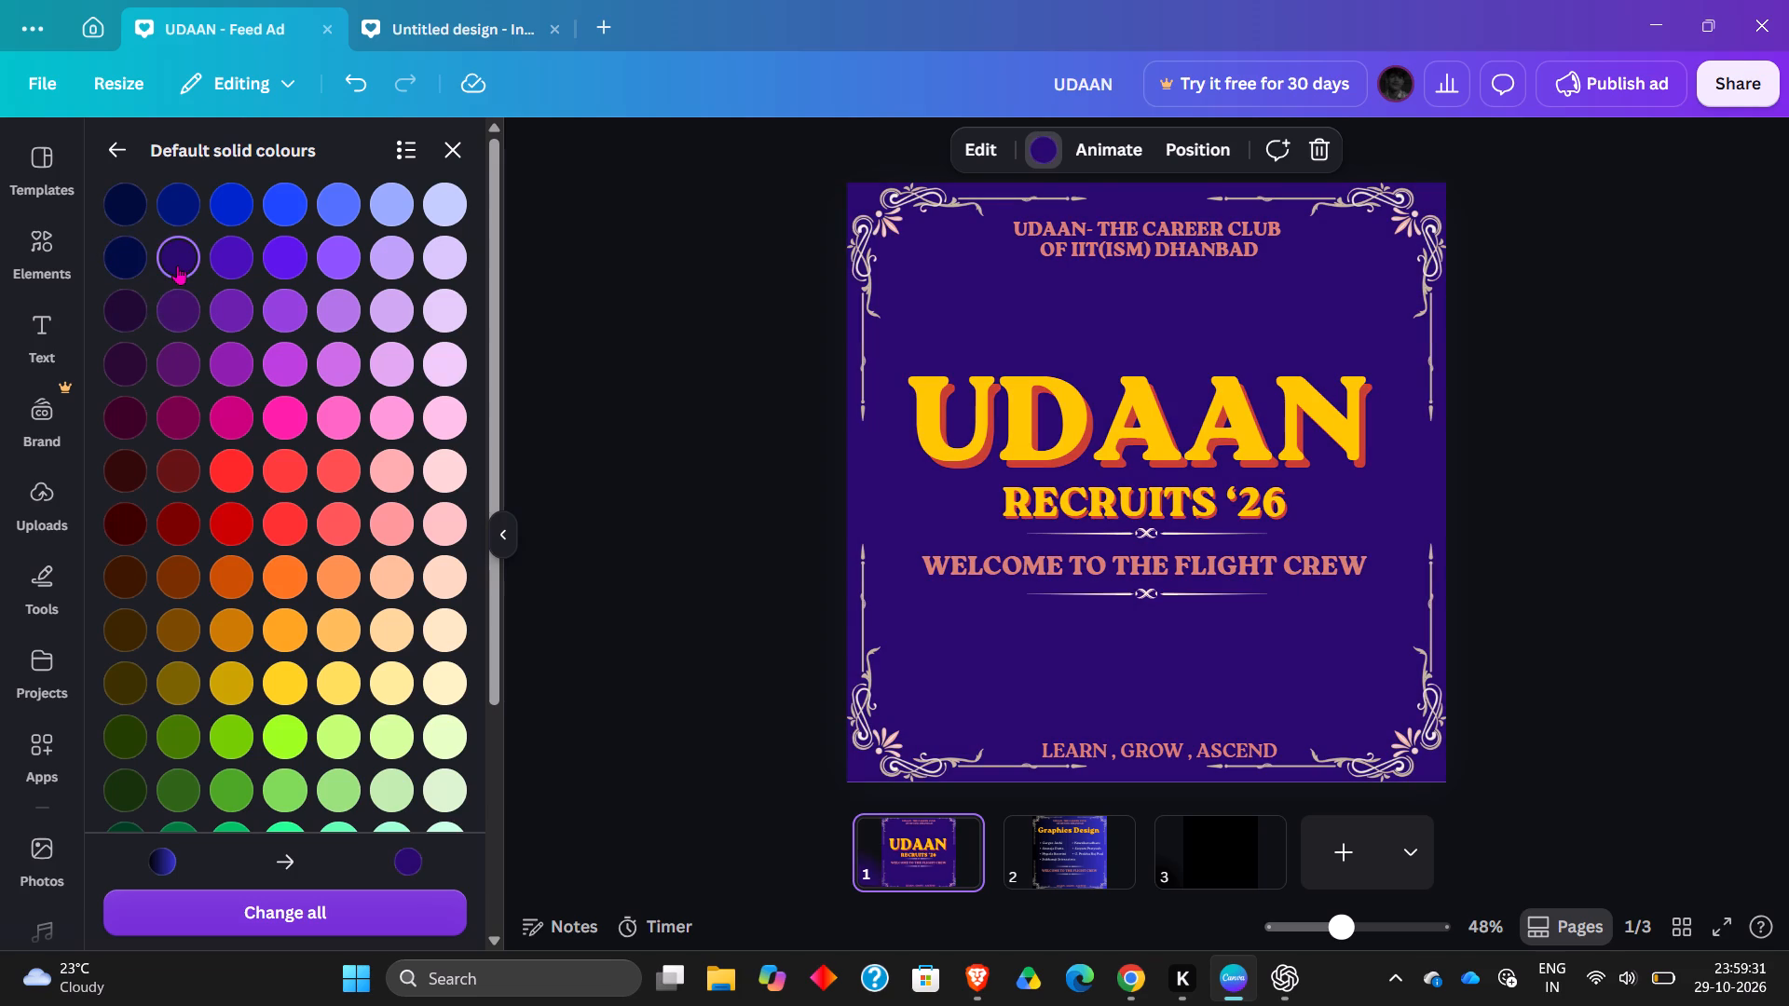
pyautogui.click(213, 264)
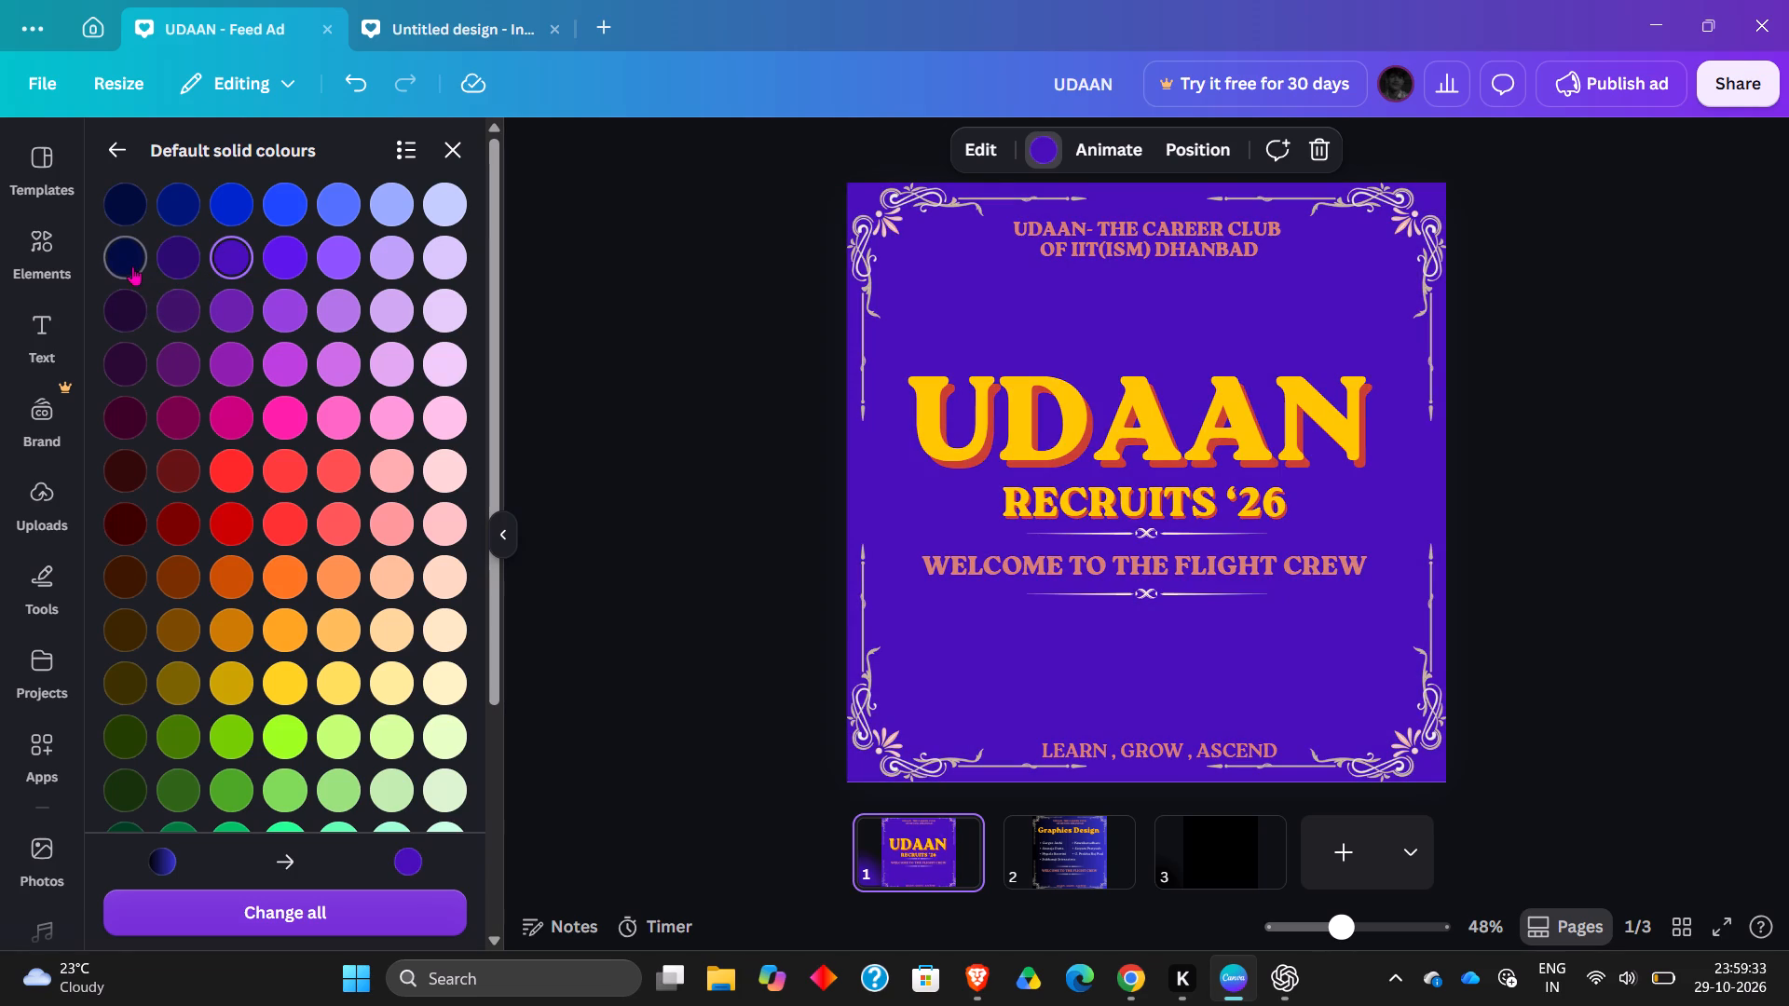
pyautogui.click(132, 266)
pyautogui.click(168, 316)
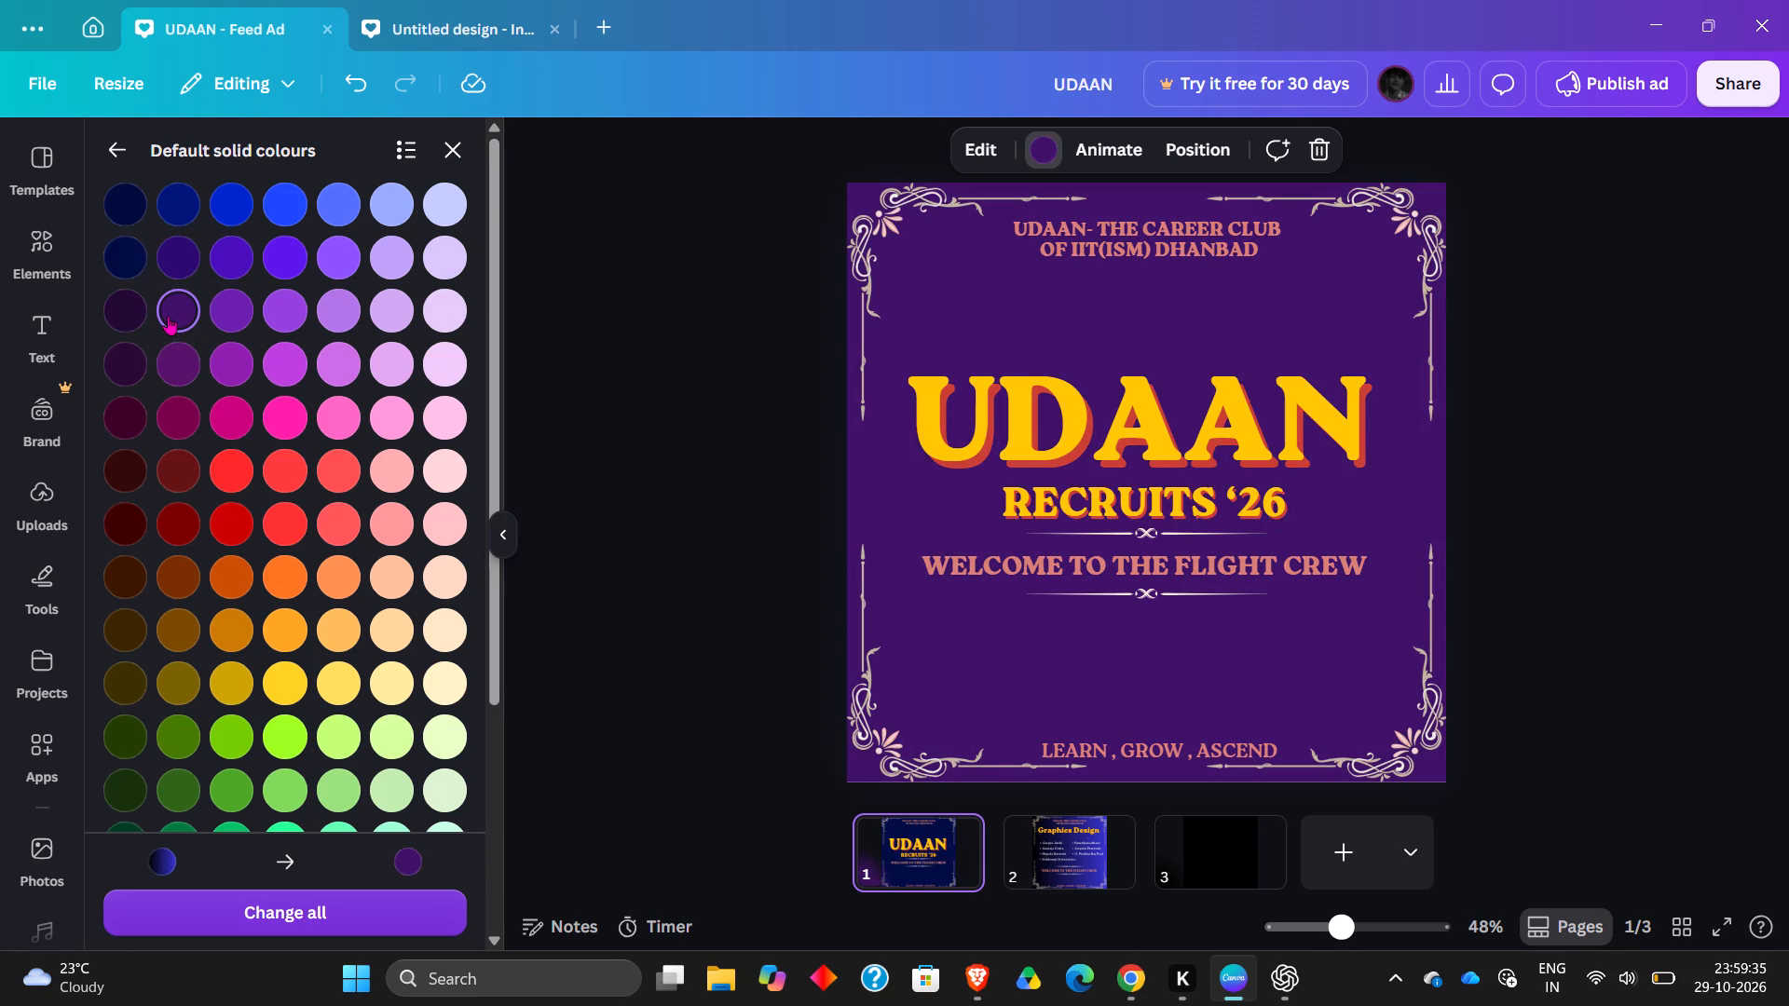
# Set the cover page's background to the dark navy in the default solid colours' last row, comparing it with the adjacent lighter blue.
pyautogui.scroll(-5, 260, 521)
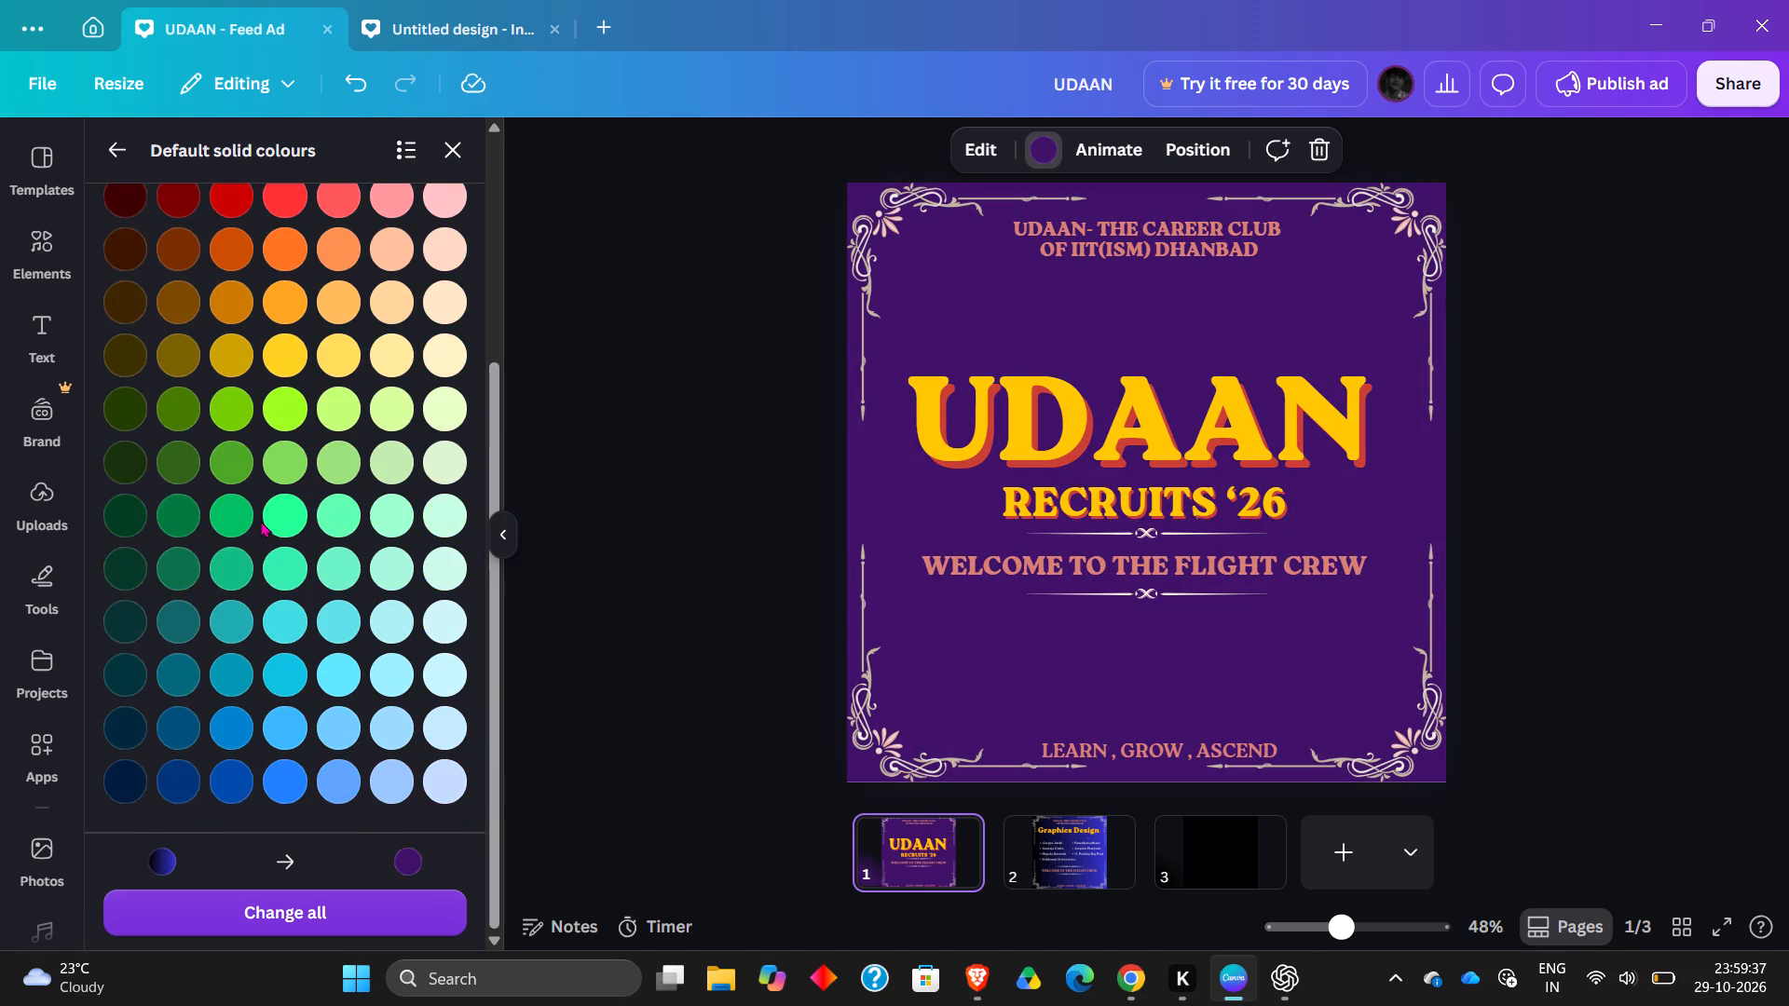
pyautogui.scroll(-1, 260, 521)
pyautogui.click(114, 793)
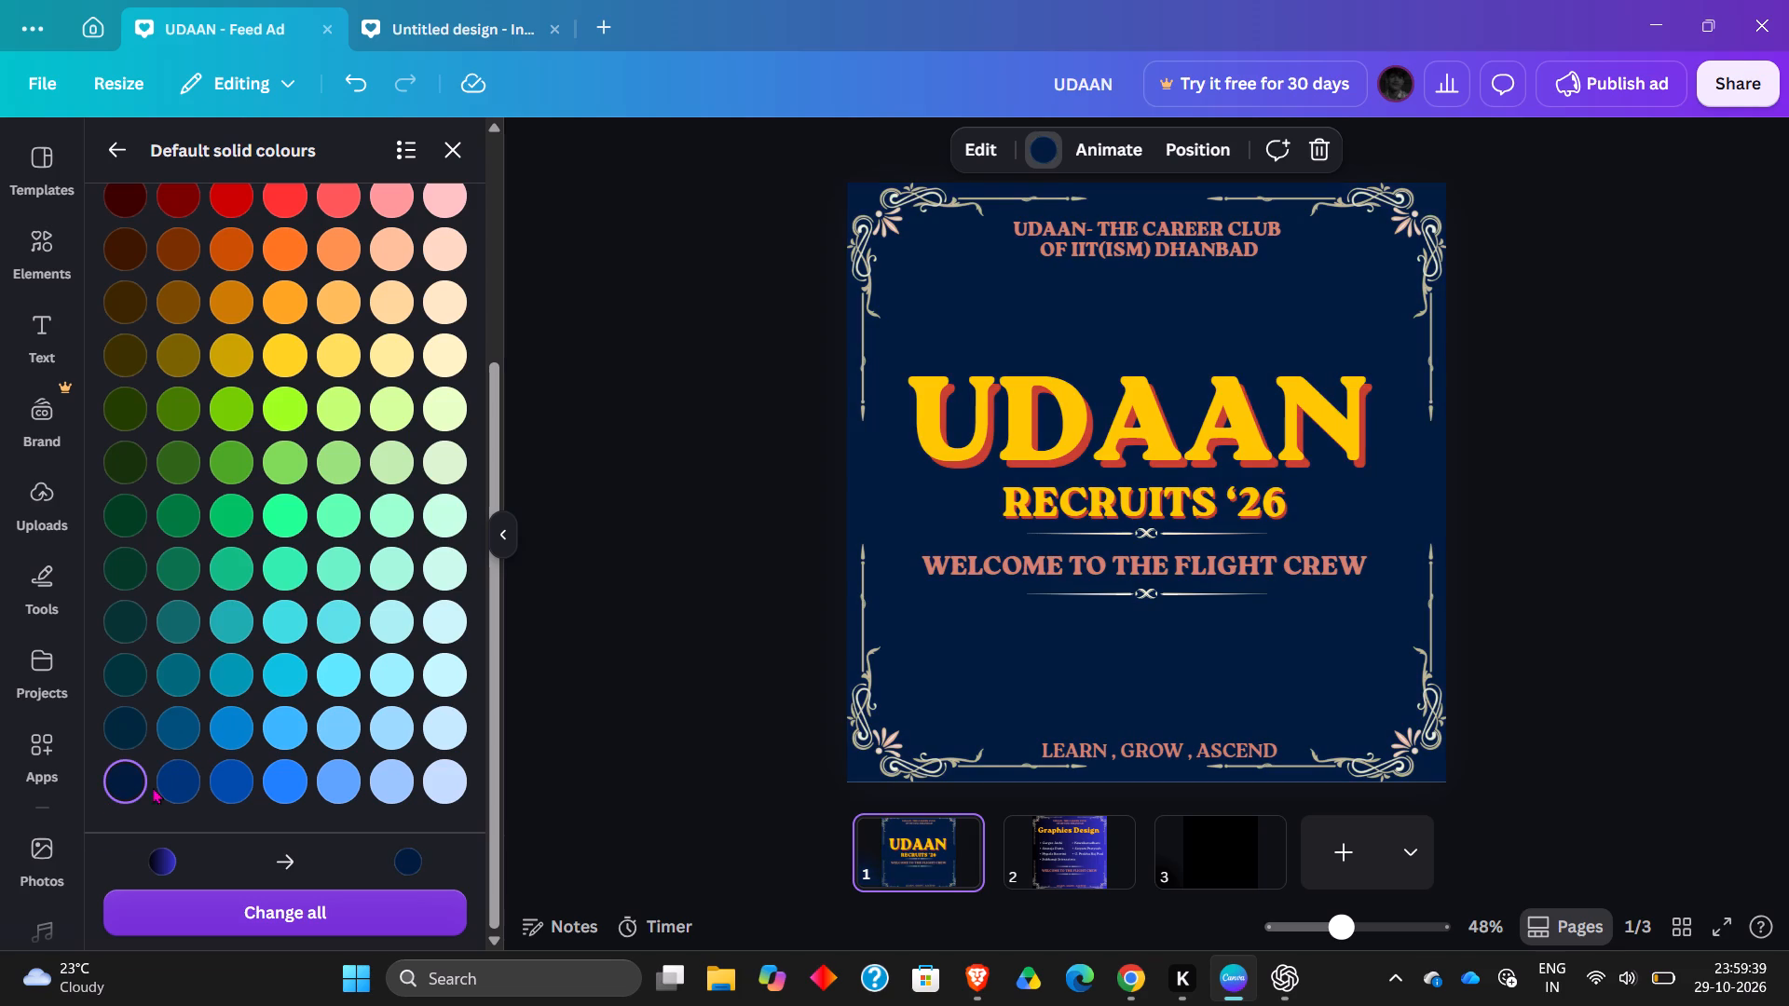
pyautogui.click(167, 786)
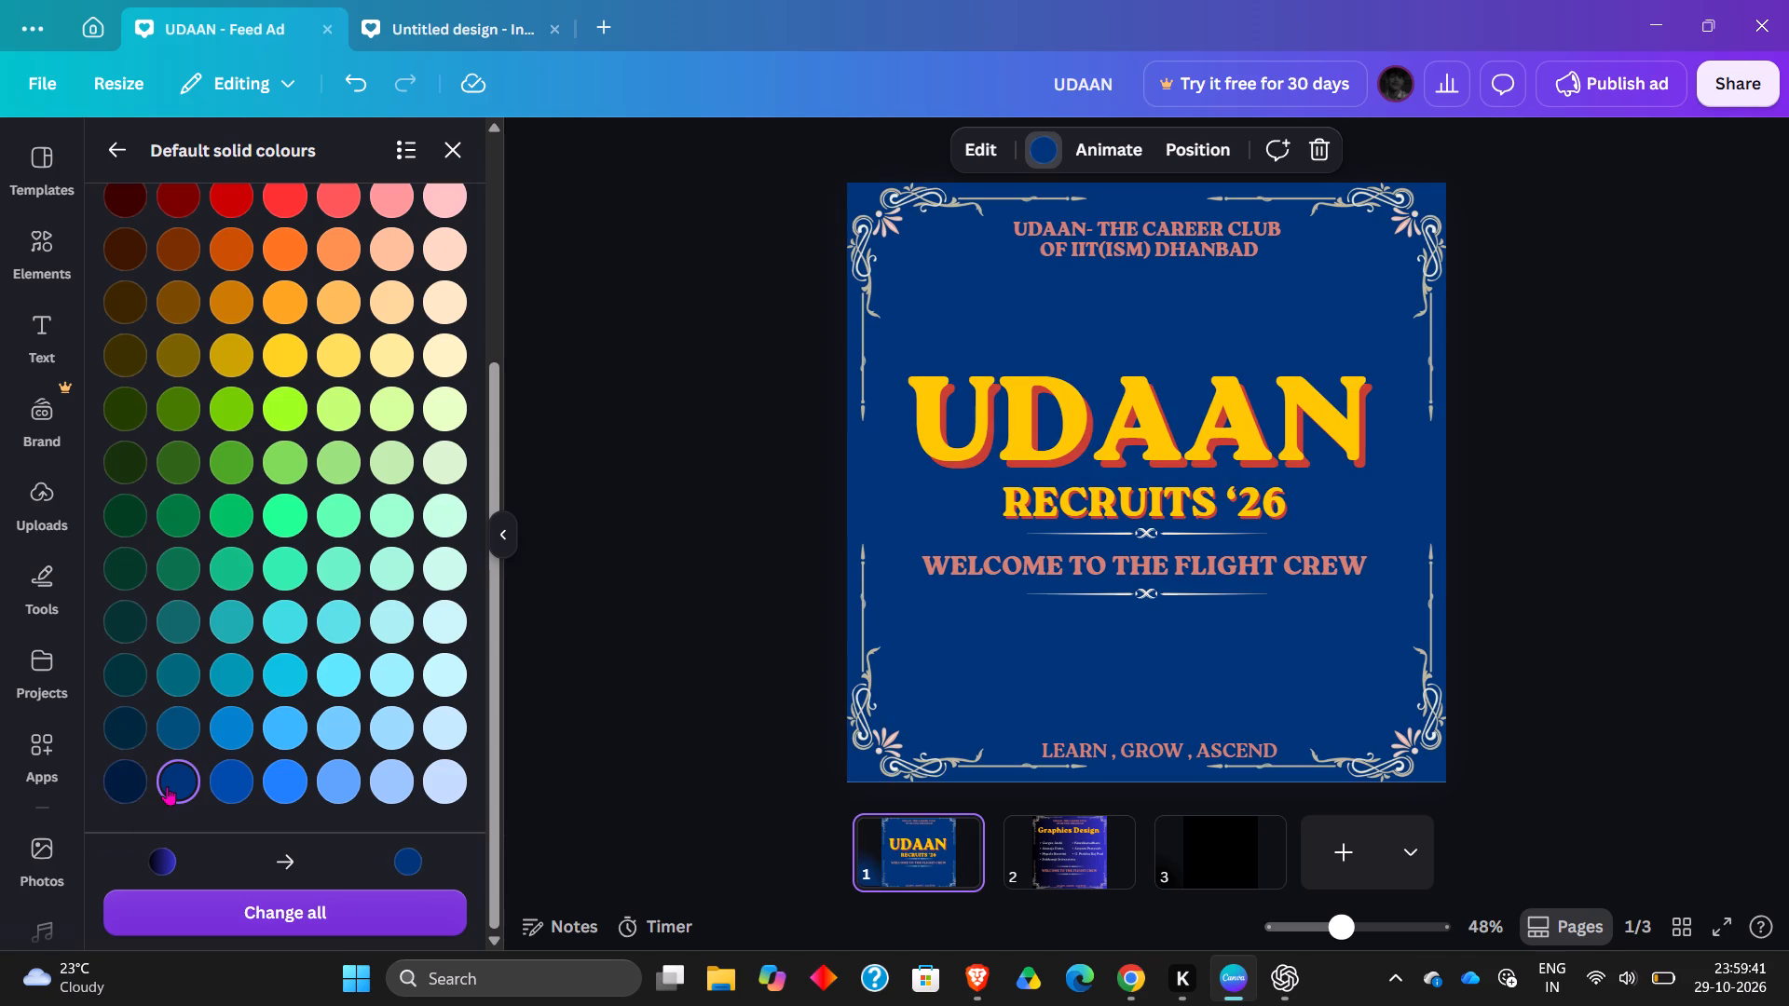
pyautogui.click(125, 781)
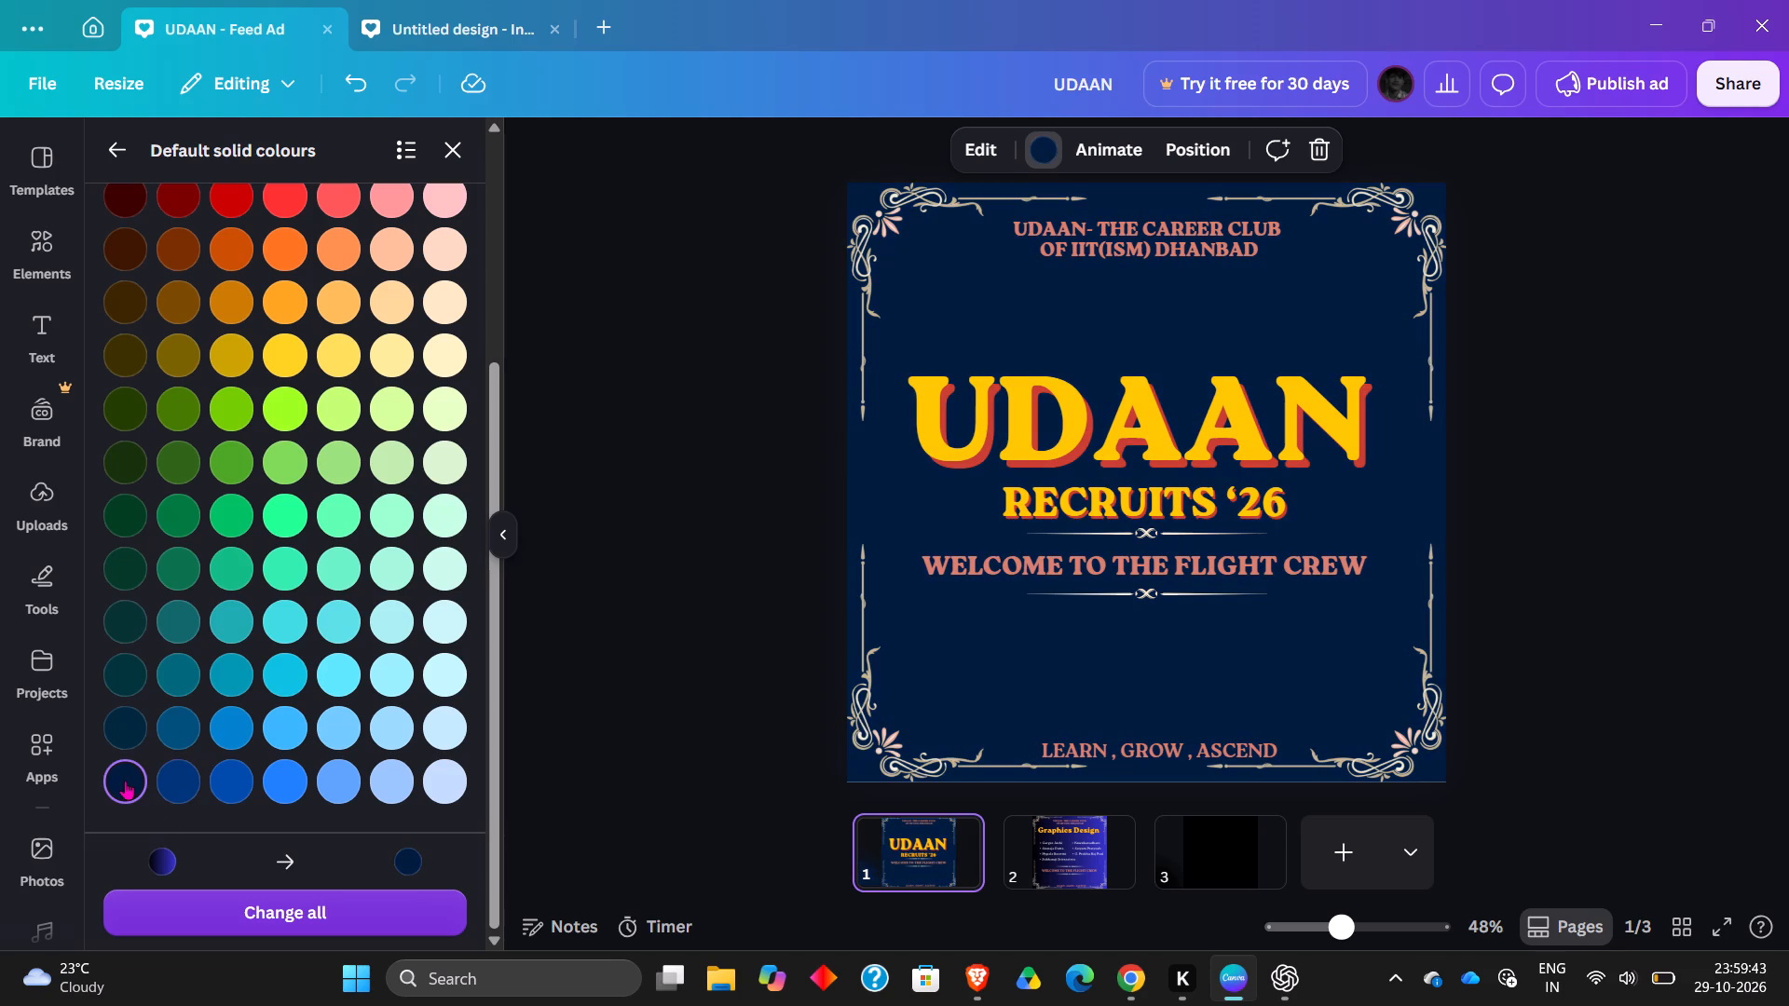
pyautogui.click(1680, 578)
pyautogui.click(1680, 578)
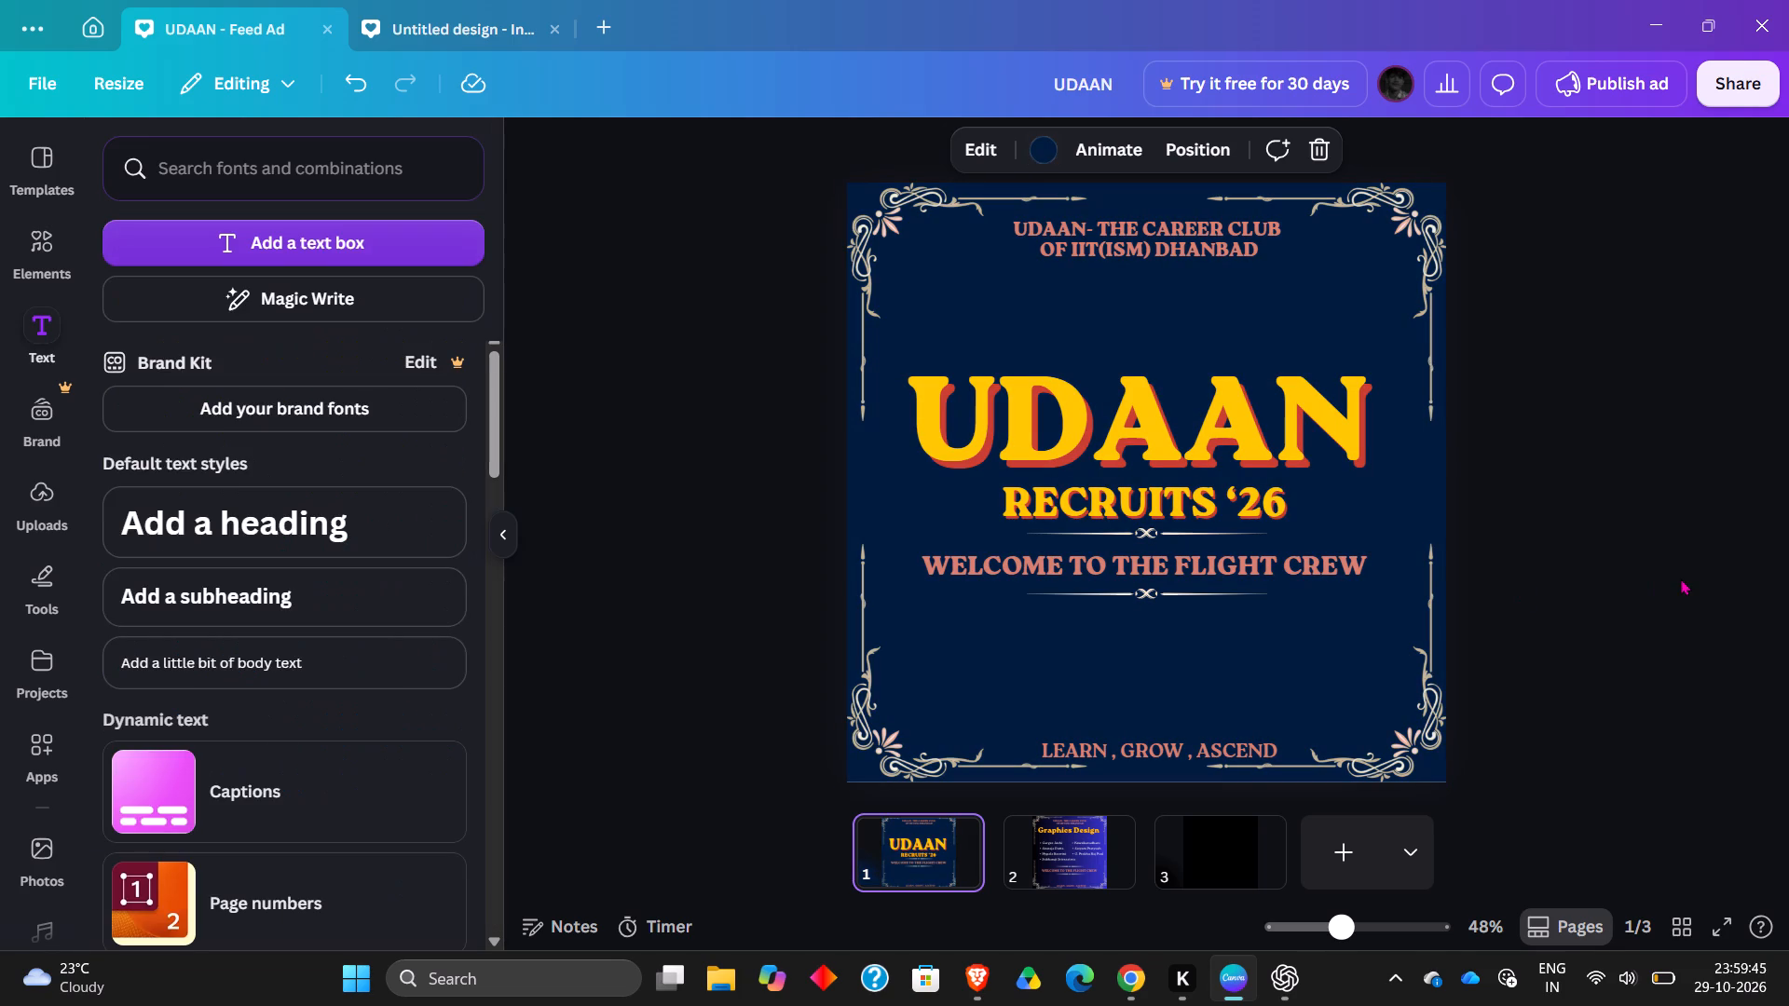
# Set the Graphics Design page's background to the same solid dark navy as the cover page.
pyautogui.click(1092, 850)
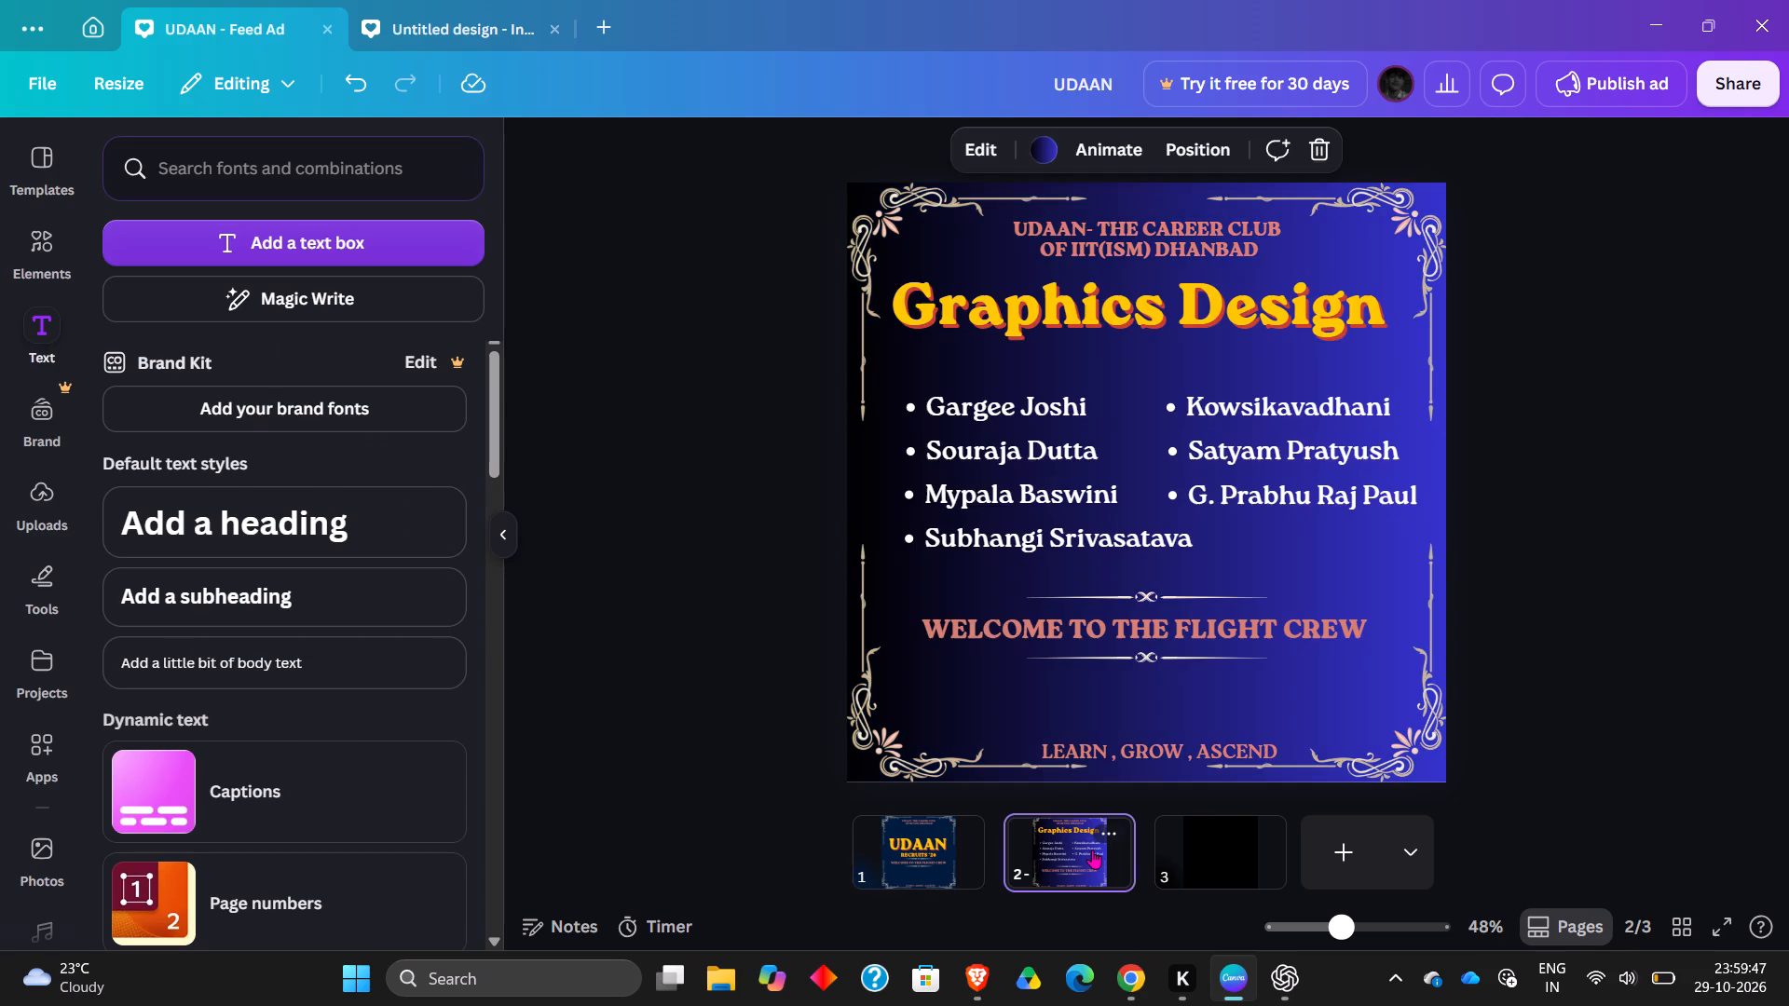
pyautogui.click(1043, 145)
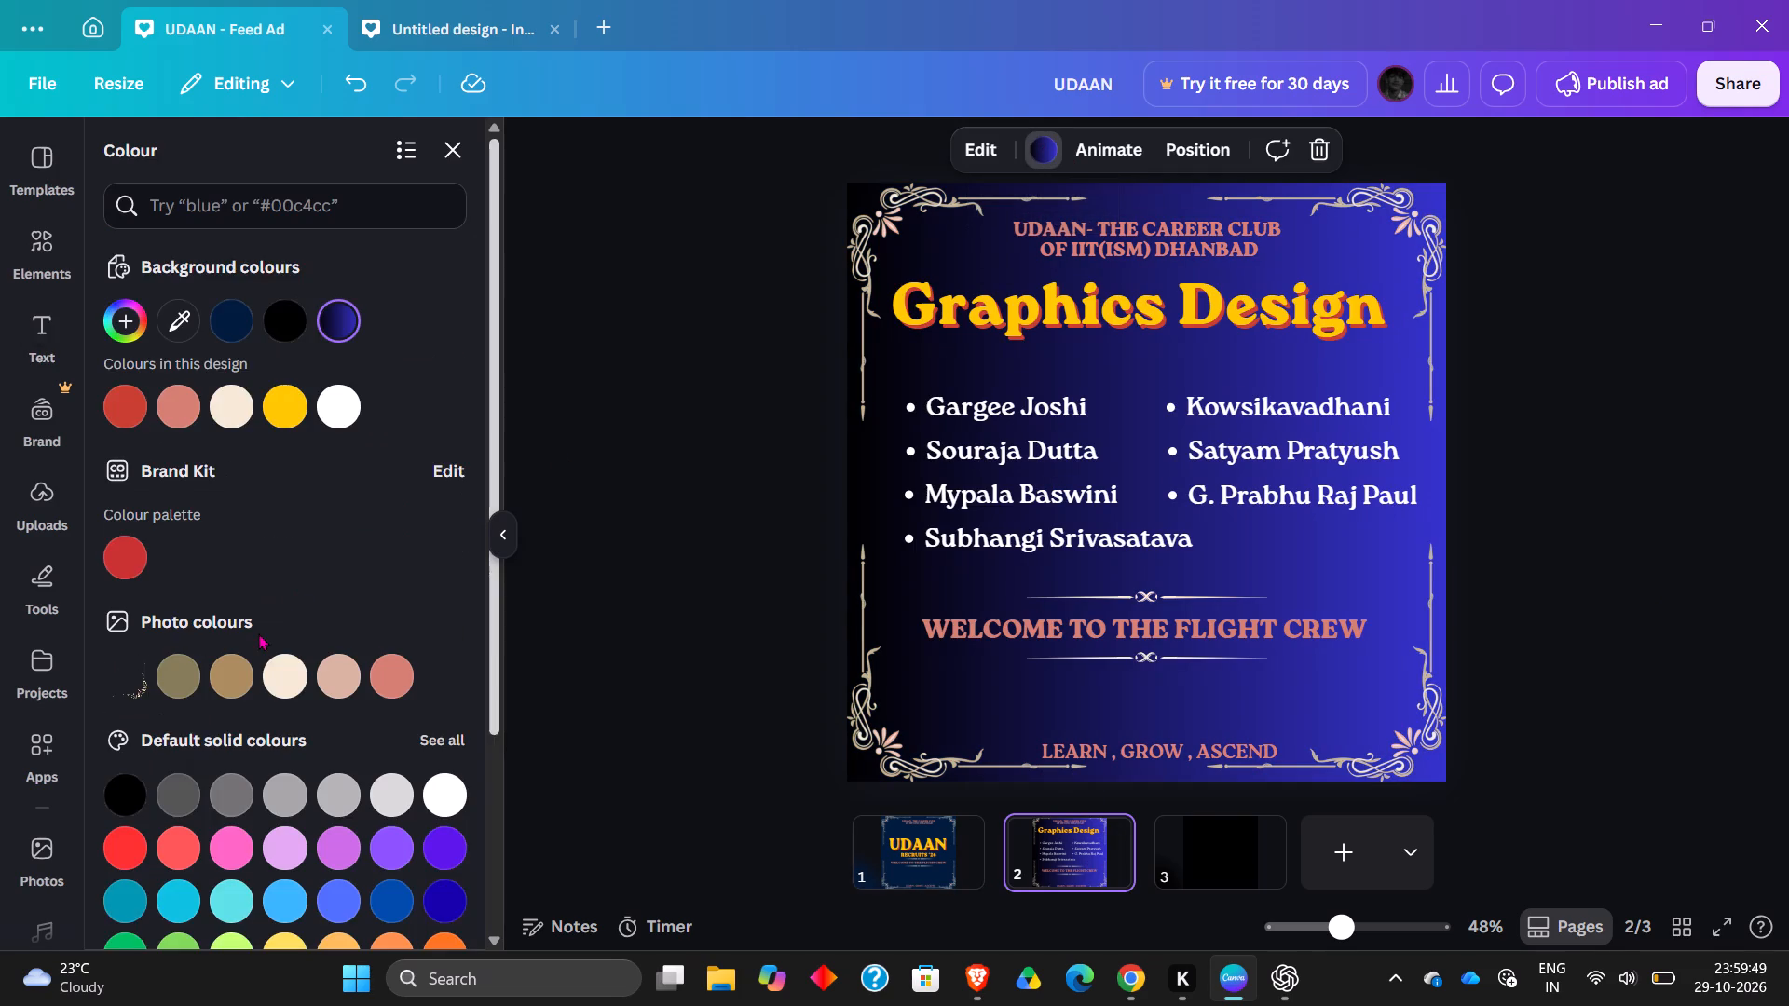
pyautogui.scroll(-8, 258, 633)
pyautogui.click(443, 466)
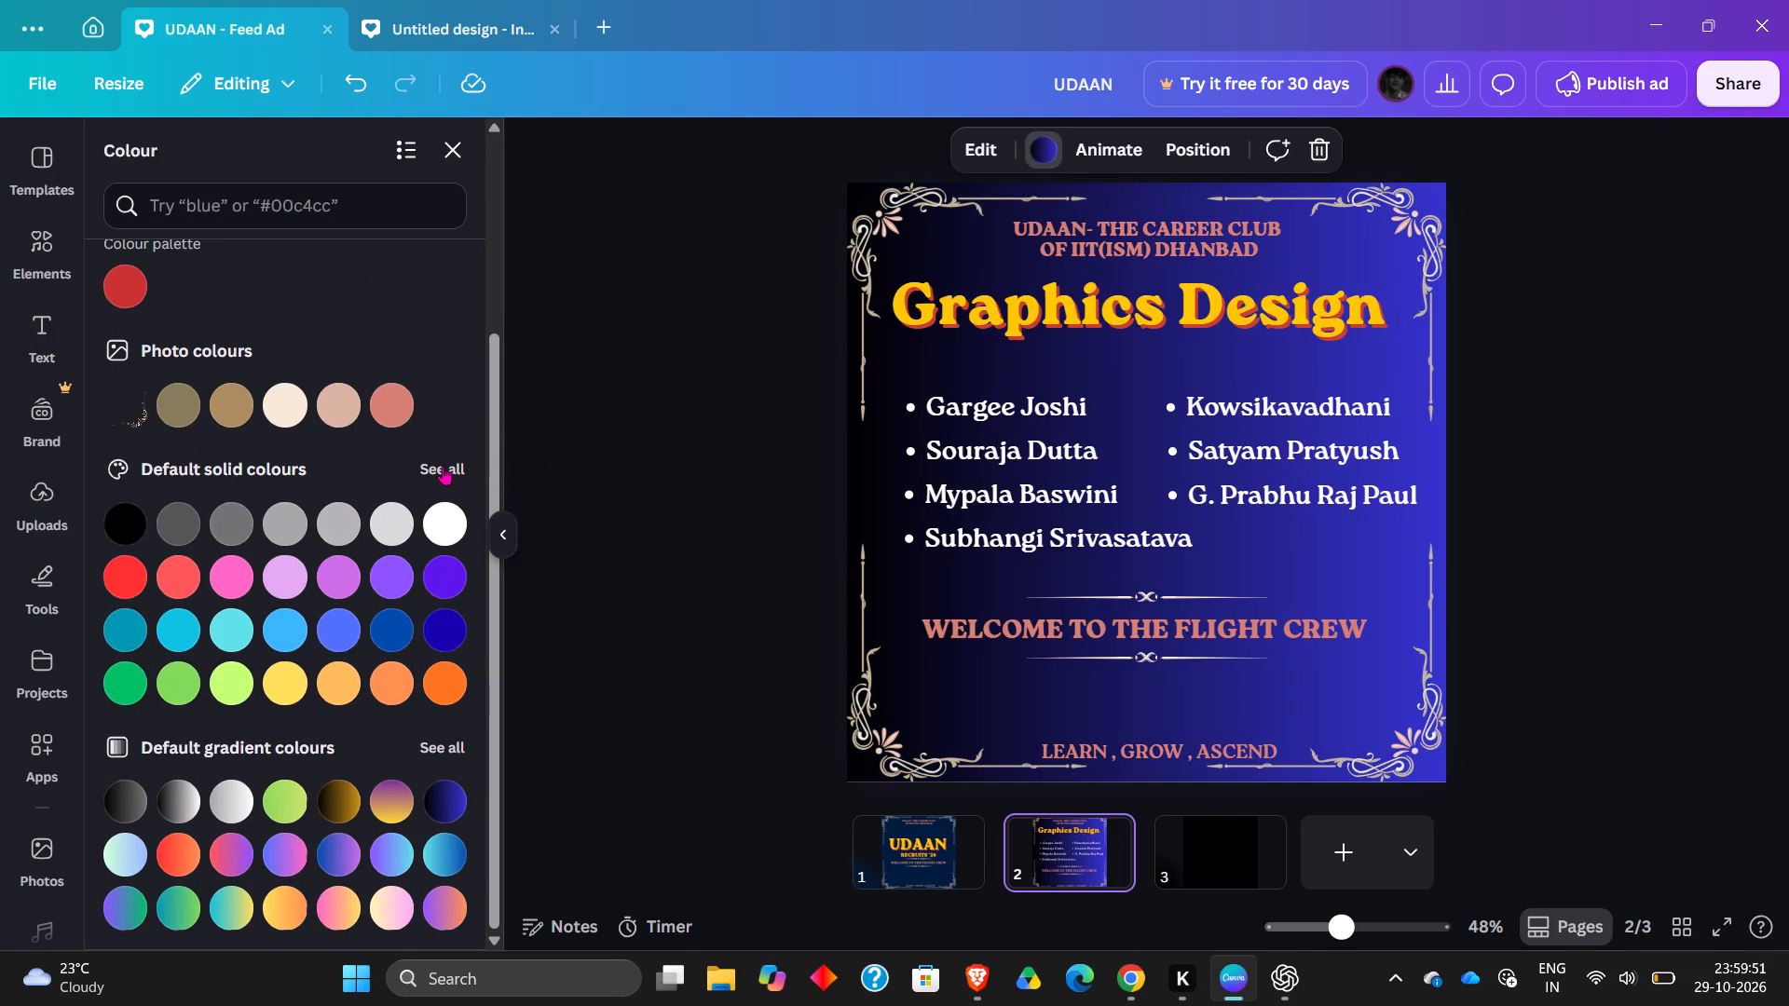
pyautogui.scroll(-8, 262, 693)
pyautogui.click(136, 894)
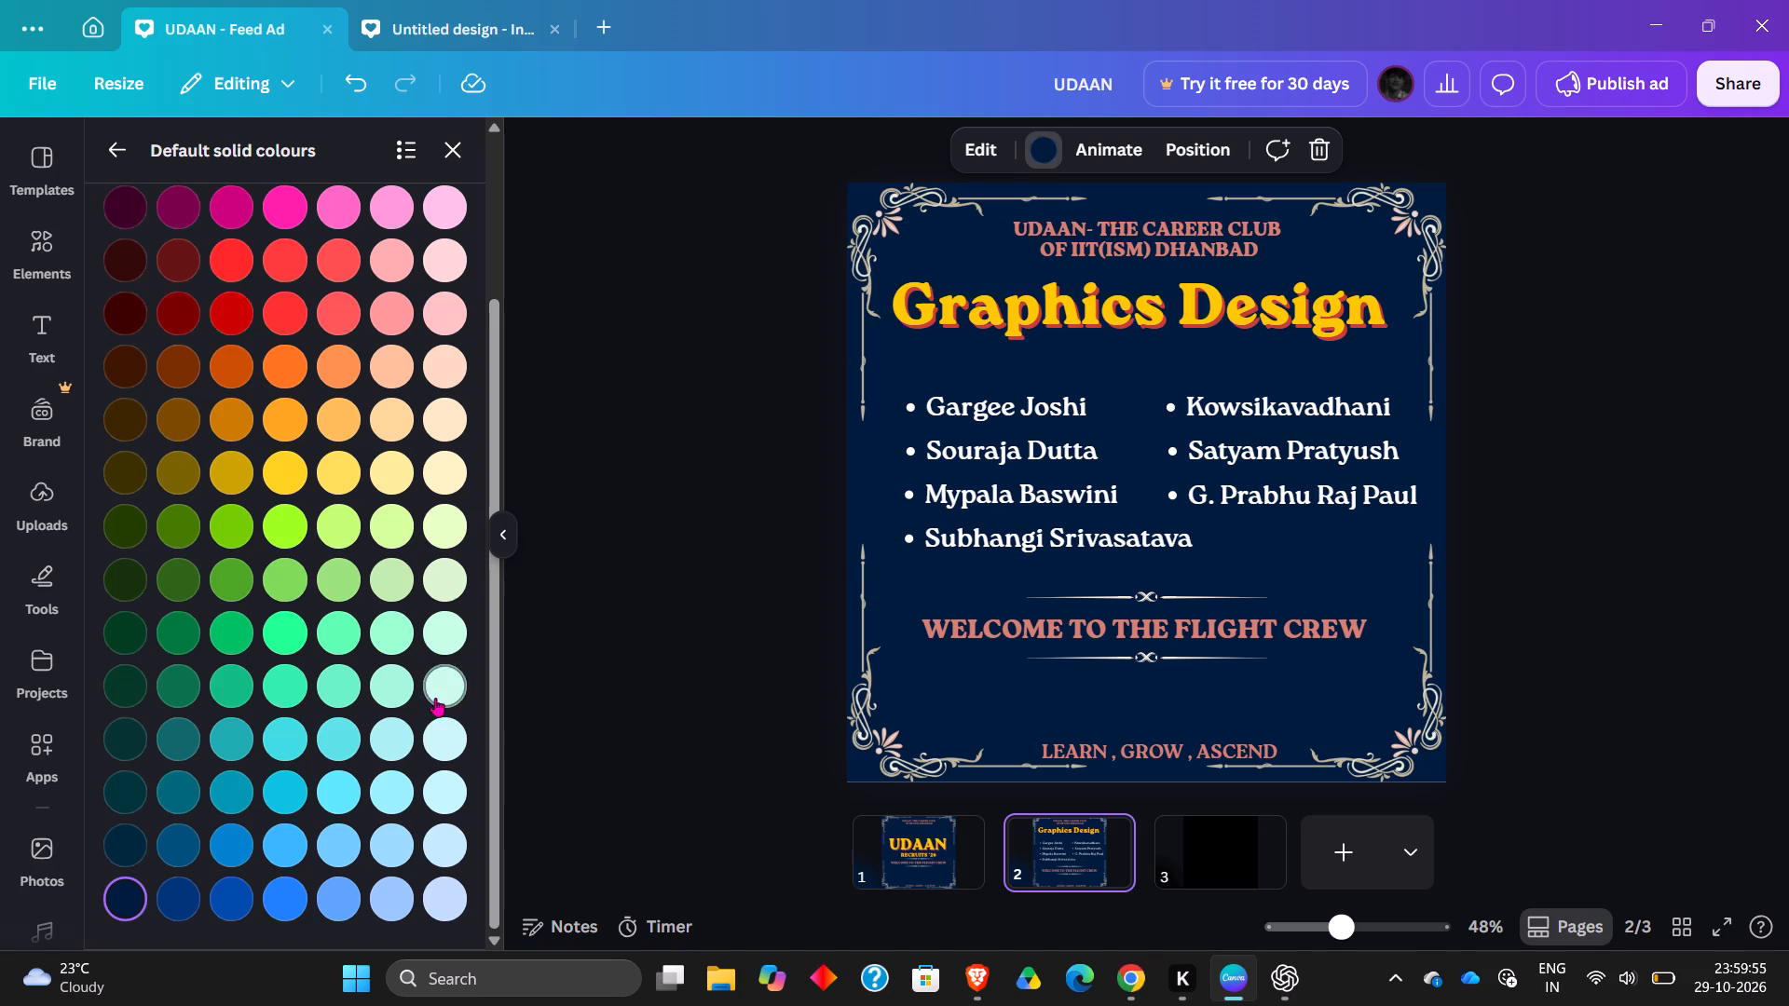
pyautogui.click(630, 661)
pyautogui.click(630, 661)
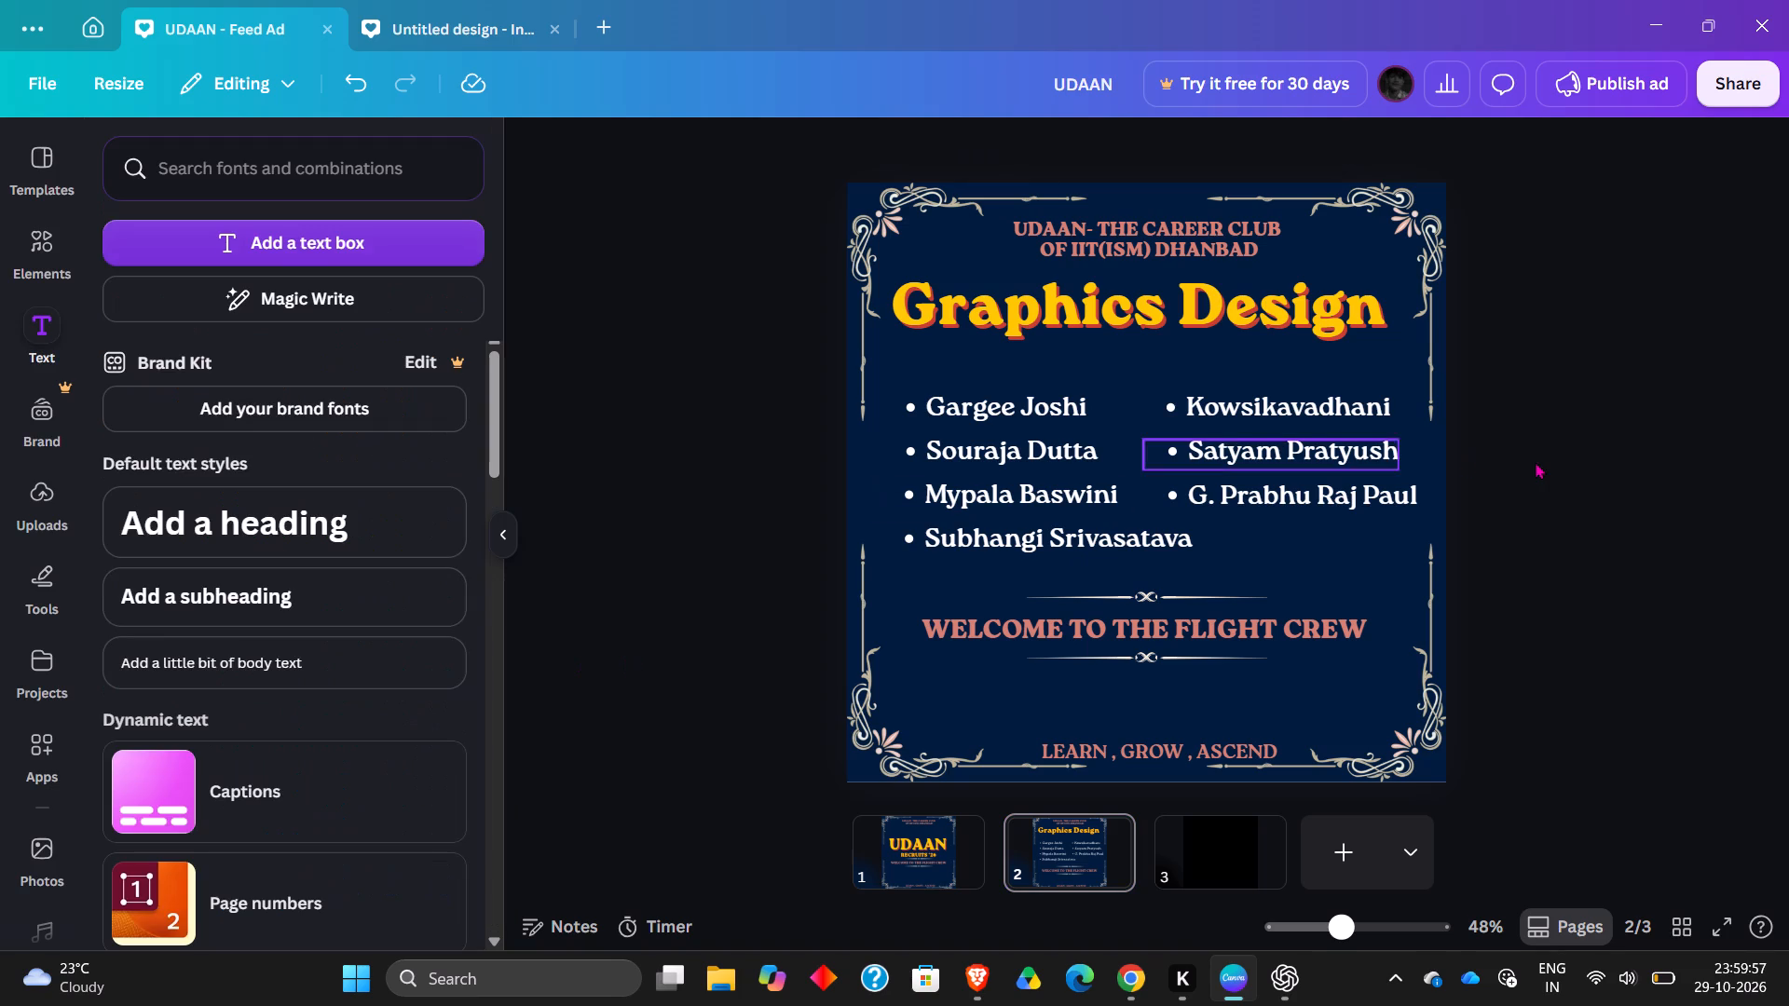
# Compare the navy backgrounds of the cover page and the Graphics Design page.
pyautogui.click(951, 859)
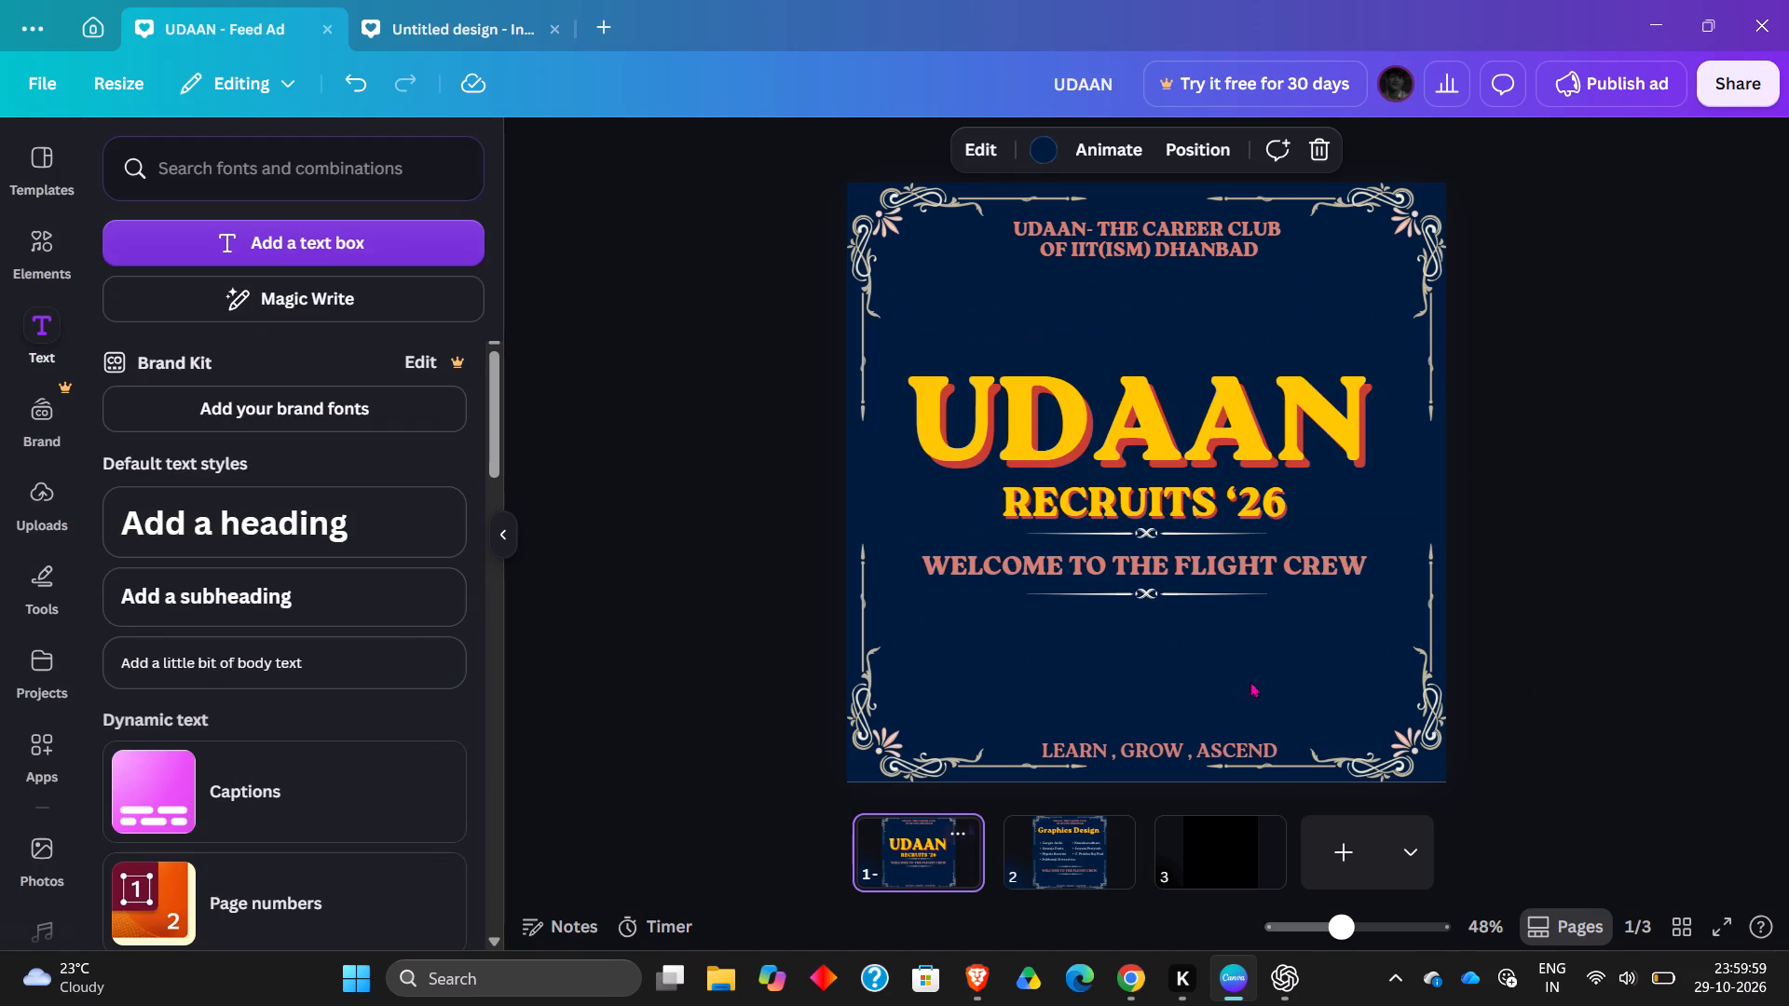
pyautogui.click(1106, 855)
pyautogui.click(1731, 549)
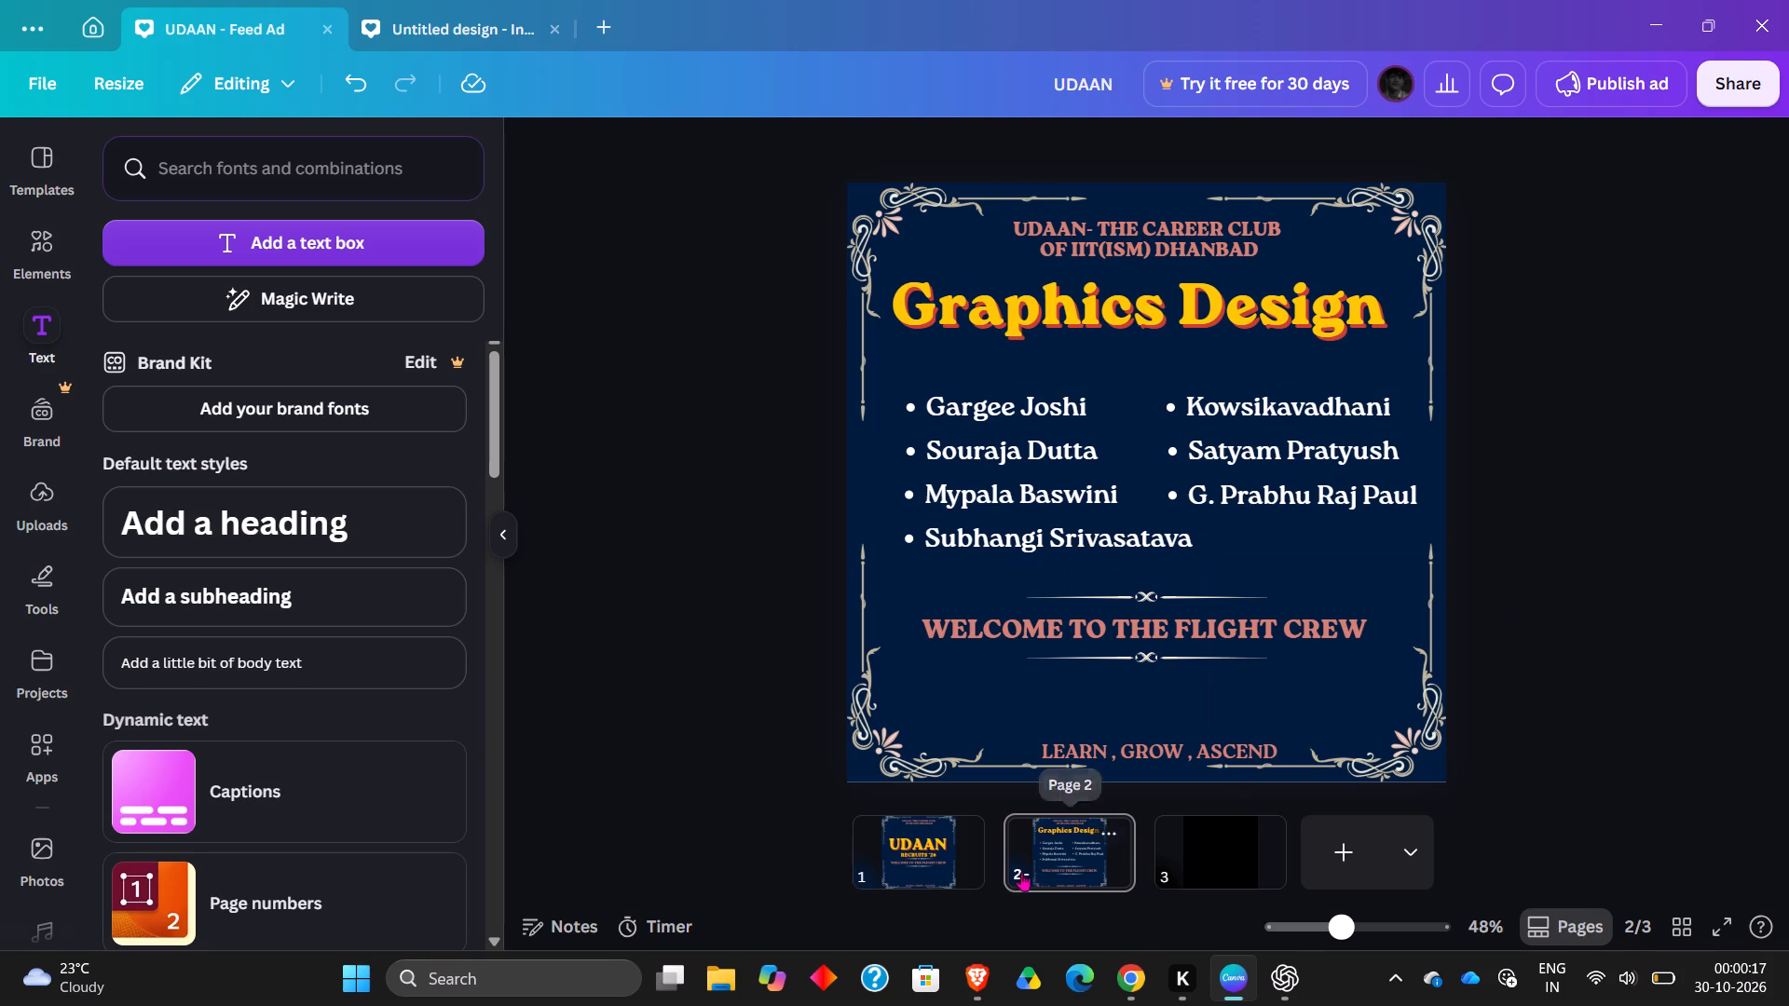
pyautogui.click(926, 851)
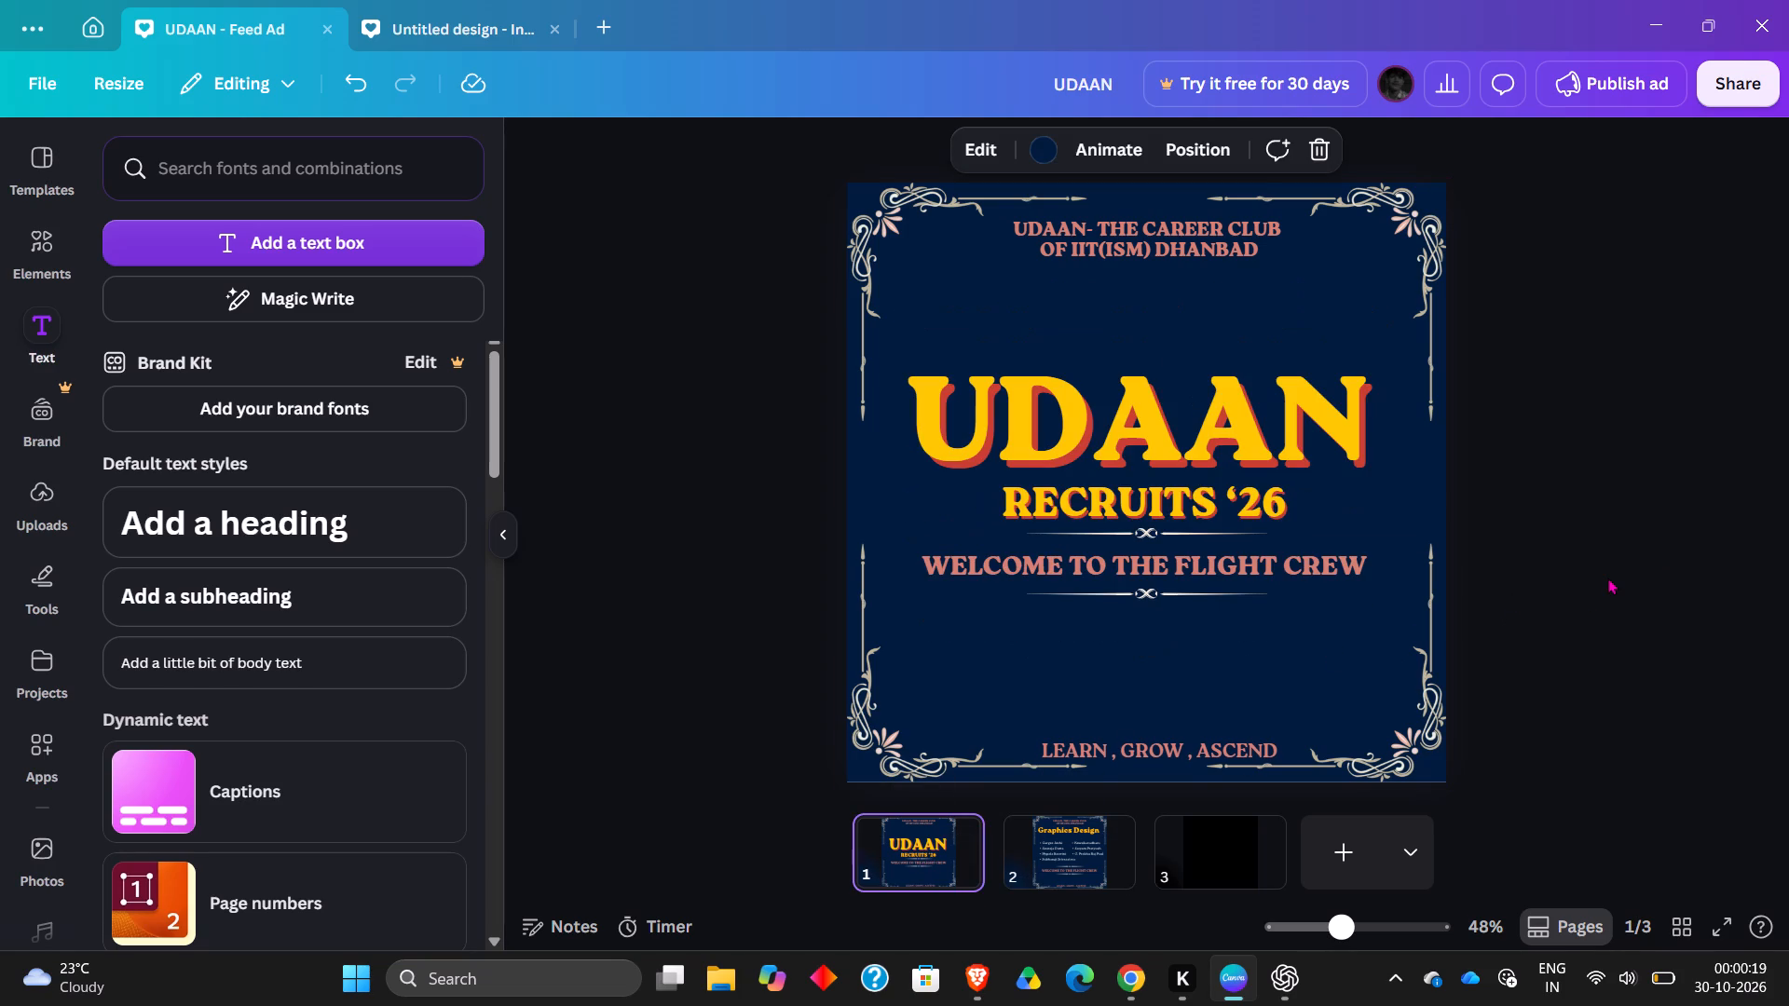
pyautogui.click(1607, 578)
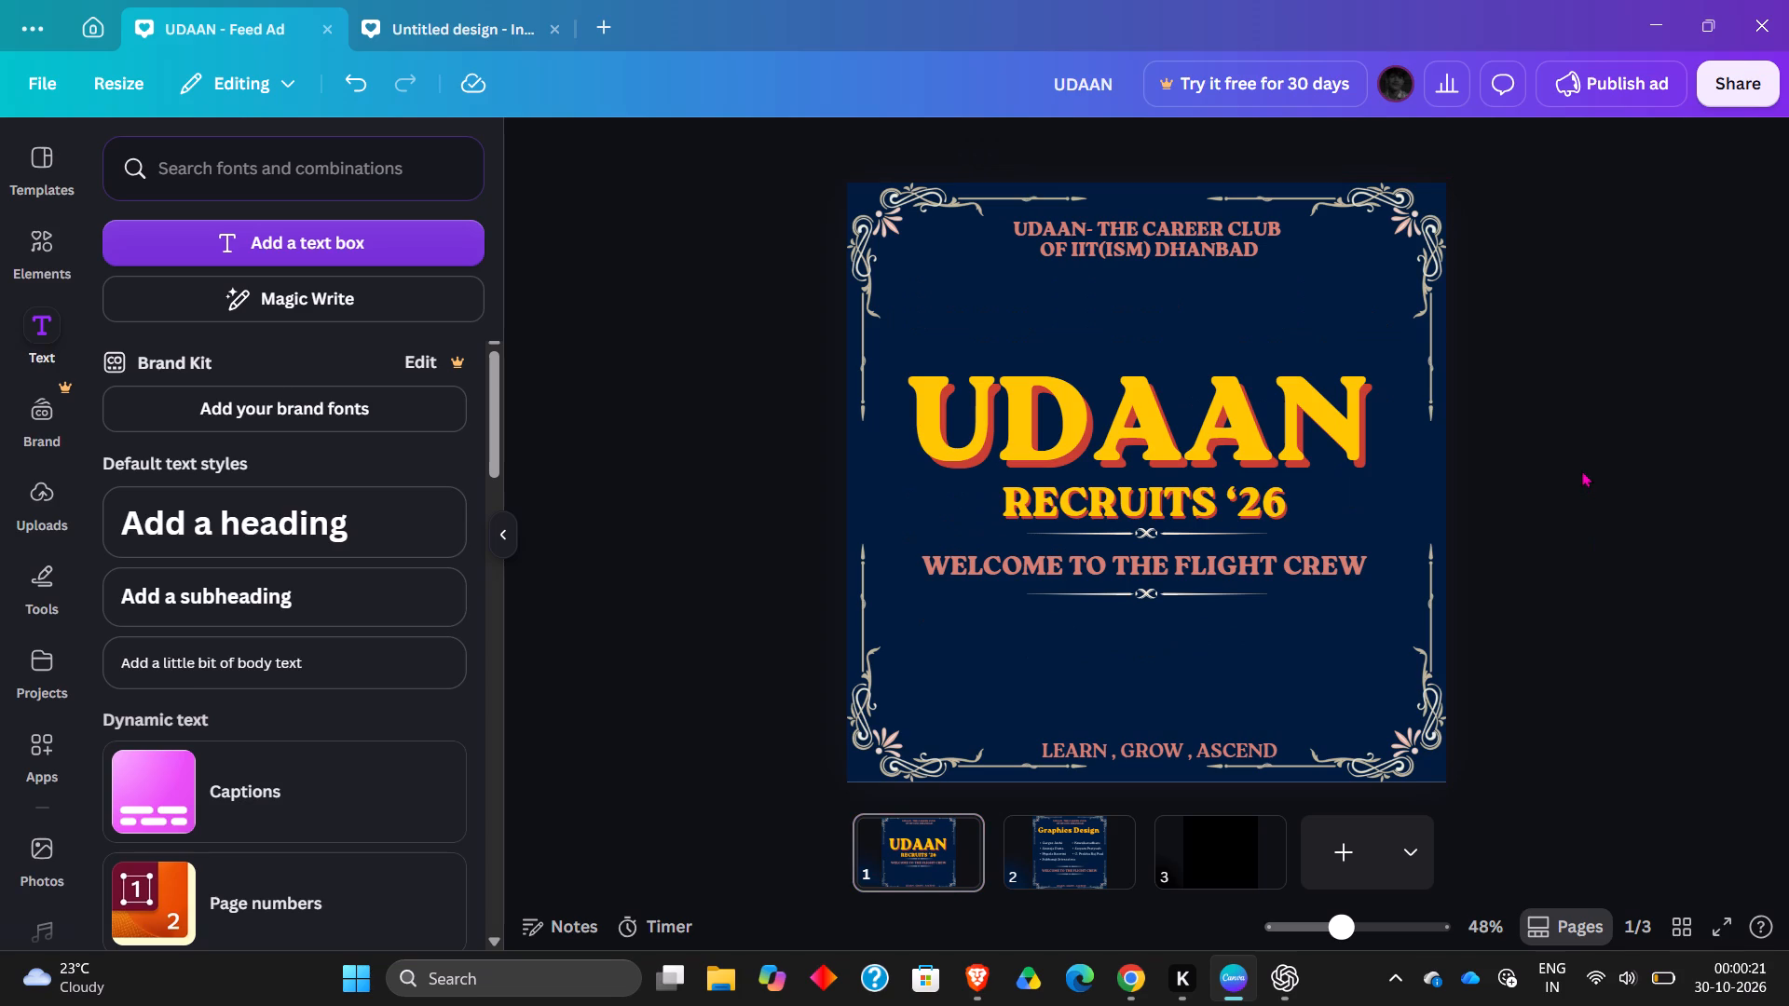
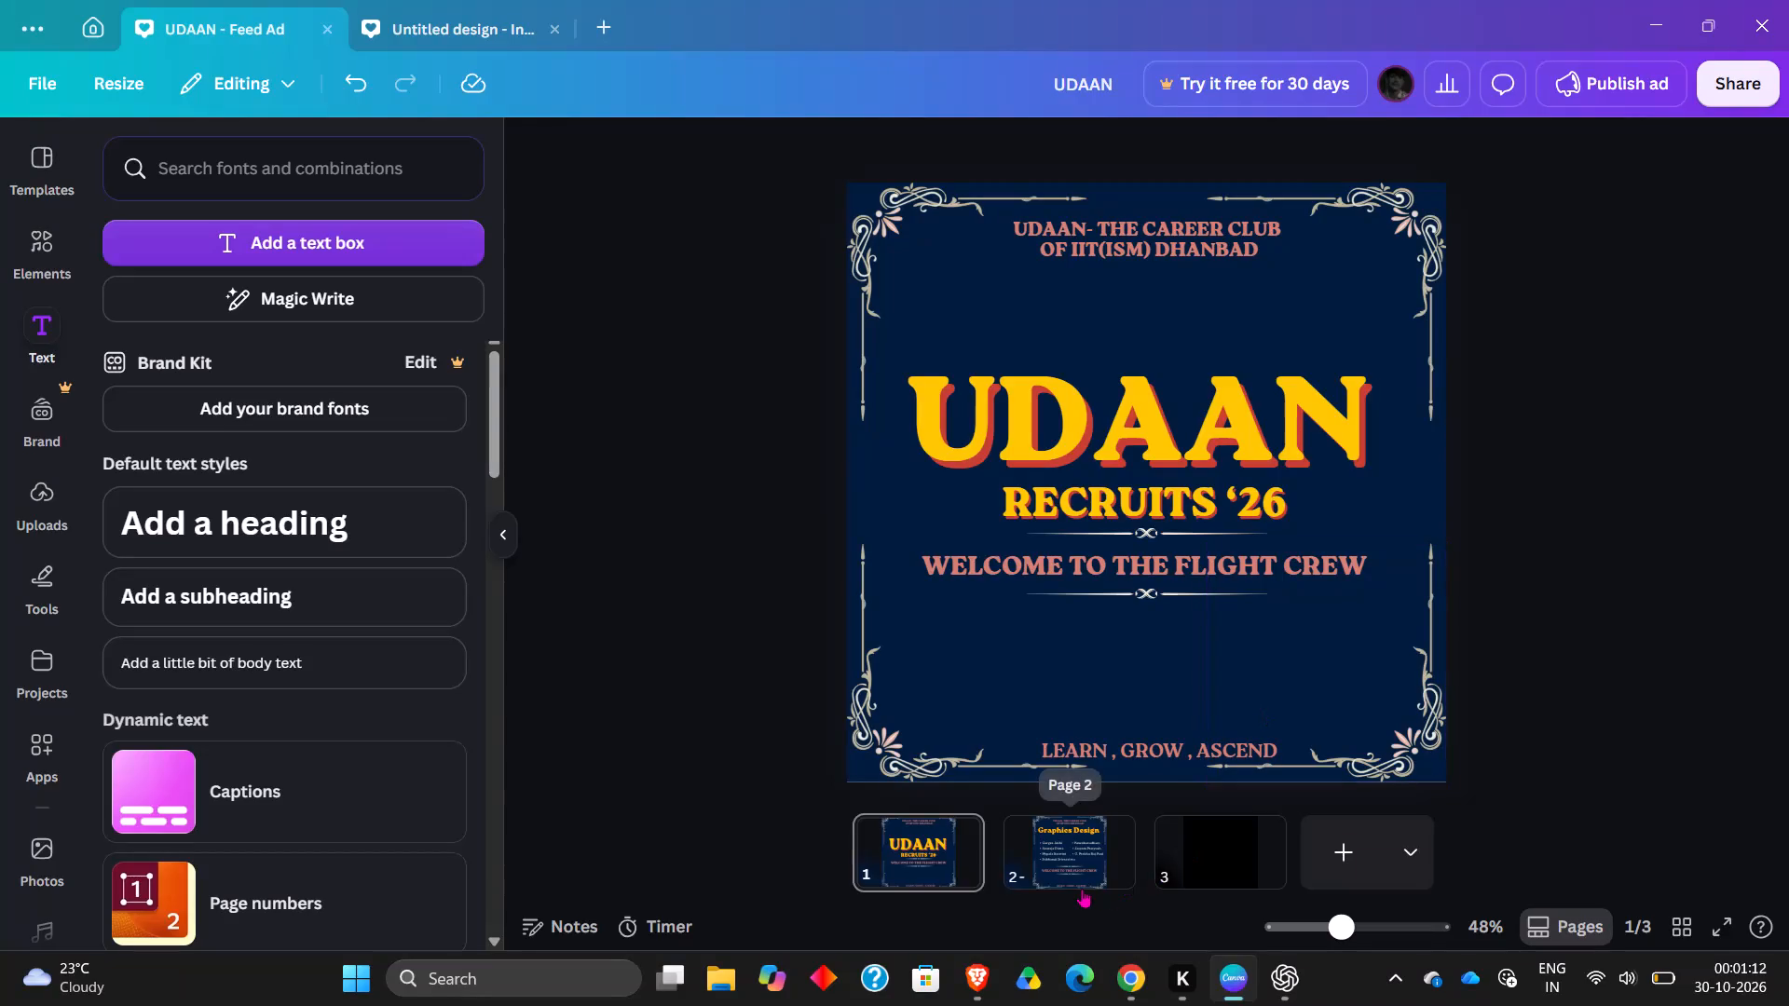
# Review the UDAAN Recruits '26 cover on page 1 and the Graphics Design recruit list on page 2.
pyautogui.click(1082, 889)
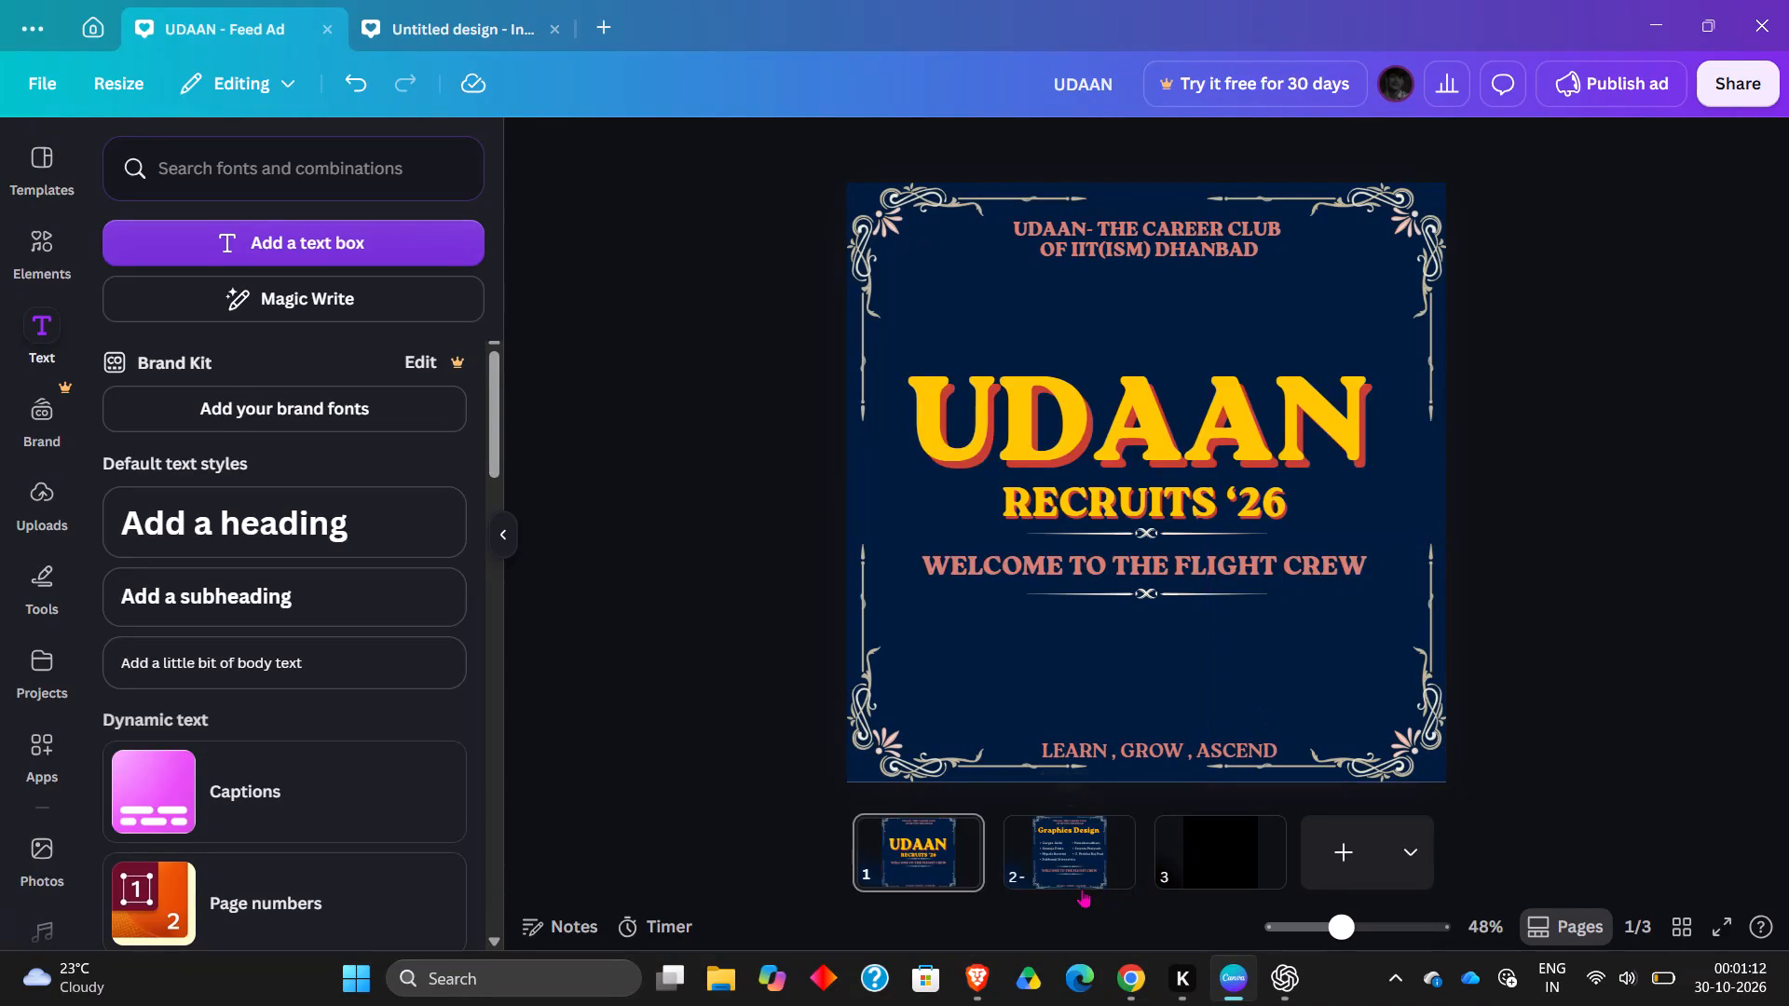
pyautogui.click(973, 868)
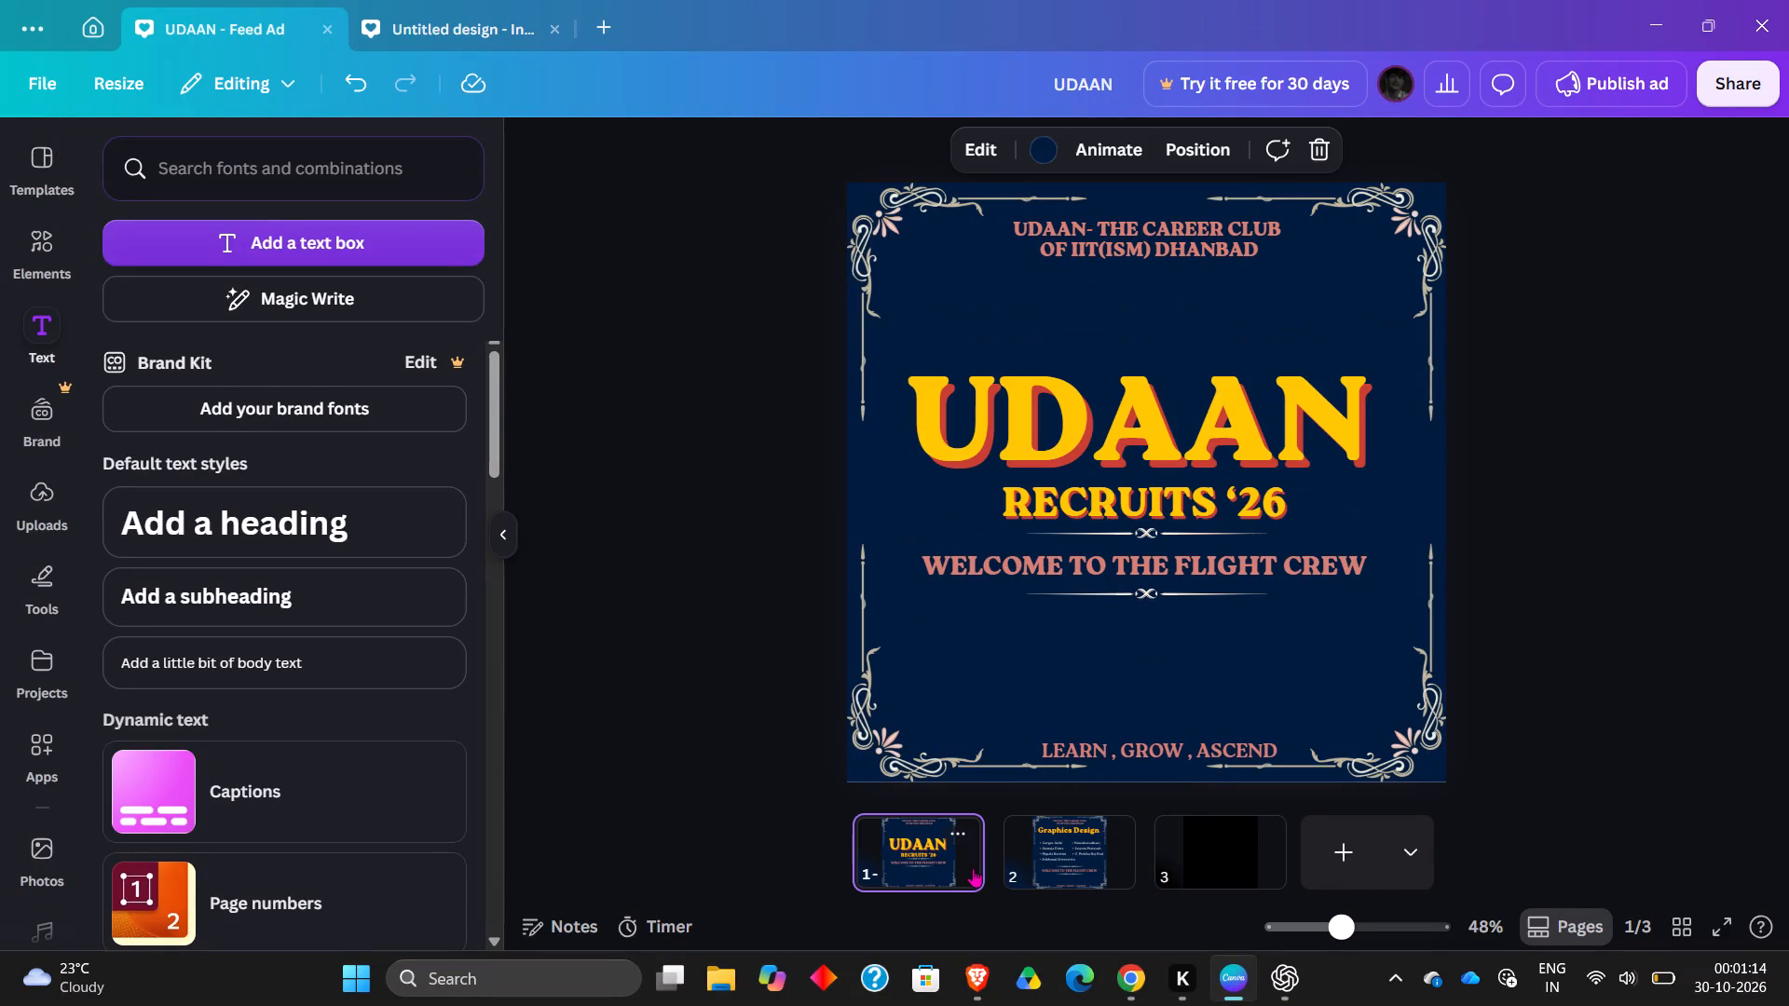
pyautogui.click(1087, 839)
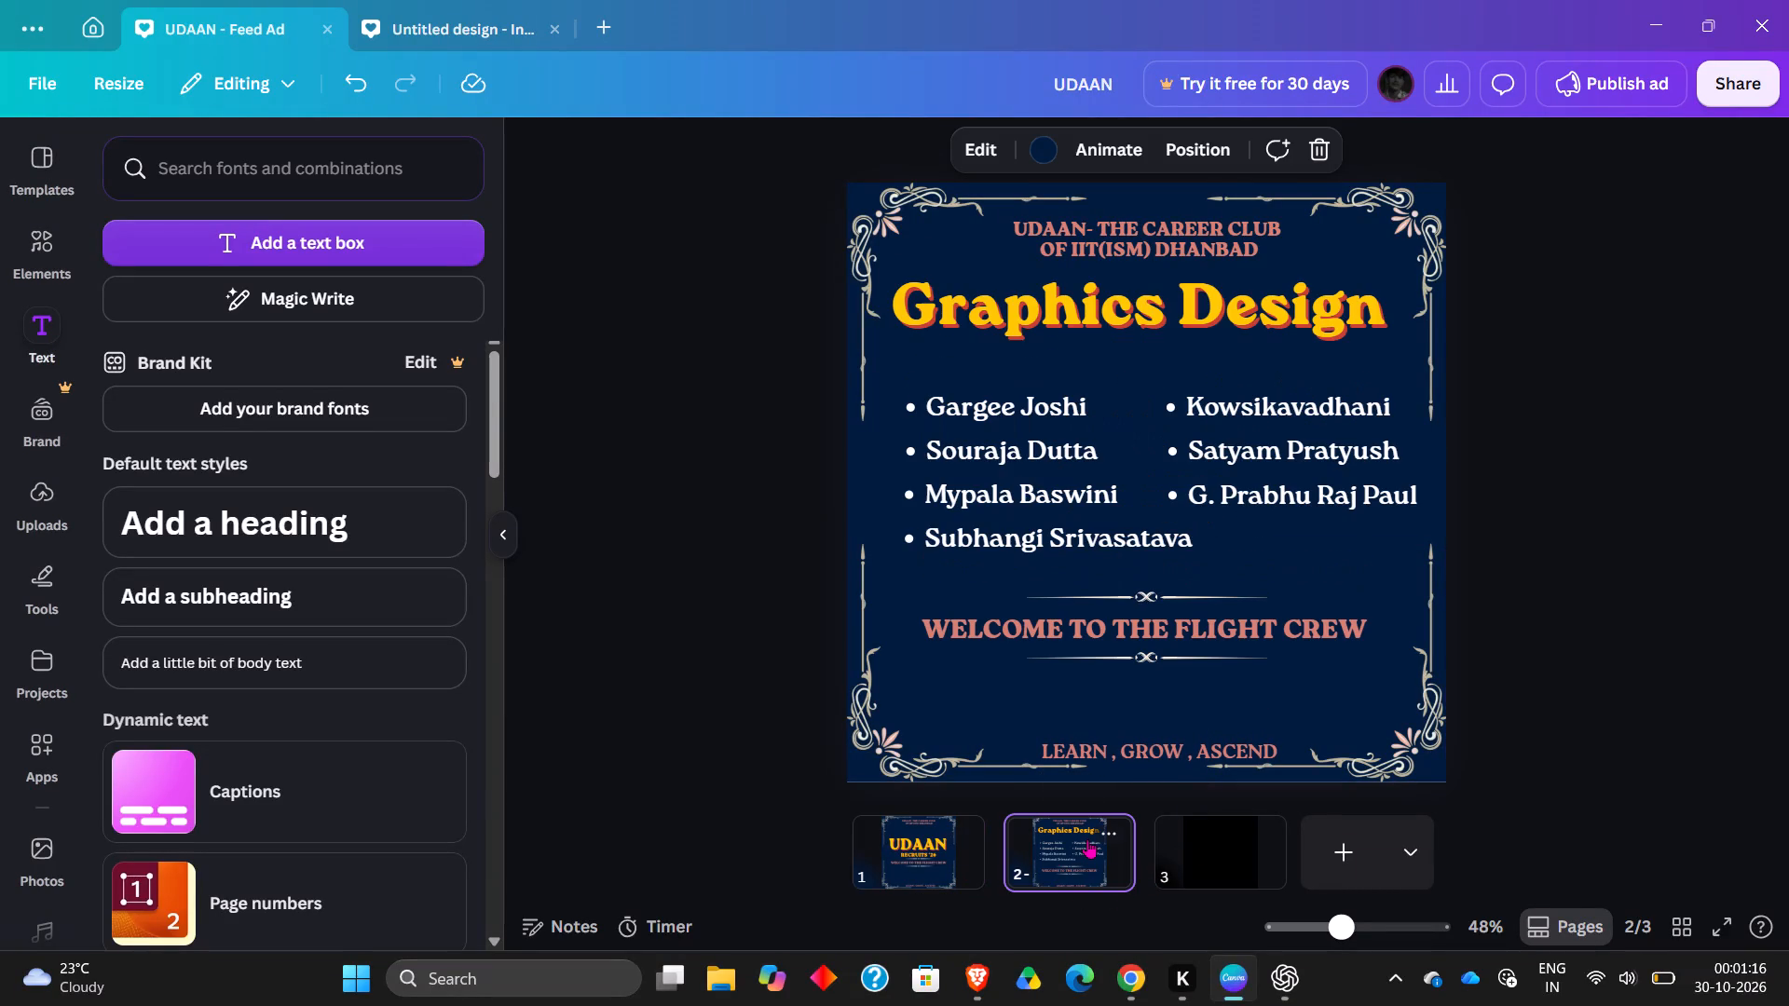
pyautogui.click(1647, 463)
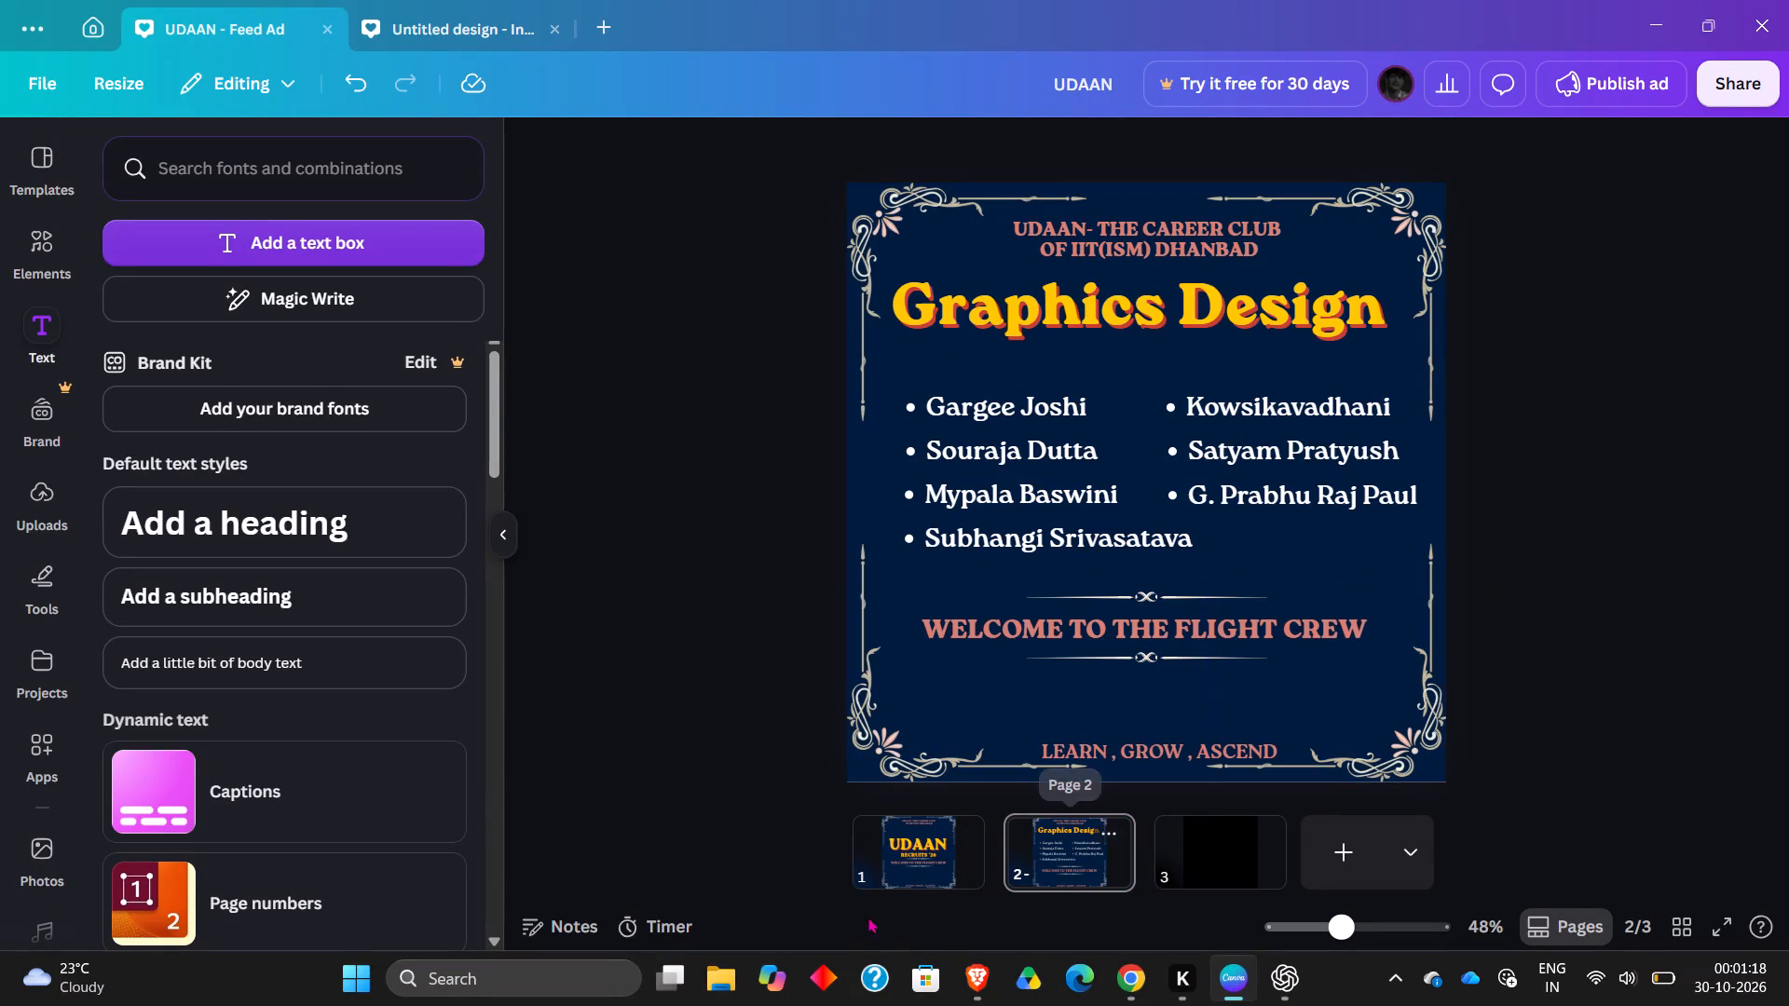
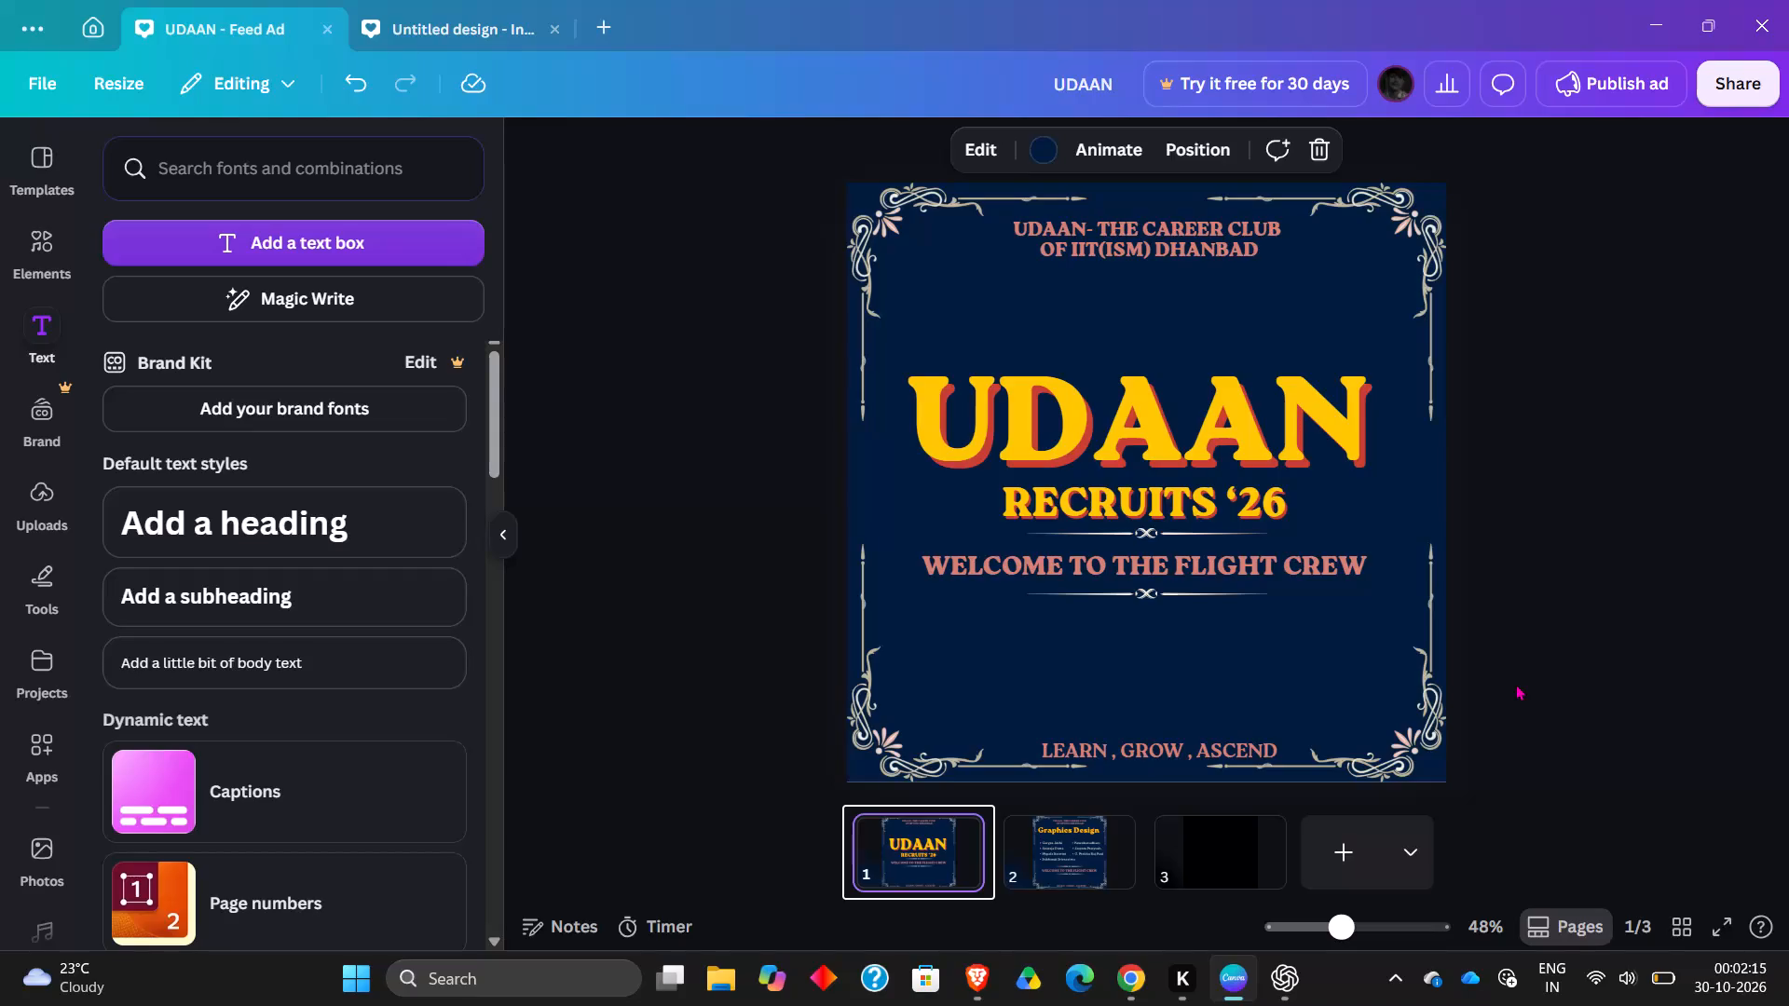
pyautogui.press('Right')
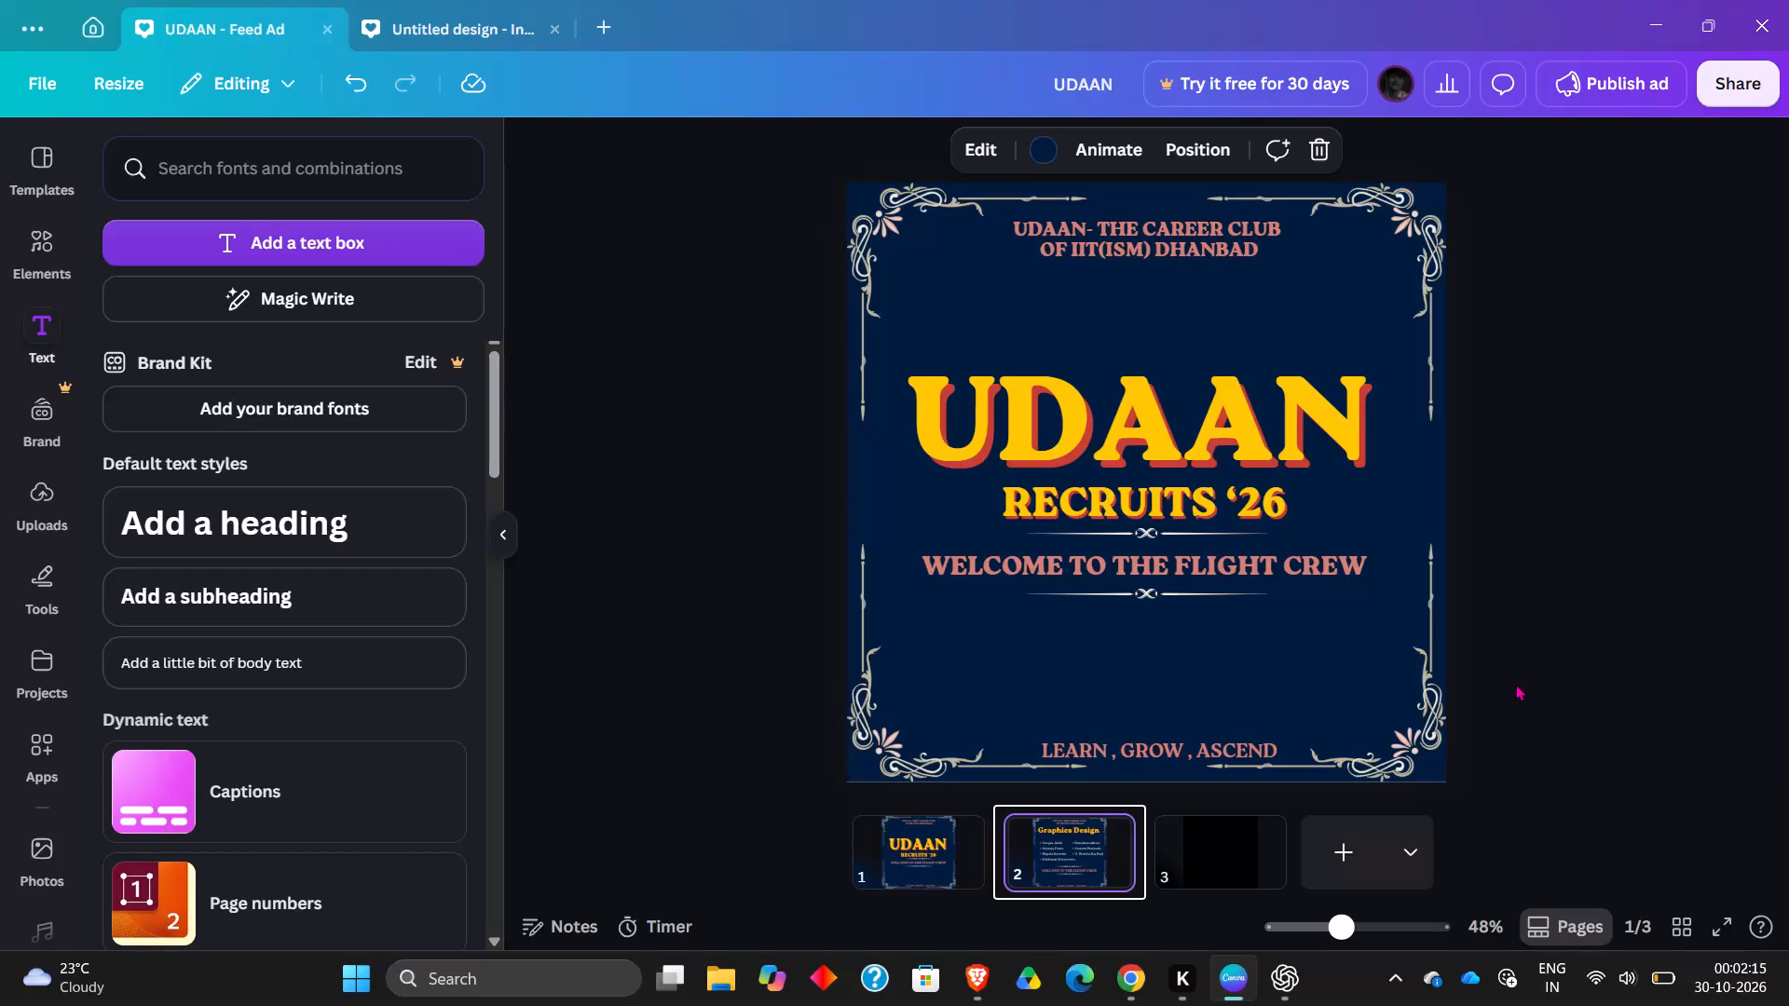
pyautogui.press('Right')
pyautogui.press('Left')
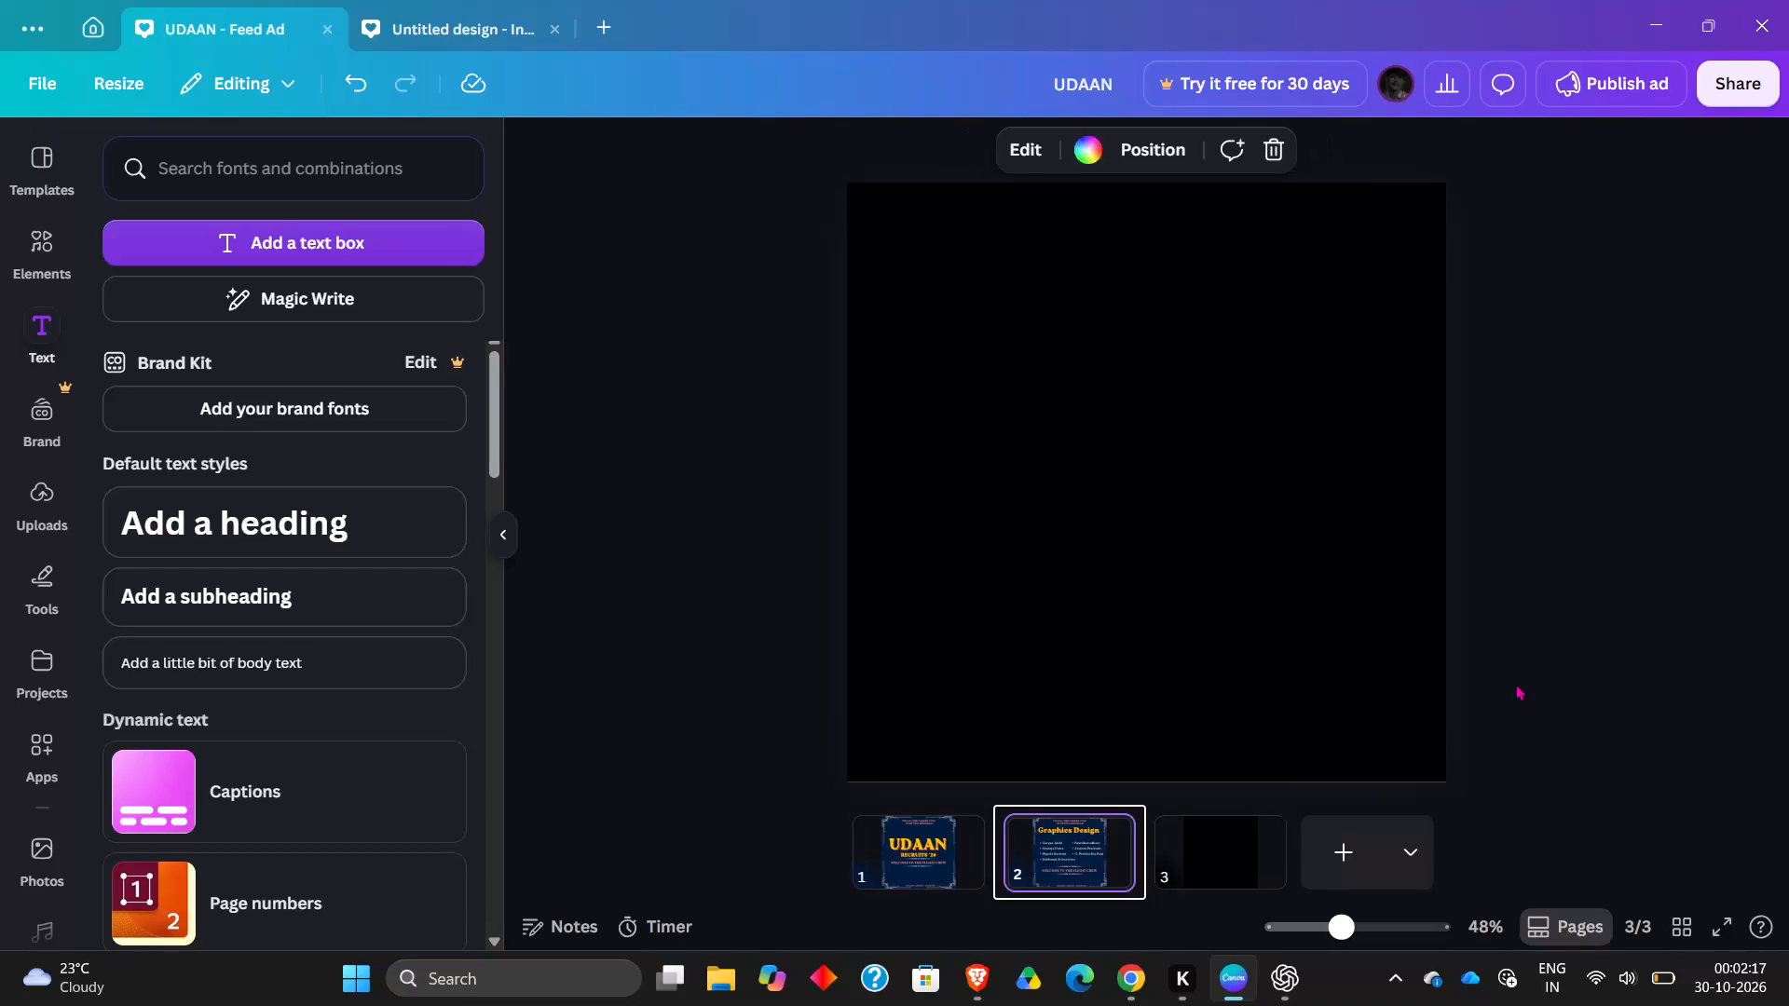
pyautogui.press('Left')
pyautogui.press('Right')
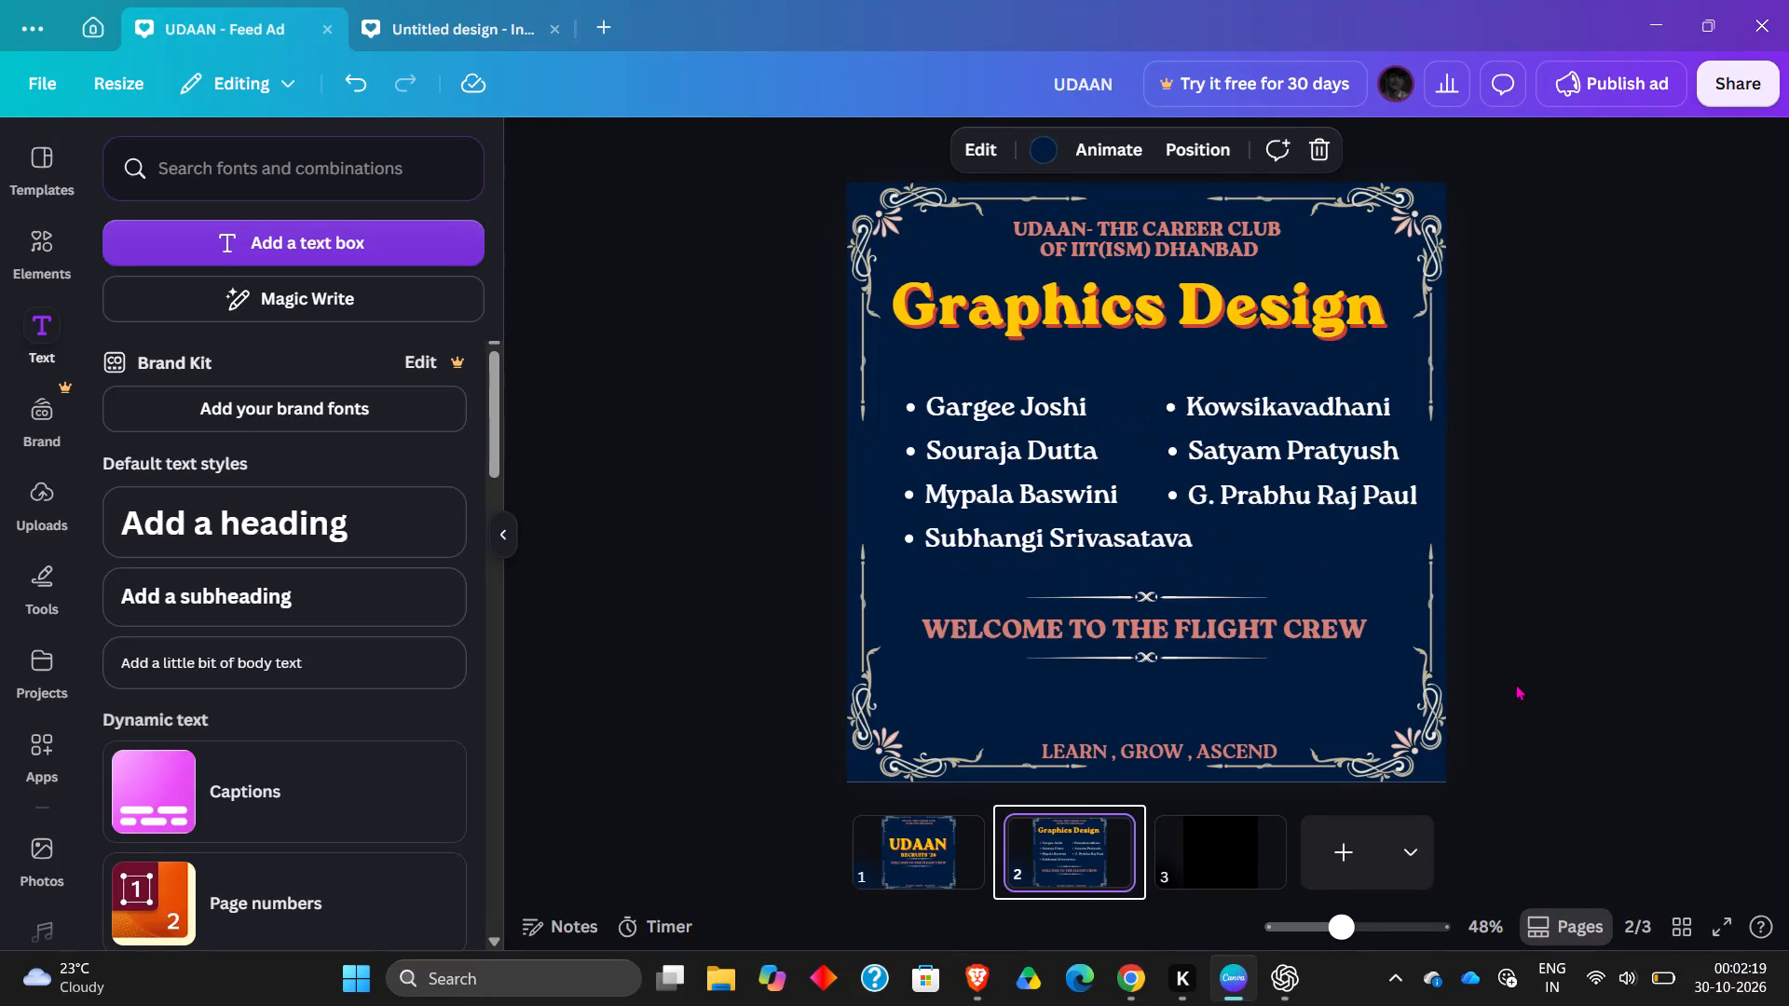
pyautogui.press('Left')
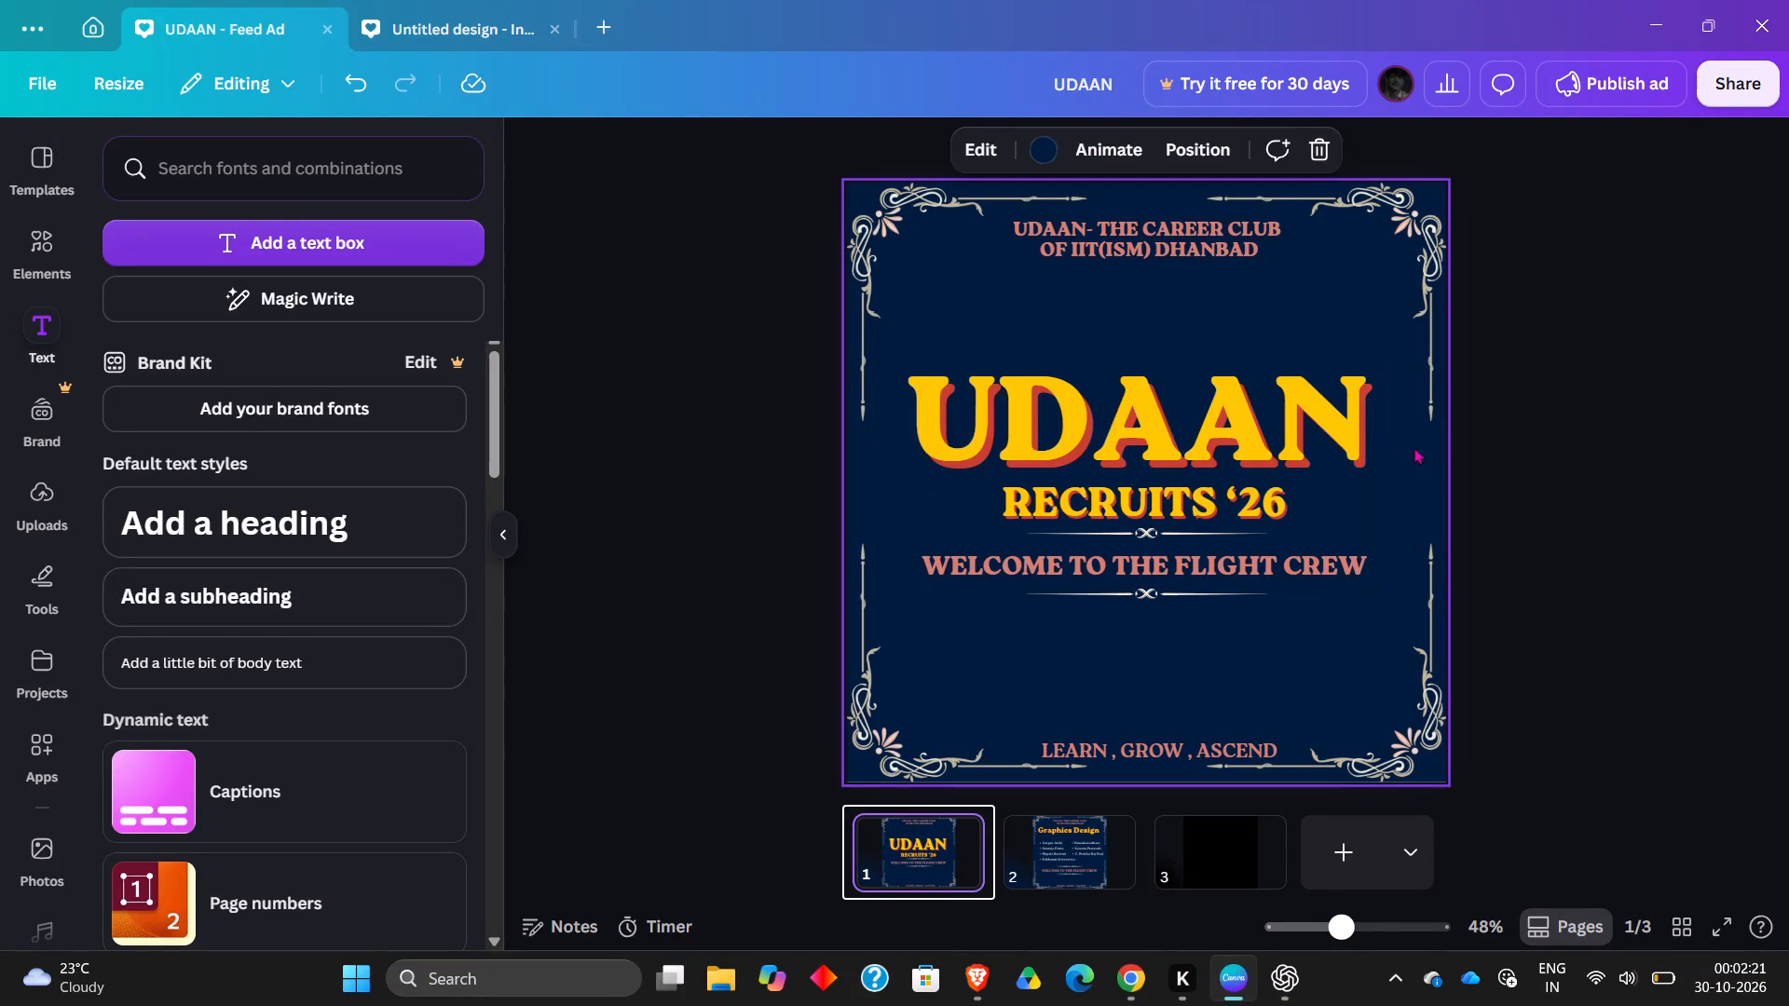
# Try cream and yellow #ffc700 as the page 1 cover background, and settle on white from the design's colours.
pyautogui.click(1431, 470)
pyautogui.click(1105, 147)
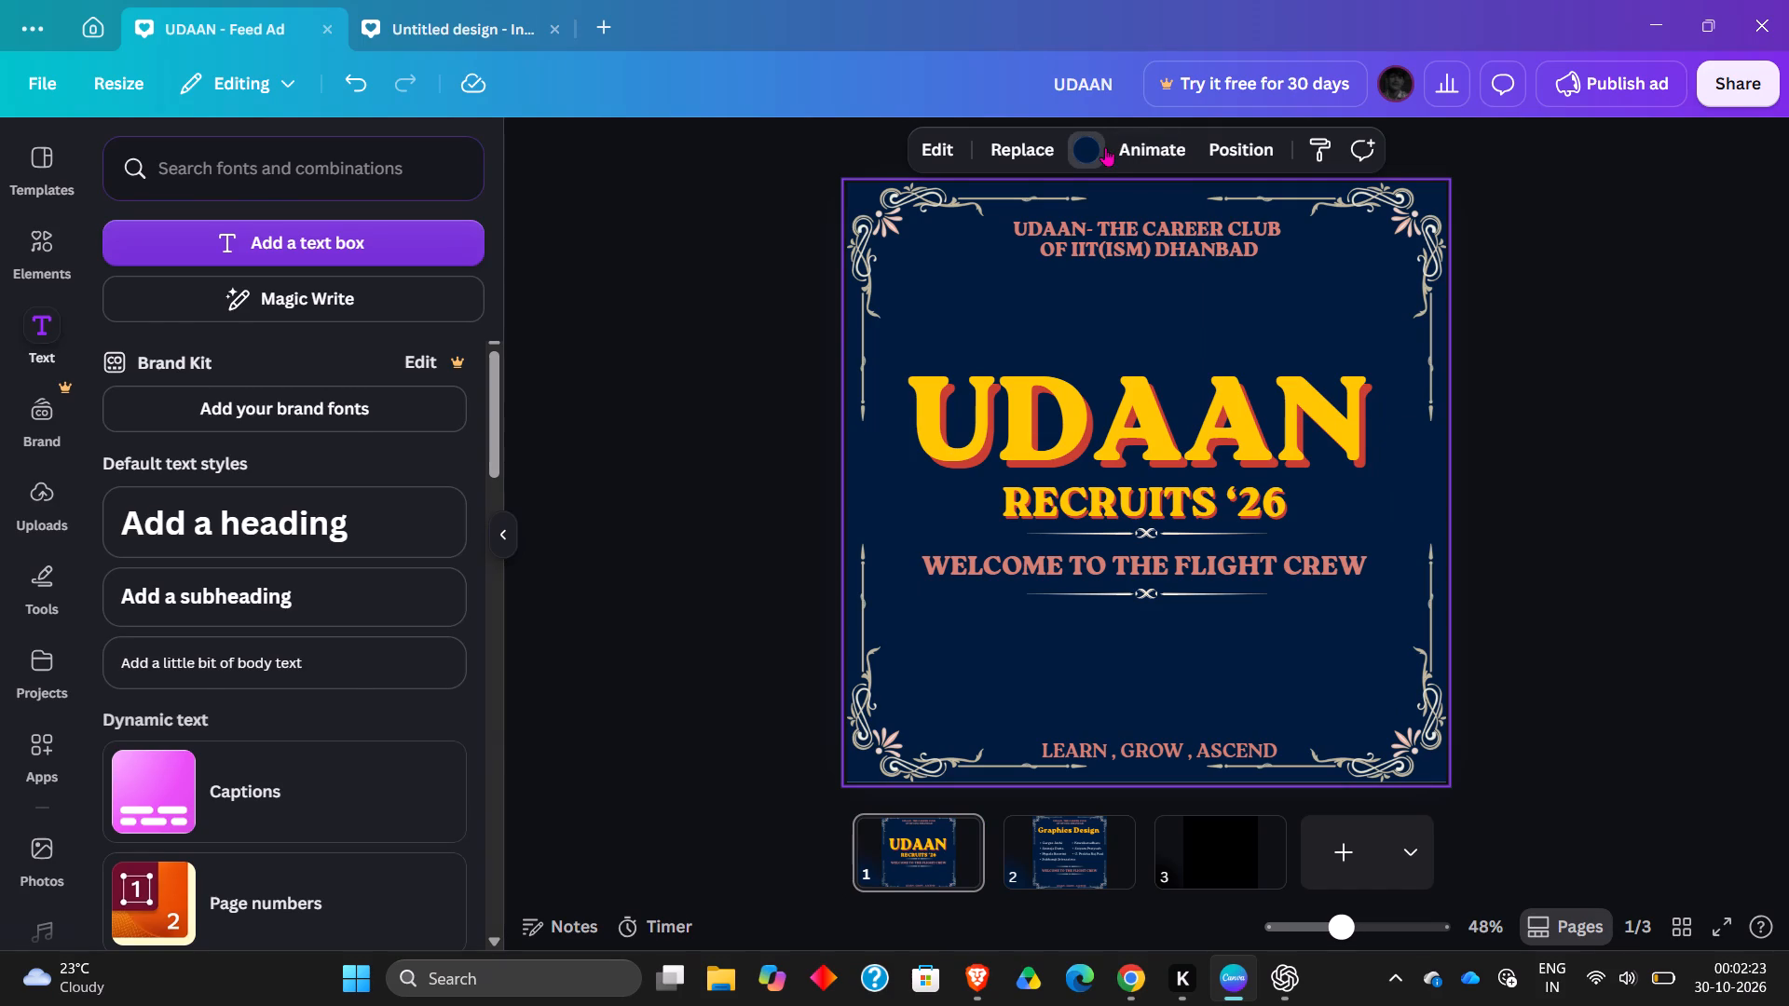
pyautogui.click(223, 404)
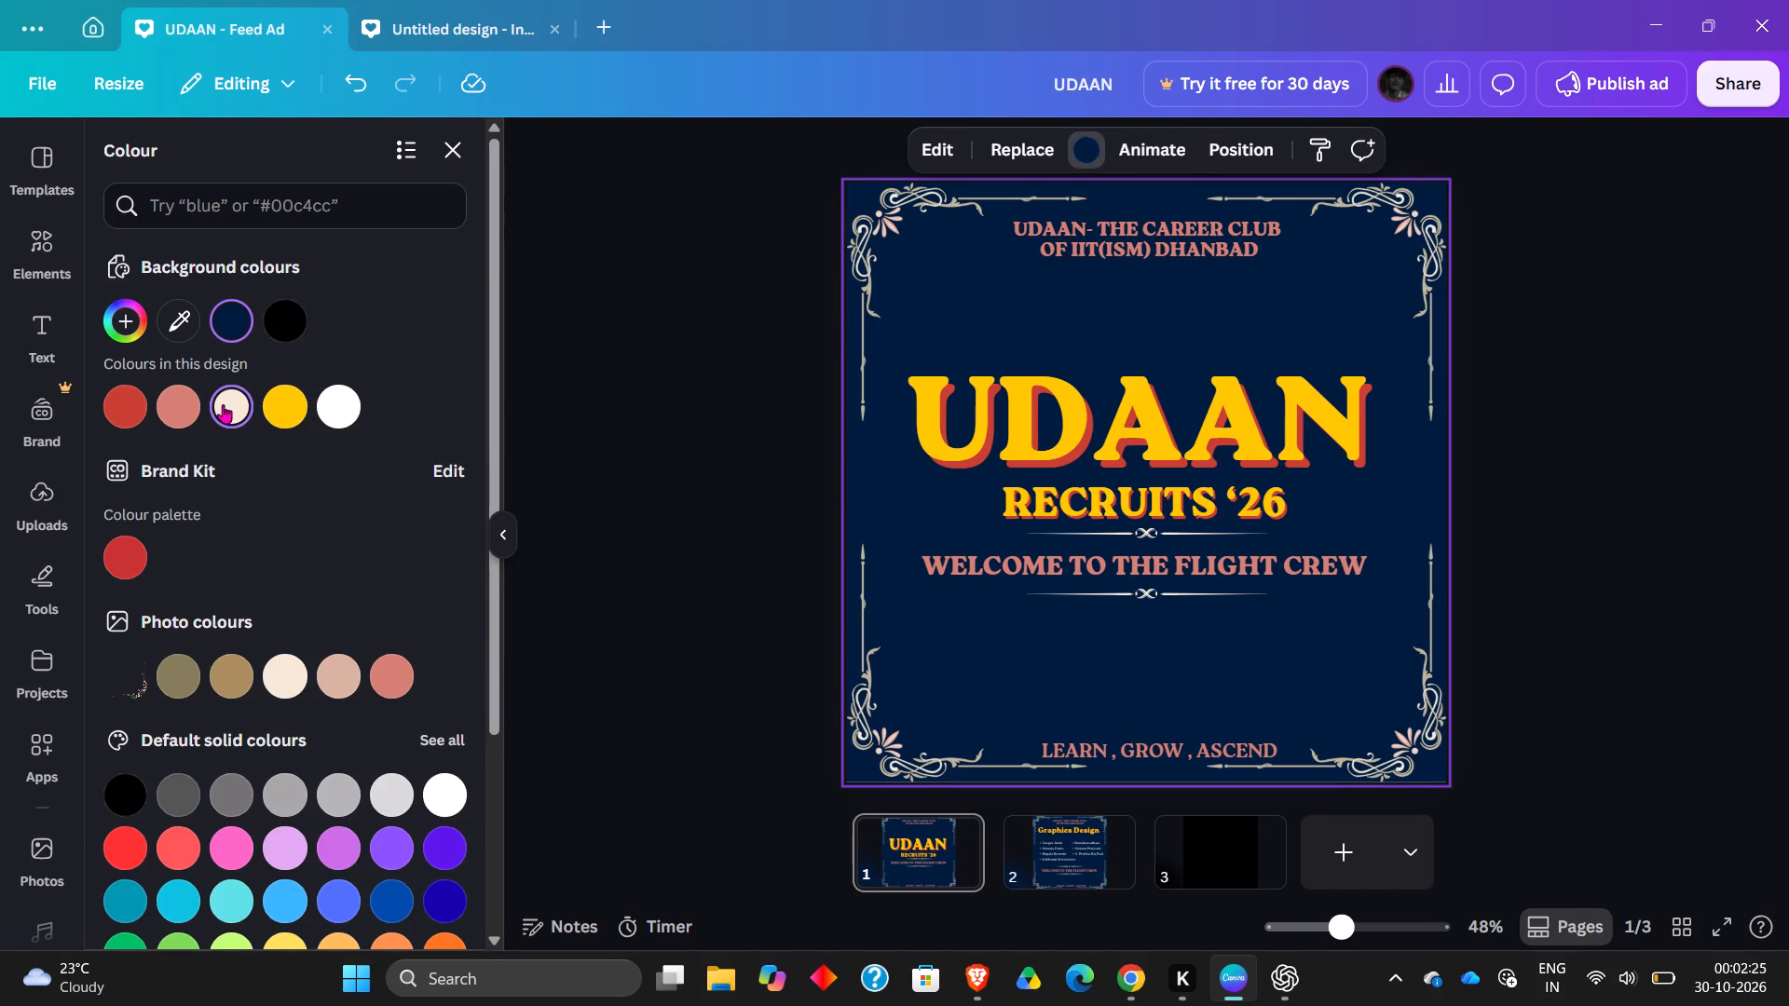
pyautogui.click(292, 399)
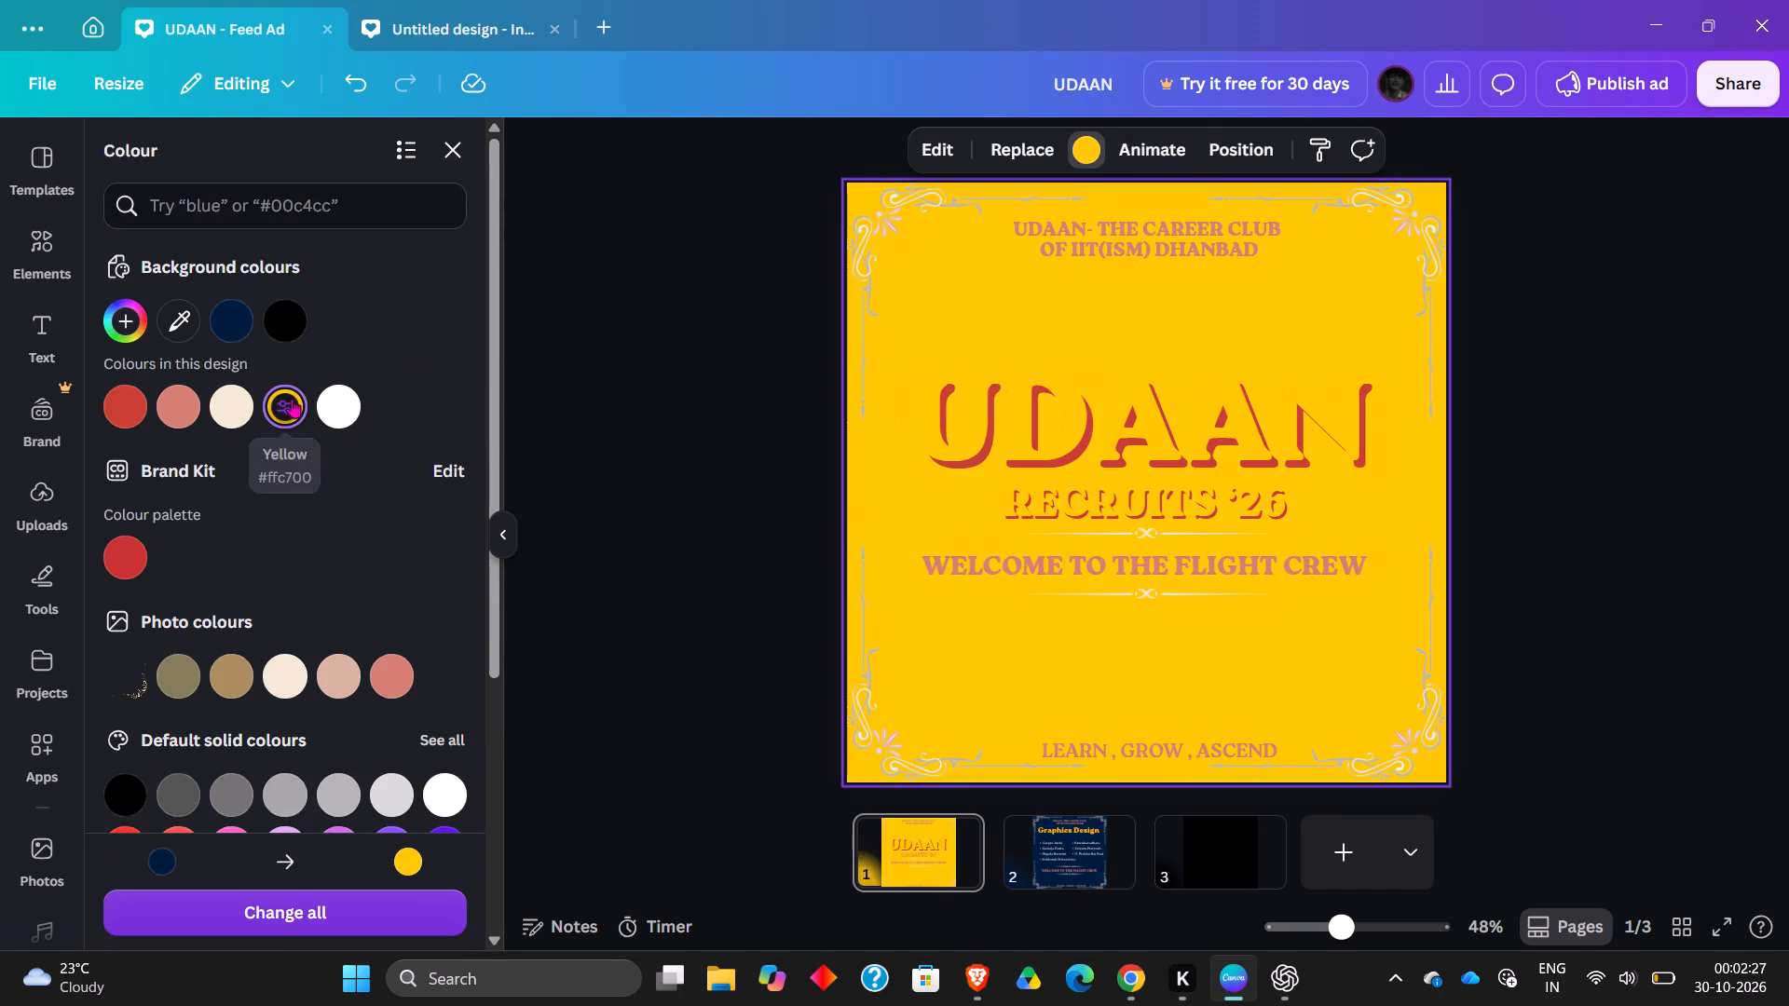
pyautogui.click(339, 397)
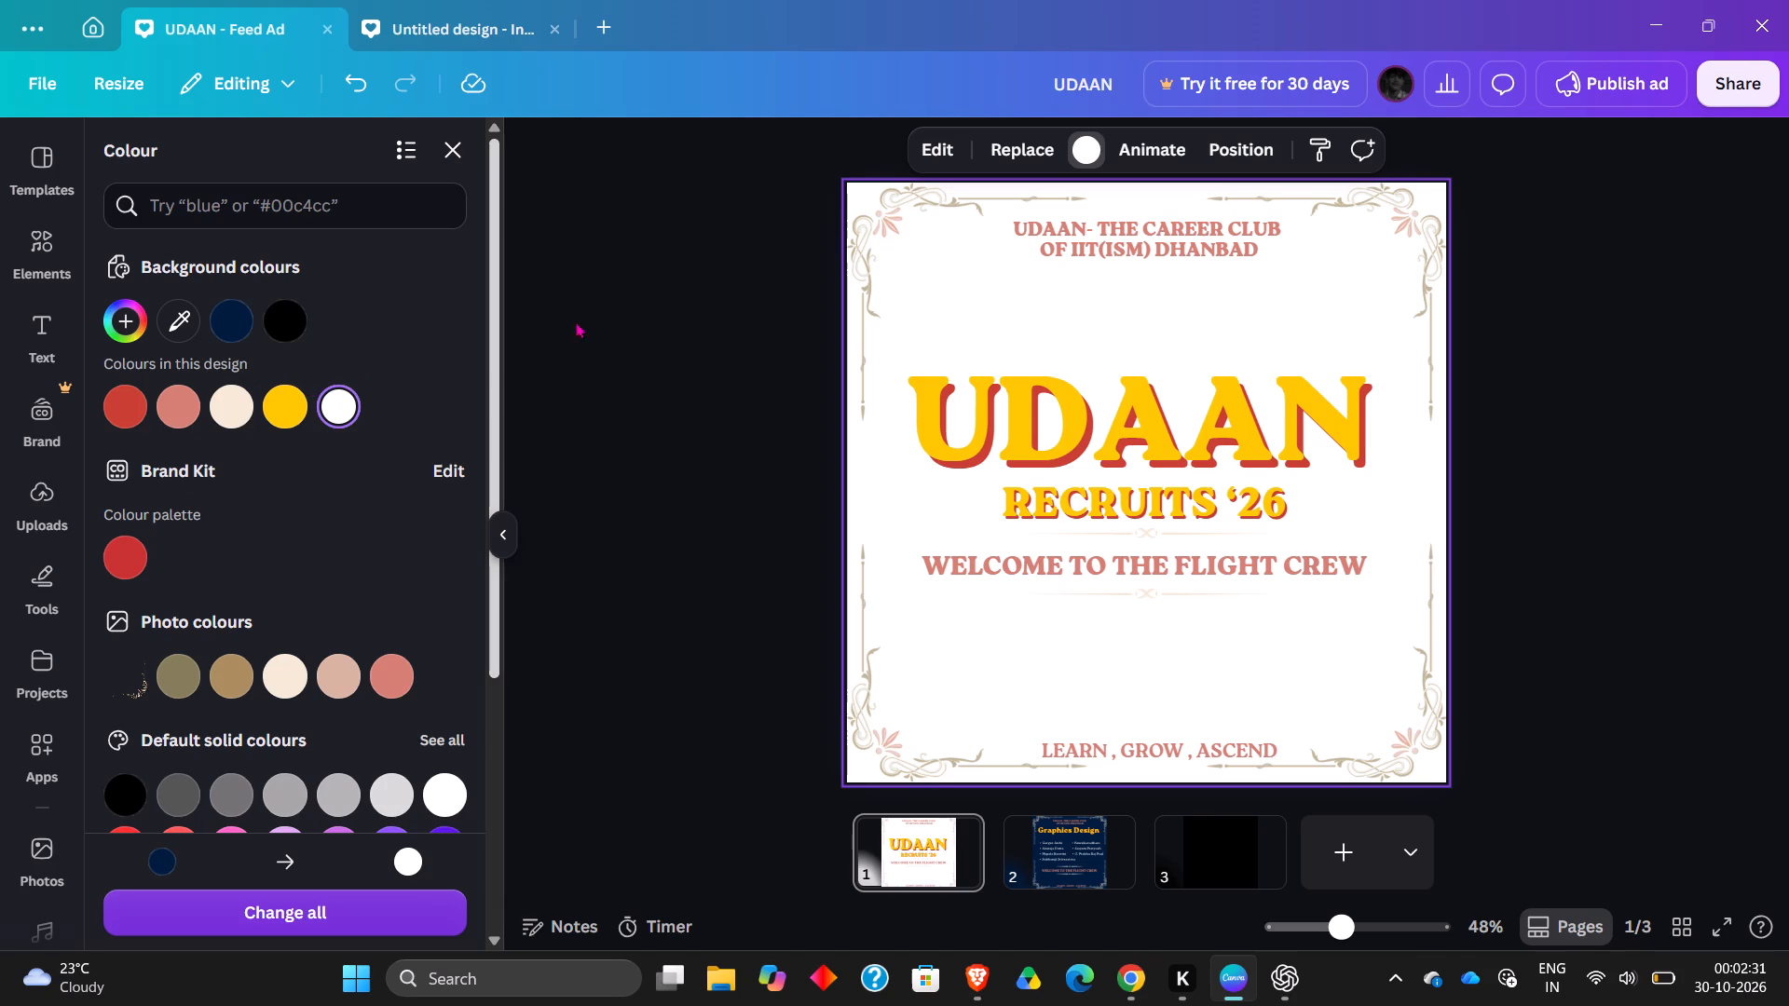
pyautogui.click(653, 369)
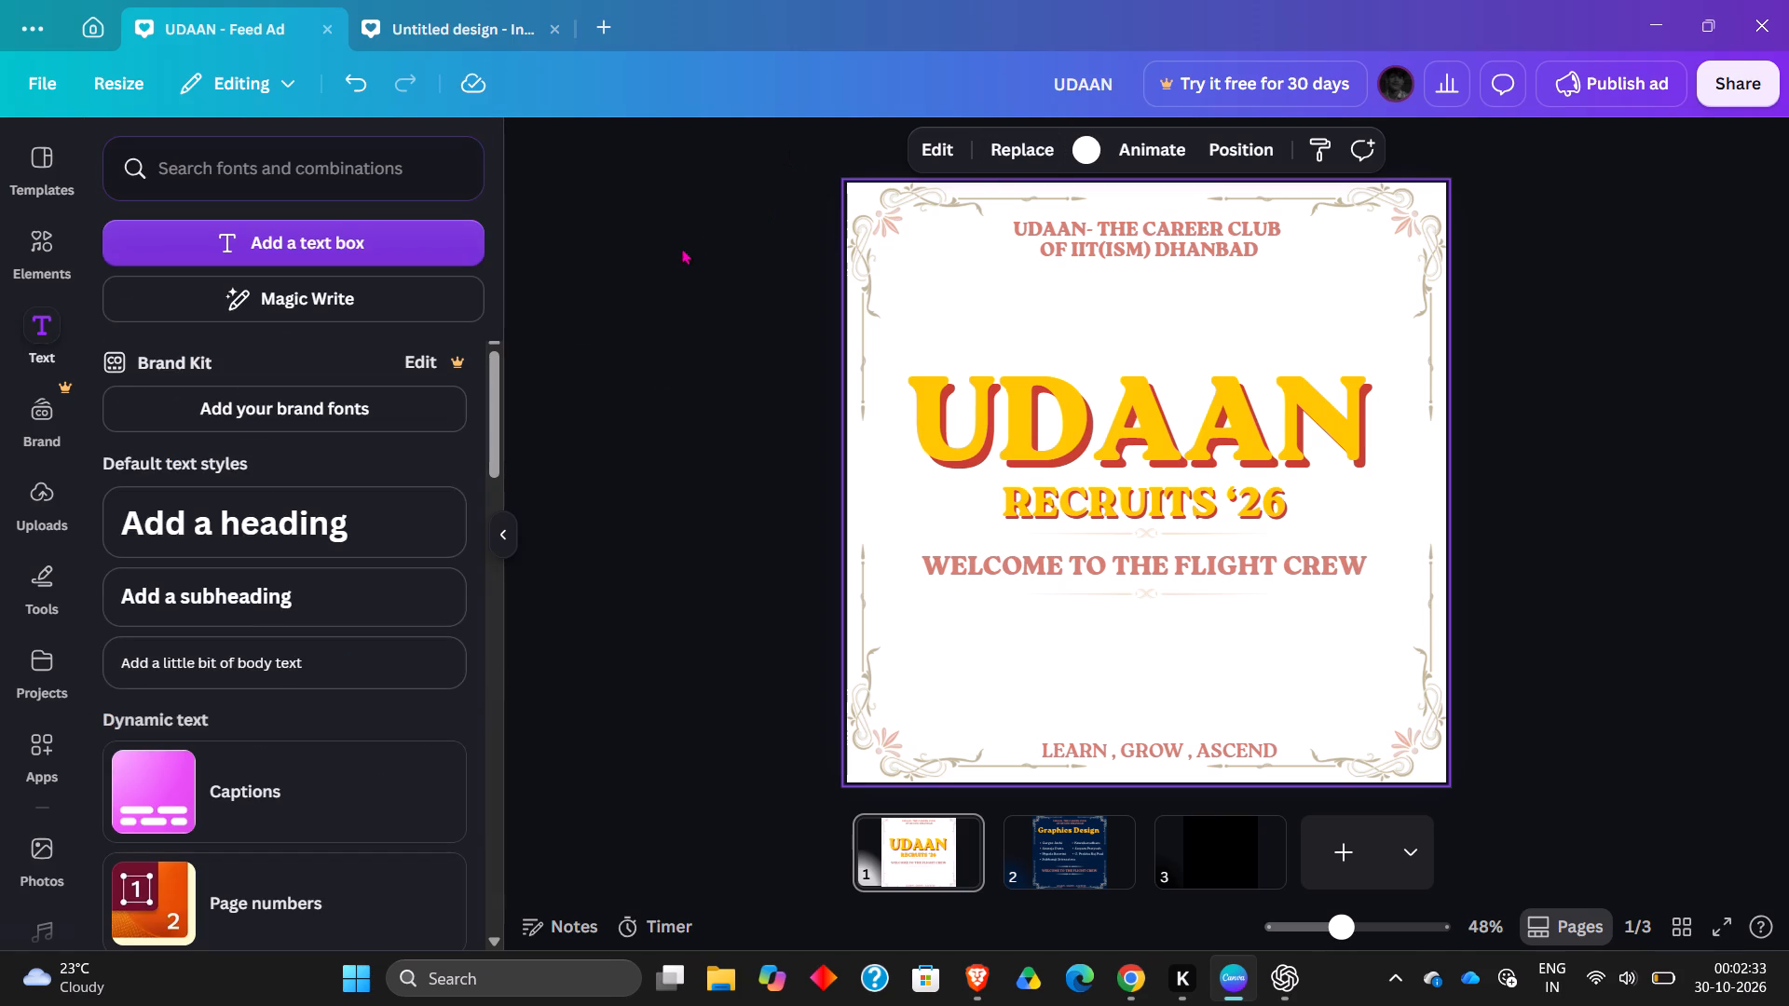
# Search the graphics elements for "black" and browse the black shapes and ornaments offered.
pyautogui.click(37, 262)
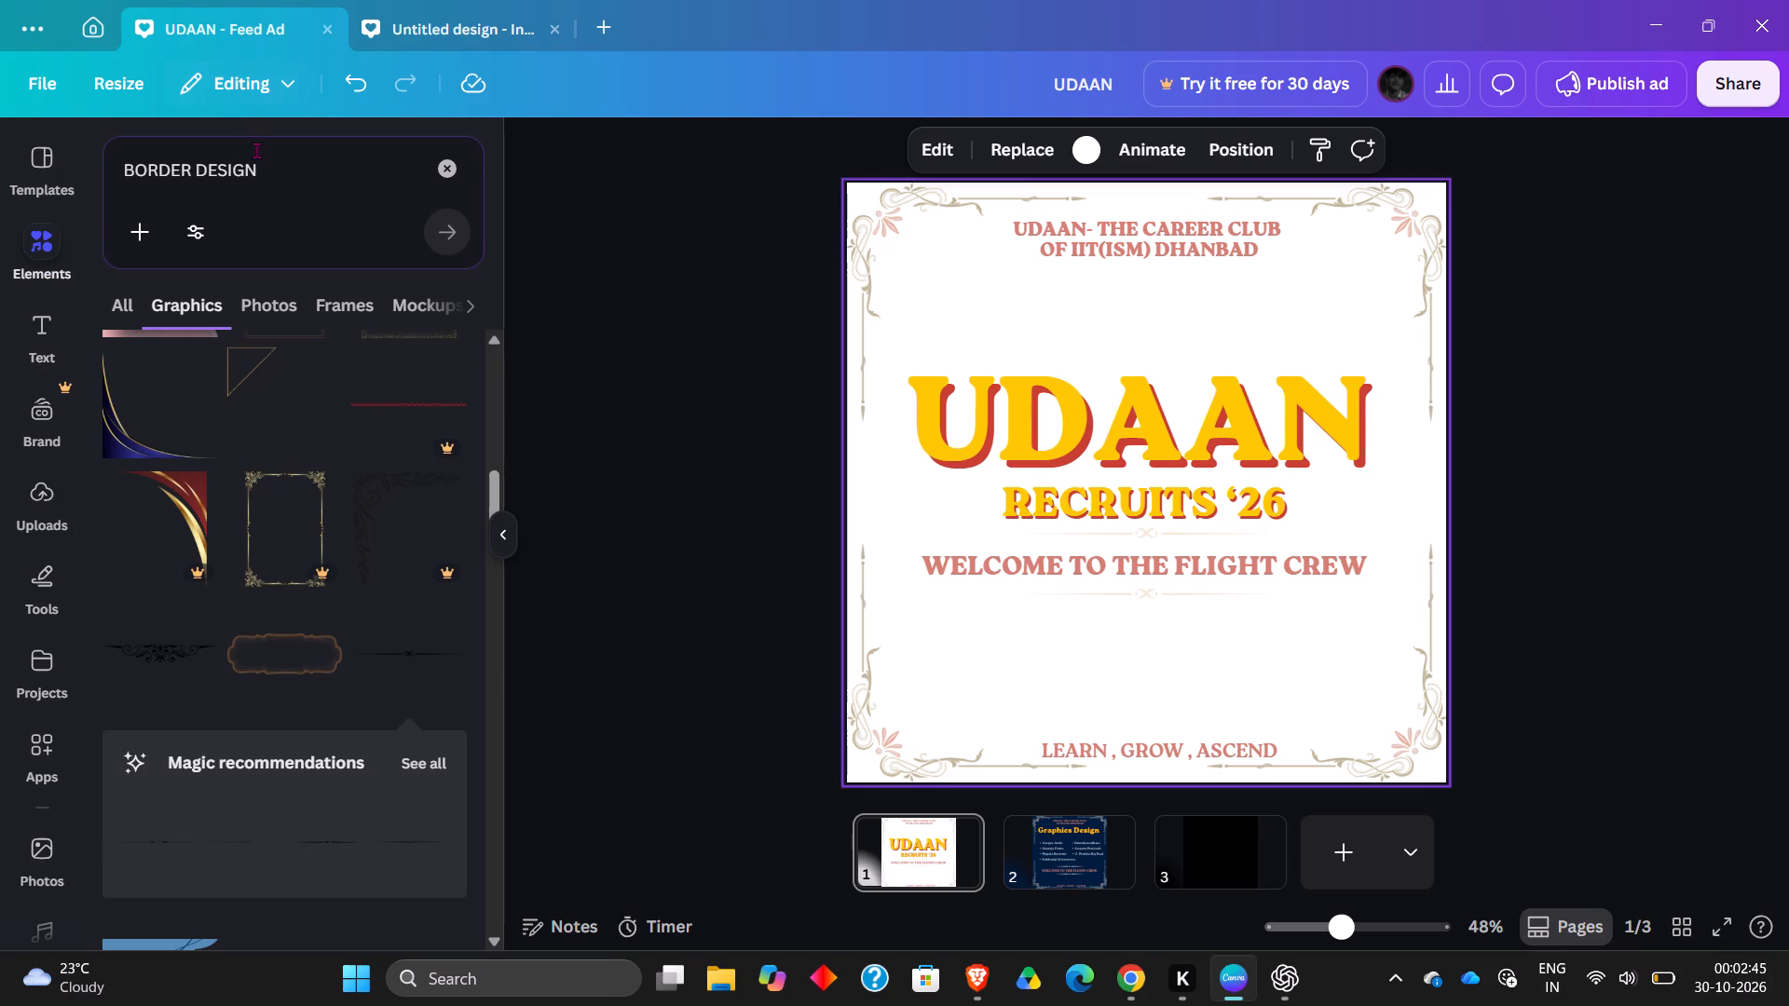
pyautogui.moveTo(264, 167); pyautogui.dragTo(119, 173)
pyautogui.write('ba')
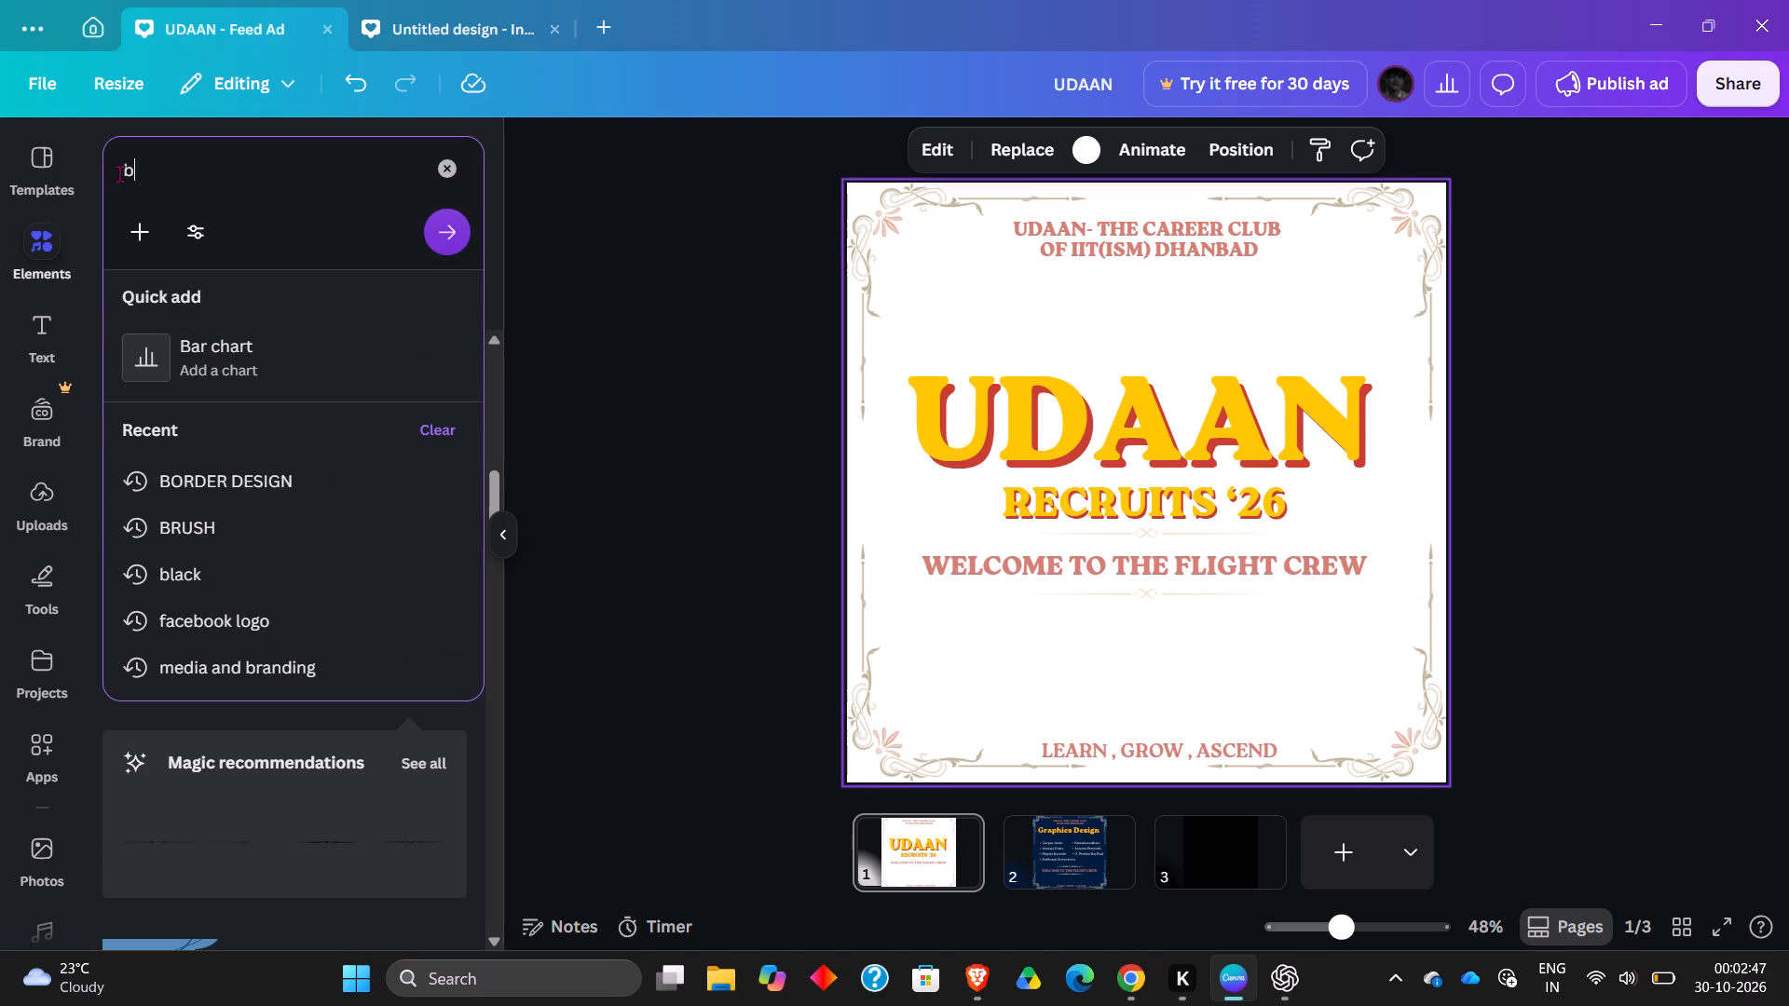
pyautogui.write('lac')
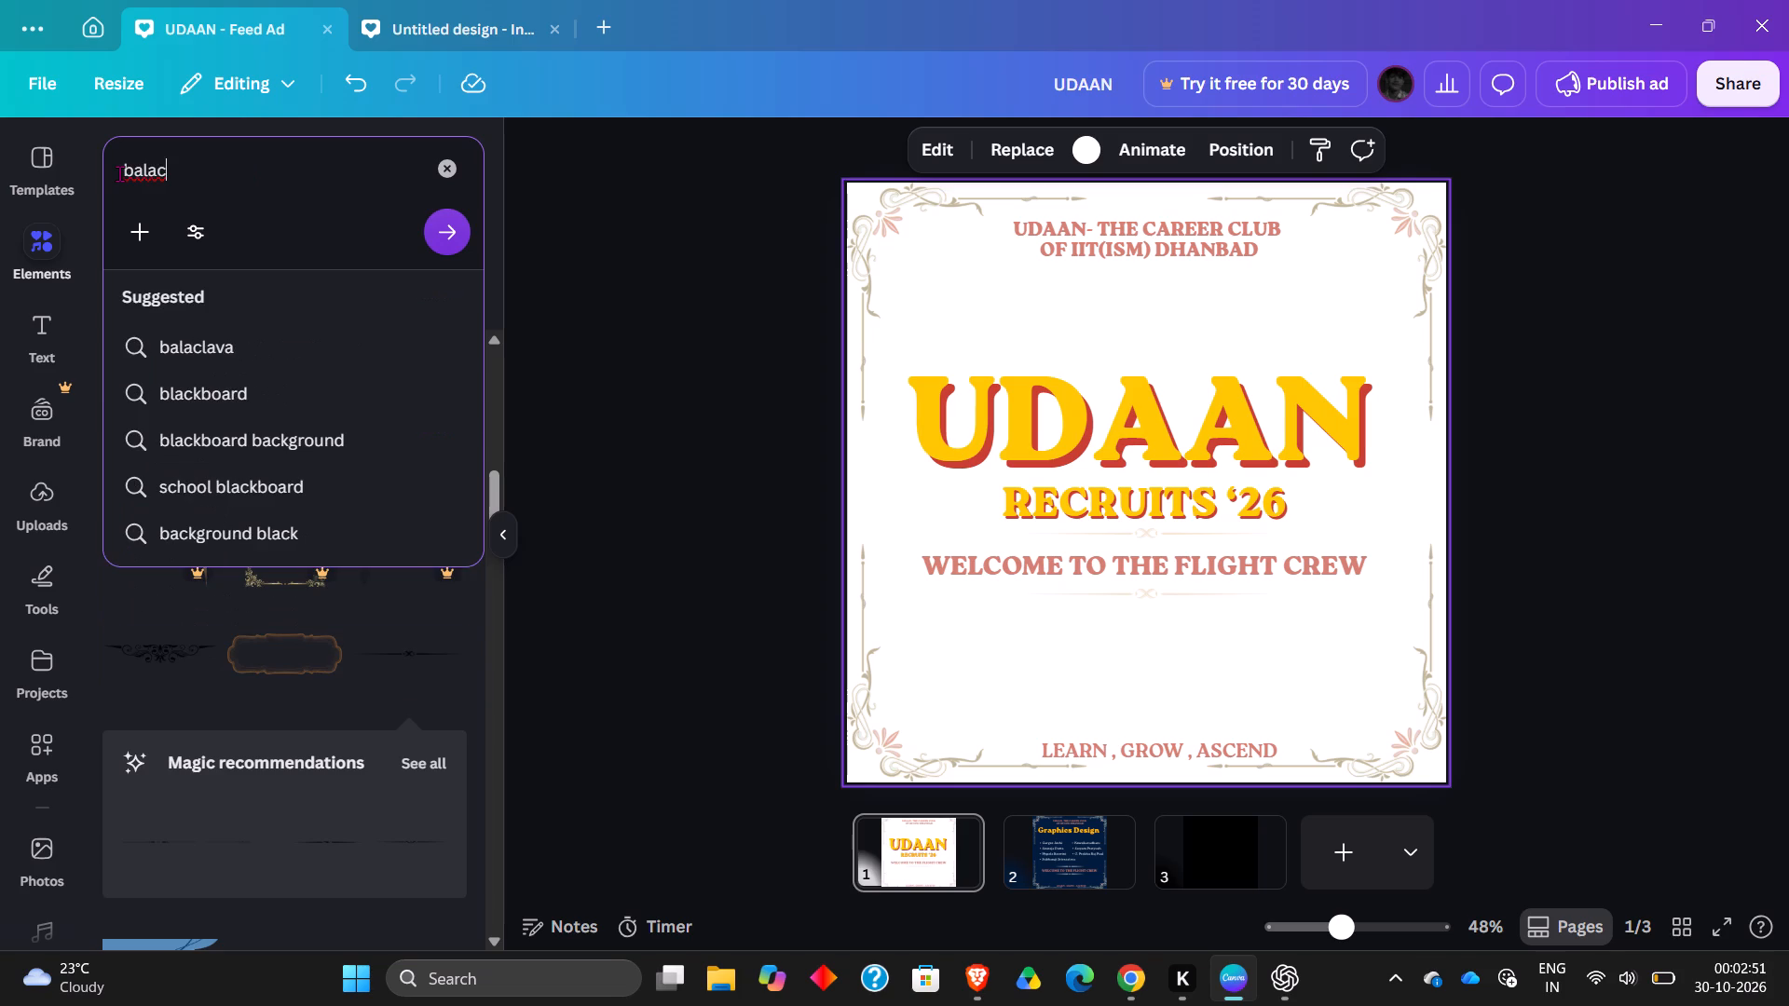
pyautogui.press('BackSpace')
pyautogui.press('BackSpace')
pyautogui.press('BackSpace')
pyautogui.press('BackSpace')
pyautogui.write('lack')
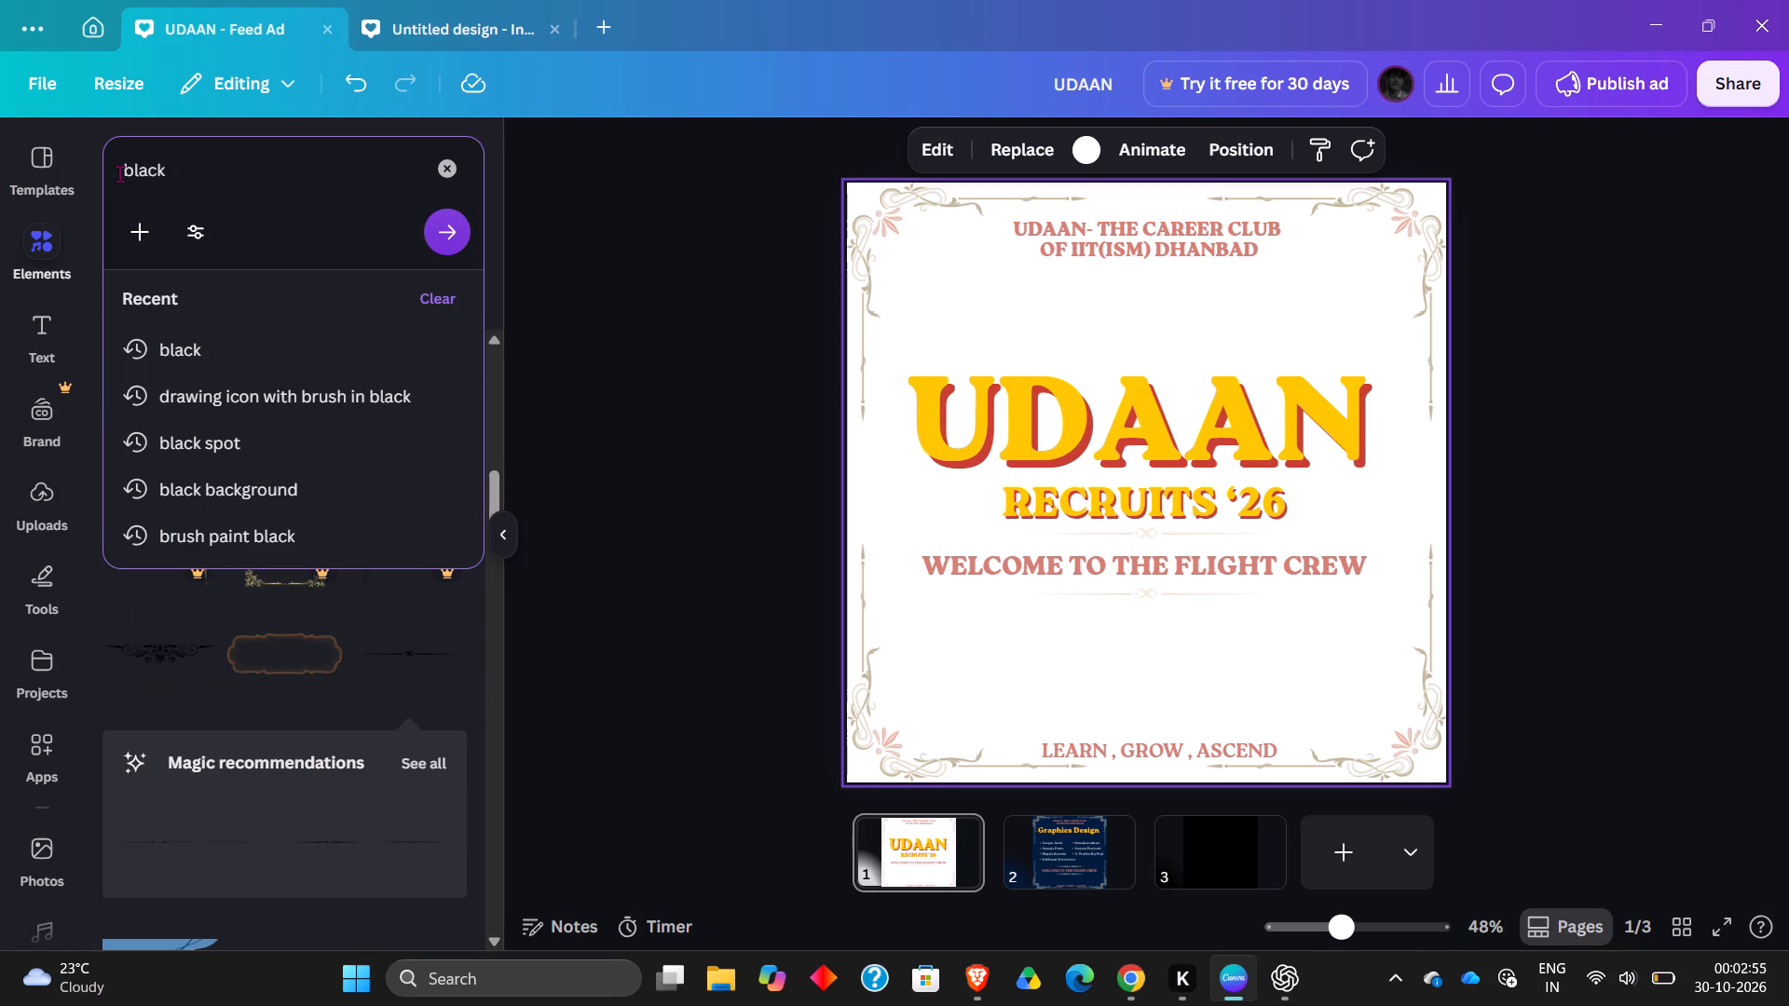
pyautogui.press('Return')
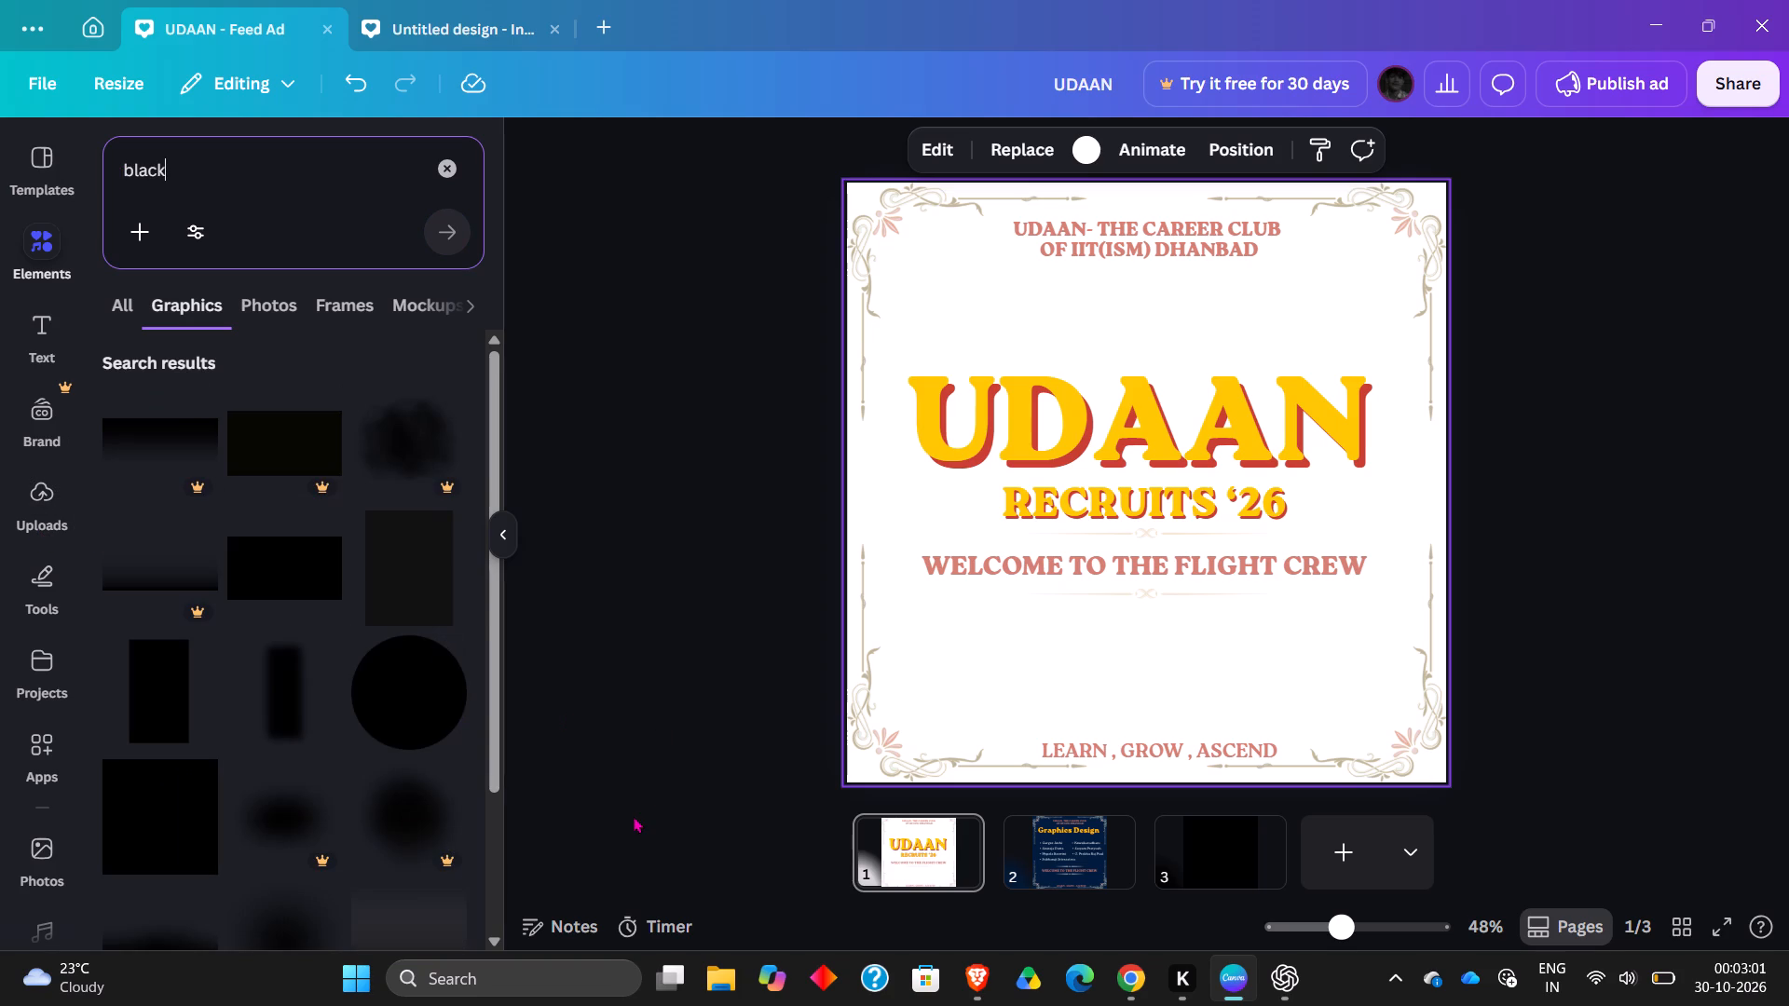
pyautogui.scroll(-1, 769, 775)
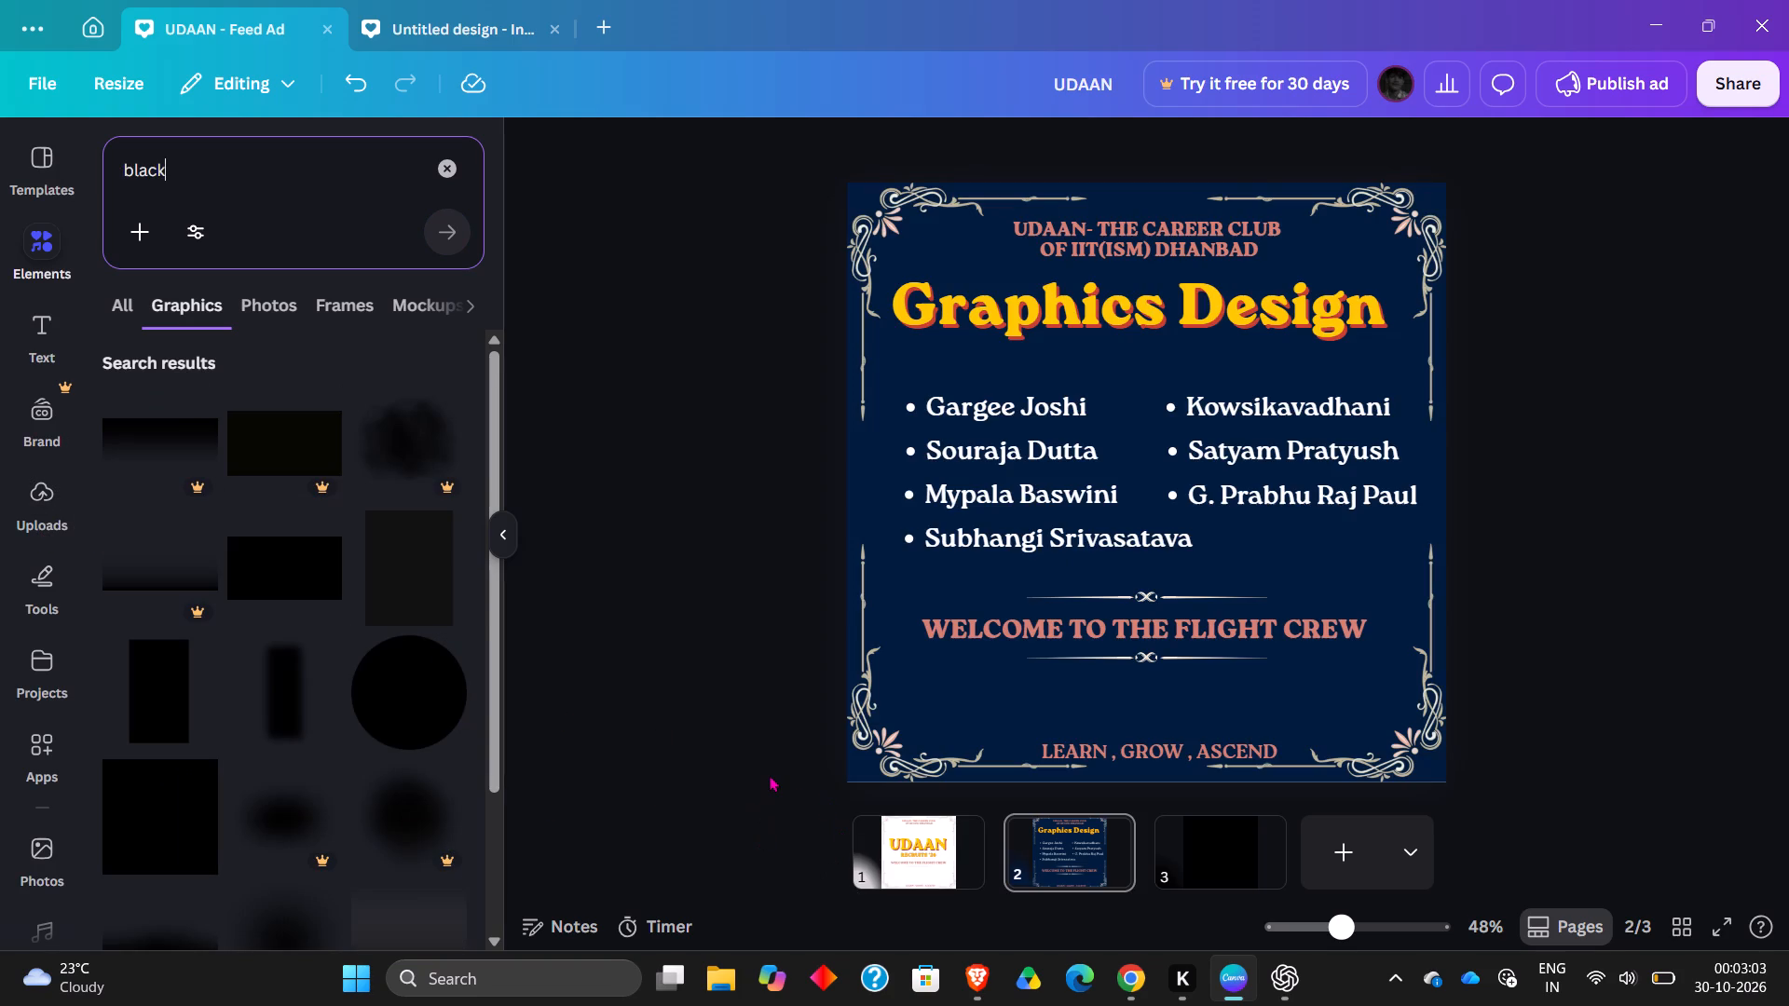
pyautogui.scroll(-5, 442, 796)
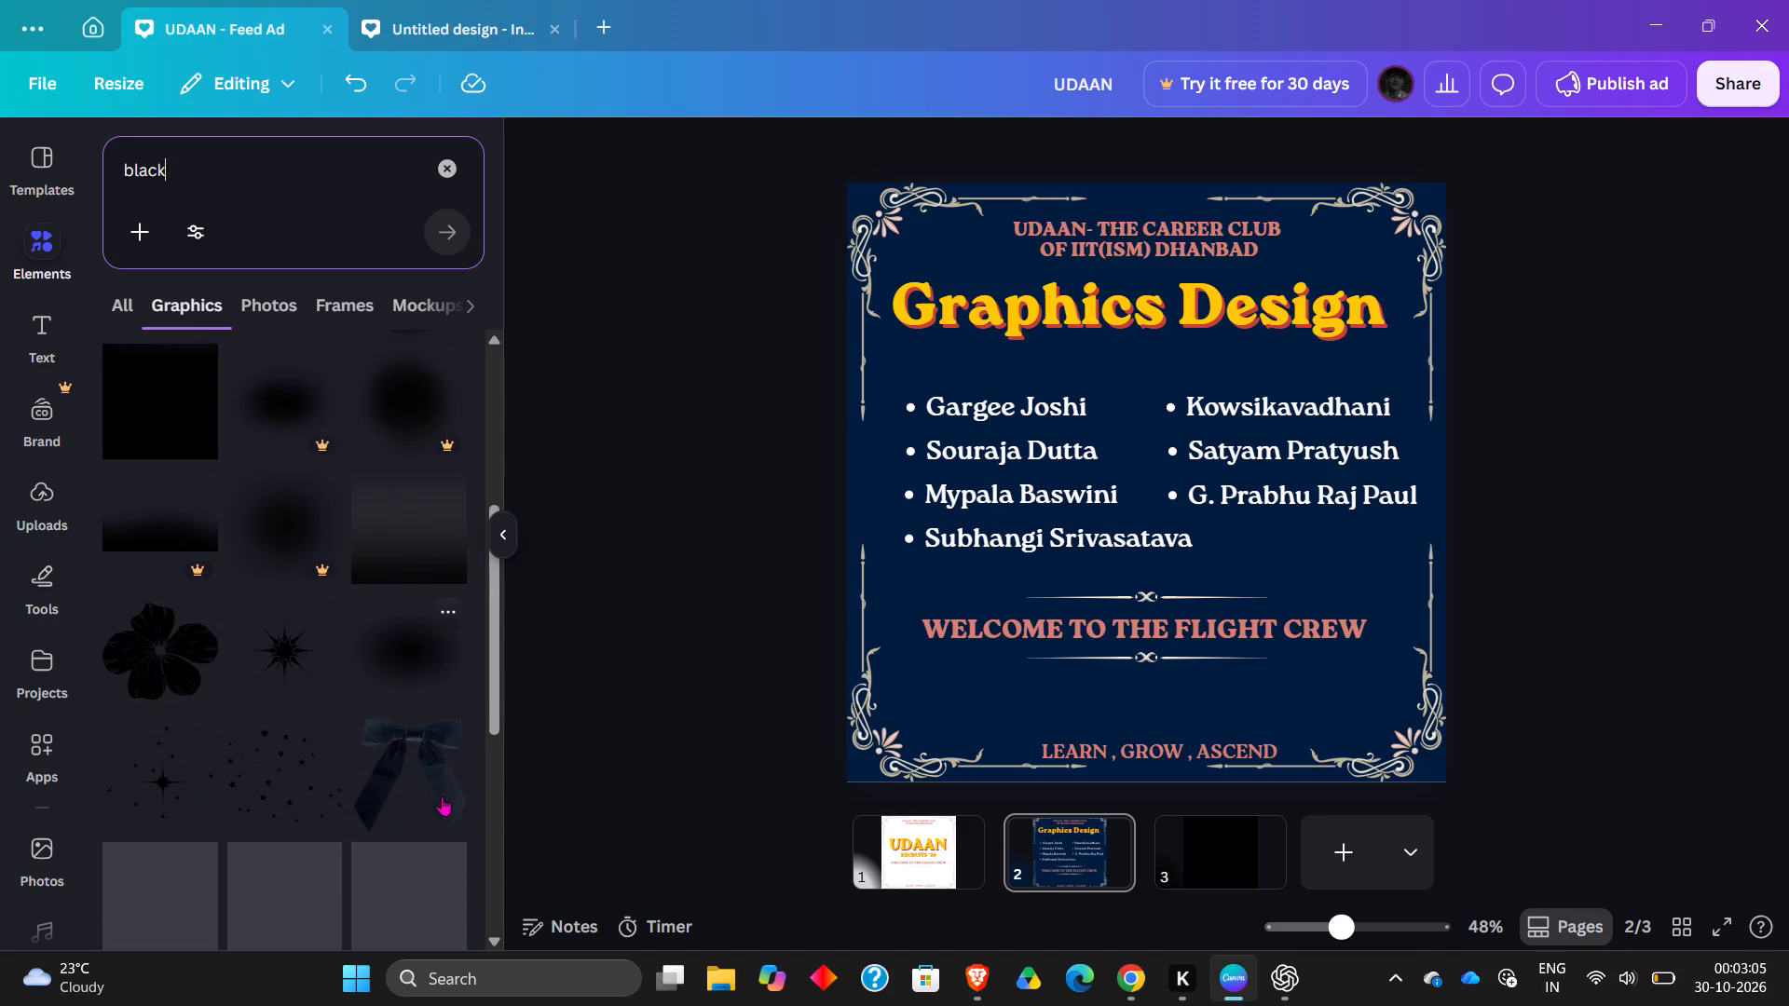
pyautogui.scroll(-3, 442, 796)
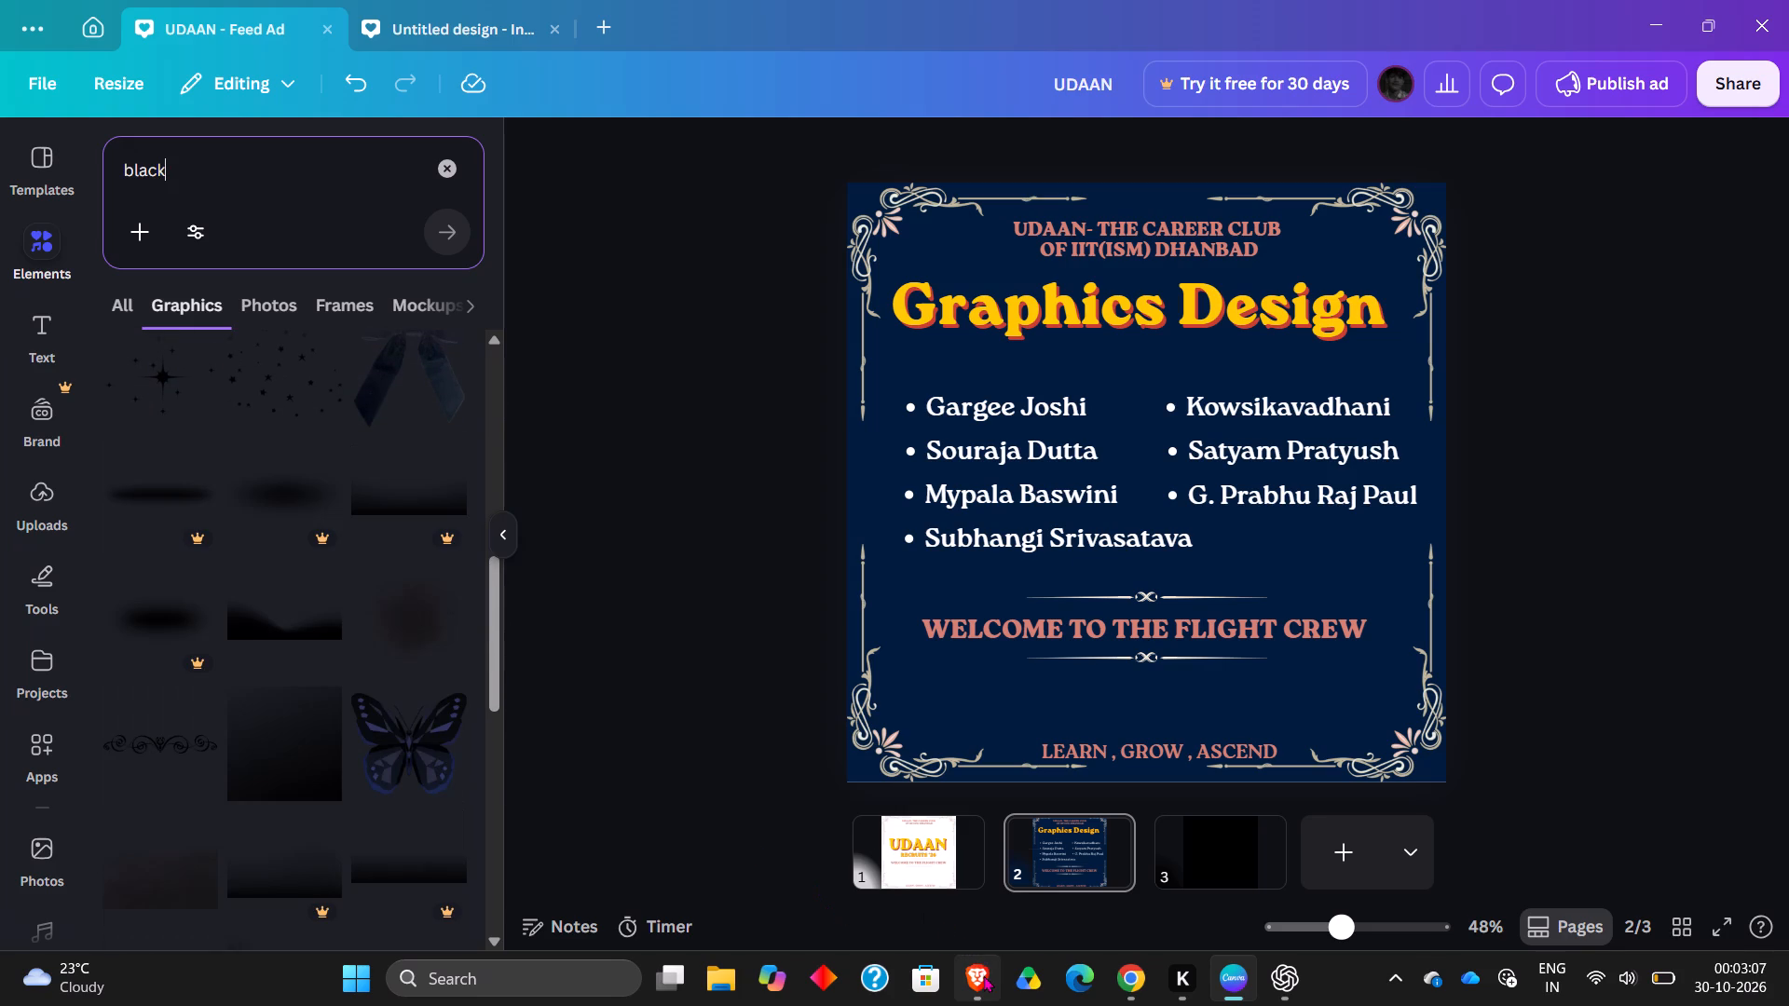
# Switch to the Brave browser, start the "Solid Body" song from the YouTube suggestions, and minimise the browser.
pyautogui.click(983, 975)
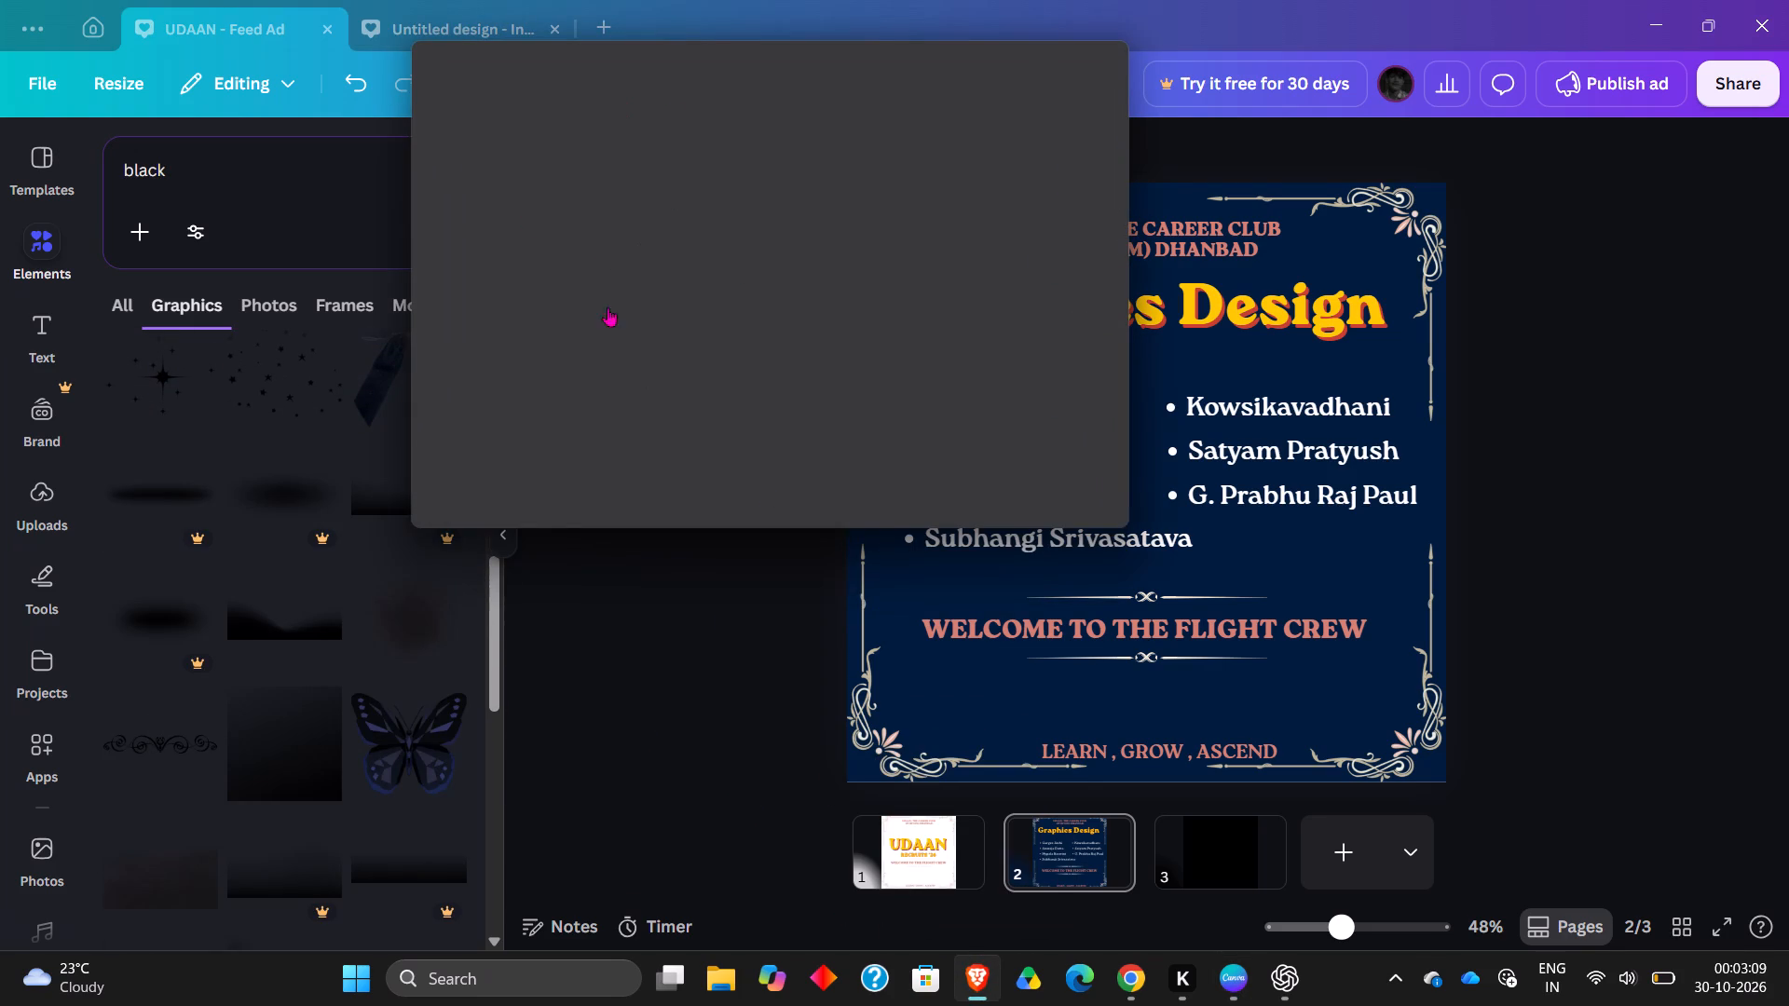
pyautogui.scroll(-3, 820, 311)
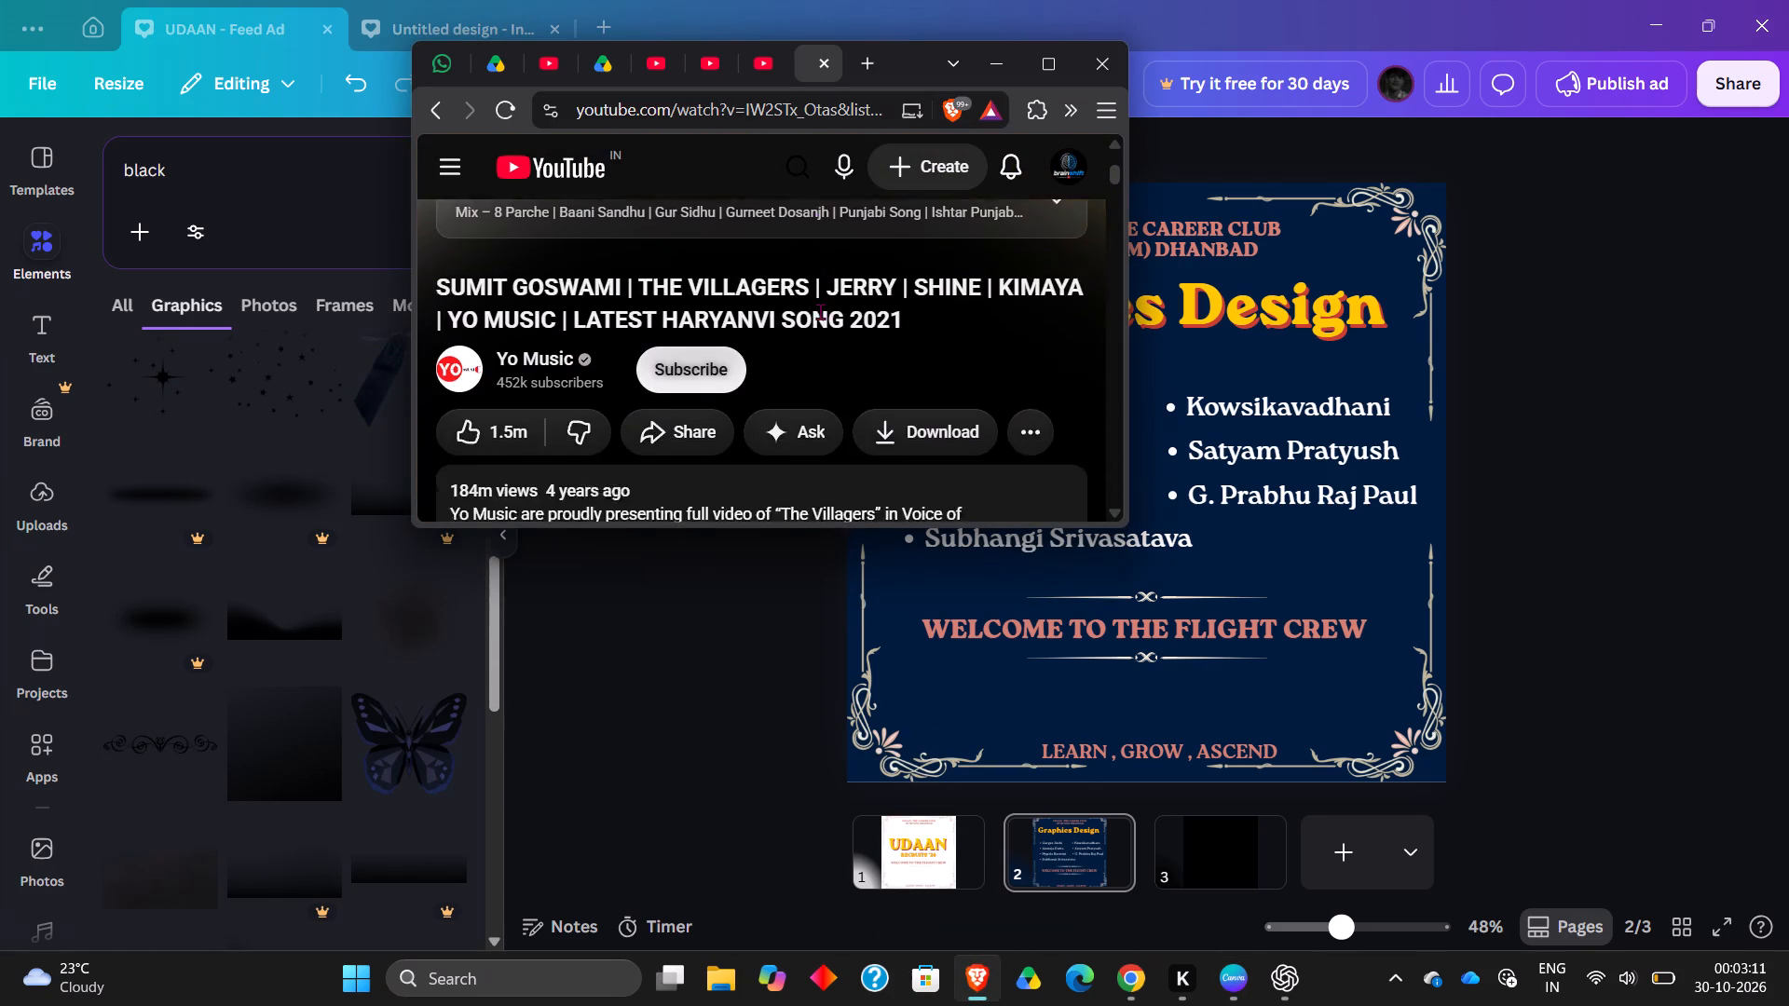
pyautogui.scroll(-5, 820, 311)
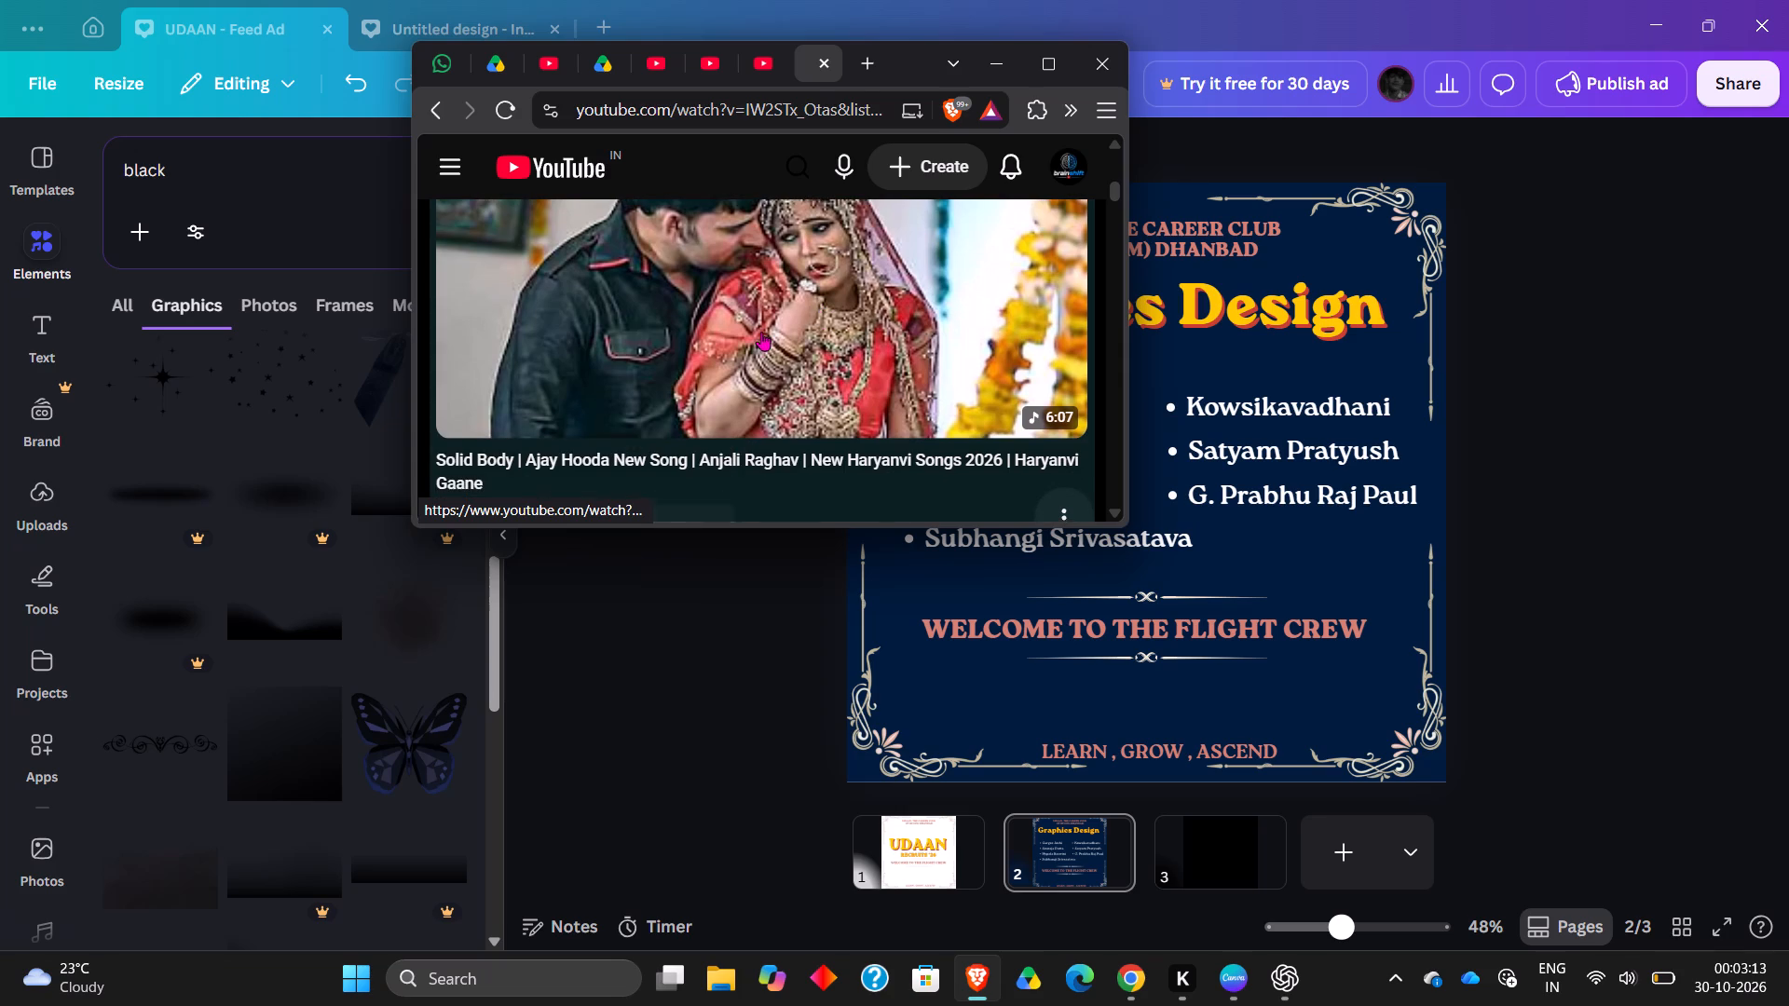
pyautogui.click(761, 332)
pyautogui.click(1003, 54)
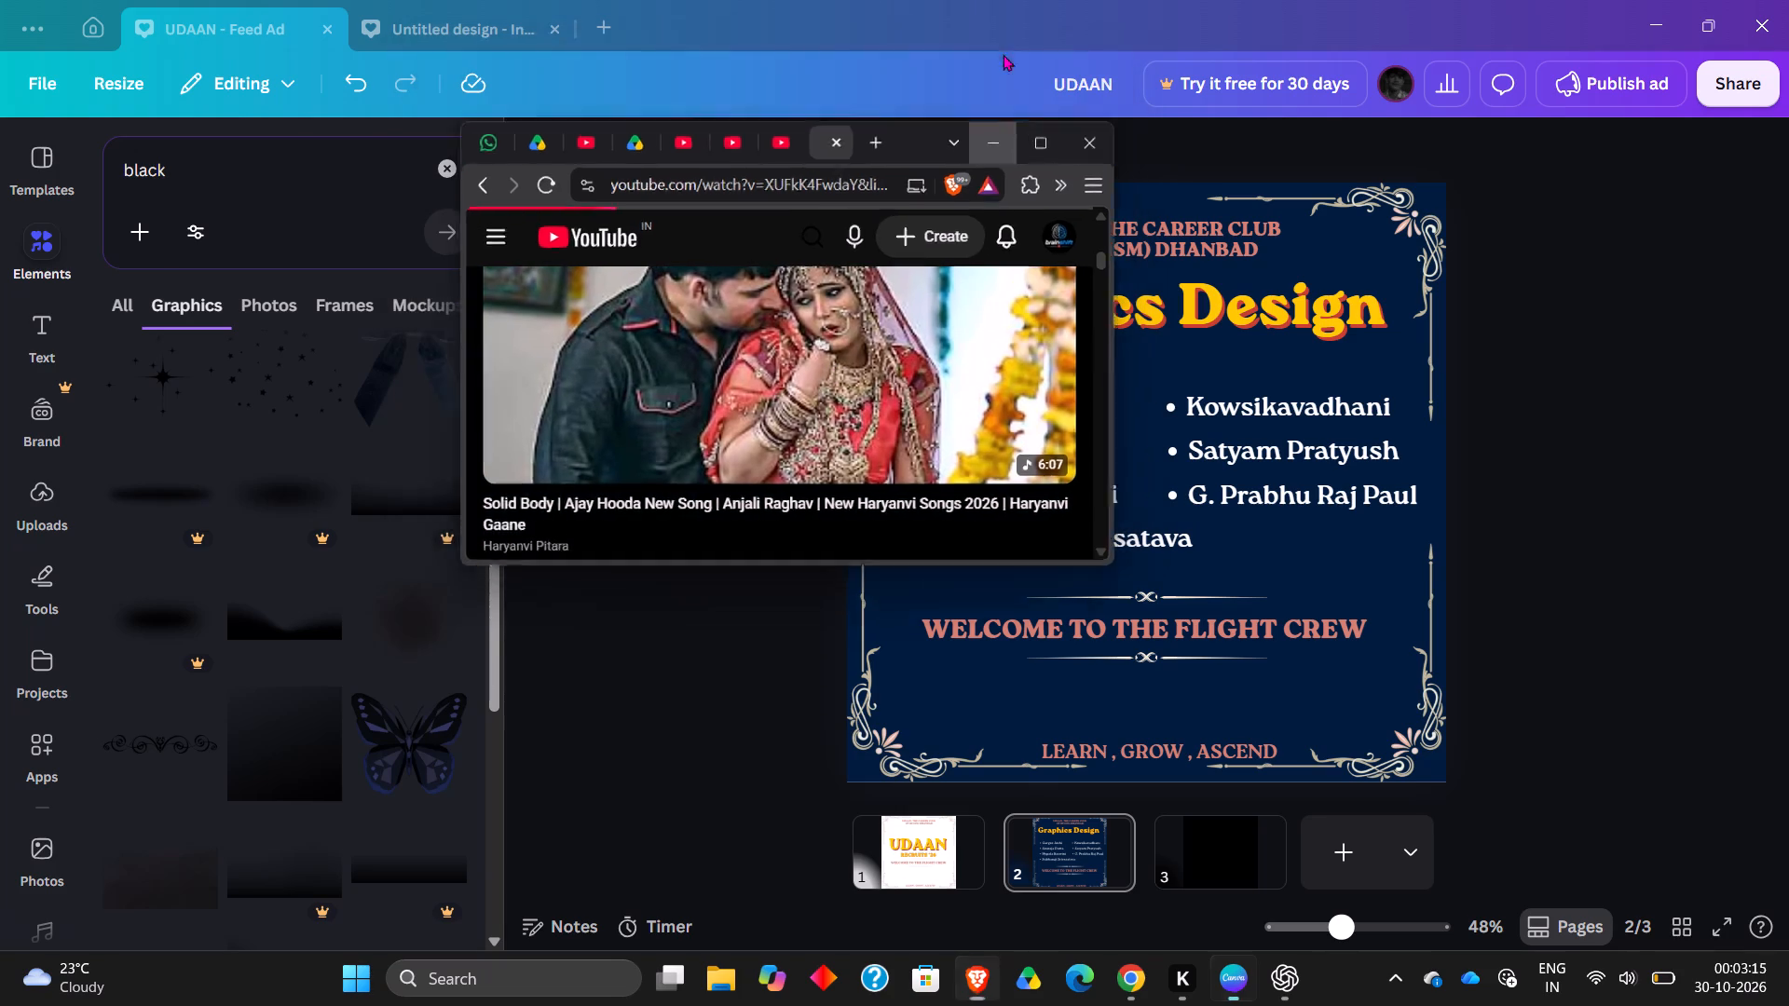
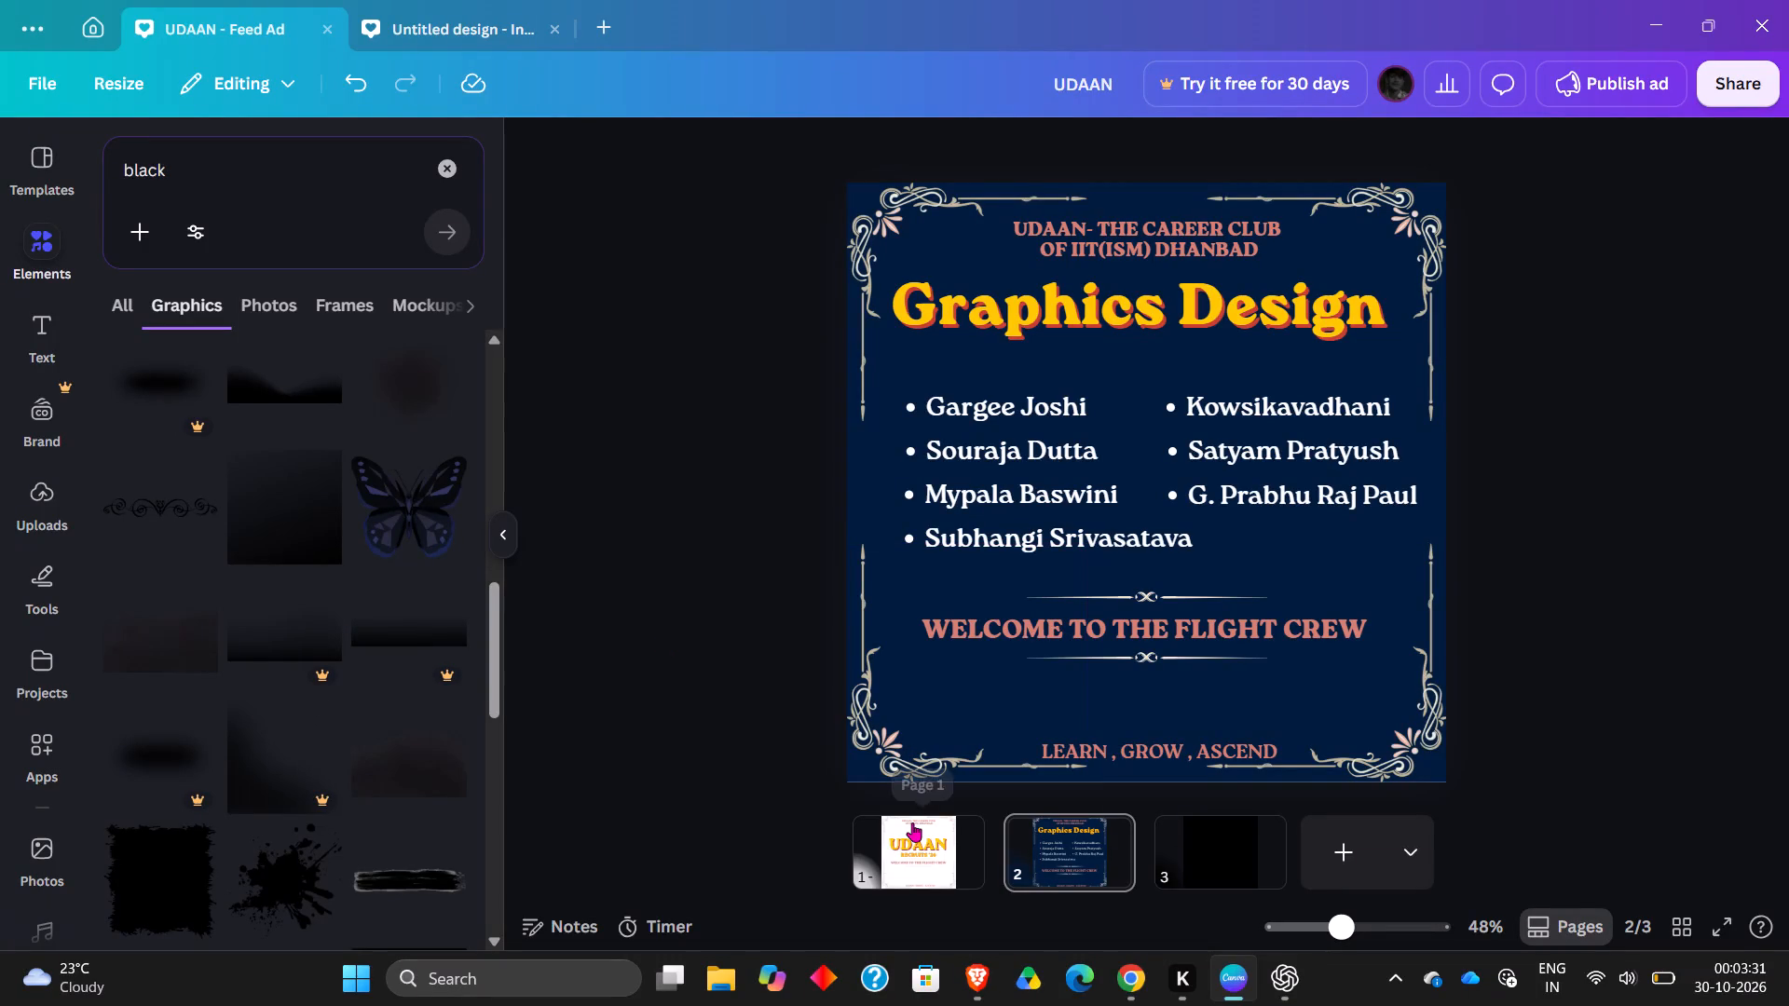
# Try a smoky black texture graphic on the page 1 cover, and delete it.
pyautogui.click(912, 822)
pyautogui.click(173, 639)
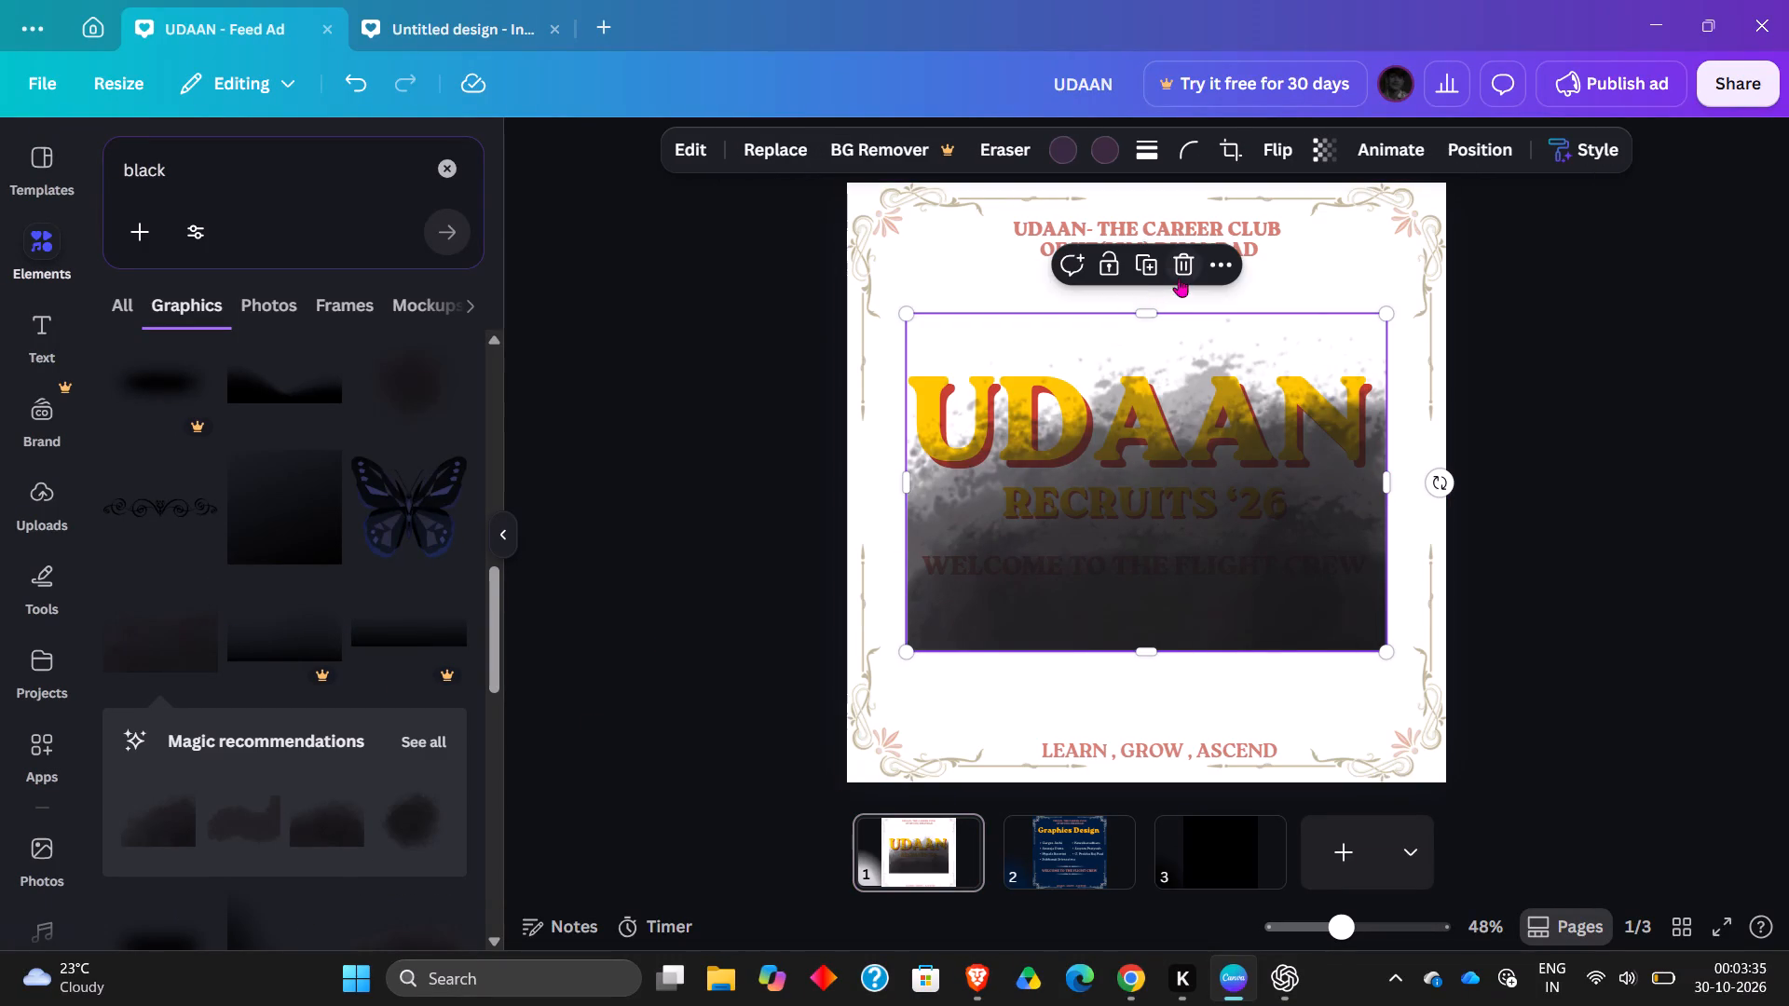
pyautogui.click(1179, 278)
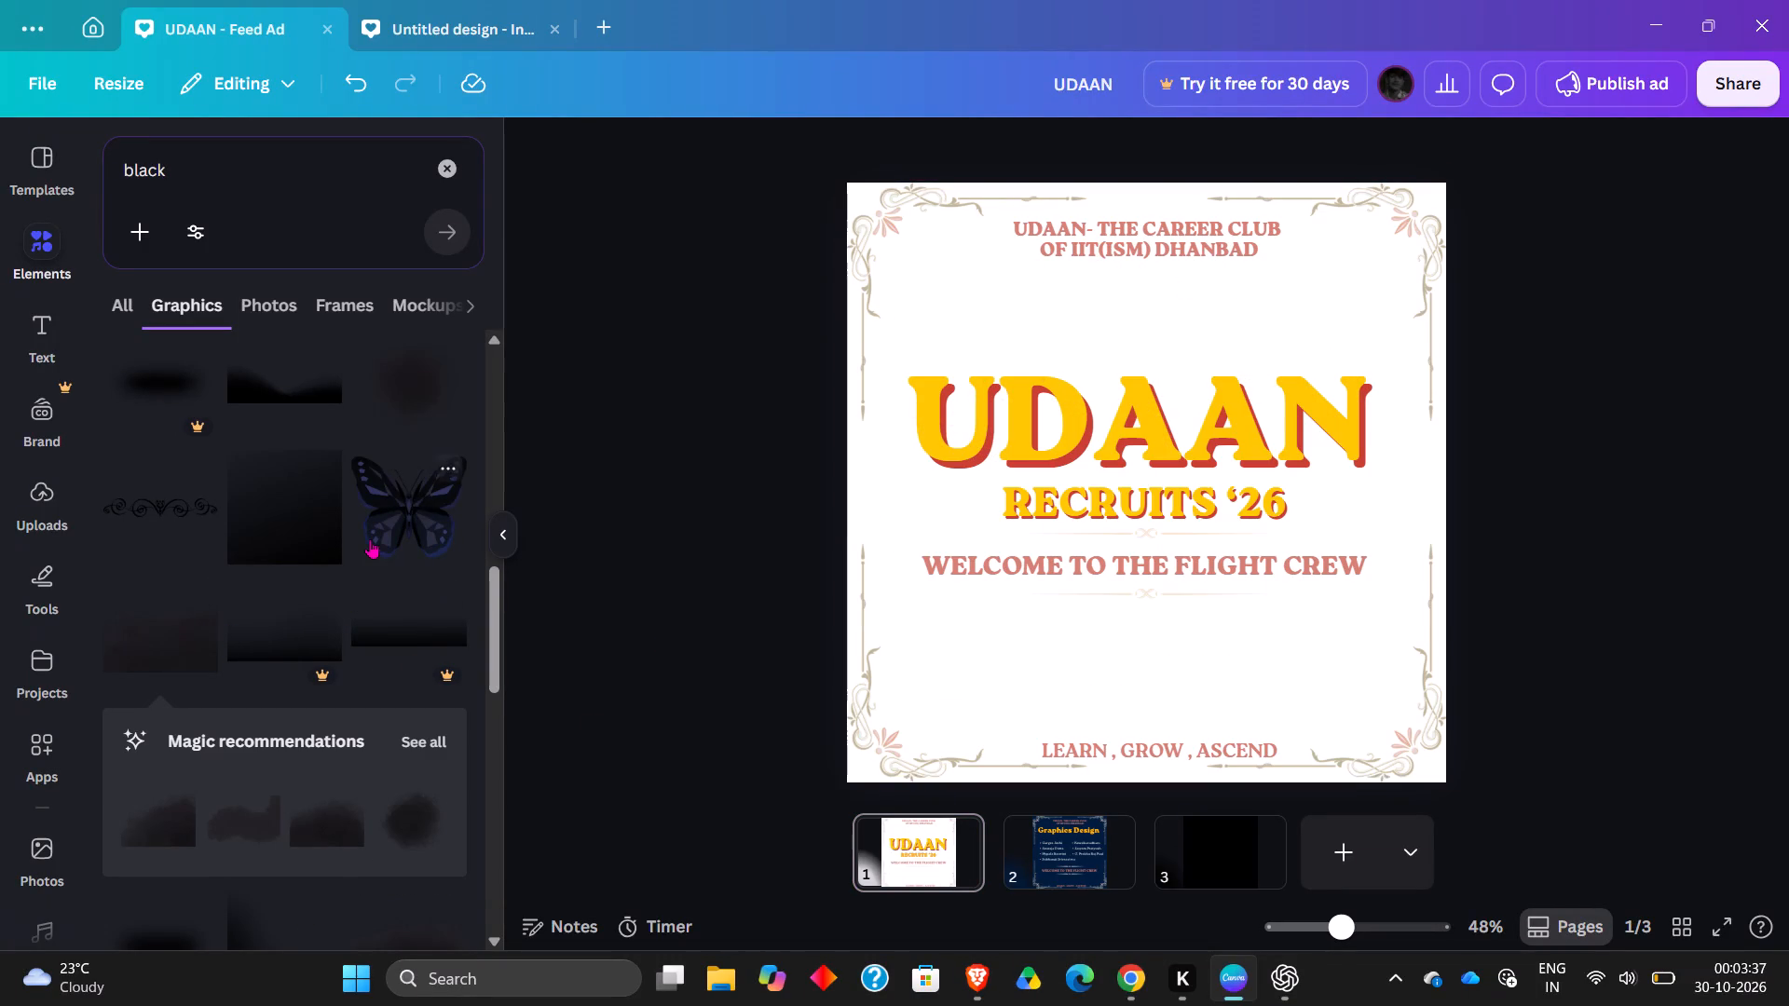
# Add the black gradient square from the "black" graphics to page 1 and stretch it to 1,080 wide, covering the whole page.
pyautogui.scroll(5, 370, 539)
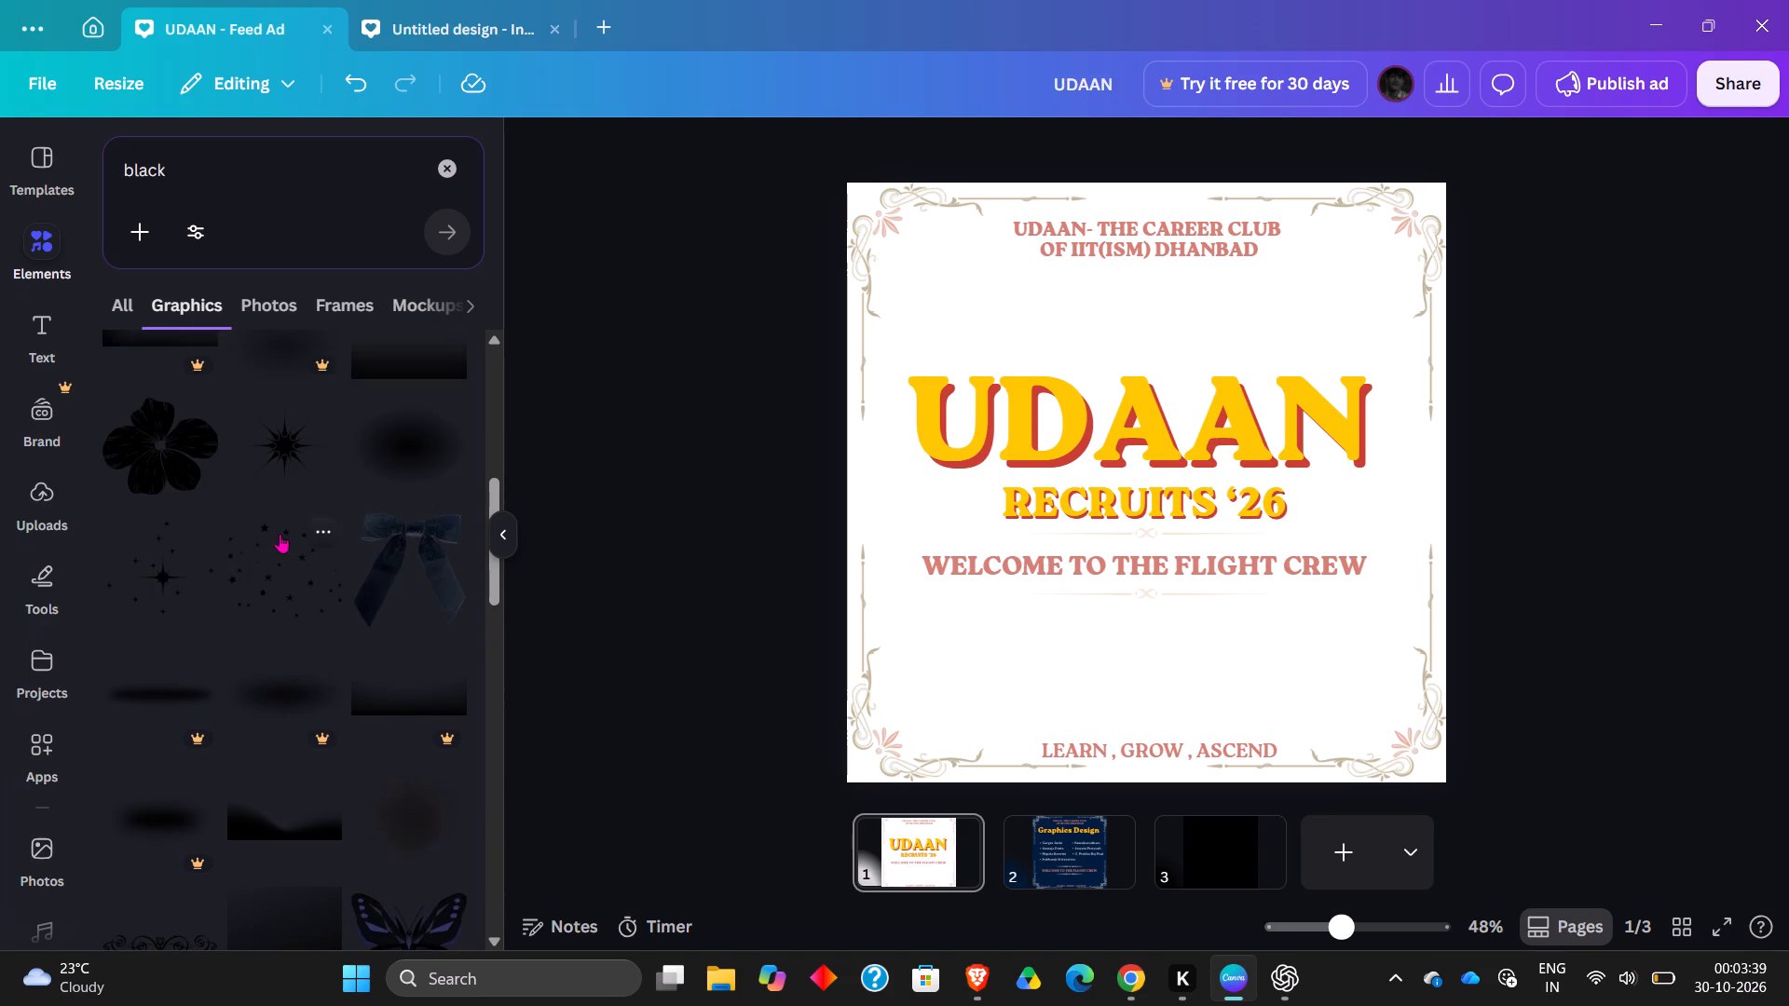
pyautogui.scroll(9, 280, 534)
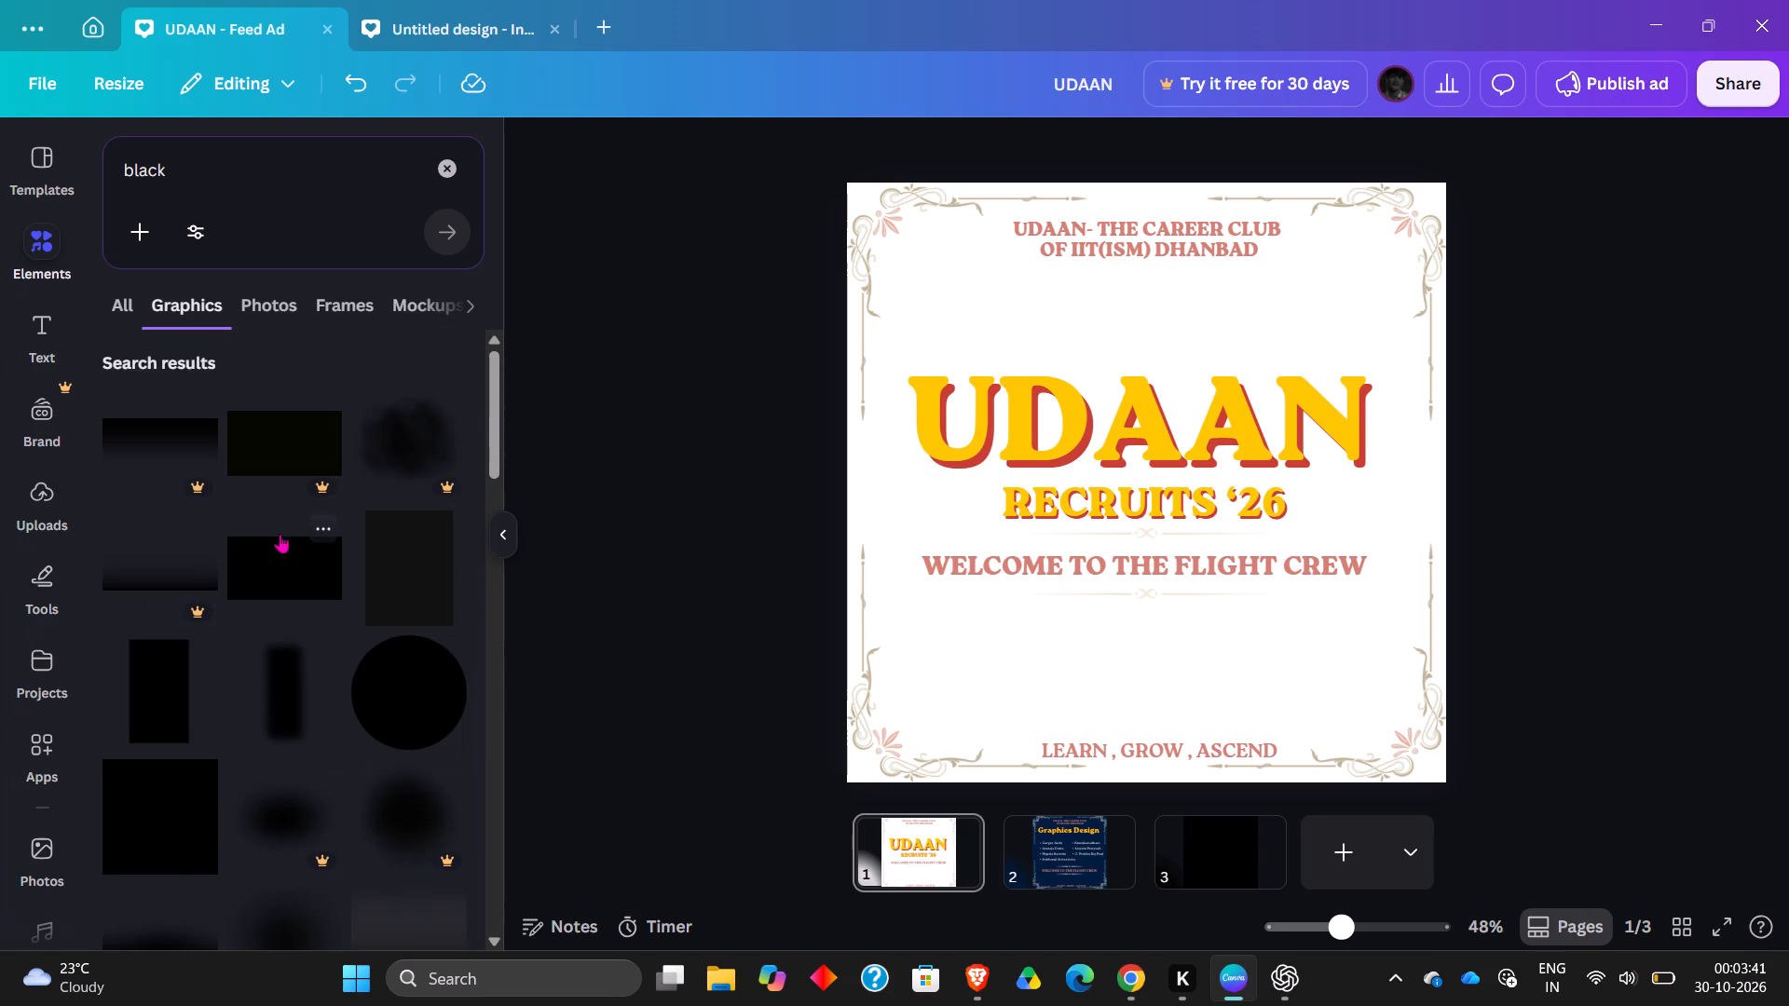
pyautogui.scroll(-4, 280, 534)
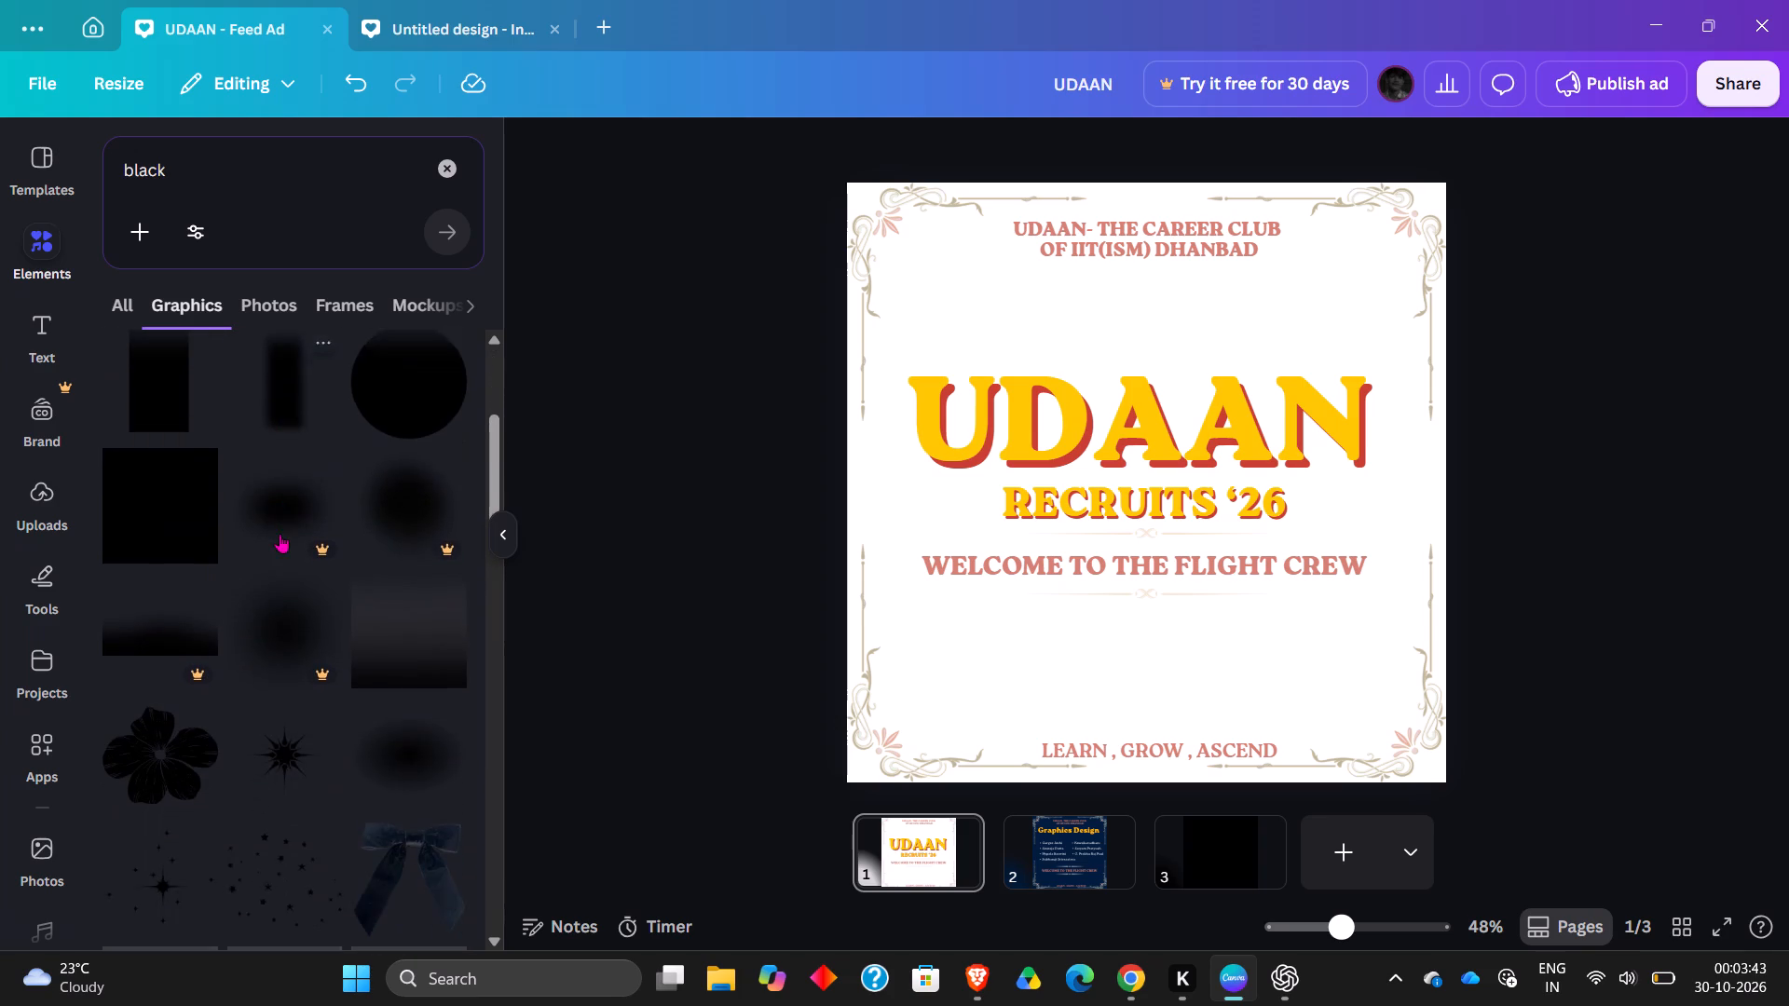
pyautogui.scroll(-6, 280, 534)
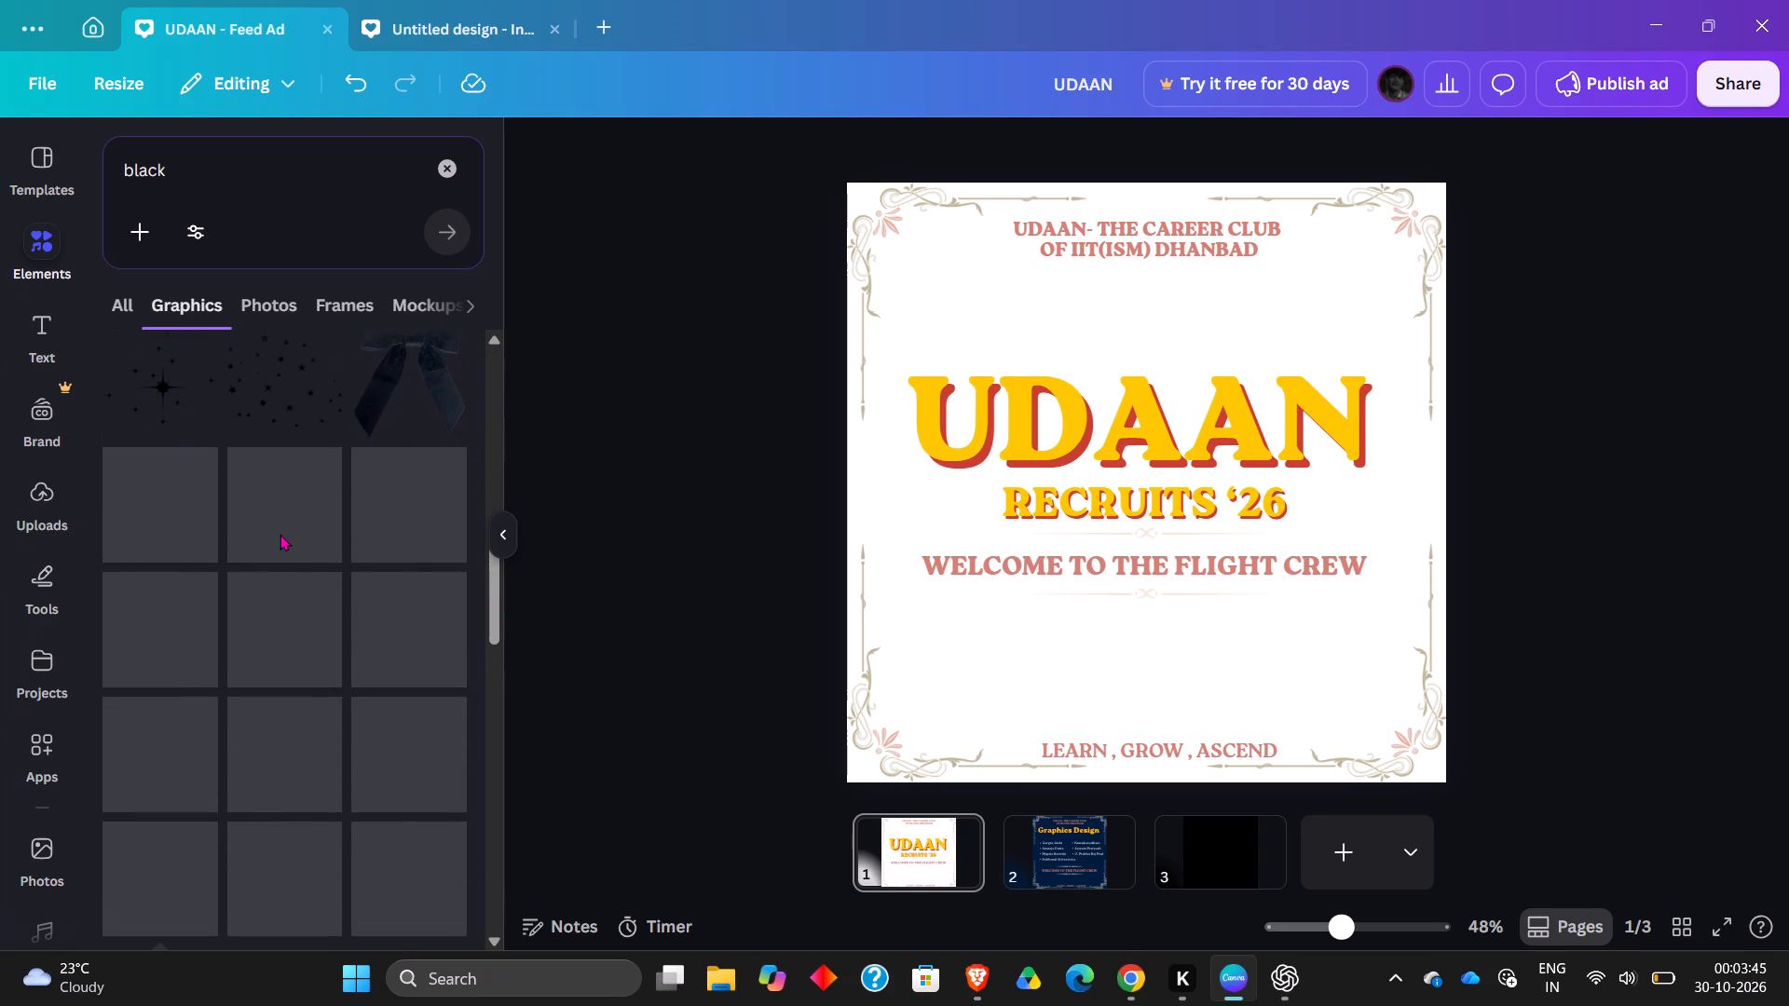
pyautogui.scroll(-1, 280, 534)
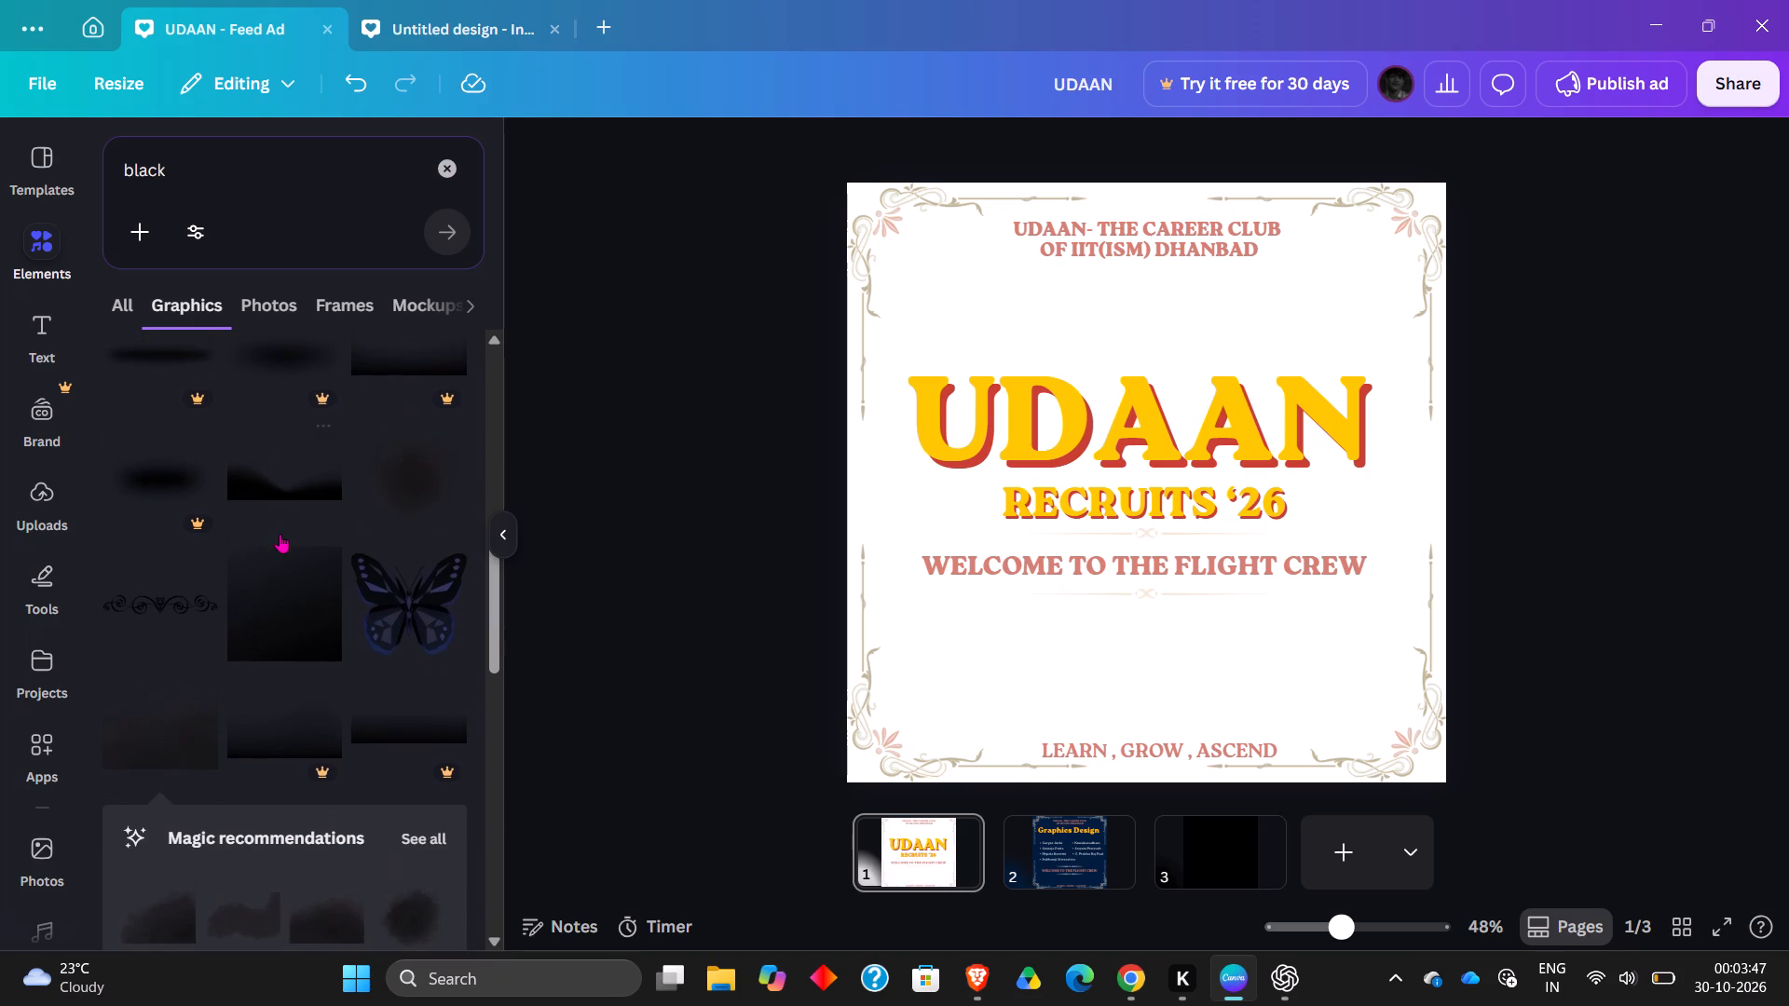
pyautogui.click(293, 624)
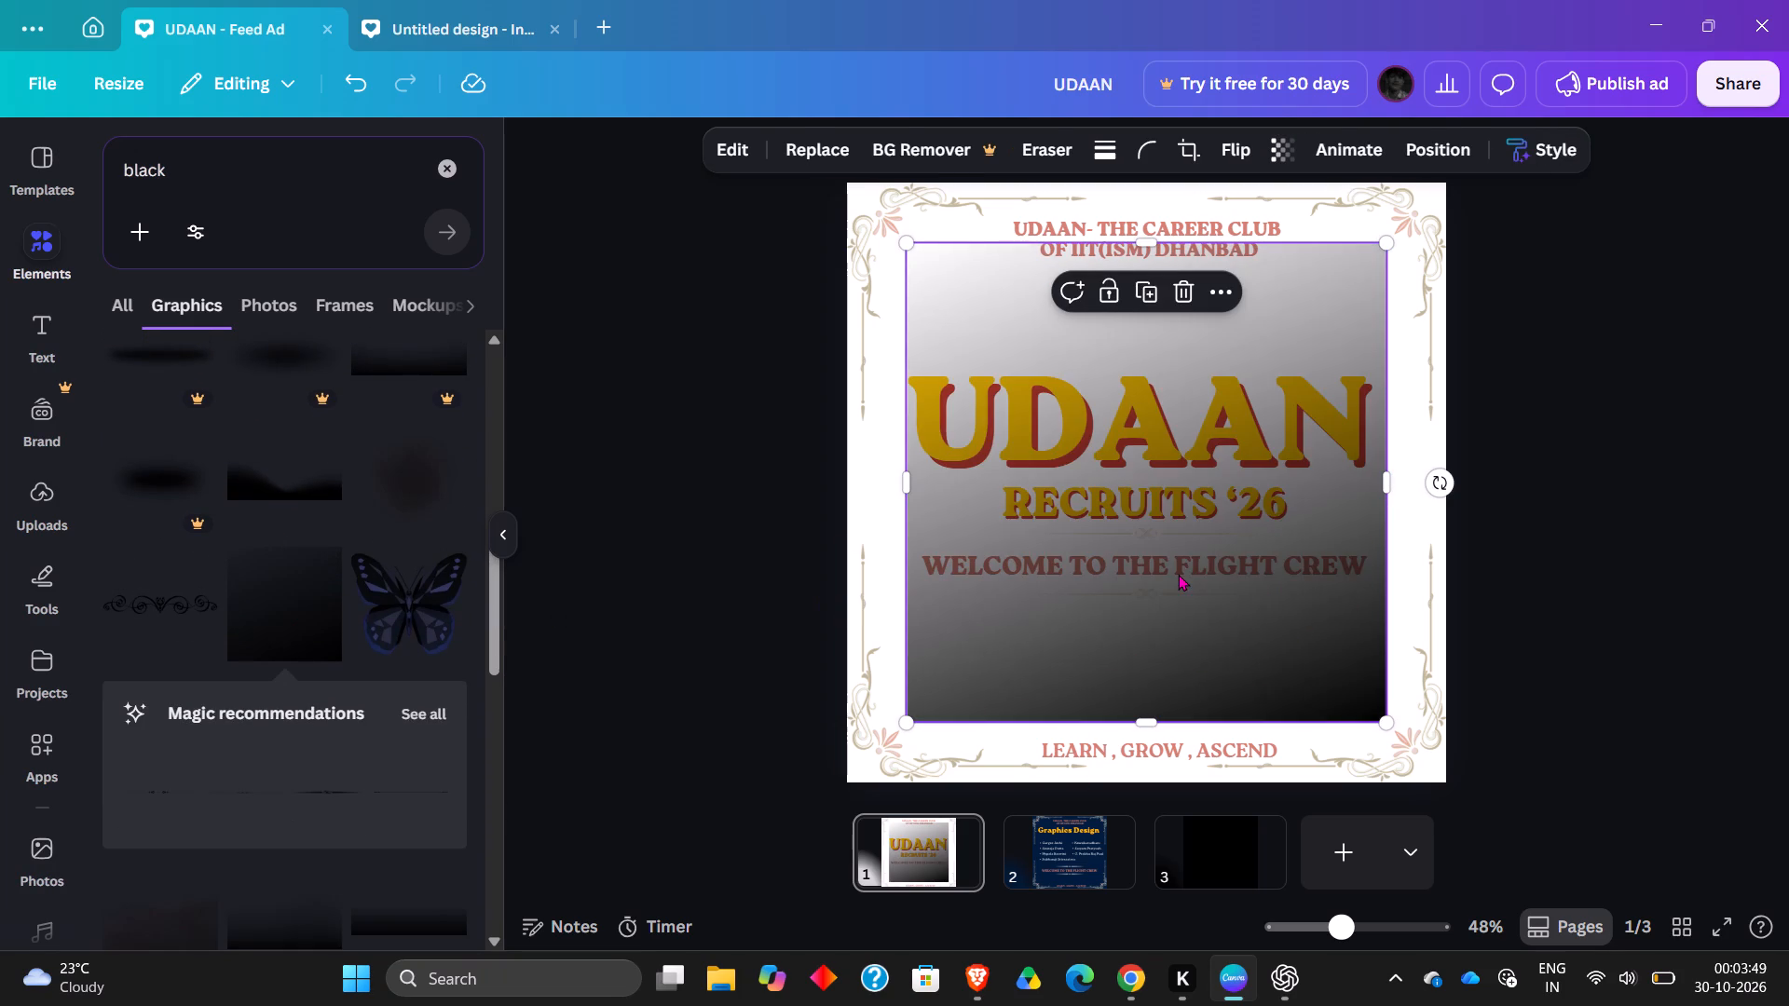
pyautogui.moveTo(1195, 616); pyautogui.dragTo(1119, 678)
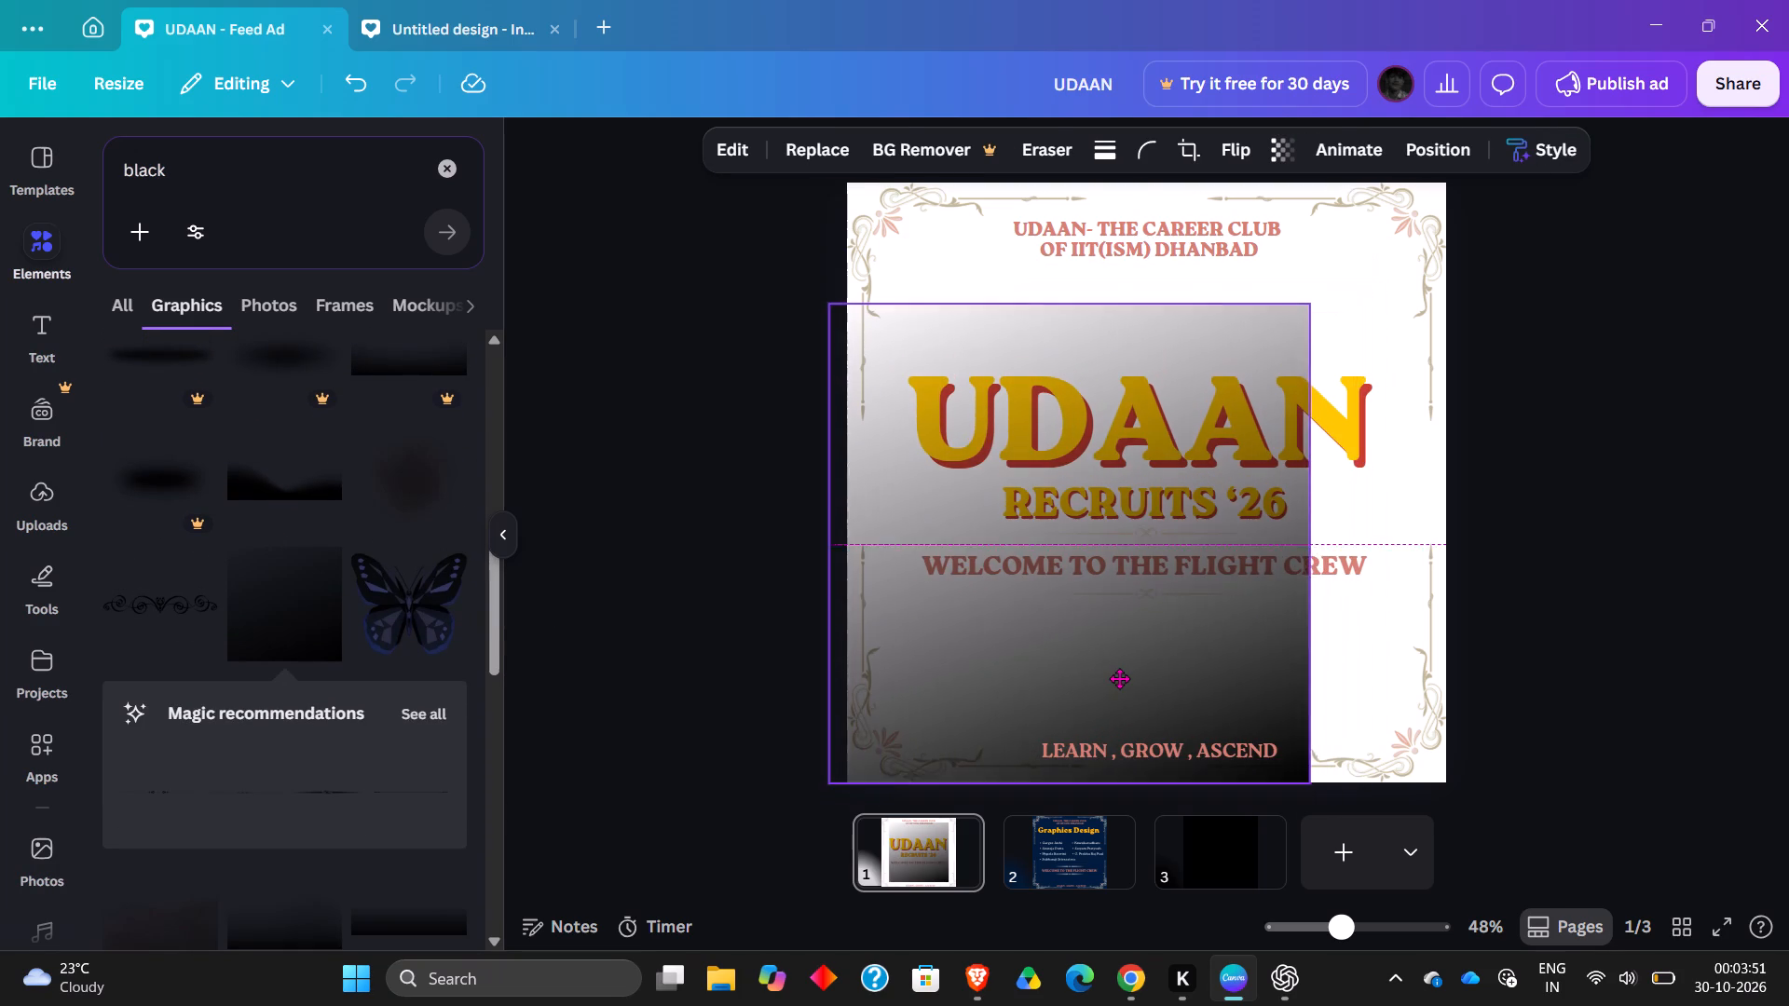
pyautogui.moveTo(1119, 678); pyautogui.dragTo(1131, 678)
pyautogui.moveTo(1330, 546); pyautogui.dragTo(1364, 542)
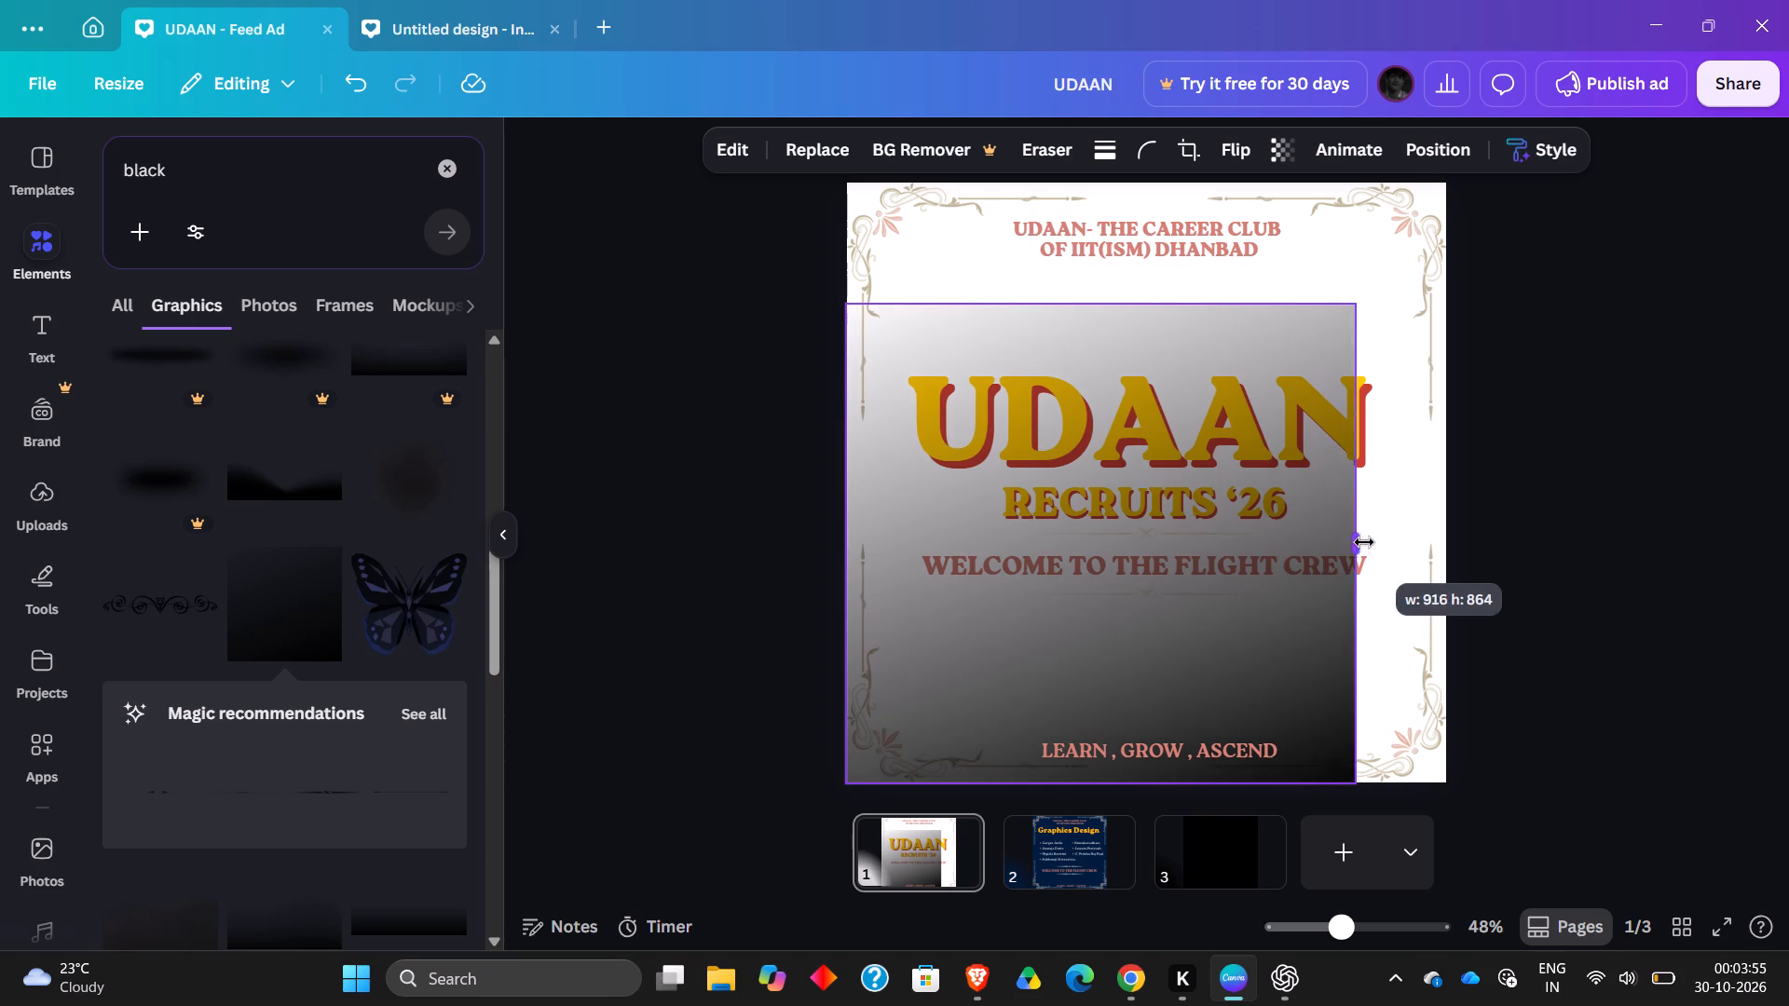
pyautogui.moveTo(1364, 542); pyautogui.dragTo(1453, 539)
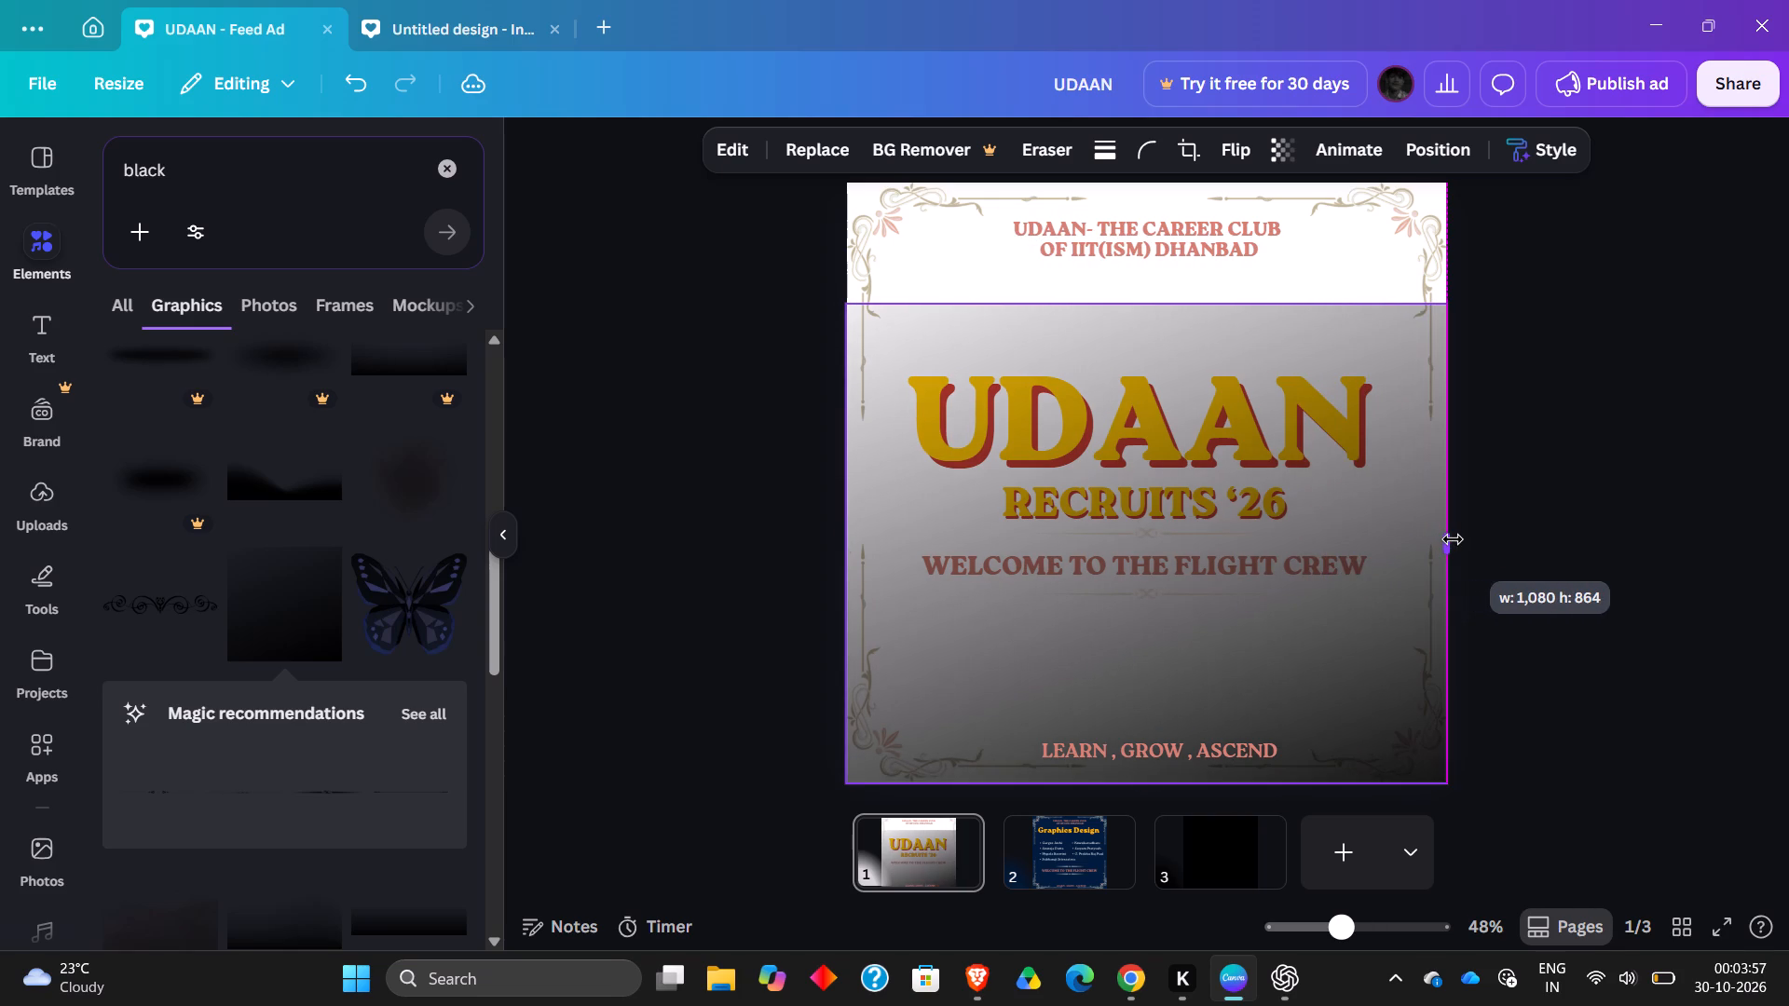
pyautogui.moveTo(1148, 304); pyautogui.dragTo(1141, 257)
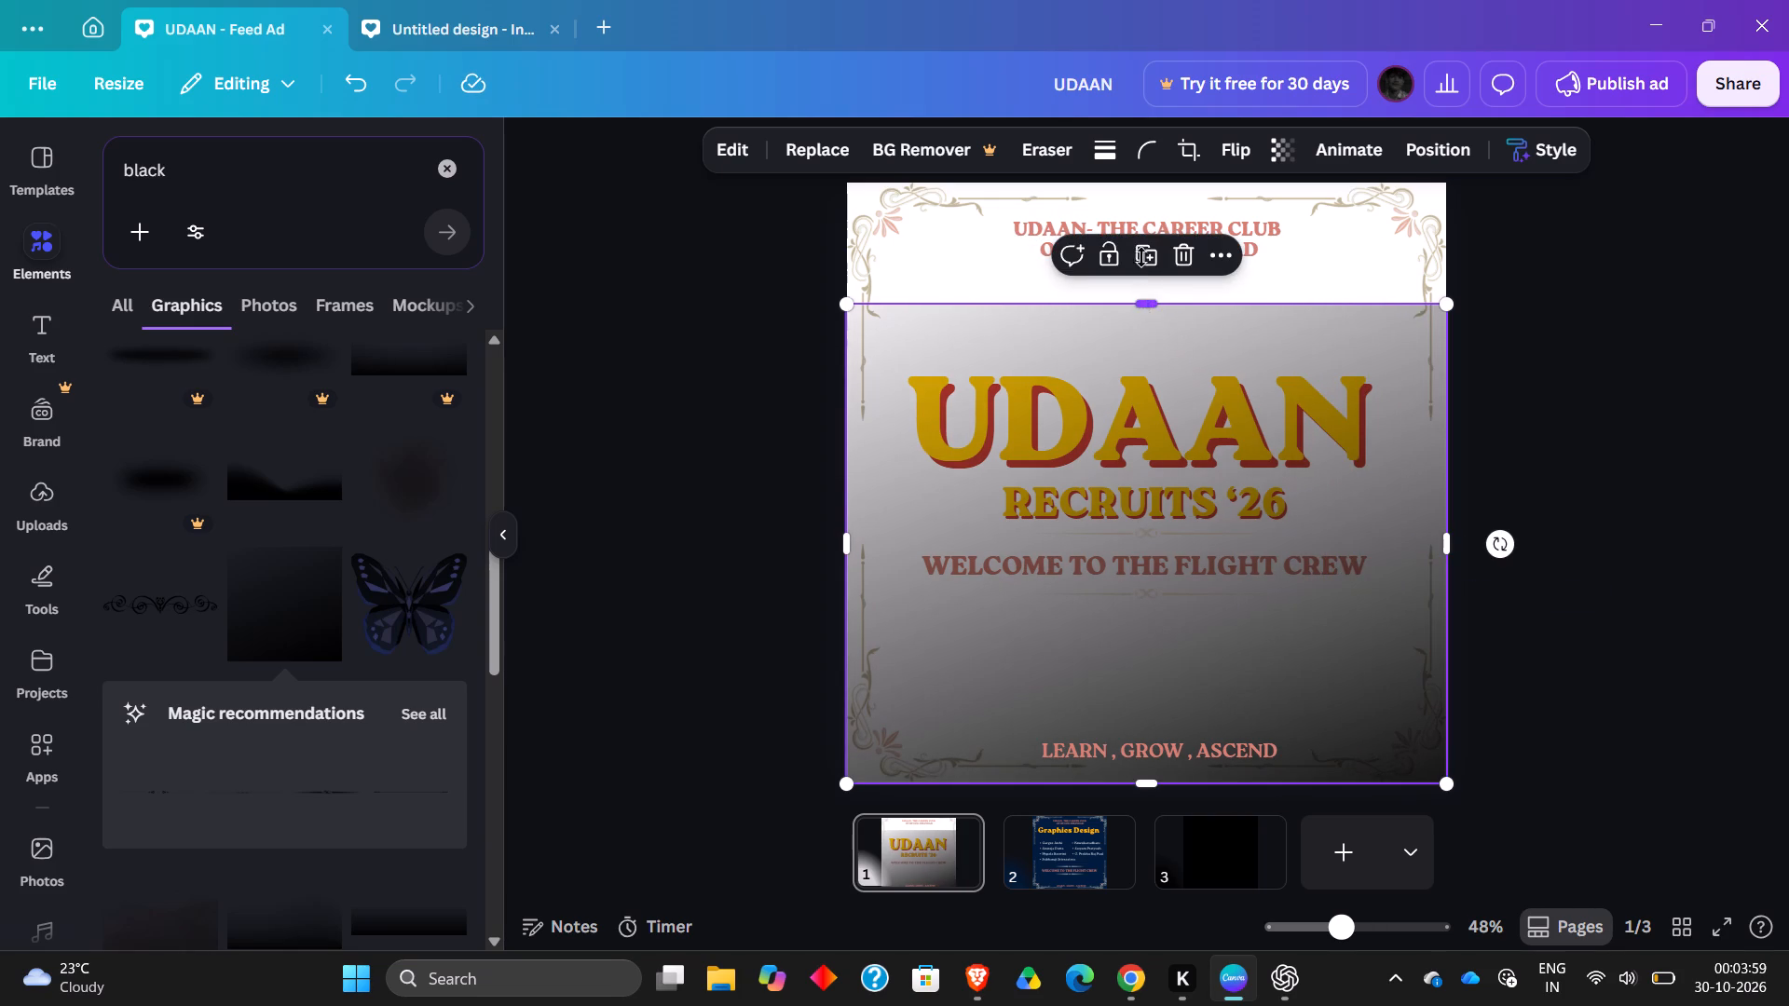
pyautogui.moveTo(1141, 257); pyautogui.dragTo(1137, 183)
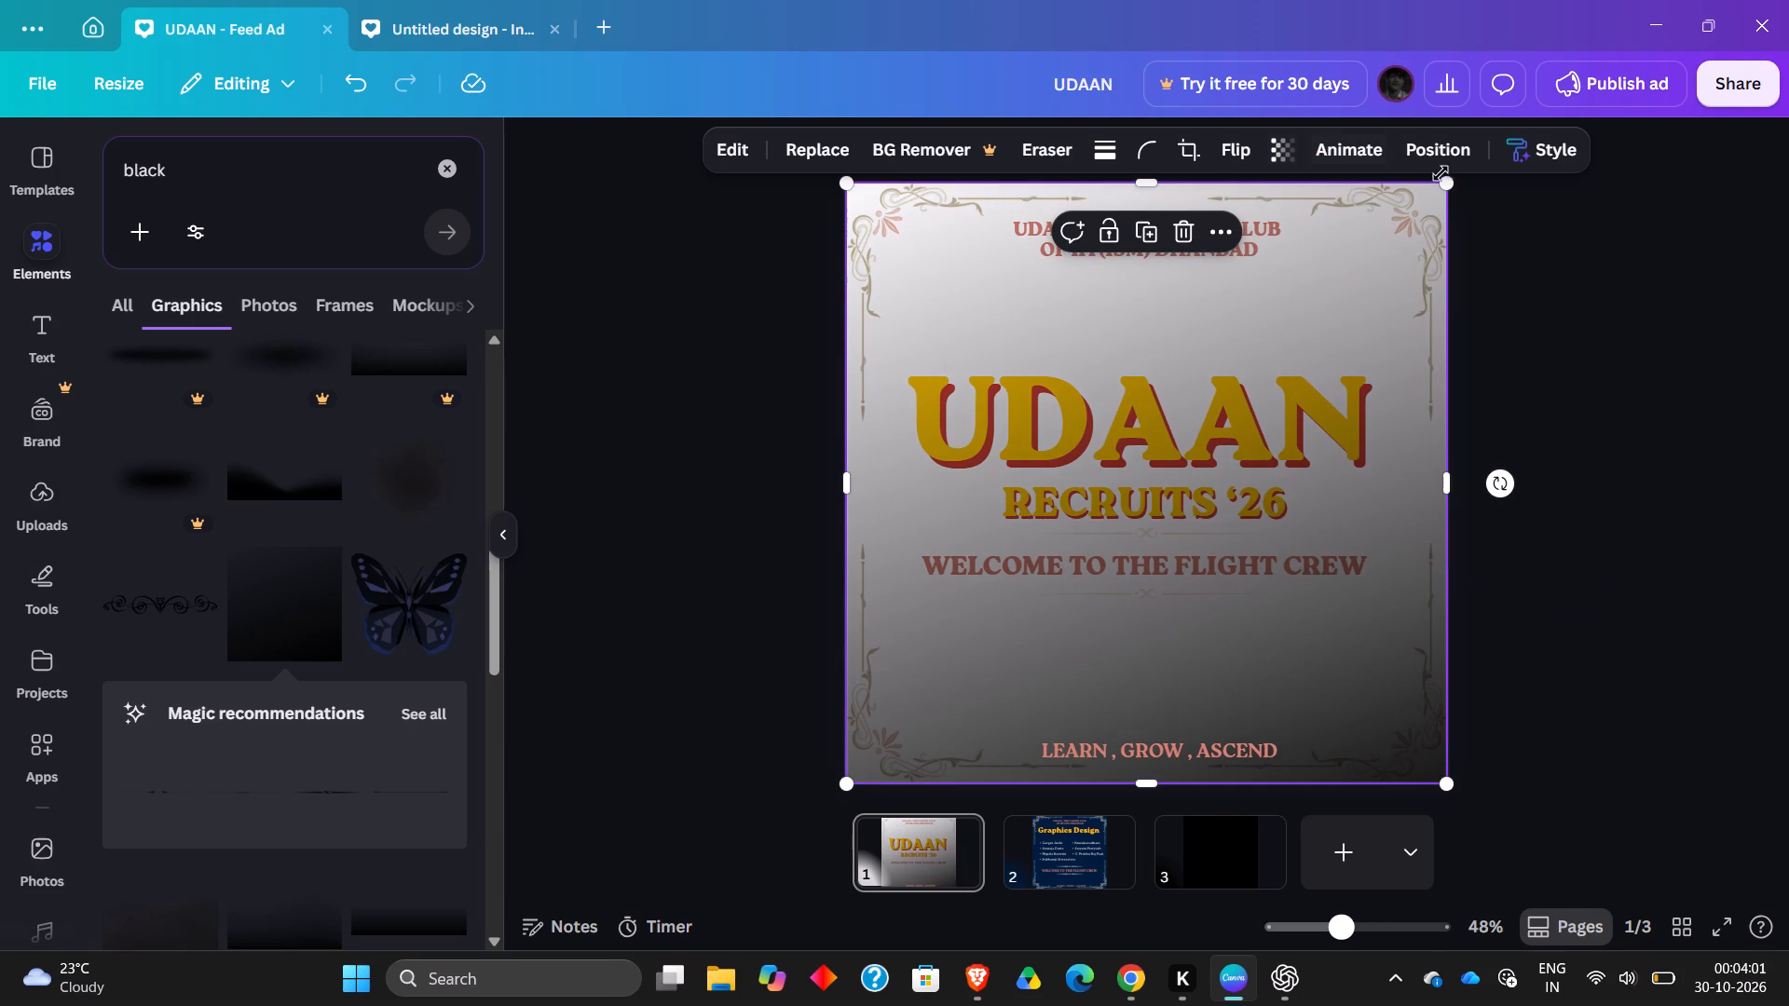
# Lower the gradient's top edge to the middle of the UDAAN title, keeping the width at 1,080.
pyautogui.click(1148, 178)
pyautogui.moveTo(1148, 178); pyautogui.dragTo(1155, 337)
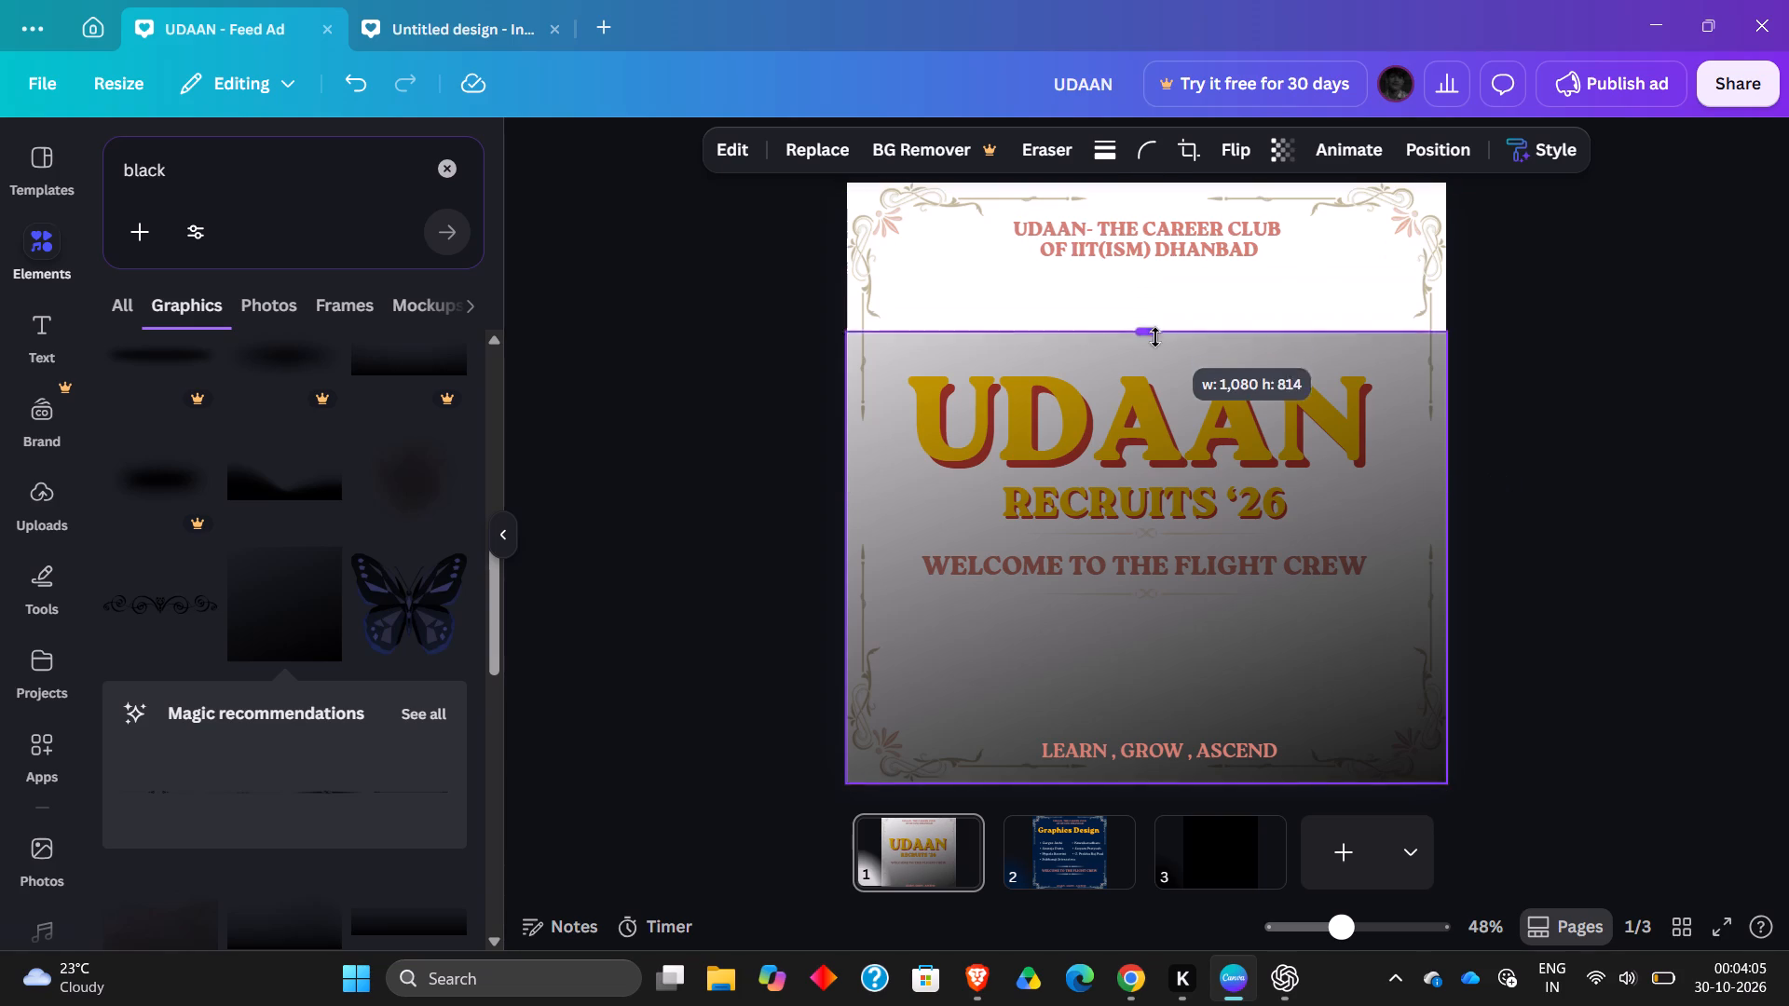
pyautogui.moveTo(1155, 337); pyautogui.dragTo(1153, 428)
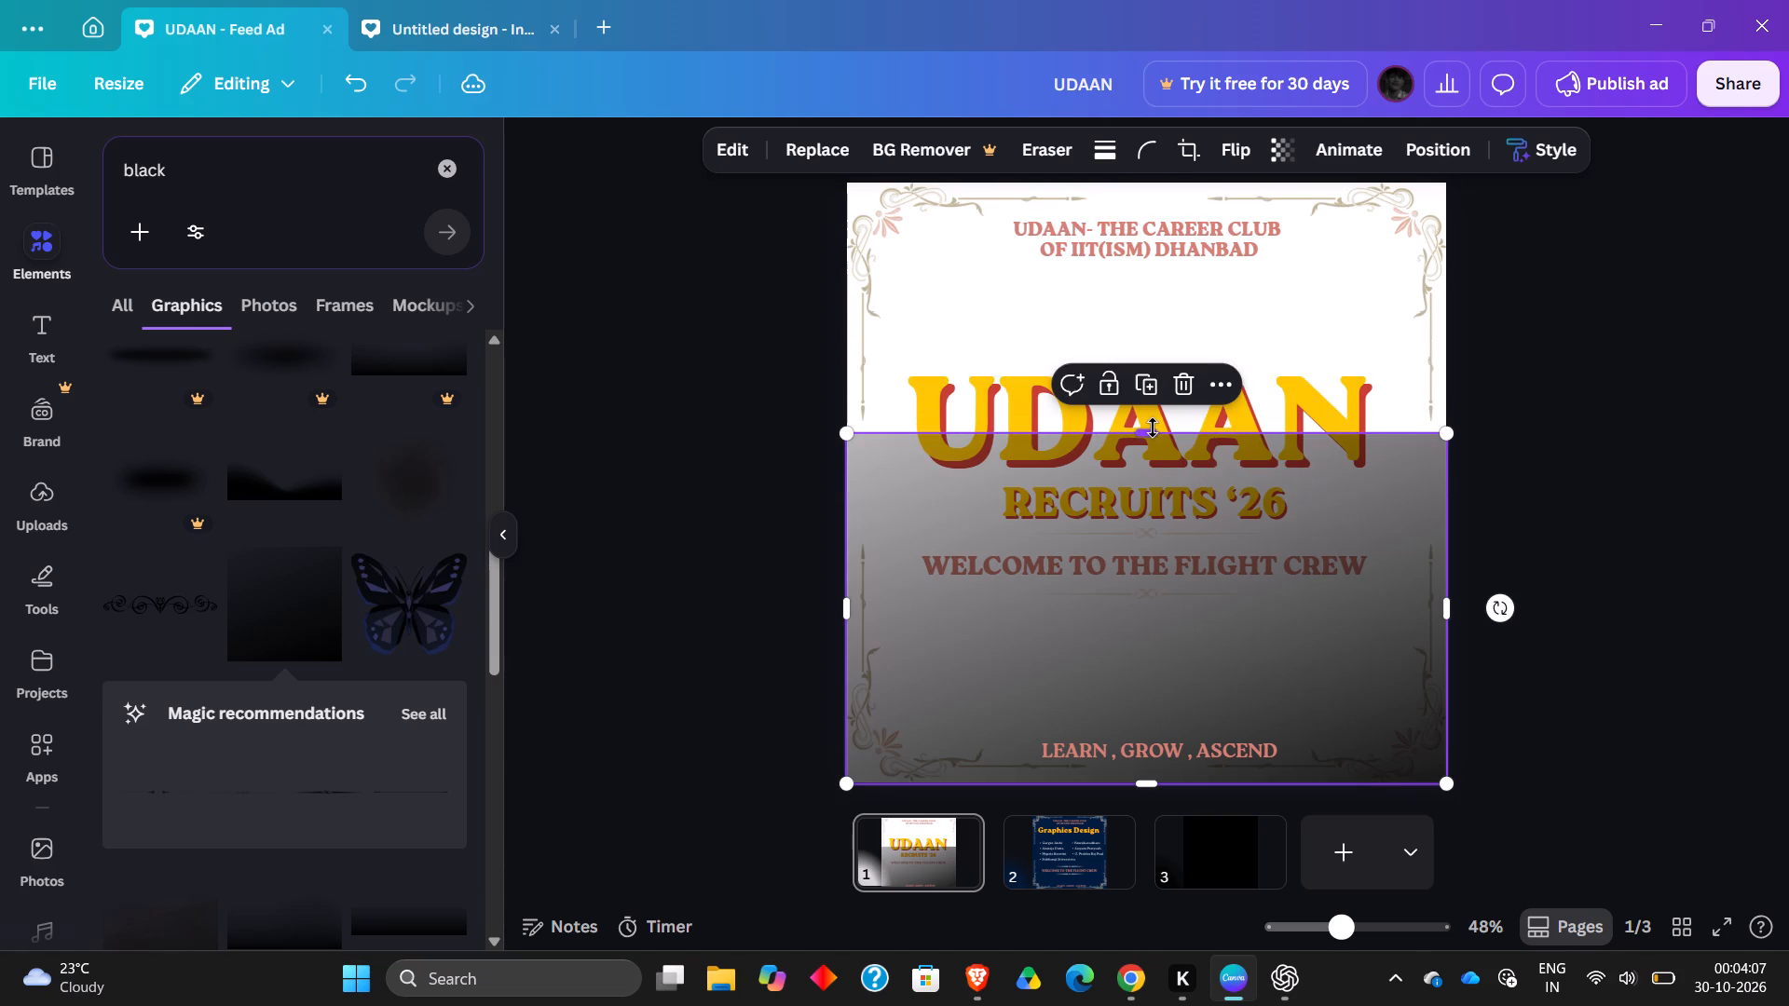
# Reorder the layers so the UDAAN title group sits above the gradient and the gradient lies directly above the white background.
pyautogui.click(1415, 139)
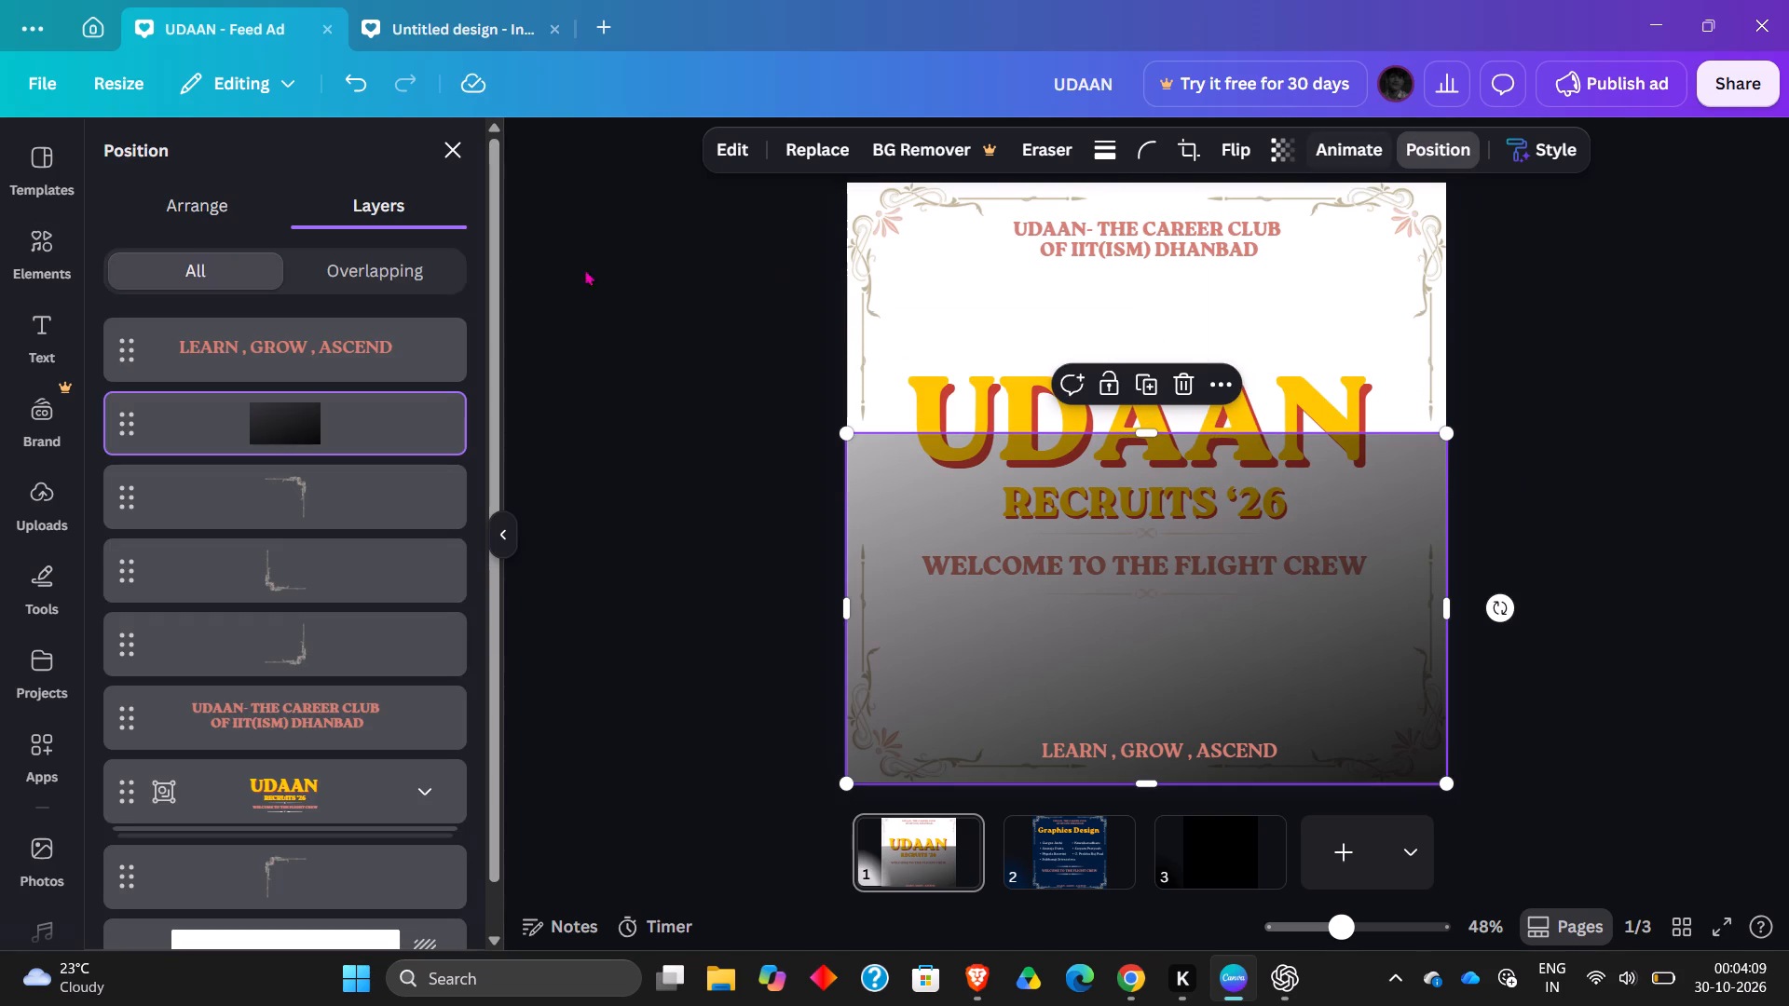
pyautogui.click(405, 276)
pyautogui.click(238, 289)
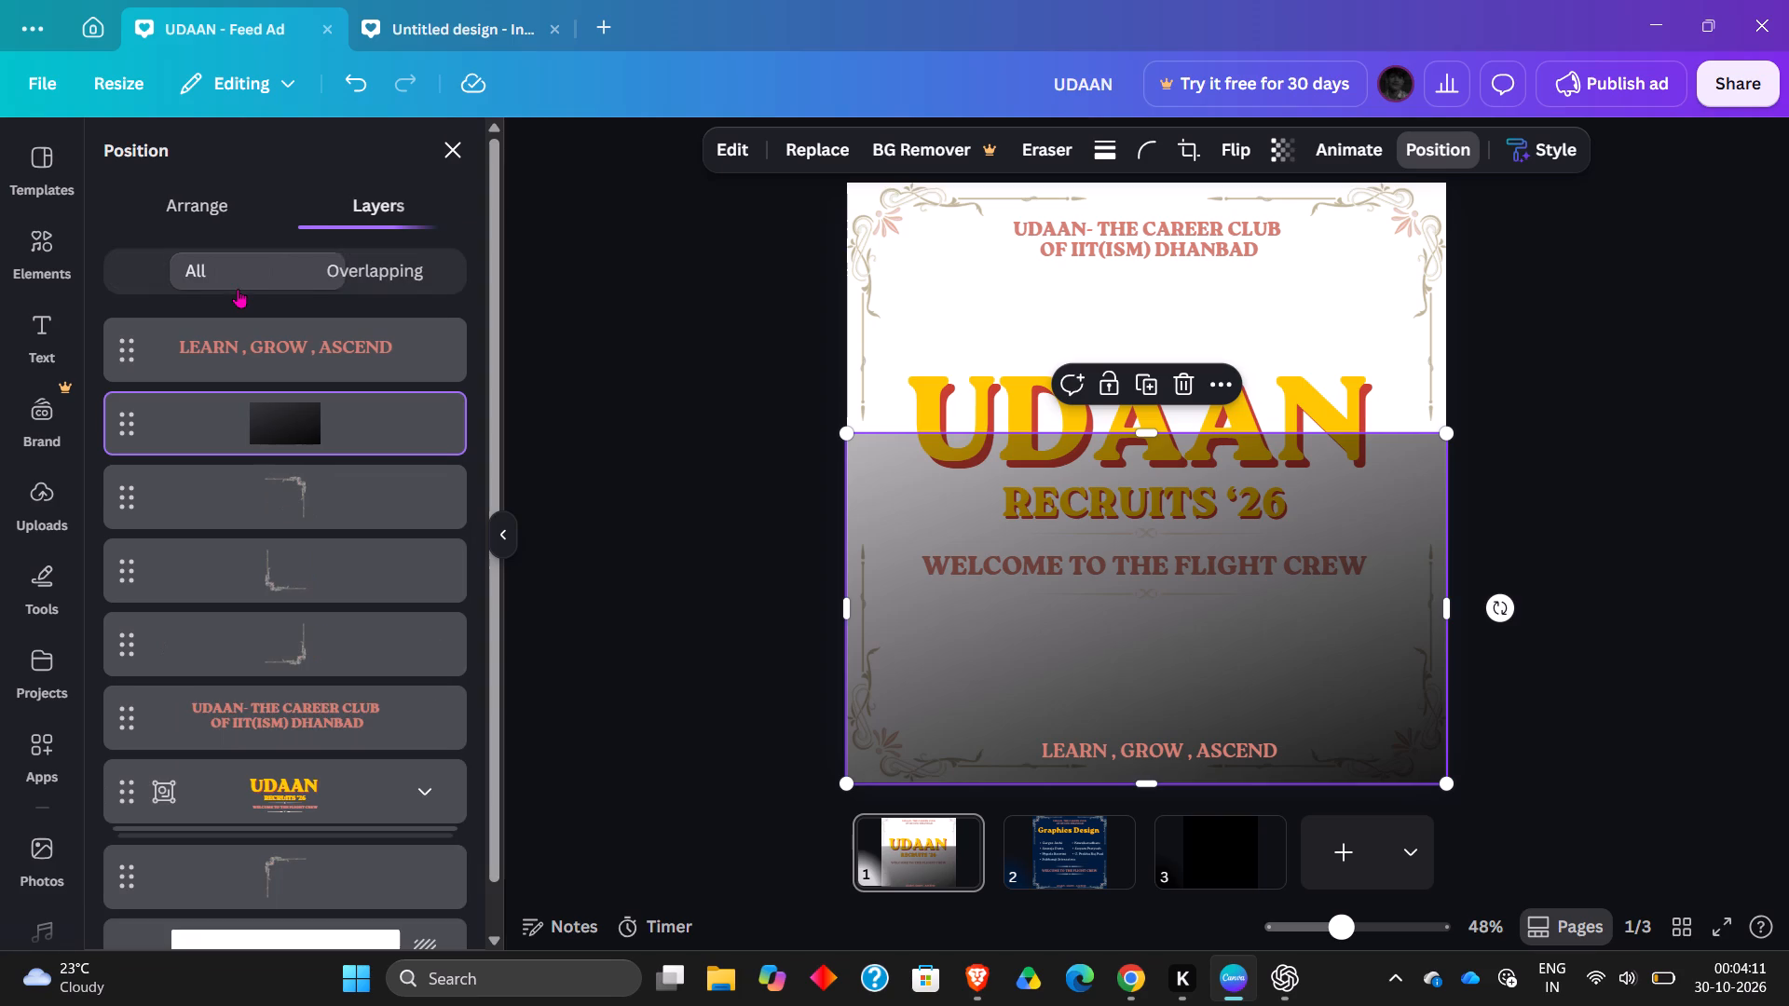
pyautogui.scroll(-1, 380, 556)
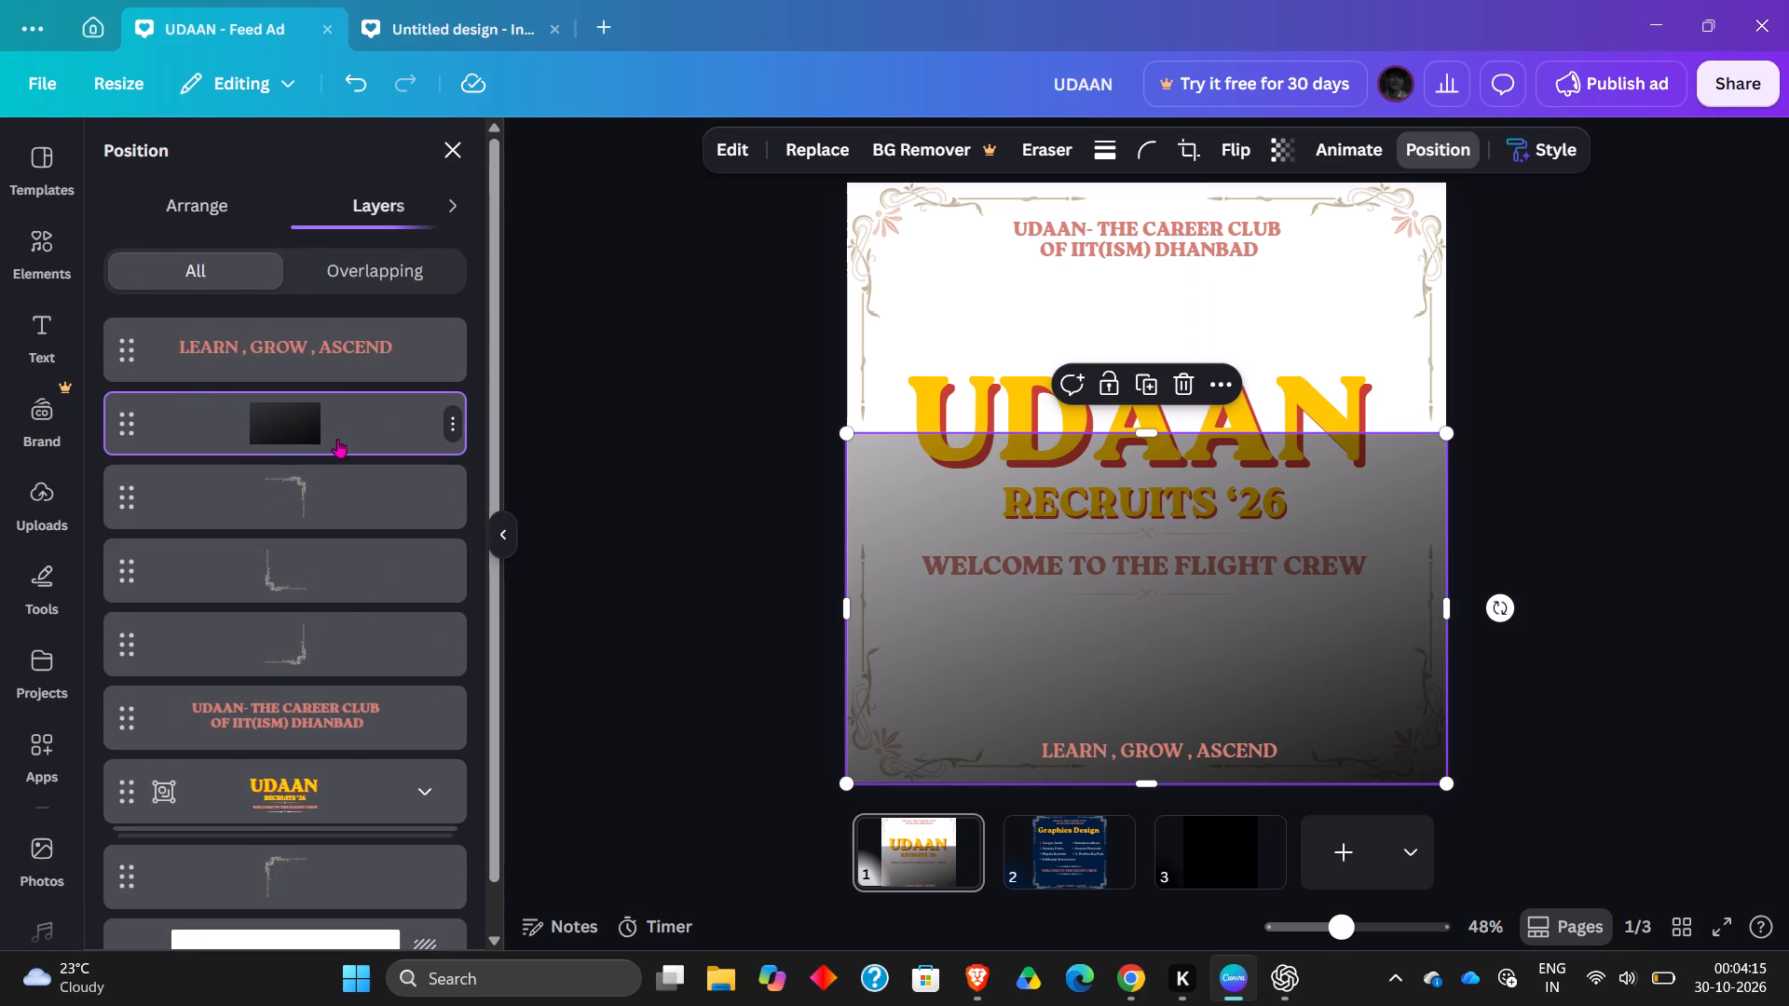
pyautogui.scroll(-1, 333, 704)
pyautogui.moveTo(322, 748); pyautogui.dragTo(324, 672)
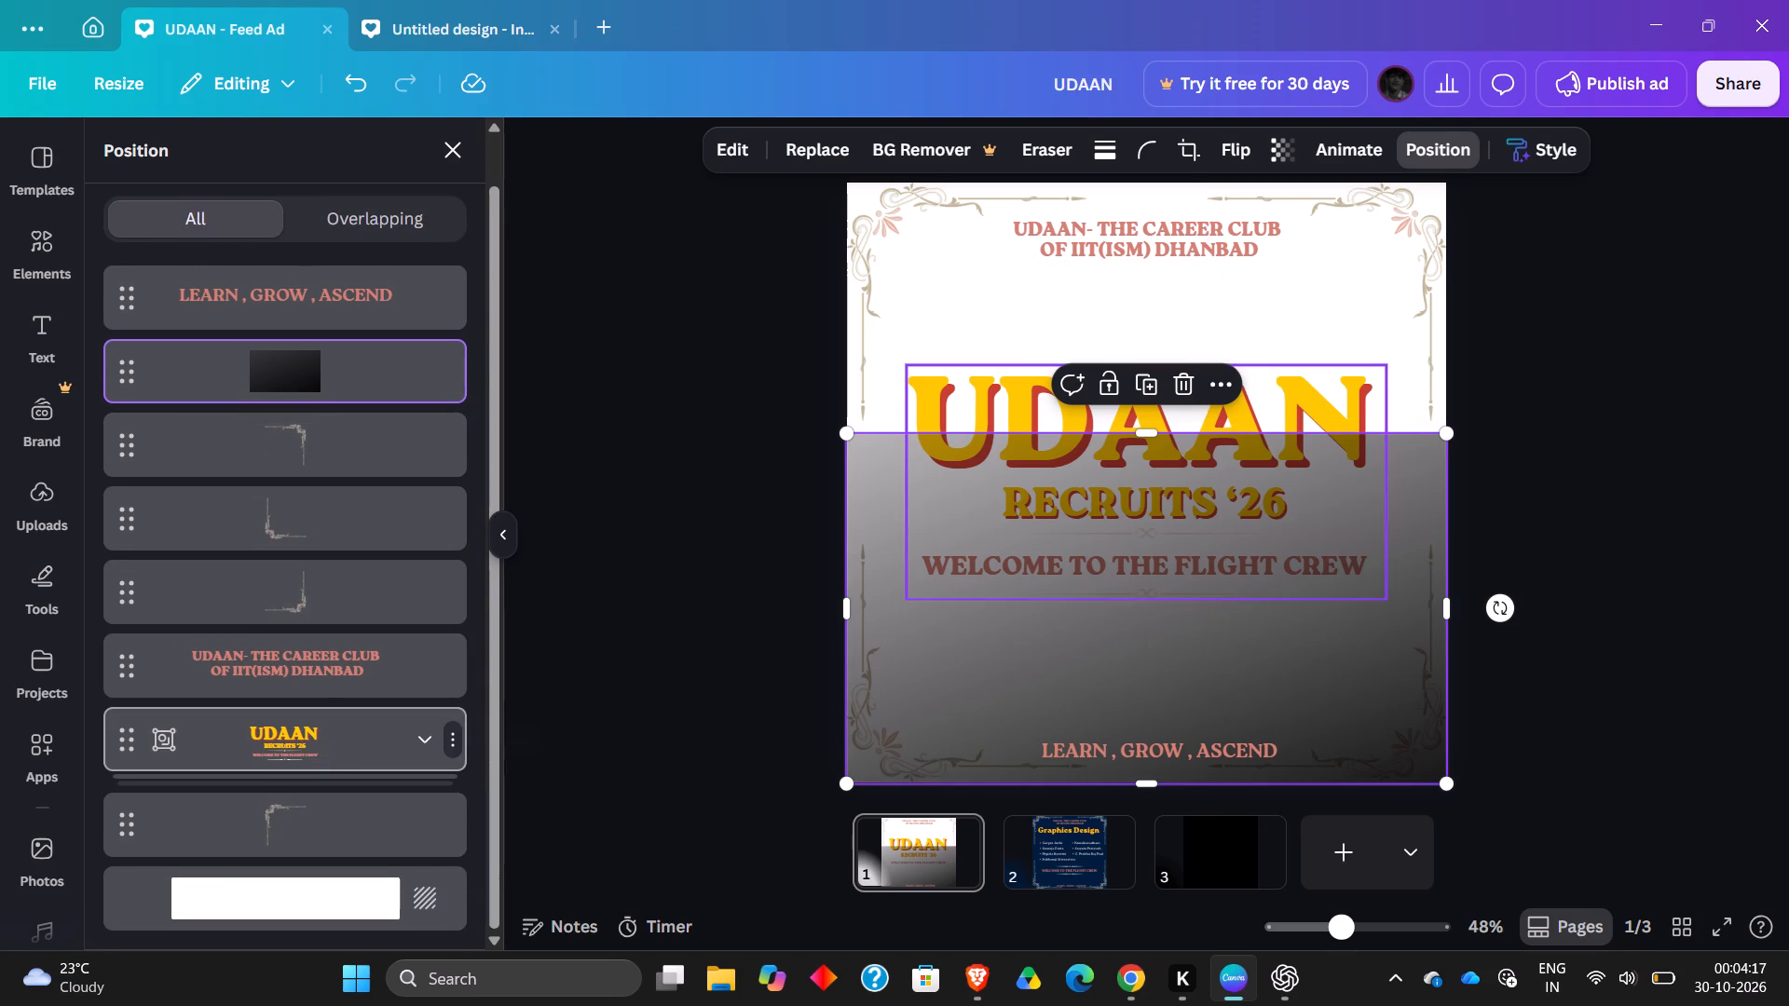
pyautogui.moveTo(324, 672); pyautogui.dragTo(314, 374)
pyautogui.scroll(-1, 309, 526)
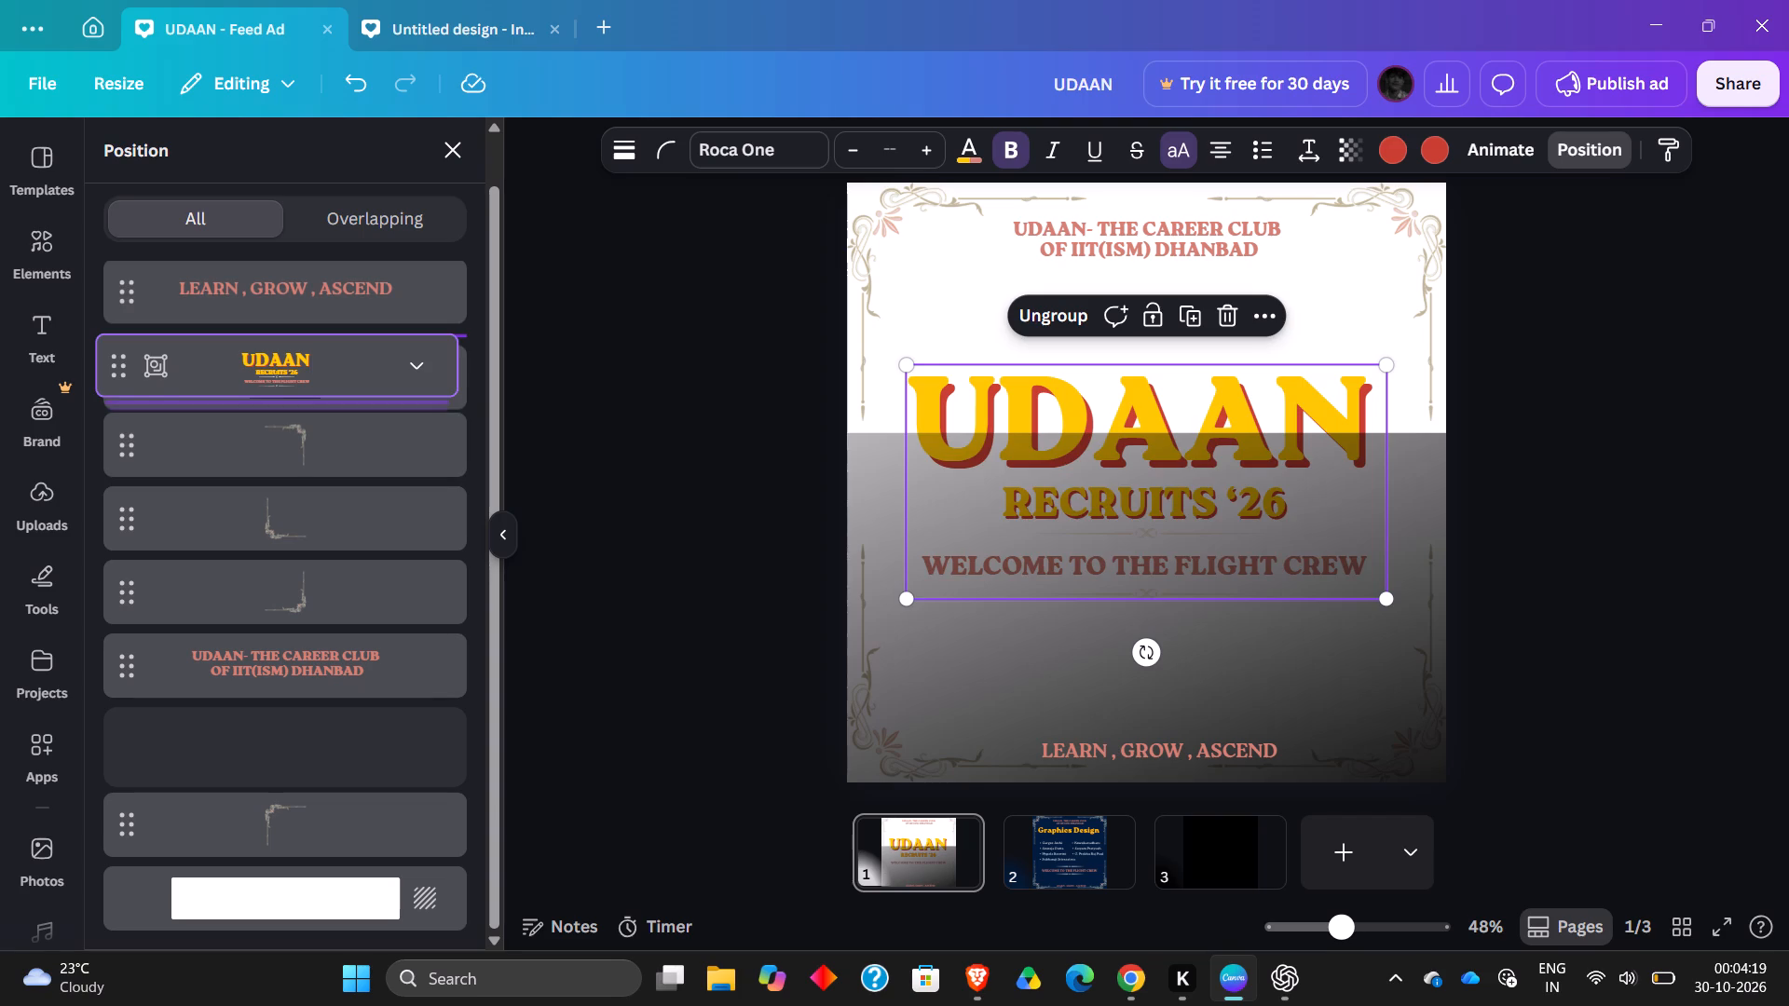
pyautogui.moveTo(314, 374); pyautogui.dragTo(314, 371)
pyautogui.moveTo(303, 450); pyautogui.dragTo(302, 552)
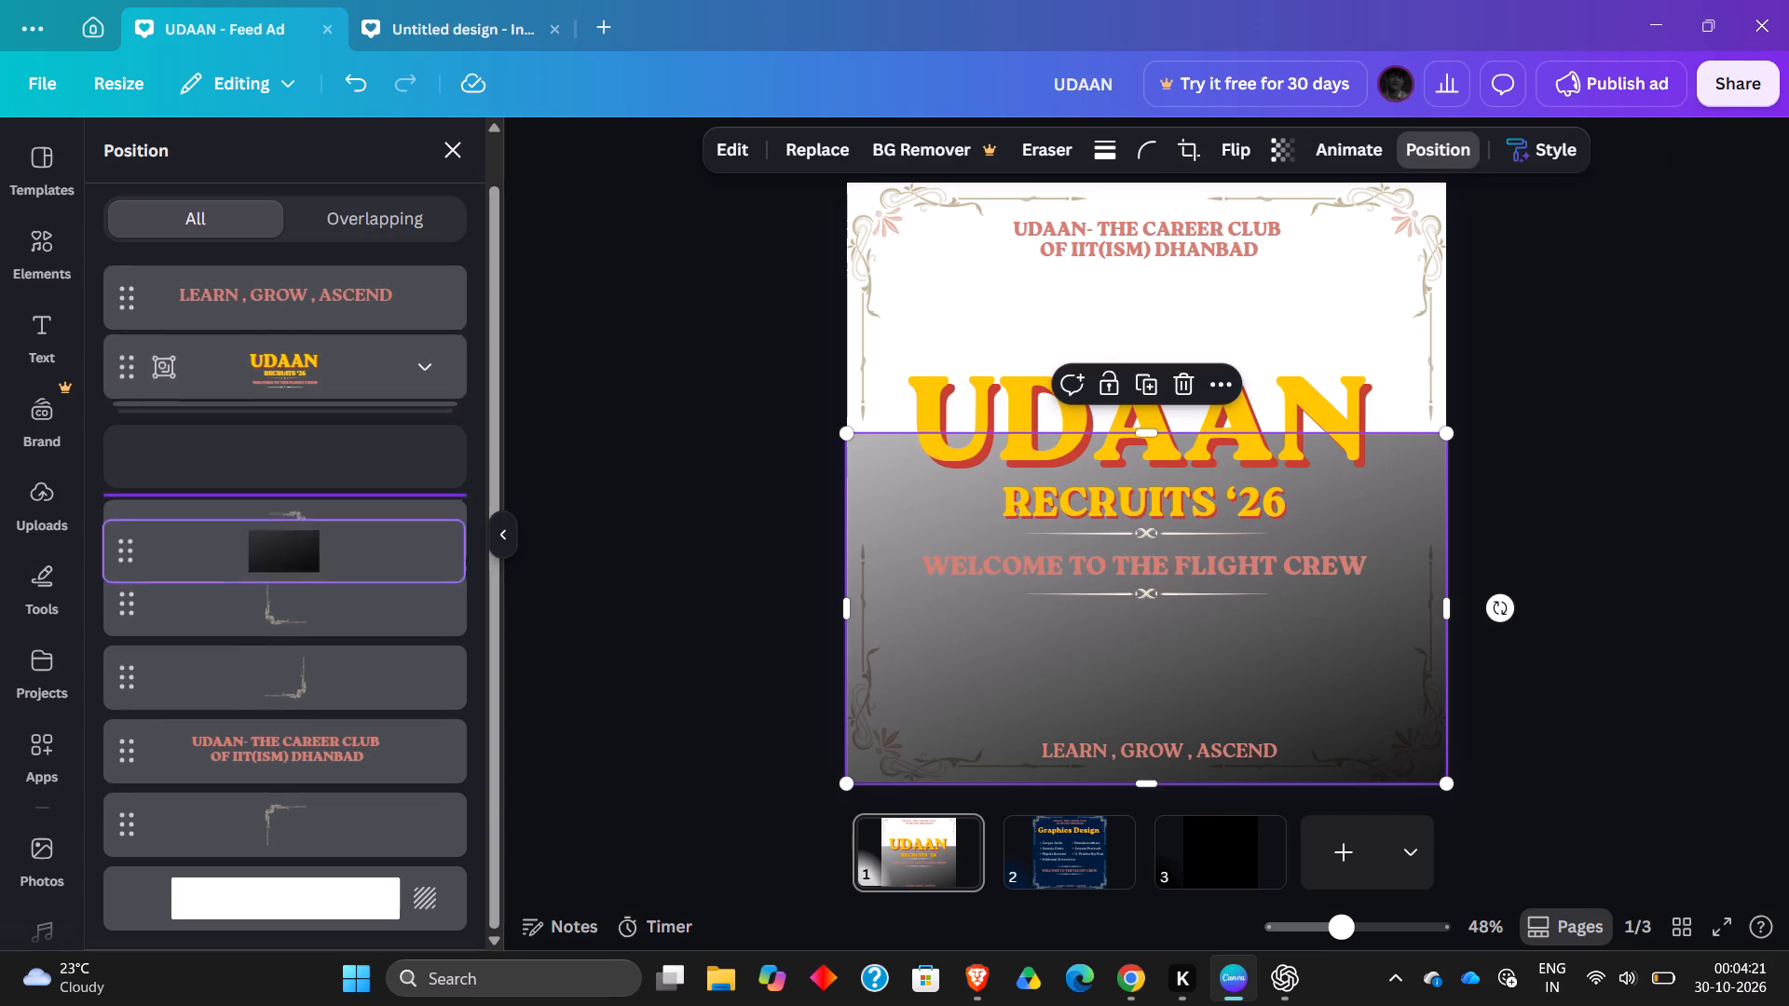
pyautogui.moveTo(302, 552); pyautogui.dragTo(304, 794)
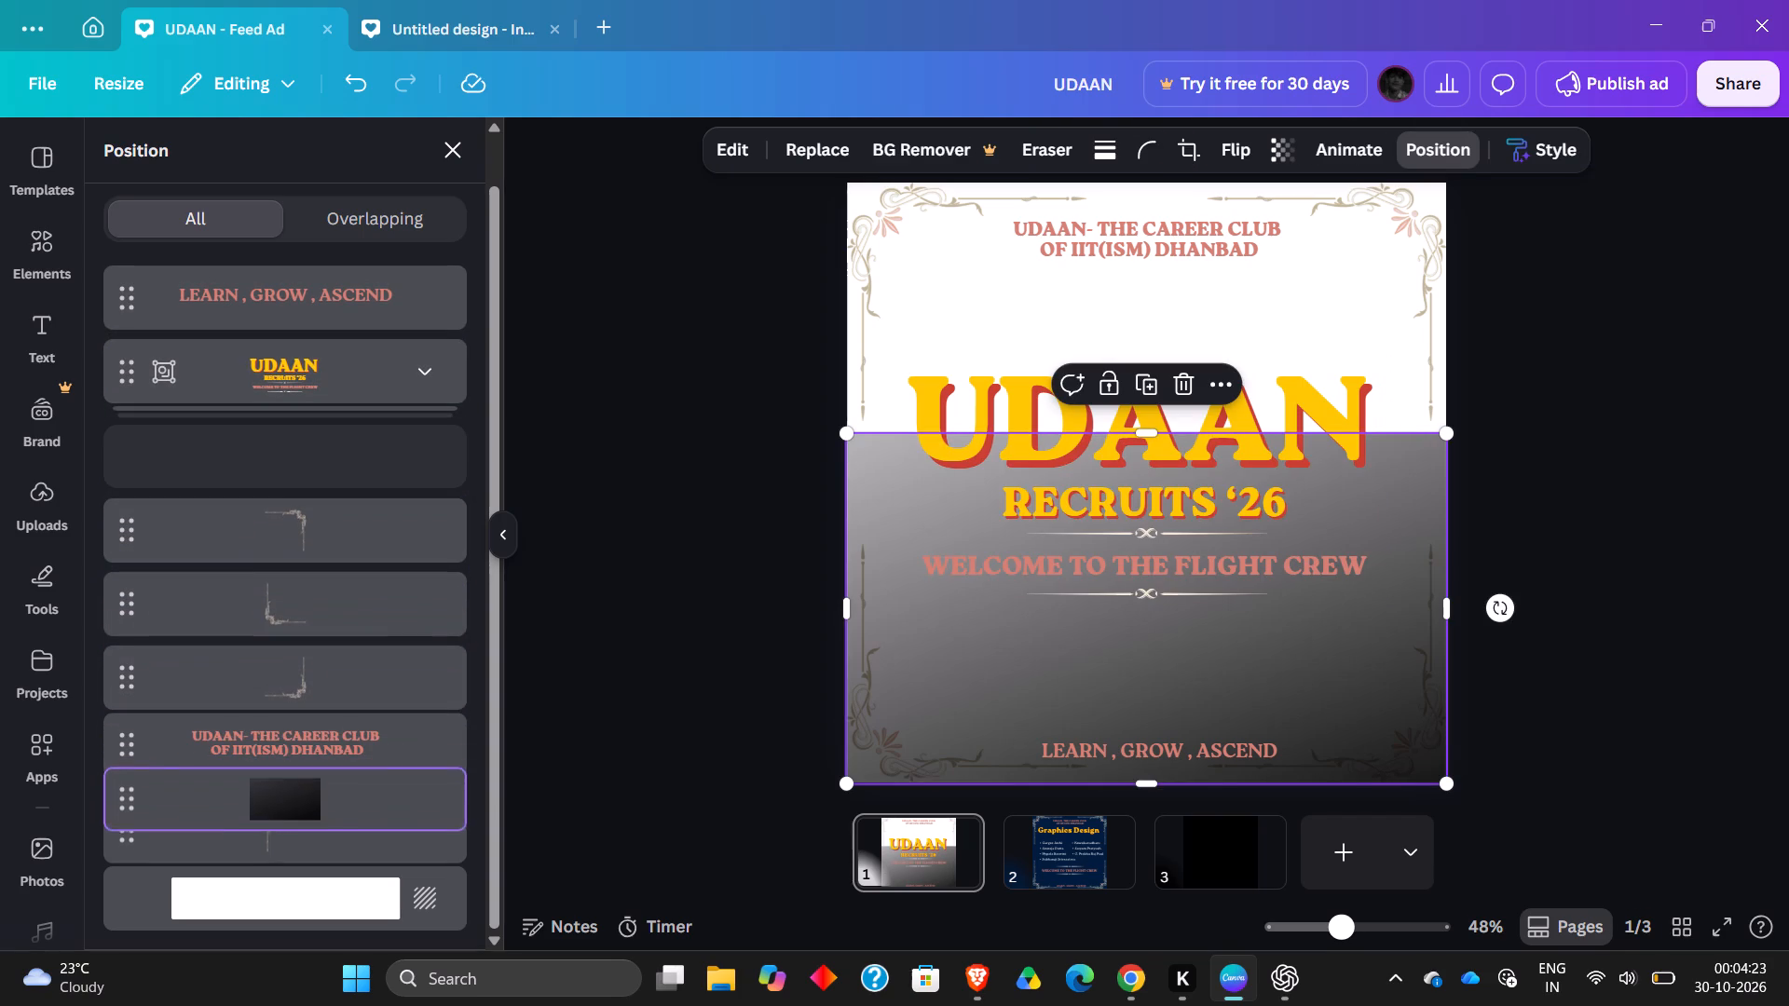
pyautogui.moveTo(304, 794); pyautogui.dragTo(304, 833)
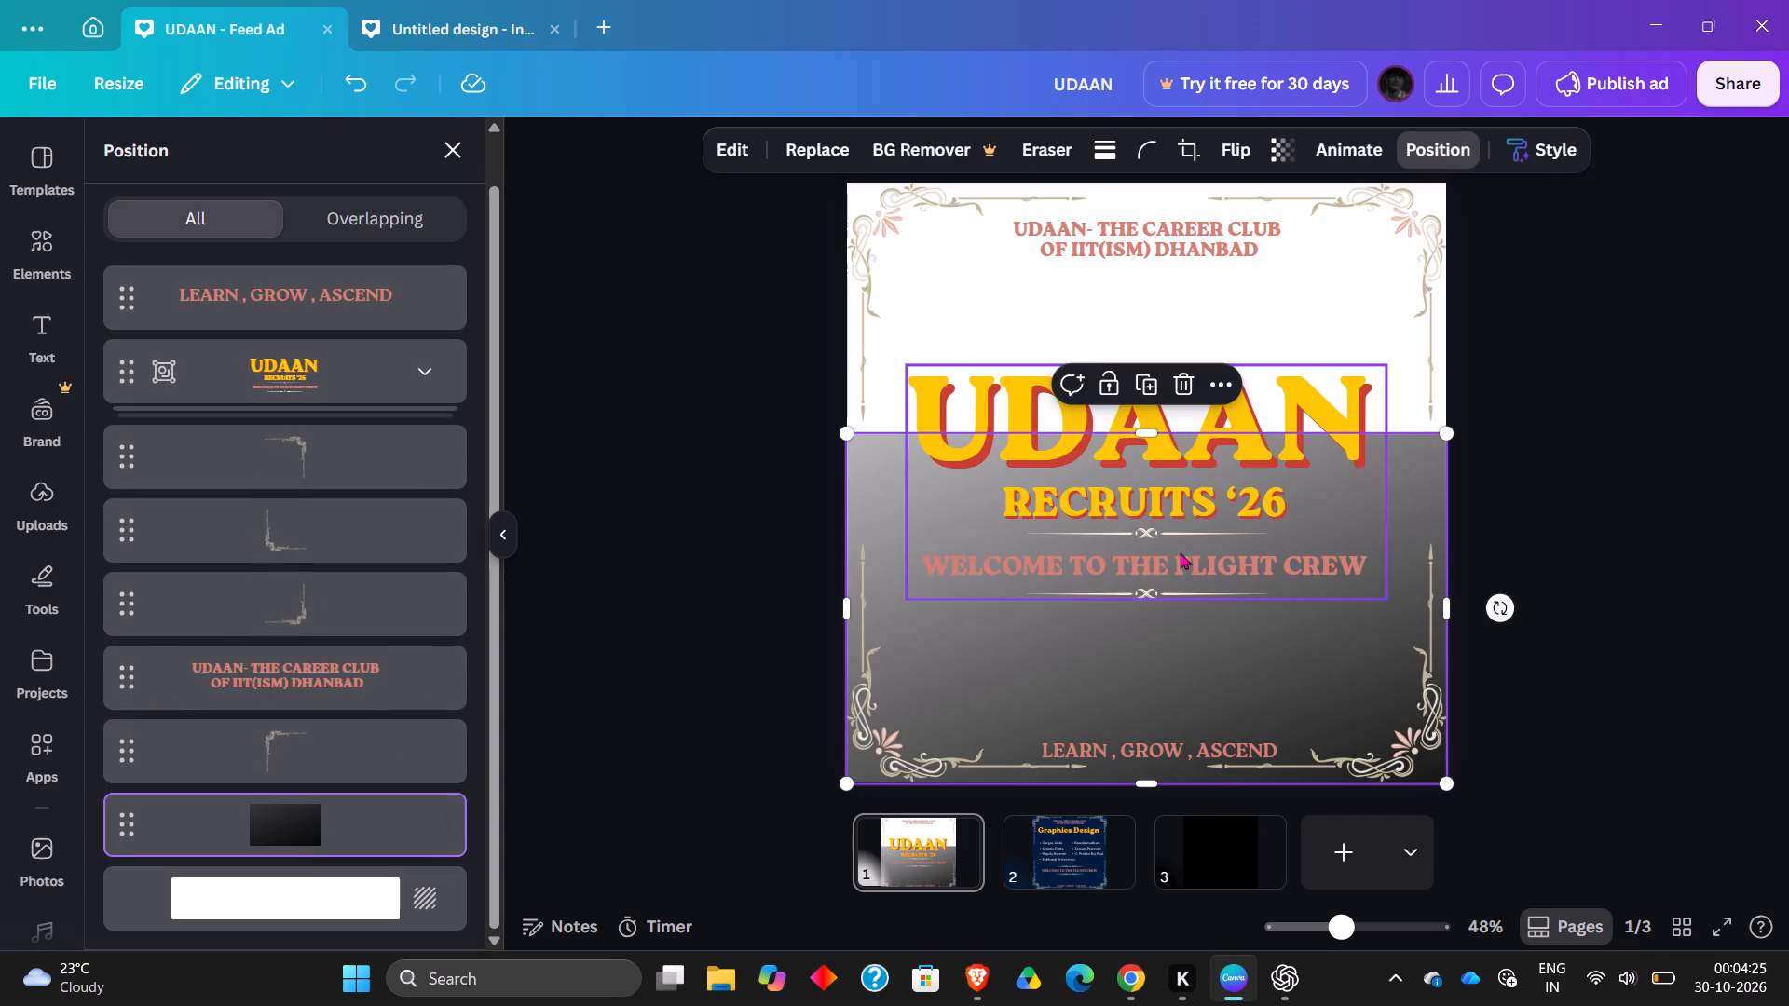
pyautogui.click(1586, 593)
pyautogui.click(1586, 593)
pyautogui.click(1586, 593)
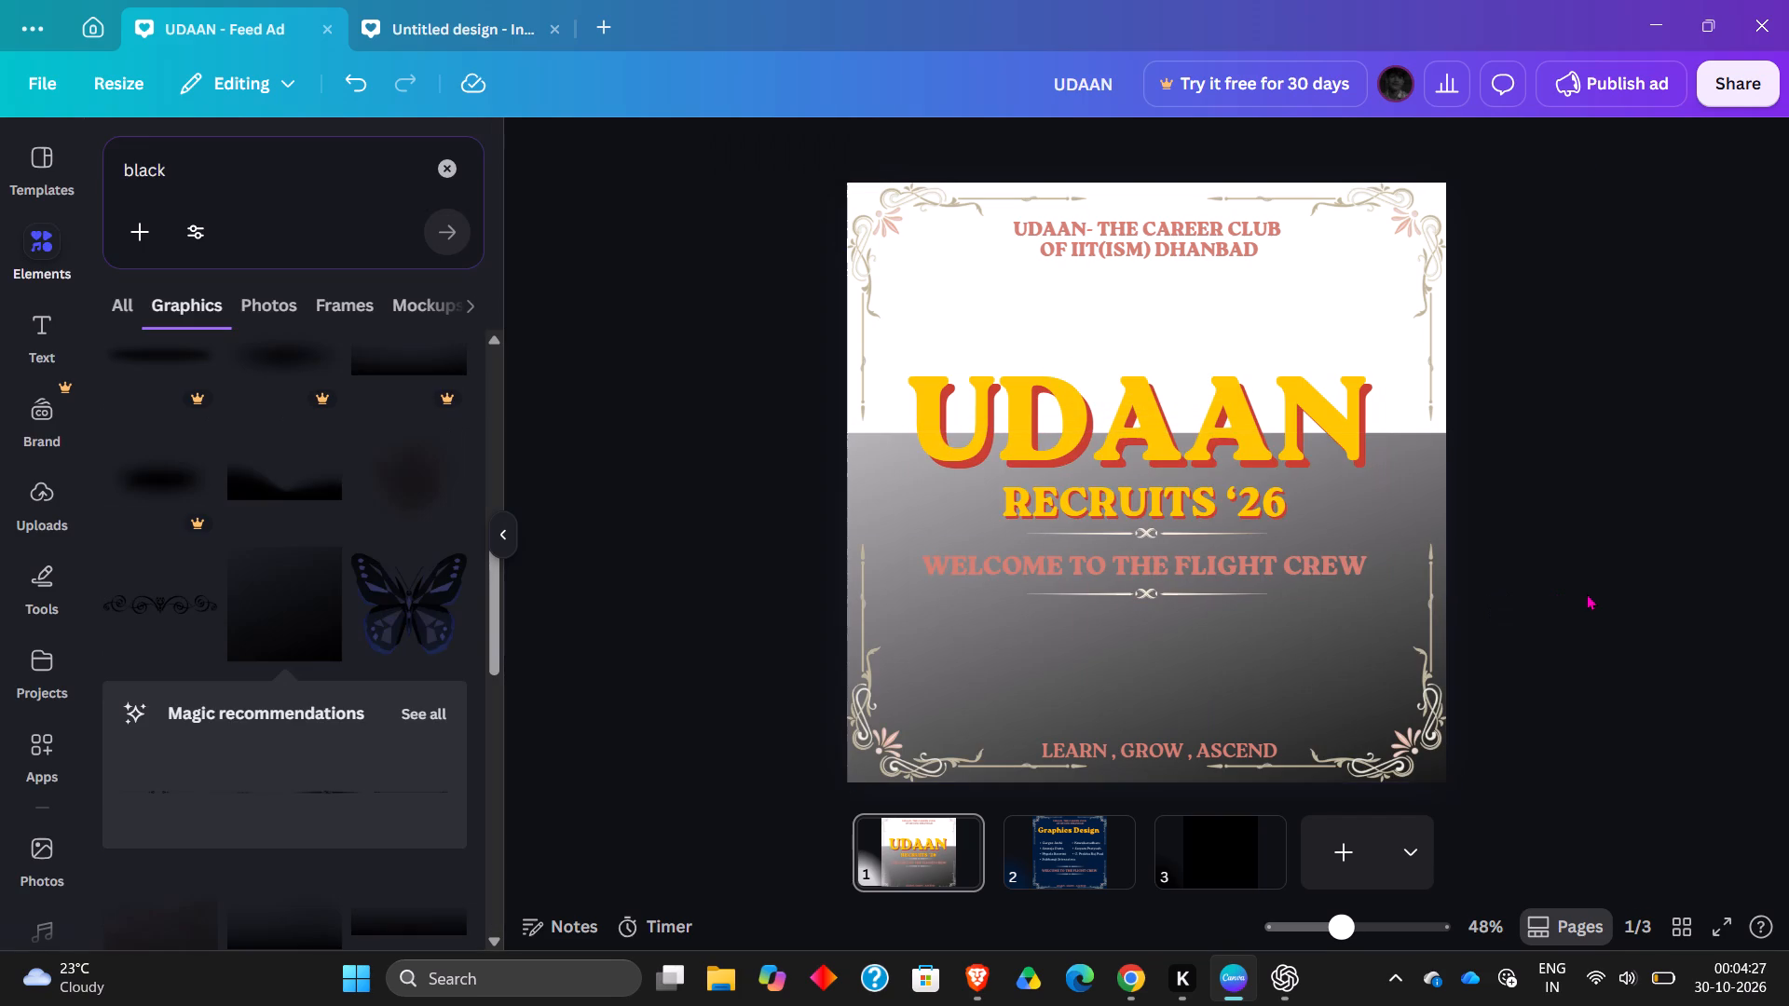
# Extend the gradient's top edge up to the top of page 1 so it covers the full cover.
pyautogui.click(1403, 473)
pyautogui.moveTo(1145, 429); pyautogui.dragTo(1133, 331)
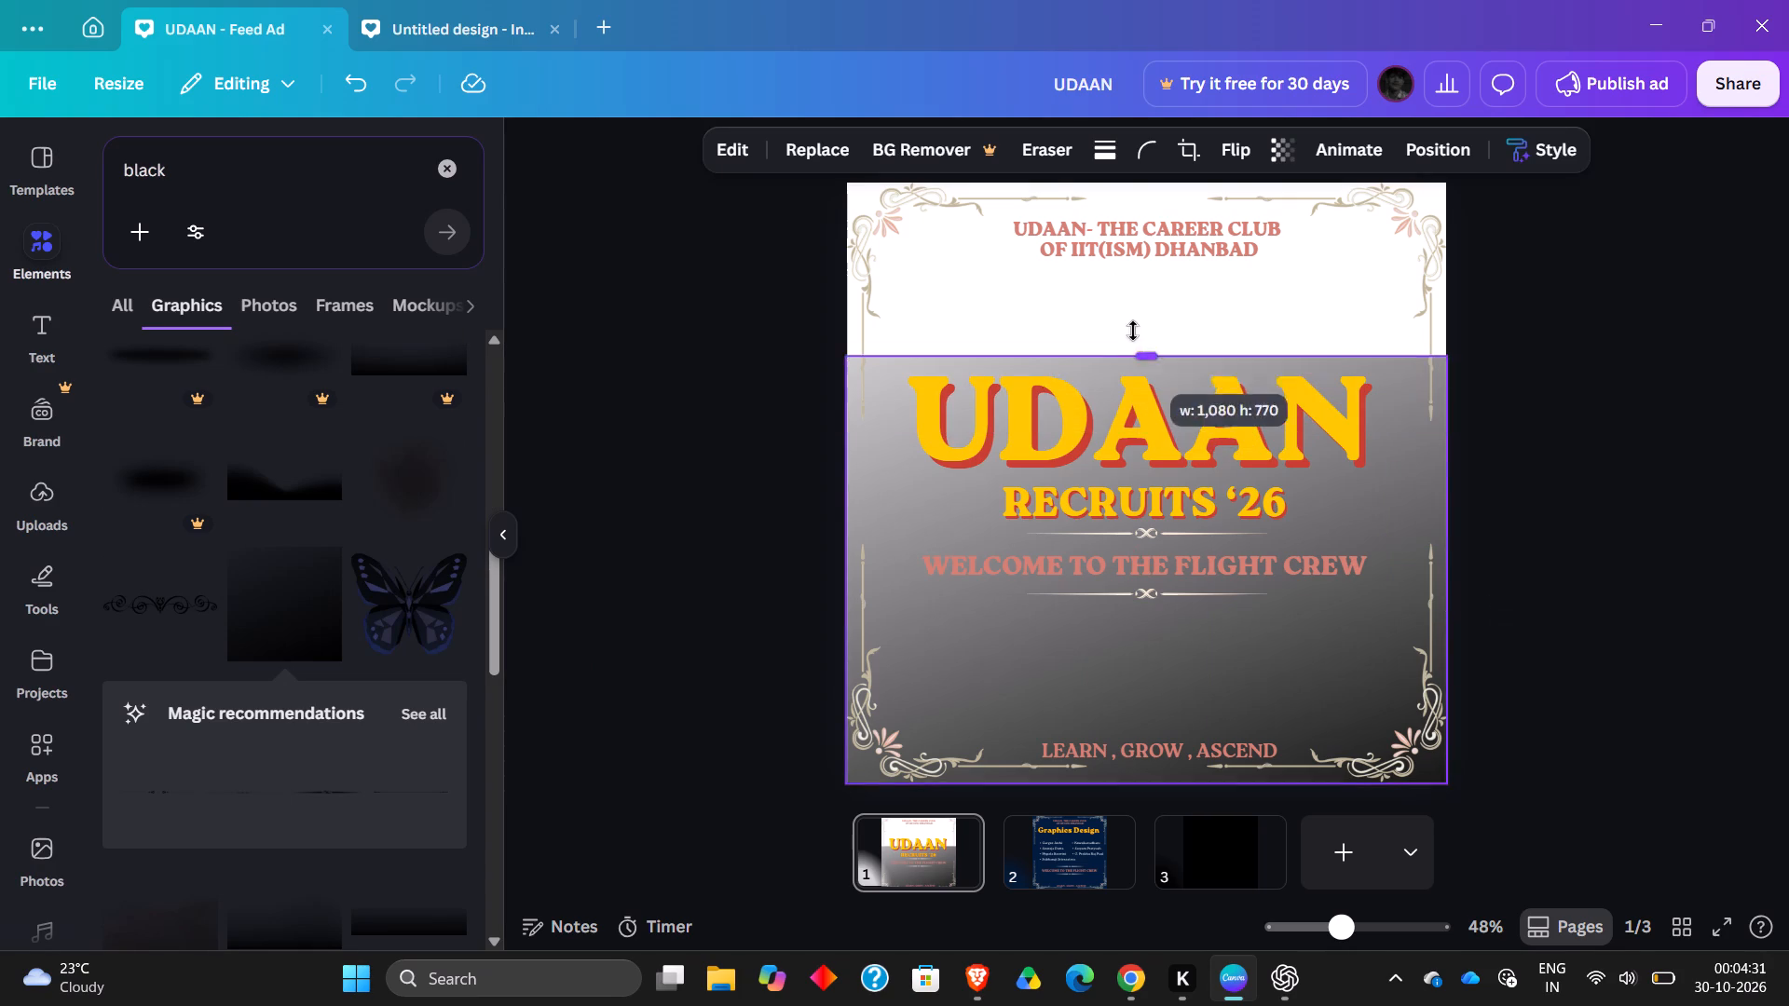
pyautogui.moveTo(1133, 331); pyautogui.dragTo(1137, 182)
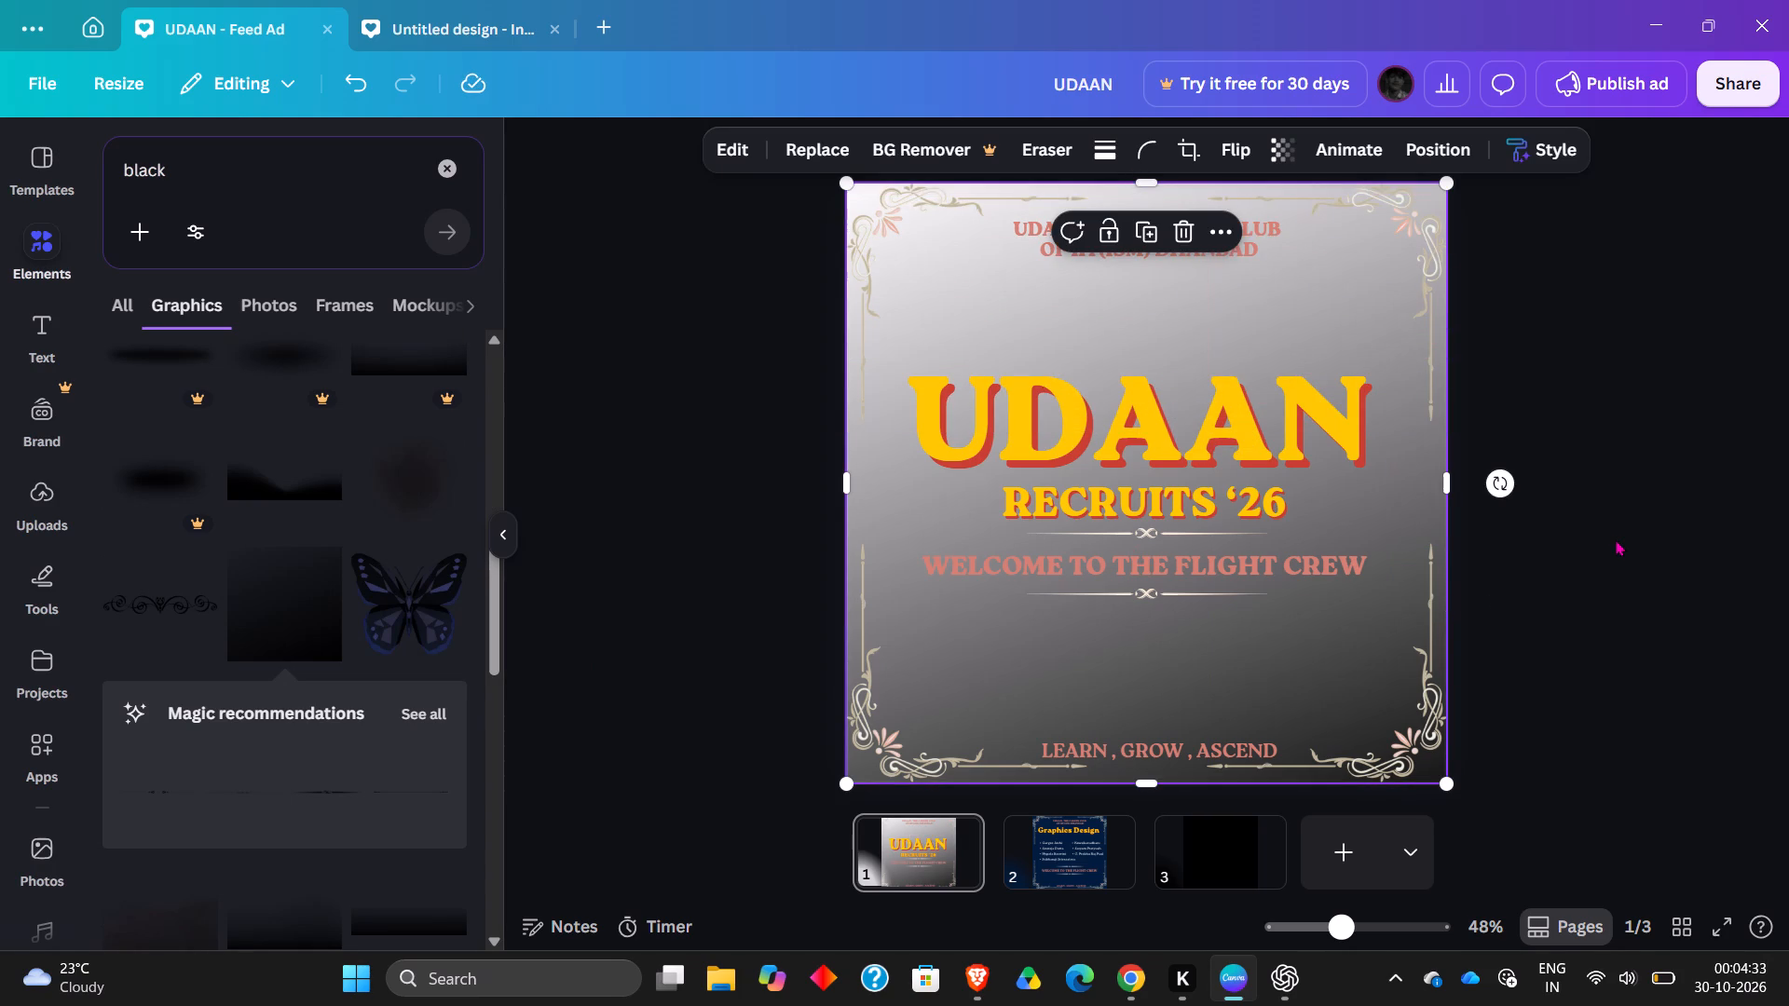
pyautogui.click(1615, 539)
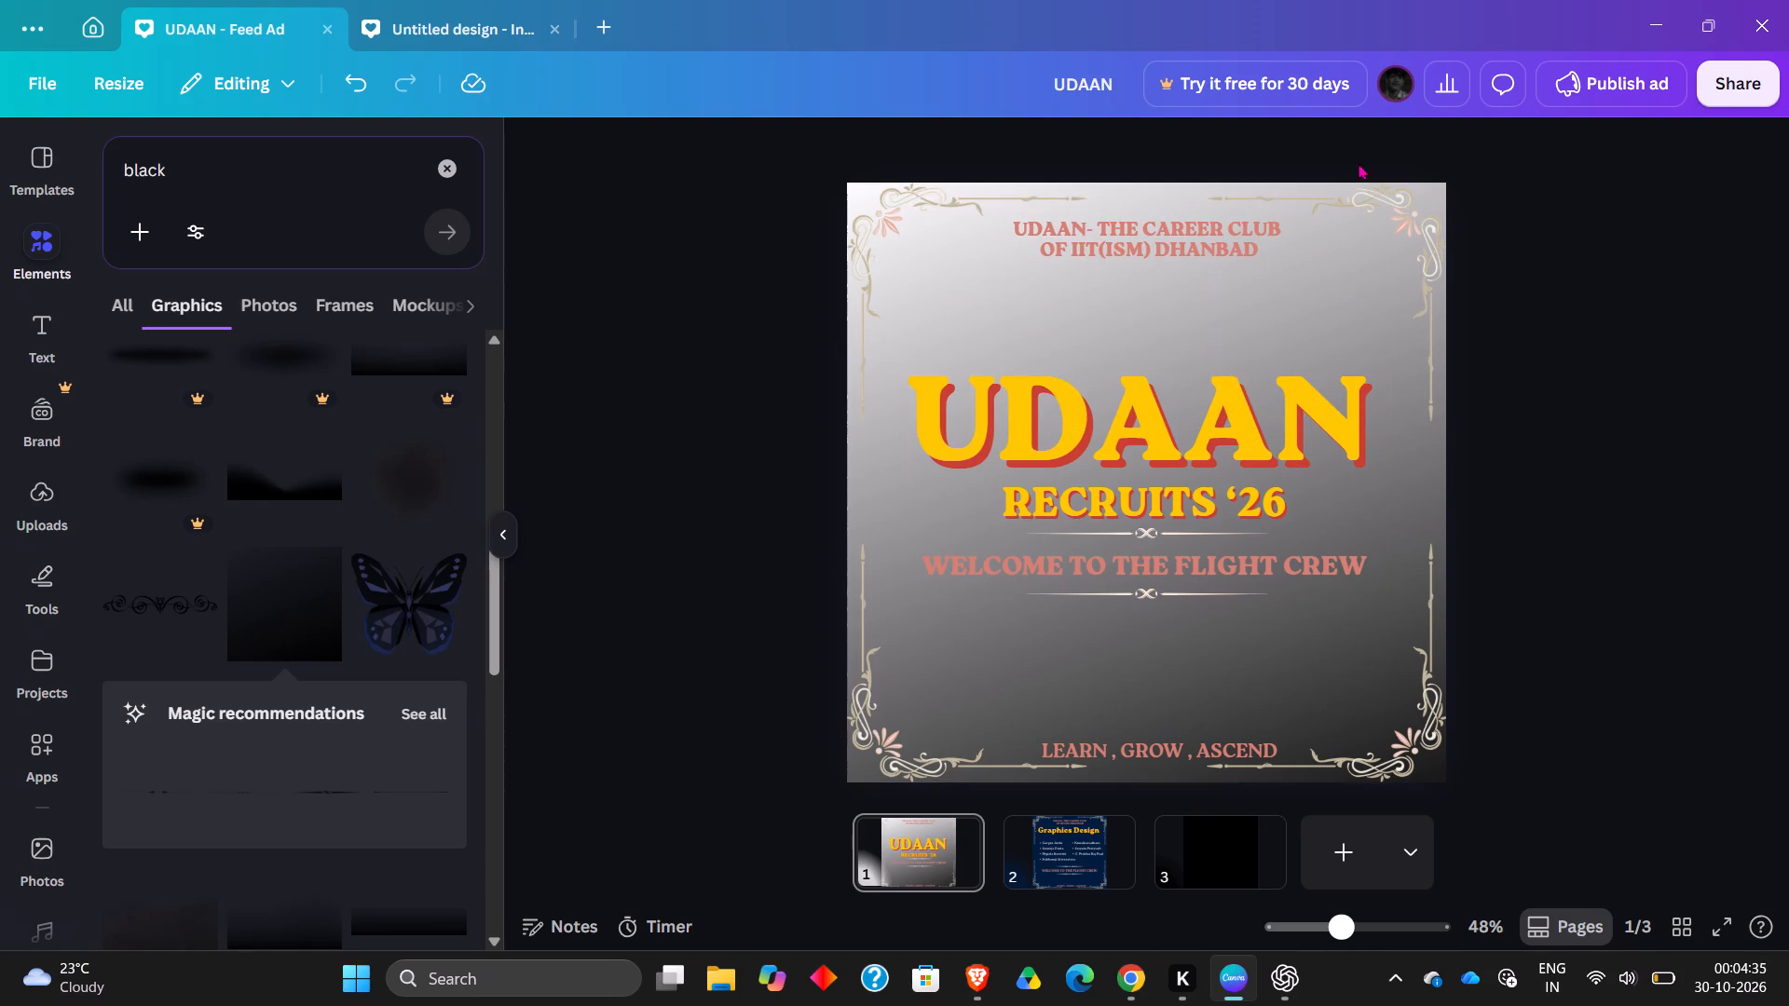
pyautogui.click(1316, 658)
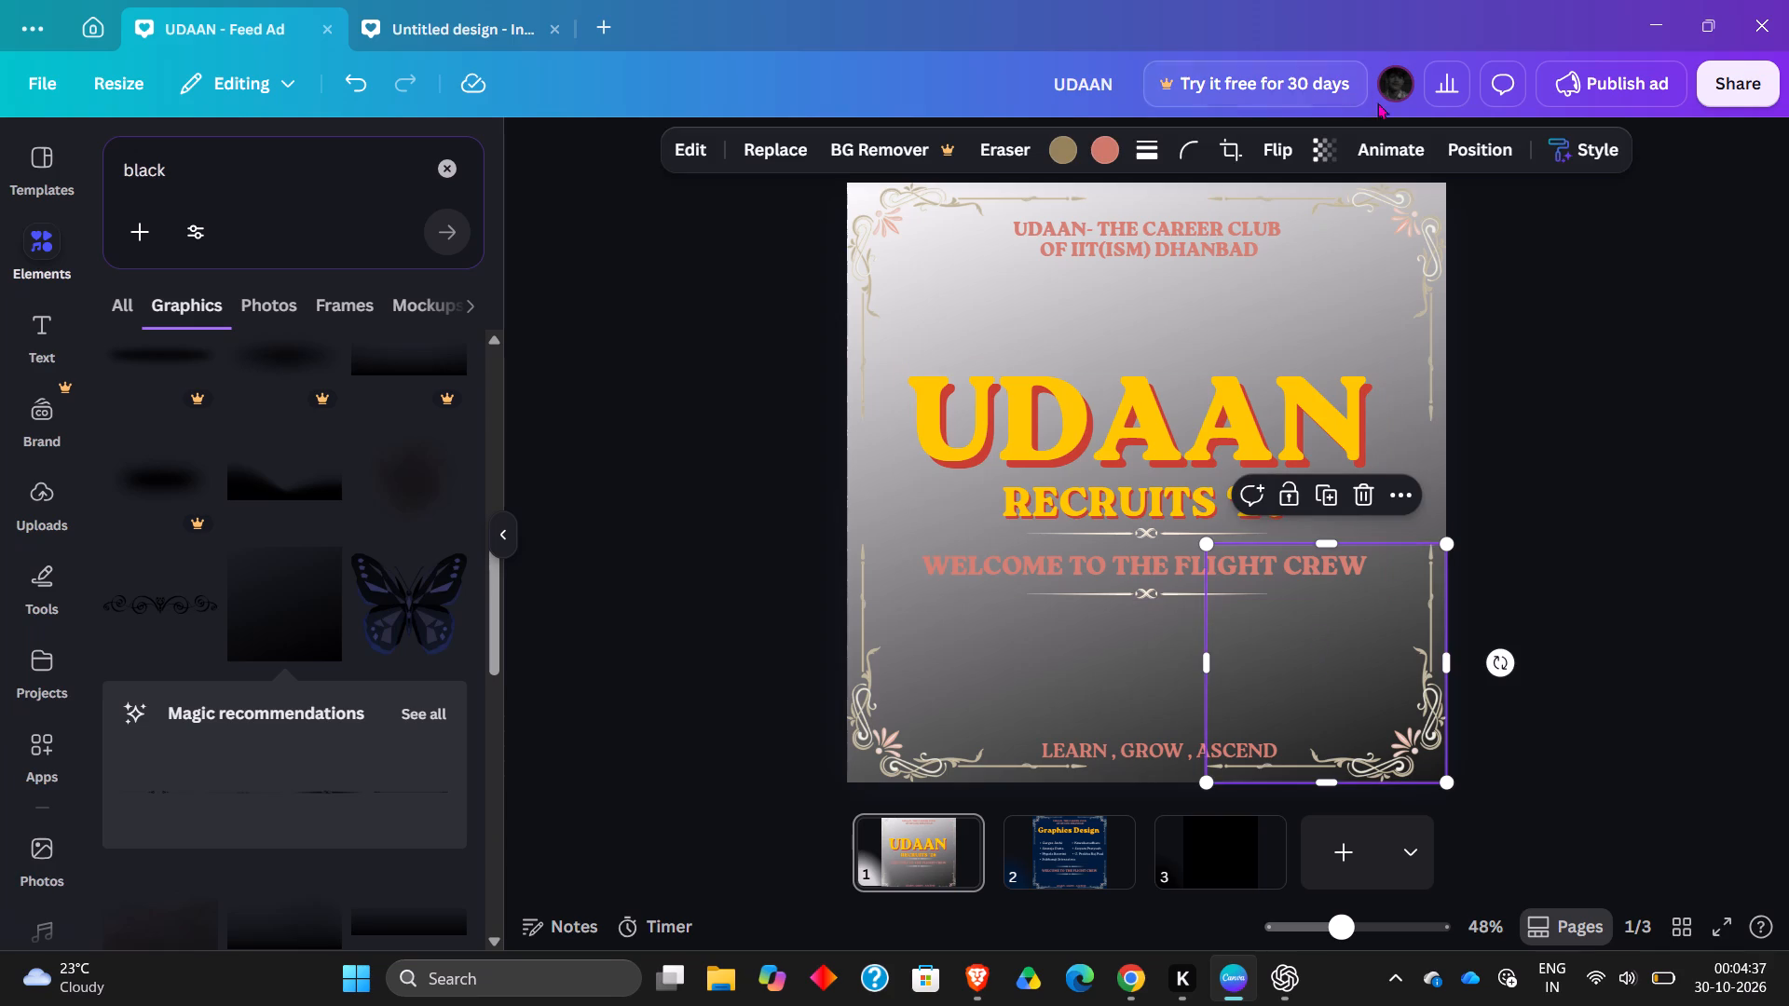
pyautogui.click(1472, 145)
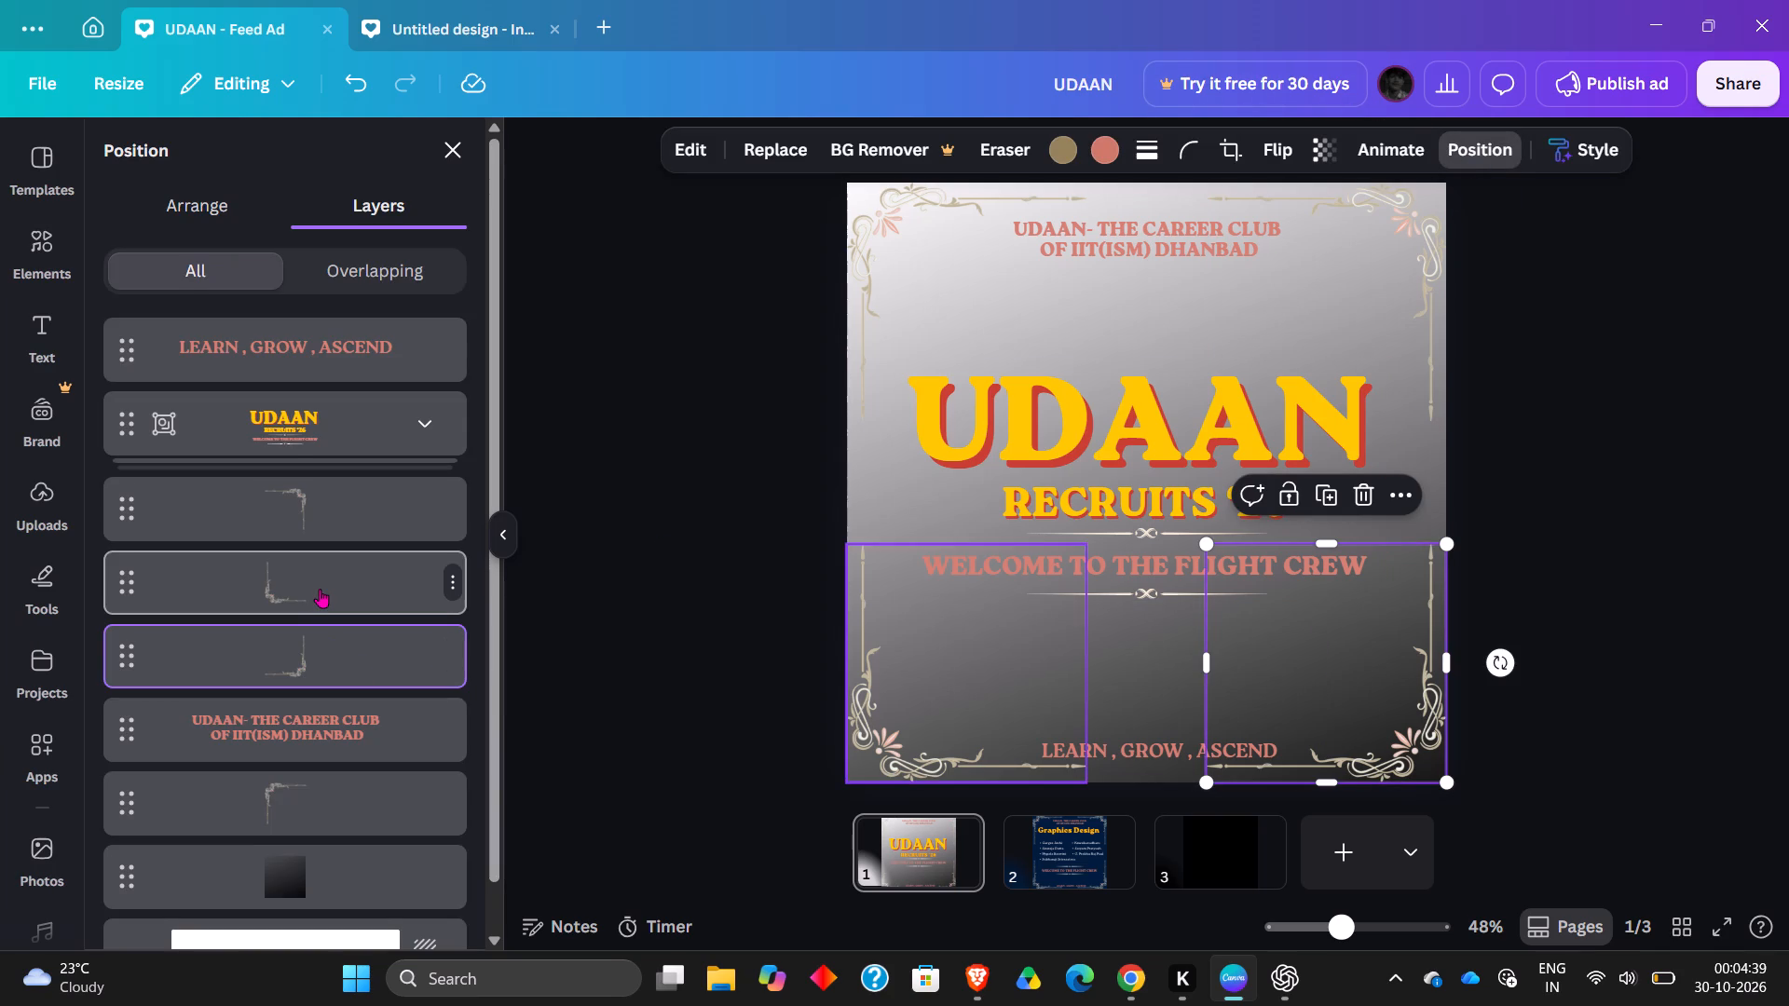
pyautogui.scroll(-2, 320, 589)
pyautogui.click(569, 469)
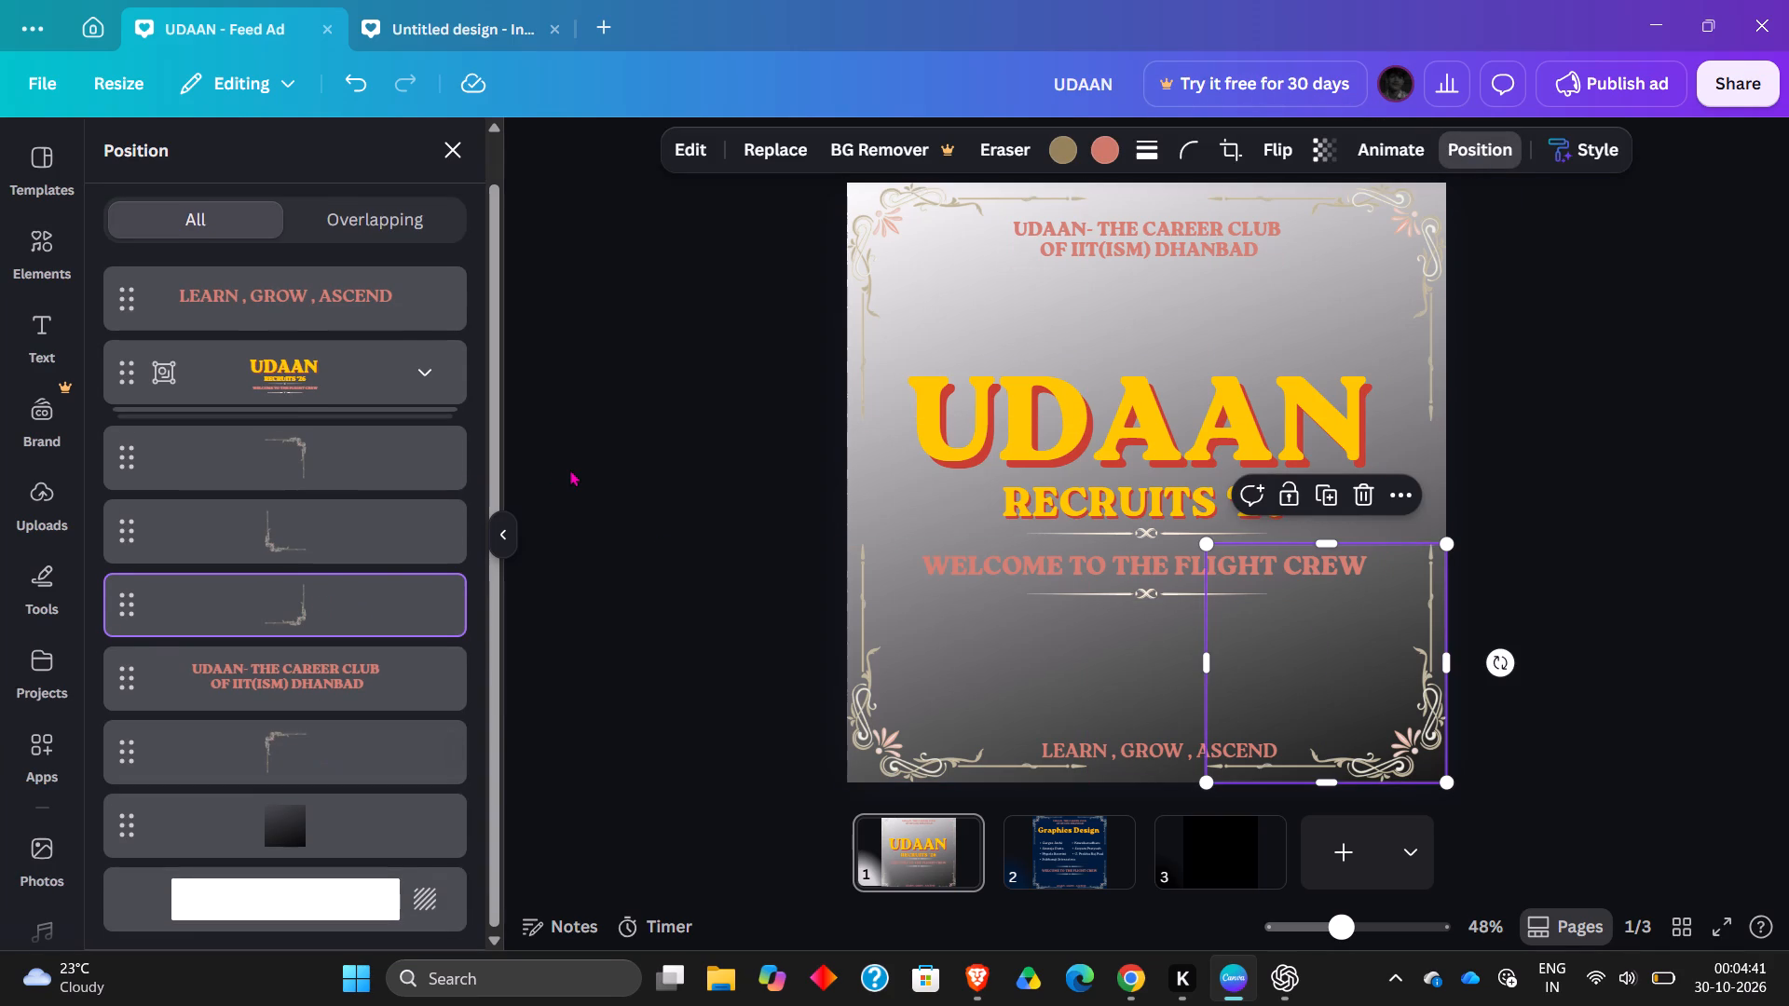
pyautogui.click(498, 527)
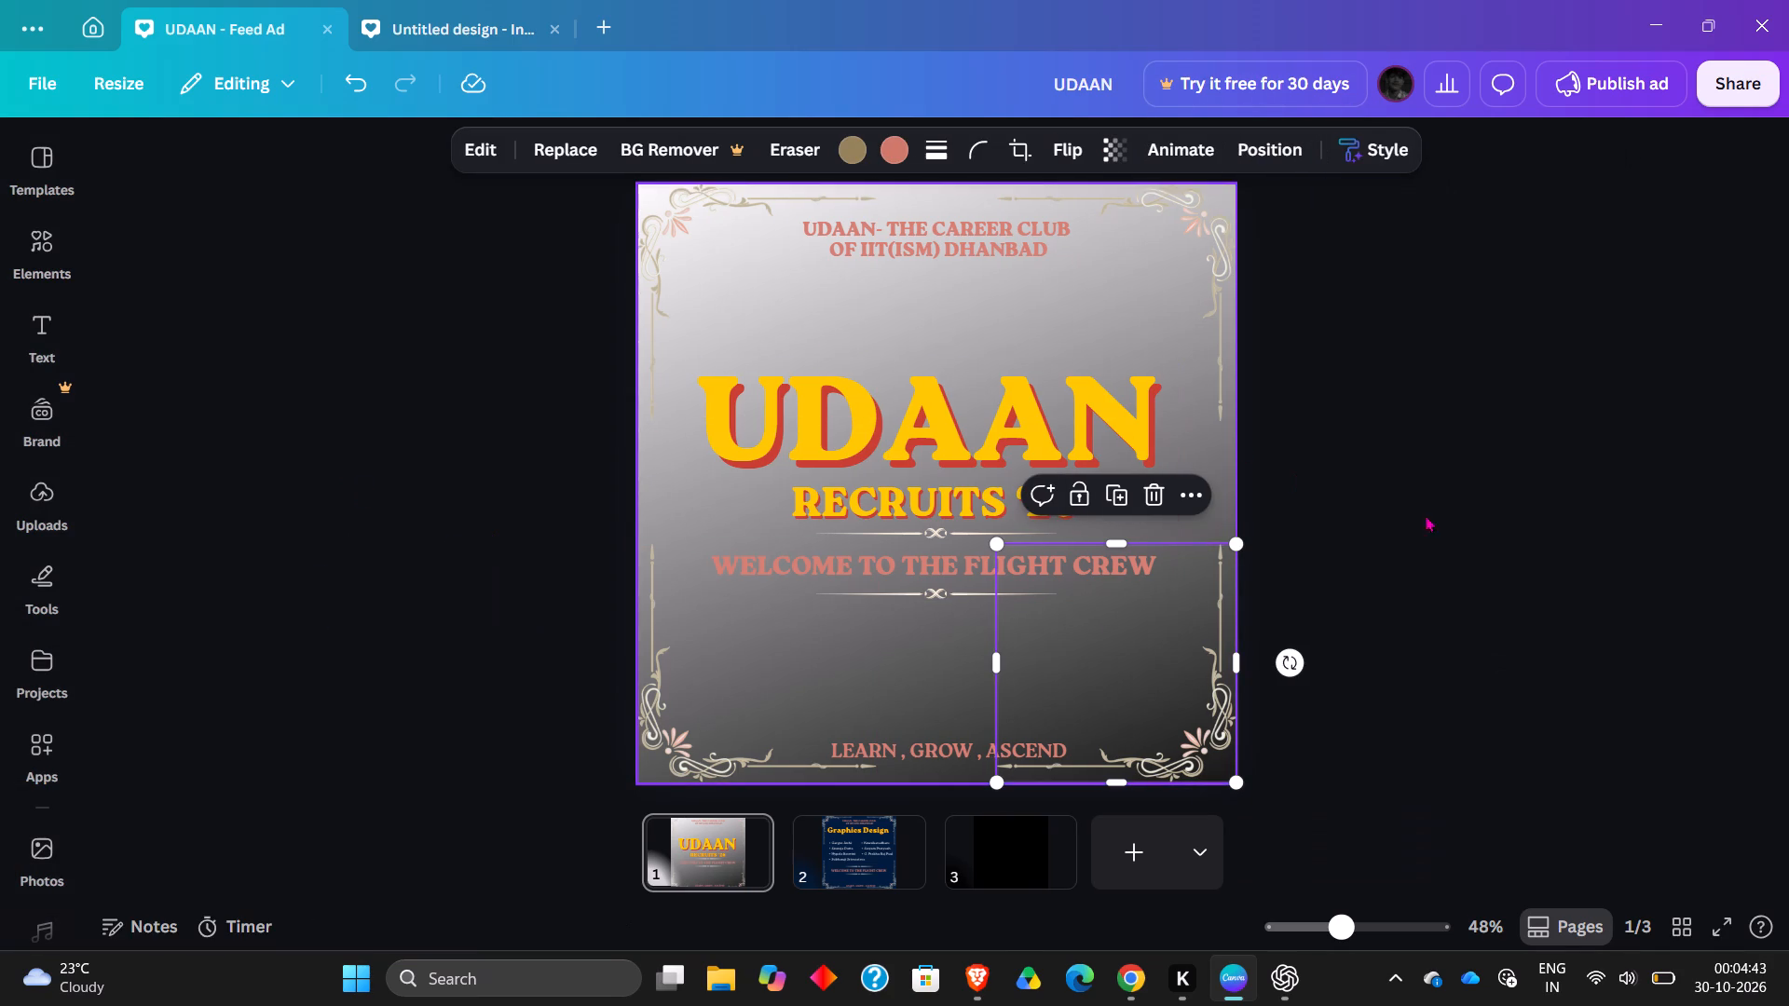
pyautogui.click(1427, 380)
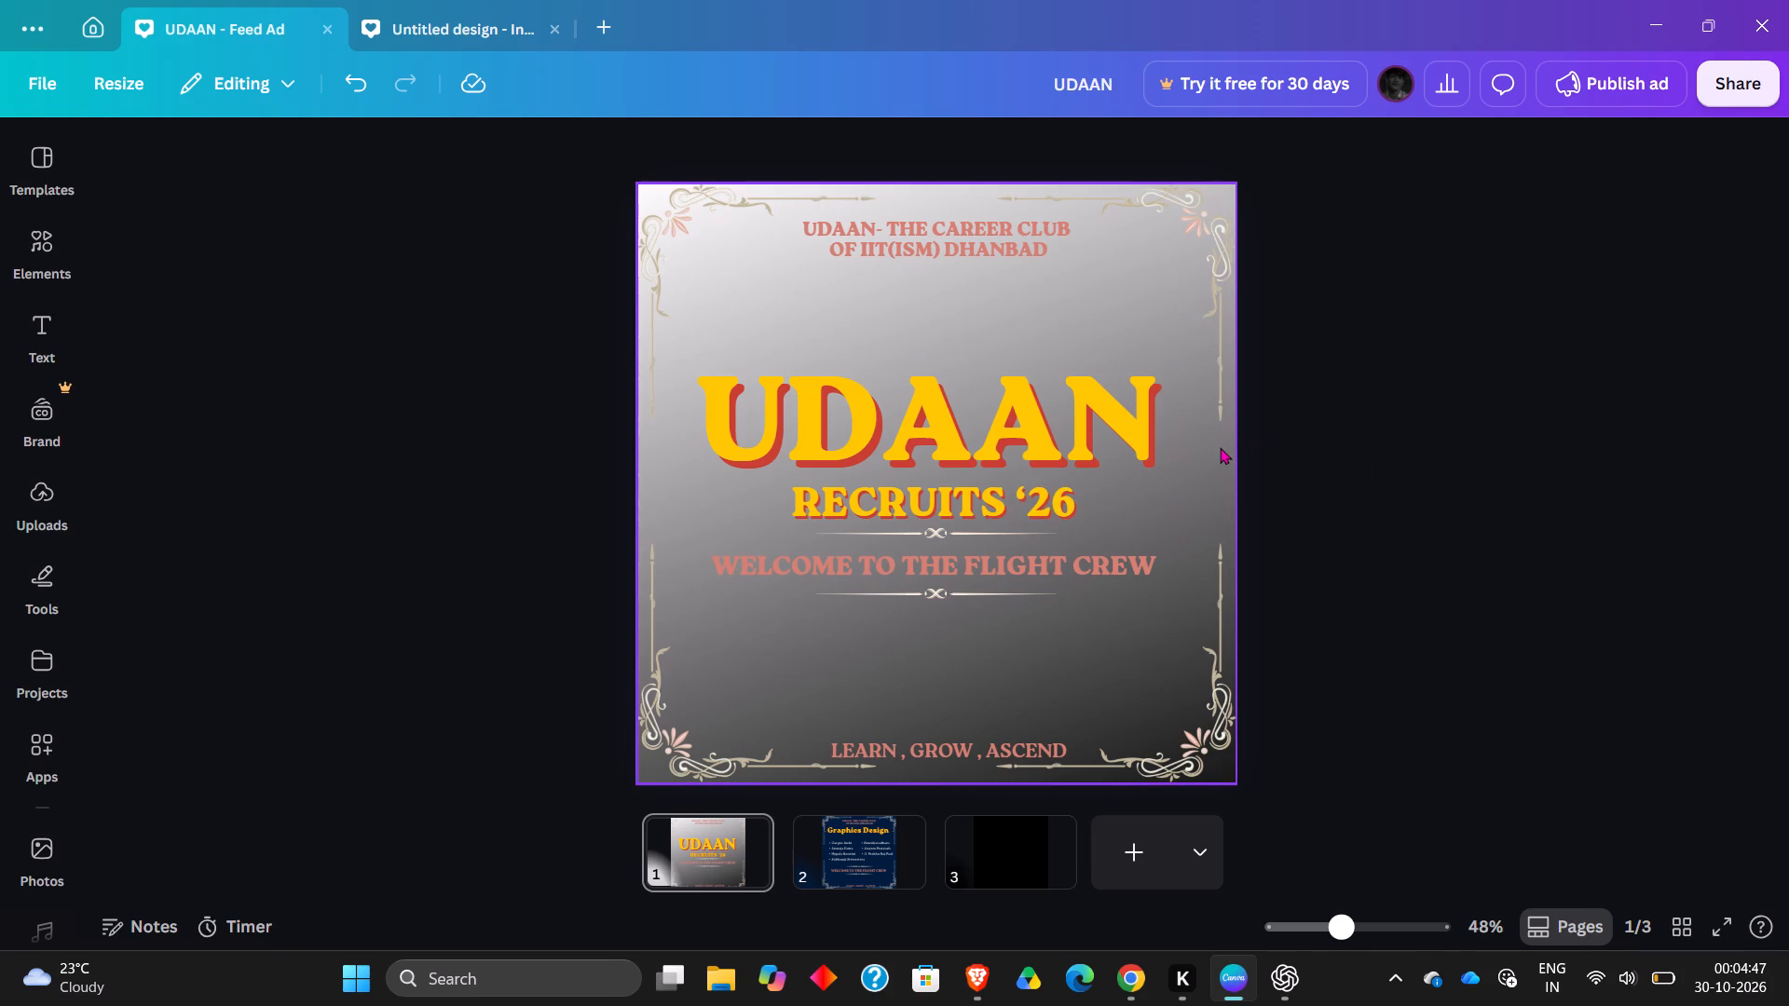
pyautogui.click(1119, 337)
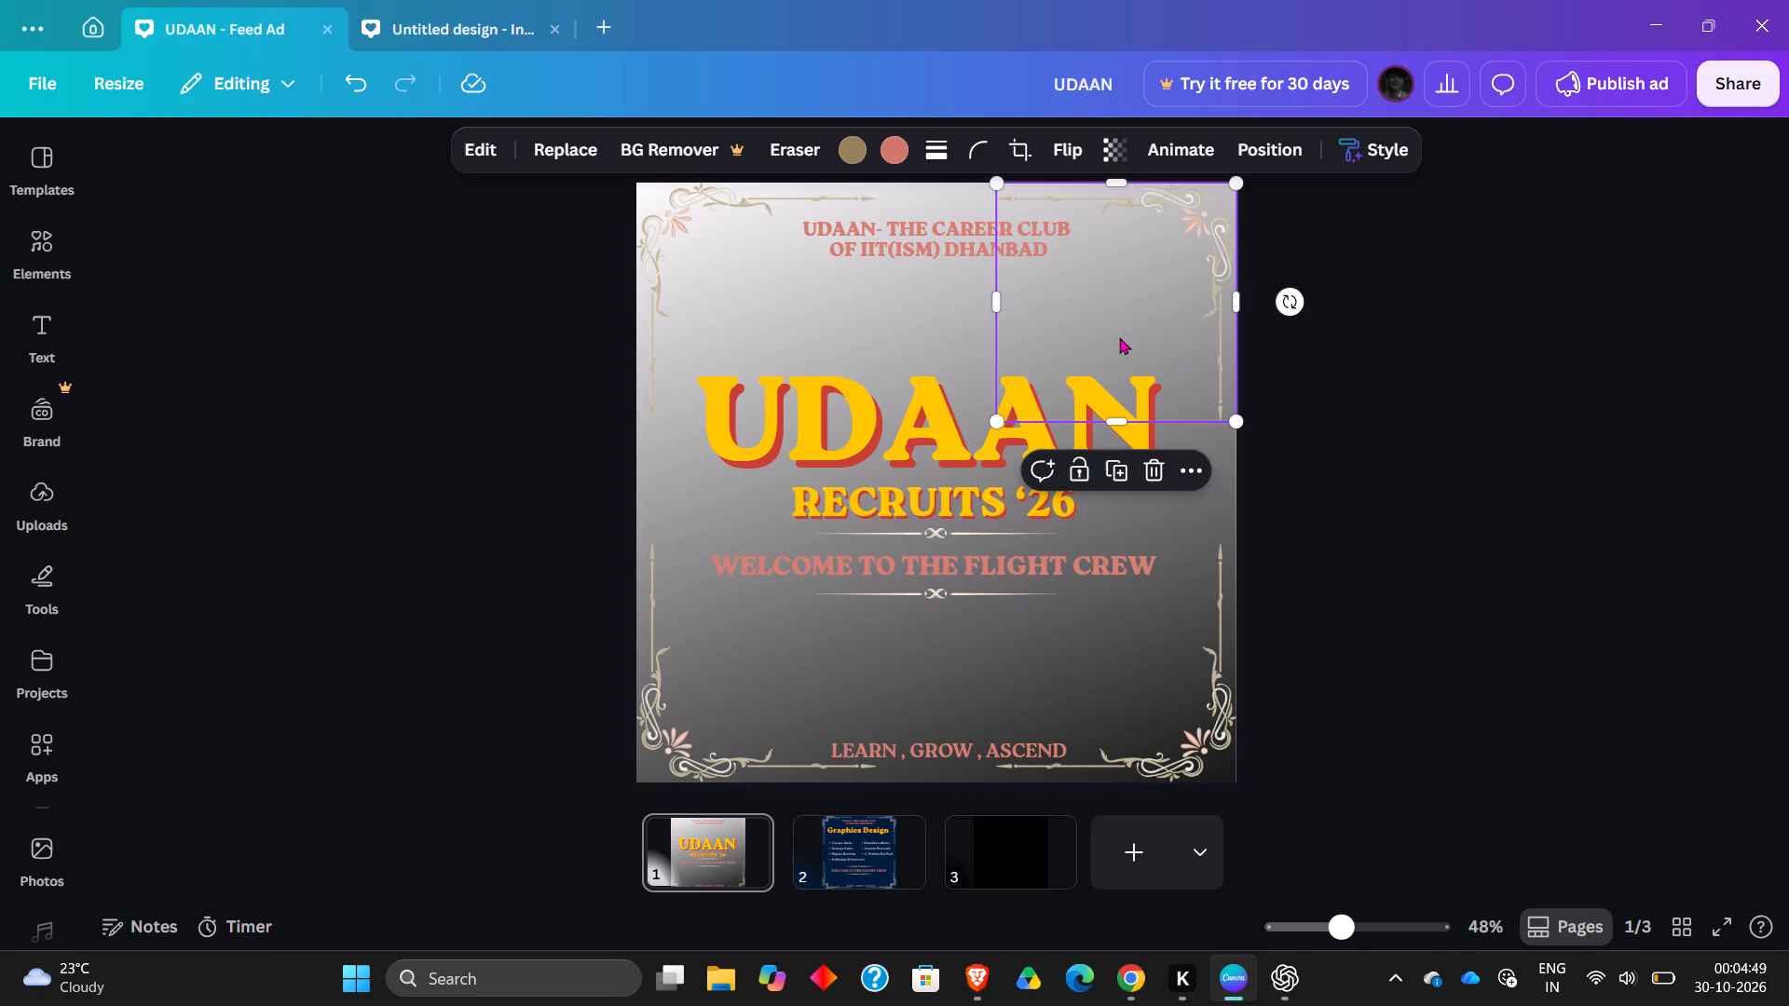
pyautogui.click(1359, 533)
# Delete the black gradient overlay lying directly above the white background on page 1.
pyautogui.click(1169, 379)
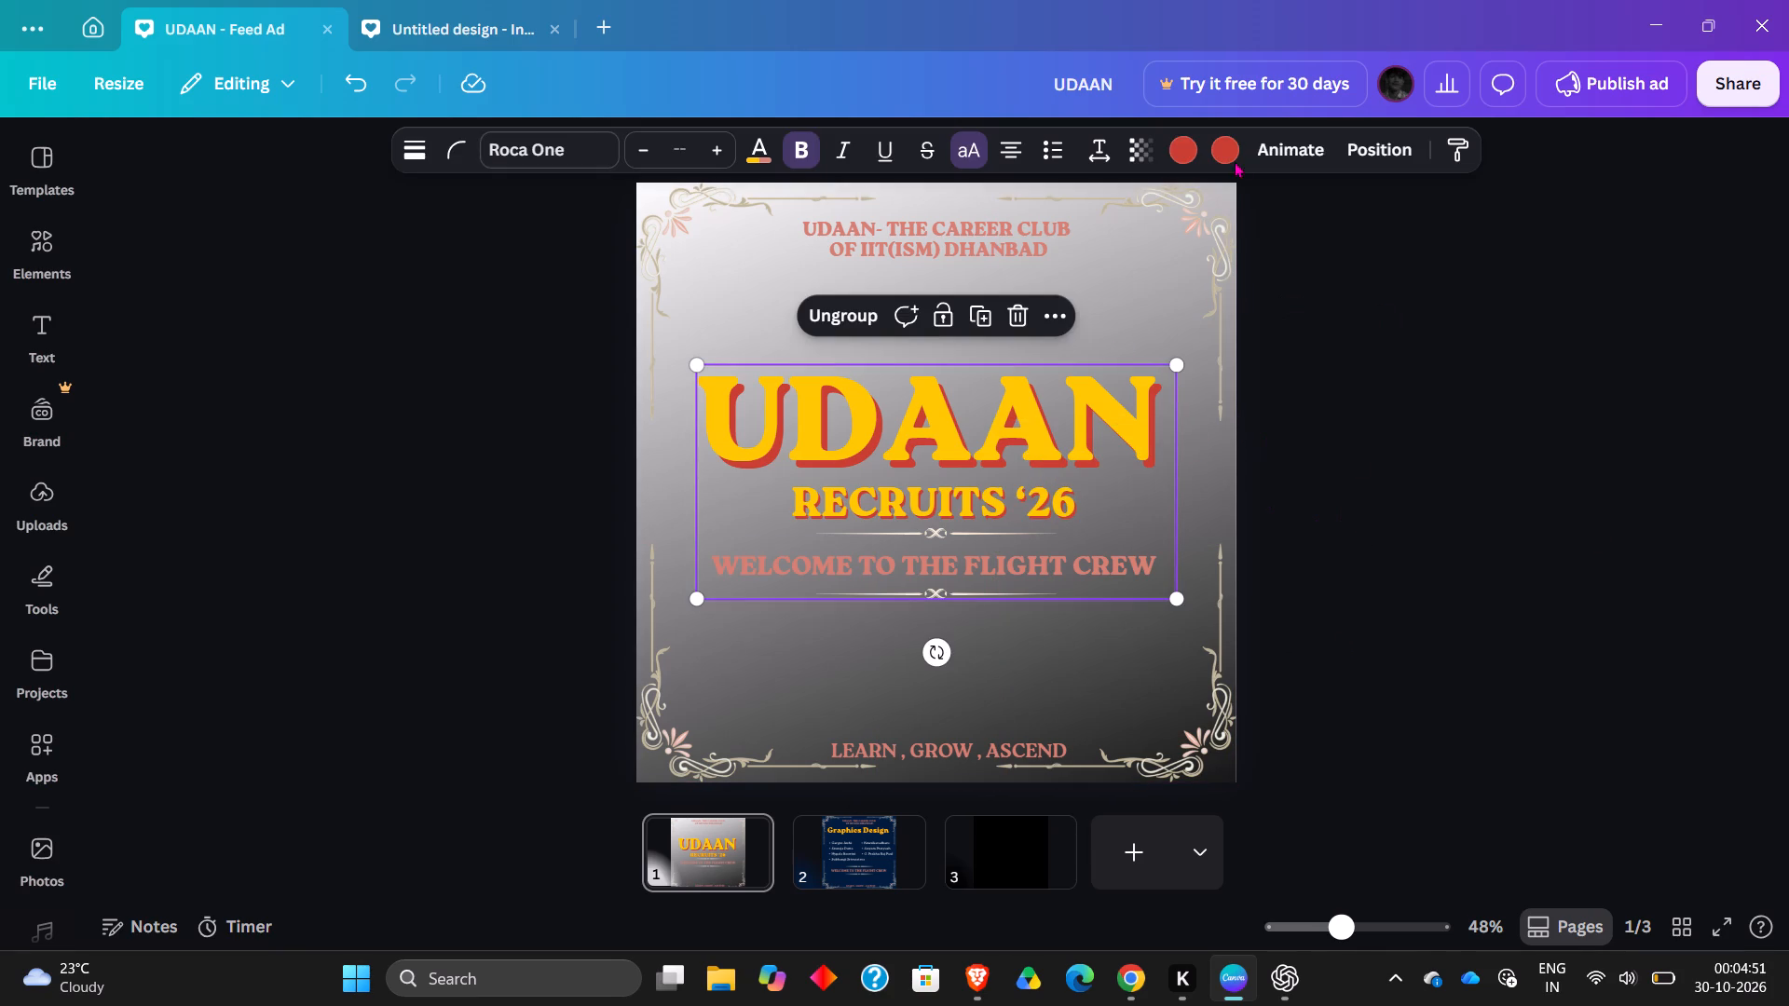
pyautogui.click(1372, 150)
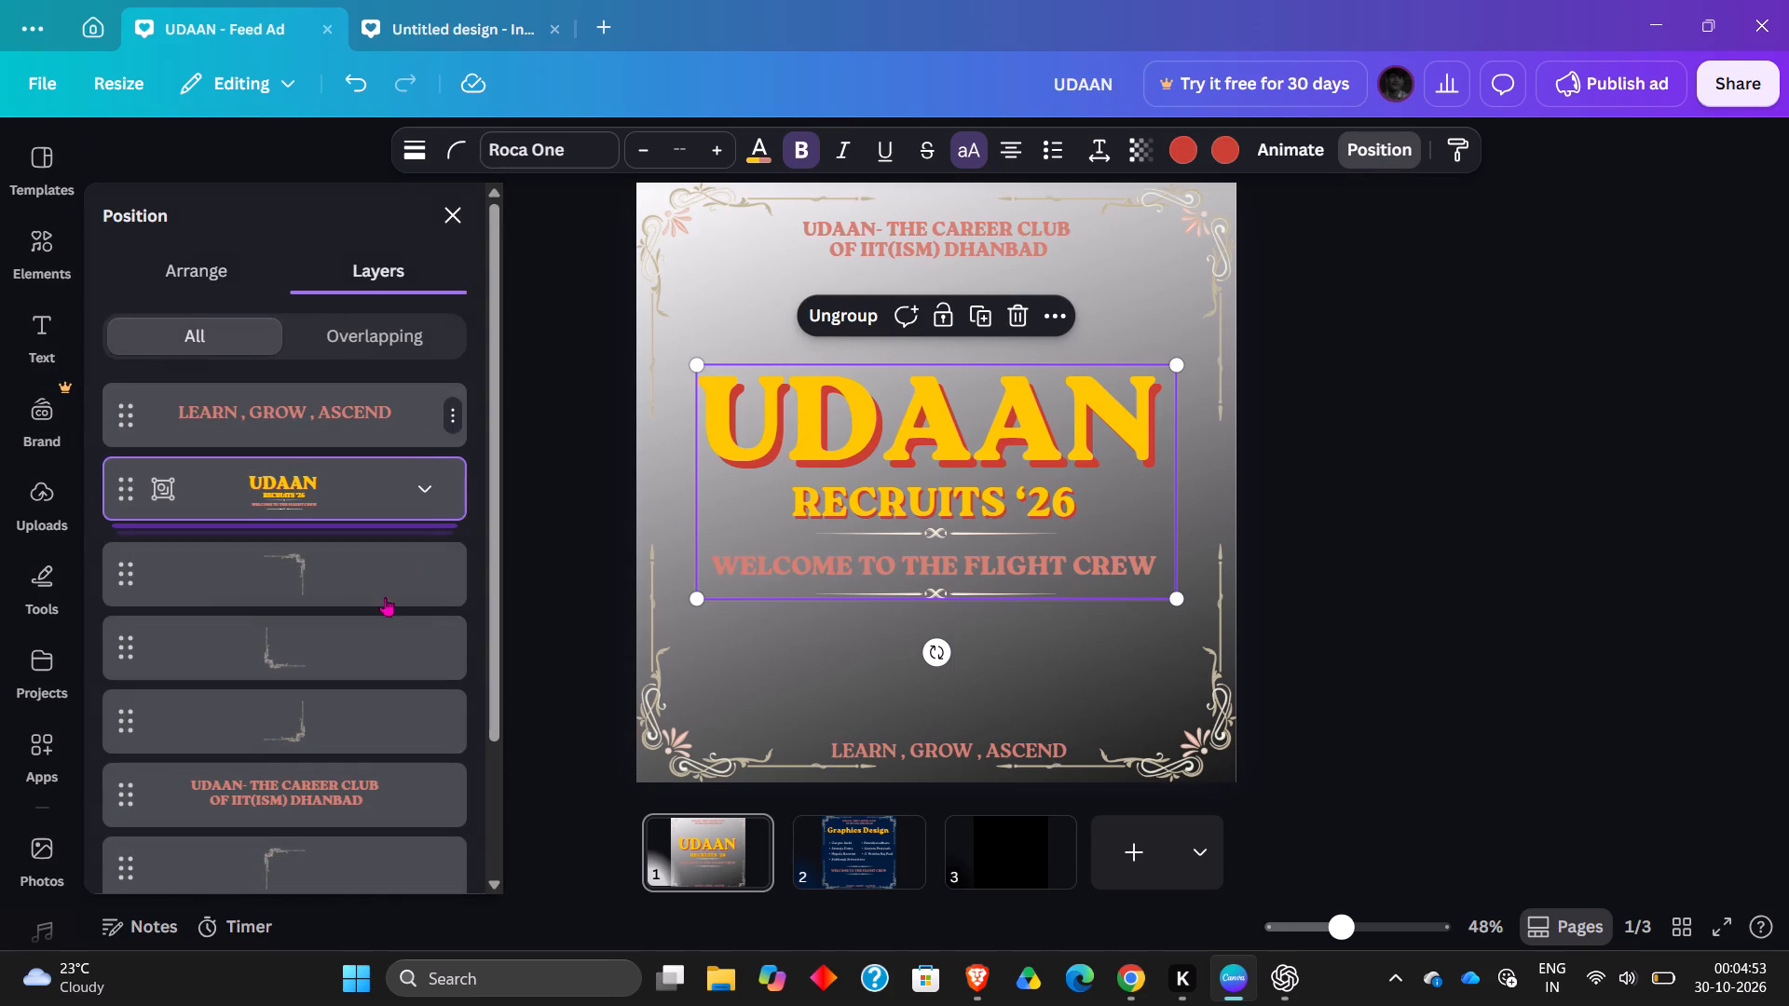
pyautogui.scroll(-4, 357, 632)
pyautogui.click(348, 782)
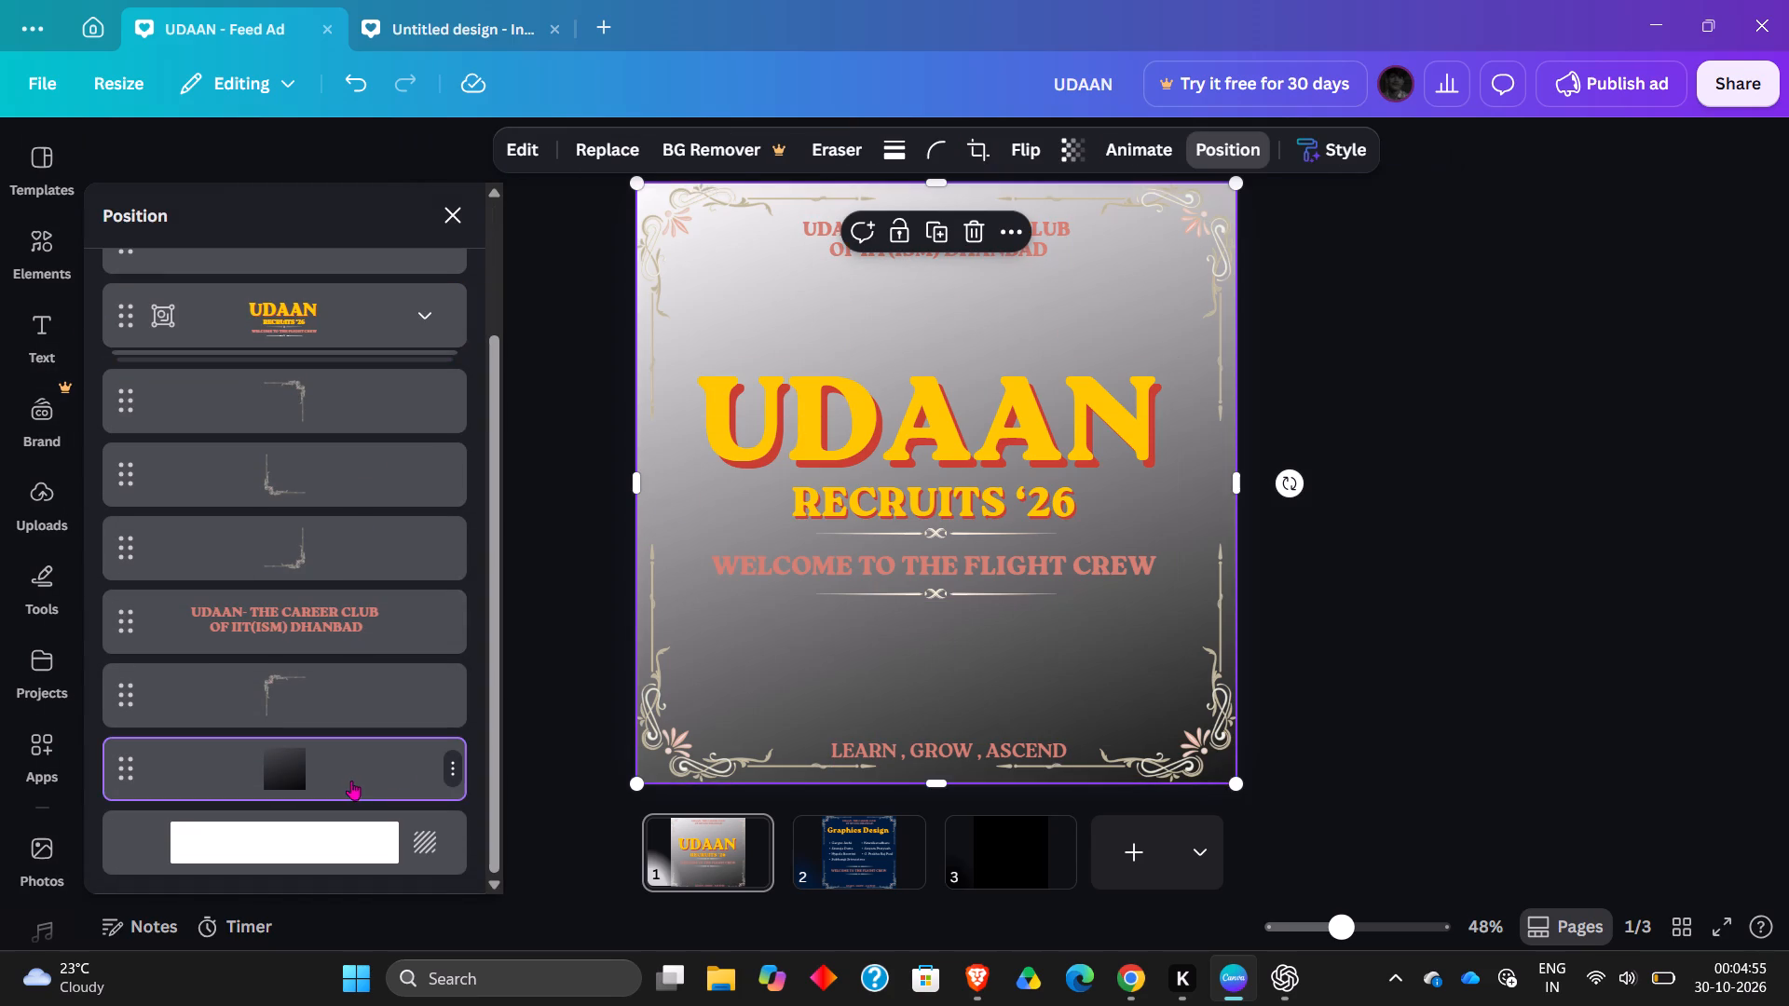
pyautogui.click(973, 238)
pyautogui.click(1382, 469)
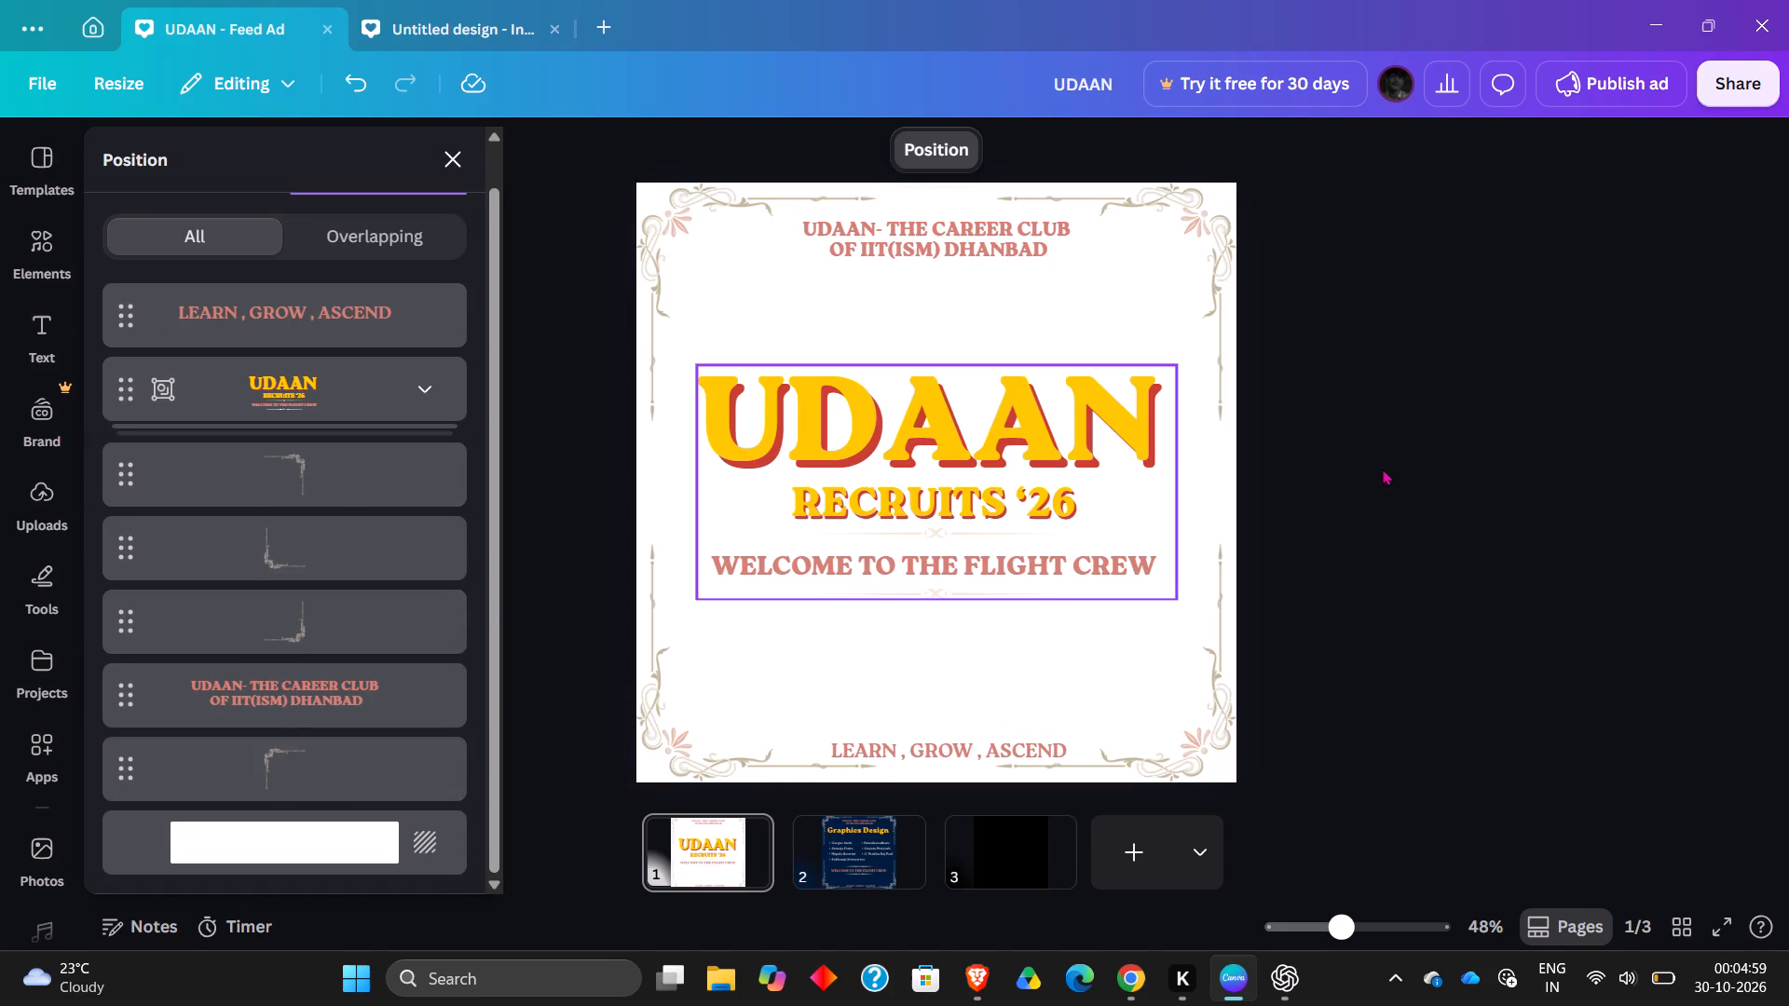
# Set the page 1 background colour to the dark navy "Deep ocean" (#001B3D) from the default solid colours.
pyautogui.click(1230, 480)
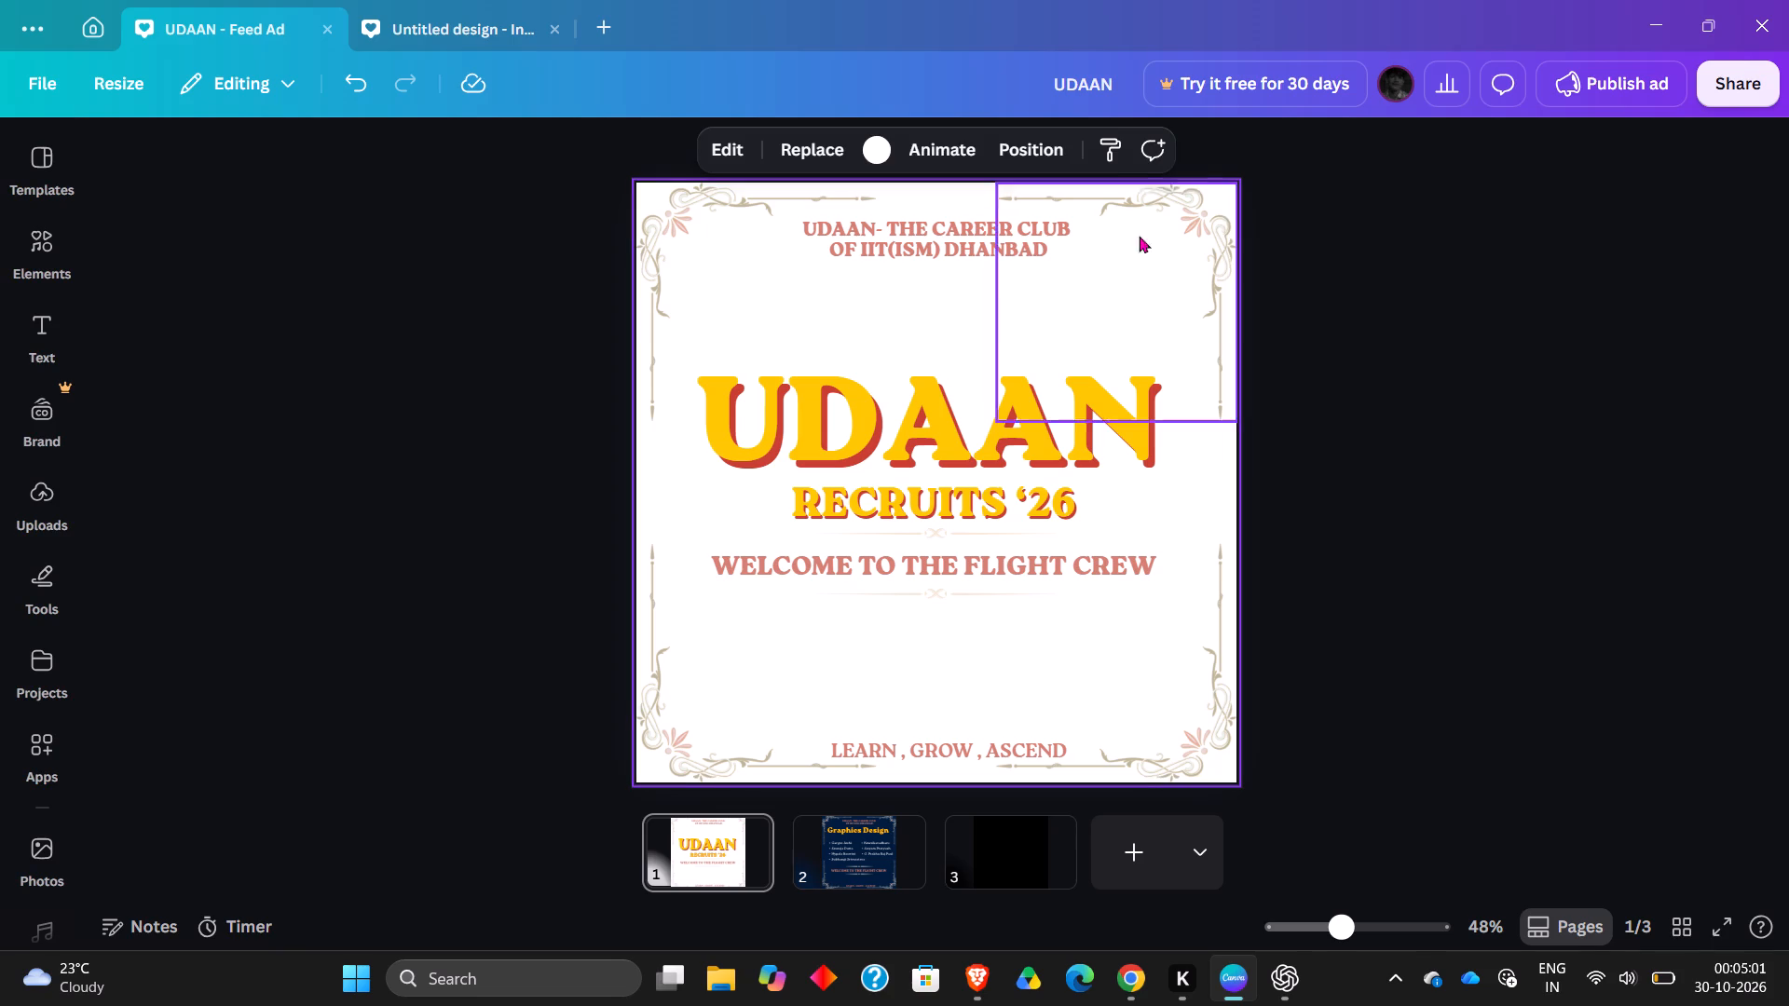
pyautogui.click(881, 143)
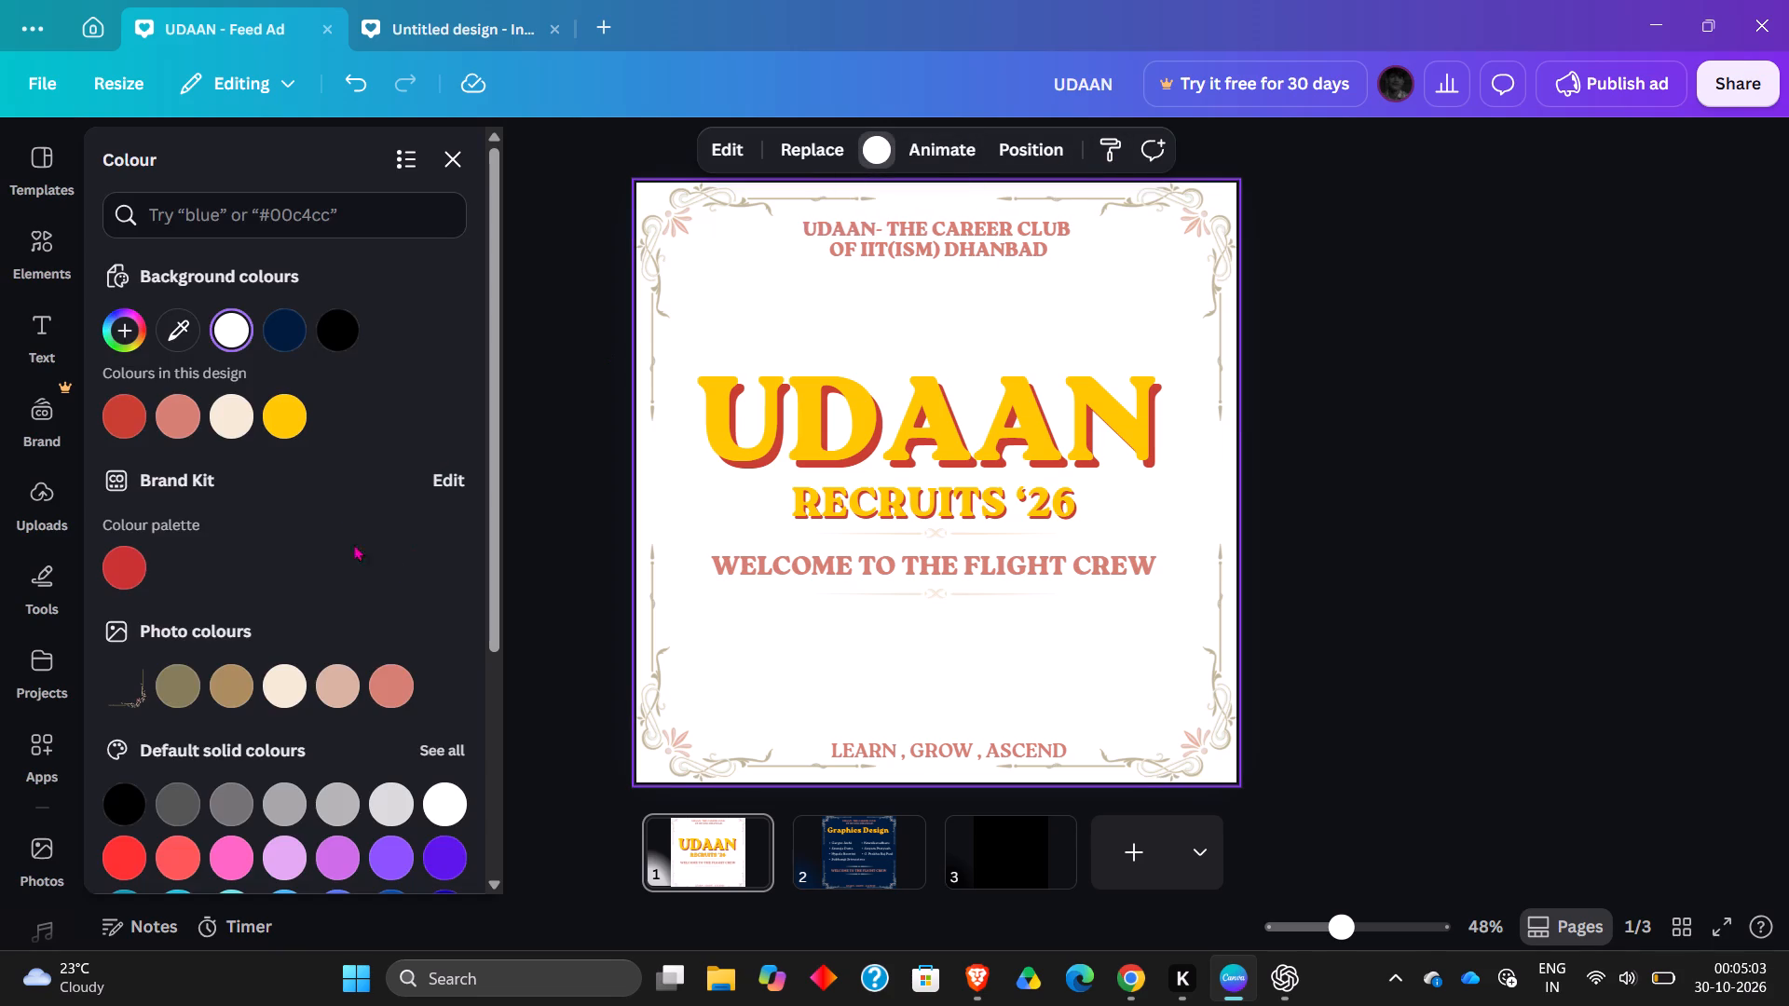
pyautogui.click(443, 741)
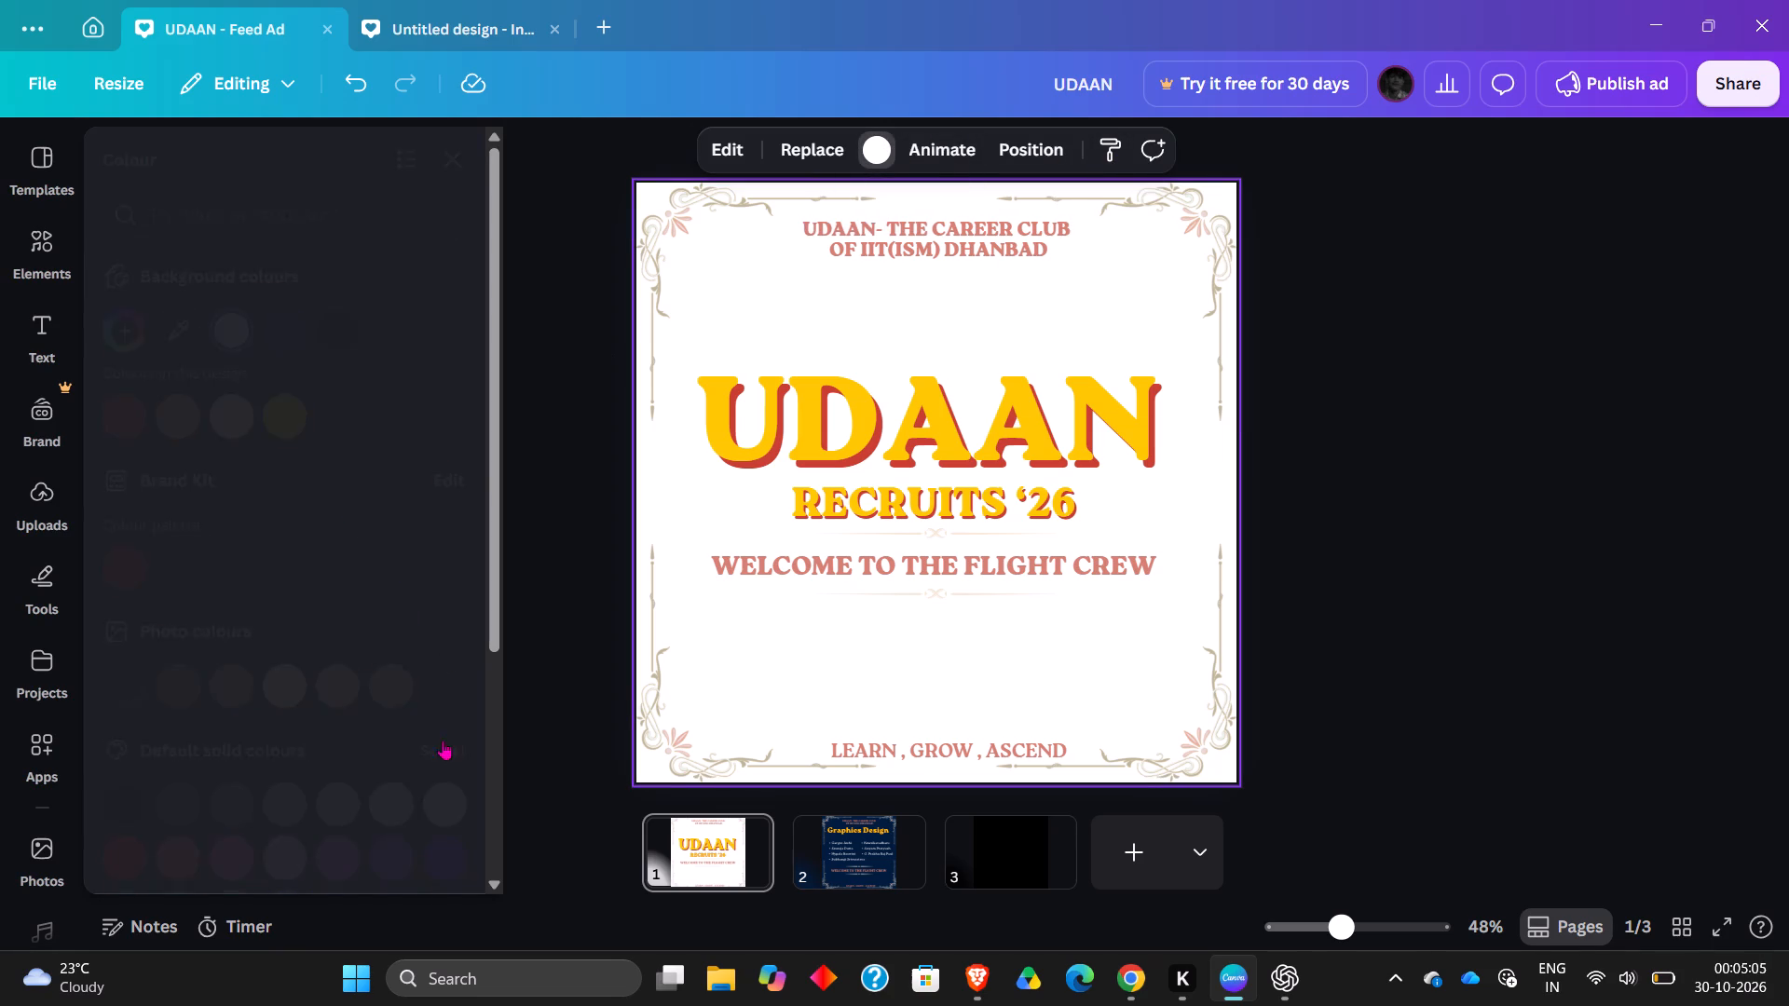
pyautogui.scroll(-15, 443, 741)
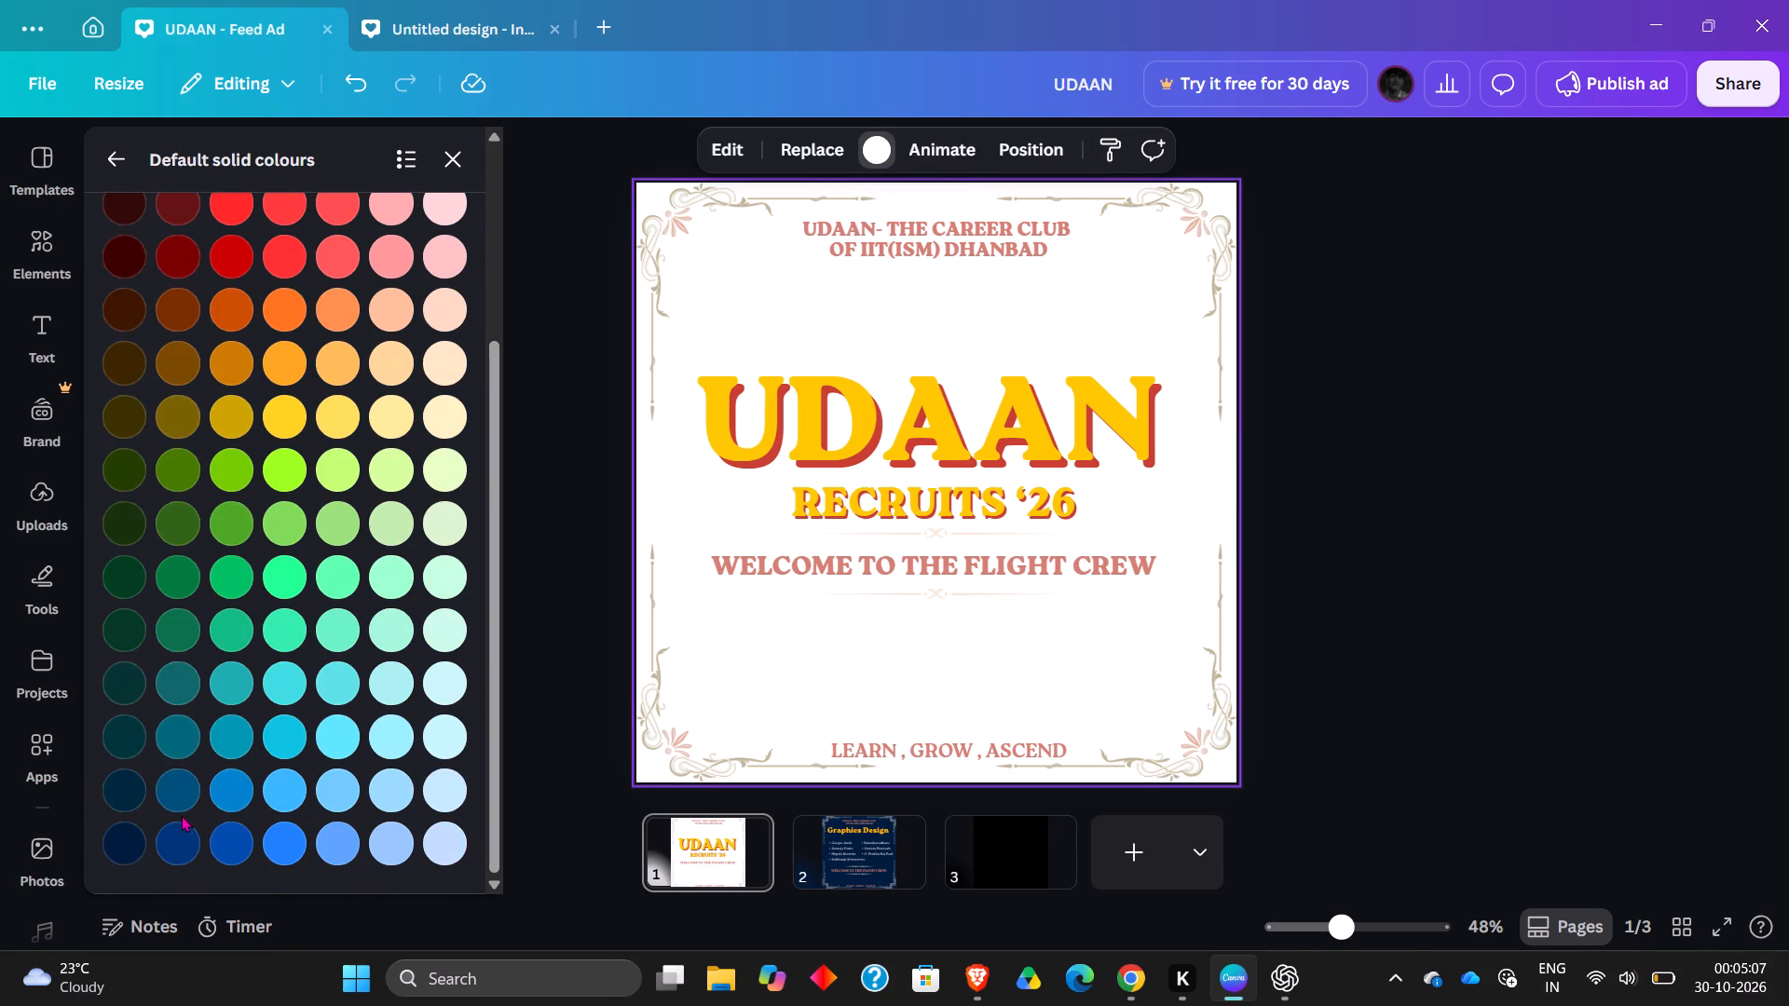
pyautogui.click(104, 850)
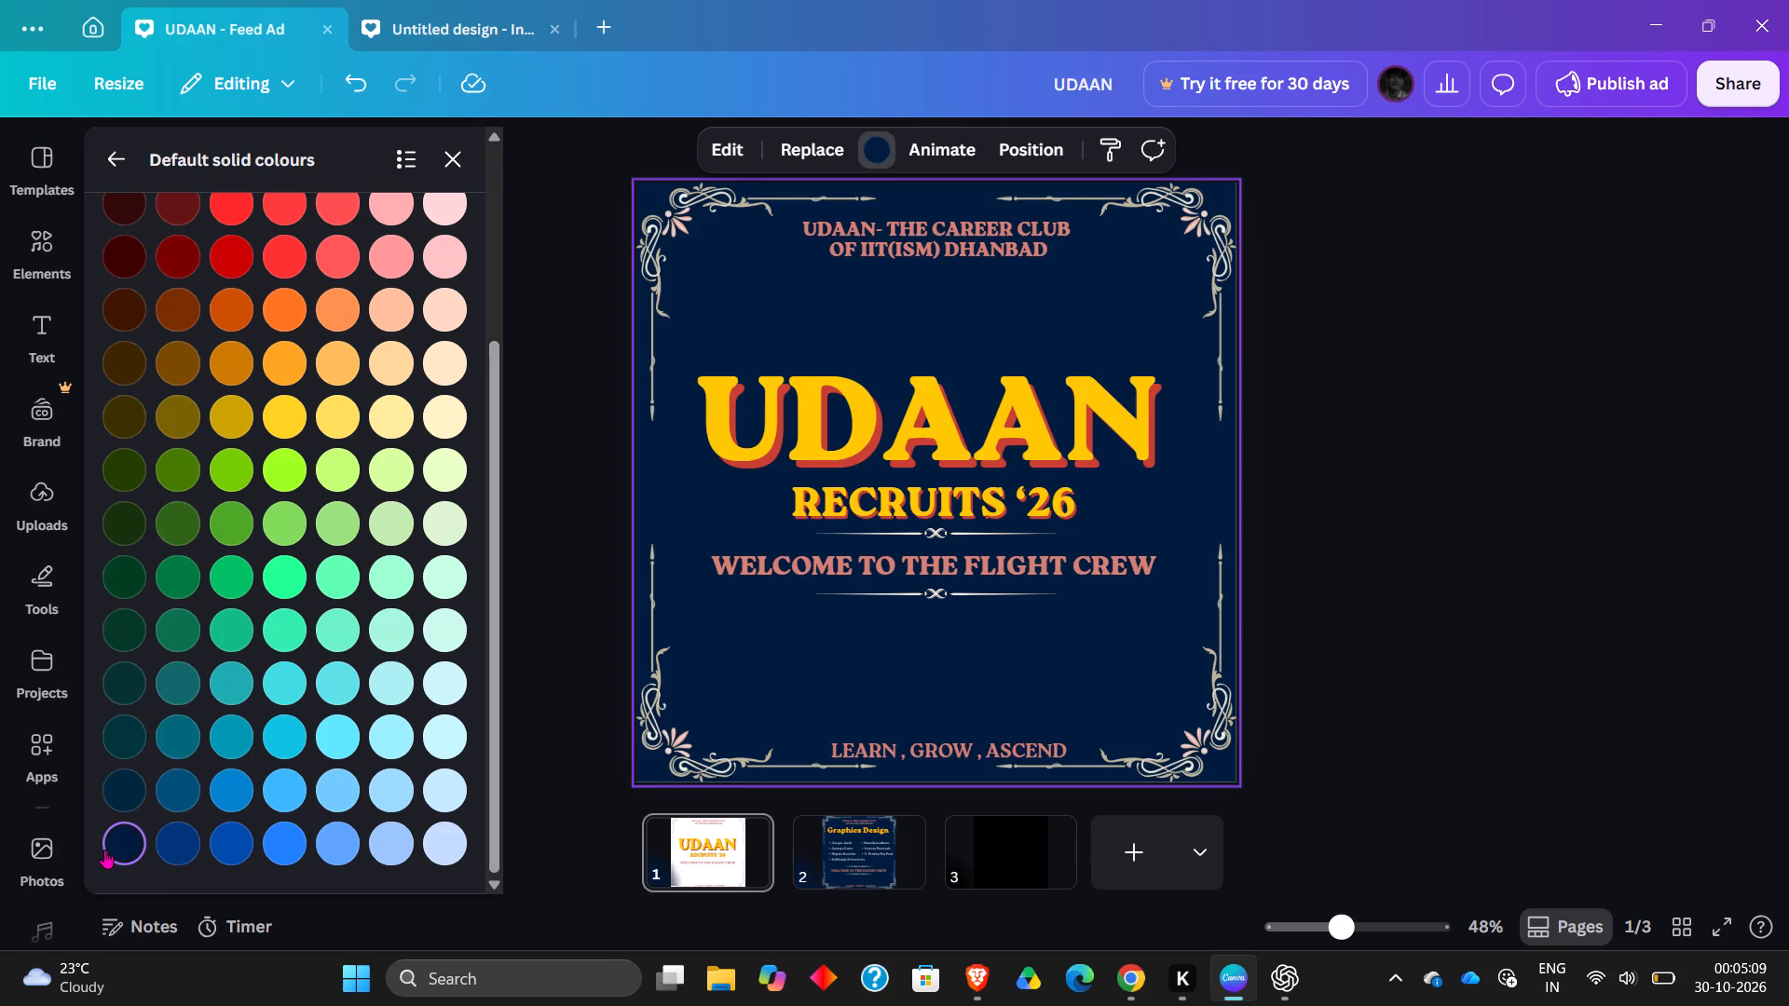
pyautogui.doubleClick(1471, 639)
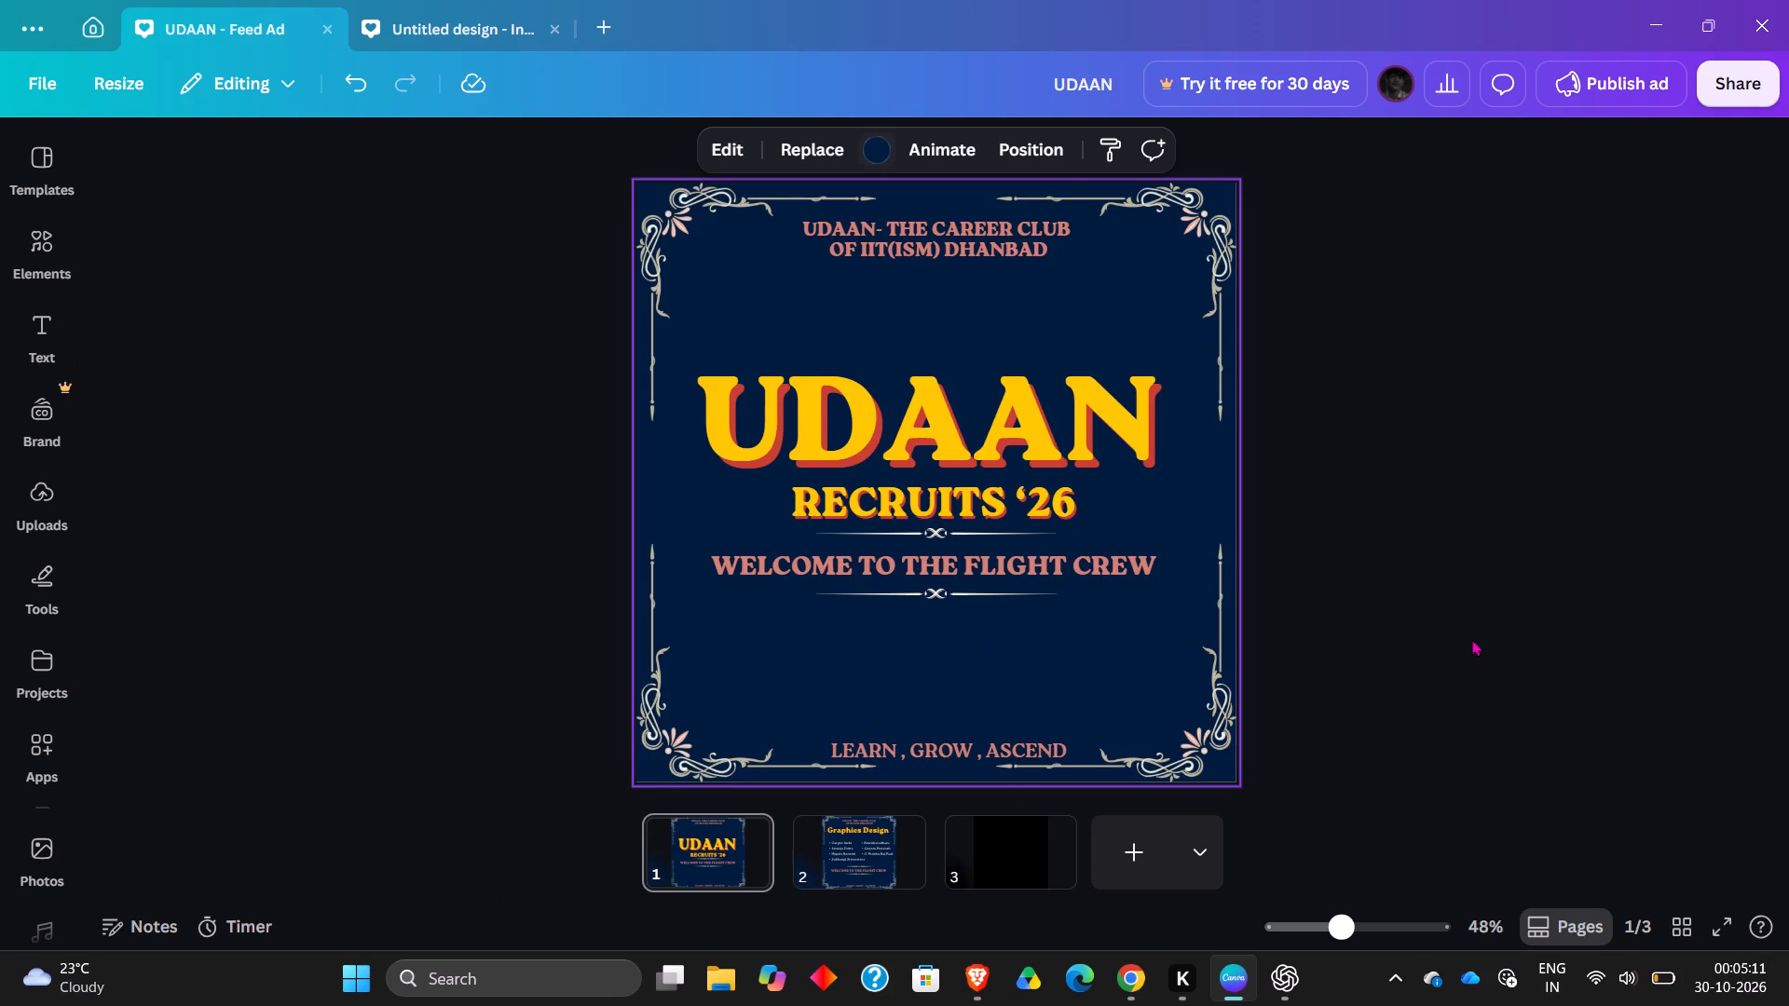
pyautogui.click(1471, 639)
# Compare the UDAAN cover on page 1 with the Graphics Design page 2, ending on page 1.
pyautogui.press('Right')
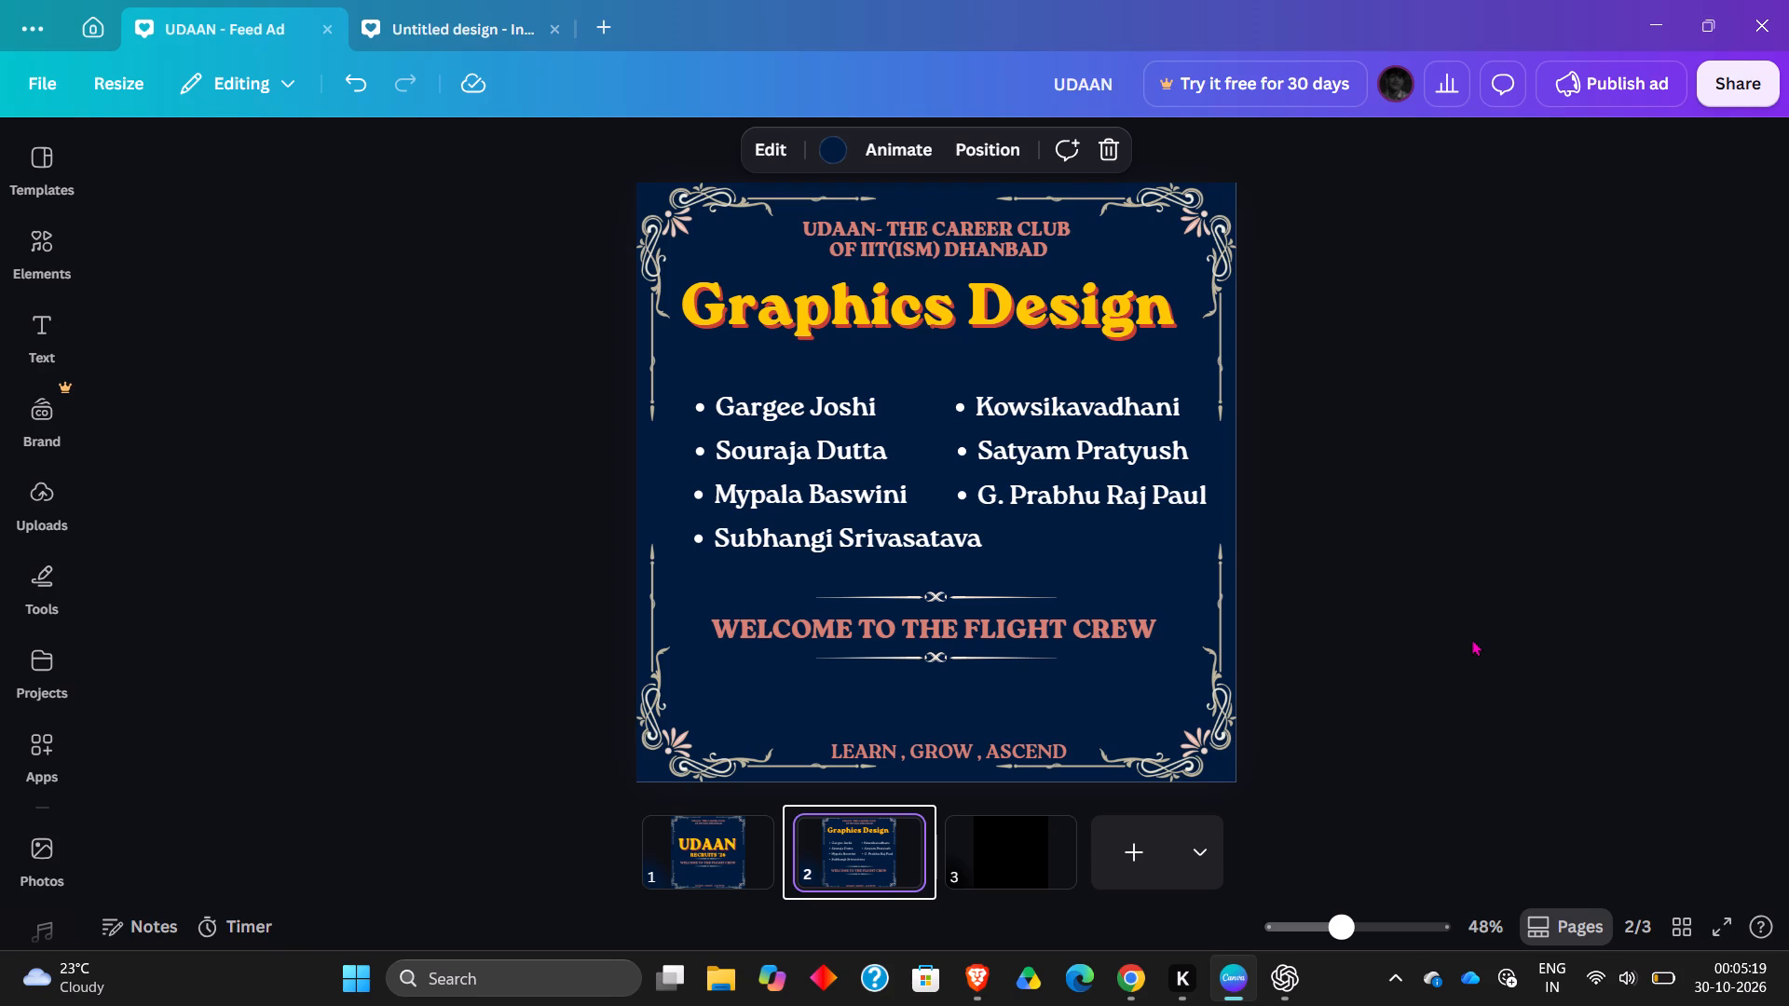
pyautogui.press('Left')
pyautogui.press('Right')
pyautogui.press('Left')
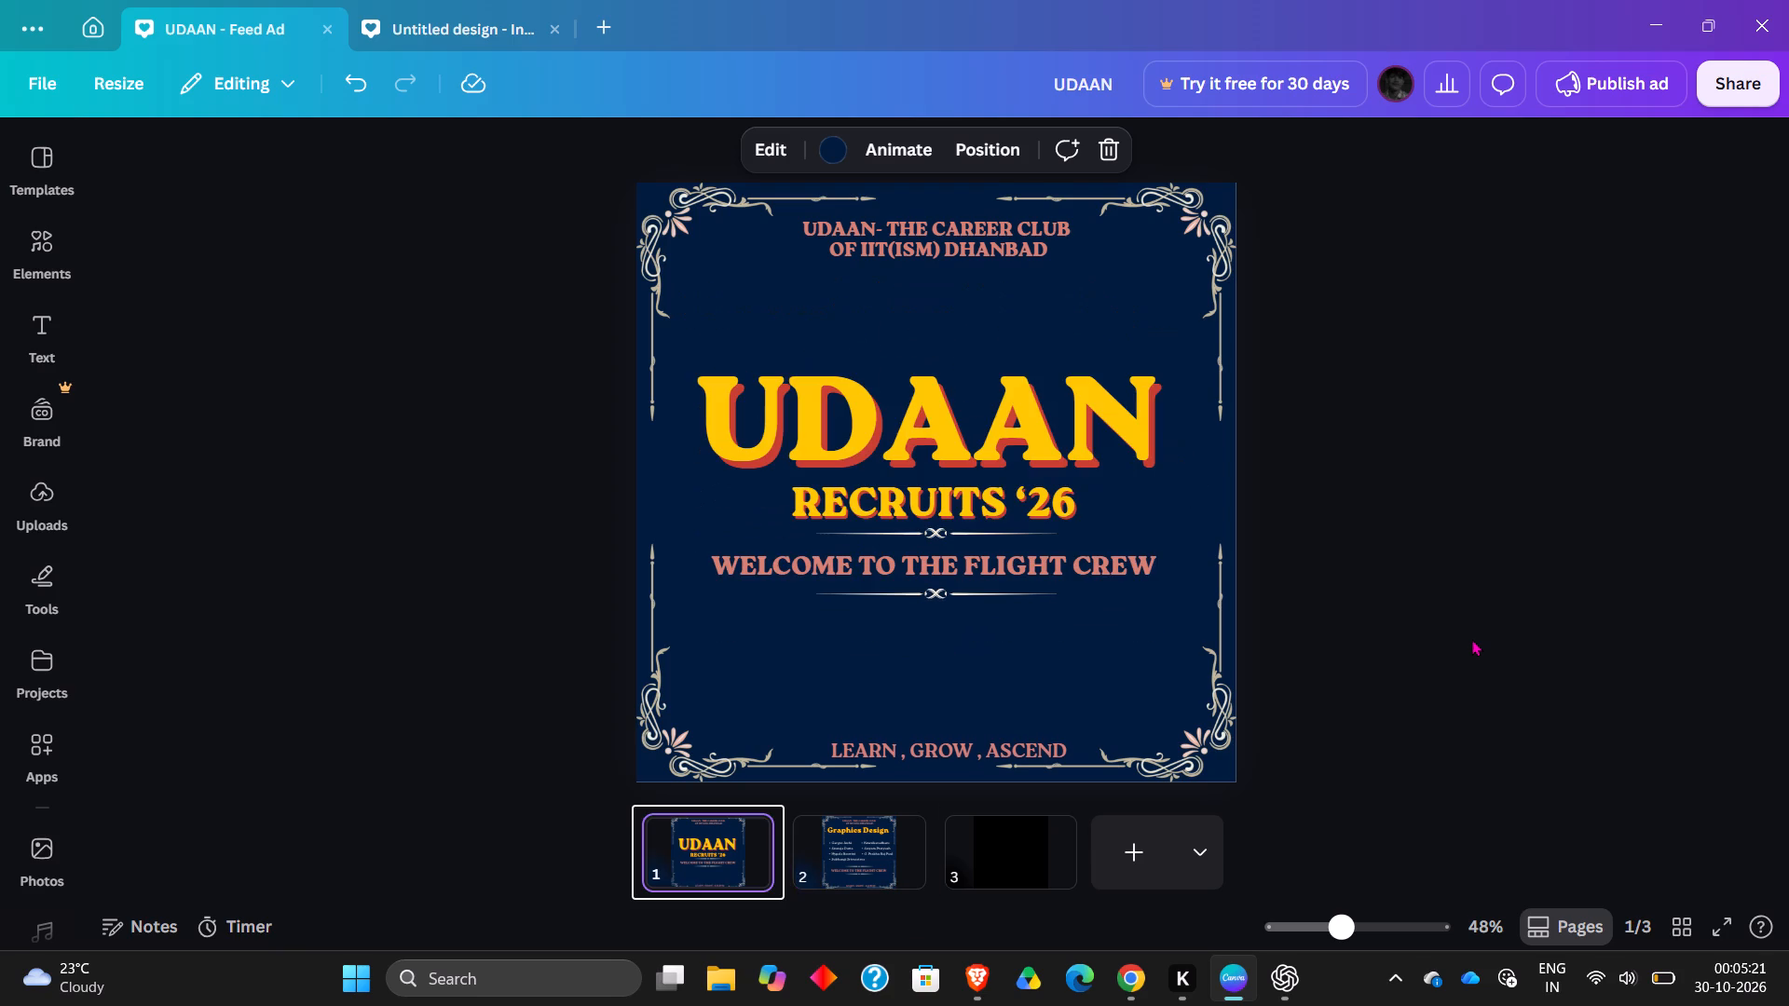
pyautogui.press('Right')
pyautogui.press('Left')
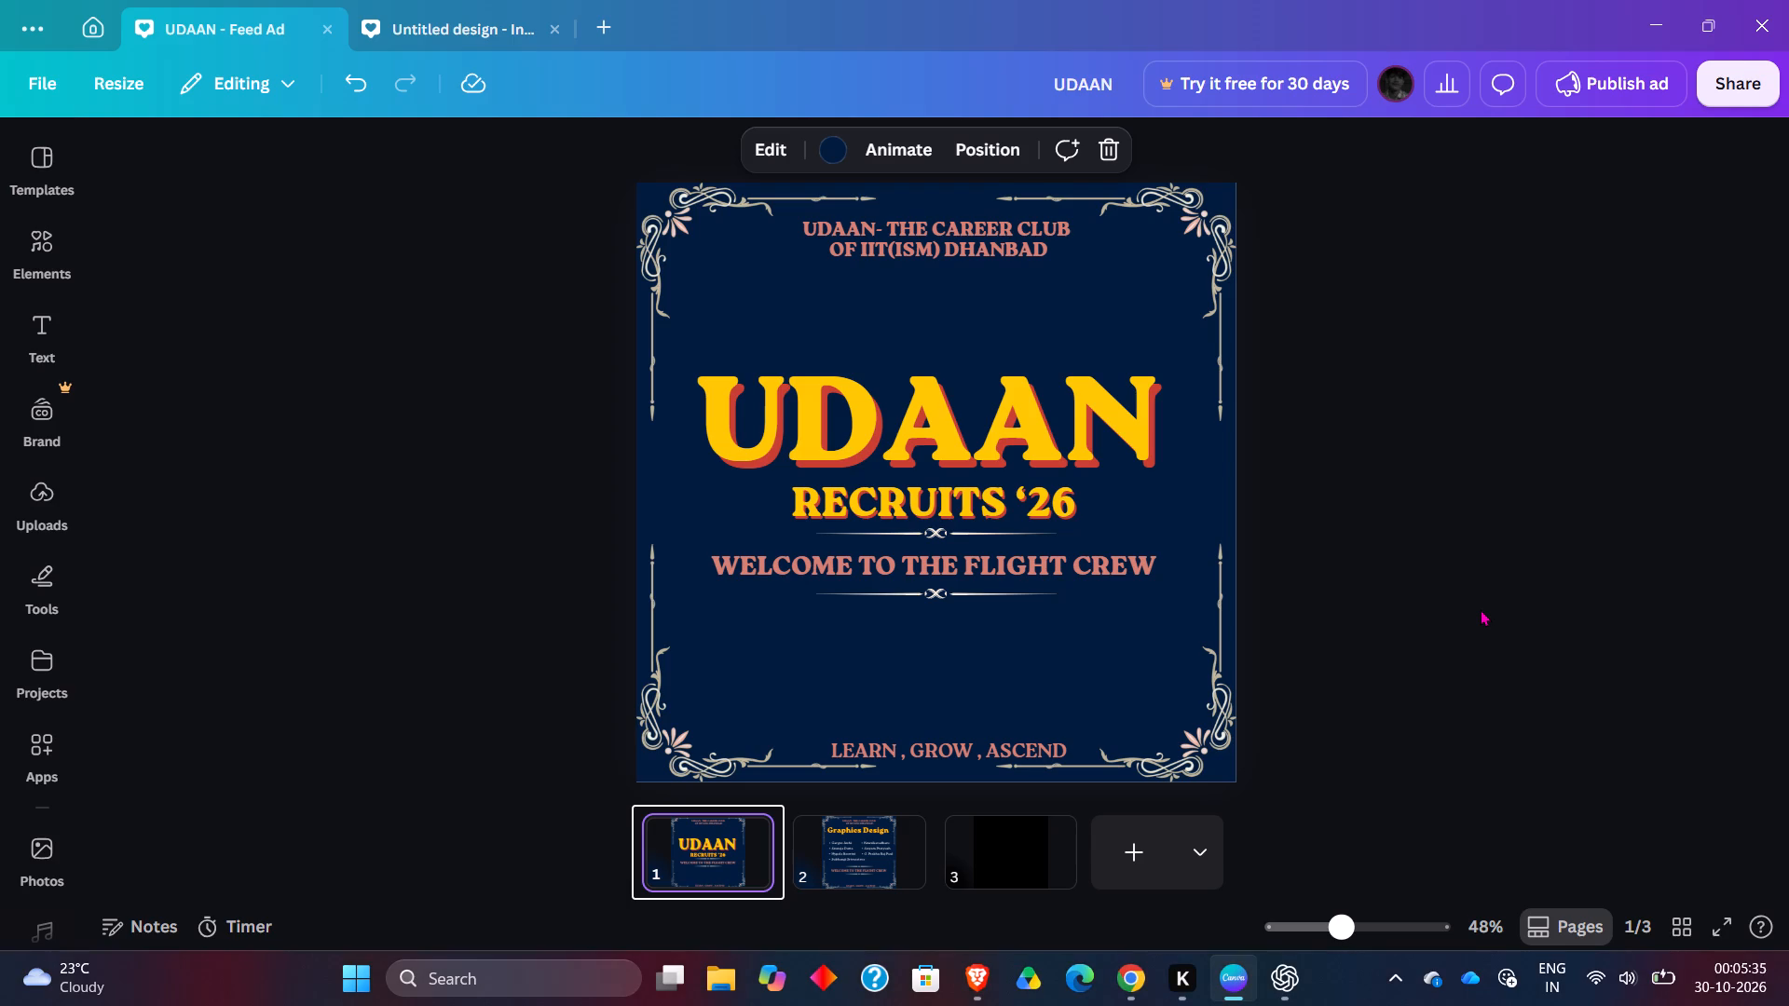
pyautogui.click(840, 881)
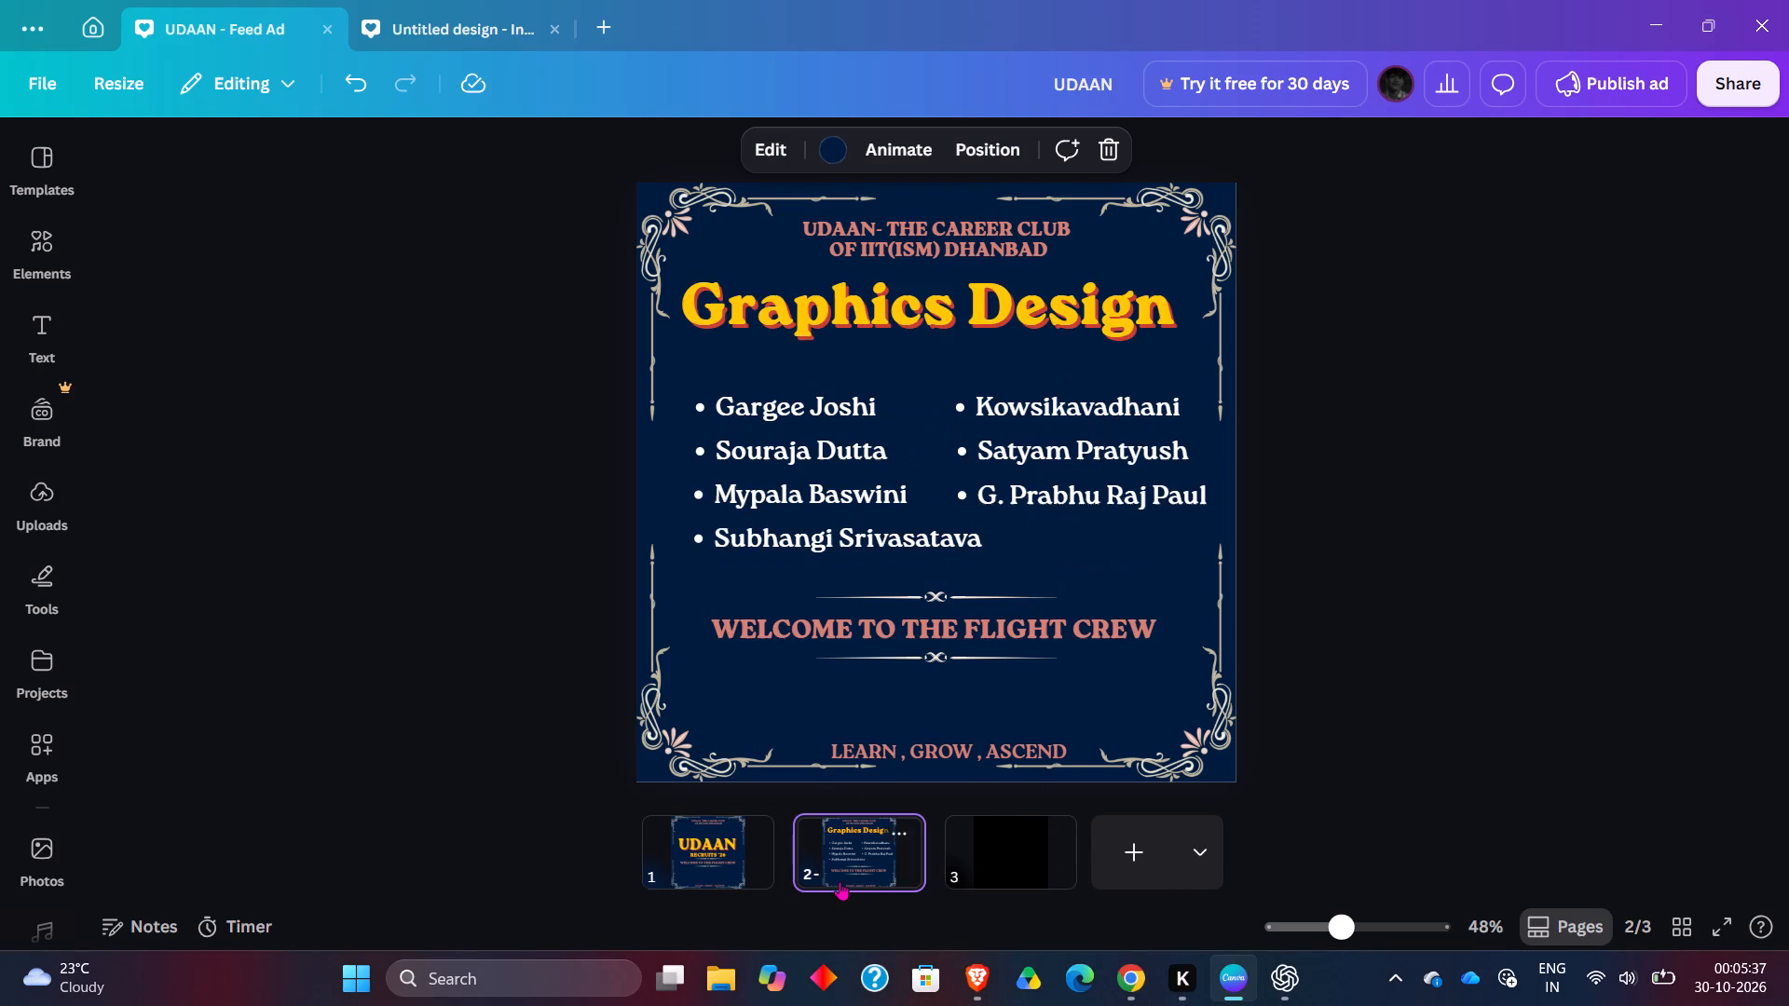
pyautogui.click(743, 875)
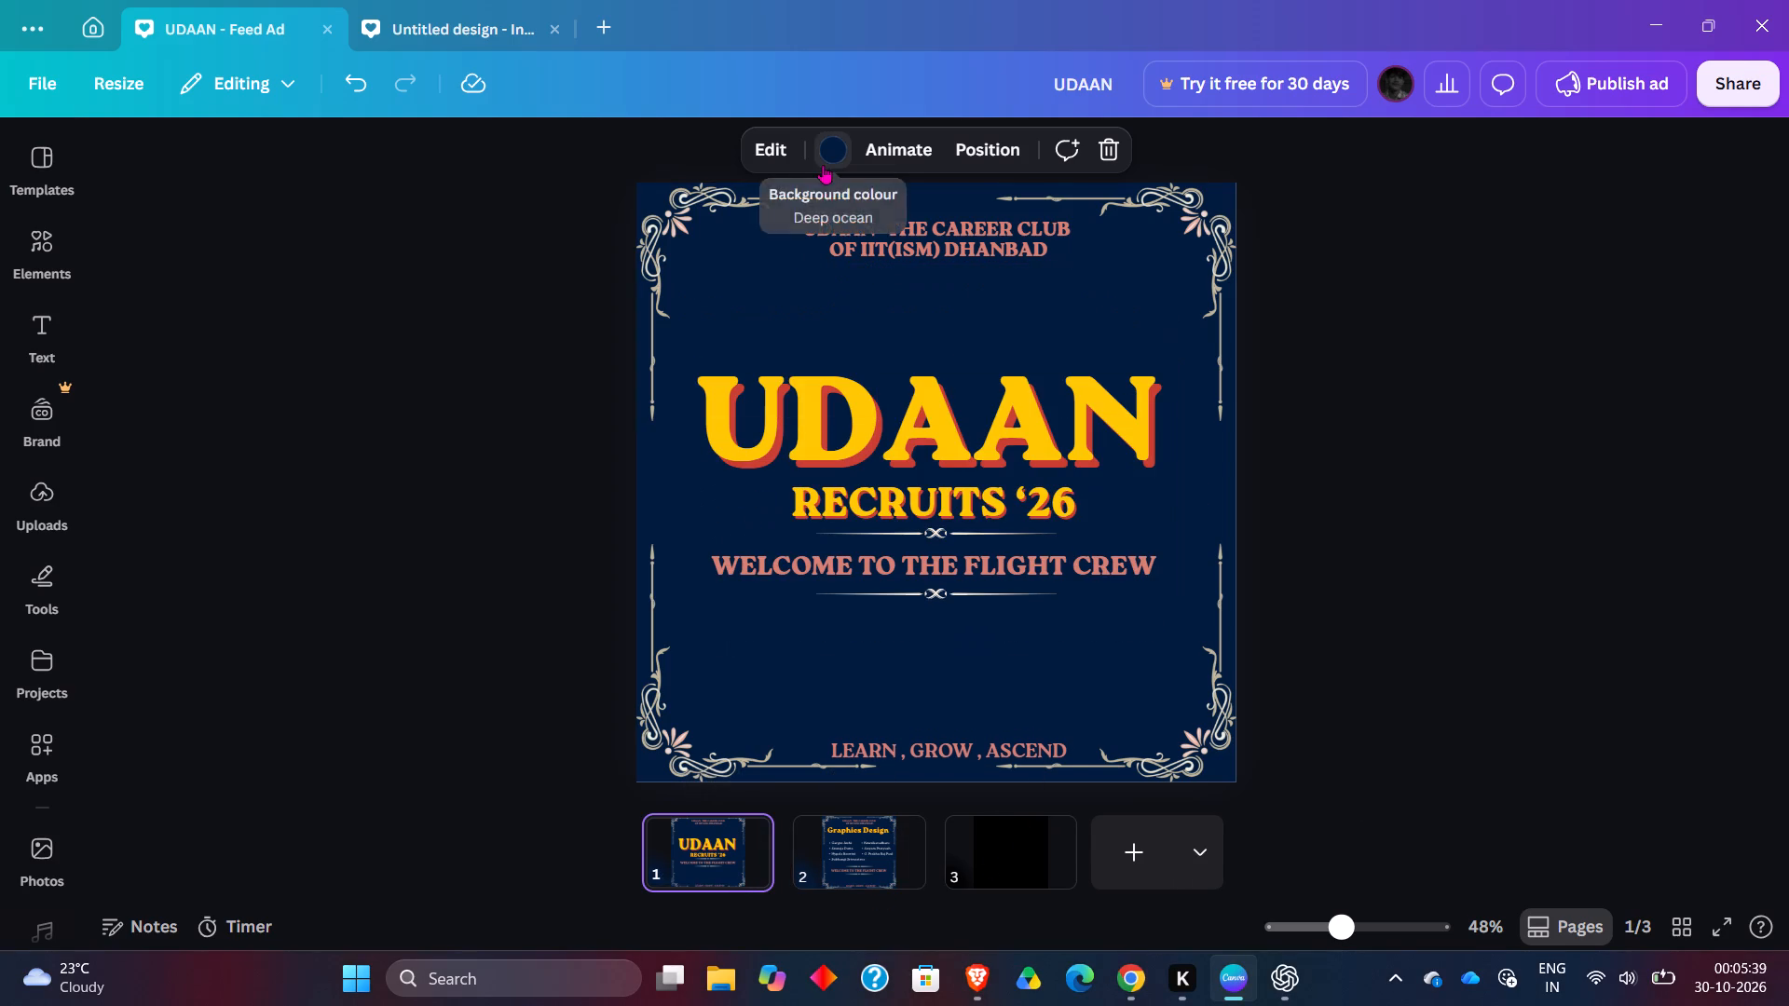
# Turn page 1's solid background into a gradient, try the available styles, and choose the circular one centred on the page.
pyautogui.click(823, 165)
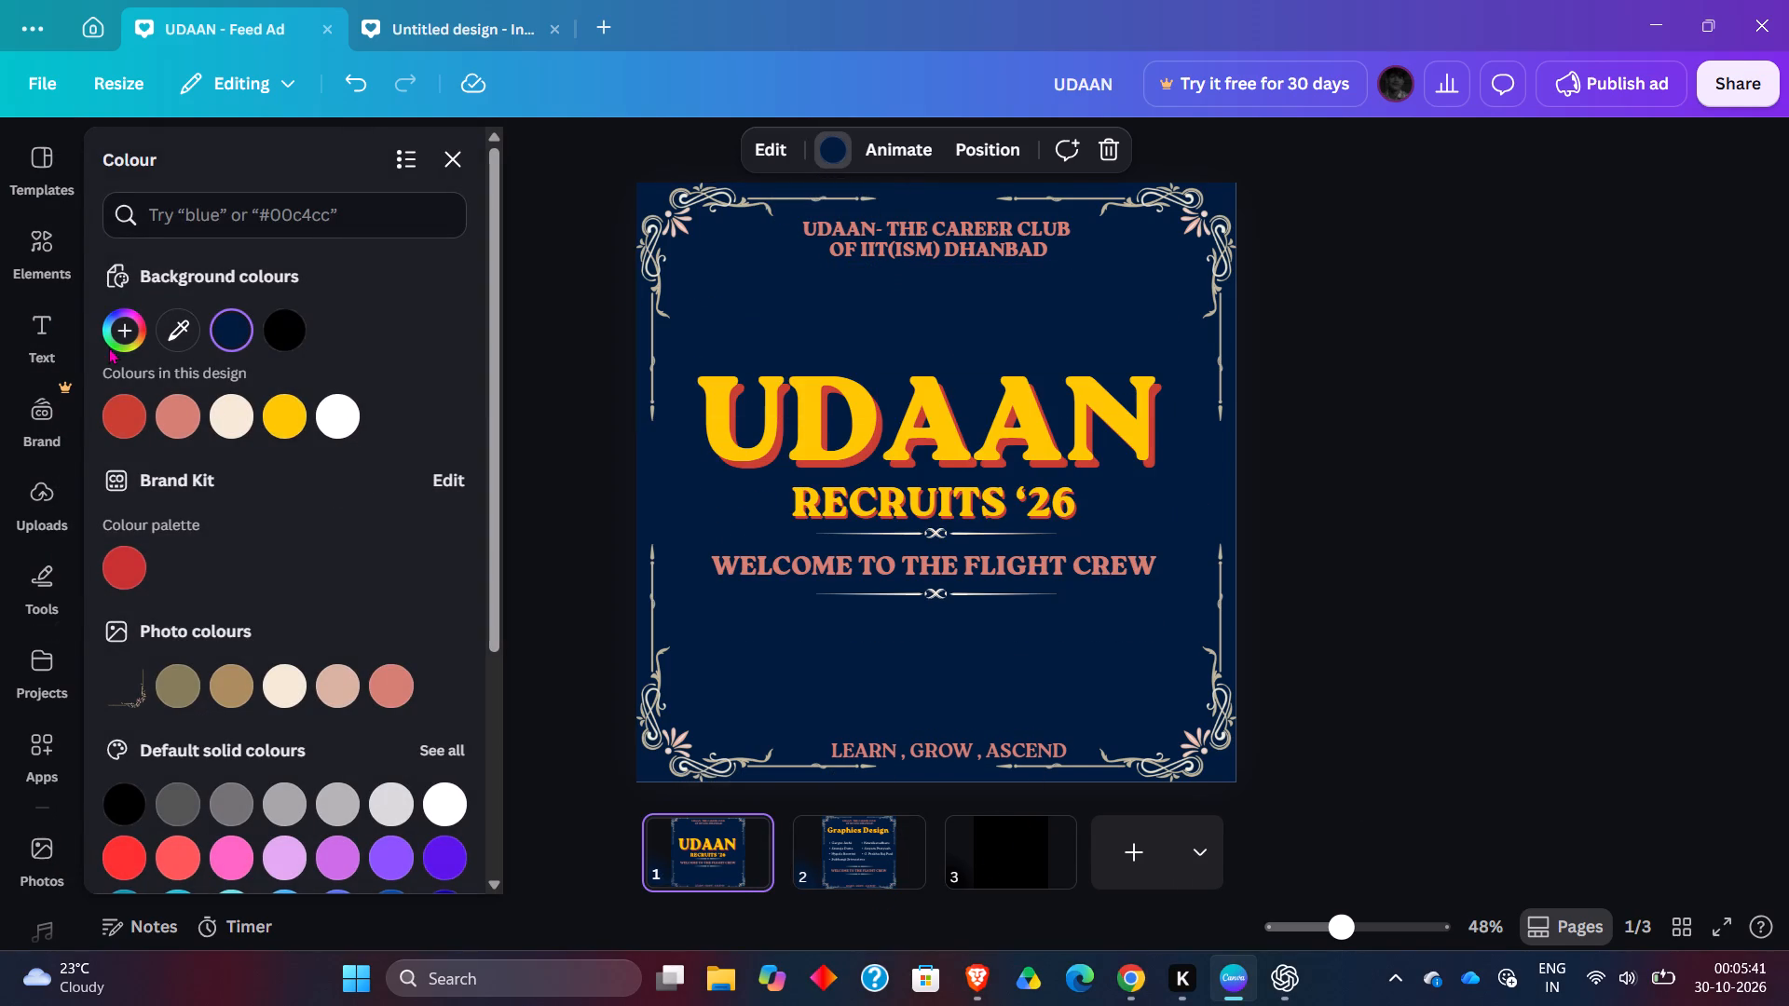
pyautogui.click(120, 335)
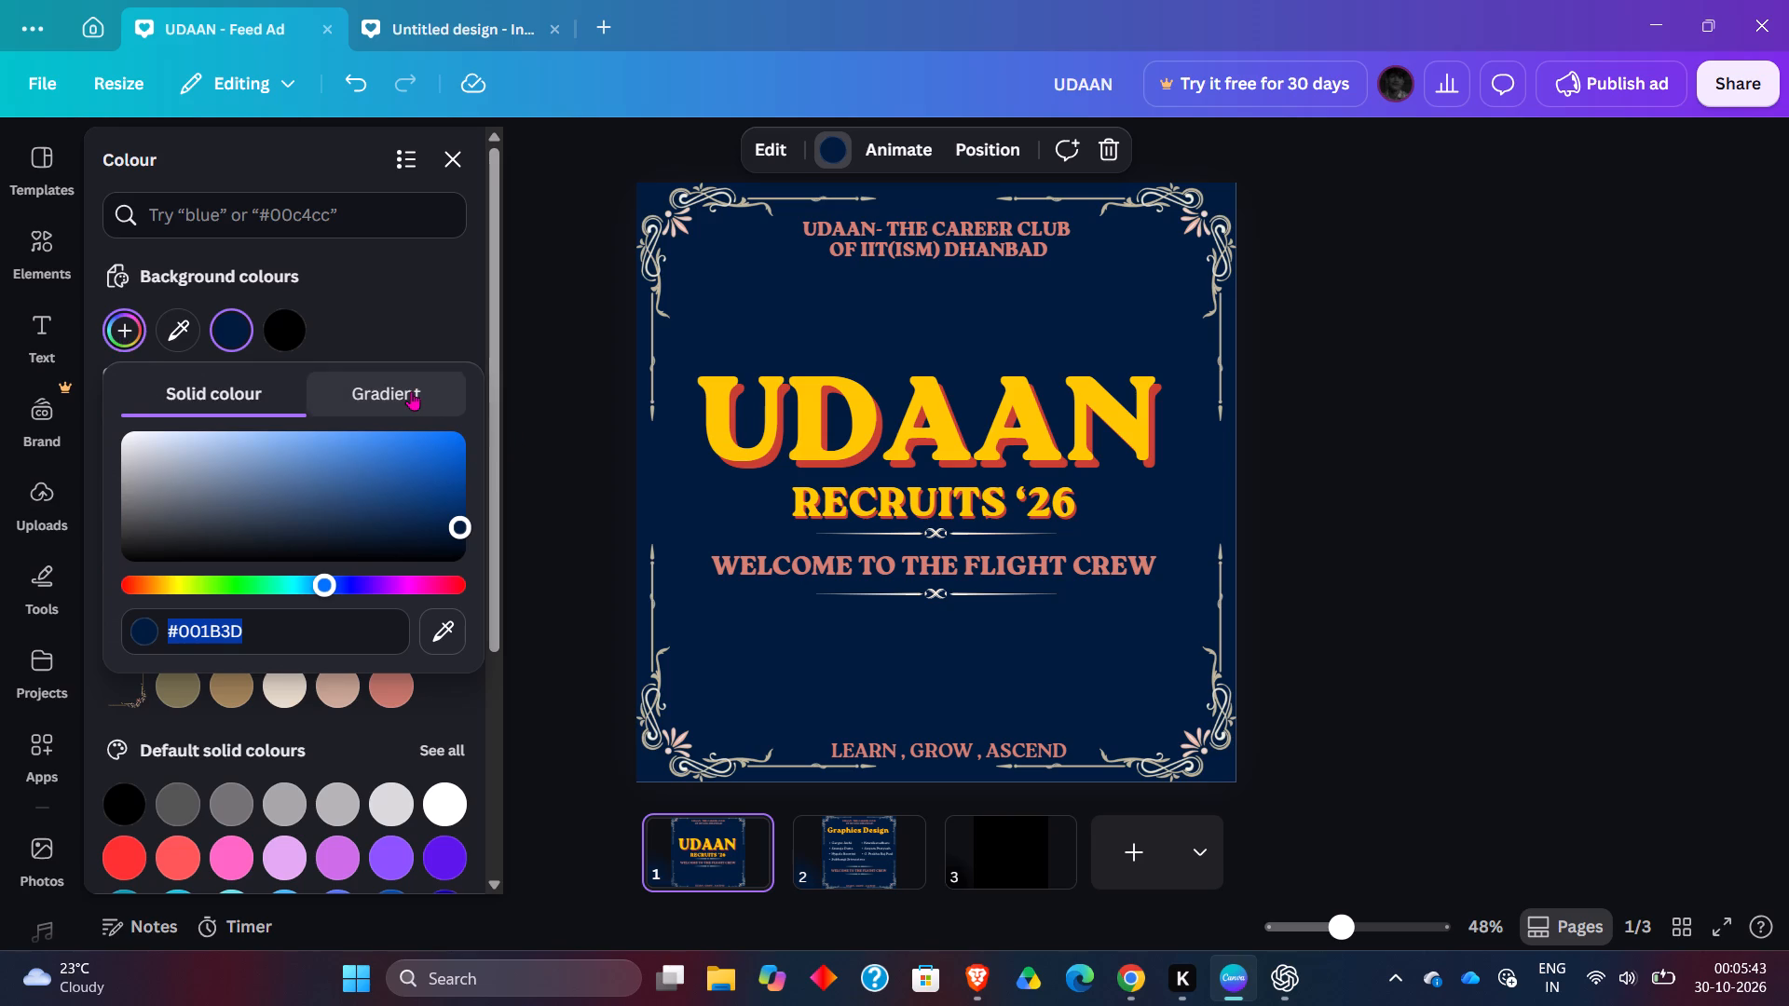
pyautogui.click(411, 391)
pyautogui.click(217, 583)
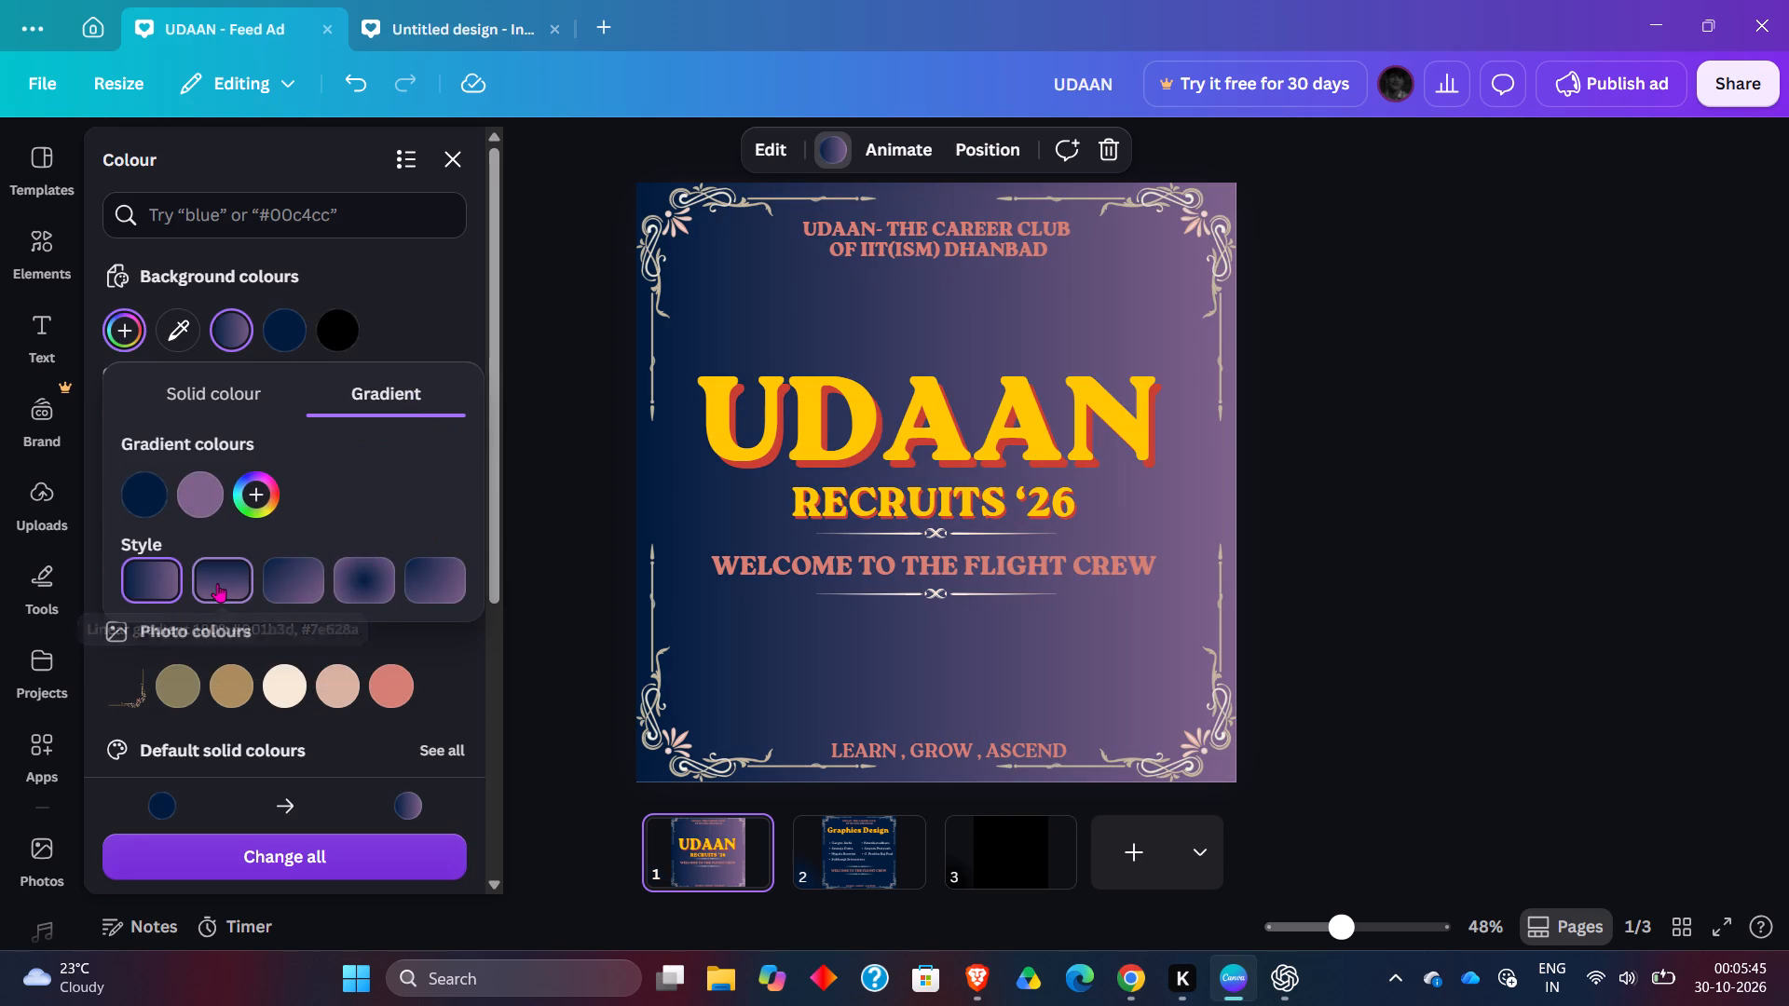
pyautogui.click(288, 577)
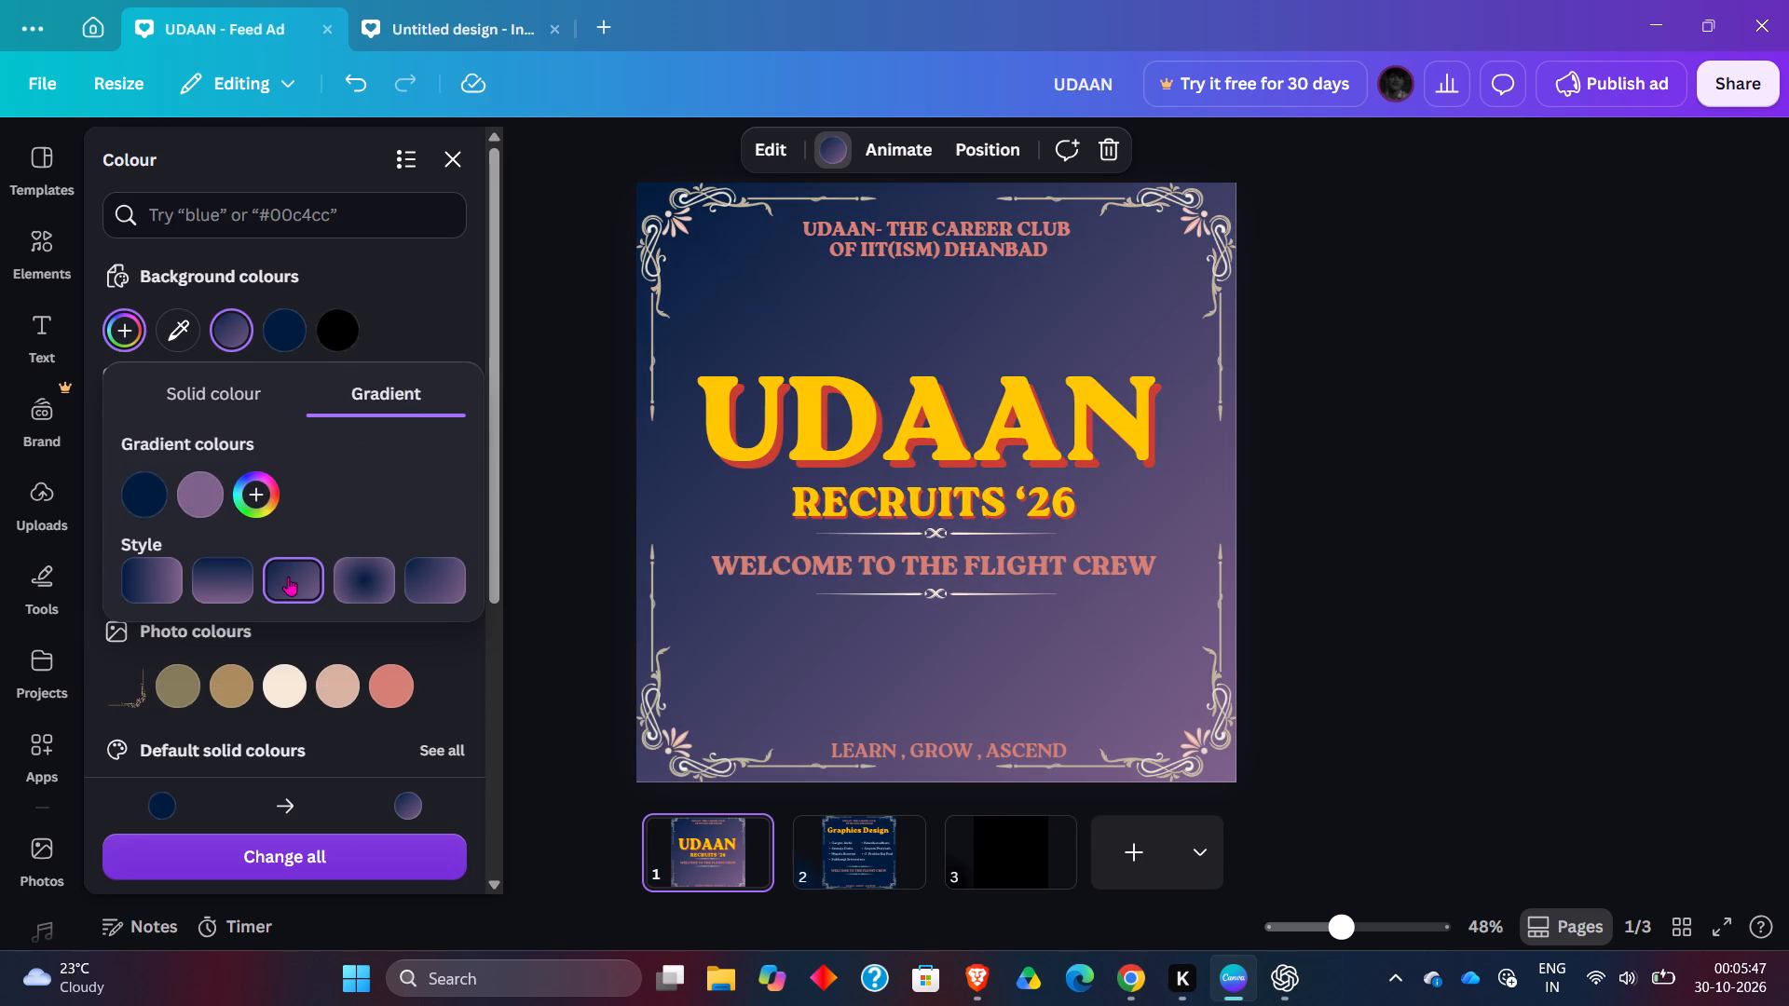
pyautogui.click(359, 568)
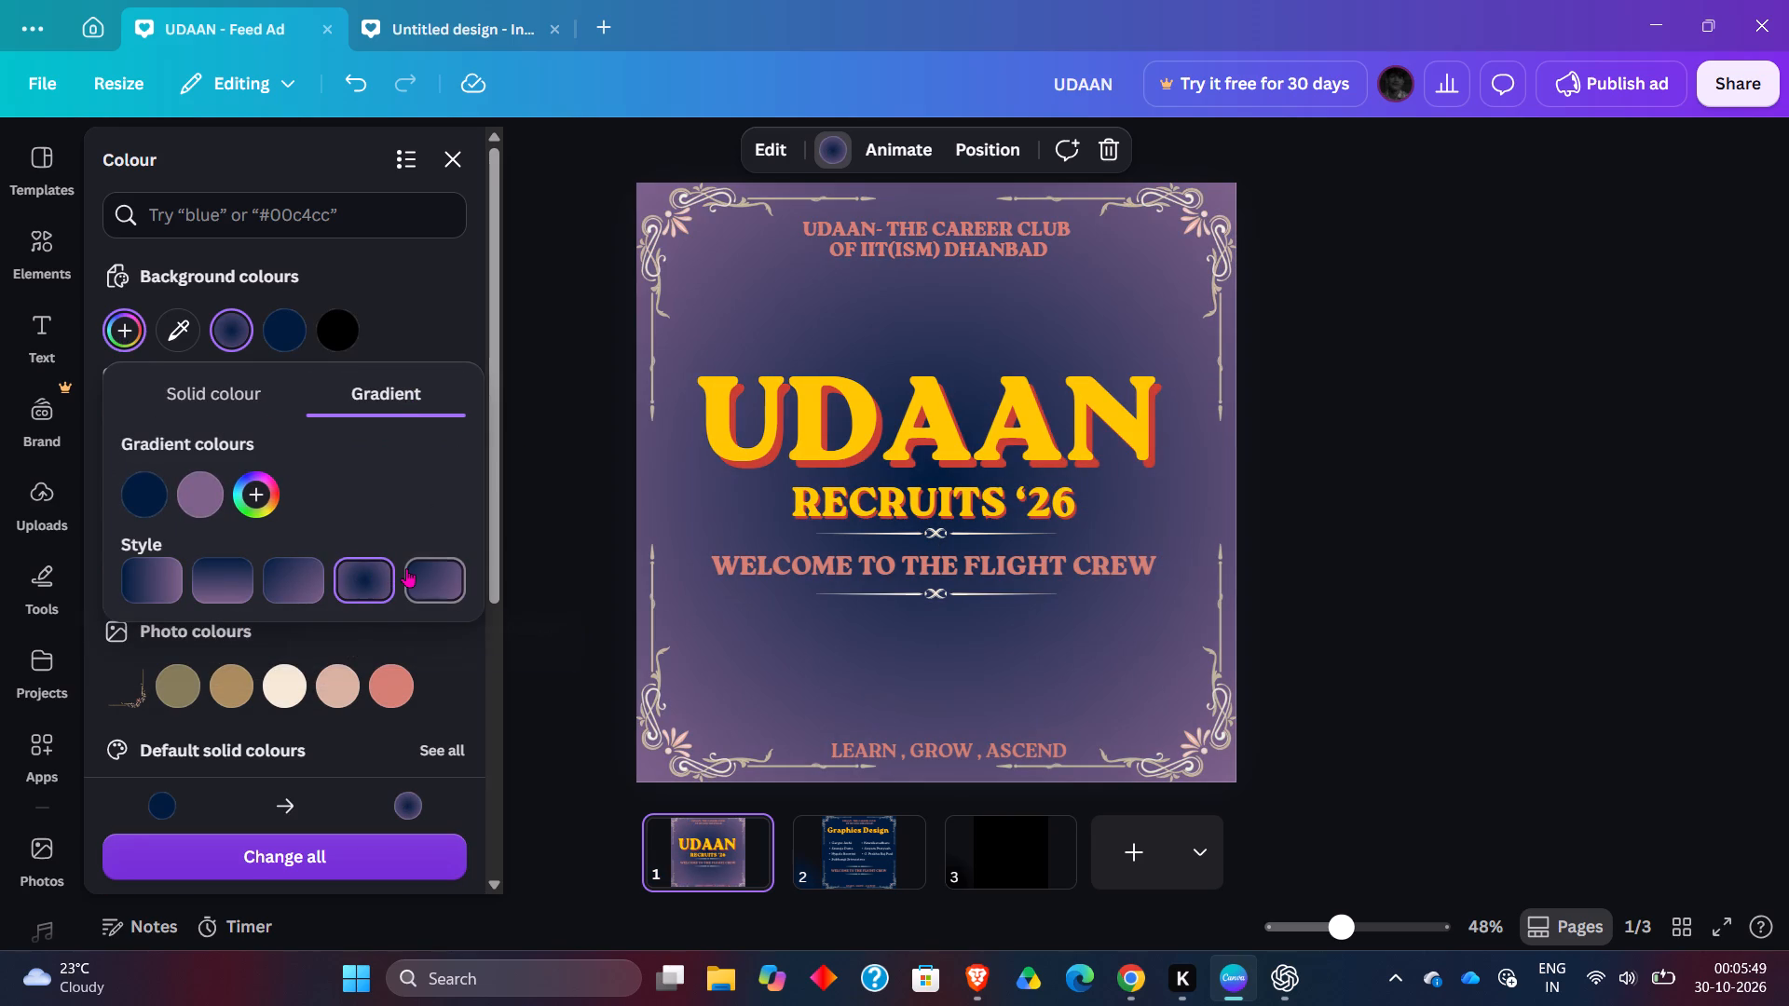
pyautogui.click(414, 571)
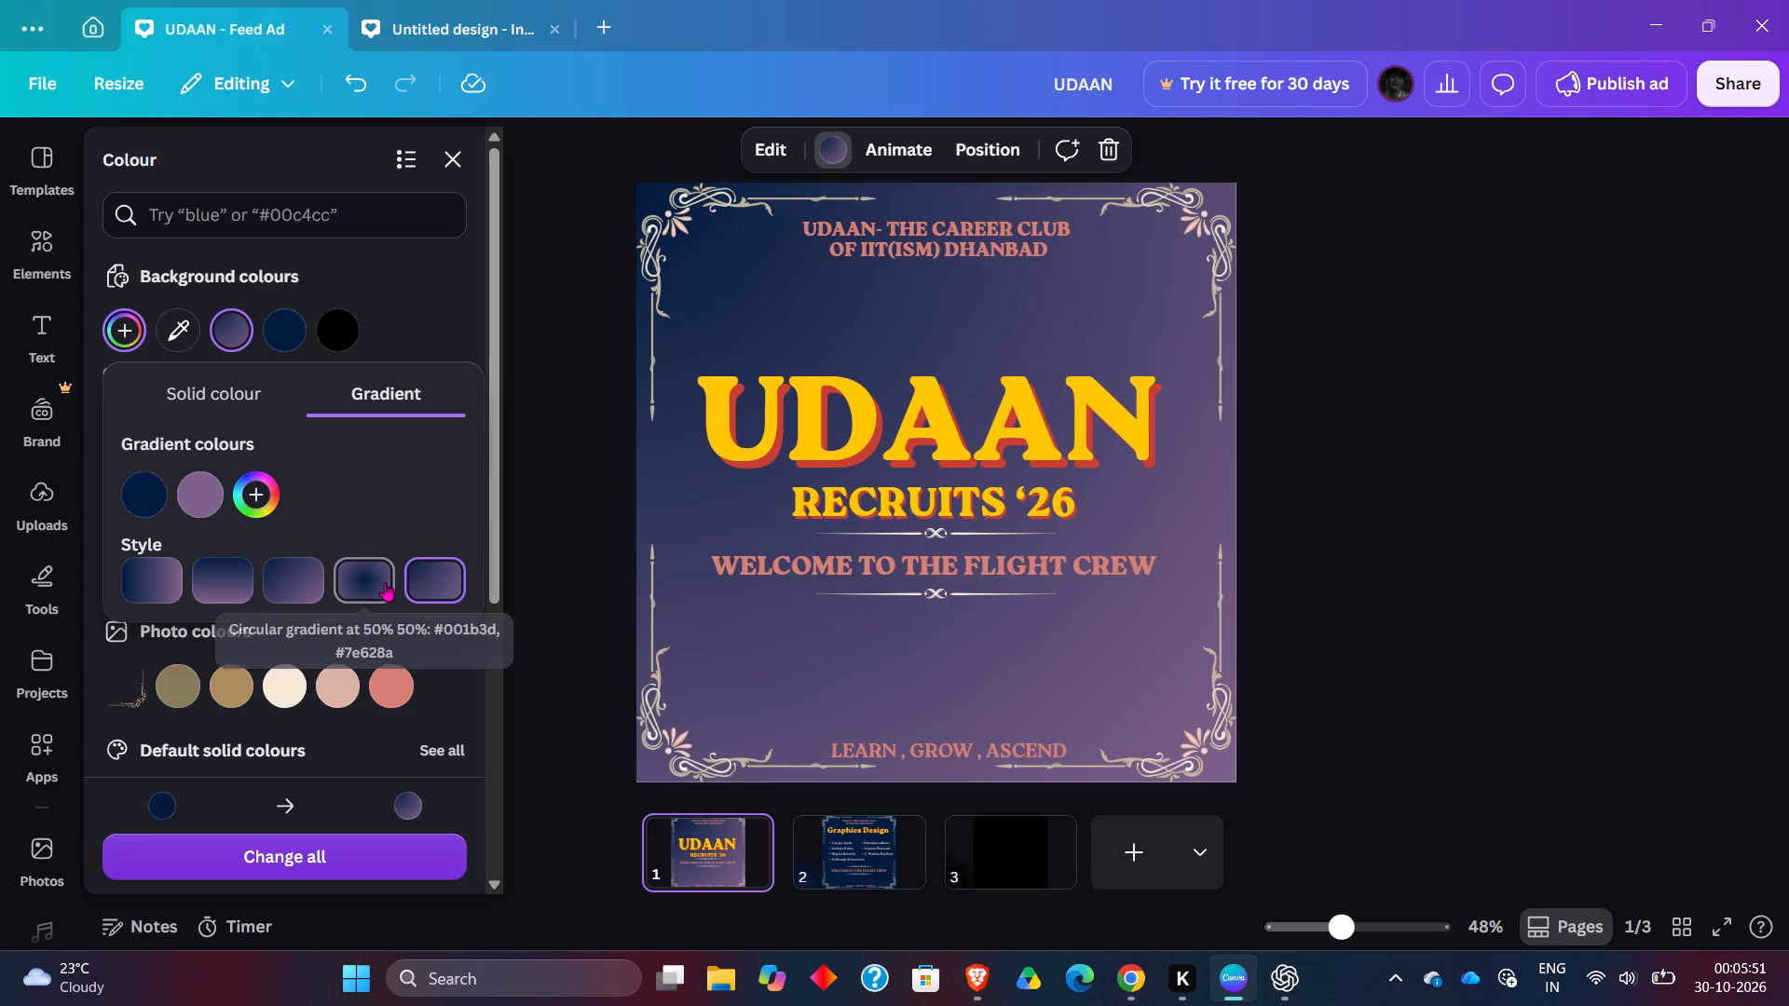
pyautogui.click(385, 582)
# Set the second, outer colour of page 1's circular gradient background to black, #000000.
pyautogui.click(141, 505)
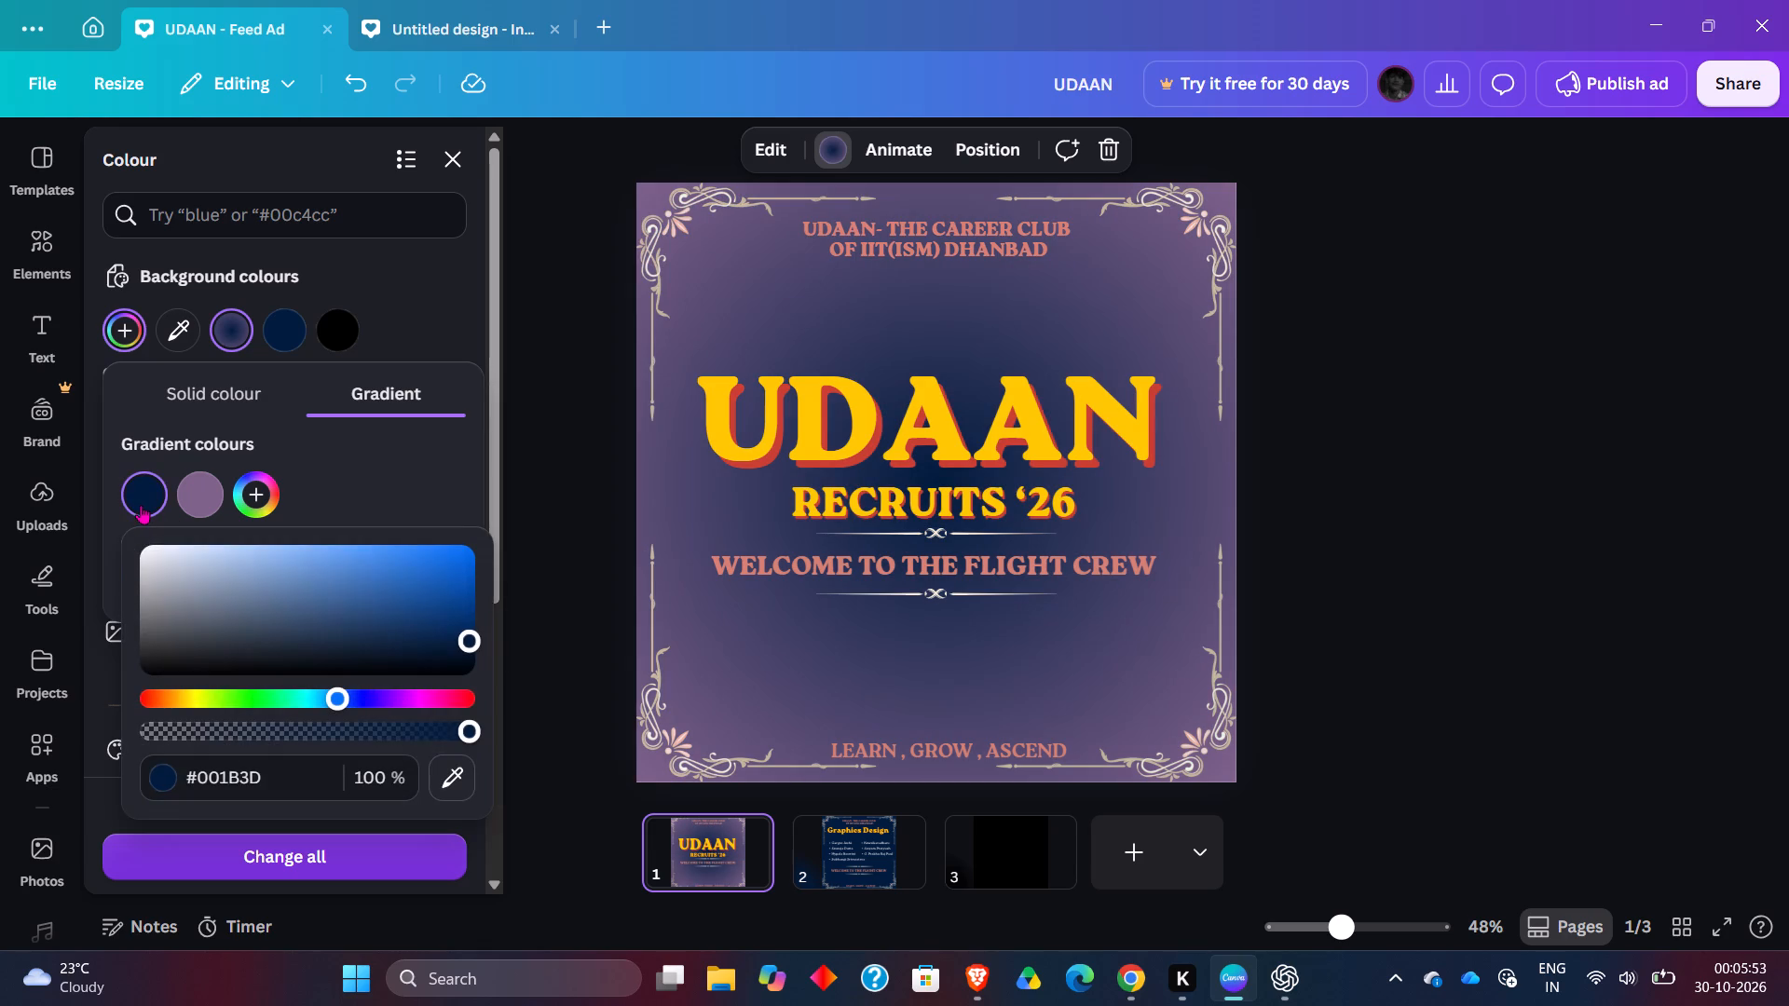
pyautogui.click(207, 501)
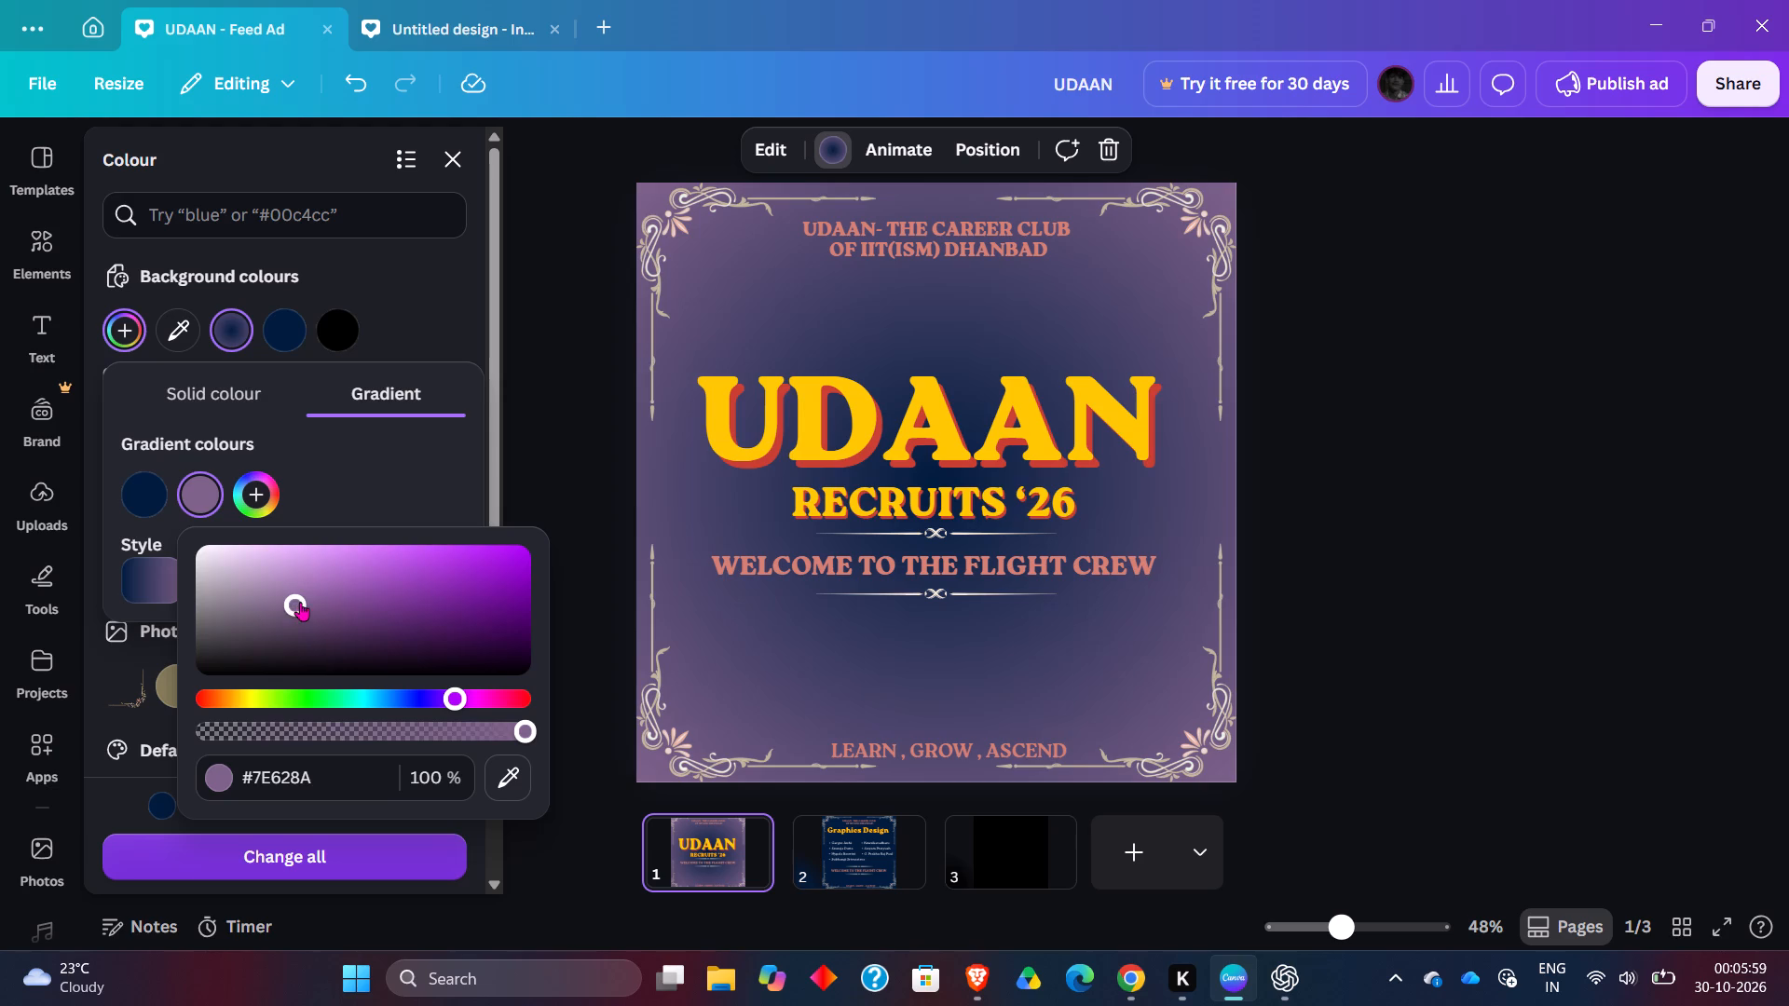
pyautogui.moveTo(300, 602); pyautogui.dragTo(476, 684)
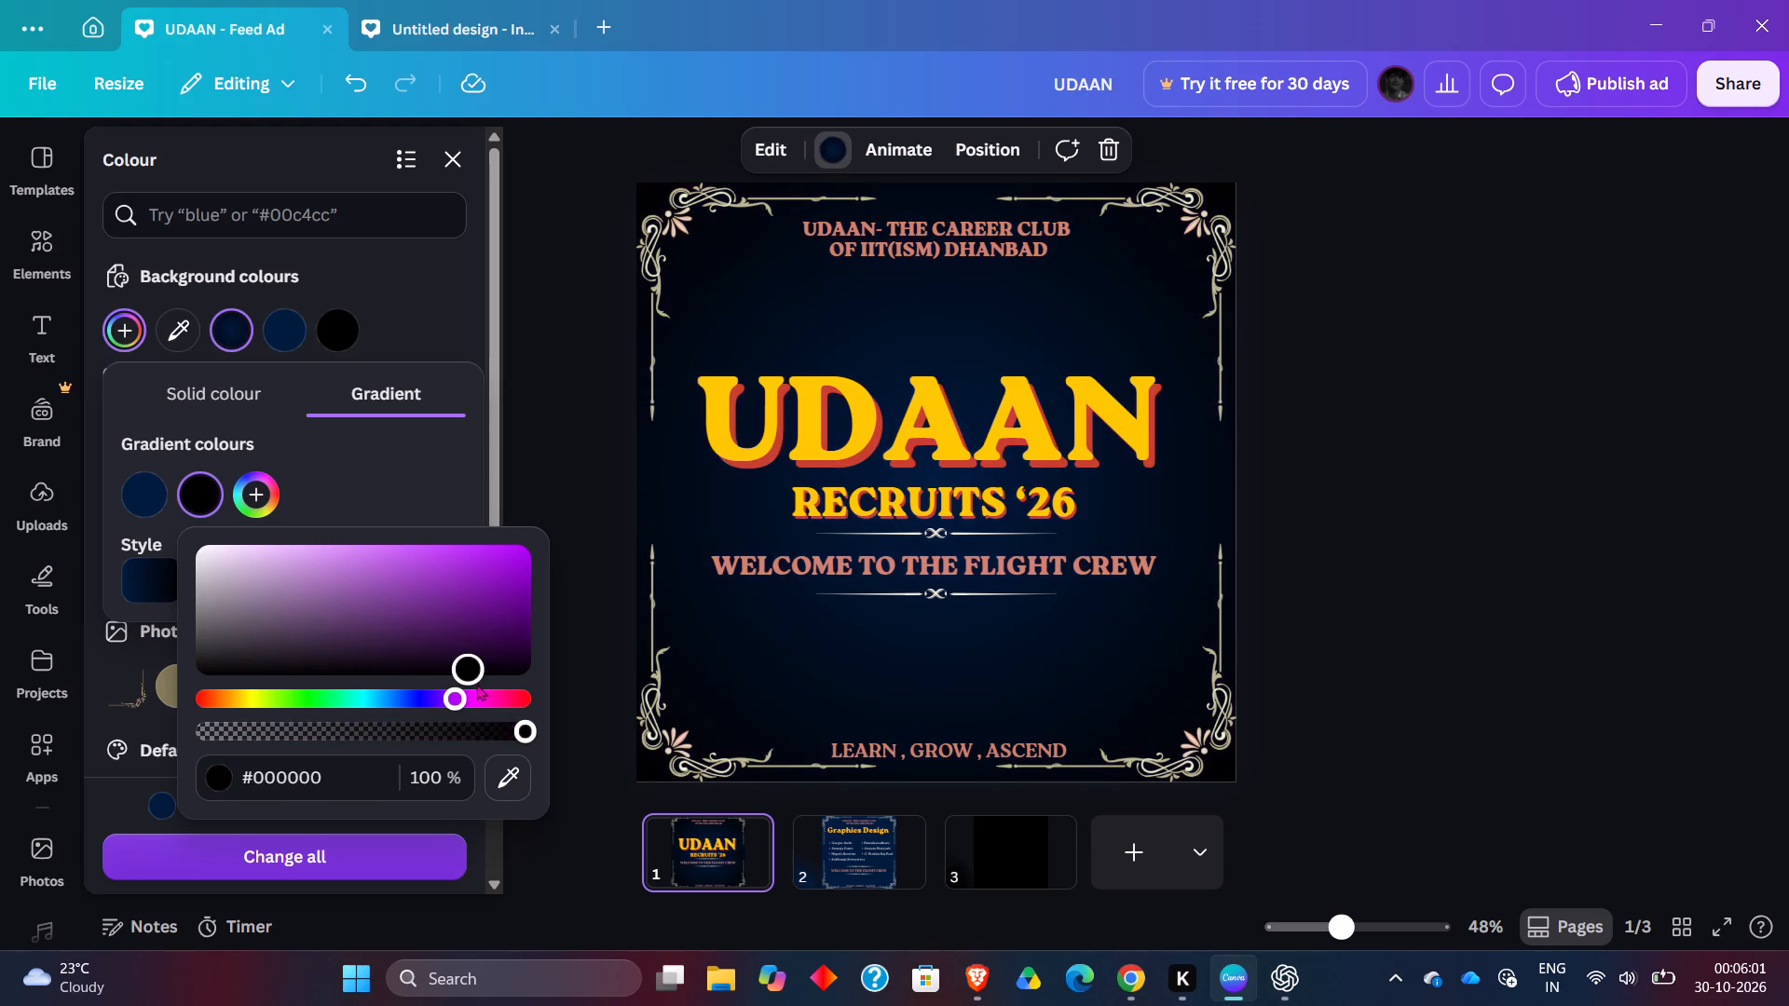
pyautogui.moveTo(476, 684); pyautogui.dragTo(555, 691)
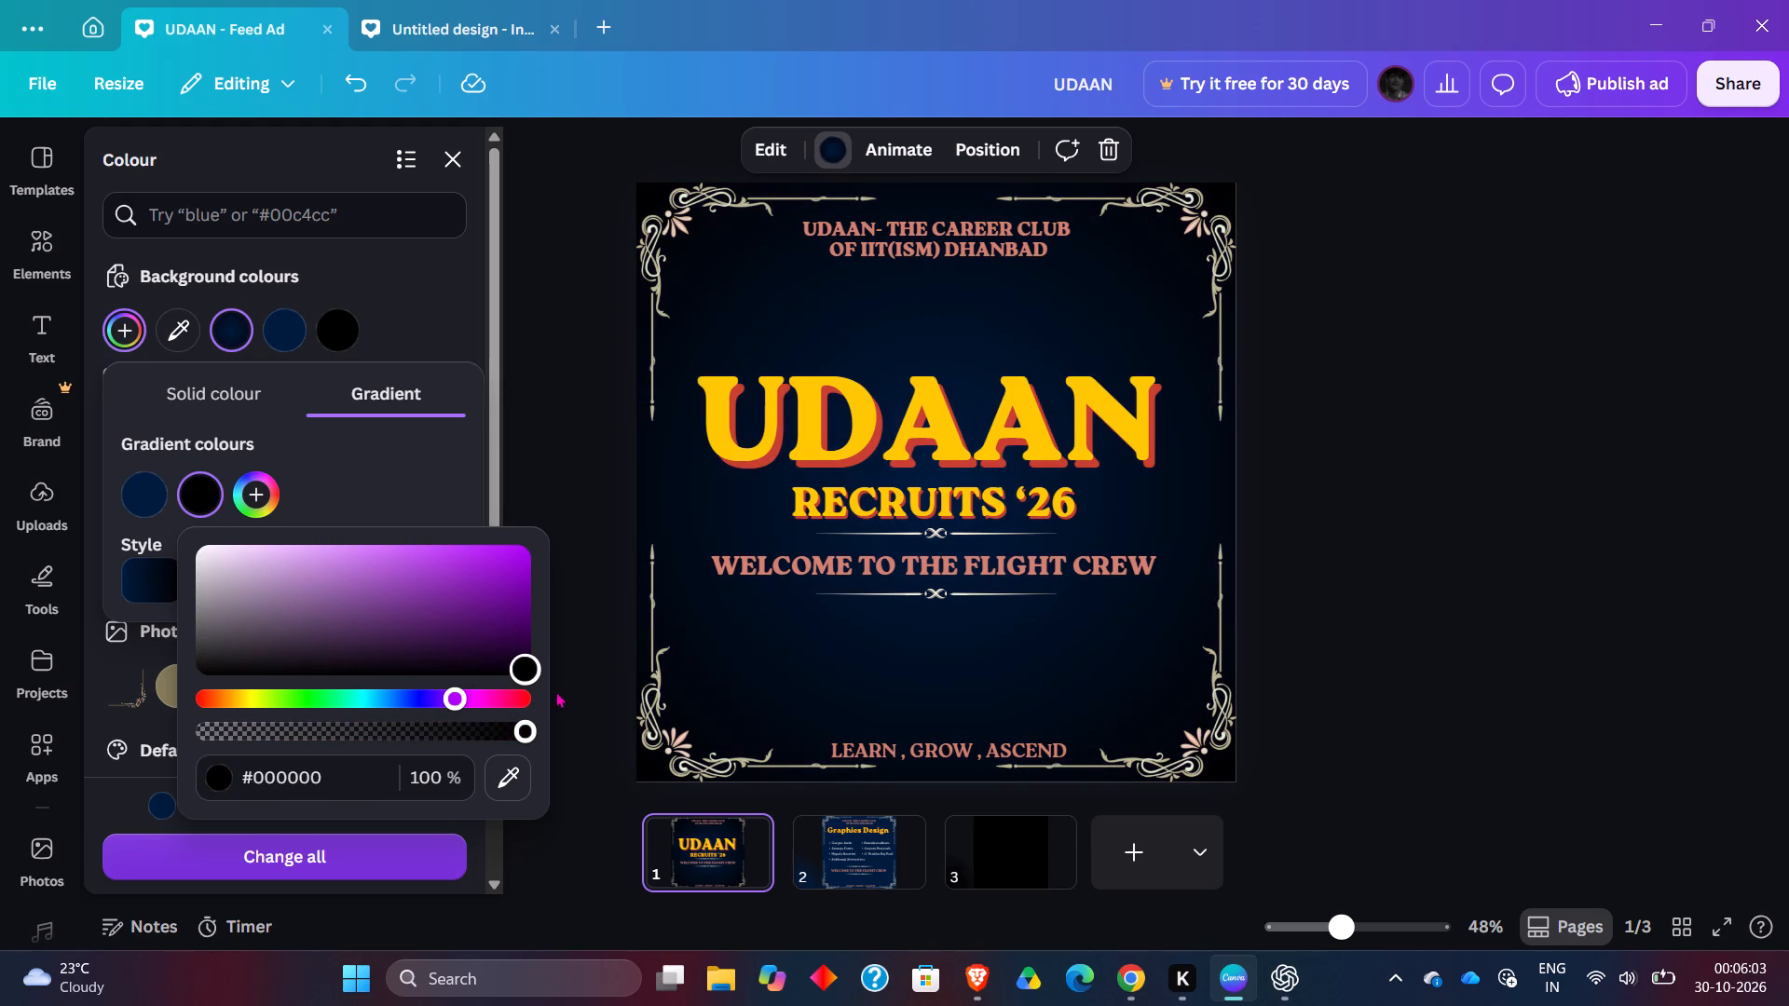
pyautogui.moveTo(555, 691); pyautogui.dragTo(180, 741)
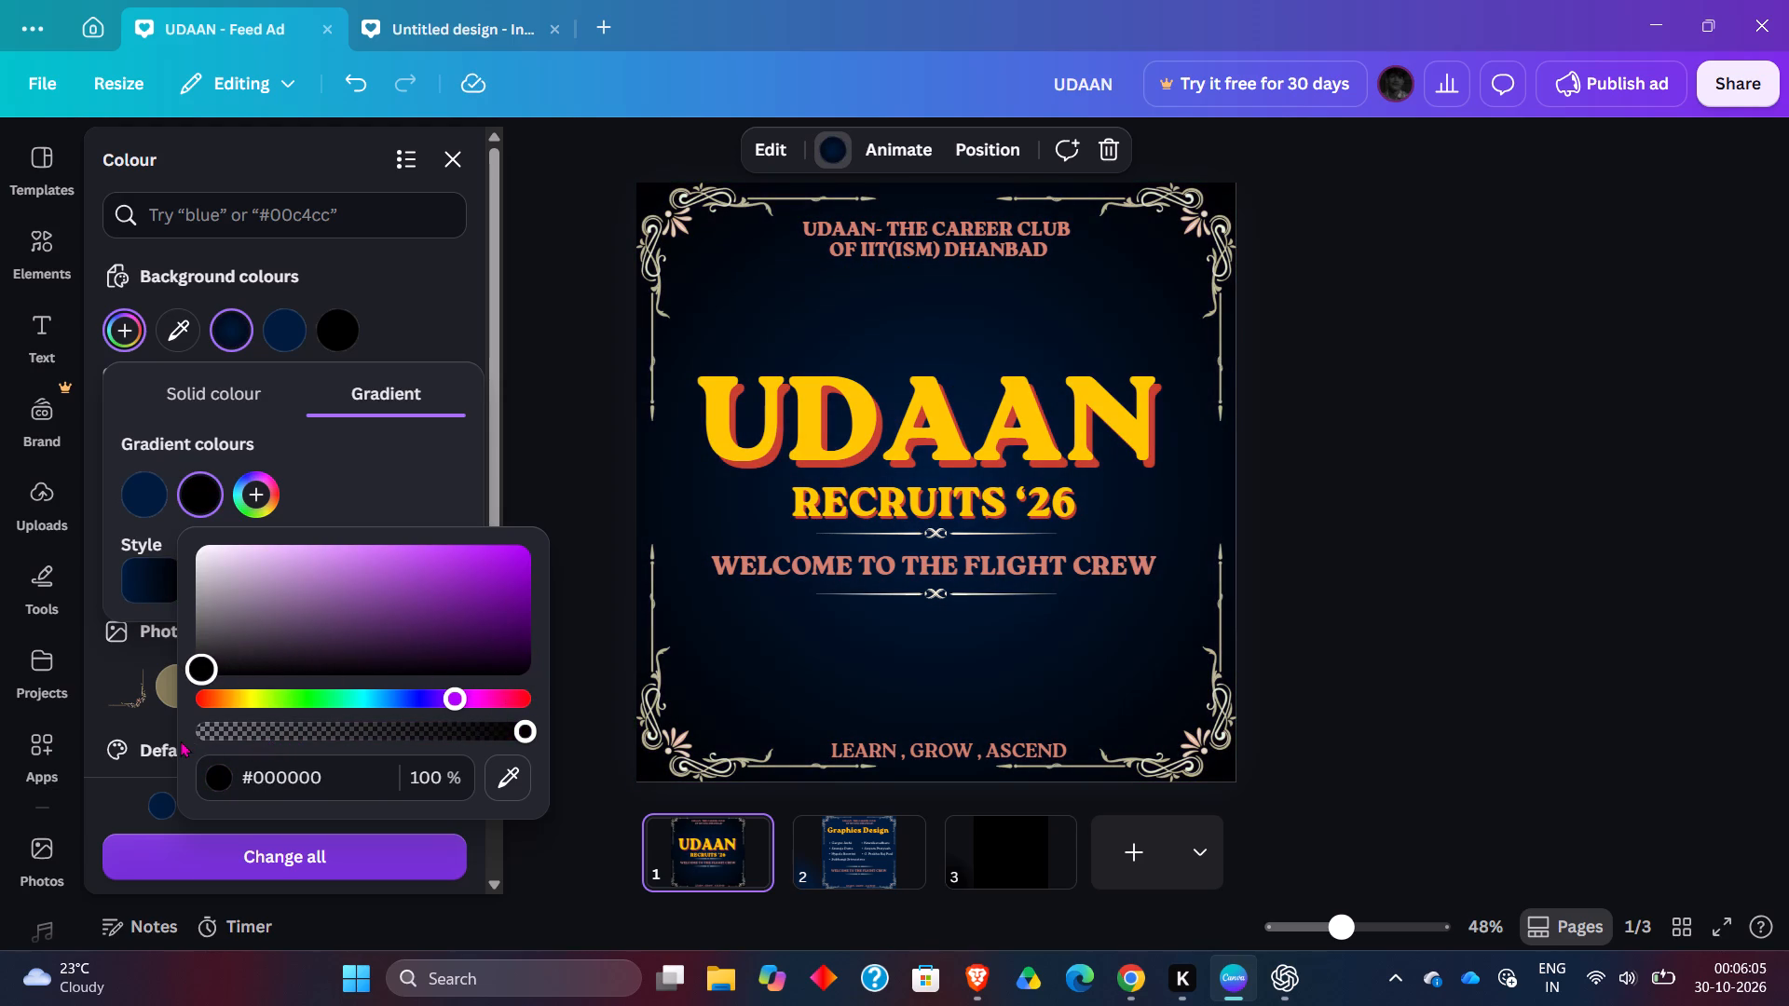
pyautogui.moveTo(180, 741); pyautogui.dragTo(570, 721)
pyautogui.click(573, 671)
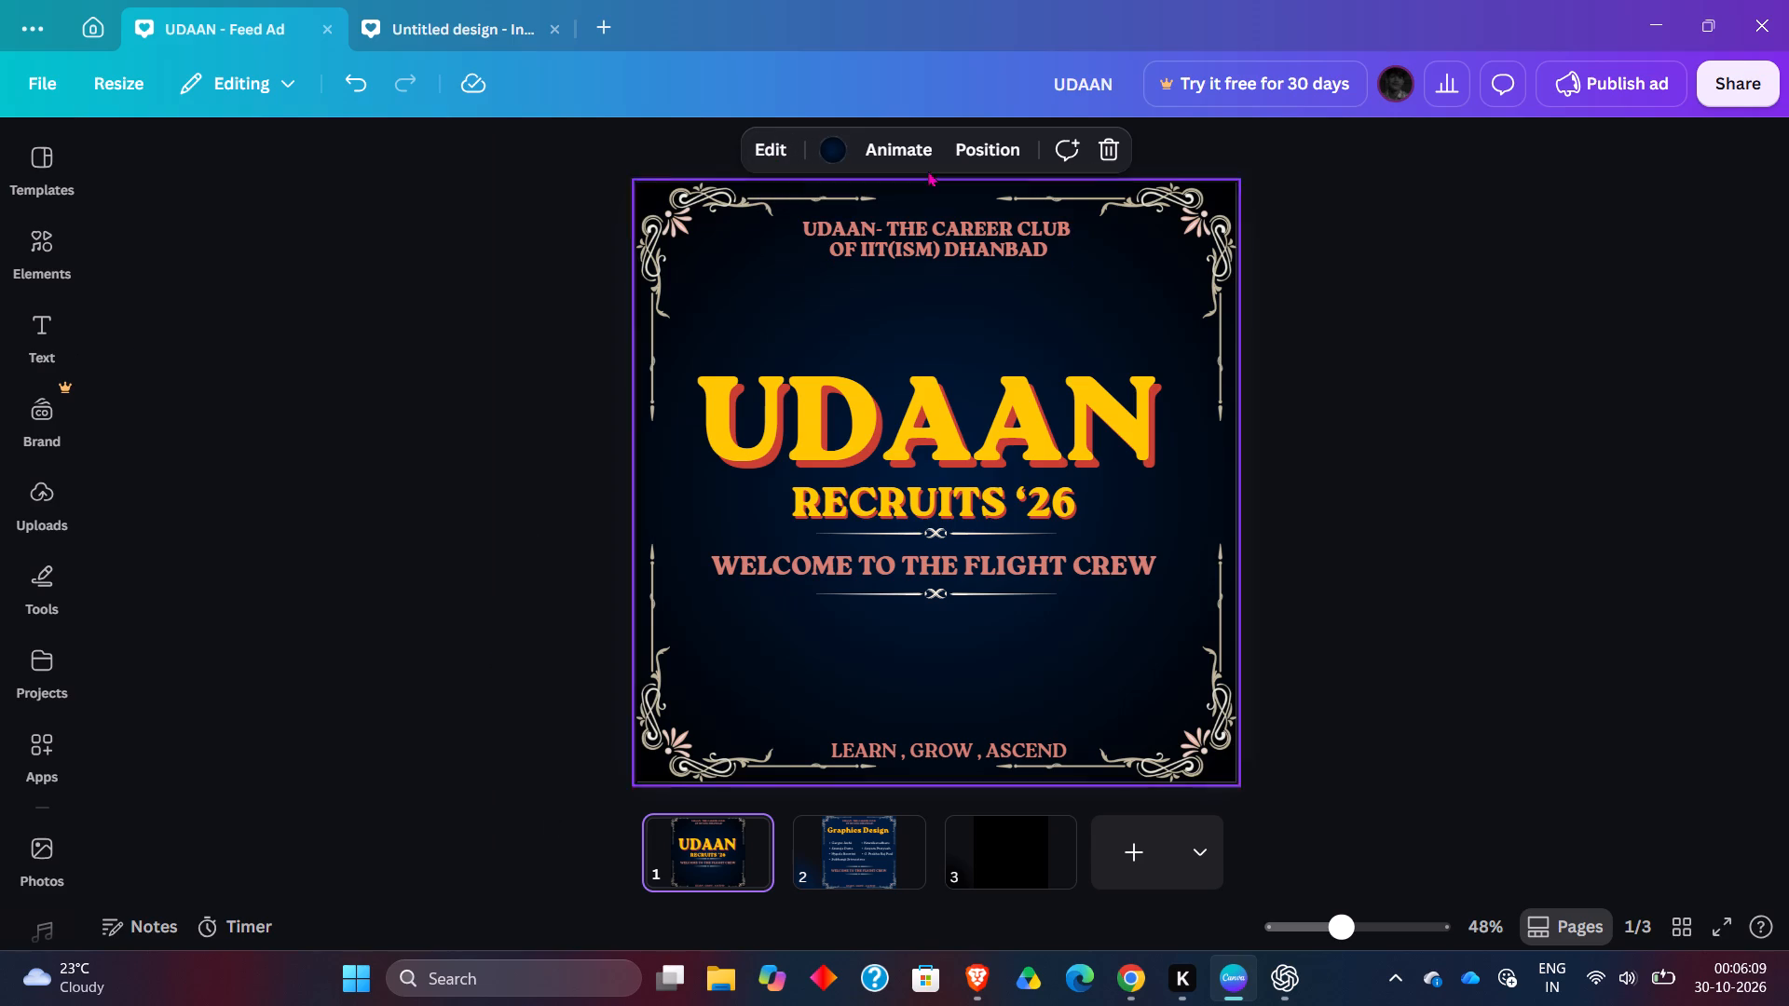
# Brighten the inner colour of page 1's circular gradient background to the blue #054392.
pyautogui.click(841, 145)
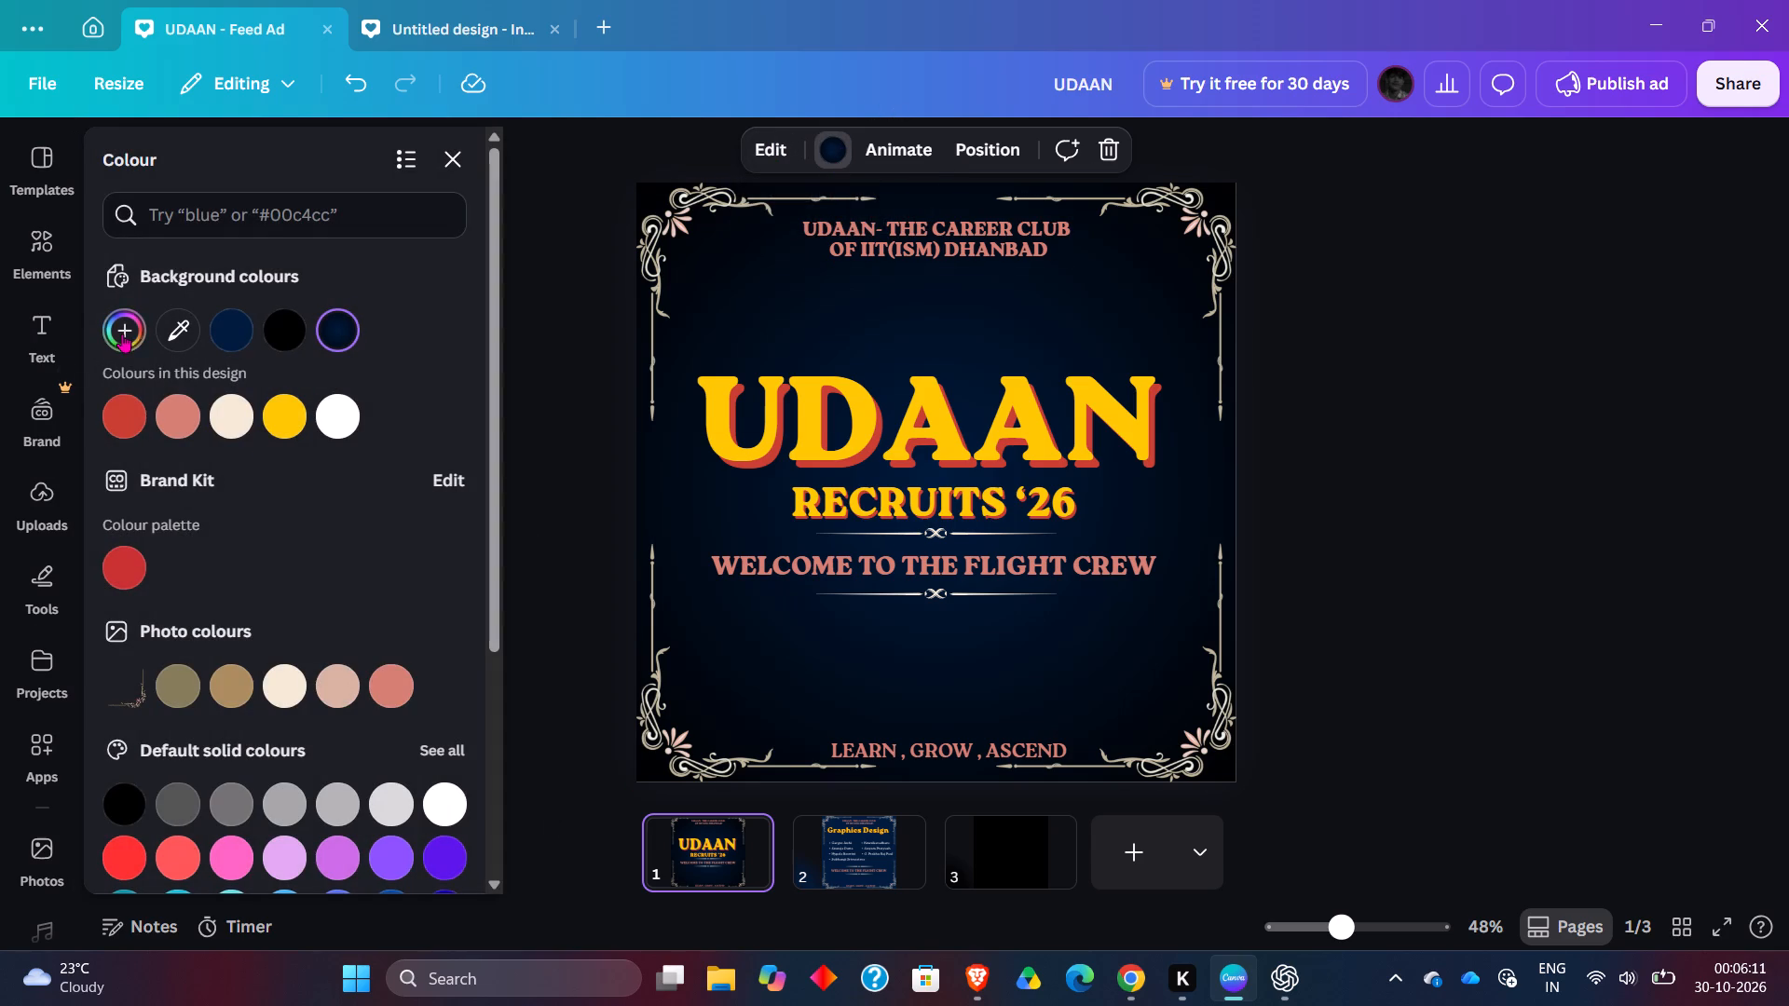
pyautogui.click(122, 333)
pyautogui.click(183, 496)
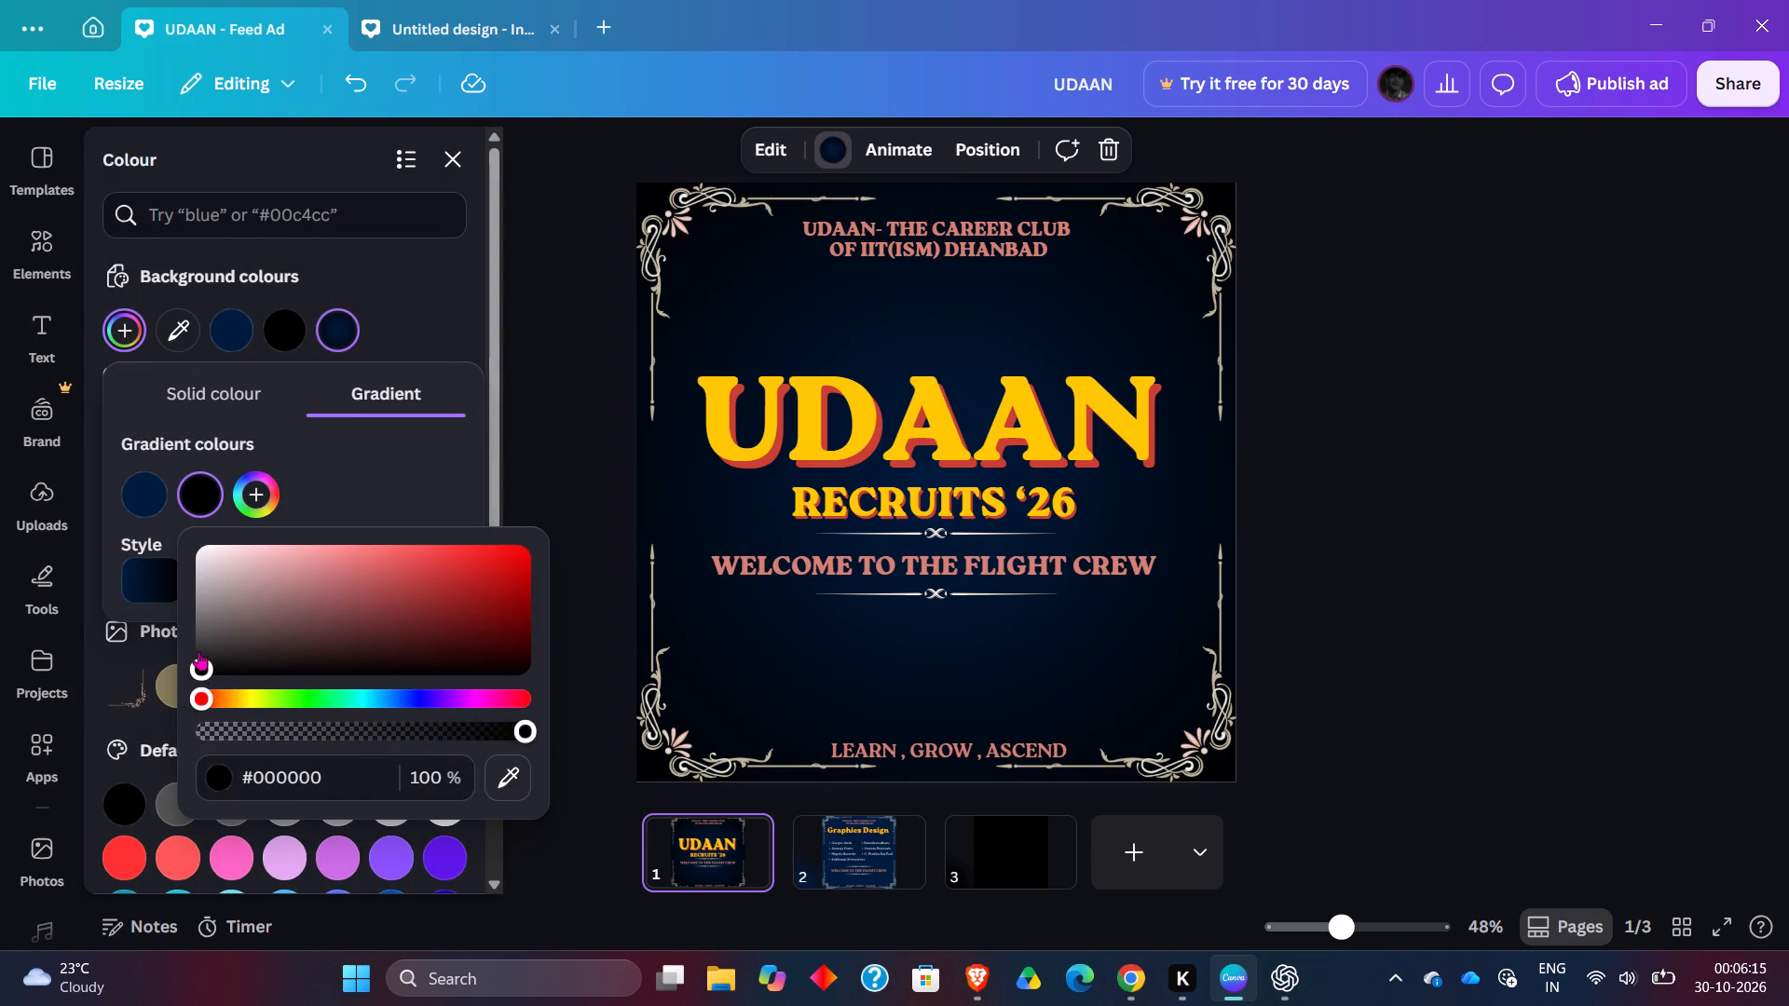
pyautogui.click(144, 488)
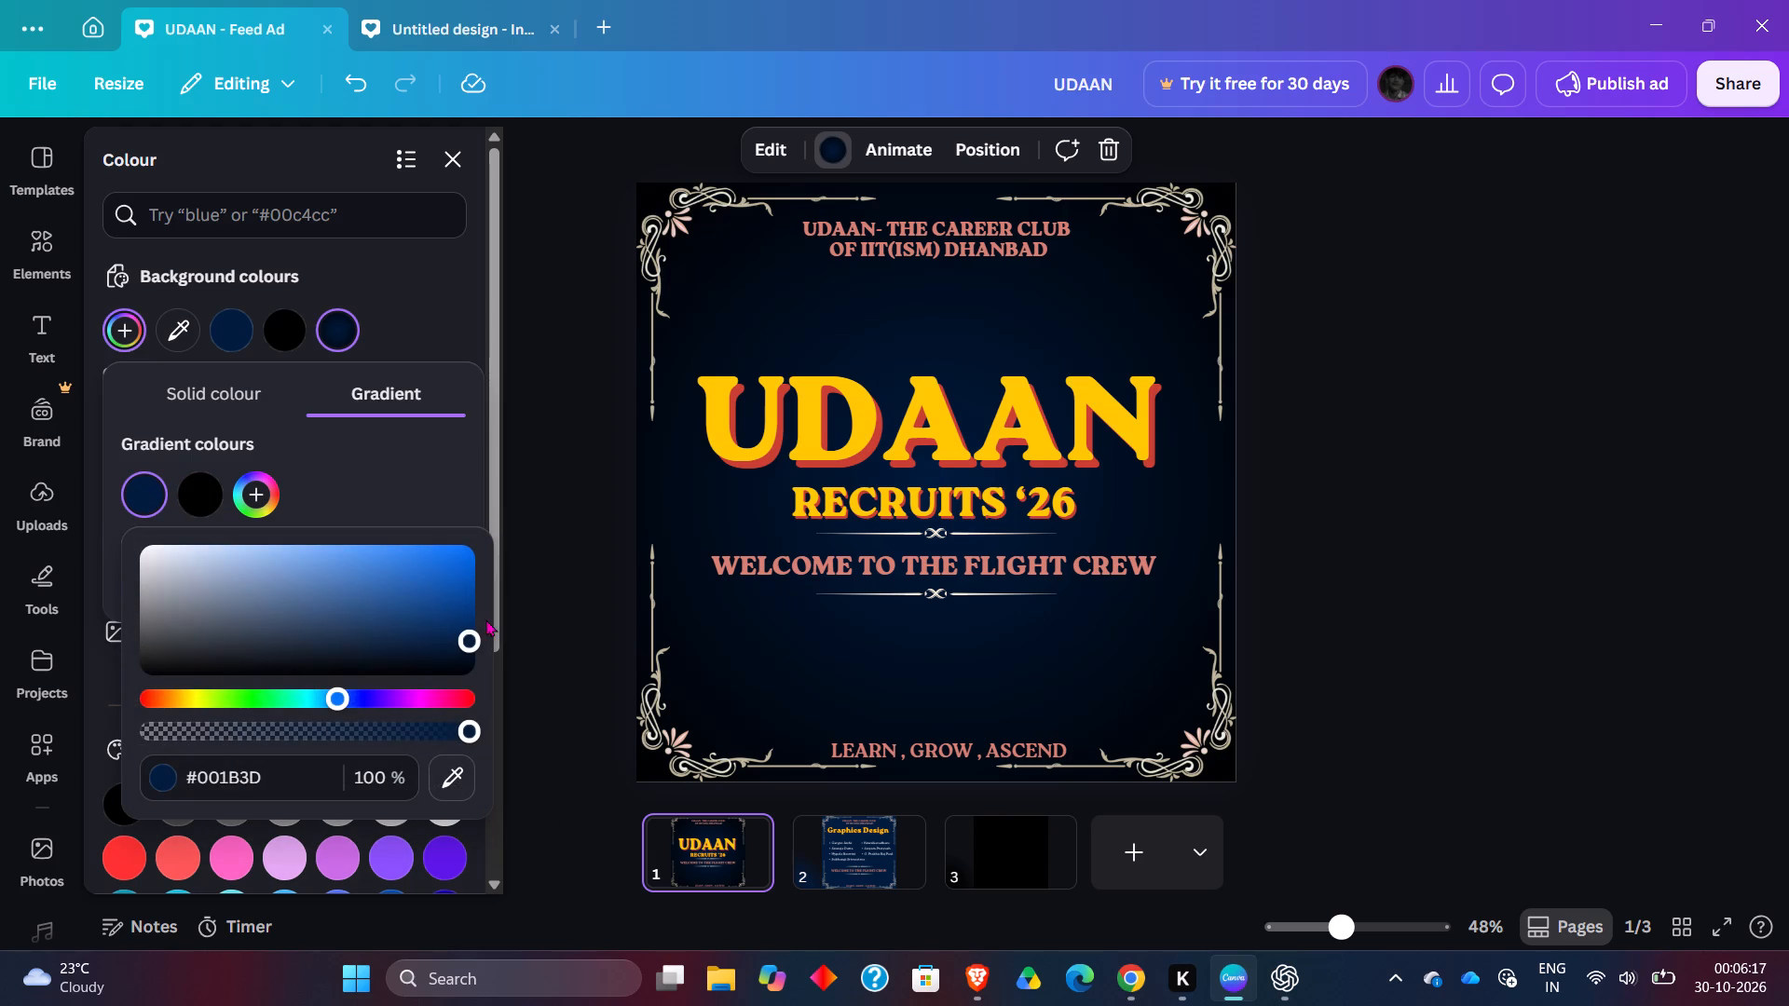
pyautogui.moveTo(467, 634); pyautogui.dragTo(458, 581)
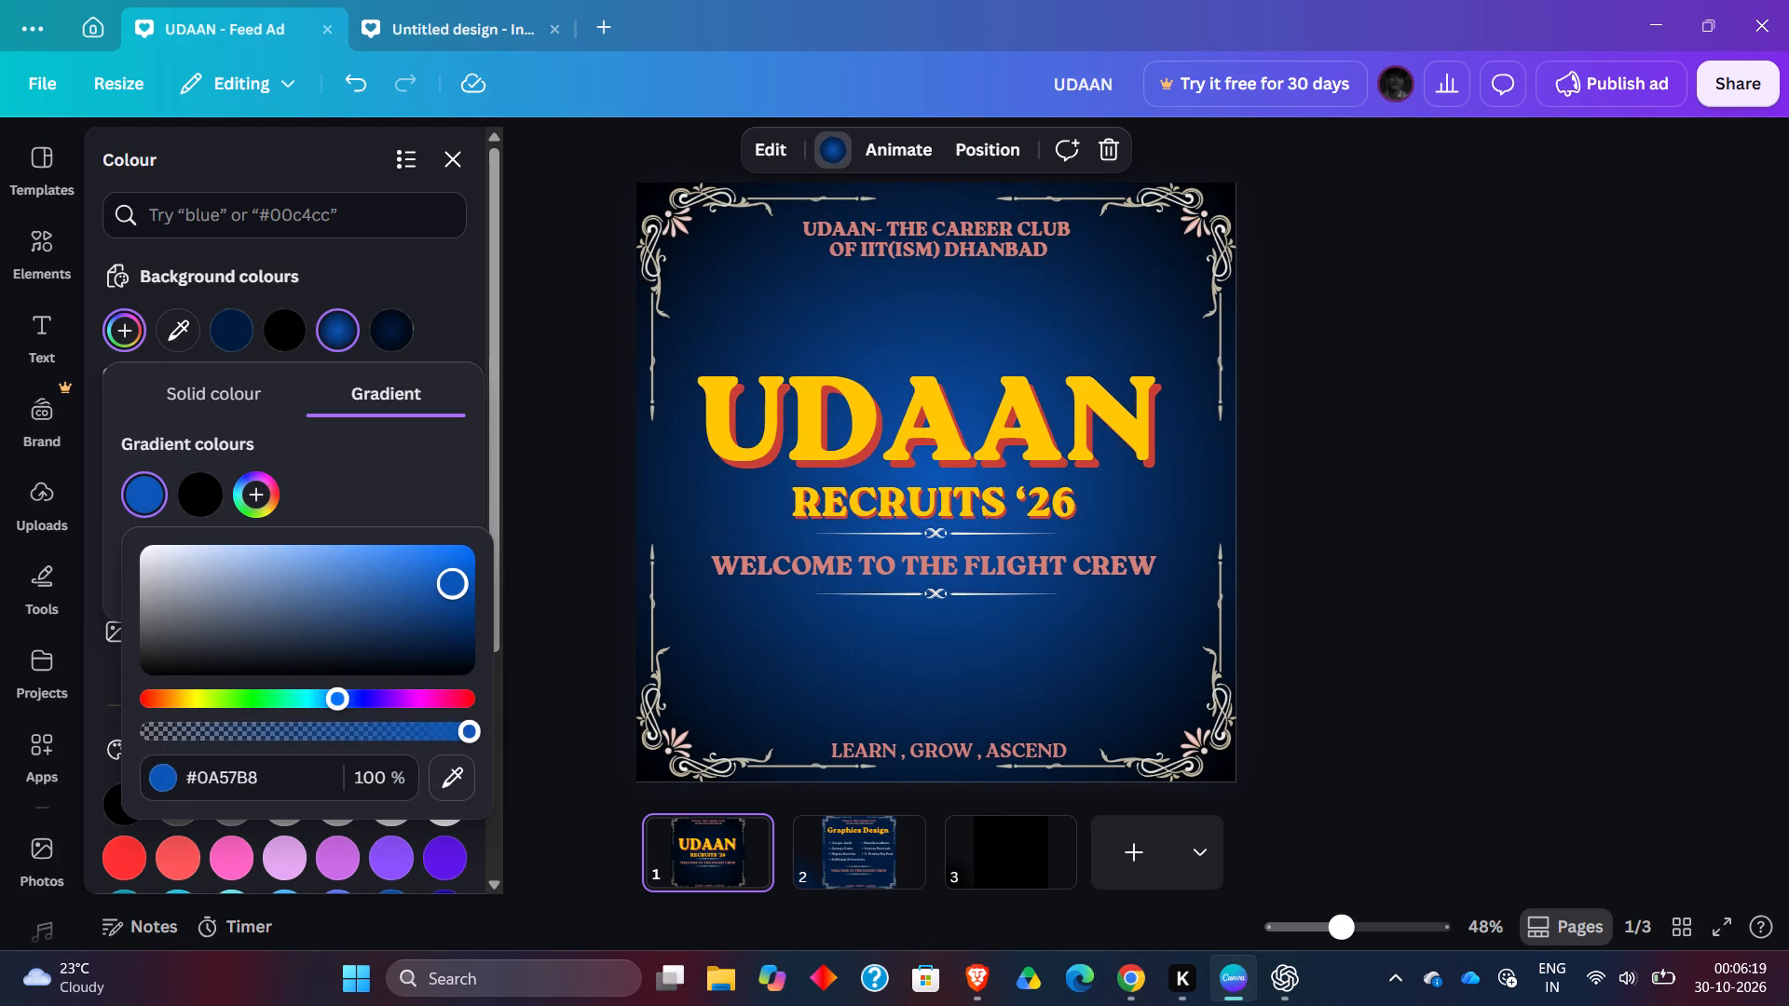
pyautogui.moveTo(458, 581); pyautogui.dragTo(460, 591)
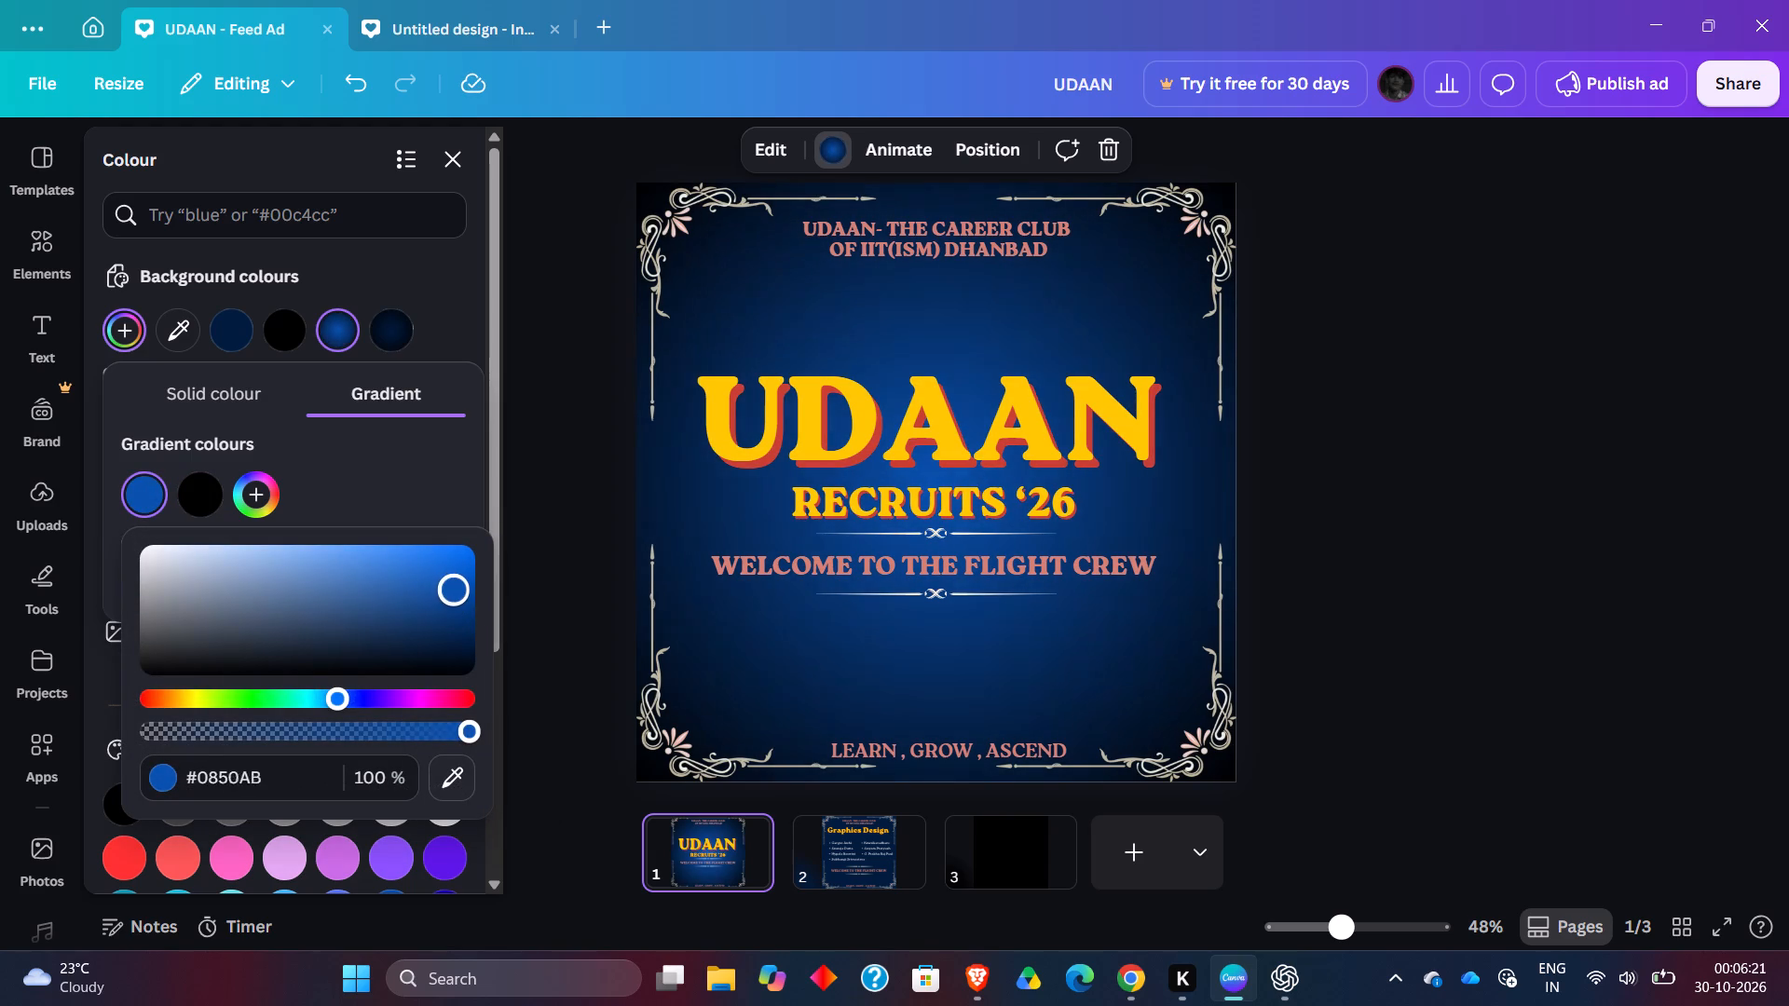
pyautogui.moveTo(460, 591); pyautogui.dragTo(464, 599)
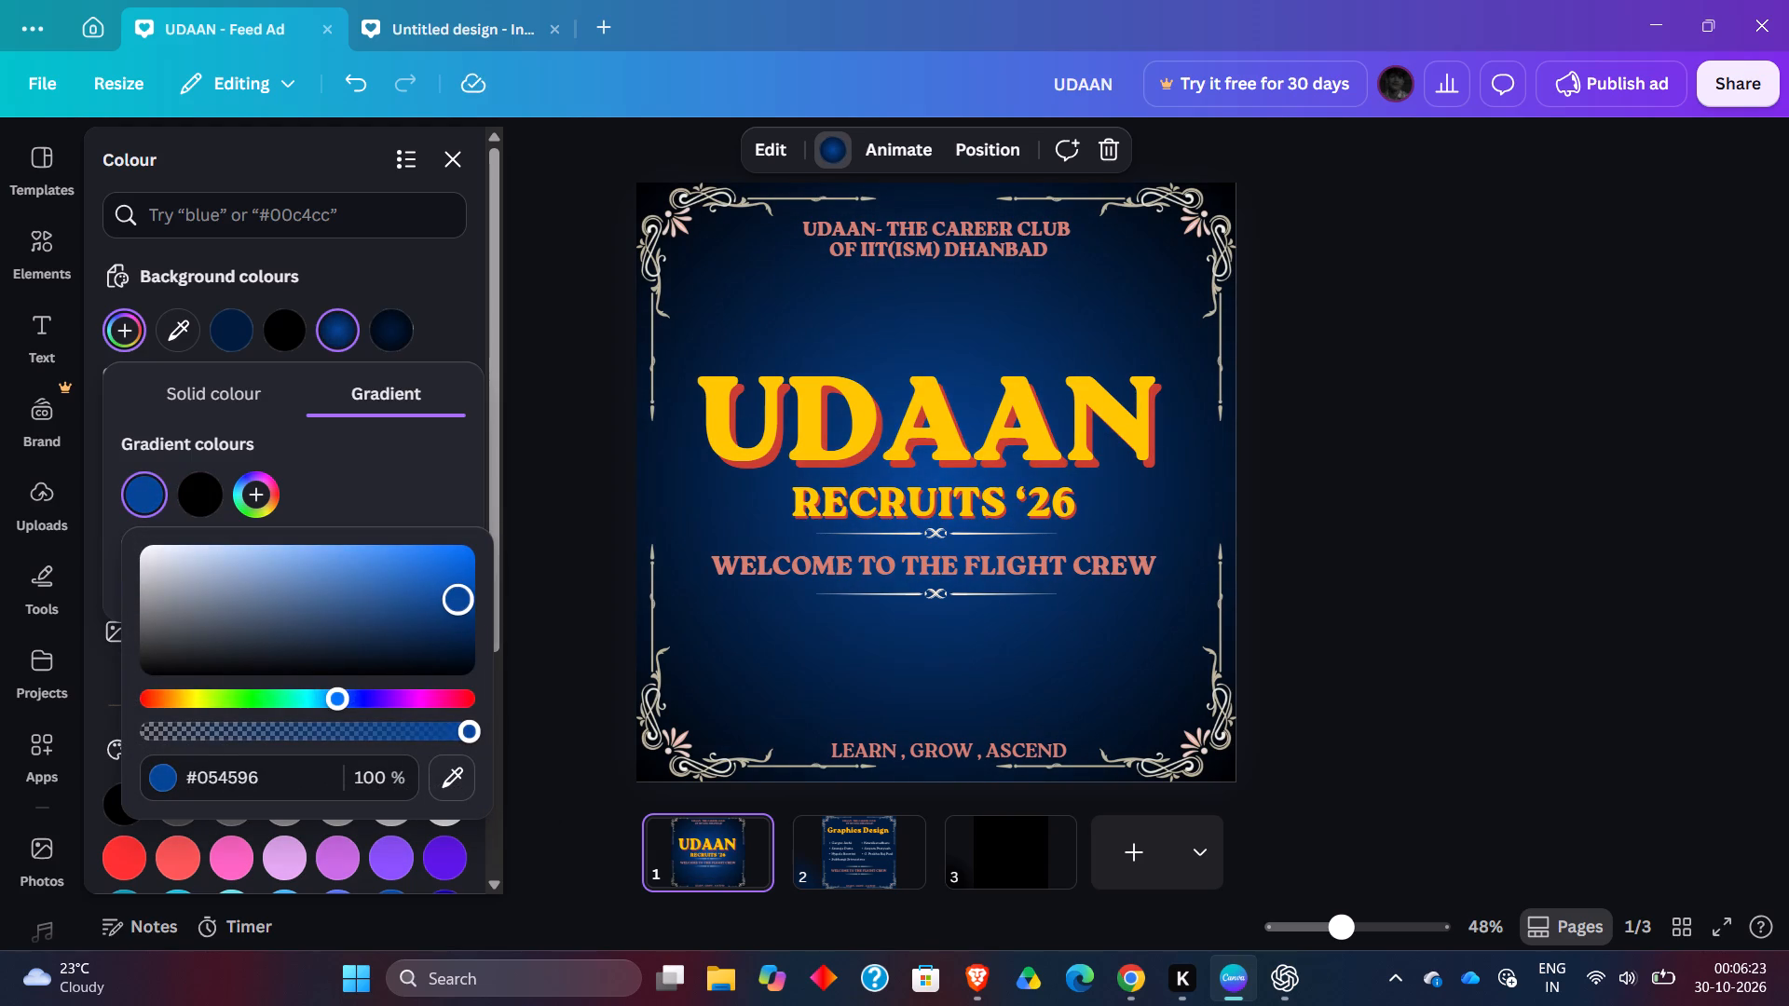
pyautogui.moveTo(464, 599); pyautogui.dragTo(465, 602)
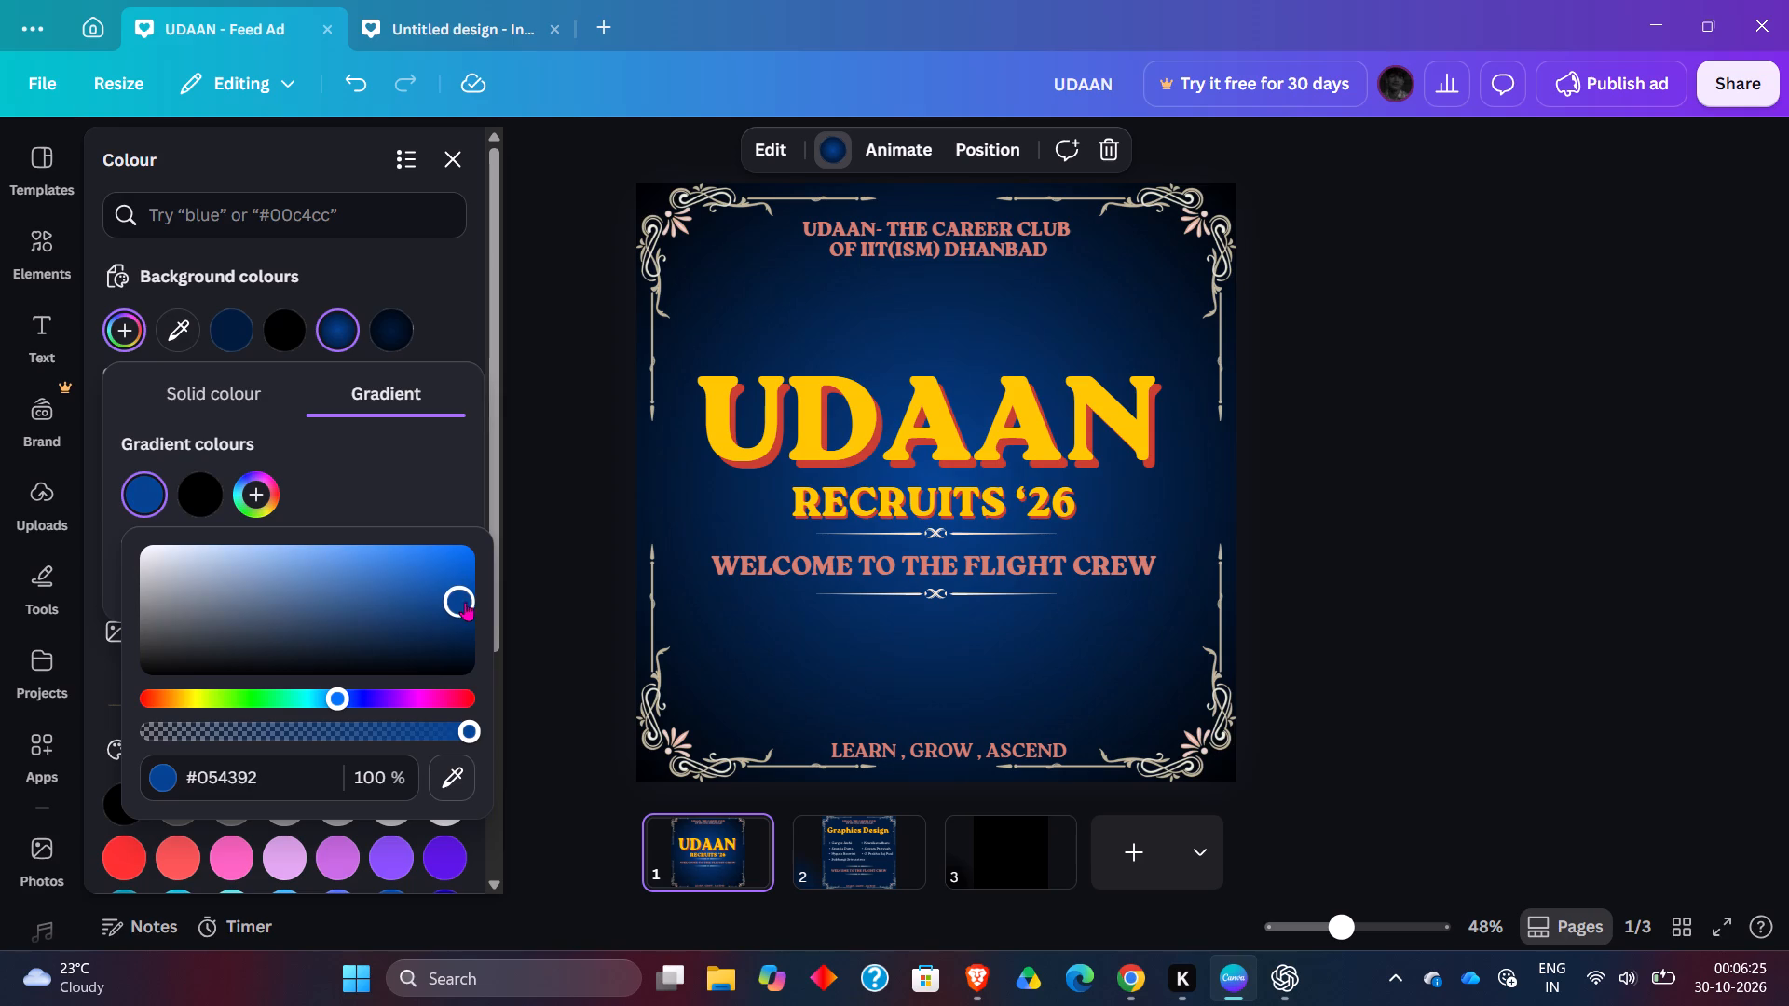
pyautogui.click(1342, 671)
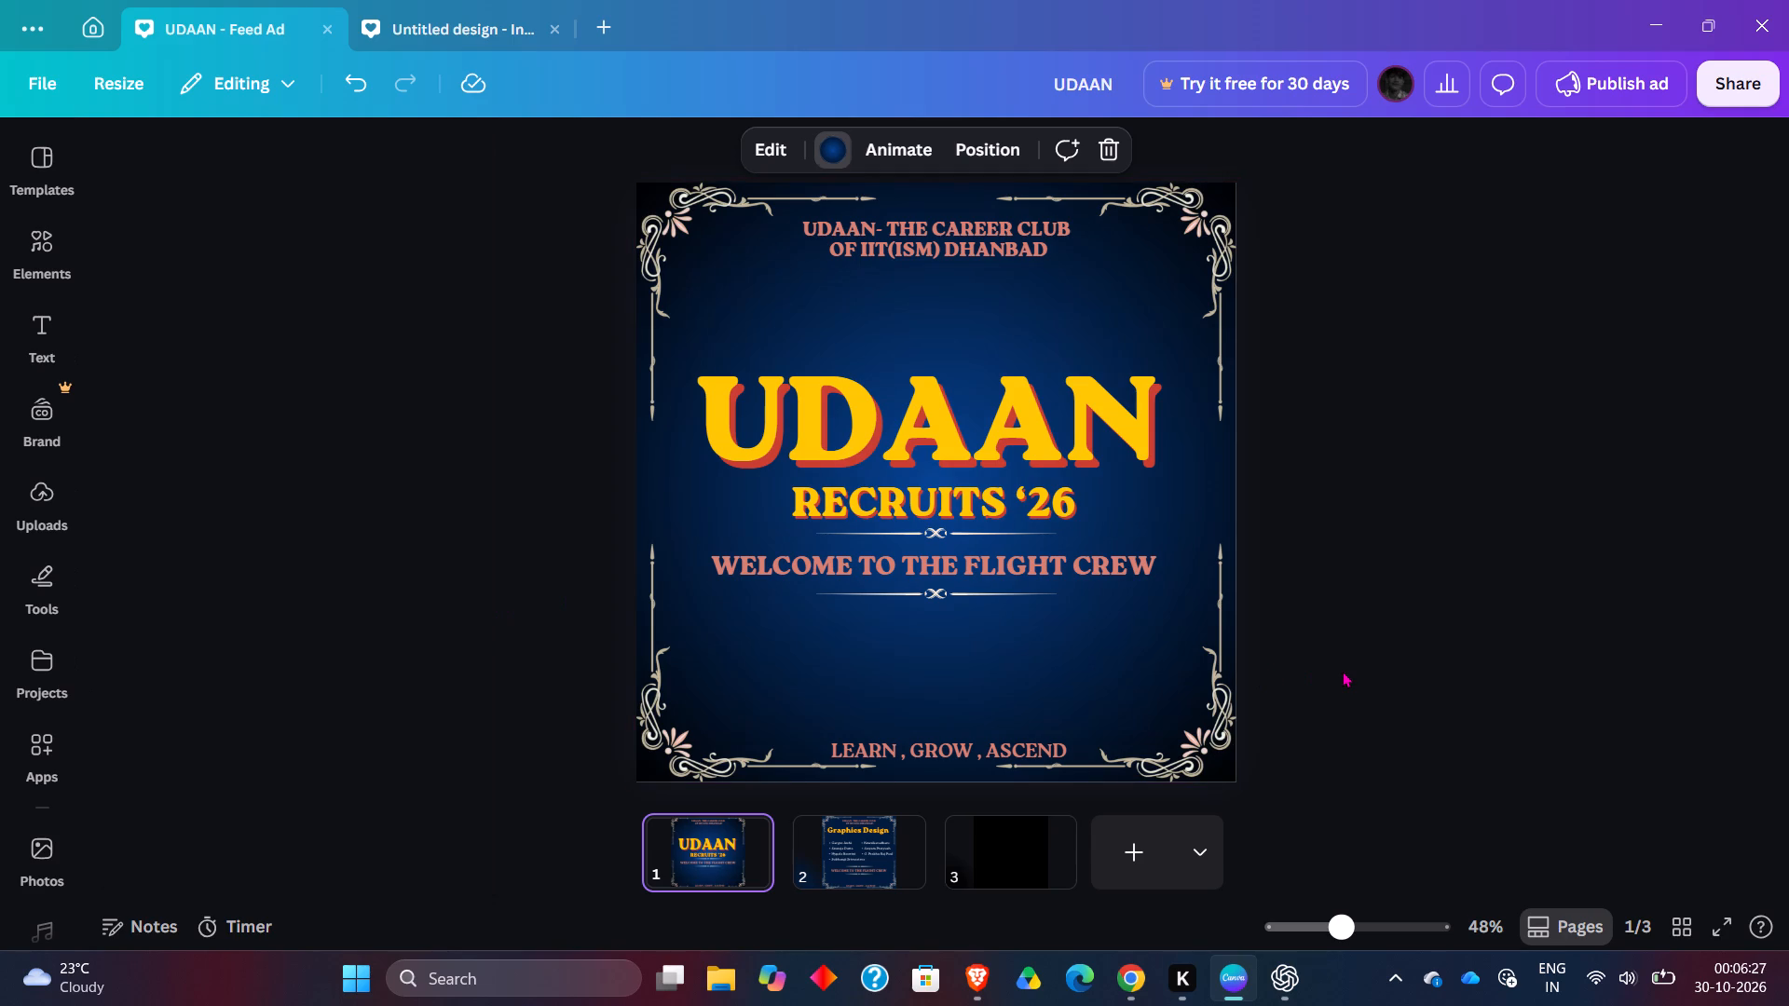
pyautogui.click(1342, 671)
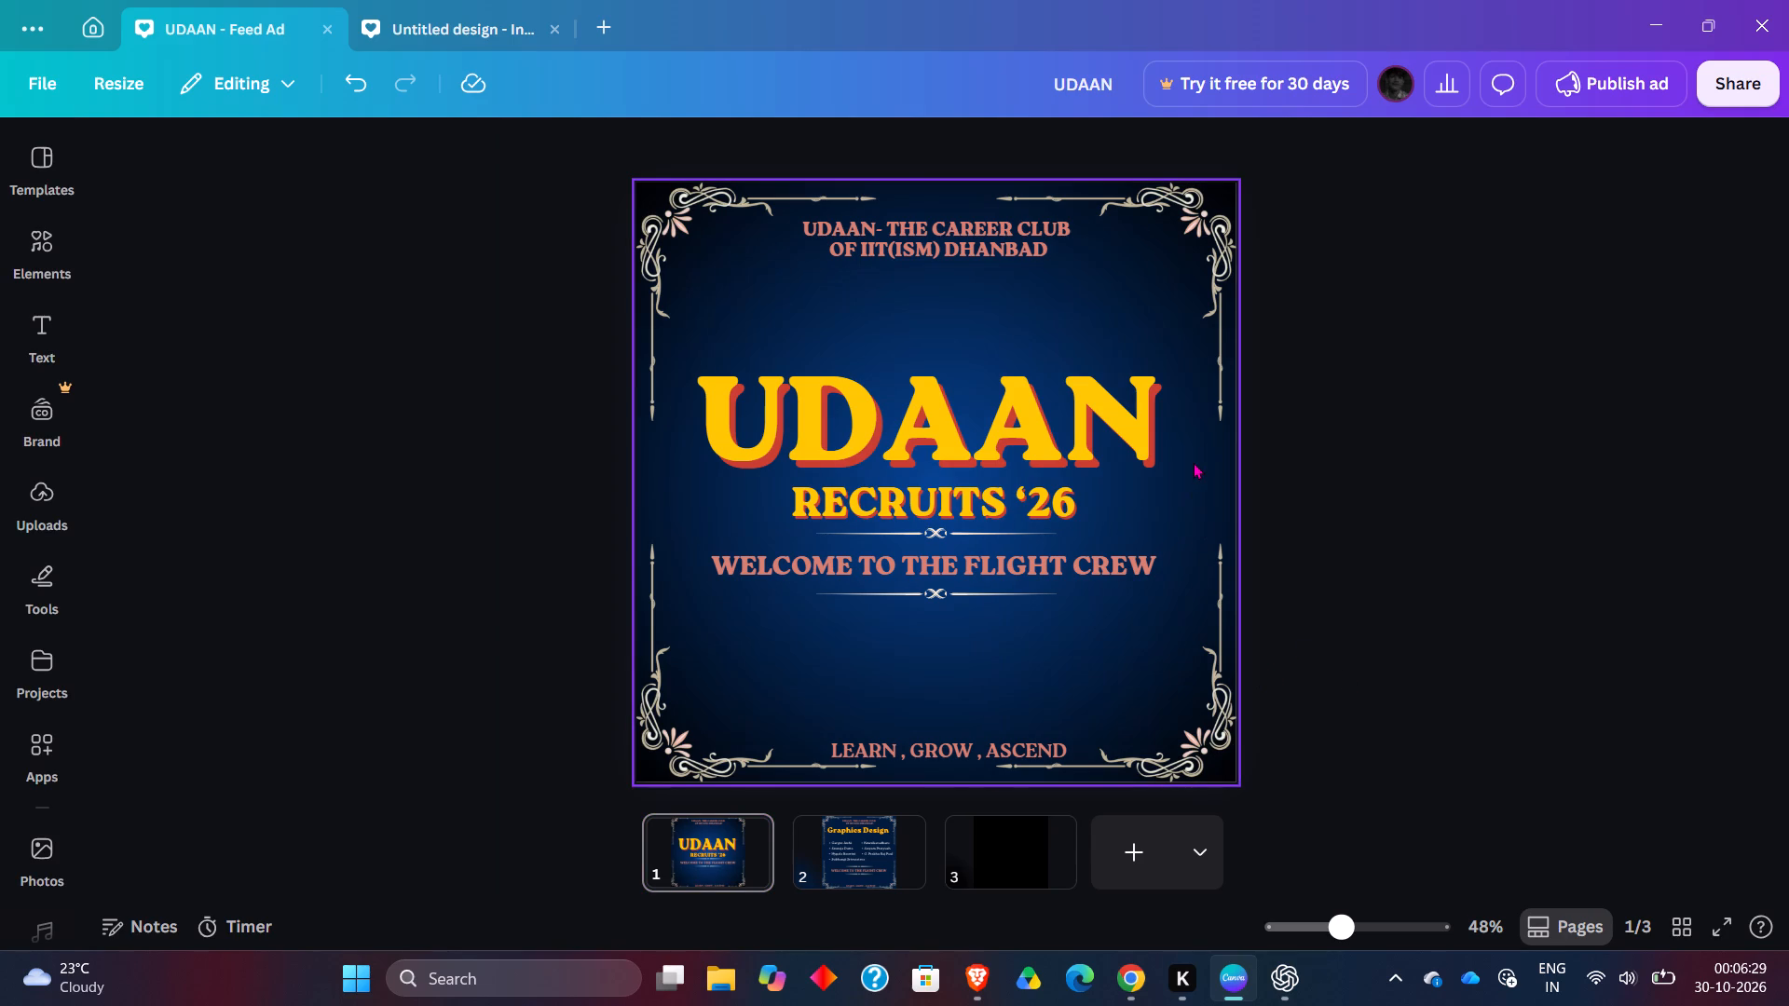
pyautogui.click(1193, 462)
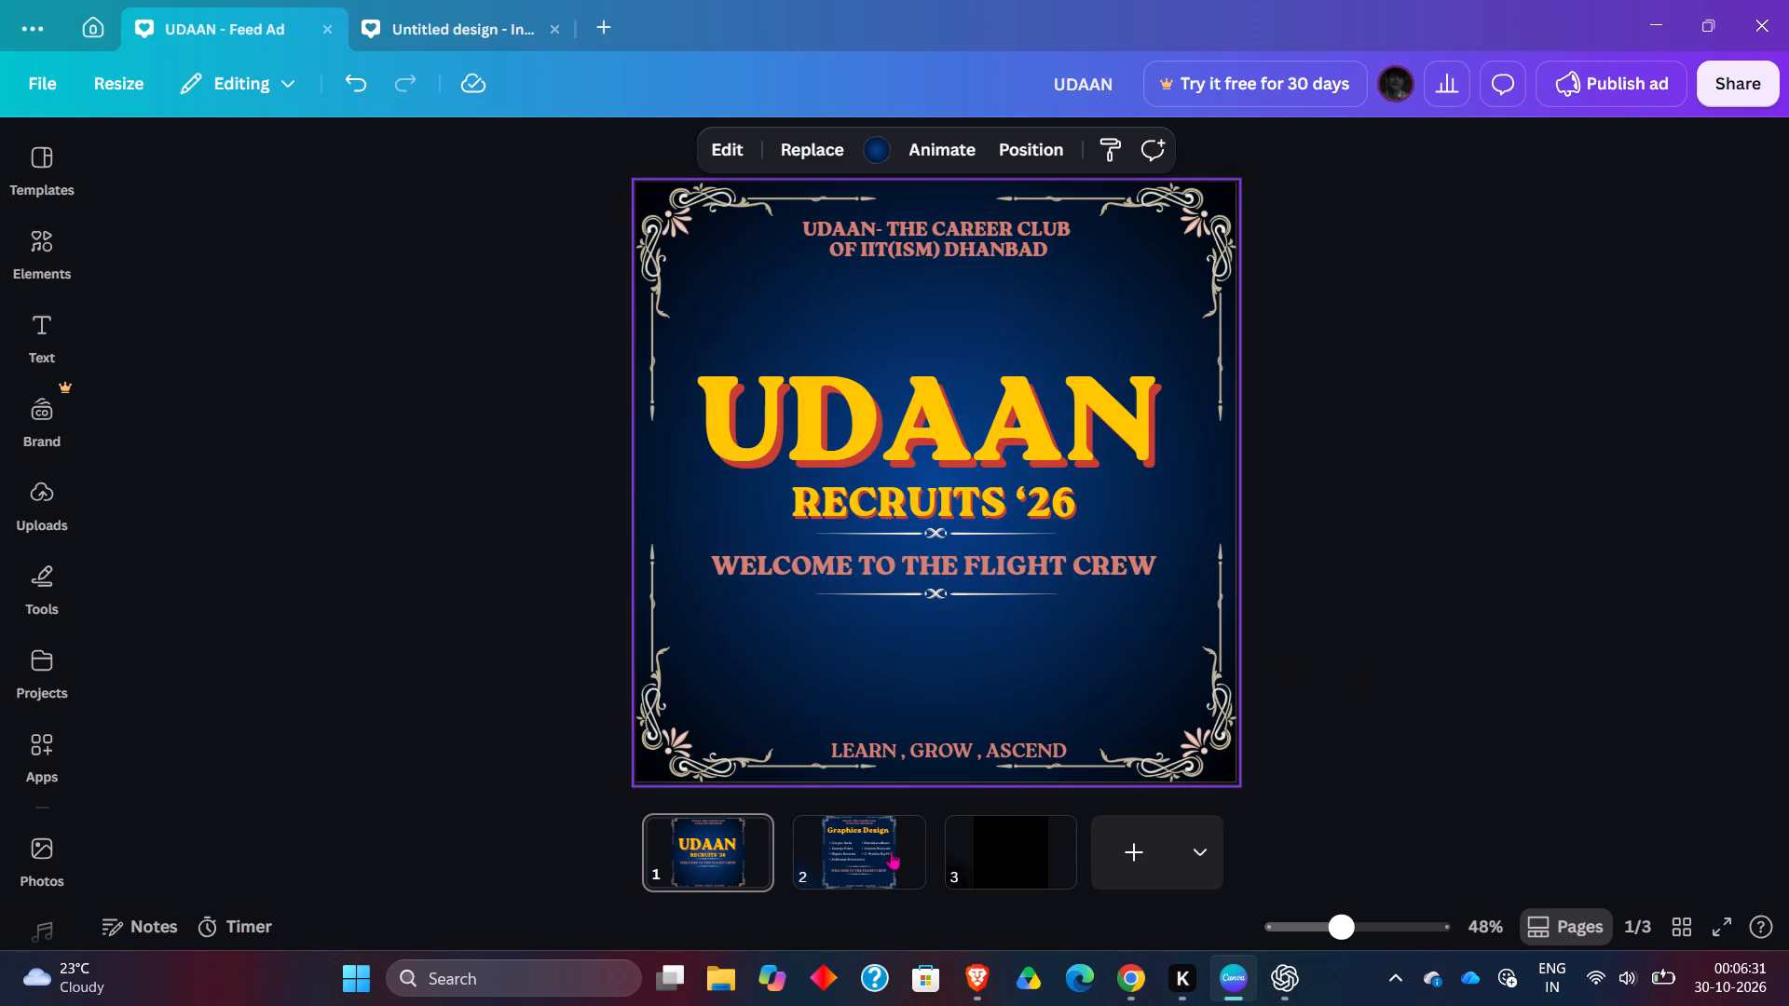
# Apply the cover's circular blue-to-black gradient to the background of the Graphics Design page 2.
pyautogui.click(881, 853)
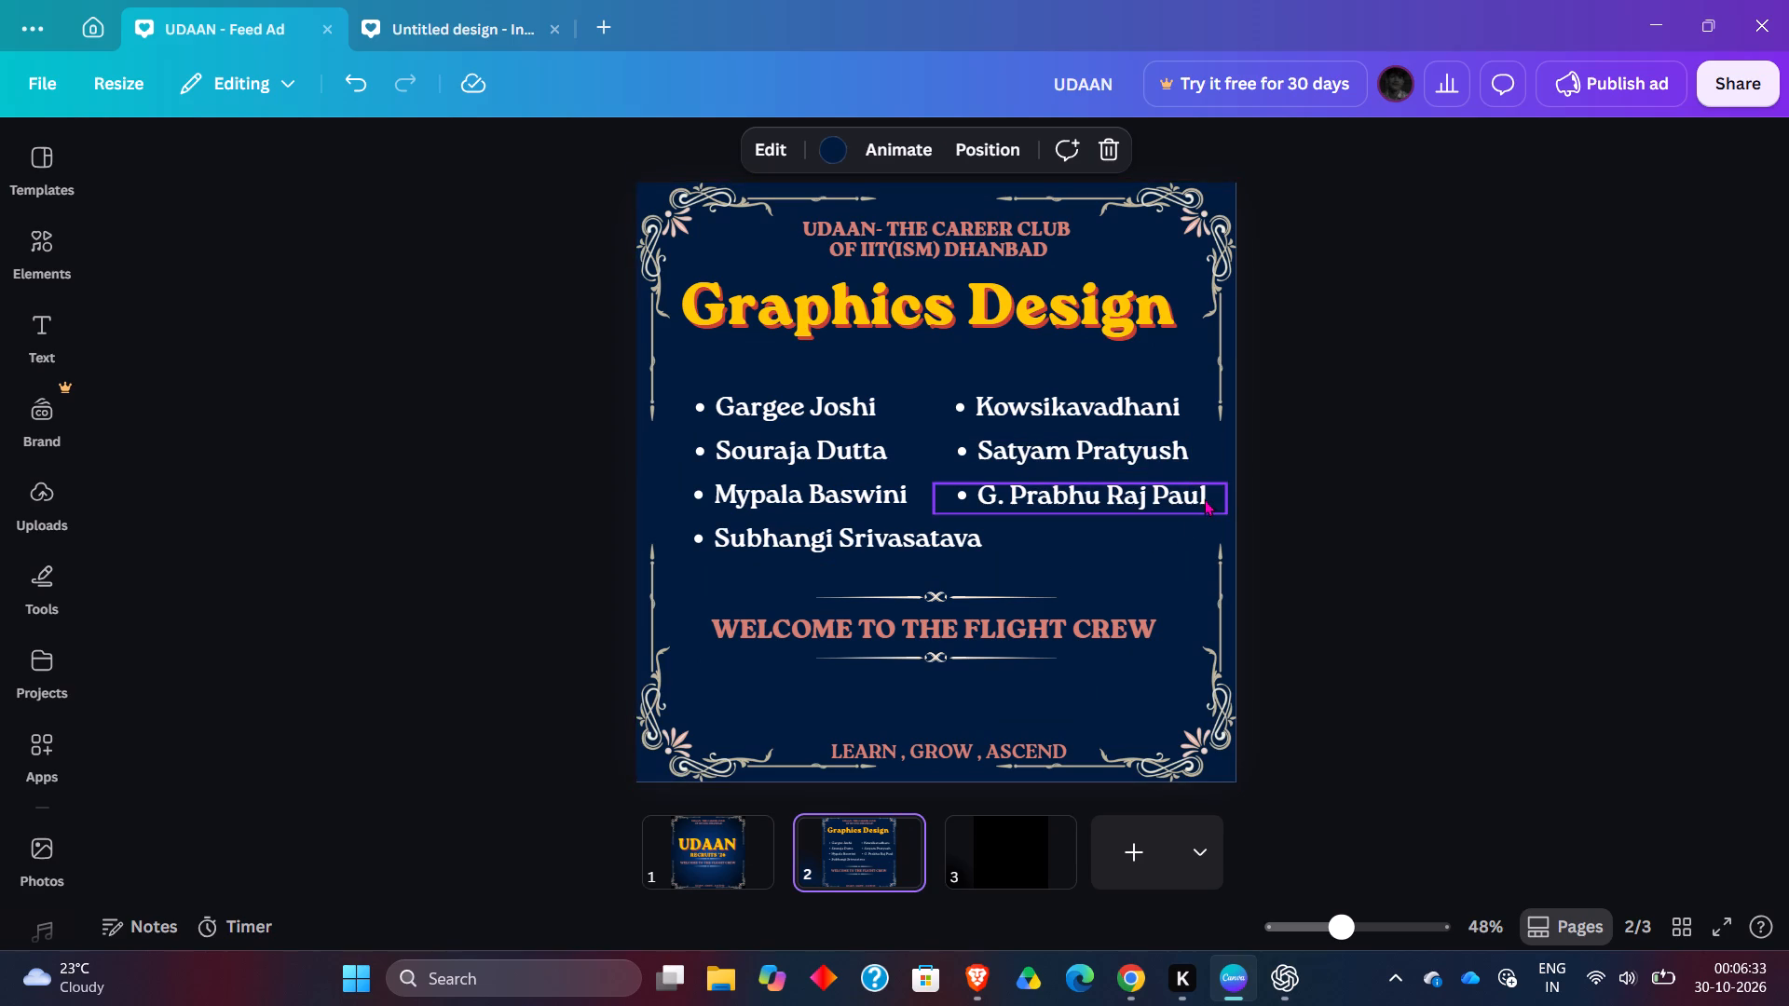
pyautogui.click(1215, 456)
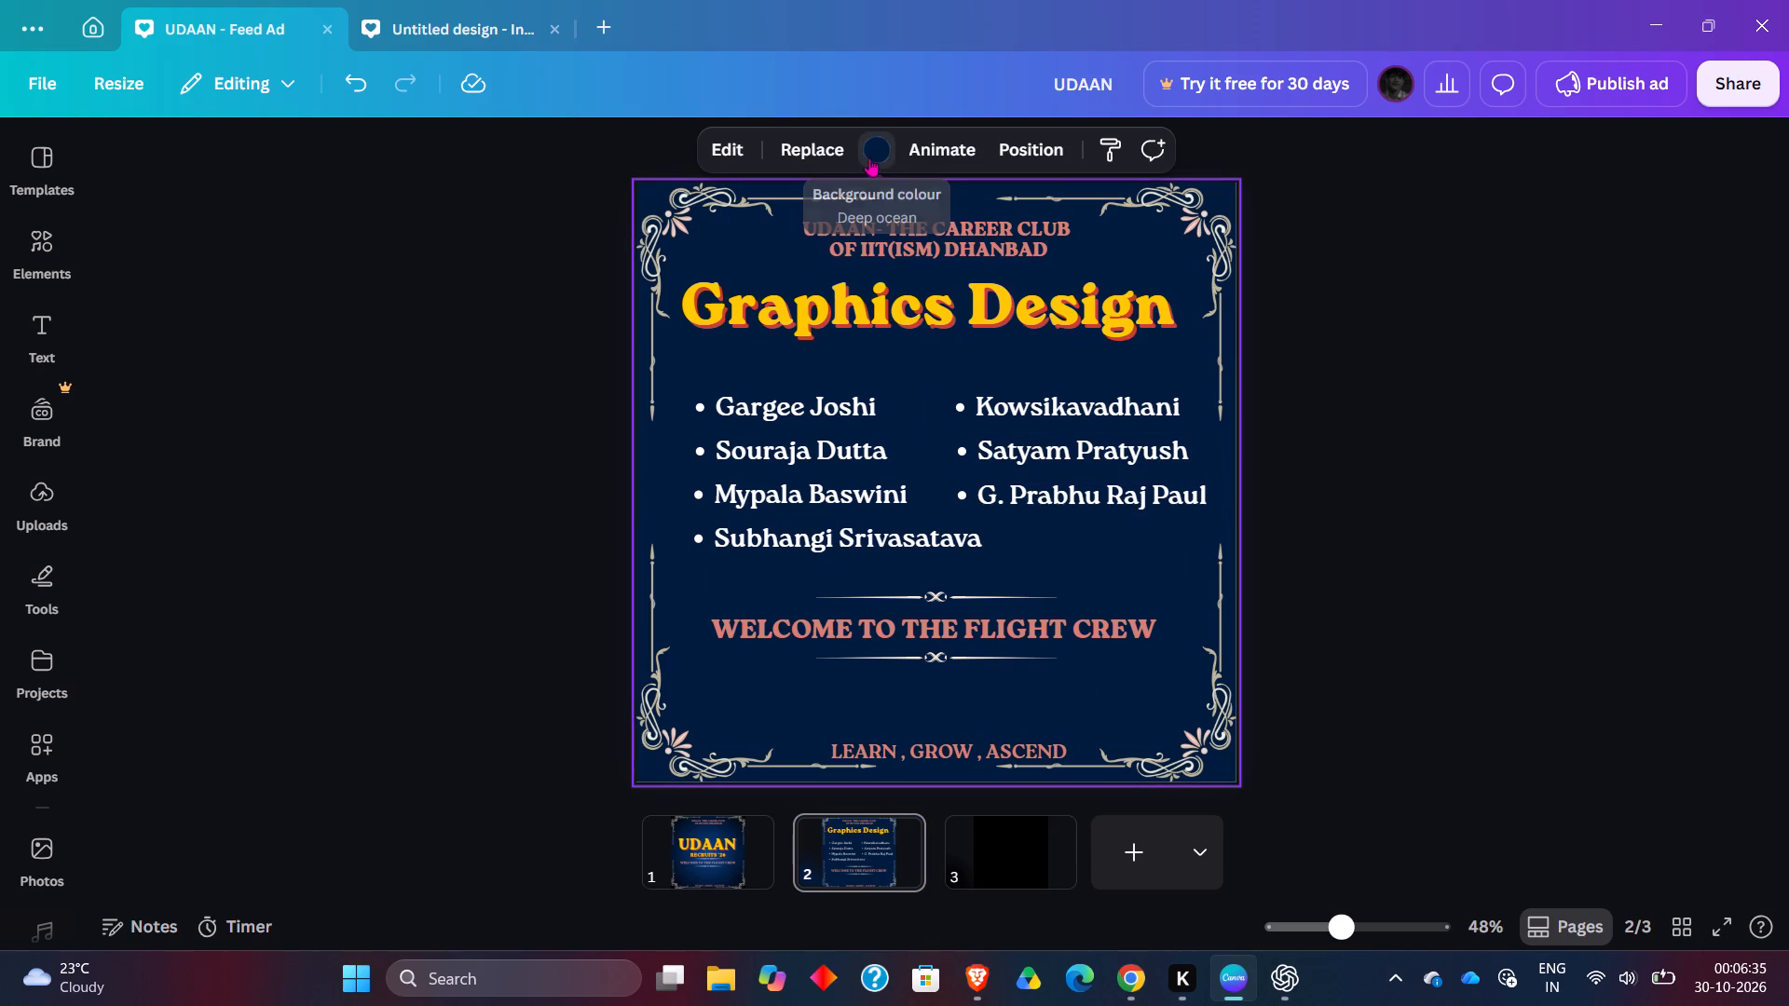
pyautogui.click(881, 151)
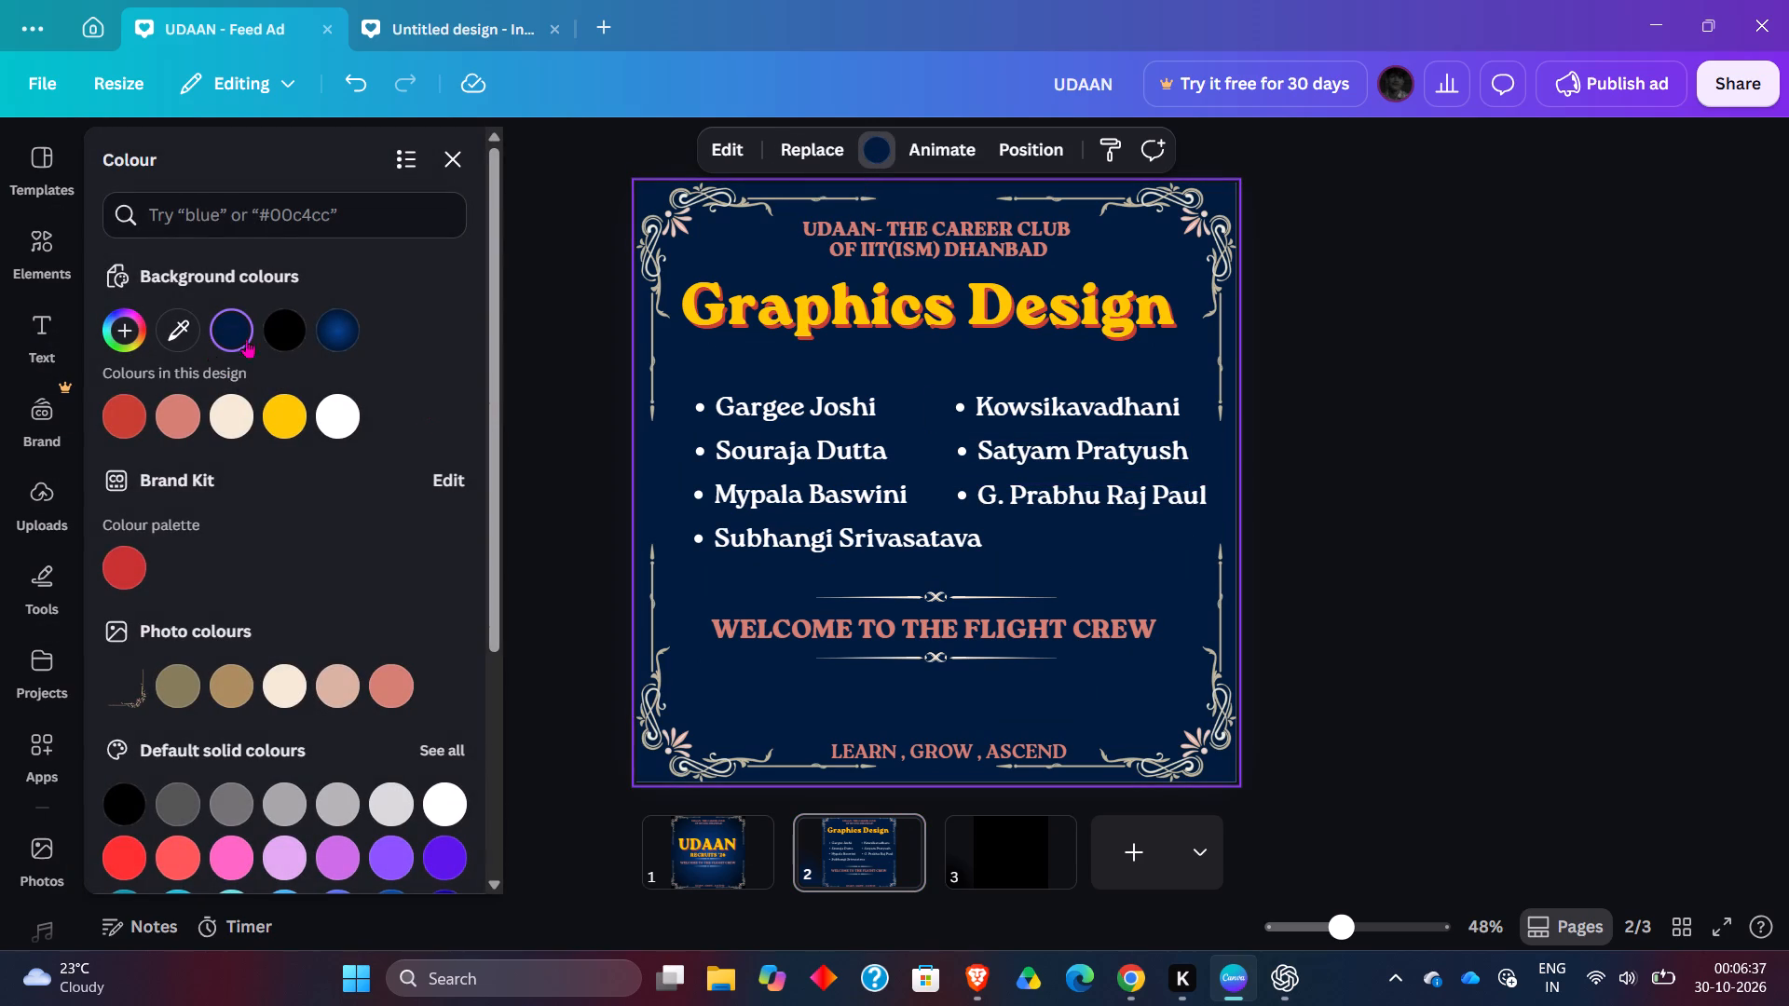
pyautogui.click(341, 330)
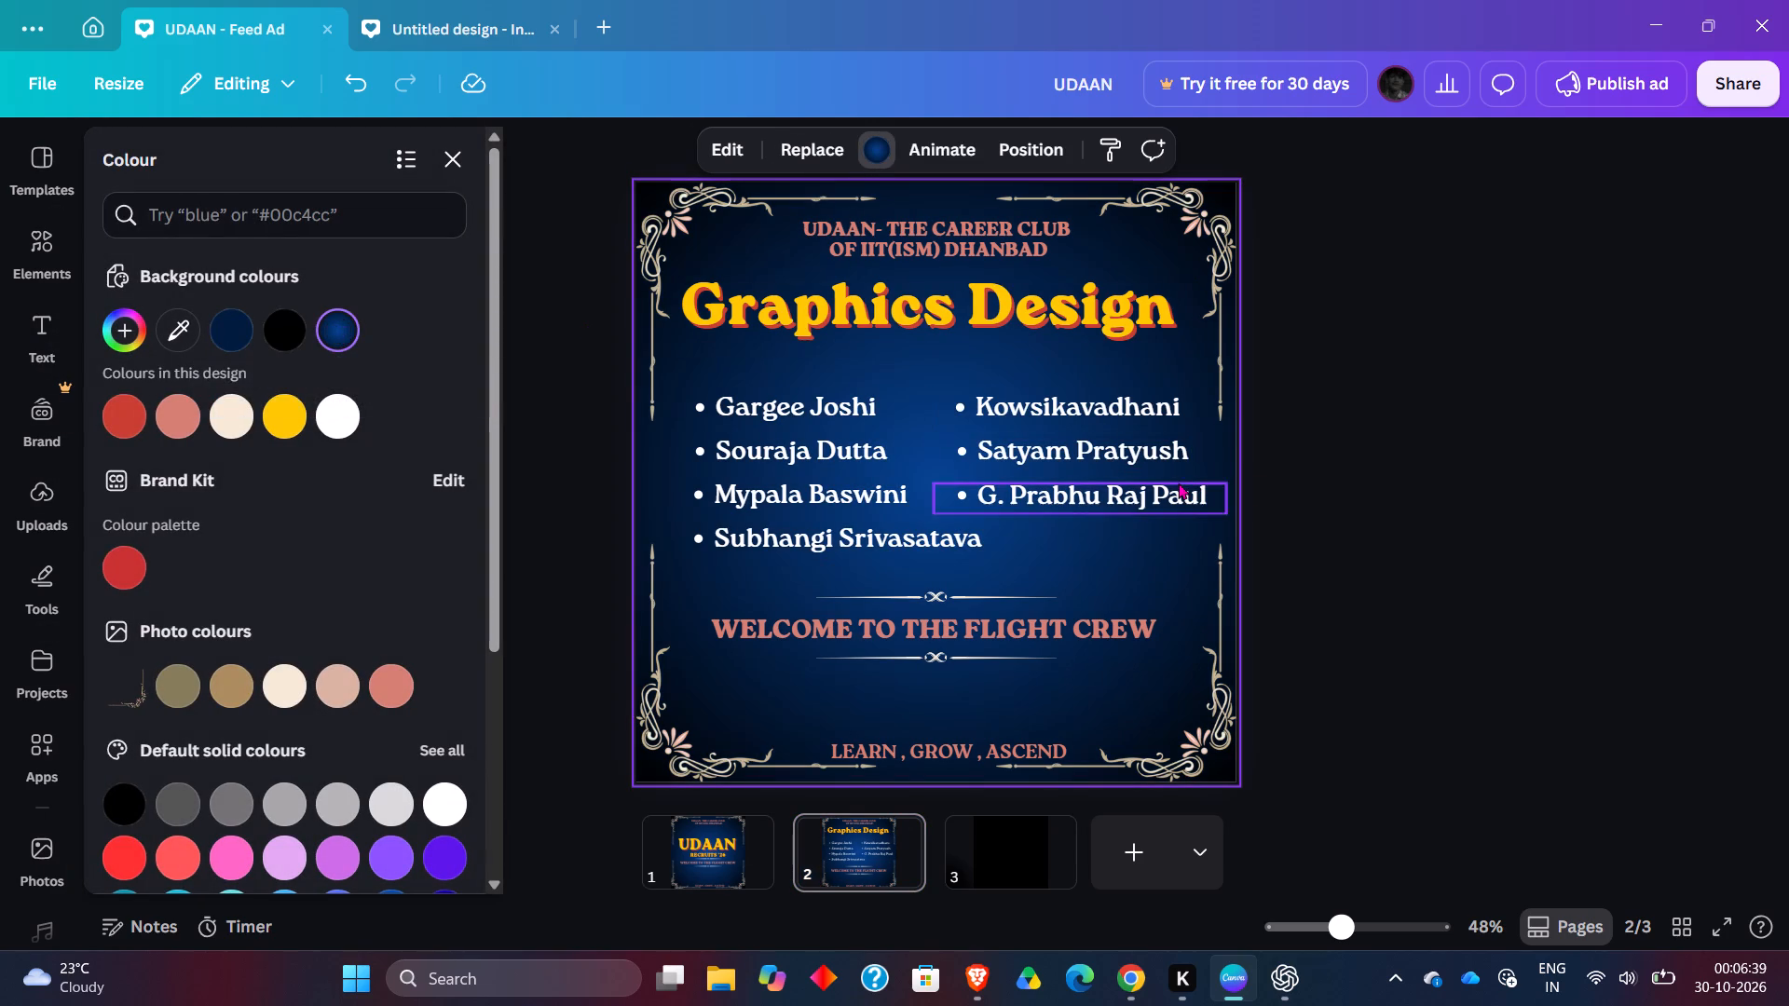
pyautogui.click(1523, 537)
pyautogui.click(1523, 537)
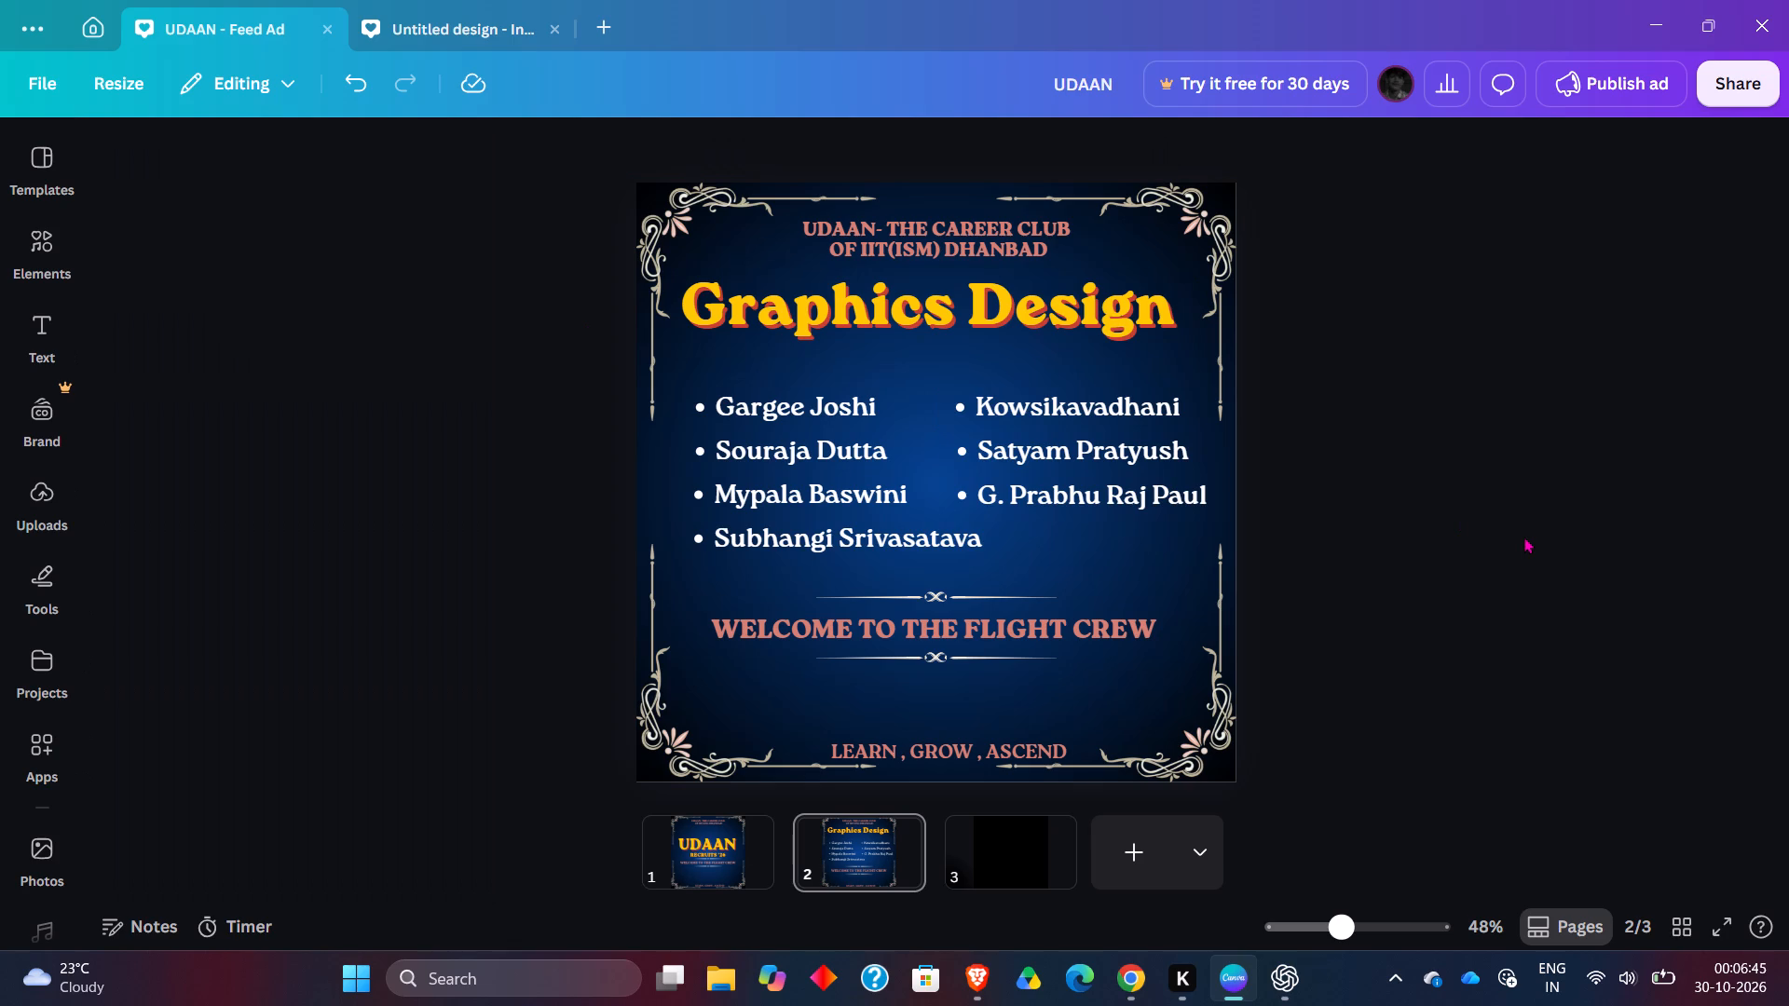
pyautogui.click(747, 847)
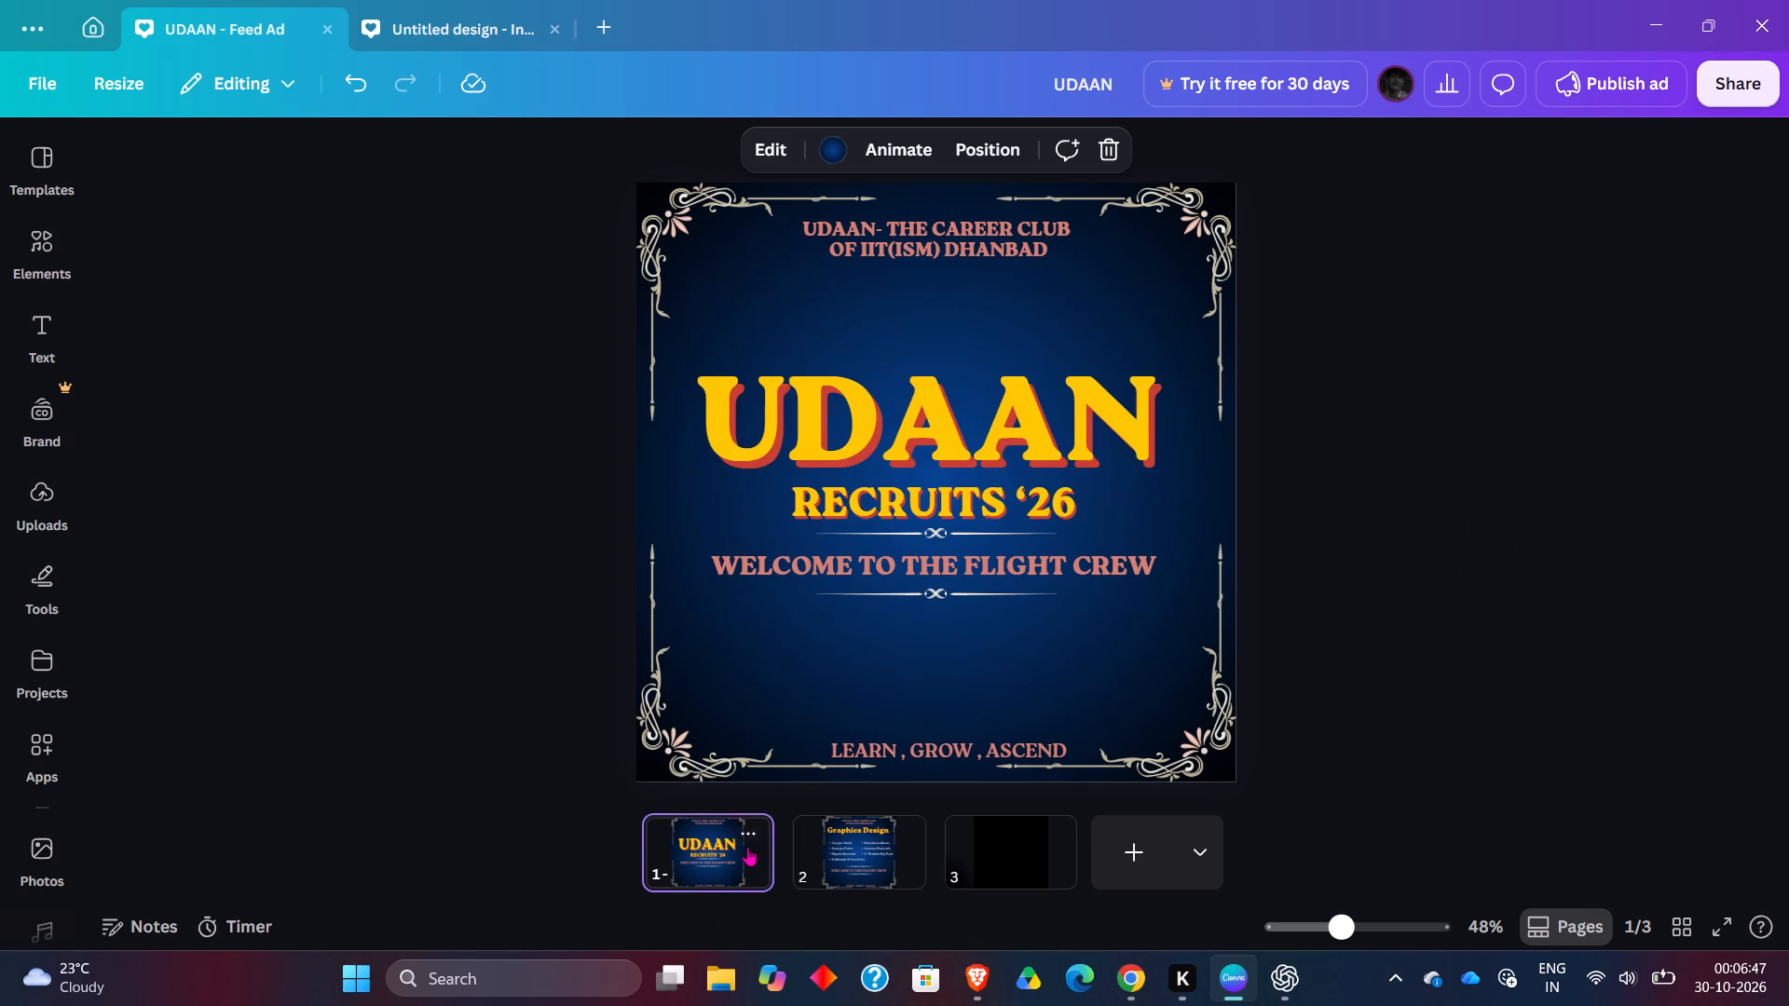
pyautogui.click(1529, 646)
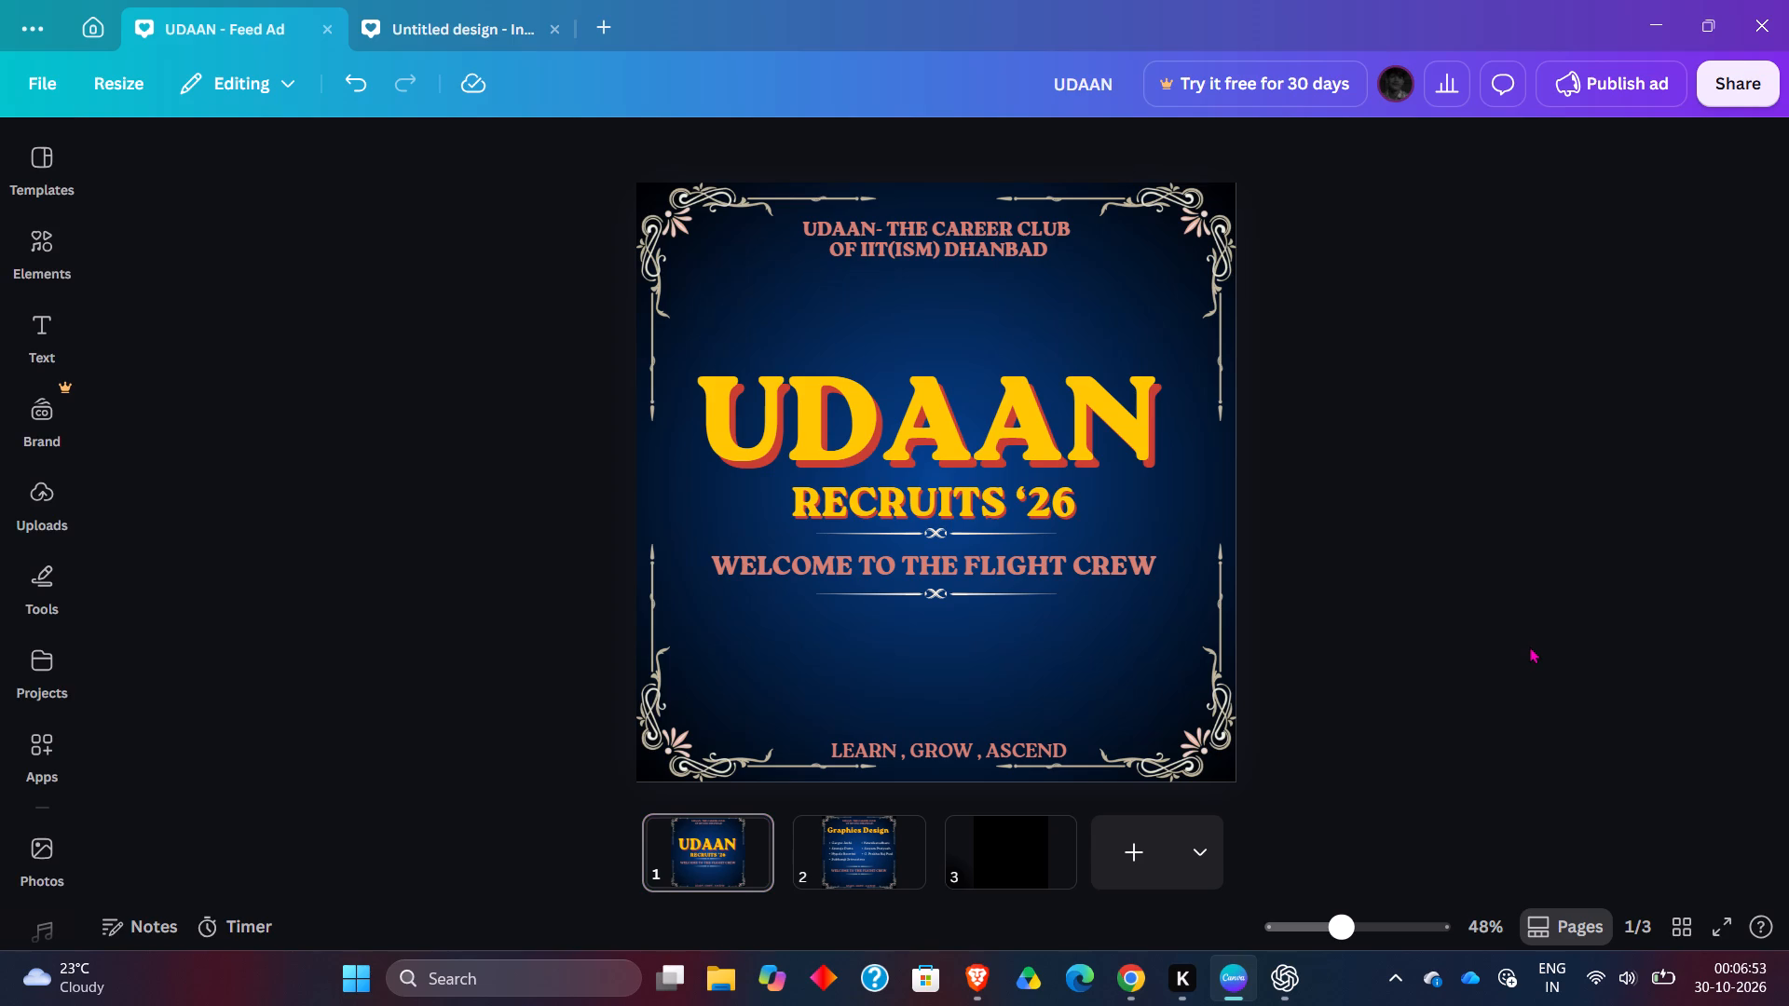
pyautogui.press('Print')
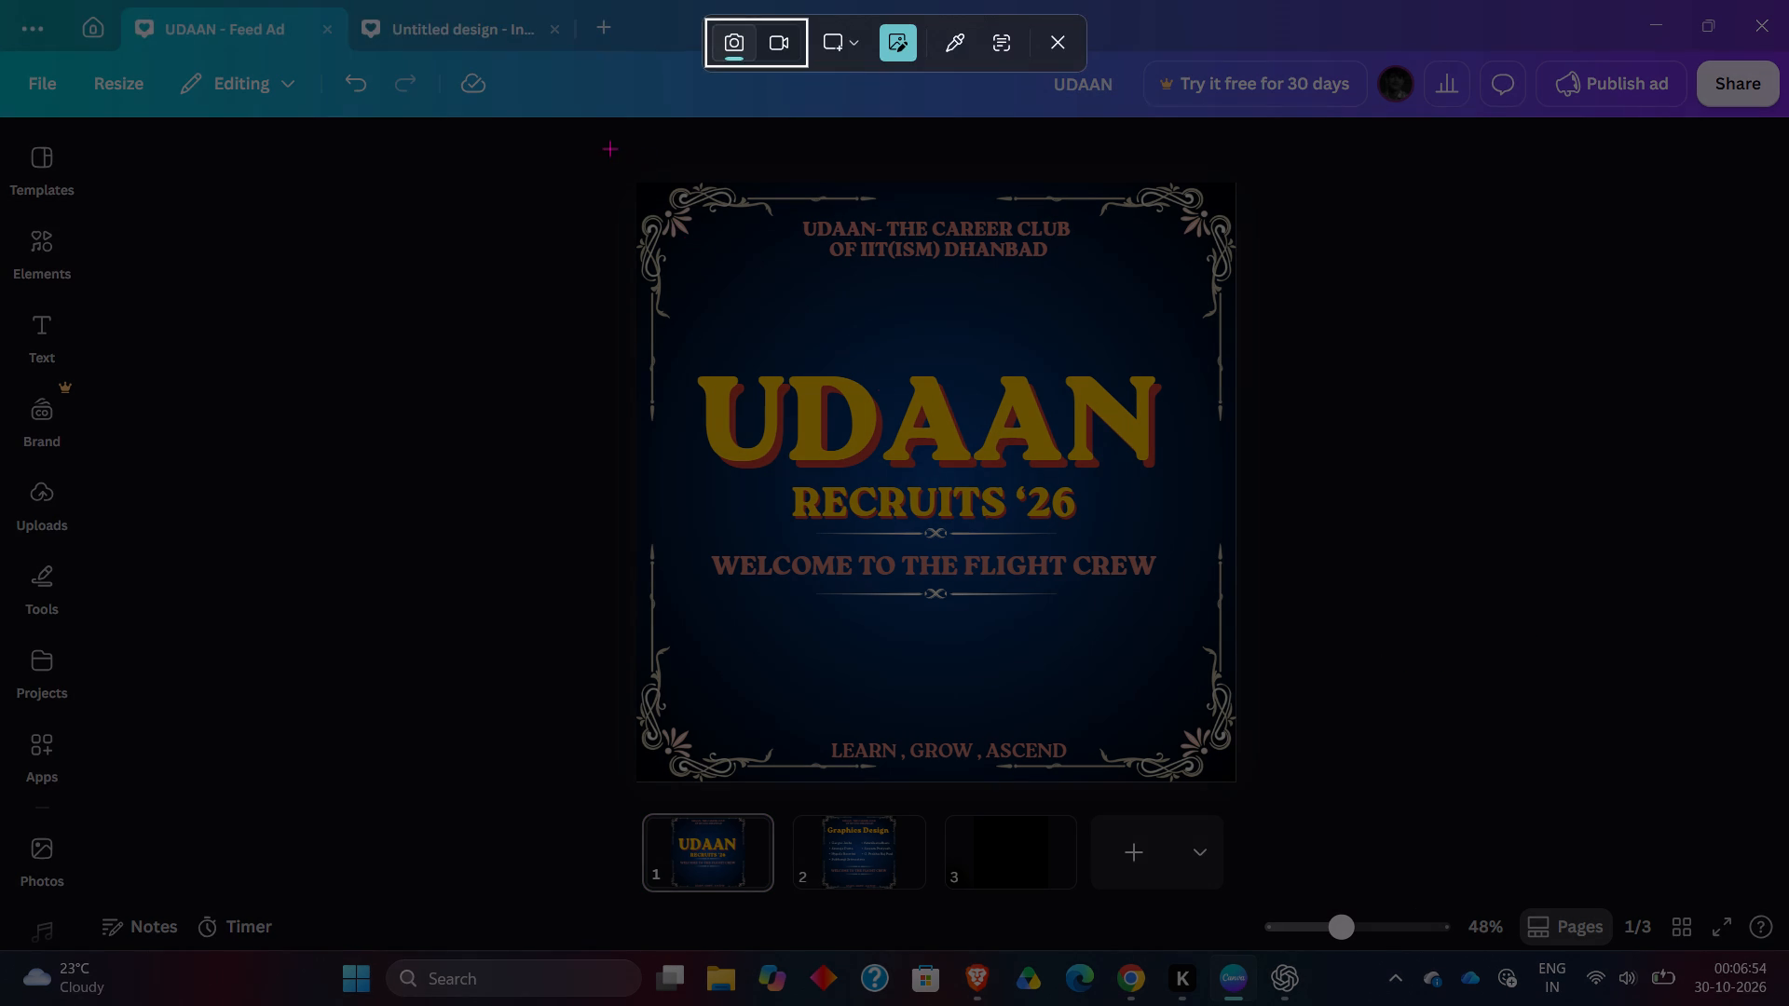
pyautogui.moveTo(609, 148); pyautogui.dragTo(1279, 801)
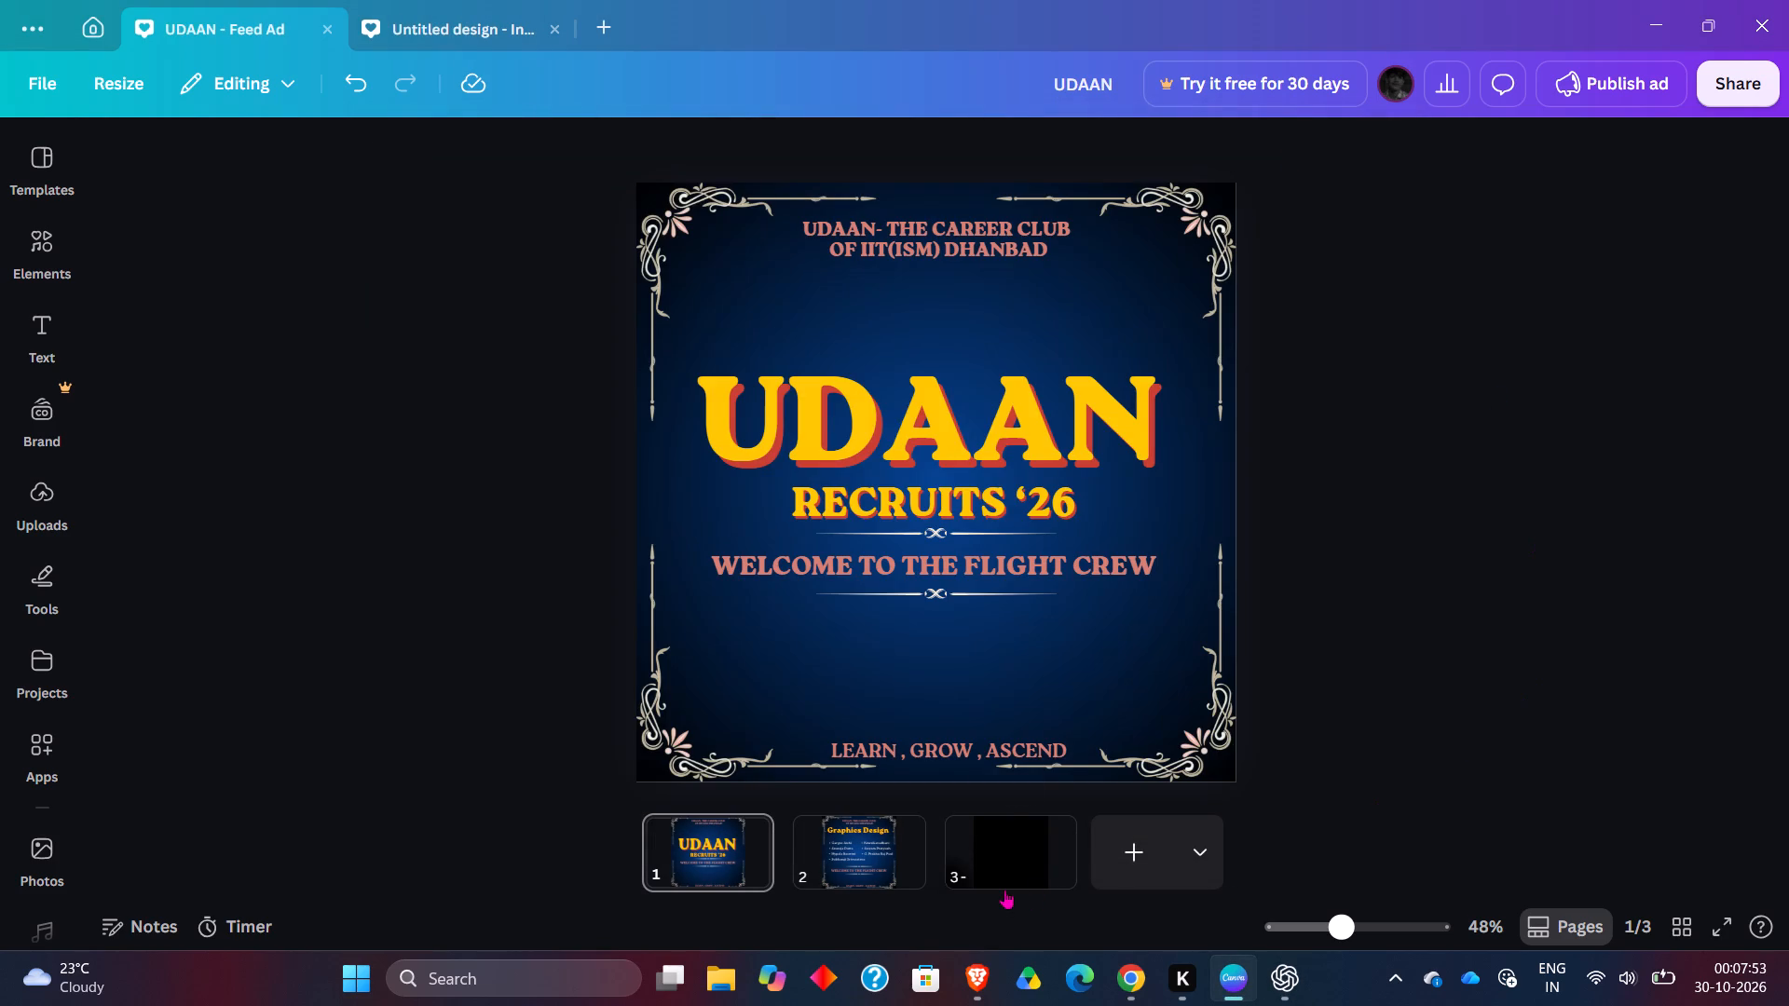
# Unlock the four ornamental corner frames on the Graphics Design page 2.
pyautogui.click(930, 870)
pyautogui.click(901, 876)
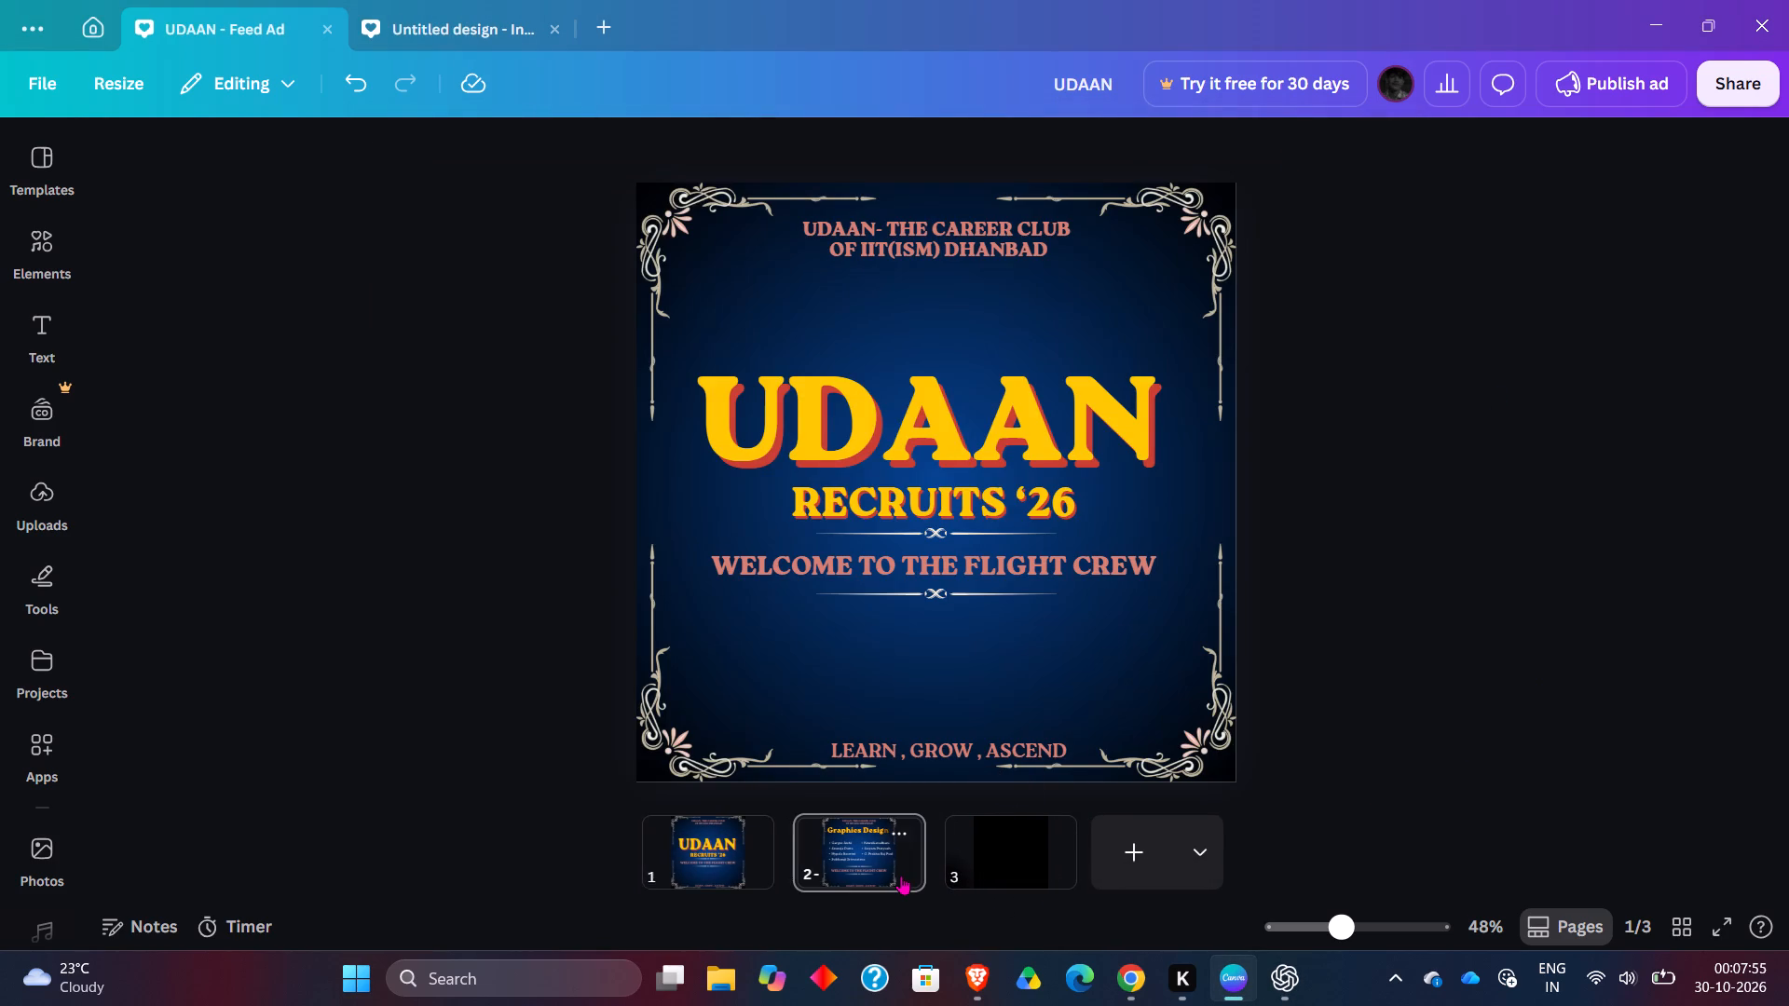
pyautogui.click(1474, 625)
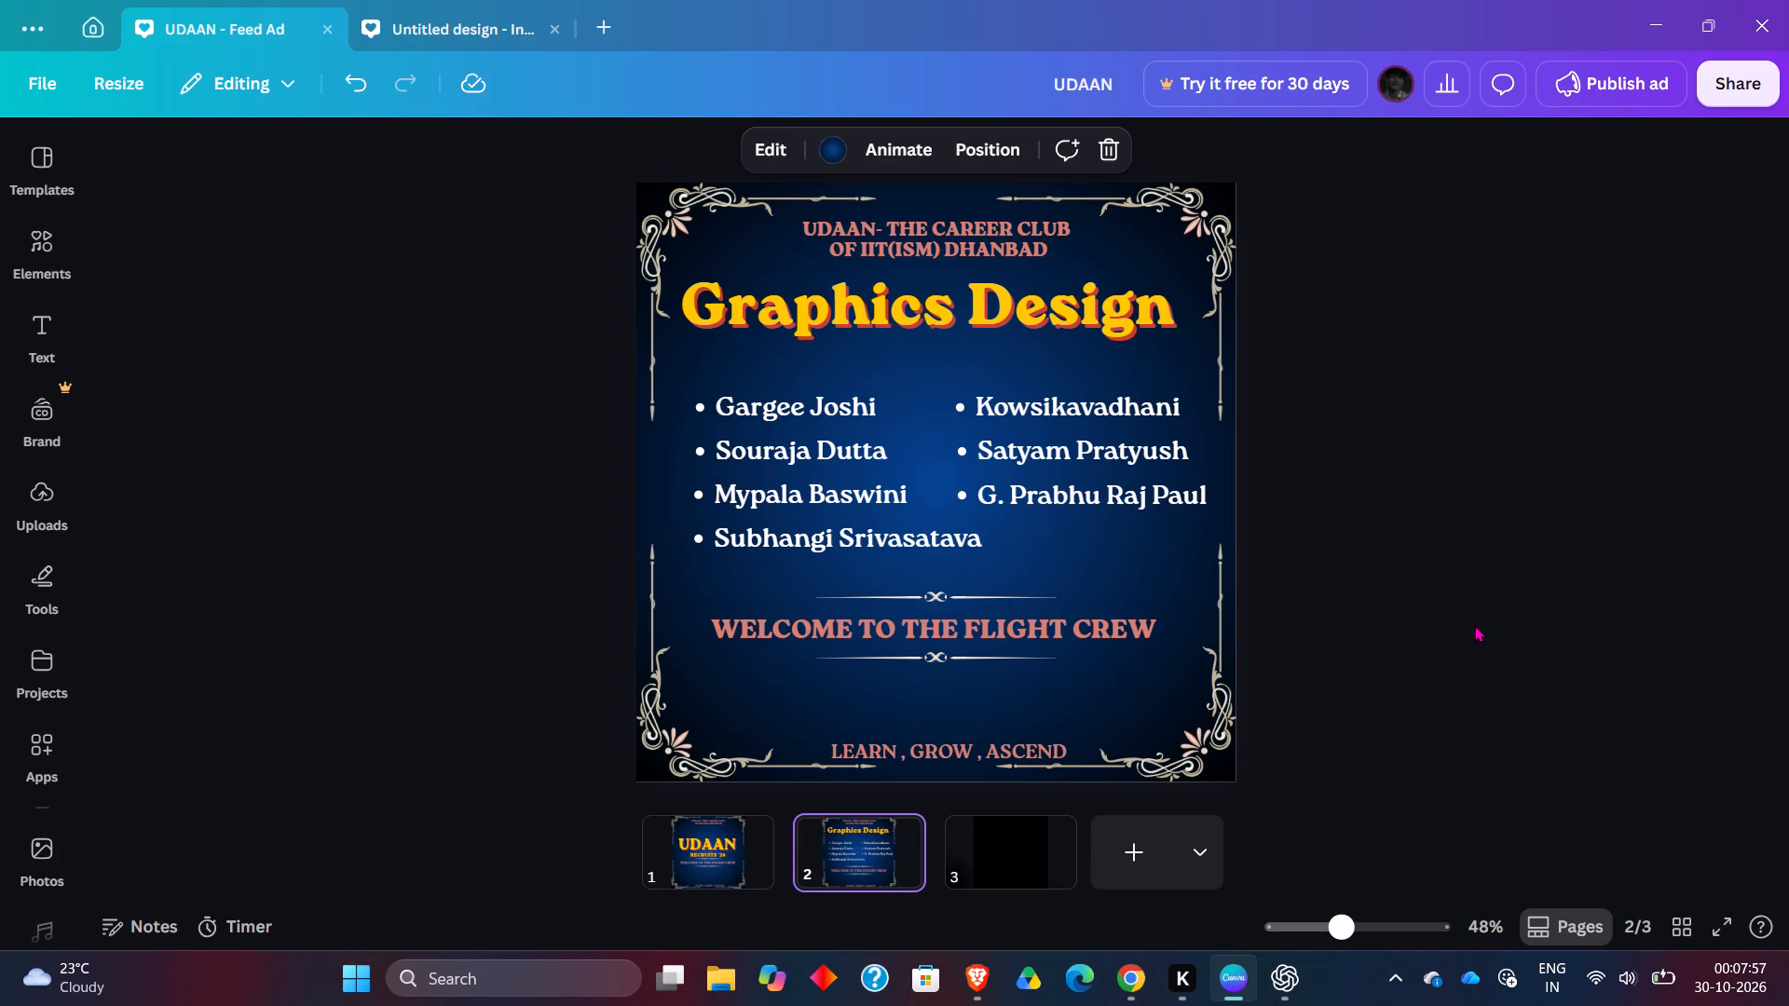
pyautogui.click(1200, 676)
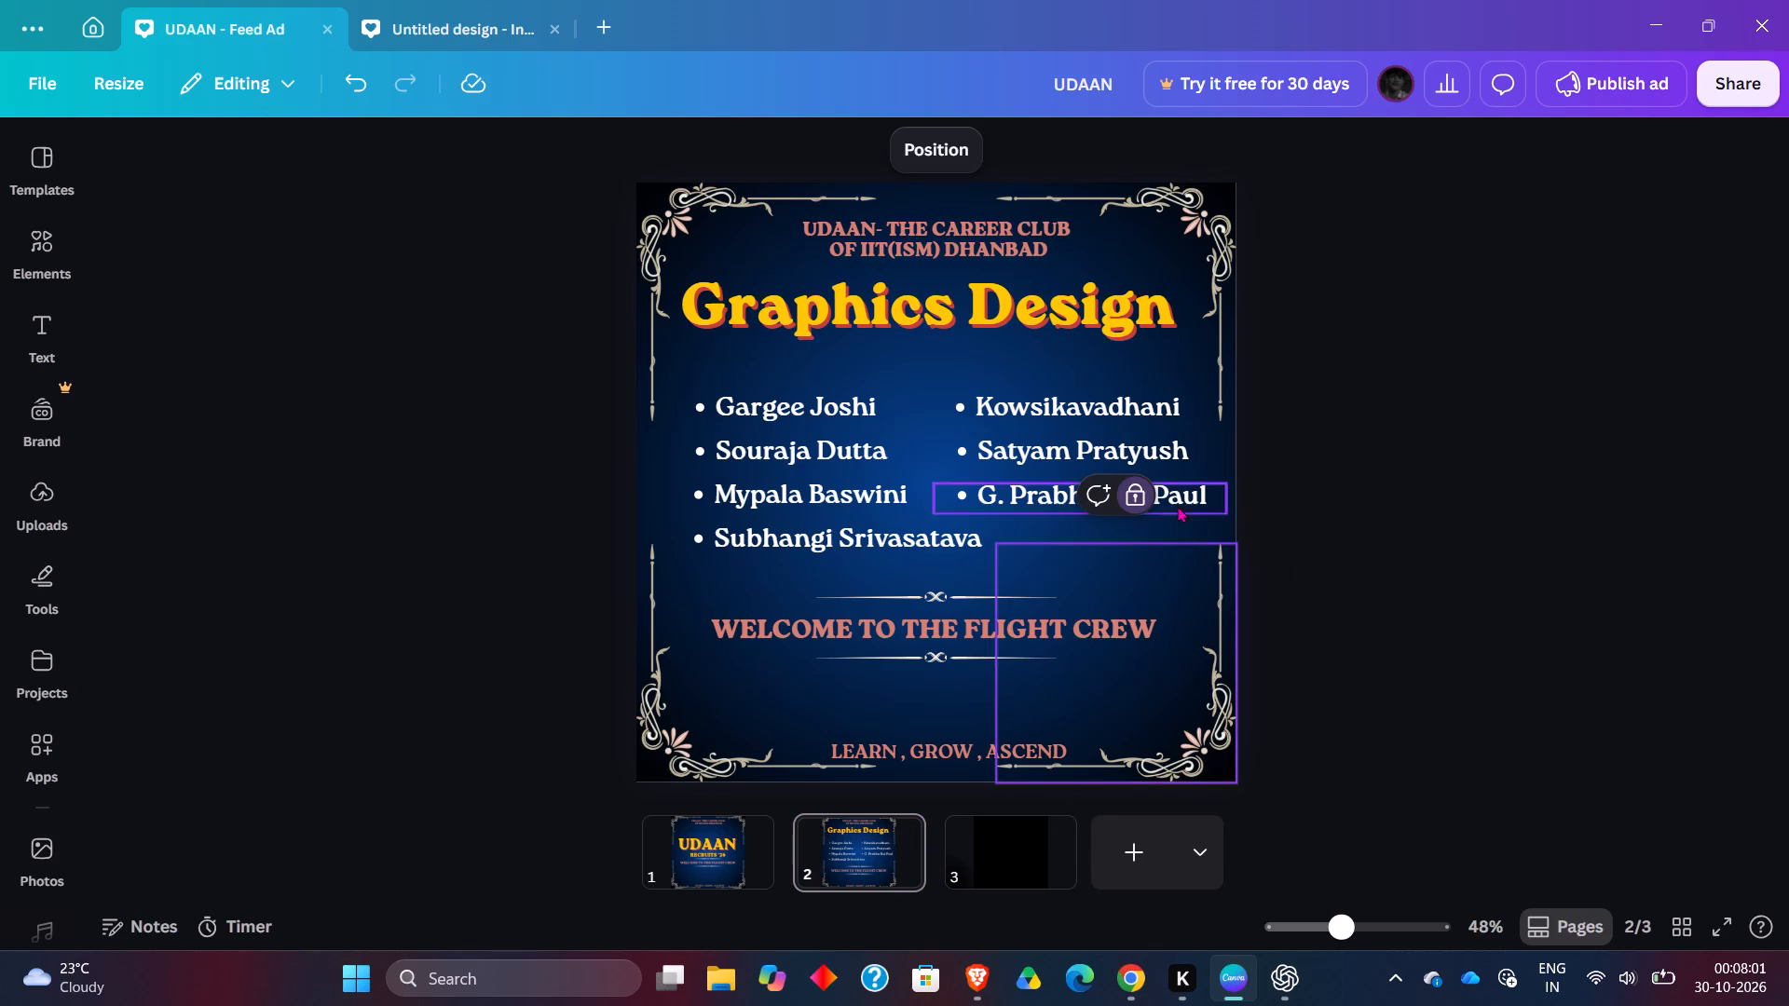
pyautogui.click(1142, 497)
pyautogui.click(1168, 256)
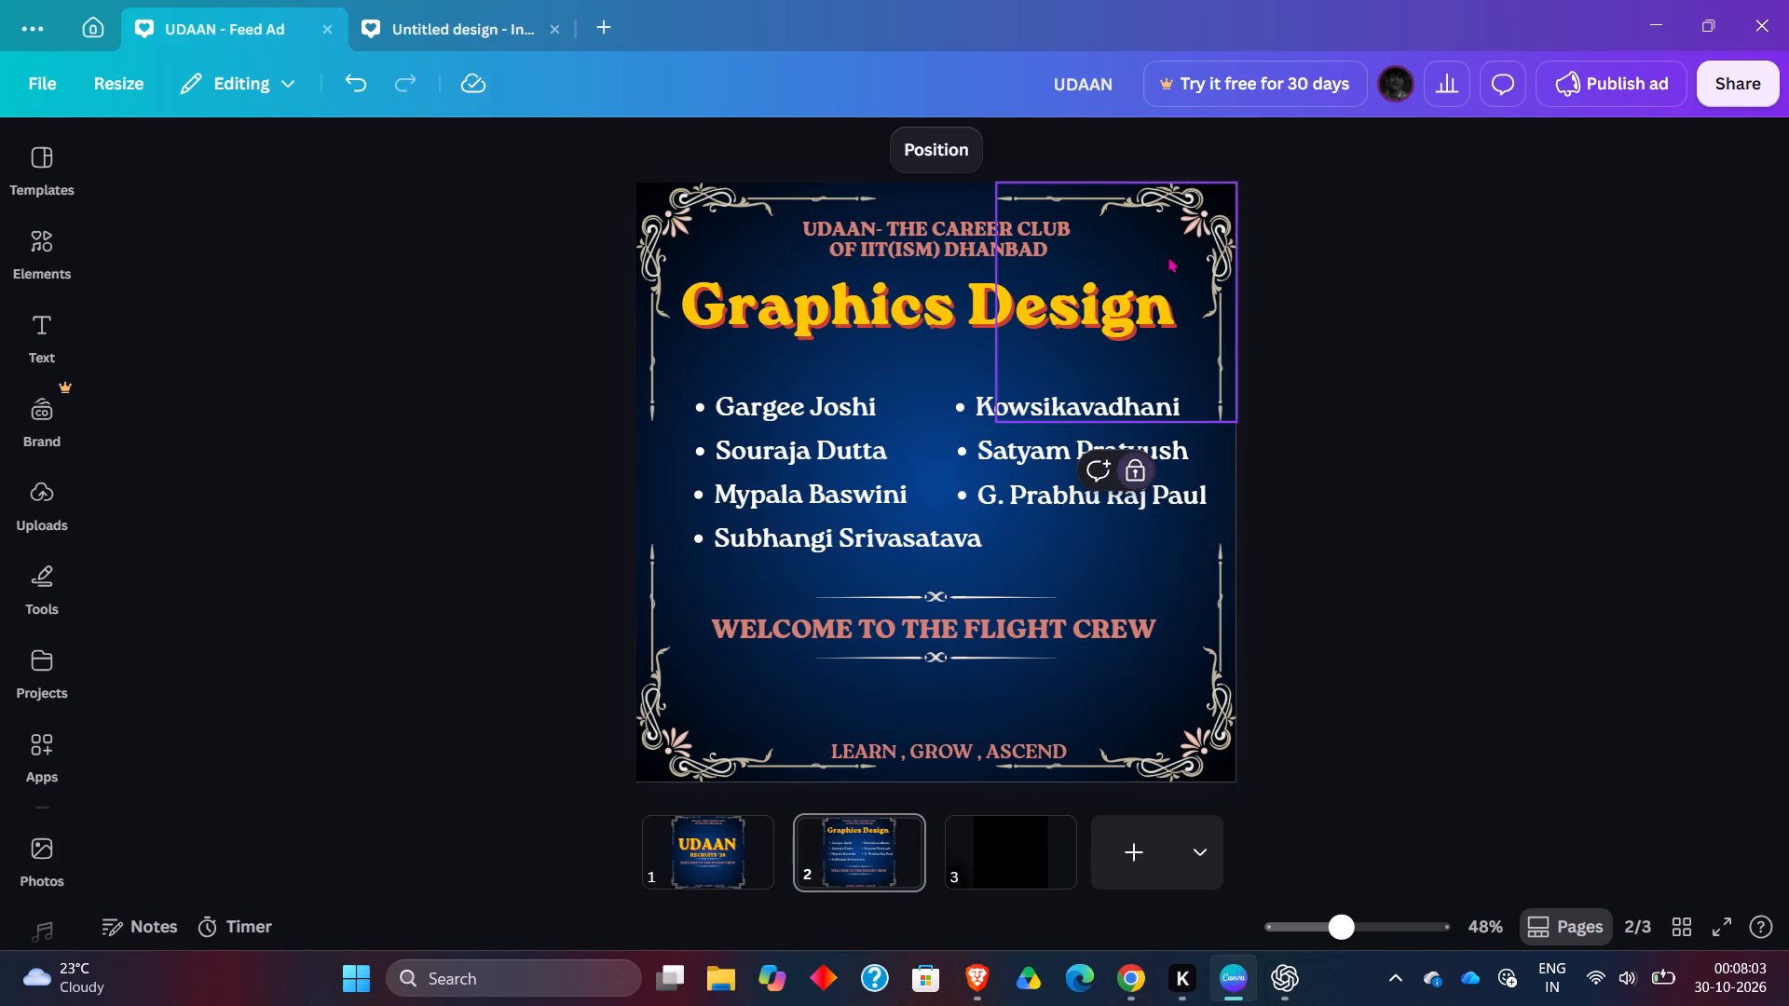
pyautogui.click(1140, 476)
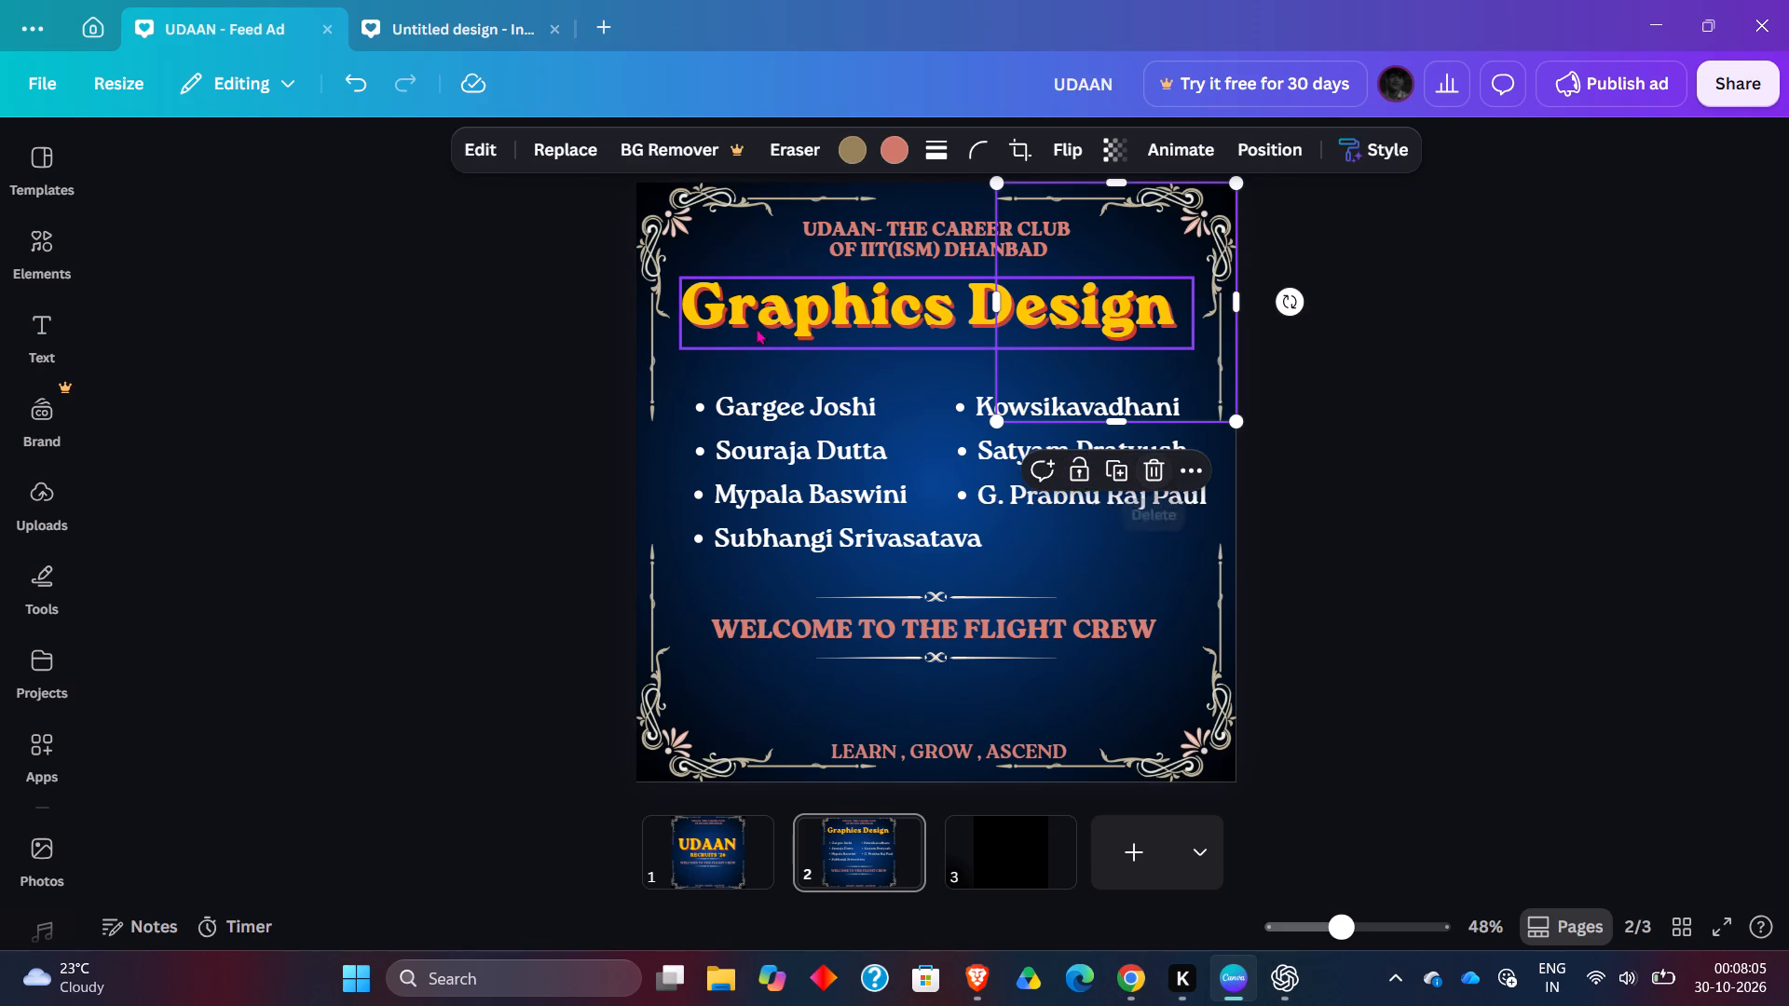
pyautogui.click(687, 237)
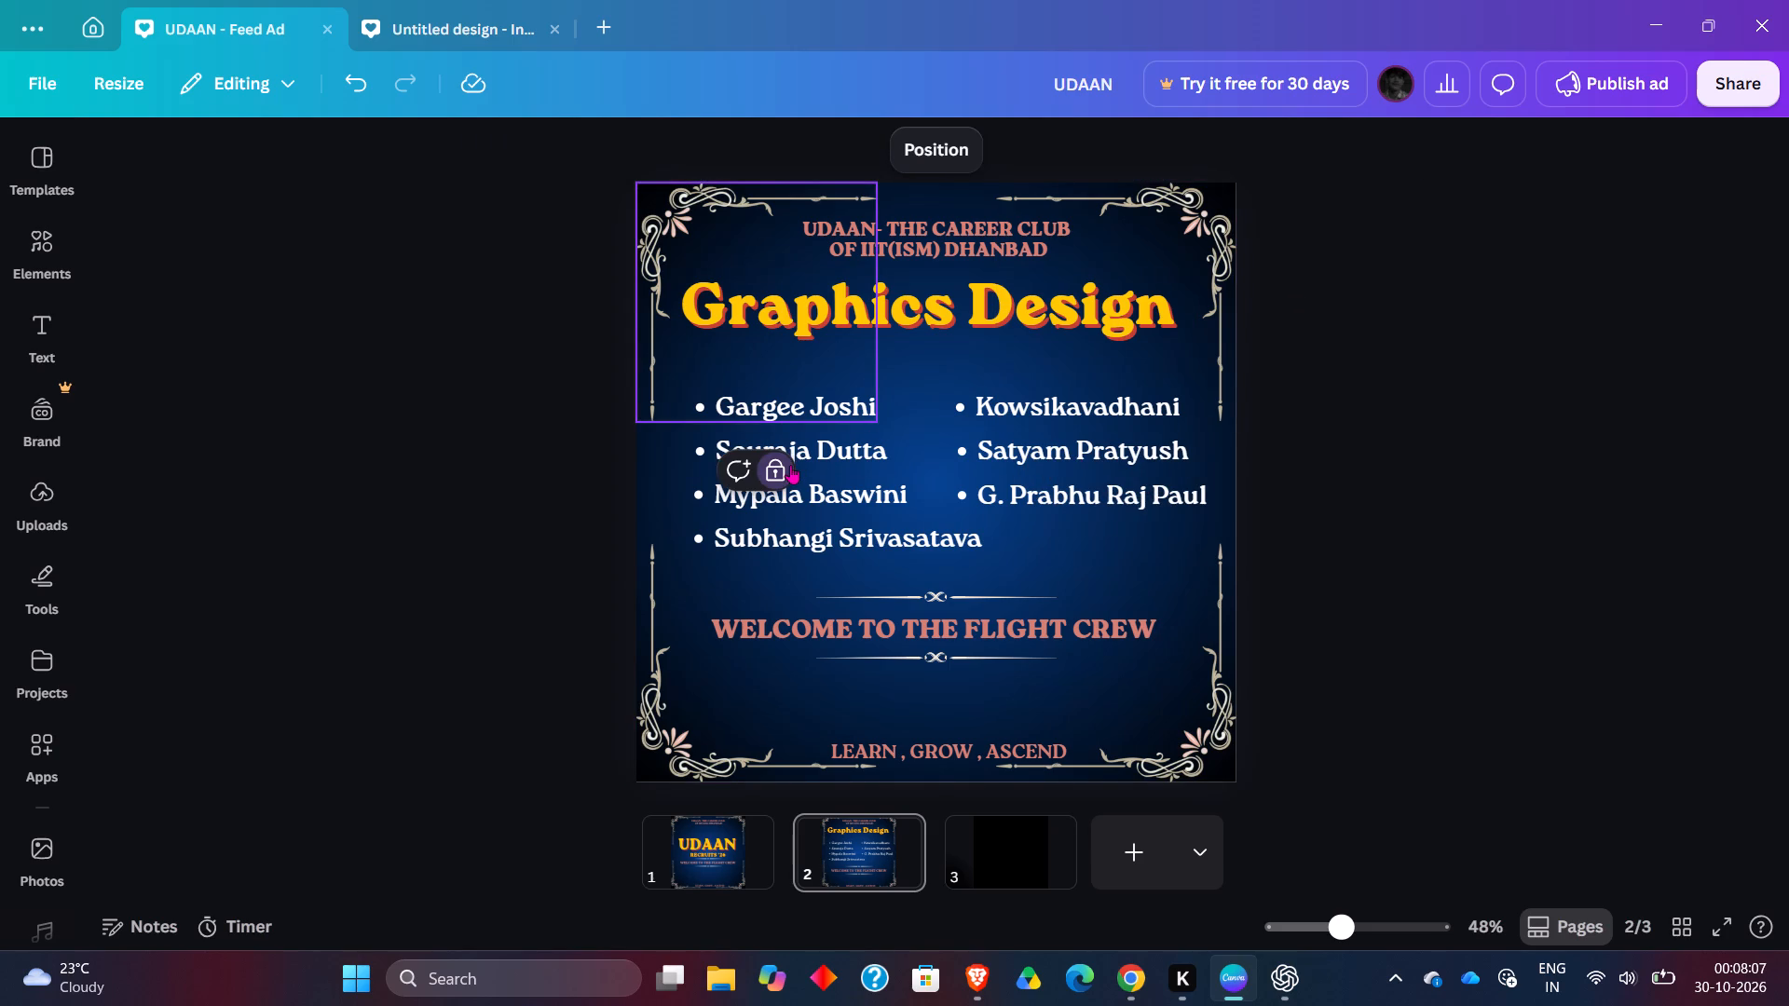
pyautogui.click(787, 465)
pyautogui.click(699, 732)
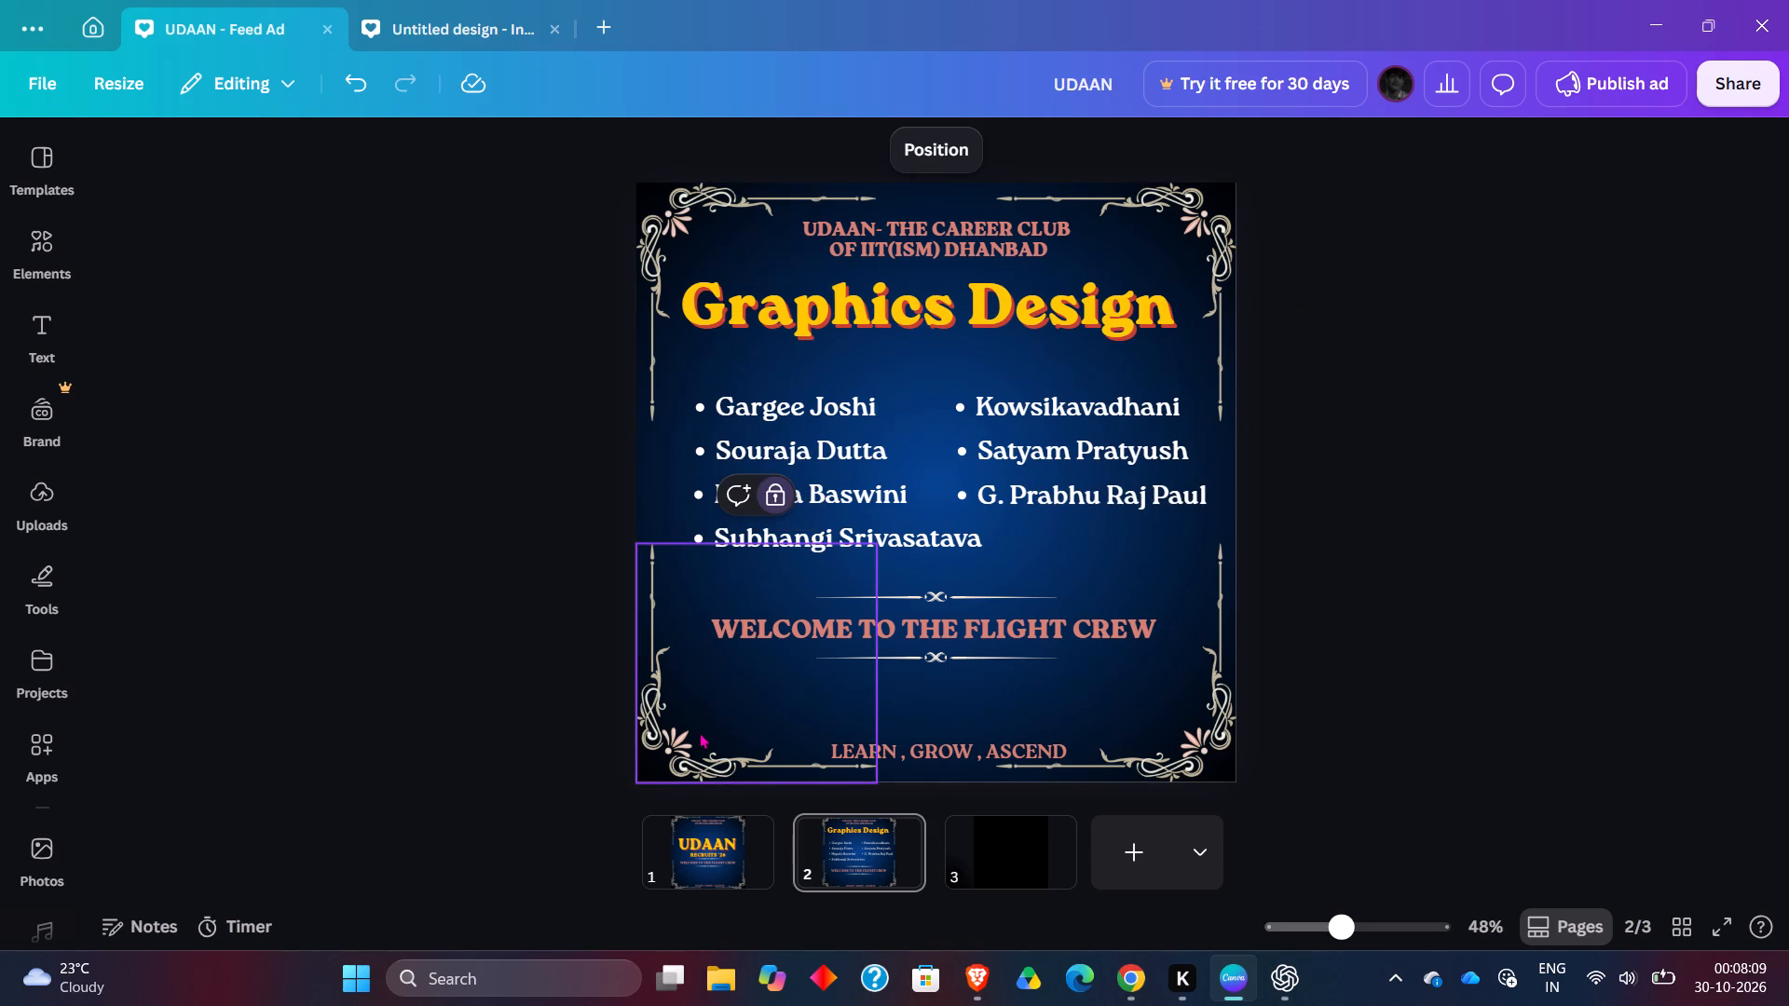
pyautogui.click(773, 497)
pyautogui.click(1400, 599)
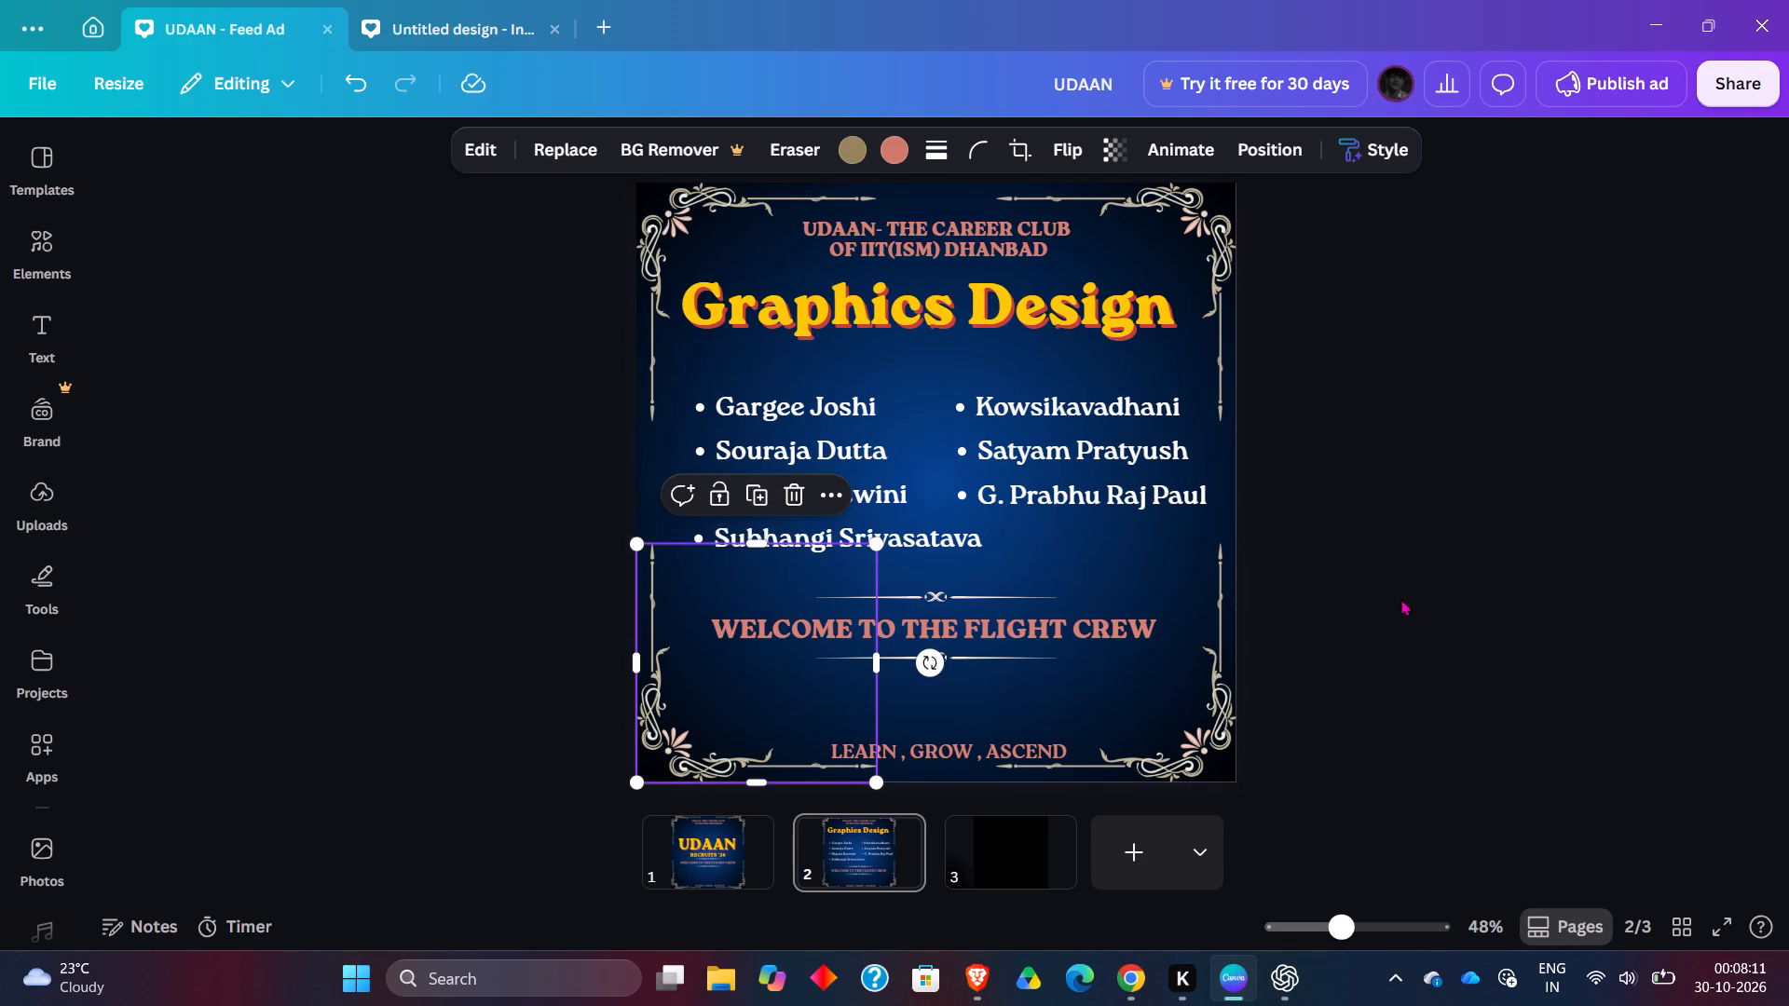
# Compare the UDAAN cover on page 1 with the Graphics Design page 2, switching between them.
pyautogui.click(712, 846)
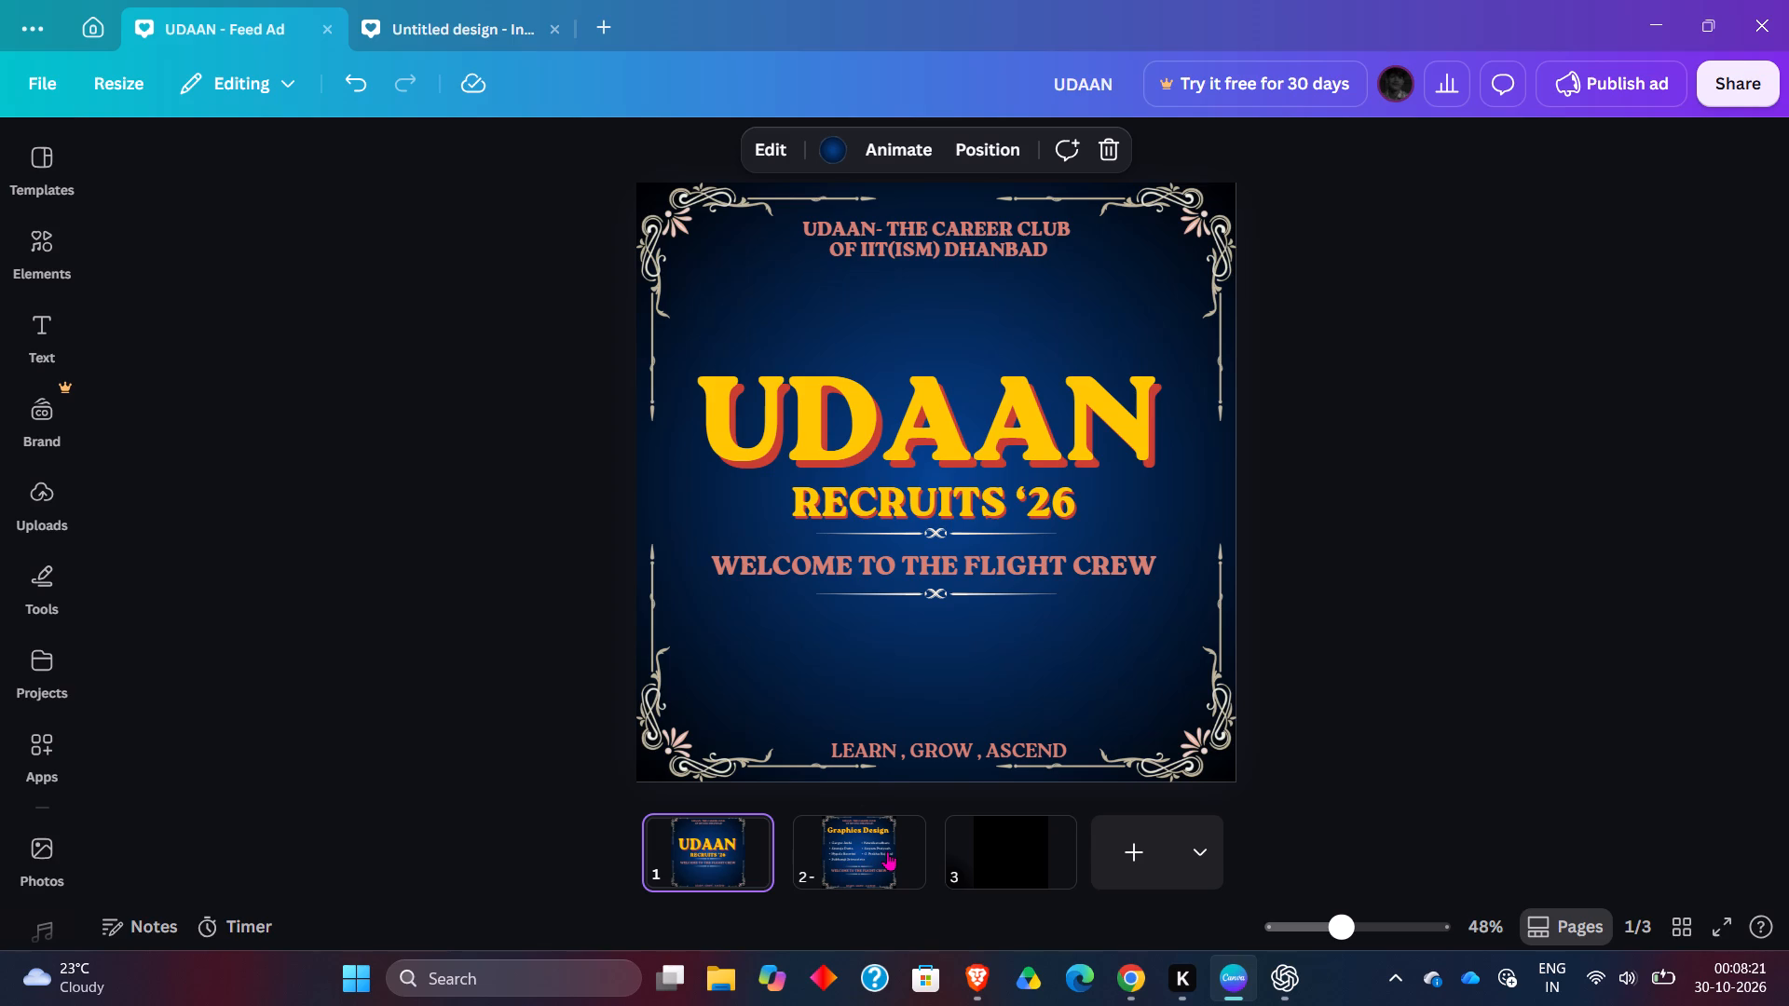
pyautogui.click(887, 851)
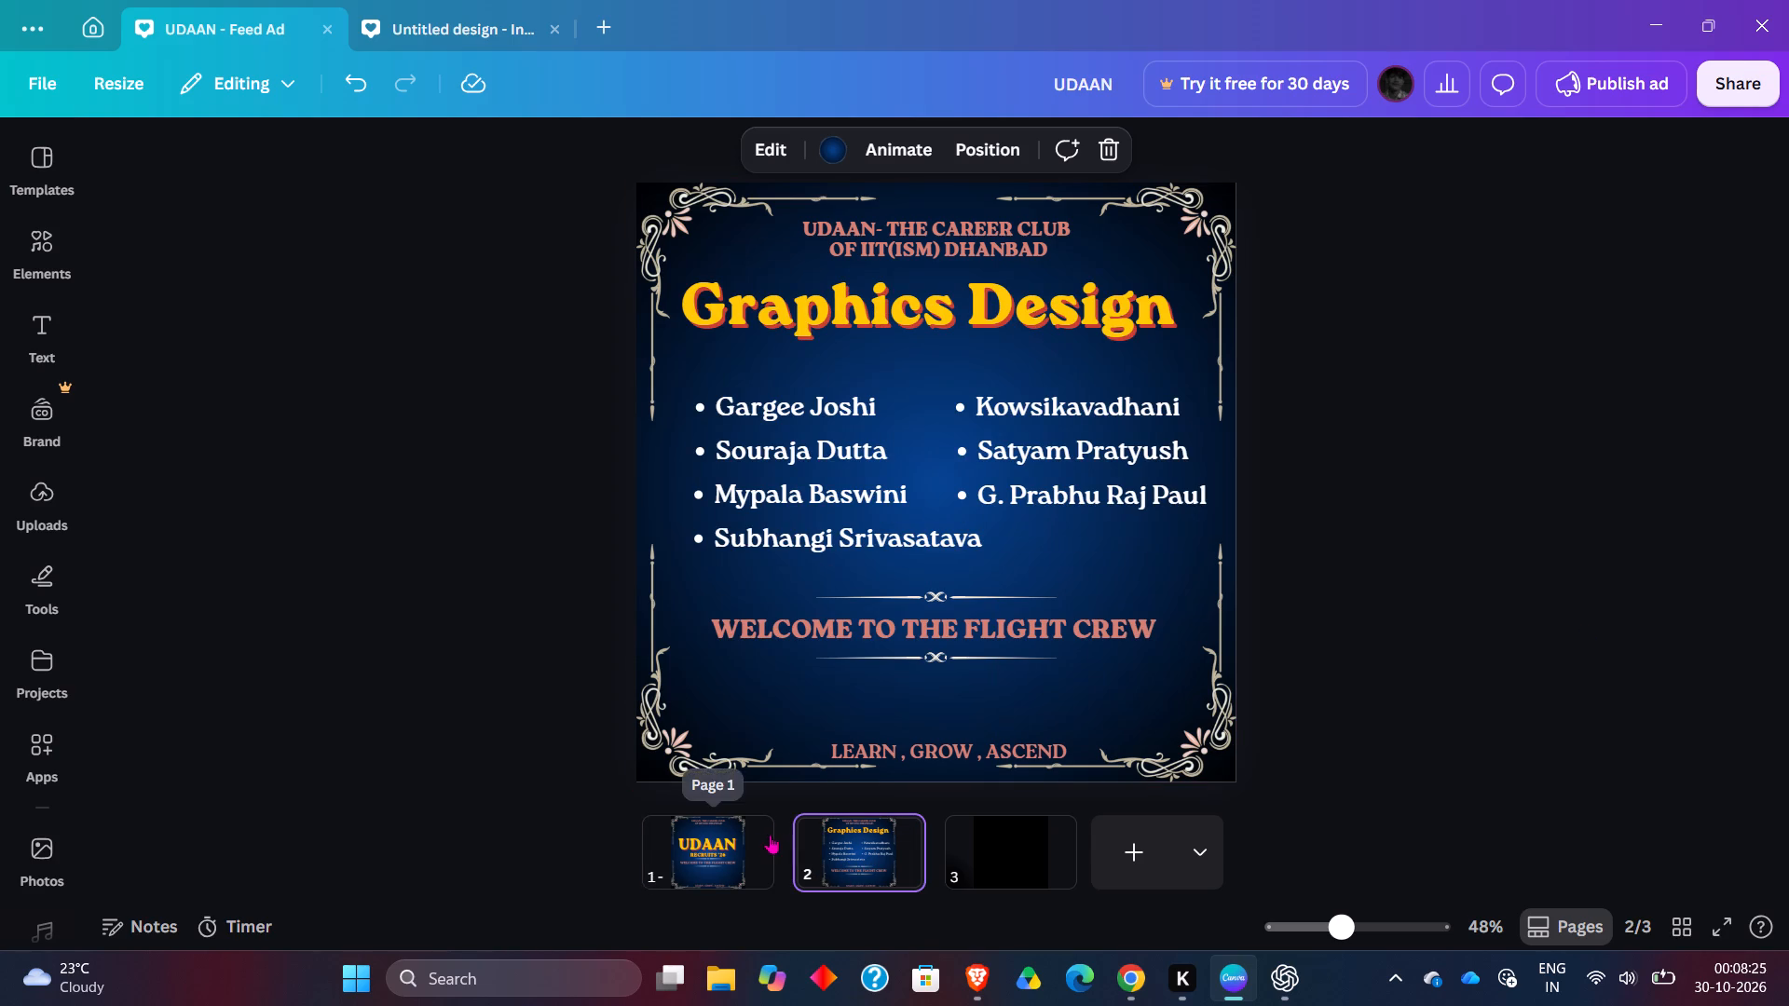
pyautogui.click(748, 842)
pyautogui.click(909, 850)
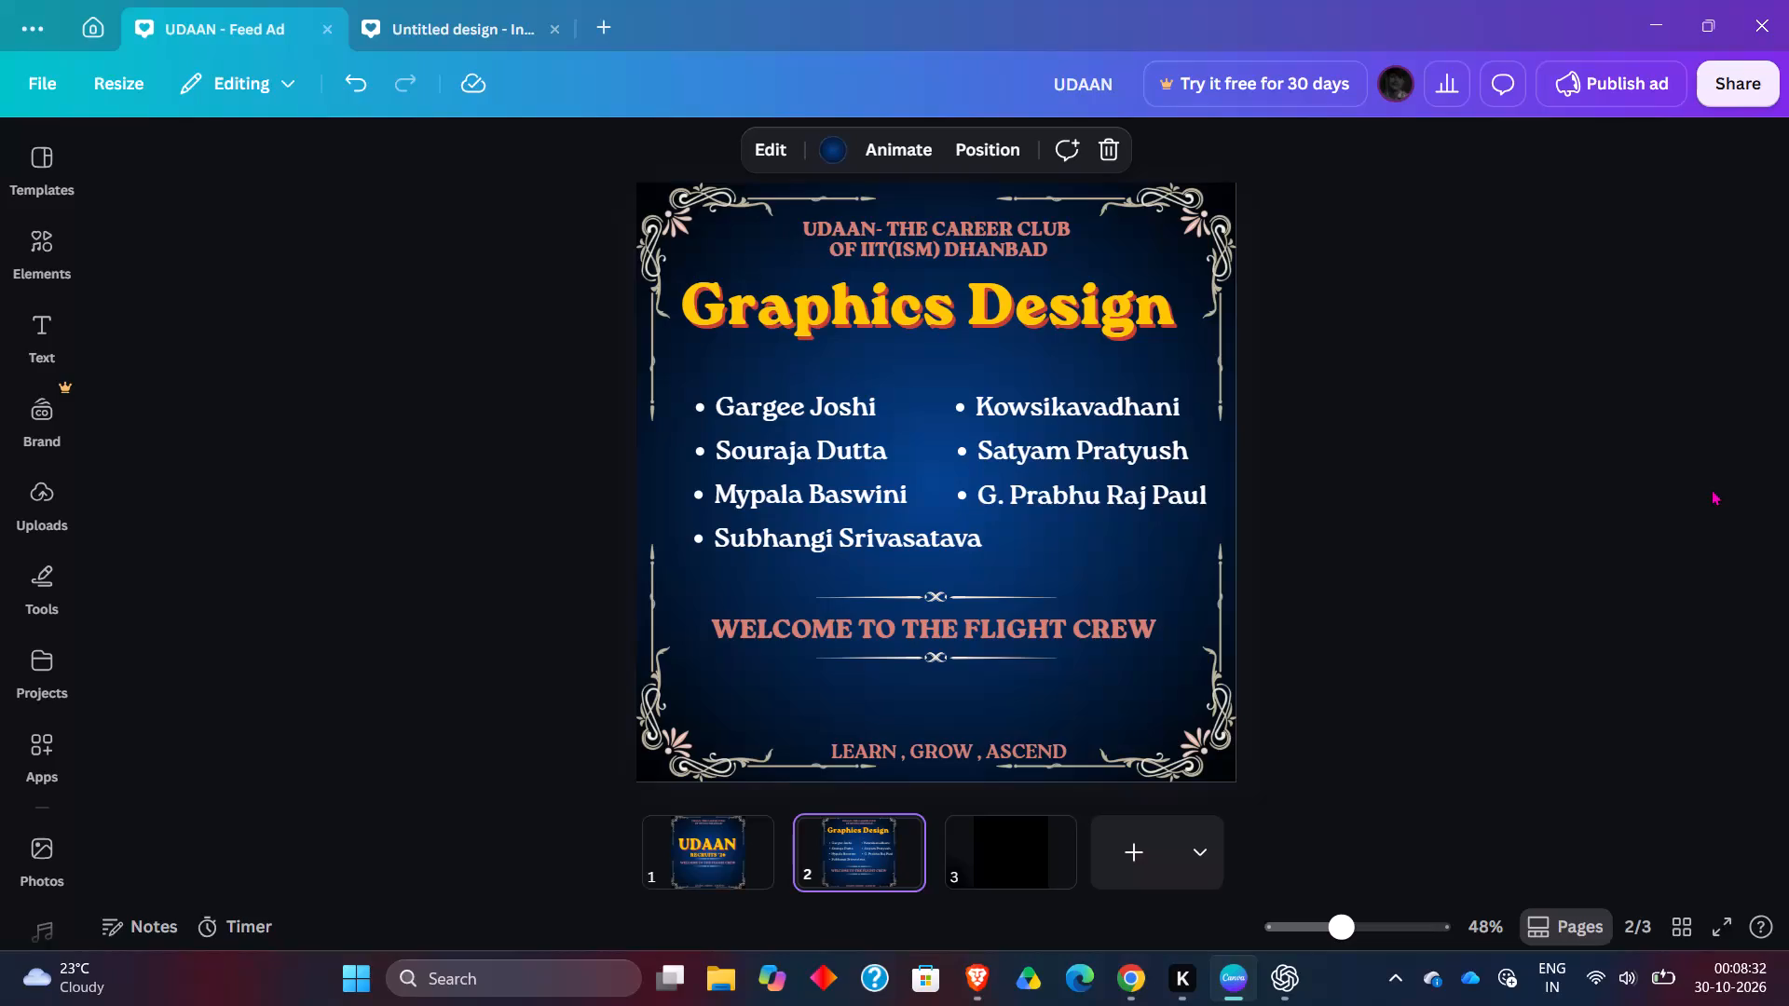
pyautogui.click(1438, 653)
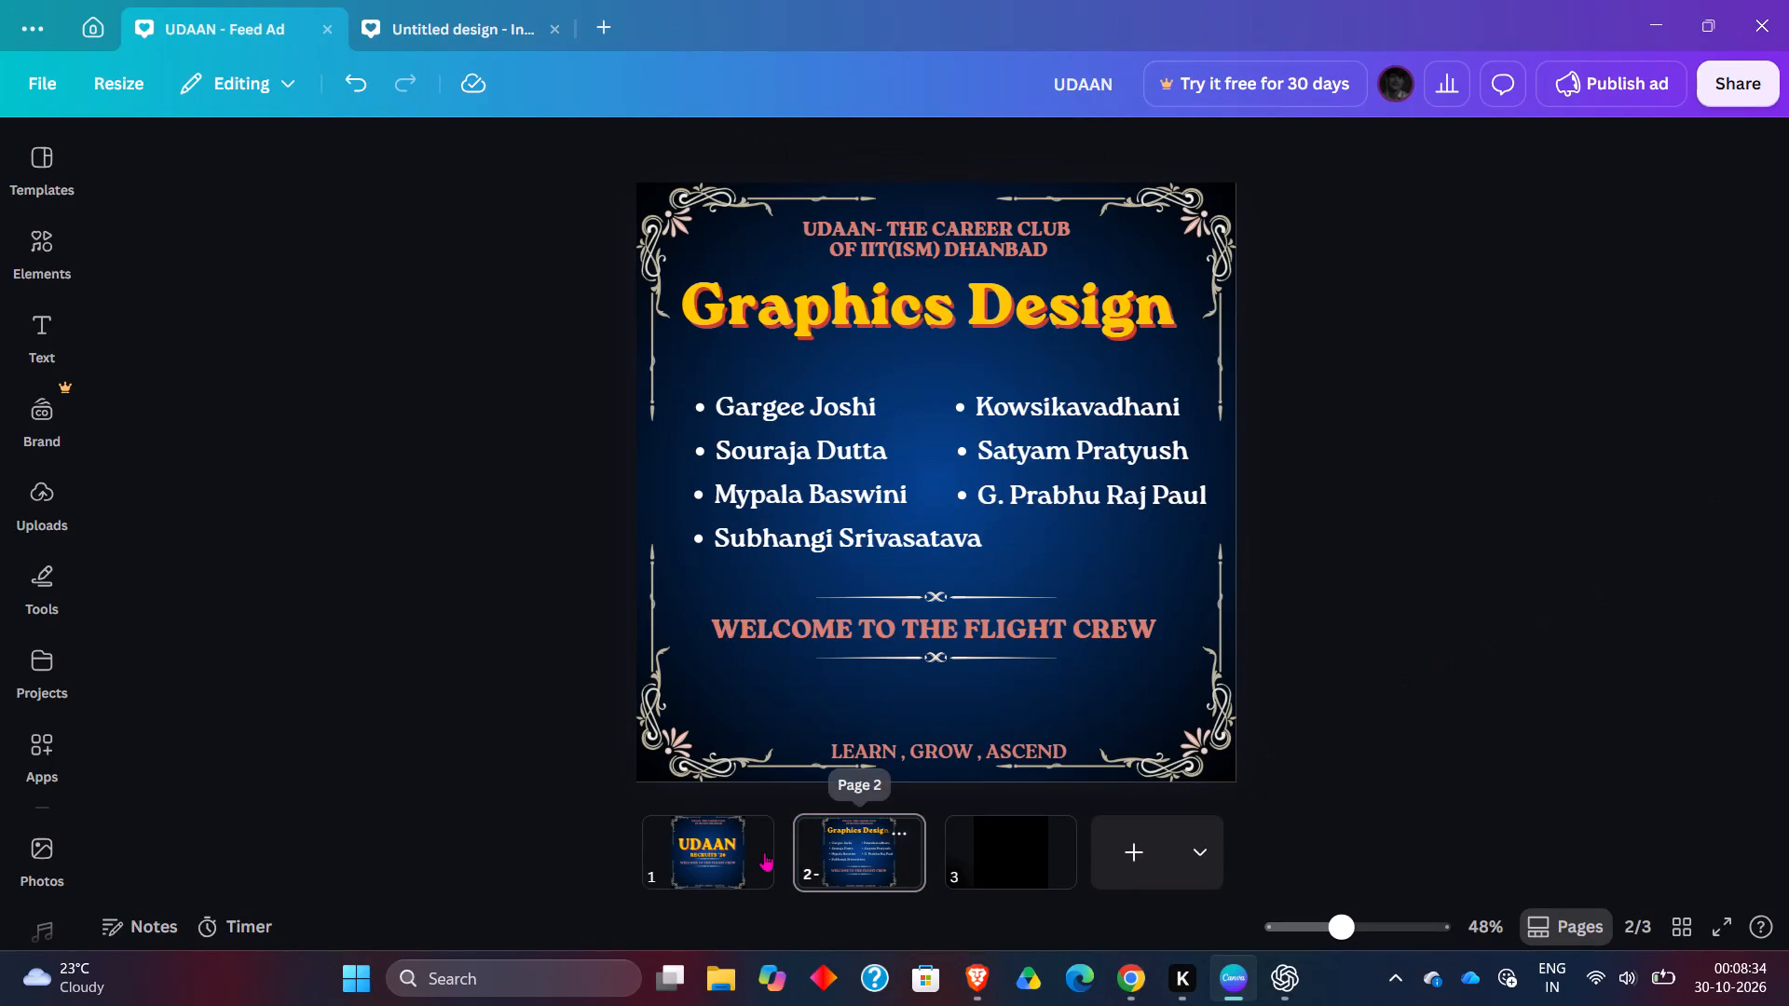
pyautogui.click(764, 852)
pyautogui.click(869, 845)
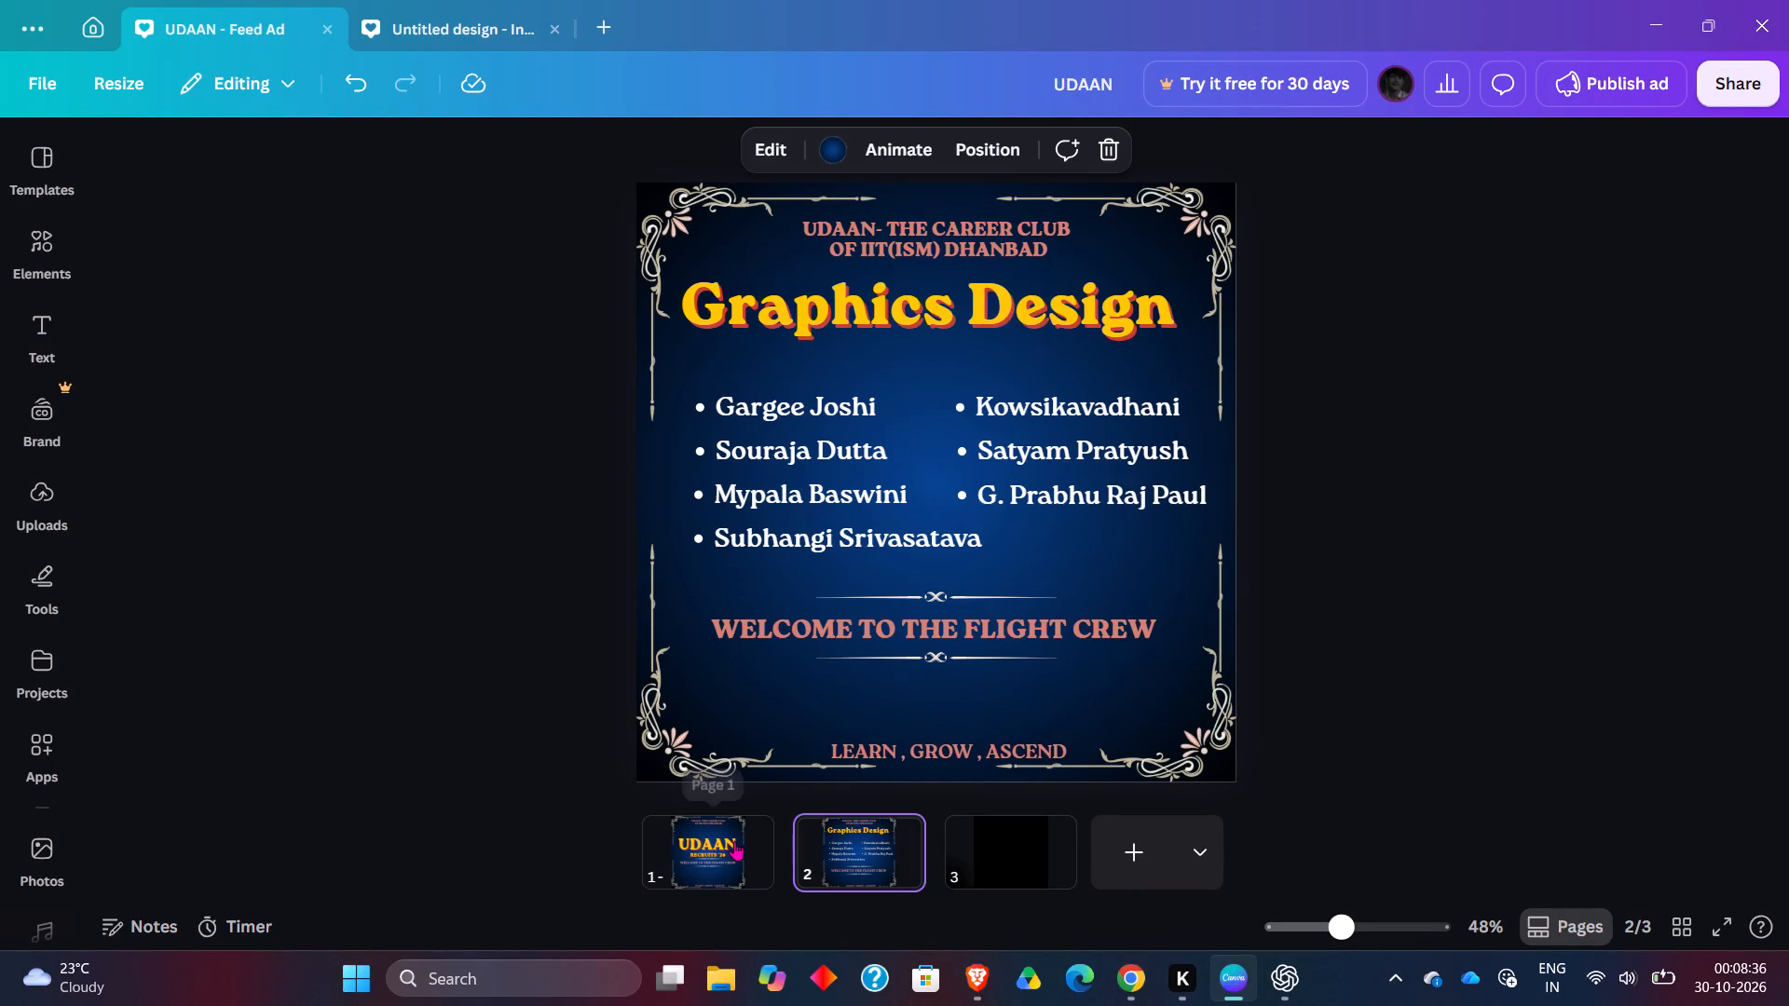
pyautogui.click(734, 841)
pyautogui.click(1317, 578)
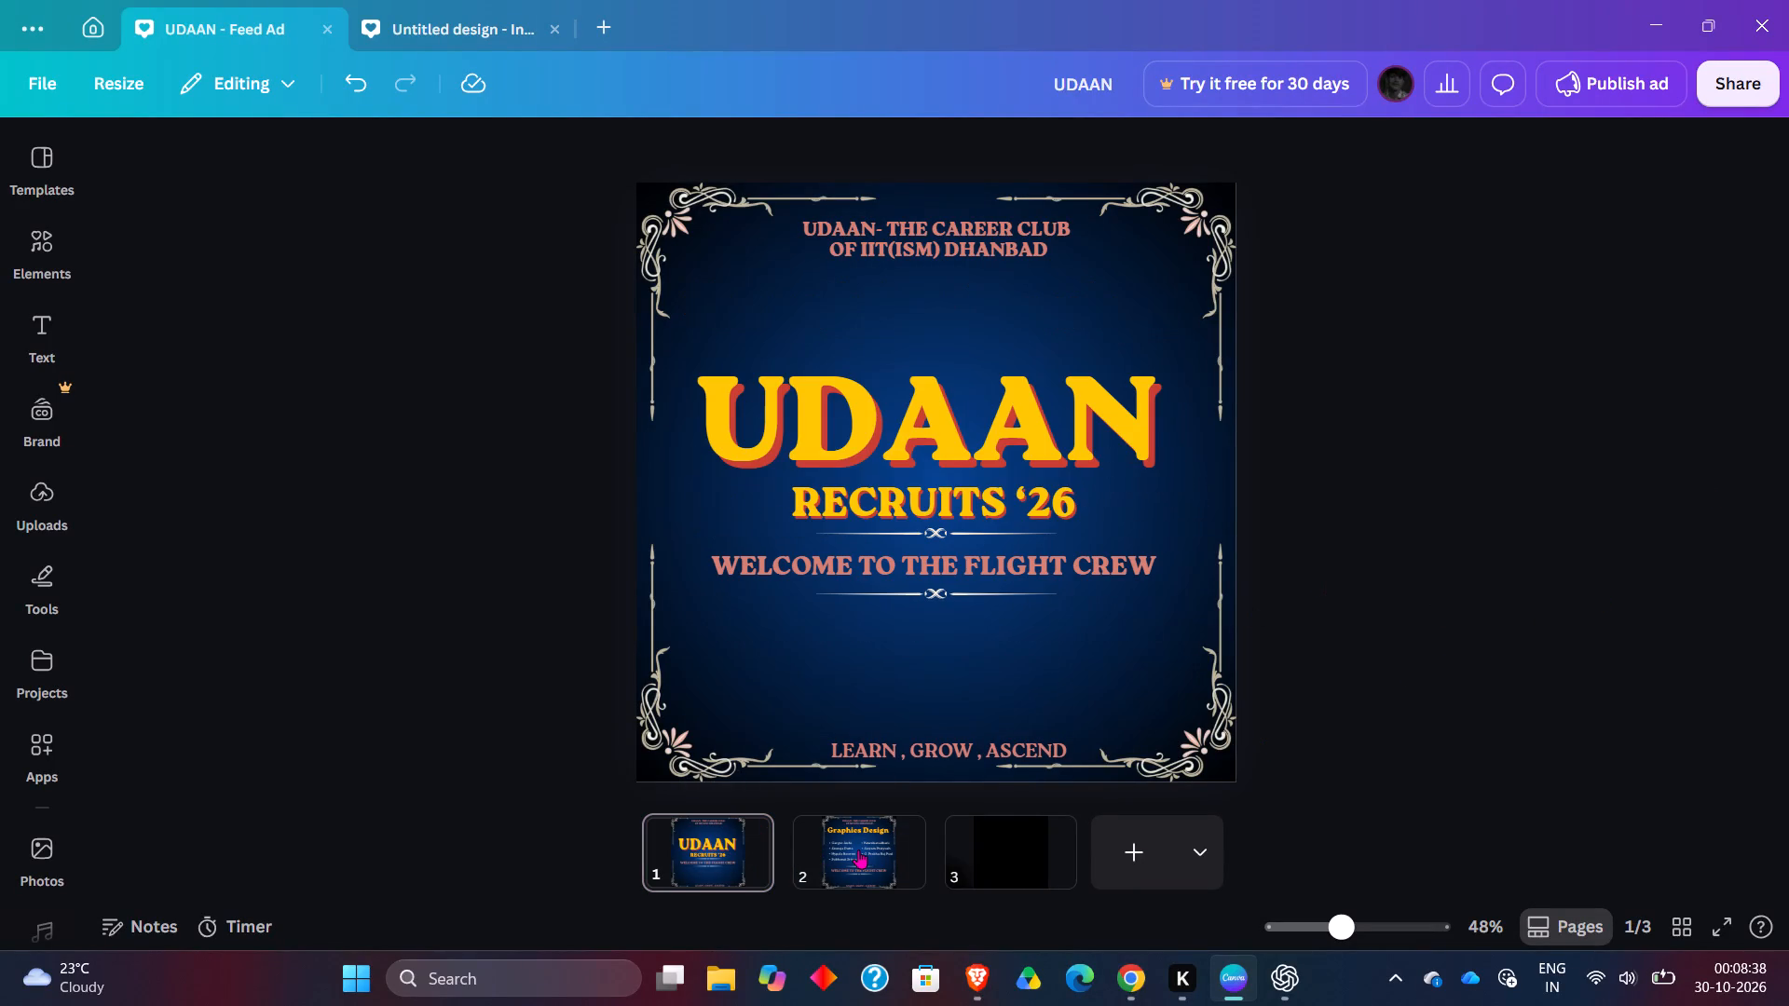
pyautogui.click(858, 850)
pyautogui.click(760, 862)
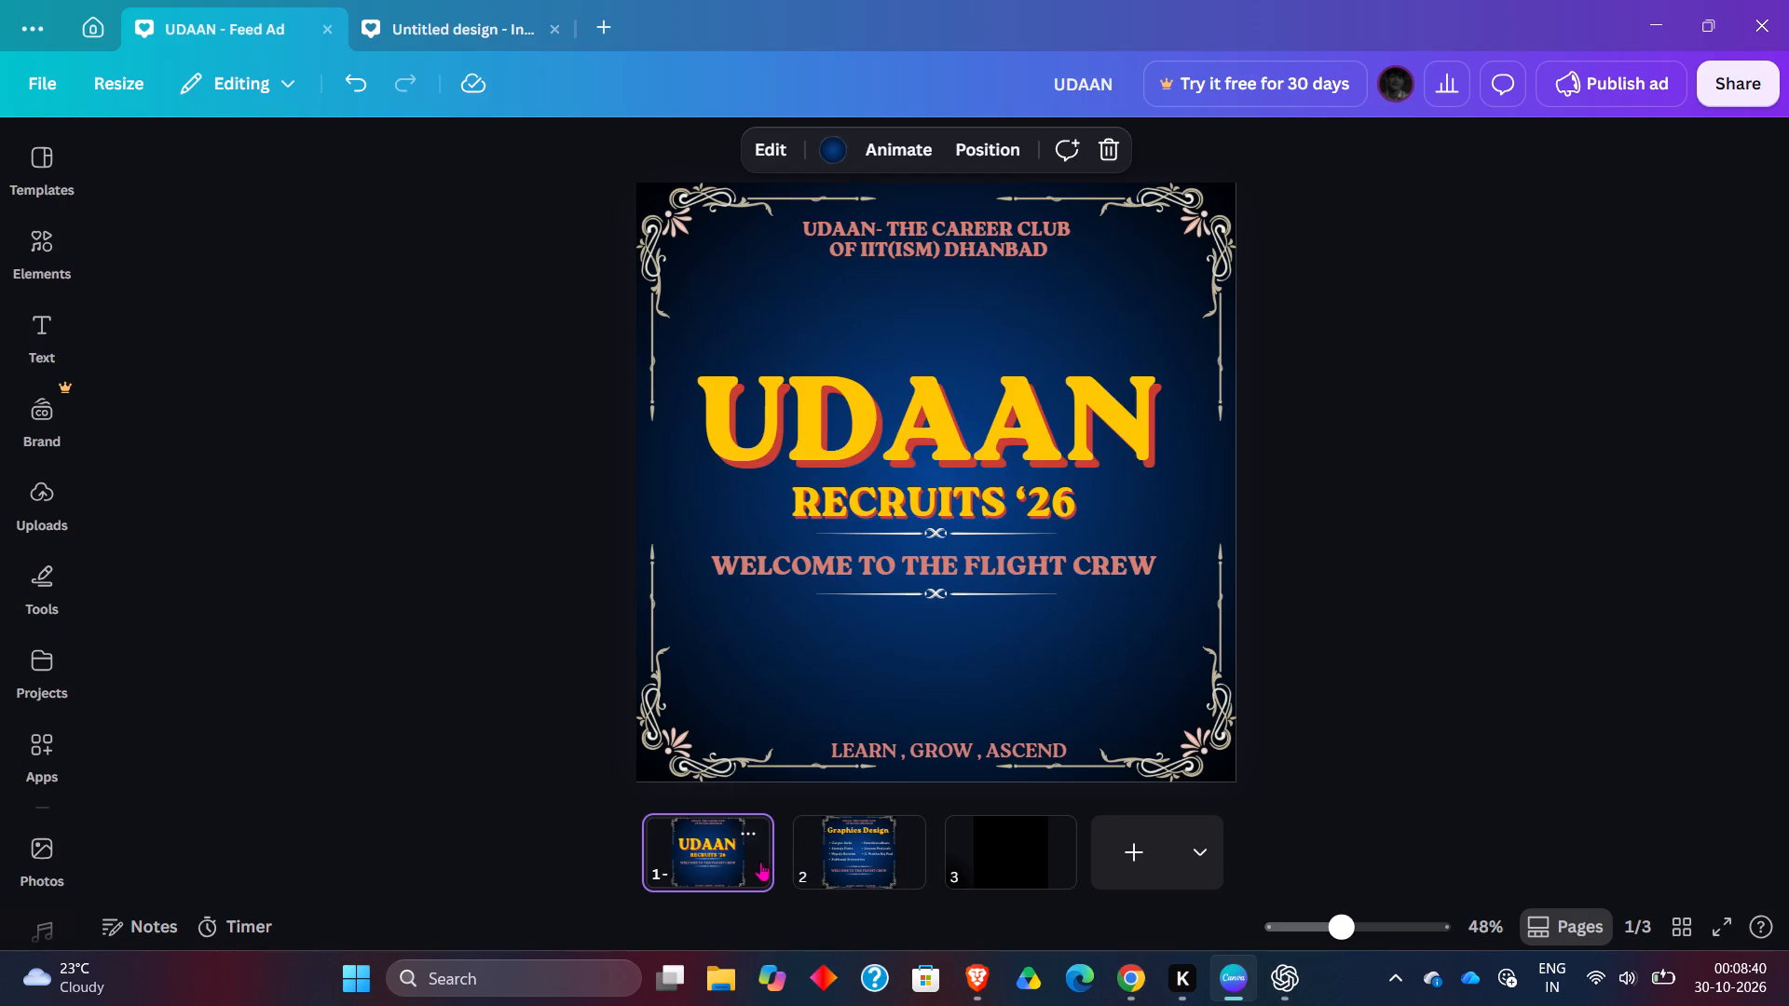
pyautogui.click(1455, 567)
# Set the design's sharing access to anyone with the link, with edit permission, and copy the share link.
pyautogui.click(1746, 93)
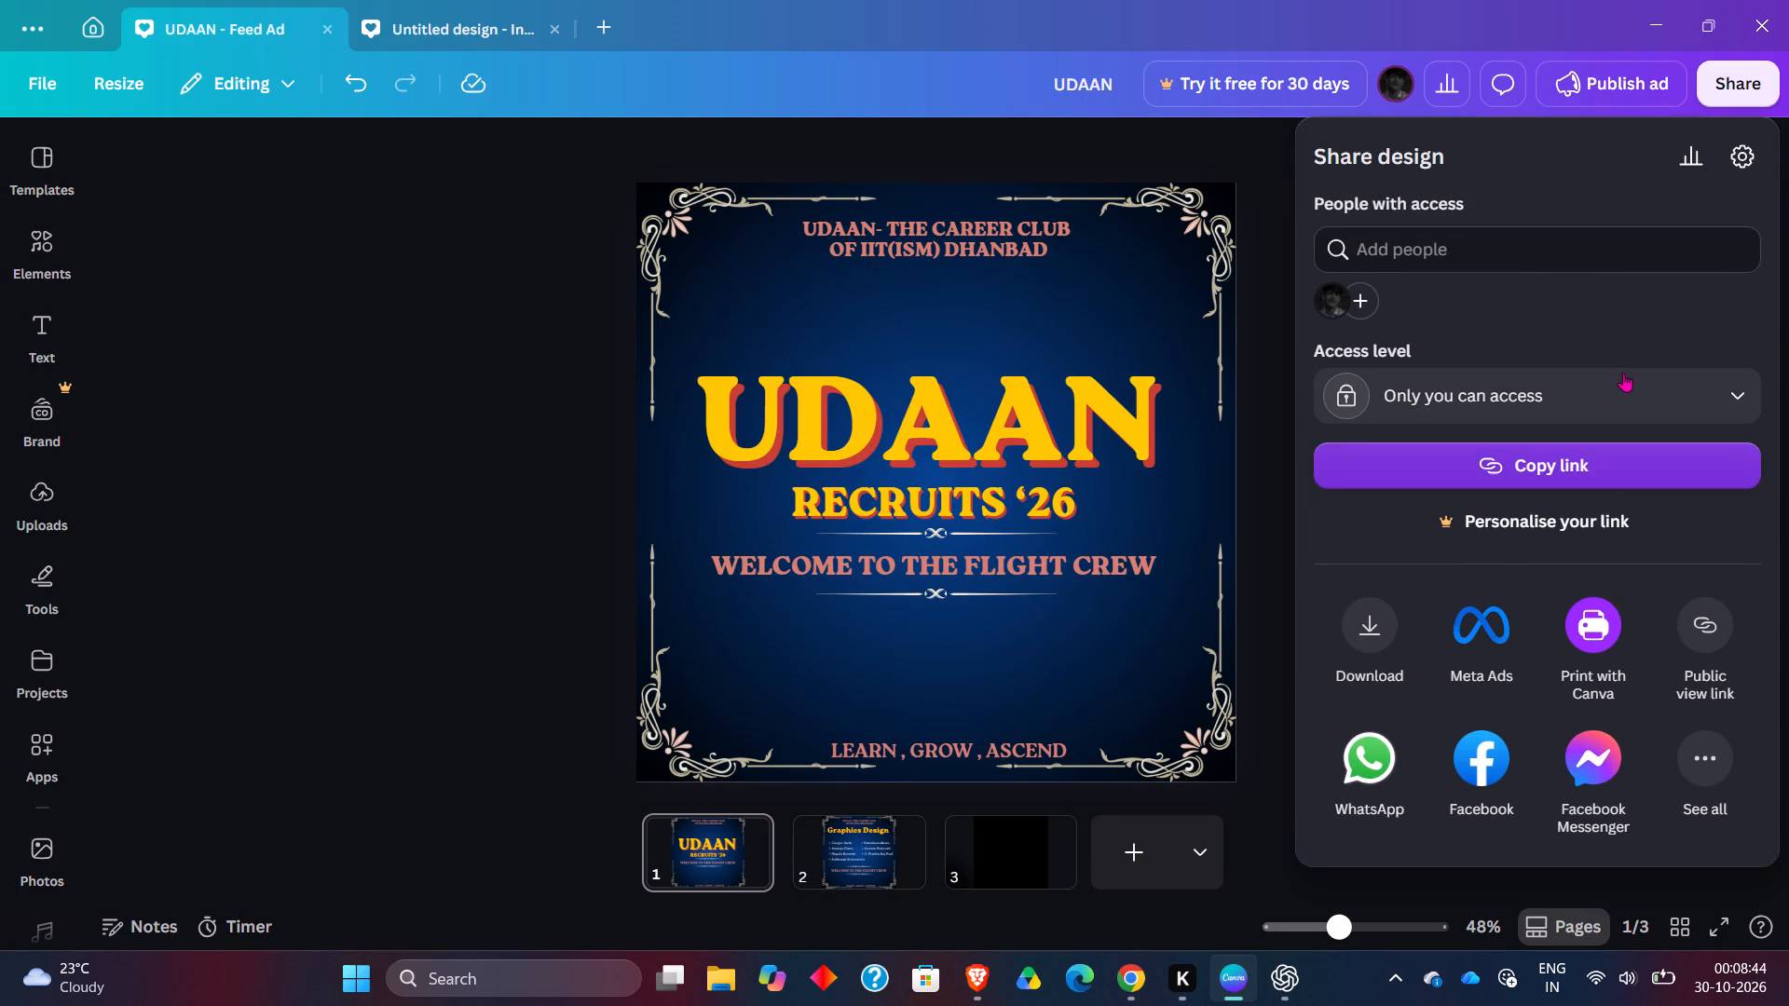
pyautogui.click(1624, 372)
pyautogui.click(1479, 537)
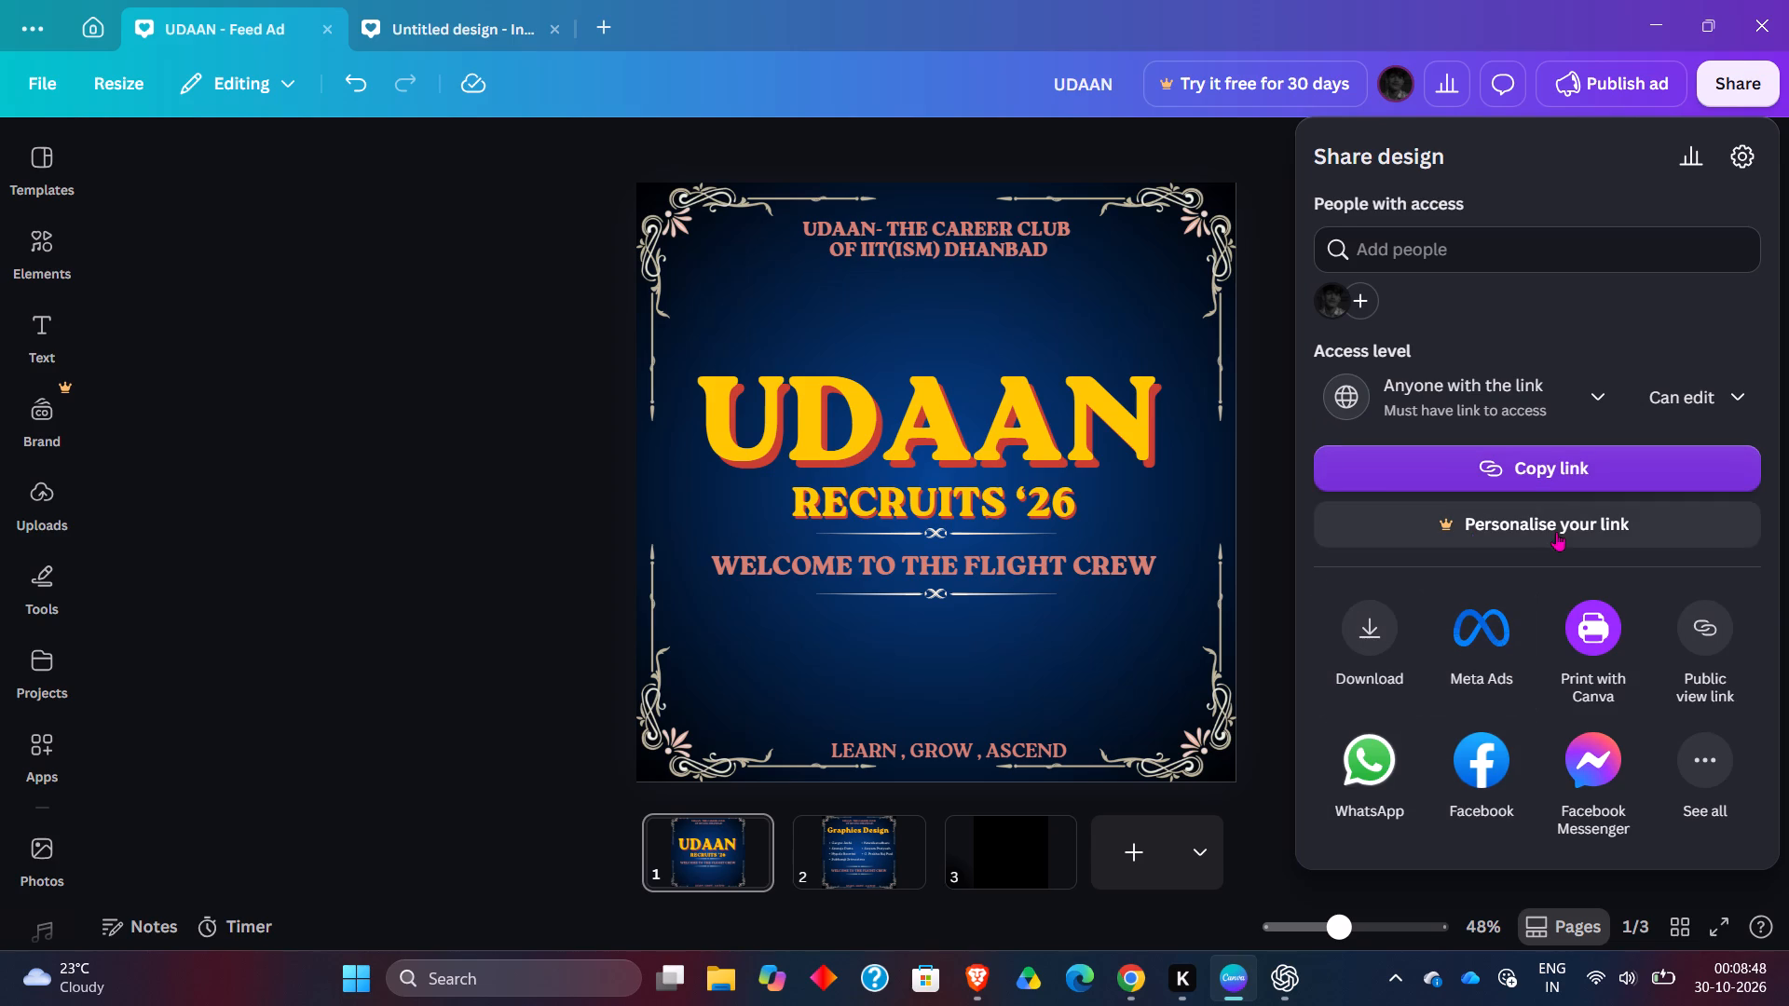
pyautogui.click(1564, 474)
pyautogui.click(1279, 491)
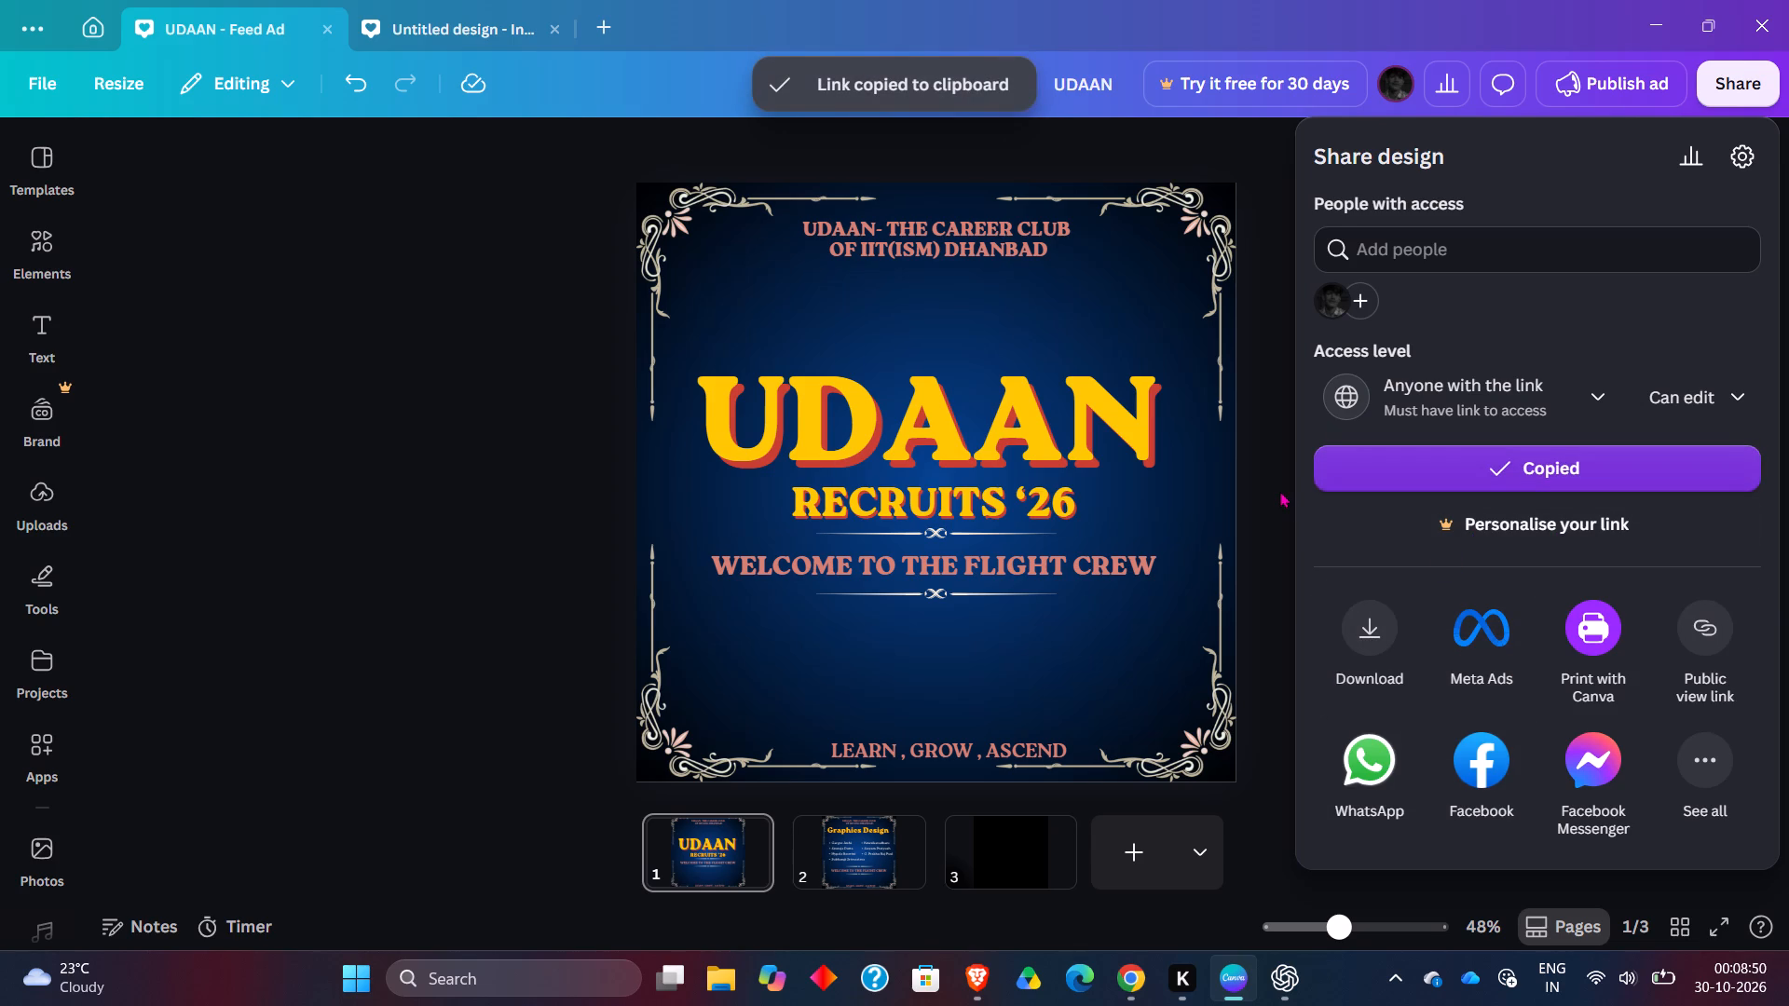